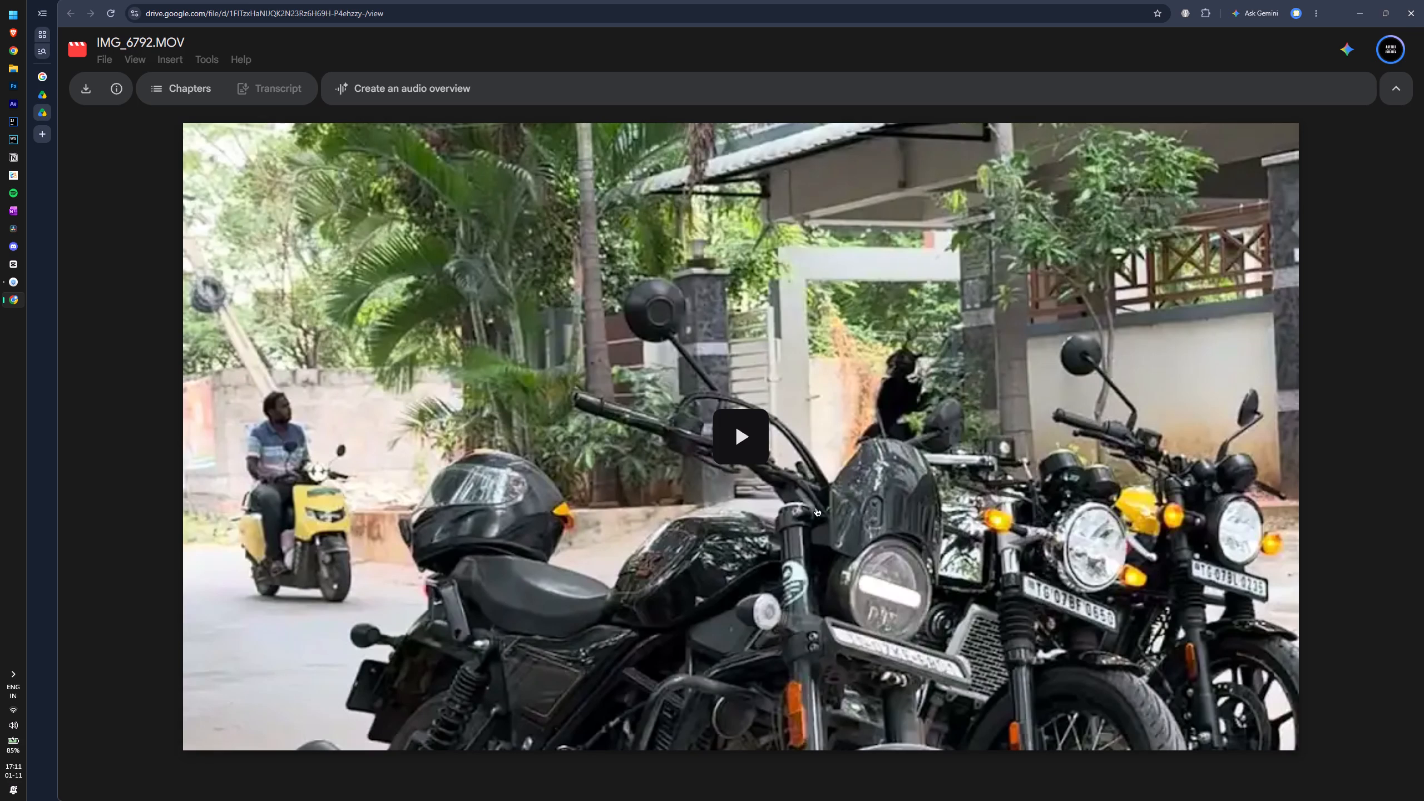
Preview the IMG_6792.MOV motorcycle clip, pause it around the middle, and inspect the frame in full screen before returning to the normal view.
{"action": "left_click", "coordinate": [754, 432]}
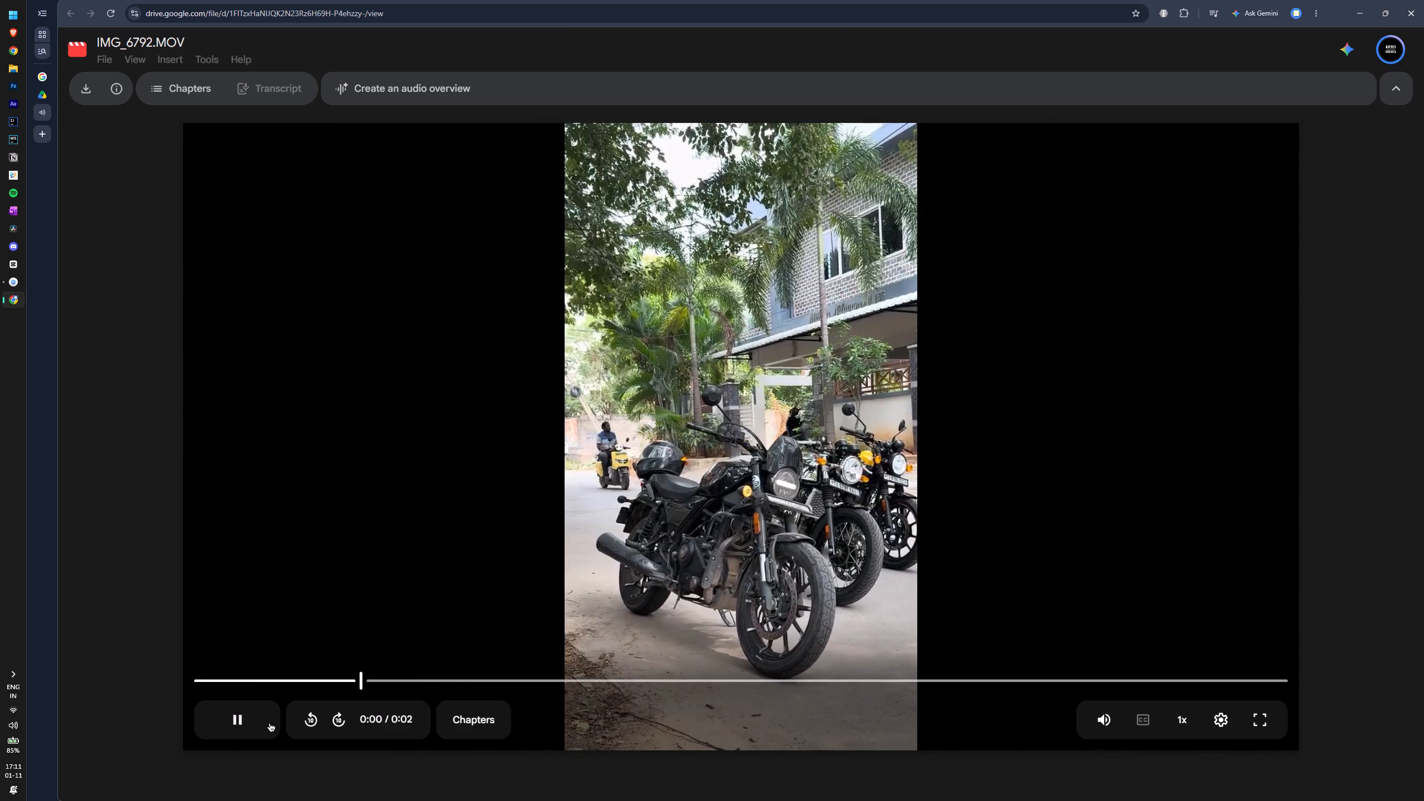
{"action": "left_click", "coordinate": [234, 729]}
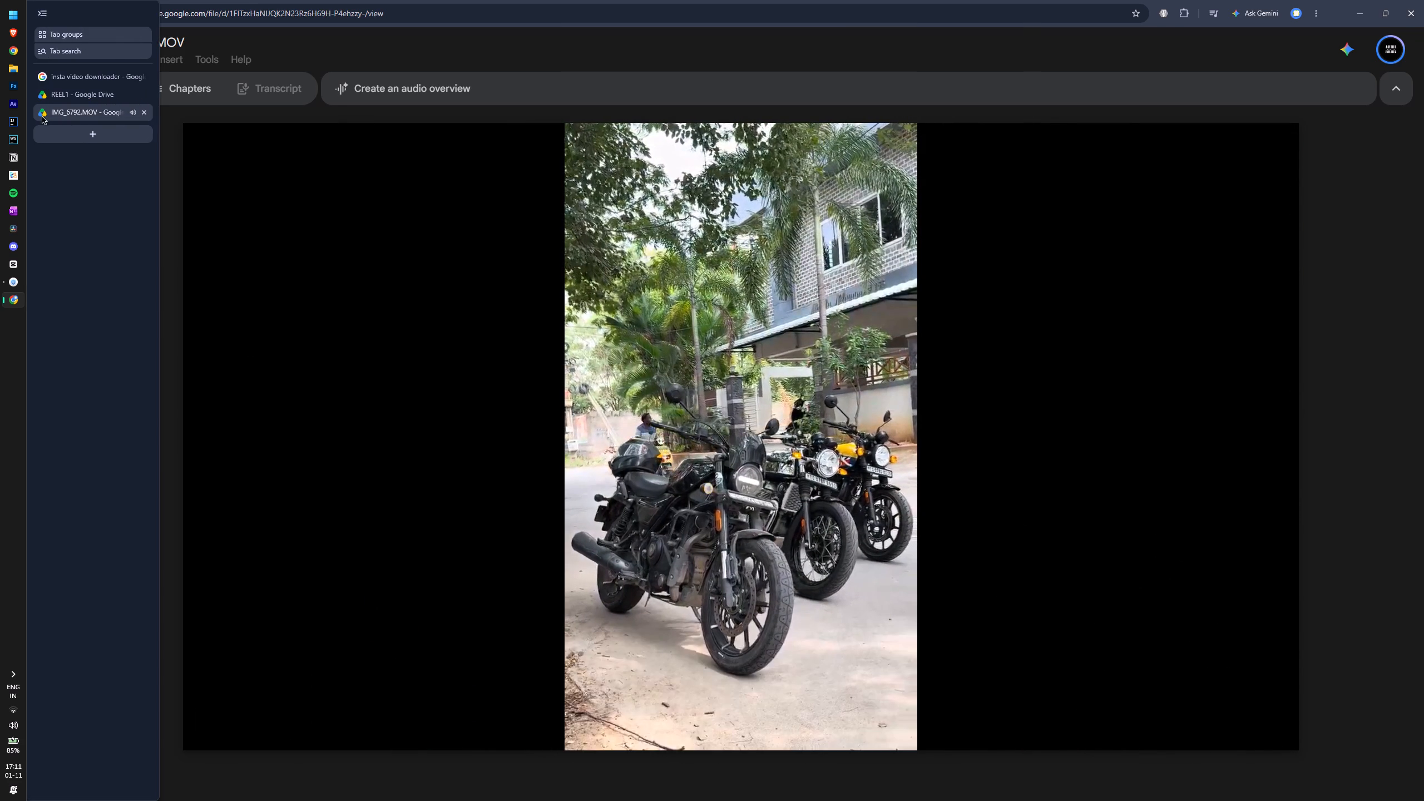
{"action": "left_click_drag", "start_coordinate": [823, 683], "coordinate": [800, 684]}
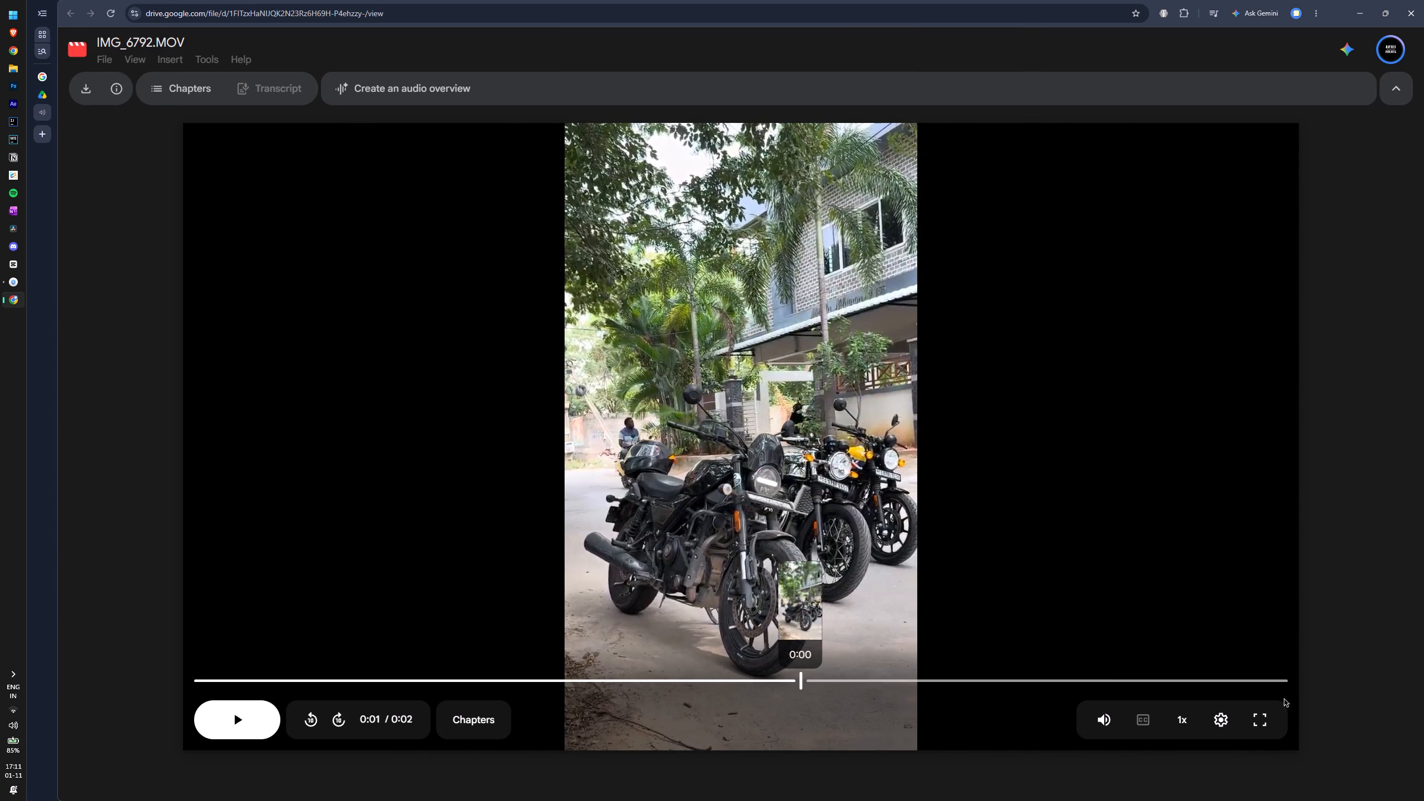
{"action": "left_click", "coordinate": [1246, 727]}
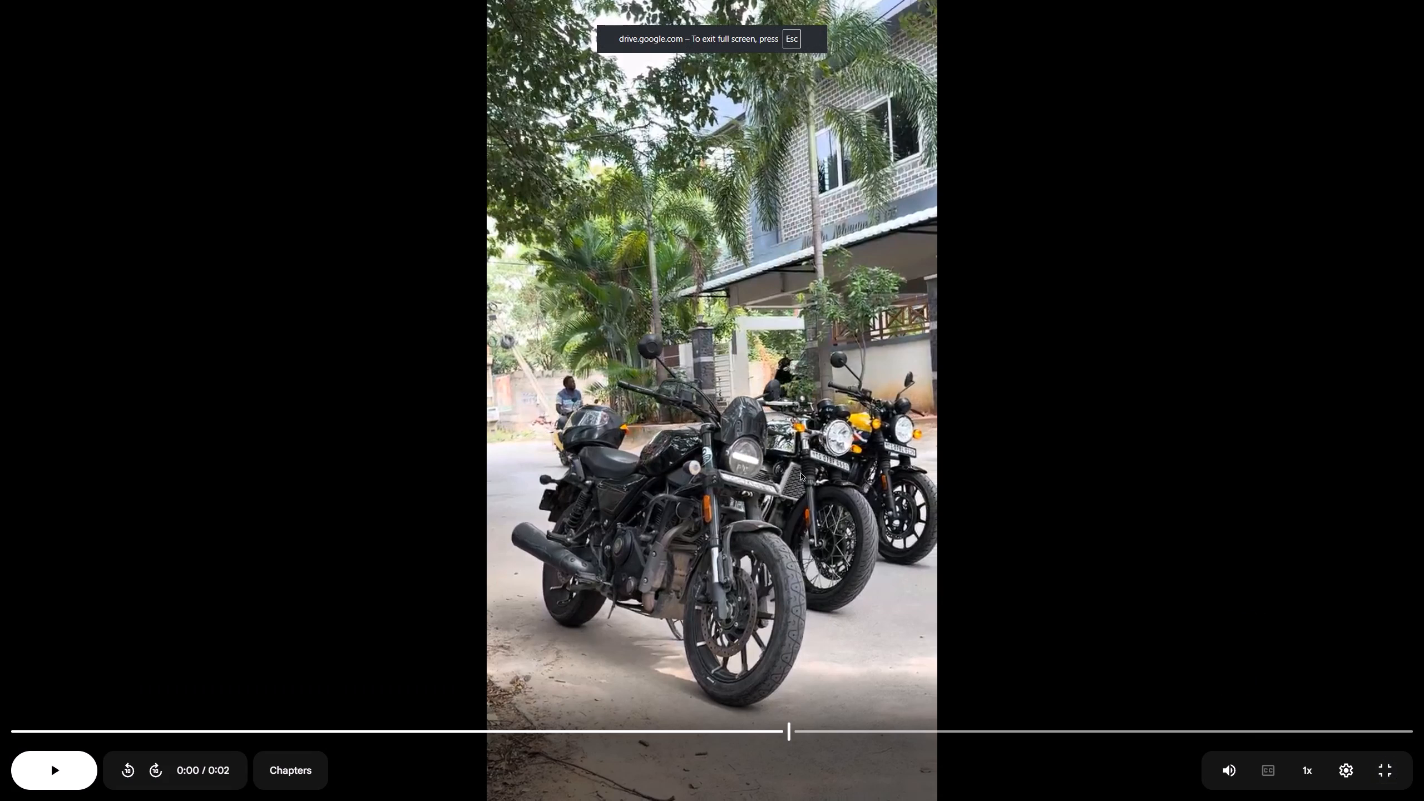
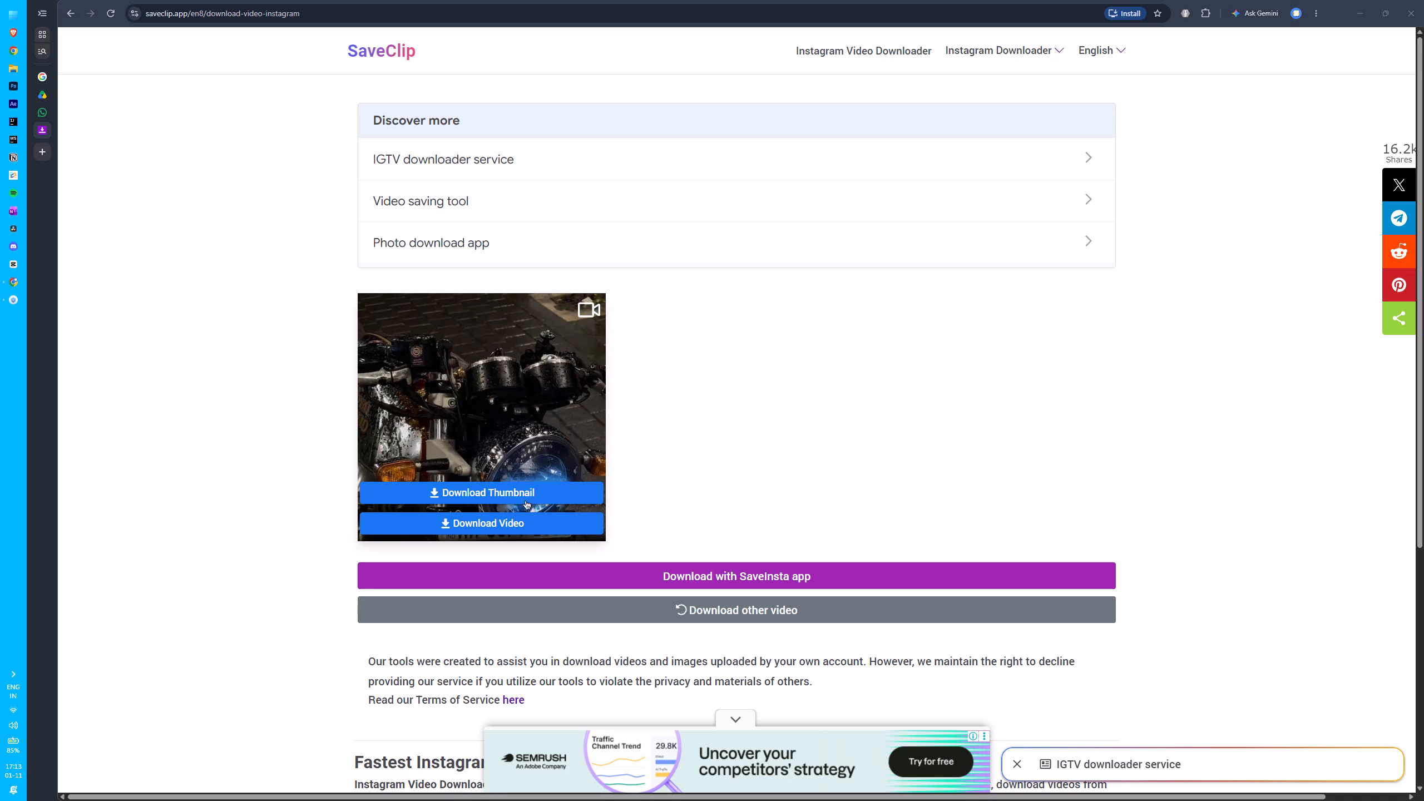
Download the motorcycle clip as a video from SaveClip, dismissing the full-page advertisement.
{"action": "left_click", "coordinate": [514, 533]}
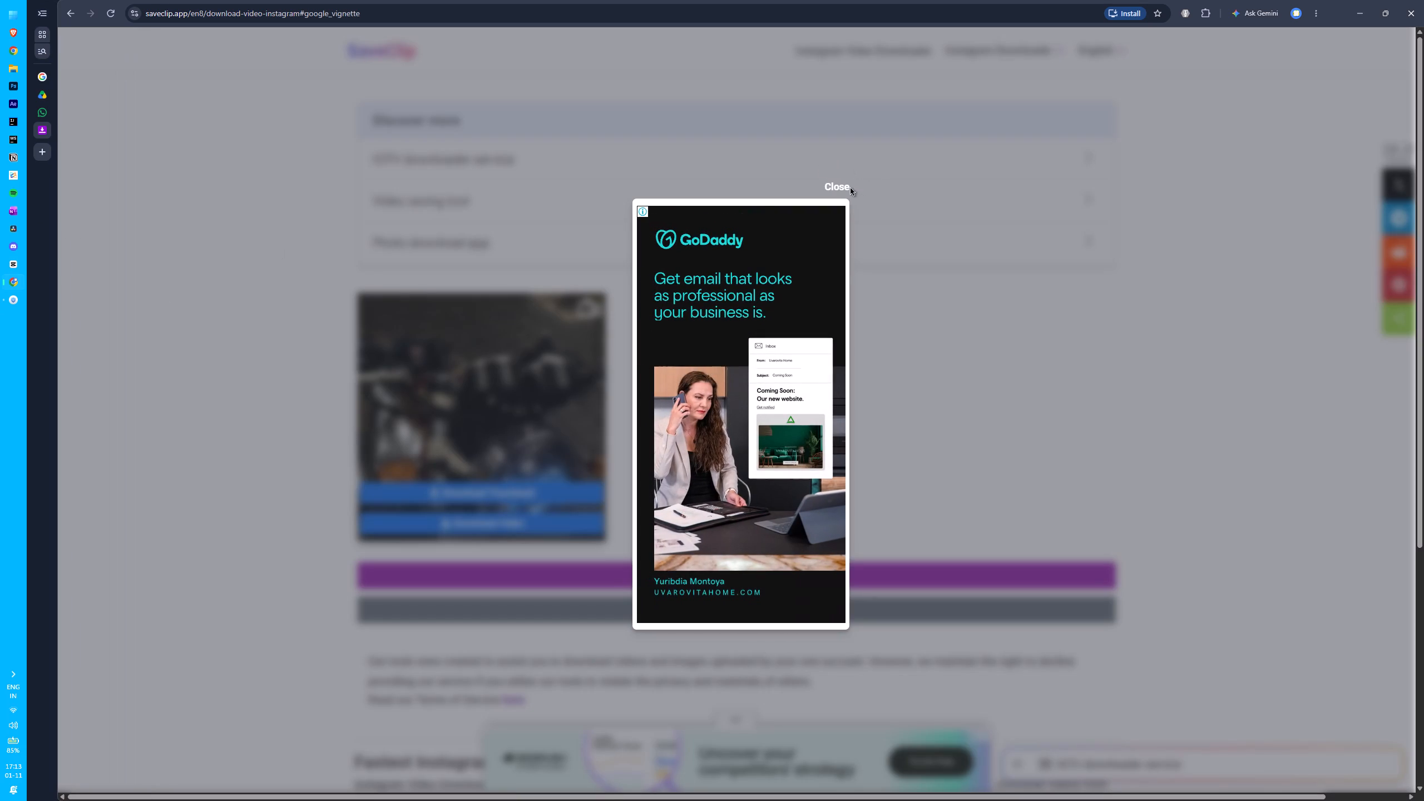
{"action": "left_click", "coordinate": [848, 186]}
{"action": "left_click", "coordinate": [845, 186]}
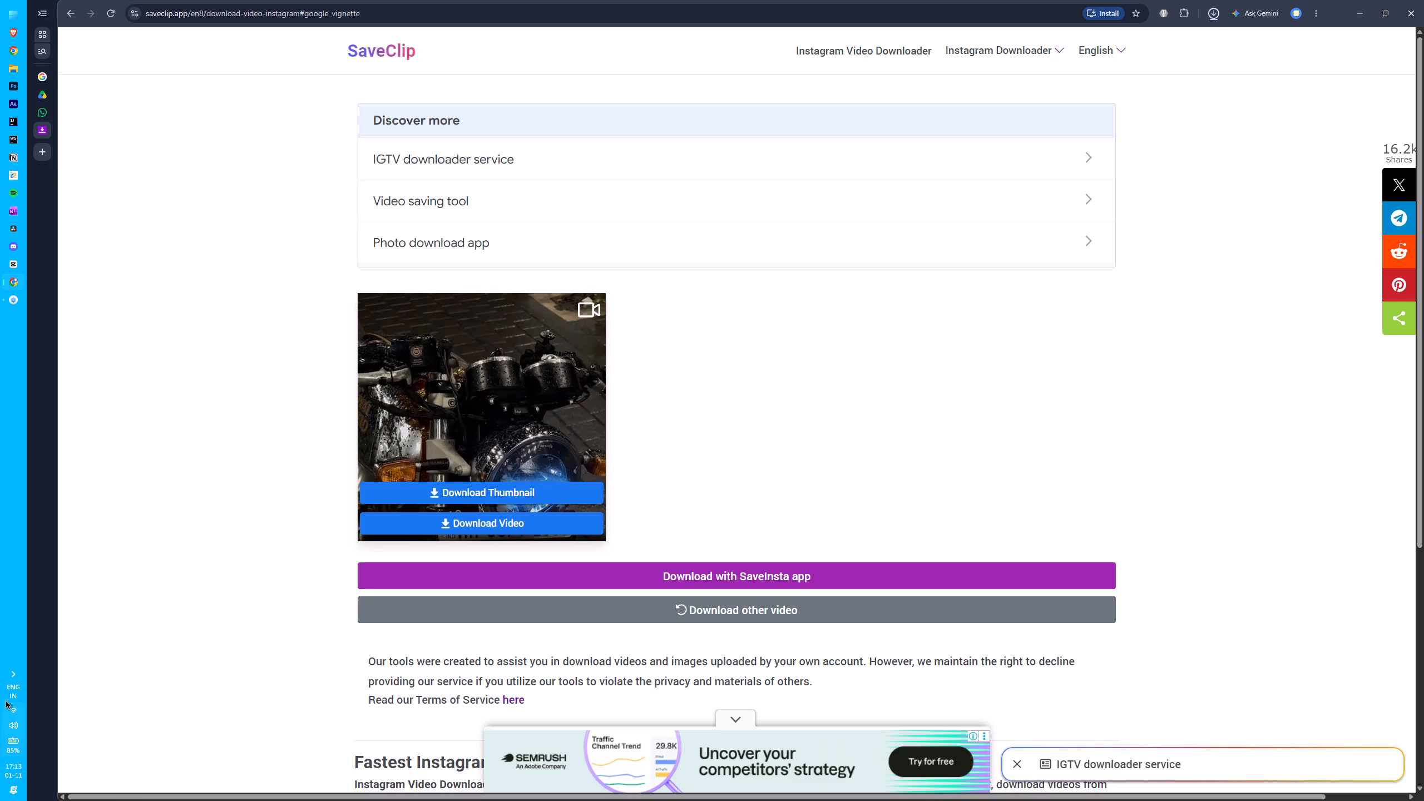
Show the hidden system tray icons.
{"action": "left_click", "coordinate": [12, 677]}
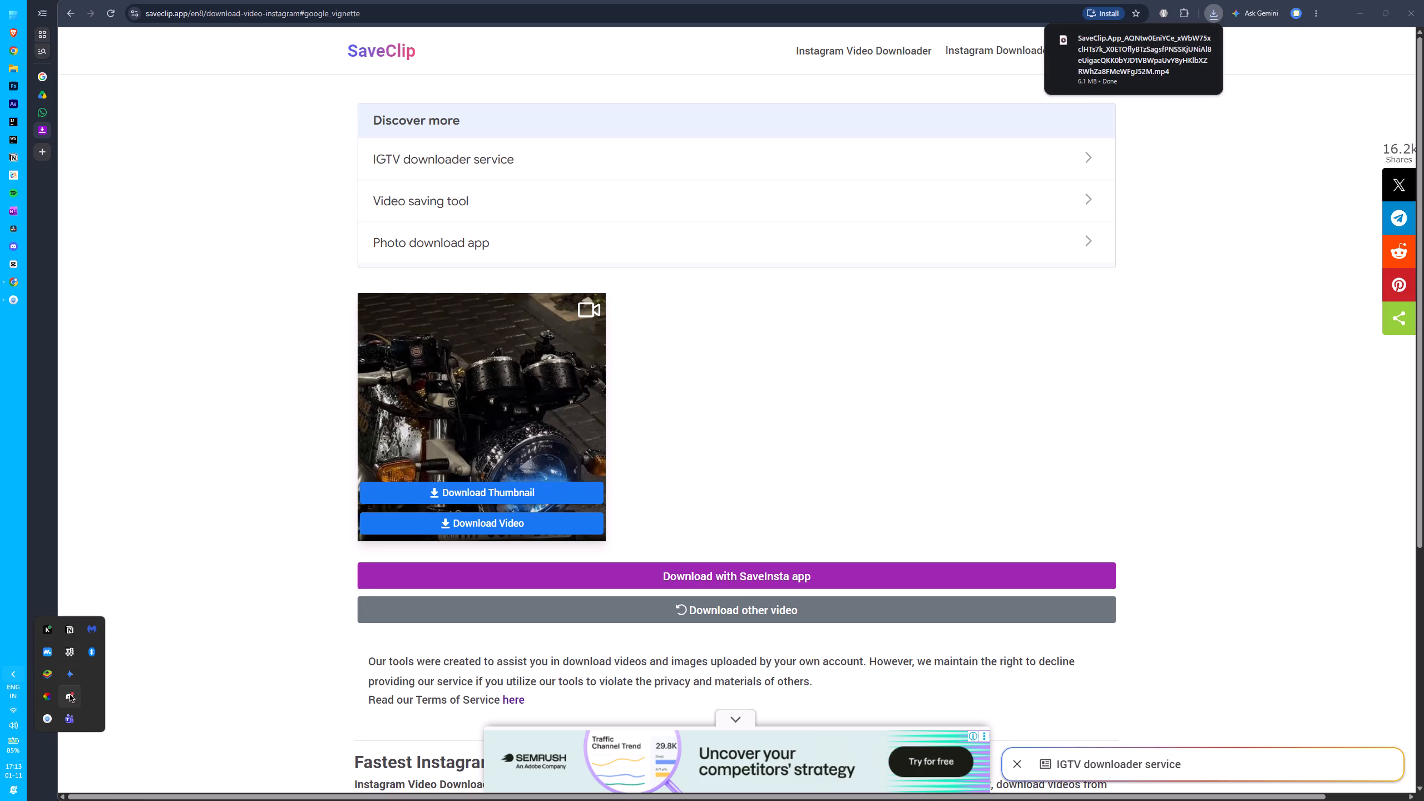
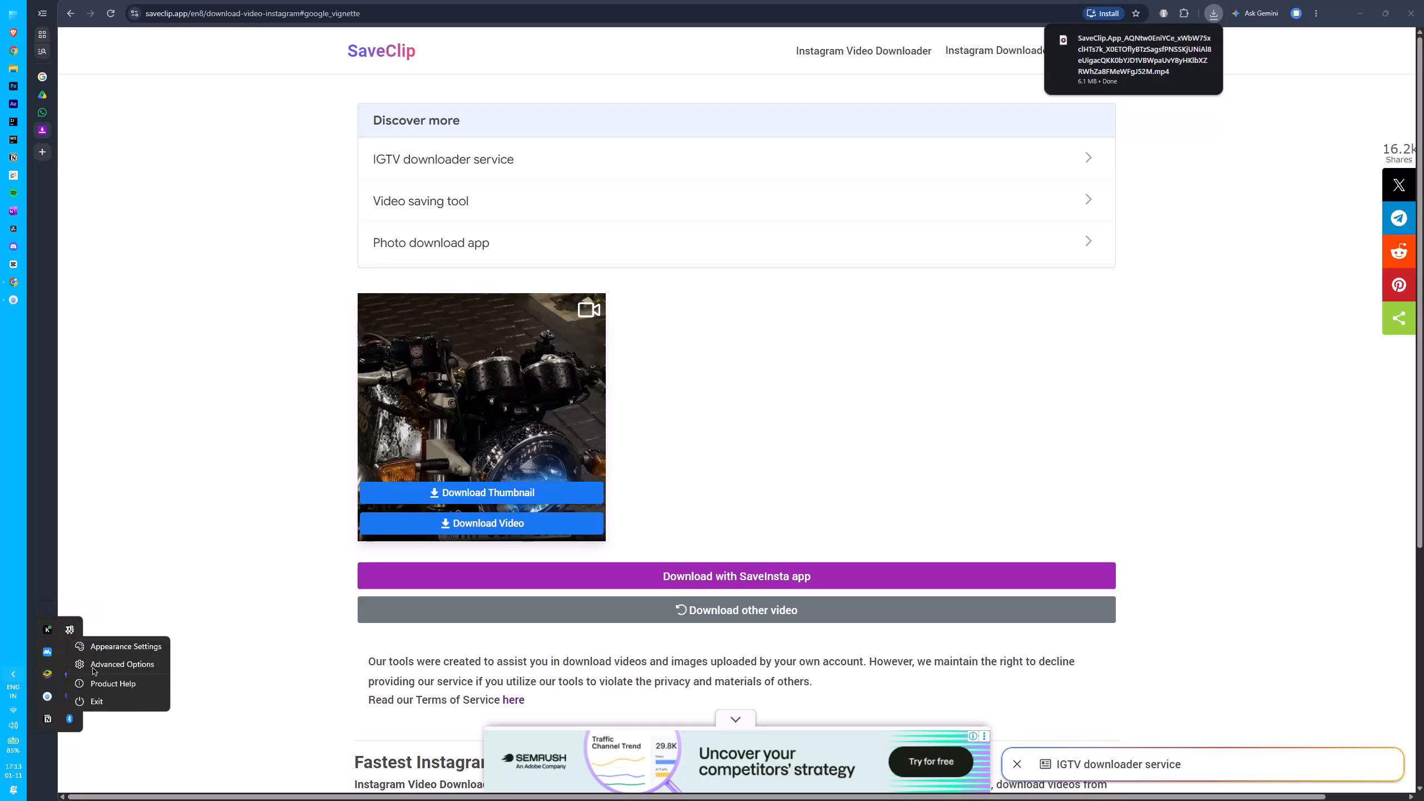
Exit the taskbar transparency utility running in the background.
{"action": "left_click", "coordinate": [105, 702]}
{"action": "left_click", "coordinate": [876, 452]}
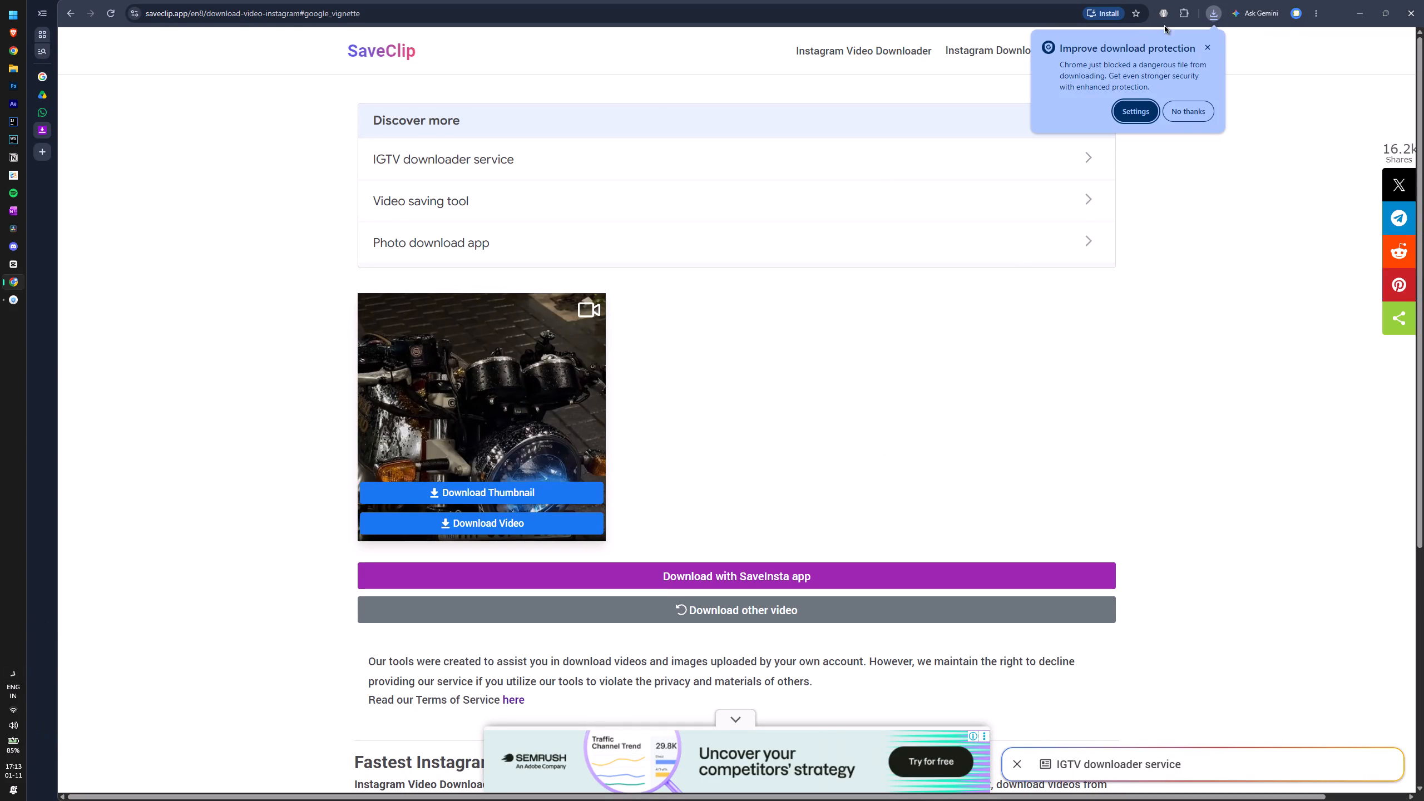
Play the downloaded SaveClip motorcycle video in Media Player, pause near the end, jump back to an earlier point, and close the player.
{"action": "left_click", "coordinate": [1209, 17]}
{"action": "left_click", "coordinate": [1102, 63]}
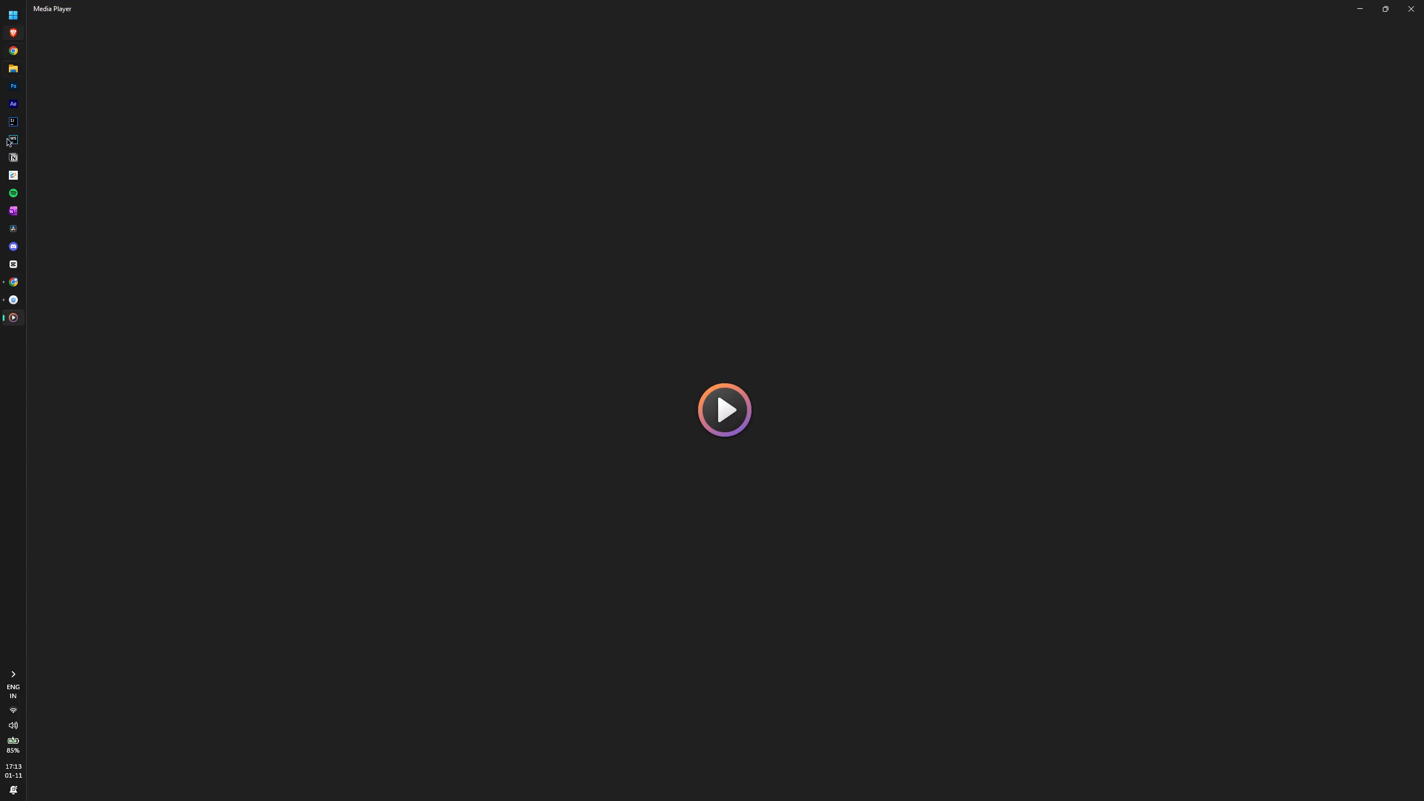
{"action": "left_click", "coordinate": [12, 286]}
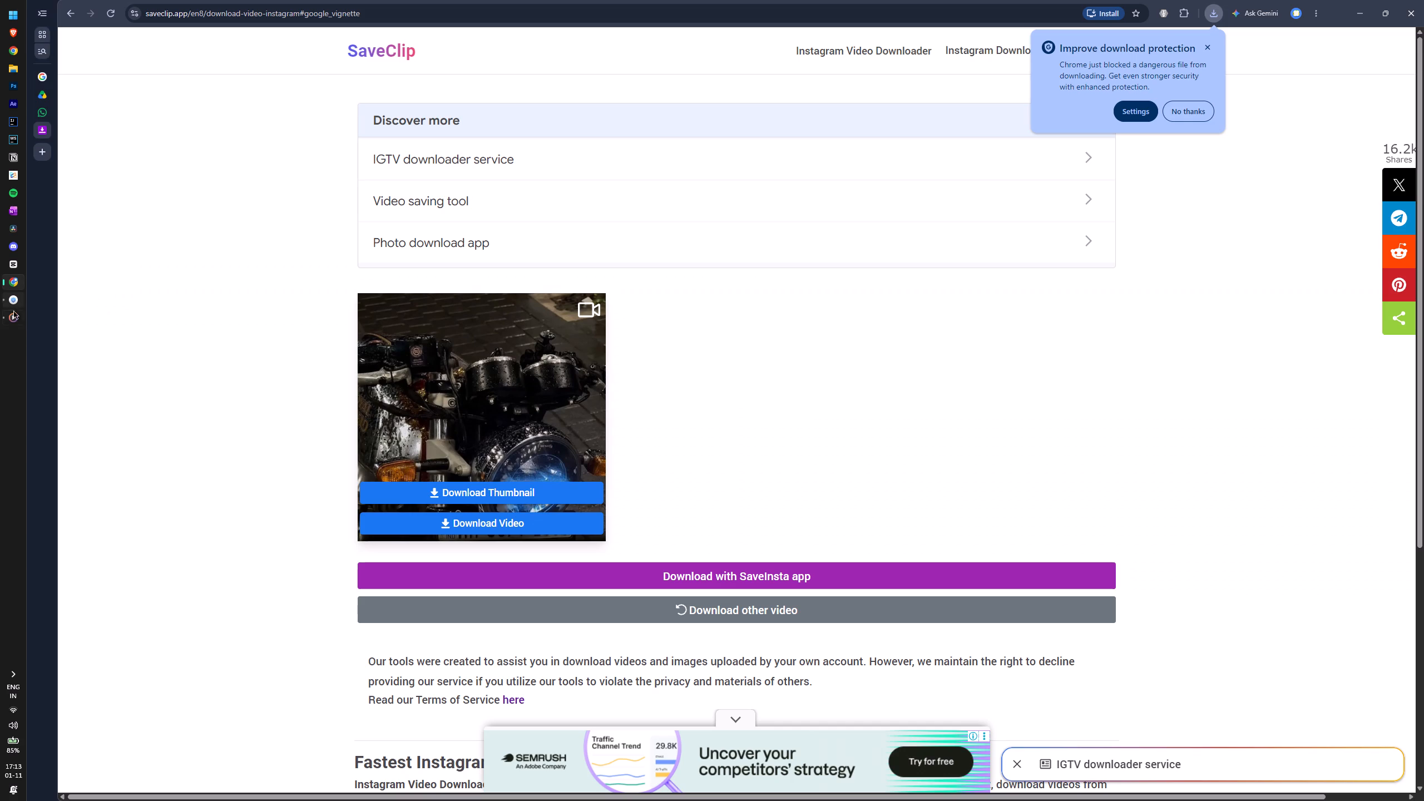
{"action": "left_click", "coordinate": [13, 315]}
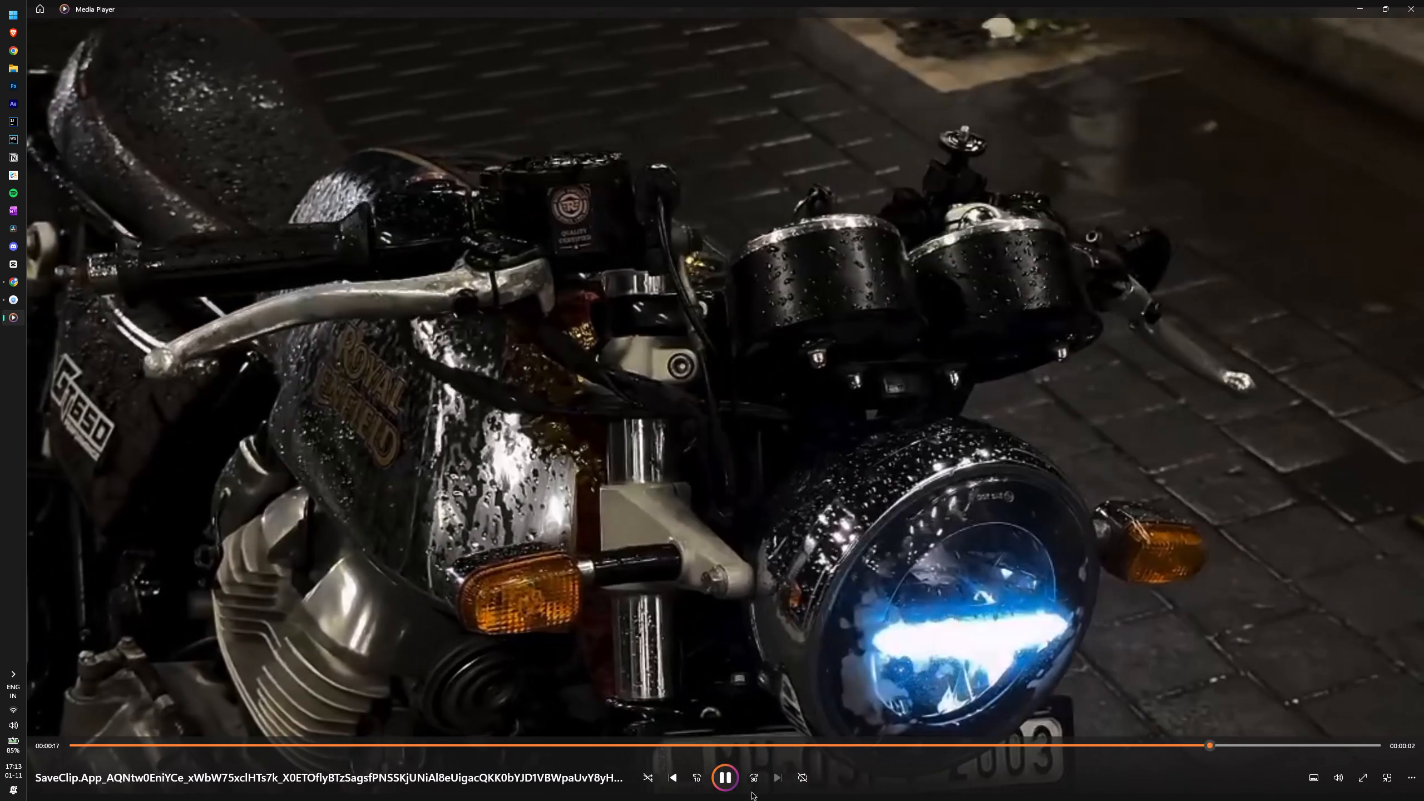
{"action": "left_click", "coordinate": [732, 780]}
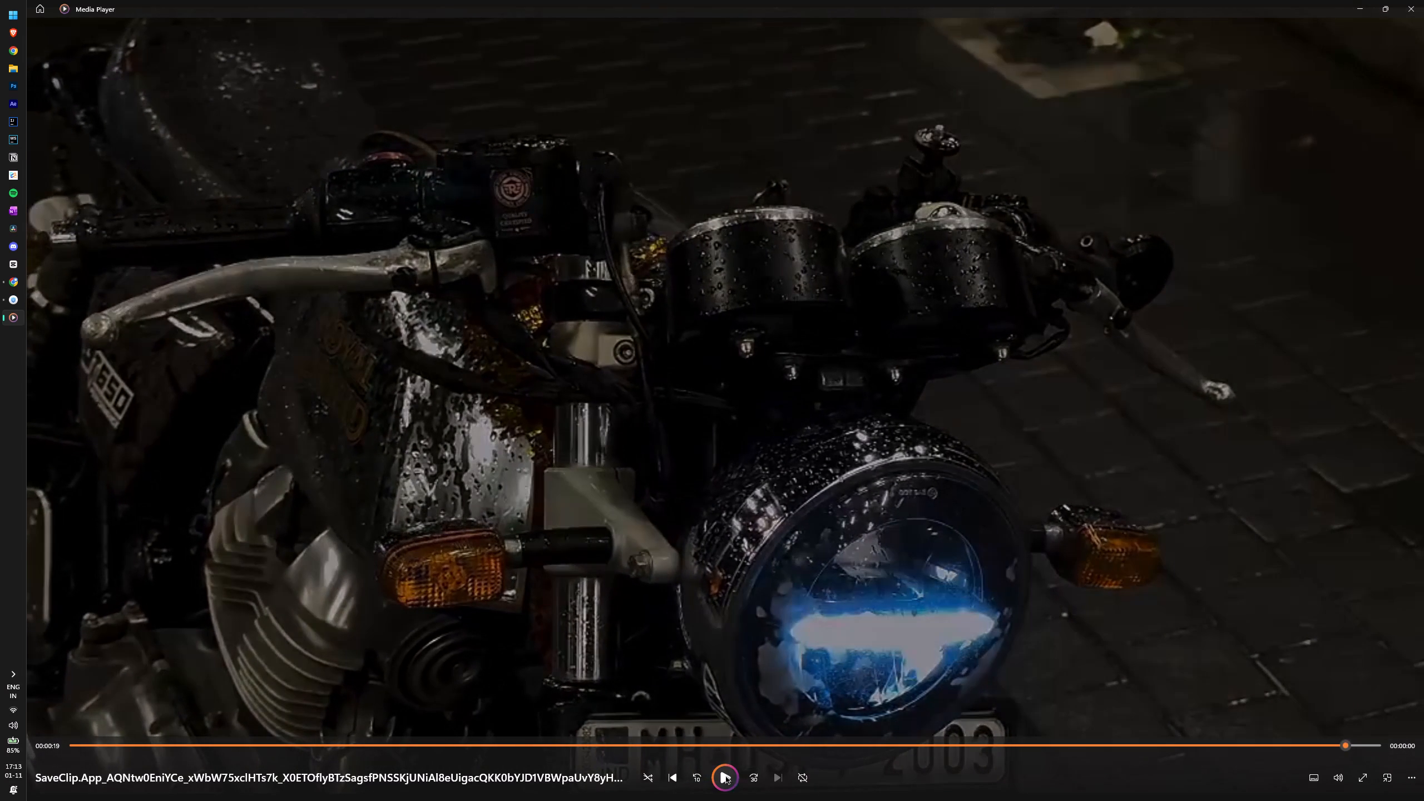
{"action": "left_click", "coordinate": [329, 750]}
{"action": "left_click", "coordinate": [1423, 0]}
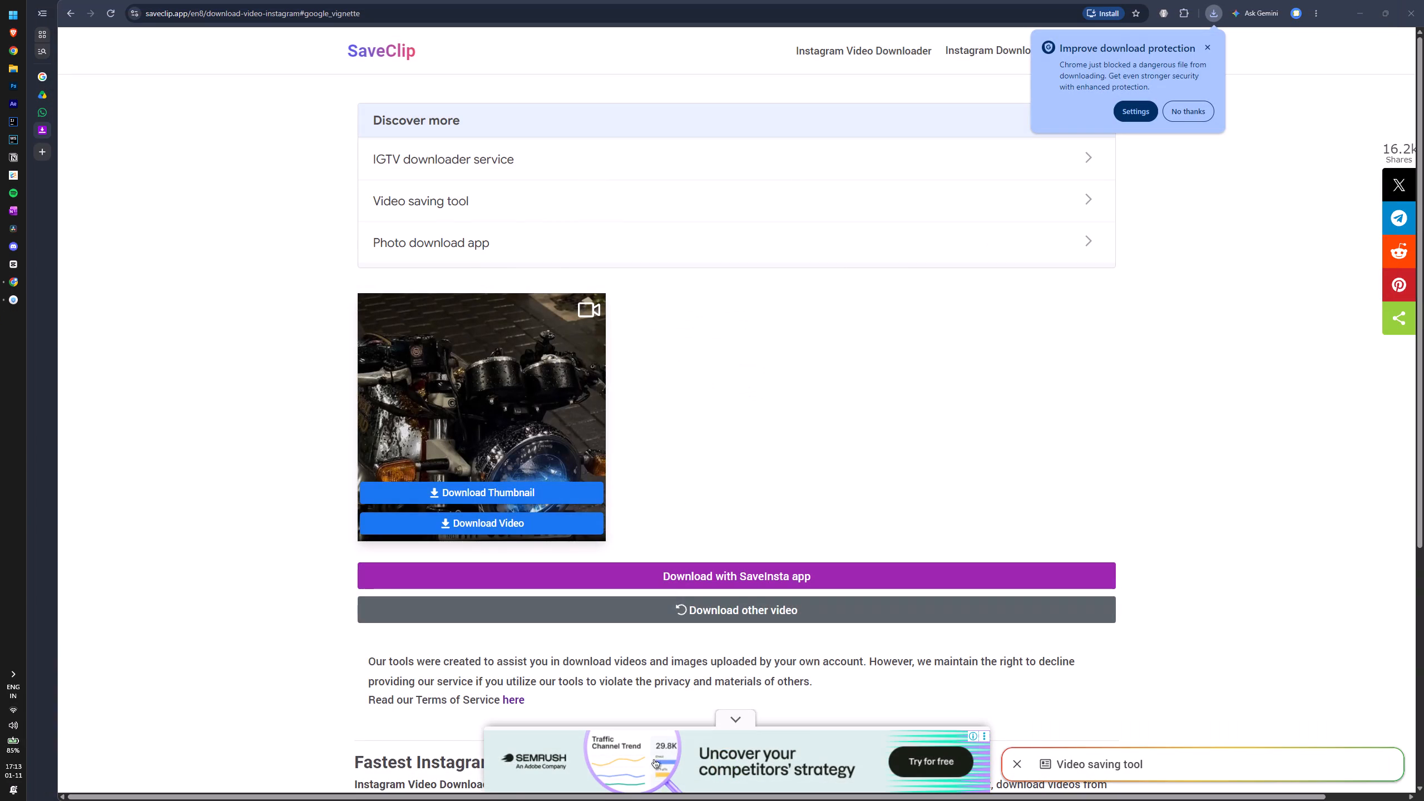
Return to the REEL1 folder in Google Drive and look over its motorcycle photos and clips.
{"action": "left_click", "coordinate": [42, 101]}
{"action": "scroll", "coordinate": [961, 724], "scroll_direction": "down", "scroll_amount": 6}
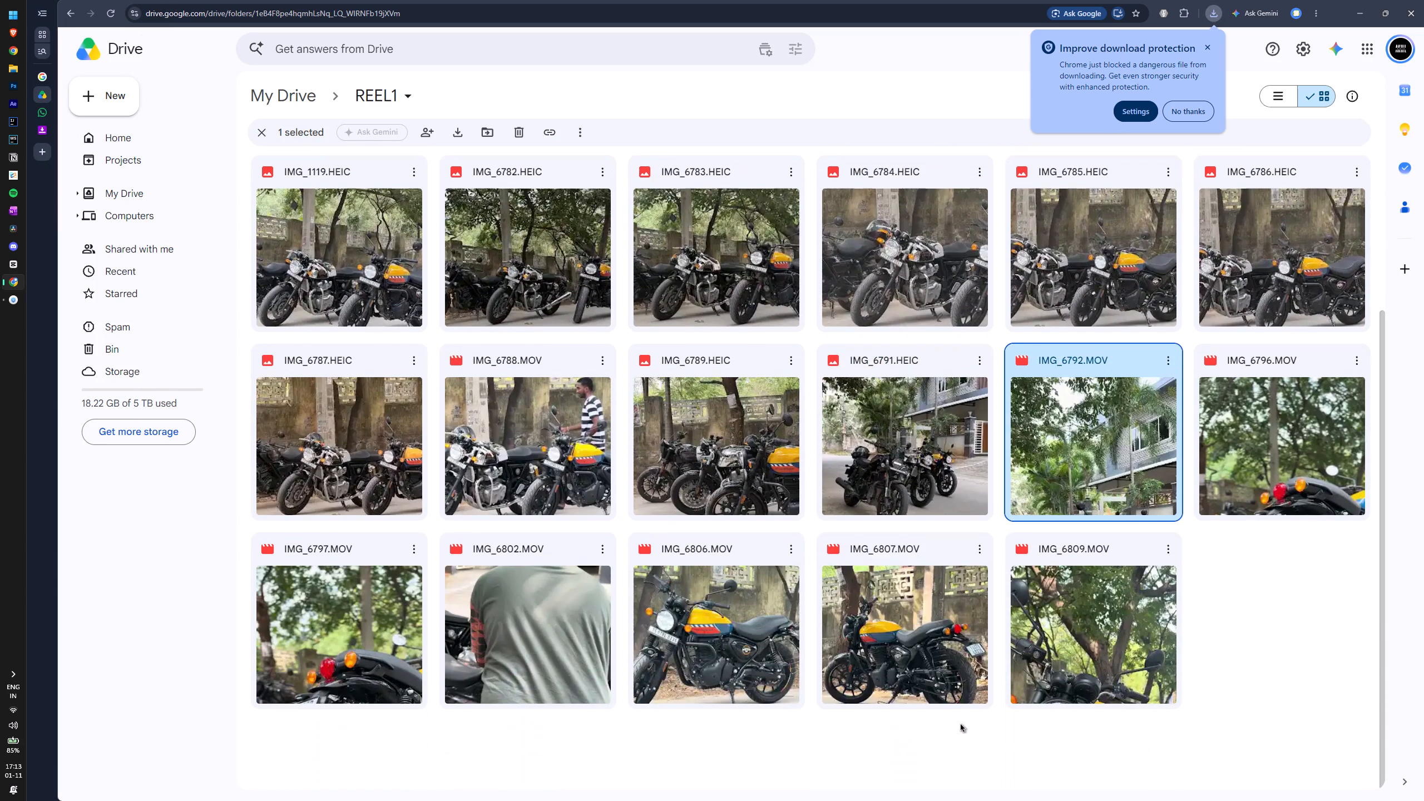
{"action": "scroll", "coordinate": [960, 724], "scroll_direction": "down", "scroll_amount": 3}
{"action": "scroll", "coordinate": [701, 678], "scroll_direction": "down", "scroll_amount": 4}
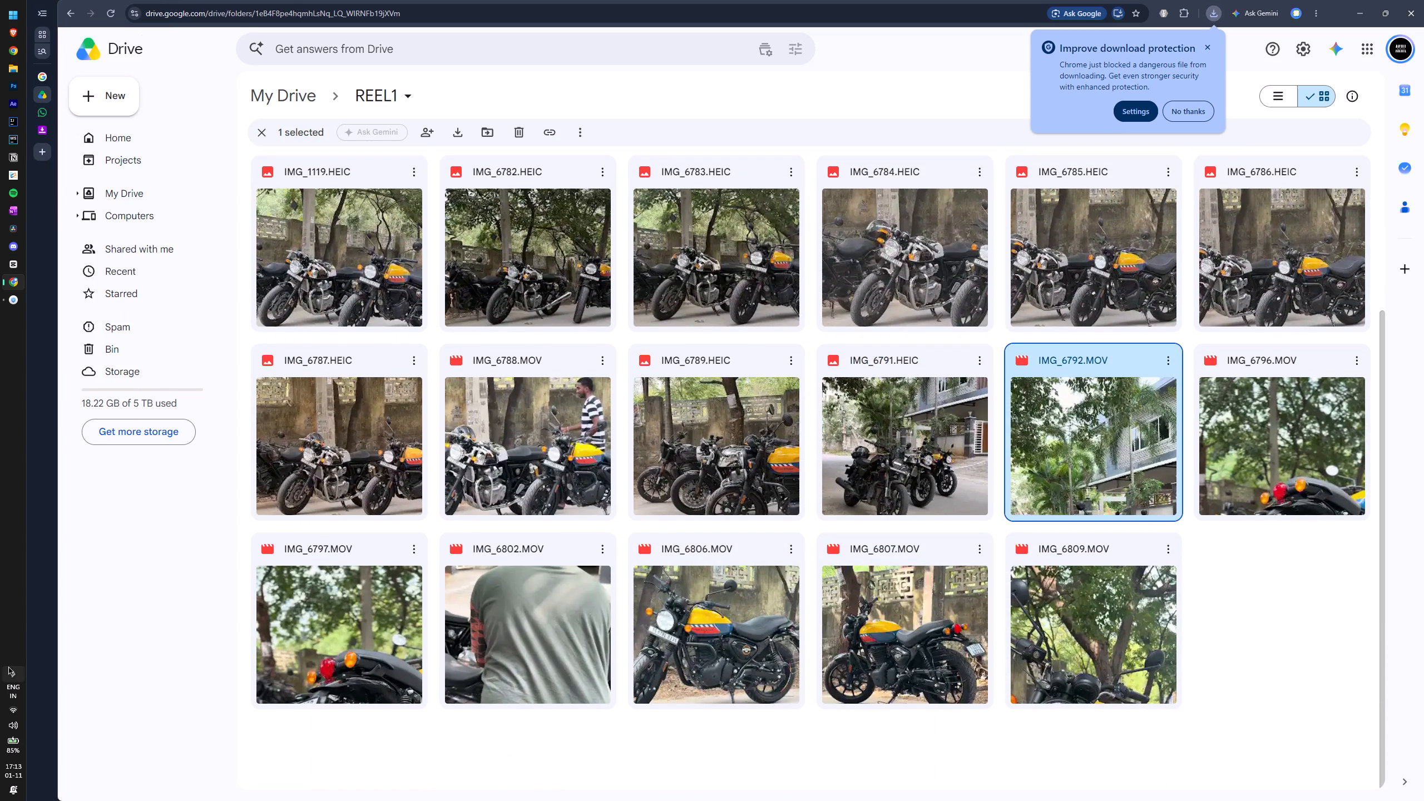
Open the Urban VPN window from its background process.
{"action": "left_click", "coordinate": [13, 675]}
{"action": "left_click", "coordinate": [49, 697]}
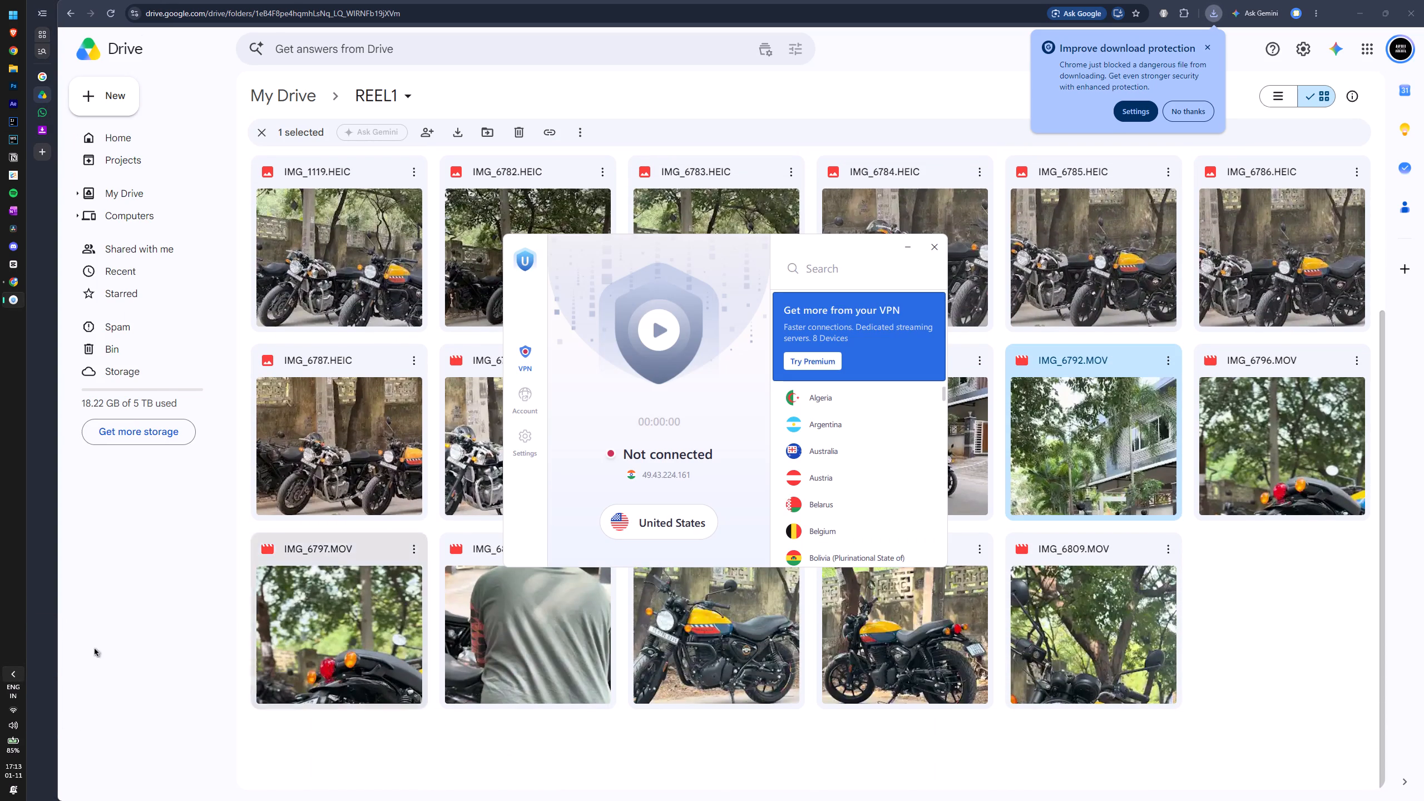
Exit the BlueStacks service running in the background.
{"action": "left_click", "coordinate": [10, 681]}
{"action": "right_click", "coordinate": [50, 678]}
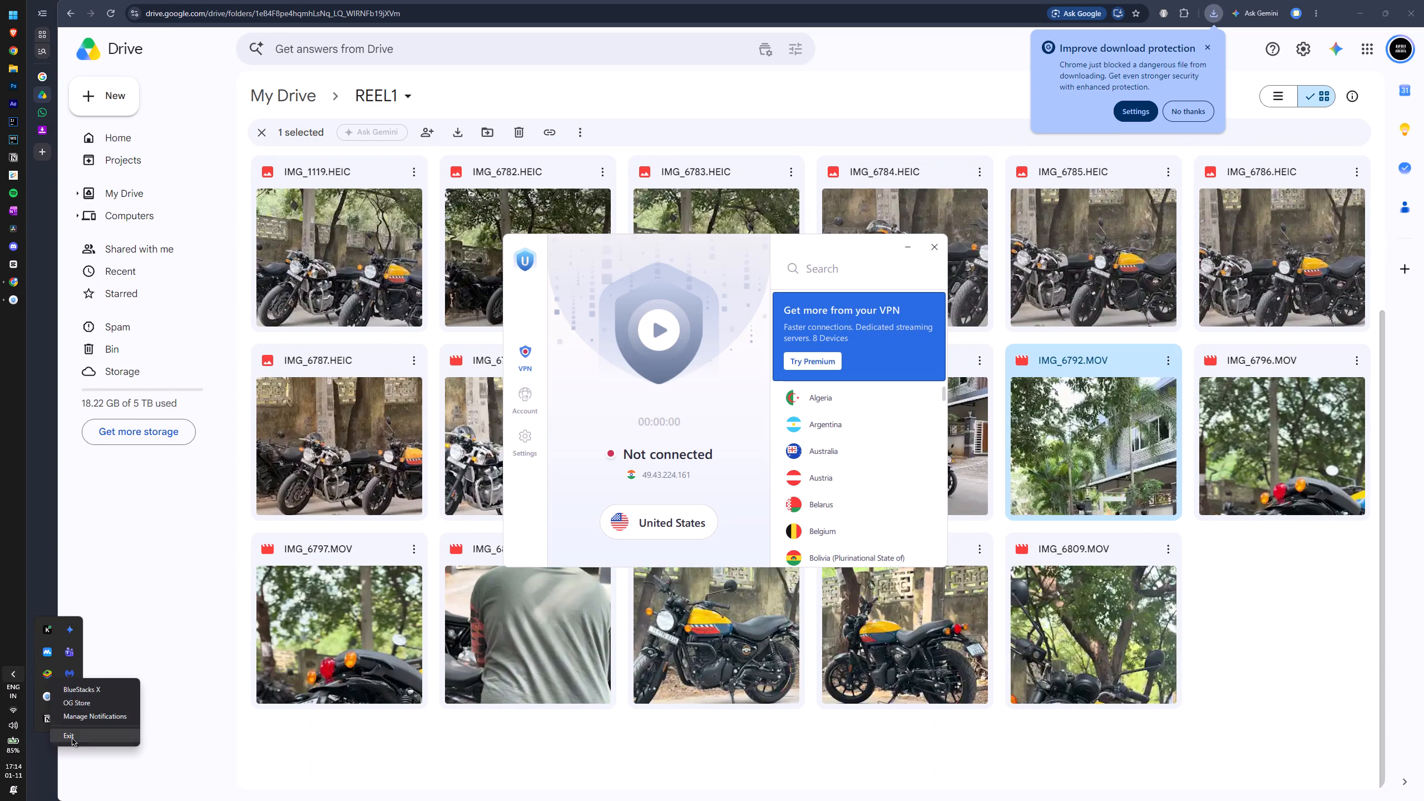
{"action": "left_click", "coordinate": [72, 739]}
Connect the VPN through the United States location.
{"action": "left_click", "coordinate": [658, 332]}
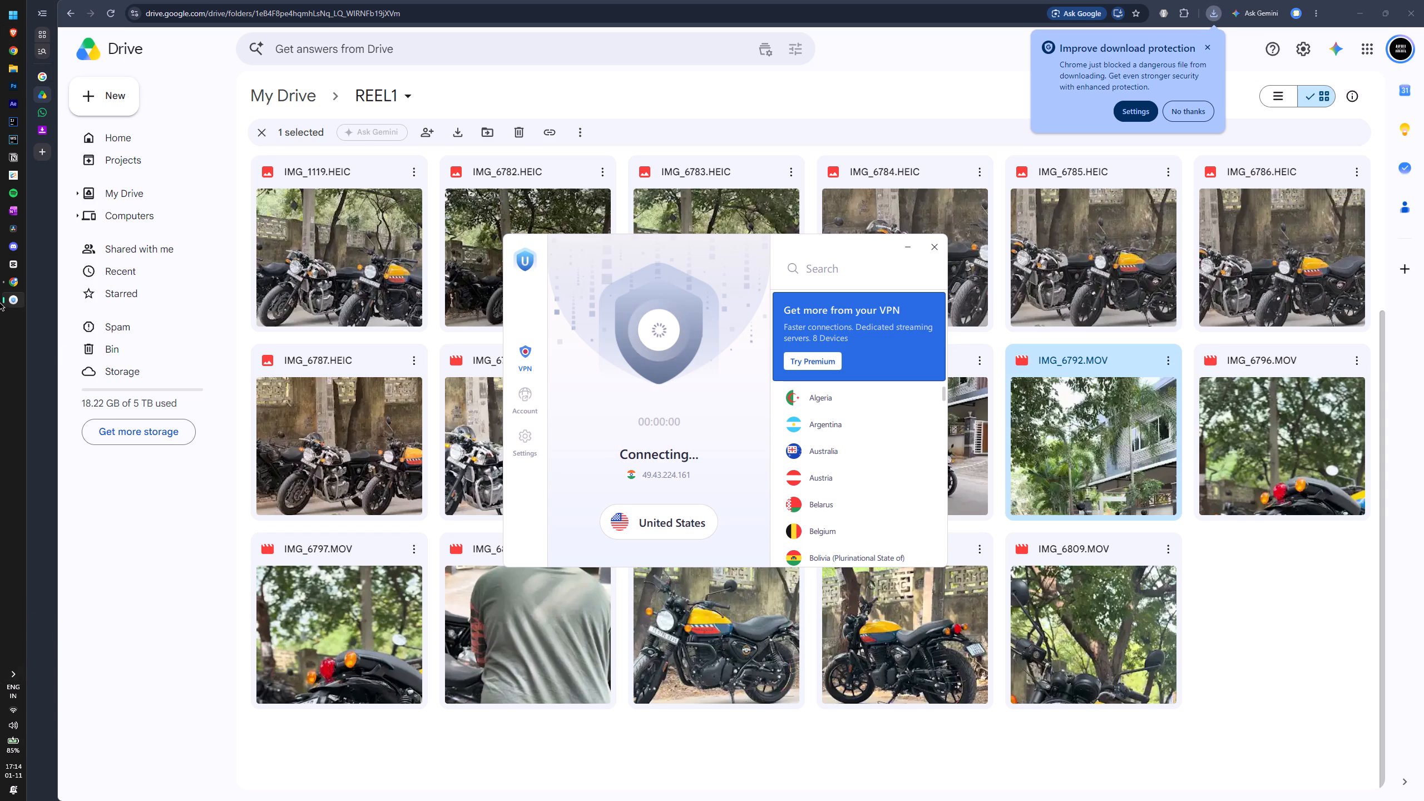
Launch CapCut.
{"action": "left_click", "coordinate": [10, 269]}
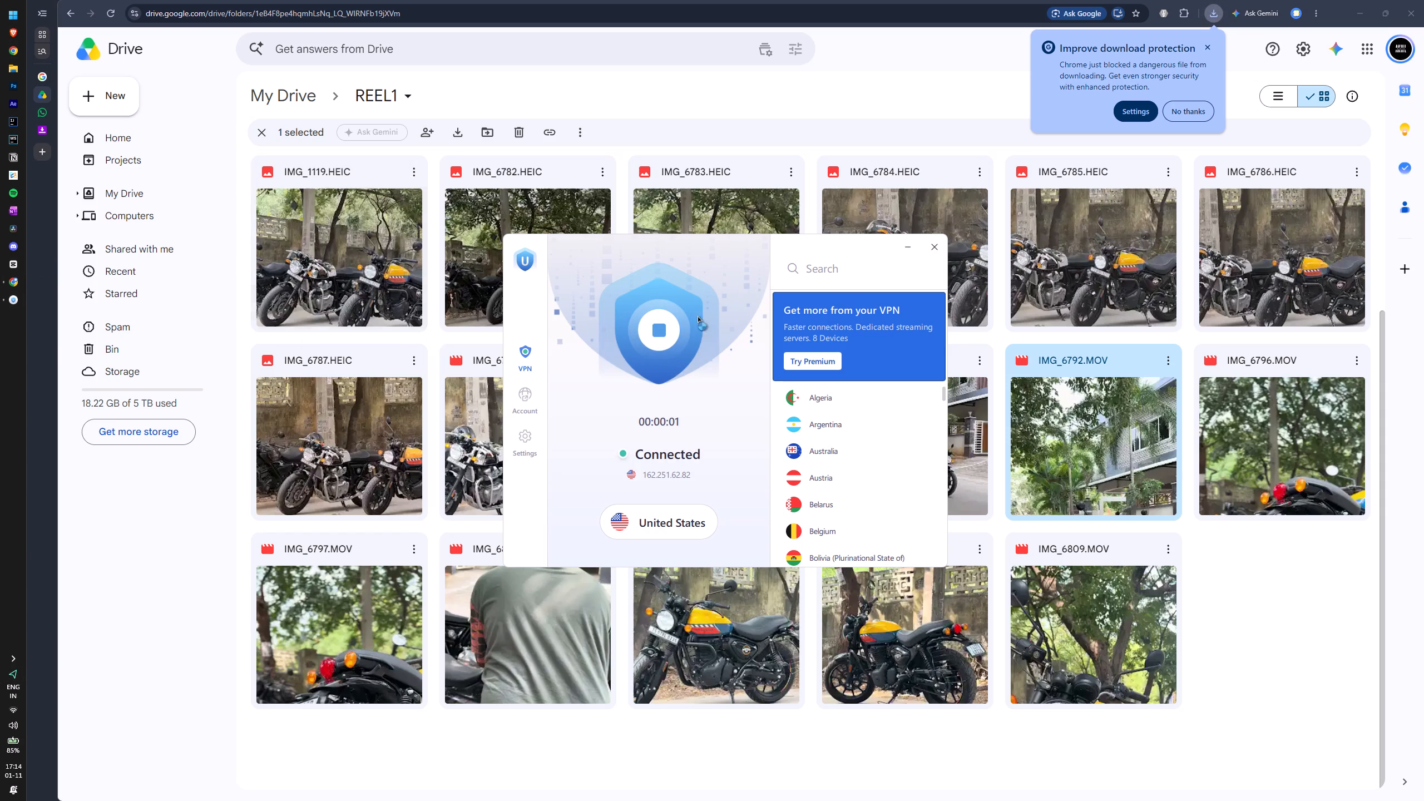
Close the VPN window and dismiss the browser's download protection notice.
{"action": "left_click", "coordinate": [924, 251]}
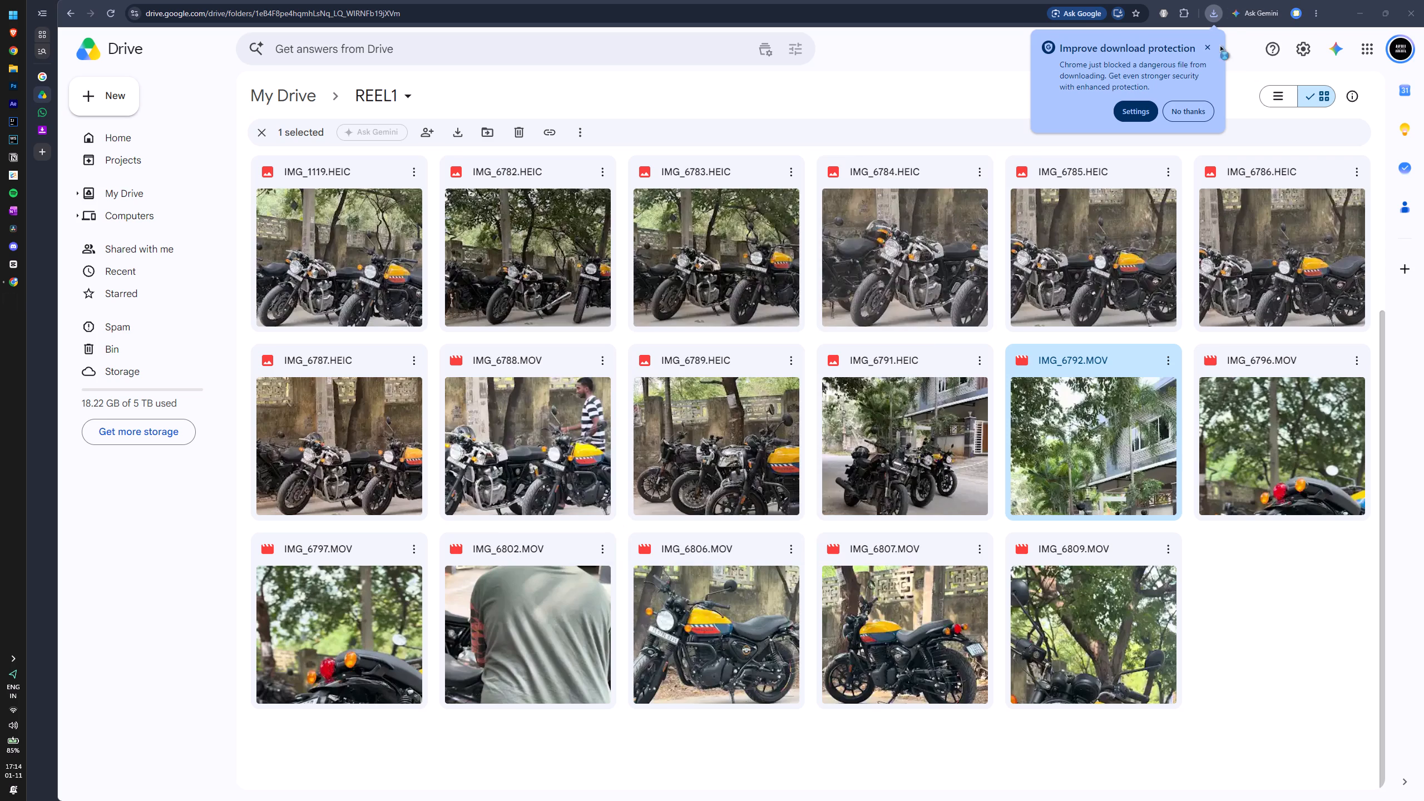
{"action": "left_click", "coordinate": [1210, 42]}
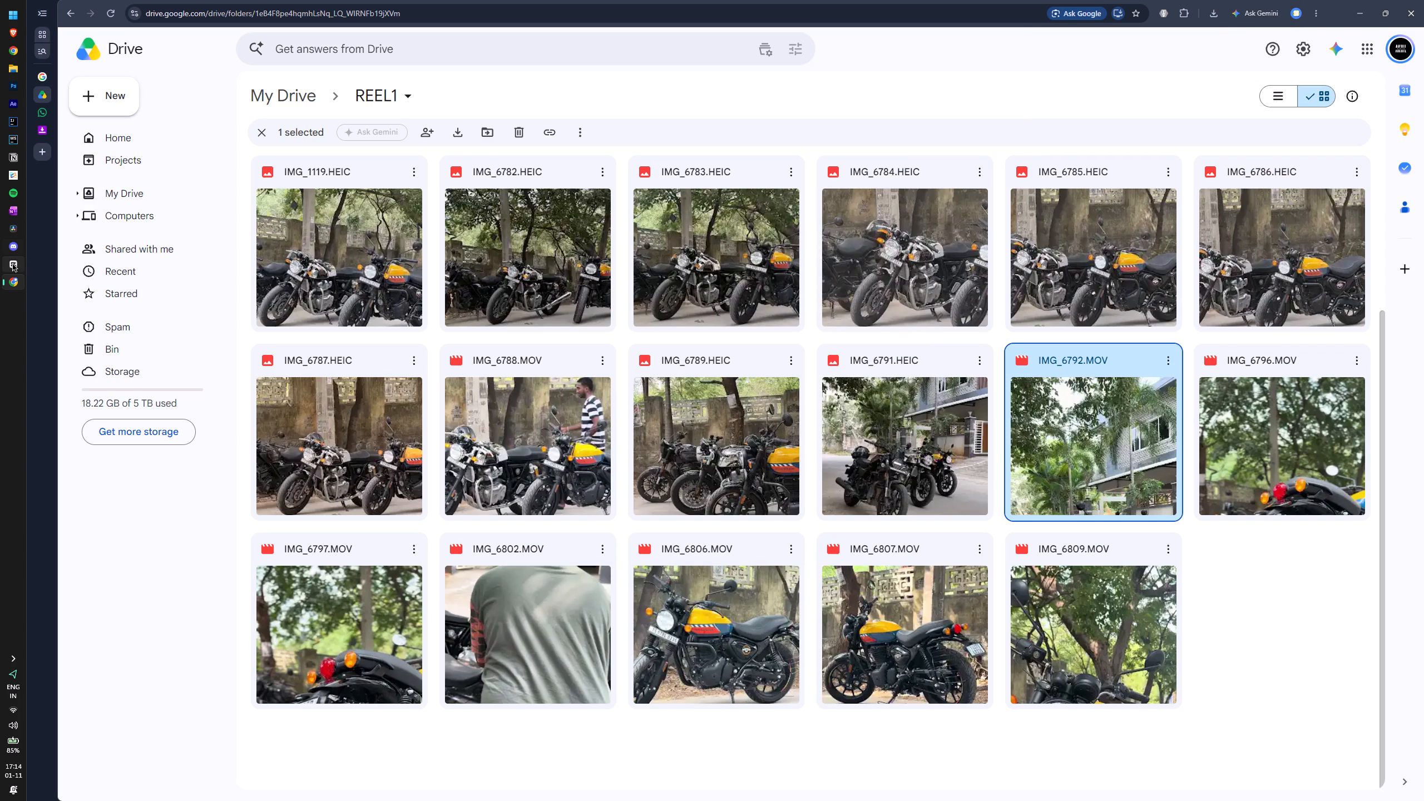
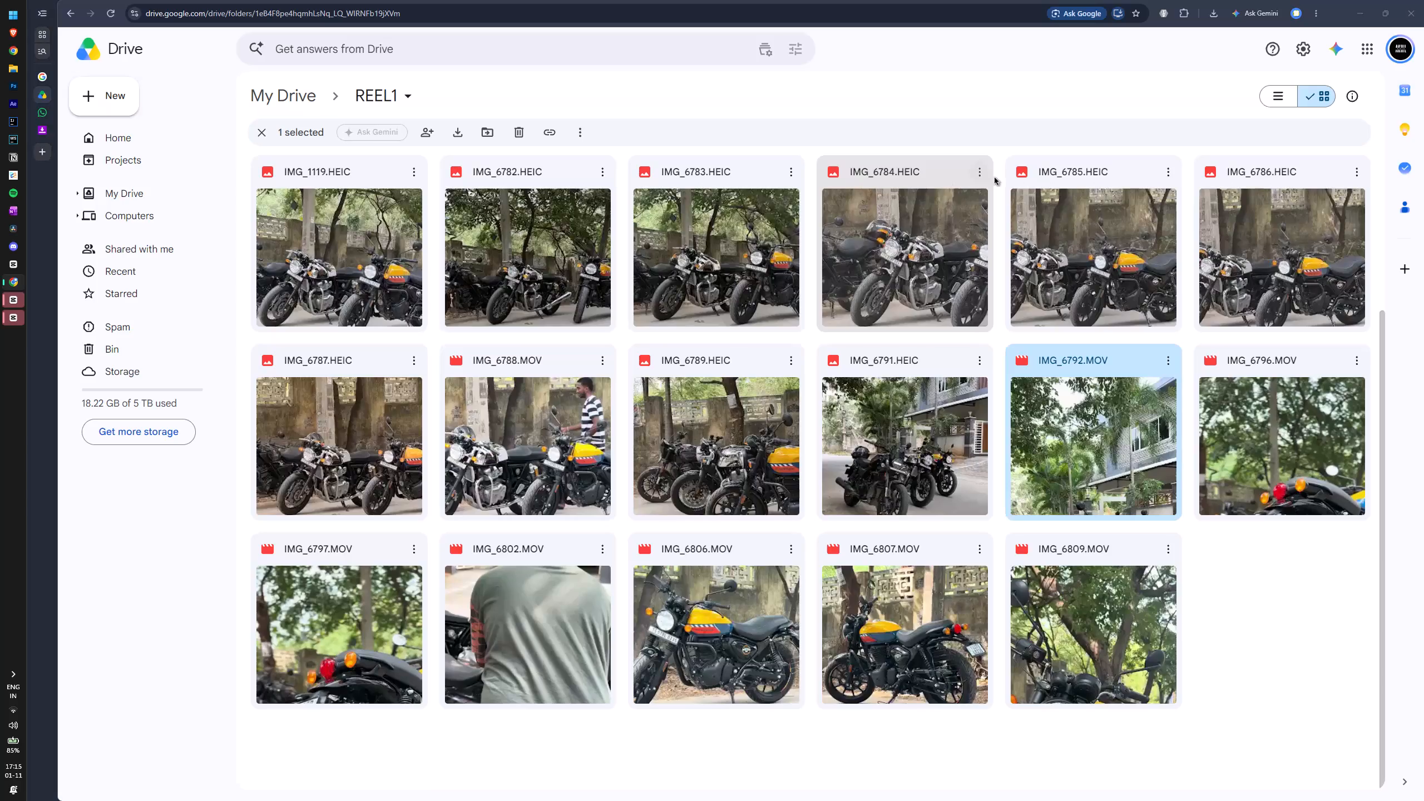
Switch to CapCut, dismiss the Pro trial offer, and create a new project.
{"action": "key", "text": "alt+Tab"}
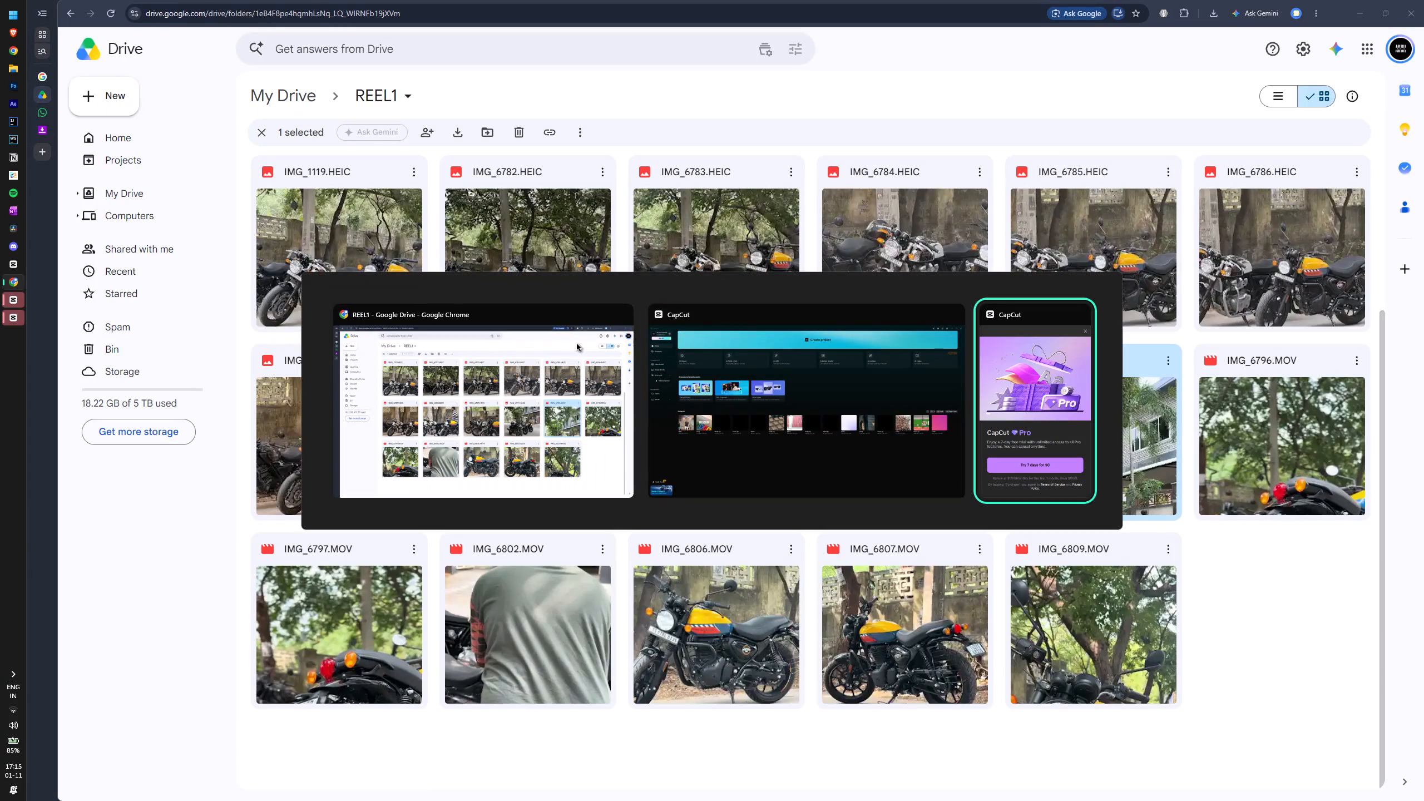
{"action": "key", "text": "alt+Tab"}
{"action": "key", "text": "alt+Tab"}
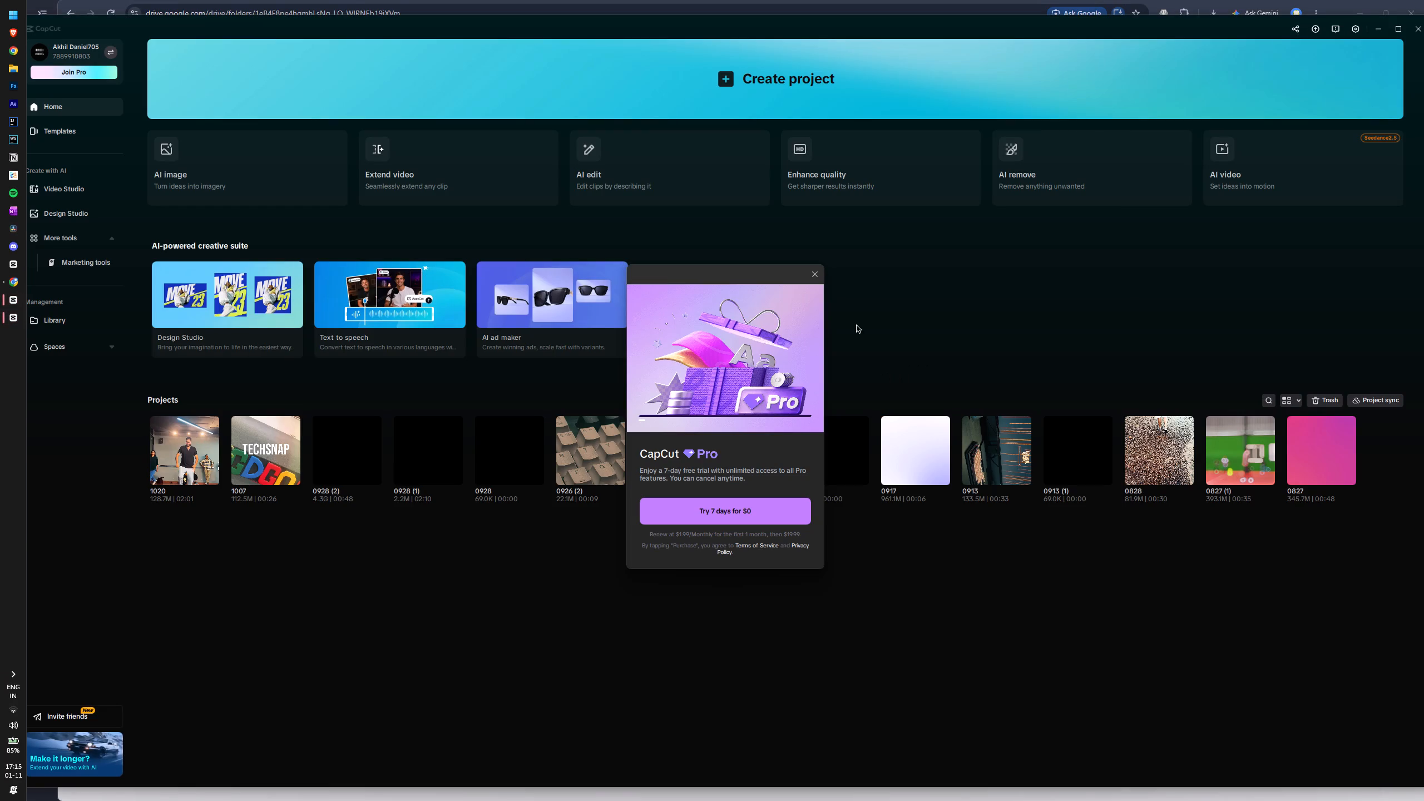
{"action": "left_click", "coordinate": [812, 276]}
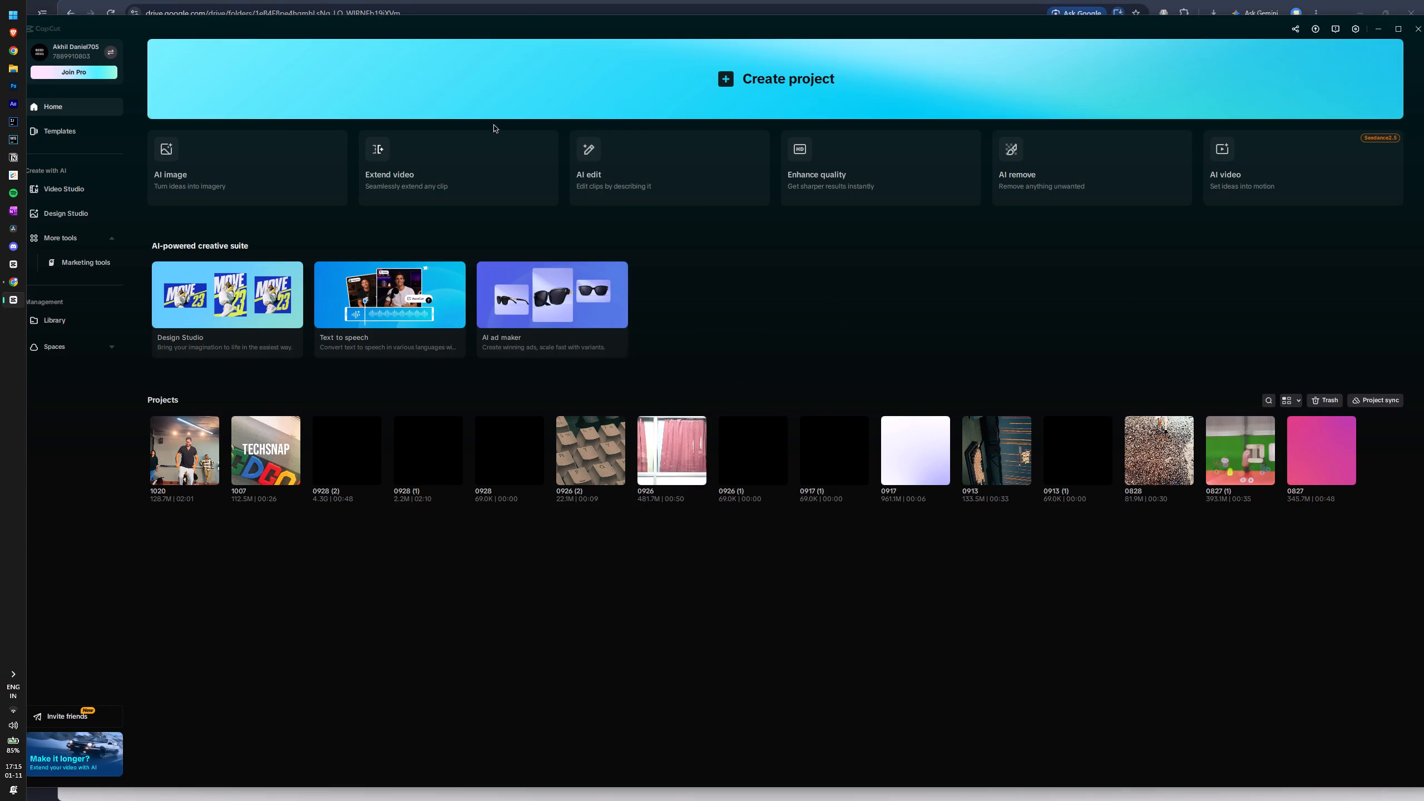
{"action": "left_click", "coordinate": [441, 55]}
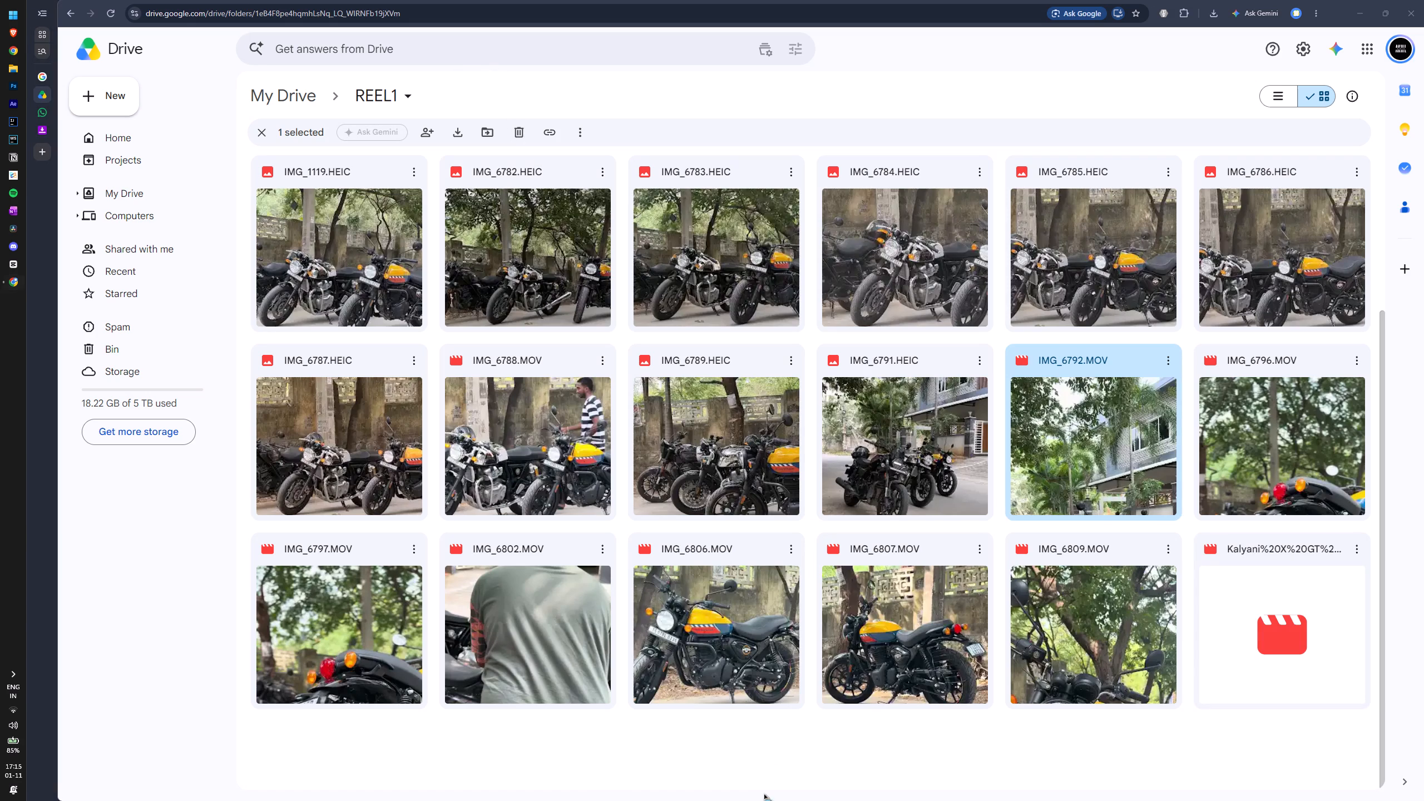
{"action": "key", "text": "alt+Tab"}
{"action": "key", "text": "alt+Tab"}
{"action": "key", "text": "alt+Tab"}
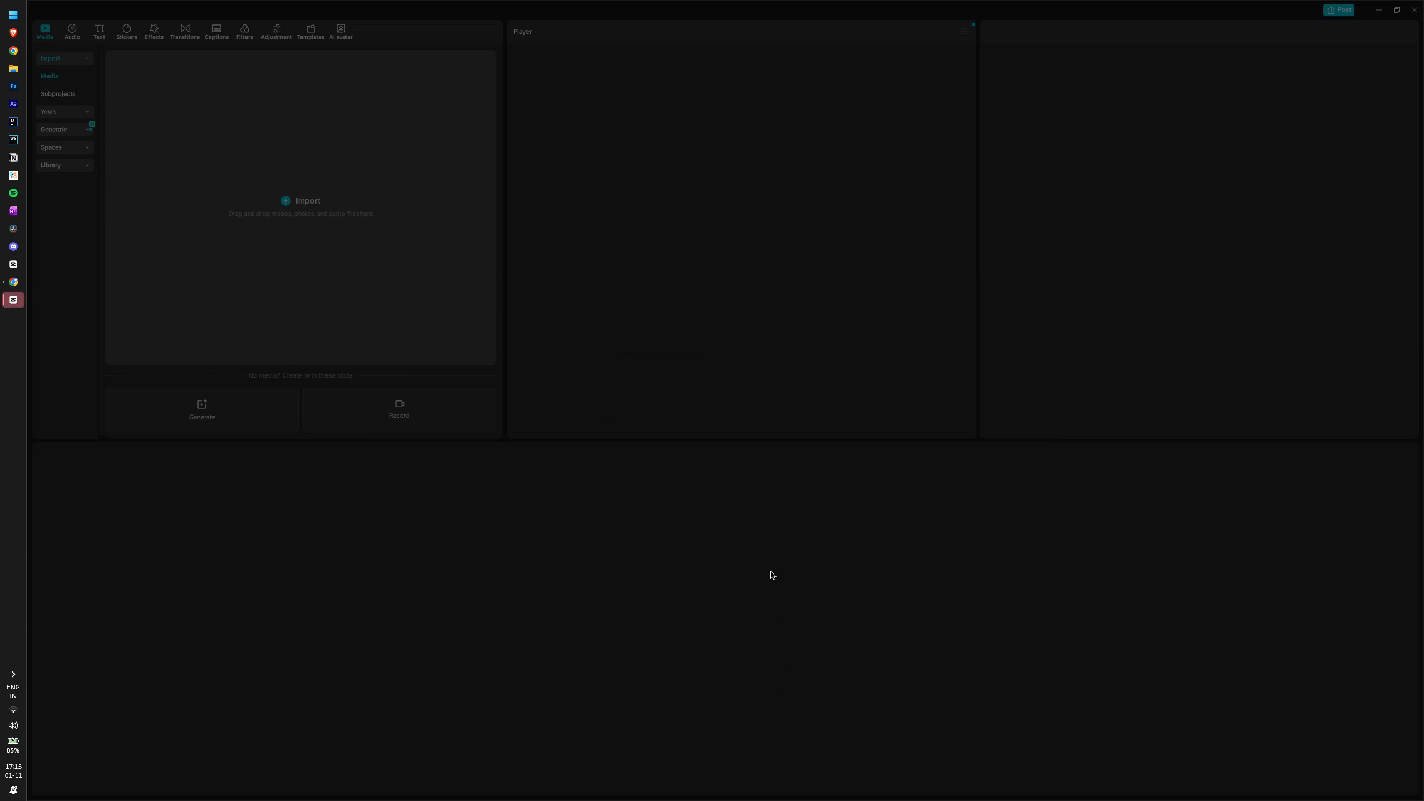
Import today's SaveClip reference video from the Downloads folder into the project media.
{"action": "left_click", "coordinate": [1409, 721]}
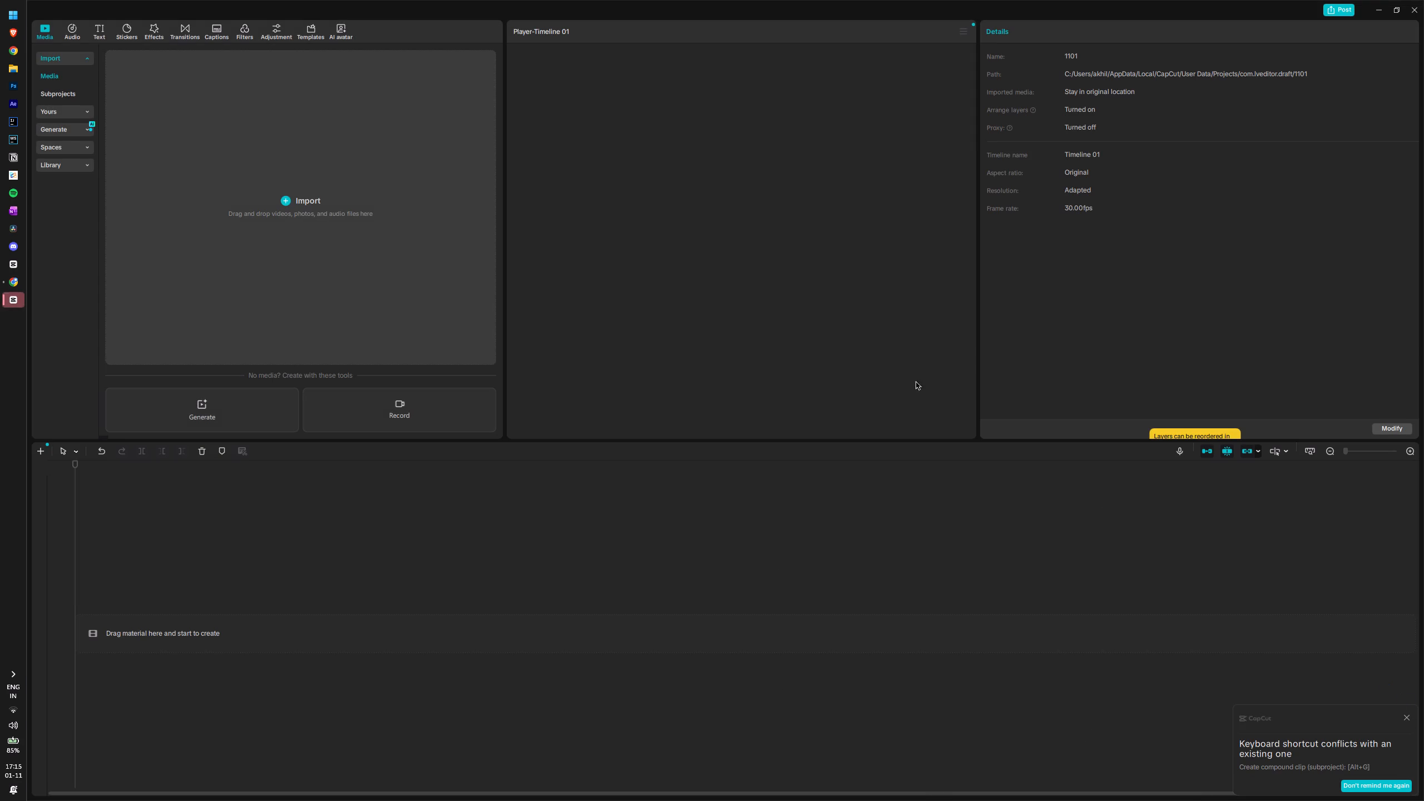
{"action": "left_click", "coordinate": [82, 59]}
{"action": "left_click", "coordinate": [284, 208]}
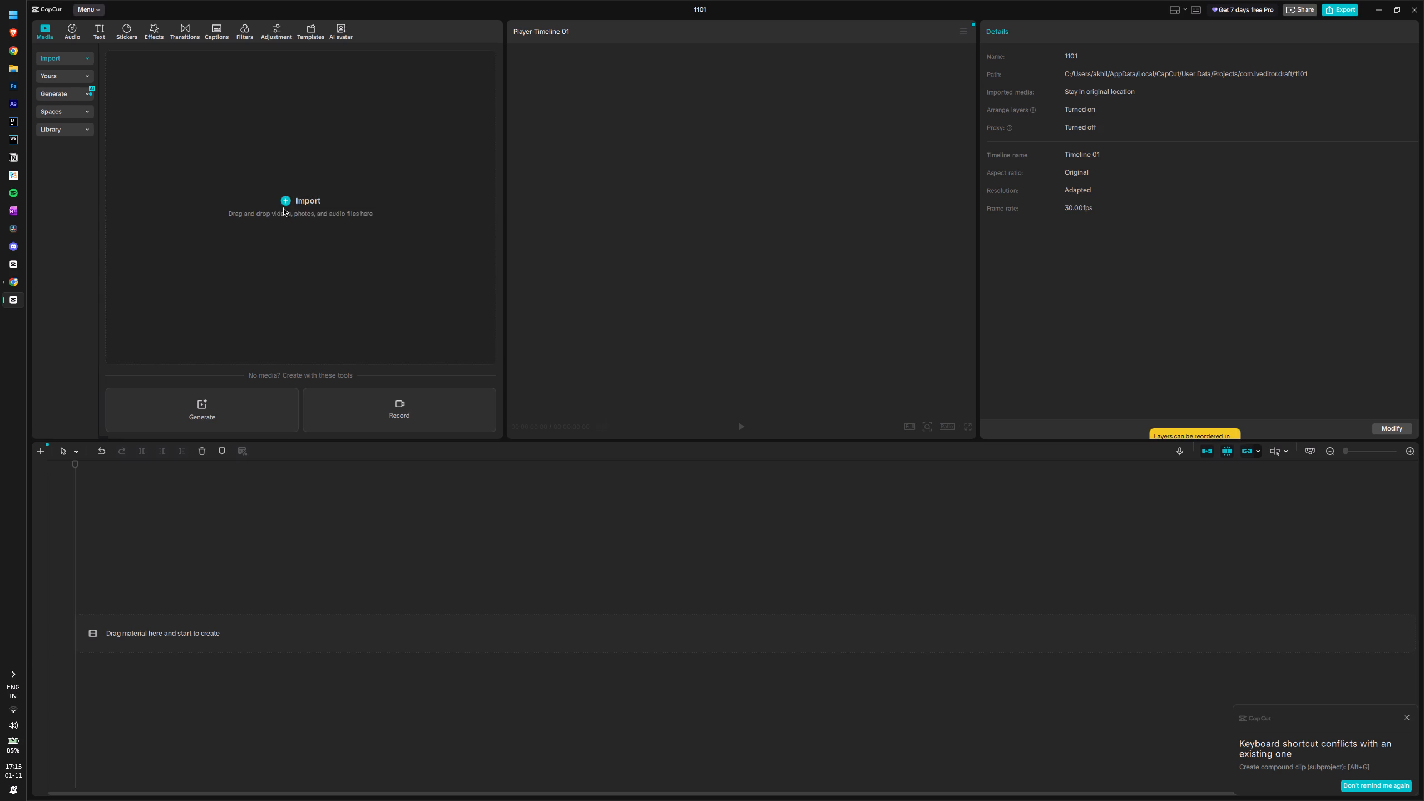
{"action": "left_click", "coordinate": [291, 222]}
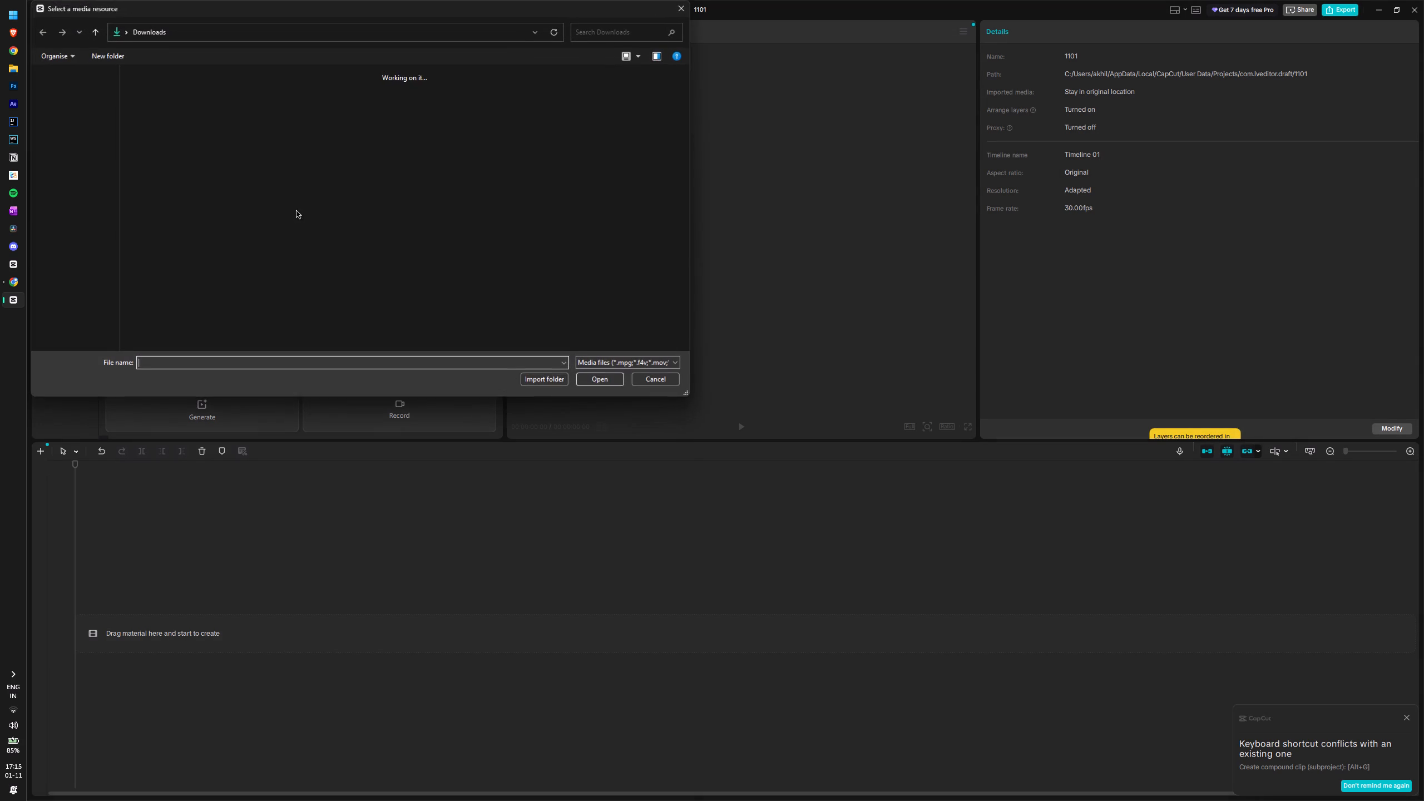
{"action": "left_click", "coordinate": [159, 116]}
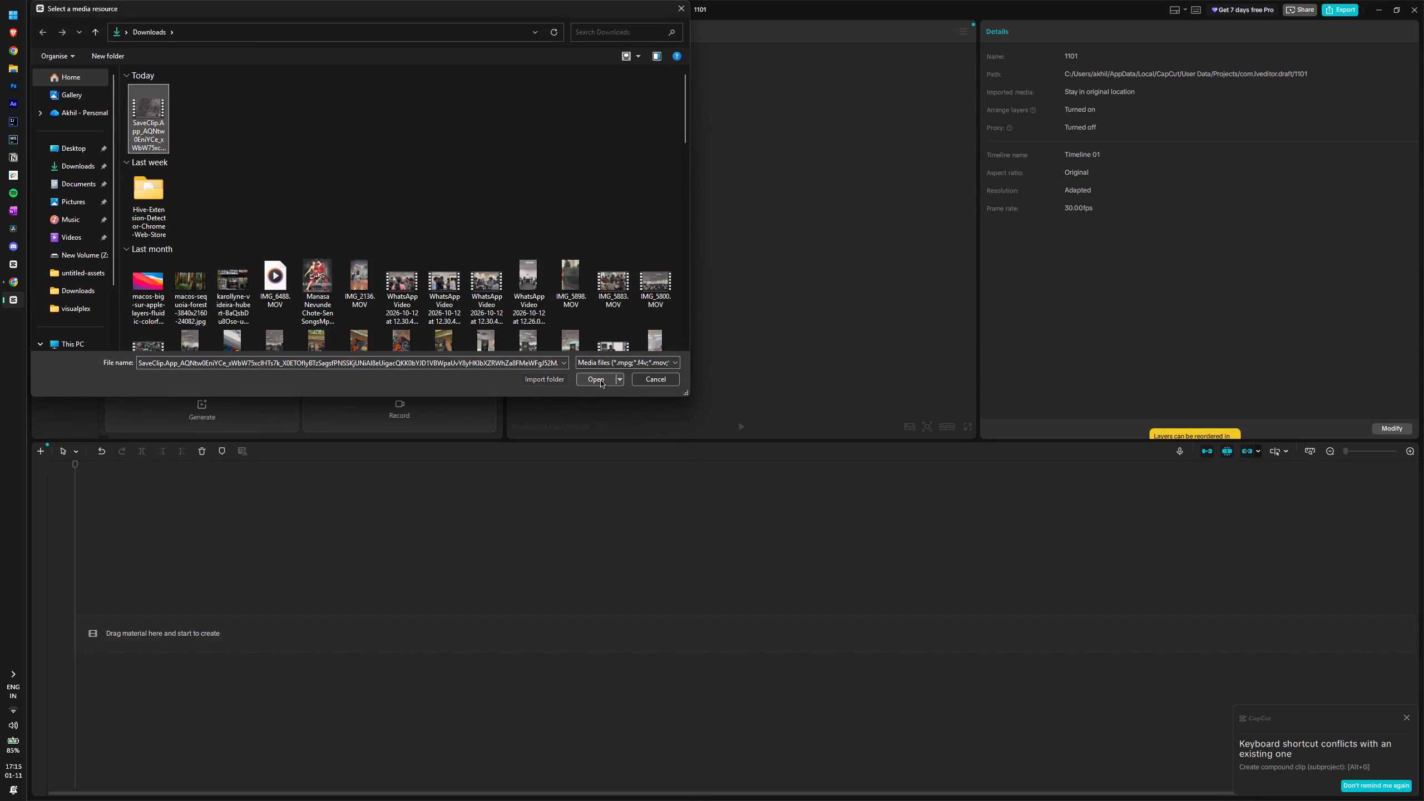
{"action": "left_click", "coordinate": [601, 380]}
Preview the opening seconds of the imported reference video in the player.
{"action": "scroll", "coordinate": [797, 288], "scroll_direction": "down", "scroll_amount": 1}
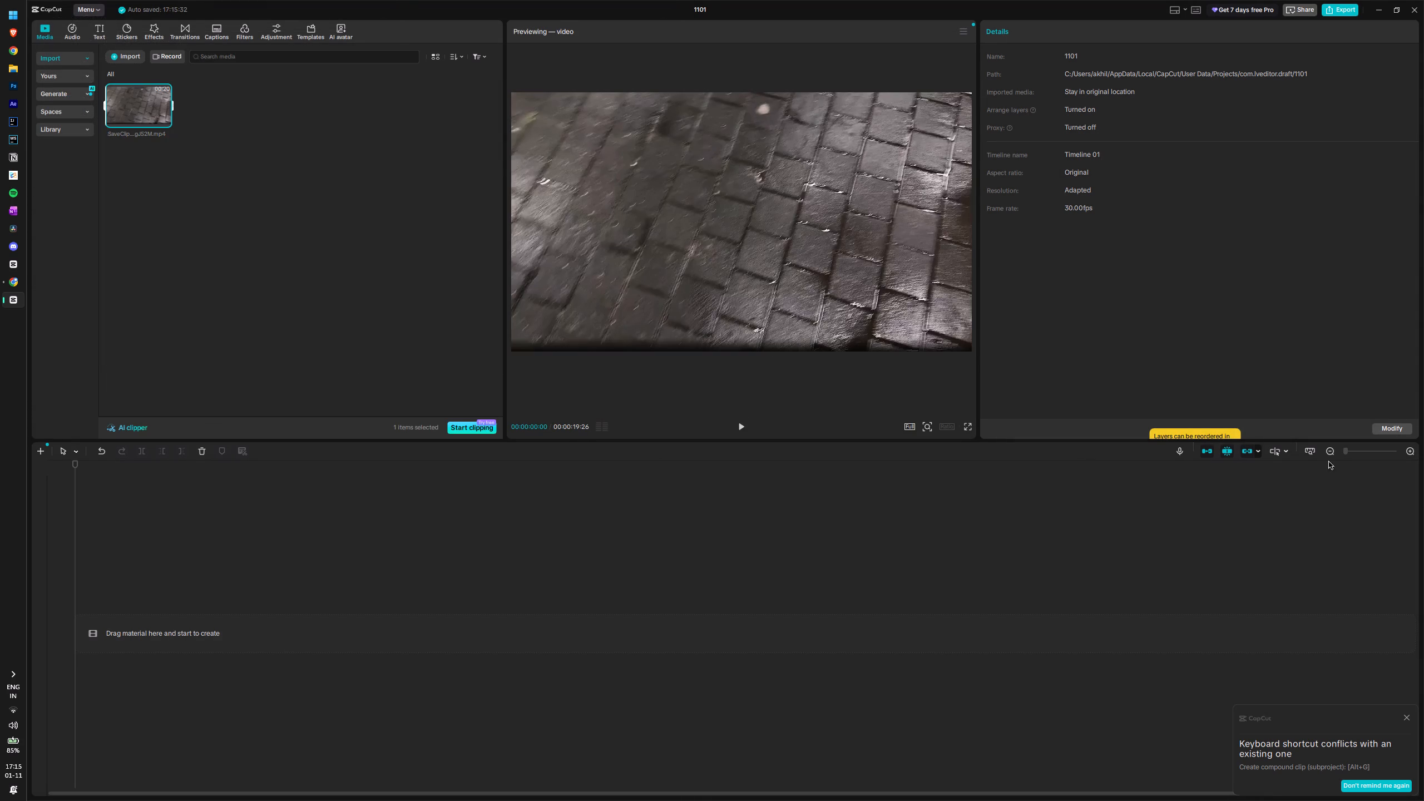
{"action": "key", "text": "space"}
{"action": "key", "text": "space"}
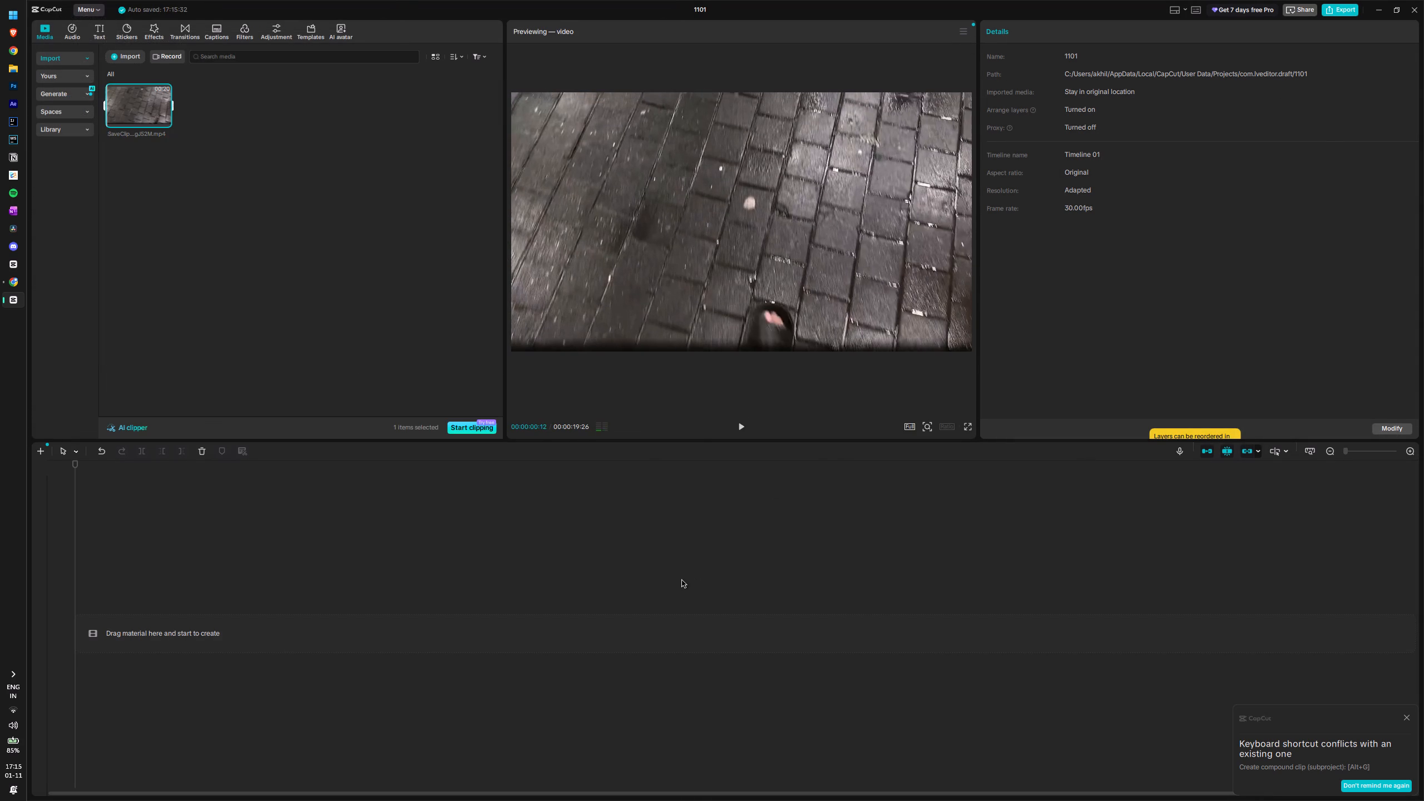
{"action": "key", "text": "space"}
{"action": "key", "text": "space"}
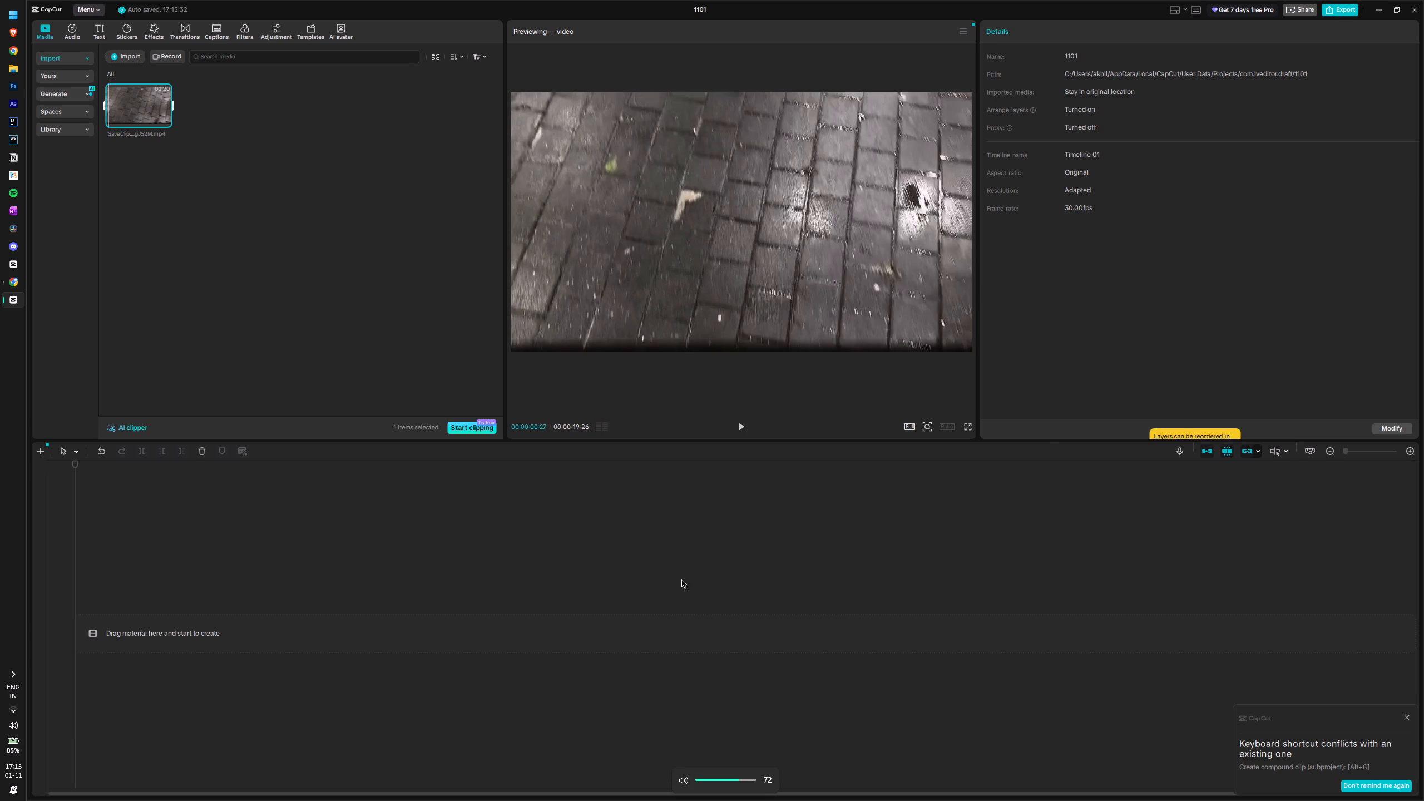
{"action": "key", "text": "alt+Tab"}
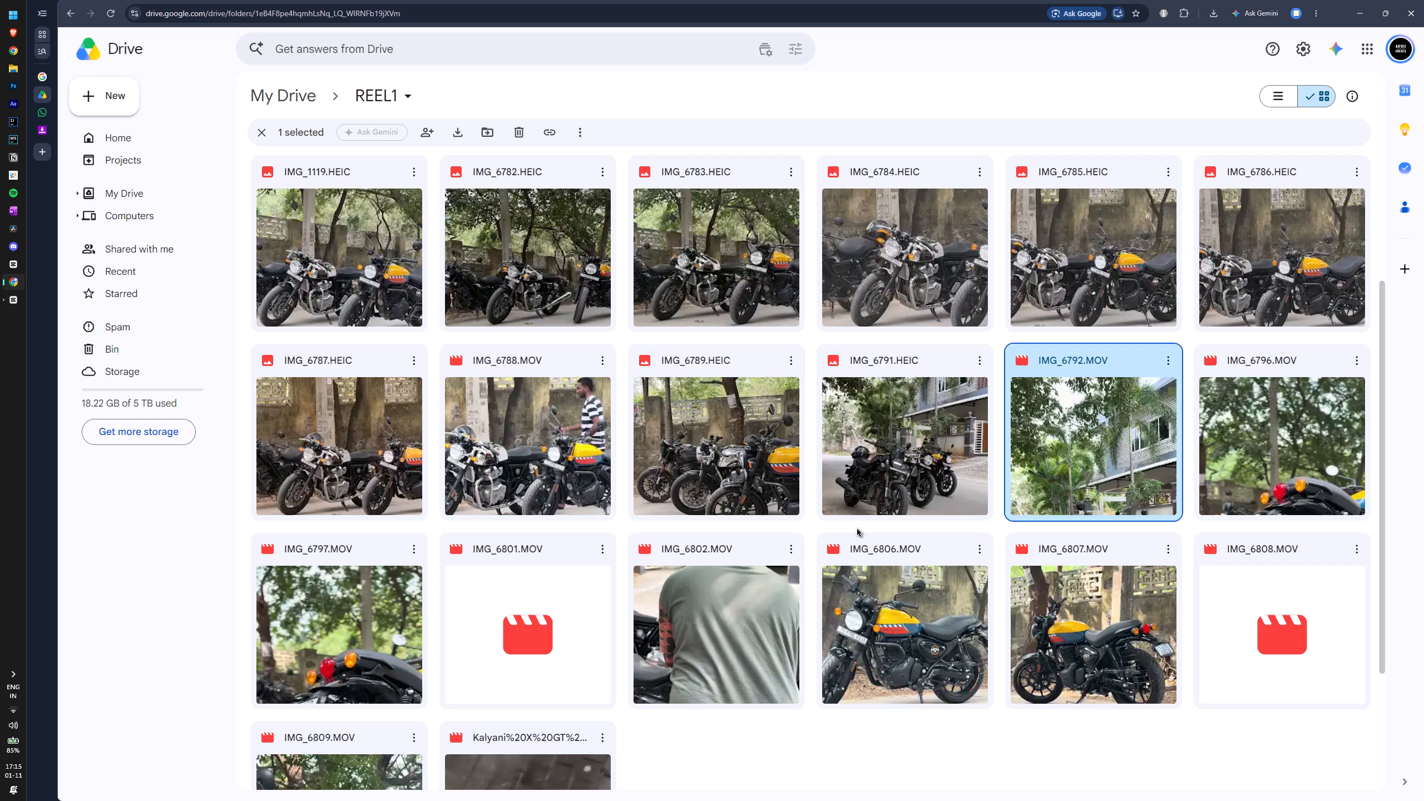
{"action": "key", "text": "alt+Tab"}
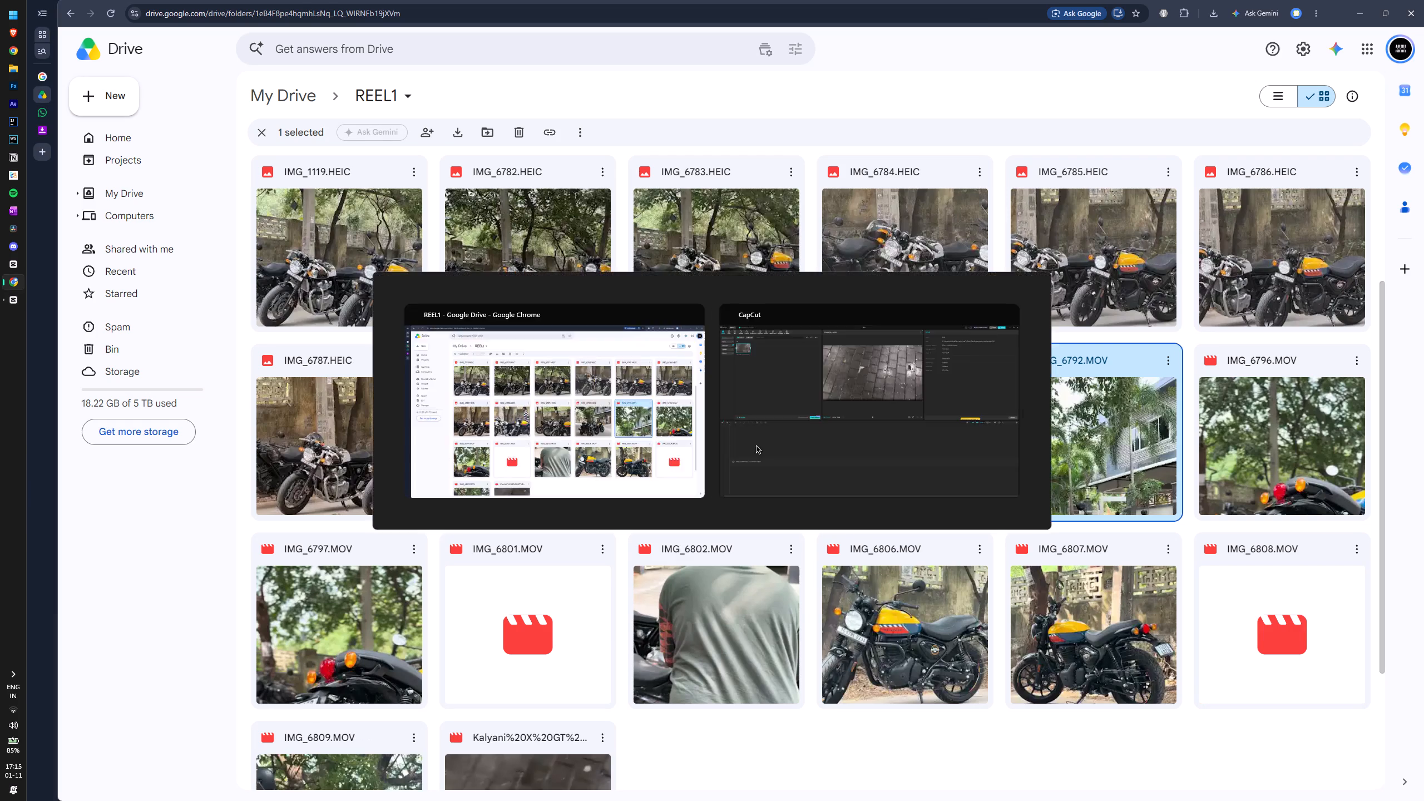
{"action": "key", "text": "space"}
{"action": "left_click", "coordinate": [191, 610]}
{"action": "scroll", "coordinate": [249, 564], "scroll_direction": "up", "scroll_amount": 4}
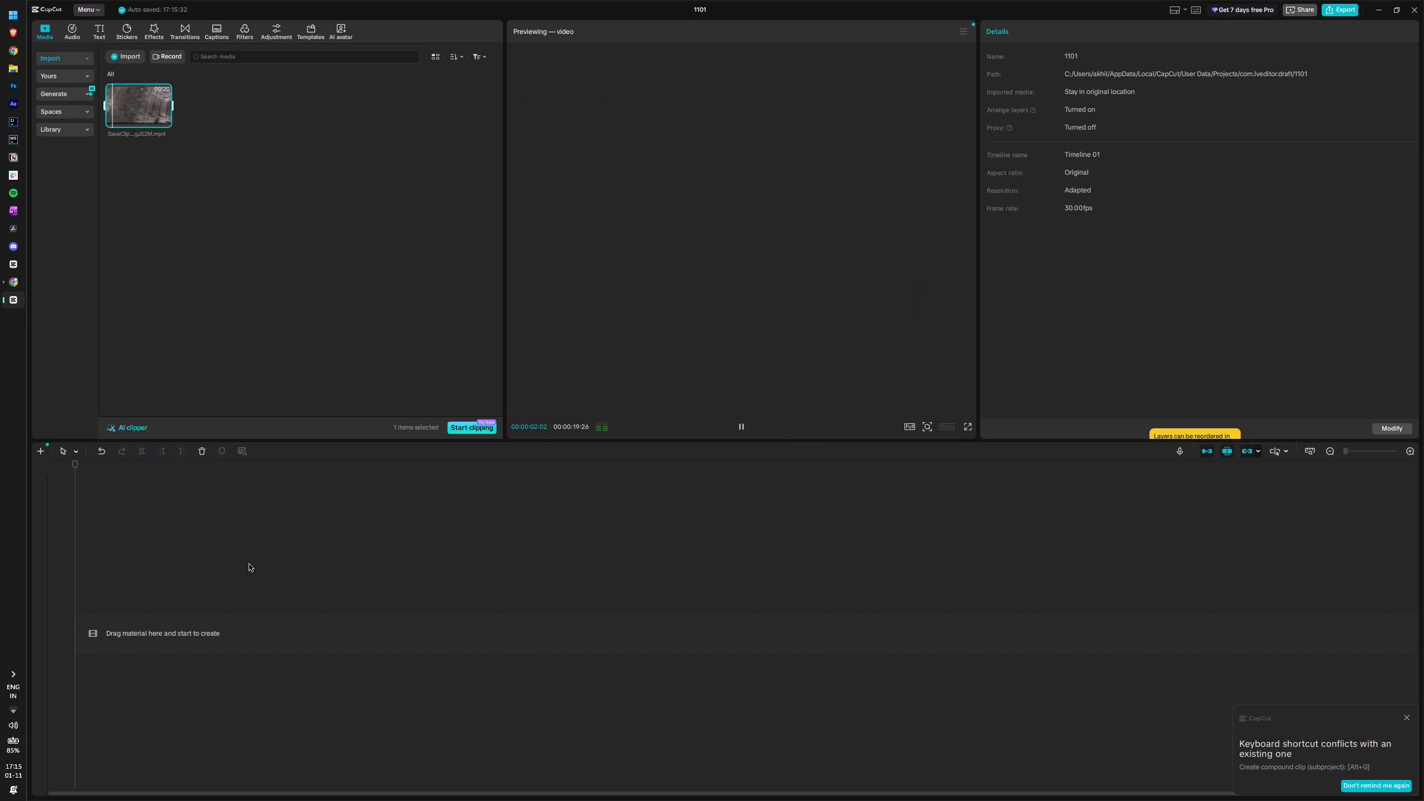
Place the imported reference video at the start of the empty timeline.
{"action": "left_click_drag", "start_coordinate": [136, 117], "coordinate": [122, 639]}
Replay the first few seconds of the reference video on the timeline, examining the motorcycle shots and the cut between them.
{"action": "key", "text": "space"}
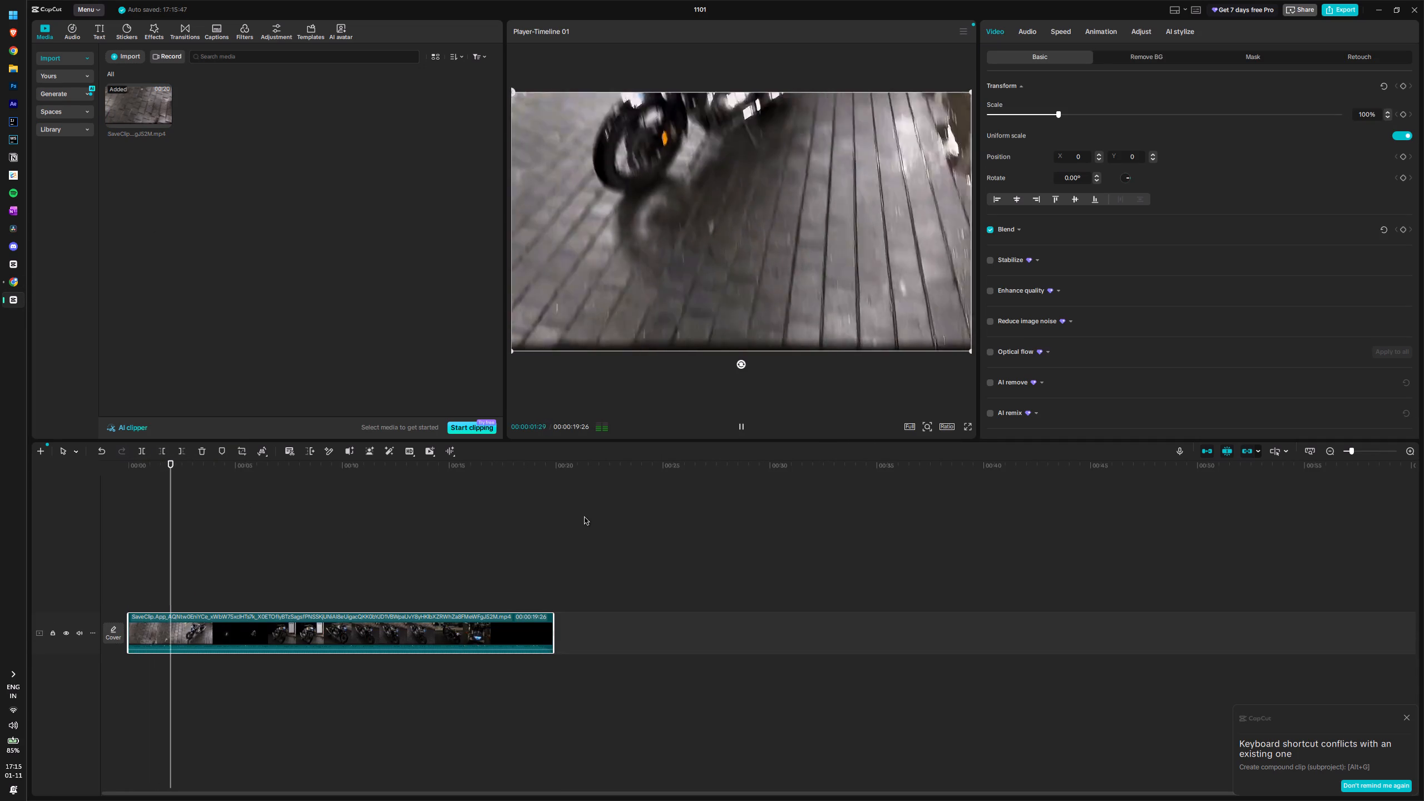
{"action": "key", "text": "space"}
{"action": "left_click_drag", "start_coordinate": [186, 464], "coordinate": [134, 479]}
{"action": "key", "text": "space"}
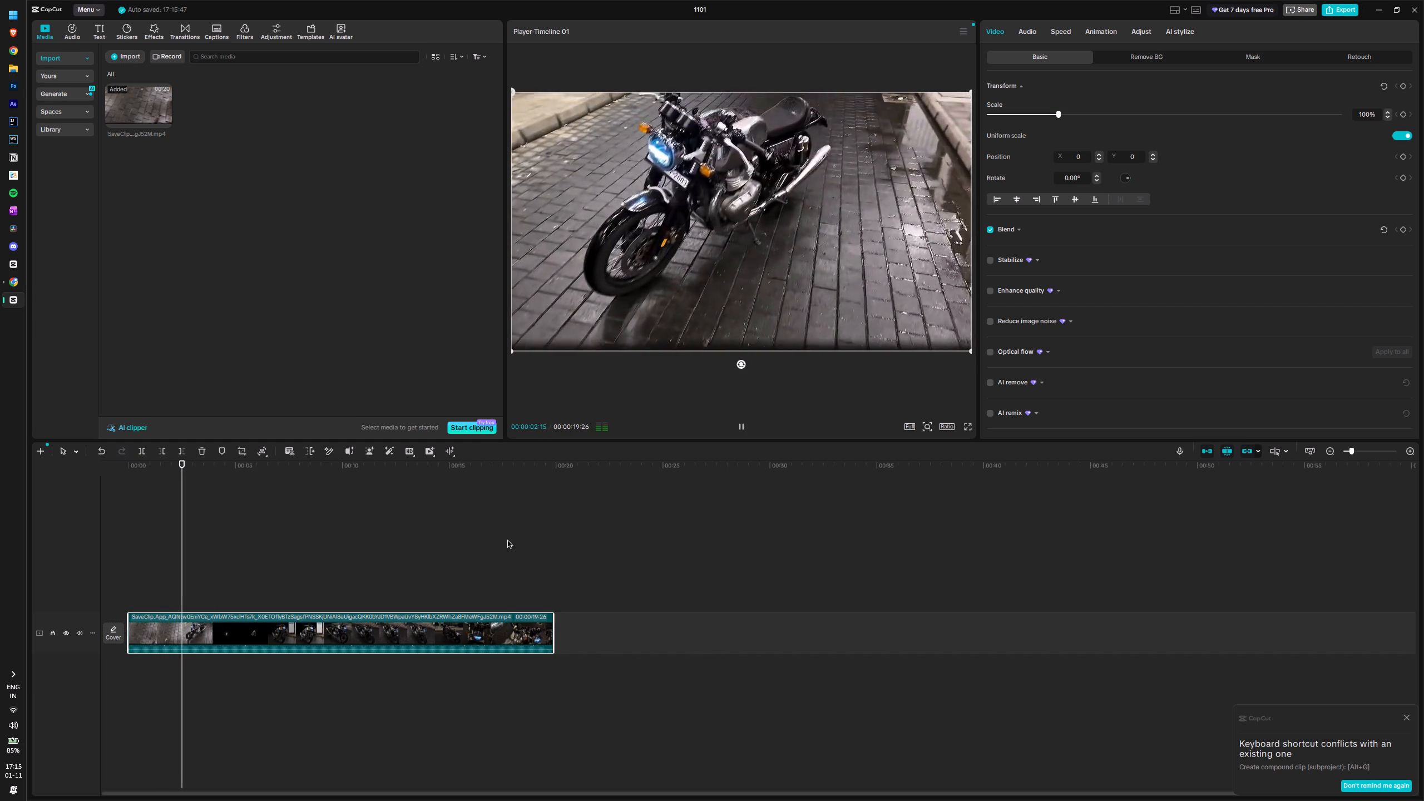
{"action": "key", "text": "space"}
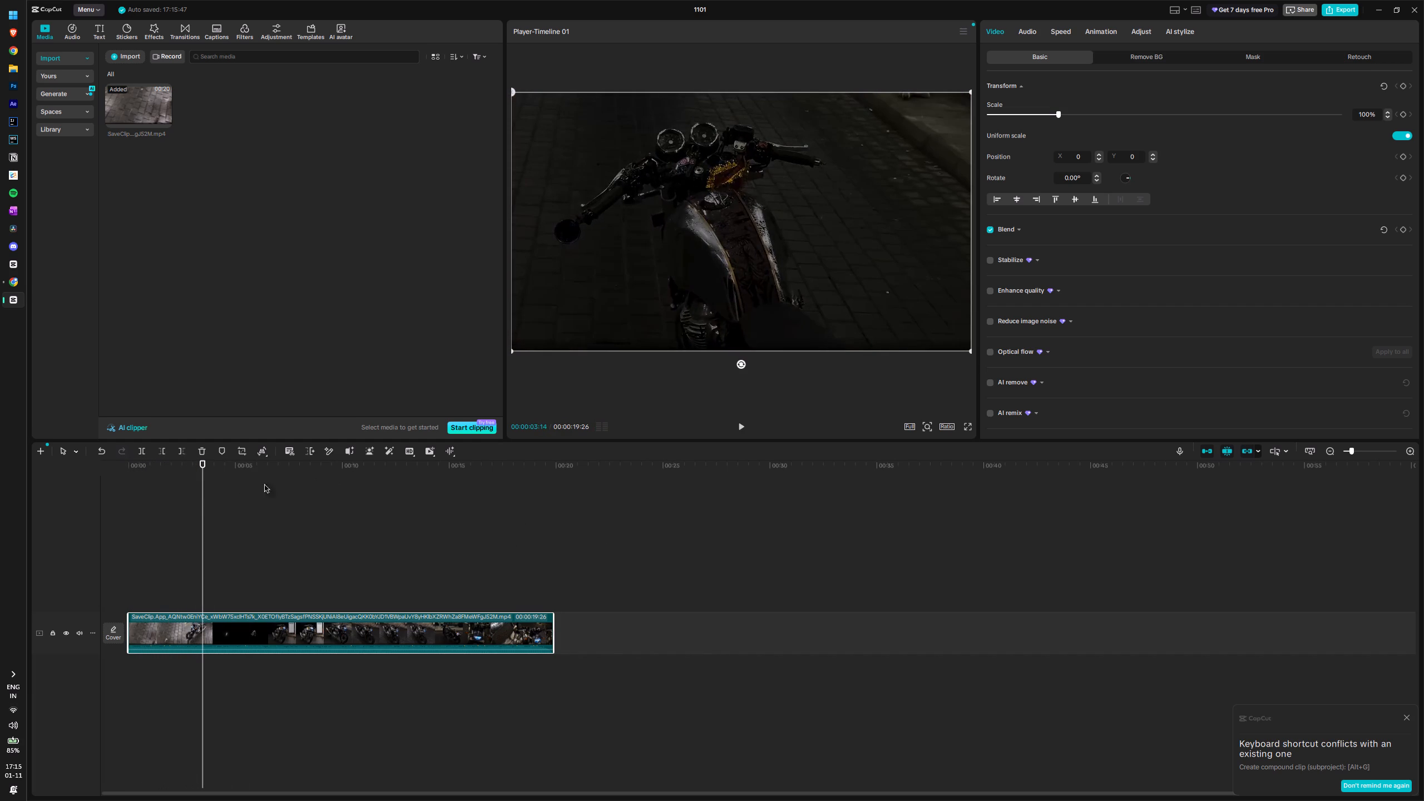
{"action": "left_click_drag", "start_coordinate": [202, 496], "coordinate": [169, 495]}
{"action": "key", "text": "space"}
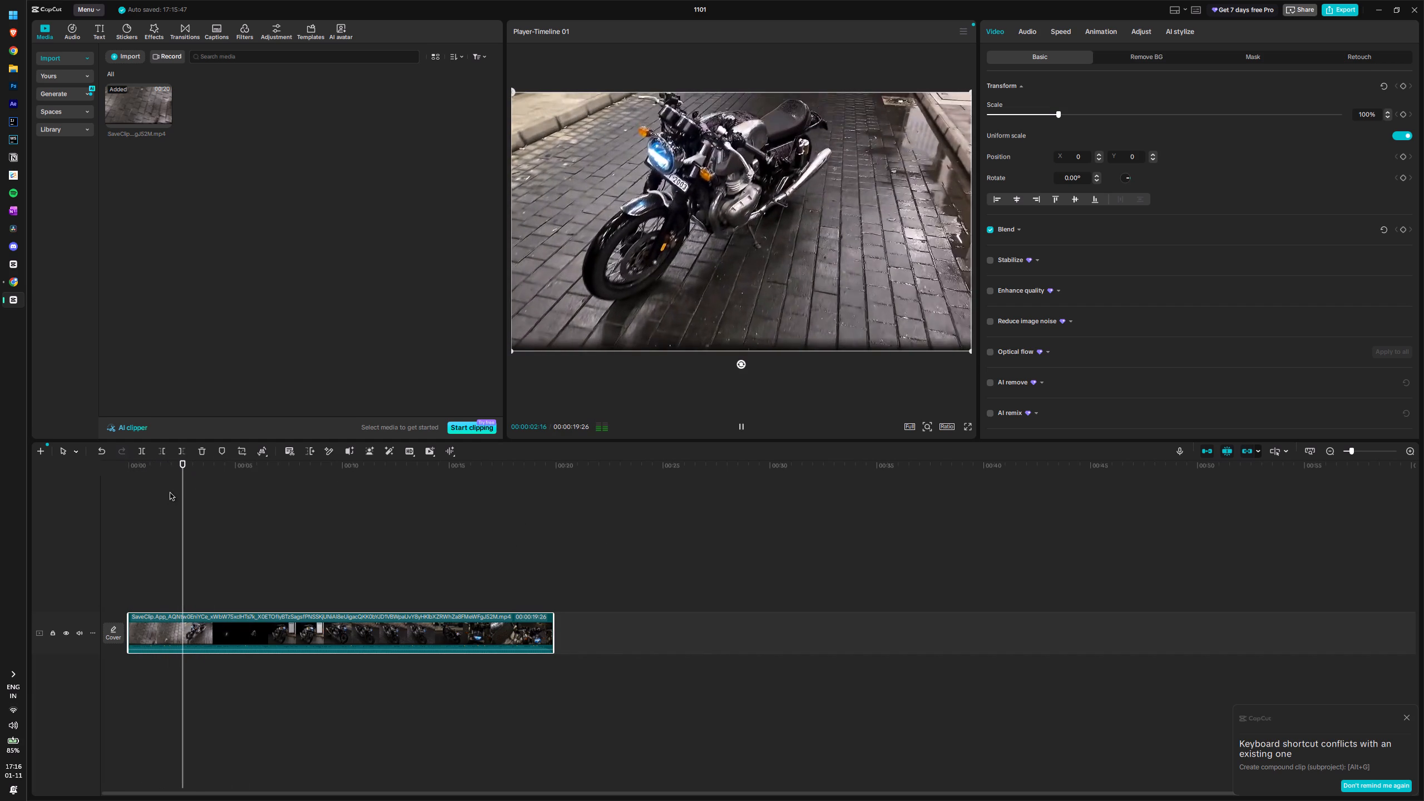
{"action": "key", "text": "space"}
{"action": "key", "text": "space"}
{"action": "key", "text": "space"}
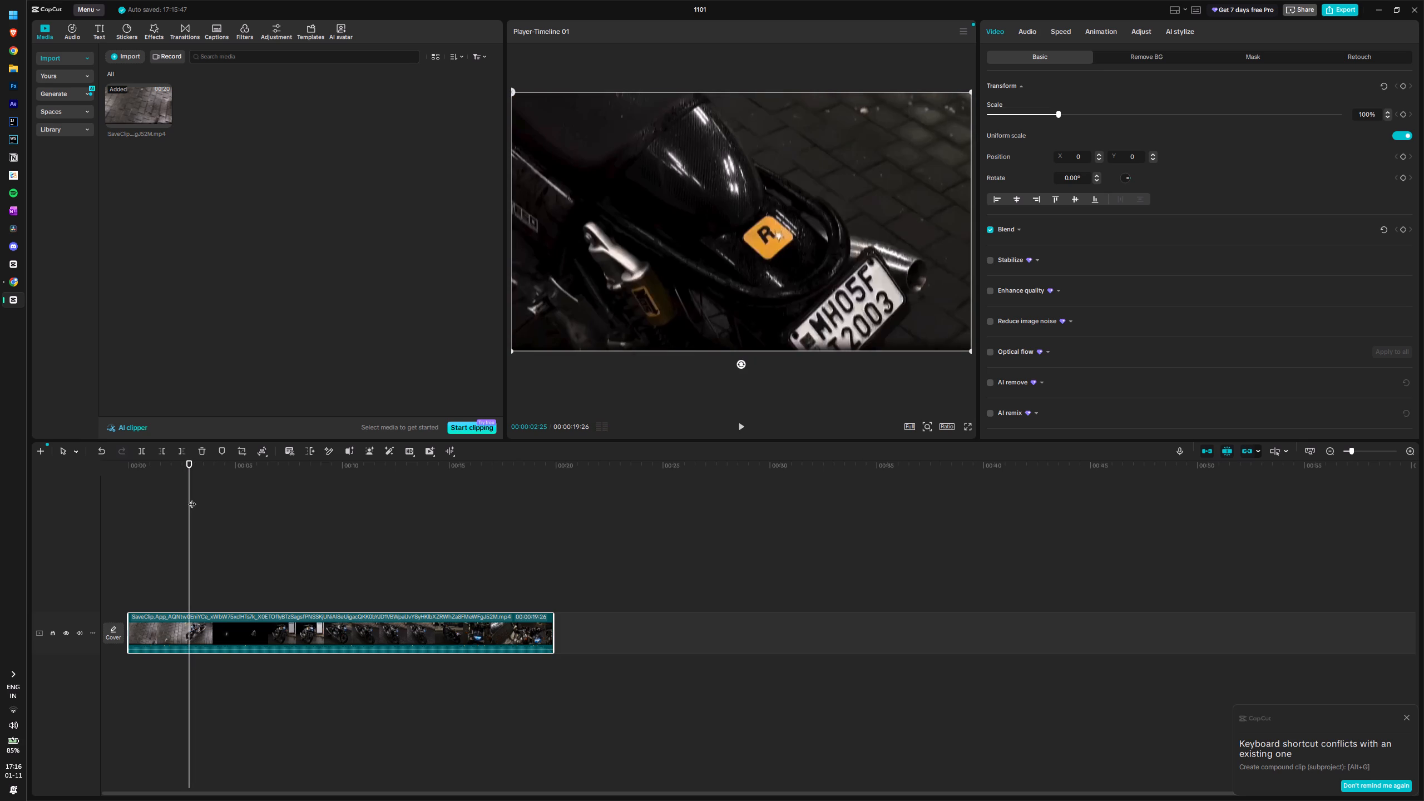
{"action": "left_click_drag", "start_coordinate": [189, 498], "coordinate": [181, 498]}
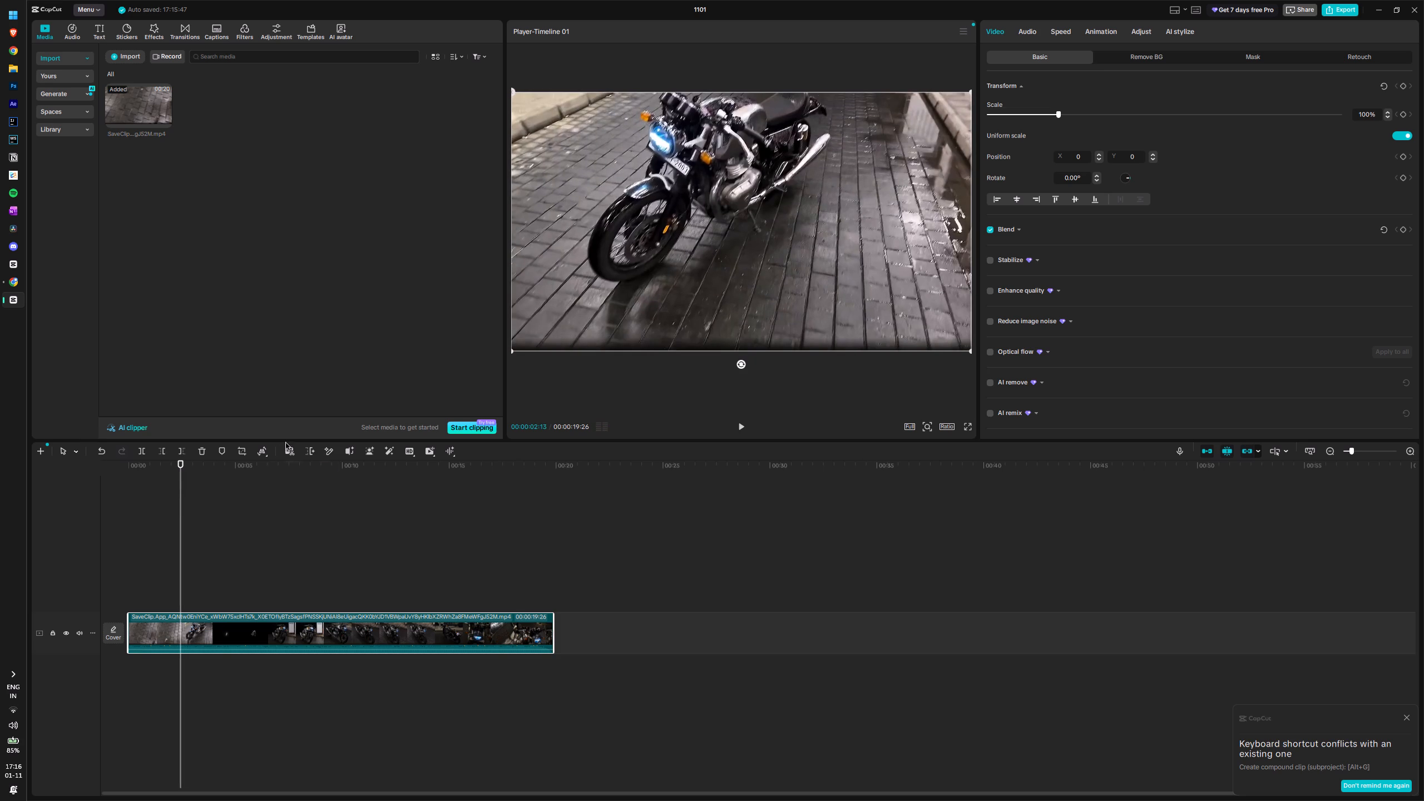
Compare the reference video's opening motorcycle shot with the clips in the REEL1 Drive folder.
{"action": "key", "text": "alt+Tab"}
{"action": "scroll", "coordinate": [1049, 371], "scroll_direction": "down", "scroll_amount": 4}
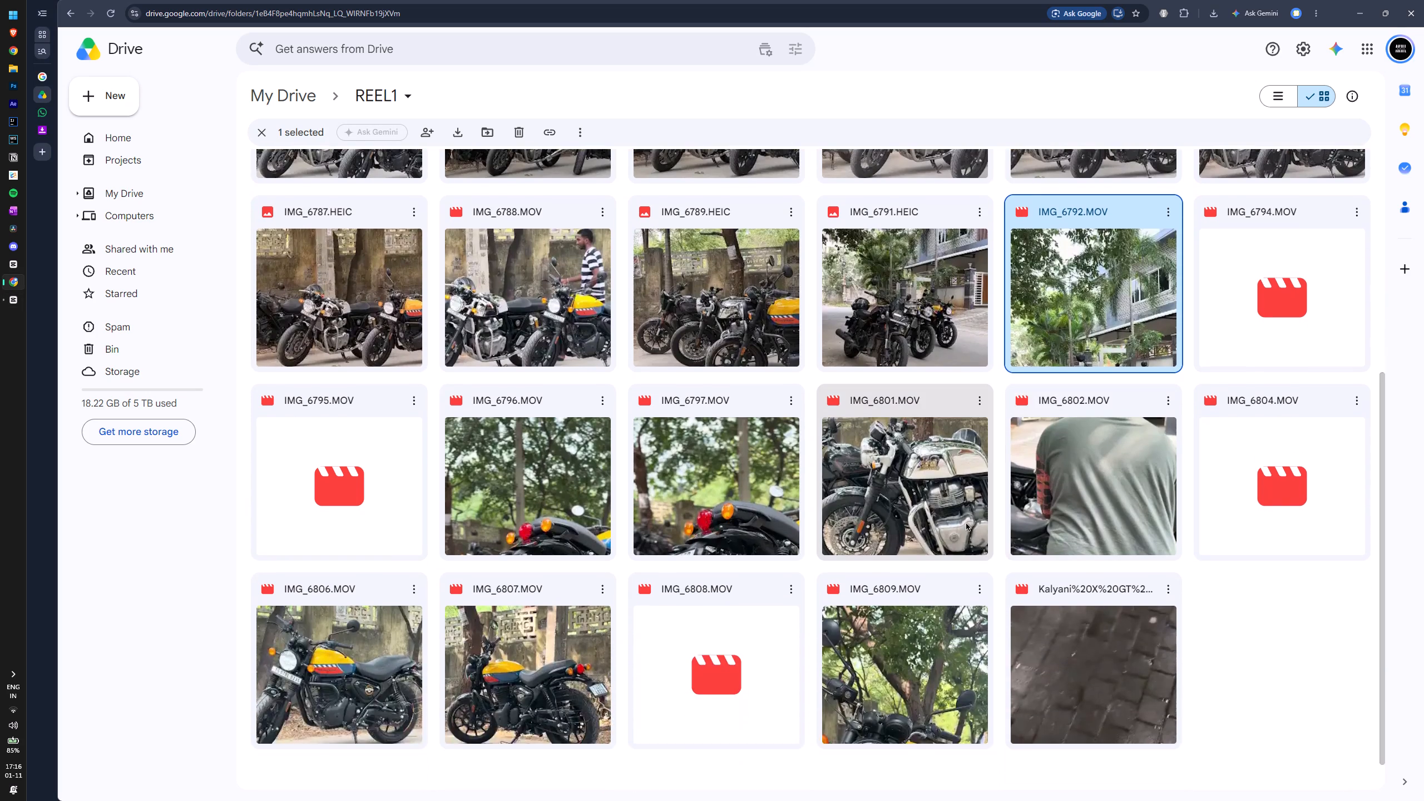
{"action": "scroll", "coordinate": [911, 493], "scroll_direction": "down", "scroll_amount": 2}
{"action": "scroll", "coordinate": [774, 585], "scroll_direction": "down", "scroll_amount": 3}
{"action": "key", "text": "alt+Tab"}
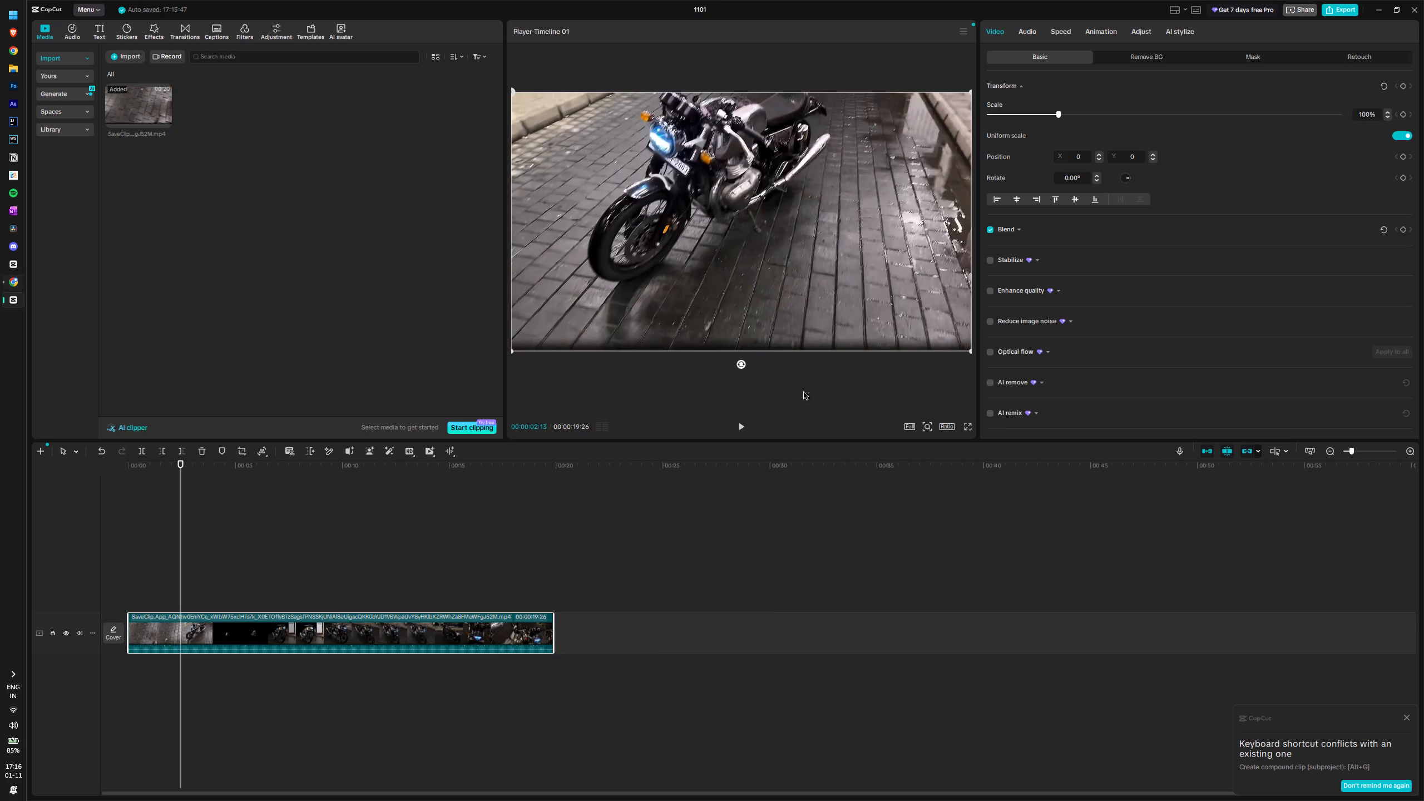
{"action": "key", "text": "alt+Tab"}
{"action": "key", "text": "alt+Tab"}
{"action": "key", "text": "space"}
{"action": "key", "text": "space"}
{"action": "key", "text": "space"}
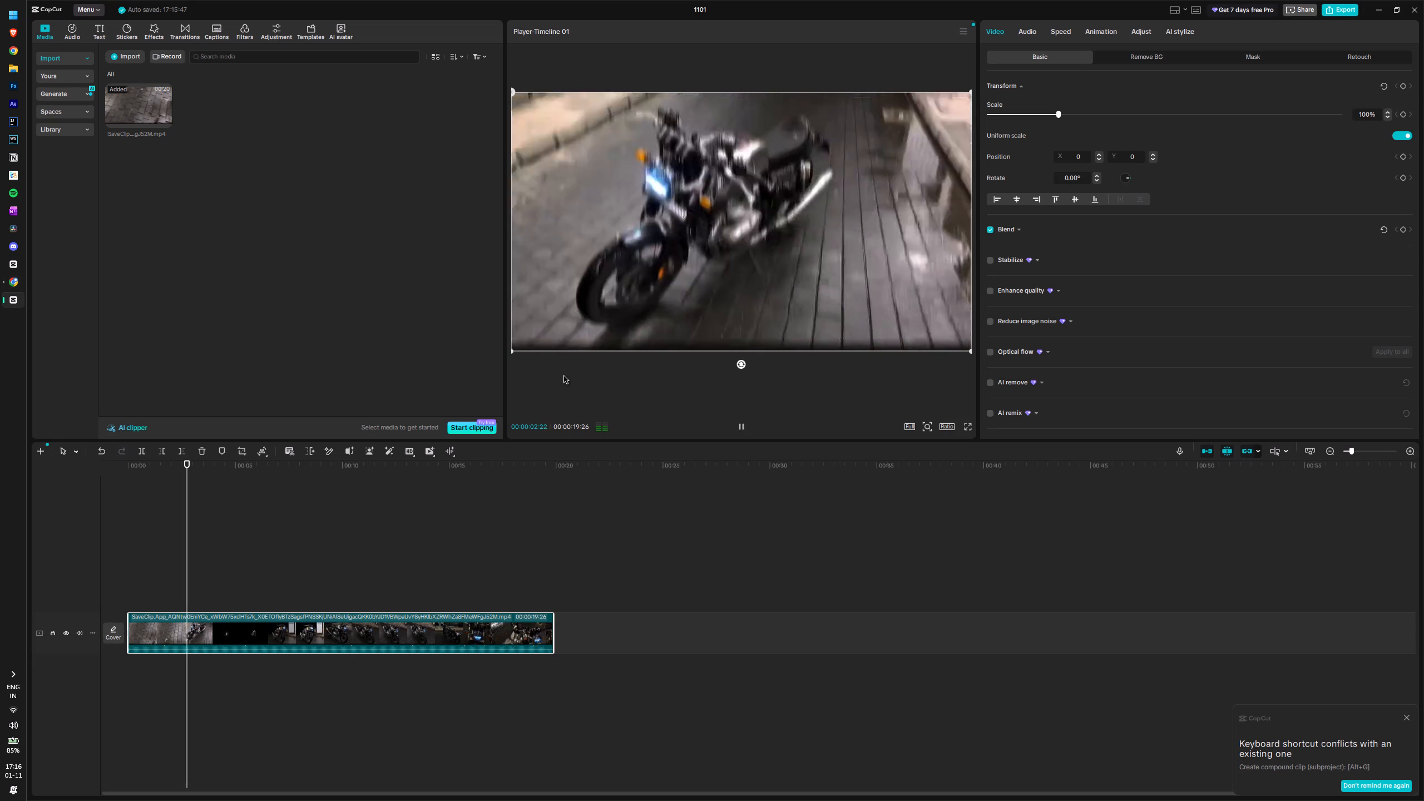
{"action": "key", "text": "space"}
Look through the whole REEL1 Drive folder for motorcycle footage matching the reference shots.
{"action": "key", "text": "alt+Tab"}
{"action": "scroll", "coordinate": [836, 551], "scroll_direction": "down", "scroll_amount": 2}
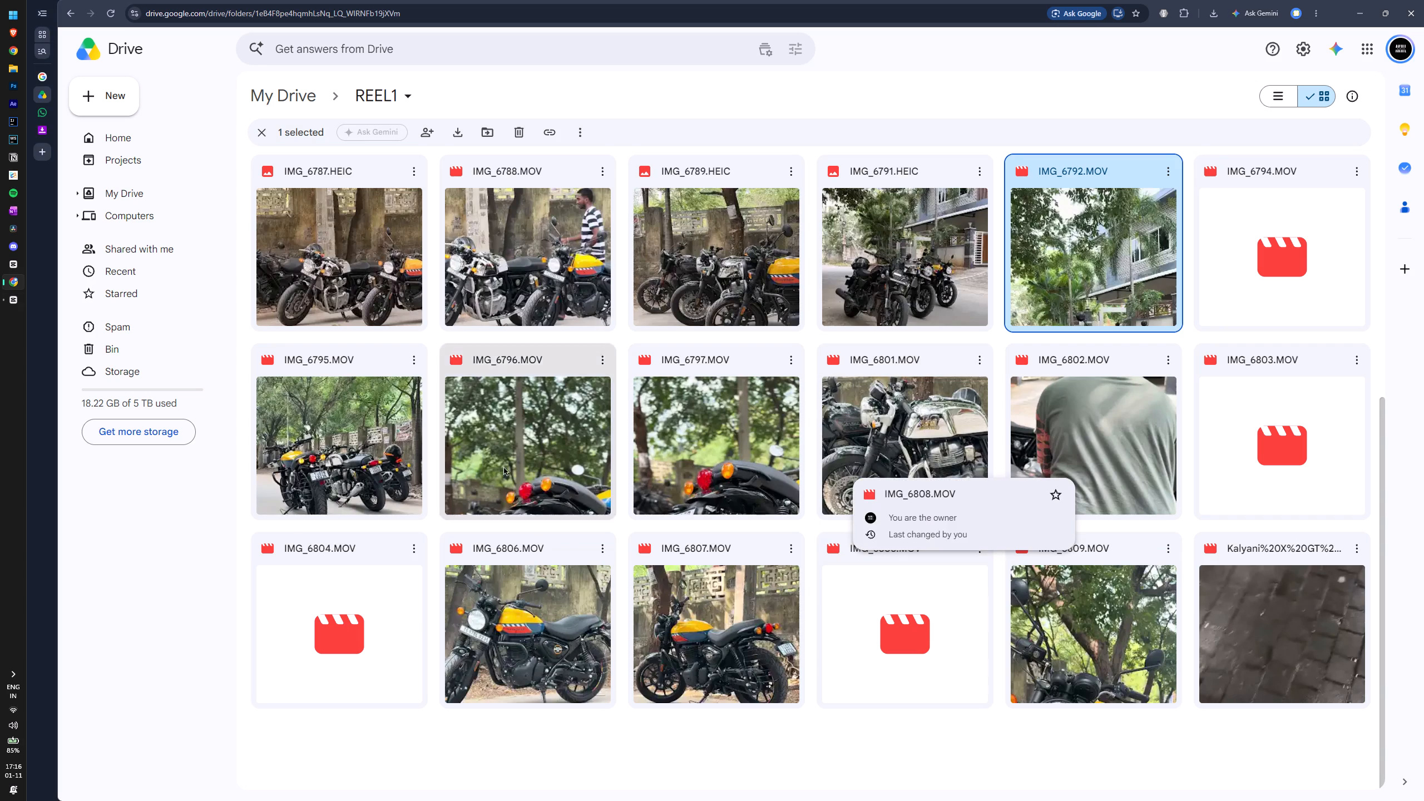
{"action": "scroll", "coordinate": [970, 574], "scroll_direction": "down", "scroll_amount": 4}
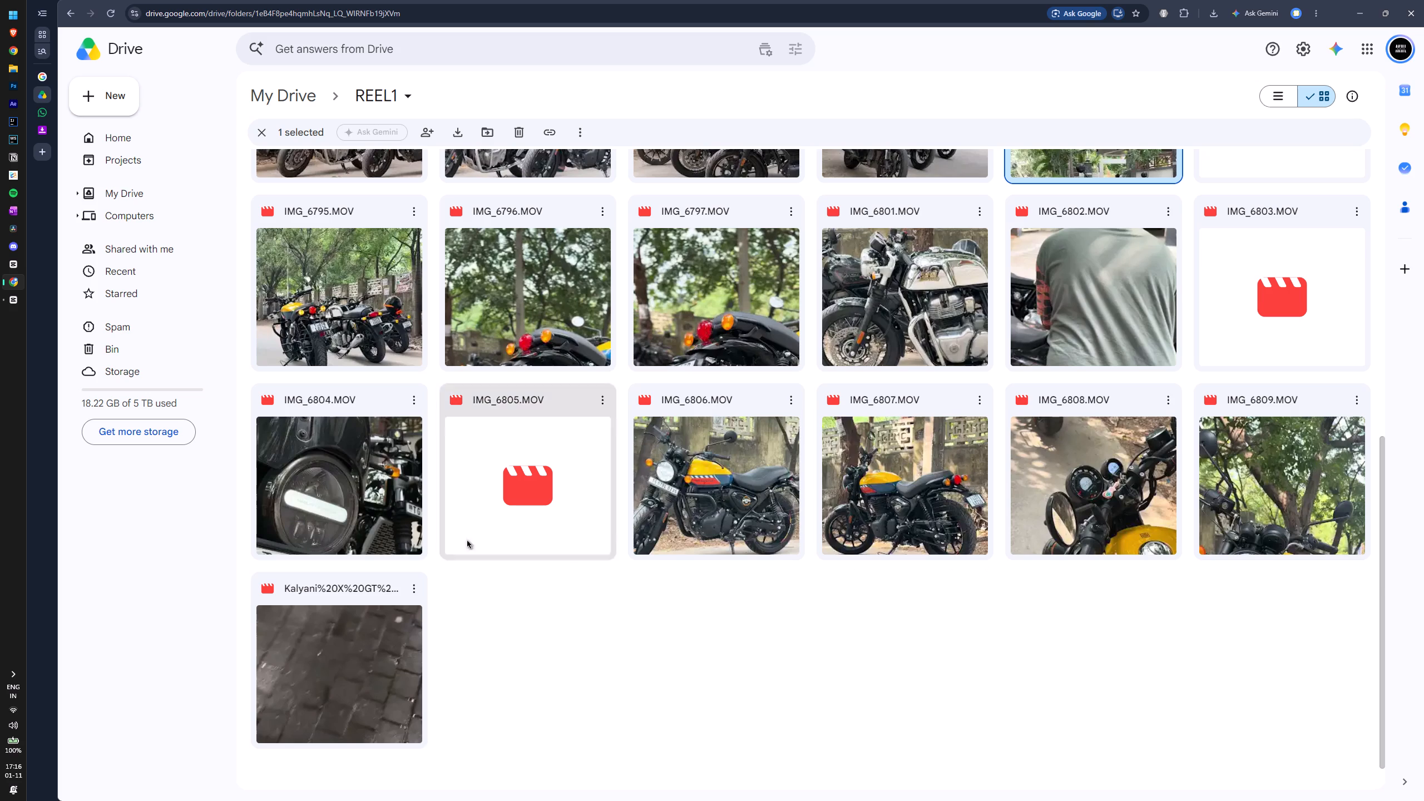
{"action": "scroll", "coordinate": [848, 458], "scroll_direction": "up", "scroll_amount": 1}
{"action": "scroll", "coordinate": [909, 362], "scroll_direction": "up", "scroll_amount": 2}
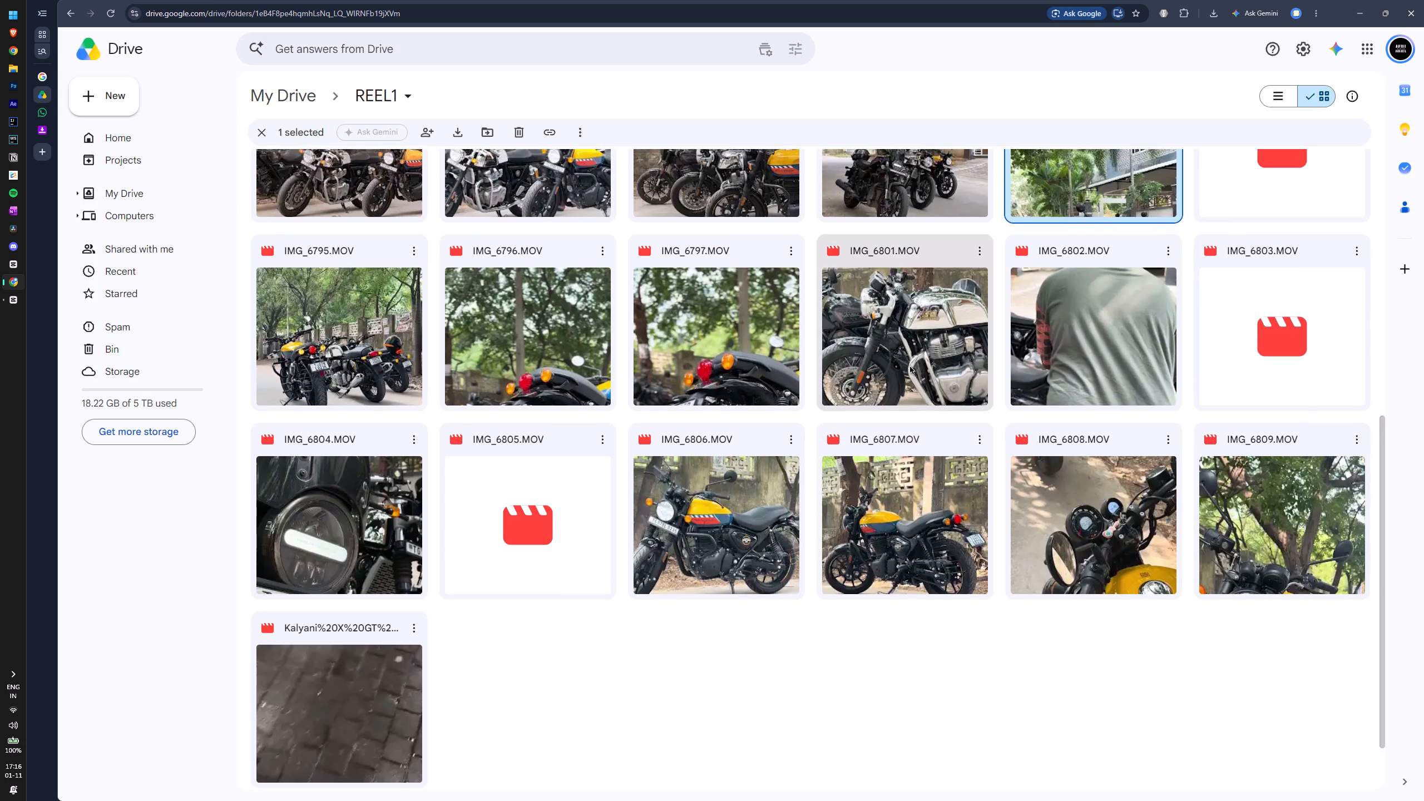
{"action": "scroll", "coordinate": [910, 367], "scroll_direction": "up", "scroll_amount": 3}
{"action": "scroll", "coordinate": [902, 303], "scroll_direction": "up", "scroll_amount": 4}
{"action": "scroll", "coordinate": [975, 402], "scroll_direction": "up", "scroll_amount": 5}
{"action": "scroll", "coordinate": [1010, 413], "scroll_direction": "down", "scroll_amount": 2}
{"action": "scroll", "coordinate": [1010, 413], "scroll_direction": "up", "scroll_amount": 3}
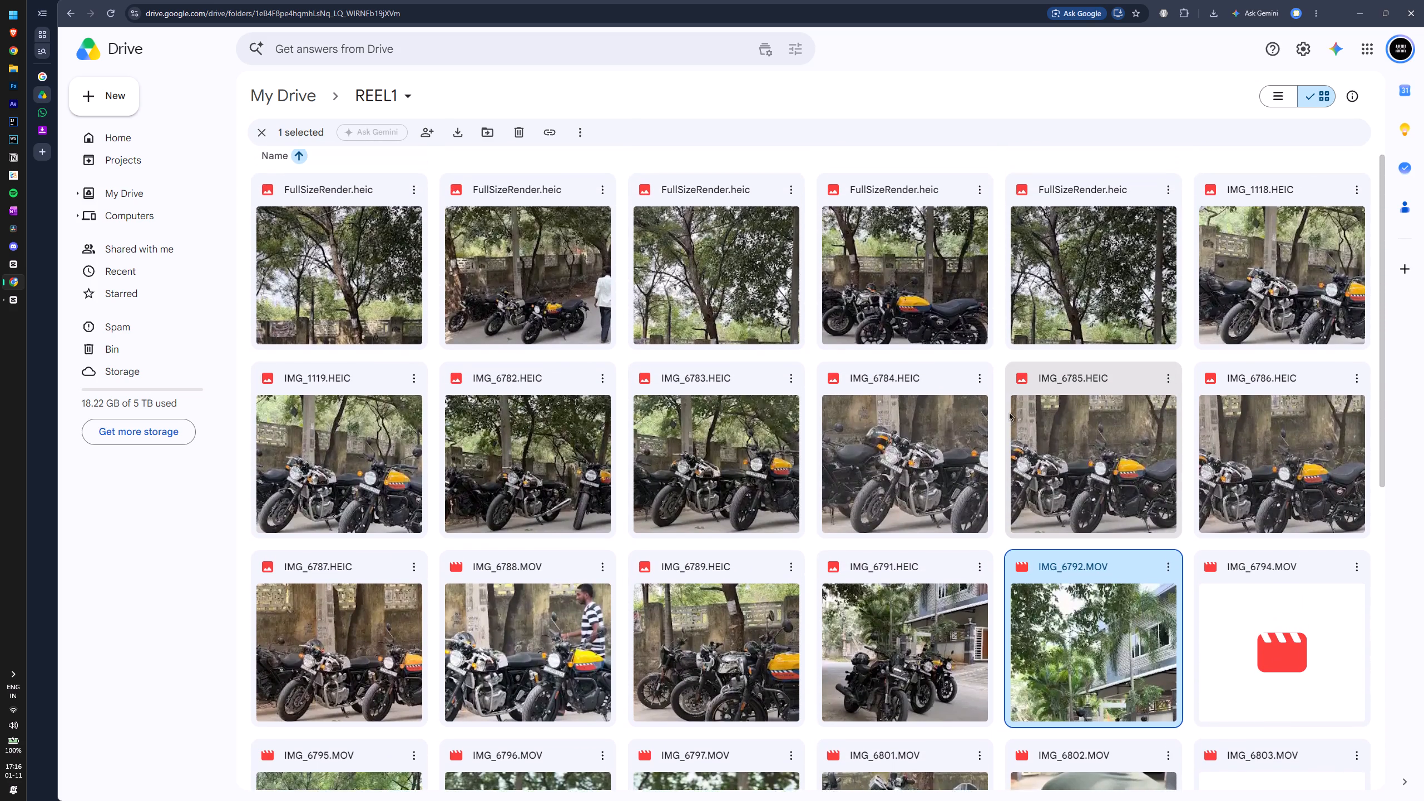
{"action": "scroll", "coordinate": [1023, 327], "scroll_direction": "down", "scroll_amount": 12}
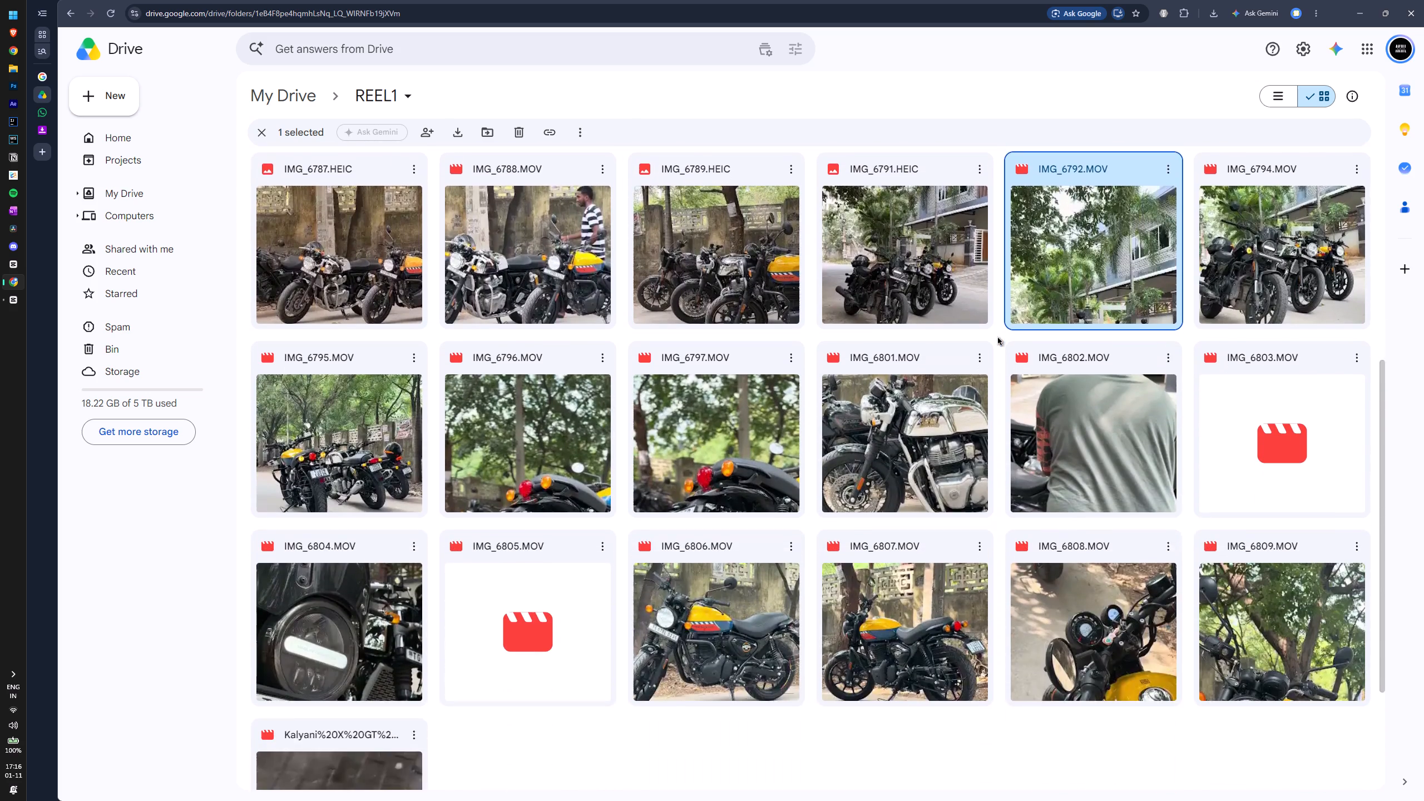
{"action": "scroll", "coordinate": [998, 338], "scroll_direction": "down", "scroll_amount": 5}
{"action": "scroll", "coordinate": [773, 433], "scroll_direction": "down", "scroll_amount": 3}
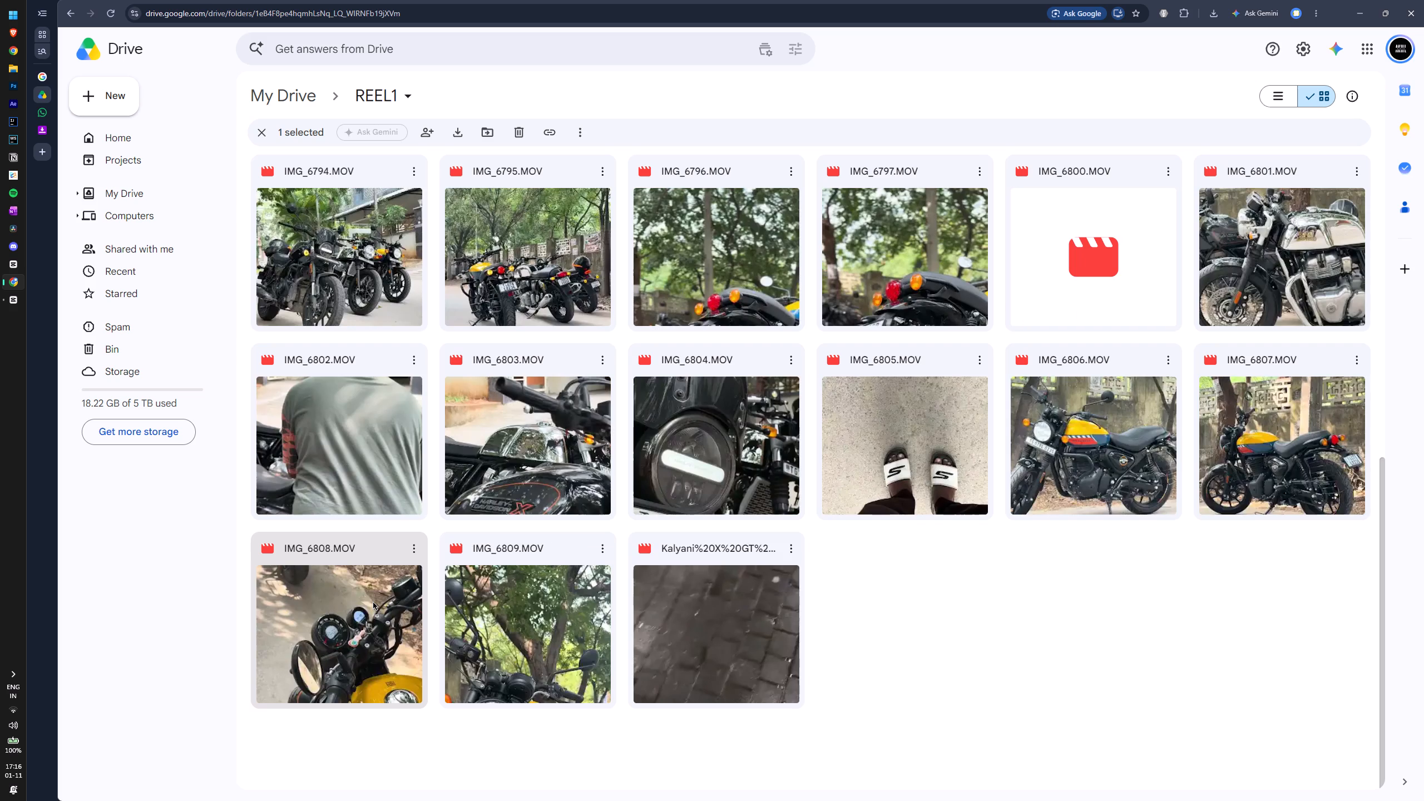
Open IMG_6803.MOV from the REEL1 folder in a new tab and download it.
{"action": "left_click", "coordinate": [602, 363]}
{"action": "left_click", "coordinate": [654, 419]}
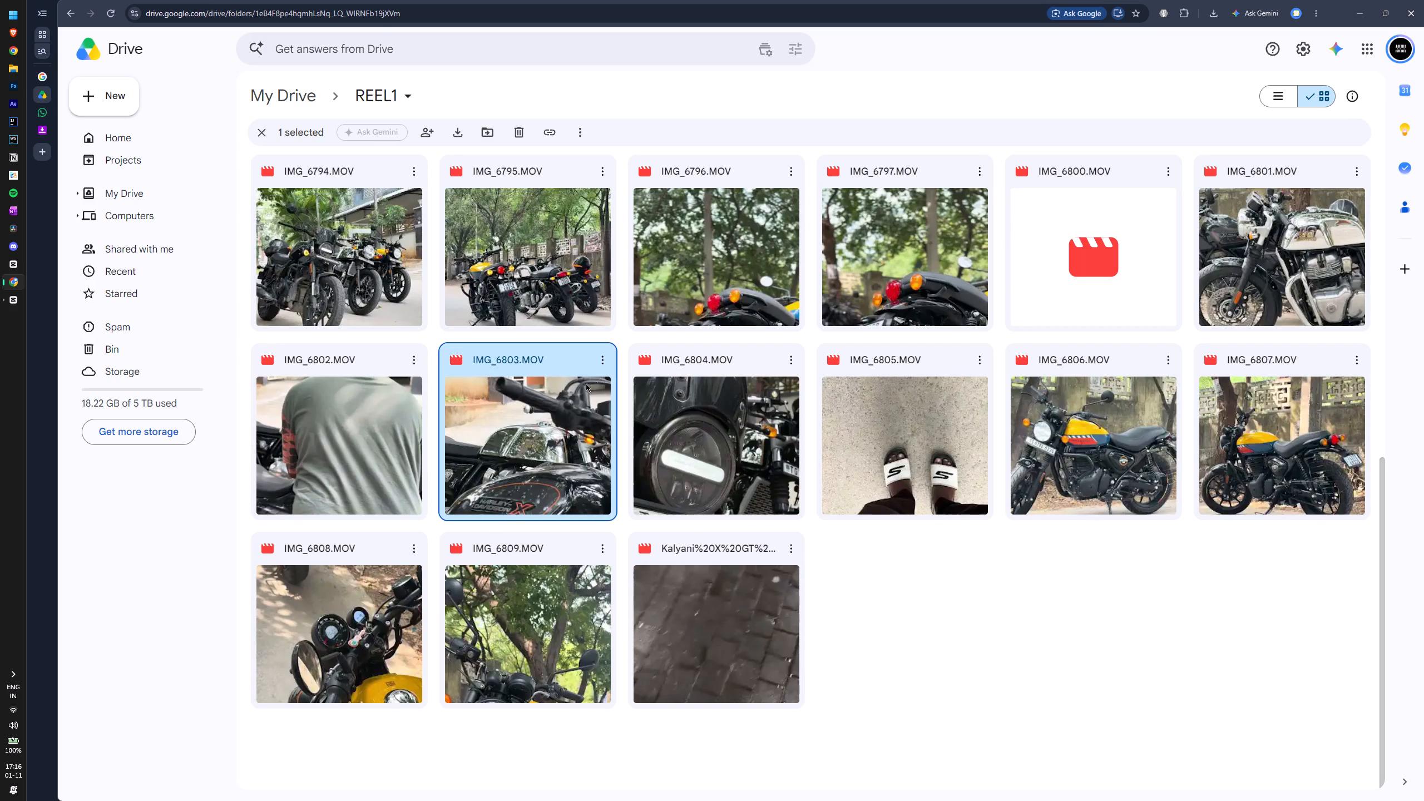
{"action": "right_click", "coordinate": [565, 361]}
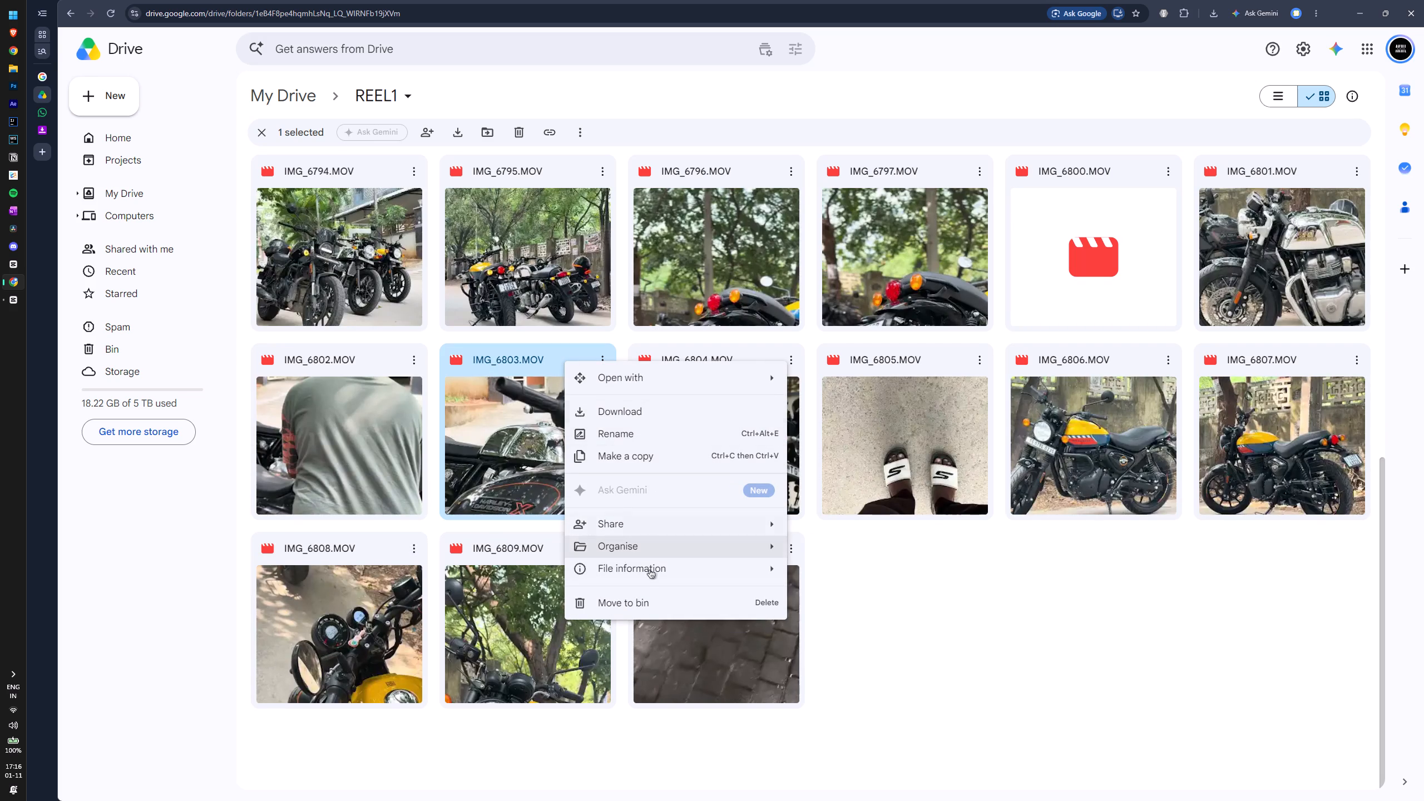
{"action": "left_click", "coordinate": [764, 380]}
{"action": "left_click", "coordinate": [831, 400]}
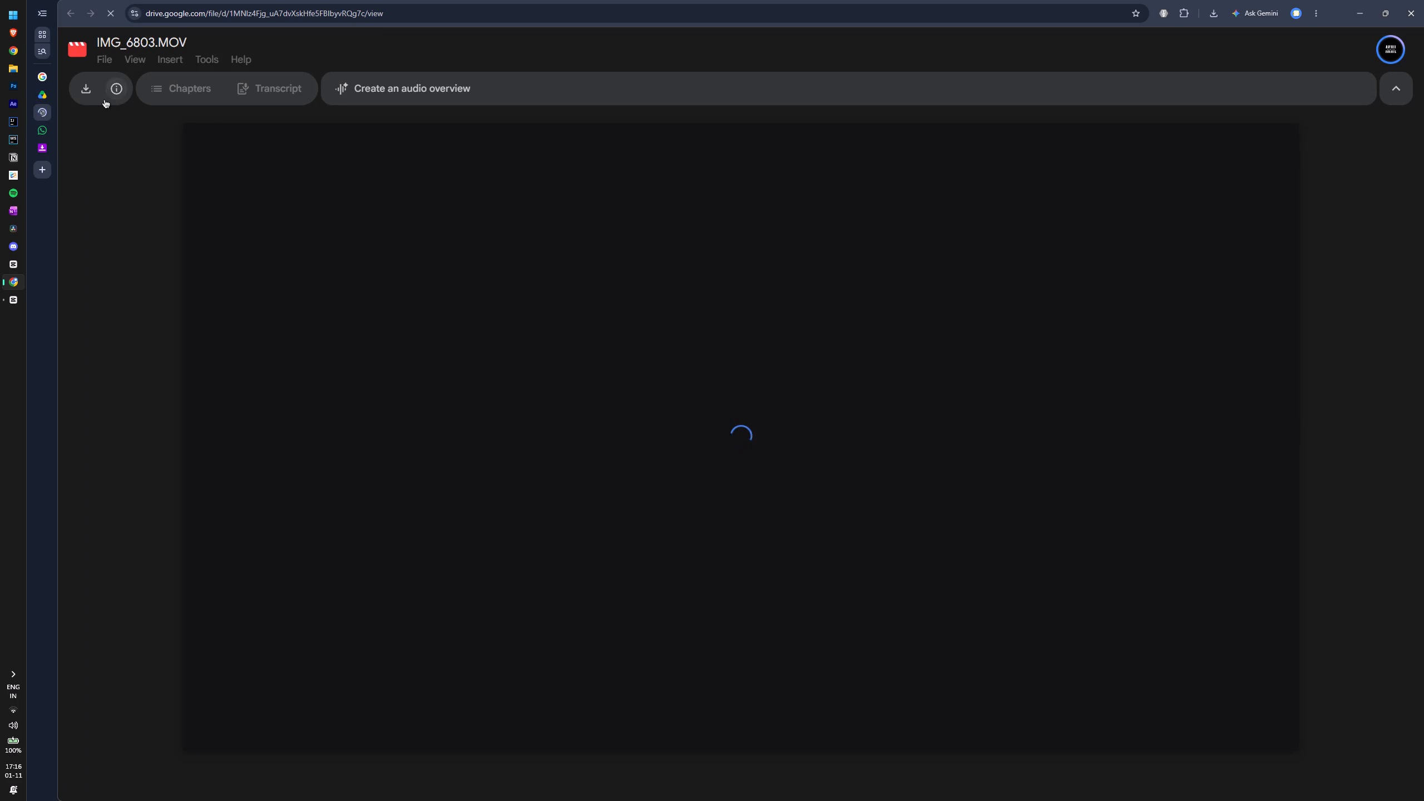
{"action": "left_click", "coordinate": [91, 92]}
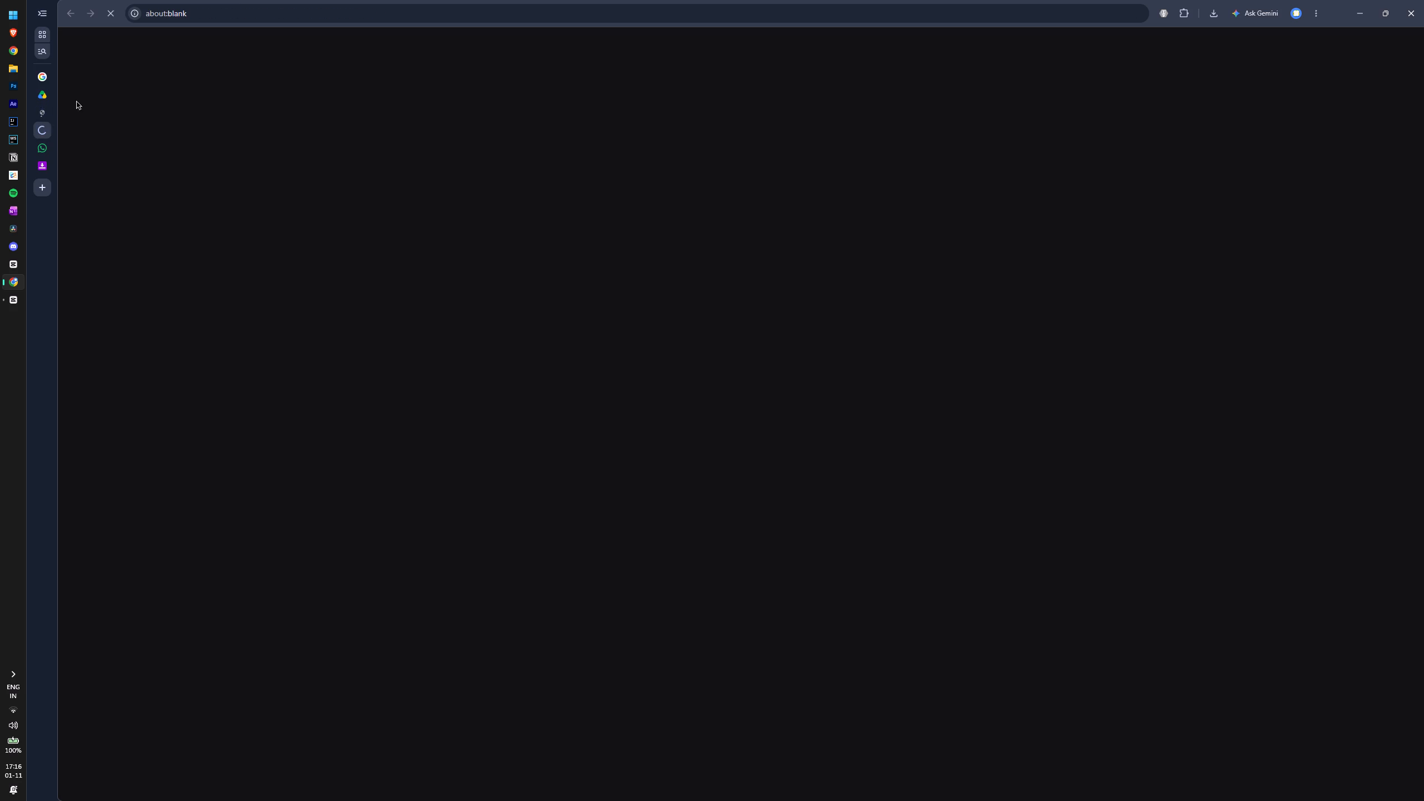
{"action": "left_click", "coordinate": [43, 115]}
{"action": "left_click", "coordinate": [43, 127]}
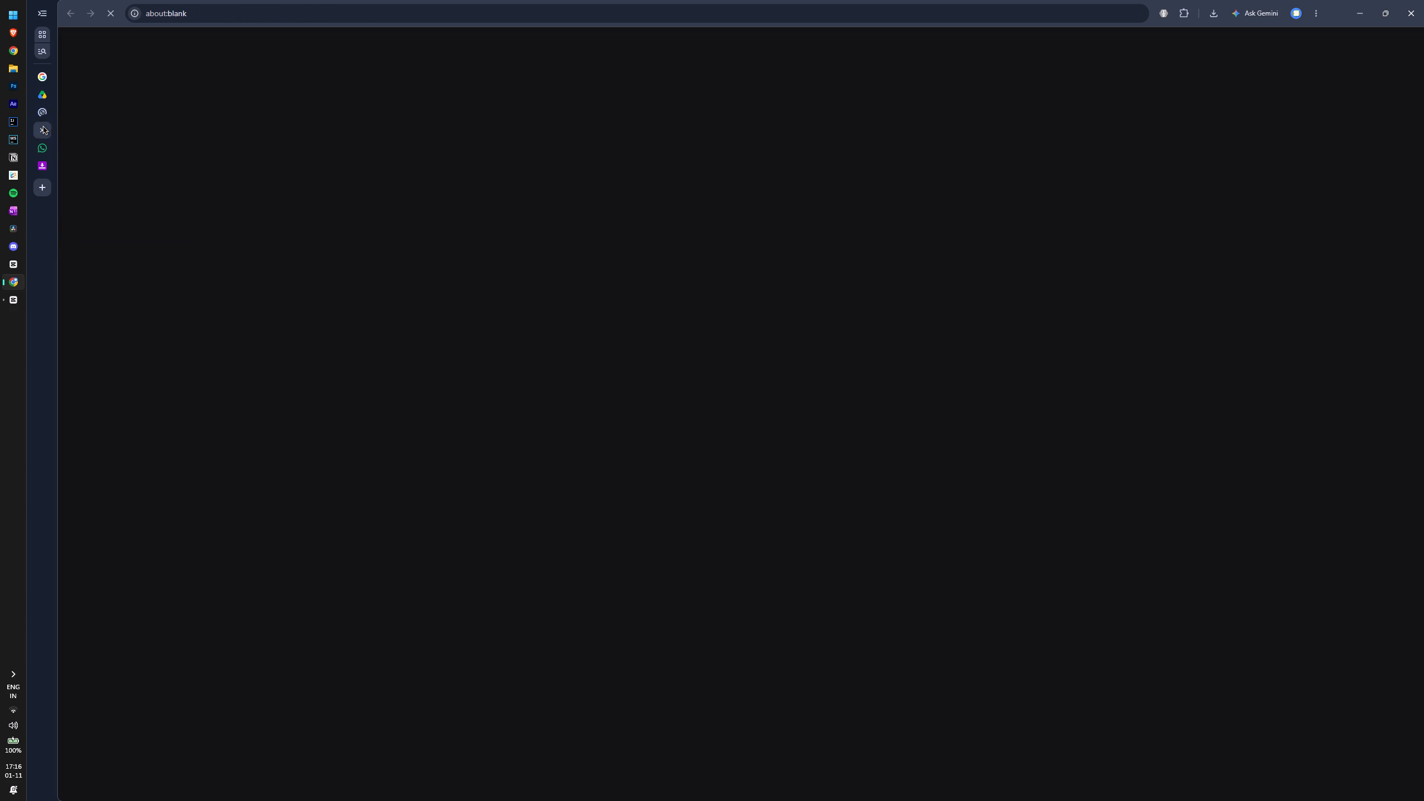
{"action": "left_click", "coordinate": [43, 113]}
{"action": "left_click", "coordinate": [43, 132]}
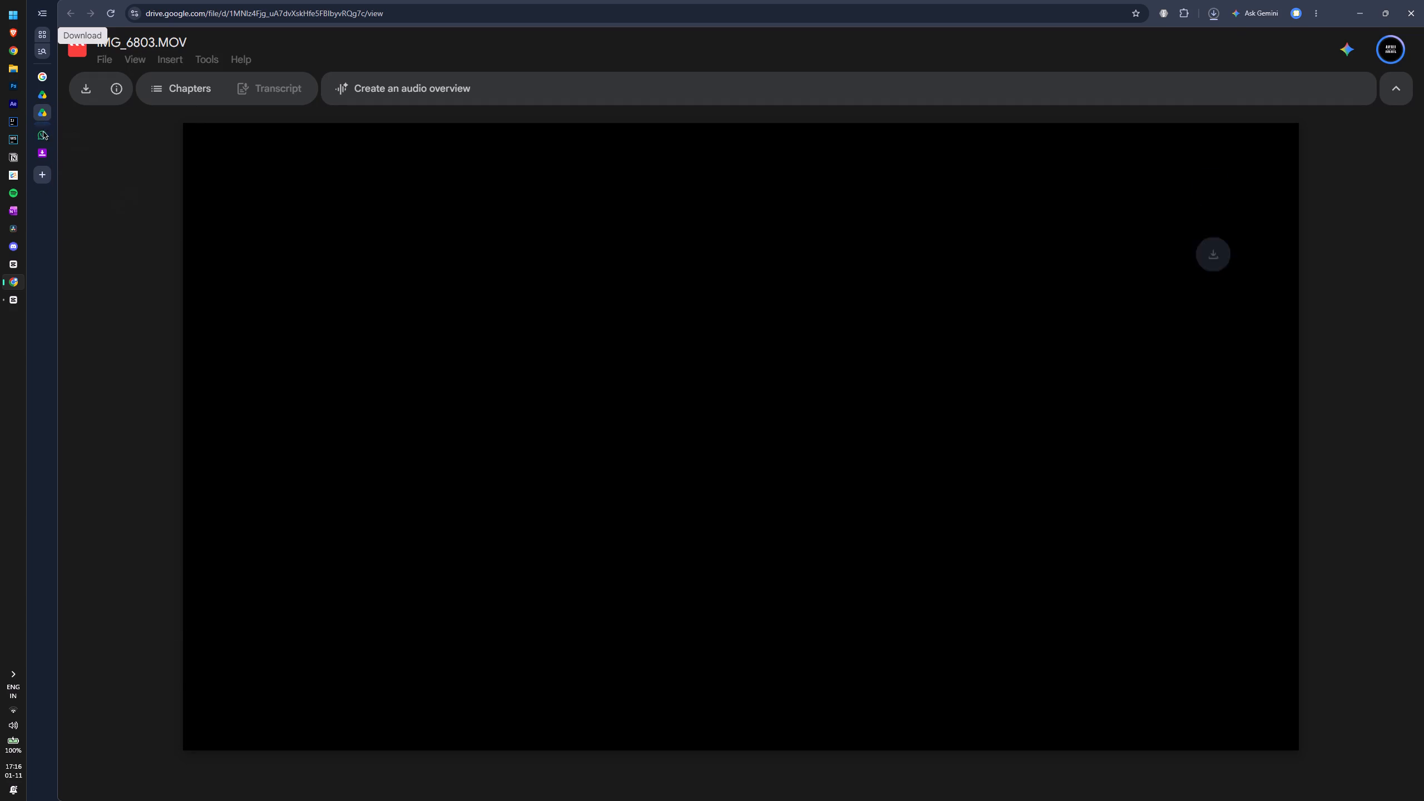
{"action": "left_click", "coordinate": [1215, 10]}
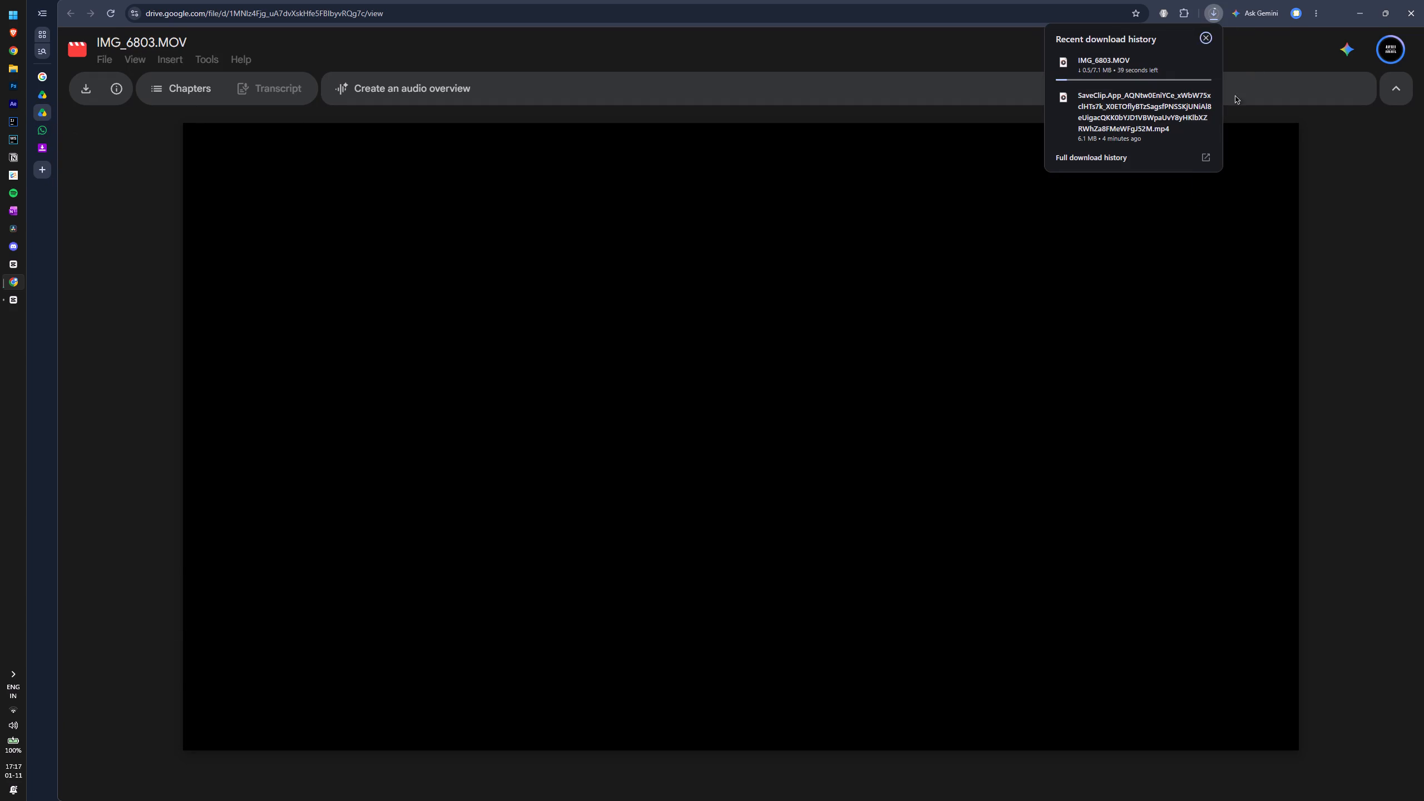
{"action": "key", "text": "alt+Tab"}
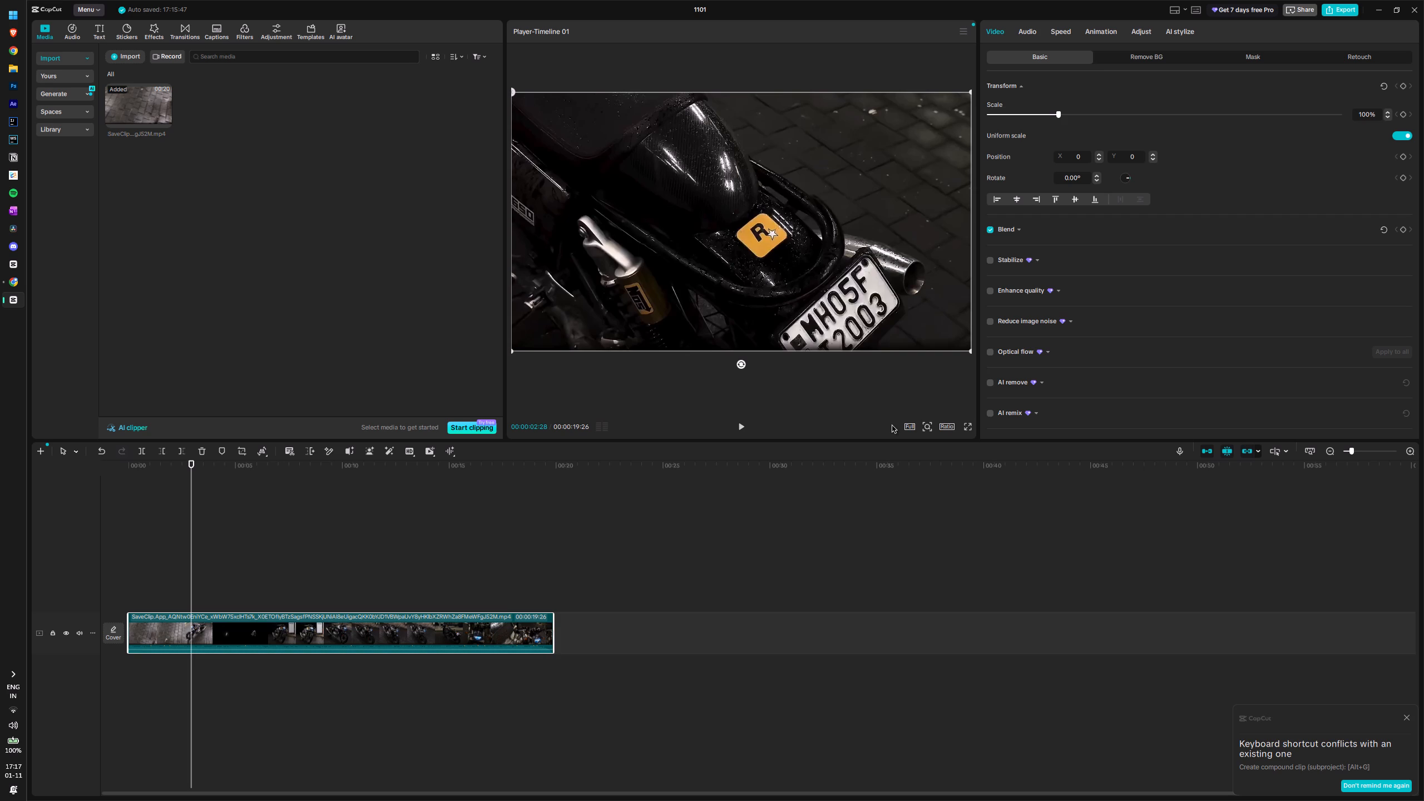
{"action": "key", "text": "alt+Tab"}
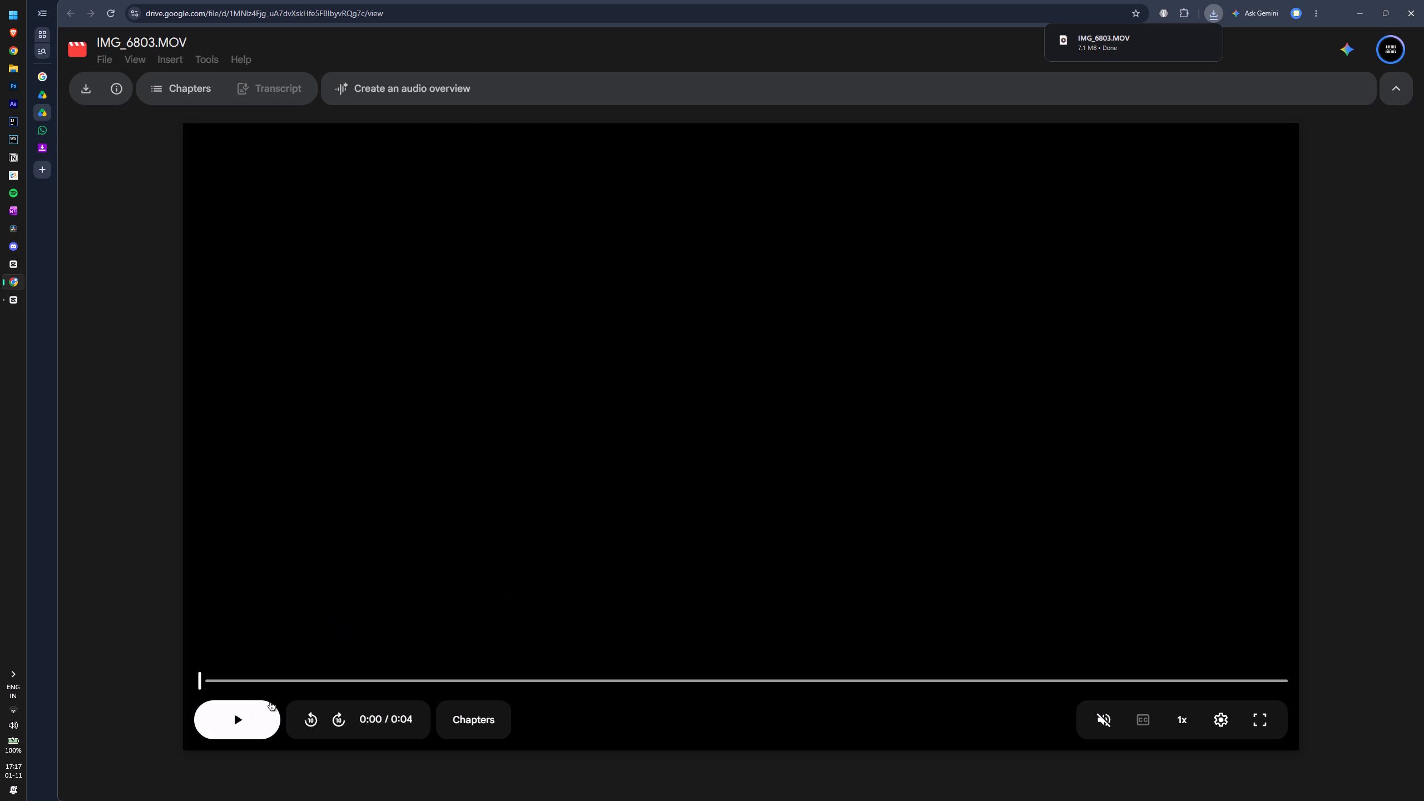
Switch to CapCut and import IMG_6803.MOV from the Downloads folder into the project media.
{"action": "key", "text": "alt+Tab"}
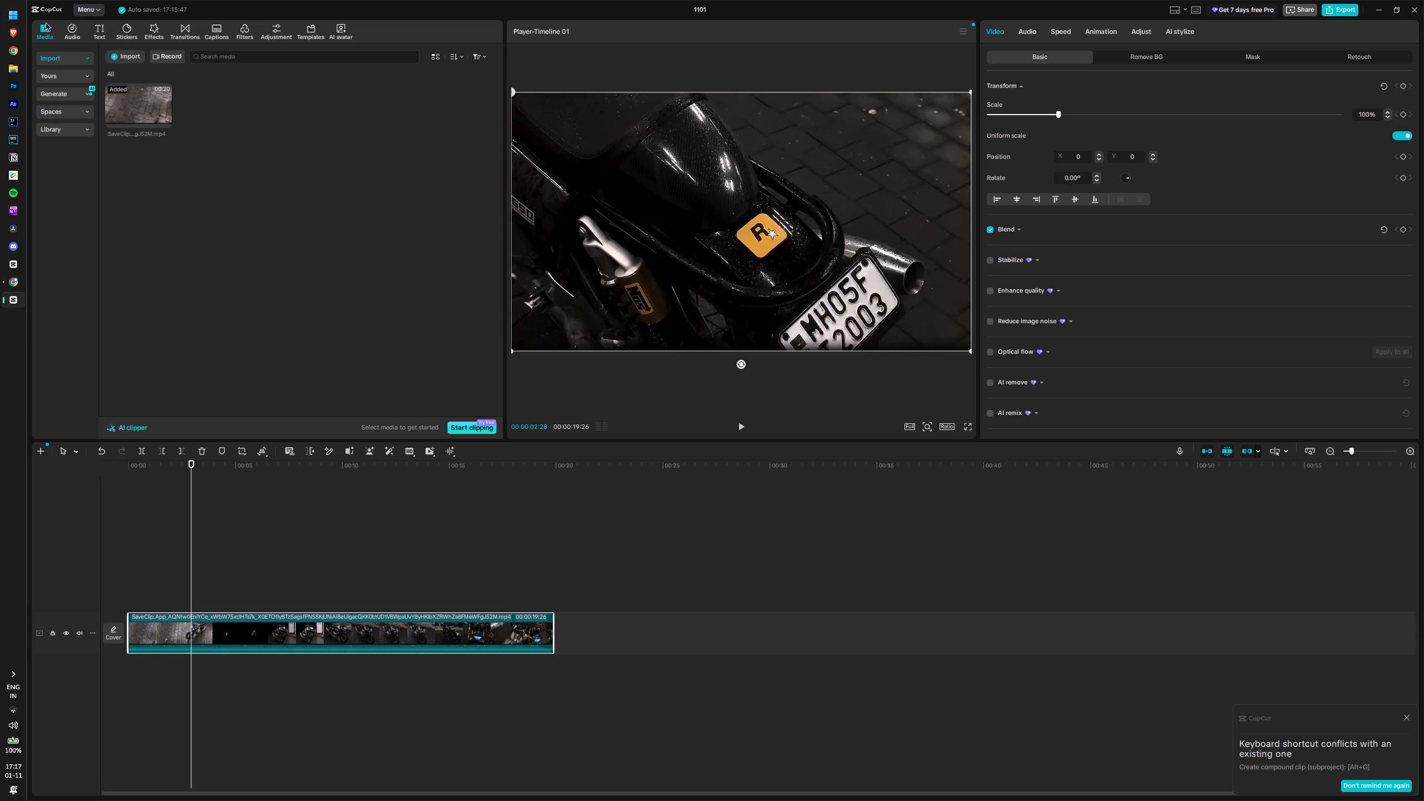
{"action": "left_click", "coordinate": [118, 56]}
{"action": "left_click", "coordinate": [181, 77]}
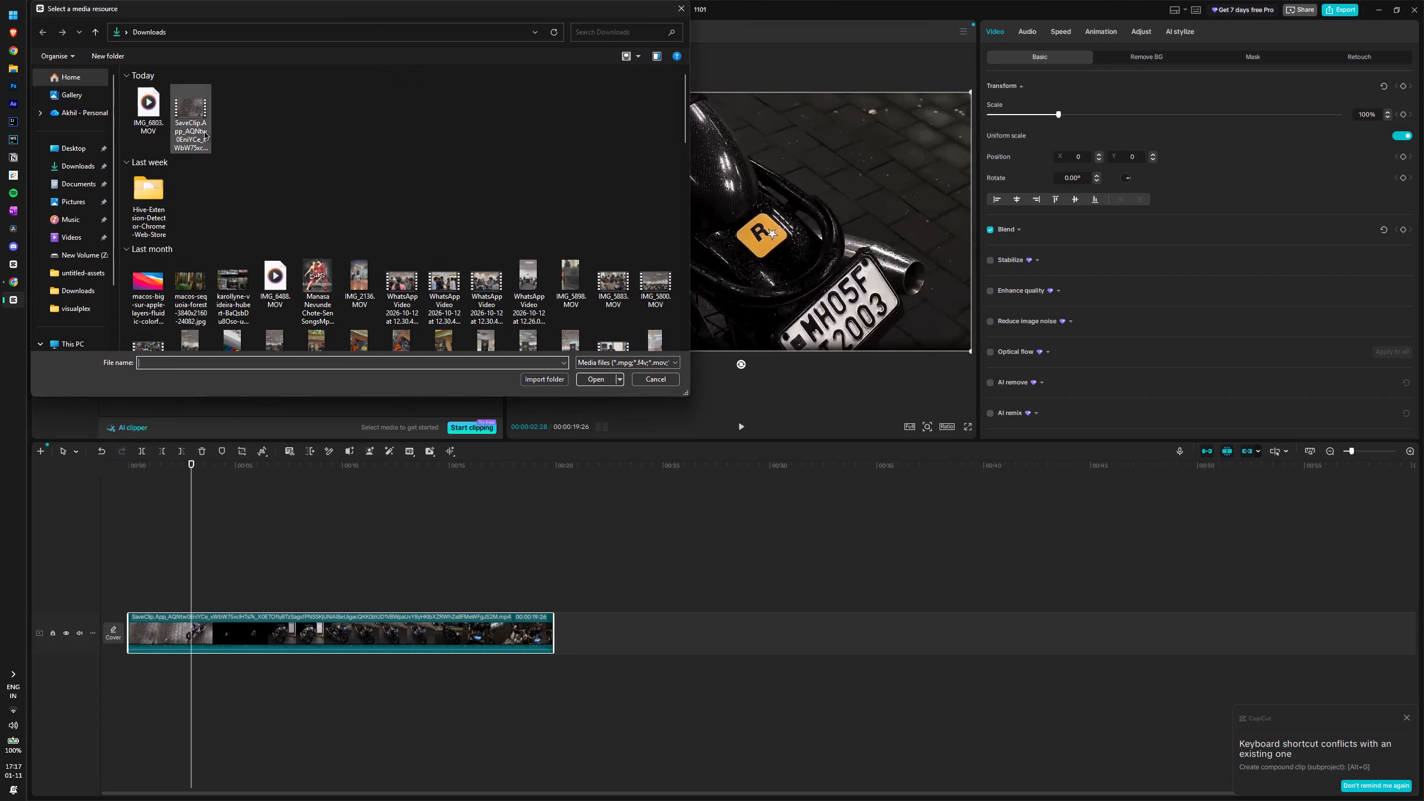
{"action": "left_click", "coordinate": [161, 127]}
{"action": "left_click", "coordinate": [603, 378]}
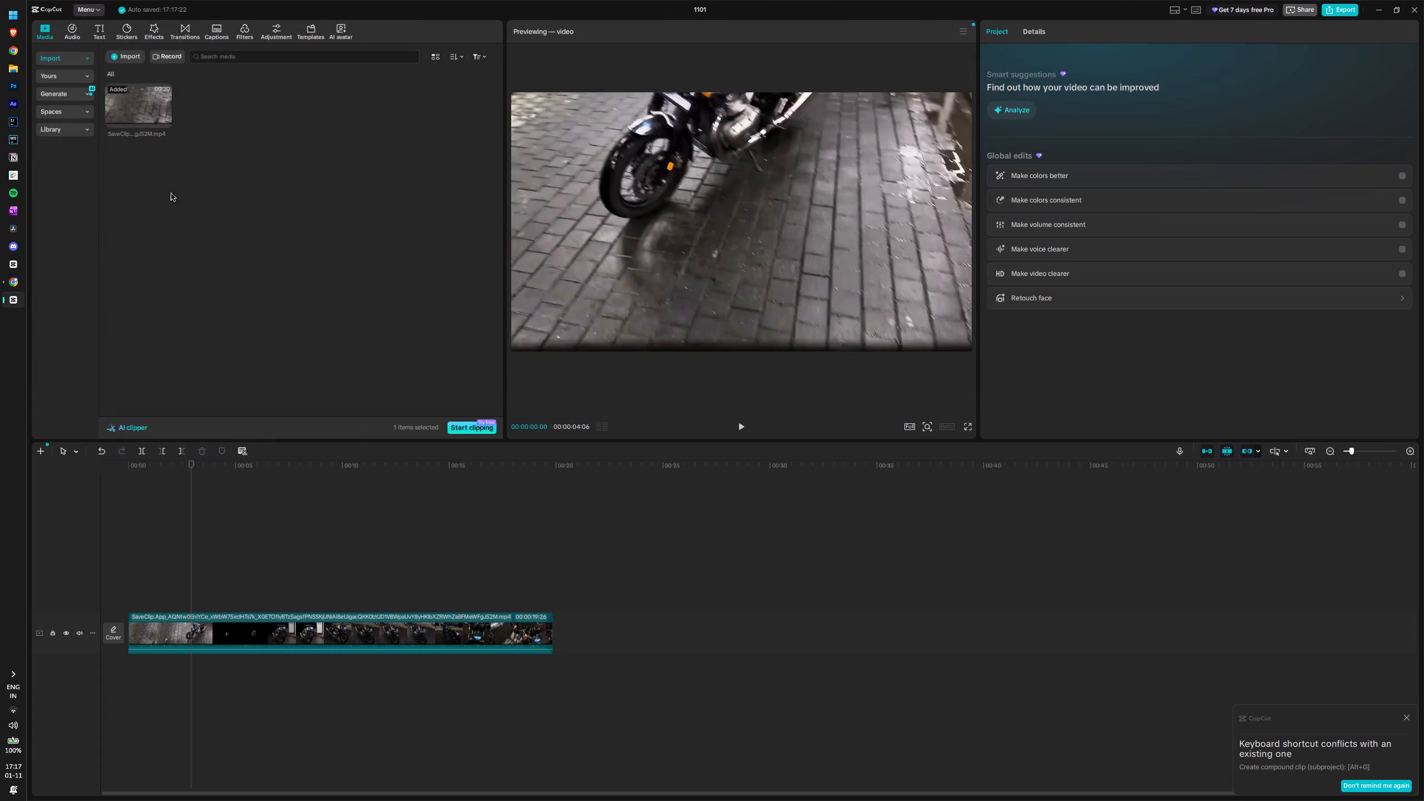
Place IMG_6803.MOV on a new track above the reference video, starting at about 6 s.
{"action": "left_click_drag", "start_coordinate": [210, 112], "coordinate": [214, 580]}
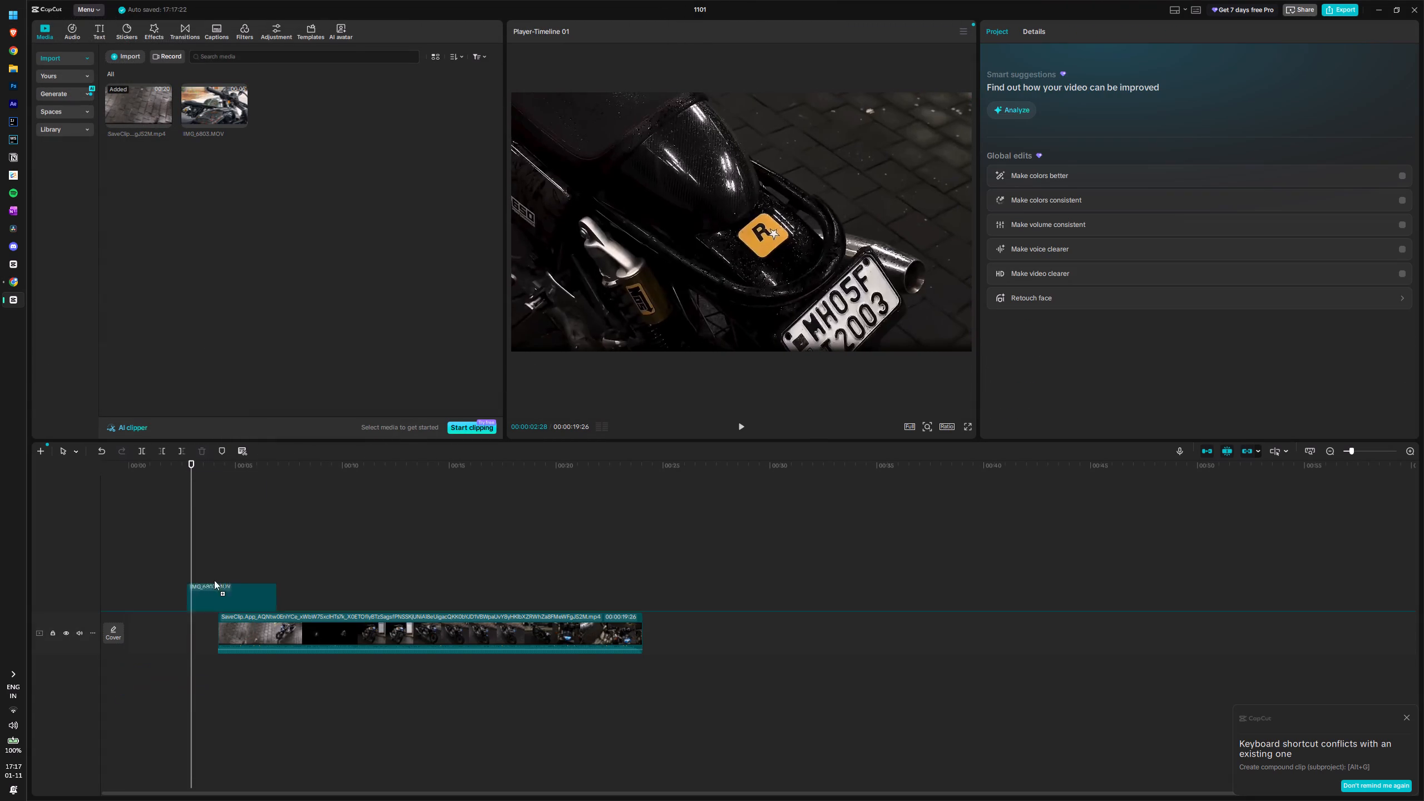
{"action": "left_click_drag", "start_coordinate": [214, 580], "coordinate": [259, 590]}
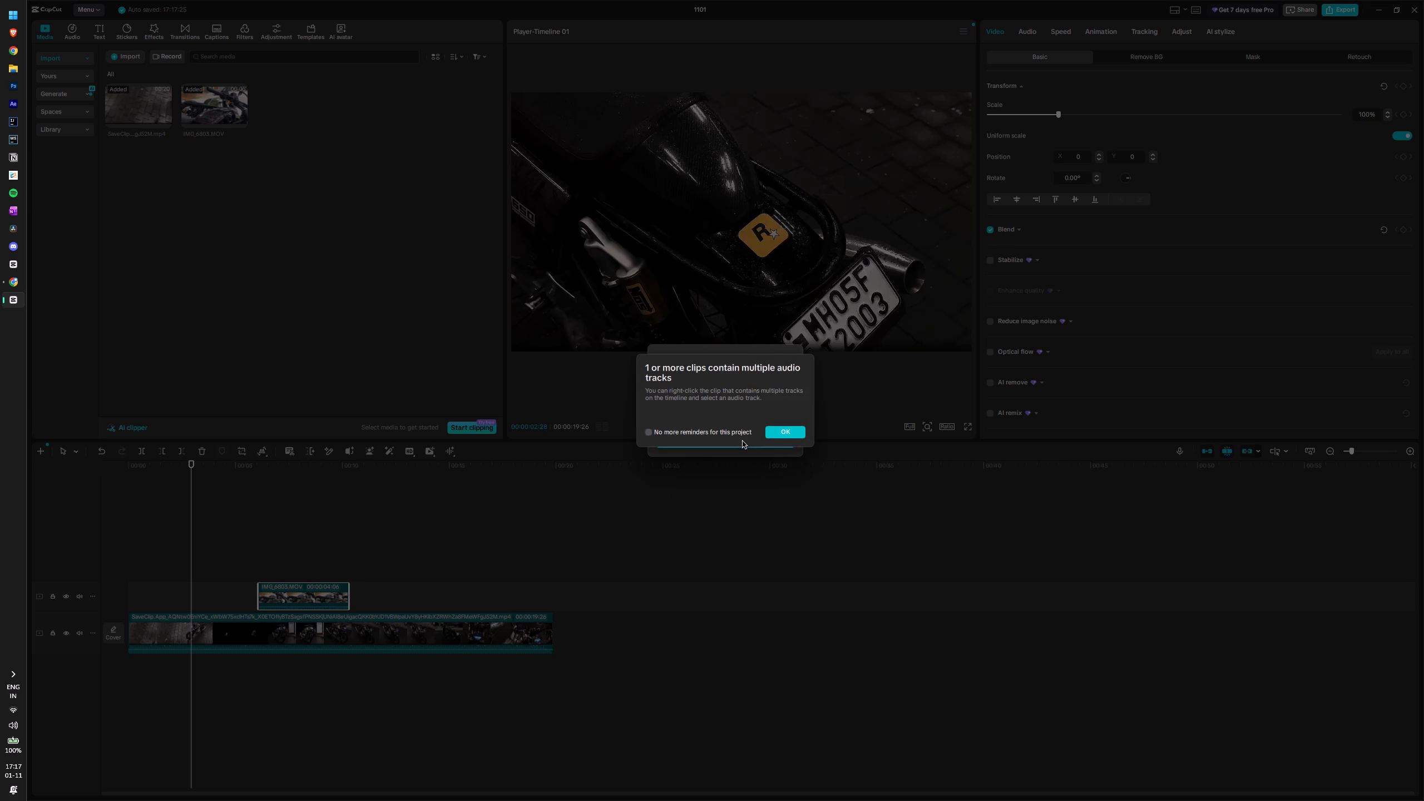
{"action": "left_click", "coordinate": [777, 431]}
{"action": "left_click", "coordinate": [699, 442]}
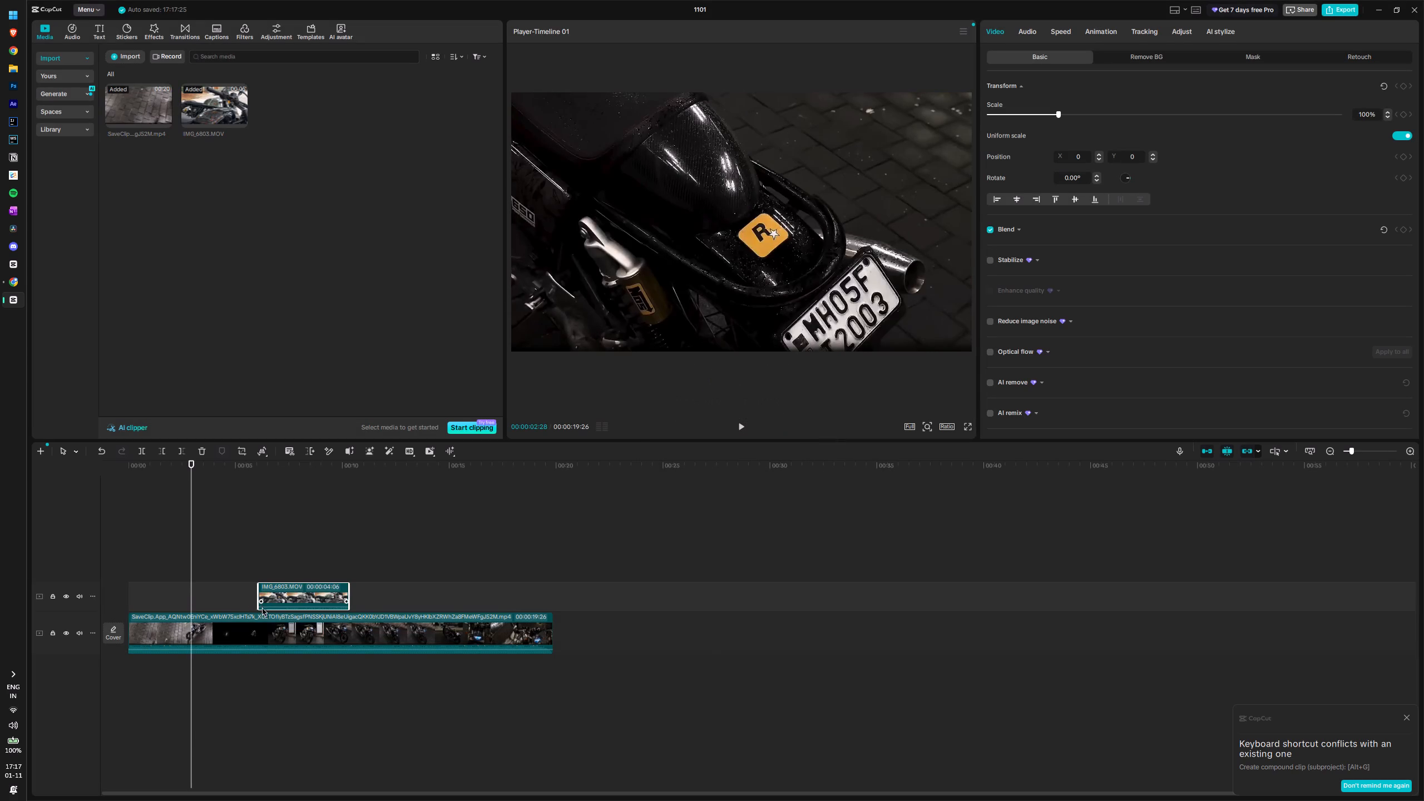
Move the IMG_6803.MOV clip earlier to start at about 3 s, near the reference video's motorcycle tail and number-plate shot.
{"action": "left_click_drag", "start_coordinate": [258, 599], "coordinate": [185, 593]}
{"action": "key", "text": "space"}
{"action": "key", "text": "space"}
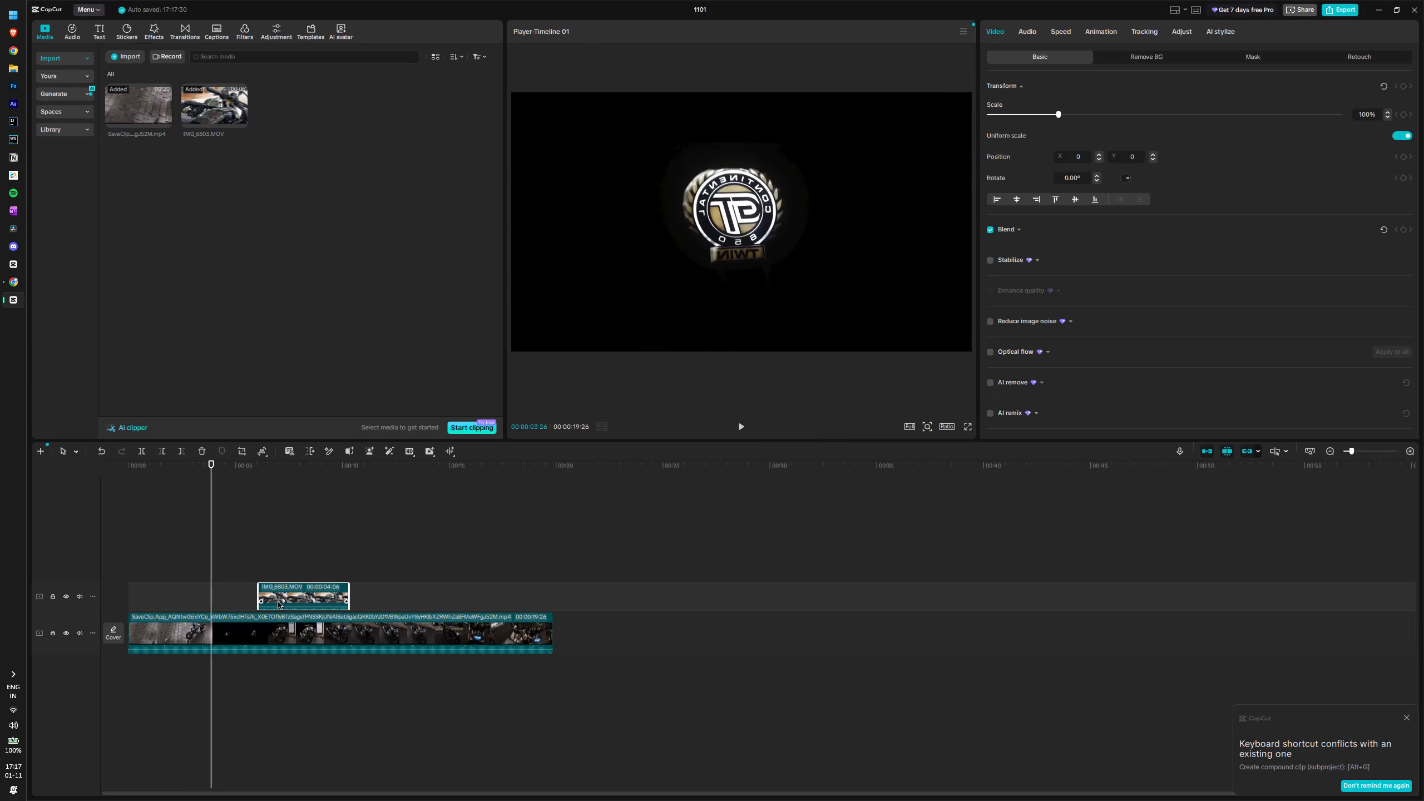
{"action": "left_click_drag", "start_coordinate": [278, 602], "coordinate": [214, 609]}
{"action": "left_click_drag", "start_coordinate": [211, 532], "coordinate": [175, 536]}
{"action": "key", "text": "space"}
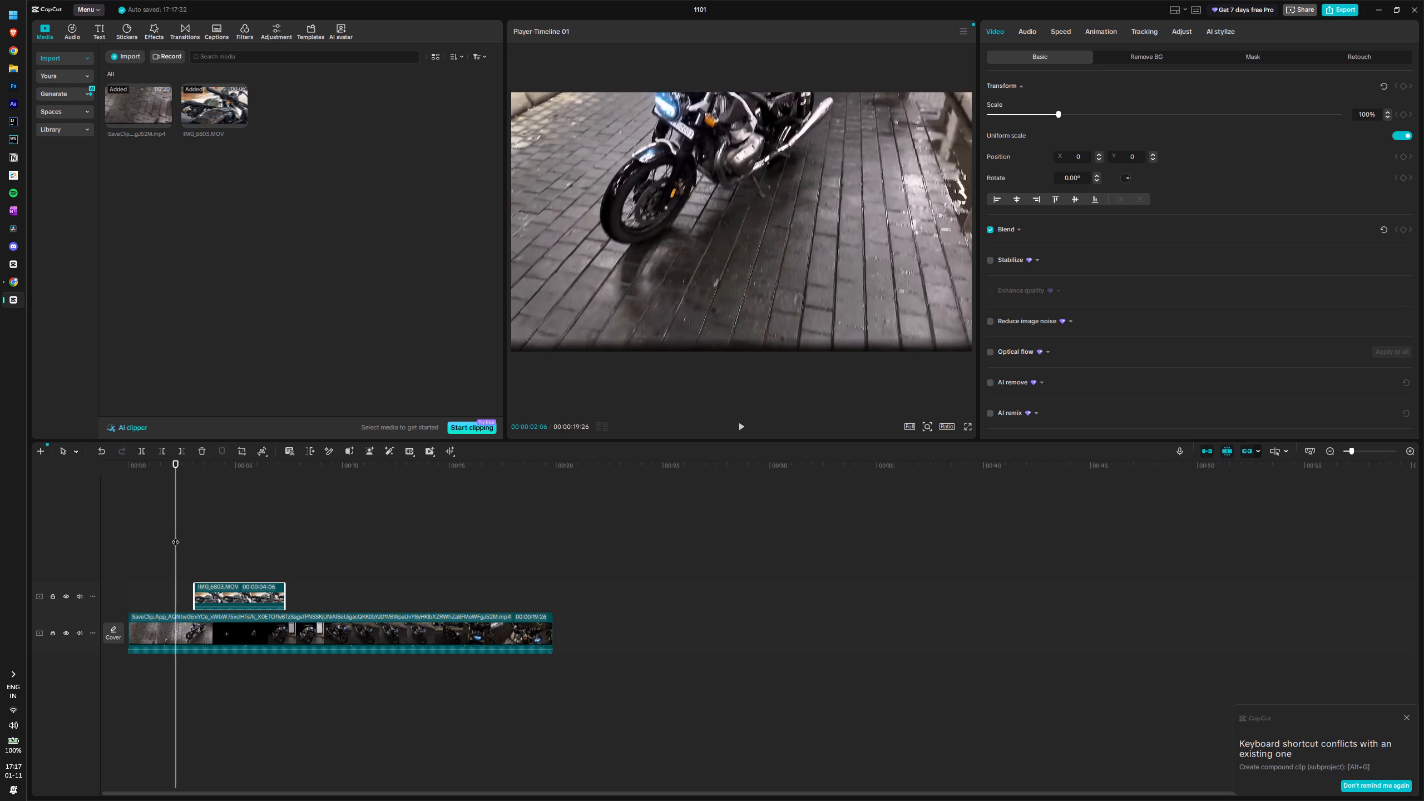
{"action": "key", "text": "space"}
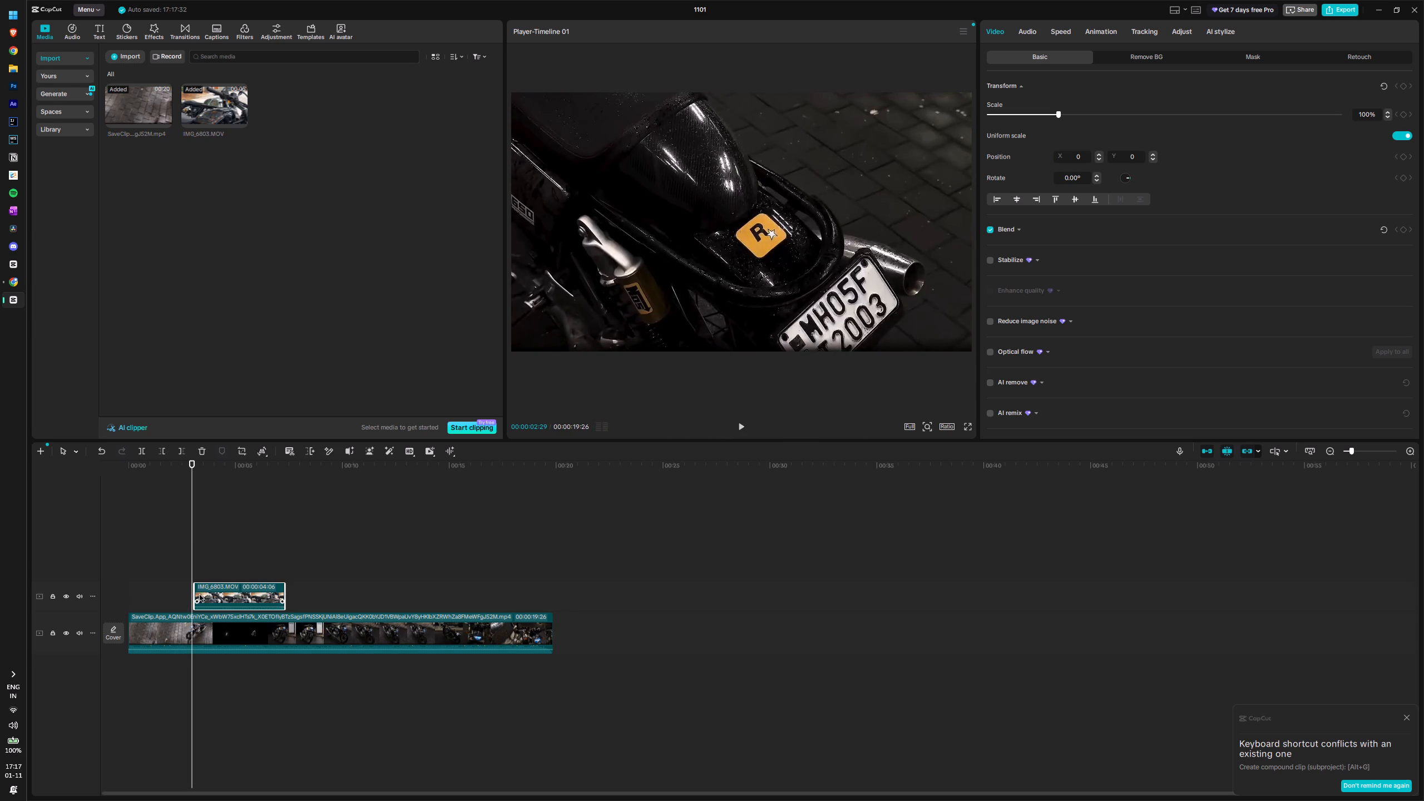
{"action": "left_click", "coordinate": [194, 595]}
{"action": "left_click_drag", "start_coordinate": [203, 596], "coordinate": [198, 596]}
Replay the timeline around the start of the IMG_6803.MOV clip, comparing it with the reference video's motorcycle shots and transition.
{"action": "key", "text": "space"}
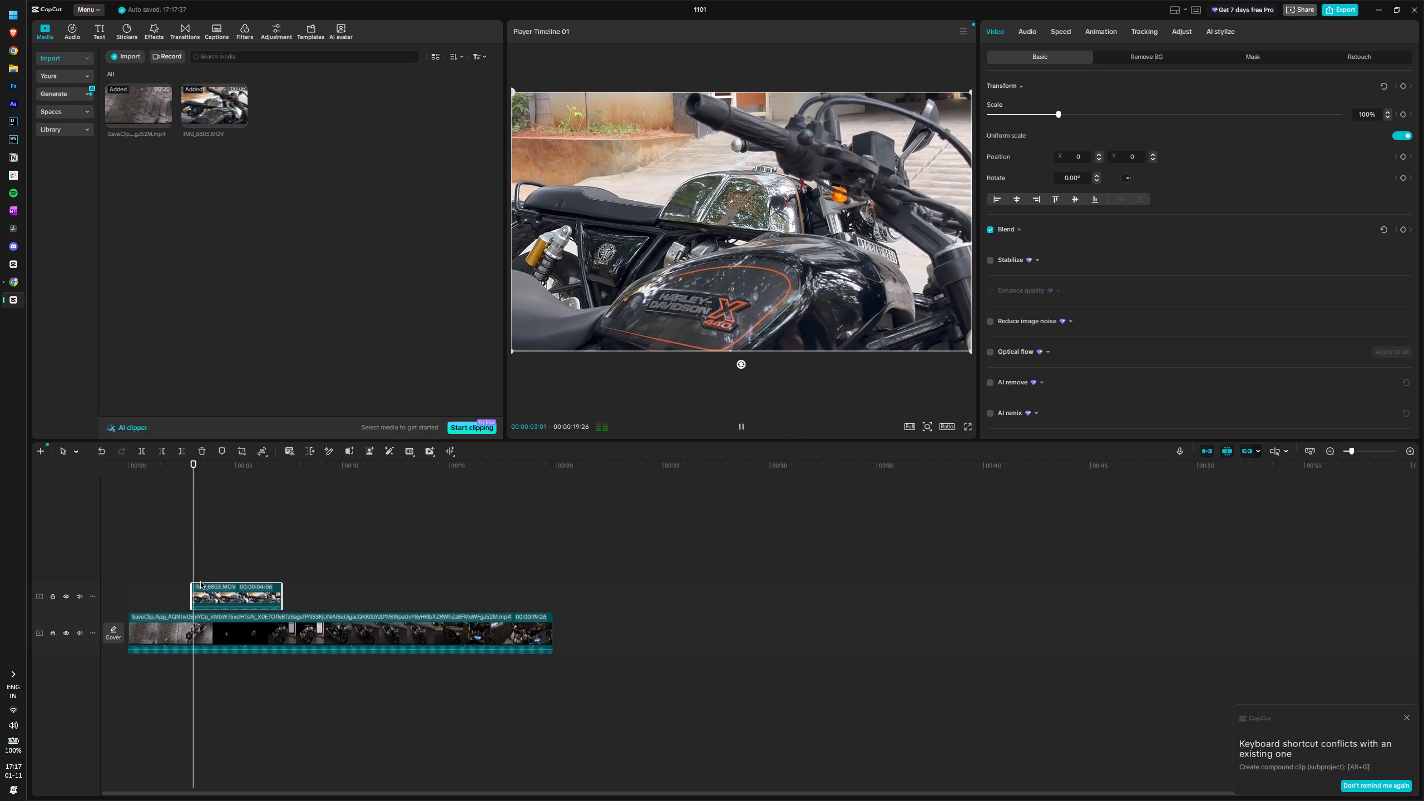
{"action": "key", "text": "space"}
{"action": "left_click_drag", "start_coordinate": [205, 556], "coordinate": [190, 561]}
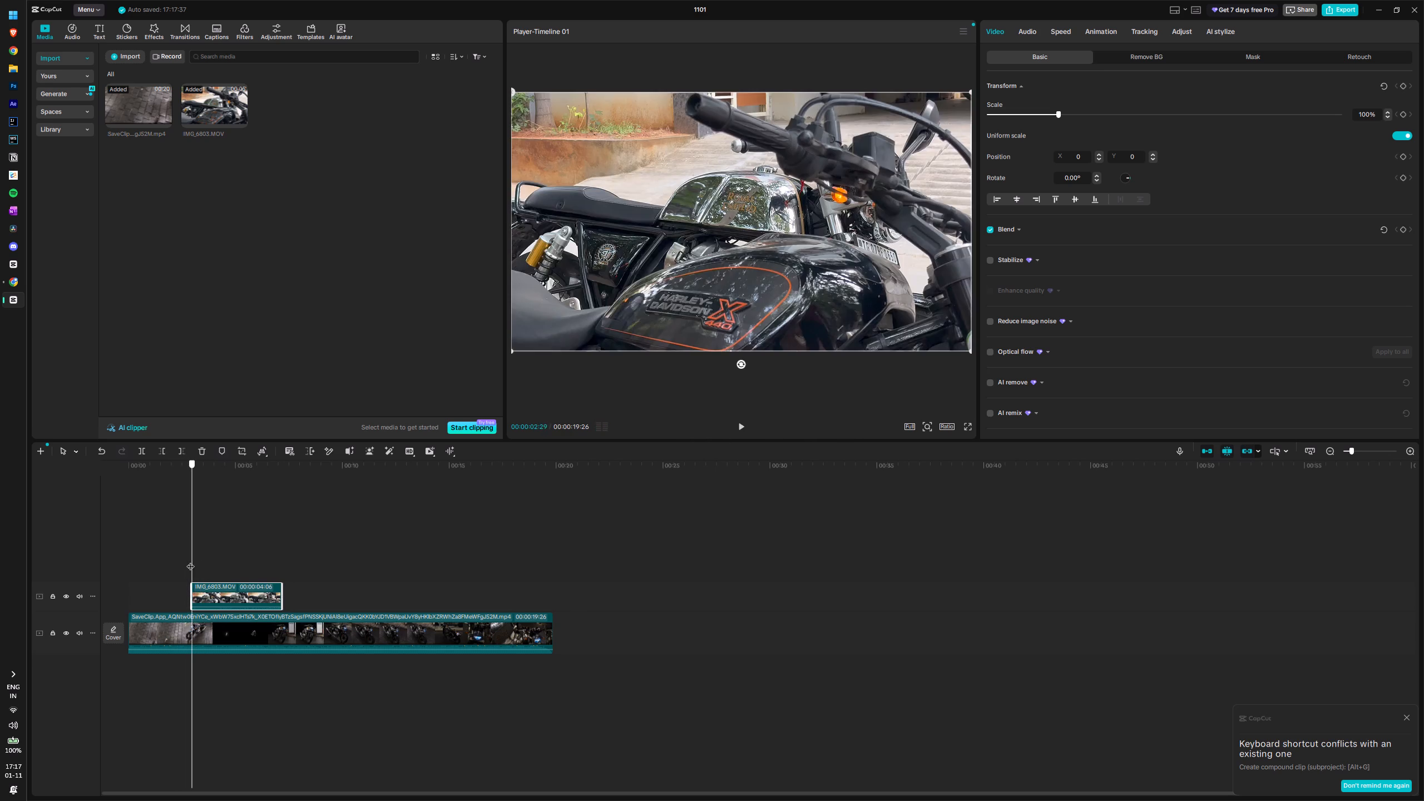
{"action": "left_click_drag", "start_coordinate": [190, 561], "coordinate": [177, 565]}
{"action": "key", "text": "space"}
{"action": "key", "text": "space"}
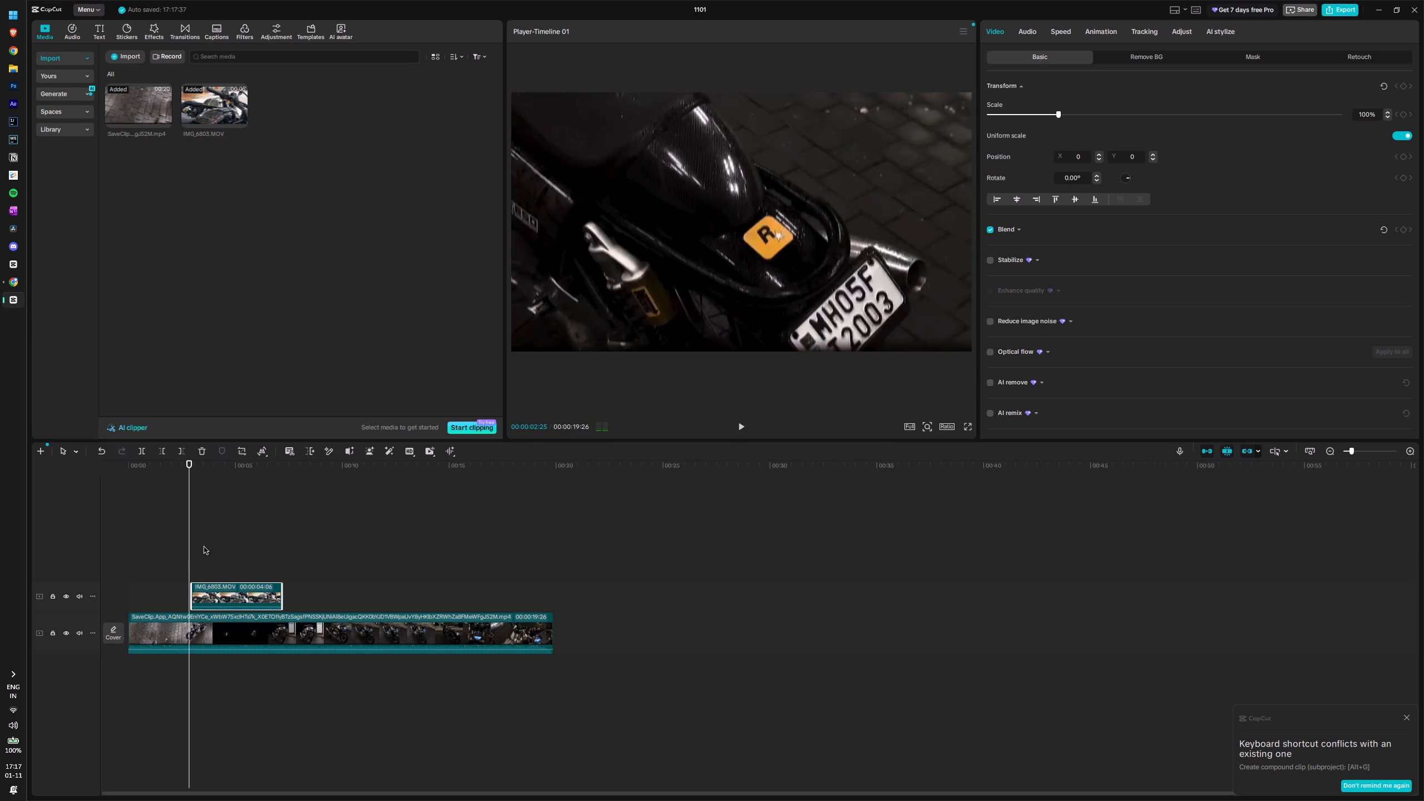
{"action": "key", "text": "space"}
{"action": "key", "text": "space"}
{"action": "left_click_drag", "start_coordinate": [205, 547], "coordinate": [184, 553]}
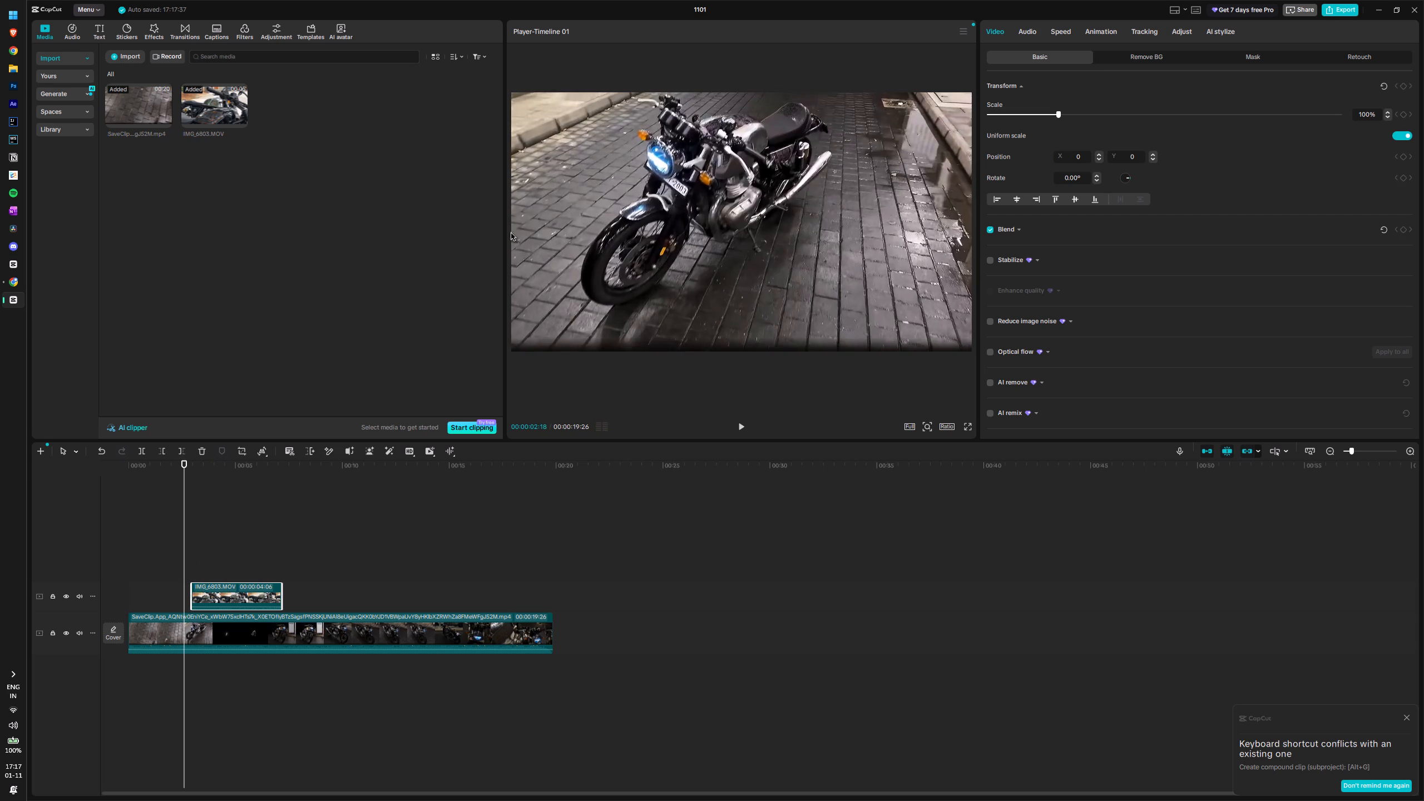
Switch back to Chrome, where the downloaded Drive clip is open.
{"action": "key", "text": "alt+Tab"}
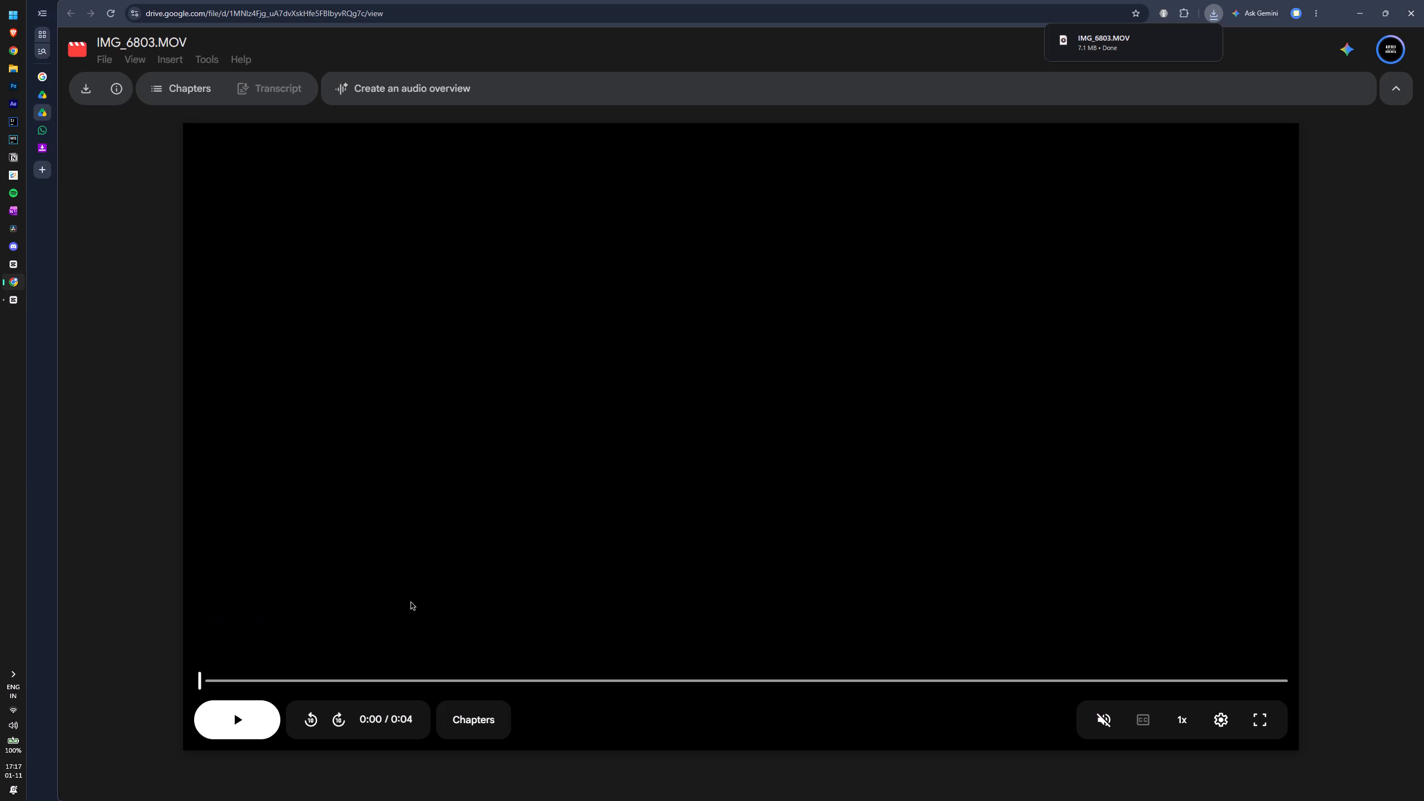
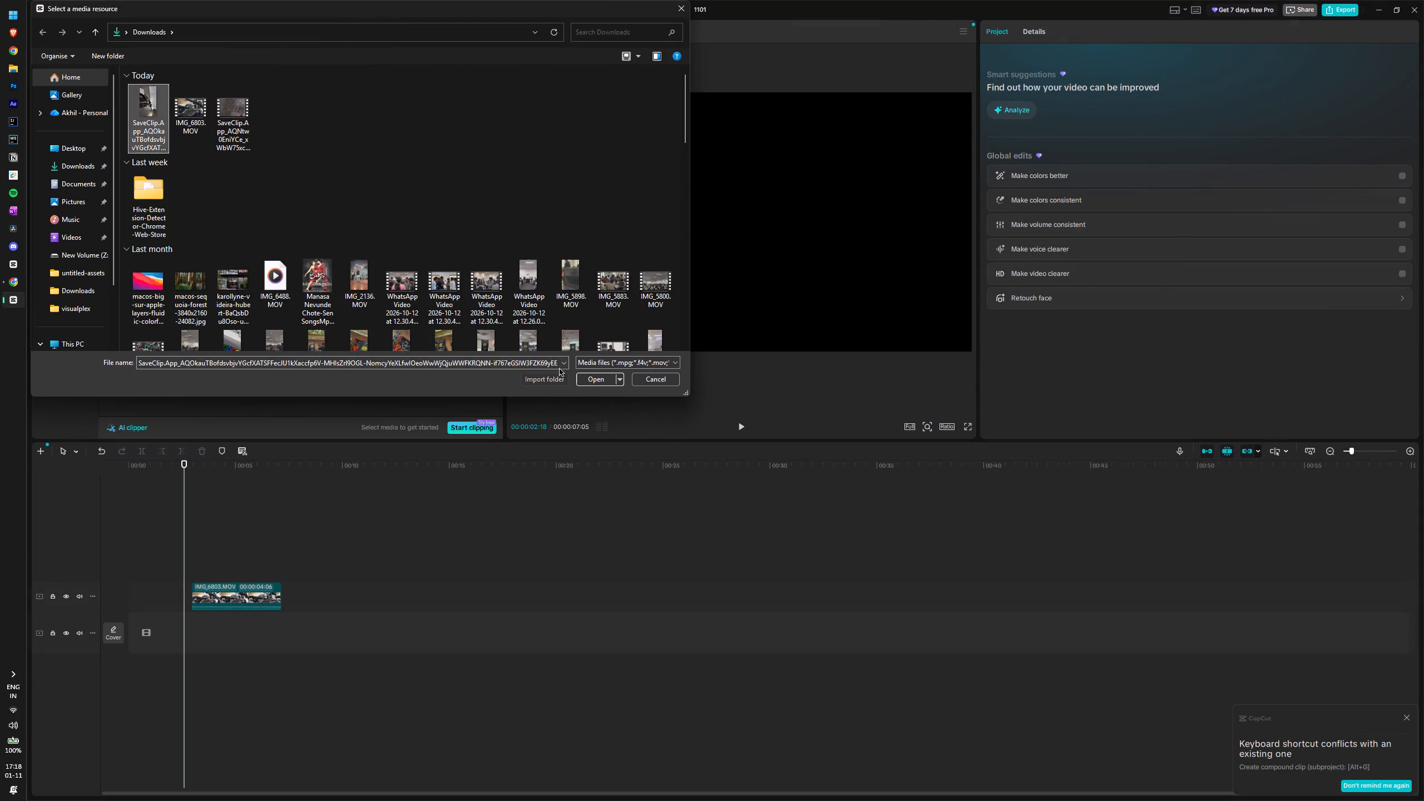
Import the sideways SaveClip reference video and place it on a track below the IMG_6803.MOV clip, starting at about 2.6 s.
{"action": "left_click", "coordinate": [590, 382]}
{"action": "left_click_drag", "start_coordinate": [275, 117], "coordinate": [273, 626]}
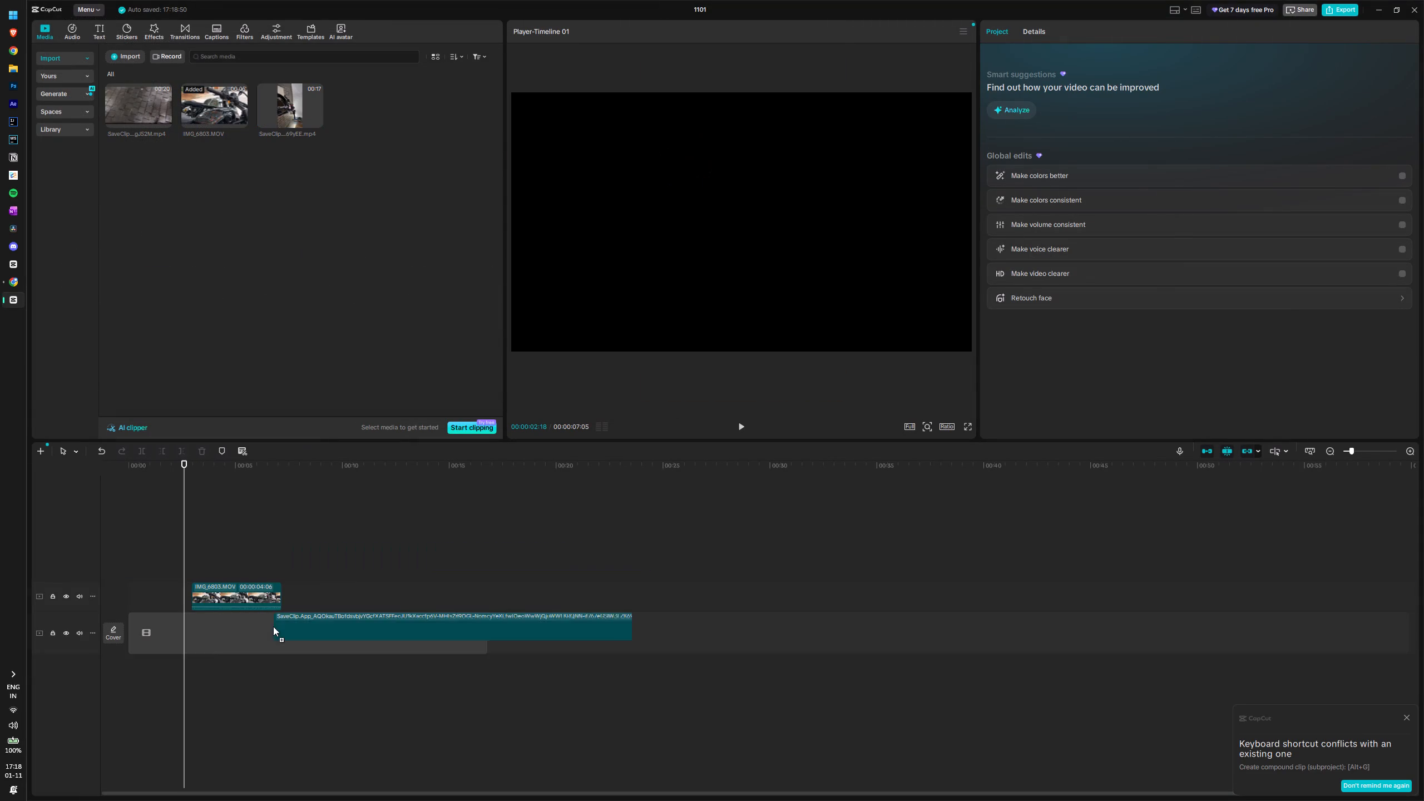
{"action": "left_click_drag", "start_coordinate": [273, 626], "coordinate": [197, 655]}
{"action": "left_click_drag", "start_coordinate": [217, 605], "coordinate": [206, 621]}
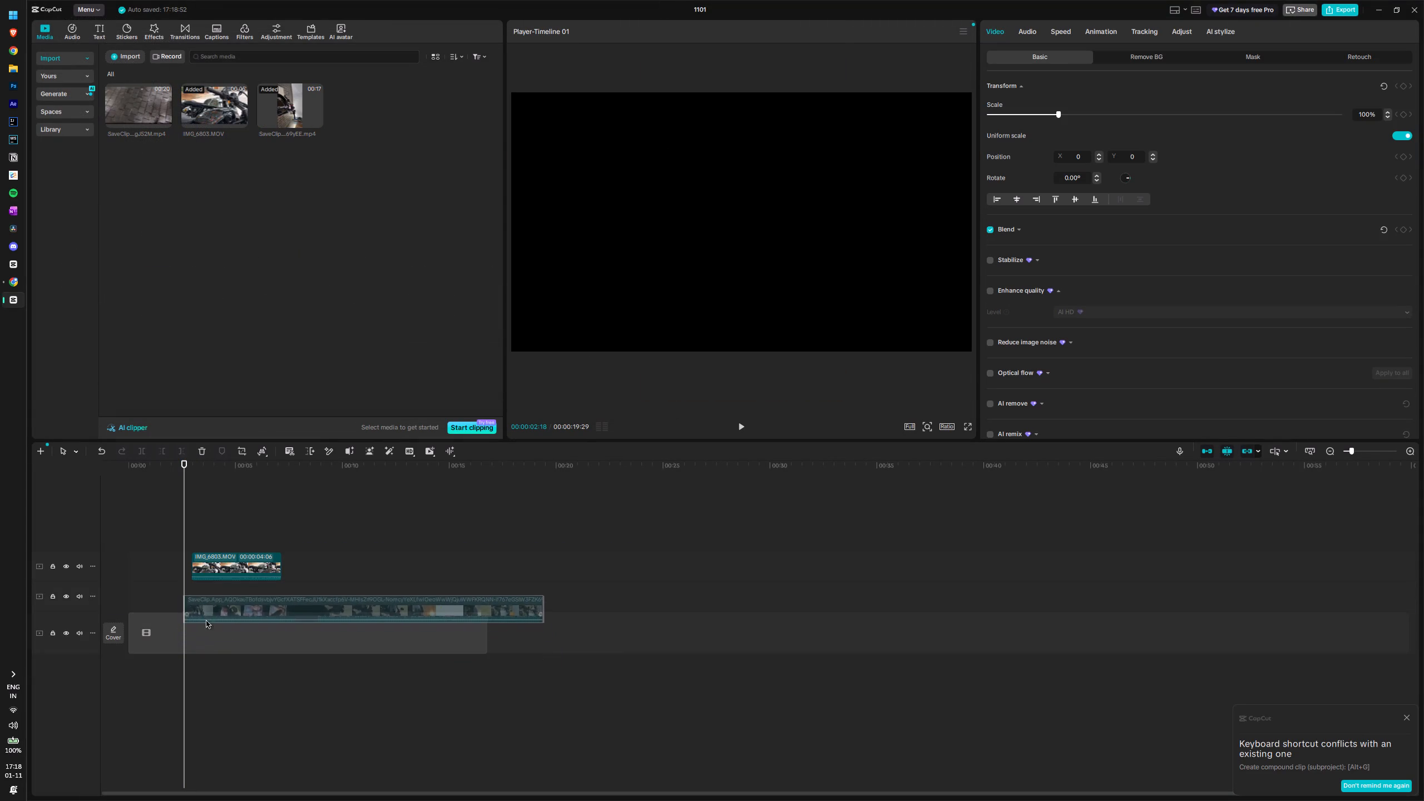
{"action": "left_click_drag", "start_coordinate": [206, 621], "coordinate": [203, 698]}
{"action": "key", "text": "space"}
{"action": "key", "text": "space"}
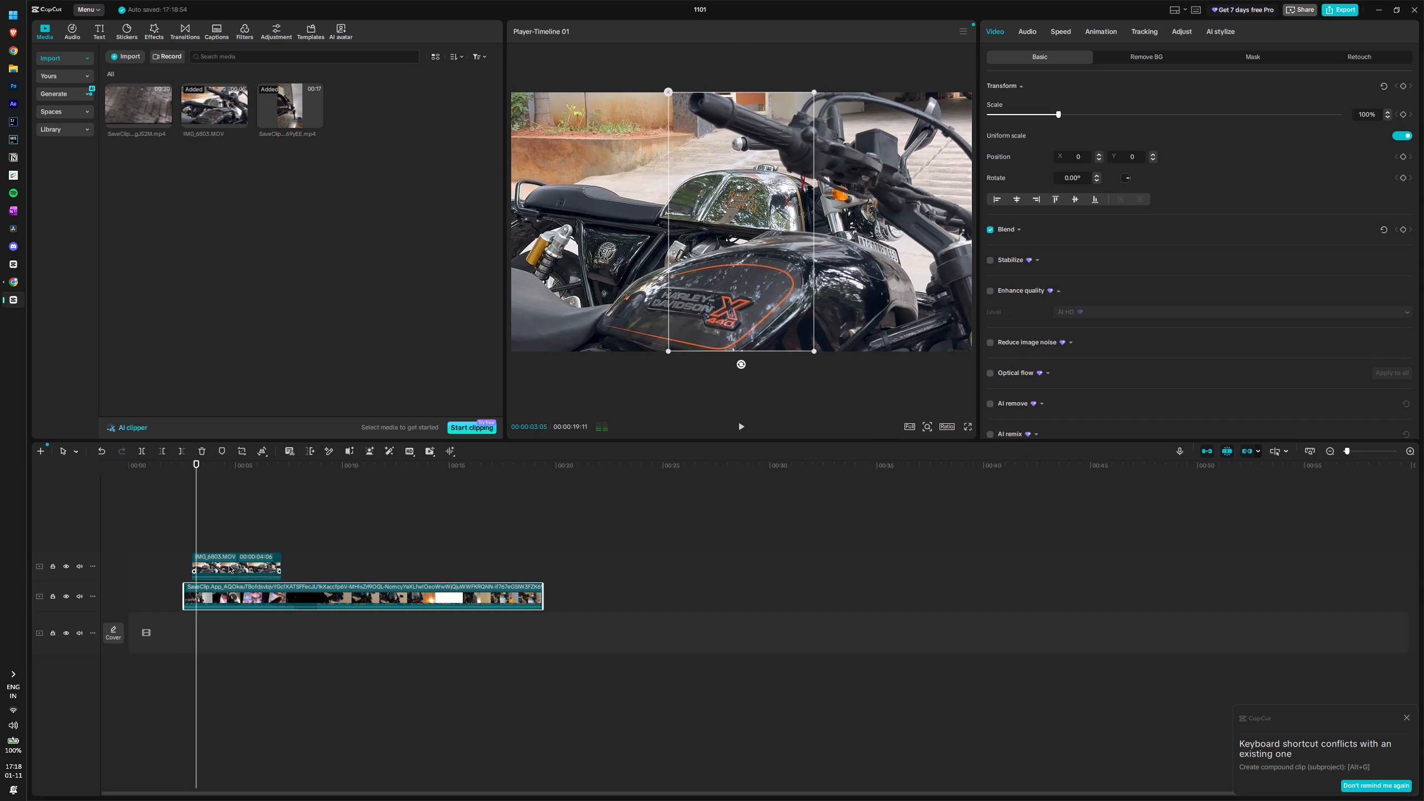
Move the IMG_6803.MOV clip onto the main track below the reference video, starting at 0 s.
{"action": "left_click_drag", "start_coordinate": [229, 566], "coordinate": [222, 641]}
Extract the audio from the reference video into its own audio track.
{"action": "left_click", "coordinate": [236, 600]}
{"action": "right_click", "coordinate": [236, 599]}
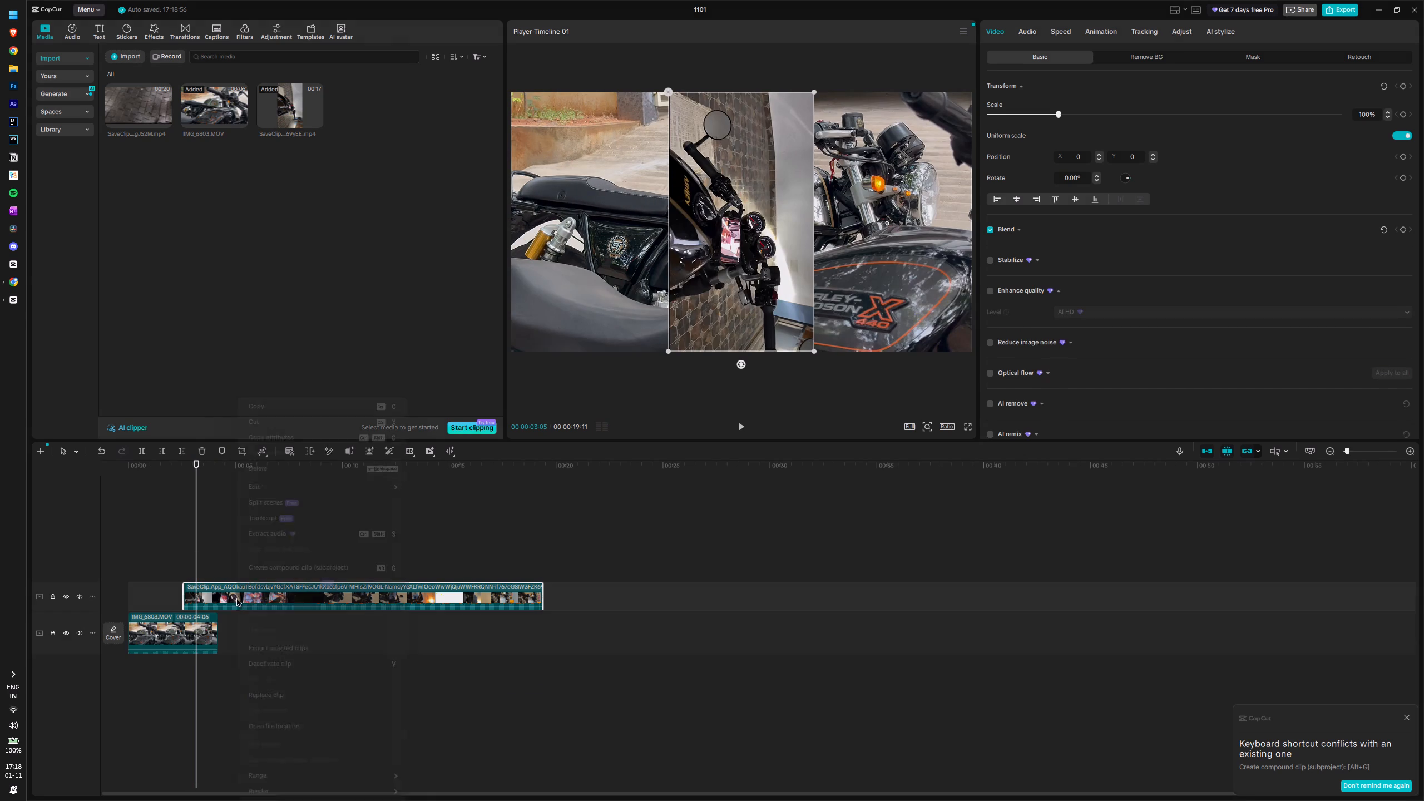
{"action": "left_click", "coordinate": [315, 540]}
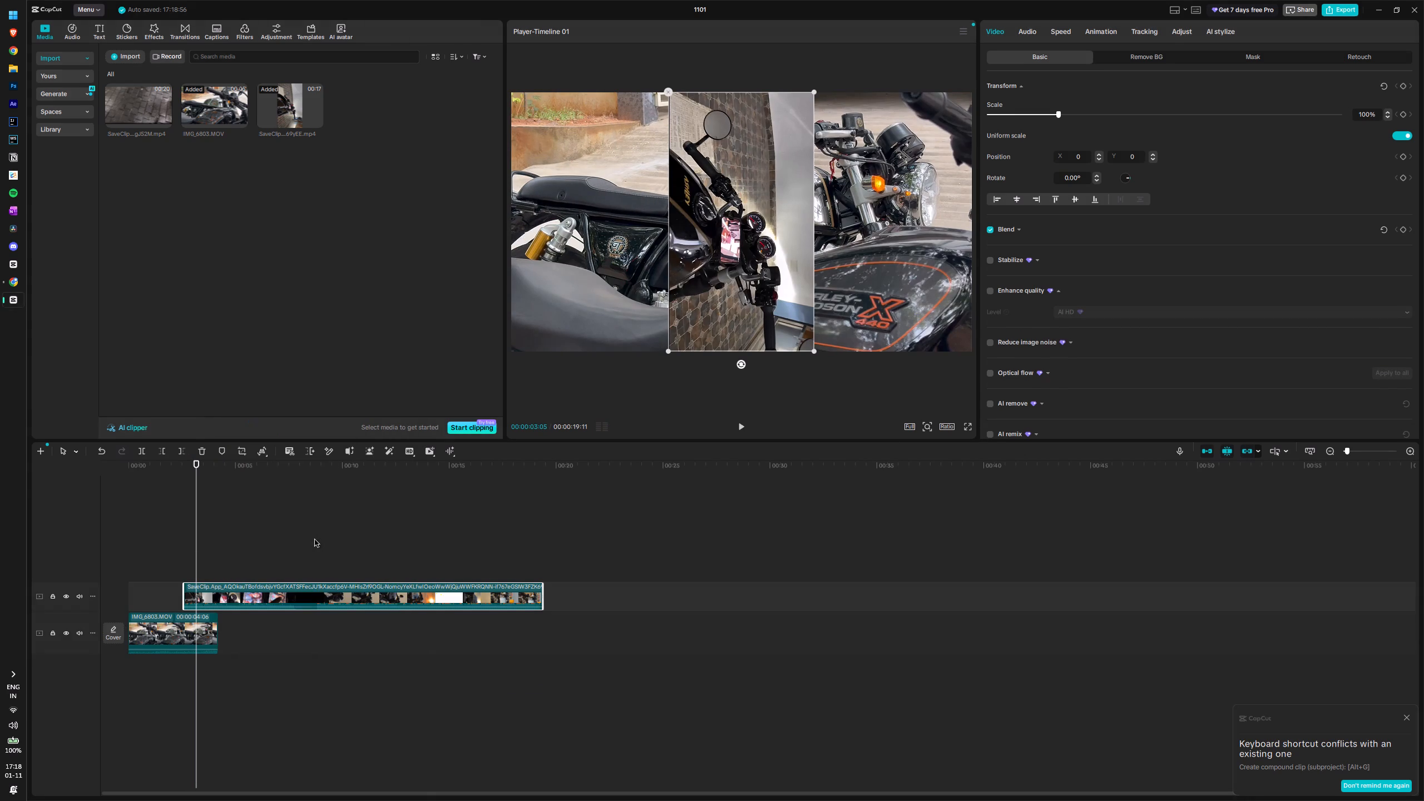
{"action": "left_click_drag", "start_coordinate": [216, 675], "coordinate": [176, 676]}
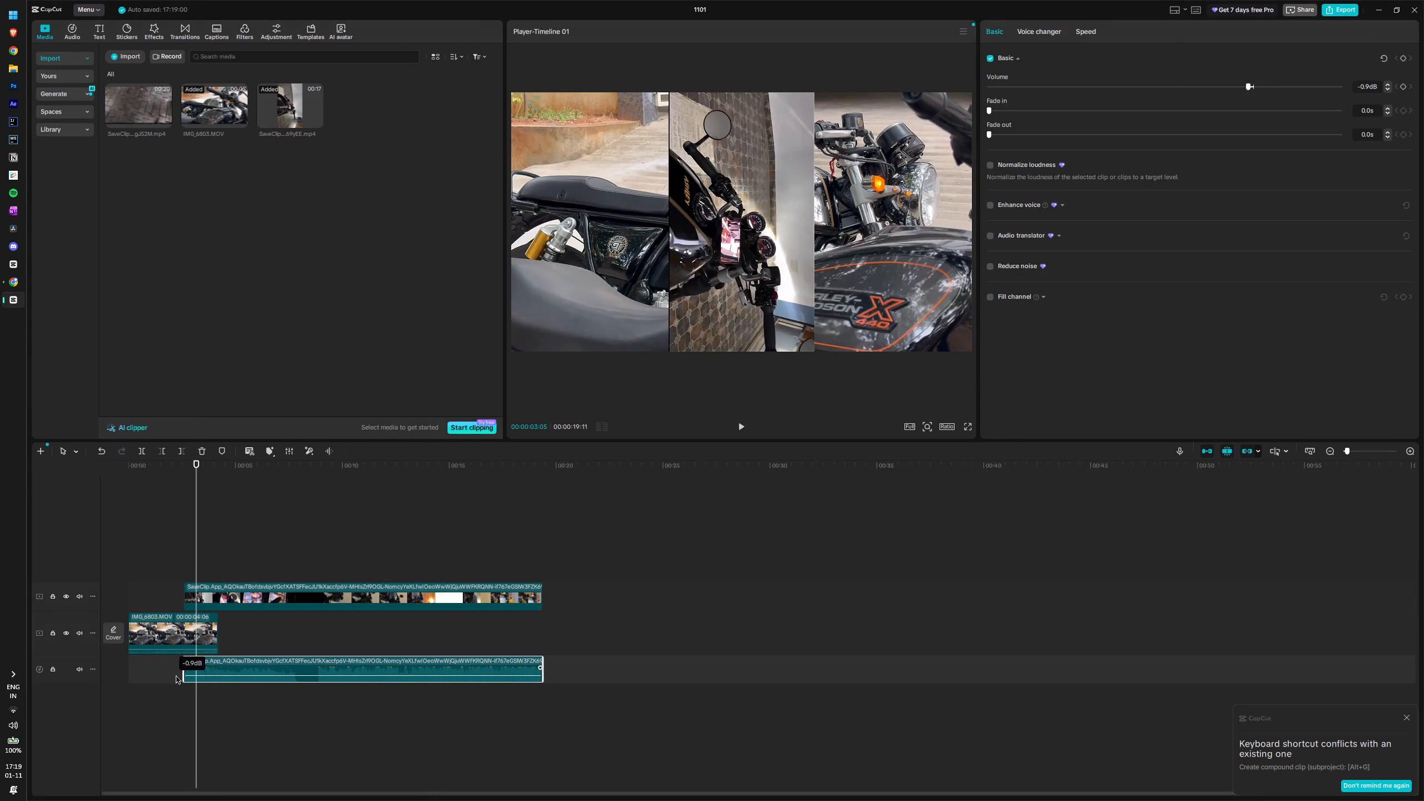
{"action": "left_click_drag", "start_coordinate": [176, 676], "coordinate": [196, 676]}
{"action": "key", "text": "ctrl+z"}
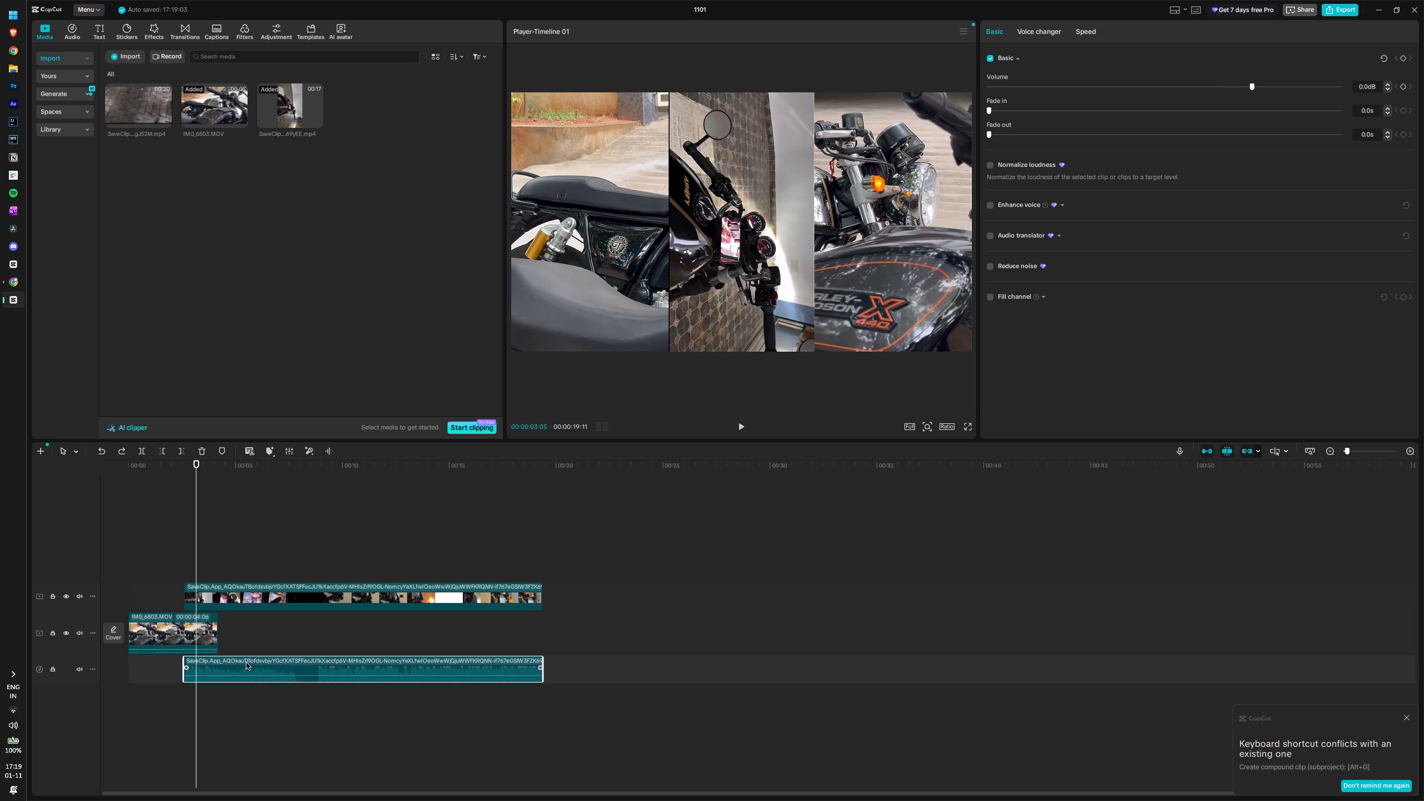
Move both the extracted audio and the reference video to start at 0 s on the timeline.
{"action": "left_click_drag", "start_coordinate": [246, 662], "coordinate": [185, 666]}
{"action": "left_click_drag", "start_coordinate": [231, 593], "coordinate": [172, 597]}
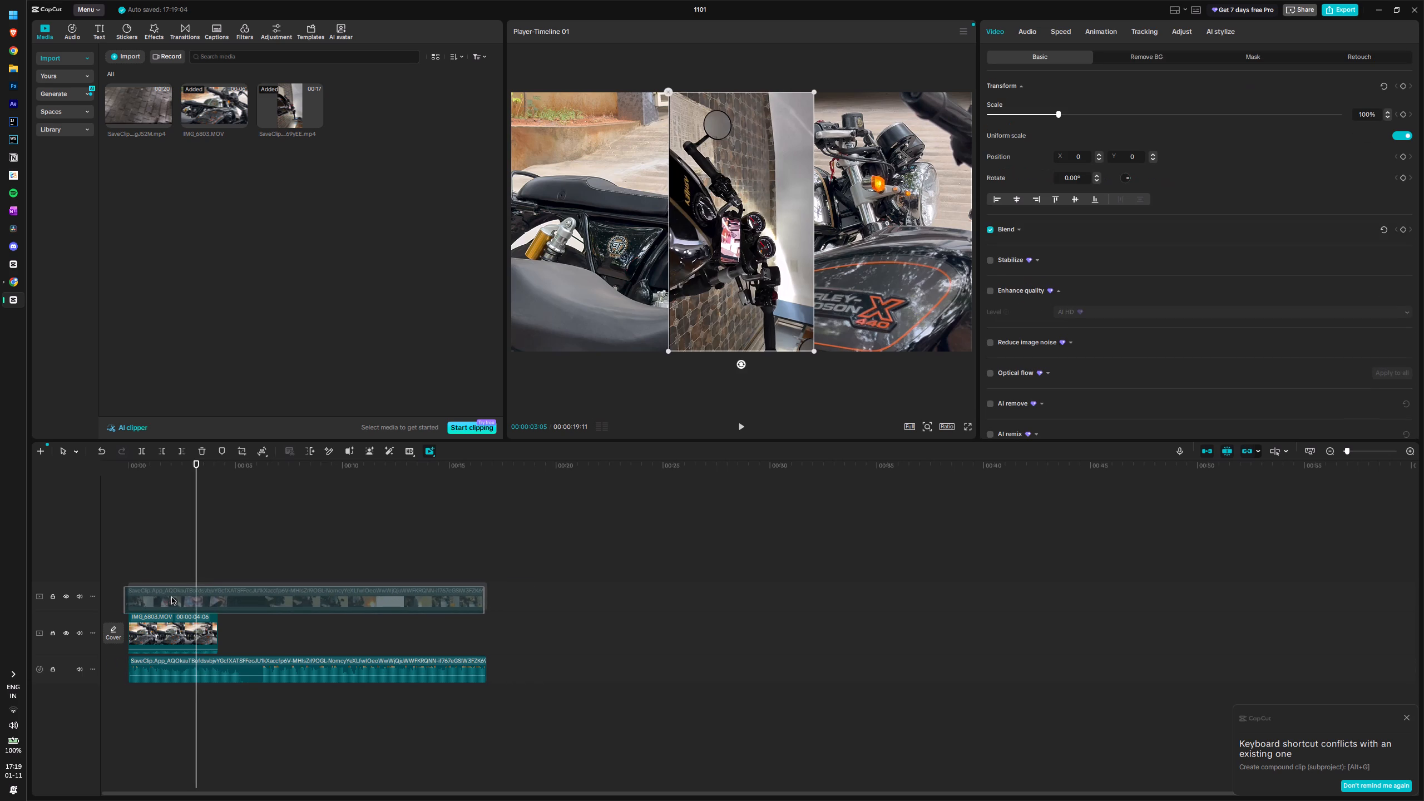
{"action": "left_click_drag", "start_coordinate": [172, 597], "coordinate": [174, 597]}
{"action": "key", "text": "space"}
{"action": "key", "text": "space"}
Rotate the reference video to -90° so that its motorcycle shot is upright.
{"action": "left_click_drag", "start_coordinate": [202, 537], "coordinate": [61, 551]}
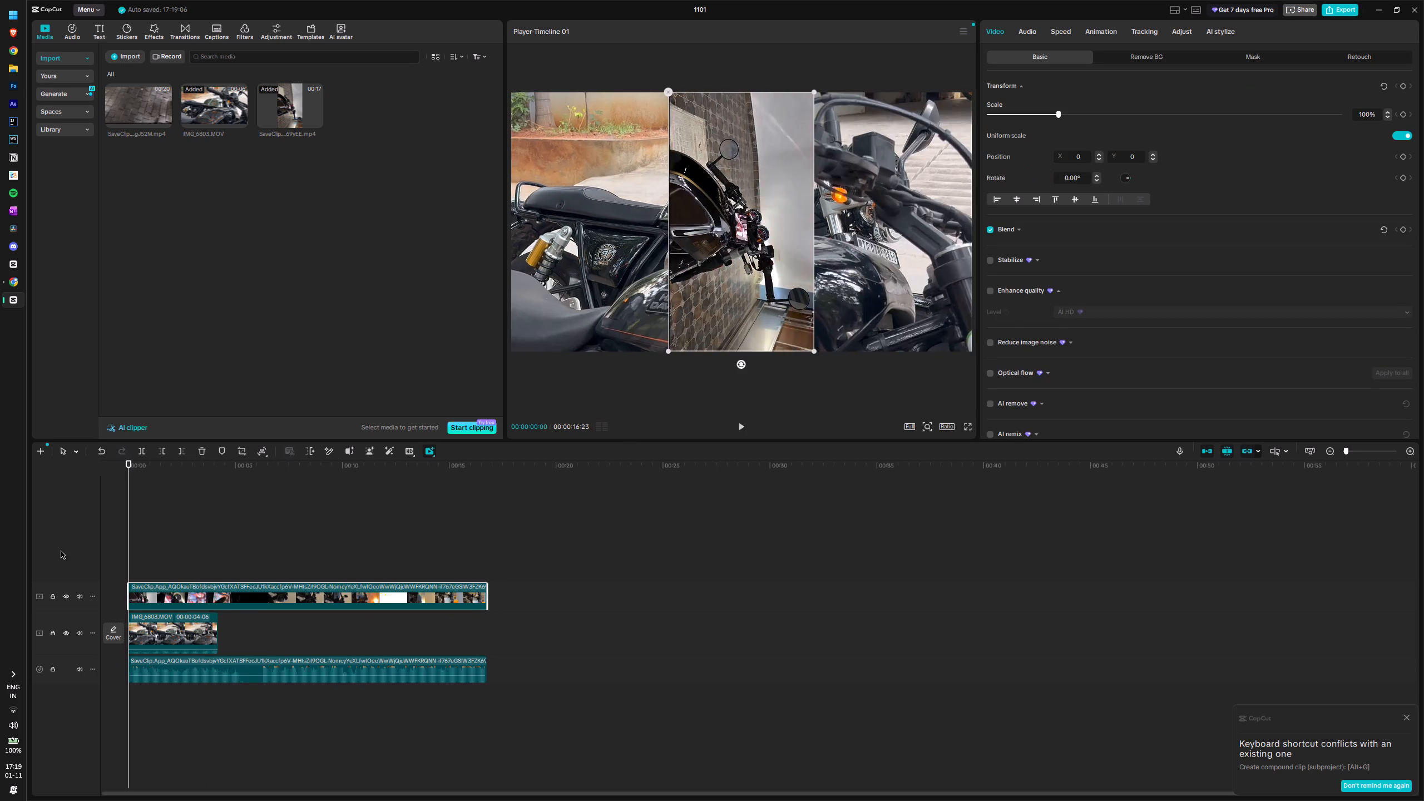
{"action": "key", "text": "space"}
{"action": "key", "text": "space"}
{"action": "left_click_drag", "start_coordinate": [739, 369], "coordinate": [744, 366]}
{"action": "left_click_drag", "start_coordinate": [740, 362], "coordinate": [900, 220]}
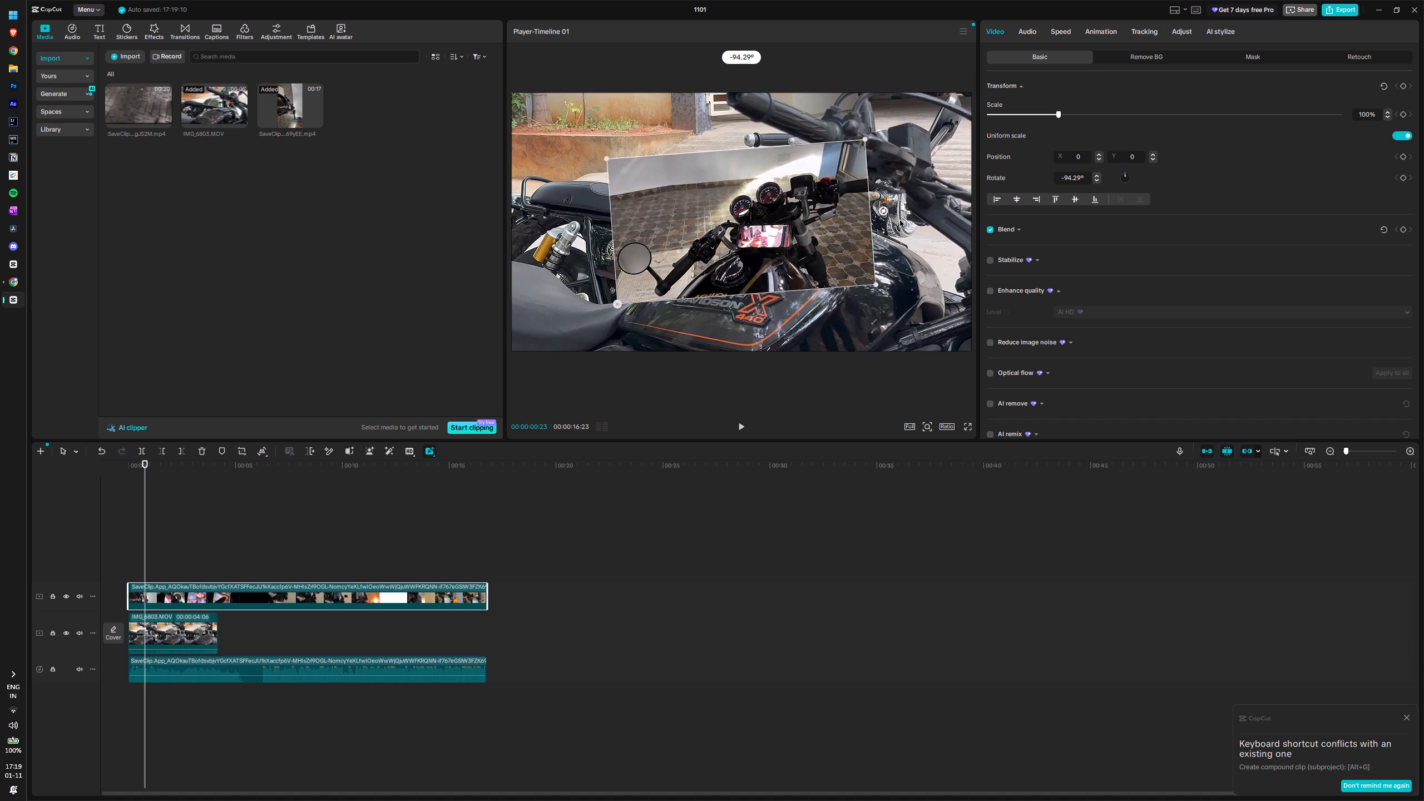
{"action": "left_click_drag", "start_coordinate": [900, 220], "coordinate": [900, 230]}
{"action": "key", "text": "space"}
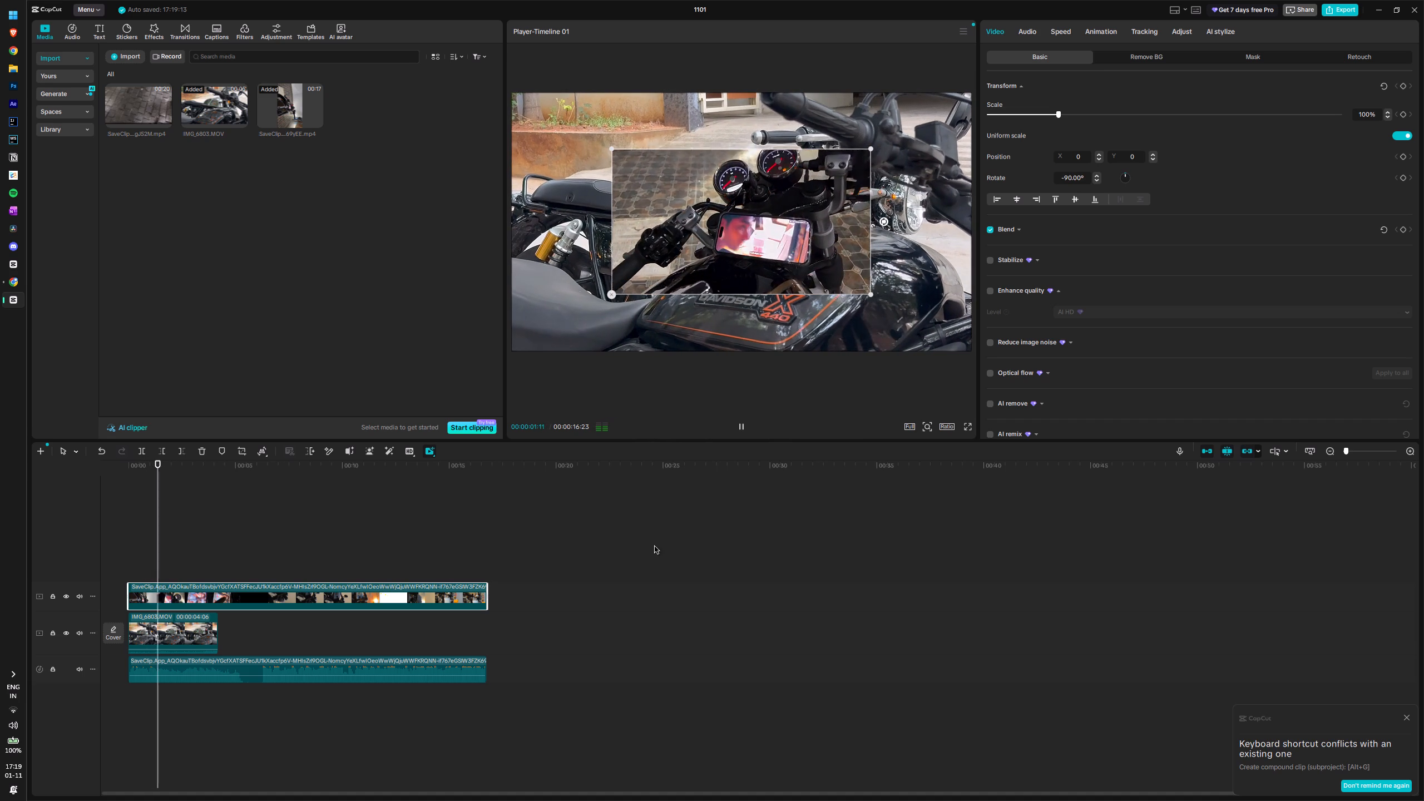
{"action": "key", "text": "space"}
Switch to Chrome and open IMG_6800.MOV from the REEL1 Drive folder in a new tab.
{"action": "left_click", "coordinate": [201, 625]}
{"action": "key", "text": "alt+Tab"}
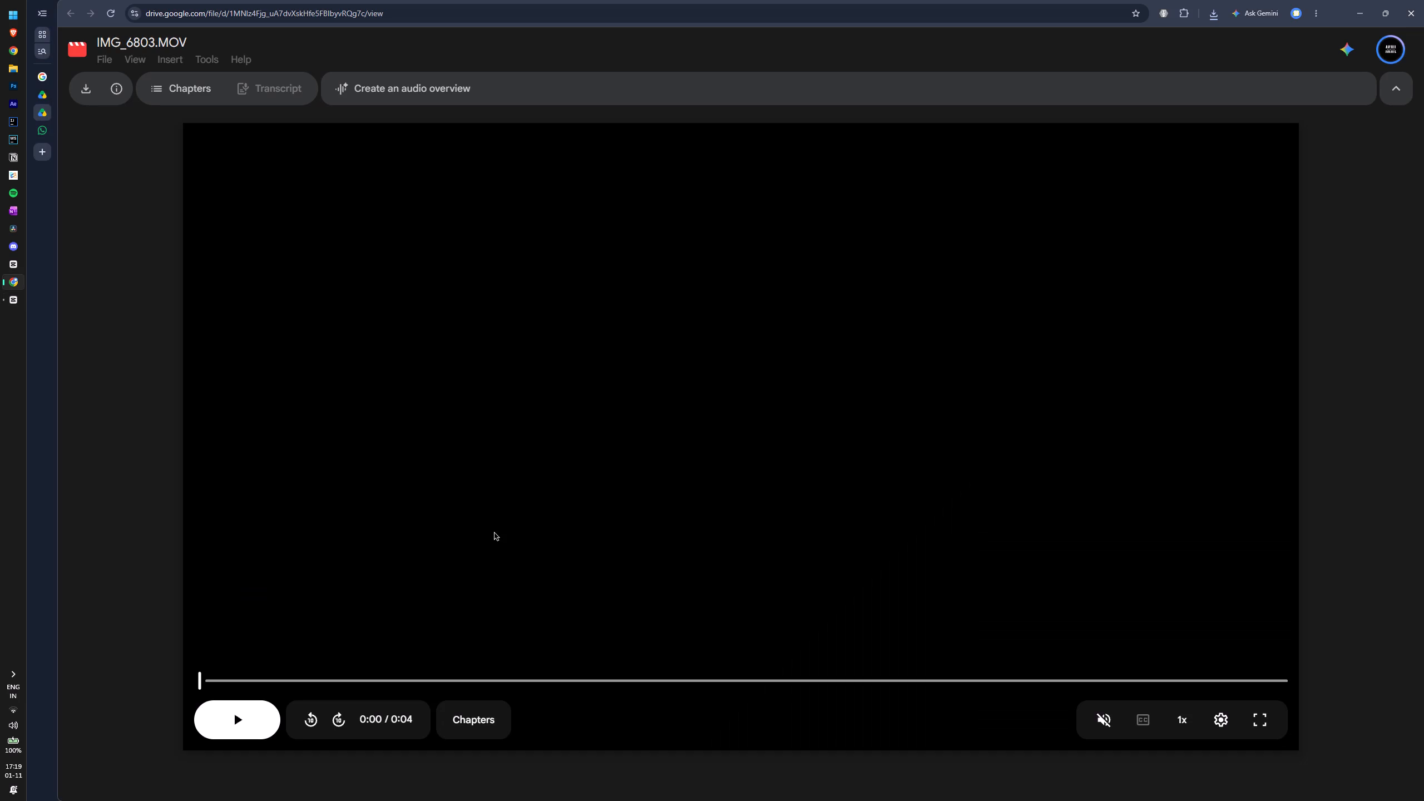
{"action": "left_click", "coordinate": [47, 101]}
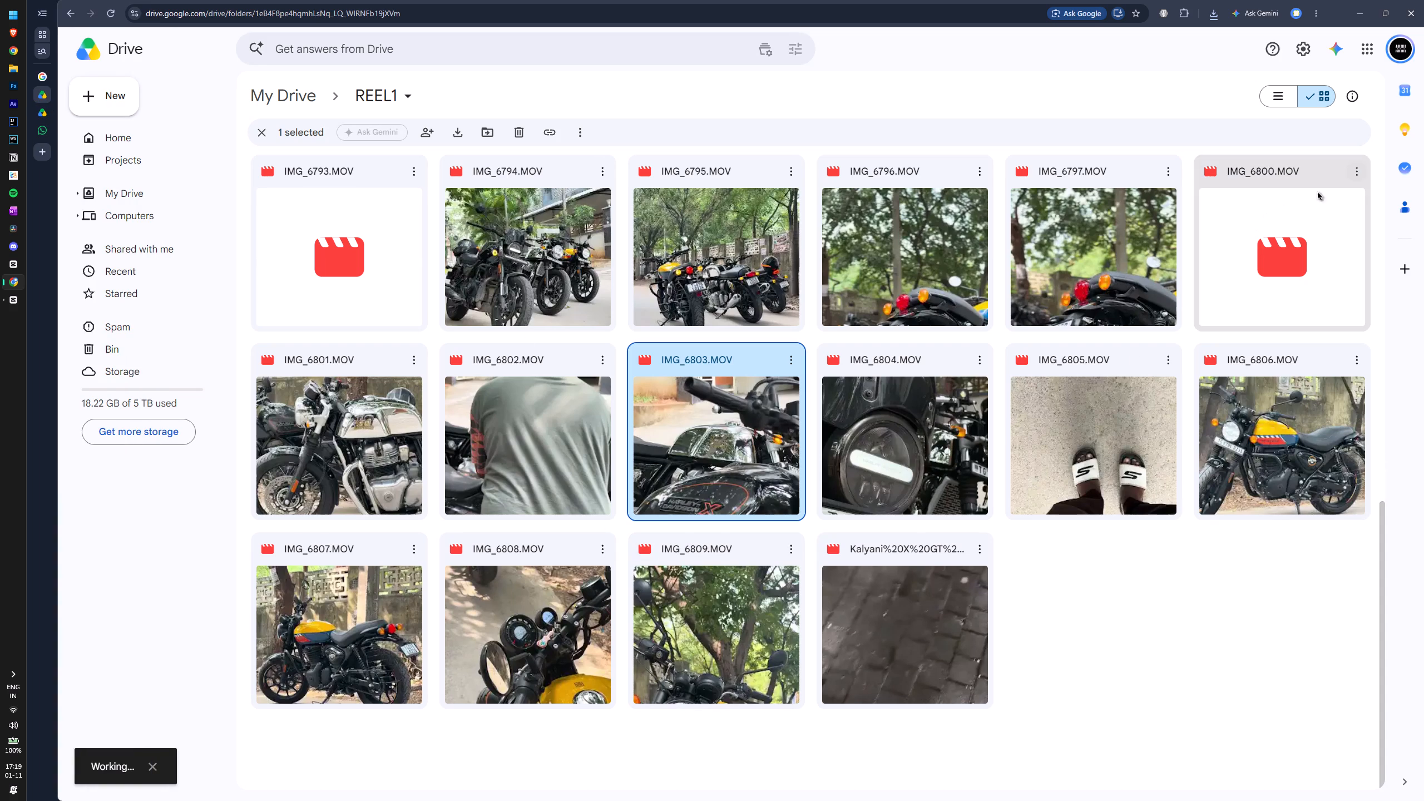
{"action": "right_click", "coordinate": [1356, 174]}
{"action": "left_click", "coordinate": [1259, 193]}
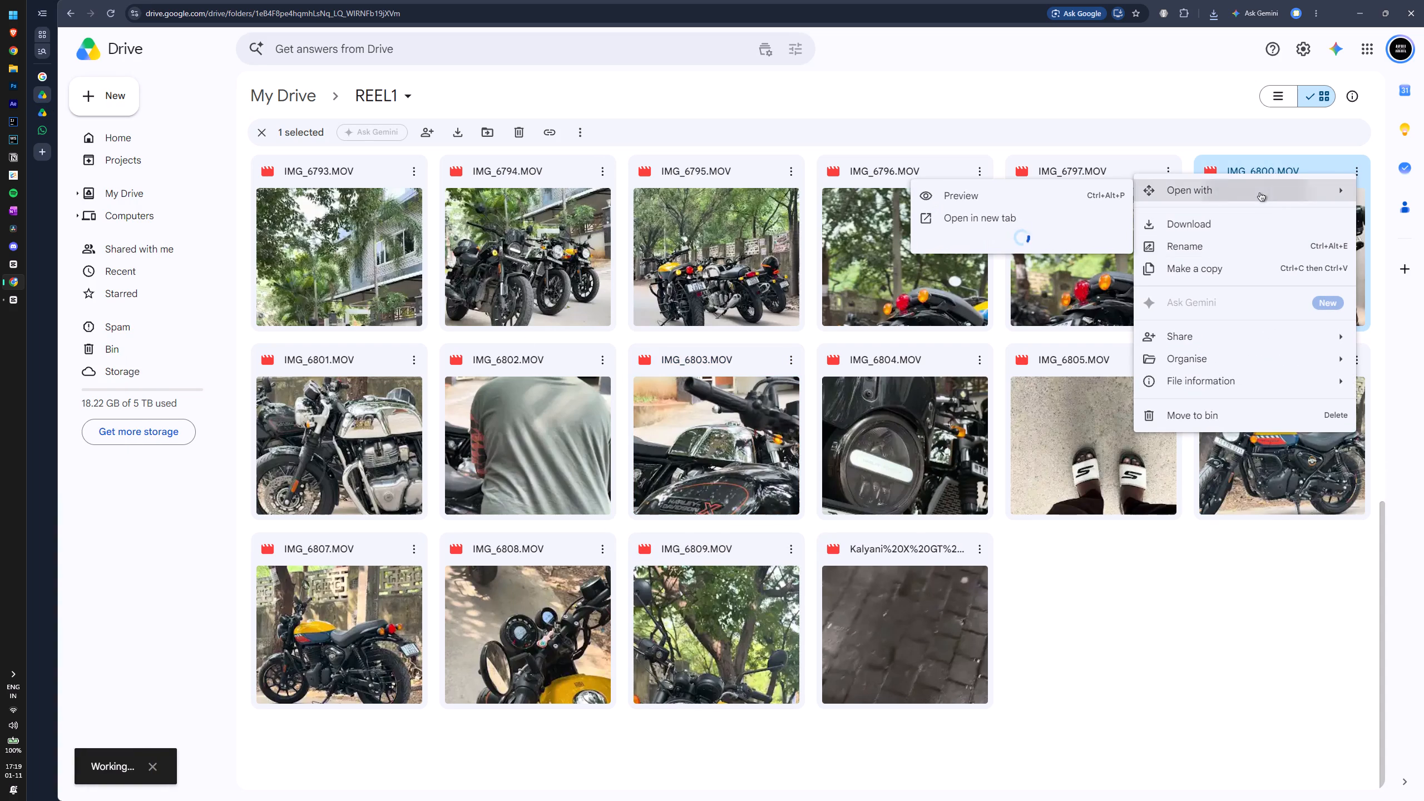
{"action": "left_click", "coordinate": [1015, 219]}
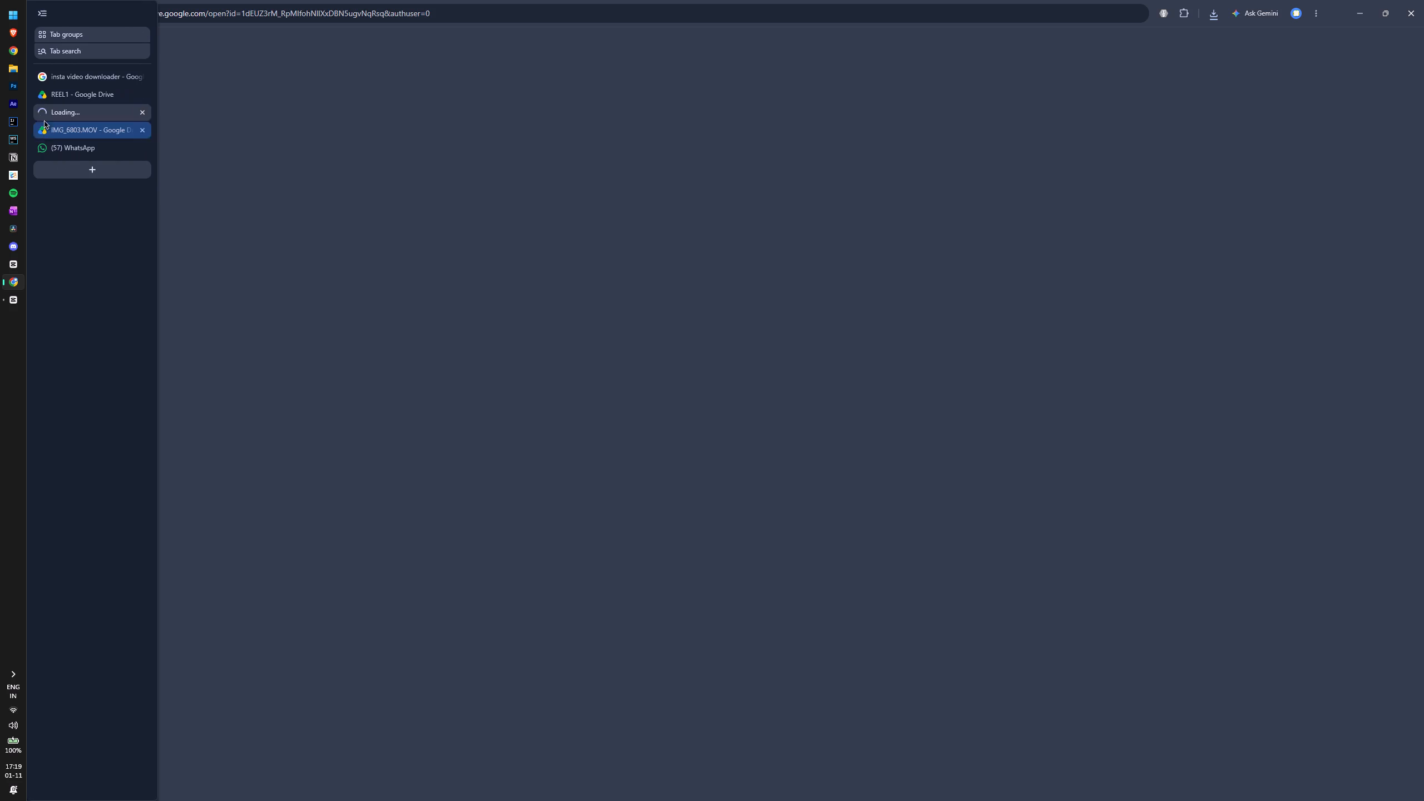
{"action": "left_click", "coordinate": [82, 102]}
{"action": "left_click", "coordinate": [114, 110]}
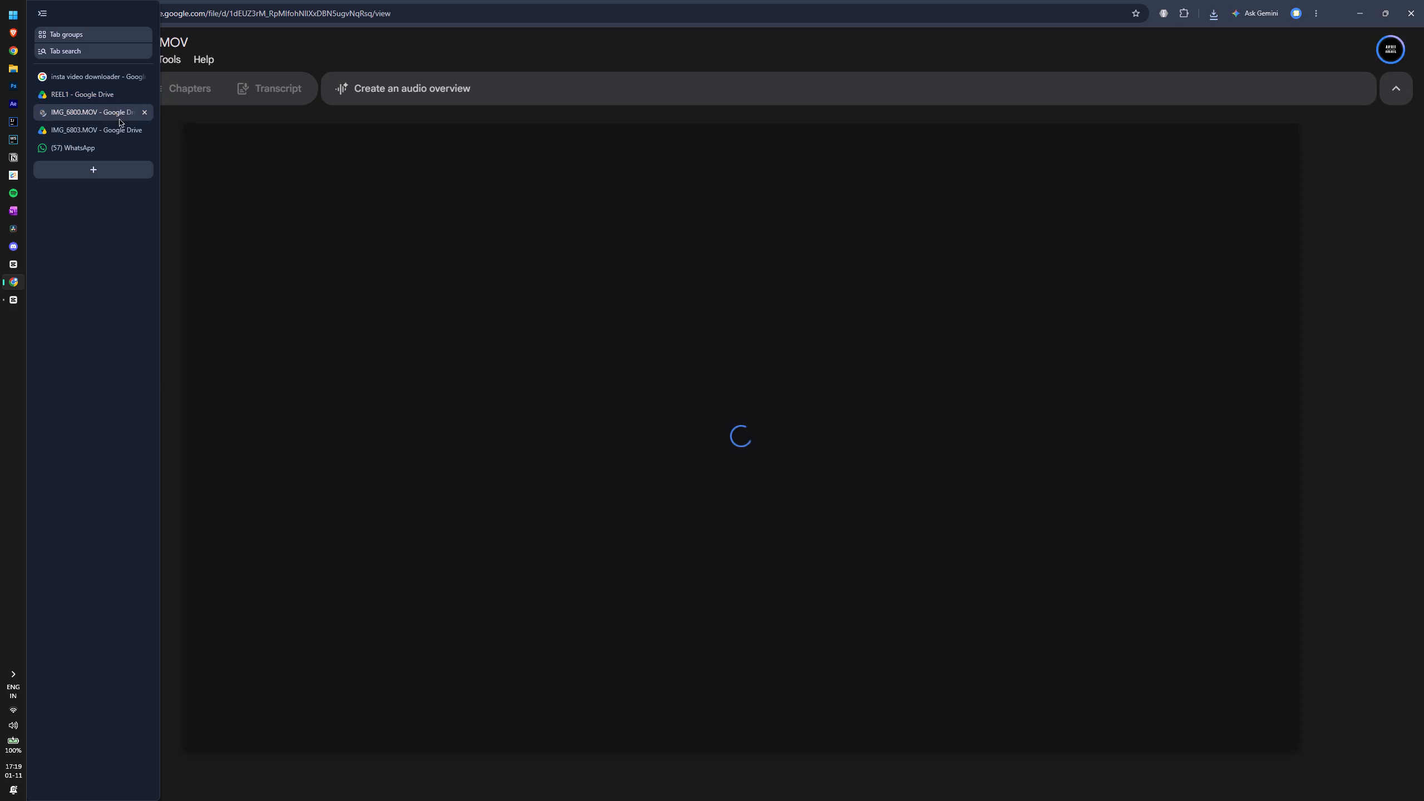
Close the IMG_6803.MOV tab and download IMG_6800.MOV from its Drive preview.
{"action": "left_click", "coordinate": [120, 129]}
{"action": "left_click", "coordinate": [144, 132]}
{"action": "left_click", "coordinate": [126, 115]}
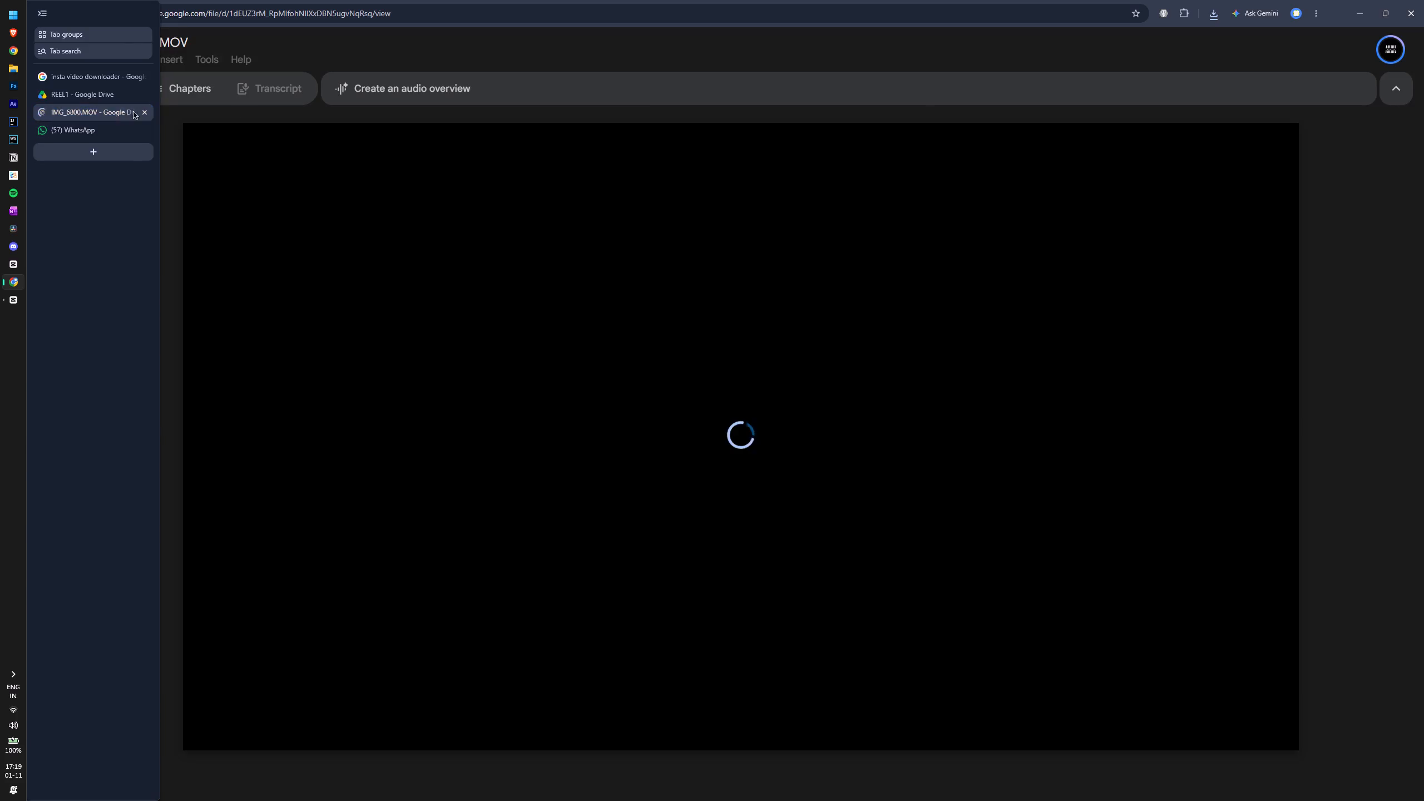
{"action": "left_click", "coordinate": [85, 91]}
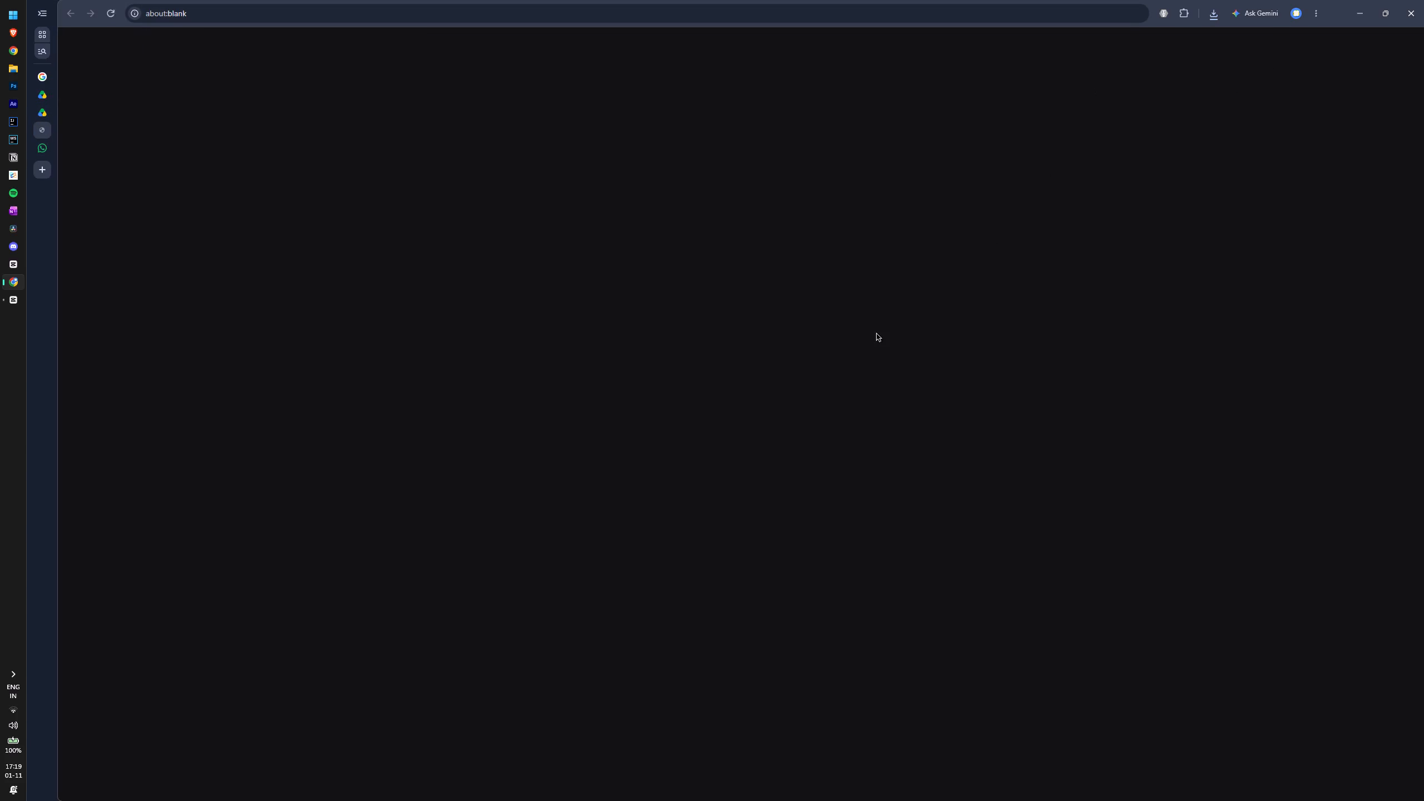
Switch to CapCut, import IMG_6800.MOV and place it on a new track above the reference video, starting at 0 s.
{"action": "key", "text": "alt+Tab"}
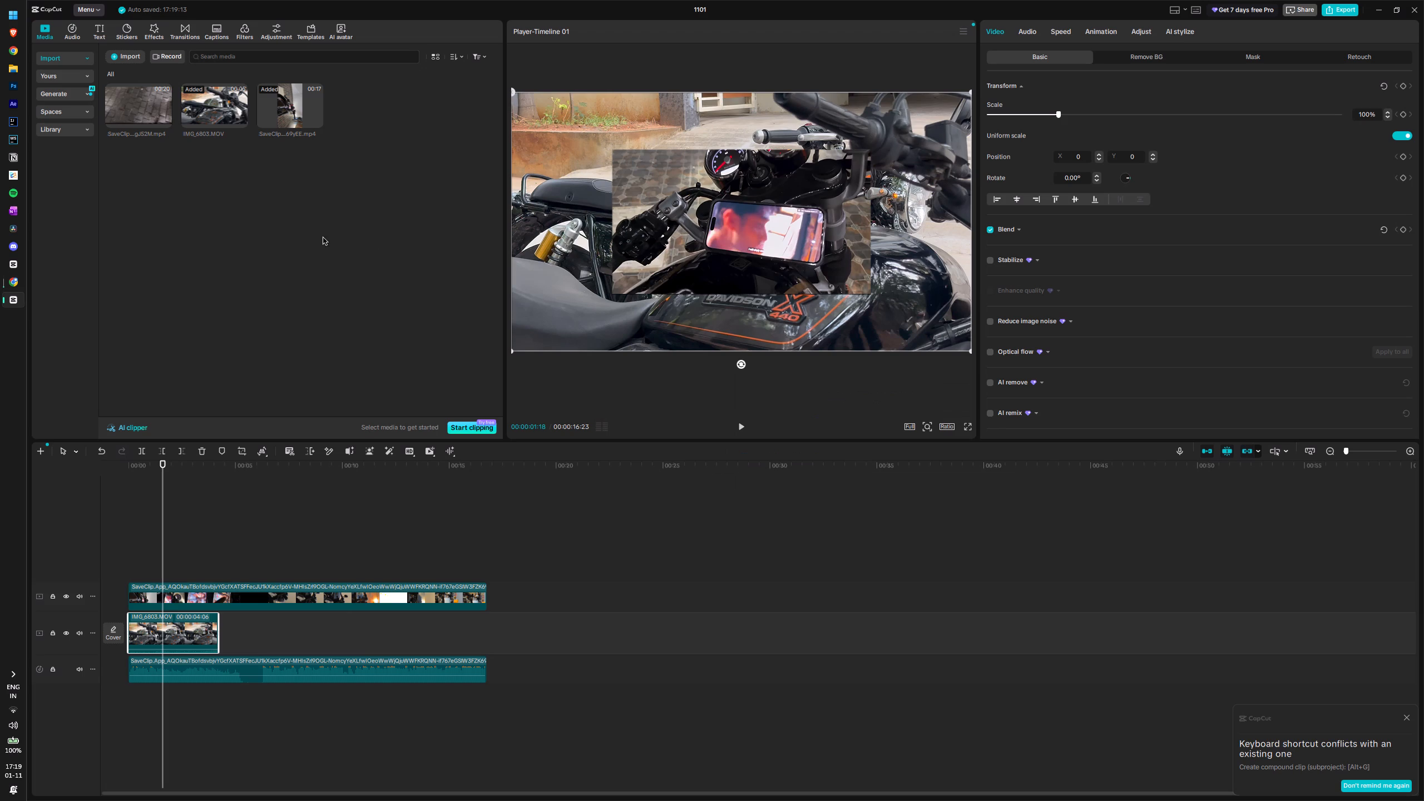
{"action": "left_click", "coordinate": [135, 58]}
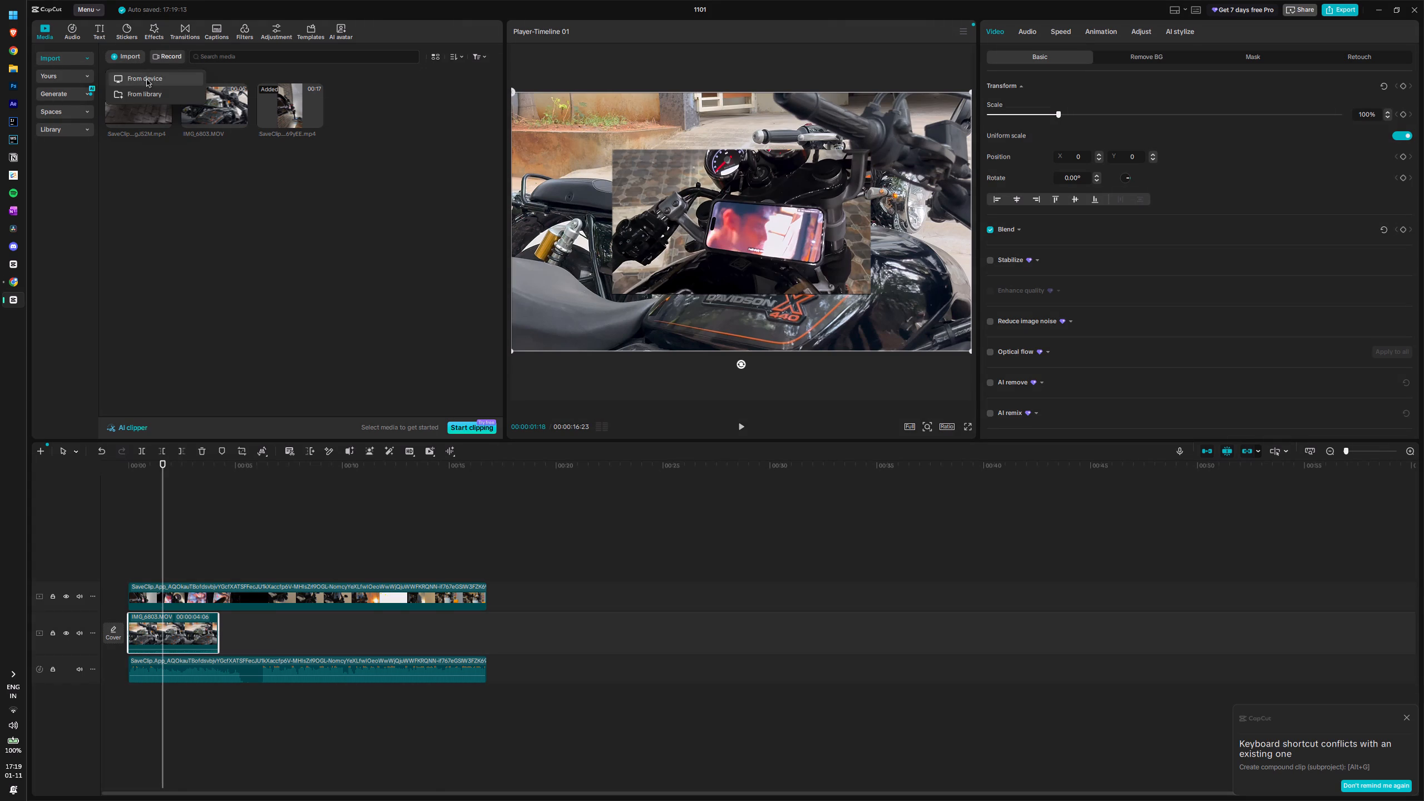
{"action": "left_click", "coordinate": [144, 81]}
{"action": "double_click", "coordinate": [156, 107]}
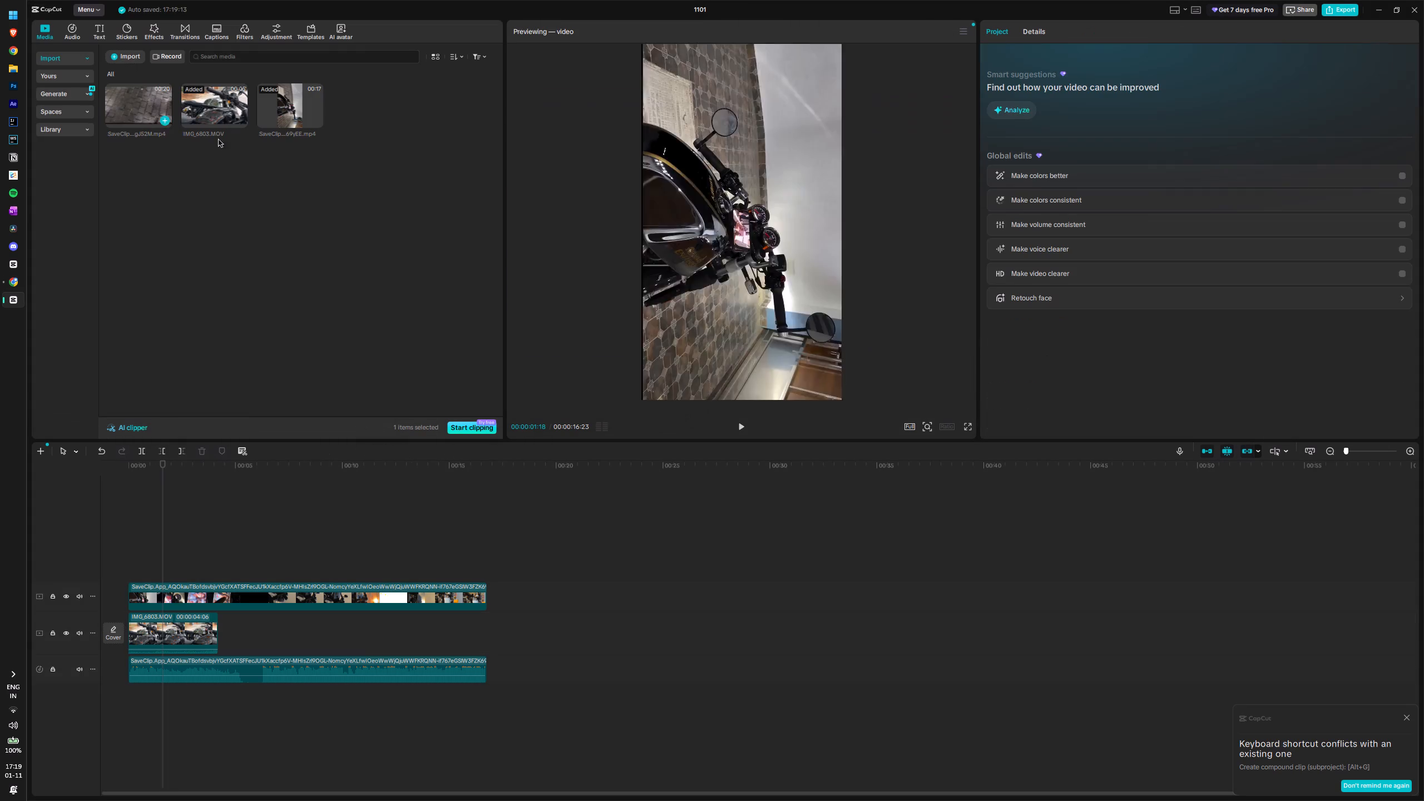
{"action": "left_click_drag", "start_coordinate": [360, 110], "coordinate": [130, 569]}
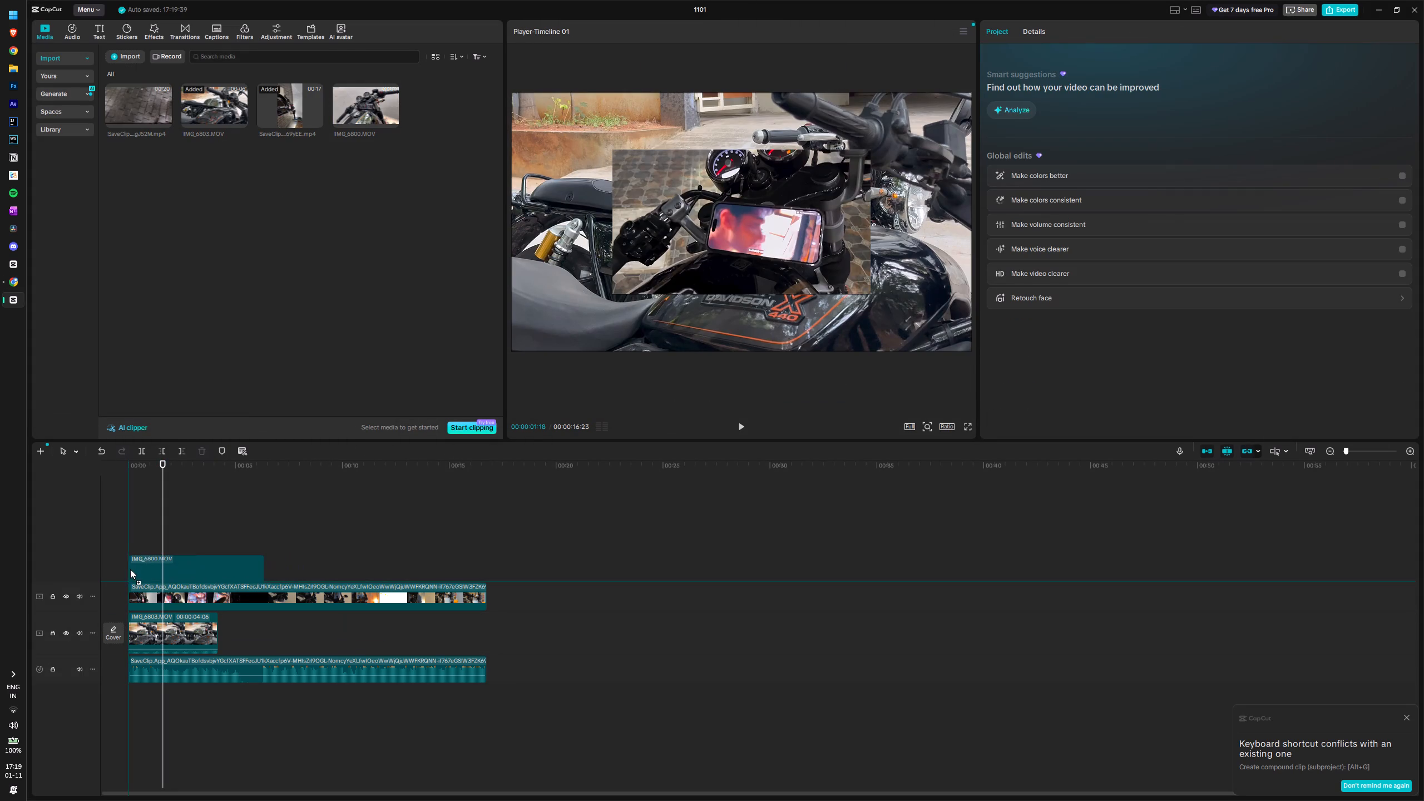
{"action": "left_click_drag", "start_coordinate": [130, 569], "coordinate": [128, 570]}
{"action": "left_click_drag", "start_coordinate": [162, 496], "coordinate": [77, 497]}
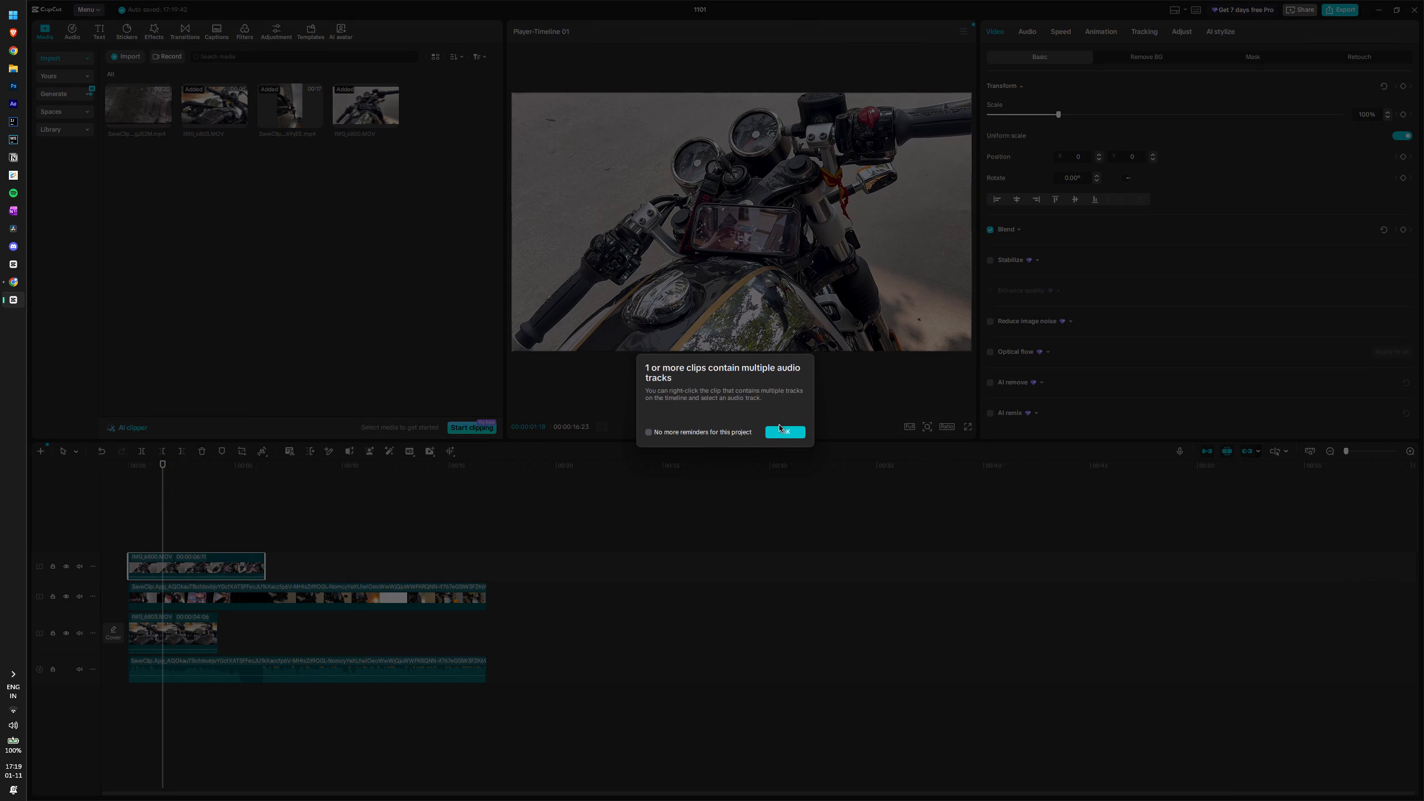
{"action": "left_click", "coordinate": [787, 432]}
Mute the track holding the IMG_6800.MOV clip.
{"action": "left_click_drag", "start_coordinate": [160, 526], "coordinate": [74, 526]}
{"action": "key", "text": "space"}
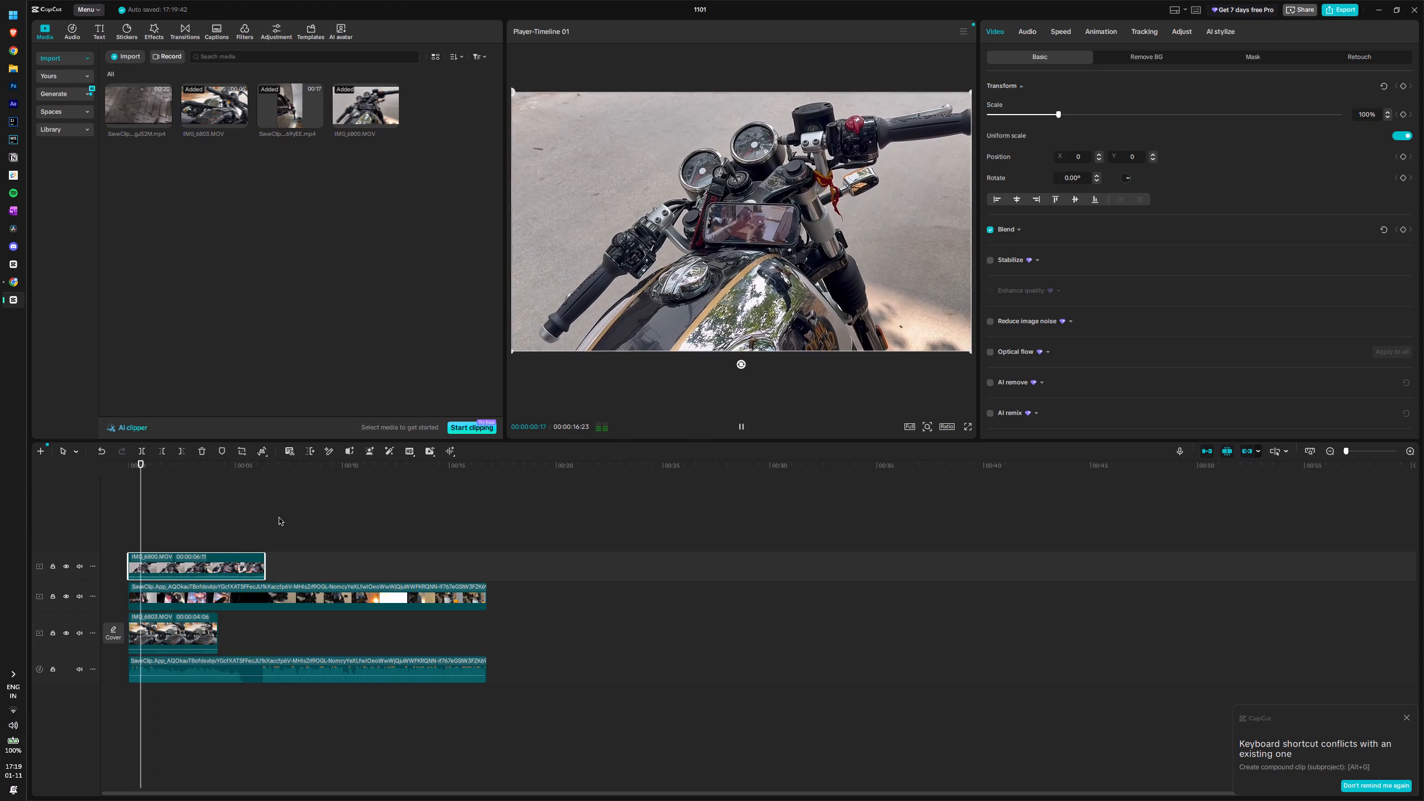
{"action": "key", "text": "space"}
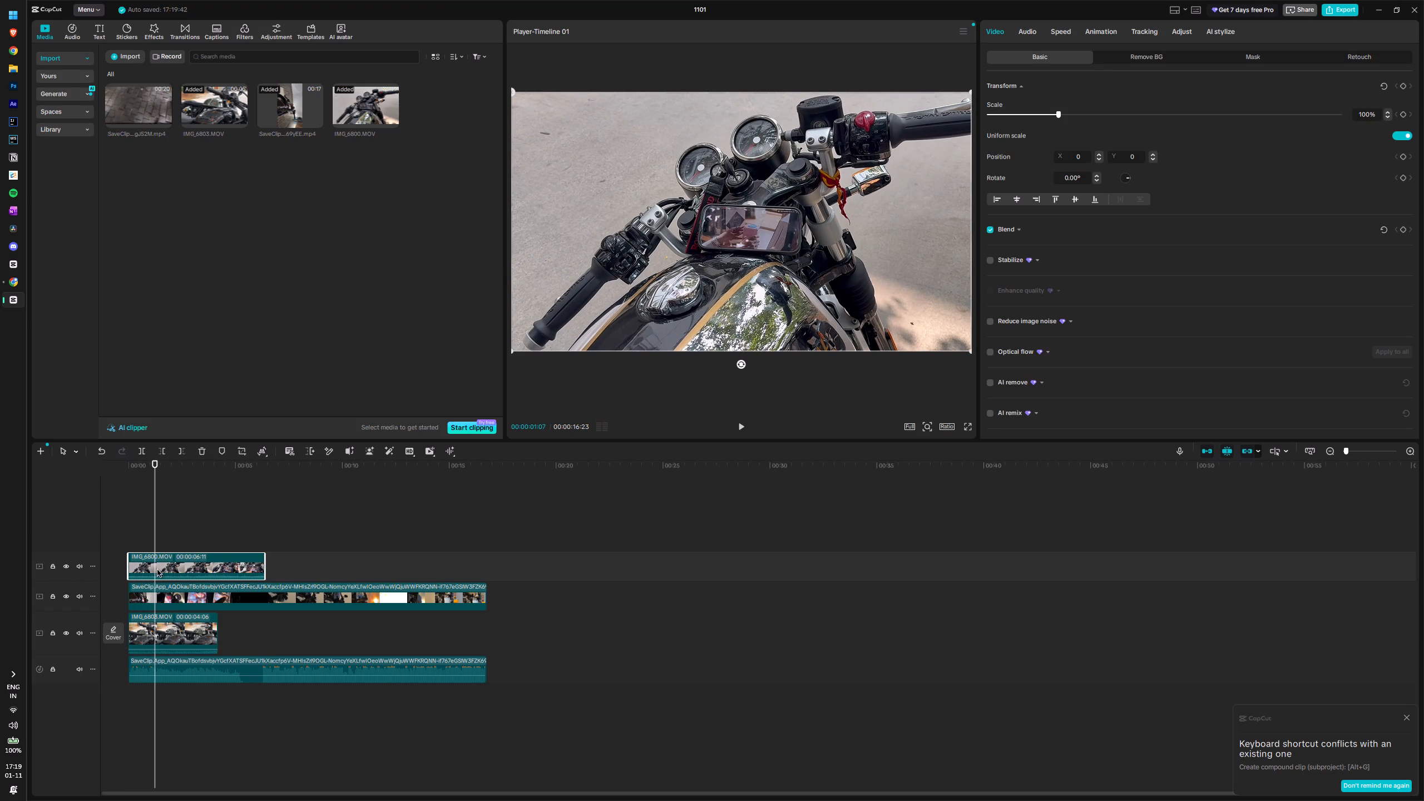
{"action": "left_click", "coordinate": [80, 568]}
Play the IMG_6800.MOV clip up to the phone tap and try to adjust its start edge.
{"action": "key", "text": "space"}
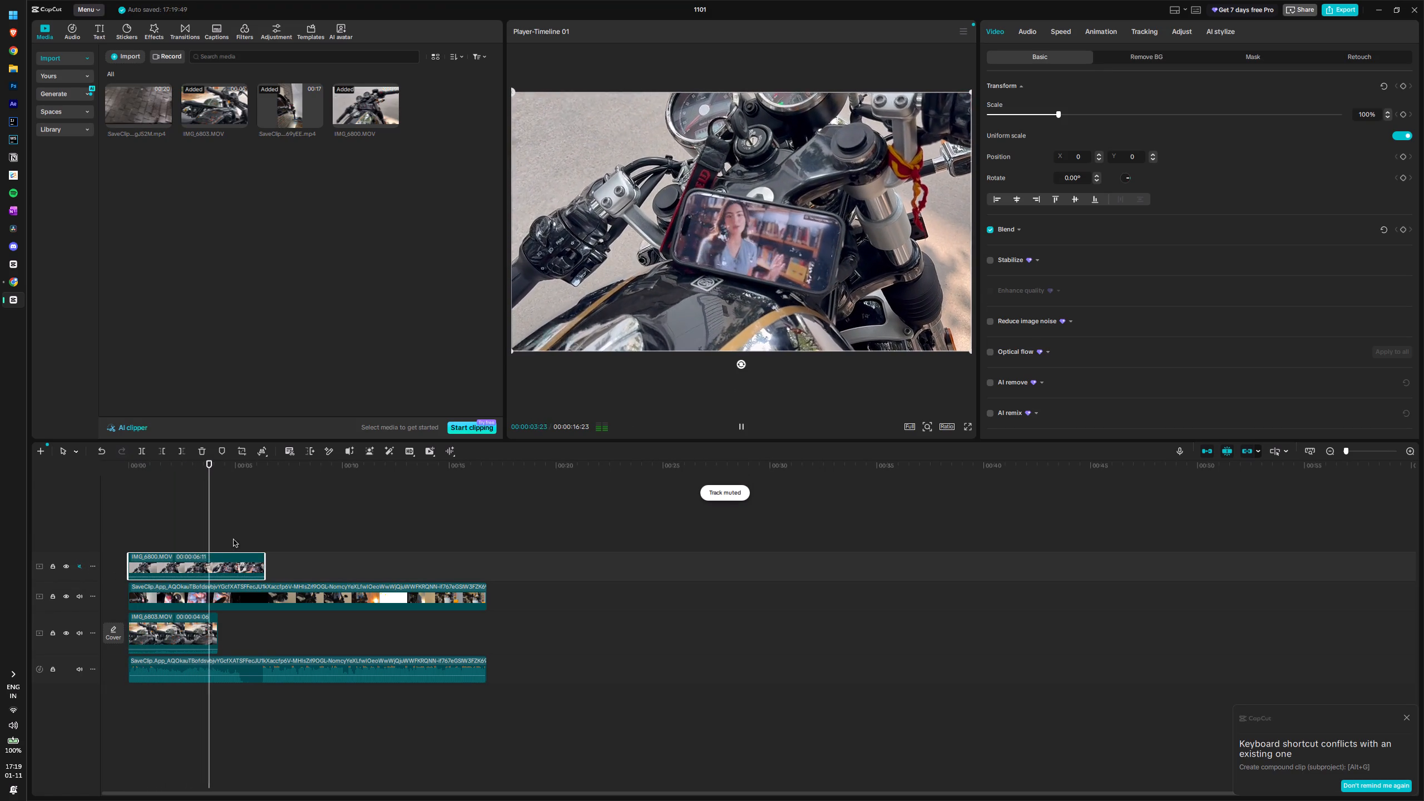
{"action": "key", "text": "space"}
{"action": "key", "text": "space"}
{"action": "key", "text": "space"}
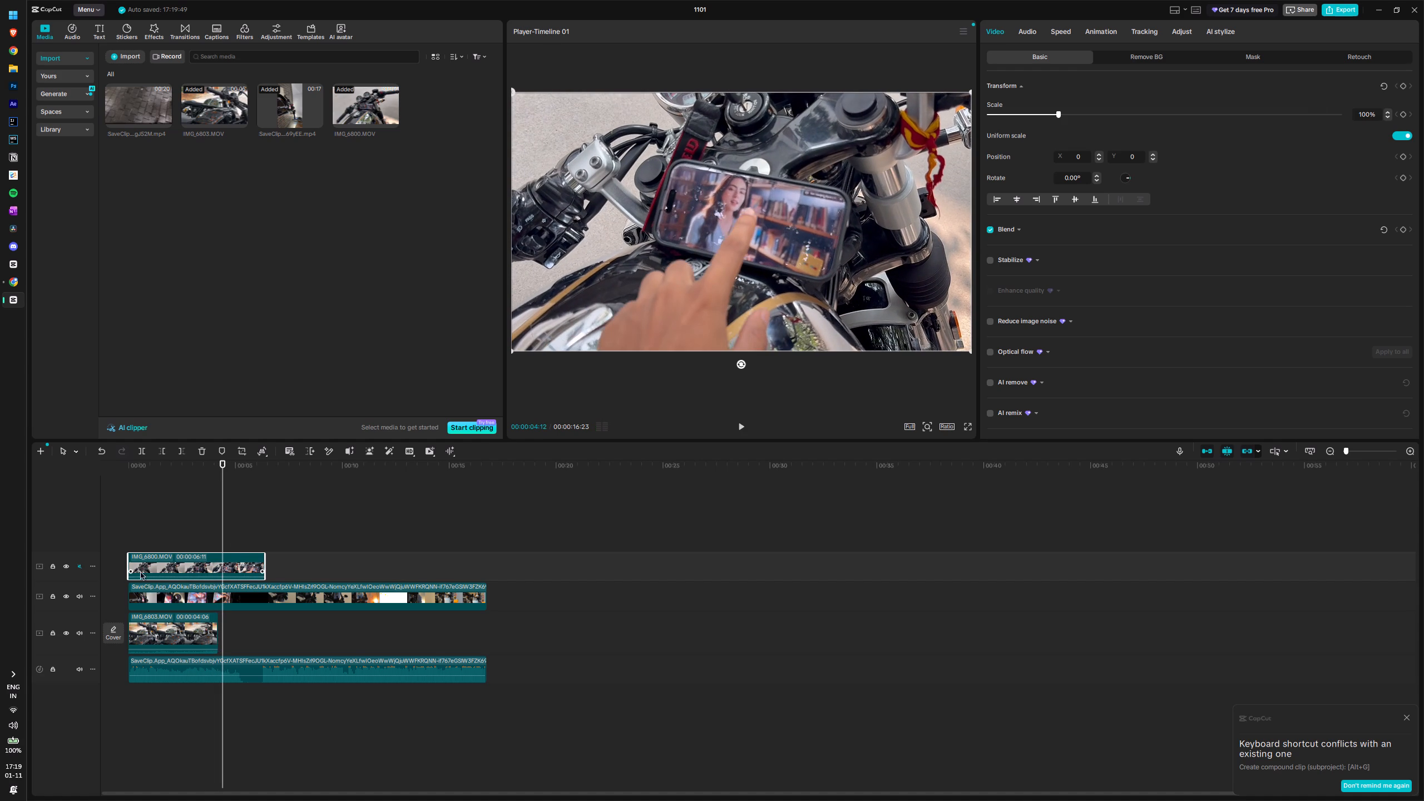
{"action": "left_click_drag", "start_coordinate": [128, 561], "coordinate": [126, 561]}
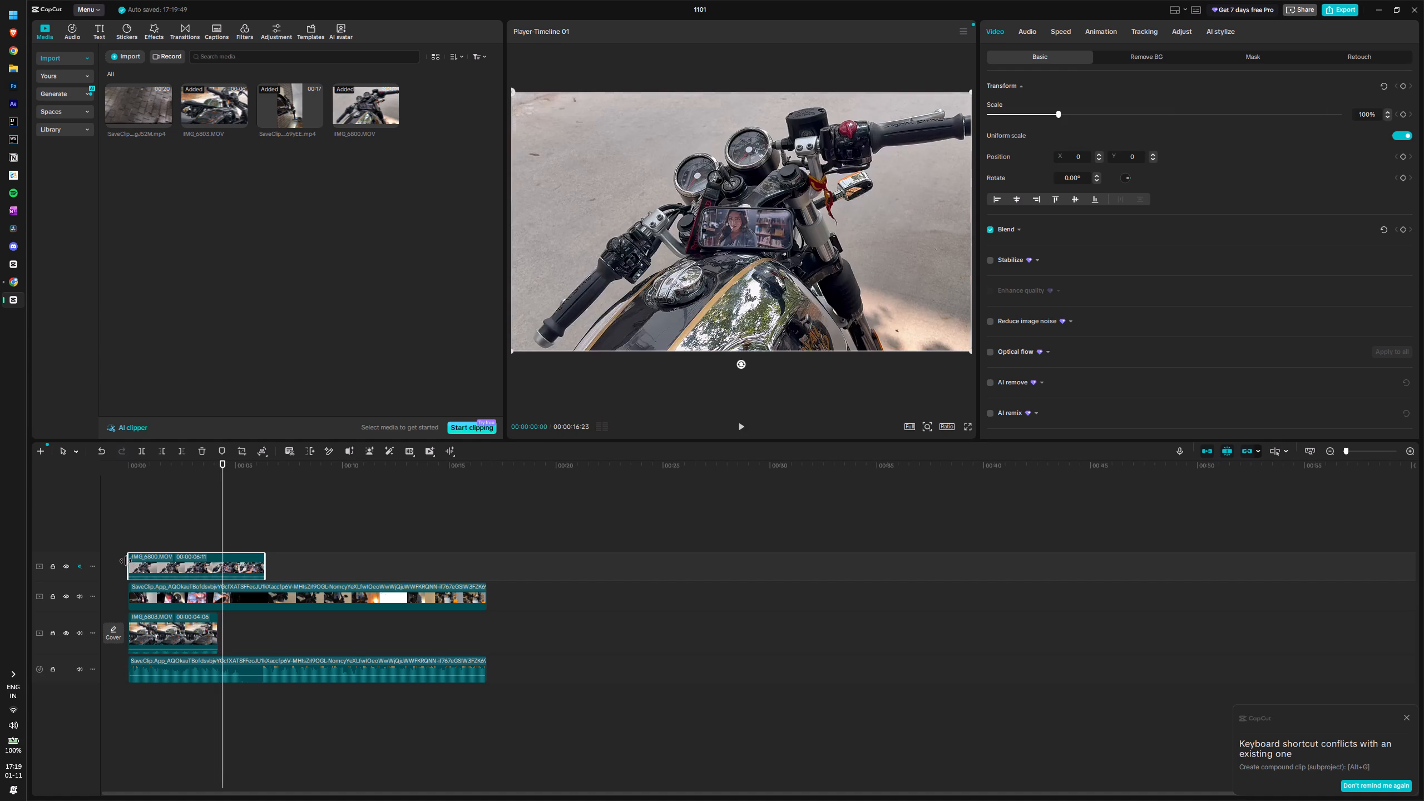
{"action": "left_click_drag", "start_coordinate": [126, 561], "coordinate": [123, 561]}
Trim the beginning of the IMG_6800.MOV clip to a duration of 00:00:05:29 and move it back to 0 s.
{"action": "left_click_drag", "start_coordinate": [216, 498], "coordinate": [128, 517]}
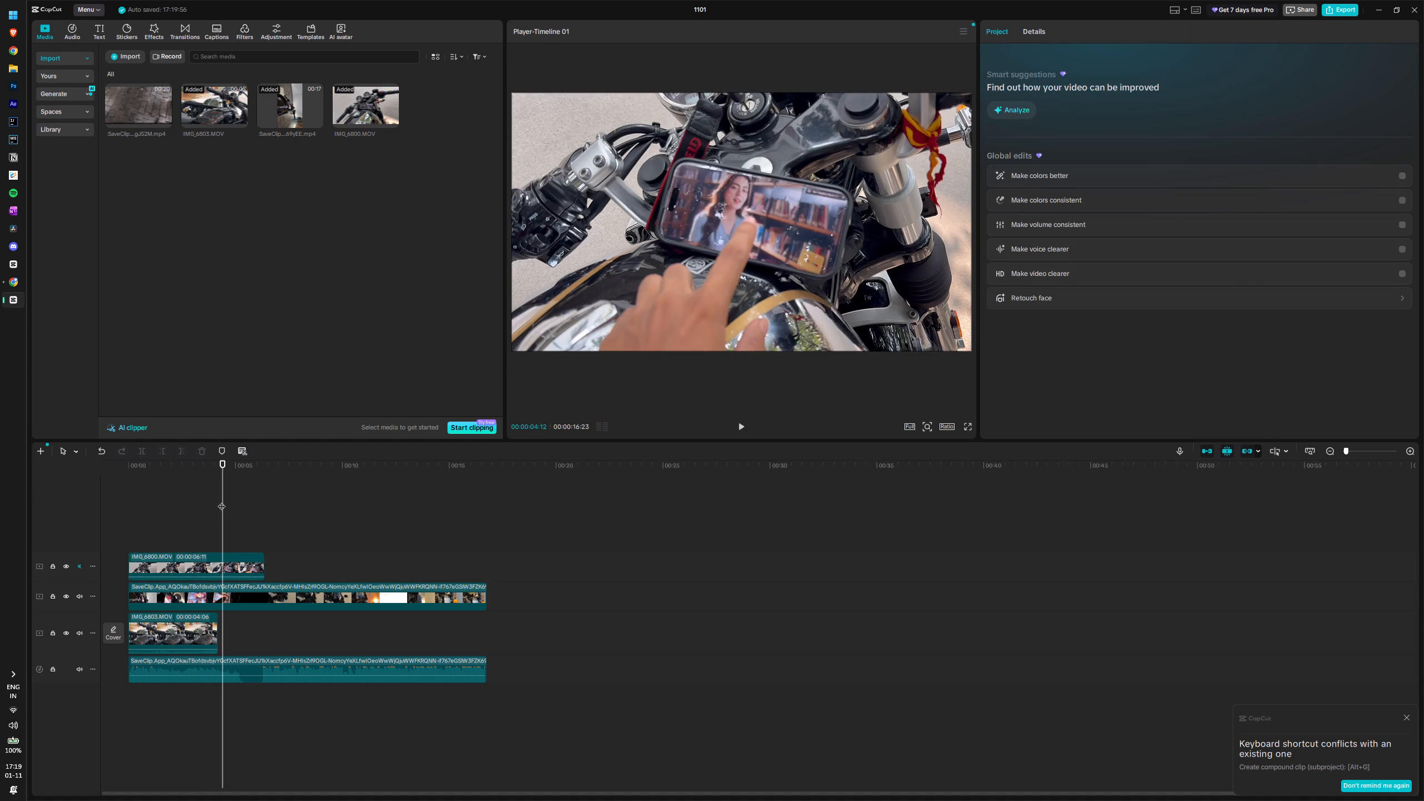
{"action": "left_click_drag", "start_coordinate": [224, 502], "coordinate": [0, 525]}
{"action": "key", "text": "space"}
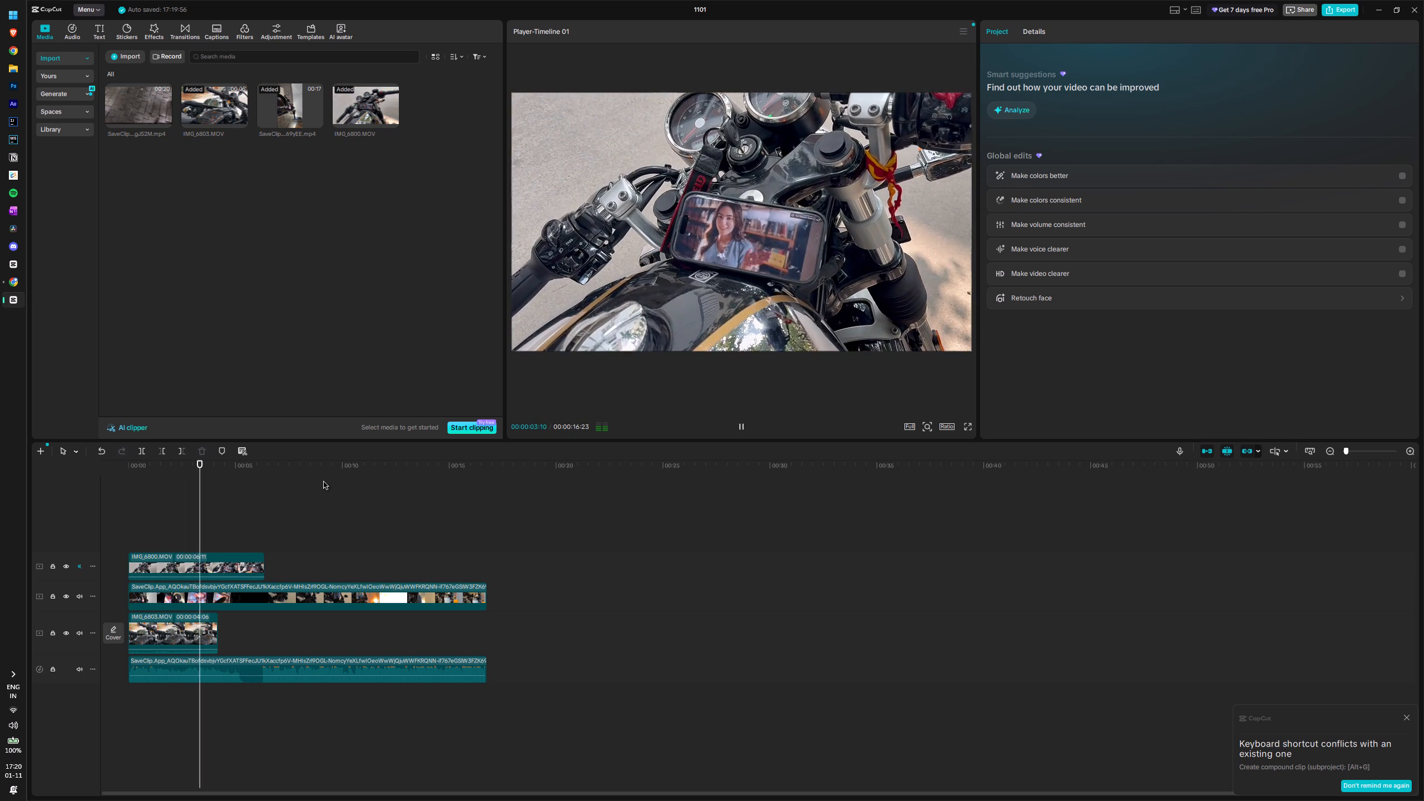
{"action": "key", "text": "space"}
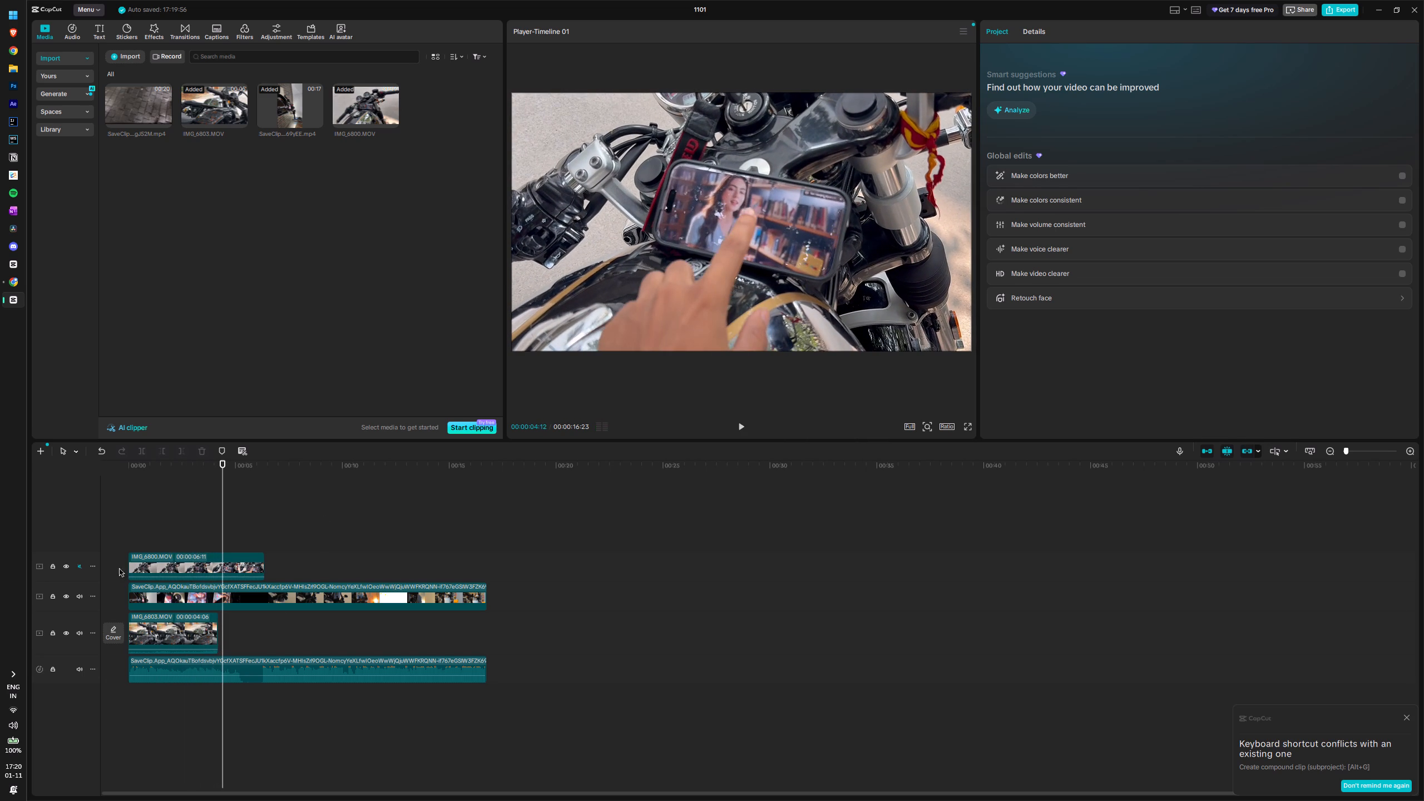
{"action": "left_click", "coordinate": [135, 563]}
{"action": "left_click_drag", "start_coordinate": [126, 564], "coordinate": [136, 565]}
{"action": "left_click_drag", "start_coordinate": [152, 562], "coordinate": [120, 560]}
Trim the end of the IMG_6800.MOV clip to a duration of 00:00:05:23 and replay its ending.
{"action": "left_click_drag", "start_coordinate": [224, 507], "coordinate": [44, 528]}
{"action": "key", "text": "space"}
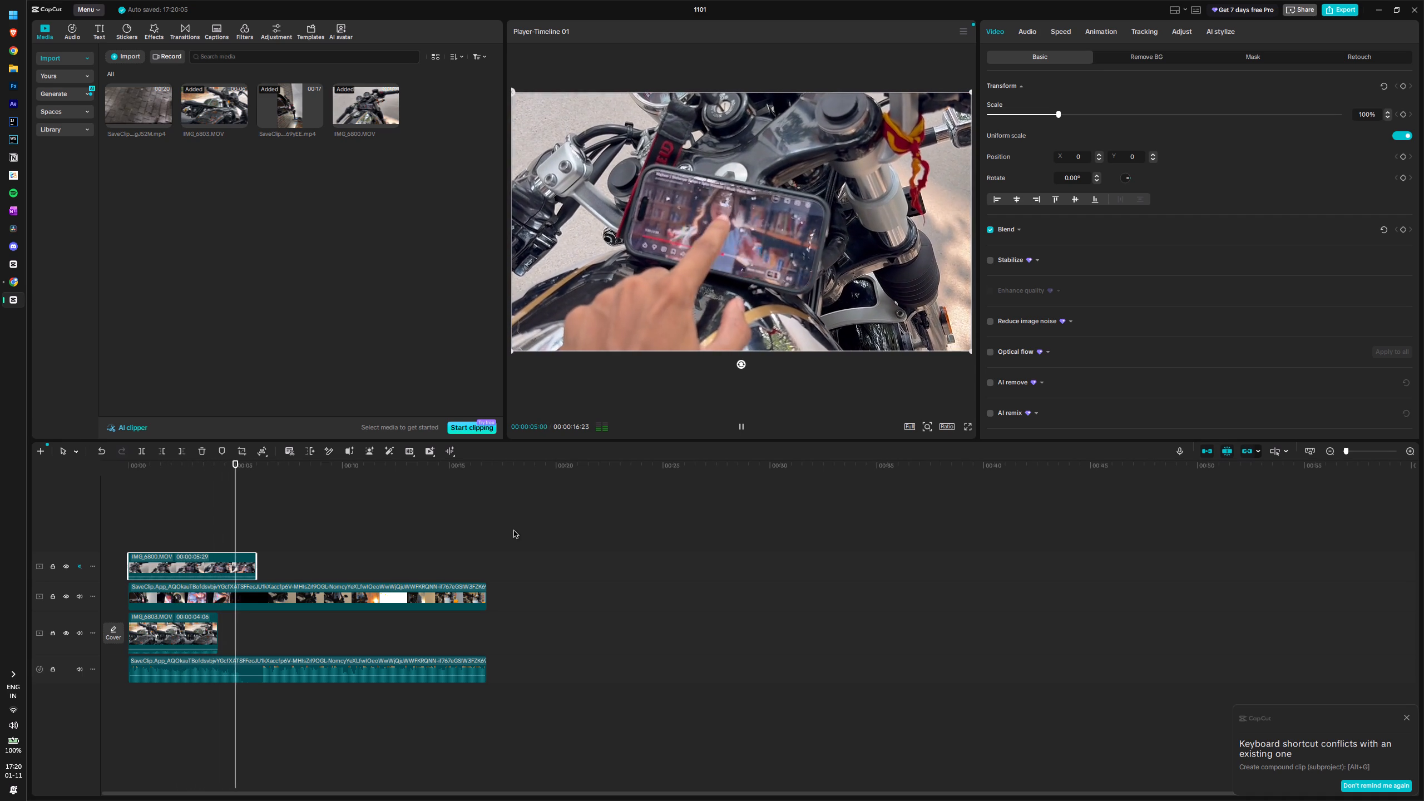
{"action": "key", "text": "space"}
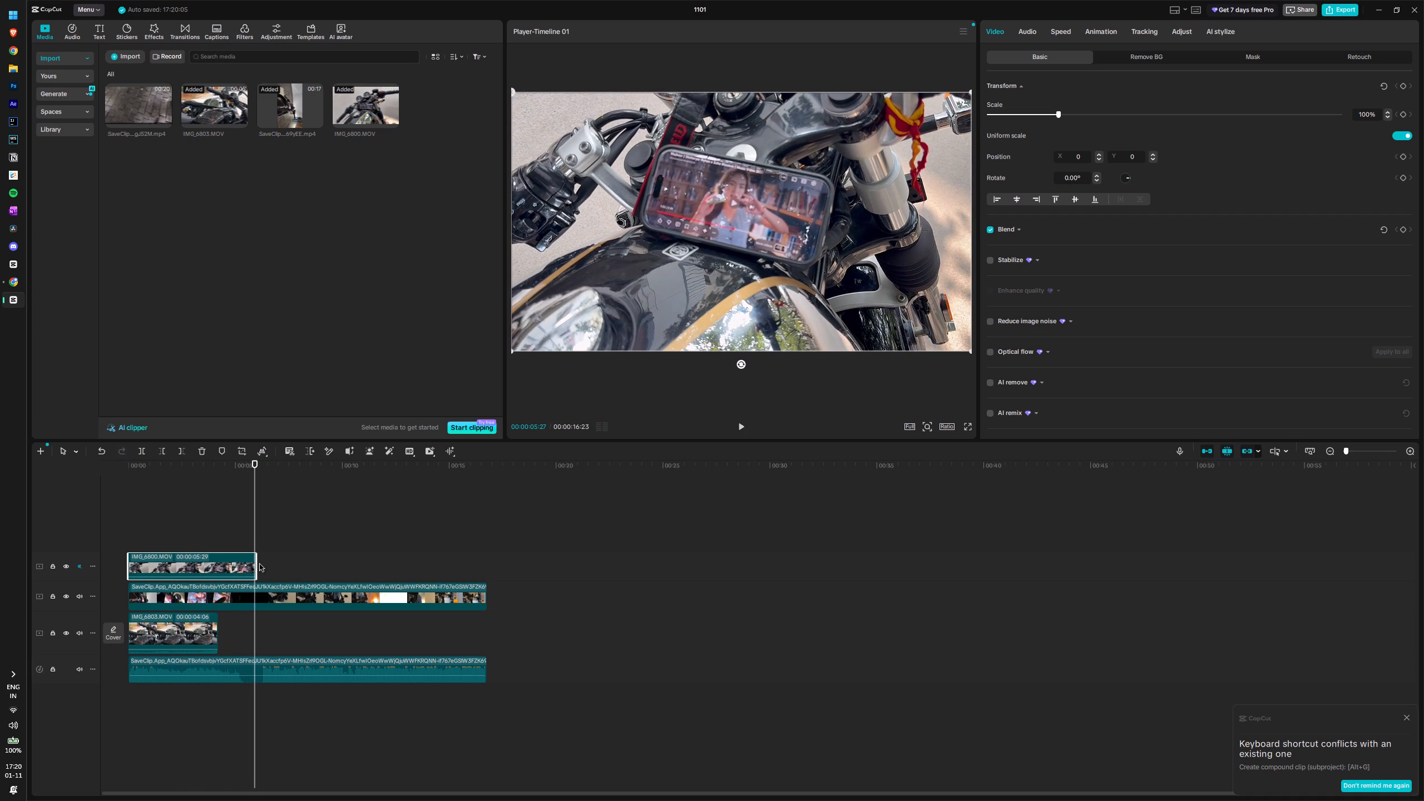
{"action": "left_click_drag", "start_coordinate": [257, 565], "coordinate": [250, 565]}
{"action": "left_click_drag", "start_coordinate": [256, 533], "coordinate": [226, 532]}
{"action": "key", "text": "space"}
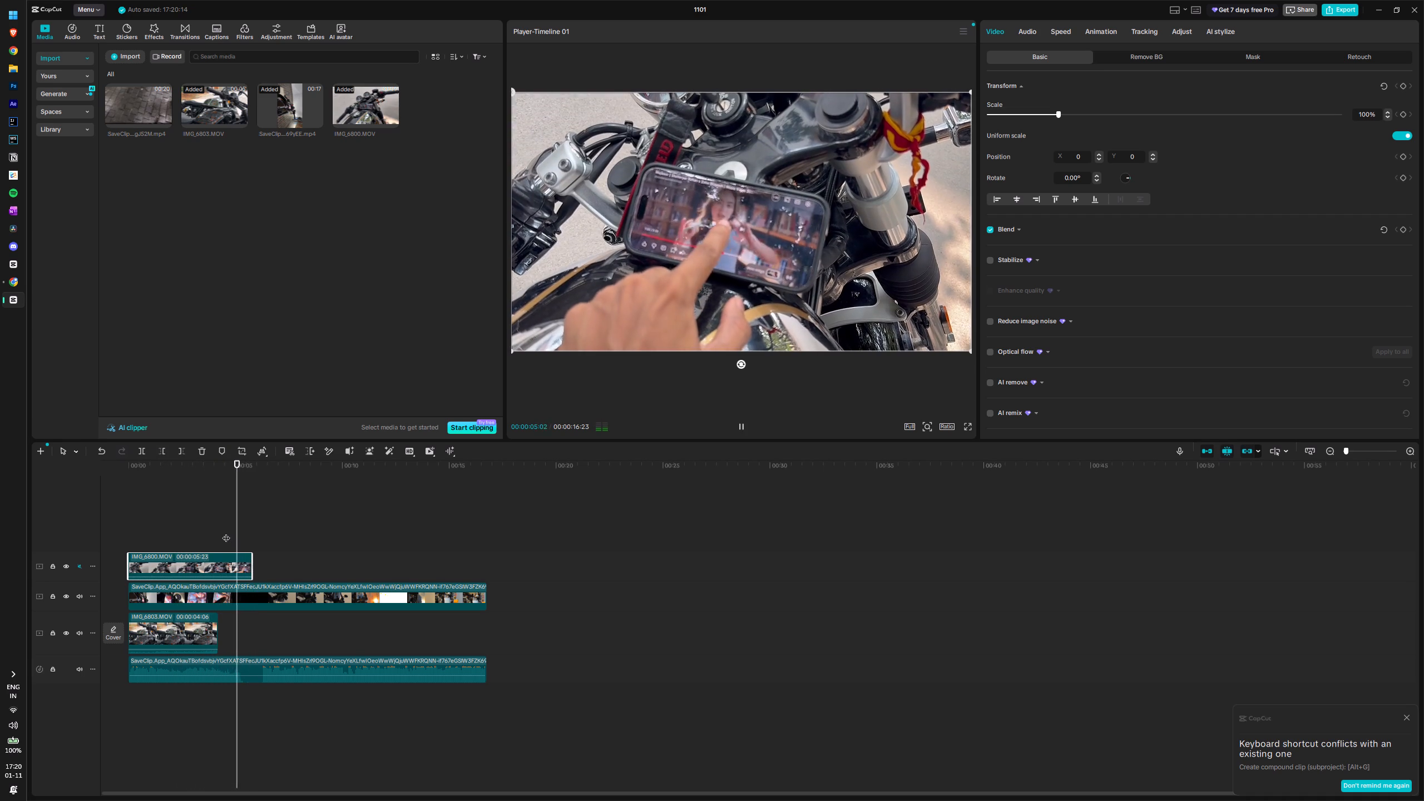
{"action": "key", "text": "space"}
{"action": "left_click", "coordinate": [250, 525]}
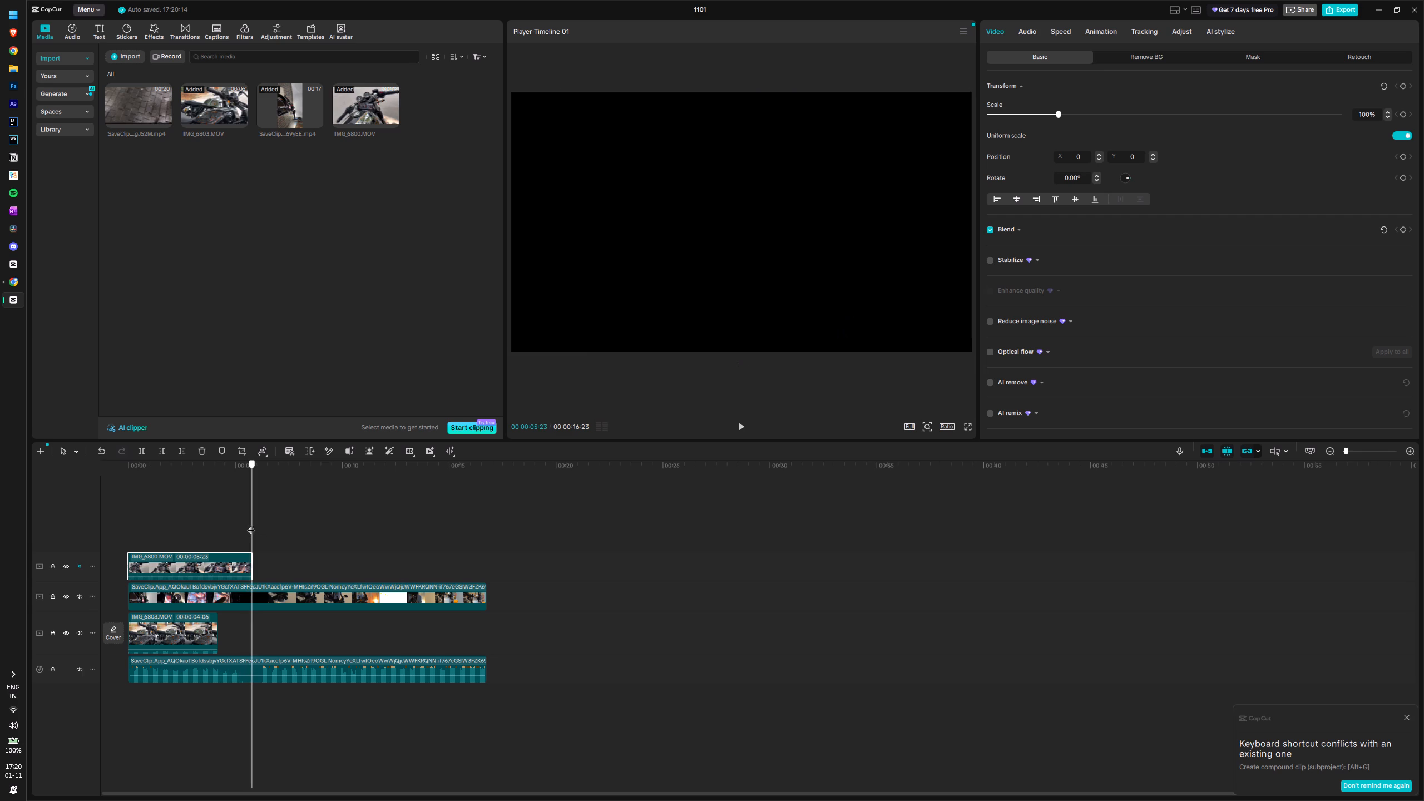
Trim the end of the IMG_6800.MOV clip to a duration of 00:00:05:17.
{"action": "left_click_drag", "start_coordinate": [252, 565], "coordinate": [246, 565]}
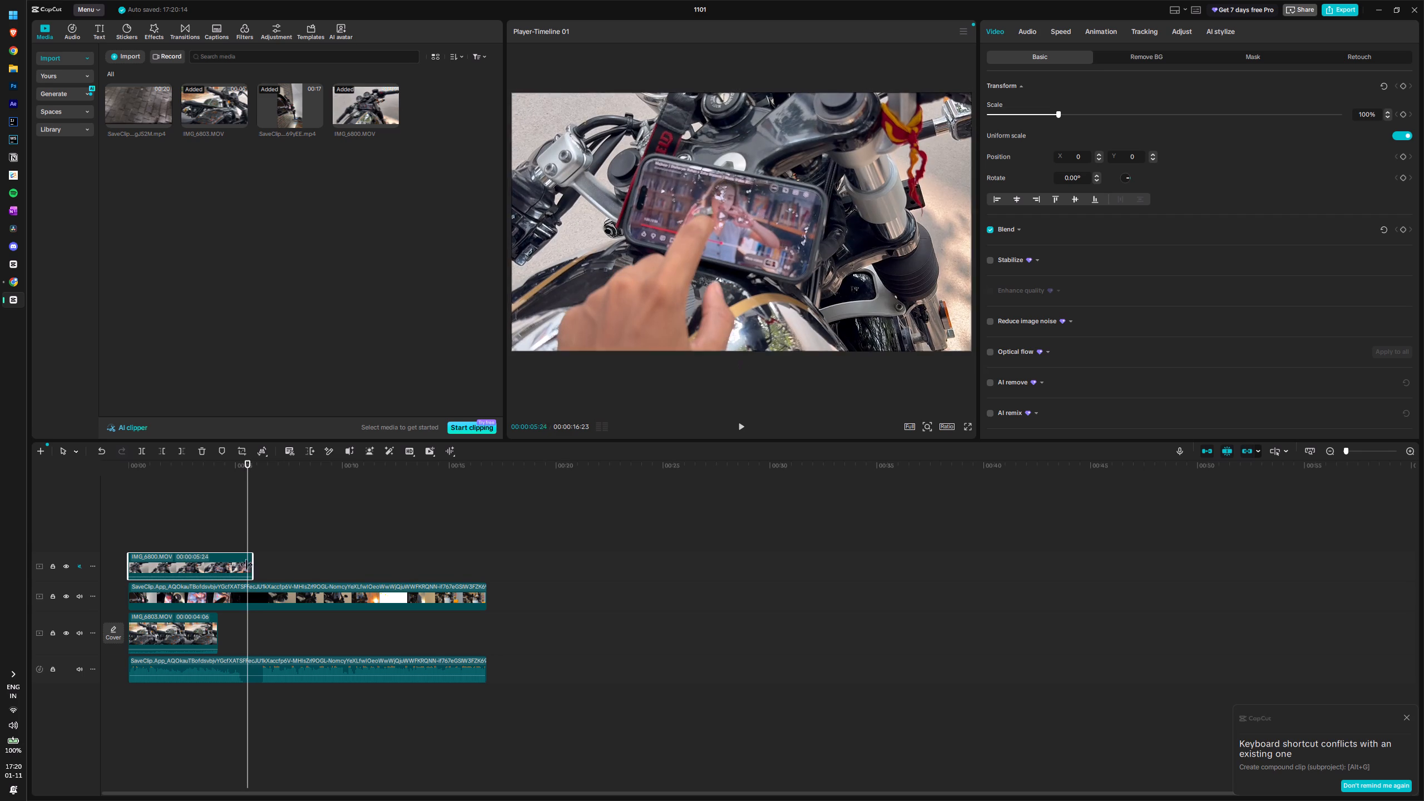
{"action": "left_click_drag", "start_coordinate": [246, 565], "coordinate": [245, 565]}
Add the IMG_6803.MOV clip to the same track after IMG_6800.MOV, starting at about 00:00:06:03.
{"action": "left_click_drag", "start_coordinate": [248, 528], "coordinate": [258, 527]}
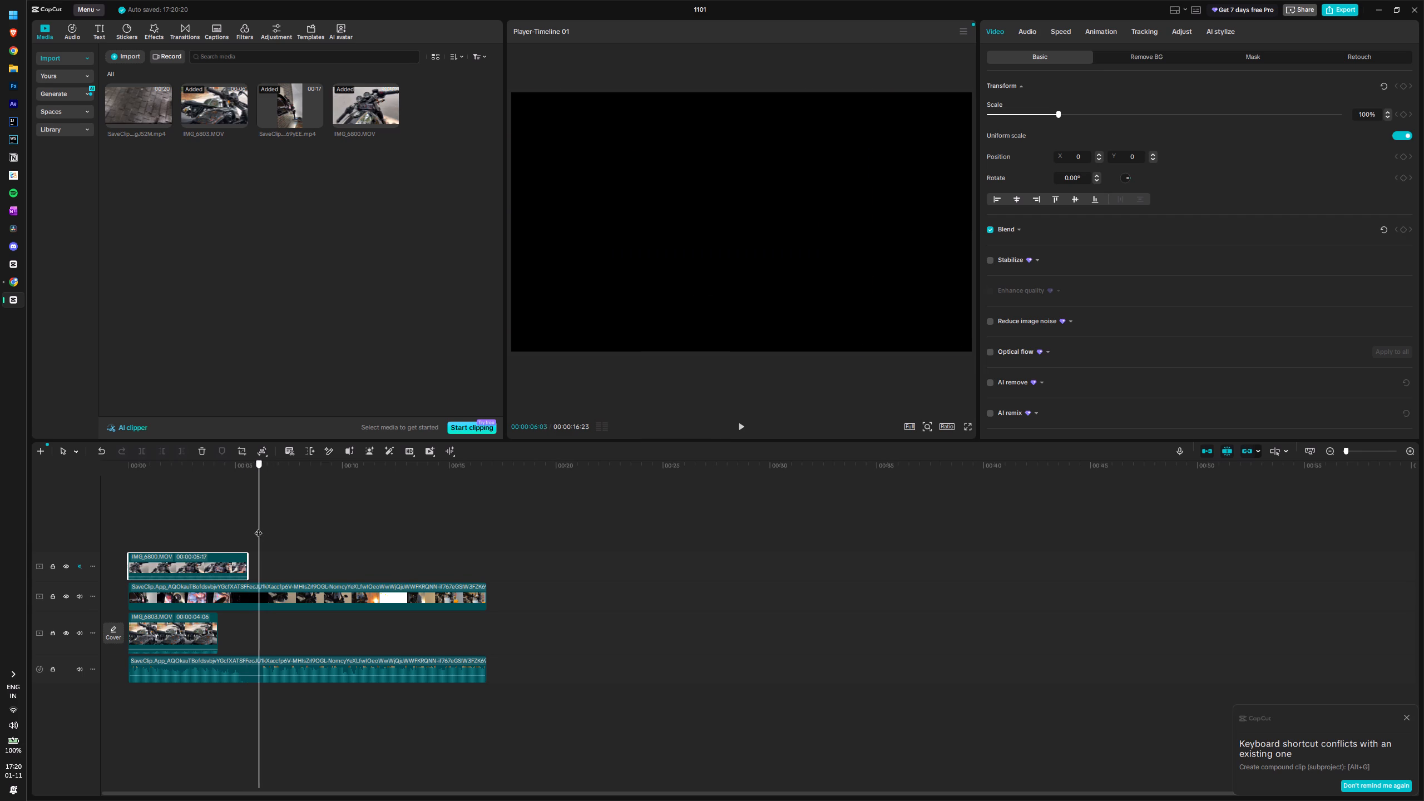
{"action": "left_click_drag", "start_coordinate": [258, 527], "coordinate": [259, 527]}
{"action": "left_click_drag", "start_coordinate": [226, 109], "coordinate": [269, 576]}
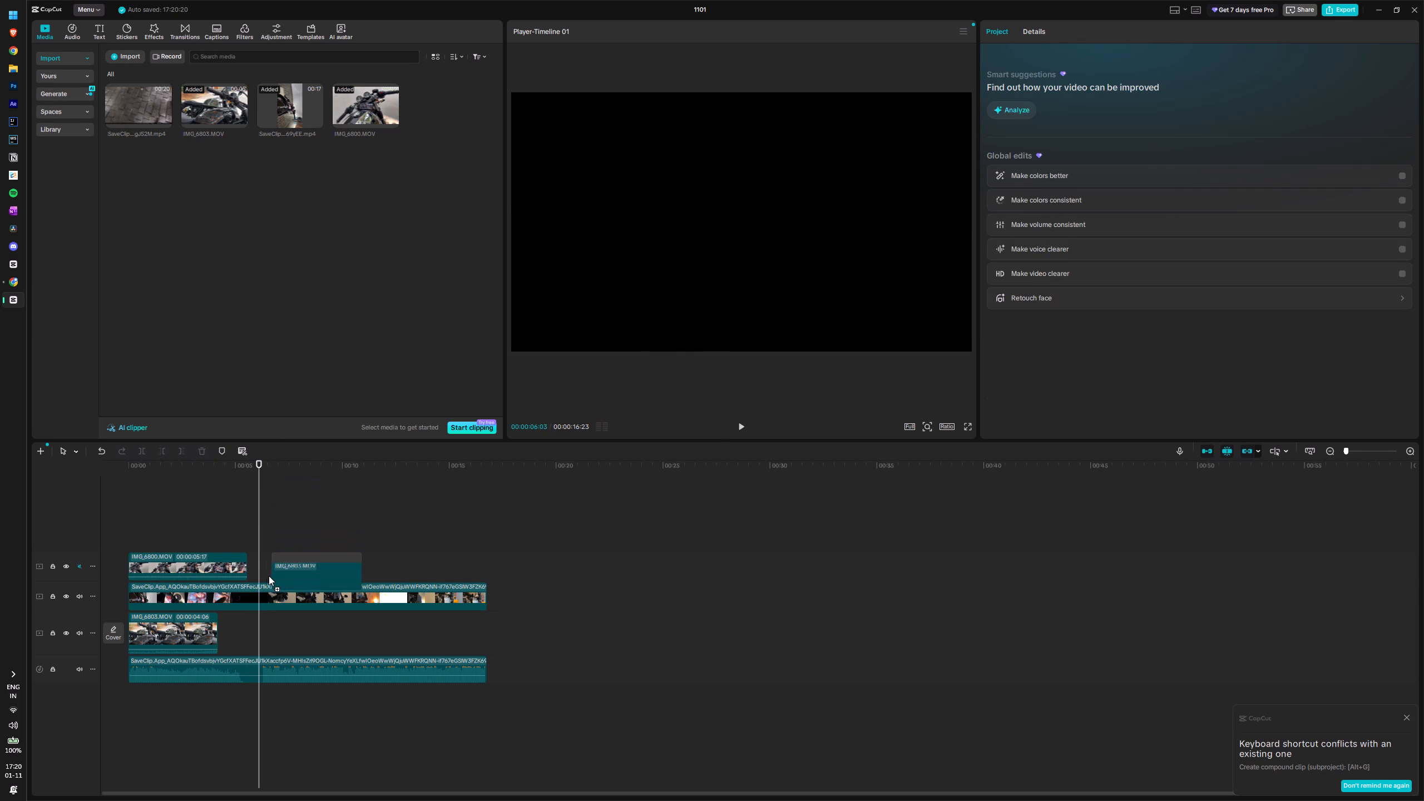
{"action": "left_click_drag", "start_coordinate": [269, 576], "coordinate": [260, 569]}
Dismiss the multiple audio tracks notice and play the sequence from 0 s into the newly placed IMG_6803.MOV clip.
{"action": "key", "text": "space"}
{"action": "key", "text": "space"}
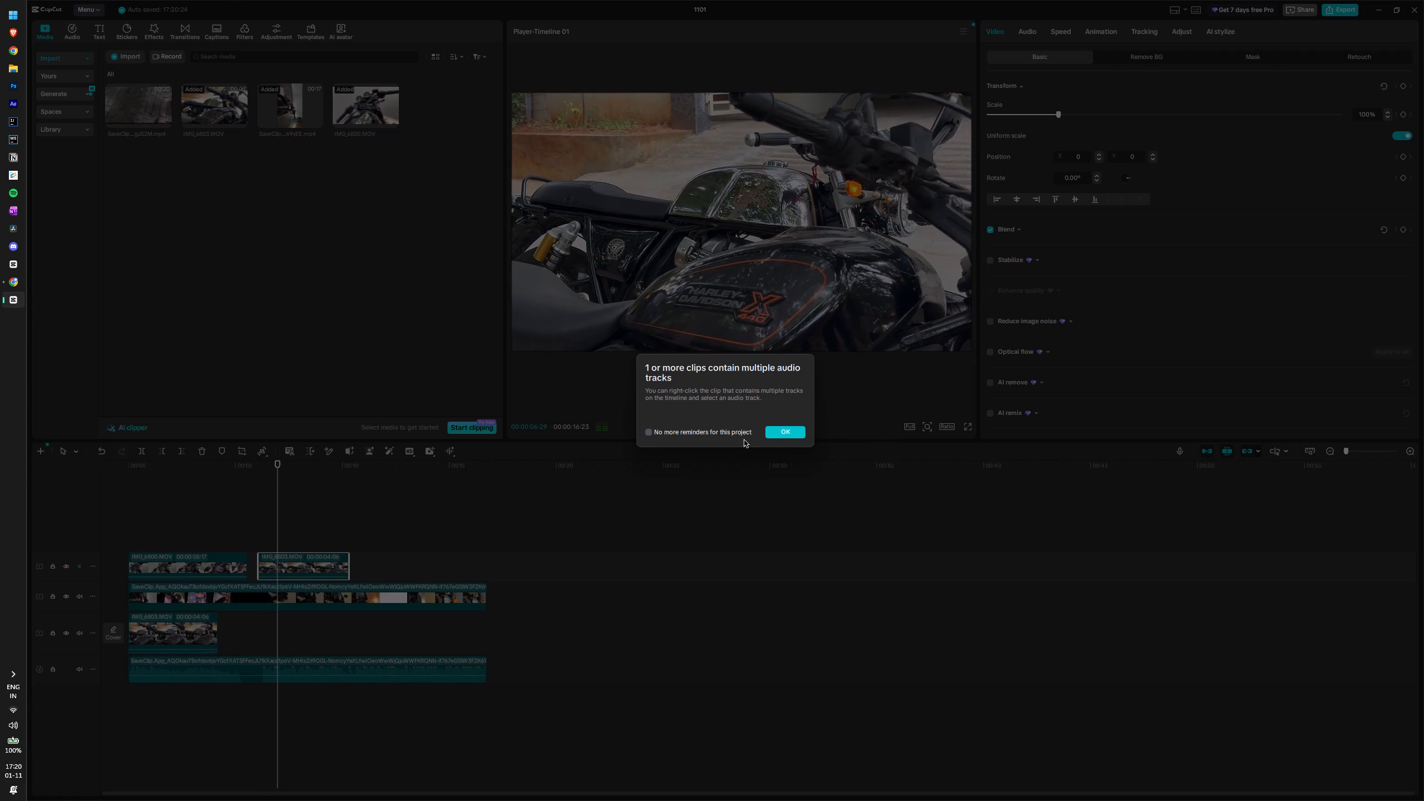
{"action": "left_click", "coordinate": [773, 434]}
{"action": "key", "text": "space"}
{"action": "left_click_drag", "start_coordinate": [300, 524], "coordinate": [33, 551]}
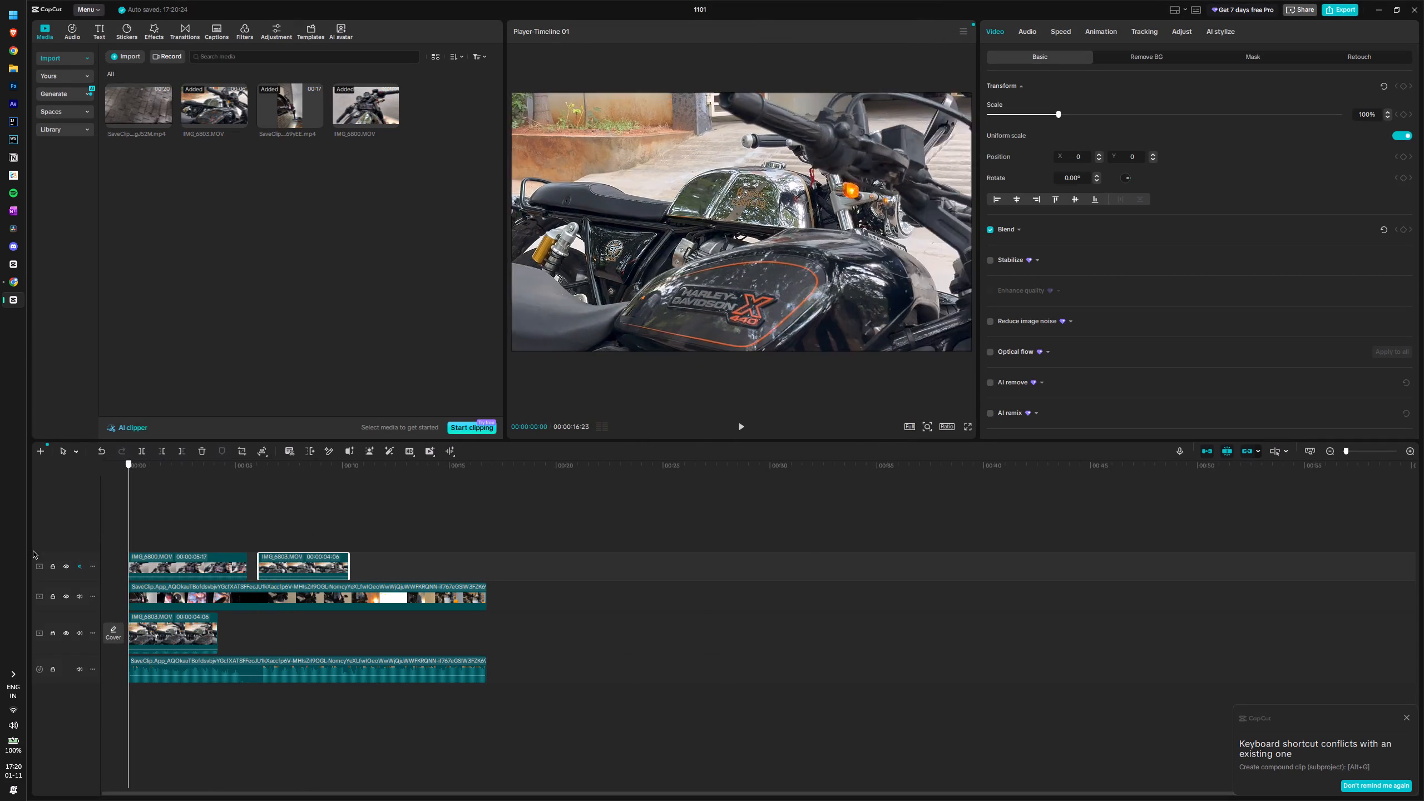
{"action": "left_click_drag", "start_coordinate": [33, 551], "coordinate": [34, 551]}
{"action": "key", "text": "space"}
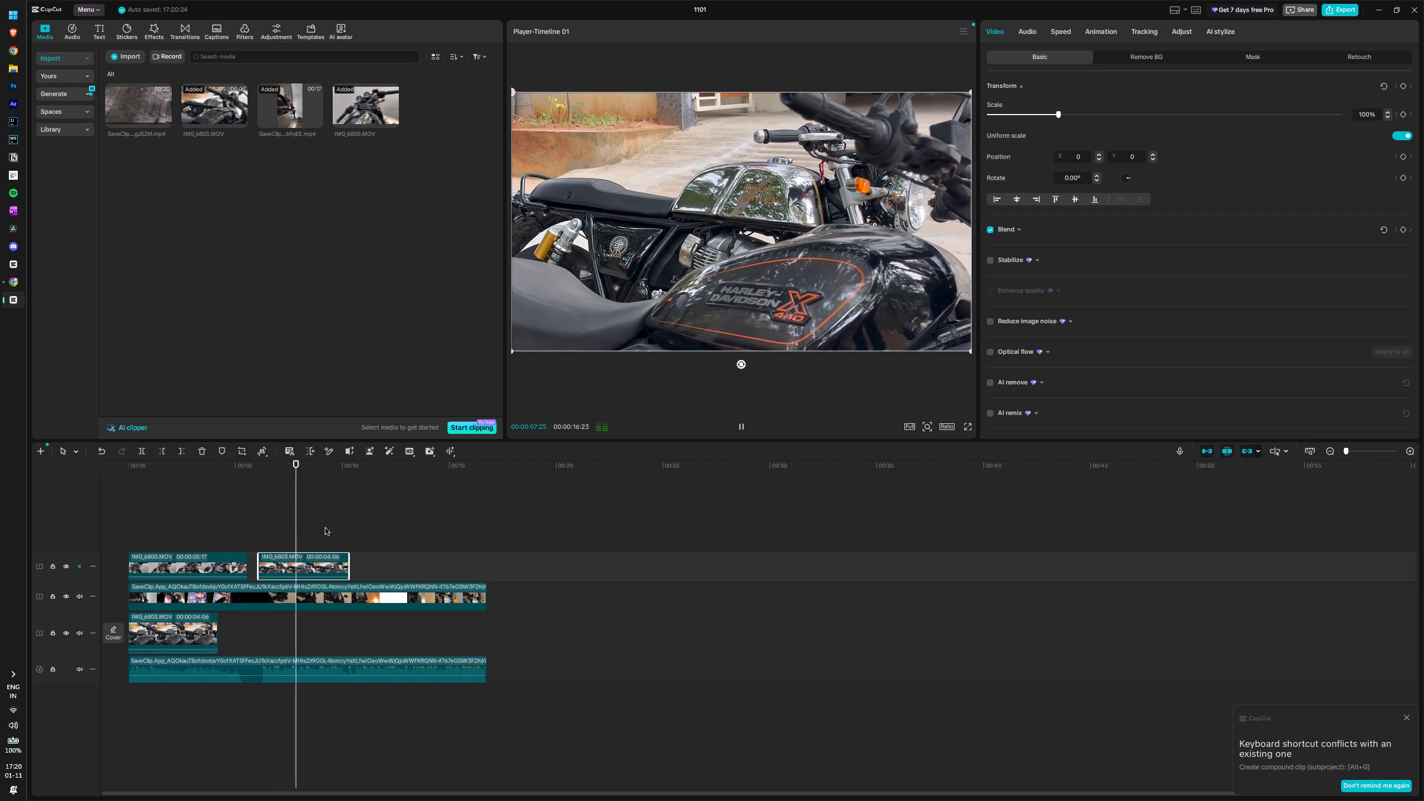
Trim the end of the first IMG_6800.MOV clip to a duration of 00:00:05:13 and replay the passage into IMG_6803.MOV.
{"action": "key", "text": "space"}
{"action": "left_click_drag", "start_coordinate": [309, 519], "coordinate": [239, 520]}
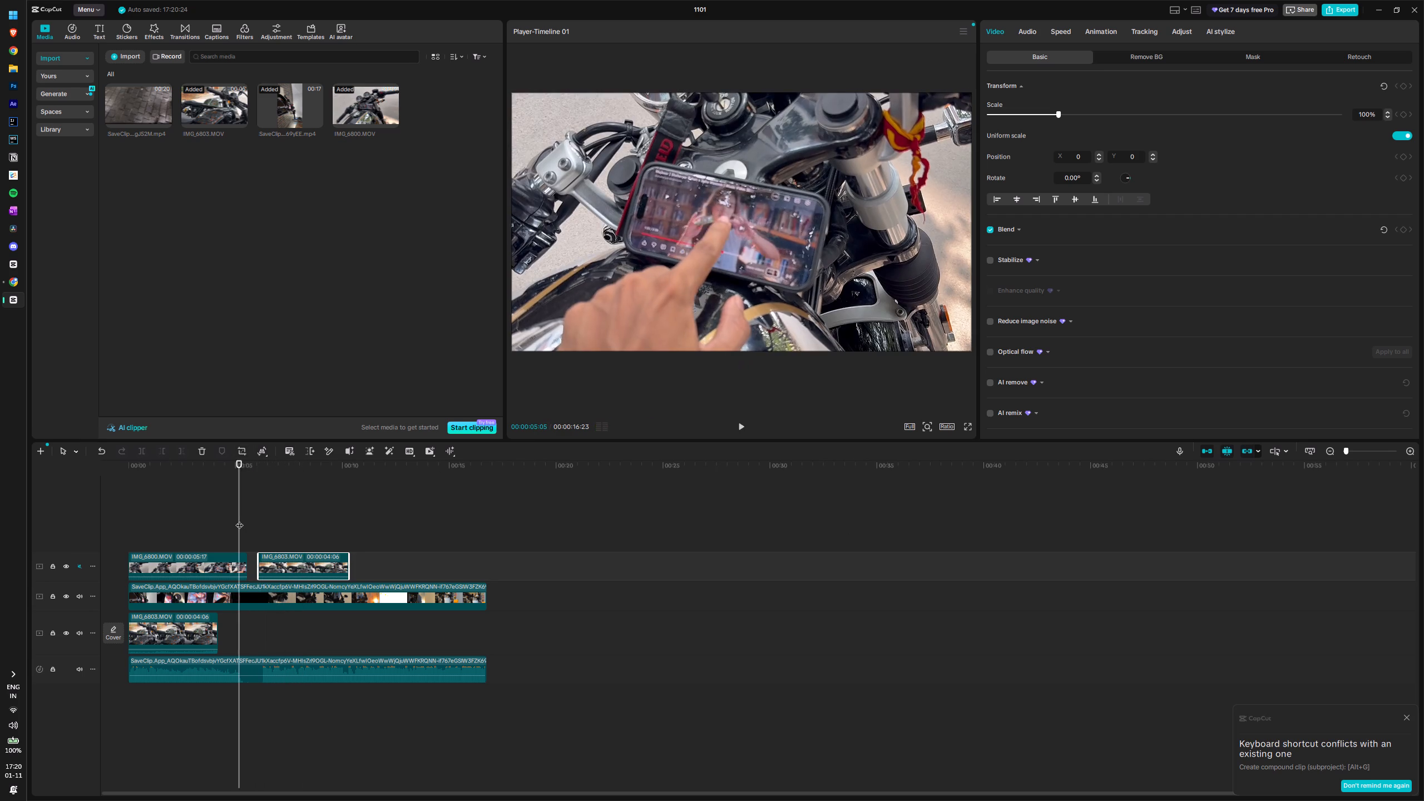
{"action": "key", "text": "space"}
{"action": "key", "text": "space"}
{"action": "left_click", "coordinate": [237, 565]}
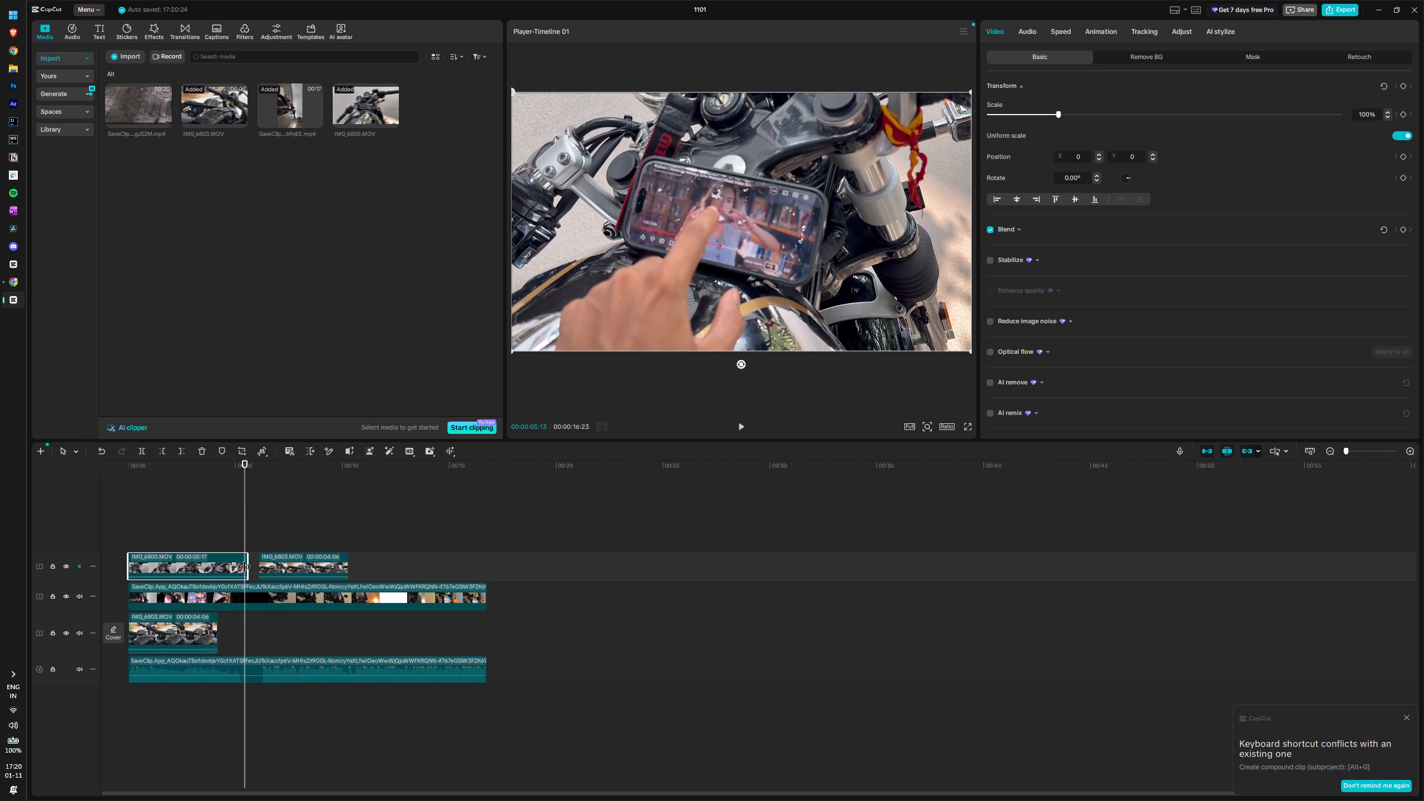
{"action": "left_click", "coordinate": [248, 567]}
{"action": "left_click_drag", "start_coordinate": [244, 512], "coordinate": [232, 512]}
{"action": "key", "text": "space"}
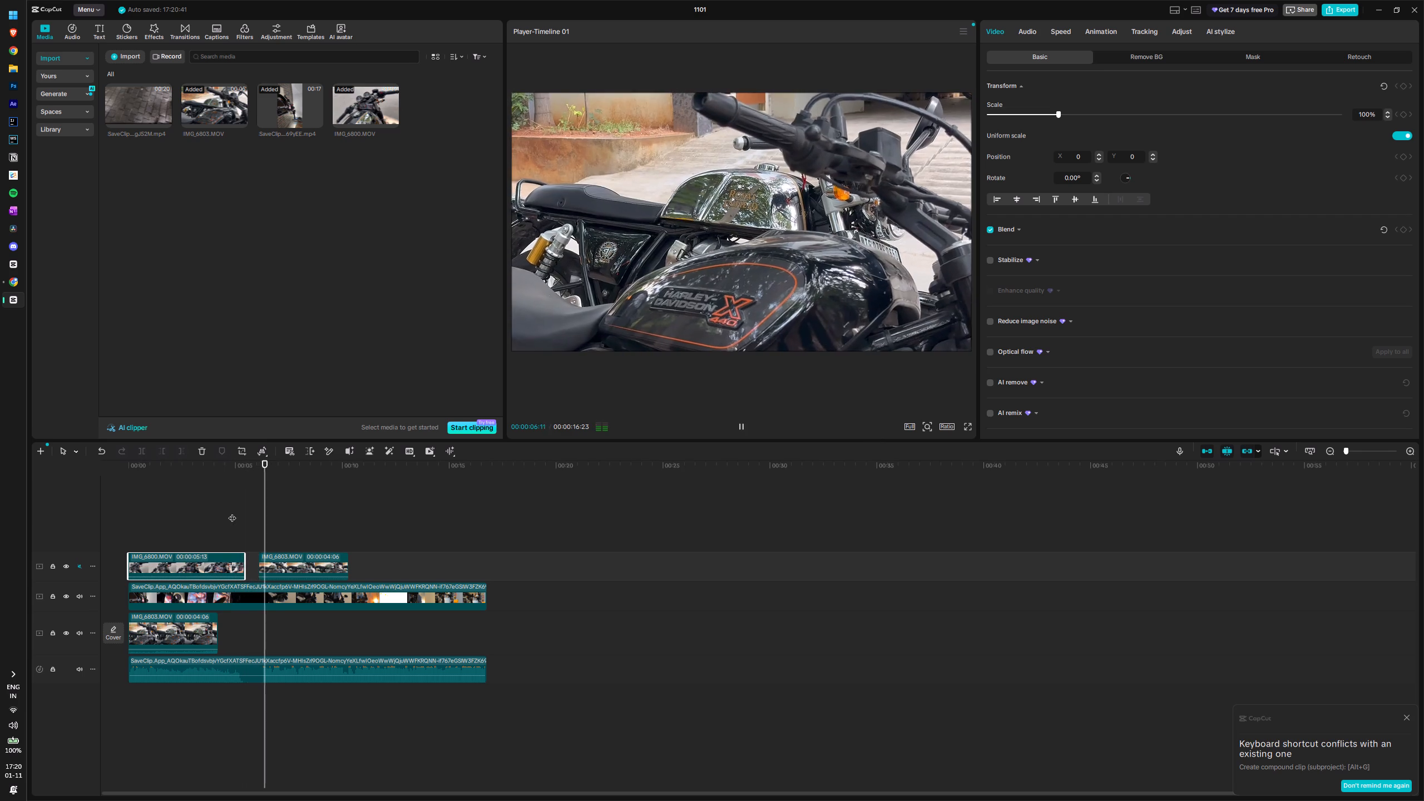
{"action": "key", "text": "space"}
{"action": "left_click_drag", "start_coordinate": [275, 521], "coordinate": [254, 521]}
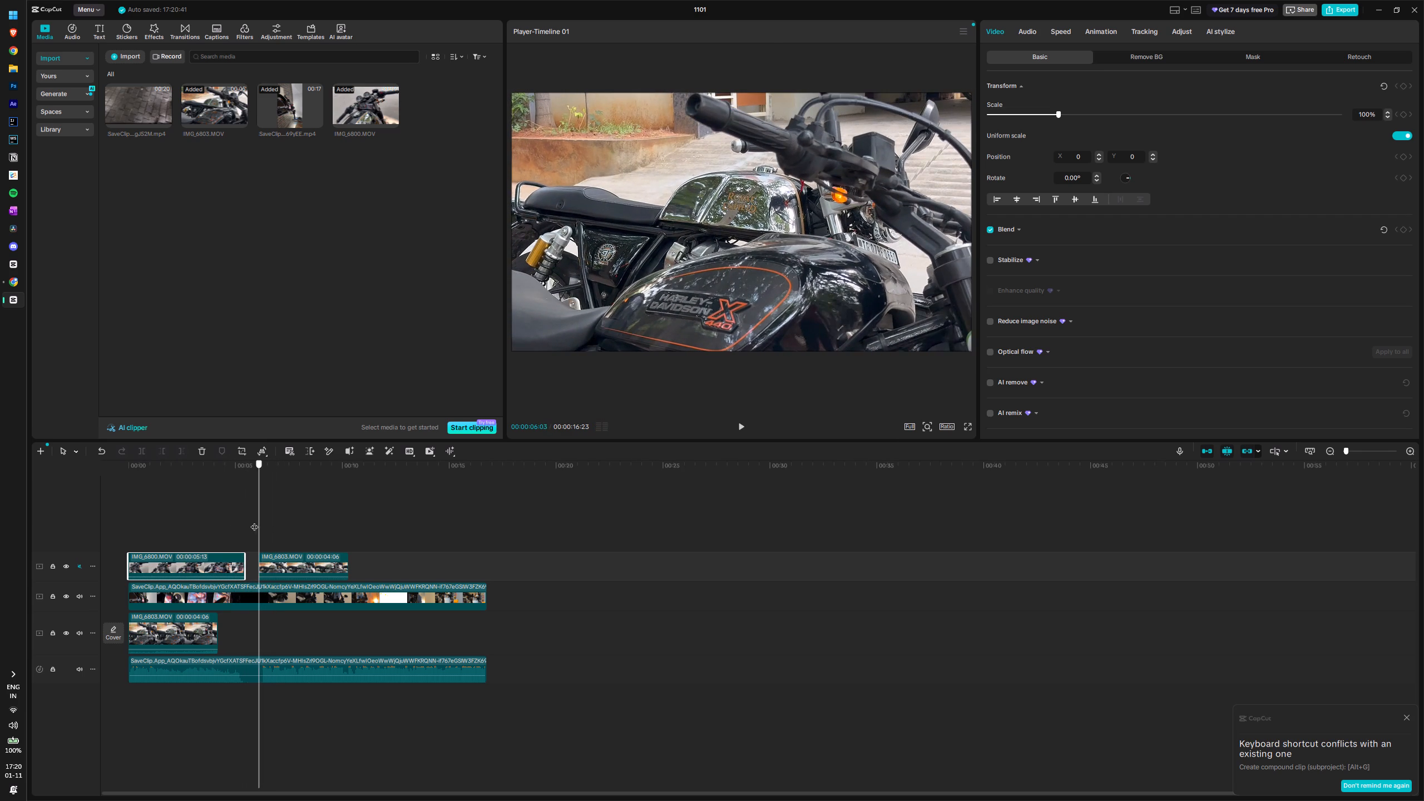
{"action": "left_click_drag", "start_coordinate": [254, 521], "coordinate": [256, 555]}
Switch to the Chrome window showing IMG_6800.MOV in Google Drive.
{"action": "key", "text": "alt+Tab"}
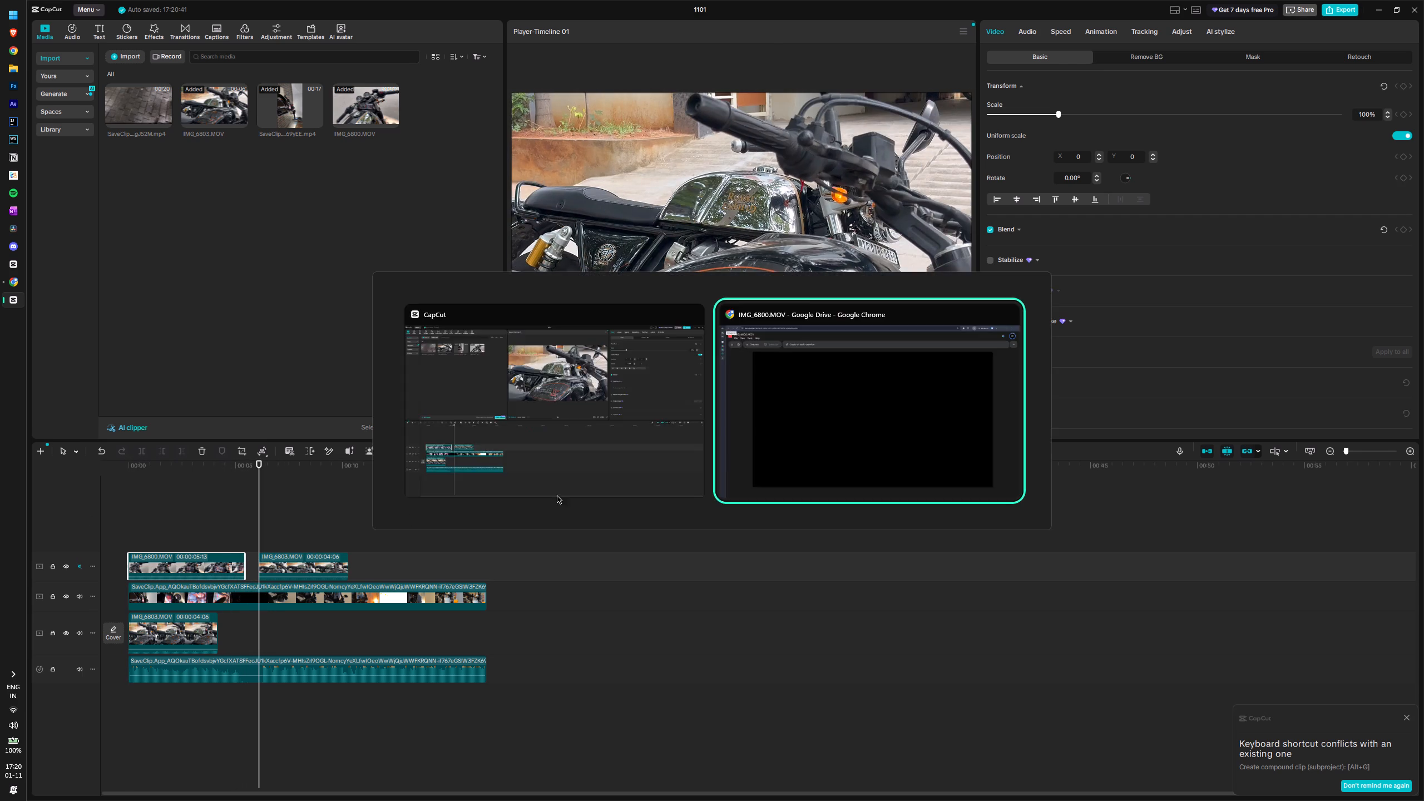
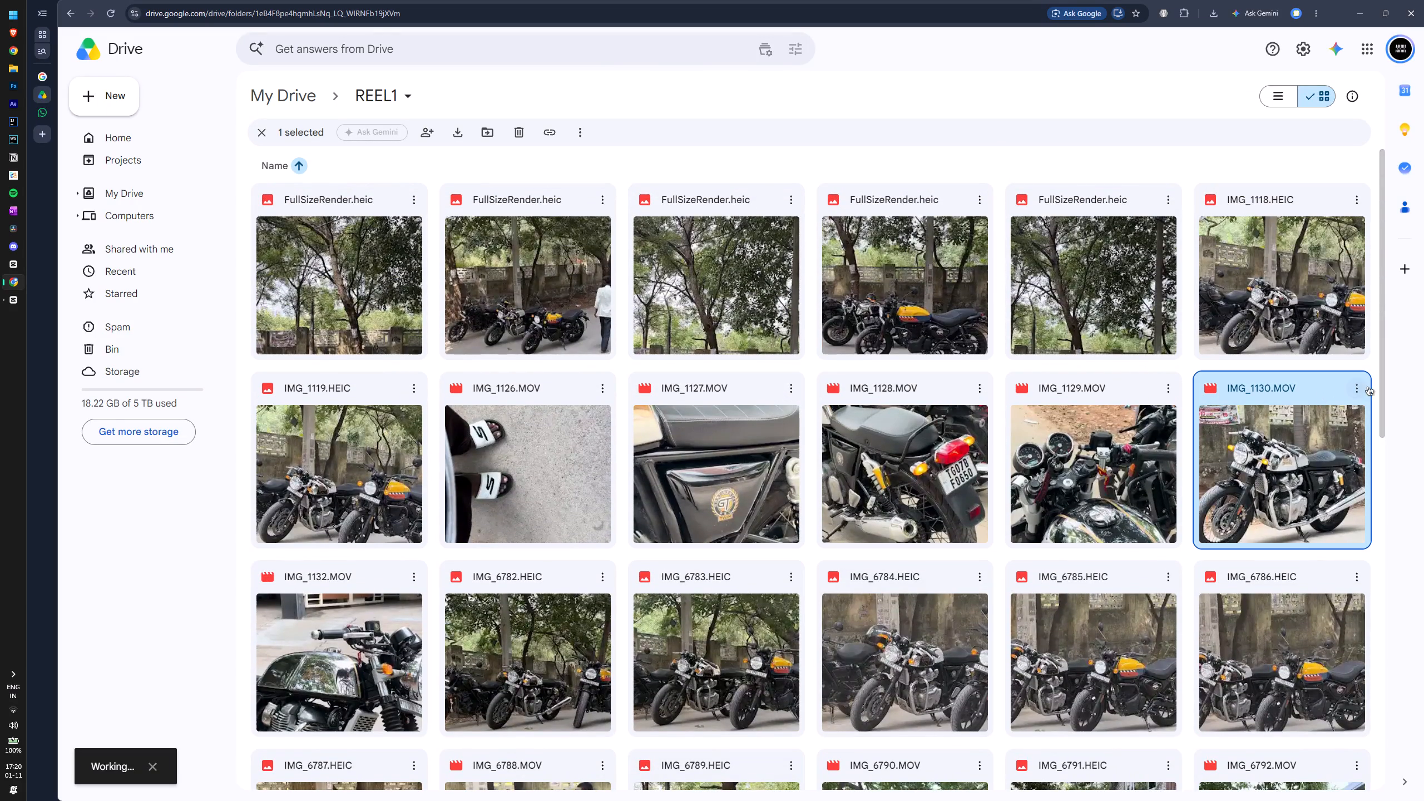
In the Google Drive REEL1 folder, open the IMG_1130.MOV video in a new tab for viewing.
{"action": "left_click", "coordinate": [1356, 390]}
{"action": "left_click", "coordinate": [1276, 422]}
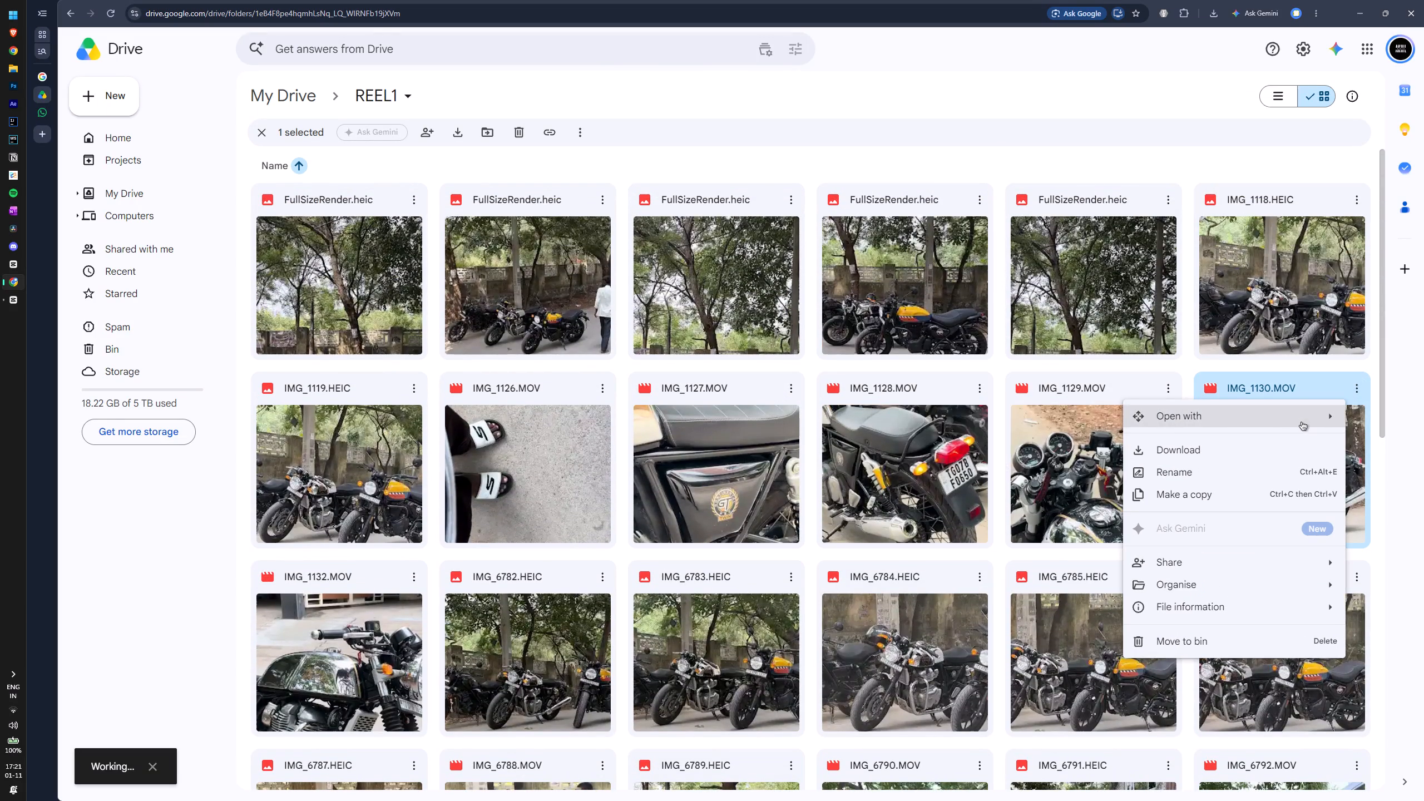
{"action": "left_click", "coordinate": [1250, 419]}
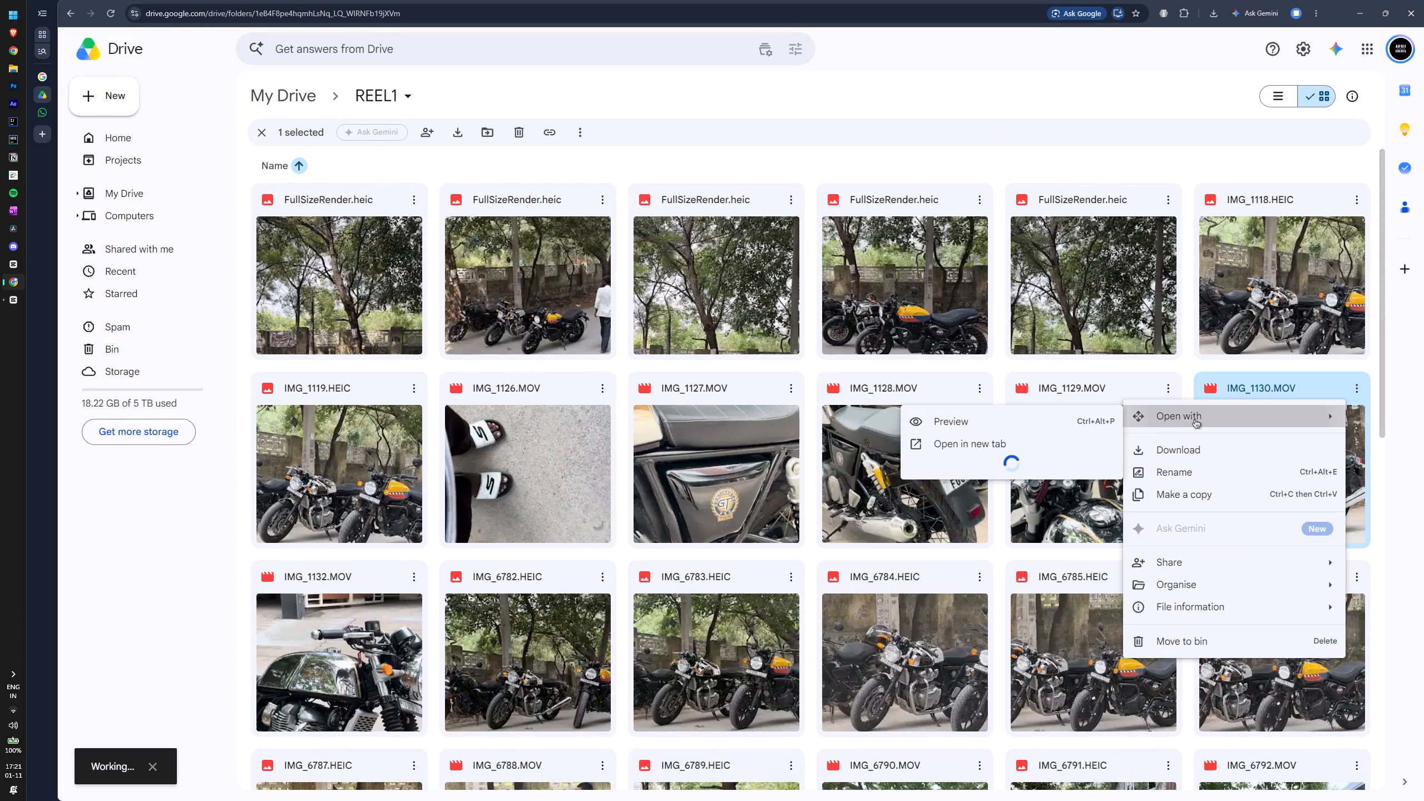
{"action": "left_click", "coordinate": [1087, 440]}
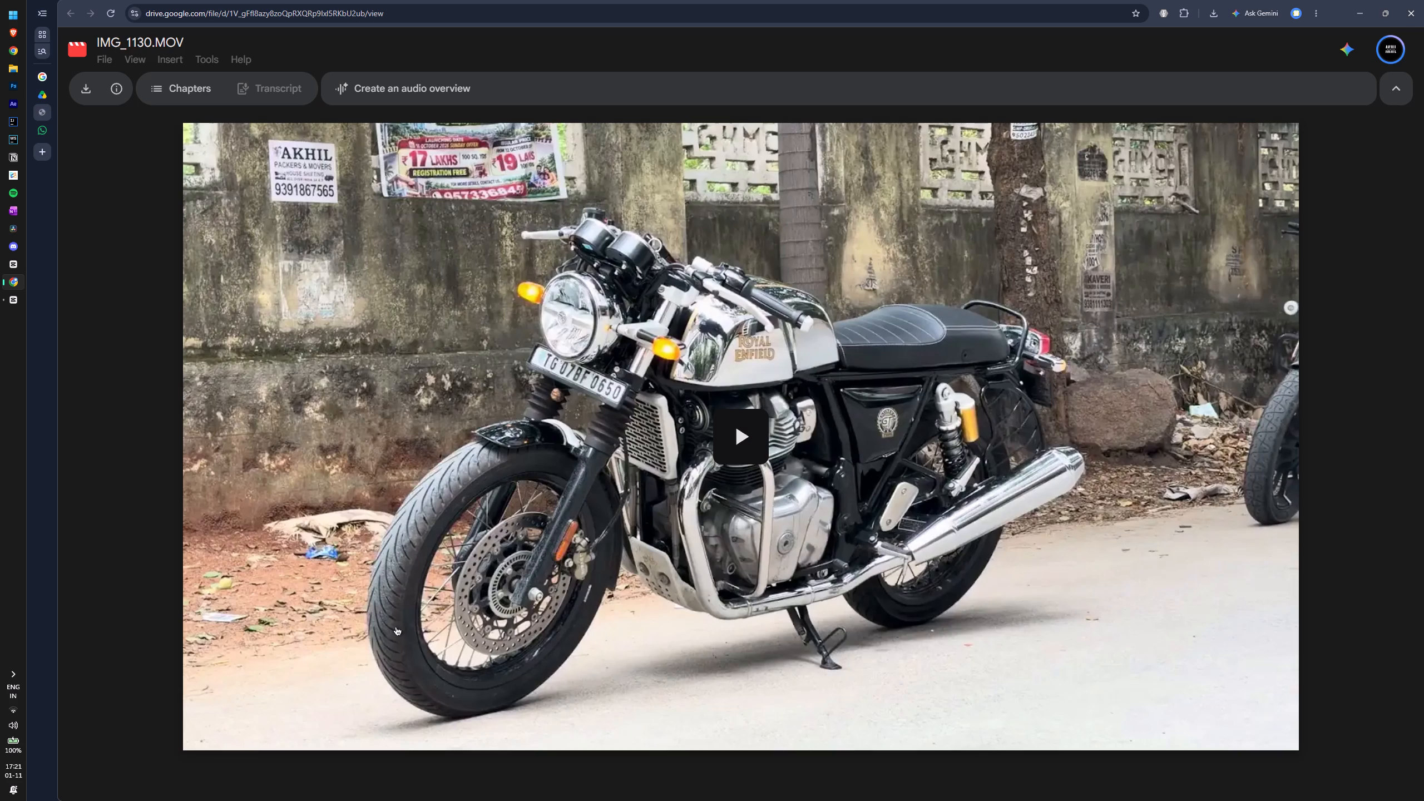
Play the IMG_1130.MOV preview and download the clip.
{"action": "left_click", "coordinate": [734, 445]}
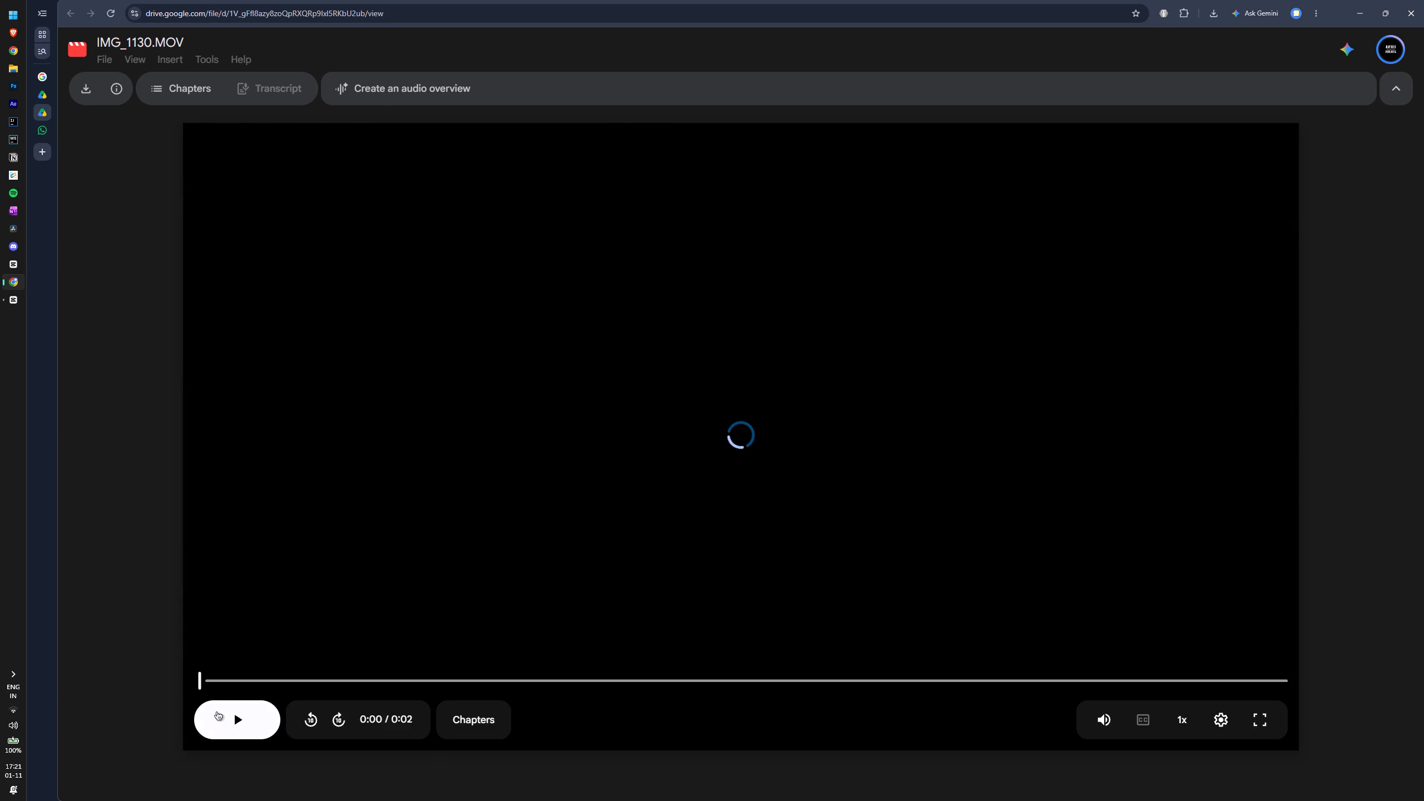
{"action": "left_click", "coordinate": [219, 726]}
{"action": "left_click", "coordinate": [229, 723]}
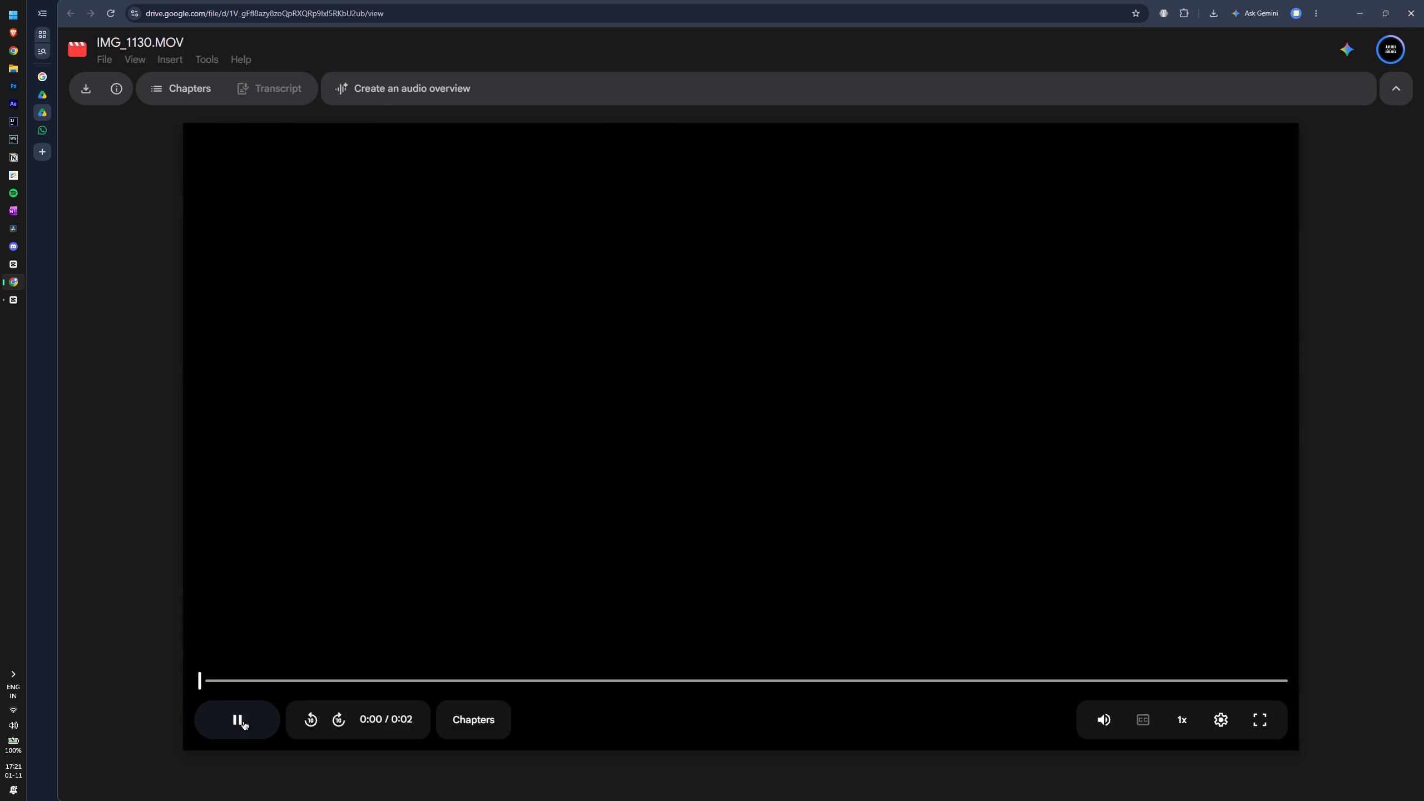
{"action": "left_click", "coordinate": [243, 722]}
{"action": "left_click", "coordinate": [243, 722]}
{"action": "left_click", "coordinate": [243, 722]}
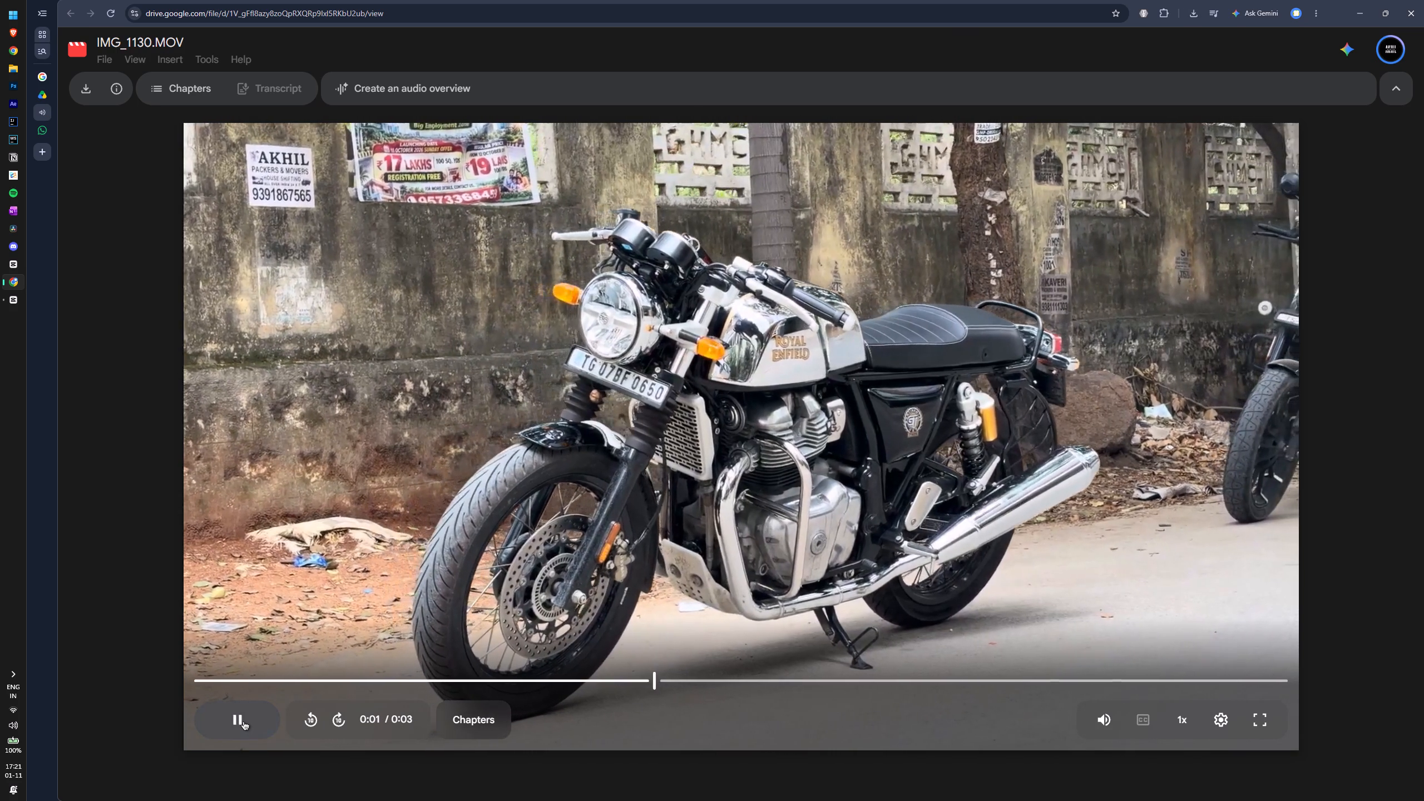
{"action": "left_click", "coordinate": [243, 722]}
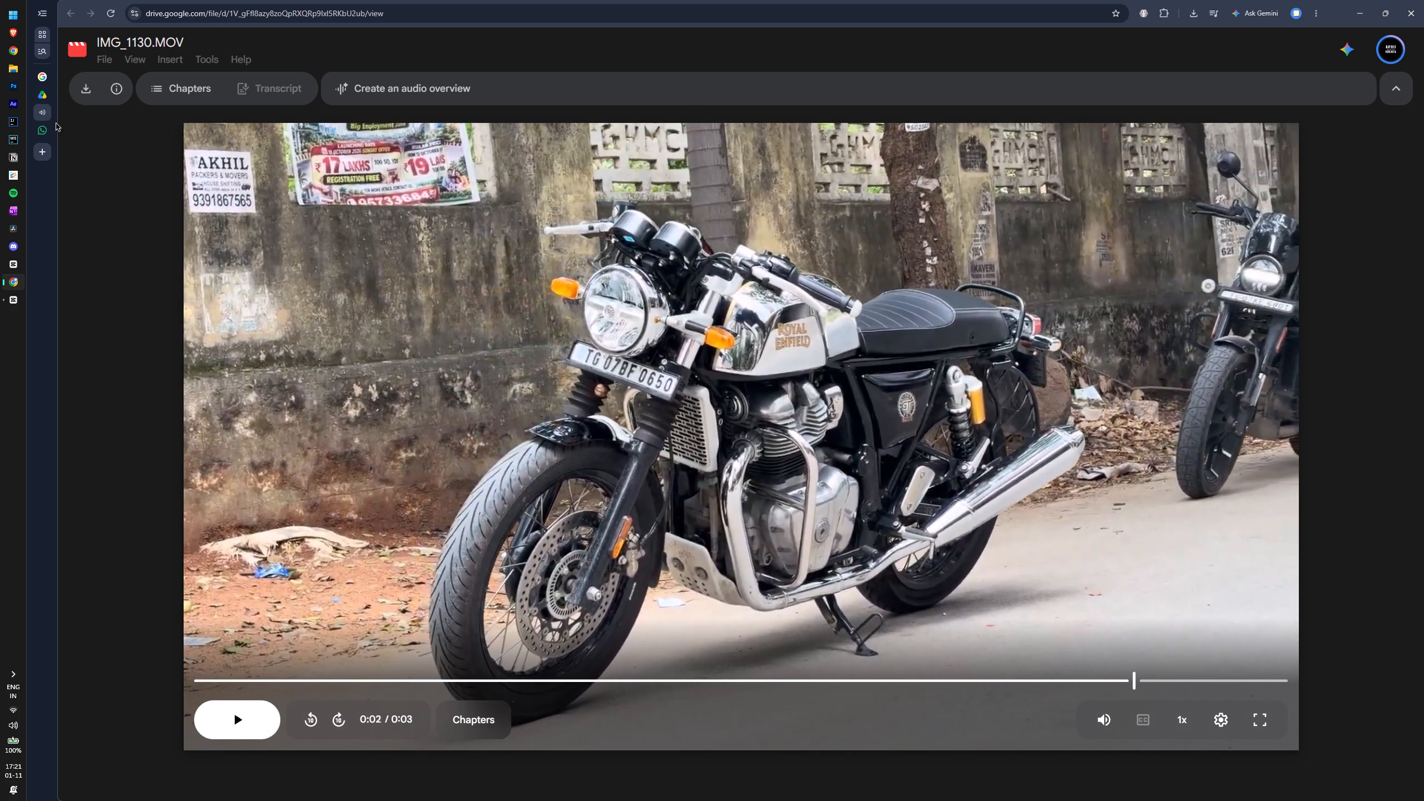
{"action": "left_click", "coordinate": [83, 92]}
Return to the REEL1 folder, open IMG_1128.MOV in a new tab and download it.
{"action": "left_click", "coordinate": [60, 108]}
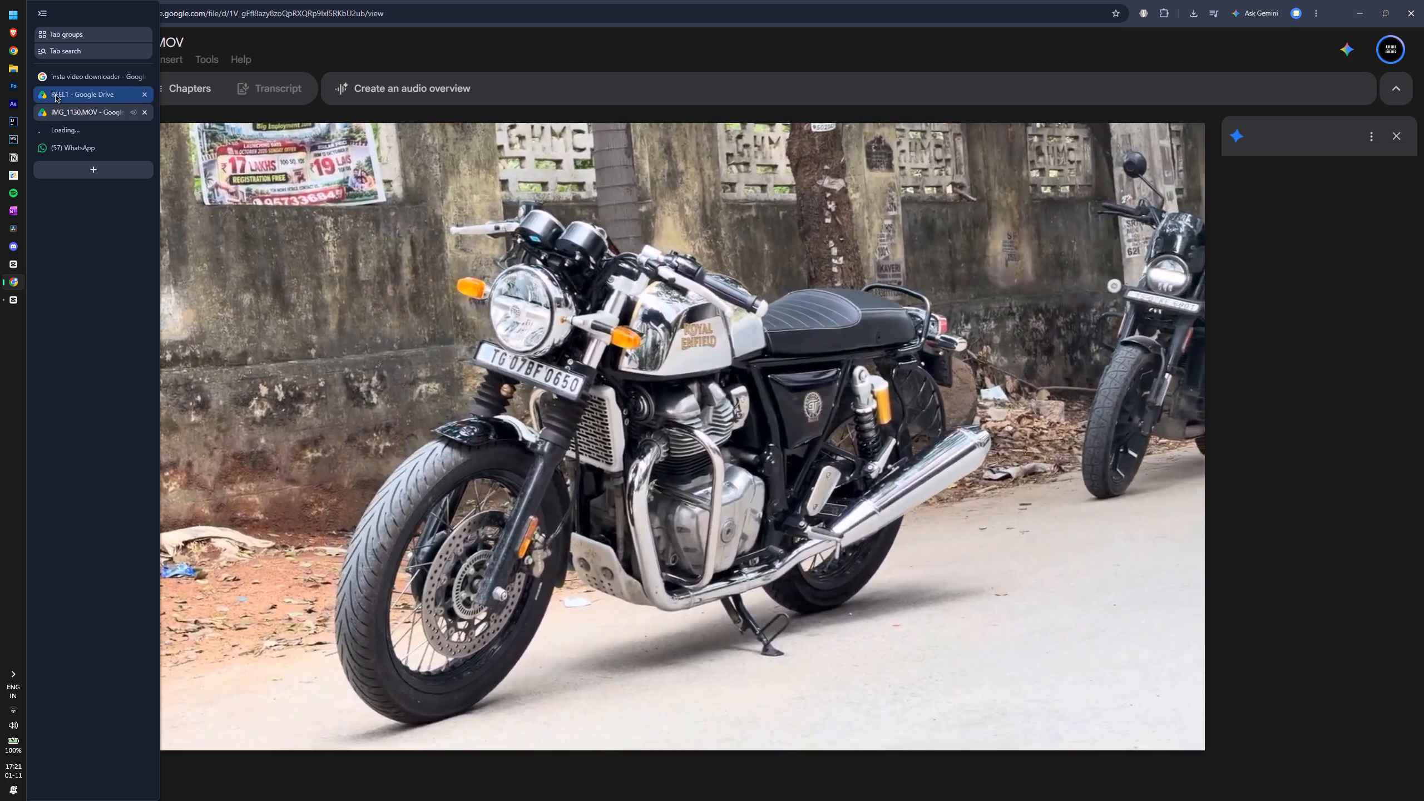
{"action": "left_click", "coordinate": [56, 95]}
{"action": "scroll", "coordinate": [693, 520], "scroll_direction": "up", "scroll_amount": 2}
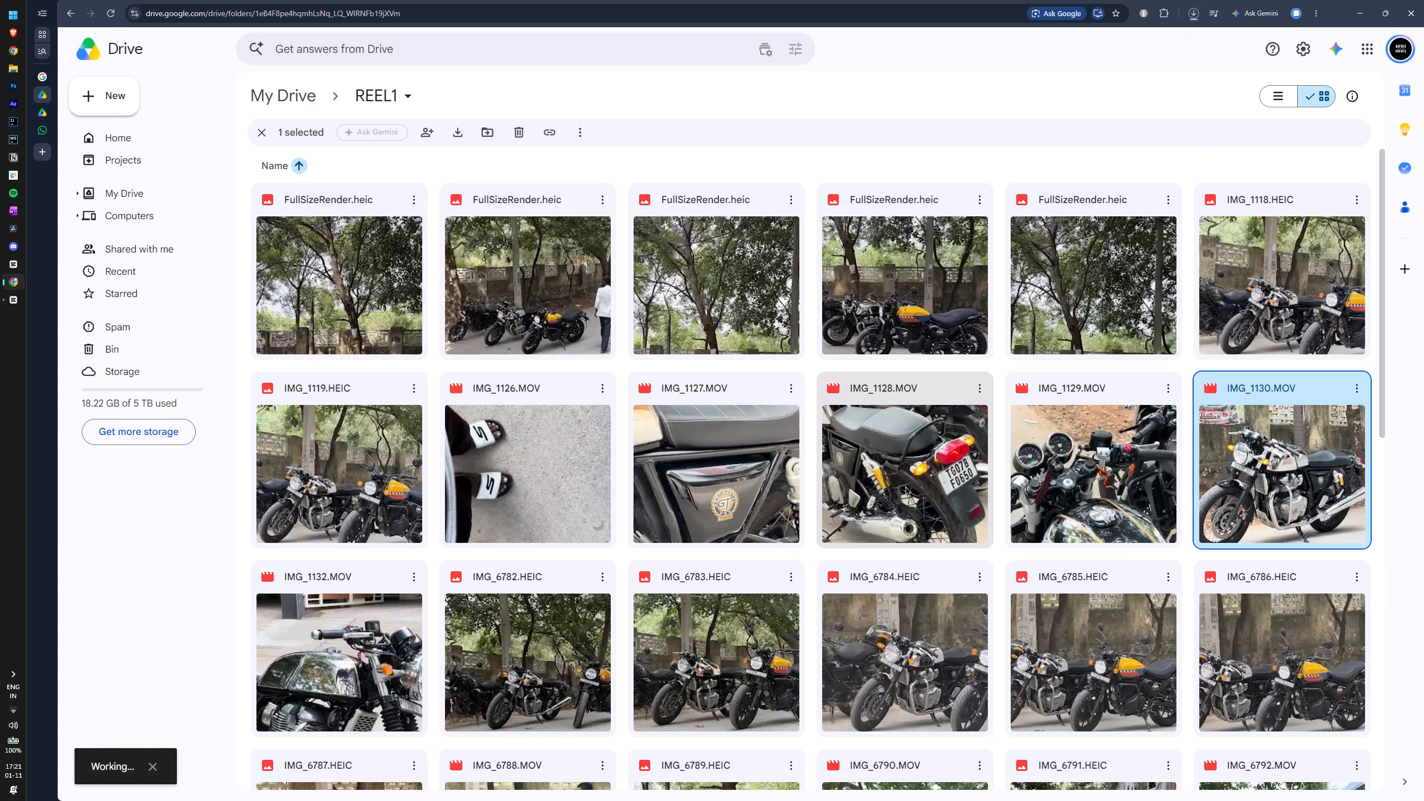
{"action": "double_click", "coordinate": [927, 485]}
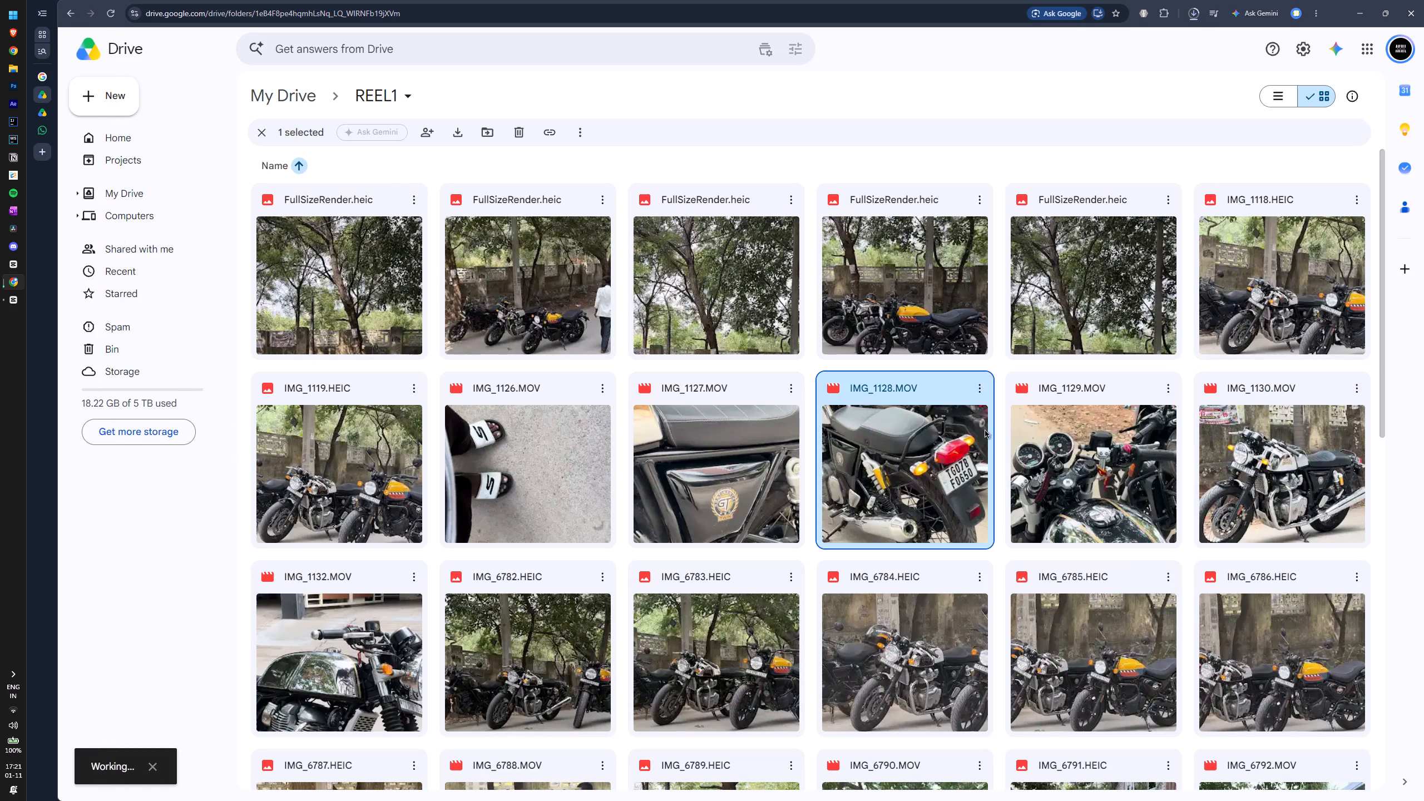
{"action": "left_click", "coordinate": [982, 390]}
{"action": "left_click", "coordinate": [1037, 416]}
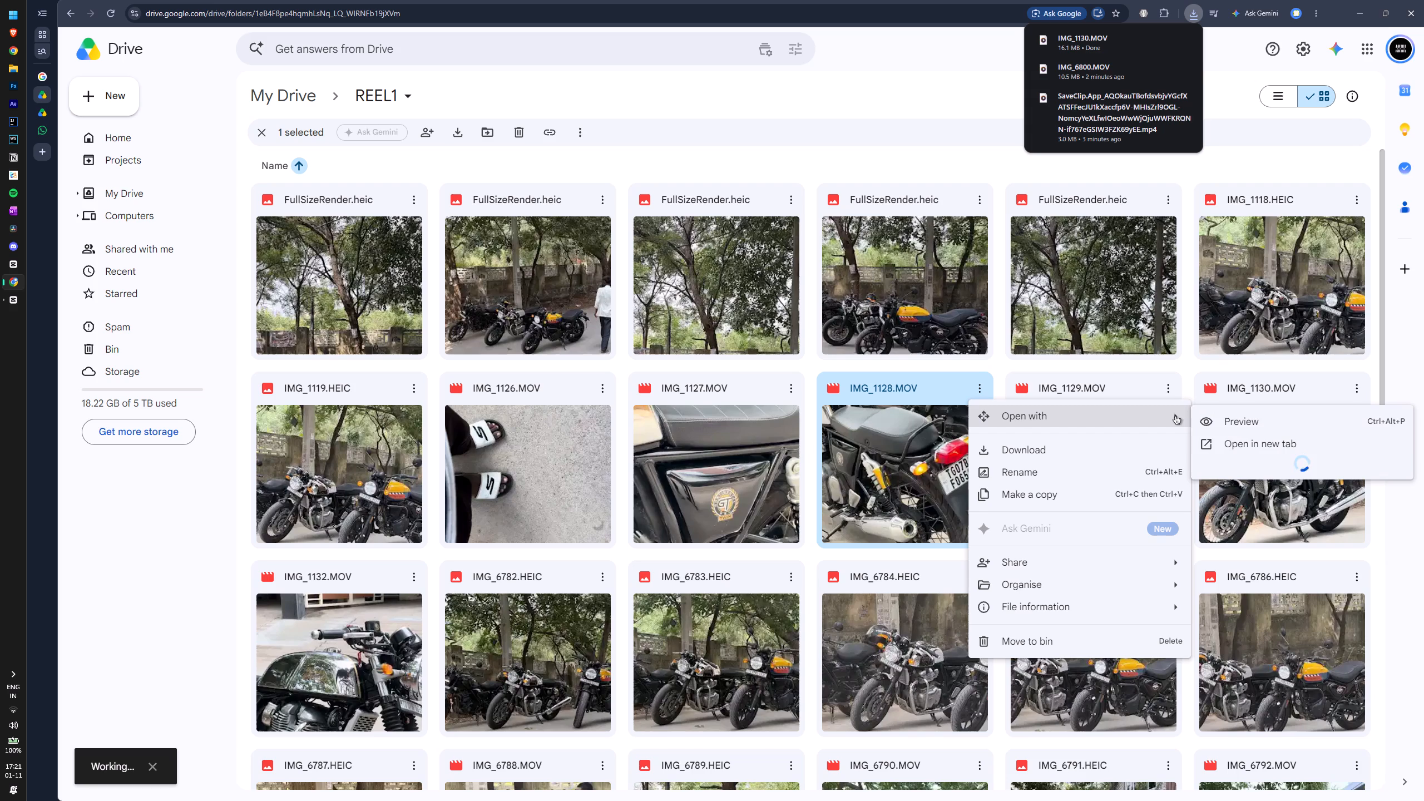
{"action": "left_click", "coordinate": [1216, 437]}
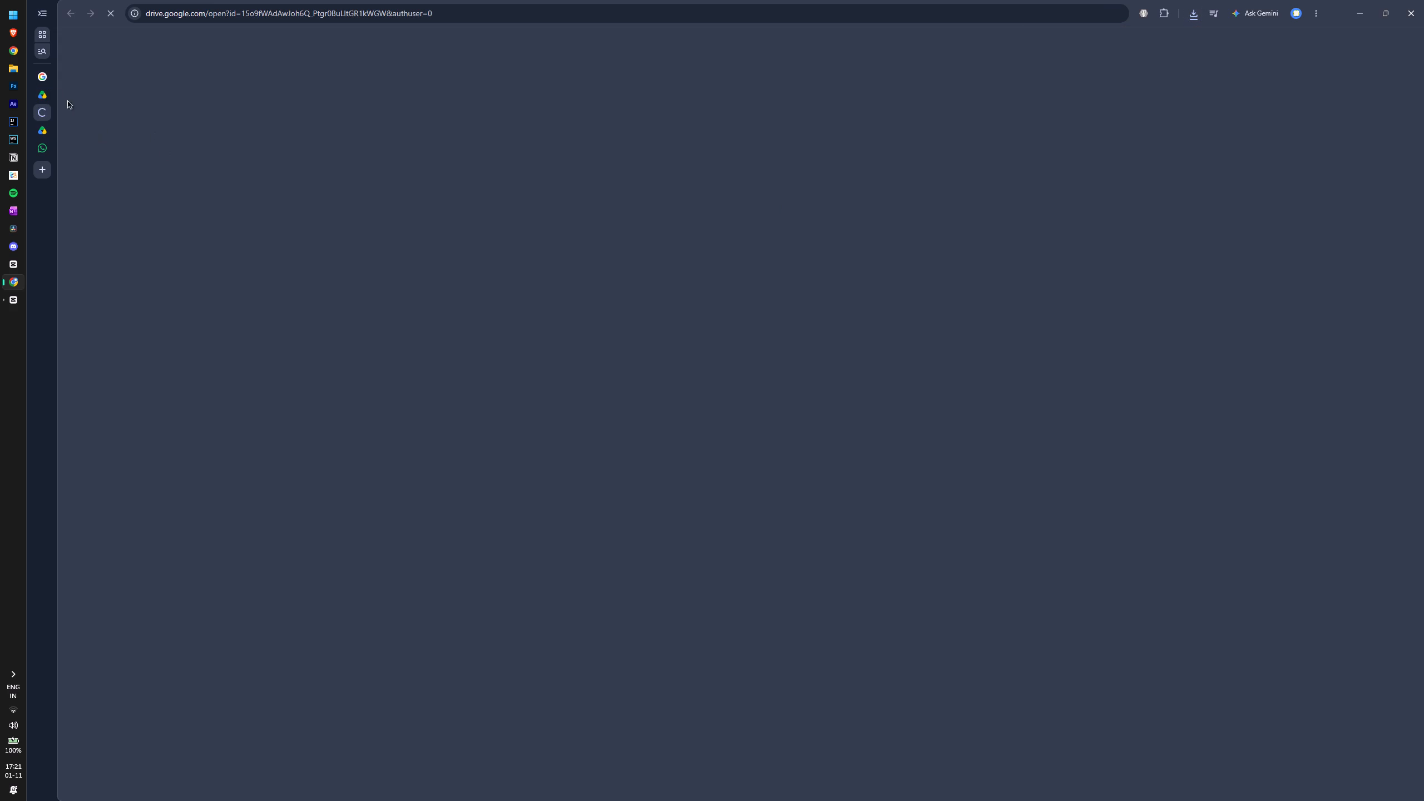
{"action": "left_click", "coordinate": [46, 93]}
{"action": "left_click", "coordinate": [67, 112]}
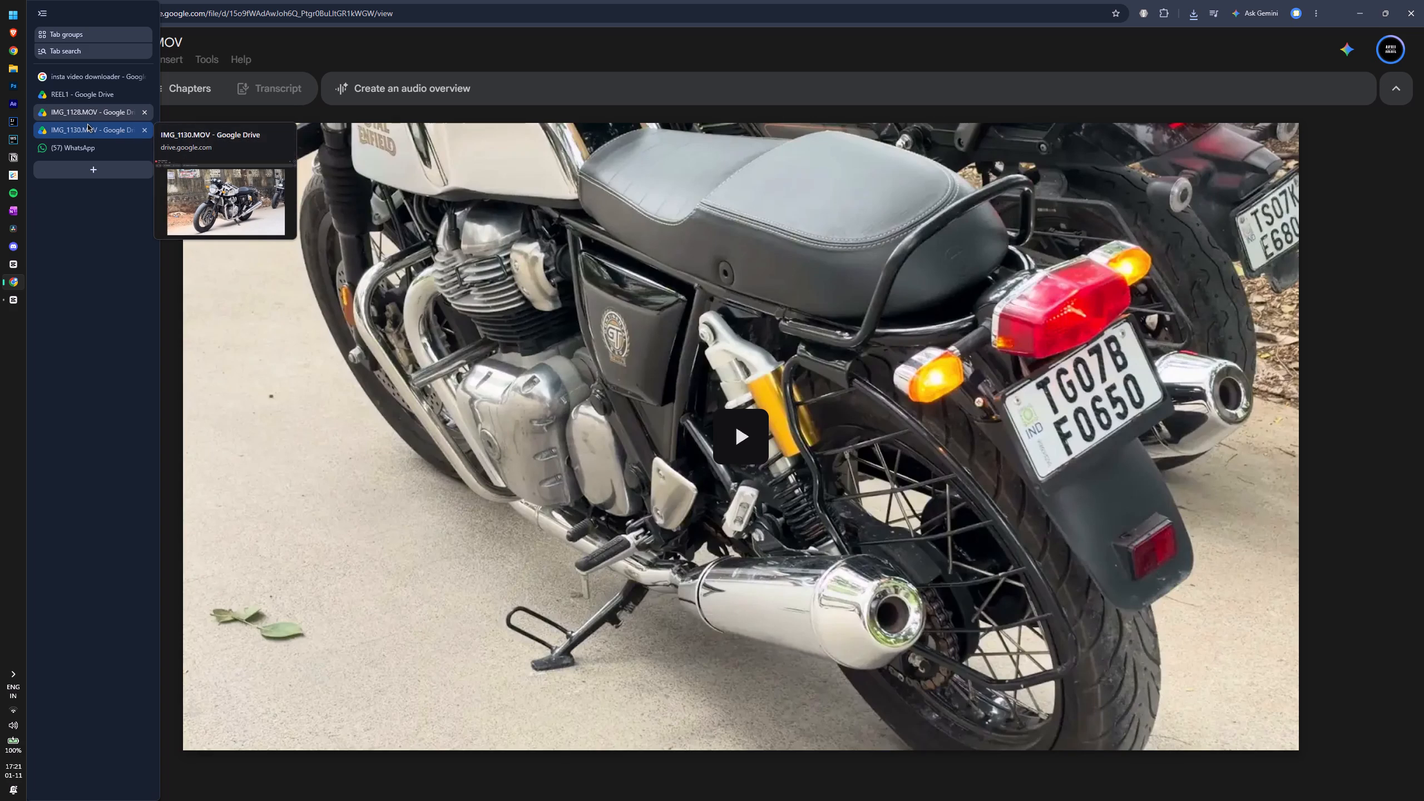
{"action": "left_click", "coordinate": [85, 85]}
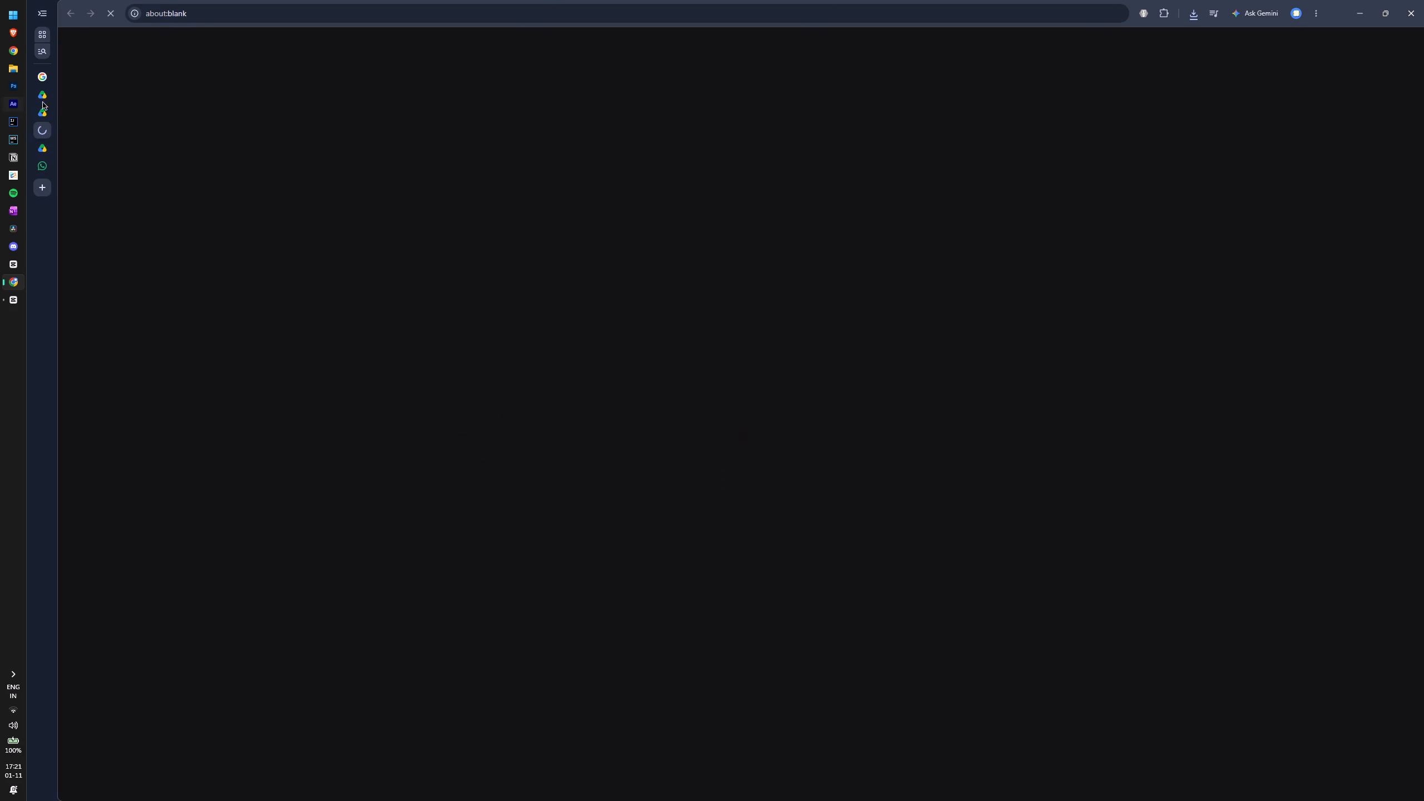
Return to the REEL1 folder, open IMG_1132.MOV in a new tab and download it.
{"action": "left_click", "coordinate": [47, 115]}
{"action": "double_click", "coordinate": [50, 103]}
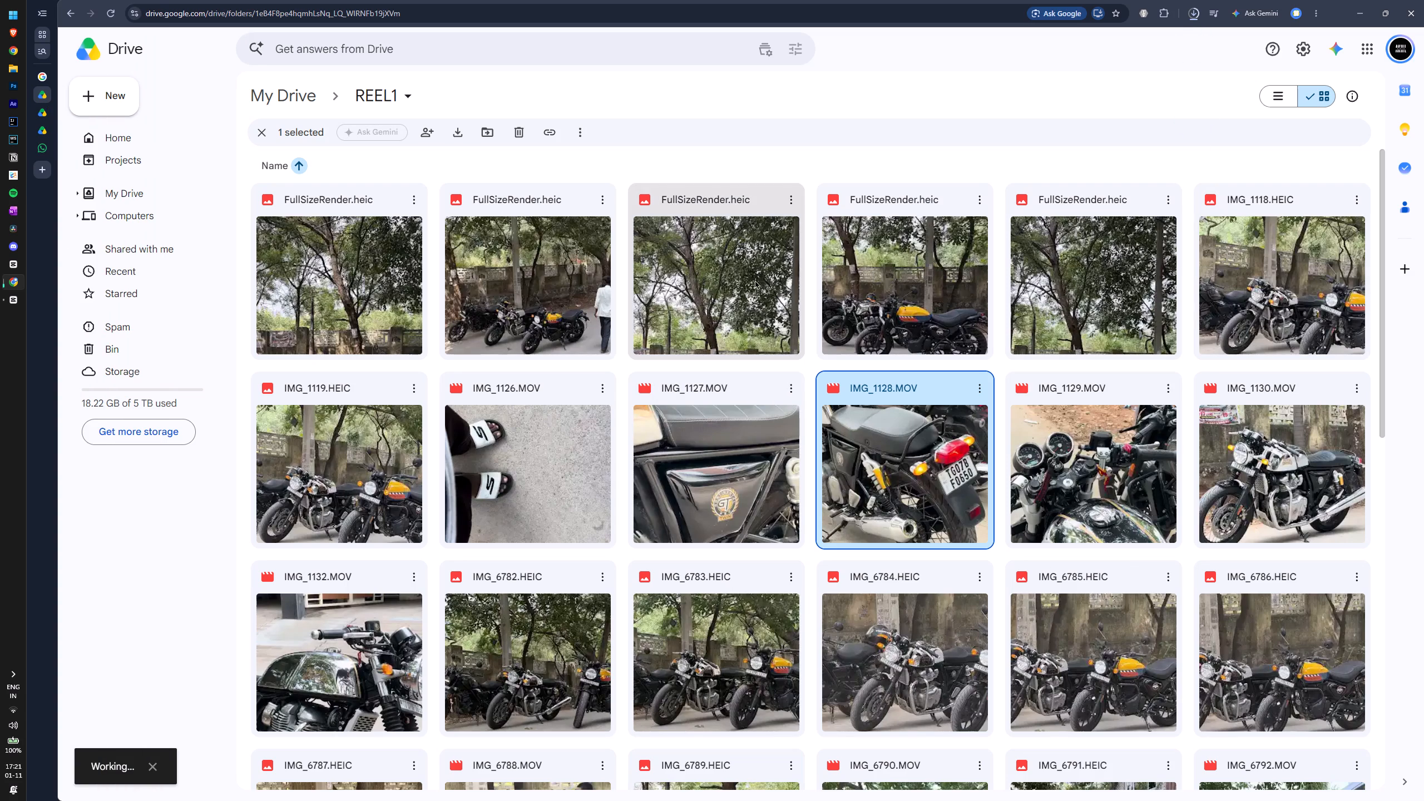
{"action": "scroll", "coordinate": [1150, 473], "scroll_direction": "down", "scroll_amount": 5}
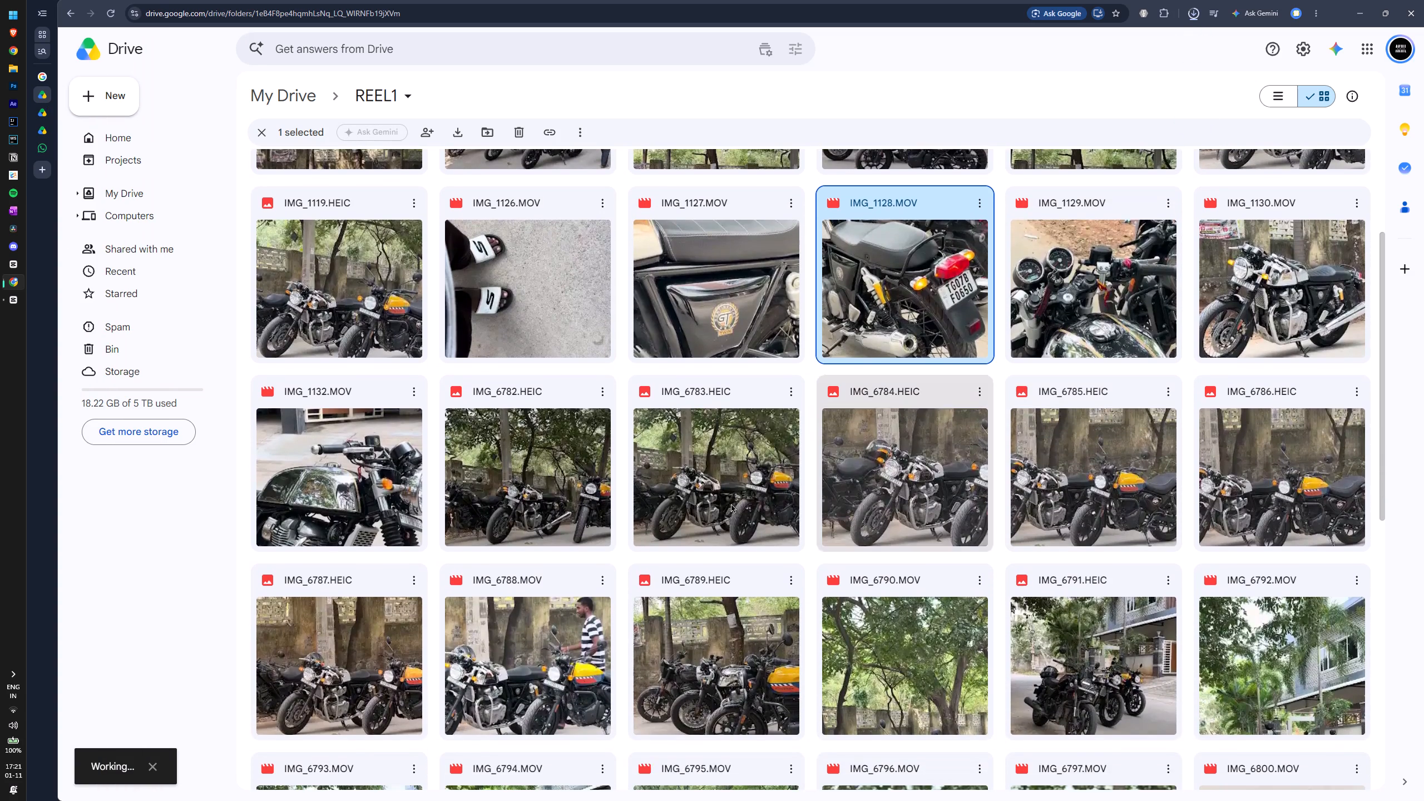
{"action": "left_click", "coordinate": [313, 489]}
{"action": "left_click", "coordinate": [411, 392]}
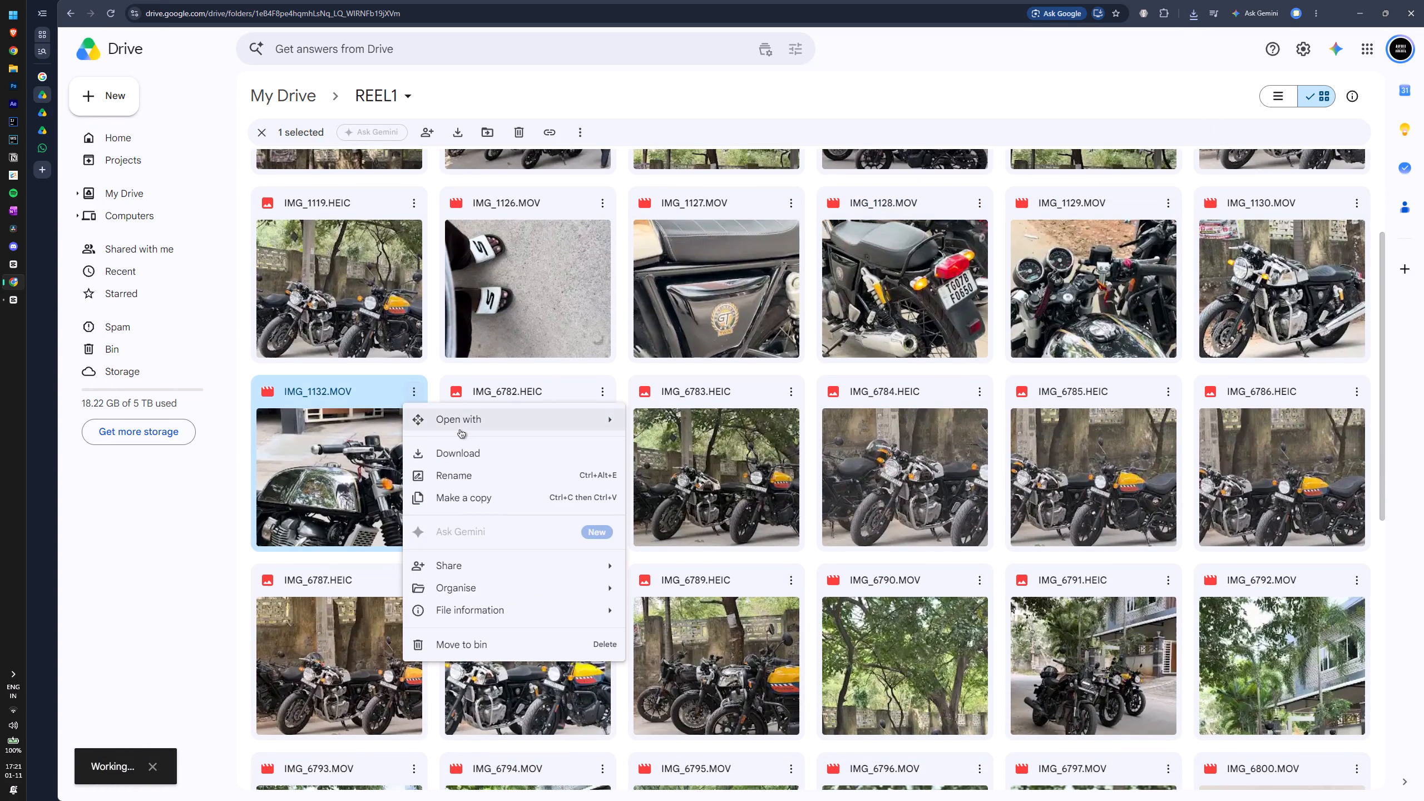
{"action": "left_click", "coordinate": [479, 418]}
{"action": "left_click", "coordinate": [676, 446]}
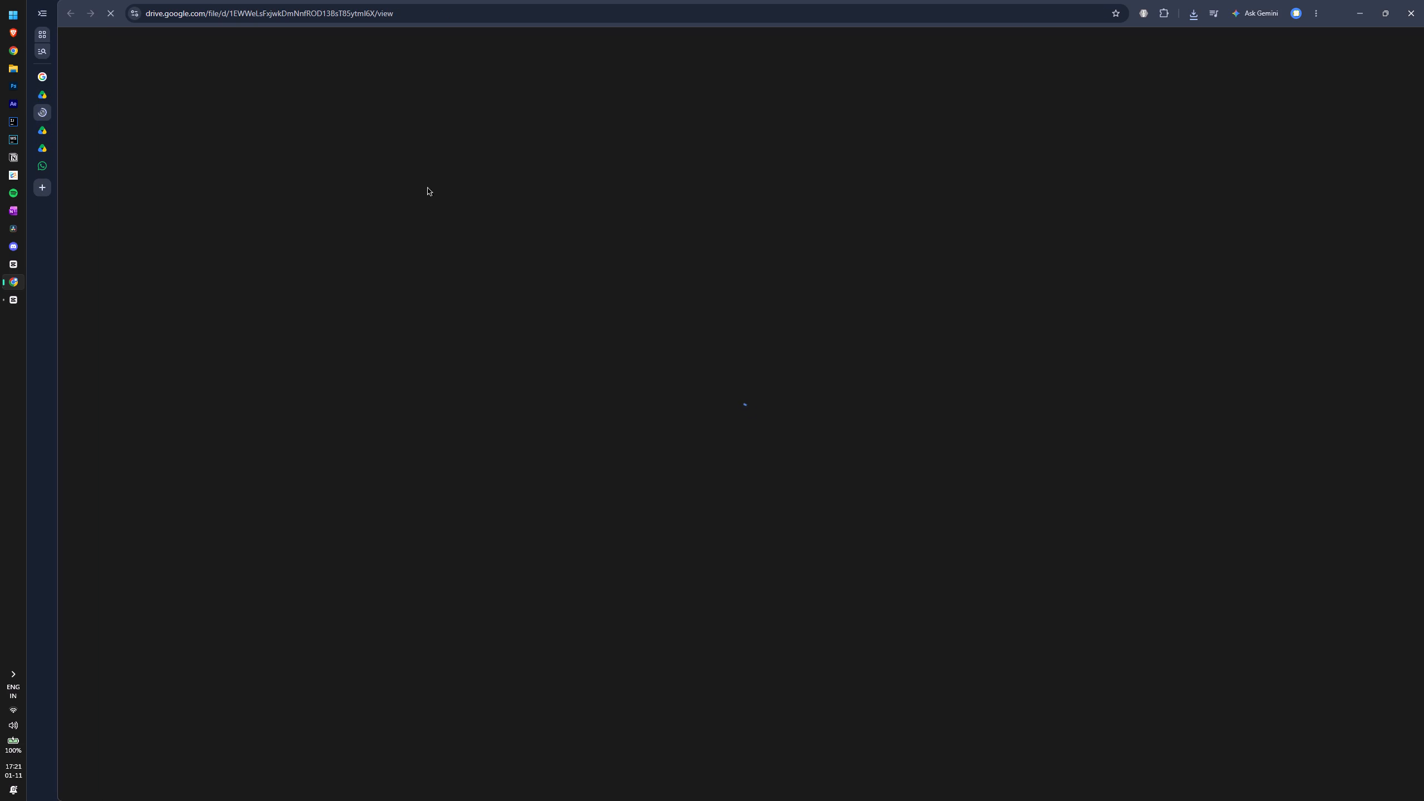
{"action": "left_click", "coordinate": [91, 92]}
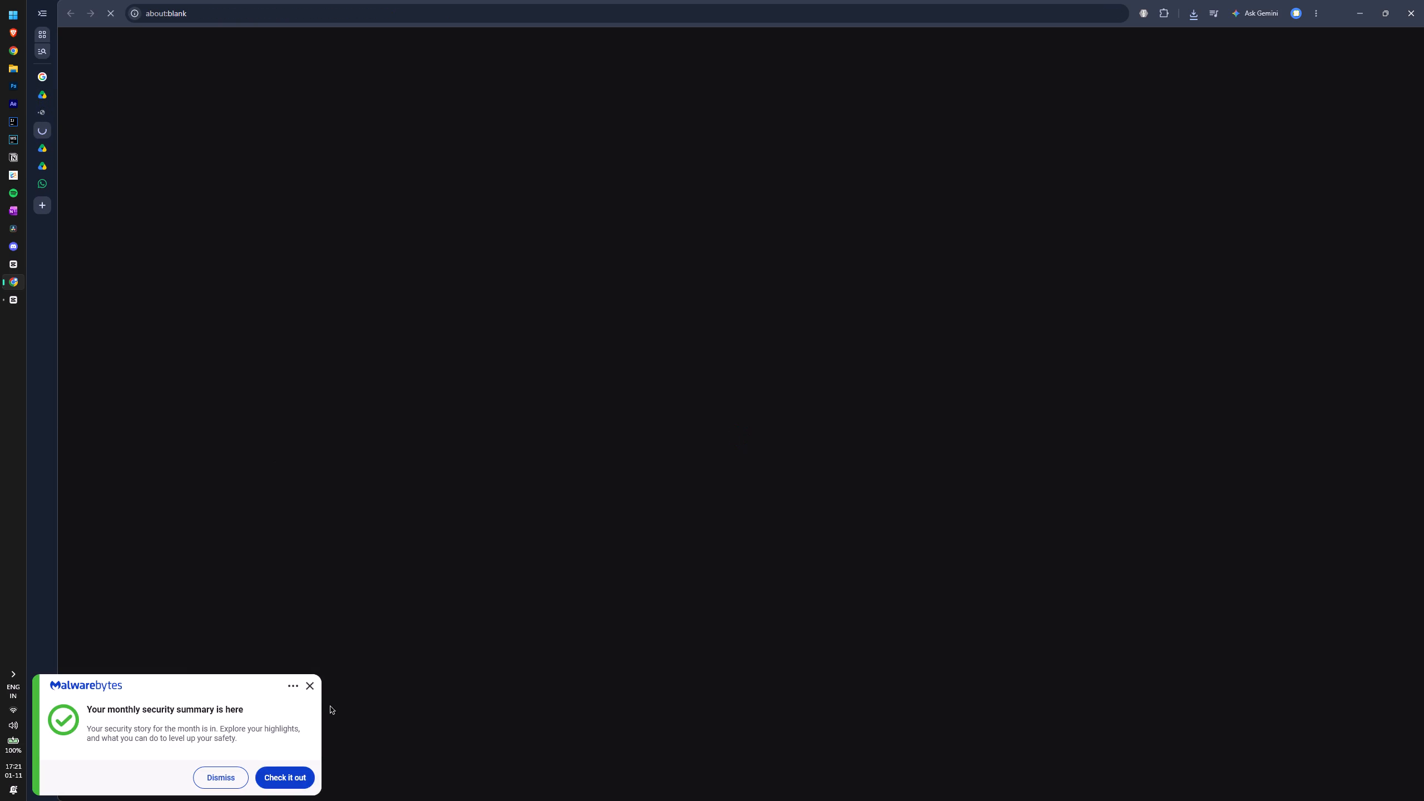
Close the Malwarebytes notification and play the IMG_1132.MOV preview.
{"action": "left_click", "coordinate": [310, 686]}
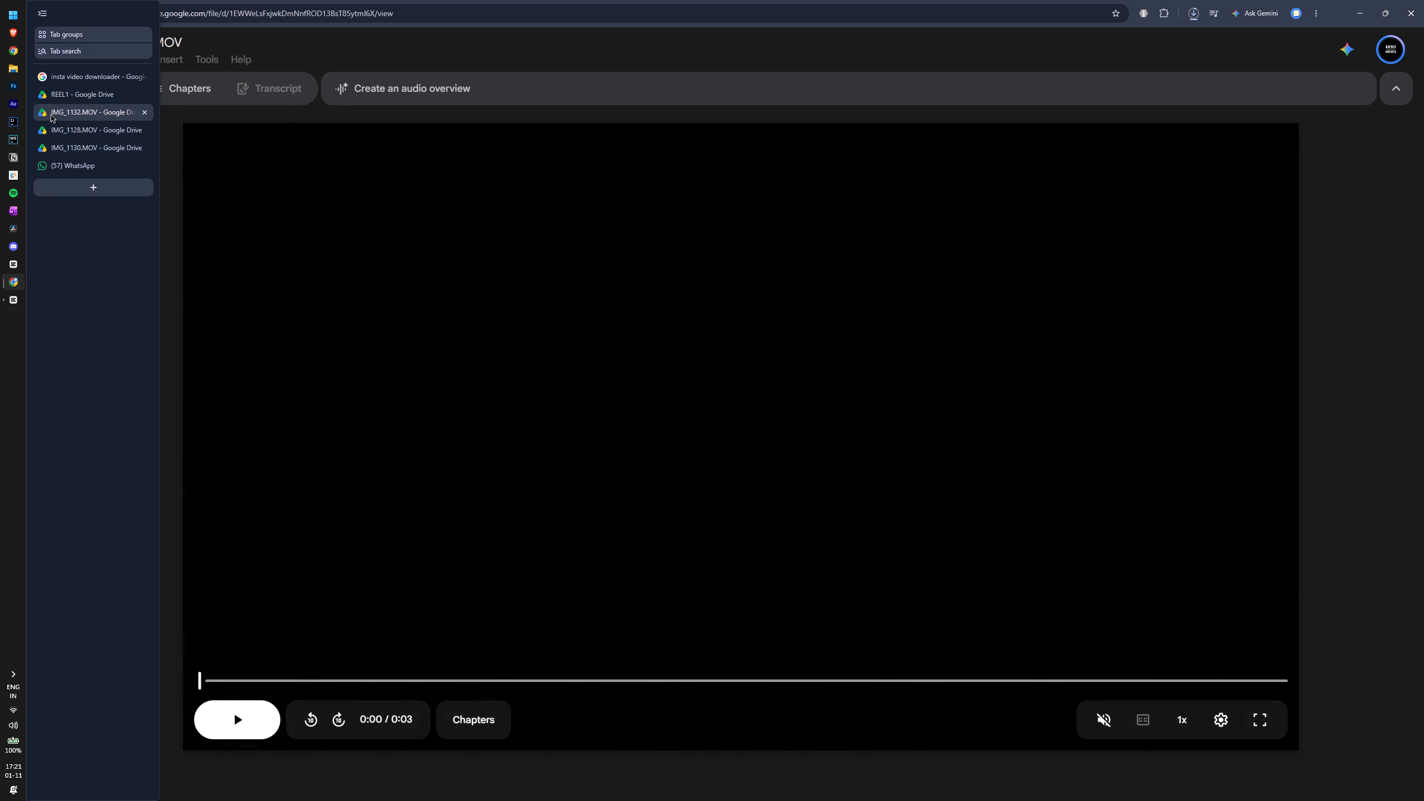
{"action": "left_click", "coordinate": [51, 115]}
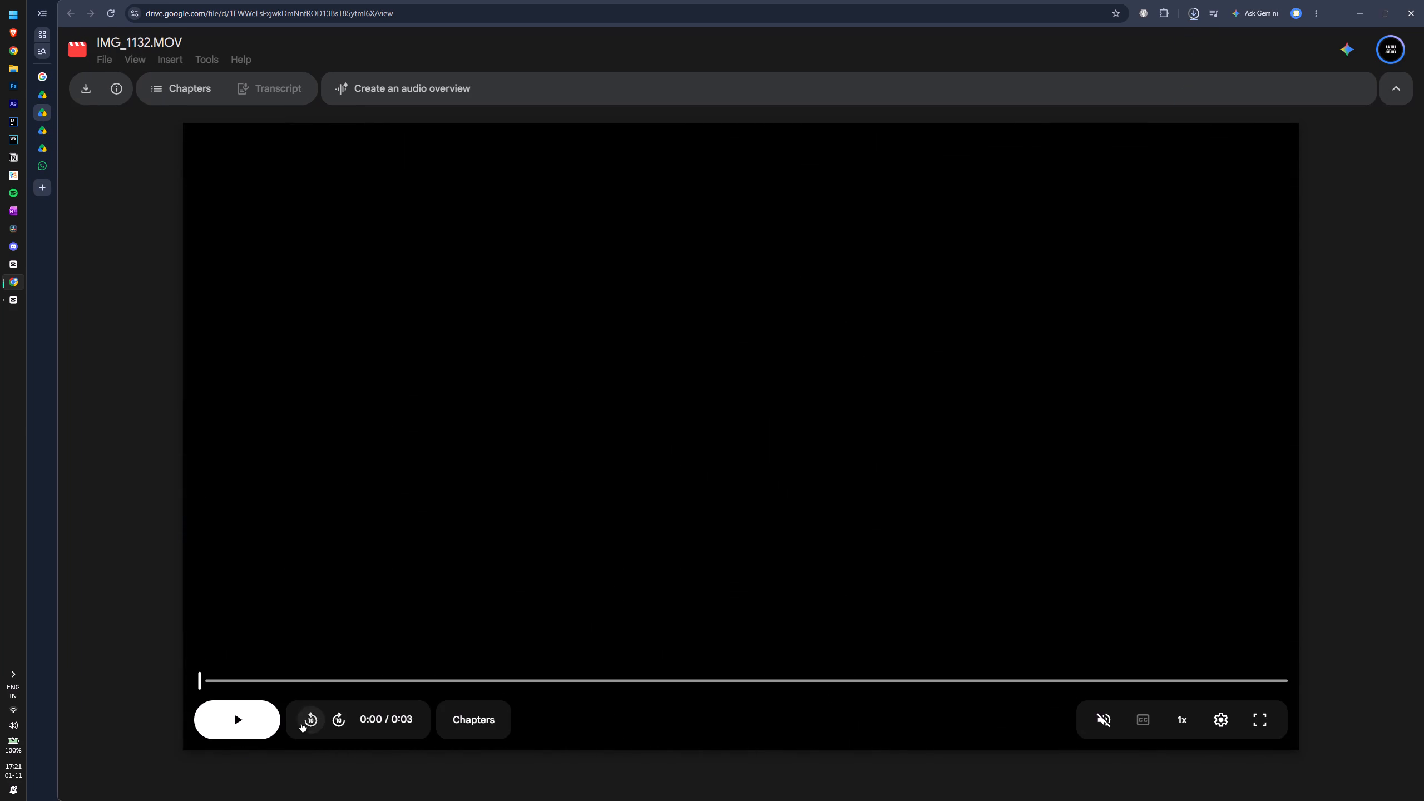
{"action": "left_click", "coordinate": [240, 724]}
{"action": "left_click", "coordinate": [307, 663]}
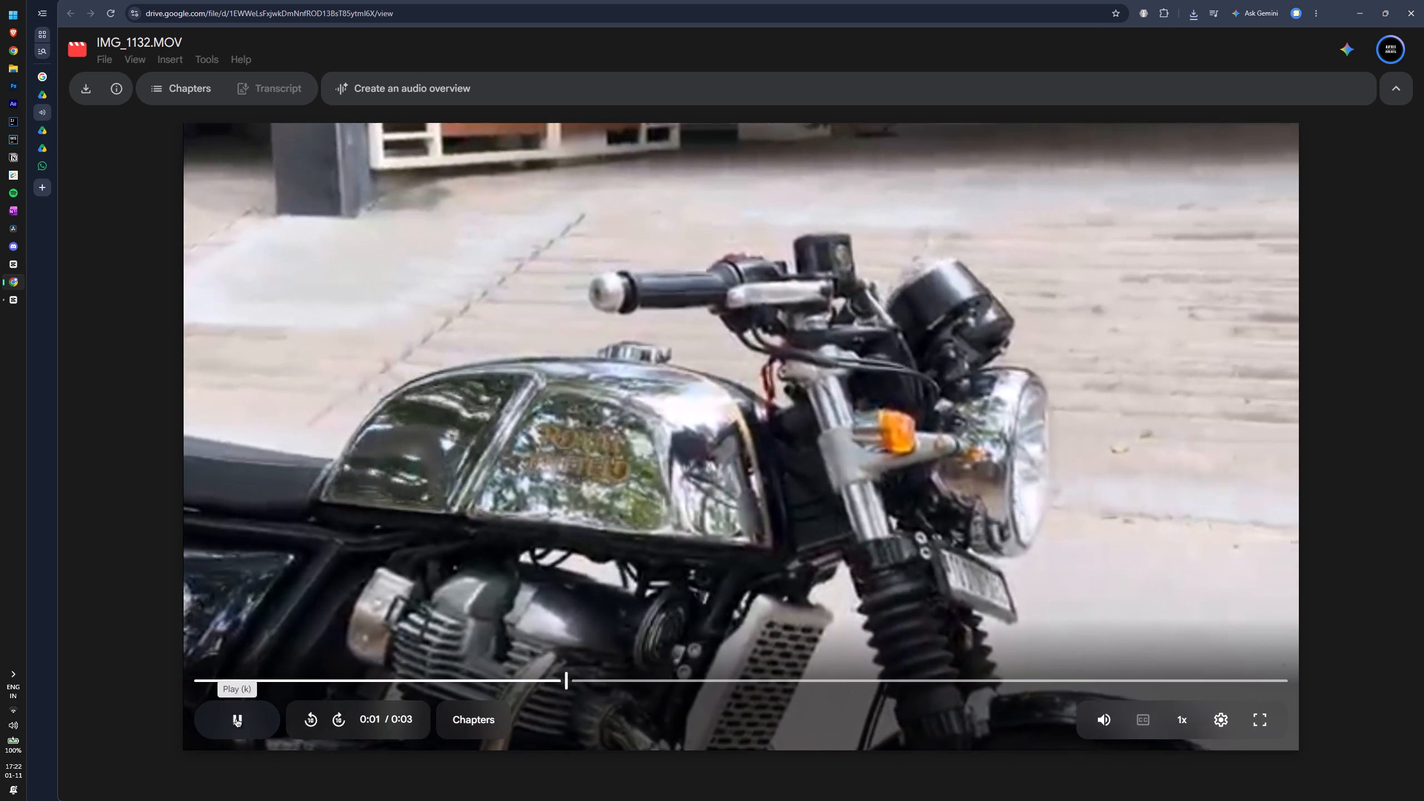
{"action": "left_click", "coordinate": [236, 719]}
Switch to CapCut and import IMG_1132.MOV from the Downloads folder.
{"action": "key", "text": "alt+Tab"}
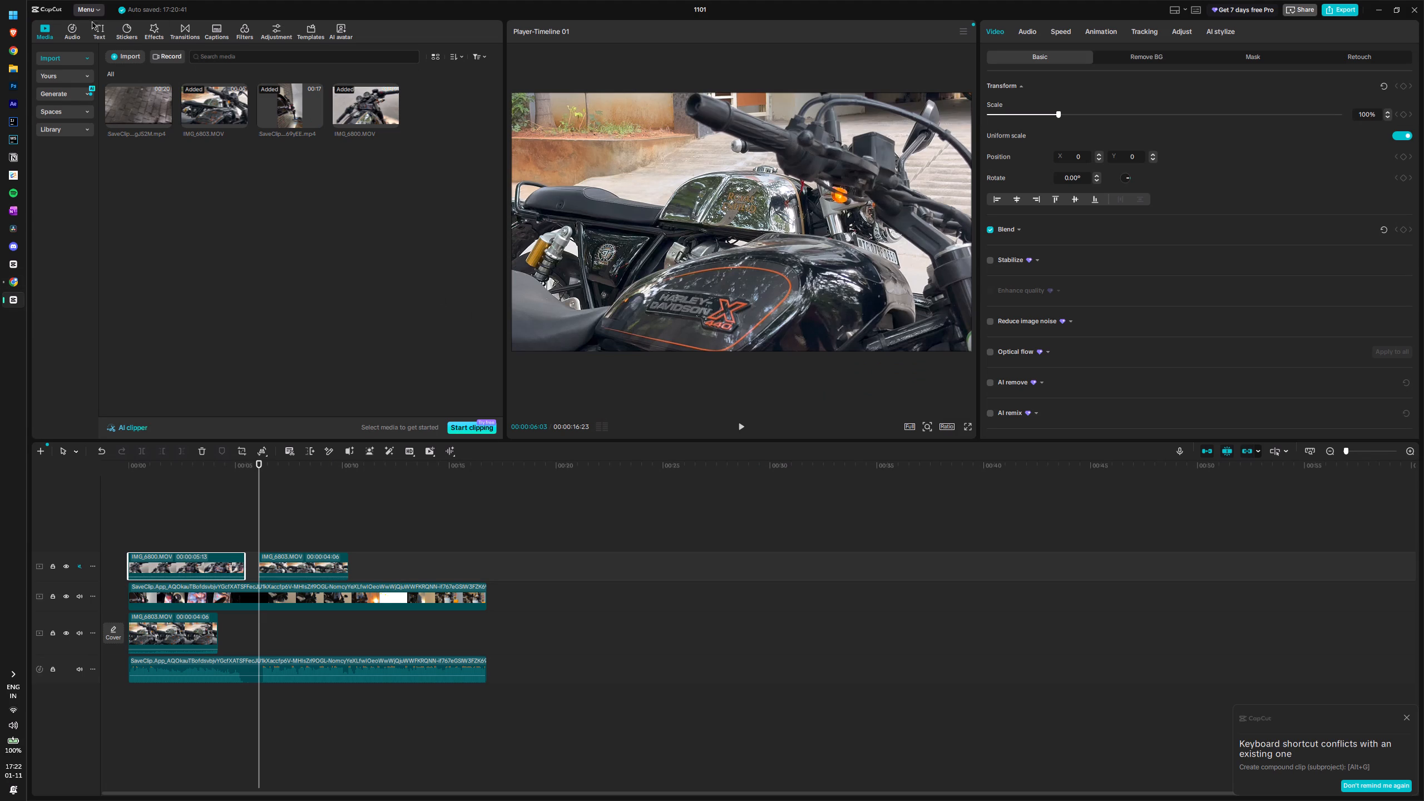
{"action": "left_click", "coordinate": [128, 59]}
{"action": "left_click", "coordinate": [149, 78]}
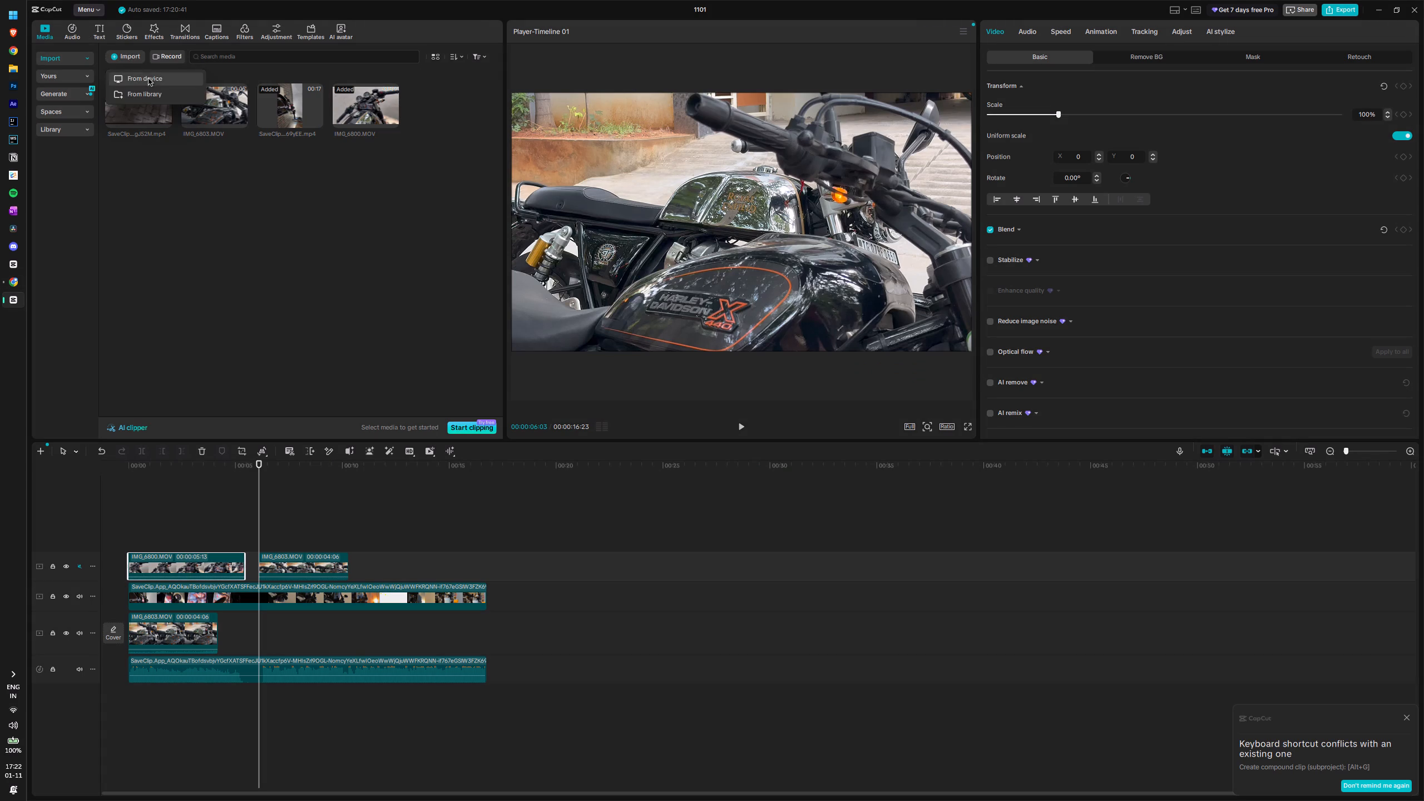
{"action": "left_click", "coordinate": [160, 117]}
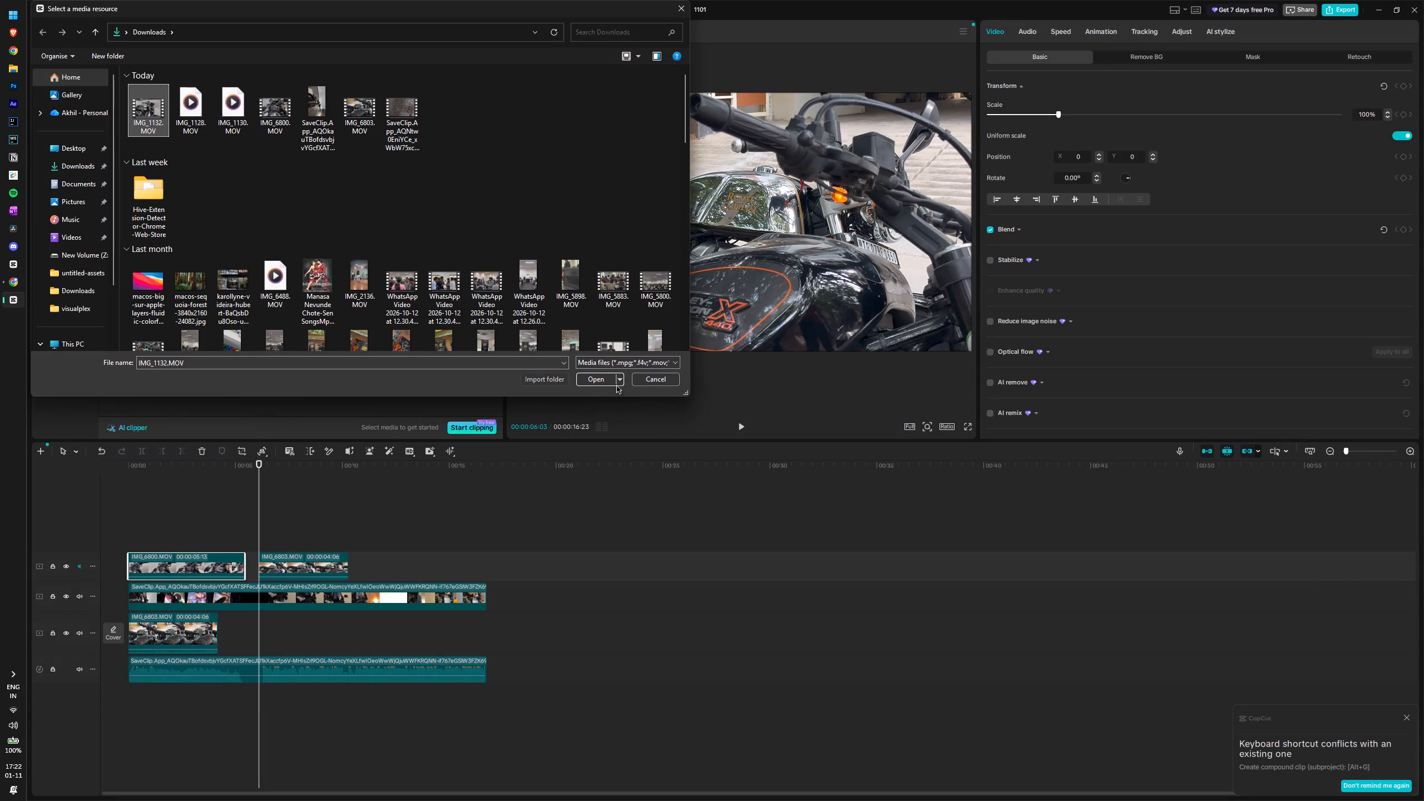
{"action": "left_click", "coordinate": [587, 383]}
Insert IMG_1132.MOV at 00:00:06:03 on the motorcycle clip track, shifting IMG_6803.MOV to follow it directly, and dismiss the multiple audio tracks notice.
{"action": "left_click_drag", "start_coordinate": [438, 105], "coordinate": [305, 478]}
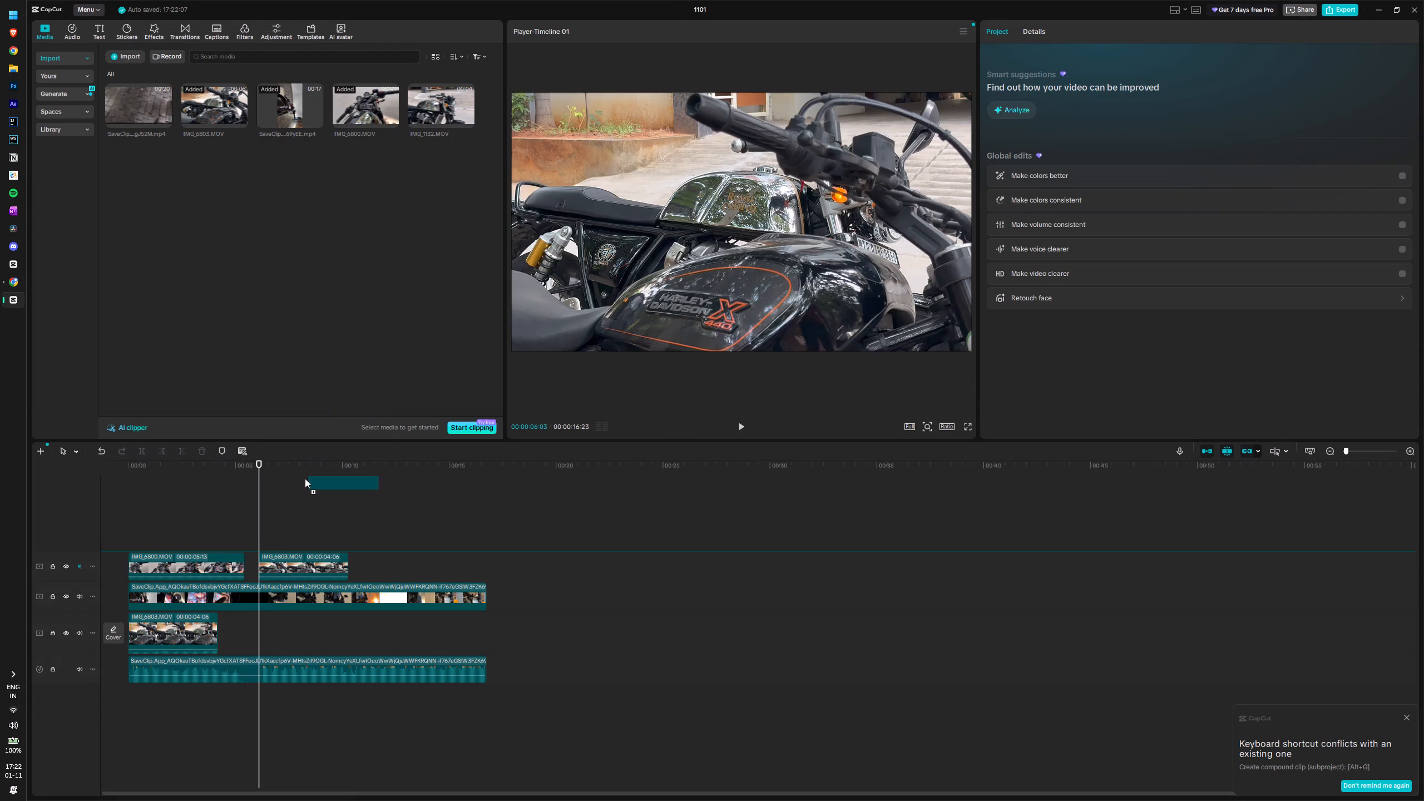
{"action": "left_click_drag", "start_coordinate": [305, 478], "coordinate": [256, 542]}
{"action": "left_click_drag", "start_coordinate": [287, 571], "coordinate": [446, 572]}
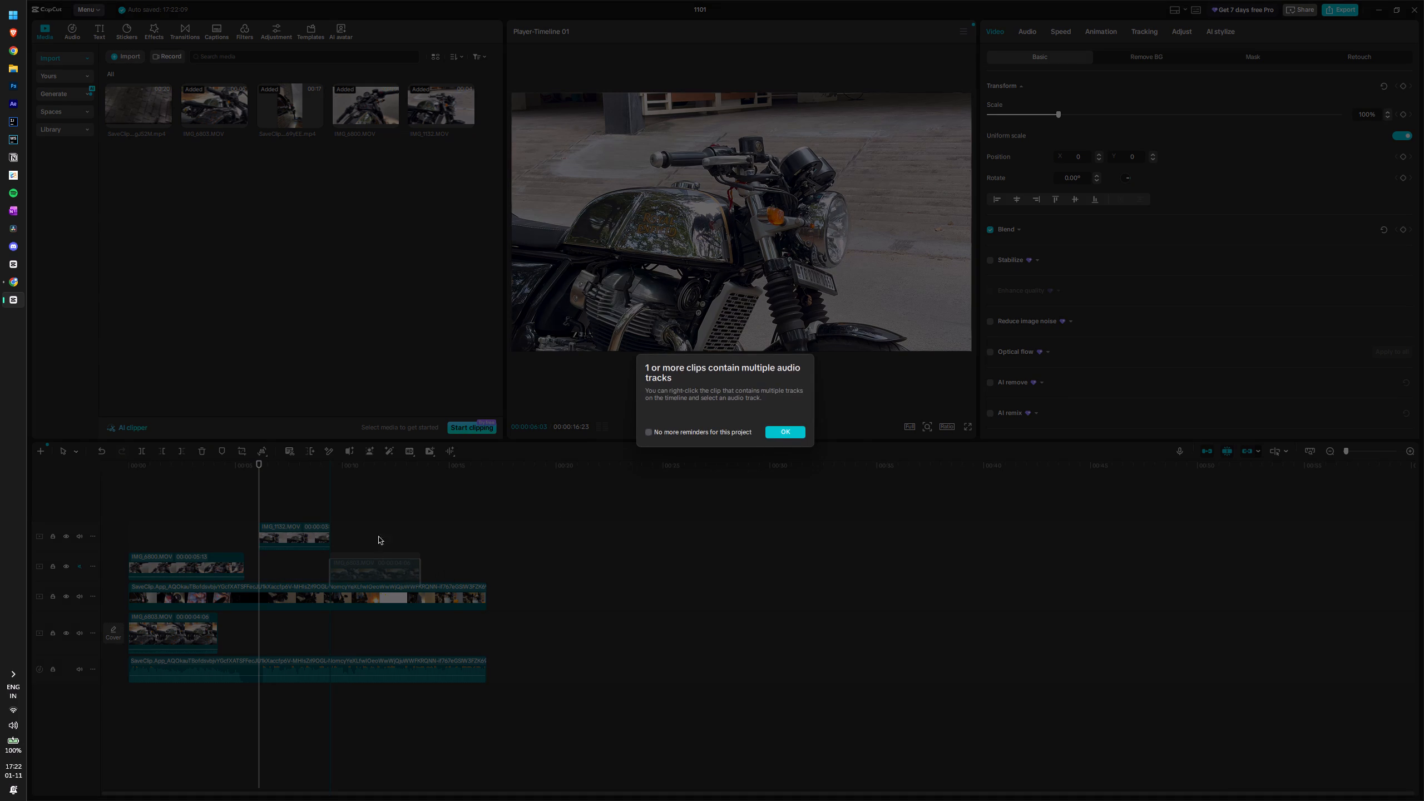
{"action": "left_click", "coordinate": [778, 432]}
{"action": "left_click_drag", "start_coordinate": [303, 542], "coordinate": [303, 575]}
Play and scrub the sequence from IMG_6800.MOV into IMG_1132.MOV, up to about 00:00:09:09, to check the timing against the audio.
{"action": "left_click_drag", "start_coordinate": [259, 484], "coordinate": [171, 484]}
{"action": "key", "text": "space"}
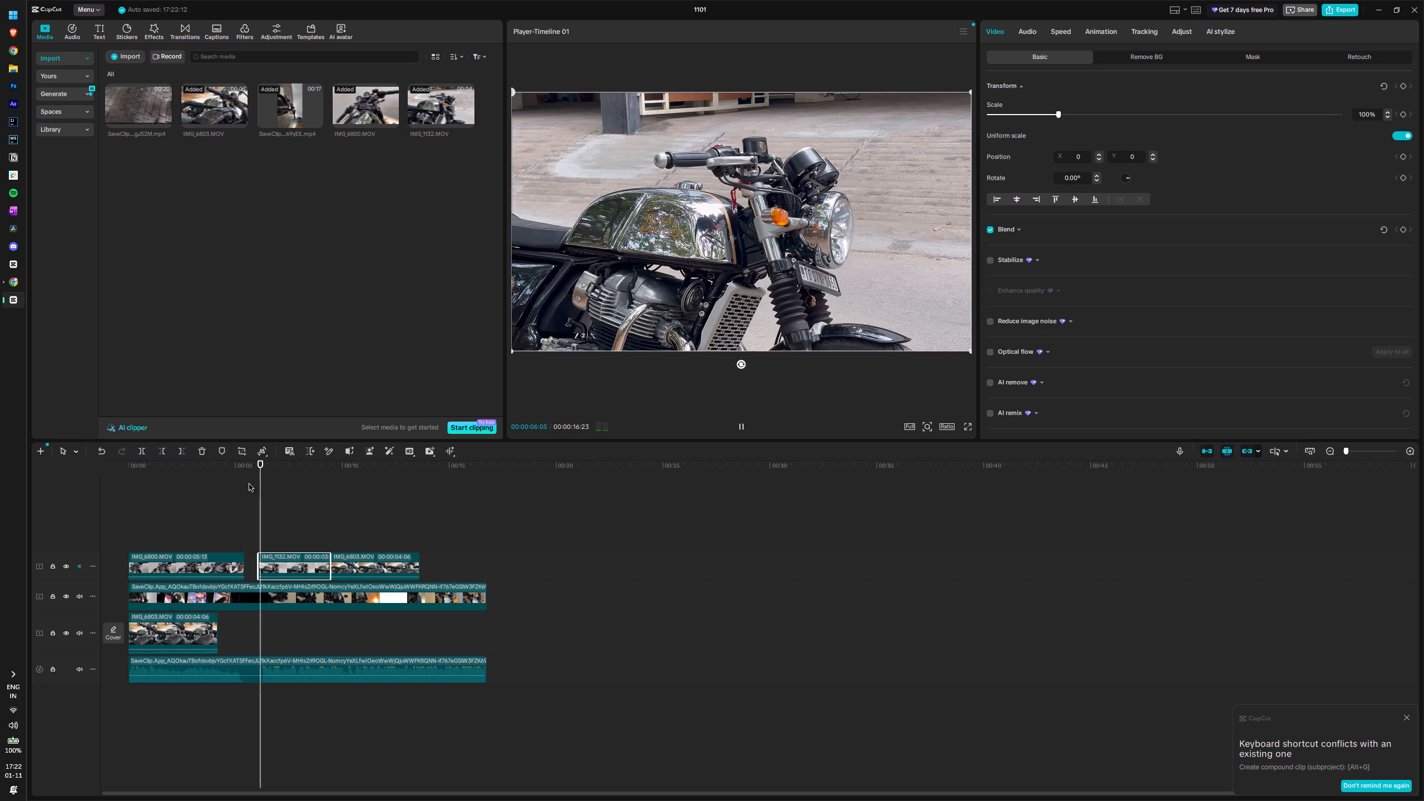
{"action": "key", "text": "space"}
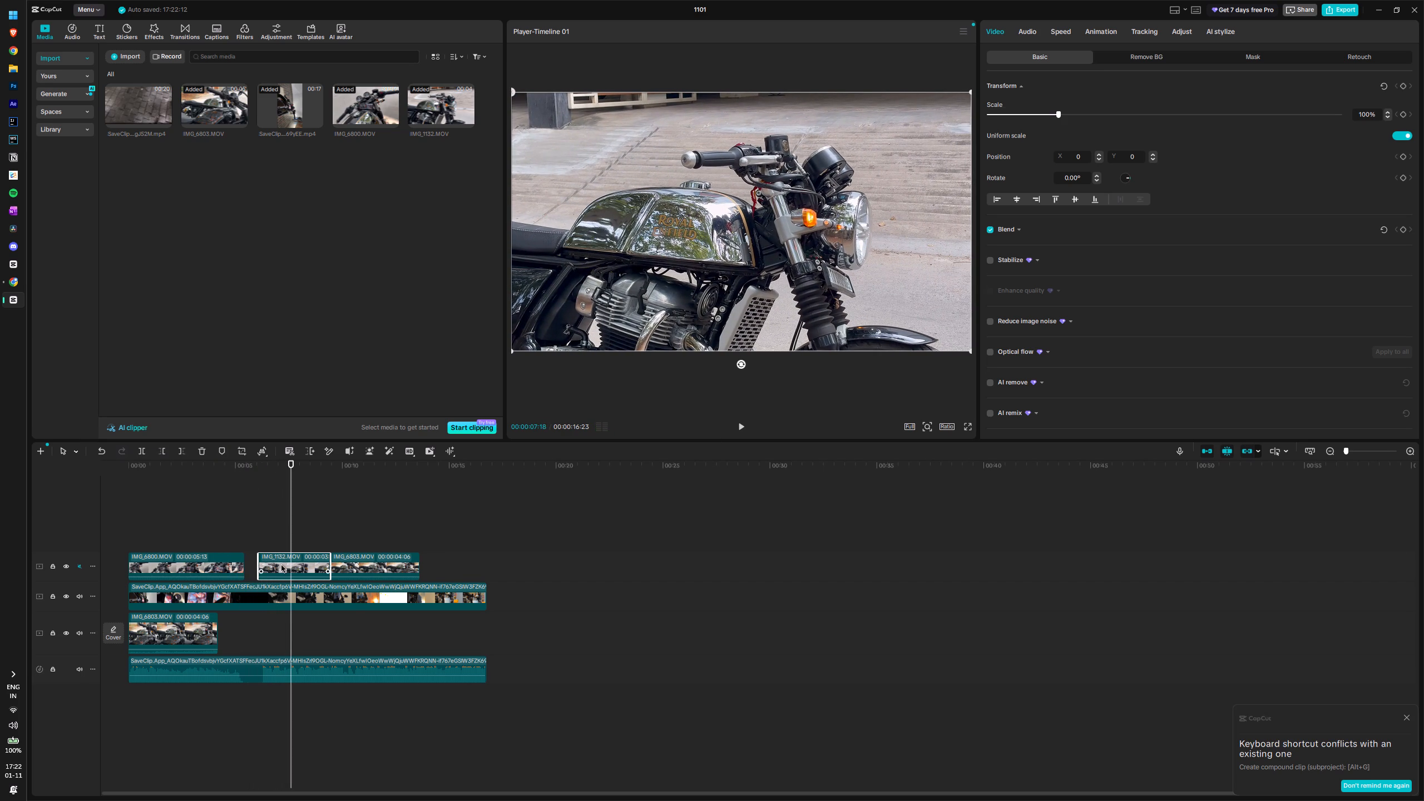
{"action": "right_click", "coordinate": [281, 565]}
{"action": "left_click", "coordinate": [626, 502]}
{"action": "left_click_drag", "start_coordinate": [291, 487], "coordinate": [216, 486]}
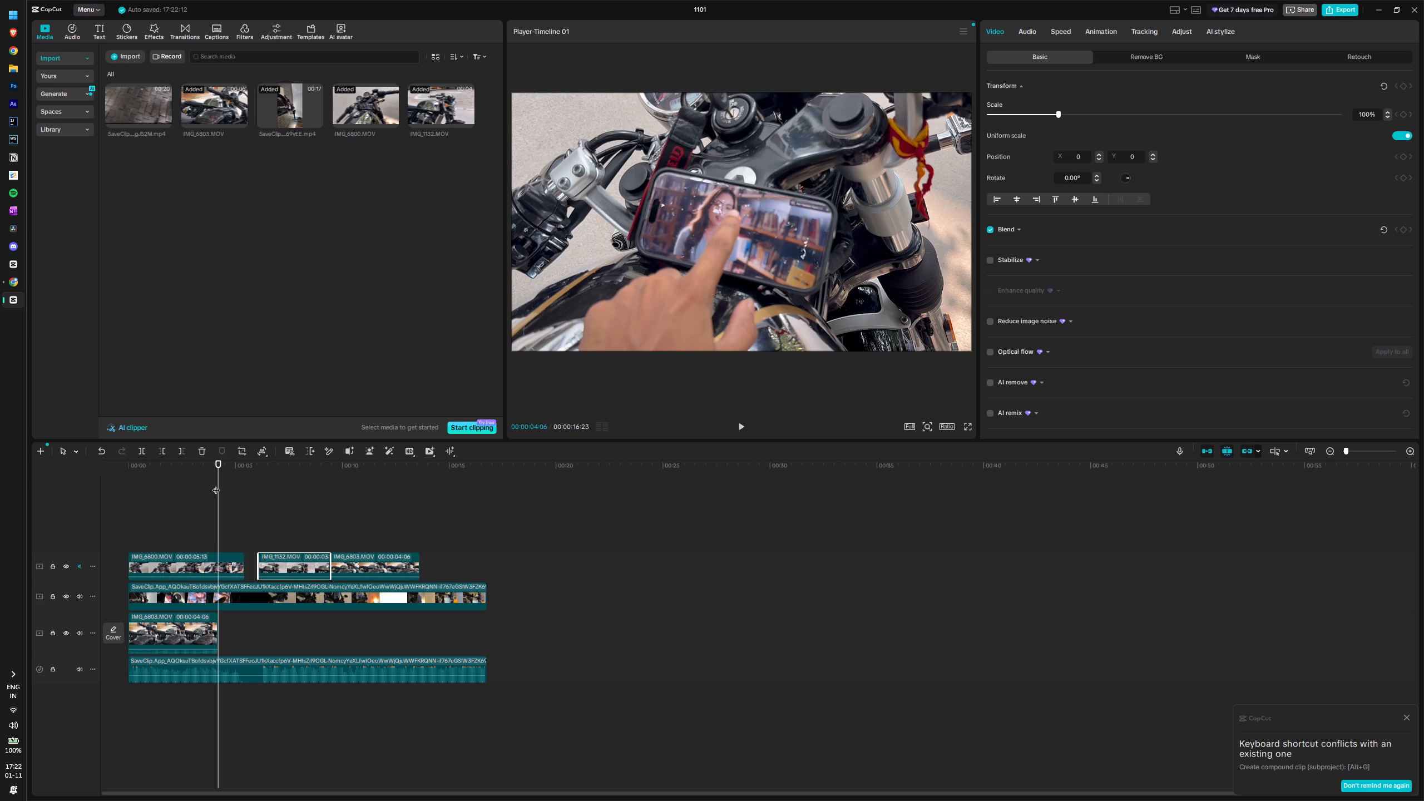
{"action": "left_click_drag", "start_coordinate": [219, 479], "coordinate": [248, 495]}
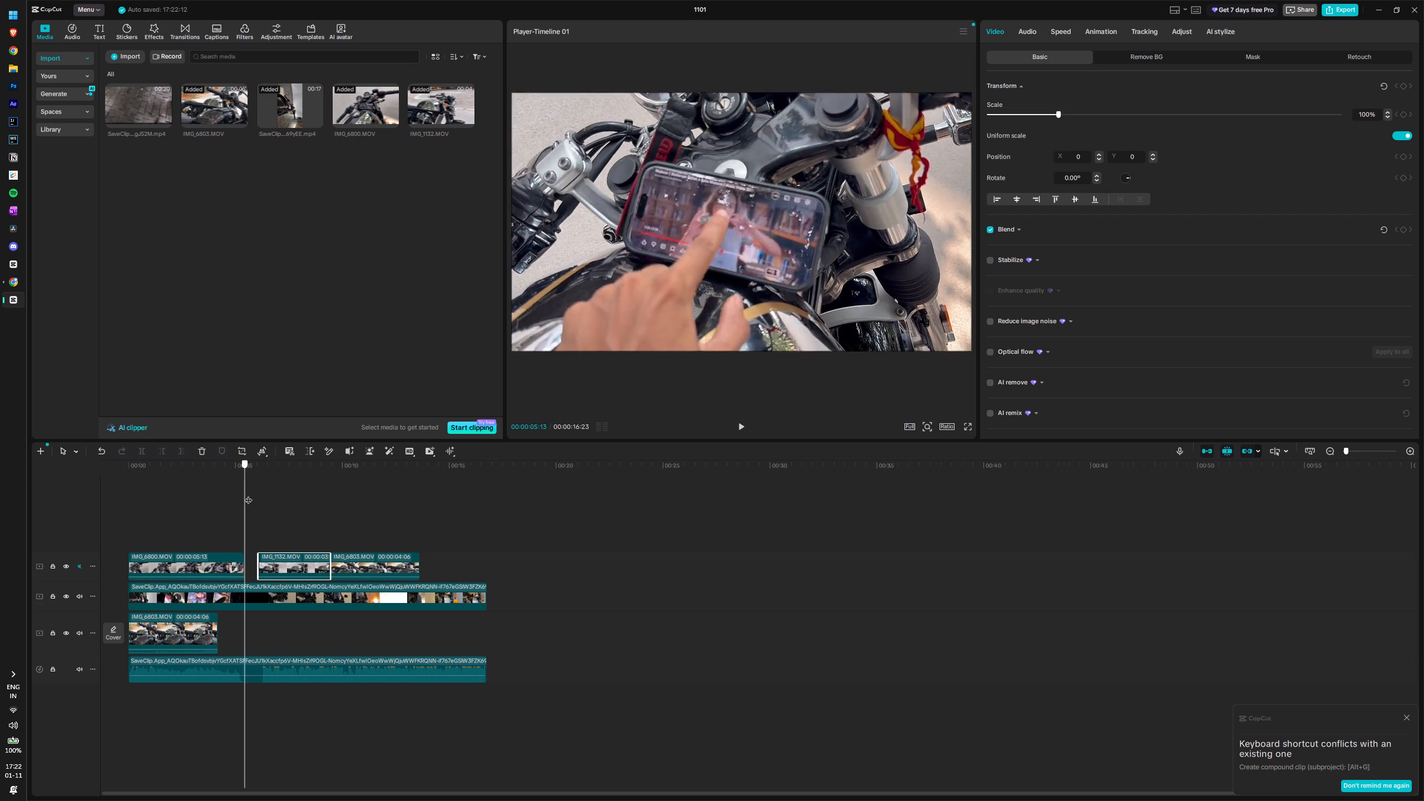
{"action": "left_click_drag", "start_coordinate": [248, 495], "coordinate": [258, 499]}
{"action": "right_click", "coordinate": [304, 567]}
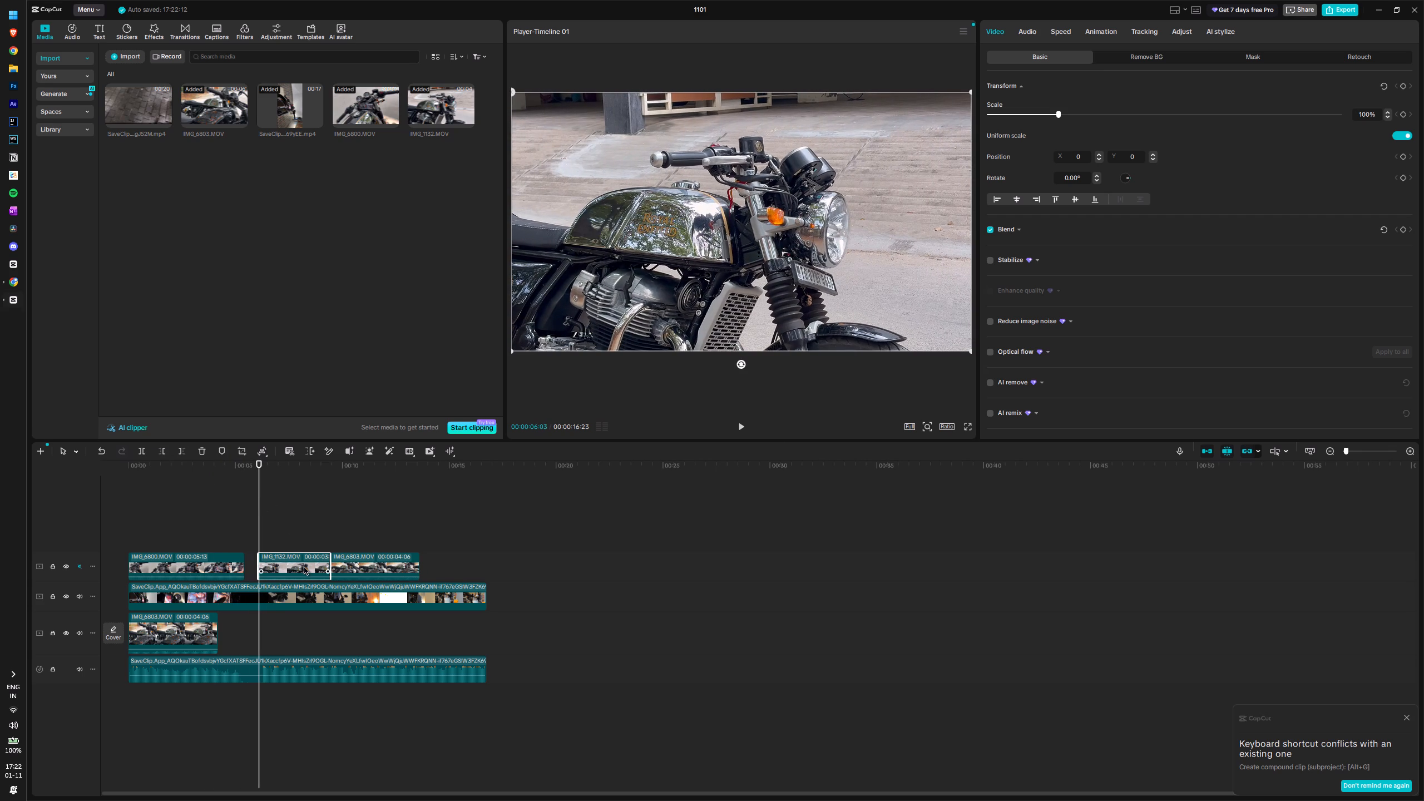
{"action": "left_click", "coordinate": [700, 487]}
{"action": "left_click_drag", "start_coordinate": [257, 473], "coordinate": [230, 476]}
{"action": "key", "text": "space"}
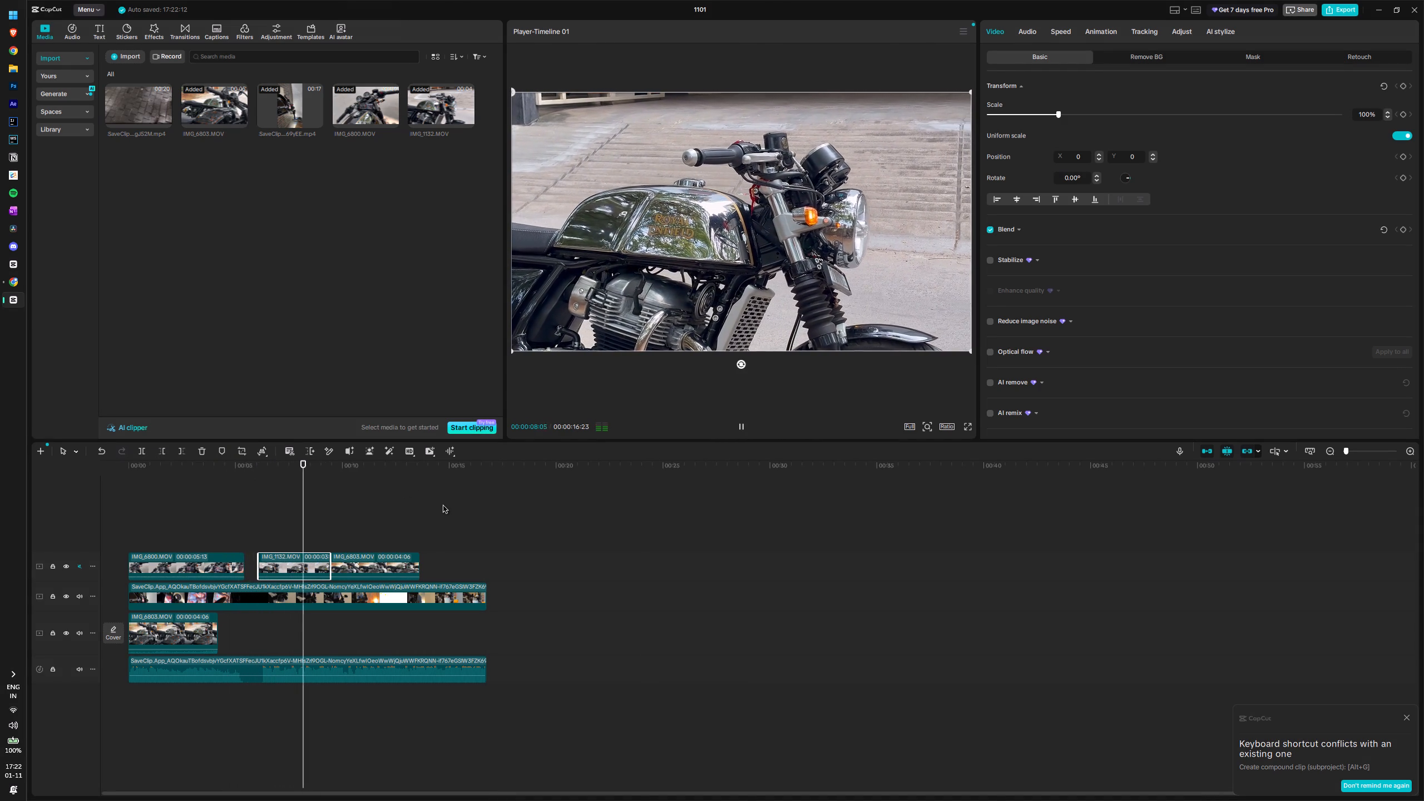
{"action": "key", "text": "space"}
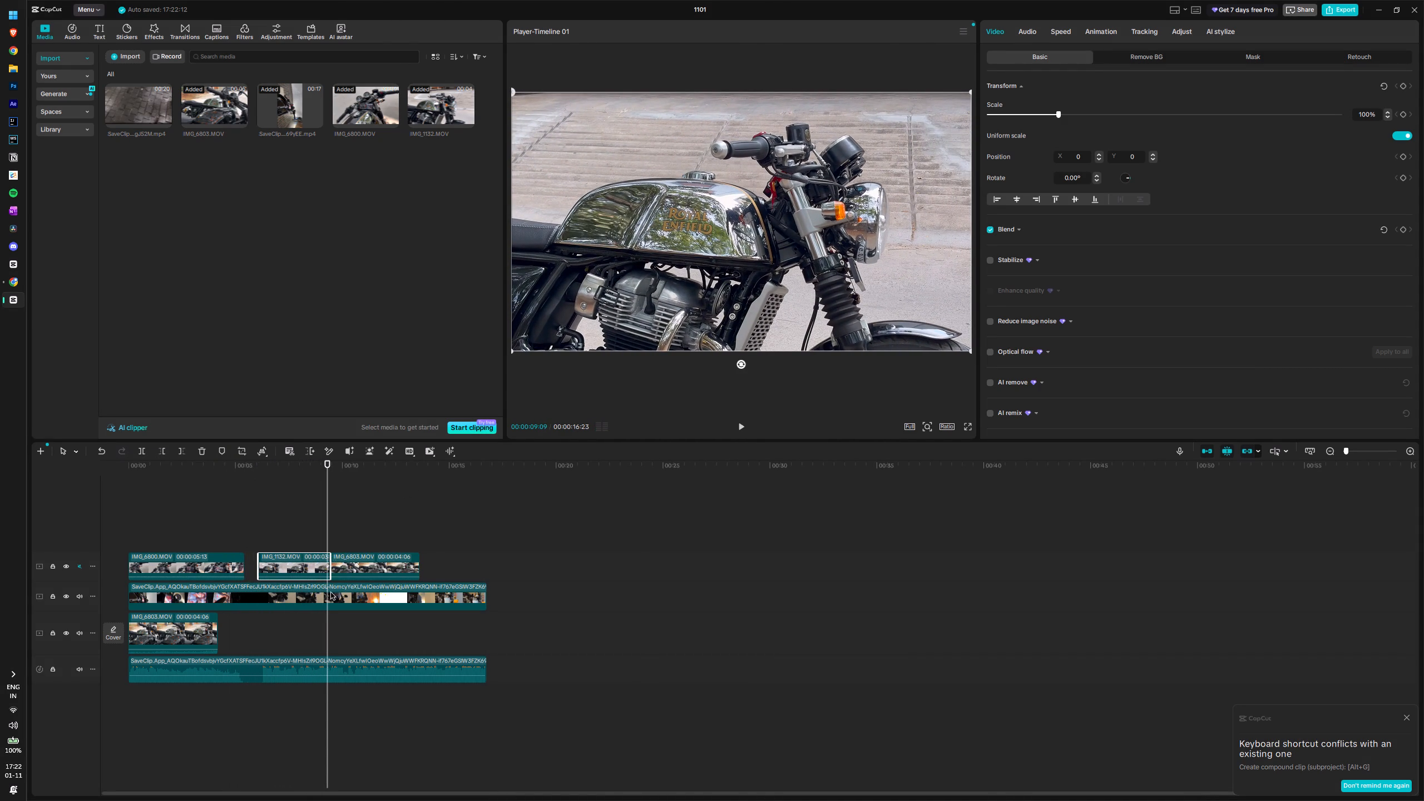
Move the reference video clip to the track above the motorcycle clips.
{"action": "left_click", "coordinate": [331, 592]}
{"action": "left_click_drag", "start_coordinate": [323, 599], "coordinate": [327, 541]}
Play the reference video overlay against IMG_1132.MOV from shortly before 00:00:05:00 to about 00:00:07:28.
{"action": "left_click_drag", "start_coordinate": [325, 508], "coordinate": [319, 508]}
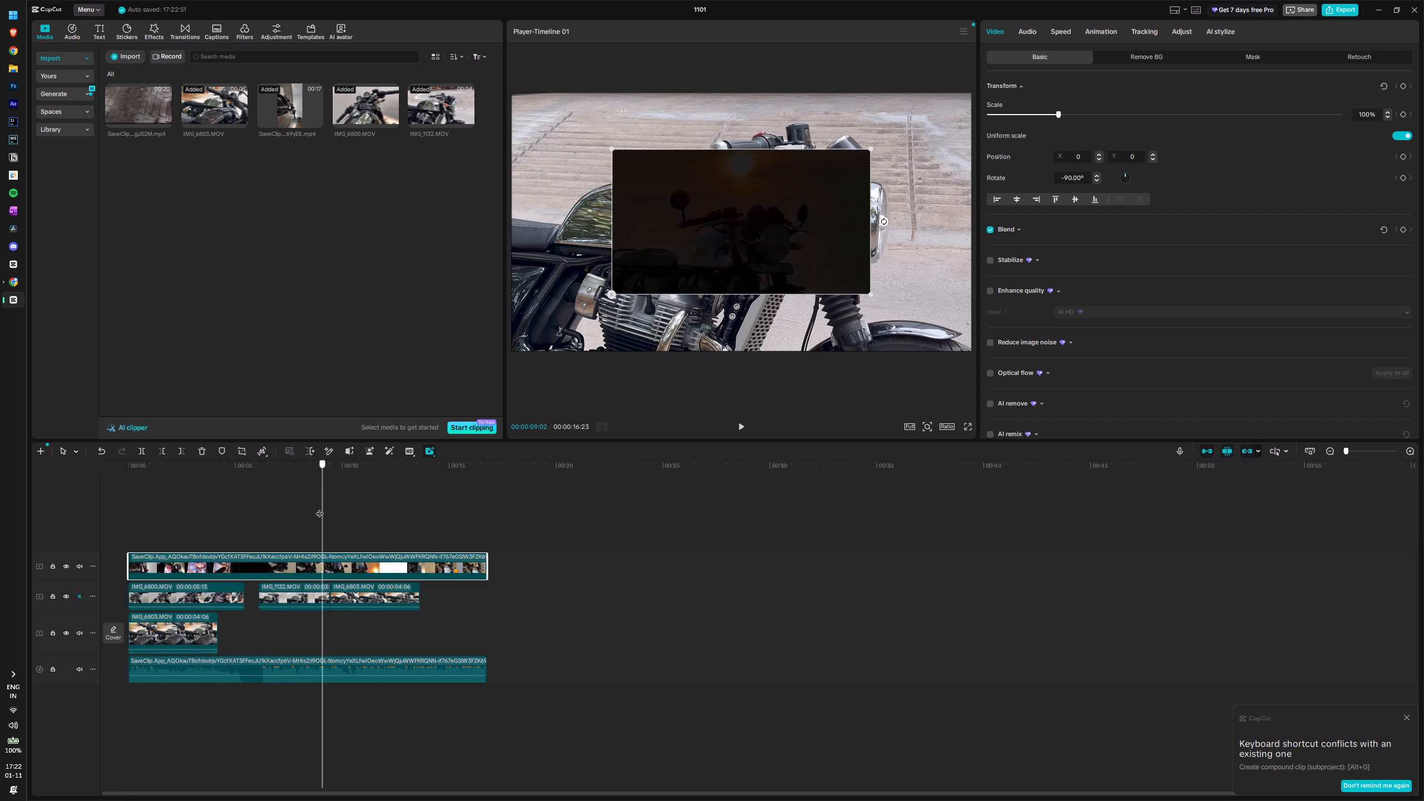
{"action": "left_click_drag", "start_coordinate": [319, 508], "coordinate": [229, 508]}
{"action": "key", "text": "space"}
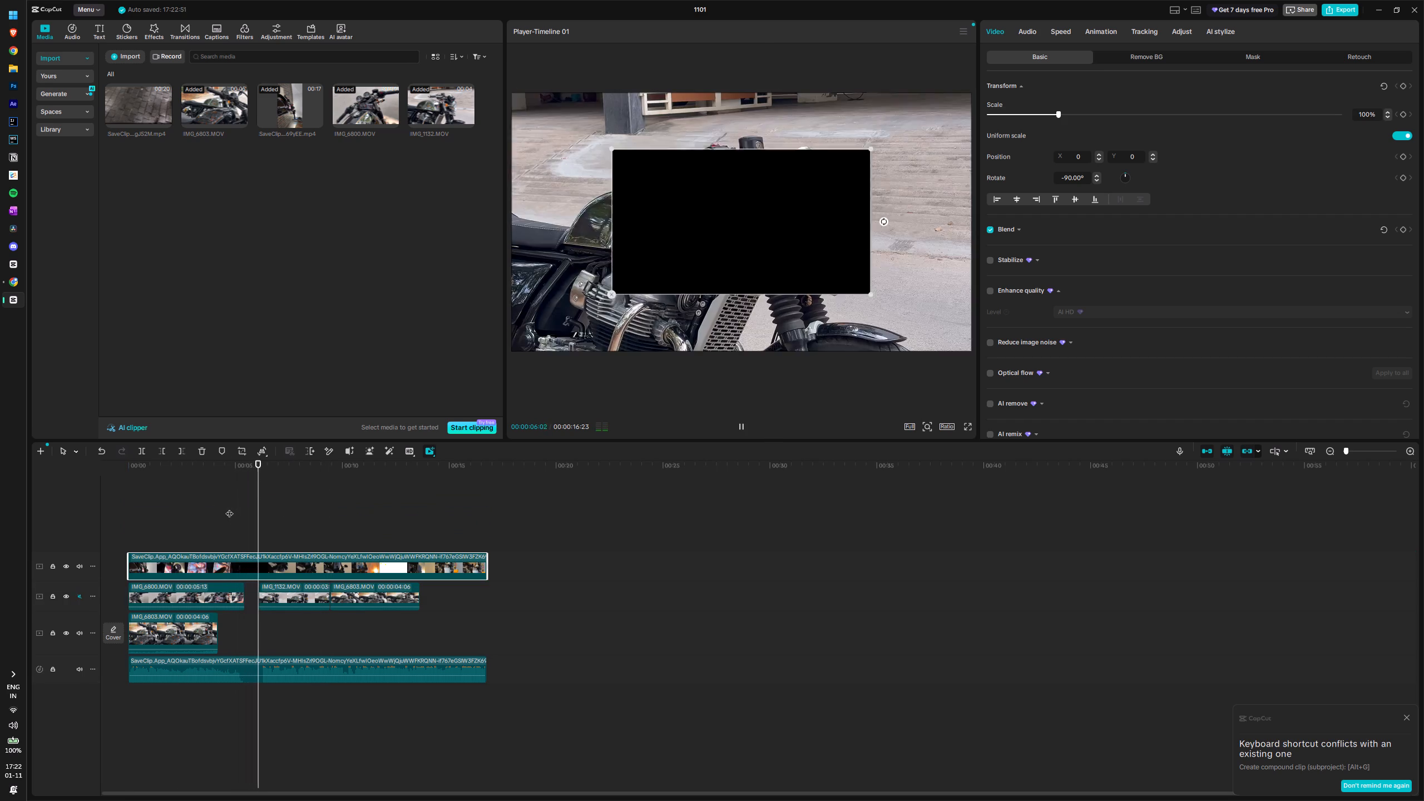
{"action": "key", "text": "space"}
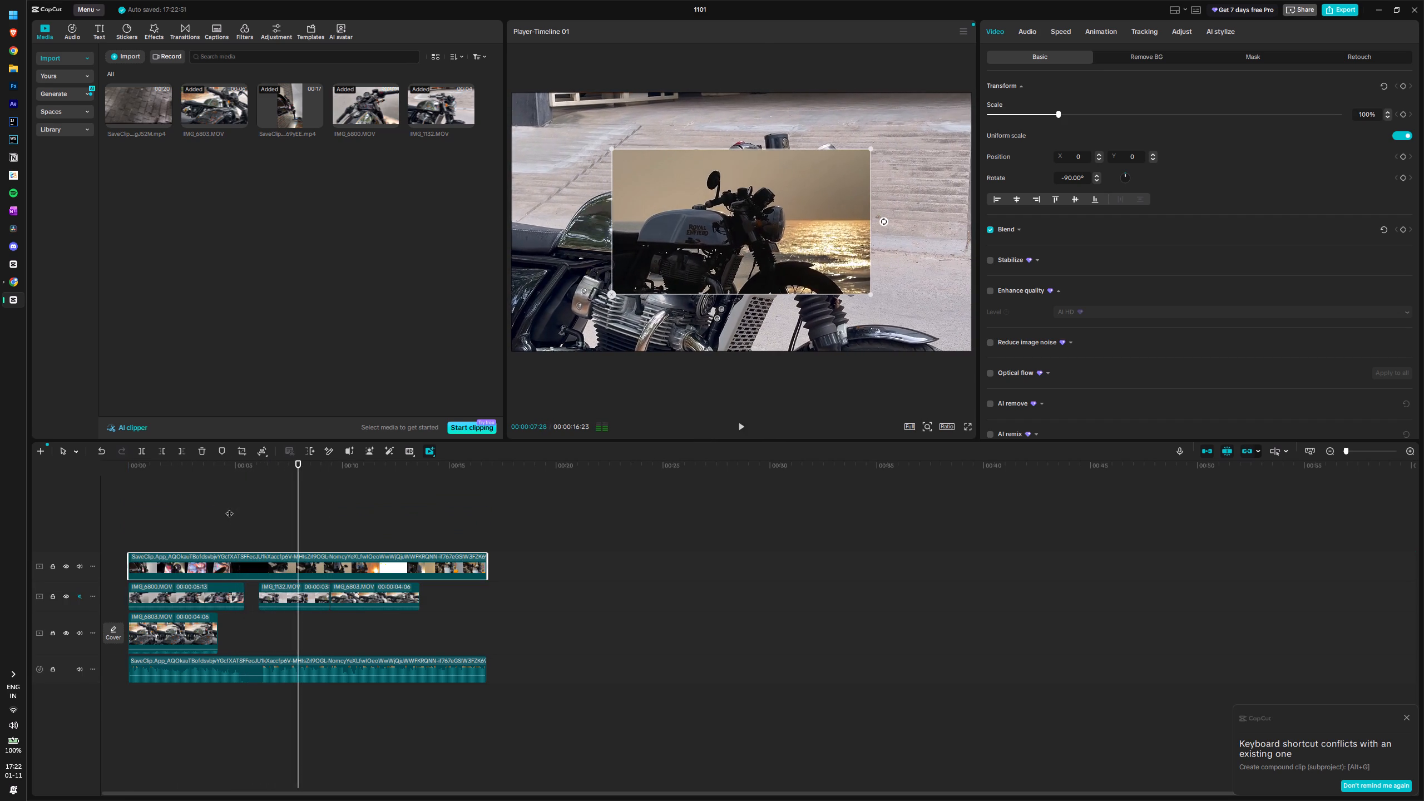
Play the reference overlay against the motorcycle clips from 00:00:07:28 to about 00:00:09:13.
{"action": "key", "text": "space"}
{"action": "key", "text": "space"}
{"action": "key", "text": "space"}
{"action": "key", "text": "space"}
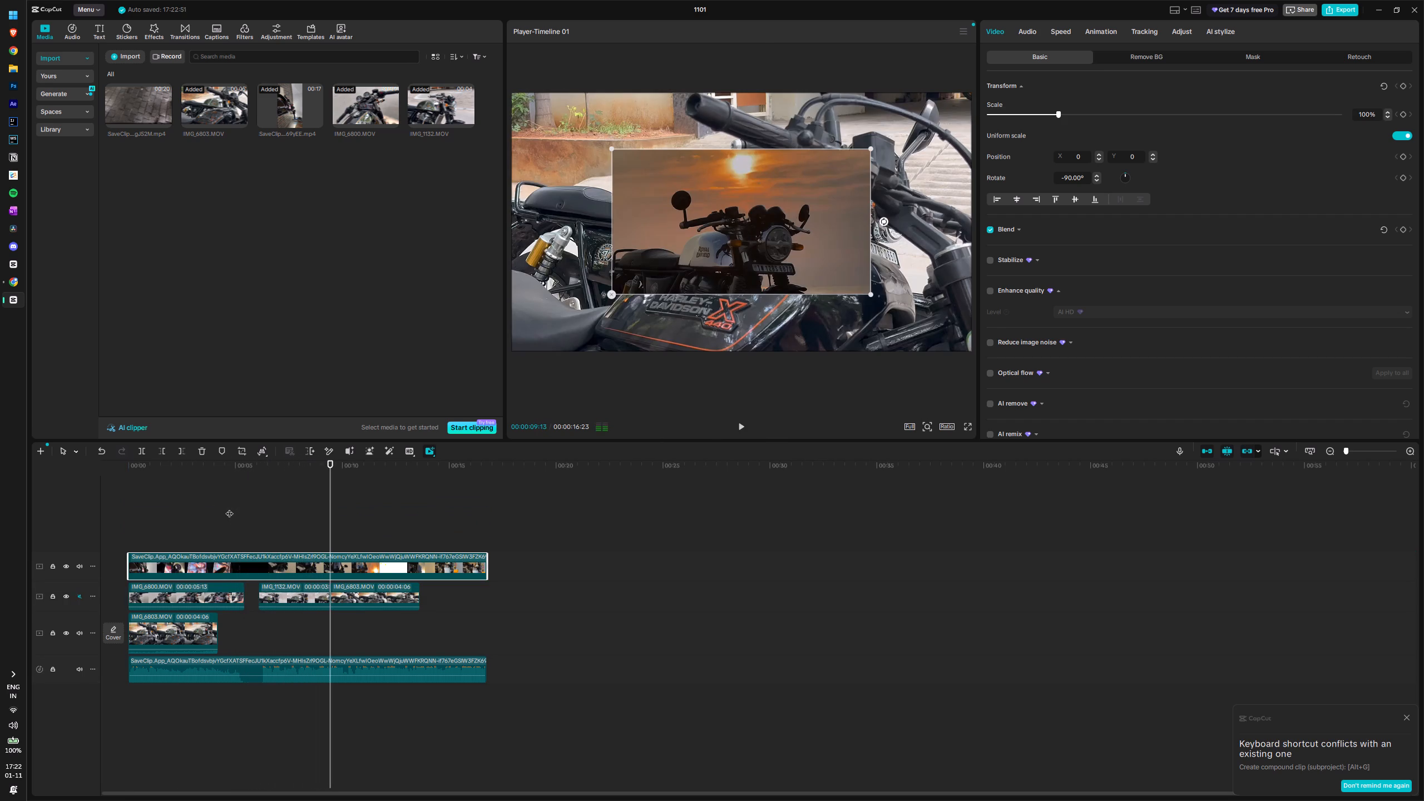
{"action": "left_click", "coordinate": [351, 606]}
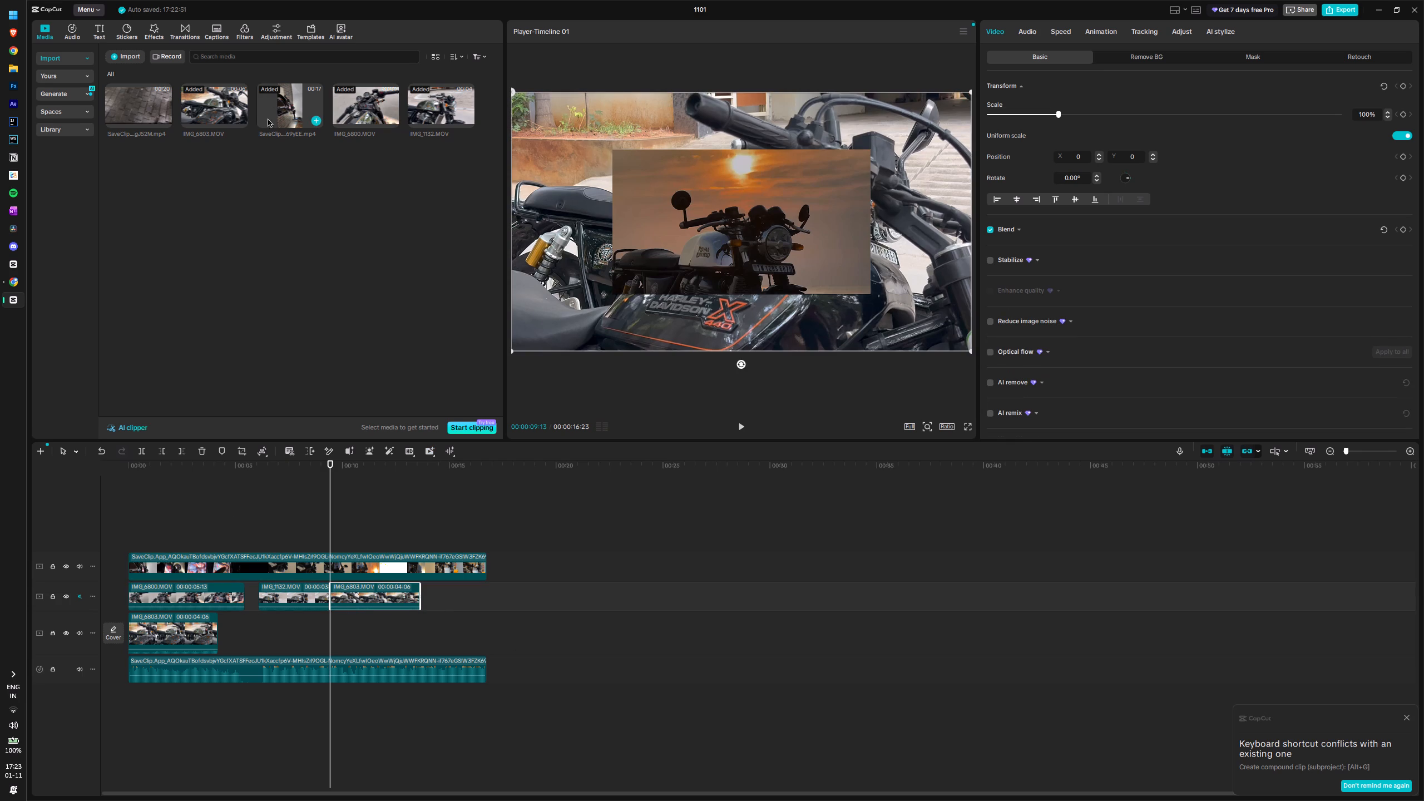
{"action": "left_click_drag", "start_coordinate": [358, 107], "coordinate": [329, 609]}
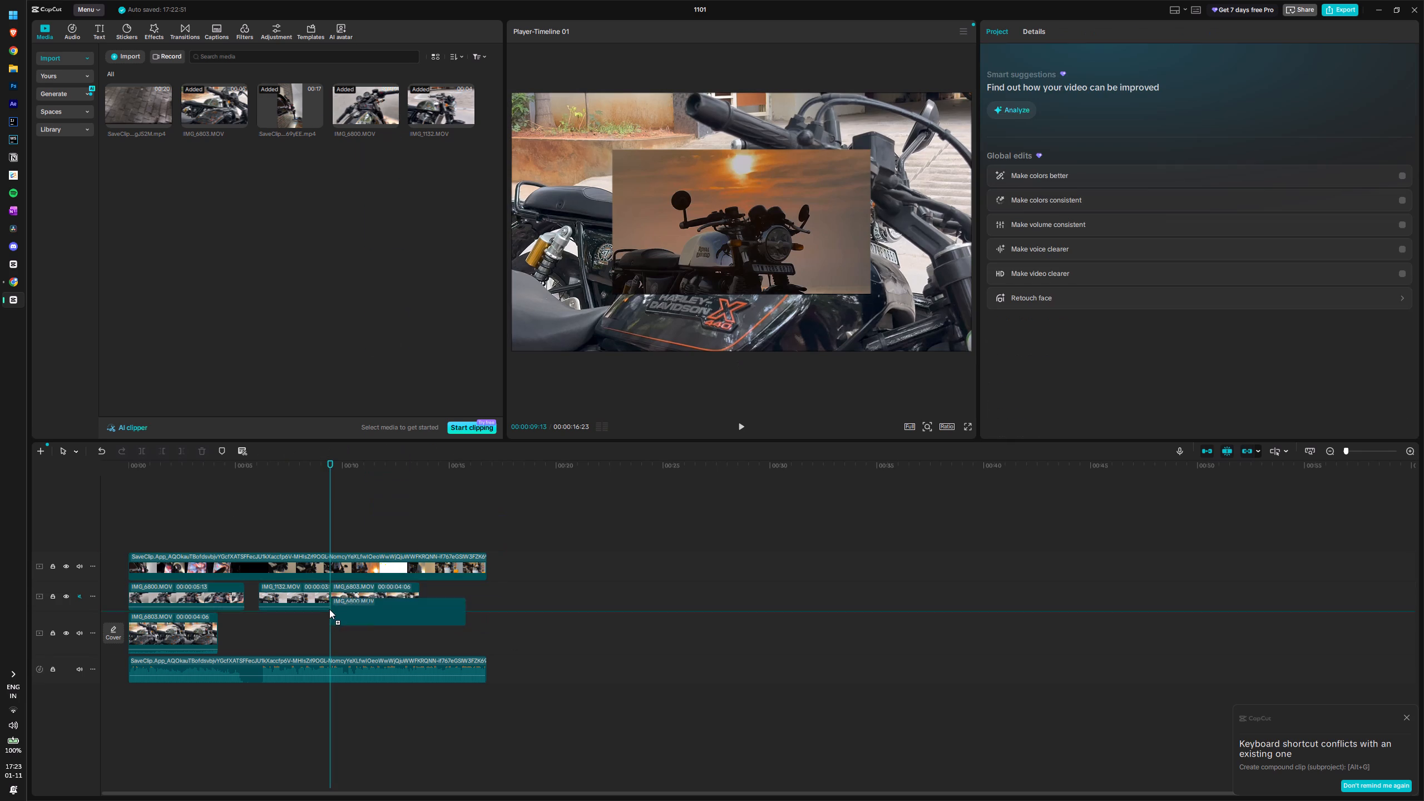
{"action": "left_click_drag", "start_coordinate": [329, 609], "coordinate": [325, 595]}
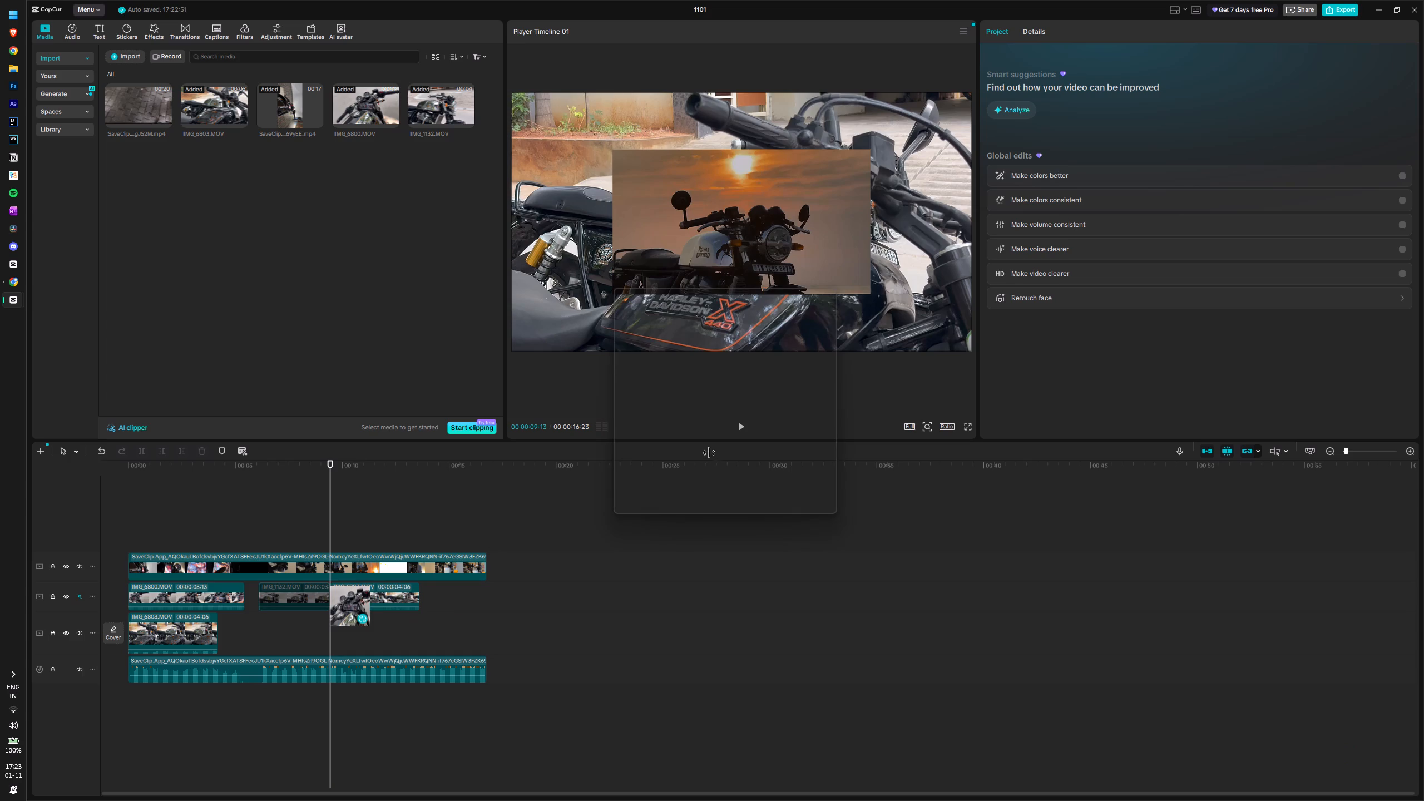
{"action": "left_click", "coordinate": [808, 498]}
Replace the IMG_6803.MOV clip that follows IMG_1132.MOV with IMG_6800.MOV, keeping the original video effect.
{"action": "left_click_drag", "start_coordinate": [359, 111], "coordinate": [358, 526]}
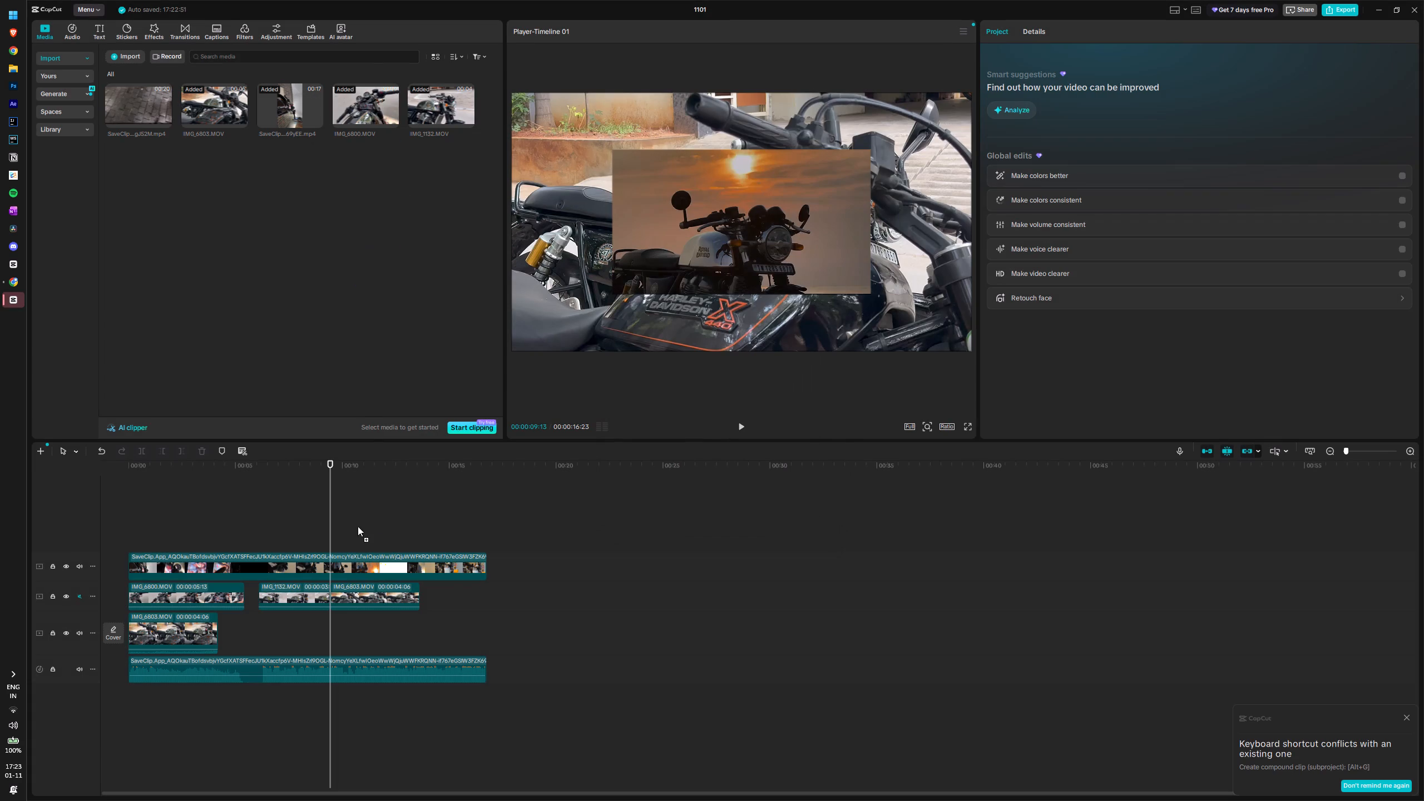
{"action": "left_click_drag", "start_coordinate": [358, 526], "coordinate": [383, 591]}
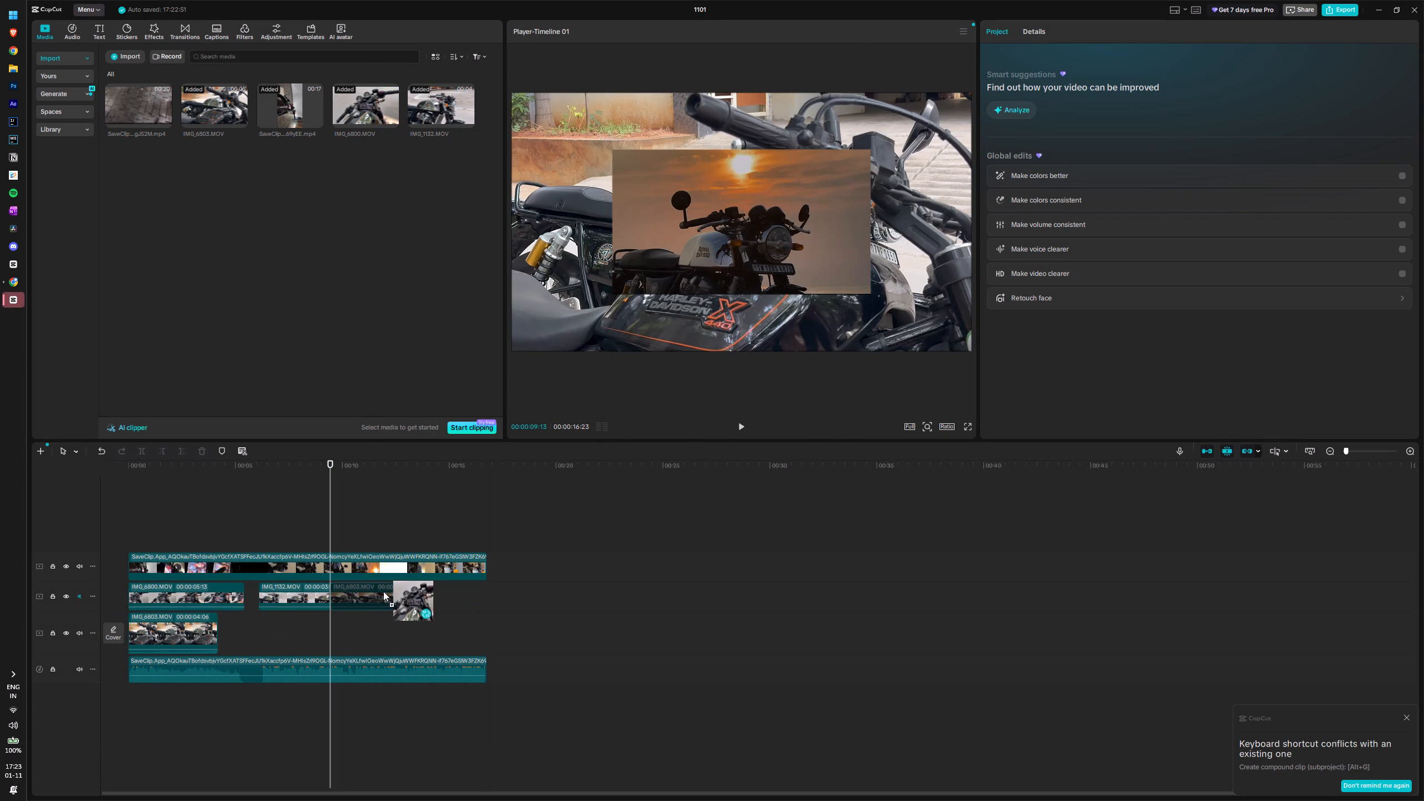
{"action": "left_click_drag", "start_coordinate": [383, 591], "coordinate": [335, 596]}
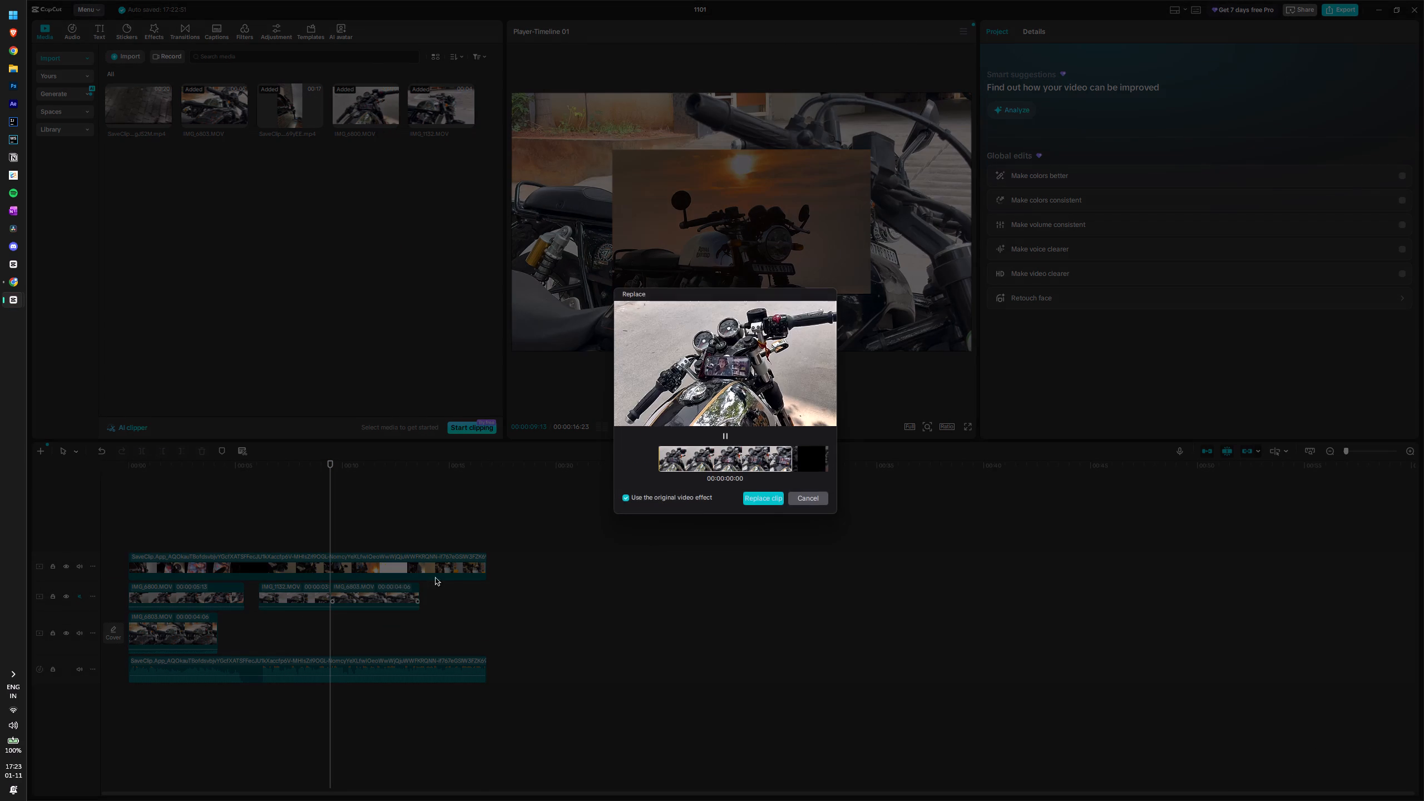
{"action": "left_click", "coordinate": [768, 502]}
Play on to the reference's cut at 00:00:11:27 and trim the end of the second IMG_6800.MOV clip there.
{"action": "left_click_drag", "start_coordinate": [331, 505], "coordinate": [312, 505]}
{"action": "key", "text": "space"}
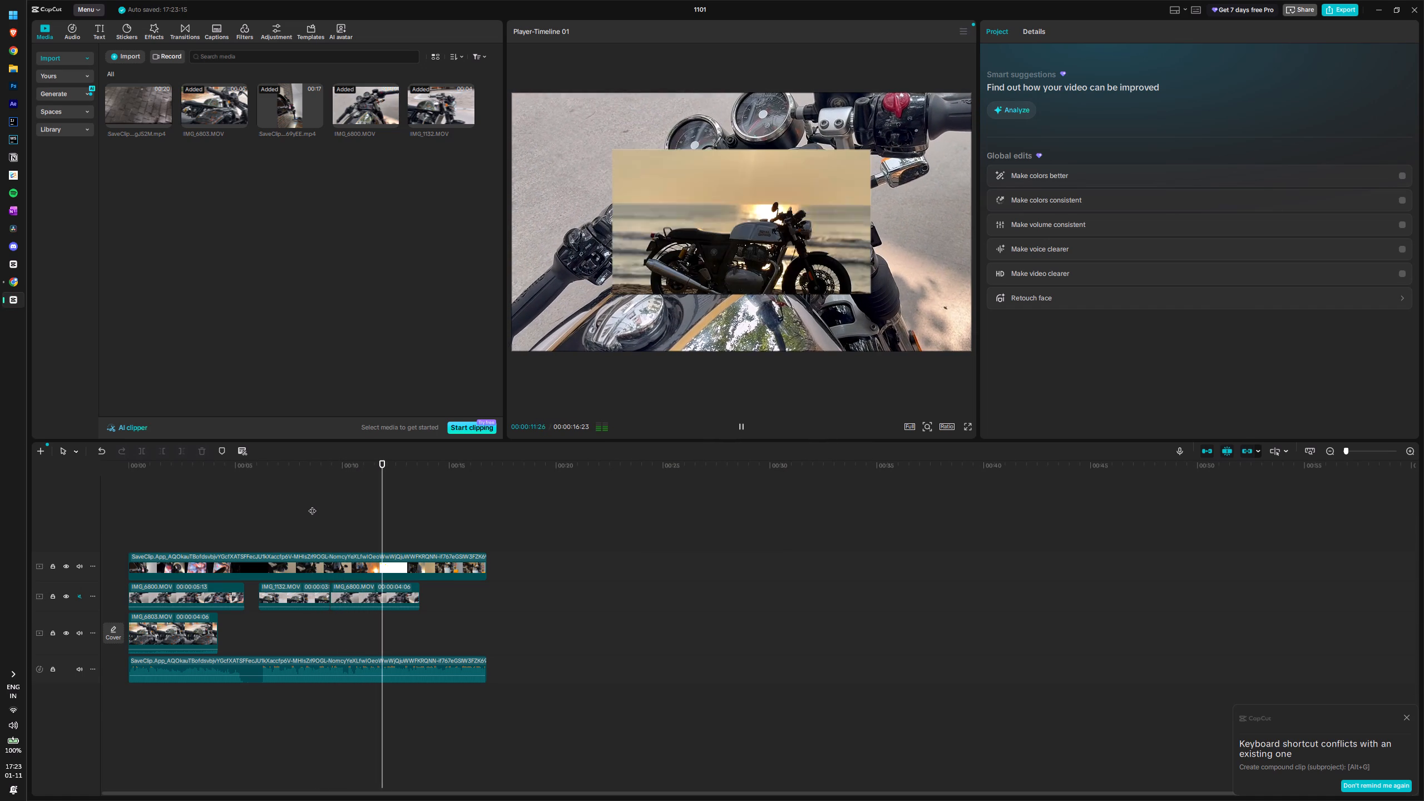
{"action": "key", "text": "space"}
{"action": "left_click", "coordinate": [377, 597]}
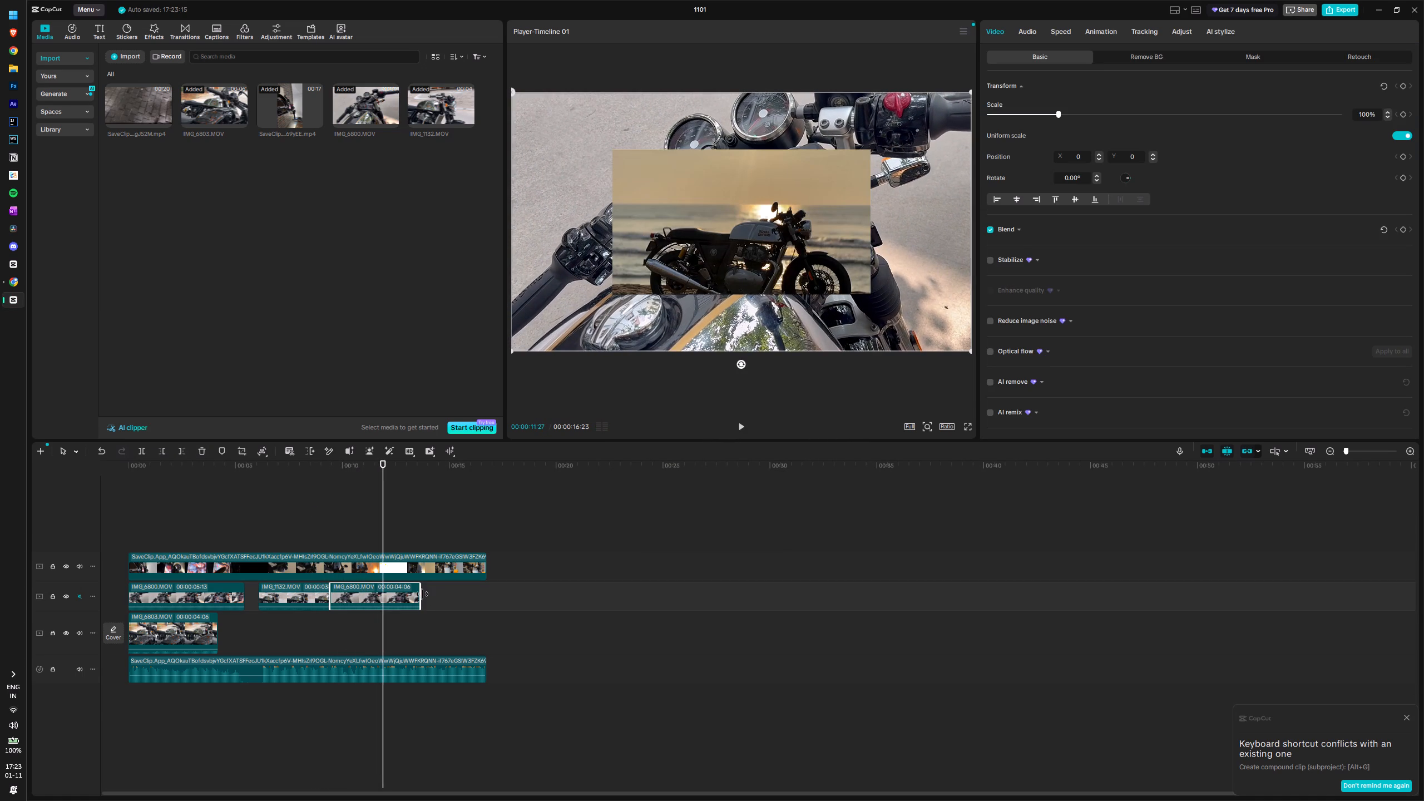
{"action": "left_click_drag", "start_coordinate": [422, 594], "coordinate": [380, 600]}
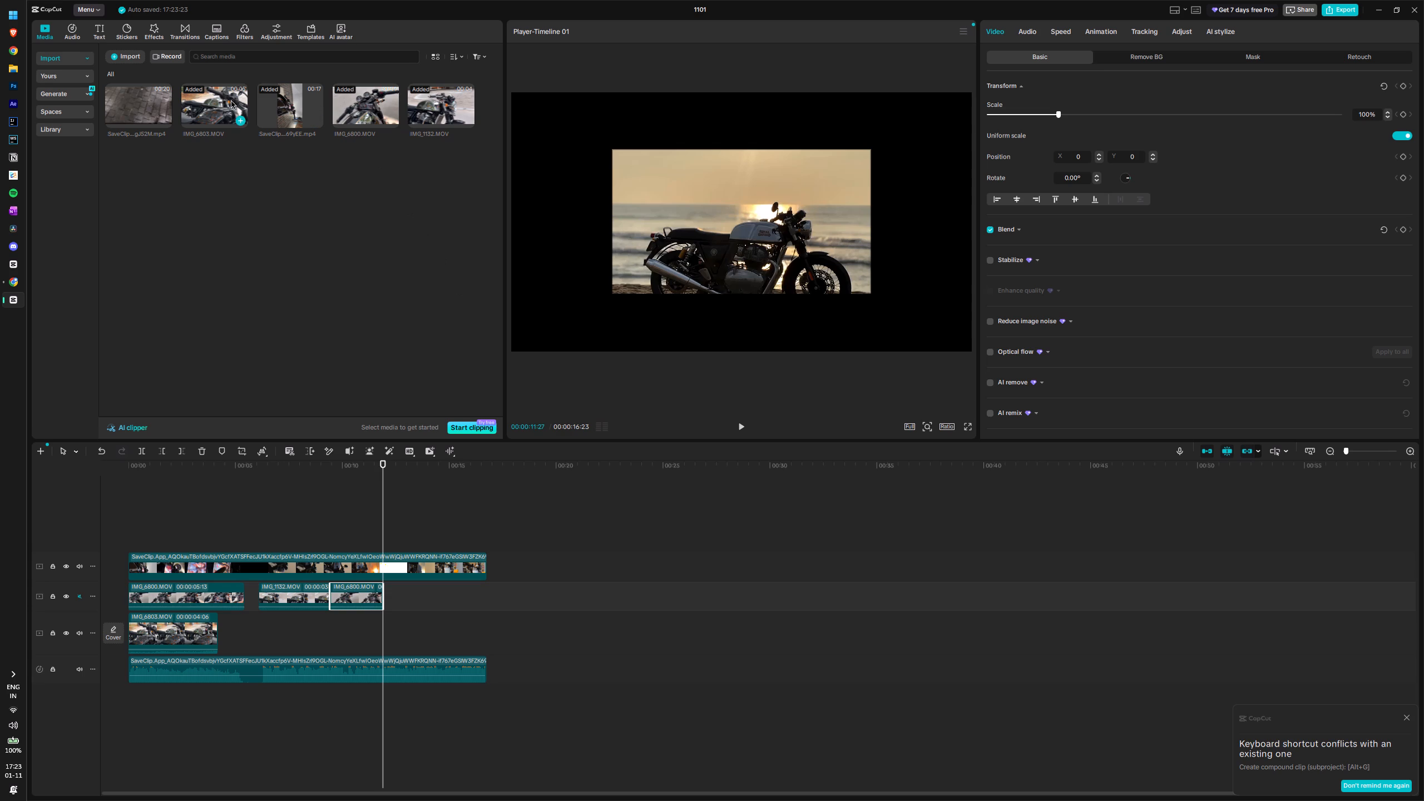
Add IMG_6803.MOV to the motorcycle clip track at 00:00:11:27, directly after the trimmed IMG_6800.MOV clip.
{"action": "left_click_drag", "start_coordinate": [220, 103], "coordinate": [382, 596]}
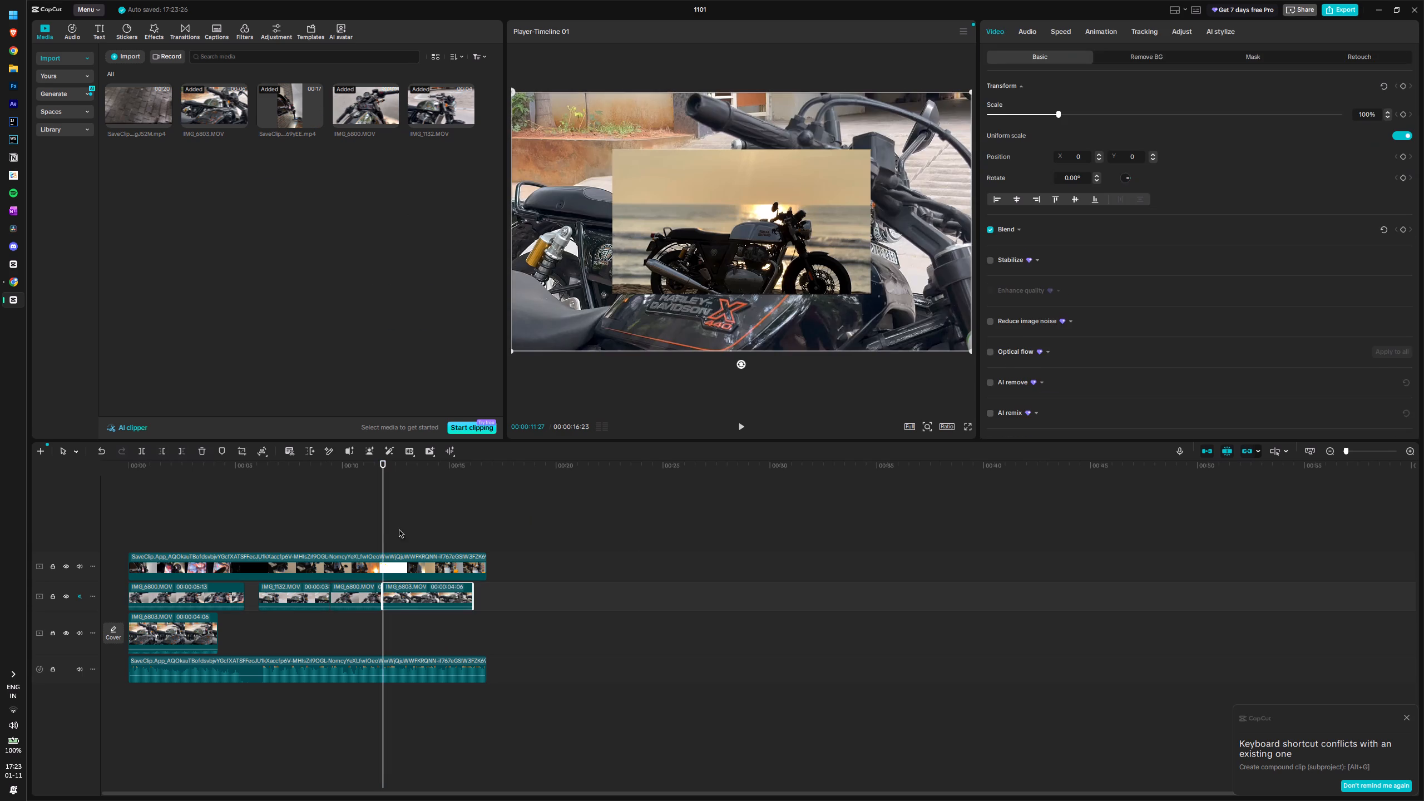
{"action": "left_click", "coordinate": [384, 520]}
{"action": "left_click", "coordinate": [781, 437]}
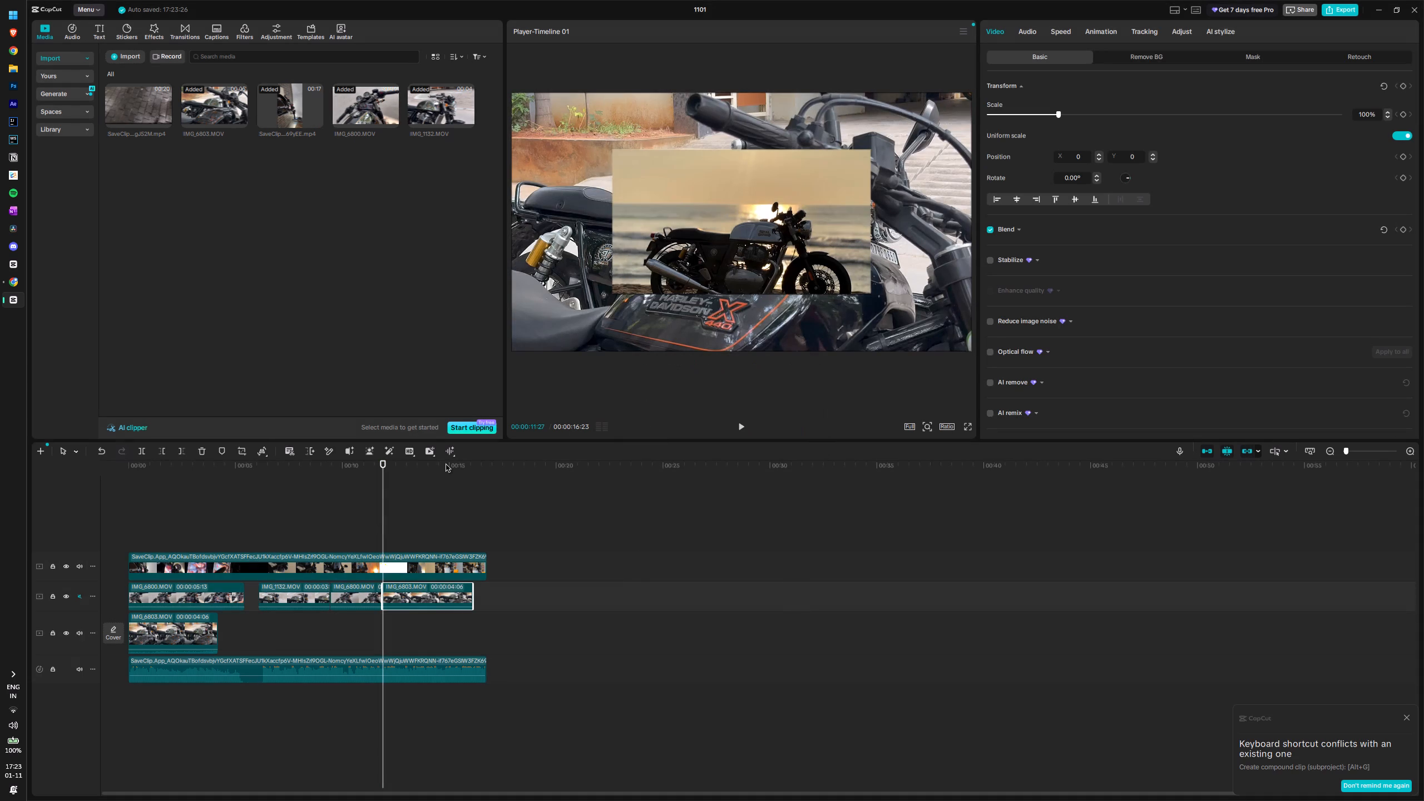
Trim the end of the newly added IMG_6803.MOV clip to 00:00:14:03, matching the reference overlay.
{"action": "left_click_drag", "start_coordinate": [383, 485], "coordinate": [424, 493]}
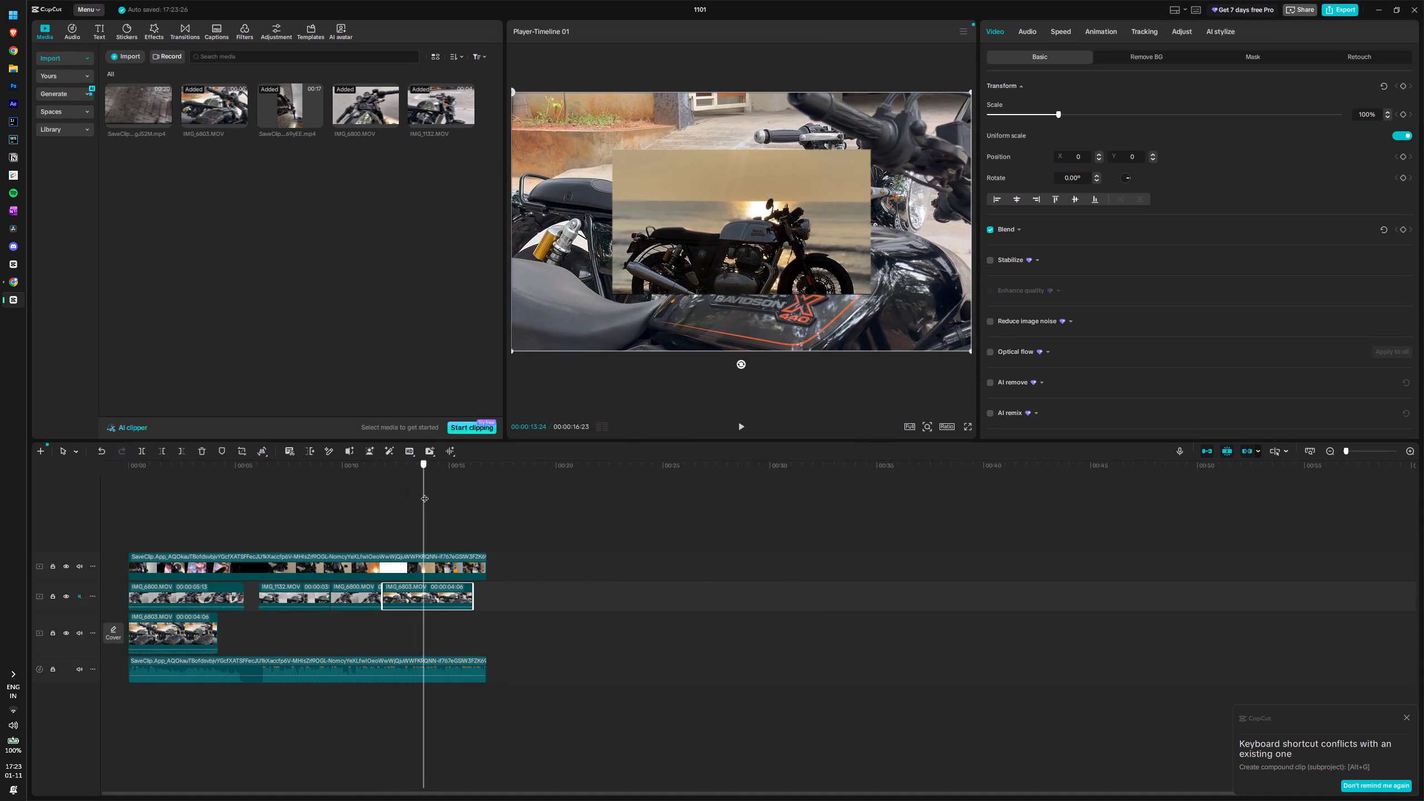
{"action": "left_click_drag", "start_coordinate": [424, 493], "coordinate": [430, 496]}
{"action": "left_click_drag", "start_coordinate": [472, 590], "coordinate": [429, 590]}
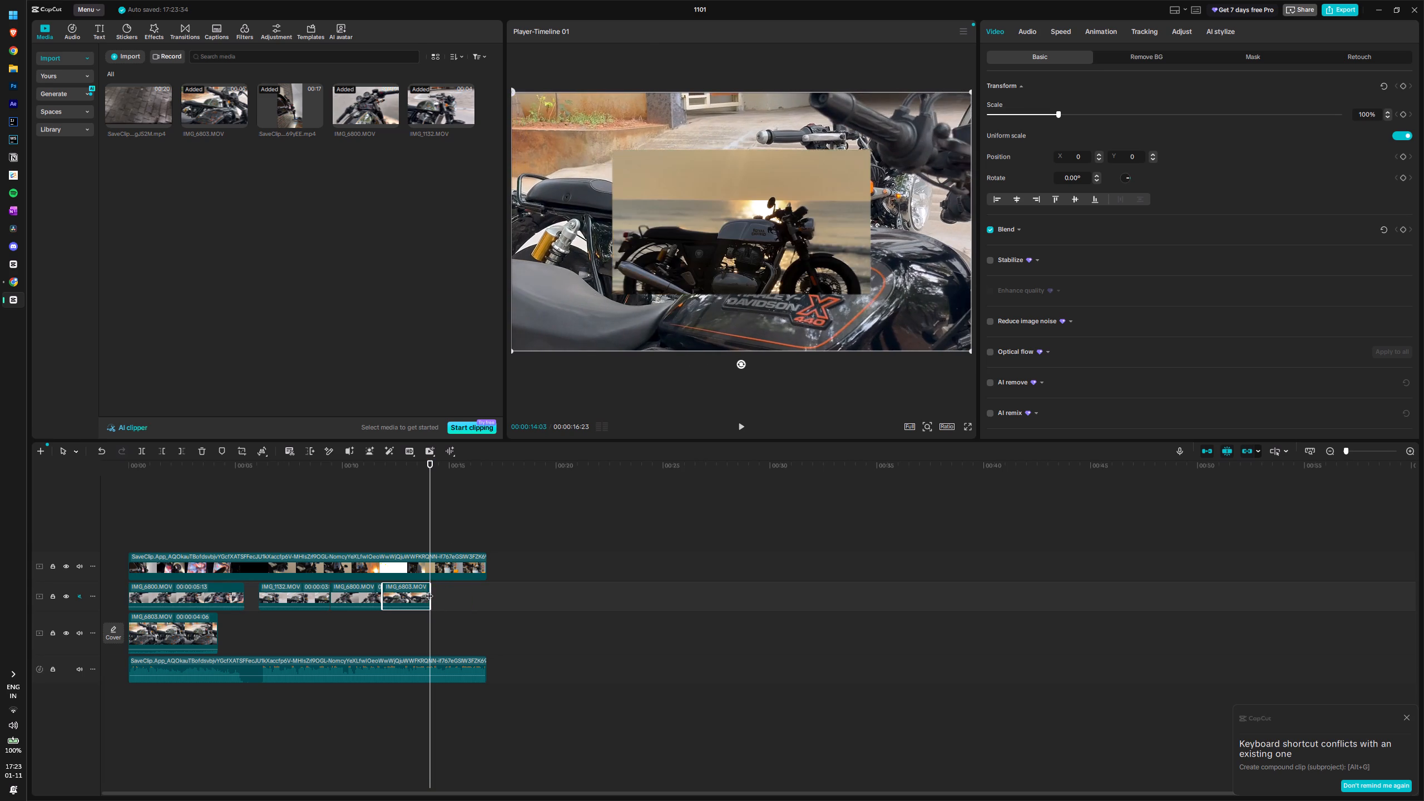
Switch to Chrome and browse the REEL1 folder in Google Drive for the next motorcycle clip.
{"action": "key", "text": "alt+Tab"}
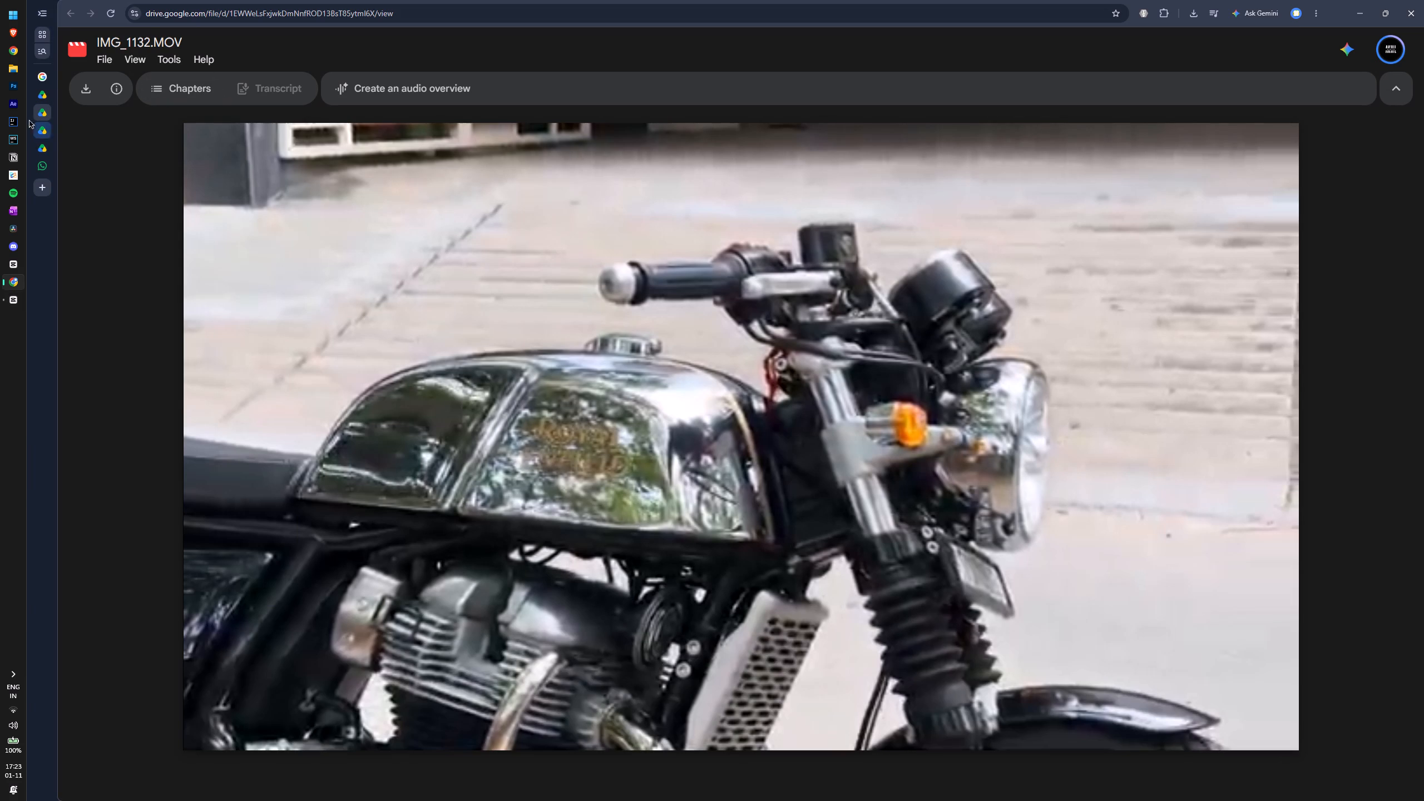
{"action": "left_click", "coordinate": [47, 132]}
{"action": "left_click", "coordinate": [59, 93]}
{"action": "scroll", "coordinate": [525, 416], "scroll_direction": "up", "scroll_amount": 6}
{"action": "scroll", "coordinate": [704, 297], "scroll_direction": "down", "scroll_amount": 5}
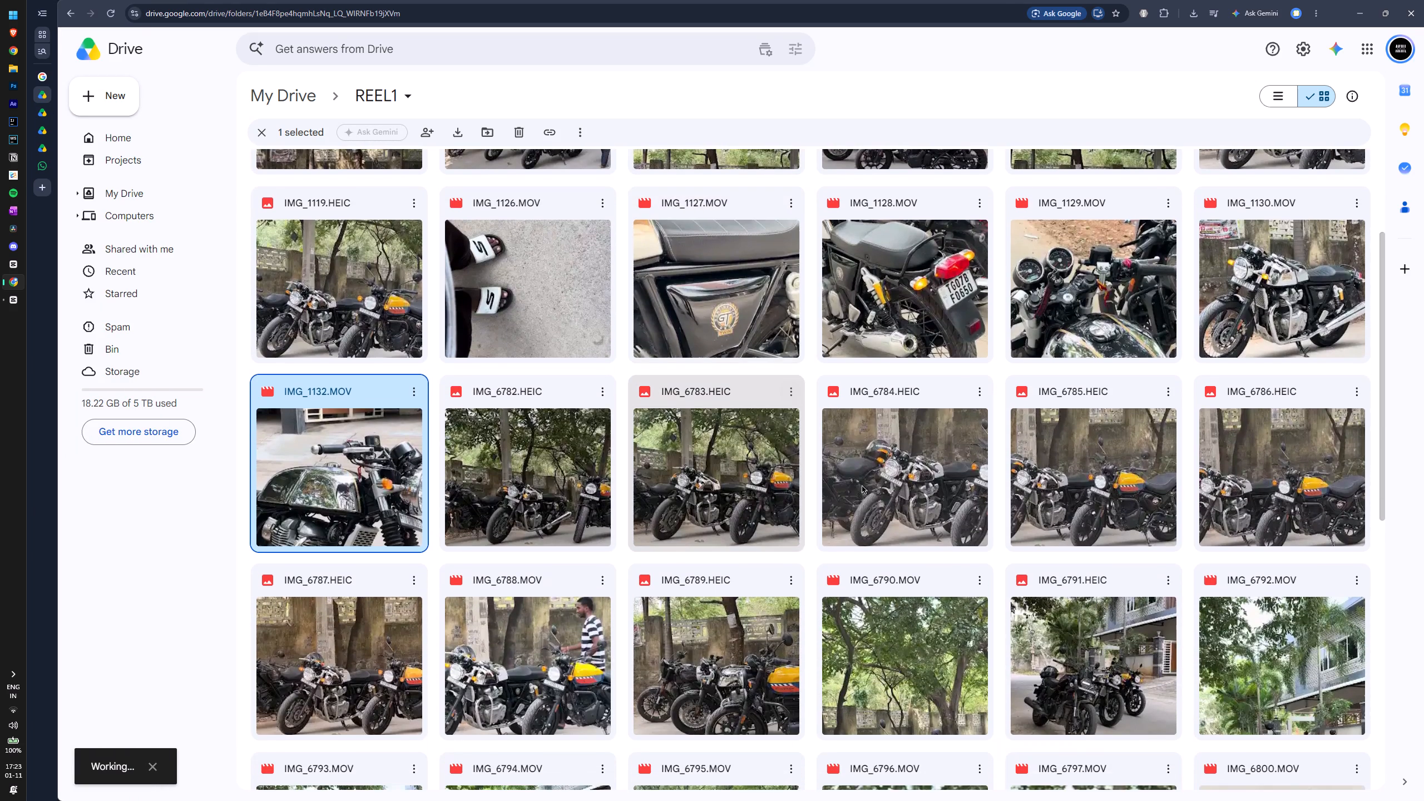
{"action": "scroll", "coordinate": [862, 486], "scroll_direction": "down", "scroll_amount": 2}
{"action": "scroll", "coordinate": [1183, 403], "scroll_direction": "down", "scroll_amount": 5}
{"action": "scroll", "coordinate": [1191, 413], "scroll_direction": "up", "scroll_amount": 1}
{"action": "scroll", "coordinate": [1191, 413], "scroll_direction": "down", "scroll_amount": 3}
{"action": "scroll", "coordinate": [1192, 416], "scroll_direction": "up", "scroll_amount": 5}
{"action": "scroll", "coordinate": [1195, 423], "scroll_direction": "down", "scroll_amount": 1}
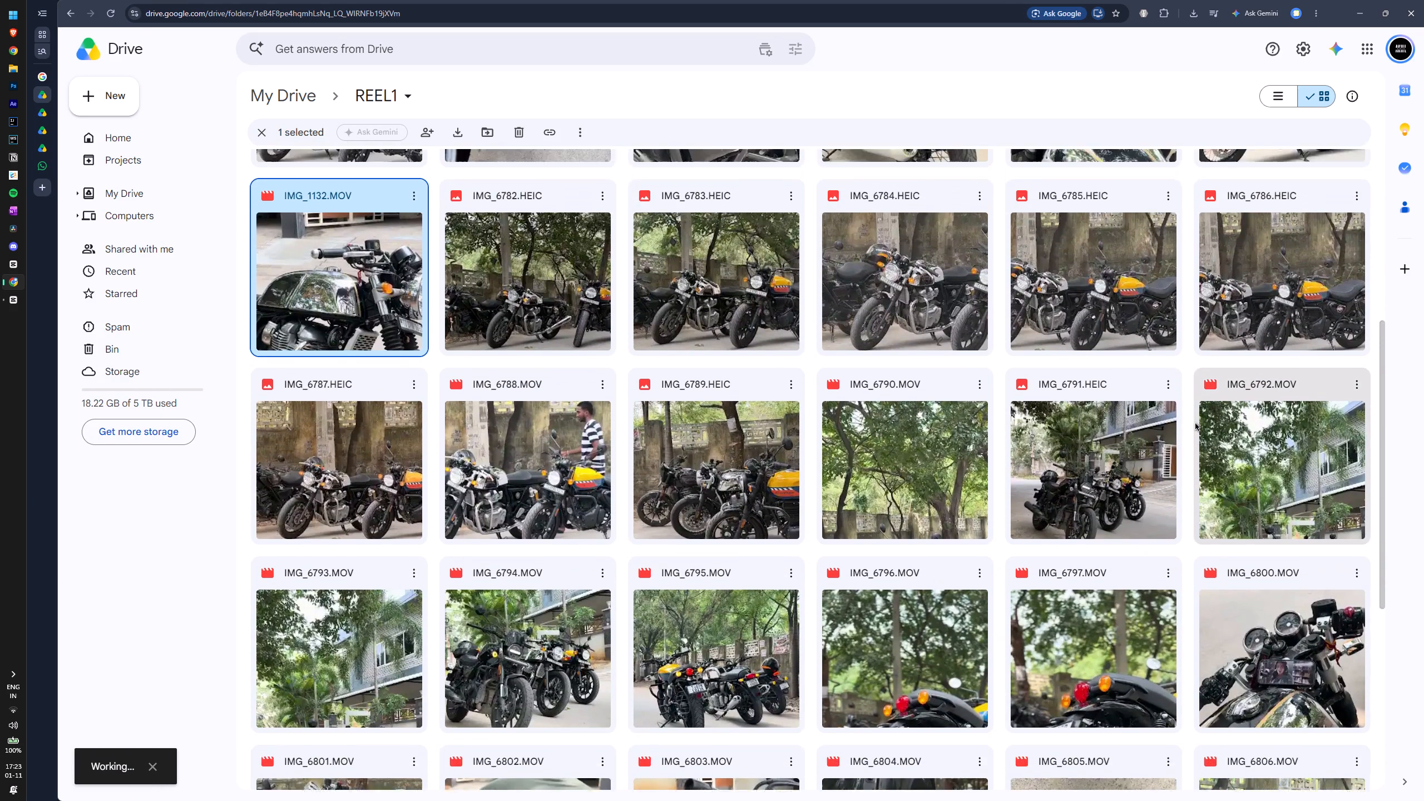
{"action": "scroll", "coordinate": [1195, 423], "scroll_direction": "up", "scroll_amount": 3}
{"action": "scroll", "coordinate": [1195, 423], "scroll_direction": "down", "scroll_amount": 1}
{"action": "scroll", "coordinate": [1195, 423], "scroll_direction": "up", "scroll_amount": 13}
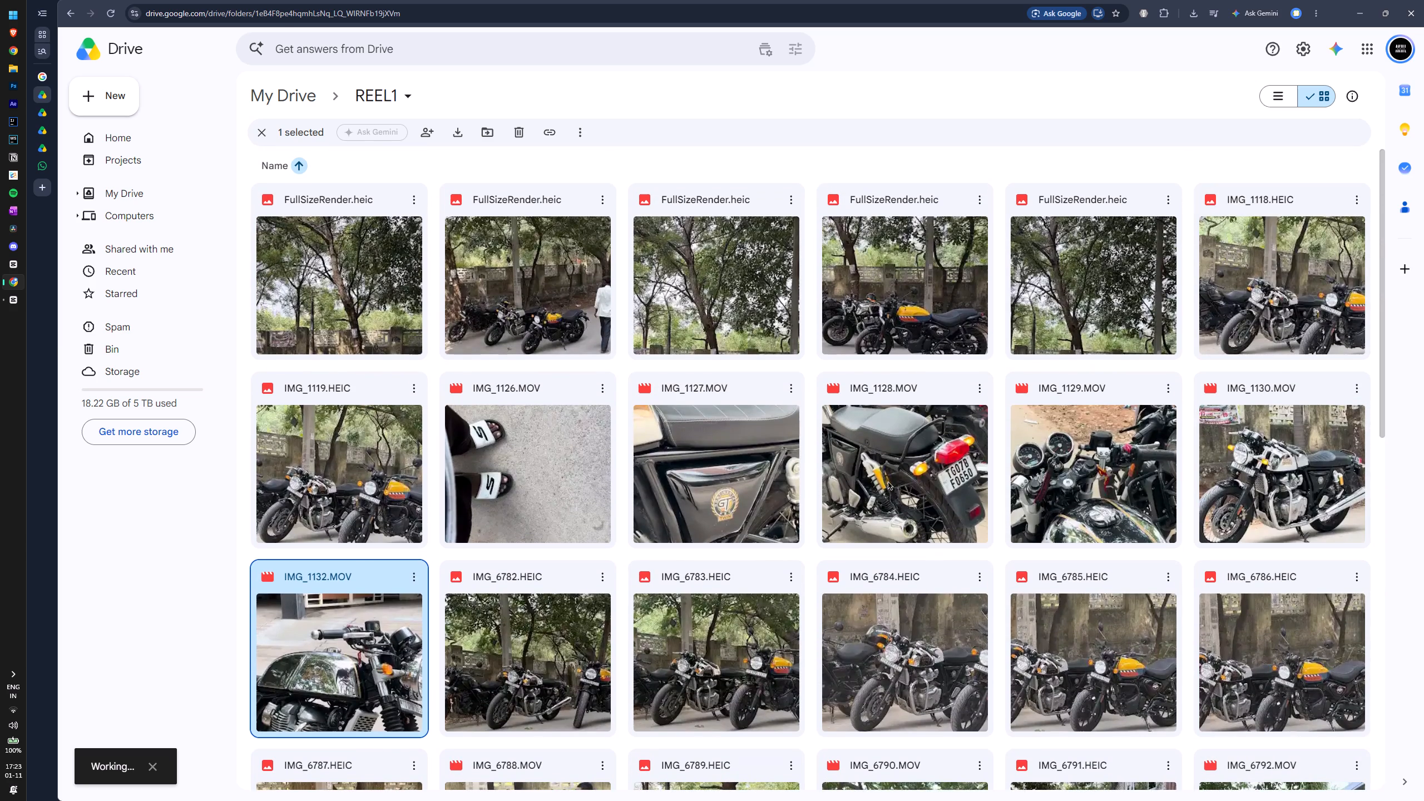
{"action": "scroll", "coordinate": [1164, 482], "scroll_direction": "down", "scroll_amount": 3}
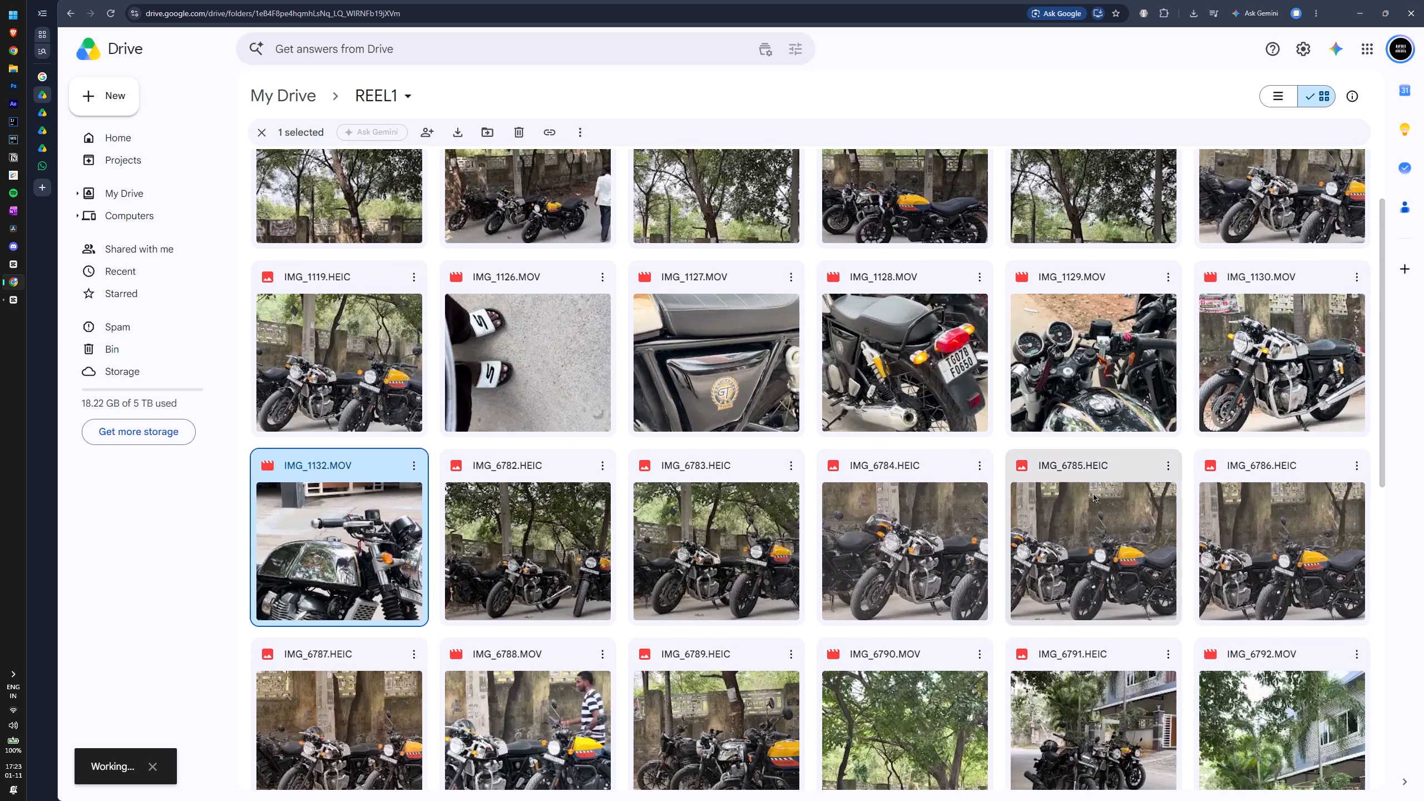
{"action": "scroll", "coordinate": [660, 573], "scroll_direction": "down", "scroll_amount": 3}
{"action": "scroll", "coordinate": [645, 472], "scroll_direction": "down", "scroll_amount": 5}
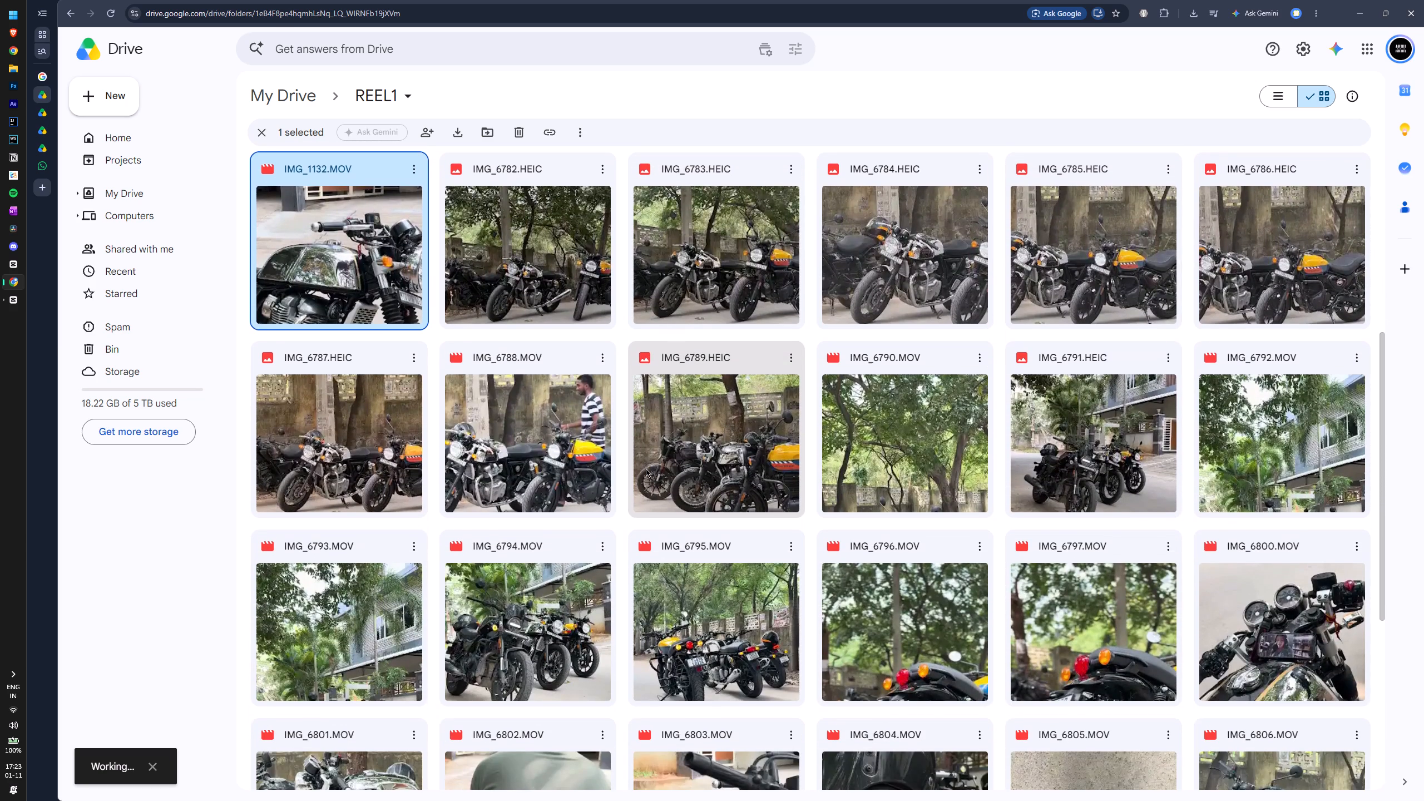
Open IMG_6794.MOV from the REEL1 folder in a new tab and download it.
{"action": "left_click", "coordinate": [548, 584]}
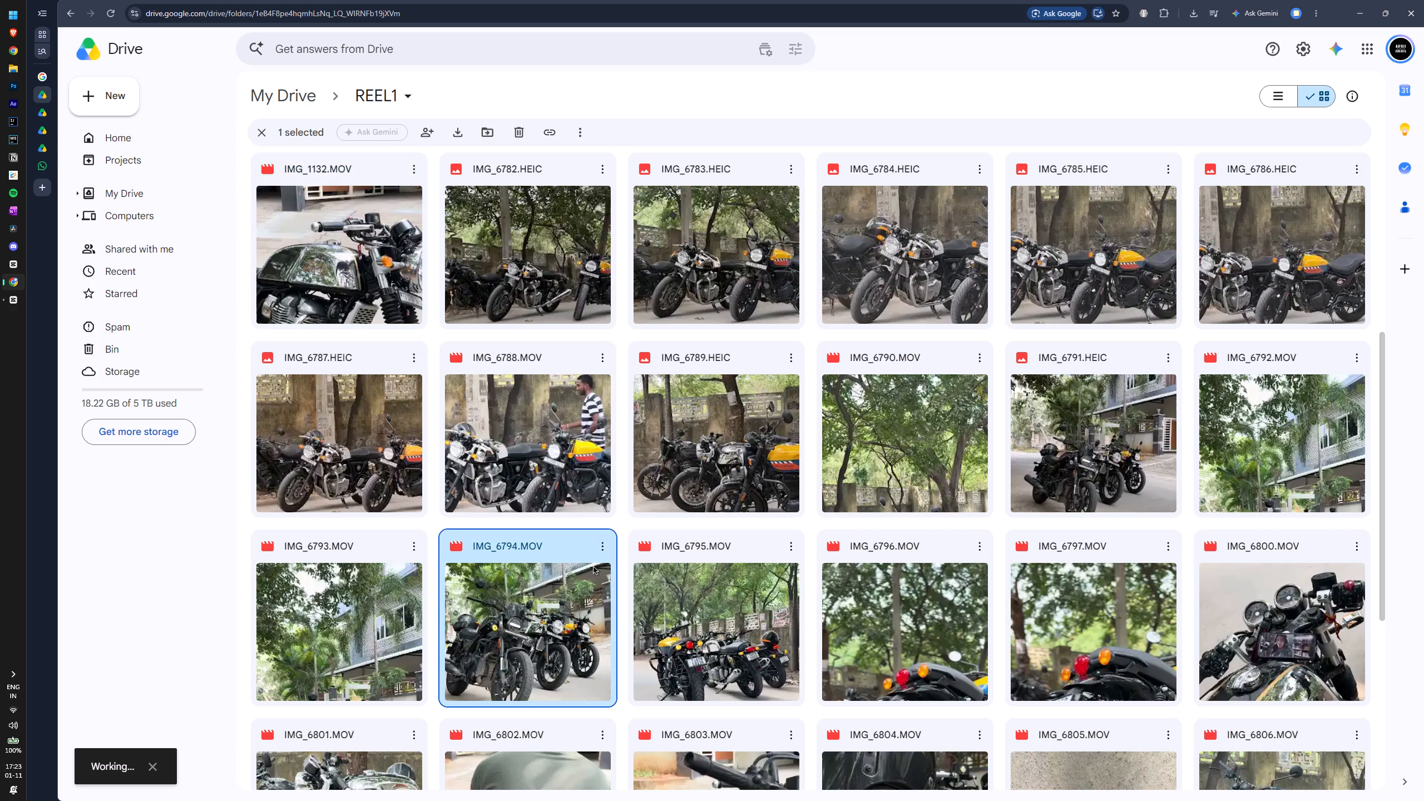
{"action": "left_click", "coordinate": [606, 543]}
{"action": "left_click", "coordinate": [701, 313]}
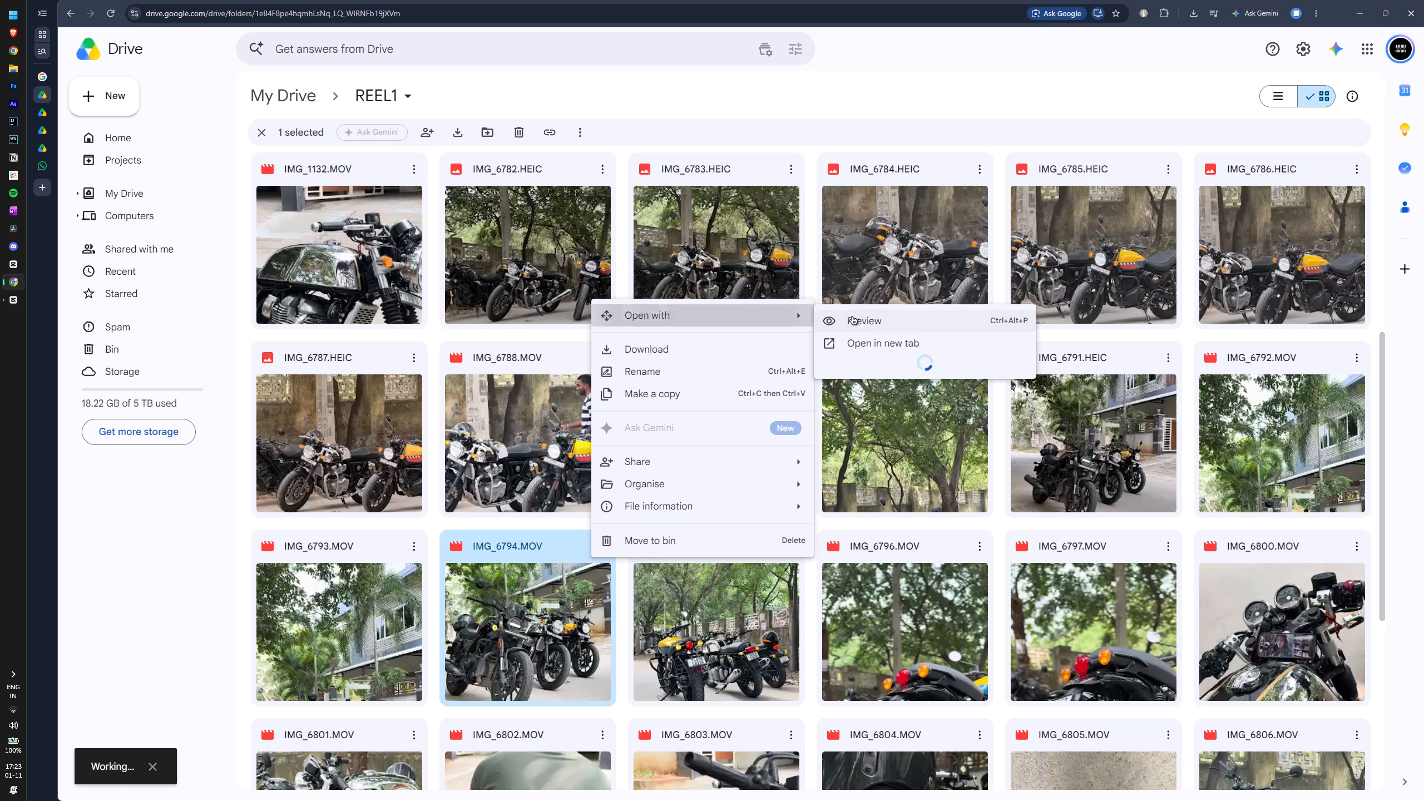
{"action": "left_click", "coordinate": [872, 339]}
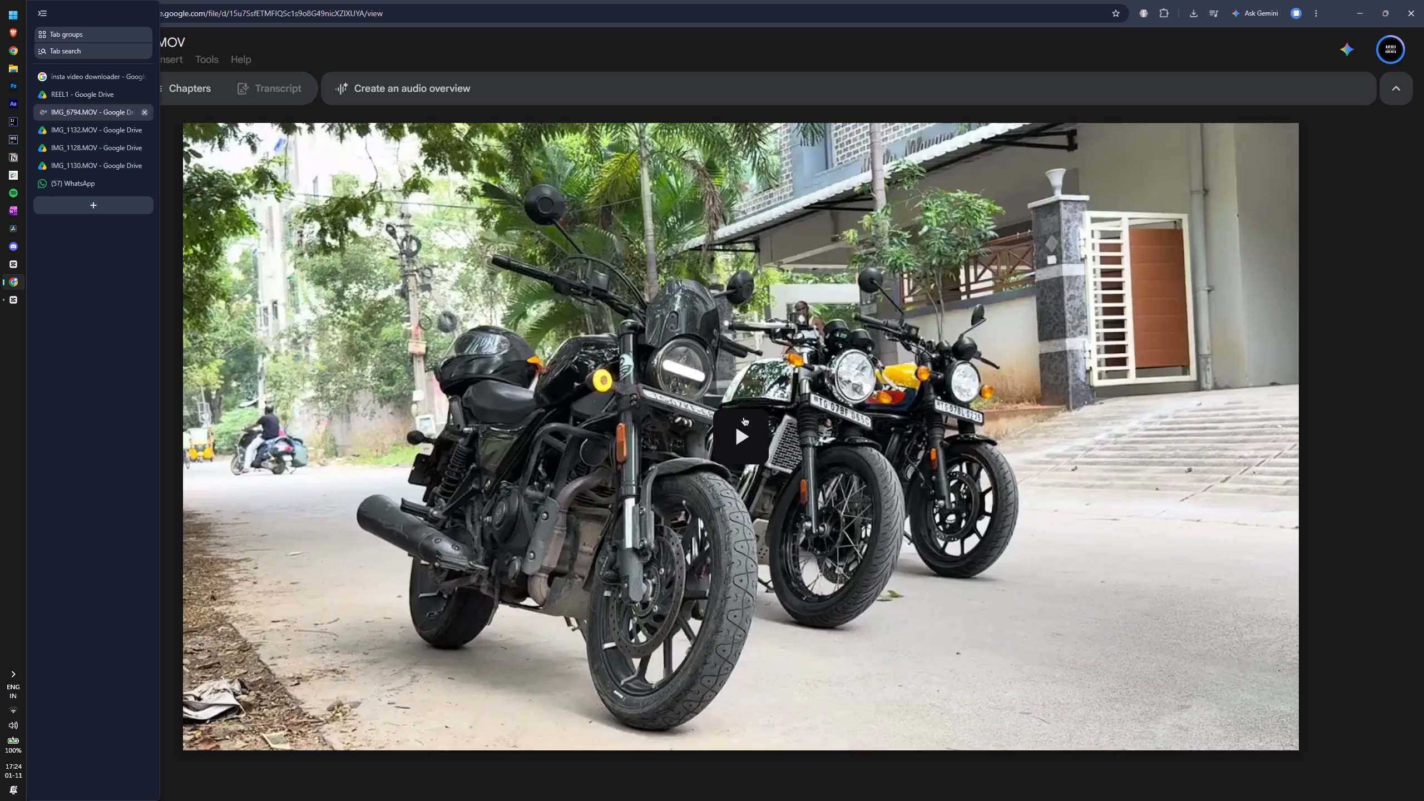
{"action": "left_click", "coordinate": [82, 100]}
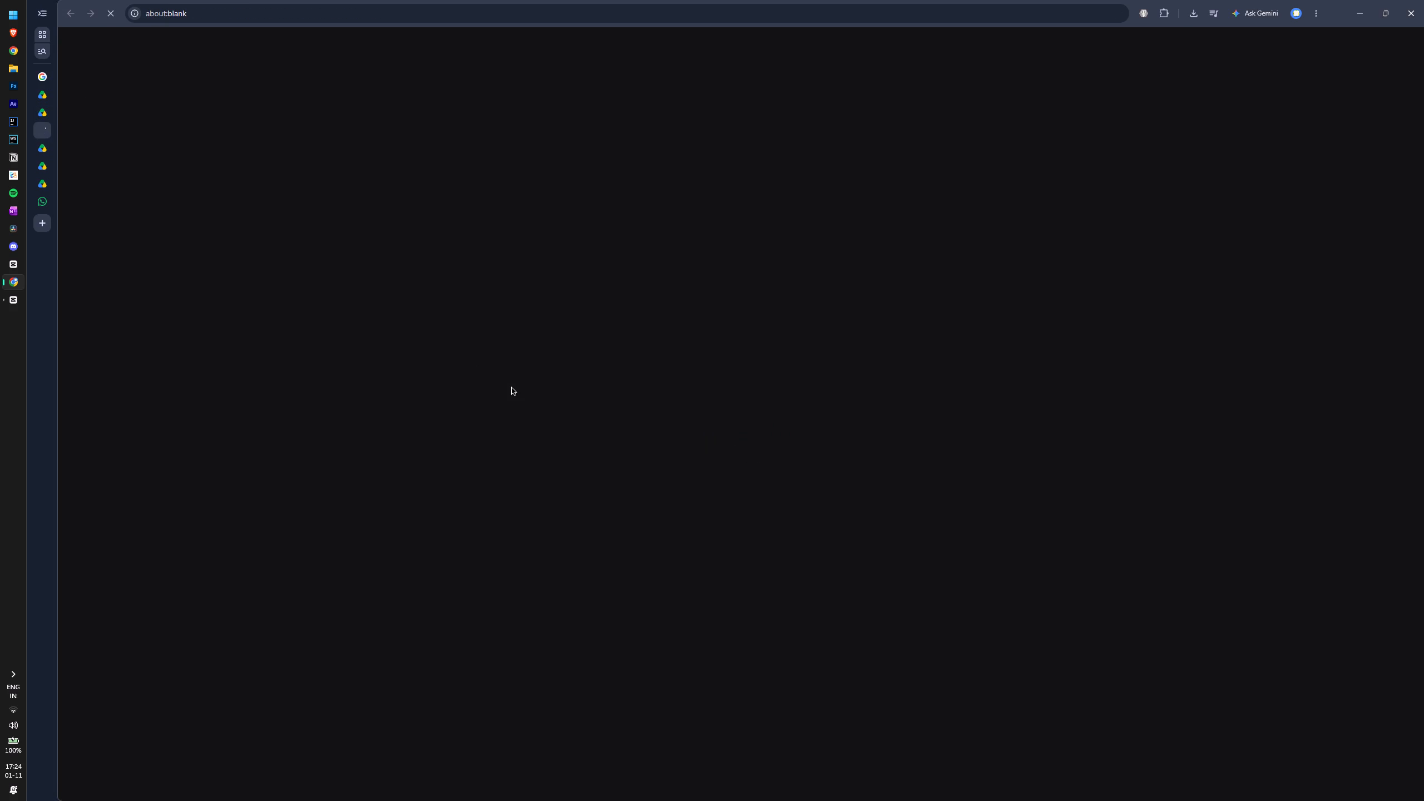
{"action": "key", "text": "Tab"}
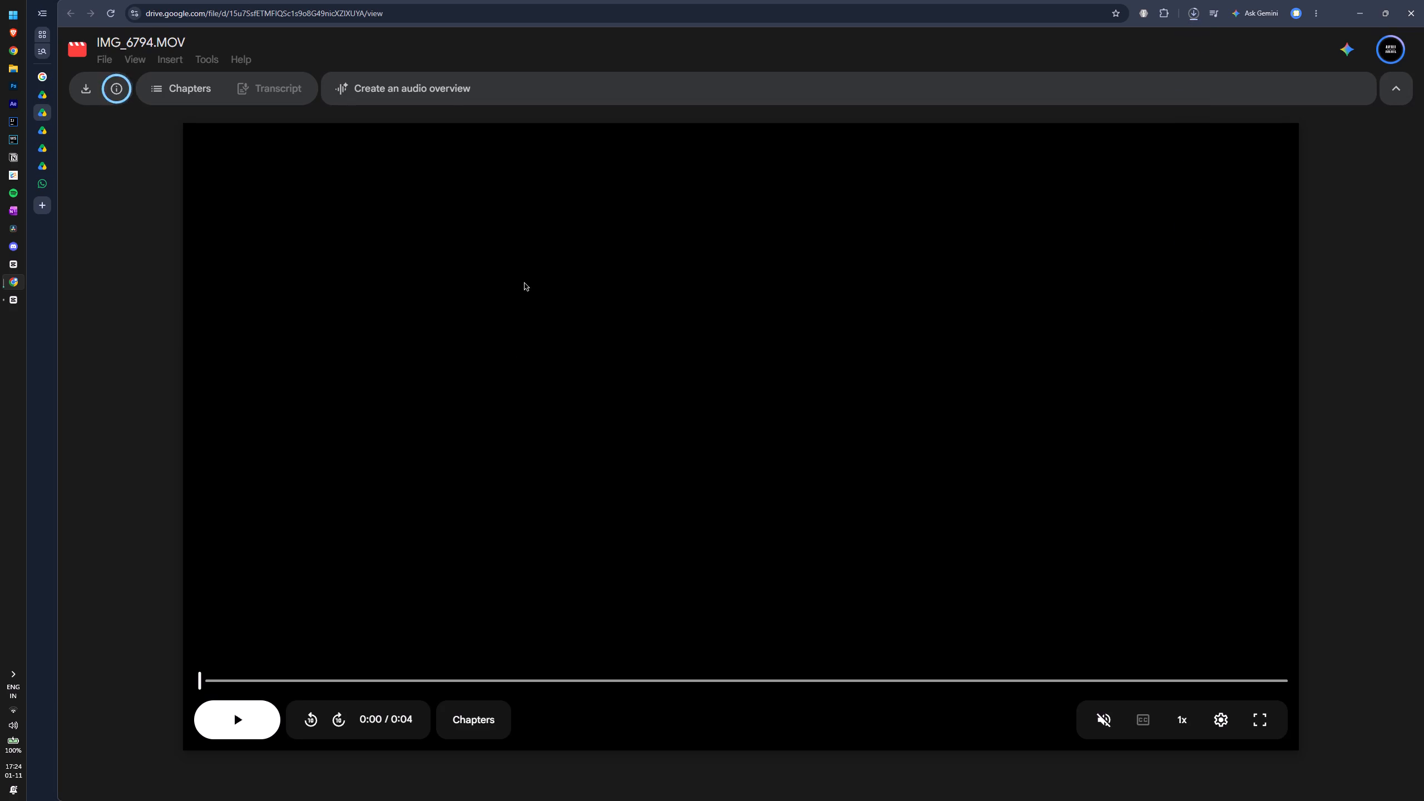
Switch back to CapCut and import IMG_6794.MOV from the Downloads folder.
{"action": "key", "text": "alt+Tab"}
{"action": "left_click", "coordinate": [127, 61]}
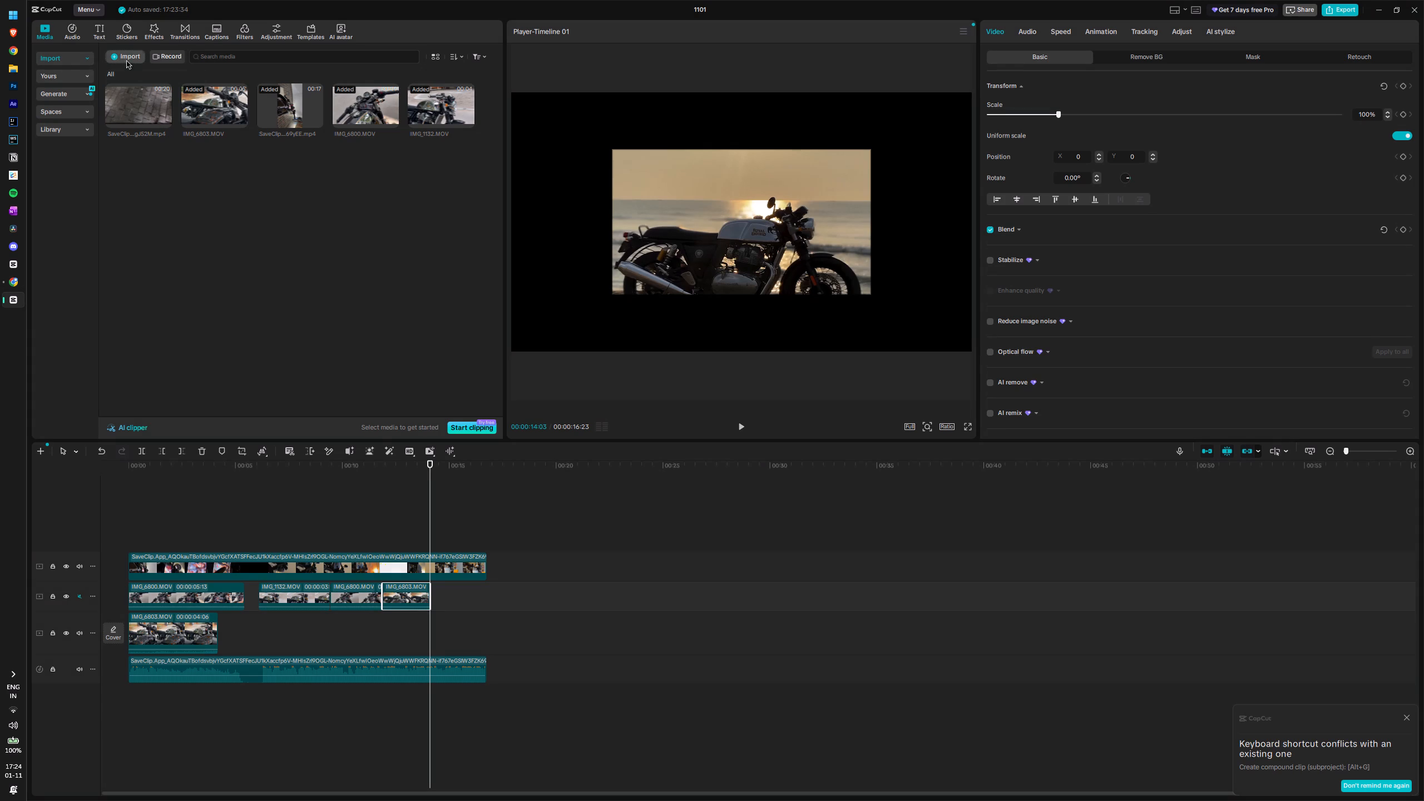
{"action": "left_click", "coordinate": [162, 76]}
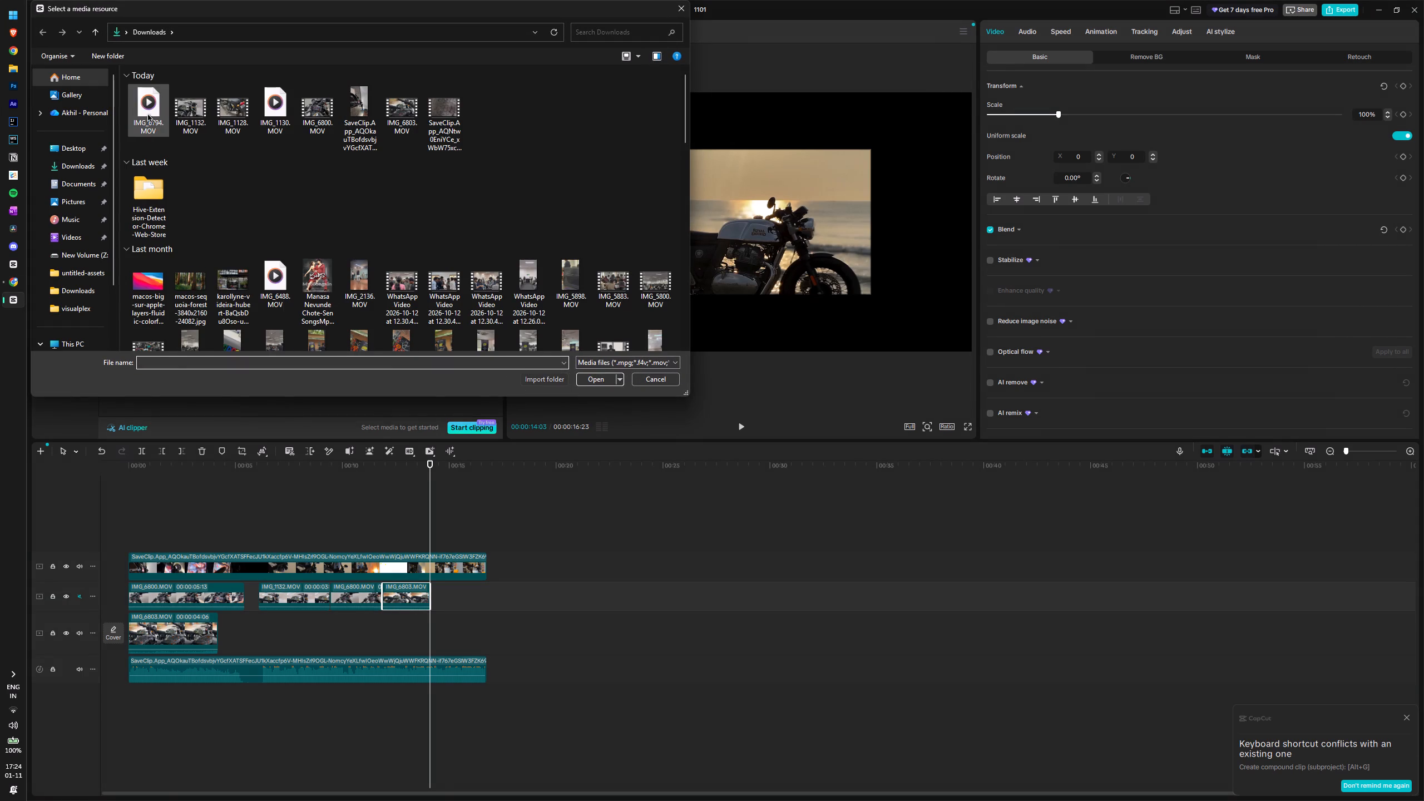
{"action": "left_click", "coordinate": [148, 115]}
{"action": "left_click", "coordinate": [170, 108]}
{"action": "left_click", "coordinate": [604, 380]}
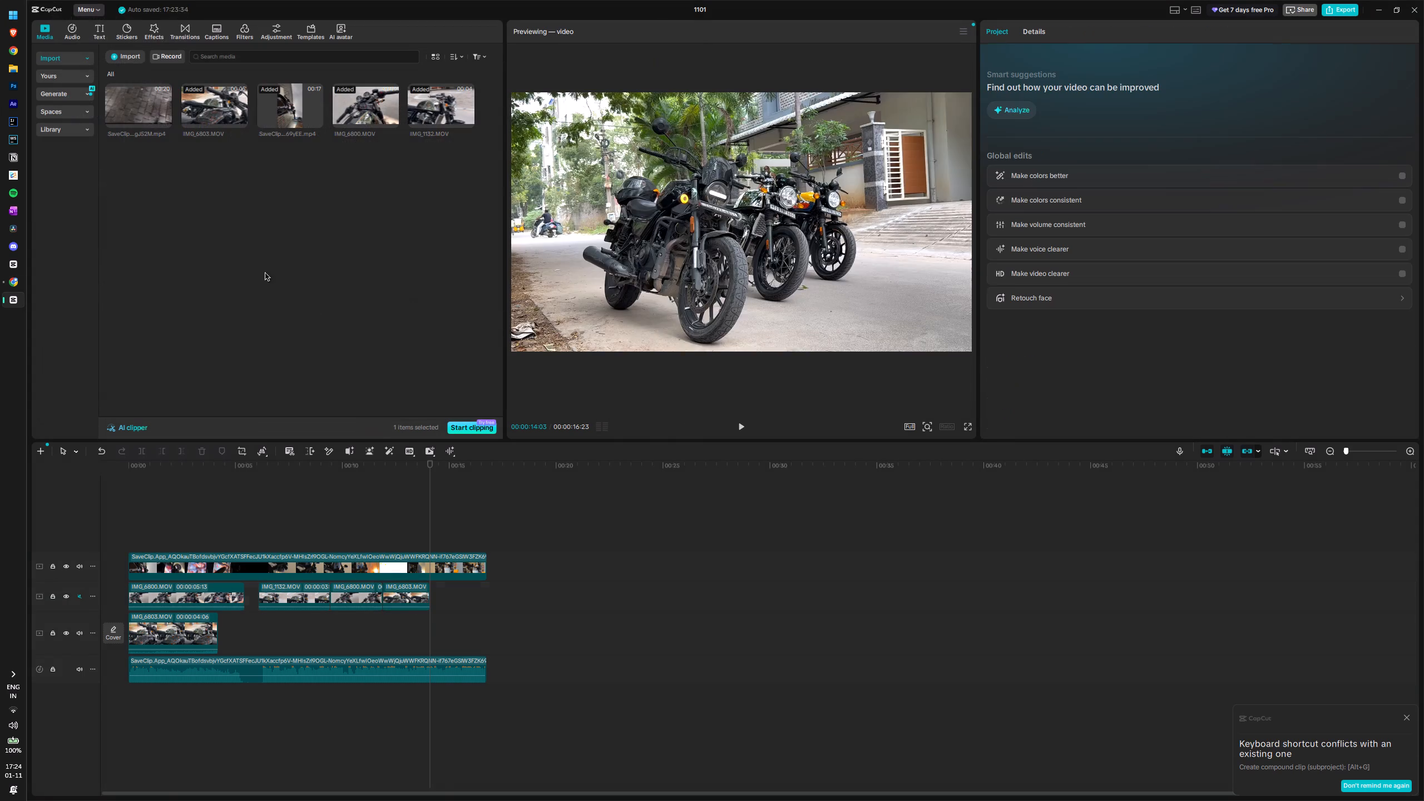
Add IMG_6794.MOV to the motorcycle clip track at 00:00:14:03, directly after IMG_6803.MOV, and dismiss the notice.
{"action": "left_click_drag", "start_coordinate": [148, 162], "coordinate": [428, 595]}
{"action": "left_click", "coordinate": [775, 434]}
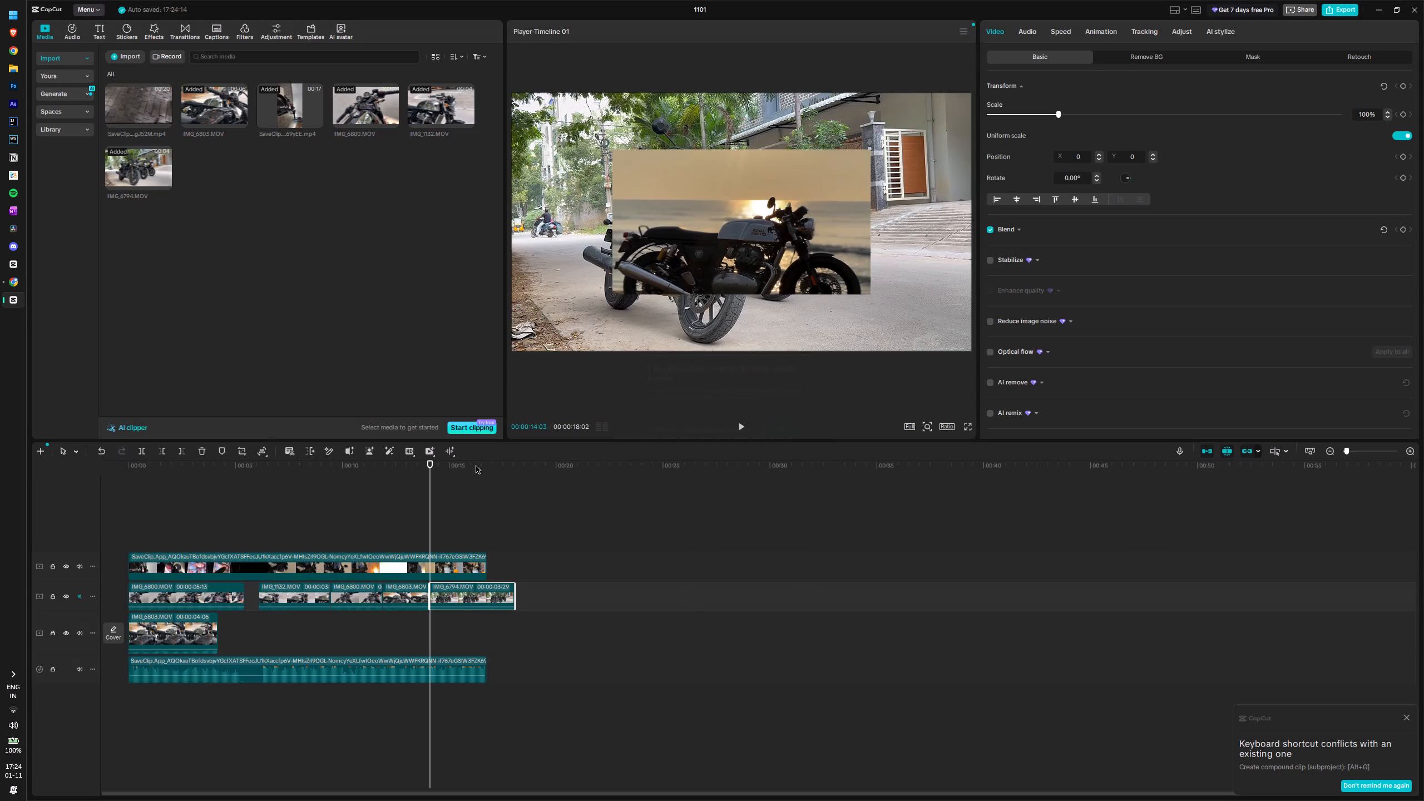
Scrub IMG_6794.MOV against the reference overlay between 00:00:14:03 and about 00:00:16:14 to compare the shots.
{"action": "left_click_drag", "start_coordinate": [430, 497], "coordinate": [454, 498]}
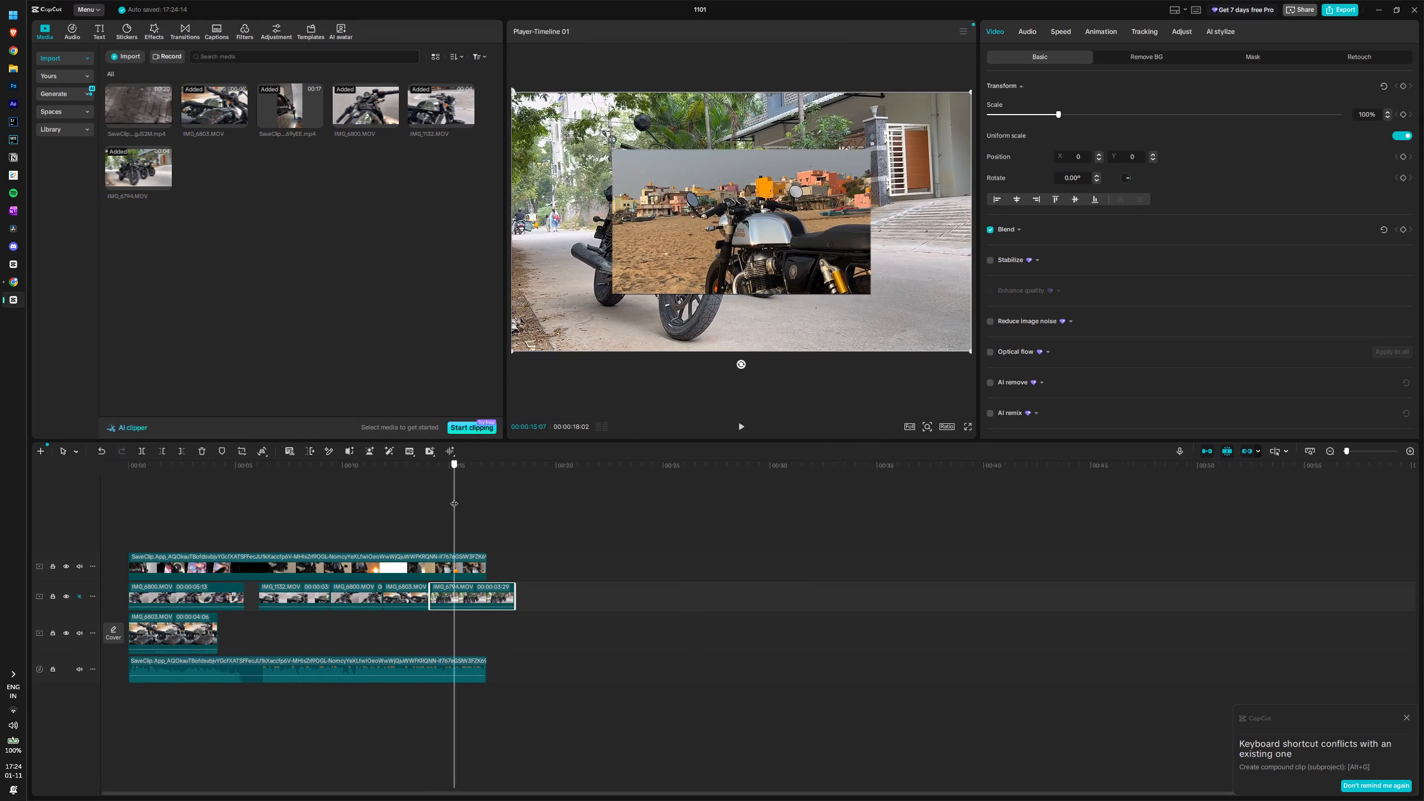
{"action": "left_click_drag", "start_coordinate": [454, 498], "coordinate": [442, 498]}
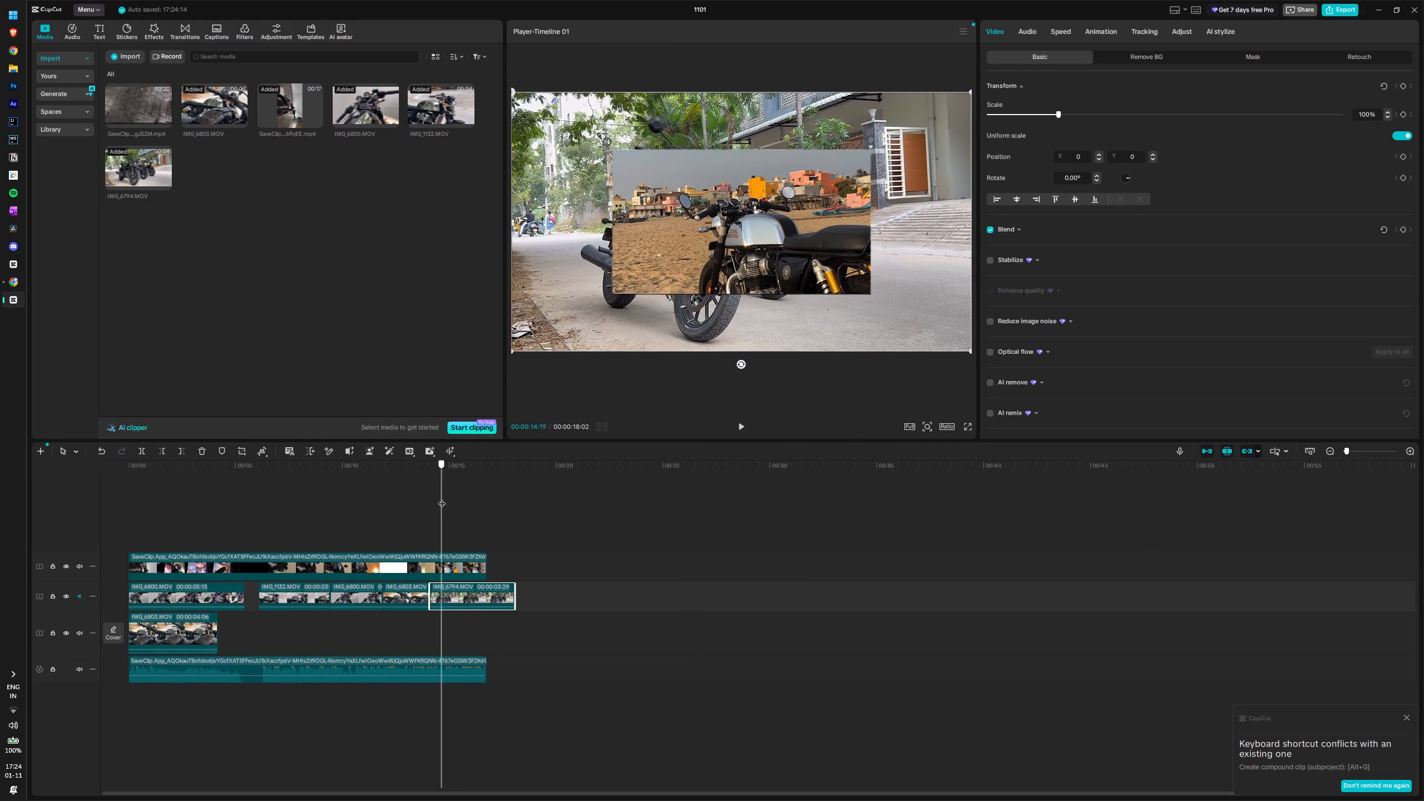
{"action": "left_click_drag", "start_coordinate": [442, 498], "coordinate": [478, 488]}
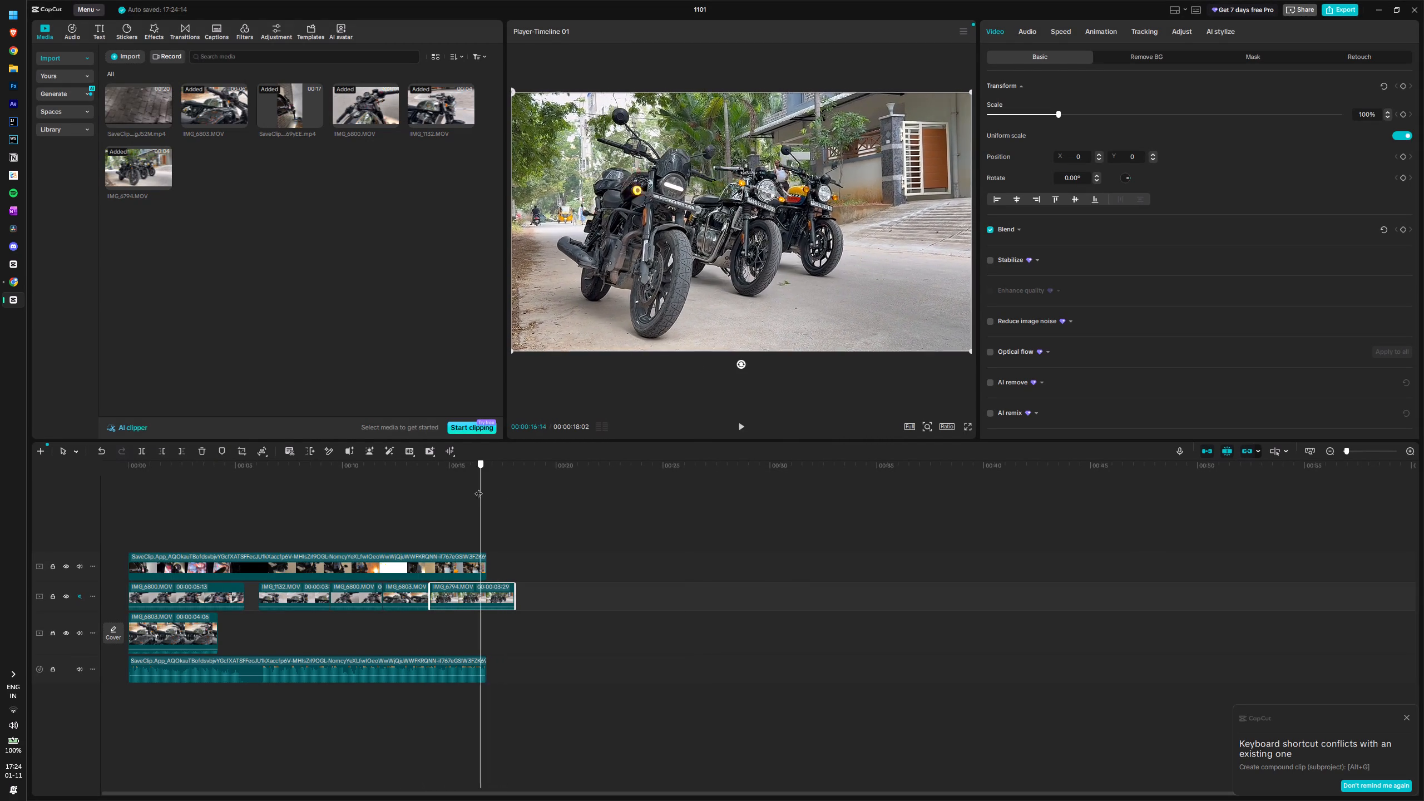
{"action": "left_click_drag", "start_coordinate": [478, 488], "coordinate": [471, 487]}
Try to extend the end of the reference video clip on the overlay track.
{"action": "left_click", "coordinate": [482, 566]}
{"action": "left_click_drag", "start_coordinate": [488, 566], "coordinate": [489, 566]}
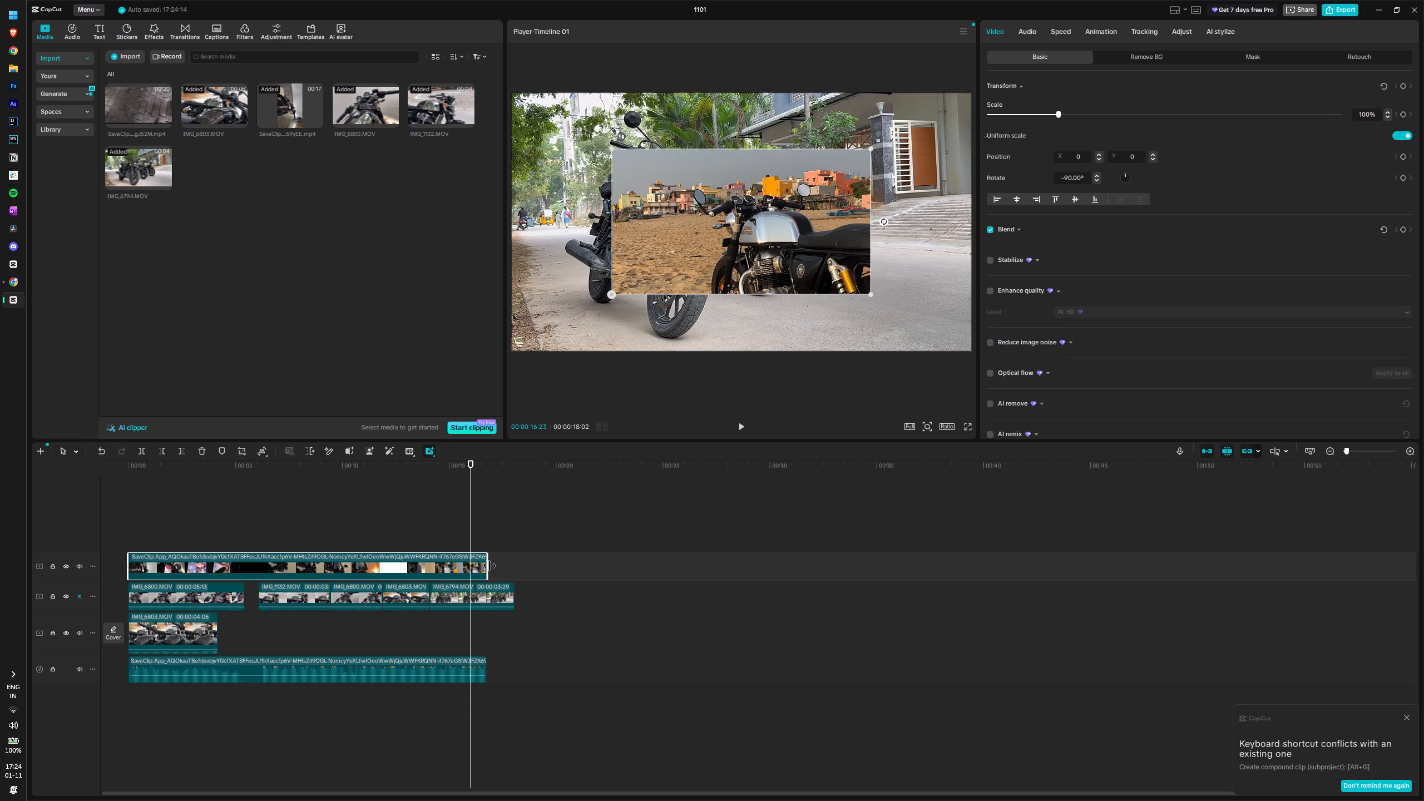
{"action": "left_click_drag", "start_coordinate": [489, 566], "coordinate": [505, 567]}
Hide the reference overlay track, play the sequence from the start, and review the second IMG_6800.MOV clip around 00:00:10.
{"action": "left_click_drag", "start_coordinate": [471, 506], "coordinate": [53, 510]}
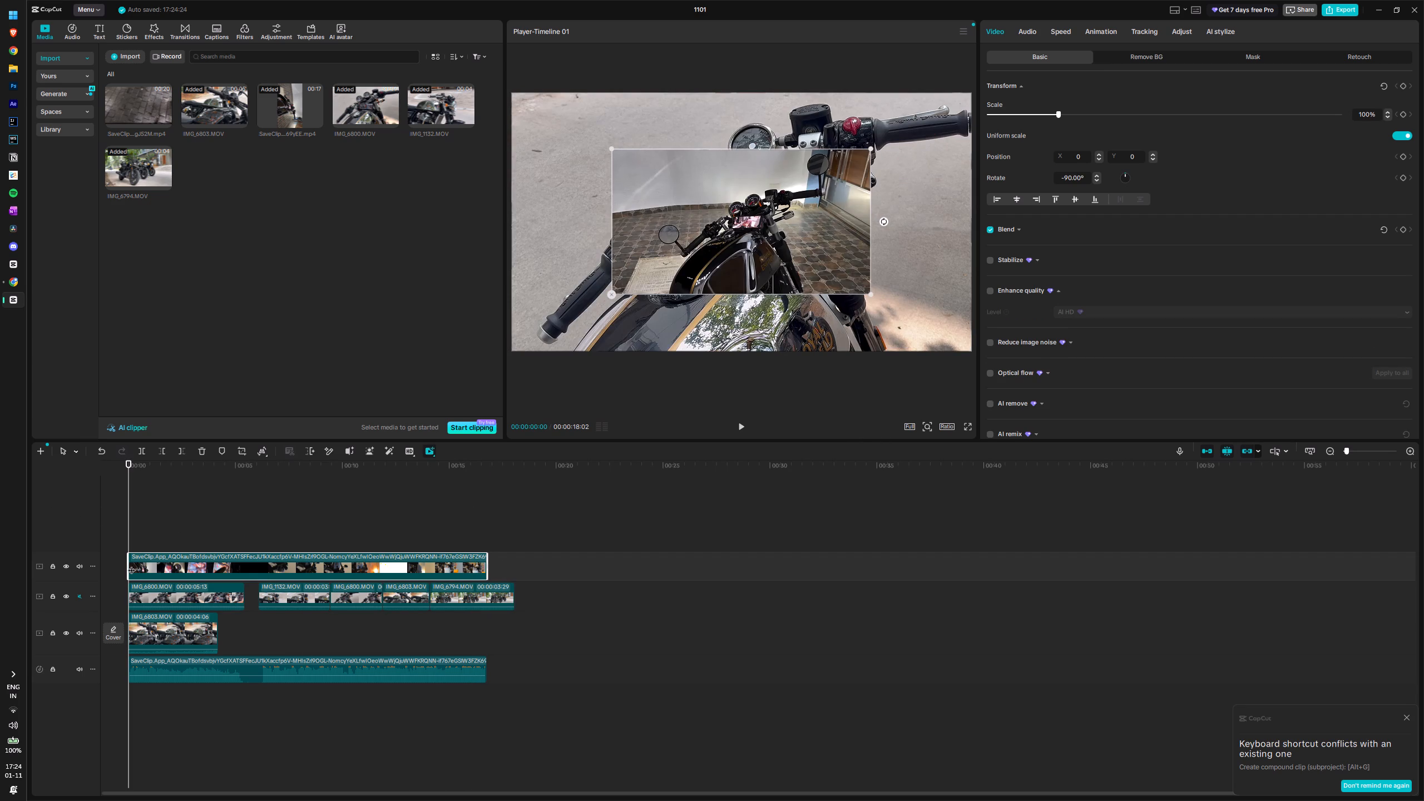
{"action": "left_click", "coordinate": [70, 570]}
{"action": "key", "text": "space"}
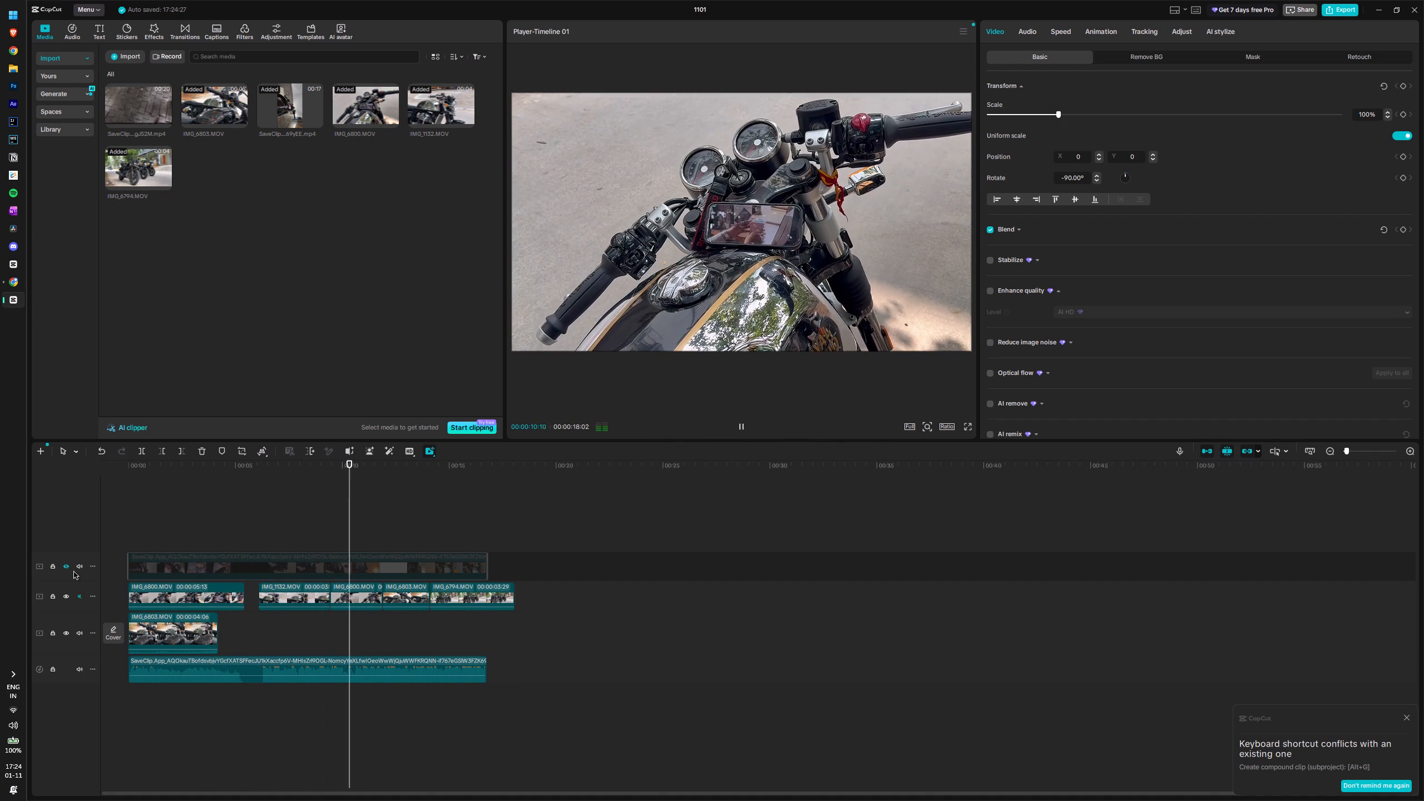
{"action": "key", "text": "space"}
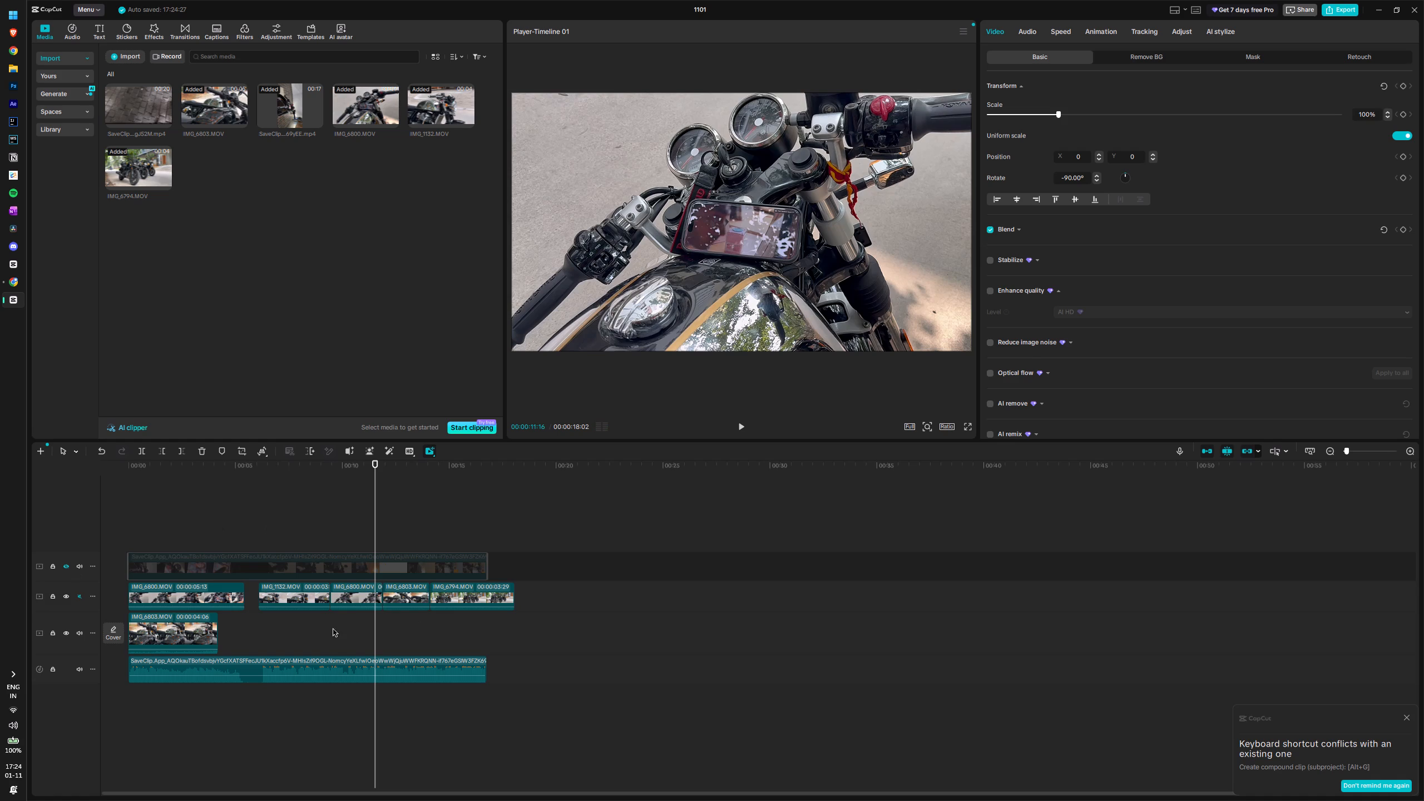
{"action": "left_click", "coordinate": [347, 600]}
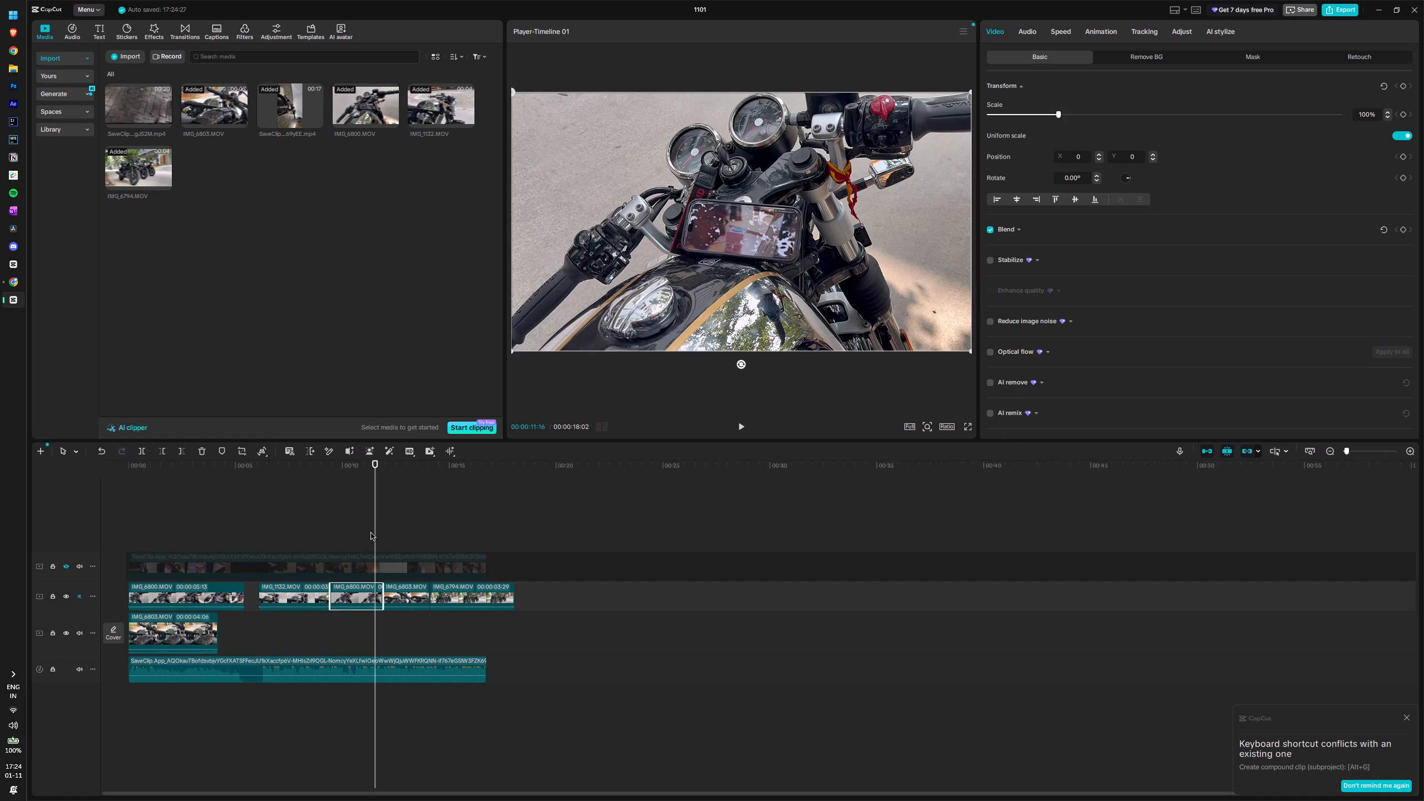
{"action": "left_click_drag", "start_coordinate": [373, 532], "coordinate": [369, 547]}
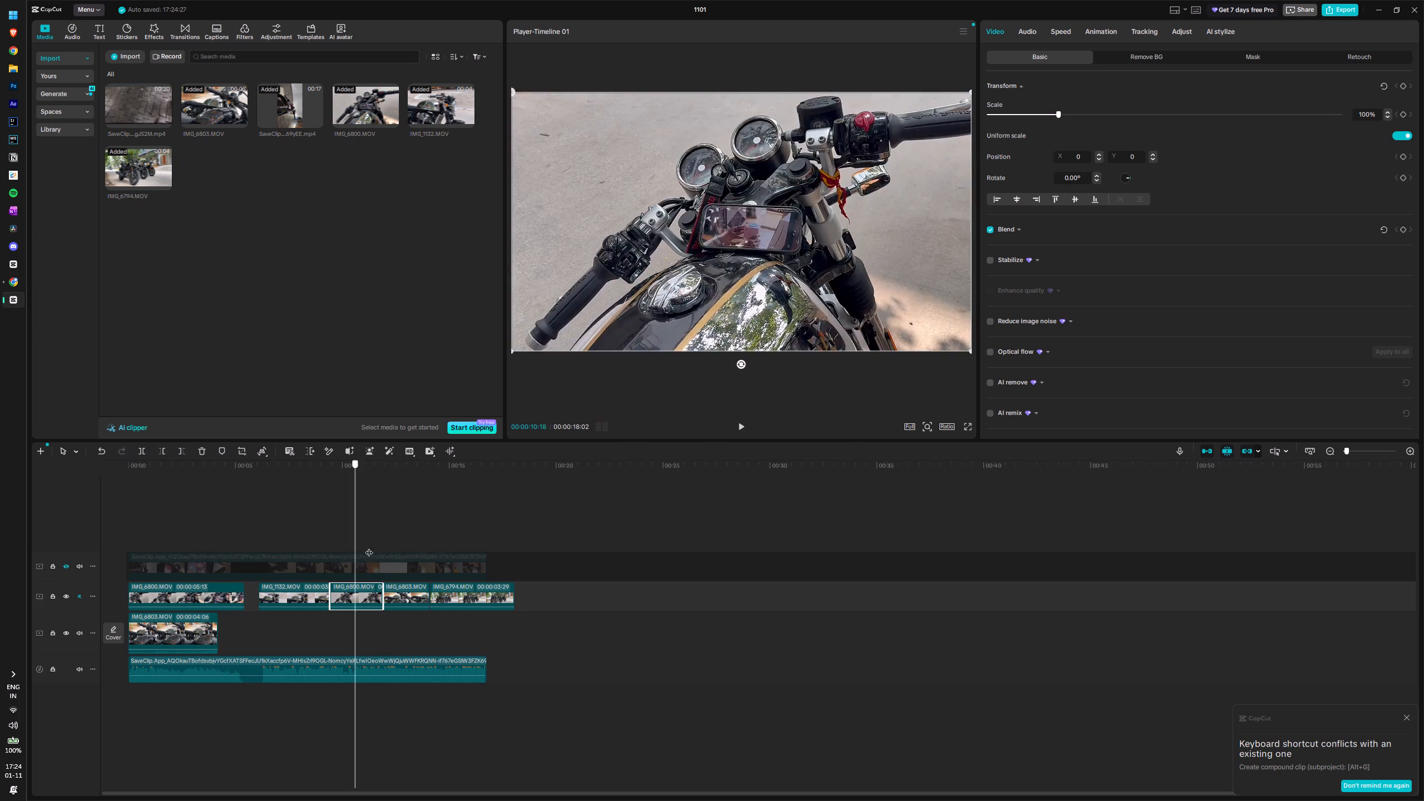
{"action": "left_click_drag", "start_coordinate": [369, 547], "coordinate": [365, 558]}
Check the open Google Drive clip tabs in Chrome, and return to CapCut.
{"action": "key", "text": "alt+Tab"}
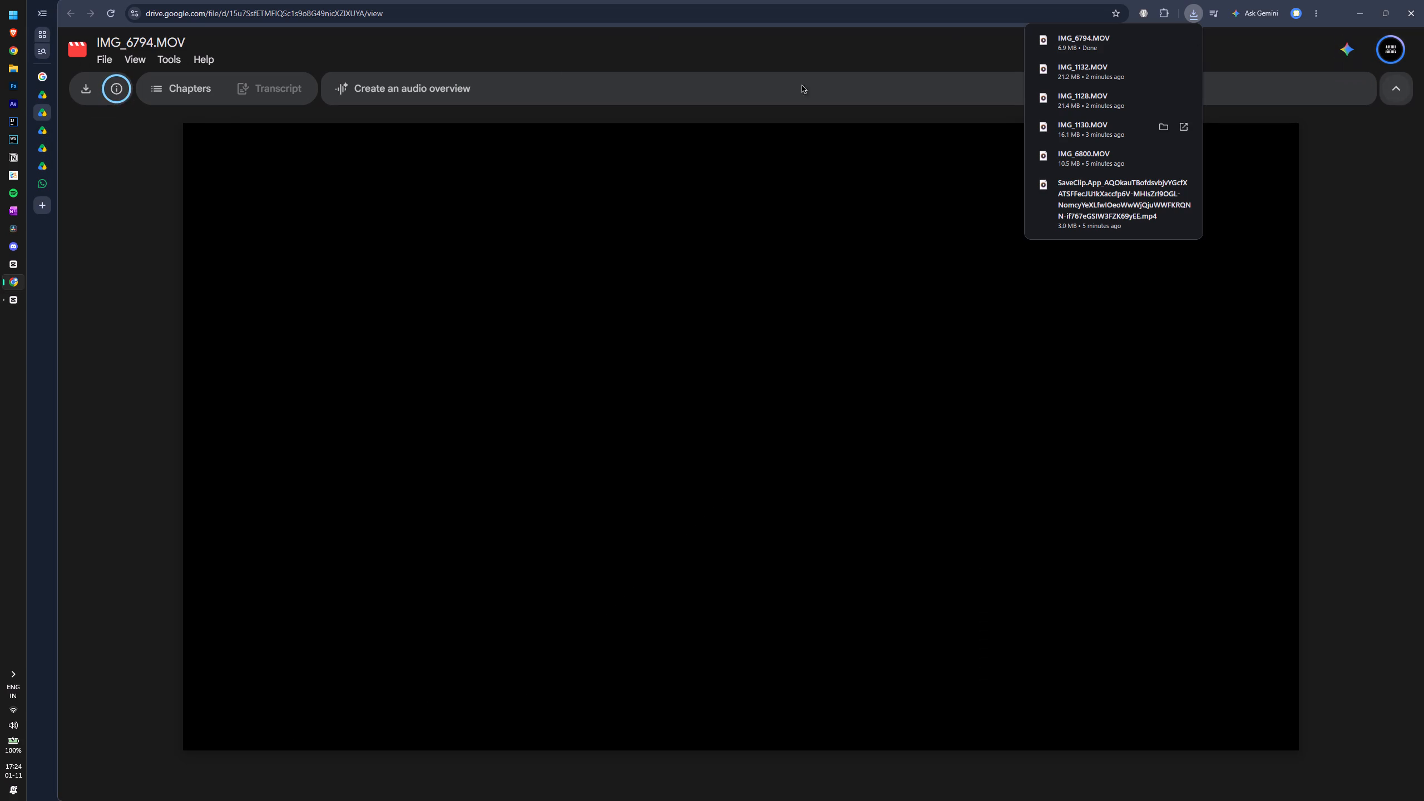
{"action": "left_click", "coordinate": [475, 62]}
{"action": "left_click", "coordinate": [43, 99]}
{"action": "left_click", "coordinate": [53, 111]}
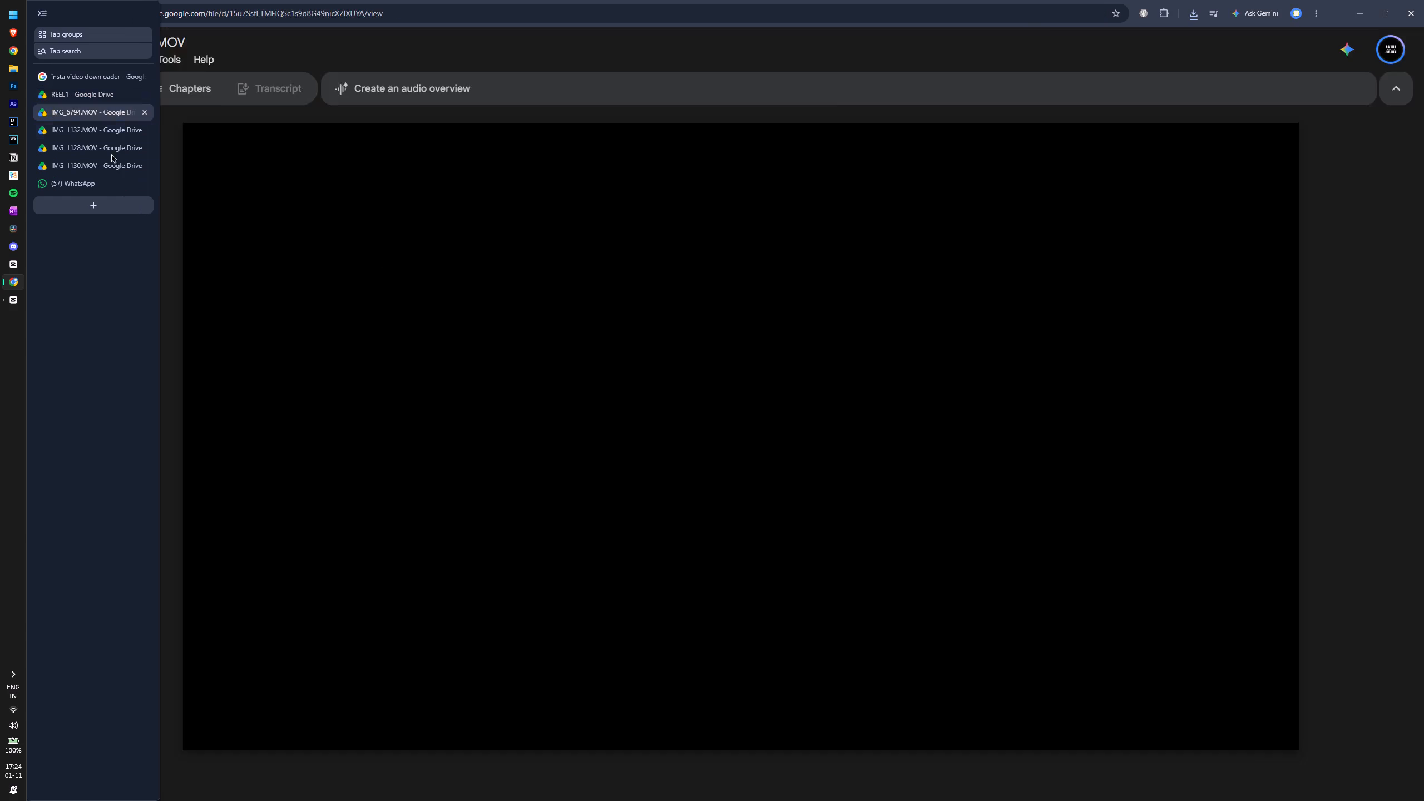
{"action": "key", "text": "alt+Tab"}
Import IMG_1128.MOV from the Downloads folder into the project media.
{"action": "left_click_drag", "start_coordinate": [365, 502], "coordinate": [414, 511]}
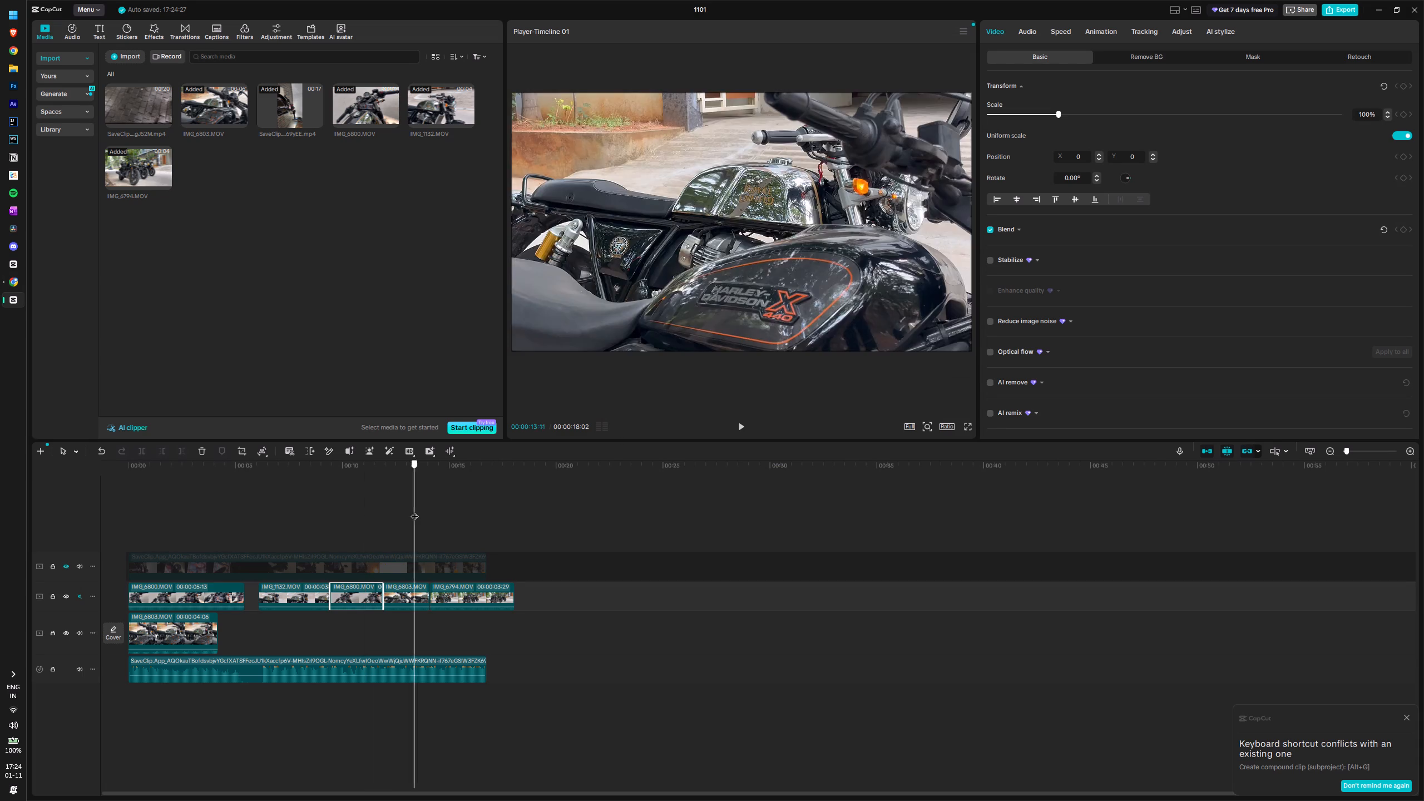
{"action": "left_click_drag", "start_coordinate": [414, 511], "coordinate": [362, 511]}
{"action": "left_click", "coordinate": [130, 60]}
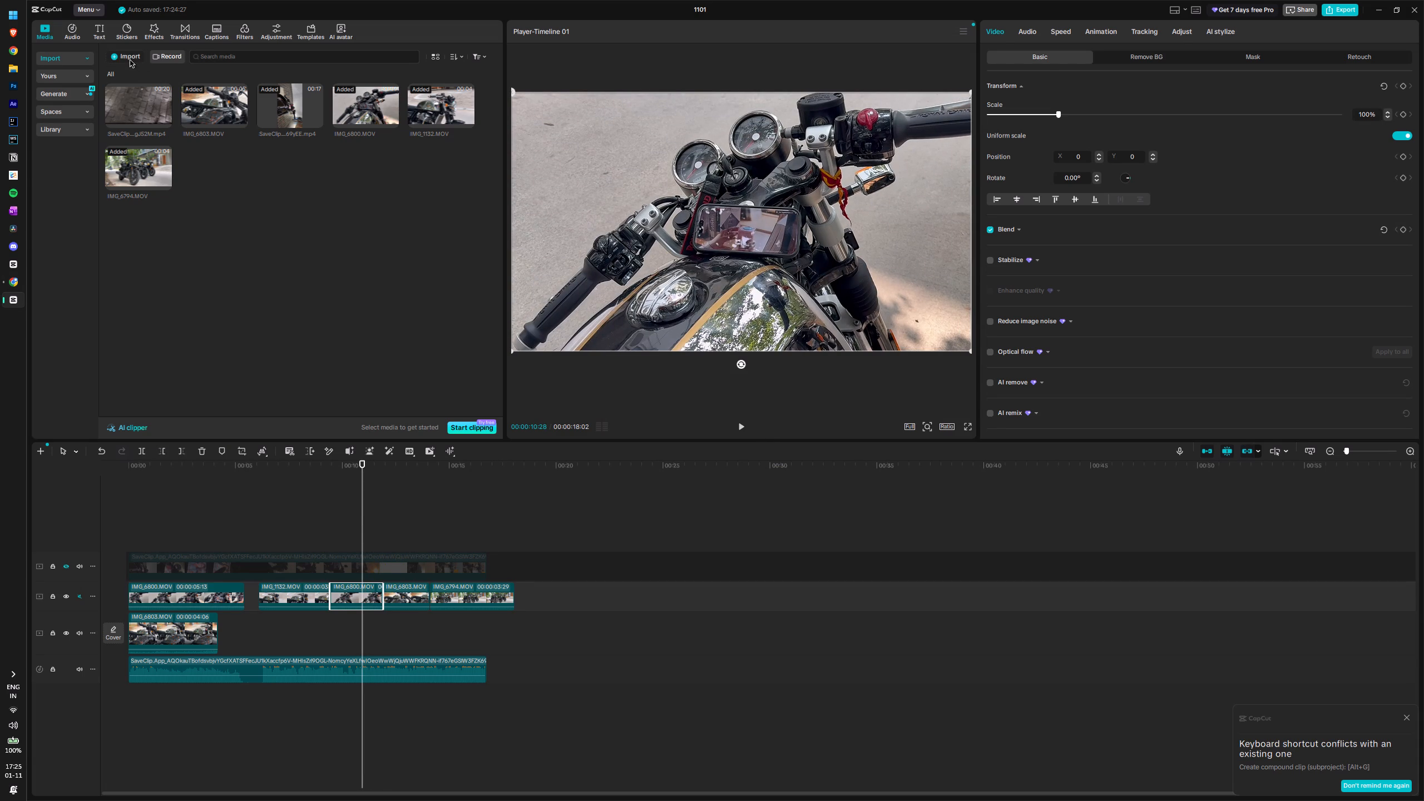
{"action": "left_click", "coordinate": [176, 84]}
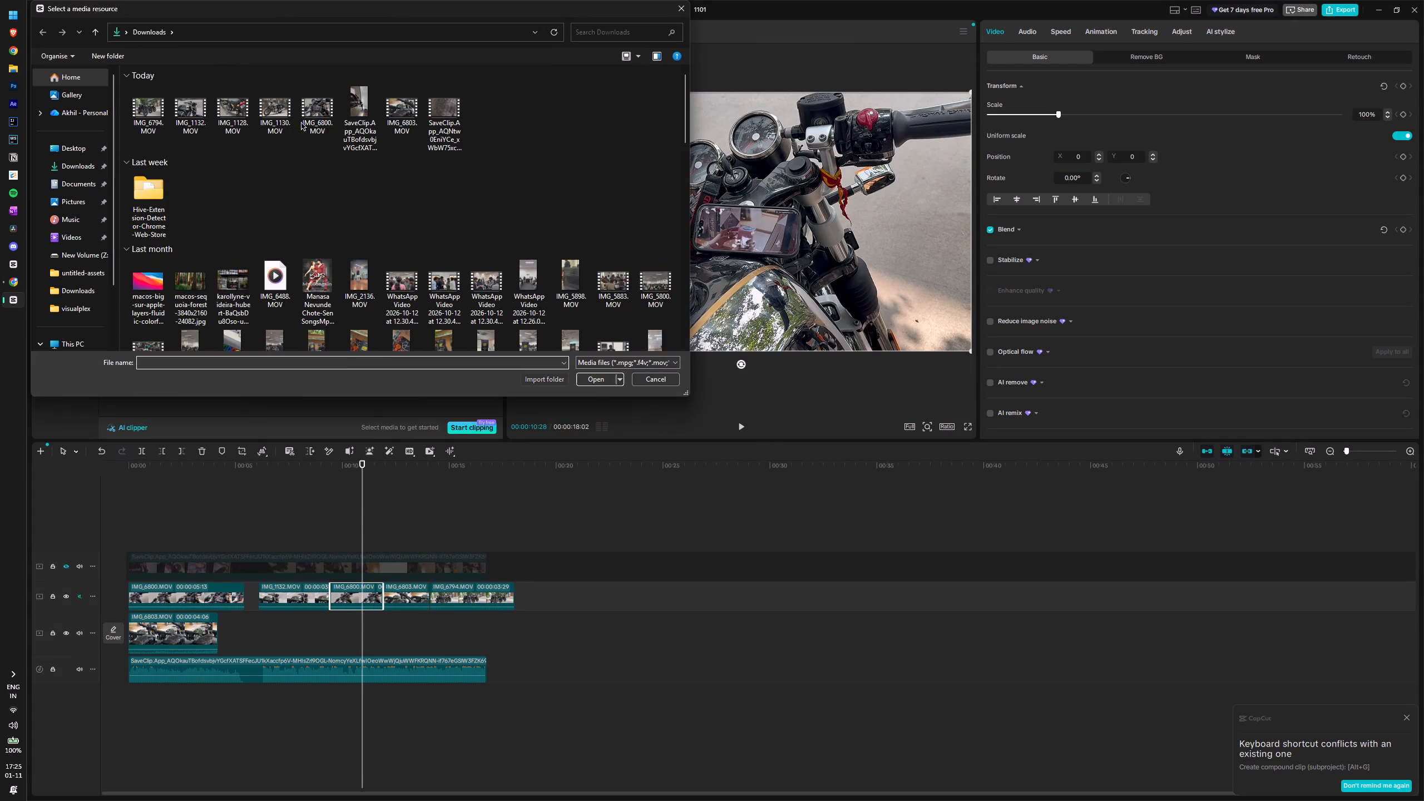
{"action": "left_click", "coordinate": [267, 117]}
{"action": "left_click", "coordinate": [244, 115]}
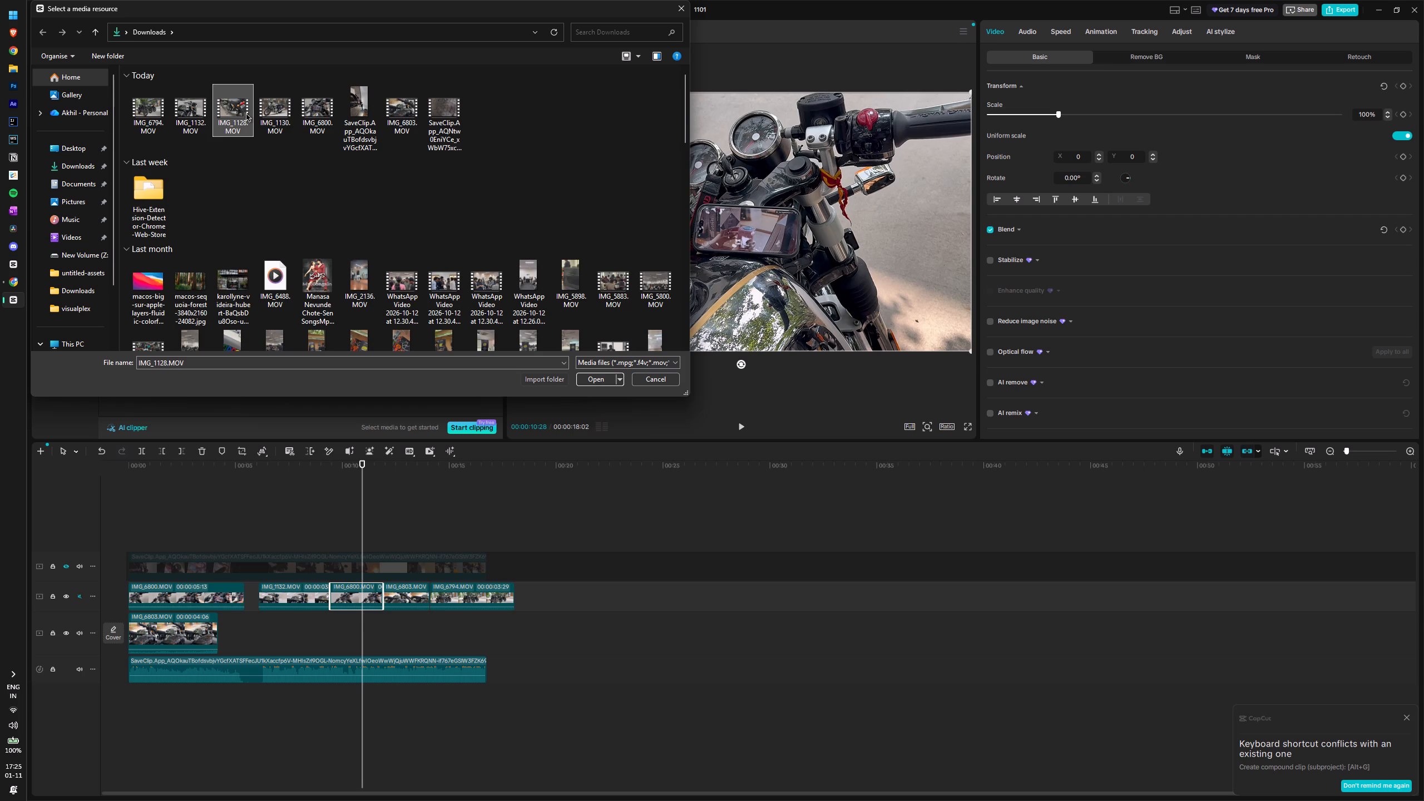
{"action": "scroll", "coordinate": [246, 114], "scroll_direction": "up", "scroll_amount": 11, "text": "ctrl"}
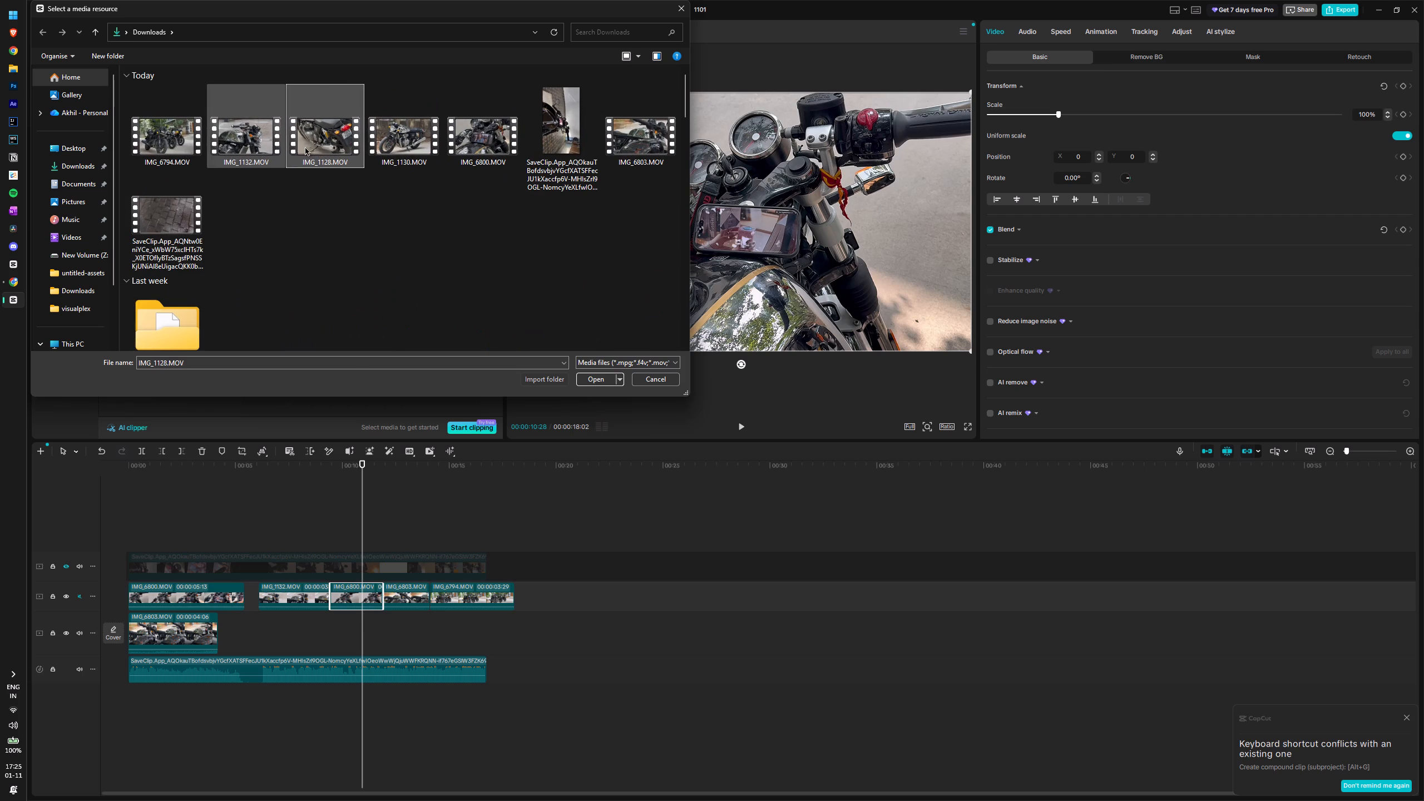
{"action": "left_click", "coordinate": [323, 151]}
{"action": "left_click", "coordinate": [594, 379]}
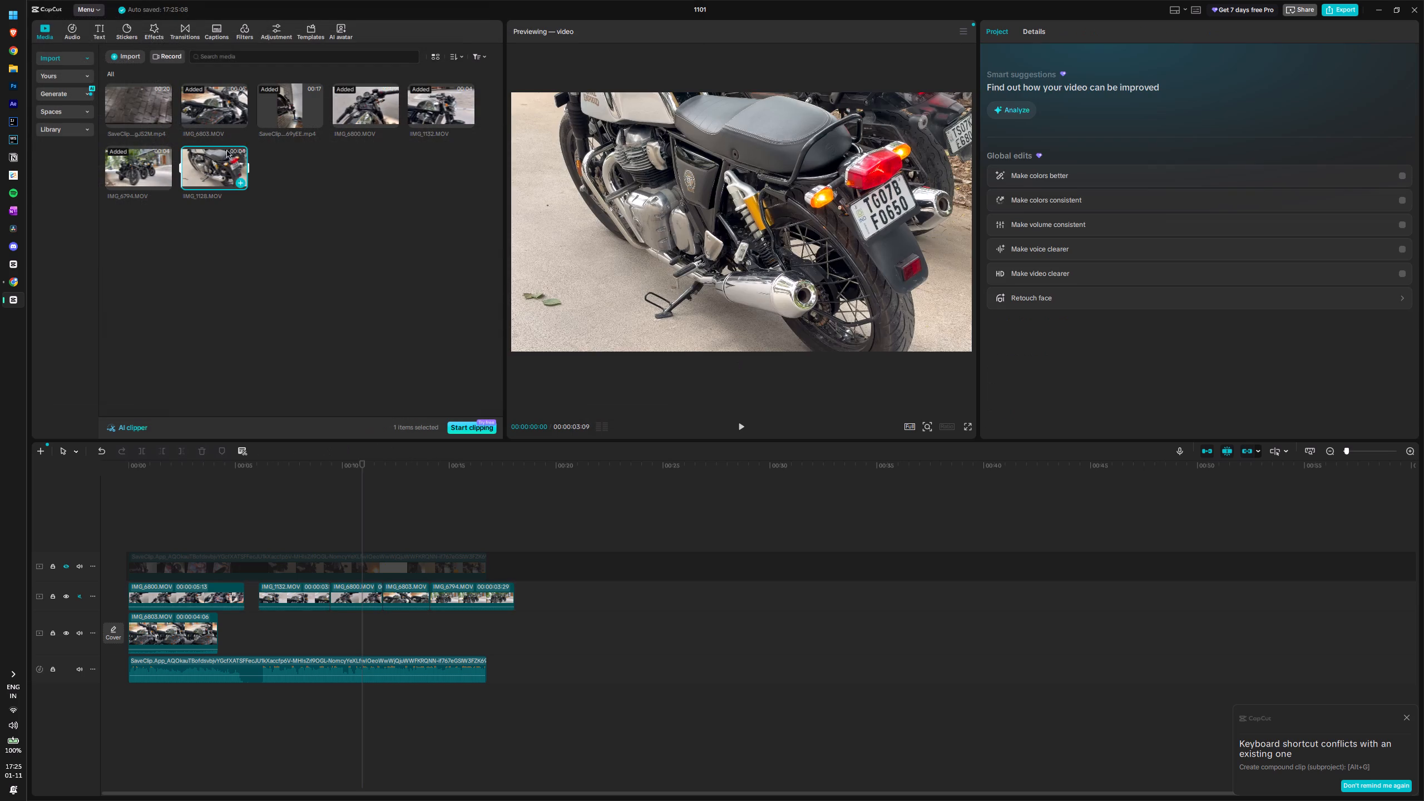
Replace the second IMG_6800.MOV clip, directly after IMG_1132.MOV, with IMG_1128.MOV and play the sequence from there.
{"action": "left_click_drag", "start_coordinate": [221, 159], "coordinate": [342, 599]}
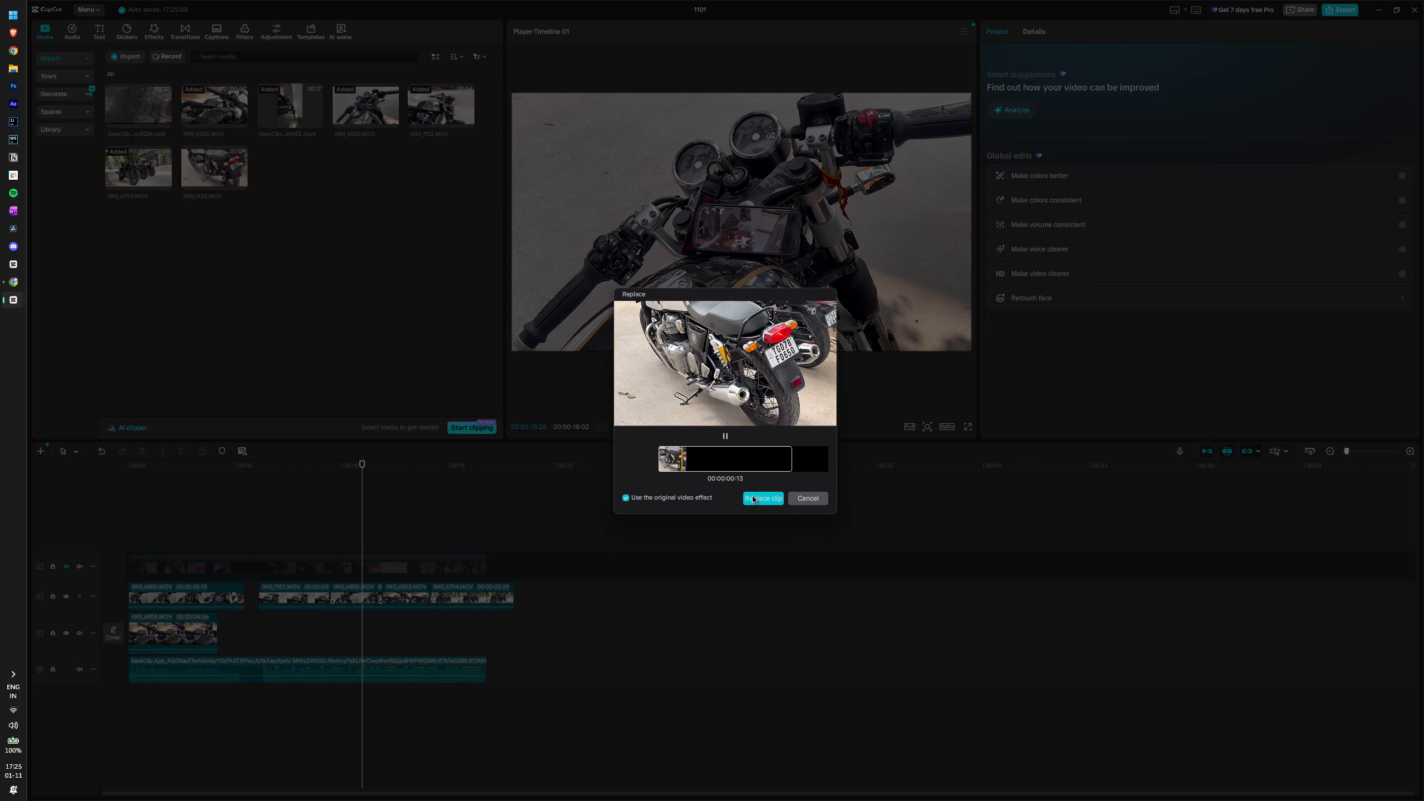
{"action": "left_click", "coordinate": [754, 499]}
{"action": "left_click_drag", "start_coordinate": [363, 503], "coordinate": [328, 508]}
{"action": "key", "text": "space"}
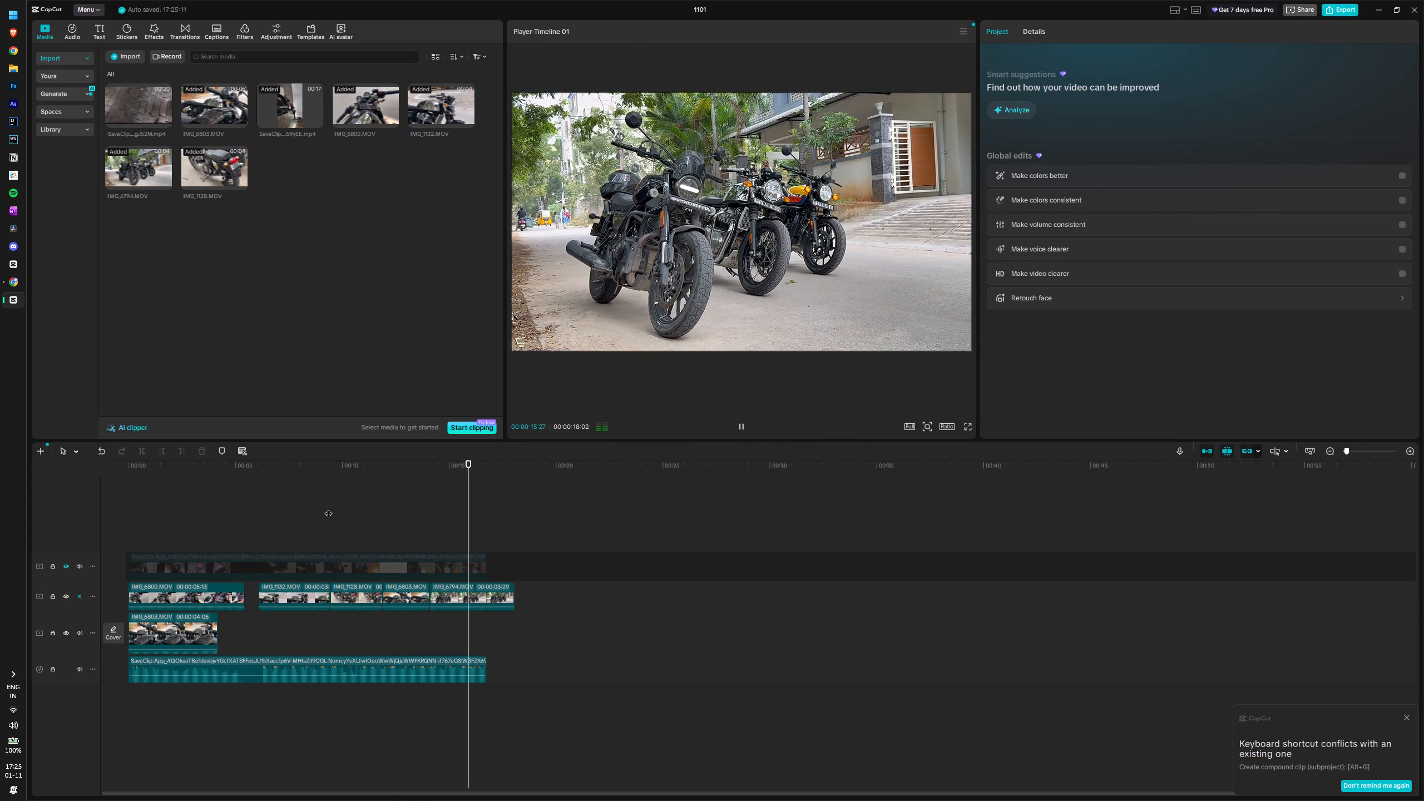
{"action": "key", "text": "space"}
Trim the end of IMG_6794.MOV back to the end of the reference video, at 00:00:16:23.
{"action": "left_click", "coordinate": [501, 594]}
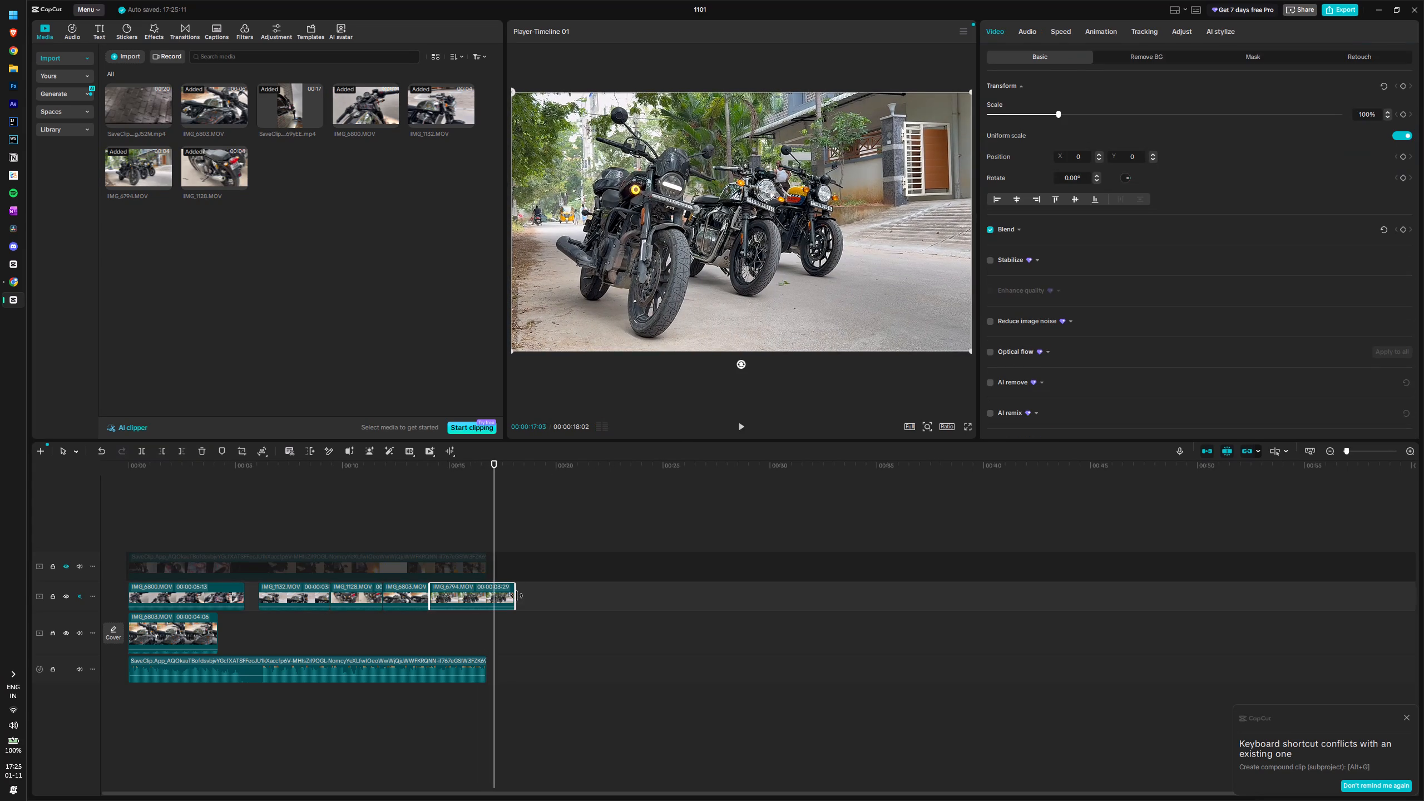
{"action": "left_click_drag", "start_coordinate": [517, 596], "coordinate": [486, 596]}
Slow the IMG_1132.MOV clip to 0.51x and enable smooth slow-mo with the Optical flow method.
{"action": "left_click_drag", "start_coordinate": [487, 555], "coordinate": [323, 576]}
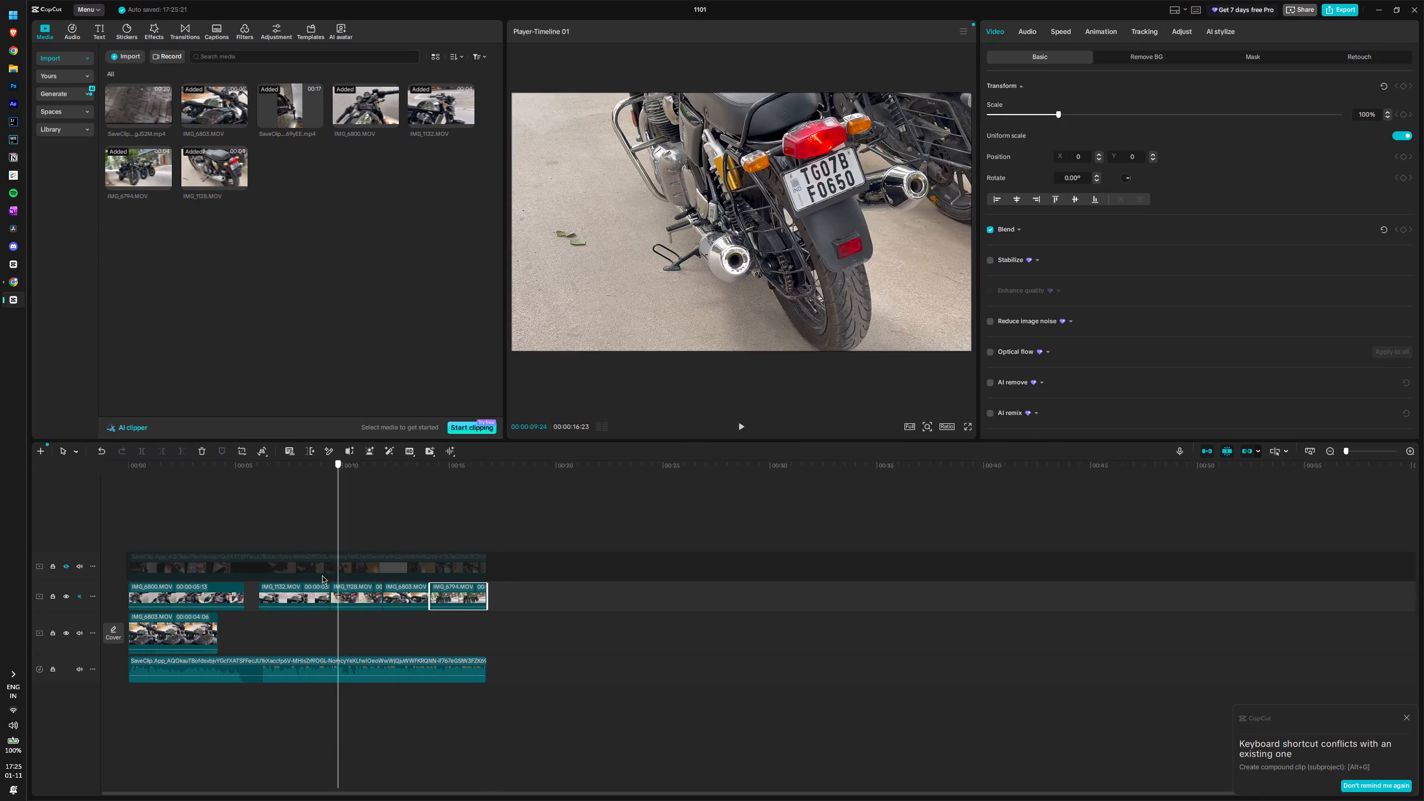
{"action": "left_click_drag", "start_coordinate": [323, 576], "coordinate": [268, 589]}
{"action": "left_click", "coordinate": [280, 592]}
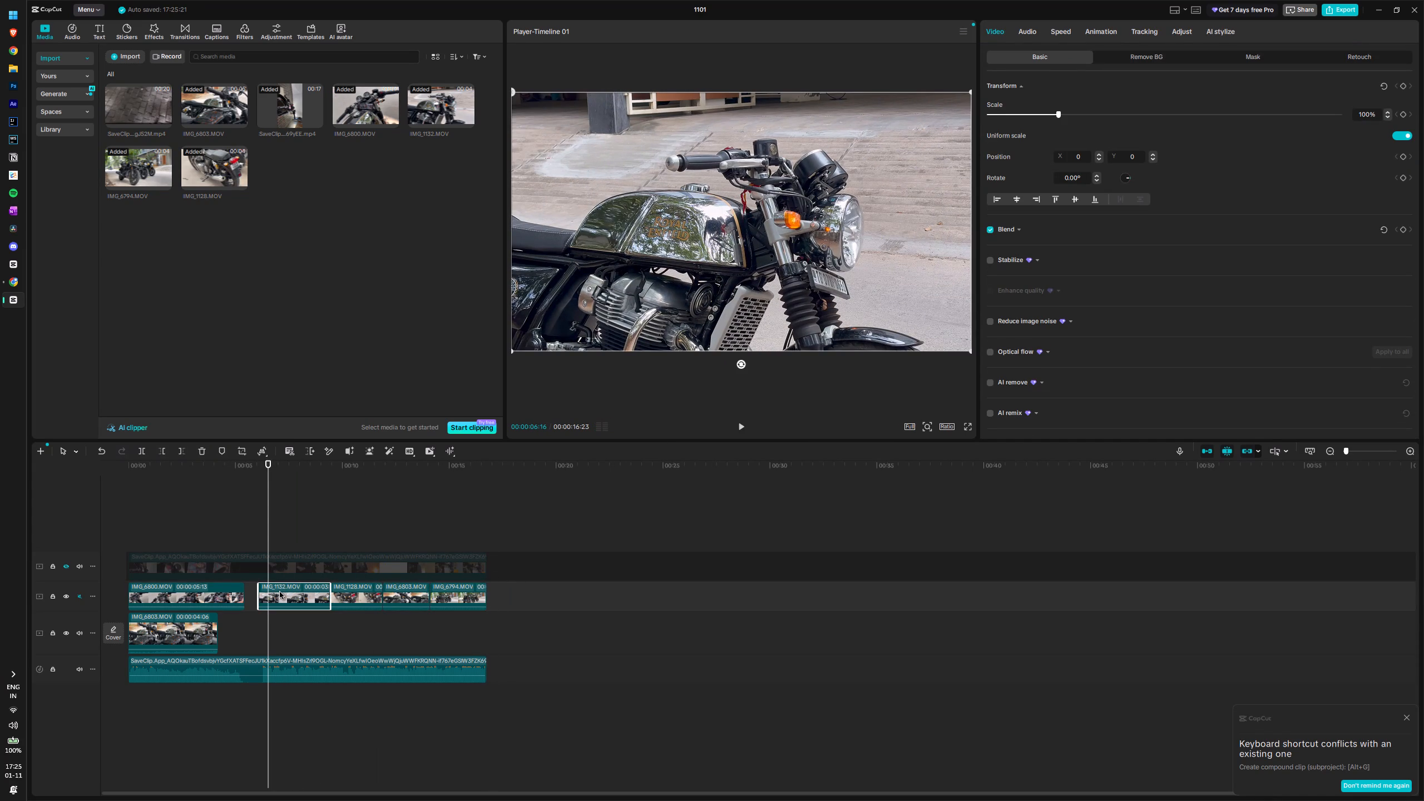
{"action": "right_click", "coordinate": [280, 592]}
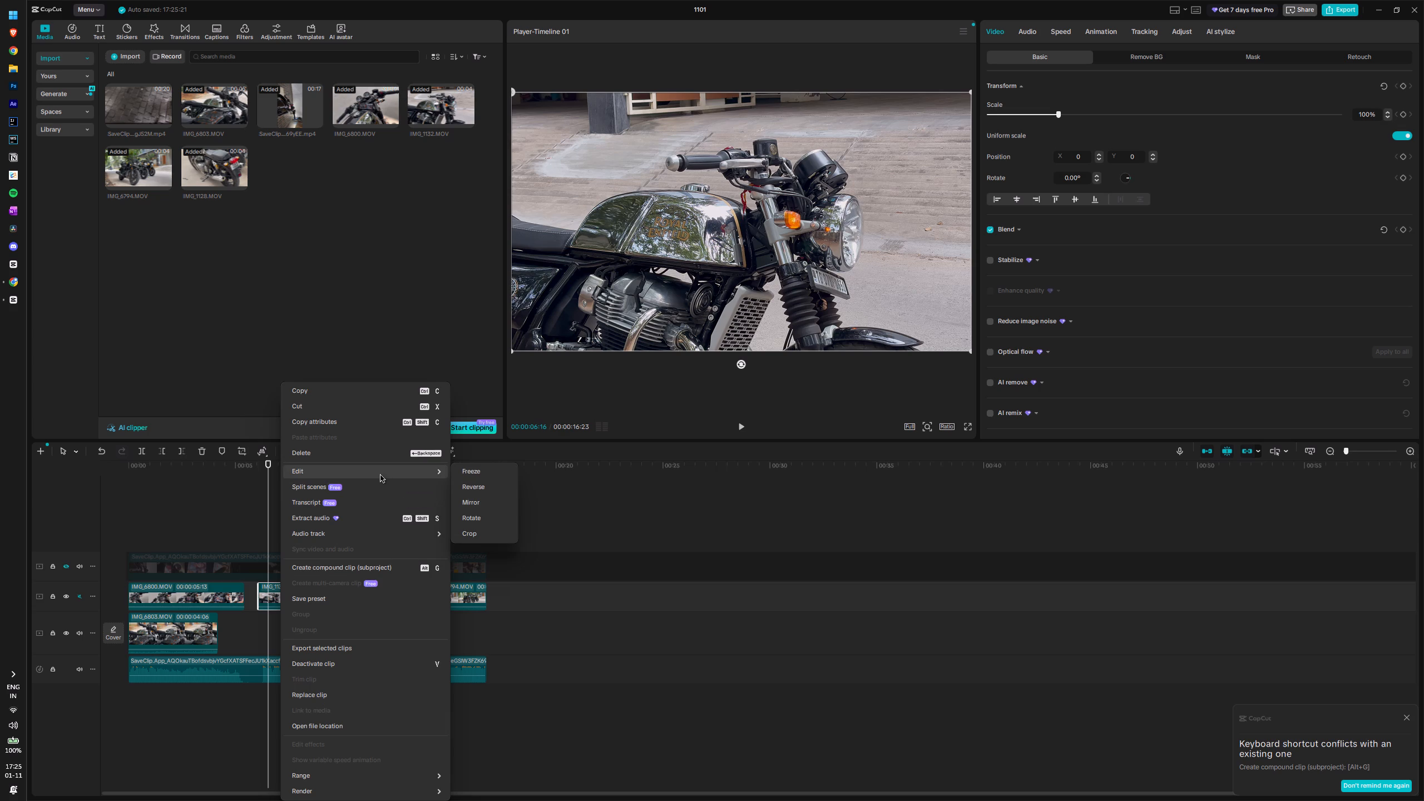
{"action": "left_click", "coordinate": [702, 743]}
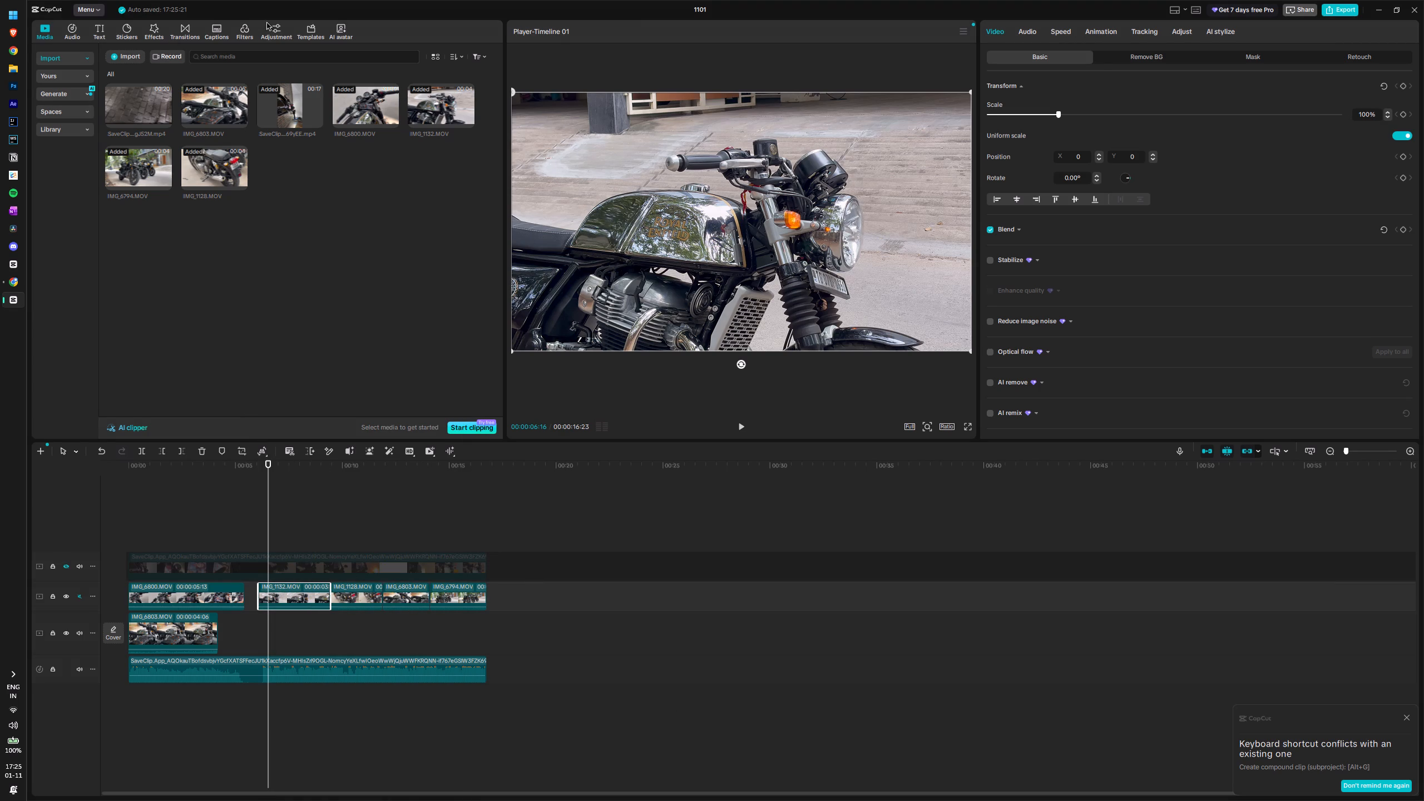
{"action": "left_click", "coordinate": [1061, 34]}
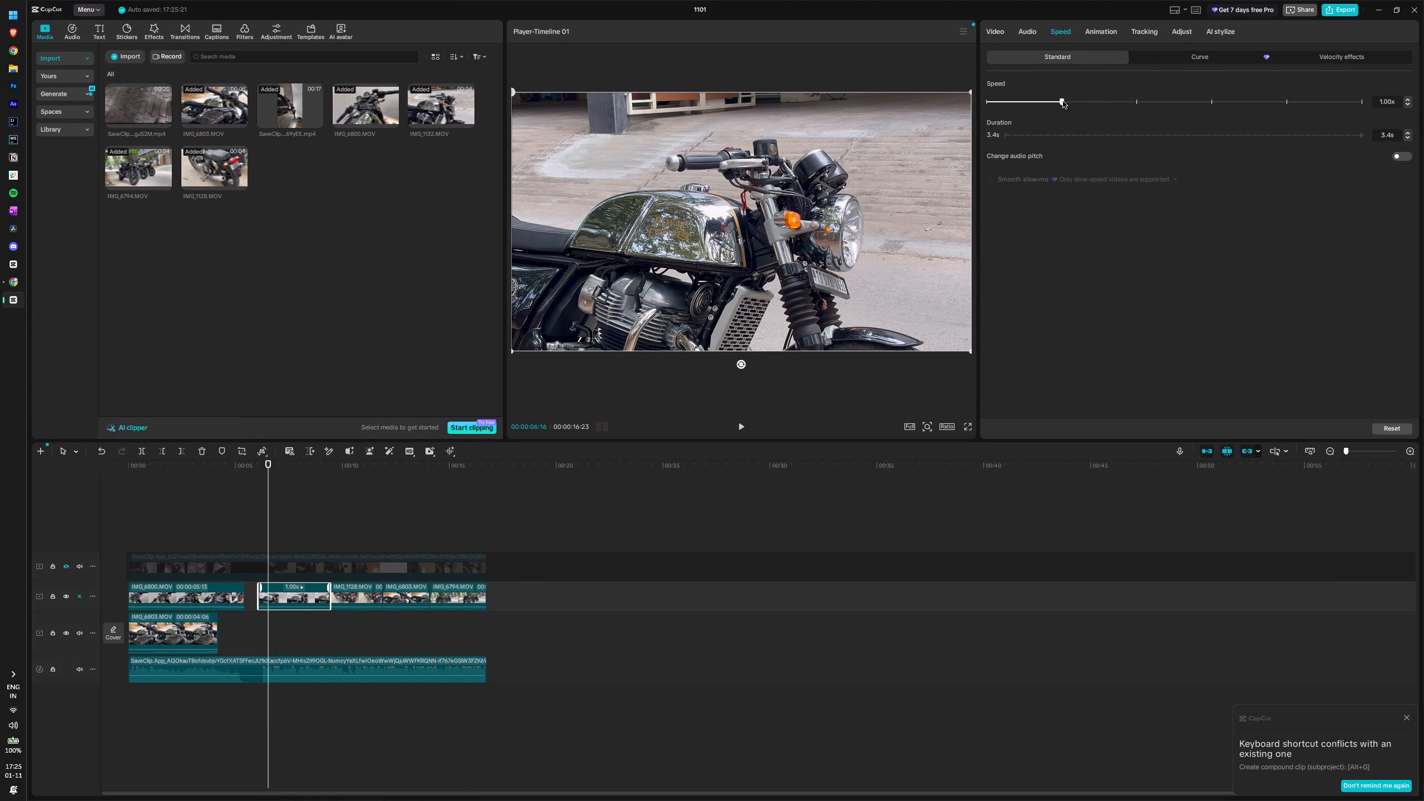
{"action": "left_click_drag", "start_coordinate": [1062, 101], "coordinate": [1021, 98]}
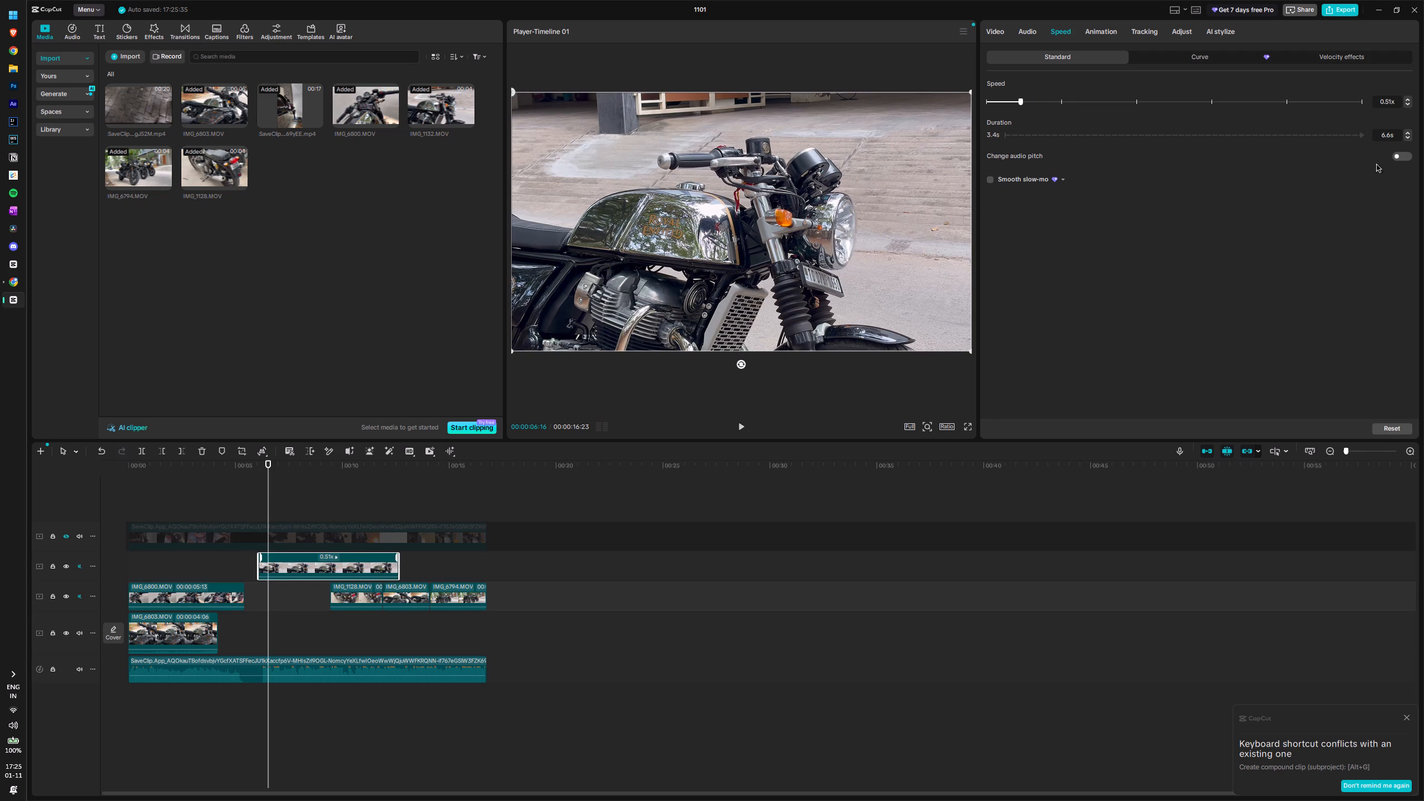
{"action": "left_click", "coordinate": [992, 182]}
{"action": "left_click", "coordinate": [1064, 199]}
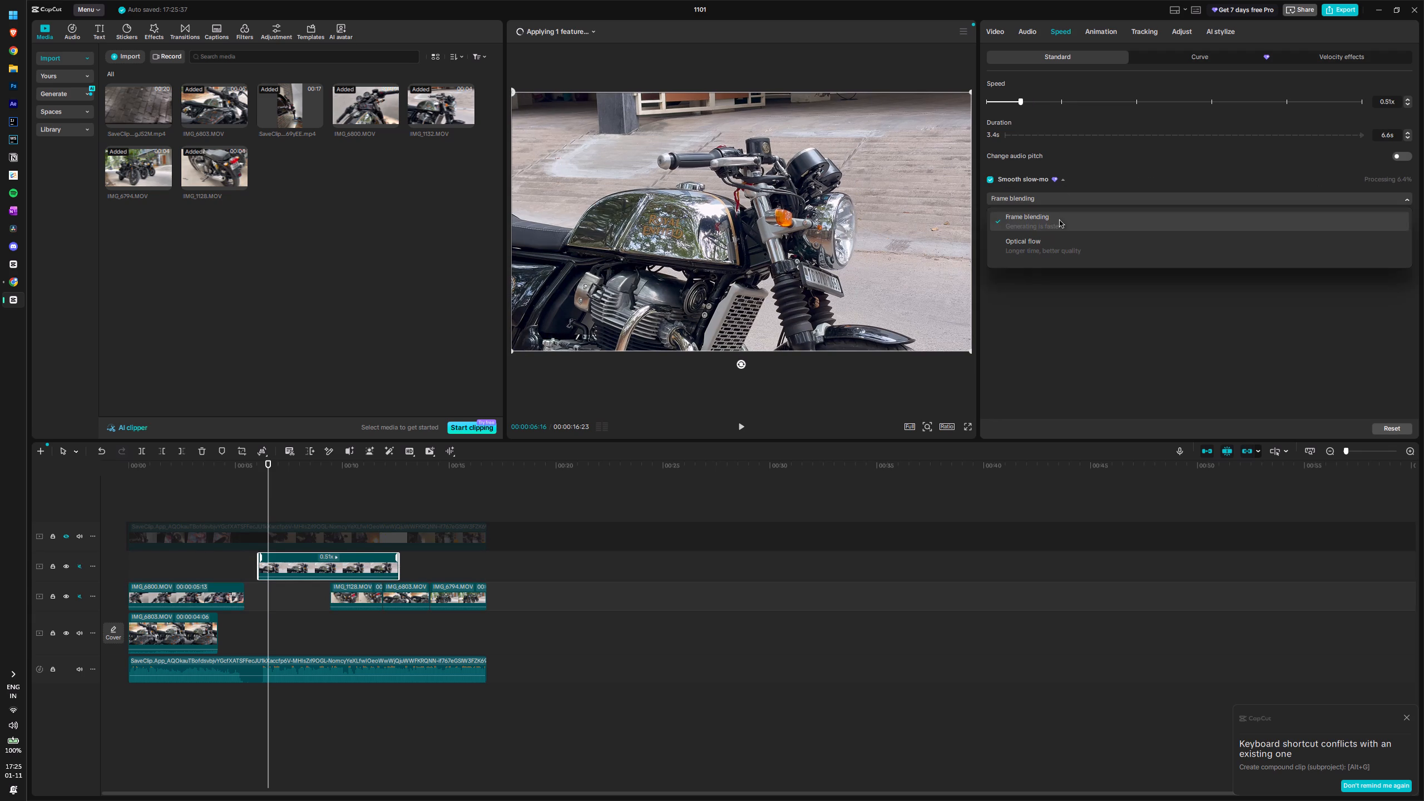
{"action": "left_click", "coordinate": [1058, 240]}
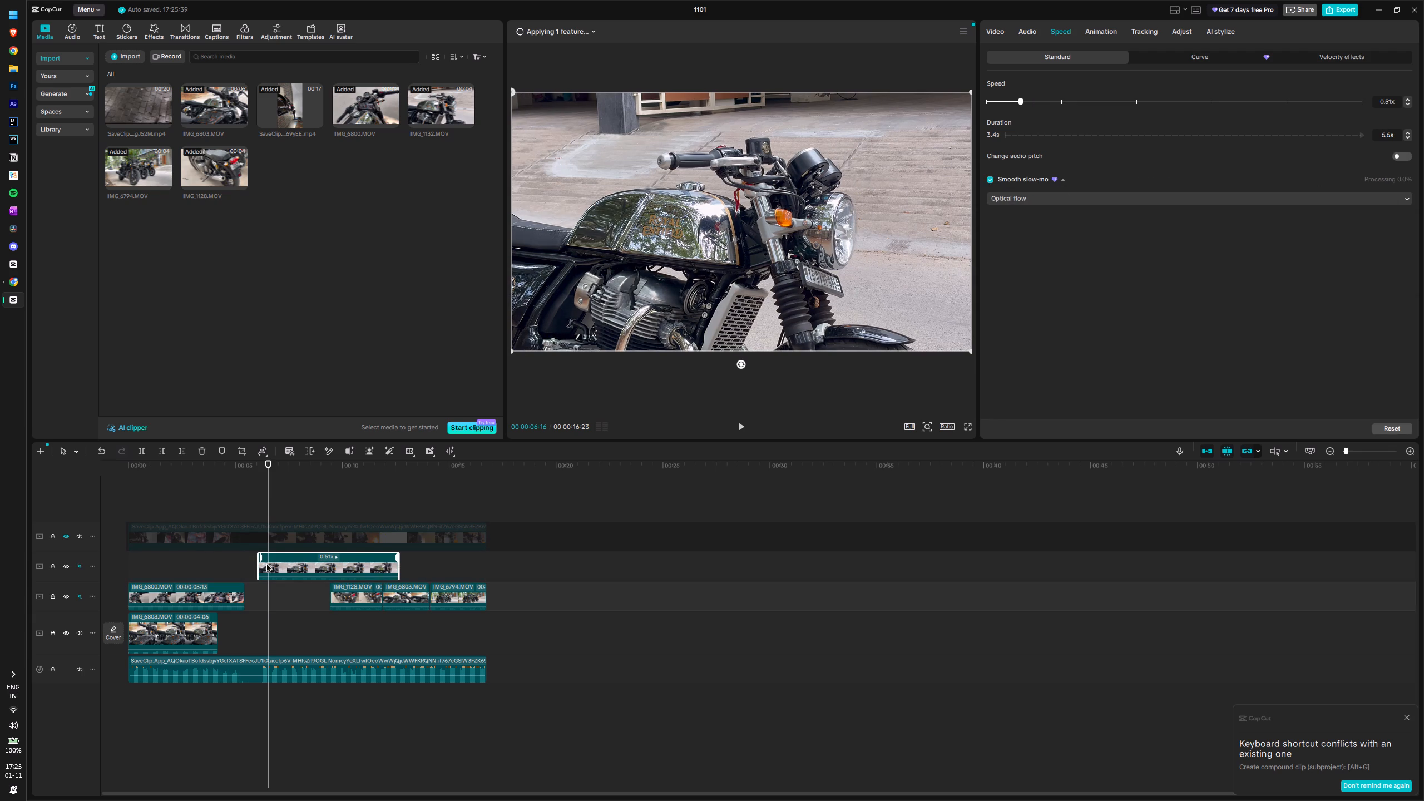
Play back the sequence to check the slowed IMG_1132.MOV clip.
{"action": "left_click_drag", "start_coordinate": [268, 541], "coordinate": [261, 540]}
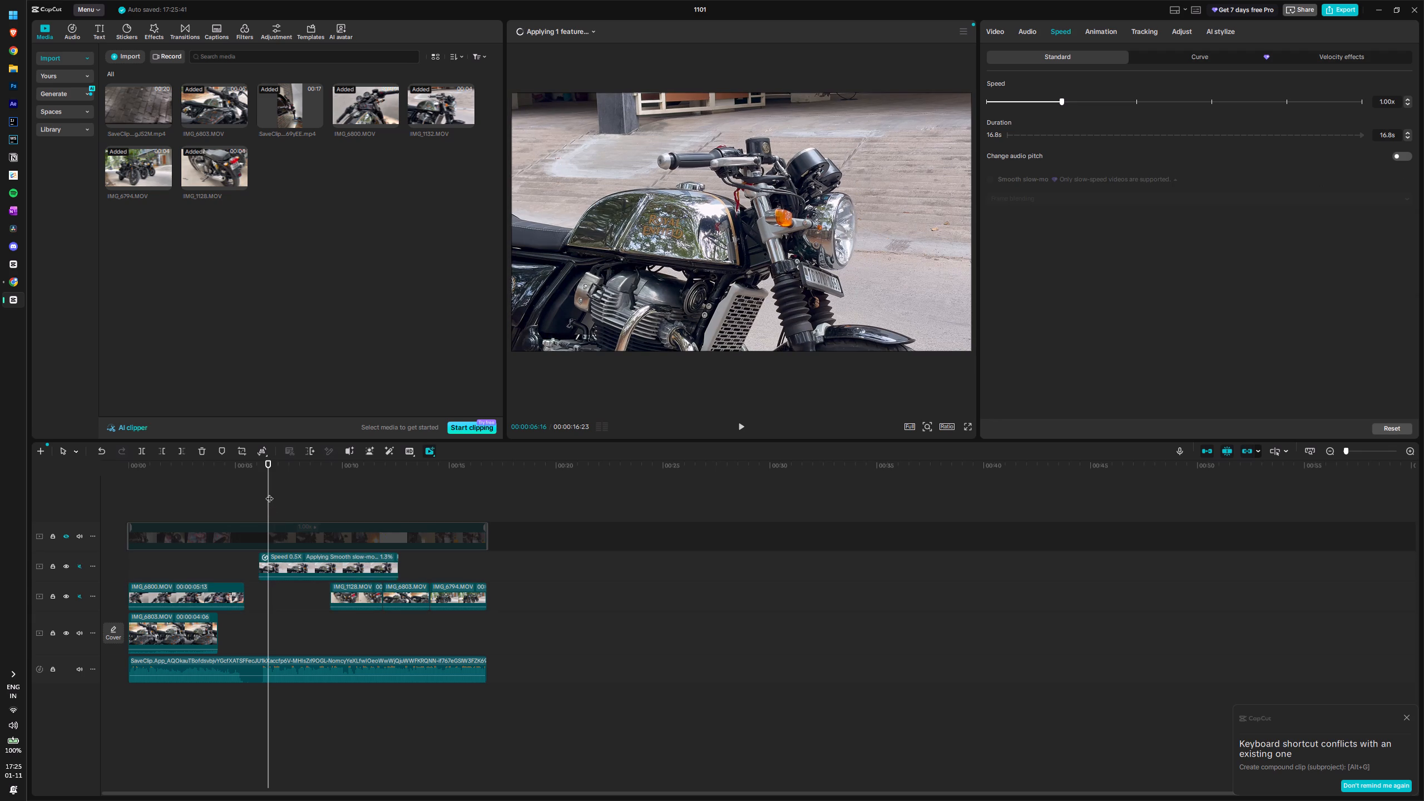
{"action": "left_click_drag", "start_coordinate": [269, 493], "coordinate": [258, 491]}
{"action": "left_click", "coordinate": [656, 770]}
{"action": "key", "text": "space"}
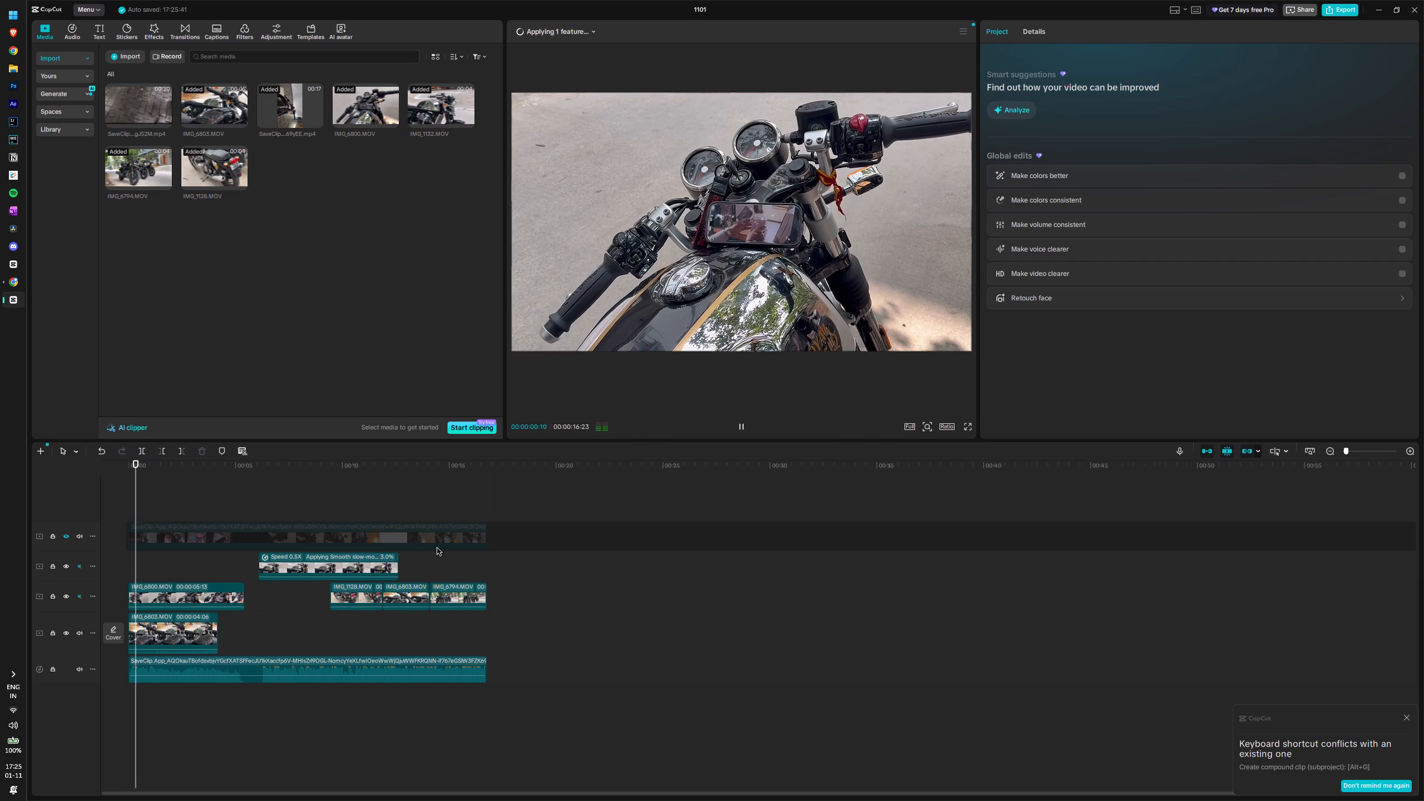
{"action": "key", "text": "space"}
{"action": "left_click_drag", "start_coordinate": [143, 475], "coordinate": [255, 486]}
{"action": "key", "text": "space"}
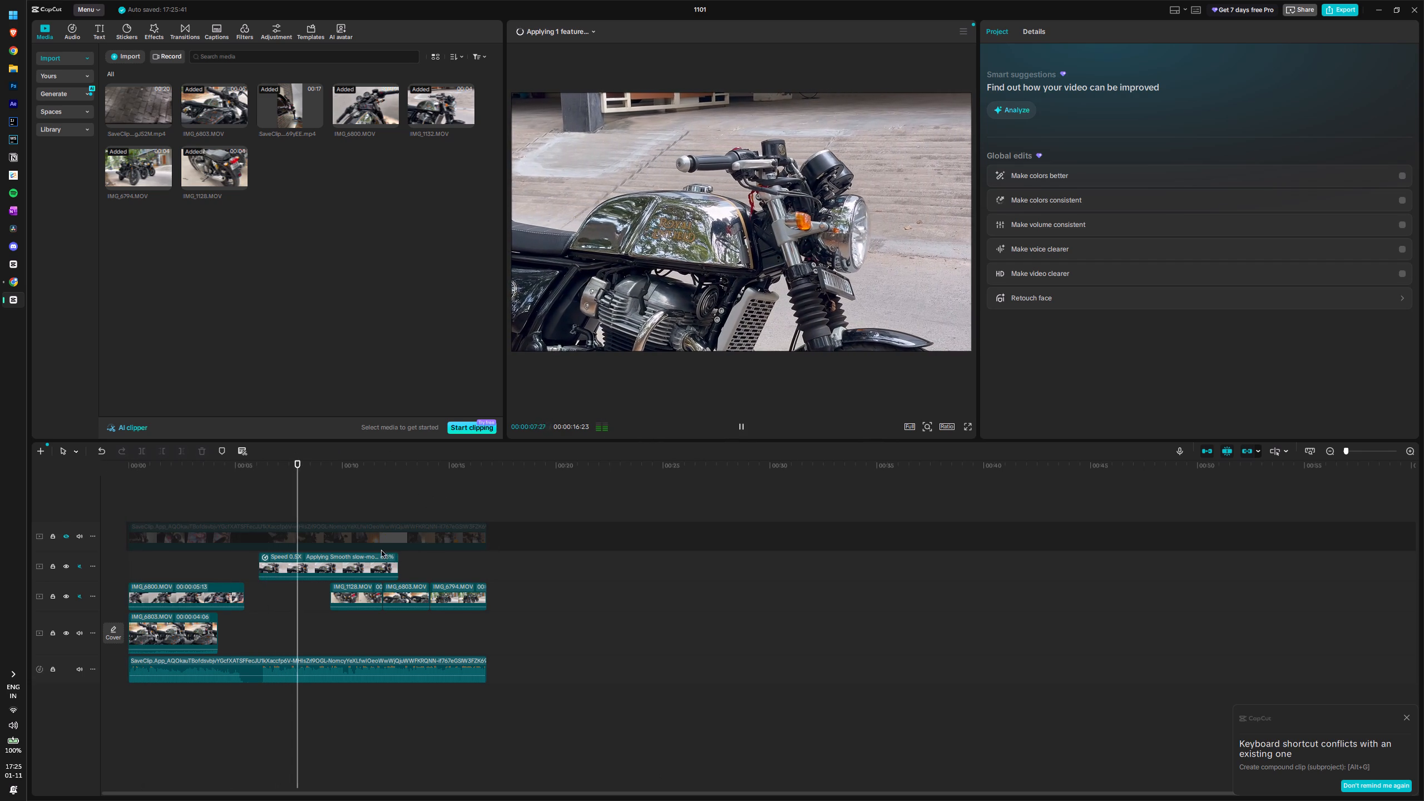
{"action": "key", "text": "space"}
Trim the end of the slowed IMG_1132.MOV clip back to the start of the IMG_1128.MOV clip.
{"action": "left_click", "coordinate": [373, 558]}
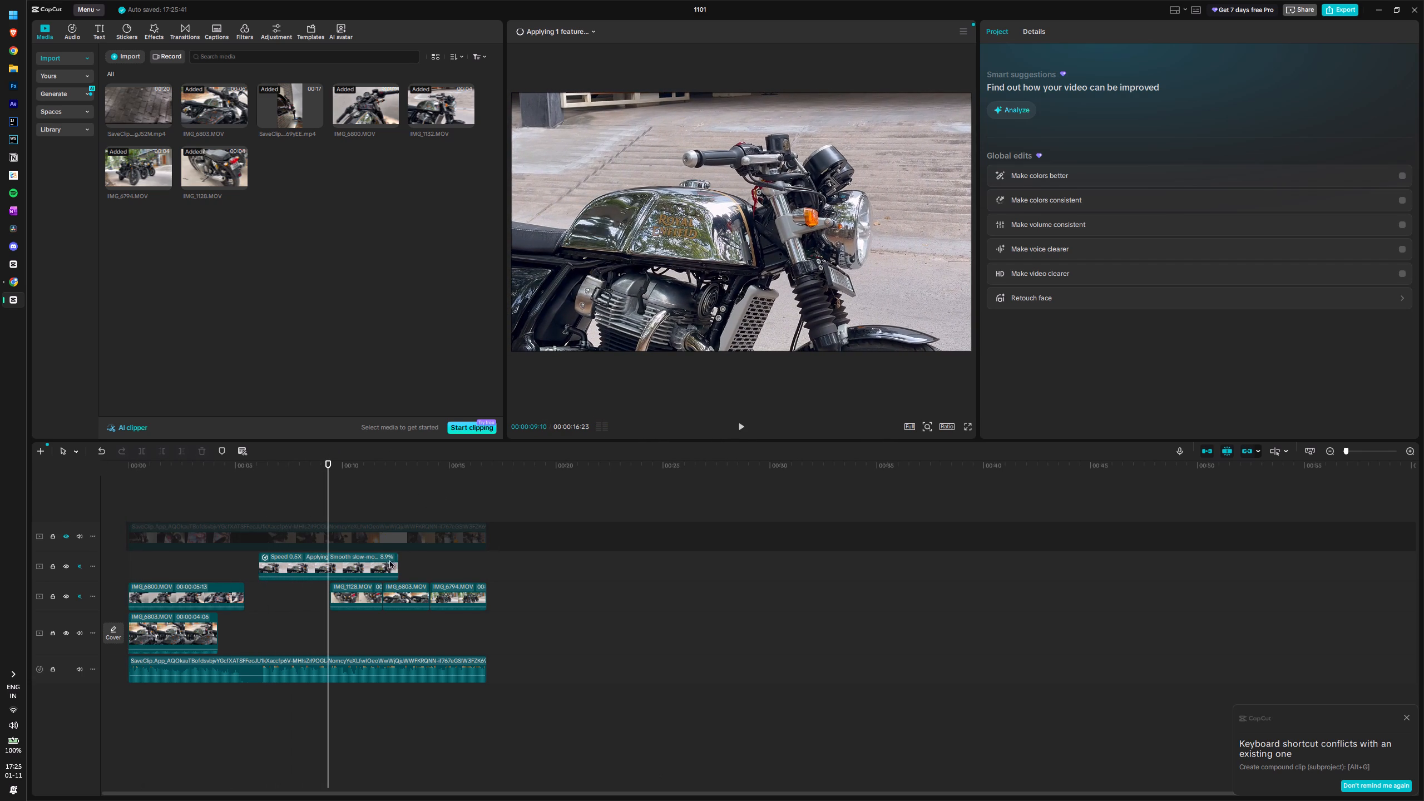
{"action": "left_click", "coordinate": [388, 563]}
{"action": "left_click_drag", "start_coordinate": [400, 563], "coordinate": [332, 567]}
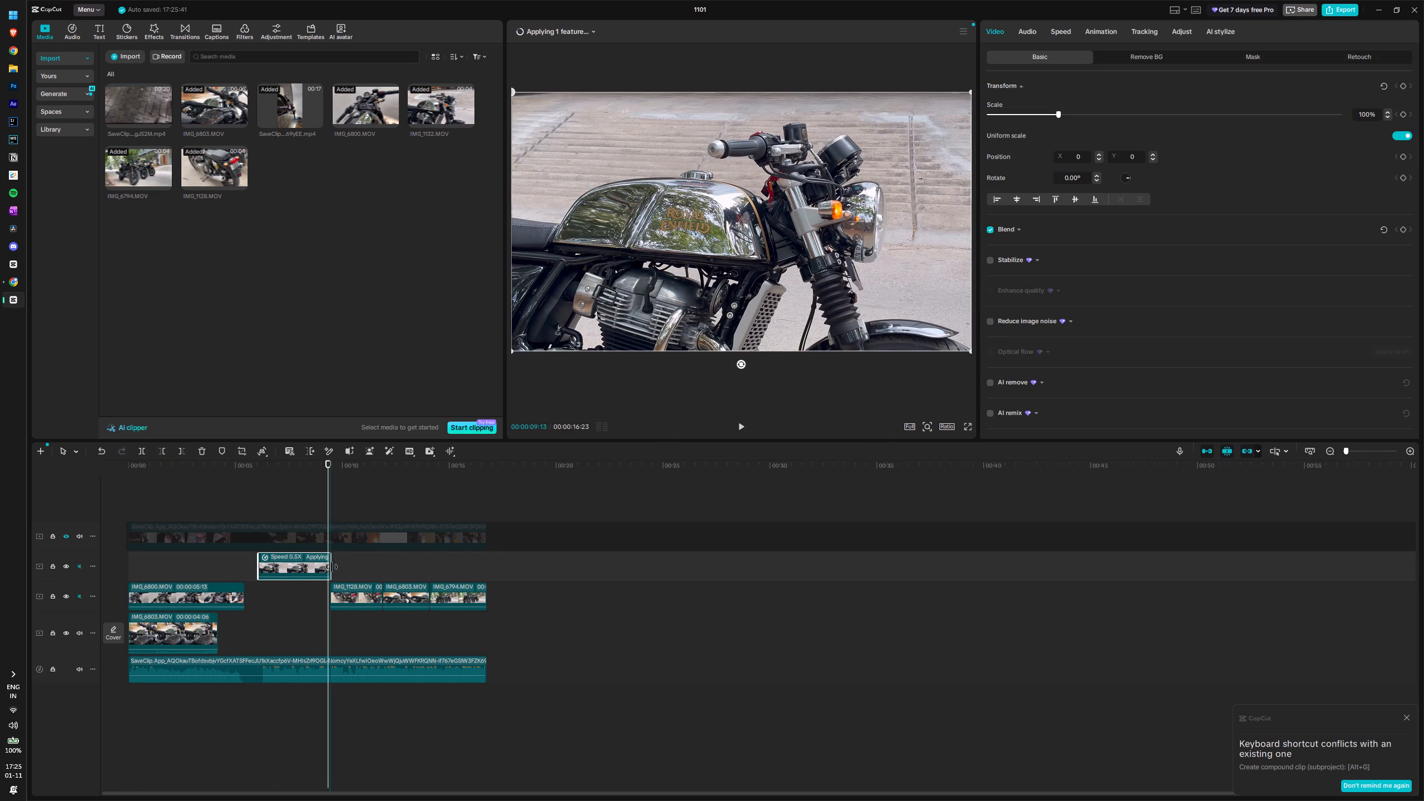
{"action": "left_click_drag", "start_coordinate": [332, 567], "coordinate": [330, 567]}
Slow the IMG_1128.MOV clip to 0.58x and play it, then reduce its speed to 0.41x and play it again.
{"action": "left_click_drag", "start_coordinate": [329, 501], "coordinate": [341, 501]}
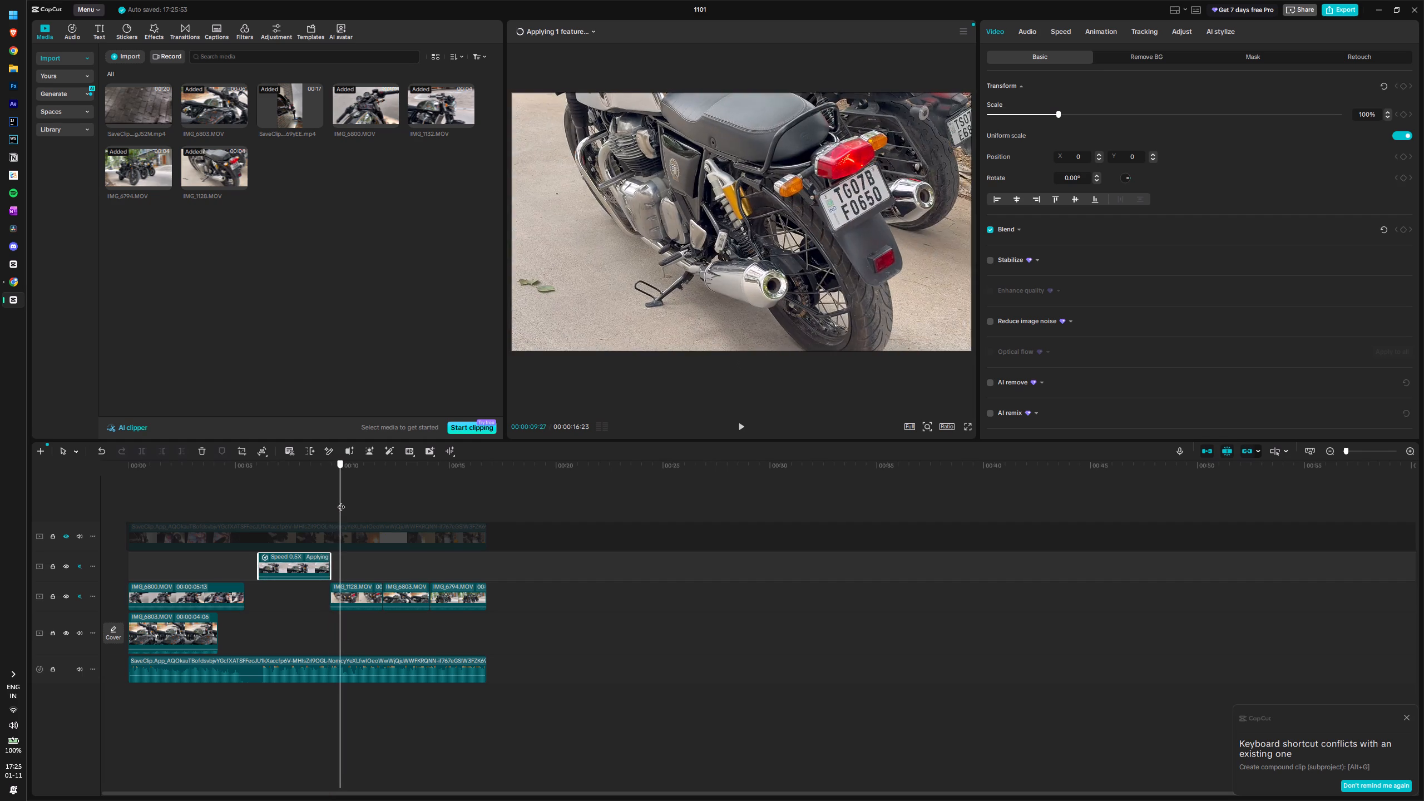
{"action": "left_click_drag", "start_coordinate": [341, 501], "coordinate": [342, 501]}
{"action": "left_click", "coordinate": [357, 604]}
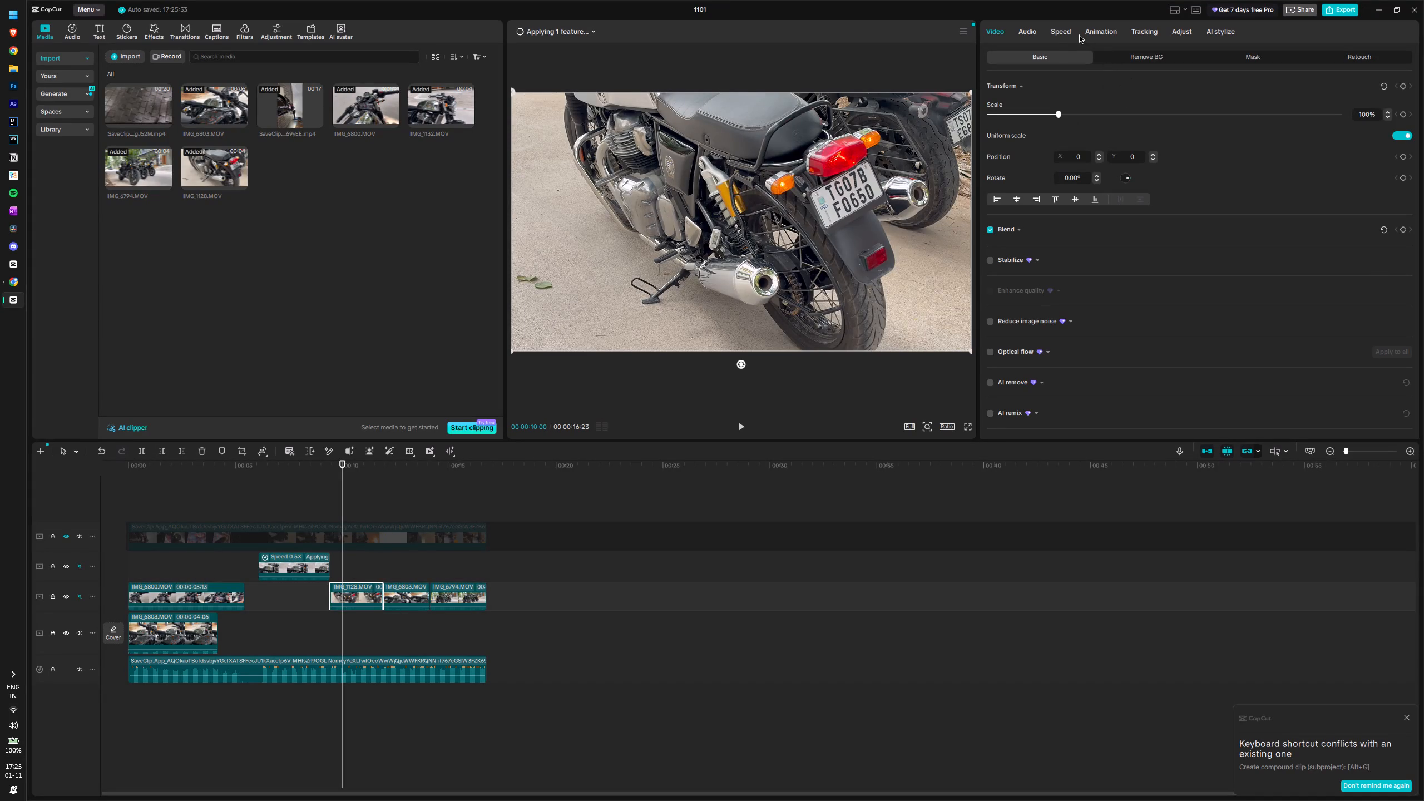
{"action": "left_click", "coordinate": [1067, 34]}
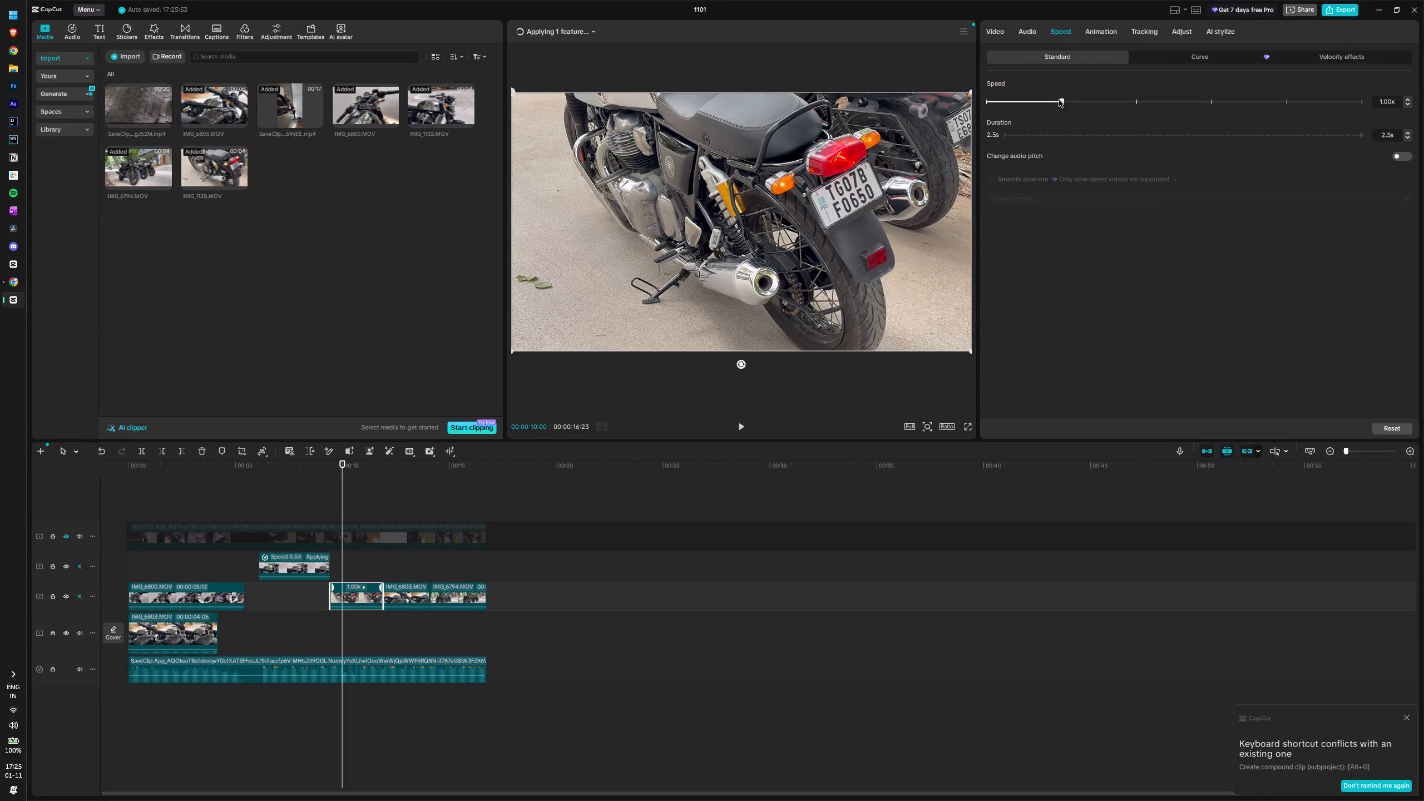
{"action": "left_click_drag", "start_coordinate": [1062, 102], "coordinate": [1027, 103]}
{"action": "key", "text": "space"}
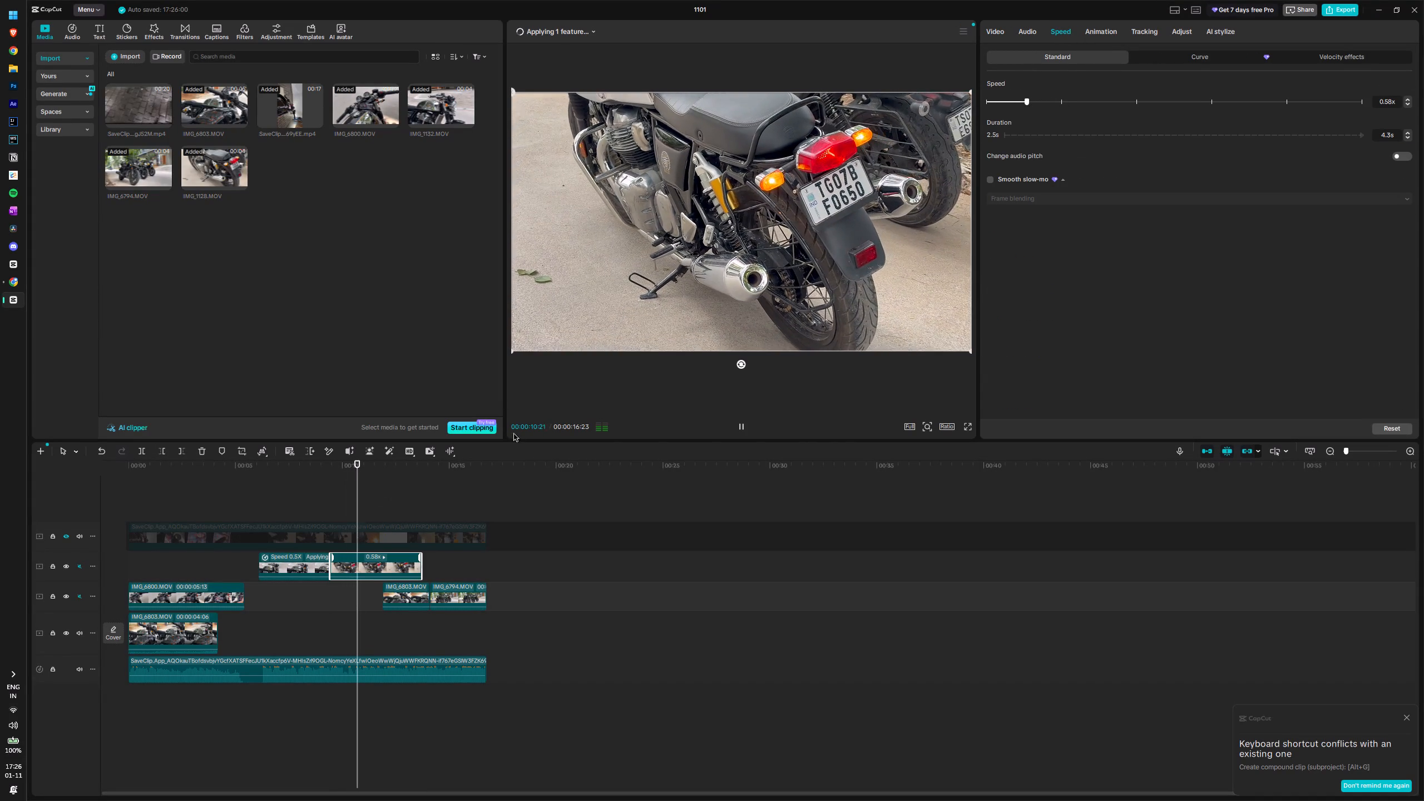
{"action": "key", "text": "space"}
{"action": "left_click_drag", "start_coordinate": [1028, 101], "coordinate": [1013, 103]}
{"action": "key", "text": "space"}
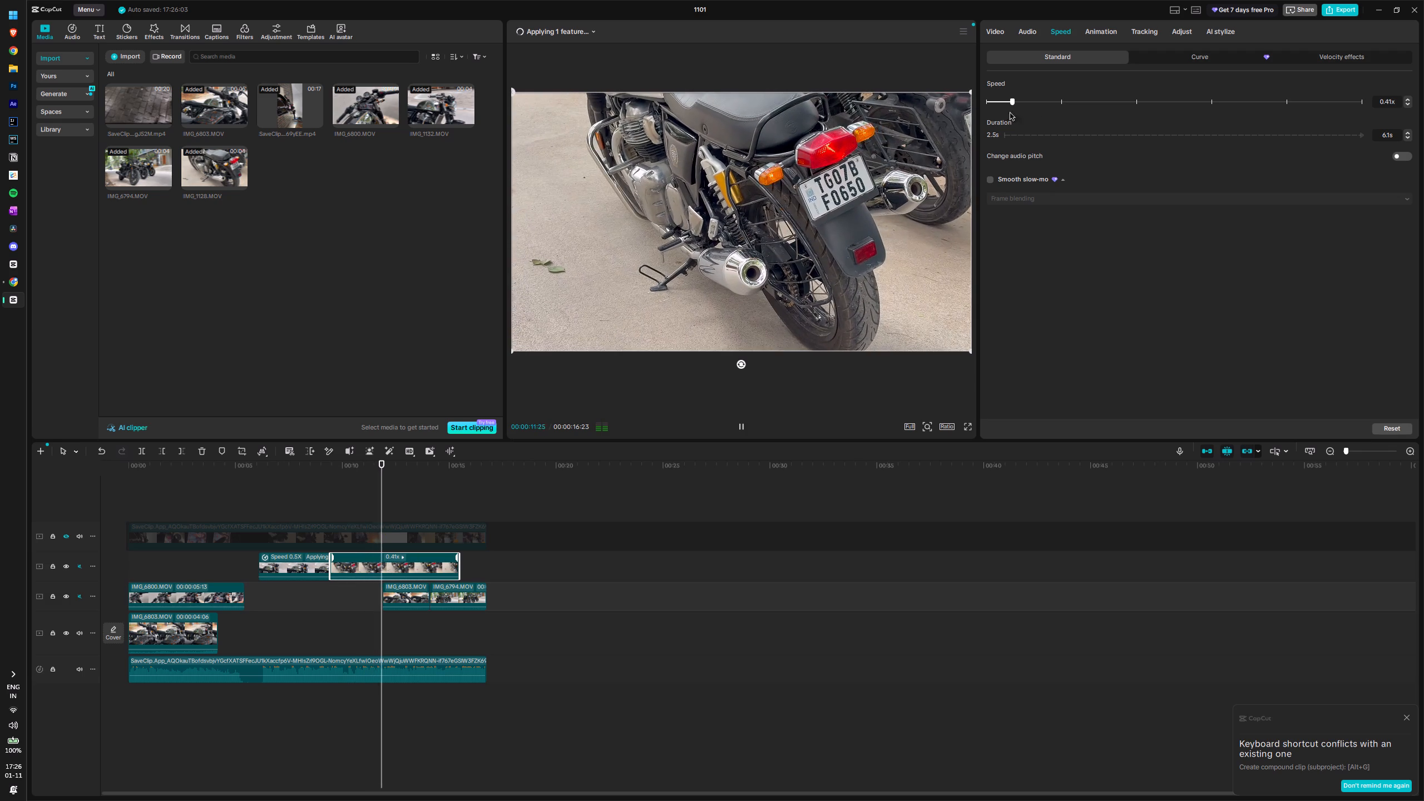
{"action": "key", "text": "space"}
Delete the slowed IMG_1128.MOV clip from the timeline.
{"action": "key", "text": "Delete"}
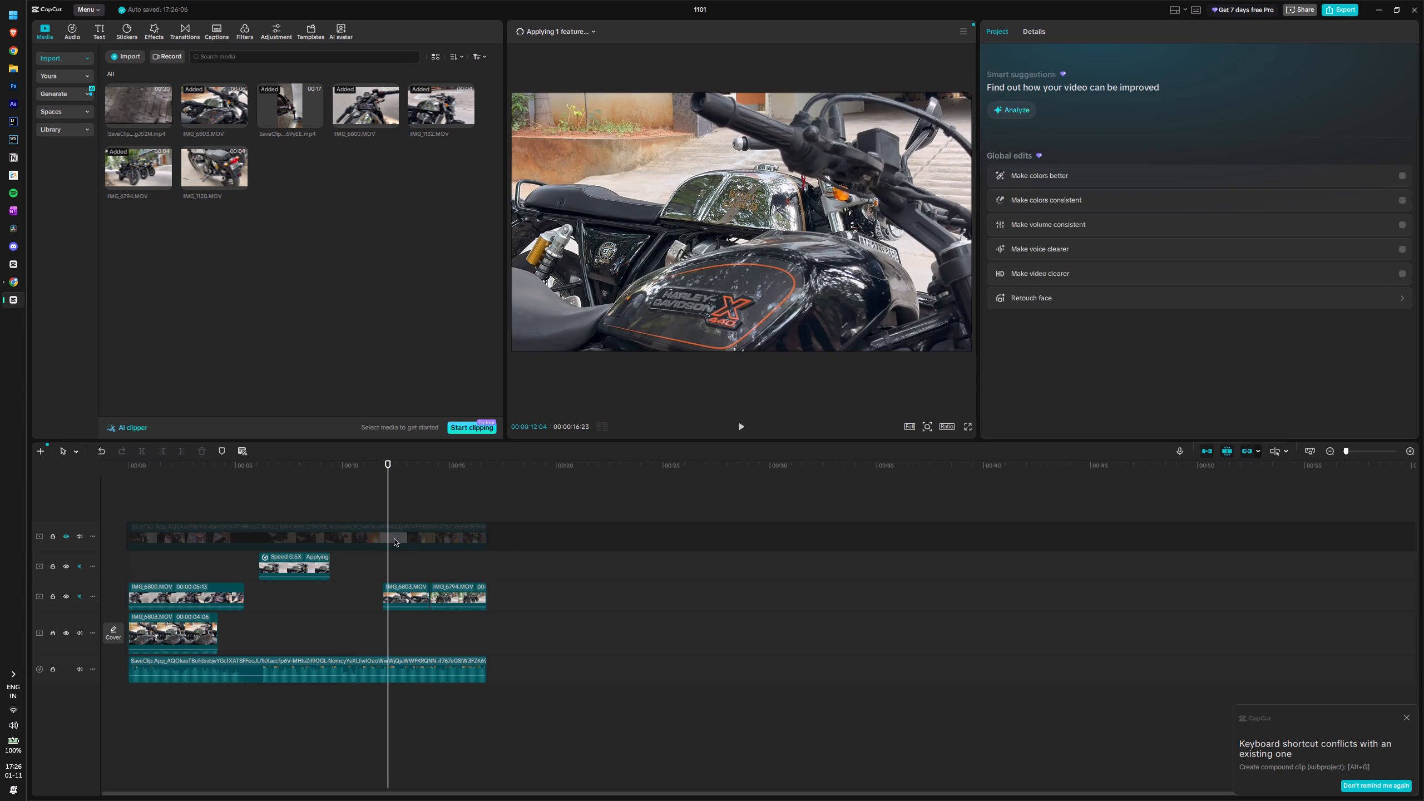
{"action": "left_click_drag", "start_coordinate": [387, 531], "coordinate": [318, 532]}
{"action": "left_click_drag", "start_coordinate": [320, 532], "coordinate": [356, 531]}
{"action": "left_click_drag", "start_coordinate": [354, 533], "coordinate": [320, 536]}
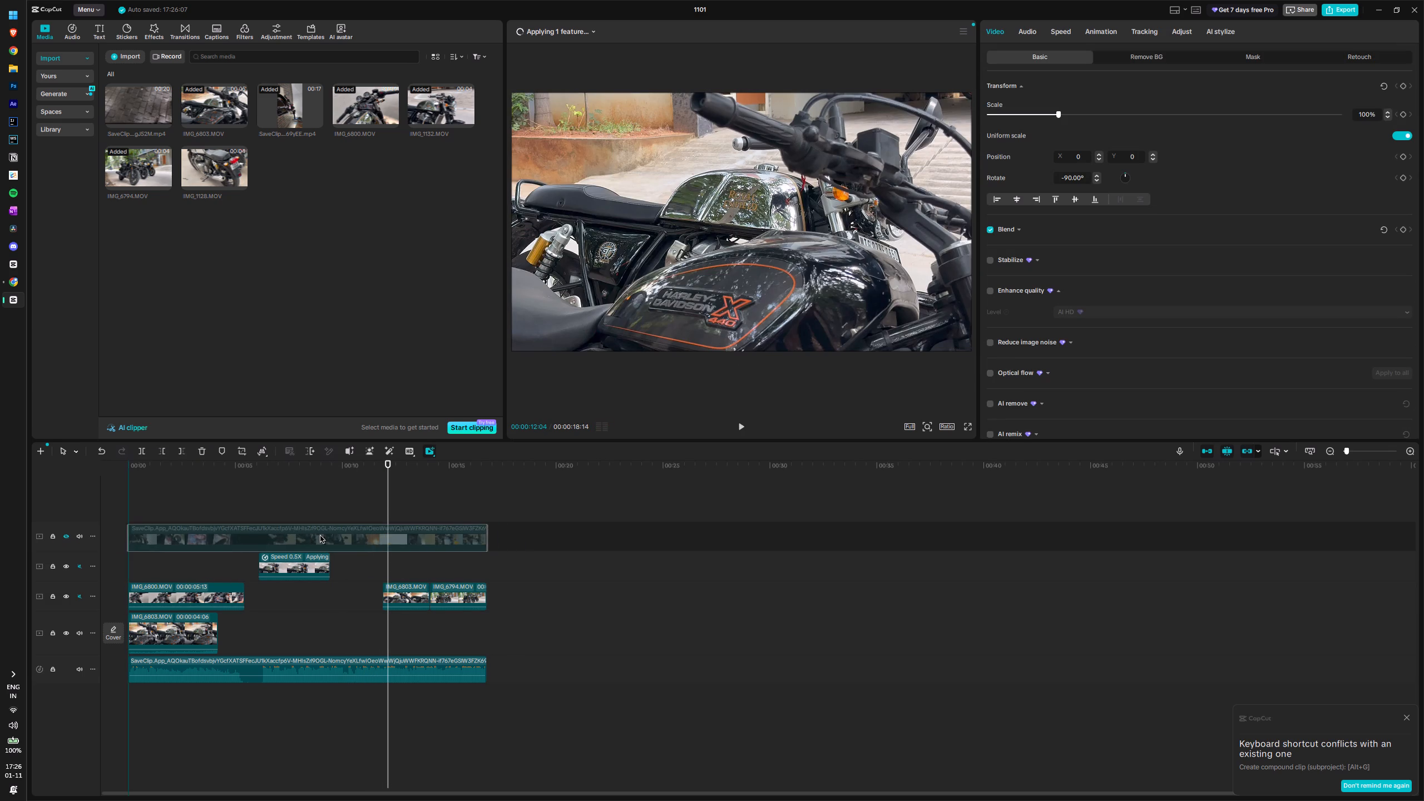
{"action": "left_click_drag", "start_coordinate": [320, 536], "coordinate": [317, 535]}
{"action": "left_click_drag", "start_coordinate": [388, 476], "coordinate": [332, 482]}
Switch to Chrome and close the open preview tabs for IMG_6794, IMG_1132, IMG_1128 and IMG_1130, keeping the REEL1 folder open.
{"action": "key", "text": "alt+Tab"}
{"action": "key", "text": "Escape"}
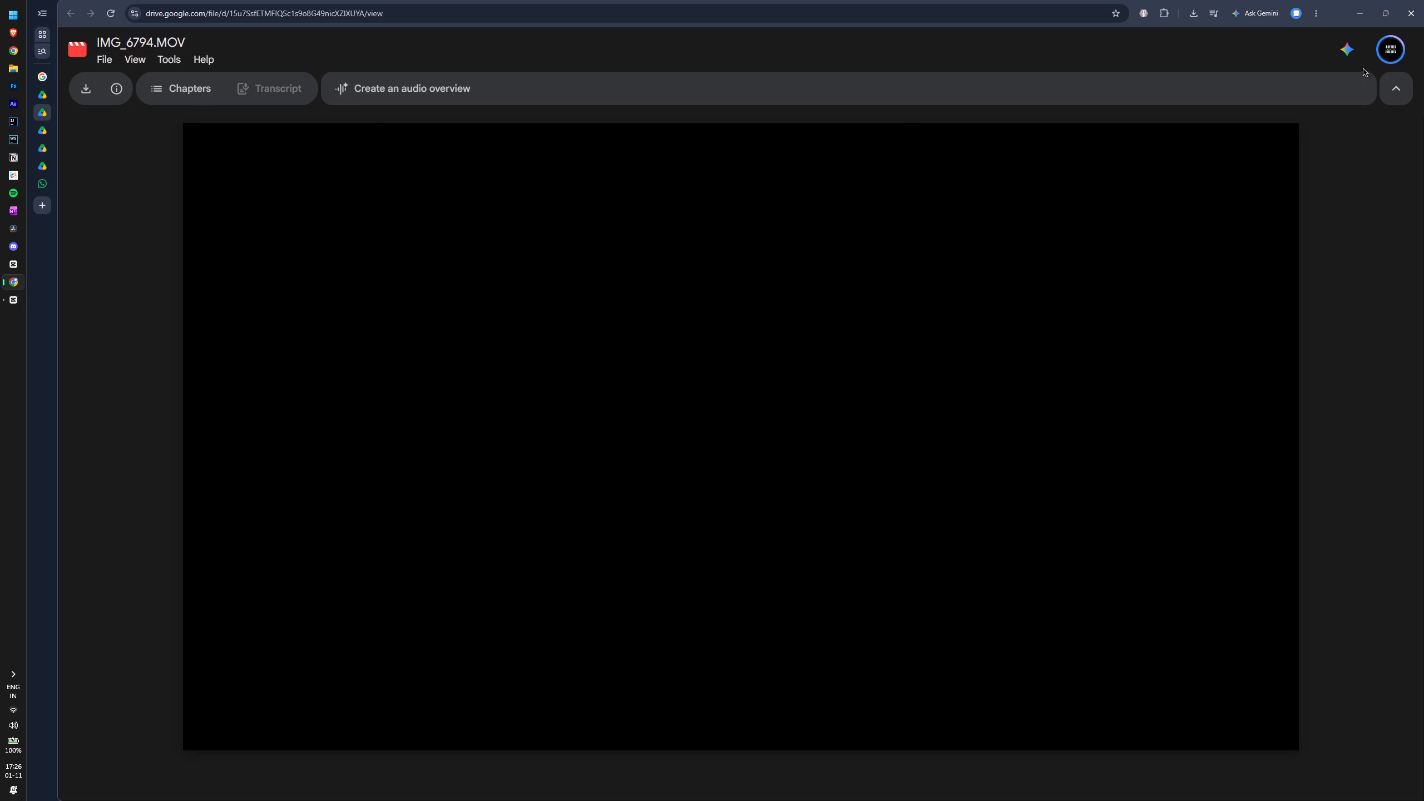
{"action": "left_click", "coordinate": [57, 98]}
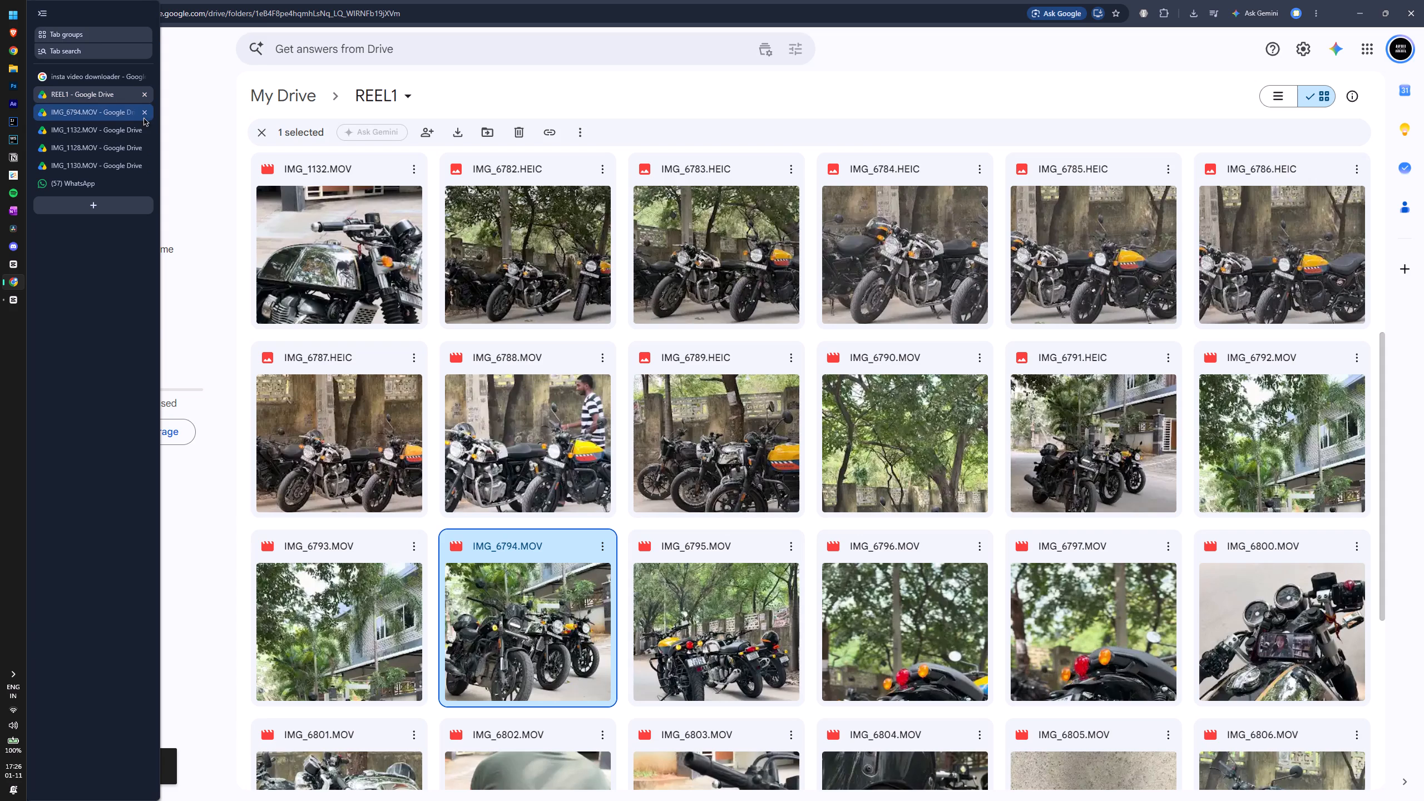
{"action": "left_click", "coordinate": [144, 114]}
{"action": "left_click", "coordinate": [144, 114]}
{"action": "double_click", "coordinate": [144, 114]}
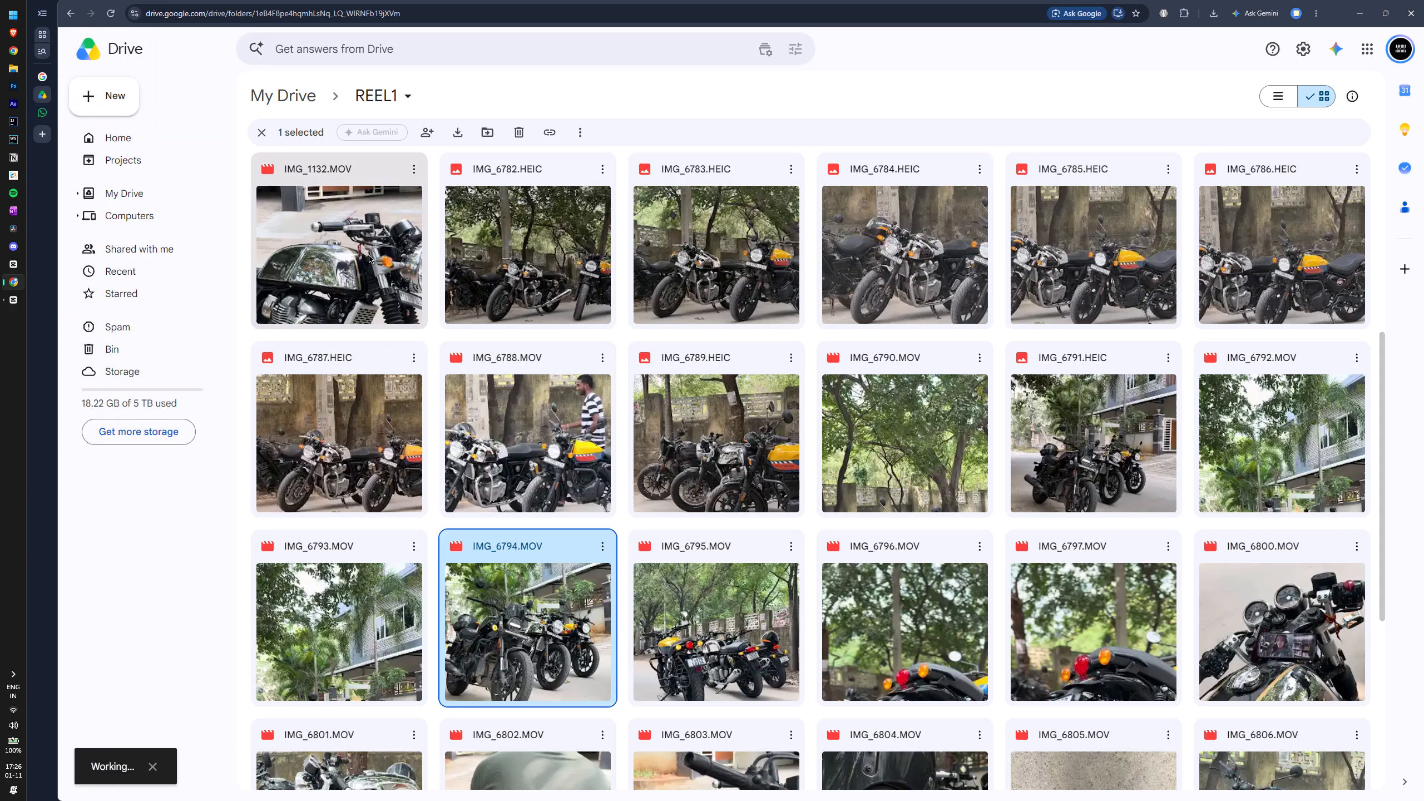
Find IMG_1127.MOV in the REEL1 folder and open it in a new tab.
{"action": "scroll", "coordinate": [646, 290], "scroll_direction": "up", "scroll_amount": 5}
{"action": "scroll", "coordinate": [812, 333], "scroll_direction": "up", "scroll_amount": 2}
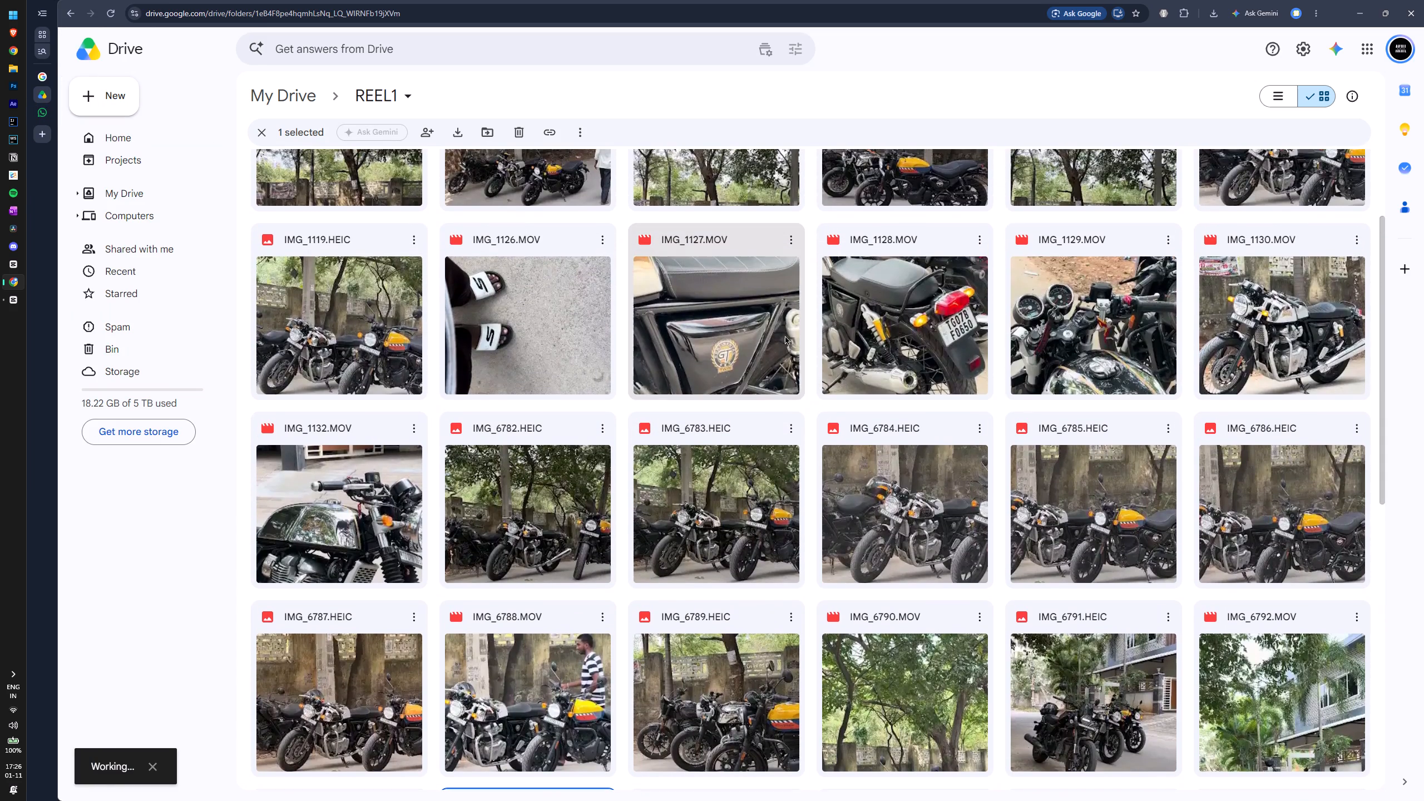
{"action": "scroll", "coordinate": [728, 339], "scroll_direction": "up", "scroll_amount": 3}
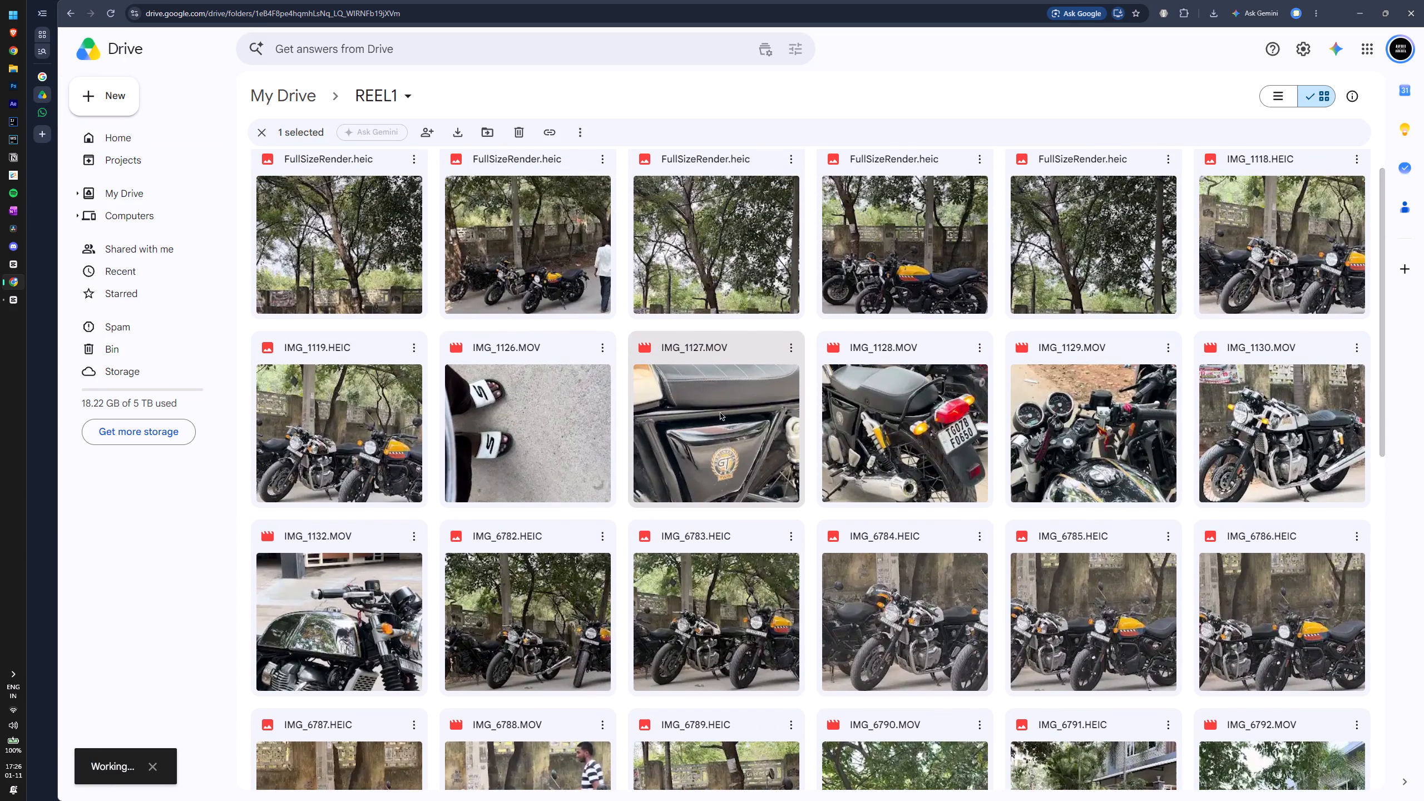
{"action": "left_click", "coordinate": [720, 422]}
{"action": "left_click", "coordinate": [792, 352]}
{"action": "left_click", "coordinate": [842, 377]}
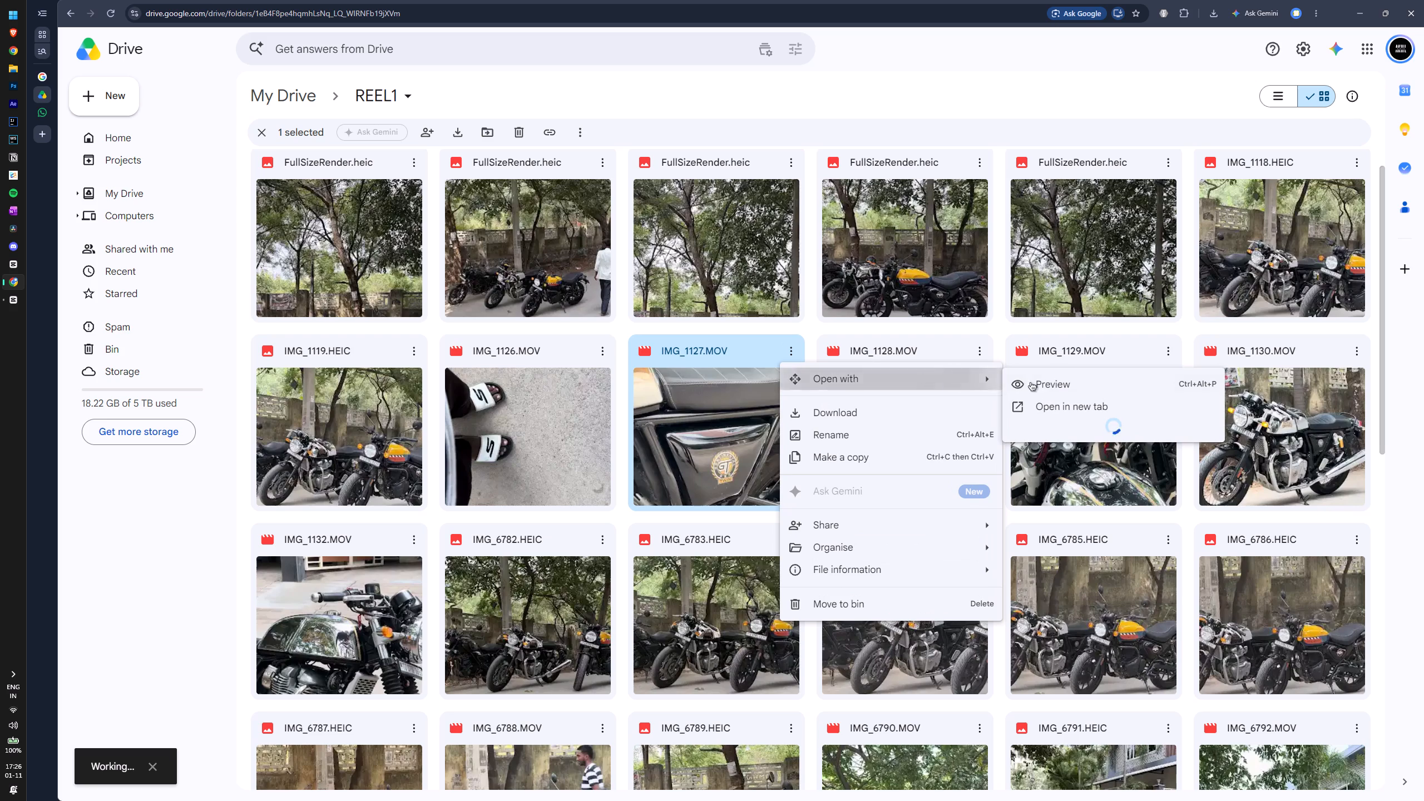
{"action": "left_click", "coordinate": [1051, 403]}
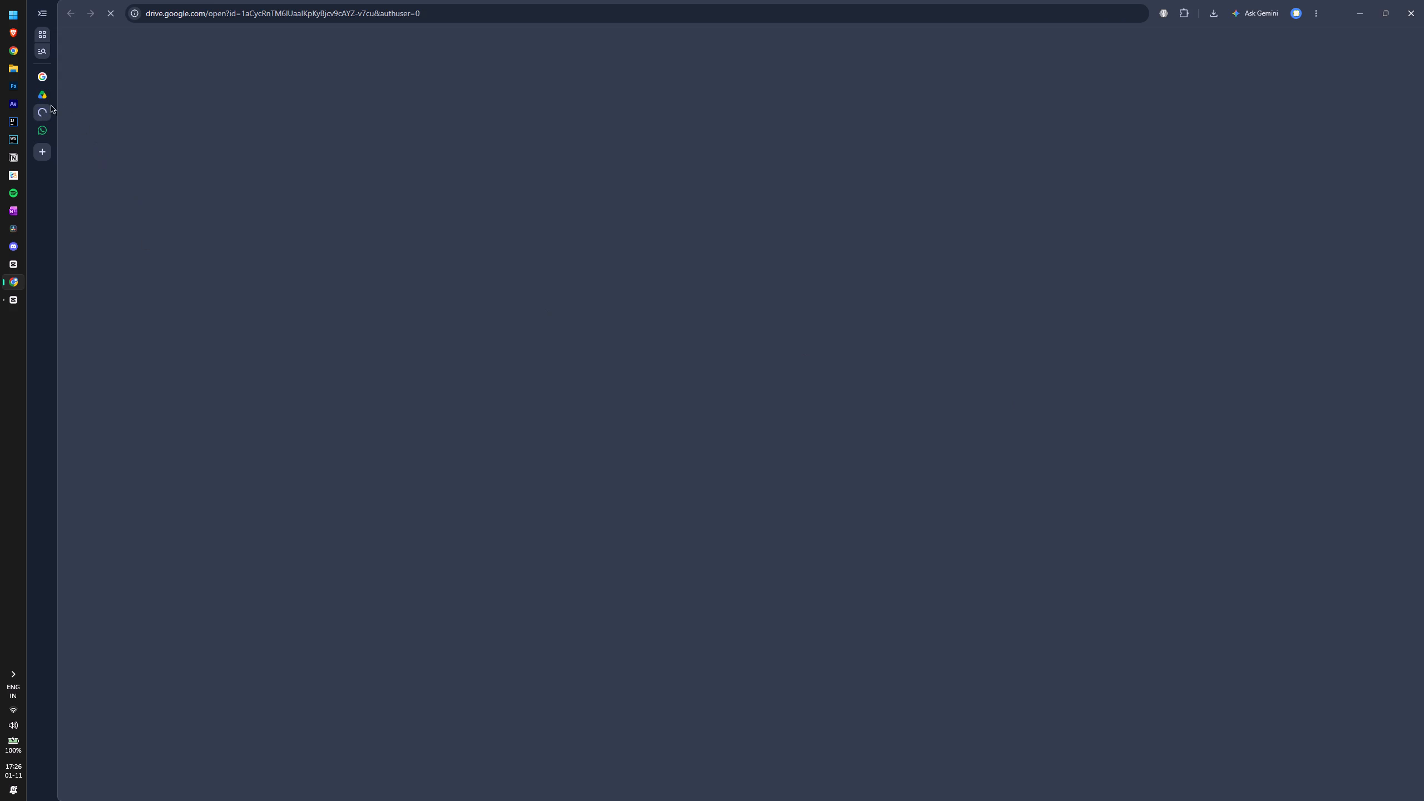
{"action": "left_click", "coordinate": [43, 102]}
{"action": "scroll", "coordinate": [610, 572], "scroll_direction": "up", "scroll_amount": 4}
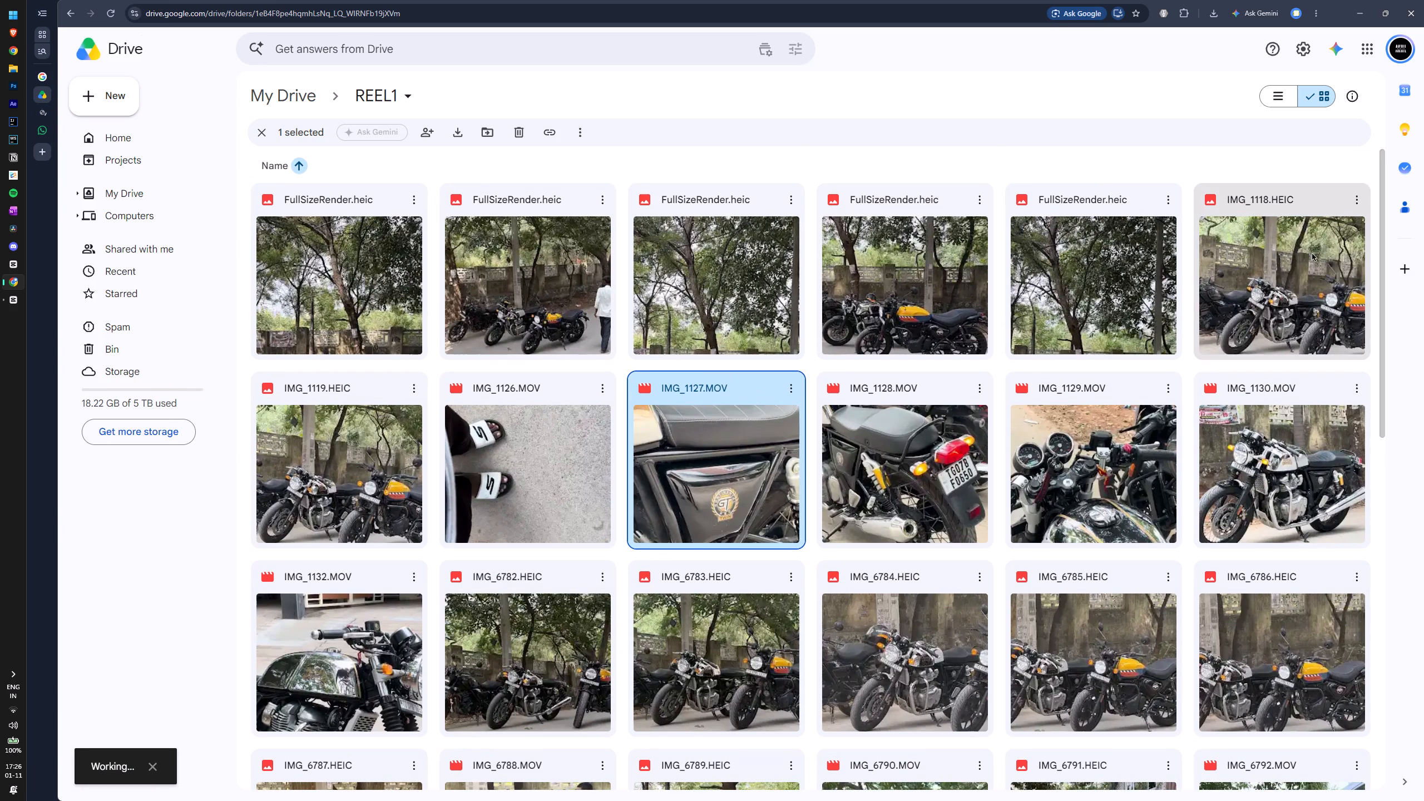
{"action": "left_click", "coordinate": [76, 111]}
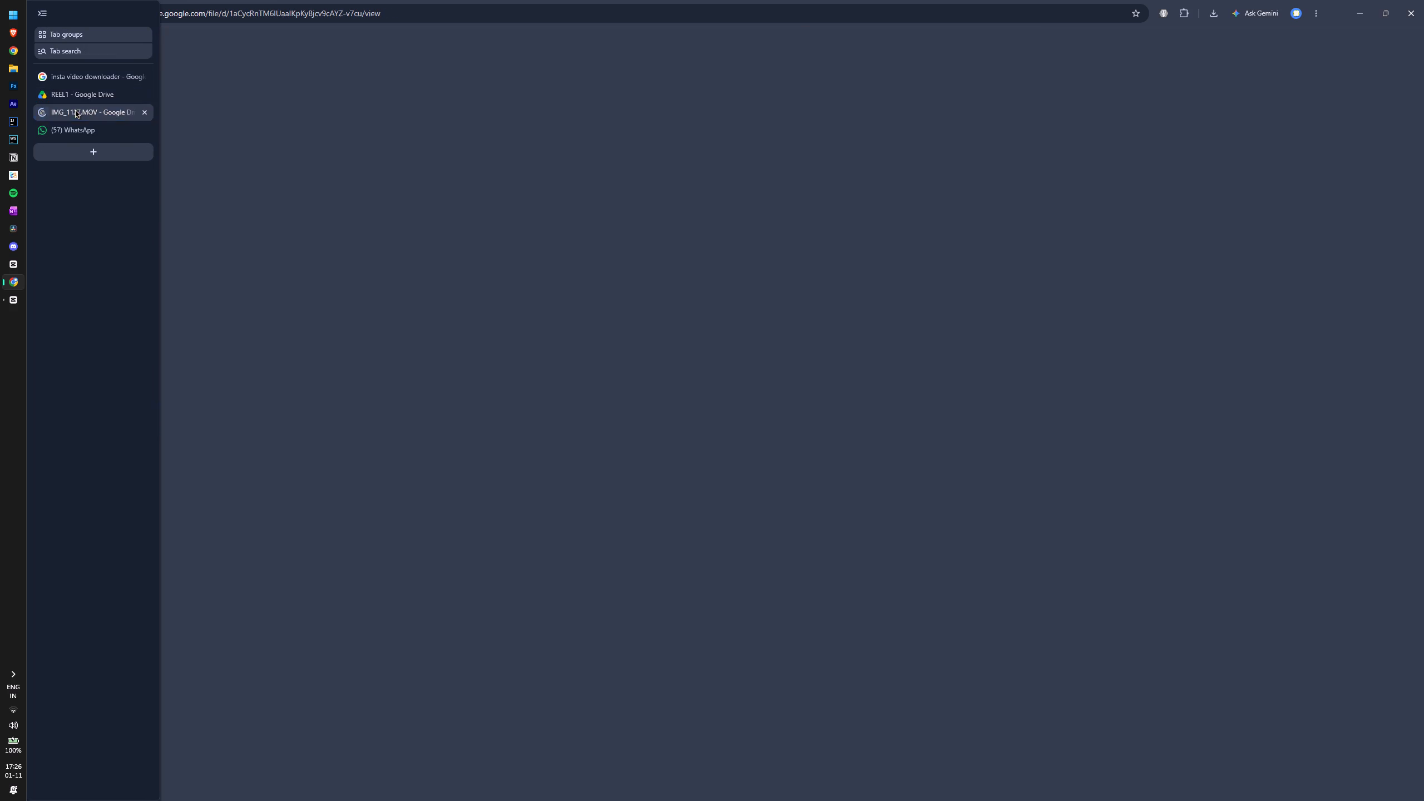
Preview IMG_1127.MOV, return to its opening frames and download the file.
{"action": "left_click", "coordinate": [736, 426]}
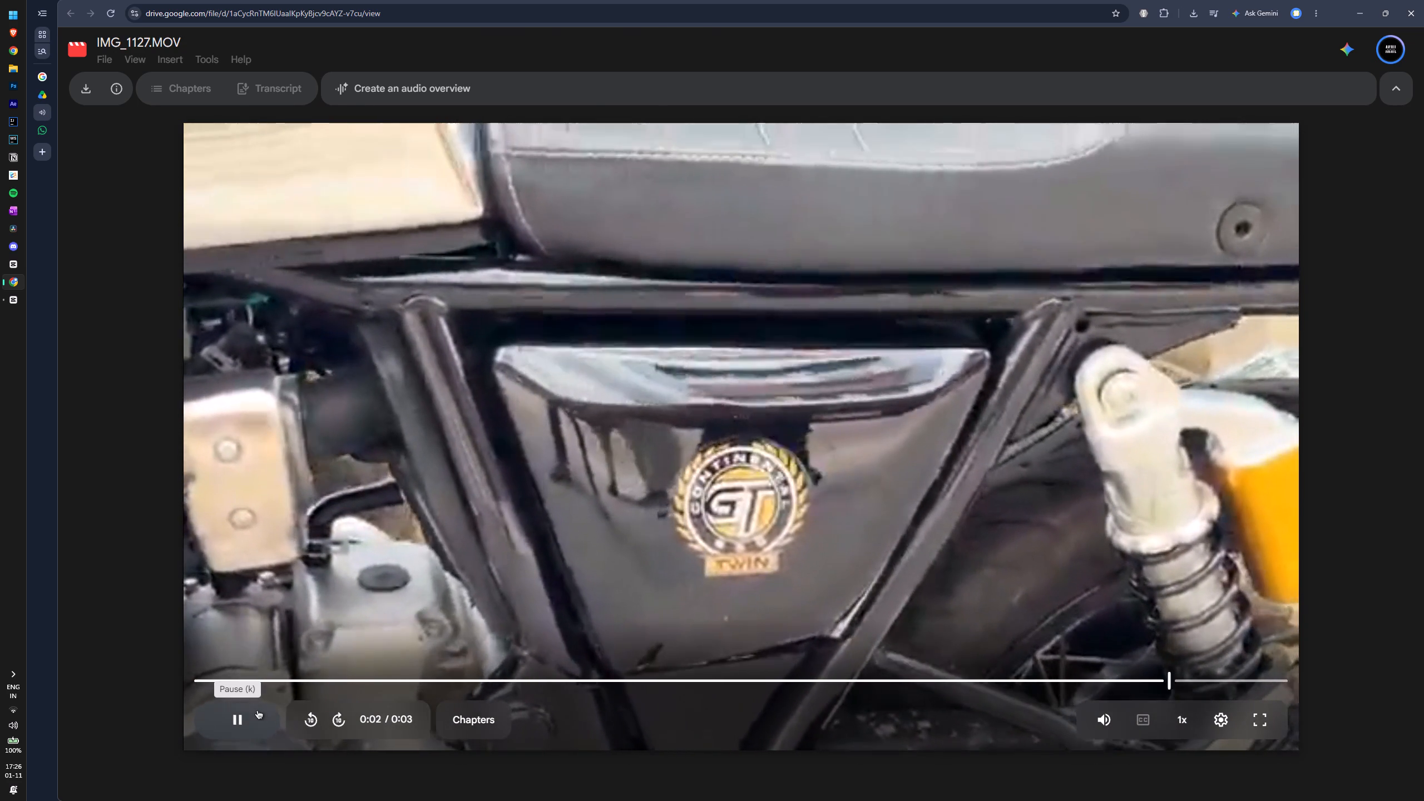
{"action": "left_click", "coordinate": [257, 711]}
{"action": "left_click_drag", "start_coordinate": [390, 684], "coordinate": [278, 680]}
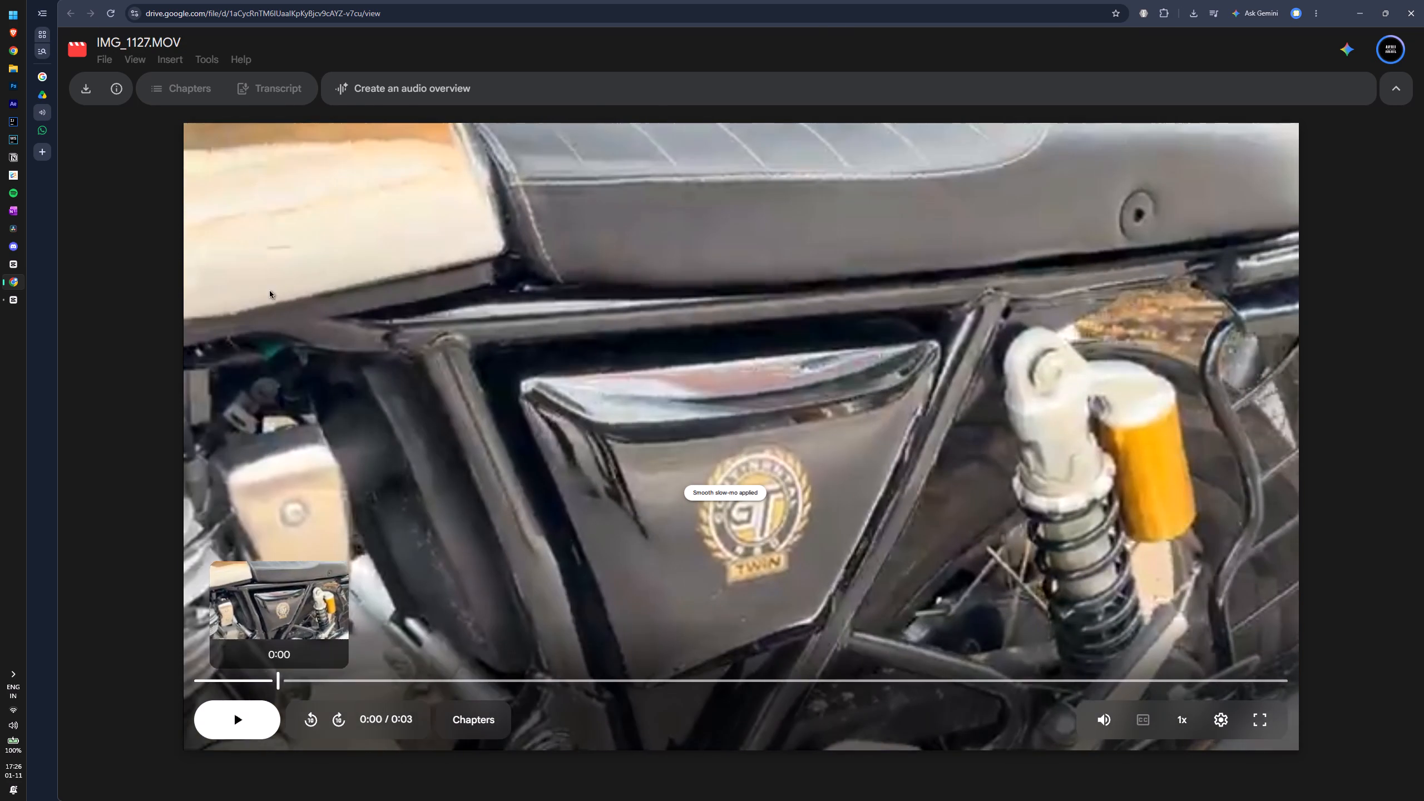
{"action": "left_click", "coordinate": [88, 95]}
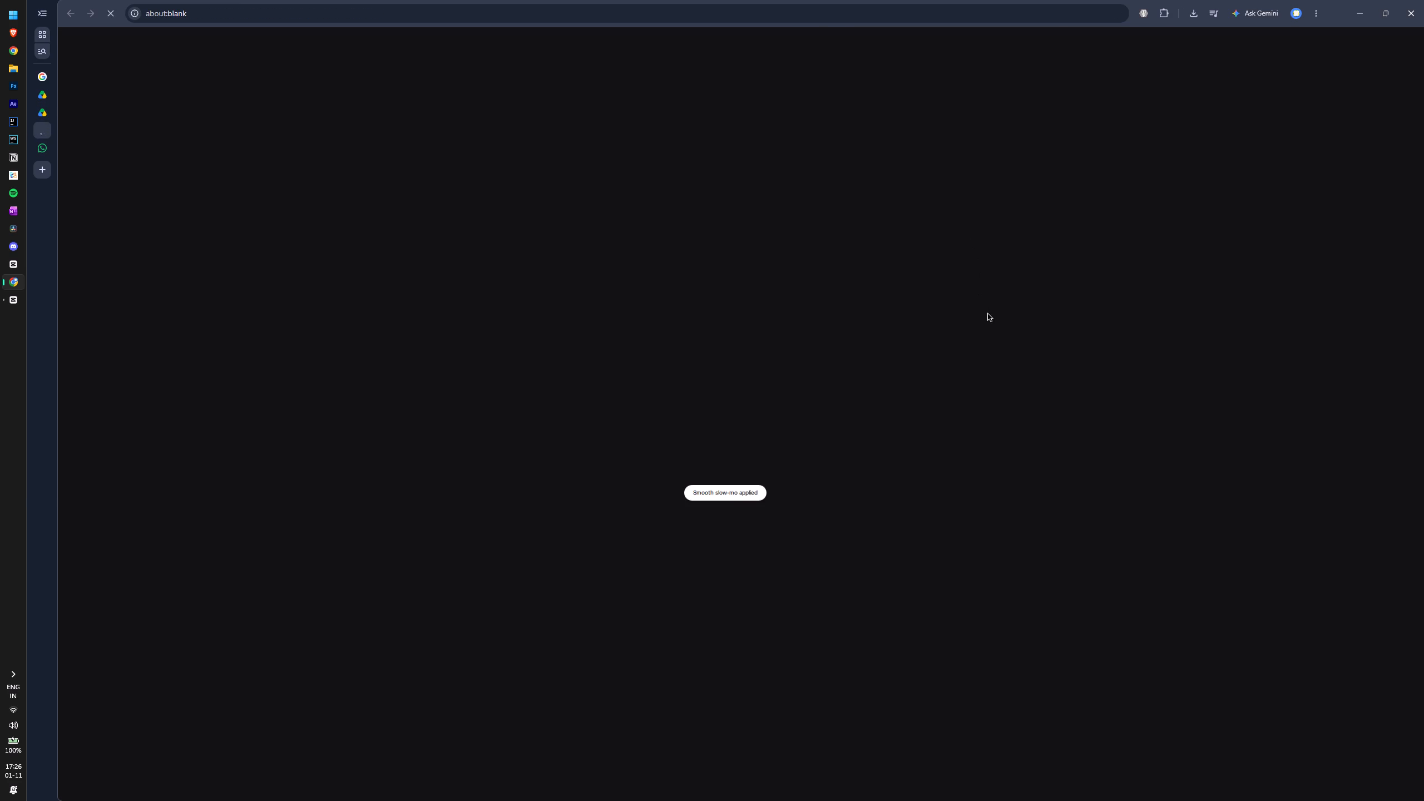
Switch to CapCut and play the slowed IMG_1132.MOV clip from its start.
{"action": "key", "text": "alt+Tab"}
{"action": "left_click_drag", "start_coordinate": [330, 479], "coordinate": [246, 481]}
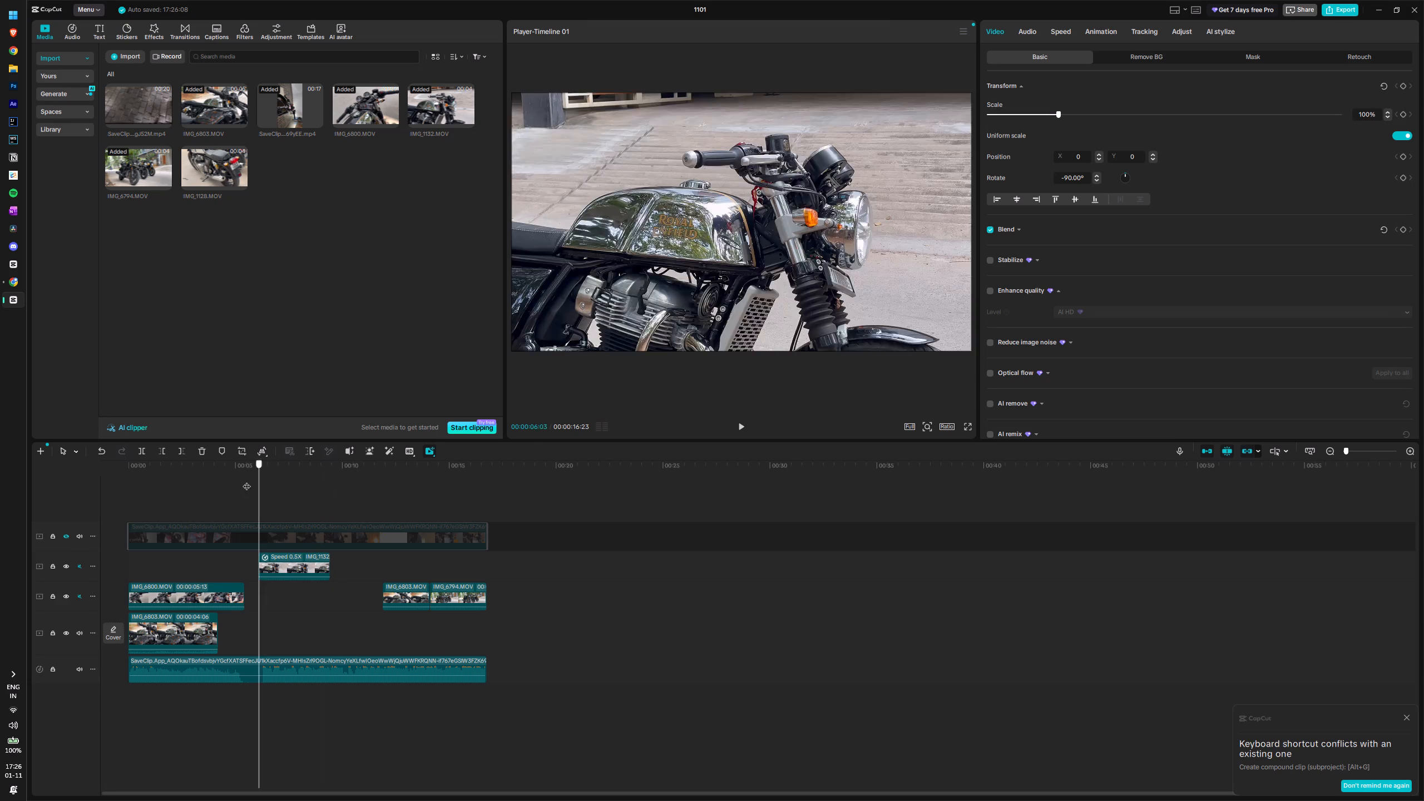
{"action": "left_click_drag", "start_coordinate": [246, 481], "coordinate": [256, 479]}
{"action": "key", "text": "space"}
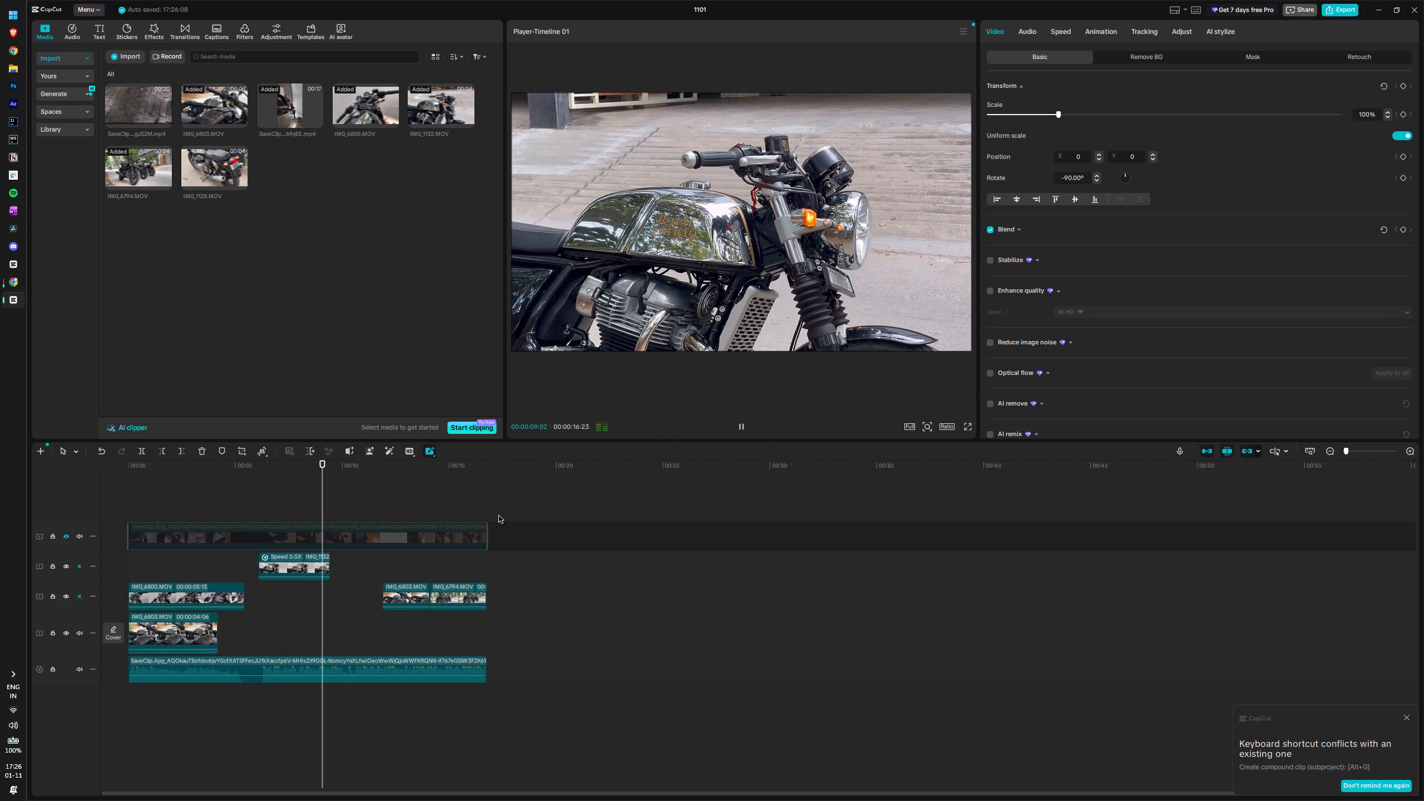
{"action": "key", "text": "space"}
Apply the Montage speed curve to the slowed IMG_1132.MOV clip.
{"action": "left_click_drag", "start_coordinate": [330, 493], "coordinate": [253, 504]}
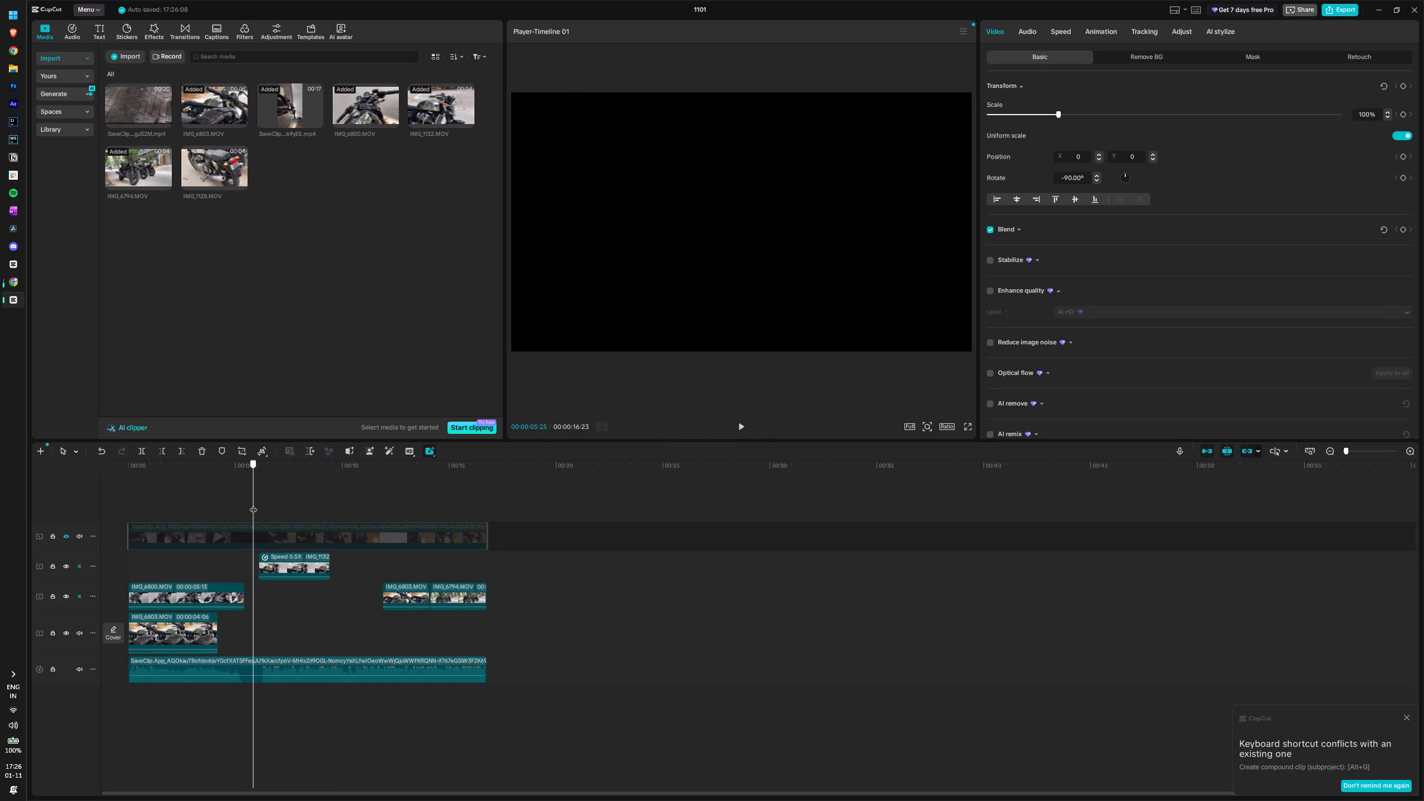
{"action": "left_click_drag", "start_coordinate": [253, 504], "coordinate": [257, 504]}
{"action": "left_click", "coordinate": [296, 562]}
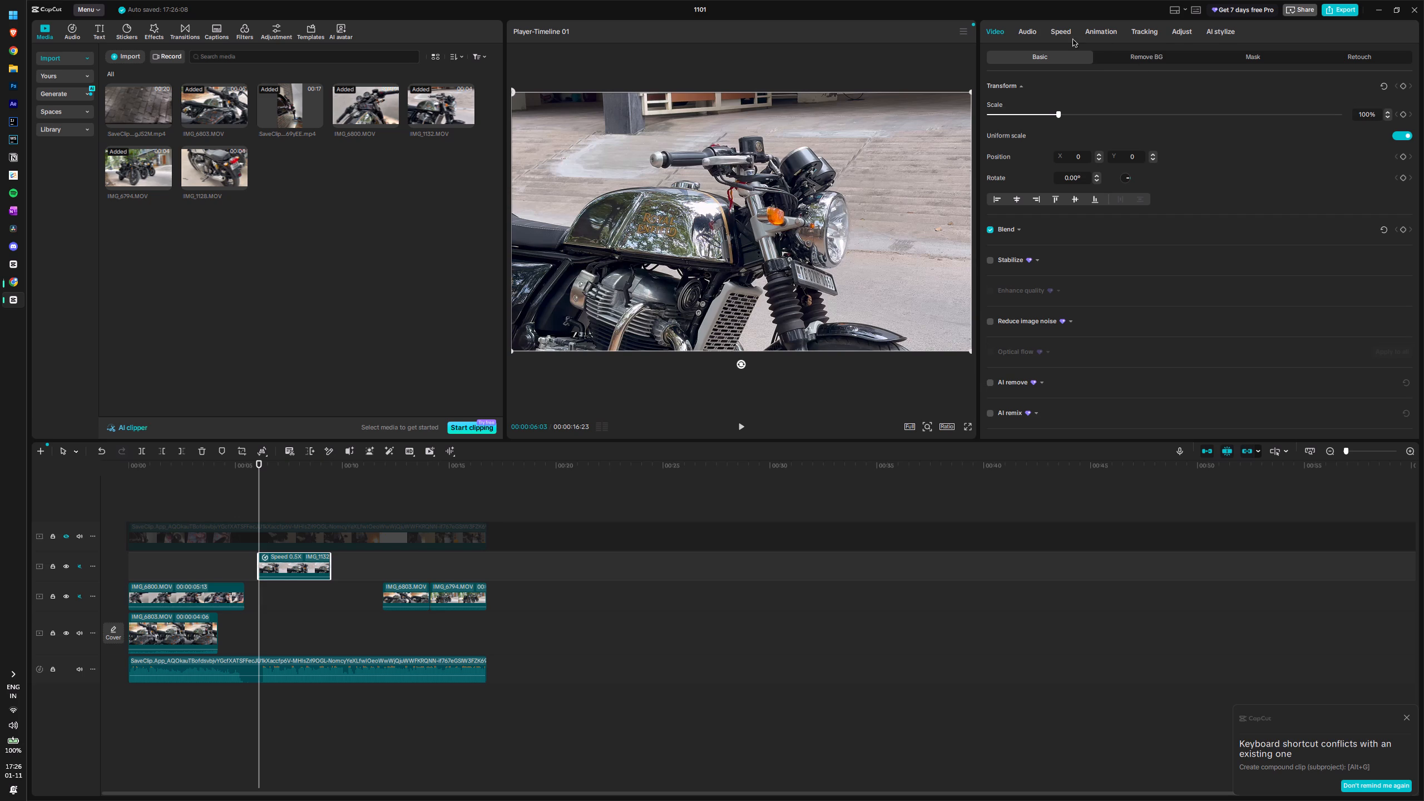
{"action": "left_click", "coordinate": [1063, 32]}
{"action": "left_click", "coordinate": [1171, 58]}
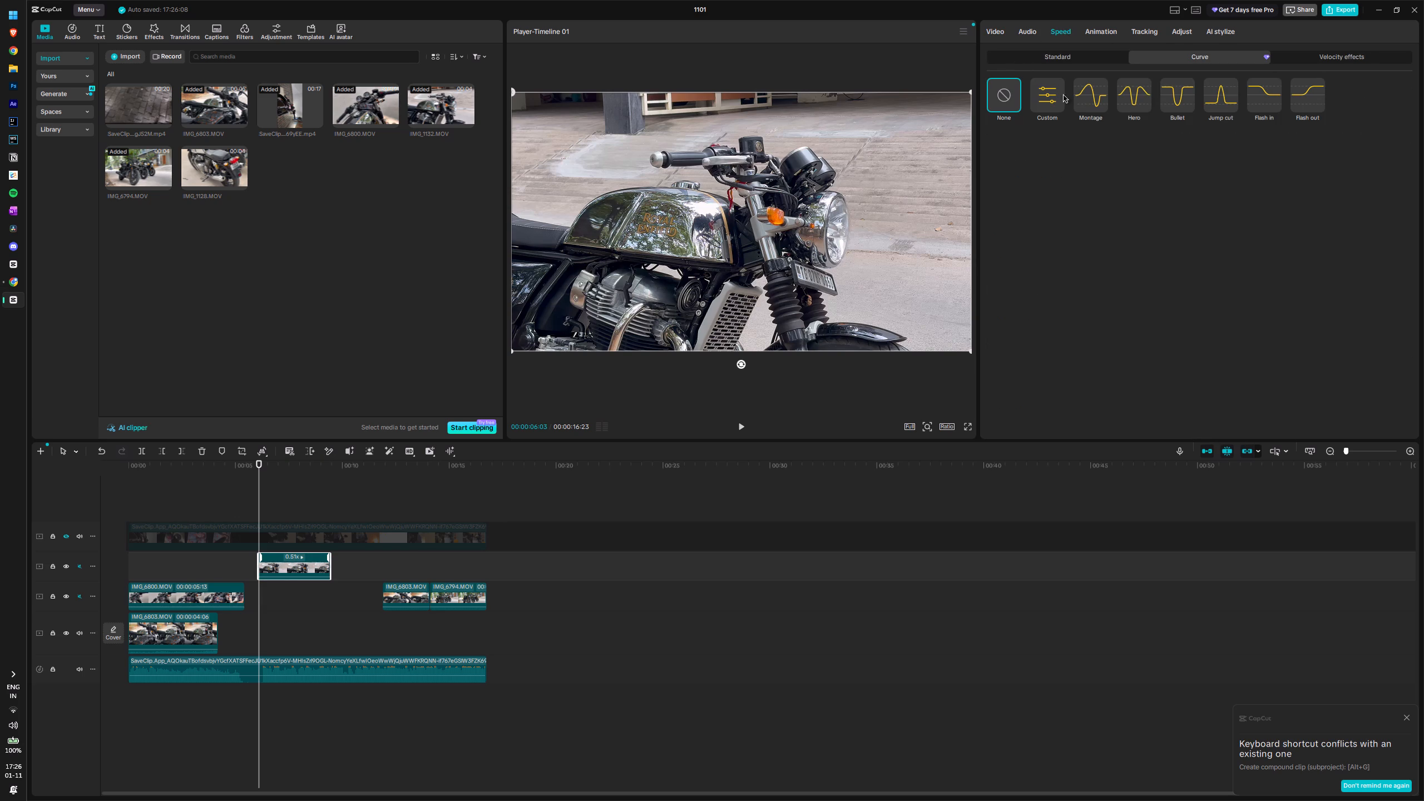
{"action": "left_click", "coordinate": [1085, 98]}
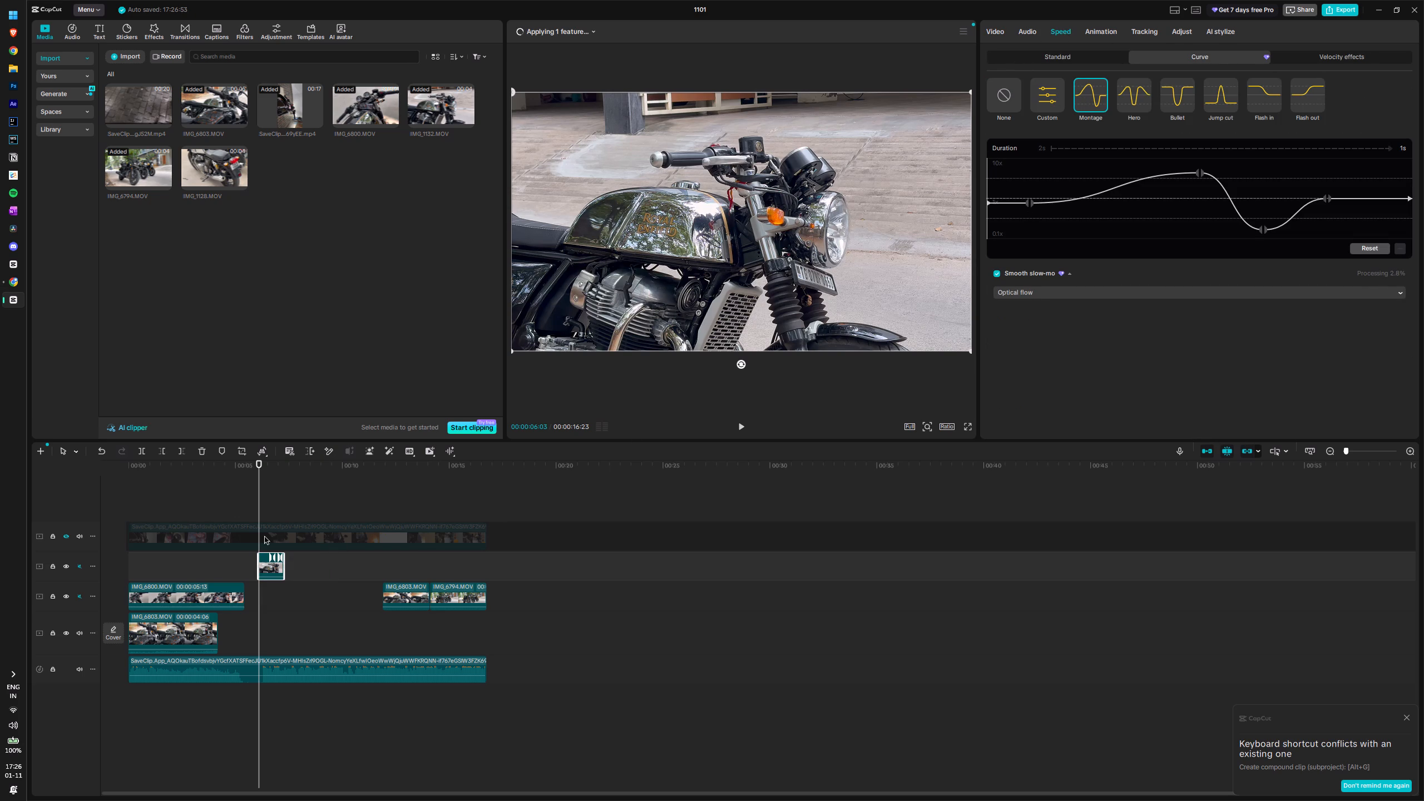
Play back the IMG_1132.MOV clip to check the Montage speed curve.
{"action": "key", "text": "space"}
{"action": "key", "text": "space"}
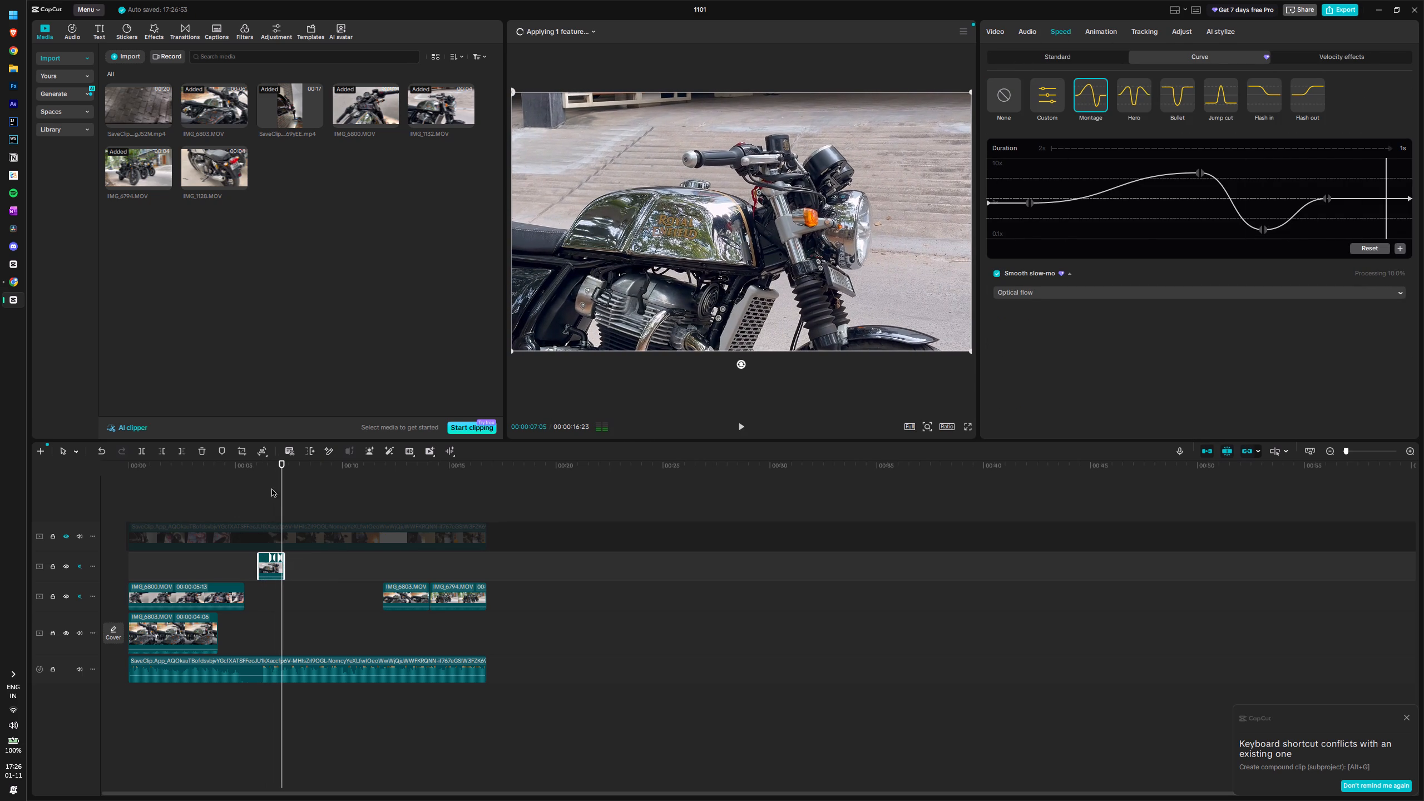
{"action": "left_click_drag", "start_coordinate": [283, 473], "coordinate": [276, 473]}
{"action": "left_click_drag", "start_coordinate": [281, 476], "coordinate": [248, 476]}
{"action": "key", "text": "space"}
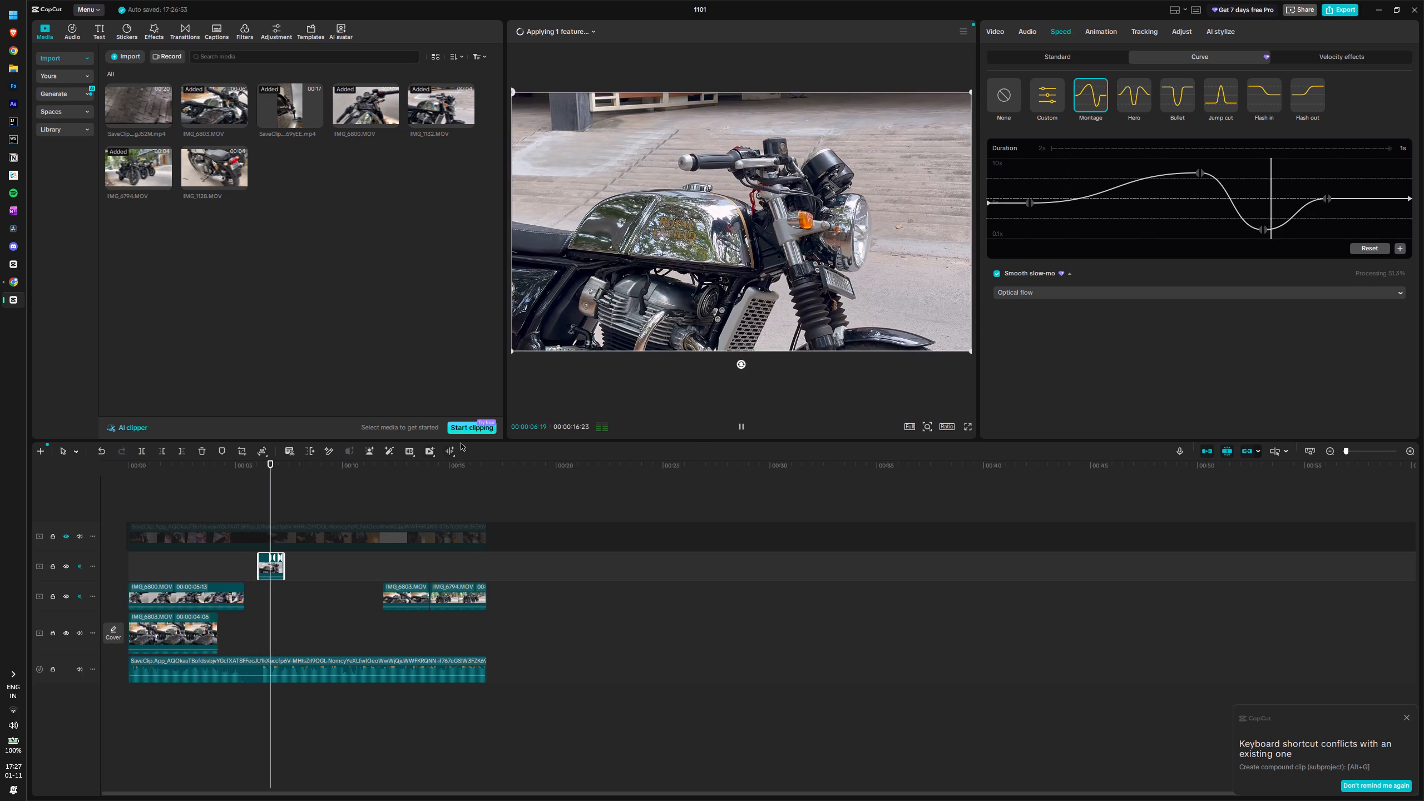
{"action": "key", "text": "space"}
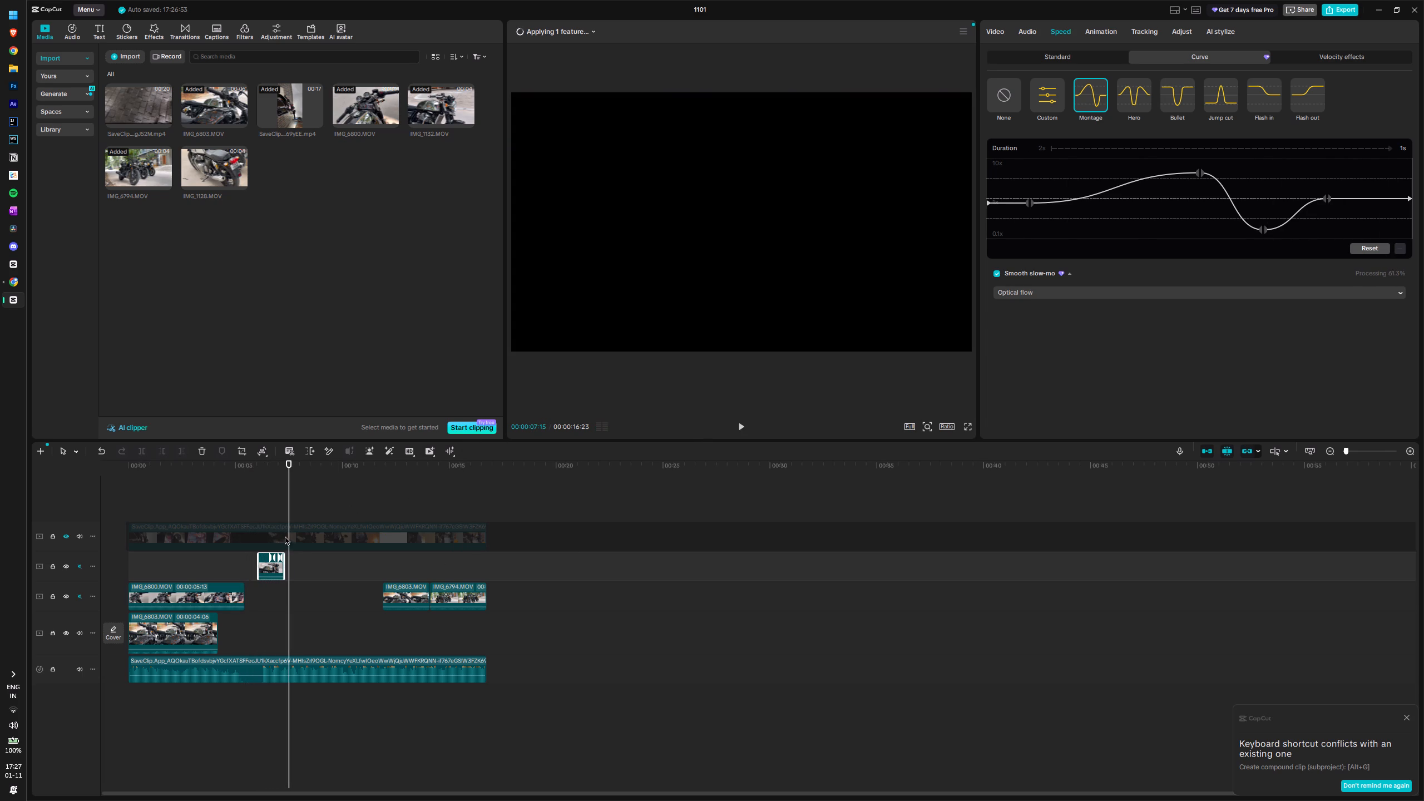
Extend the end of the IMG_1132.MOV clip to about 00:00:07:26 and play it back.
{"action": "left_click_drag", "start_coordinate": [286, 561], "coordinate": [296, 561]}
{"action": "left_click_drag", "start_coordinate": [286, 532], "coordinate": [264, 531]}
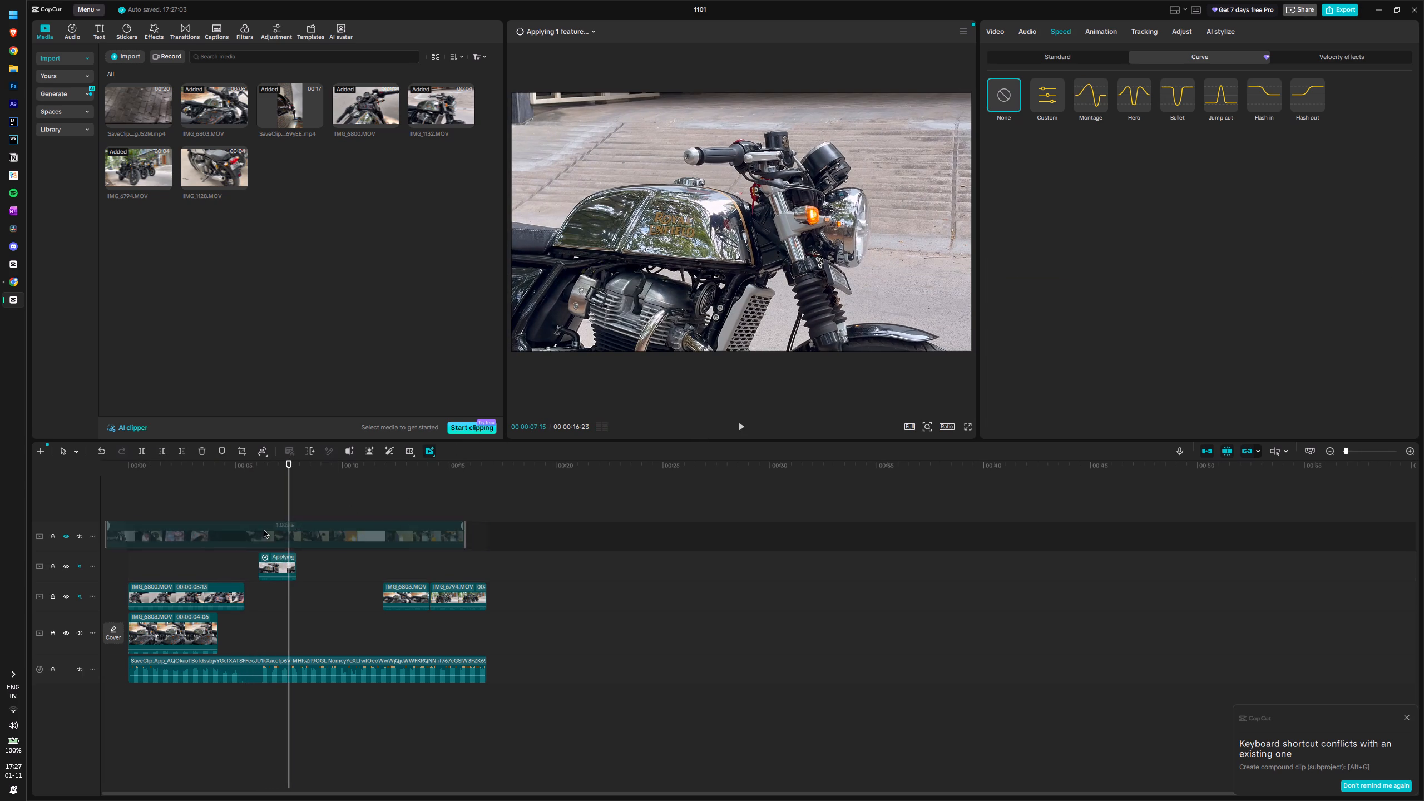
{"action": "left_click_drag", "start_coordinate": [264, 531], "coordinate": [264, 531]}
{"action": "left_click_drag", "start_coordinate": [288, 502], "coordinate": [261, 500]}
{"action": "key", "text": "space"}
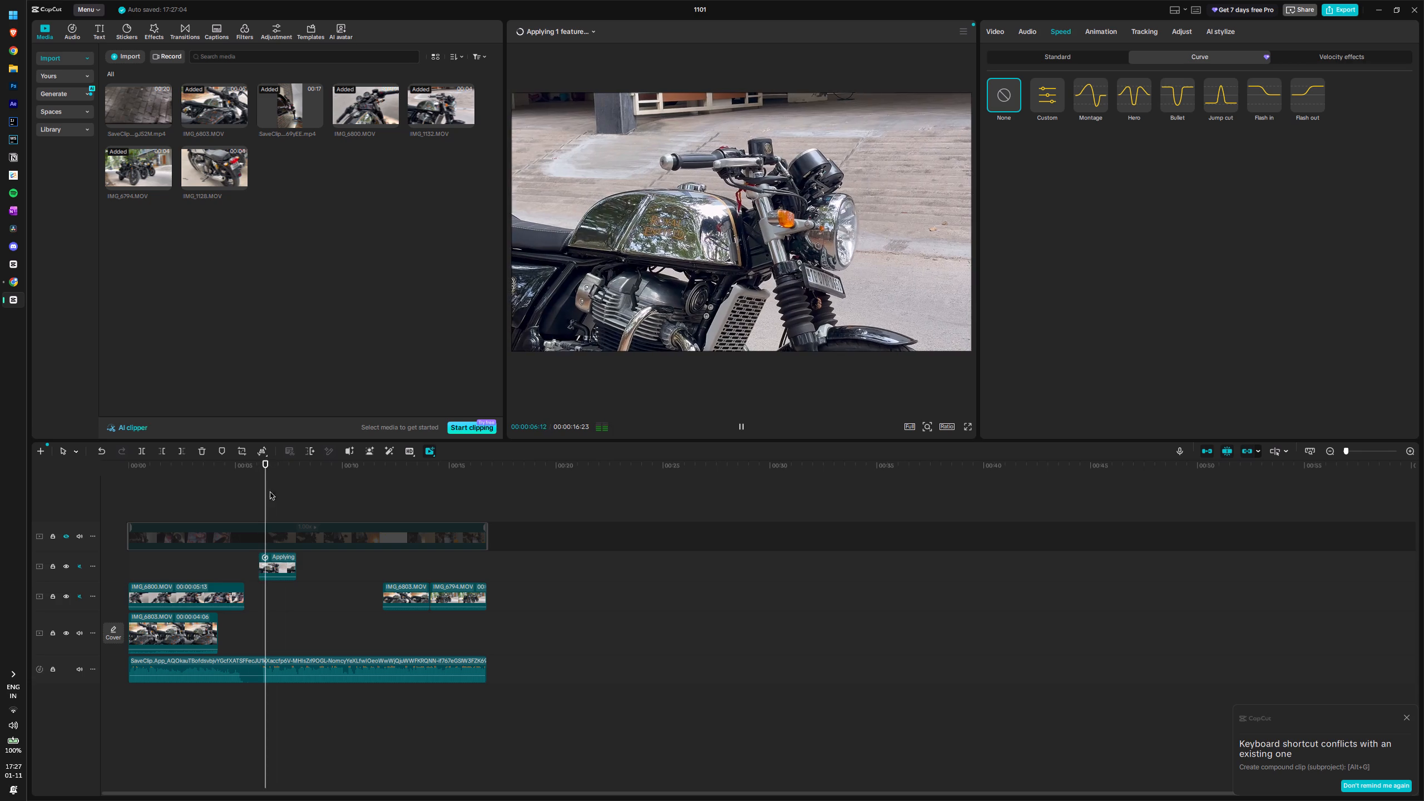
{"action": "key", "text": "space"}
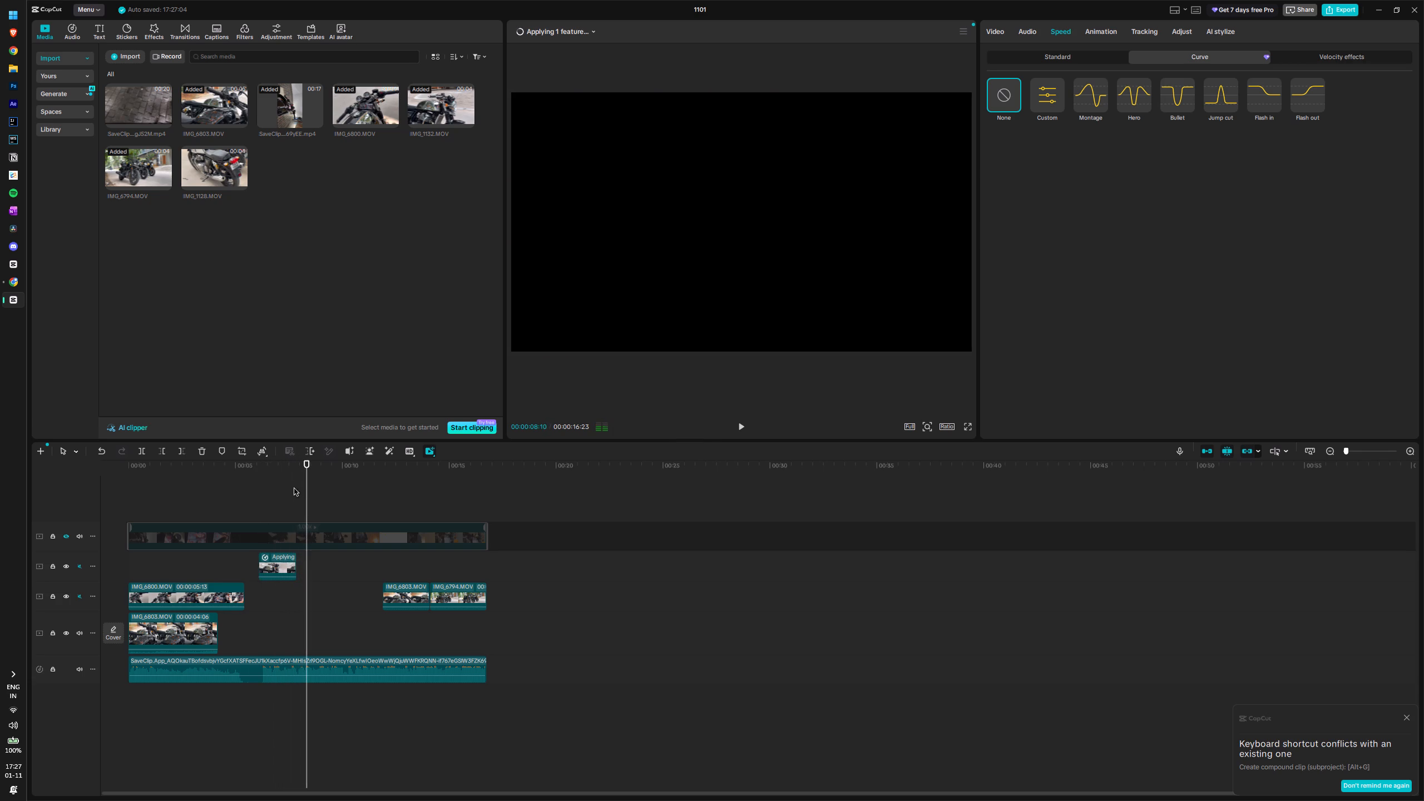
Check that the IMG_1127.MOV download is done in Chrome, and import the file from Downloads into the CapCut project.
{"action": "left_click_drag", "start_coordinate": [308, 491], "coordinate": [298, 491]}
{"action": "key", "text": "alt+Tab"}
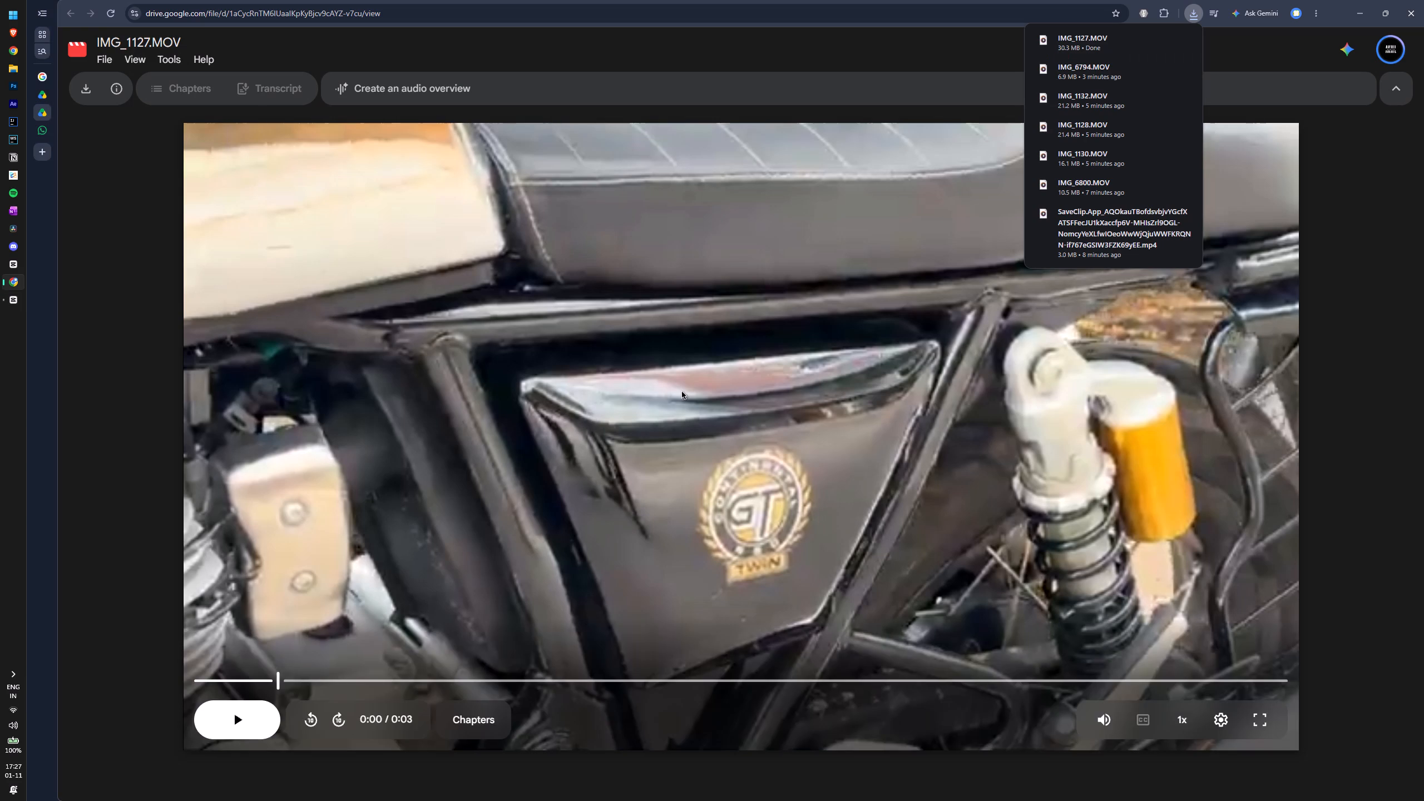
{"action": "key", "text": "alt+Tab"}
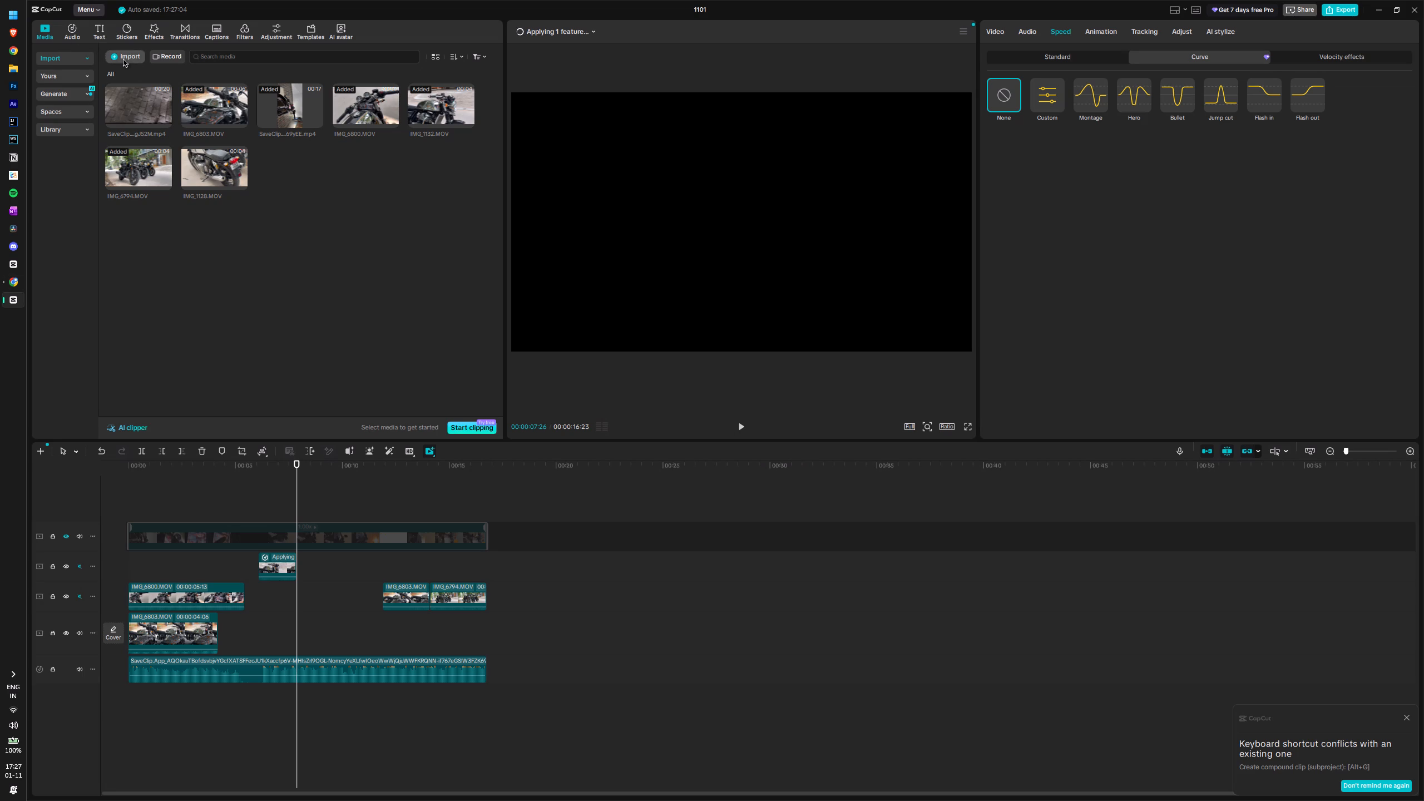
{"action": "left_click", "coordinate": [123, 60]}
{"action": "left_click", "coordinate": [169, 83]}
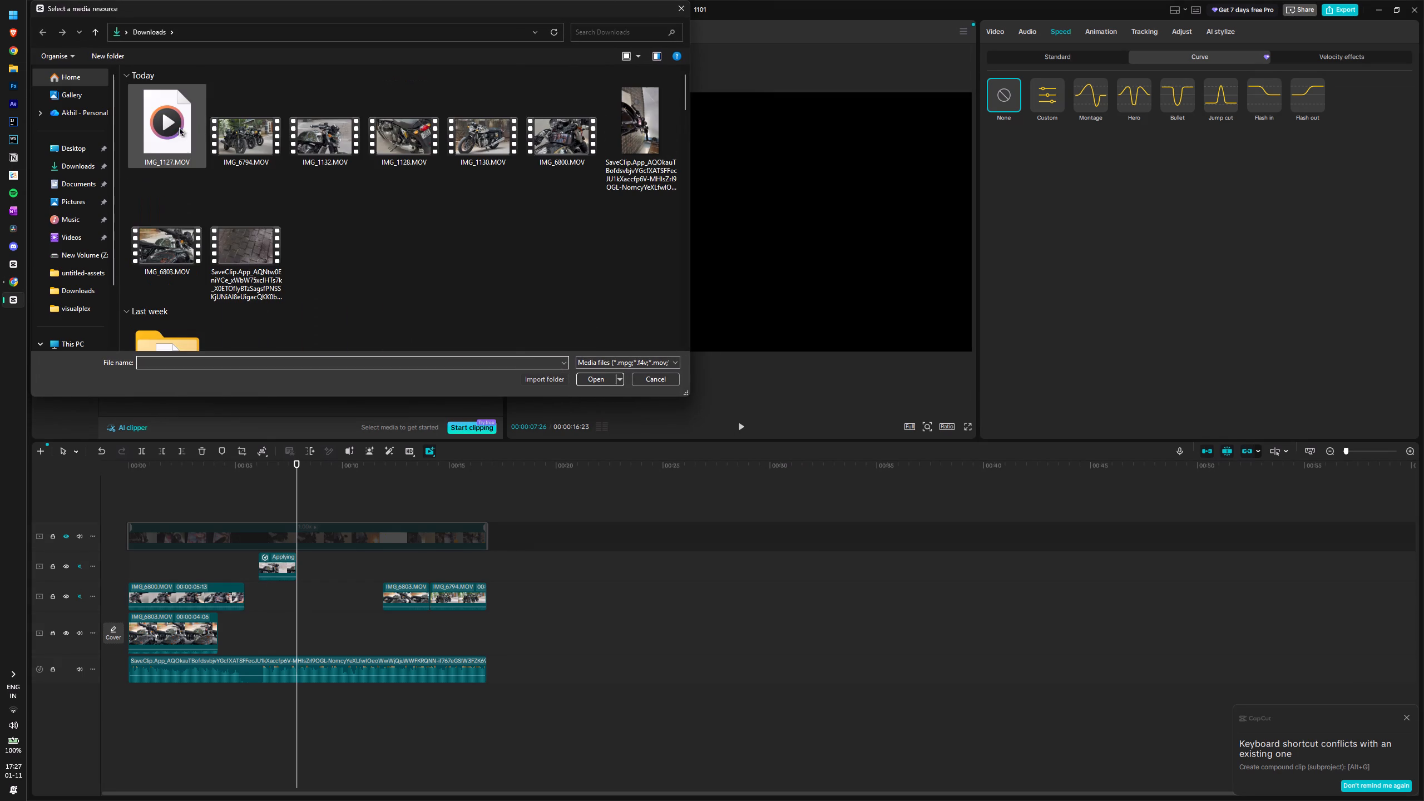
{"action": "left_click", "coordinate": [184, 138]}
{"action": "left_click", "coordinate": [485, 135]}
{"action": "left_click", "coordinate": [396, 154]}
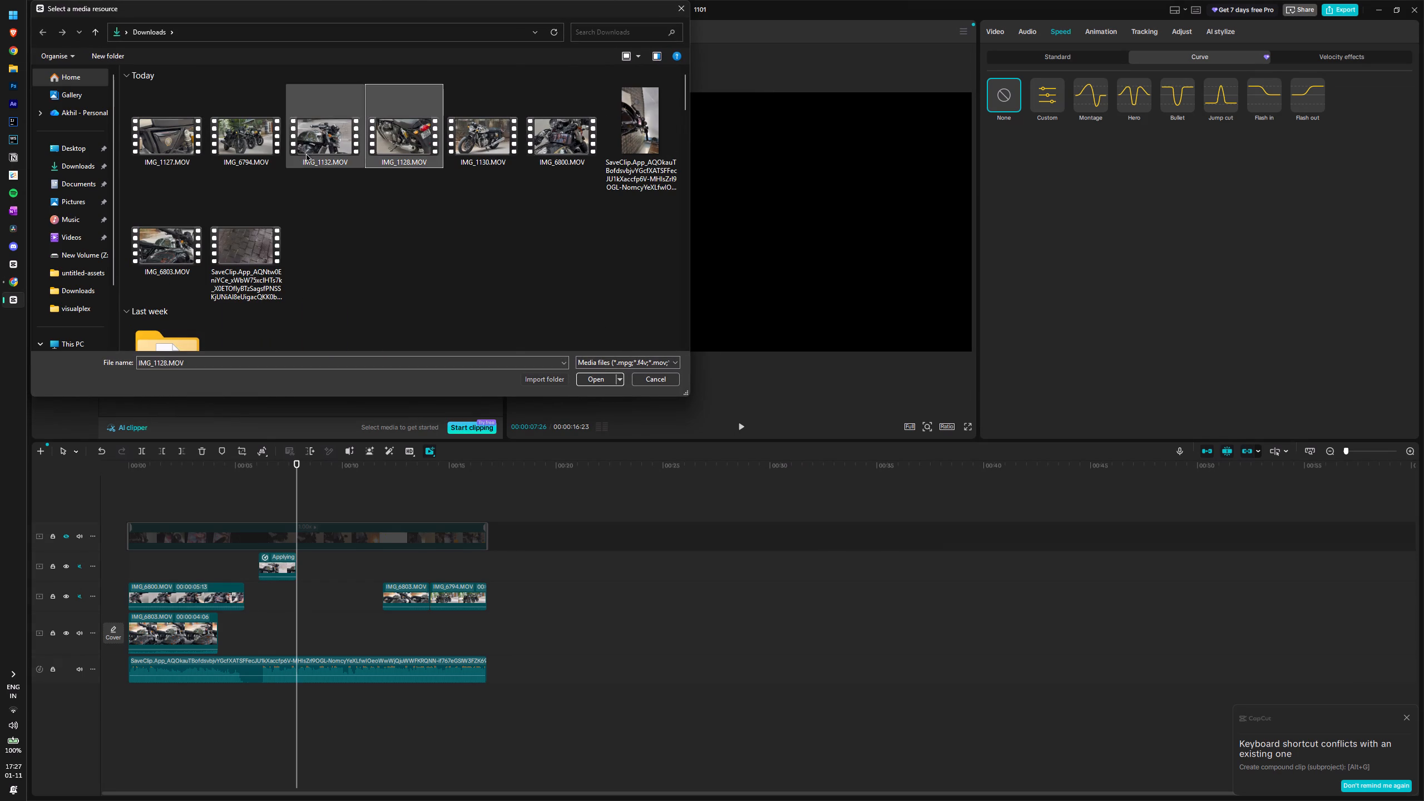
{"action": "left_click", "coordinate": [194, 147]}
{"action": "left_click", "coordinate": [595, 380]}
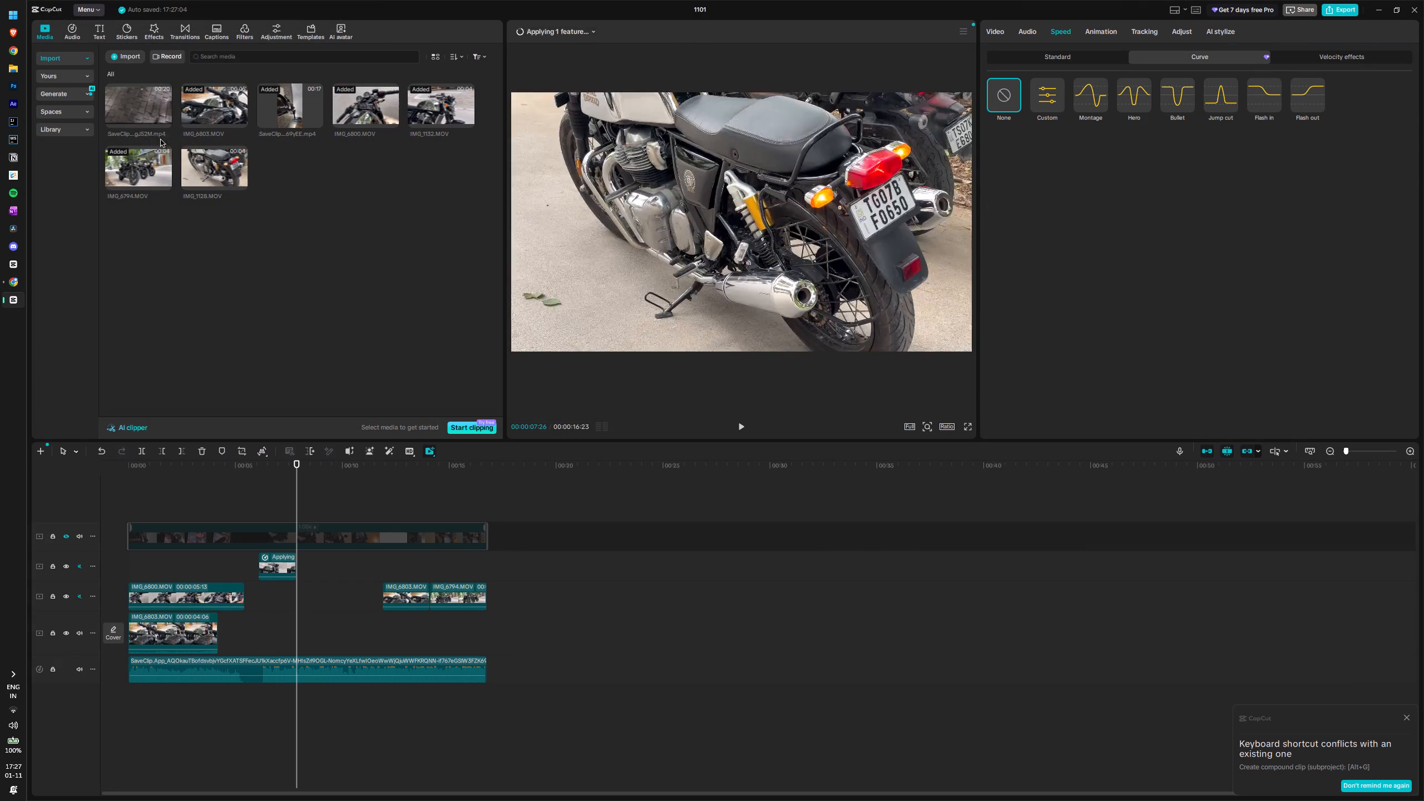
Place IMG_1127.MOV on the timeline directly after the end of the IMG_1132.MOV clip.
{"action": "left_click_drag", "start_coordinate": [291, 180], "coordinate": [295, 598]}
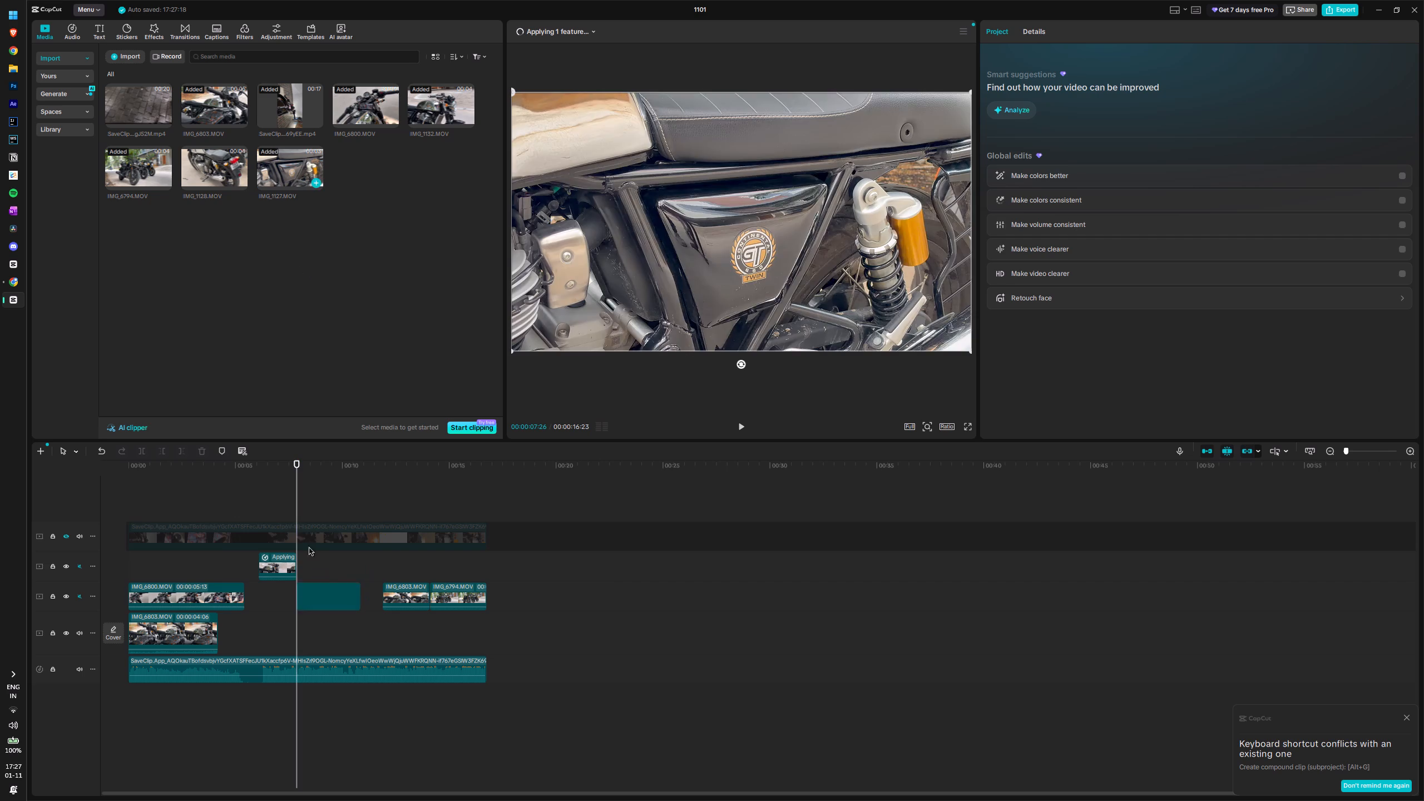
{"action": "left_click_drag", "start_coordinate": [297, 510], "coordinate": [283, 506]}
{"action": "left_click", "coordinate": [798, 432]}
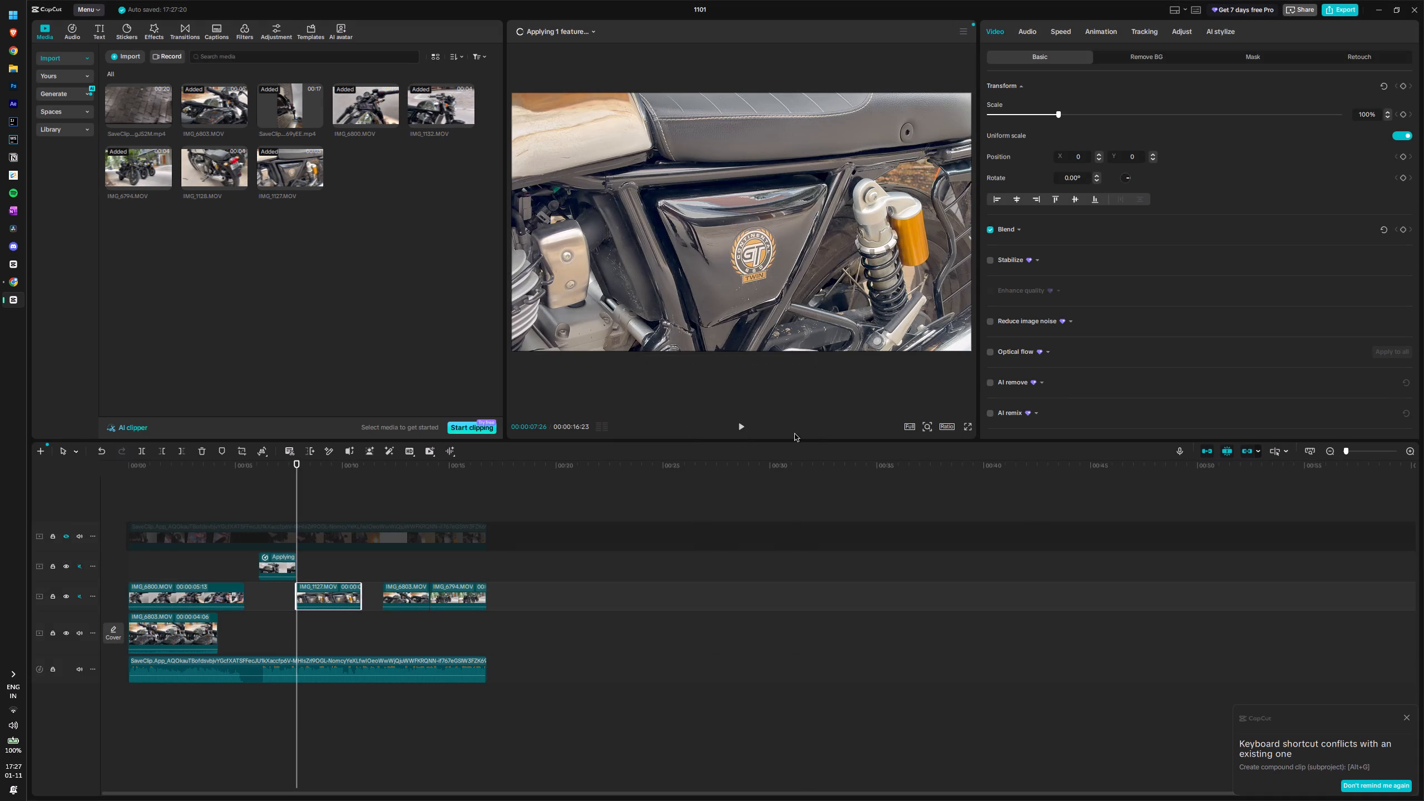
Slow the IMG_1127.MOV clip to 0.31x standard speed and enable the audio pitch change.
{"action": "left_click", "coordinate": [1060, 36]}
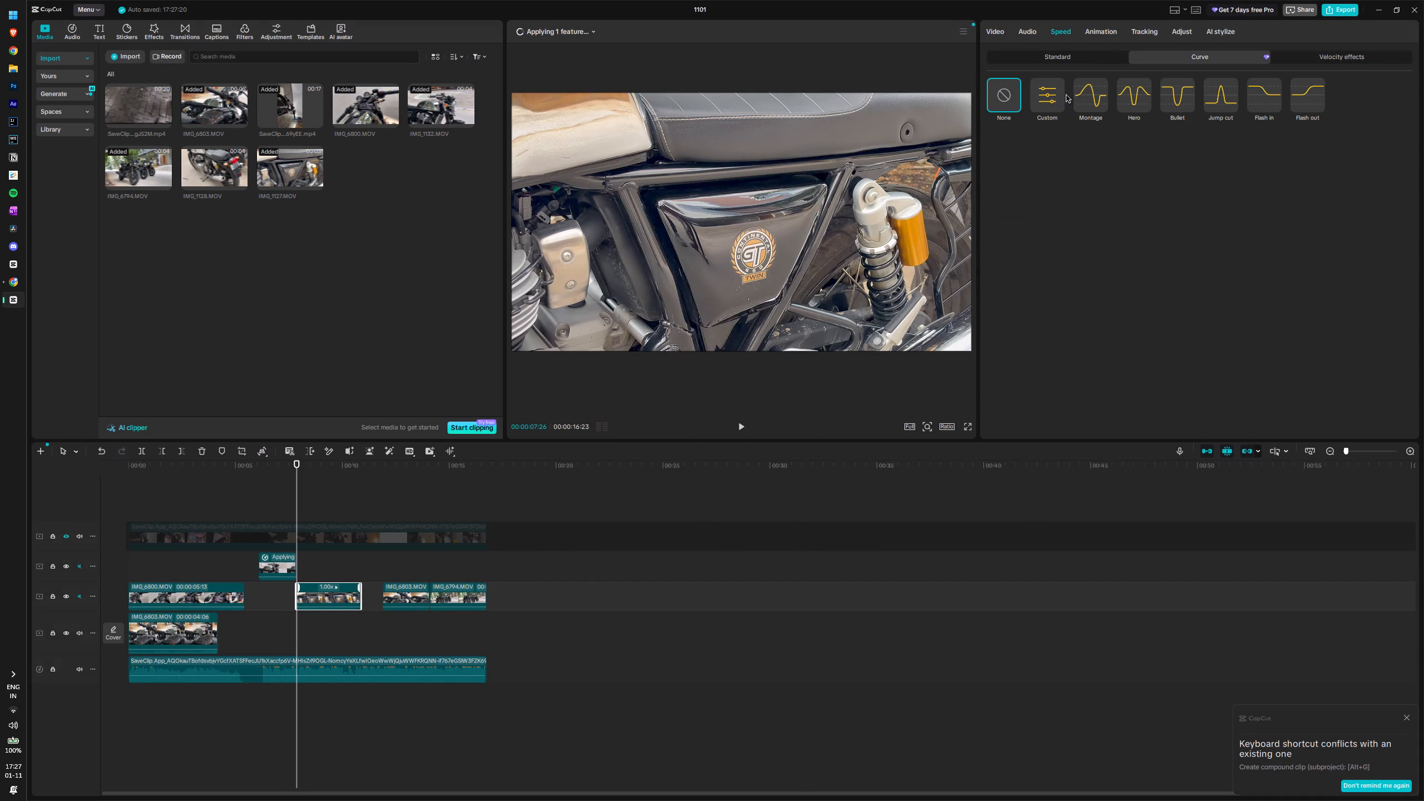
{"action": "left_click", "coordinate": [1102, 52]}
{"action": "left_click_drag", "start_coordinate": [1058, 102], "coordinate": [1034, 103]}
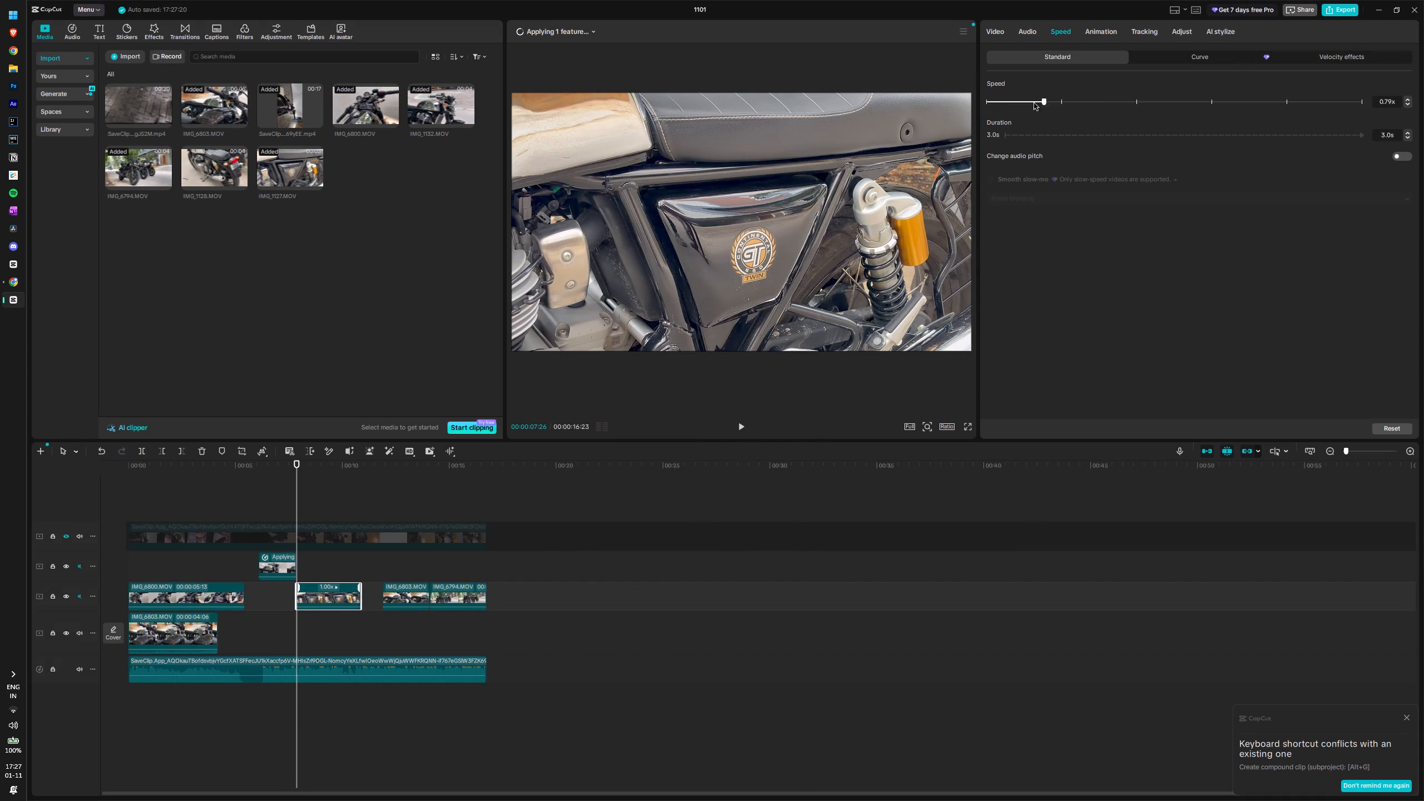
{"action": "left_click_drag", "start_coordinate": [1034, 103], "coordinate": [1005, 107]}
{"action": "left_click", "coordinate": [1400, 157]}
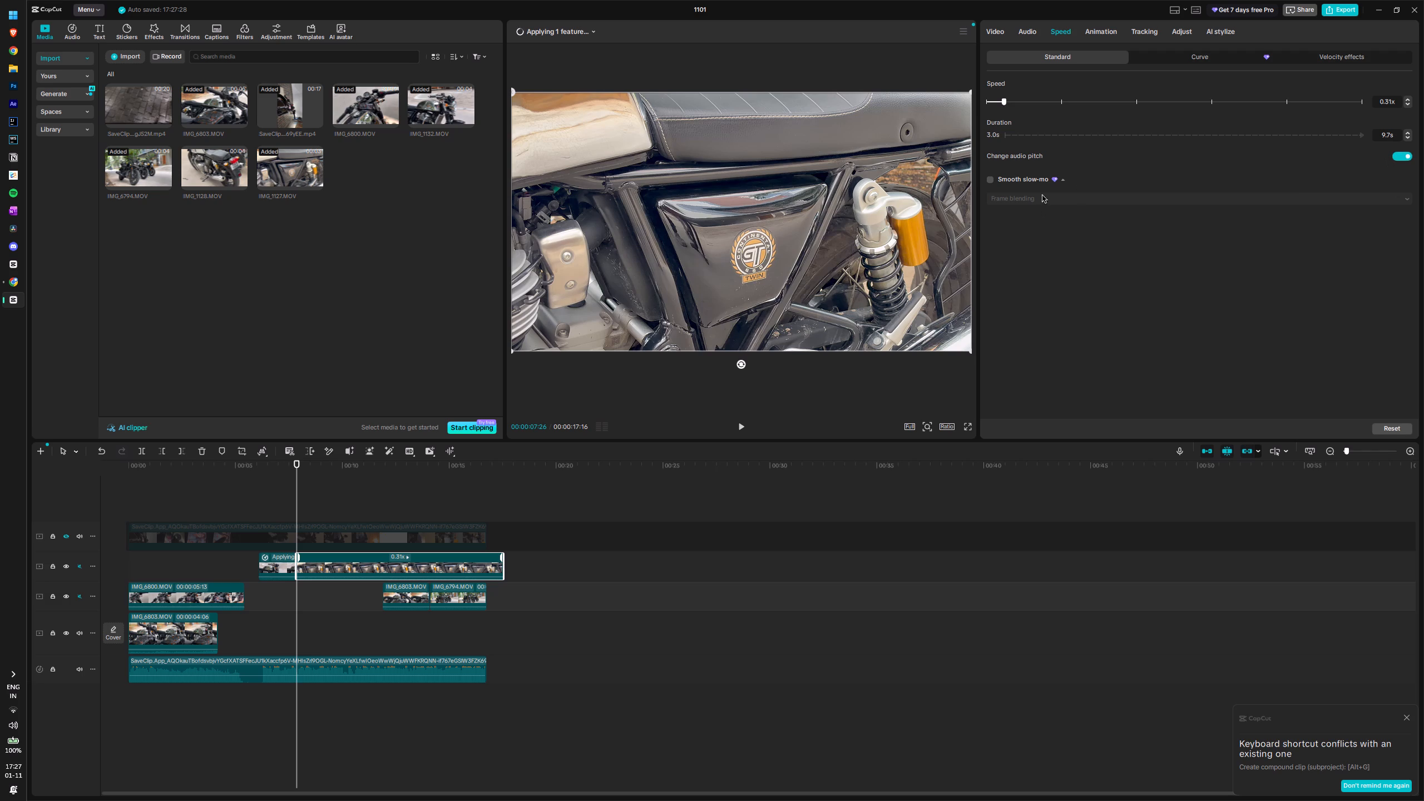
Turn off the audio pitch change on IMG_1127.MOV, apply Smooth slow-mo with Optical flow, and play the clip back.
{"action": "left_click", "coordinate": [1405, 159]}
{"action": "left_click", "coordinate": [987, 179]}
{"action": "left_click", "coordinate": [1013, 200]}
{"action": "left_click", "coordinate": [1031, 246]}
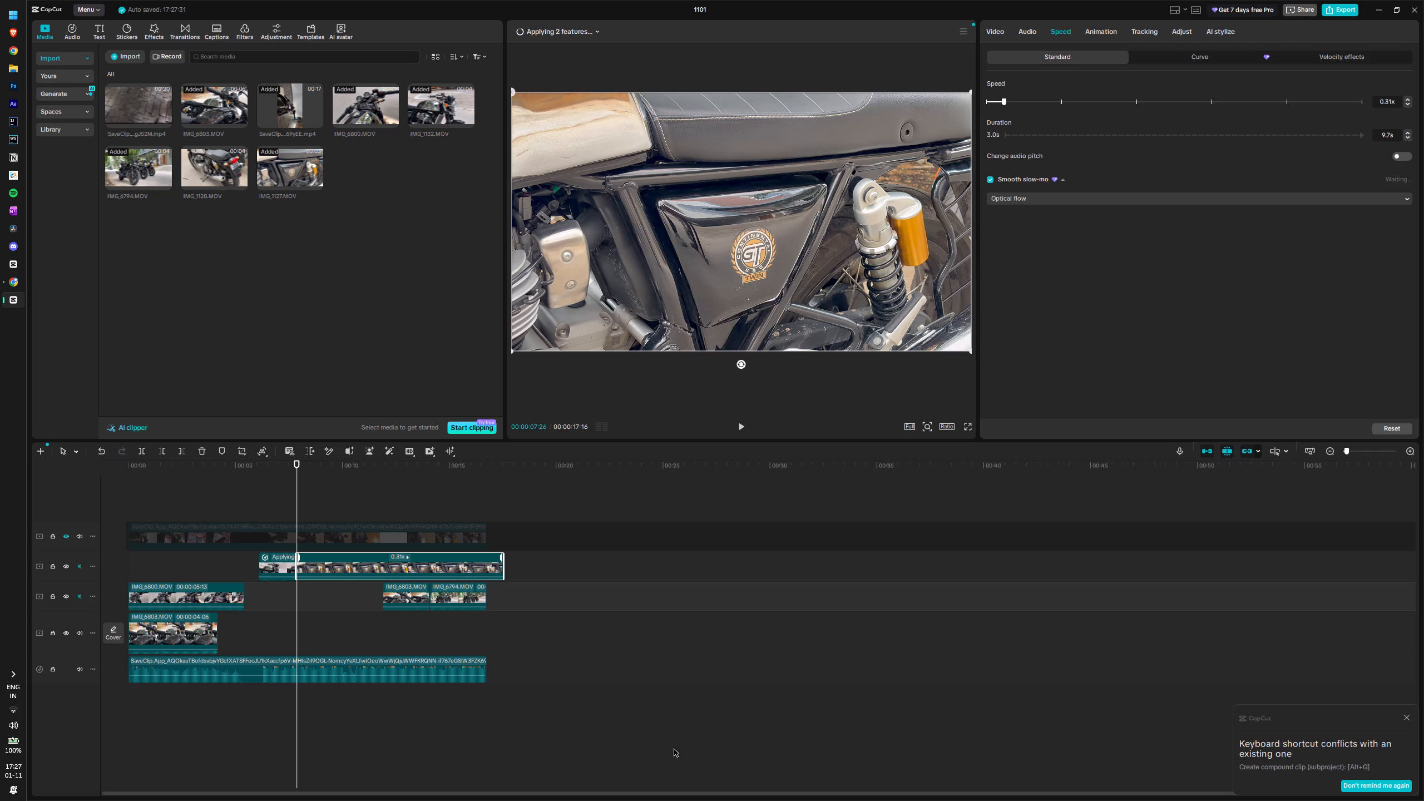
{"action": "left_click", "coordinate": [661, 756]}
{"action": "left_click_drag", "start_coordinate": [504, 521], "coordinate": [420, 531]}
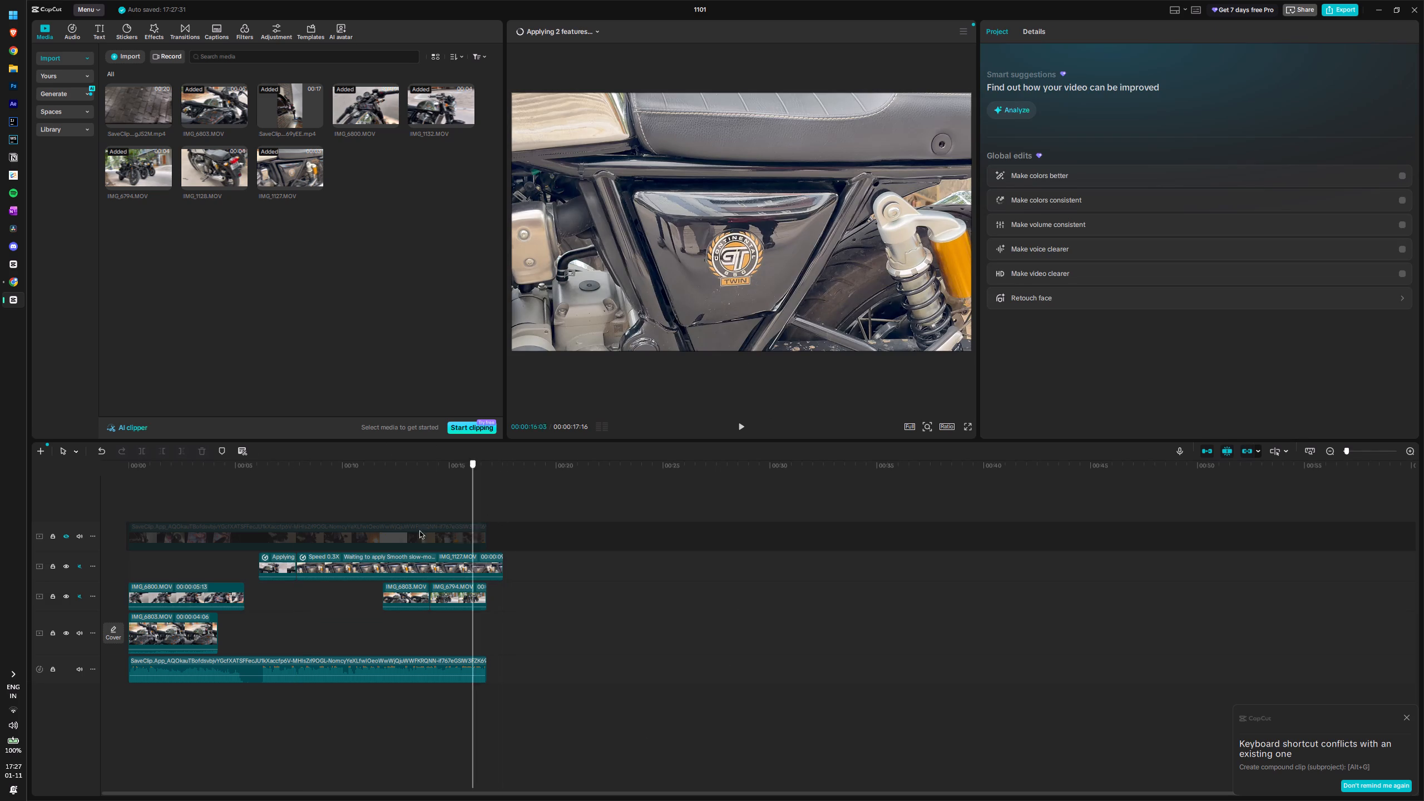
{"action": "left_click_drag", "start_coordinate": [420, 531], "coordinate": [270, 557]}
{"action": "key", "text": "space"}
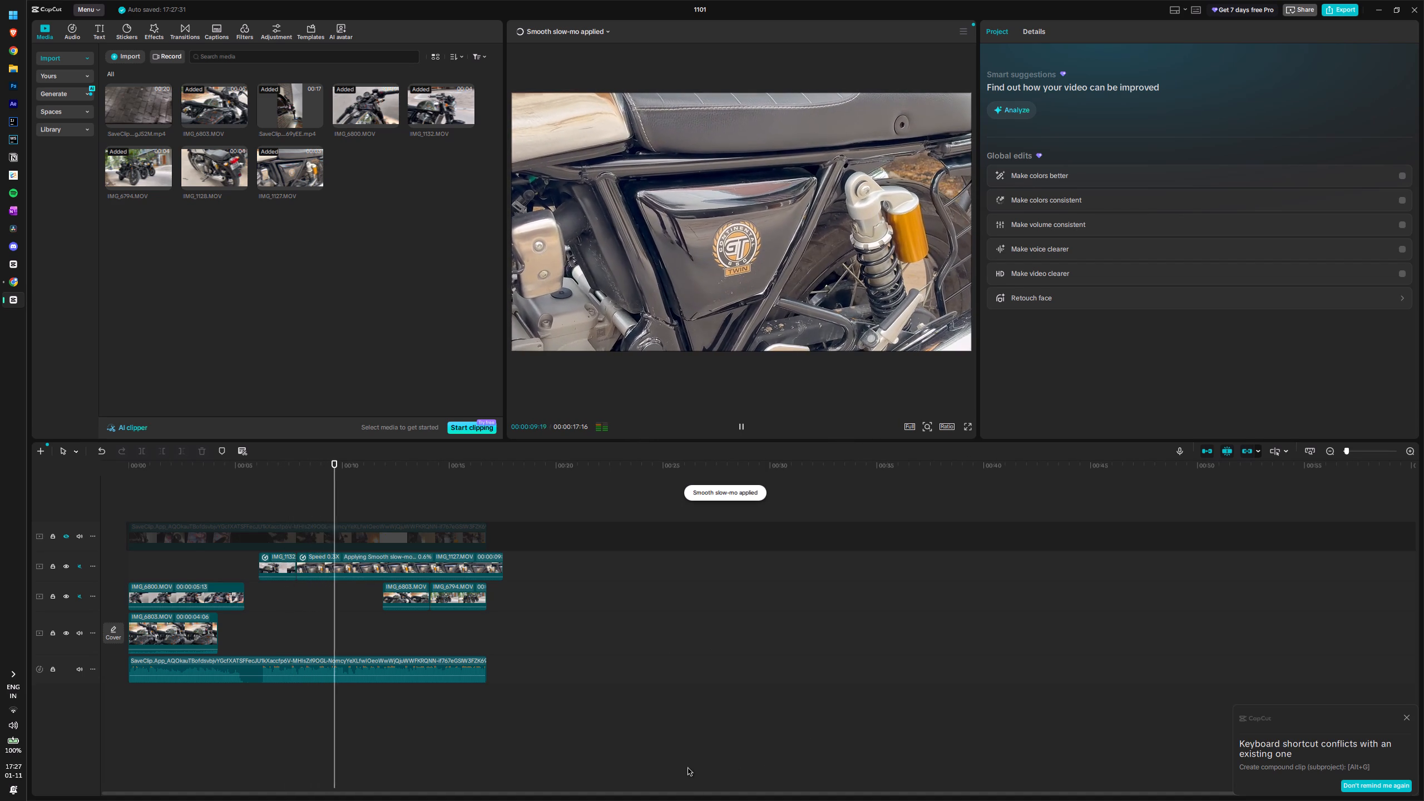
{"action": "key", "text": "space"}
Trim both ends of the IMG_1127.MOV clip, leaving about 3.2 s of footage.
{"action": "left_click", "coordinate": [349, 558]}
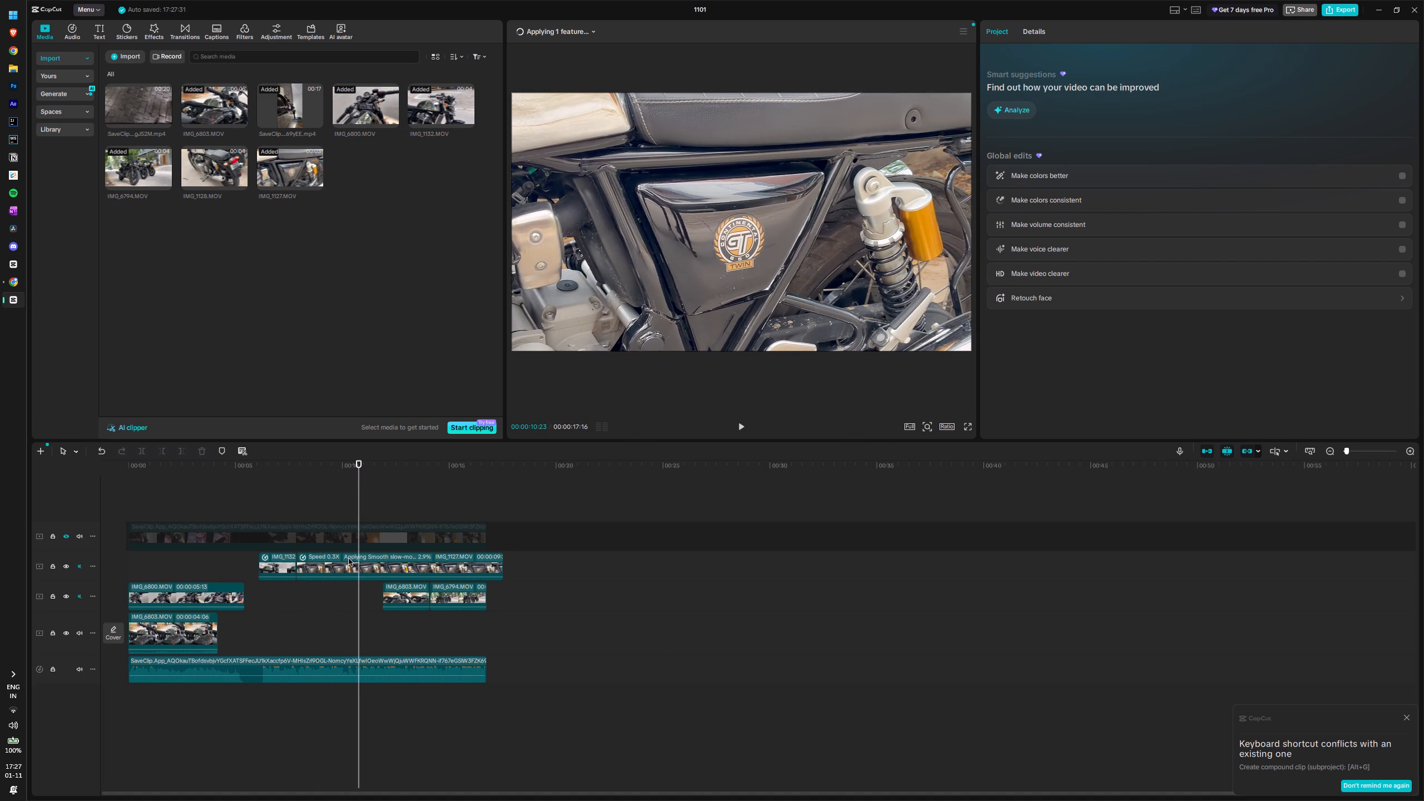
{"action": "left_click", "coordinate": [359, 563]}
{"action": "left_click_drag", "start_coordinate": [502, 561], "coordinate": [391, 563]}
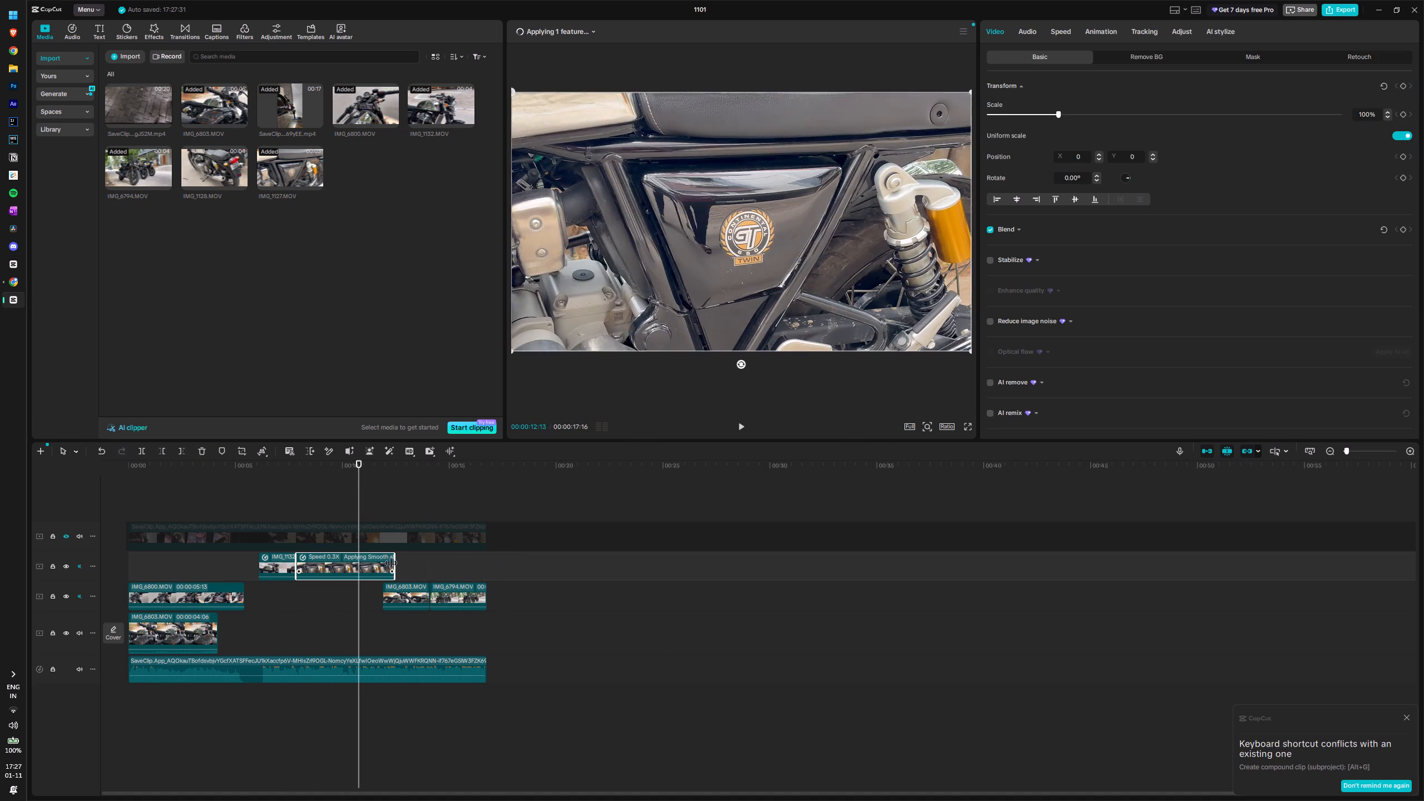
{"action": "left_click_drag", "start_coordinate": [391, 563], "coordinate": [382, 563]}
{"action": "left_click_drag", "start_coordinate": [295, 573], "coordinate": [312, 573]}
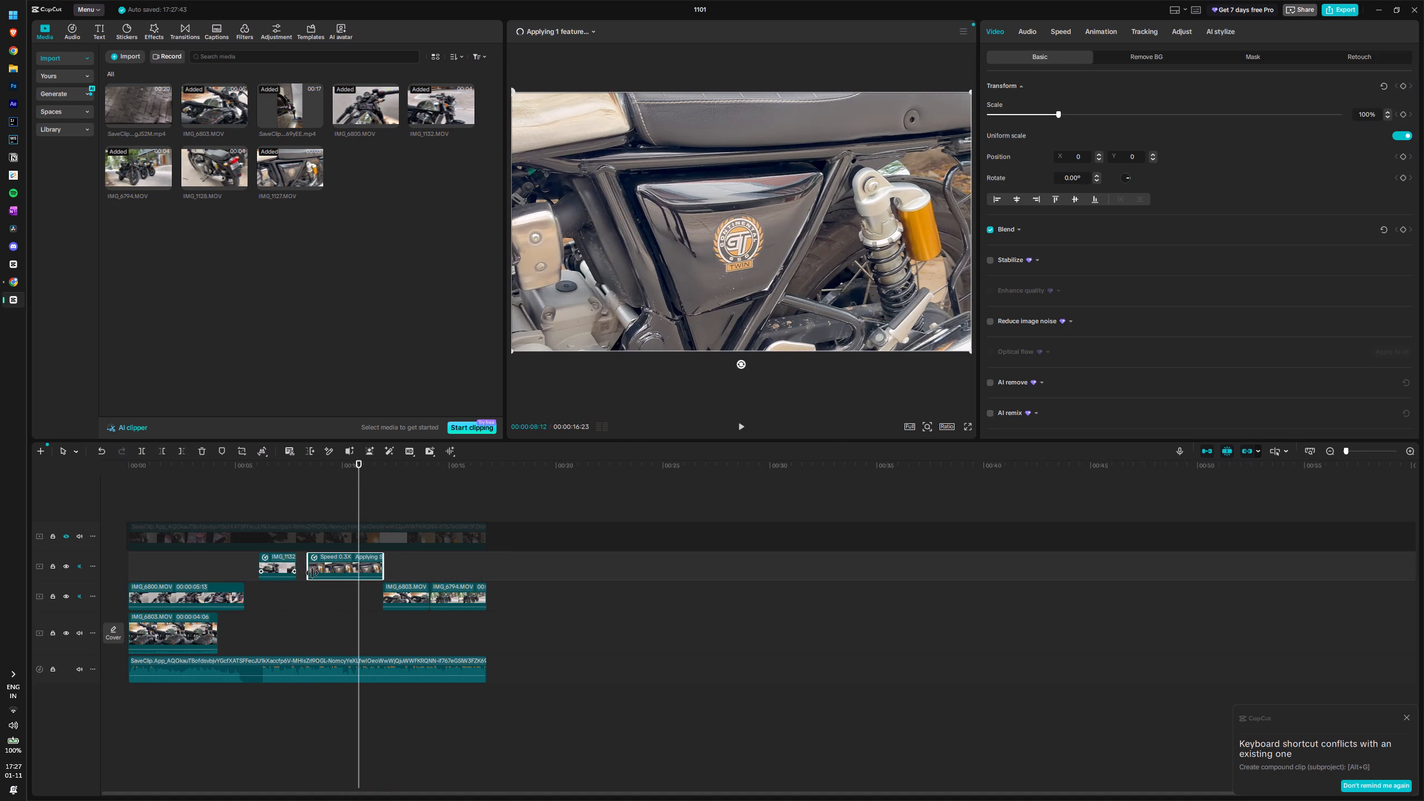
{"action": "left_click_drag", "start_coordinate": [312, 573], "coordinate": [315, 573]}
Extend the end of IMG_1132.MOV to a 2.3 s duration, butt IMG_1127.MOV against it, and play back the join.
{"action": "left_click", "coordinate": [283, 560]}
{"action": "left_click_drag", "start_coordinate": [296, 564], "coordinate": [315, 567]}
{"action": "left_click_drag", "start_coordinate": [338, 563], "coordinate": [329, 563]}
{"action": "left_click_drag", "start_coordinate": [358, 508], "coordinate": [333, 508]}
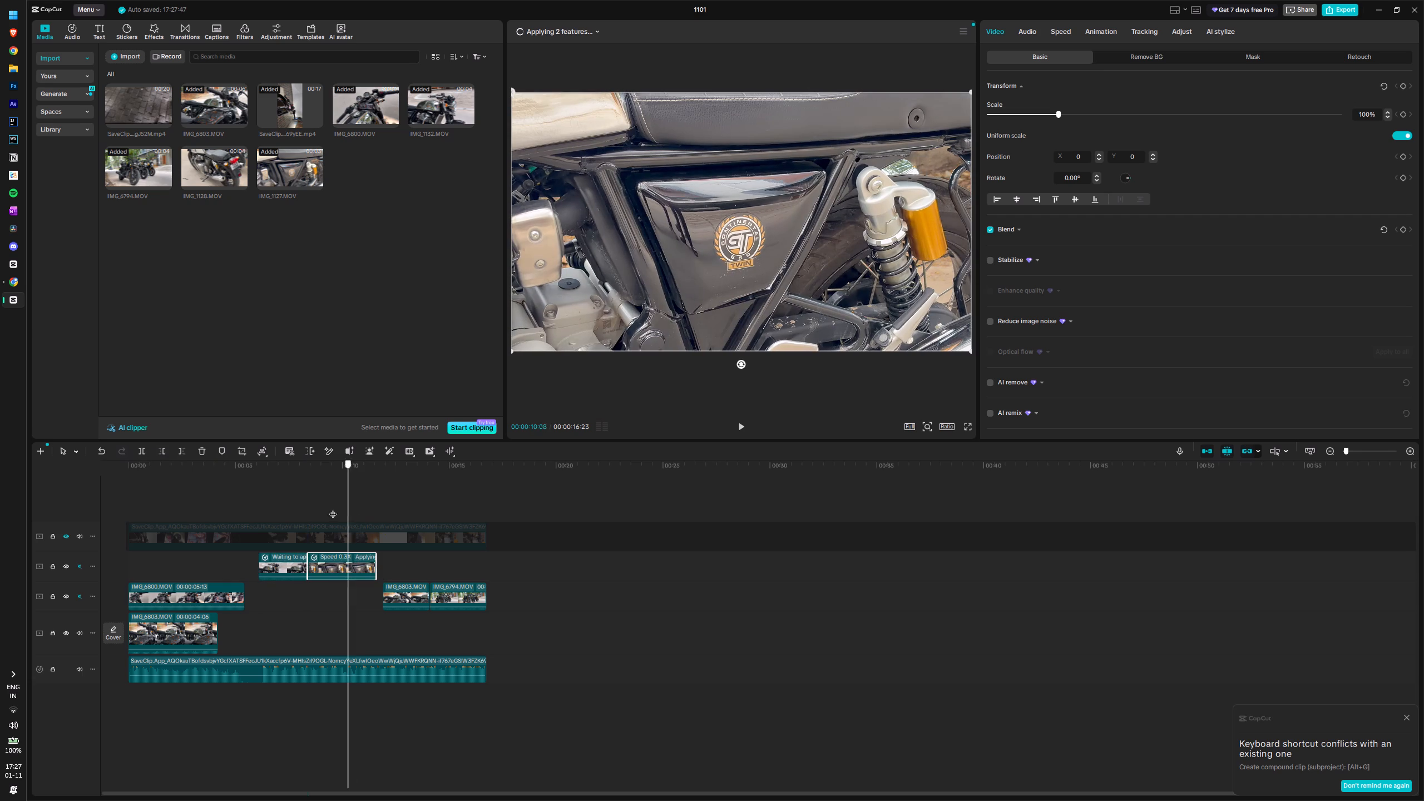
{"action": "left_click_drag", "start_coordinate": [333, 508], "coordinate": [222, 494]}
{"action": "key", "text": "space"}
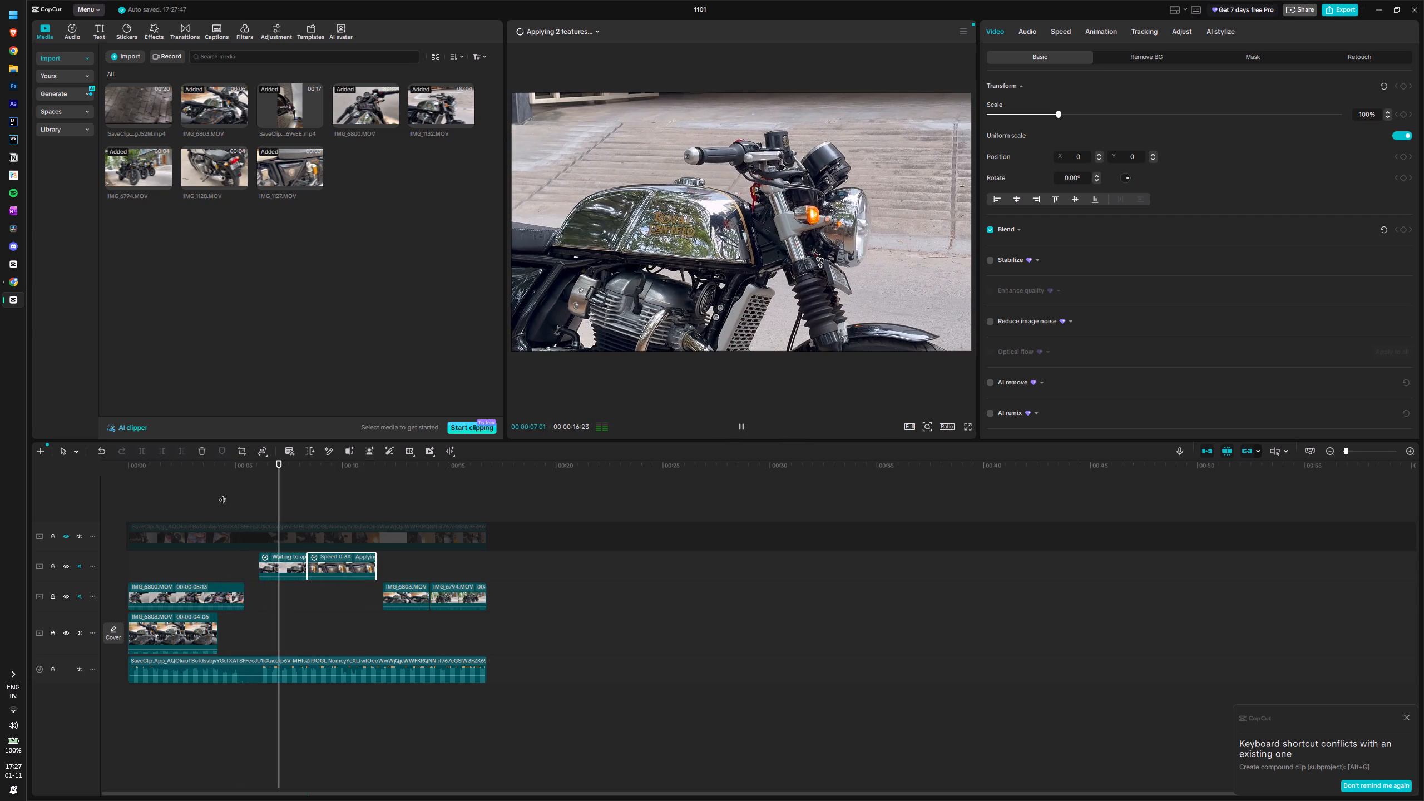
{"action": "key", "text": "space"}
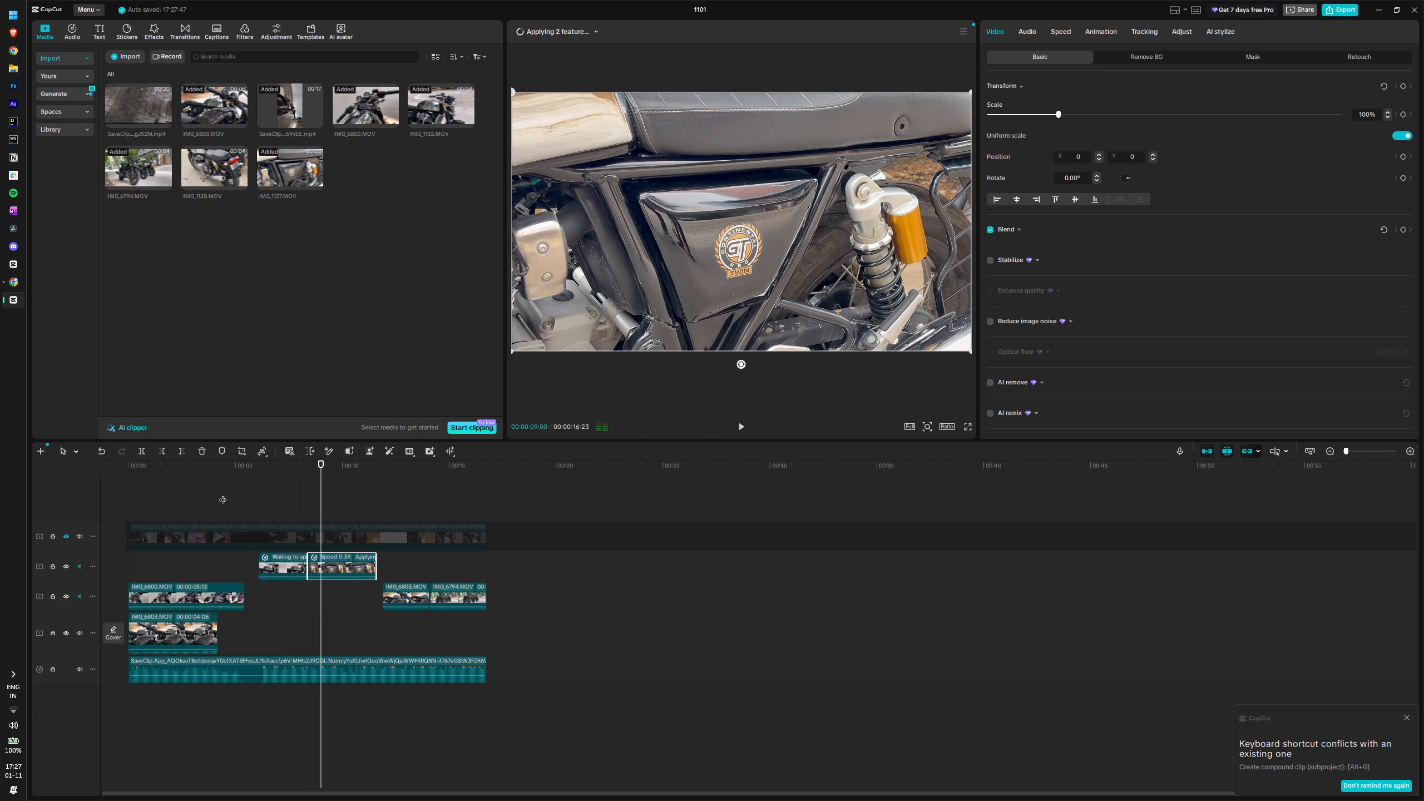
Slow the IMG_1132.MOV clip to 0.66x standard speed and play back the slowed section.
{"action": "left_click", "coordinate": [278, 561]}
{"action": "left_click", "coordinate": [1029, 32]}
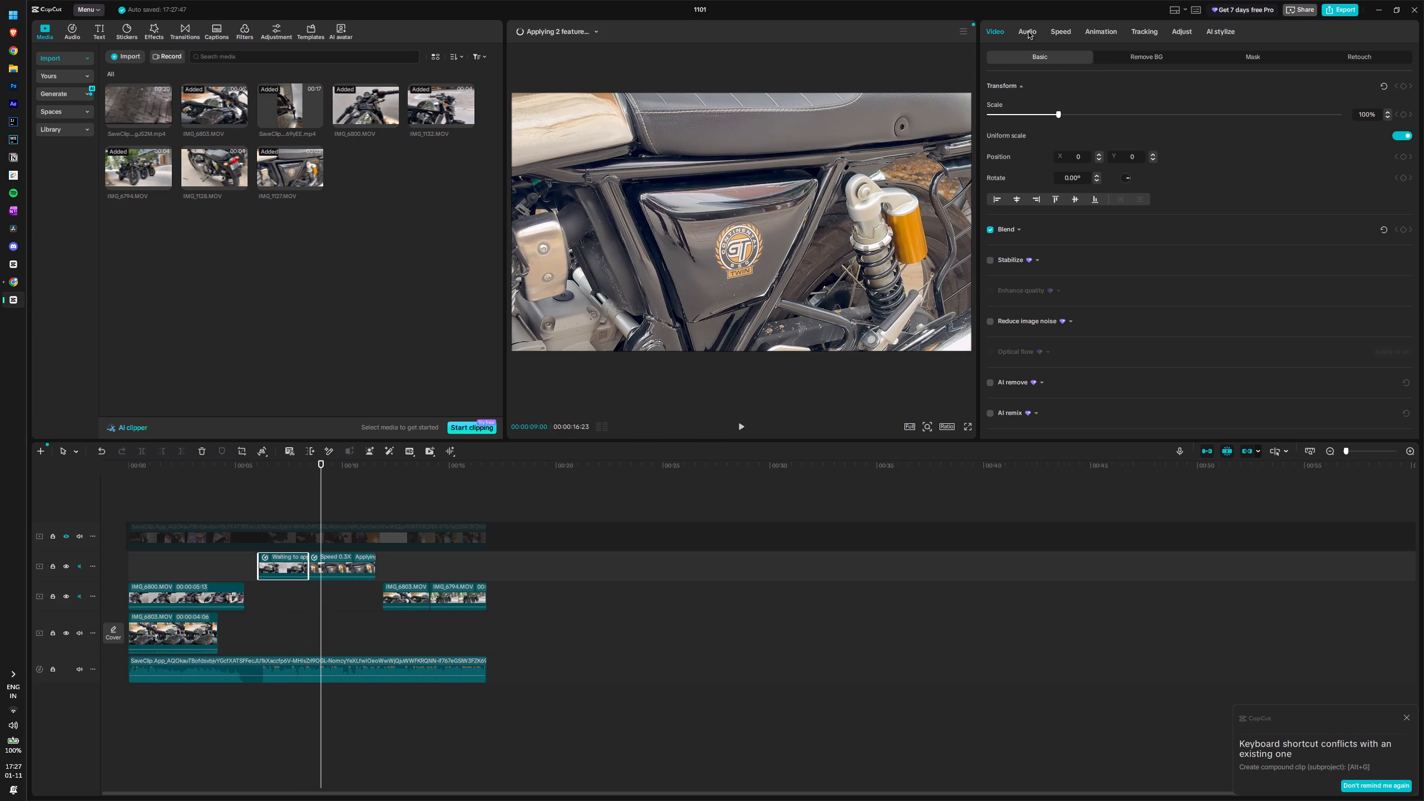
{"action": "left_click", "coordinate": [987, 32]}
{"action": "left_click", "coordinate": [1059, 37]}
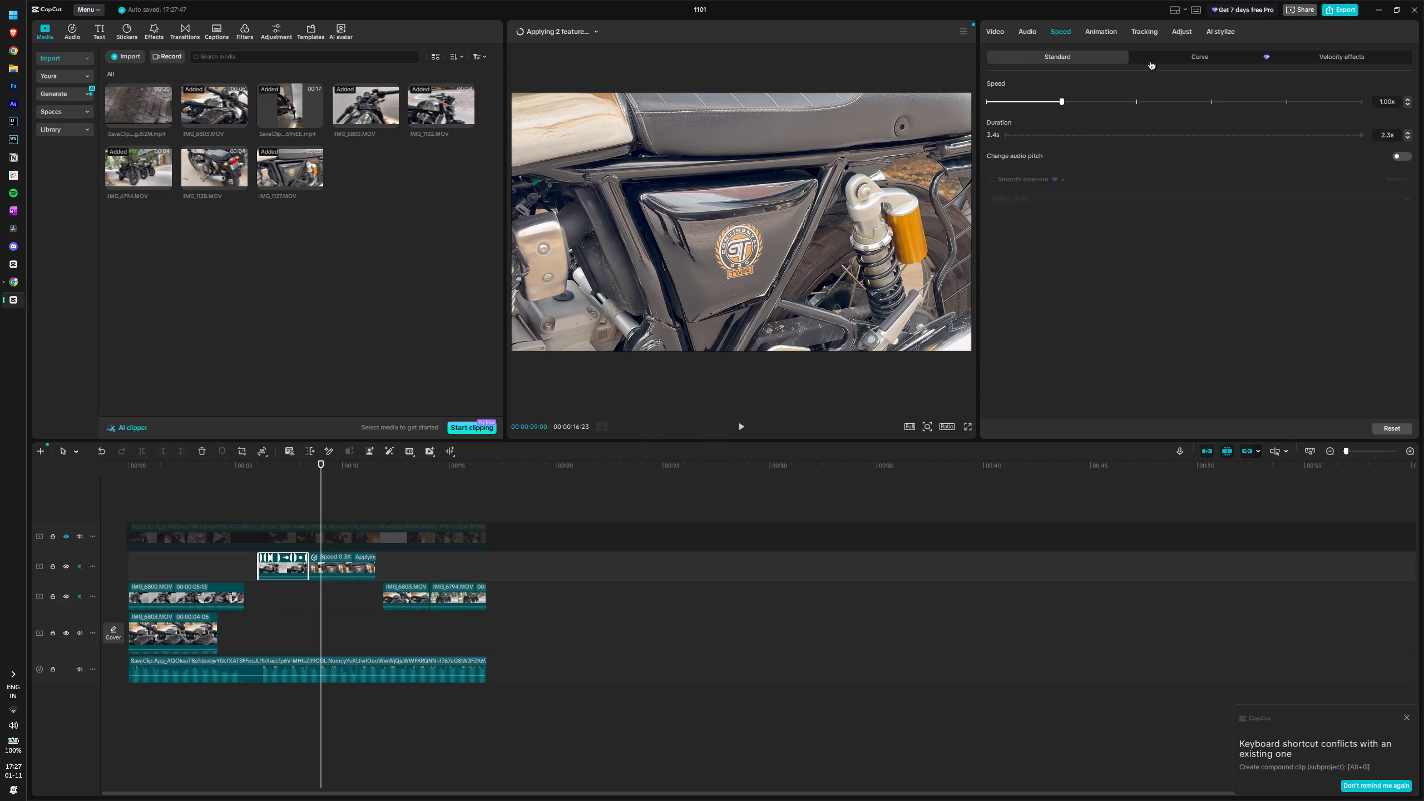
{"action": "left_click_drag", "start_coordinate": [1060, 102], "coordinate": [1034, 102]}
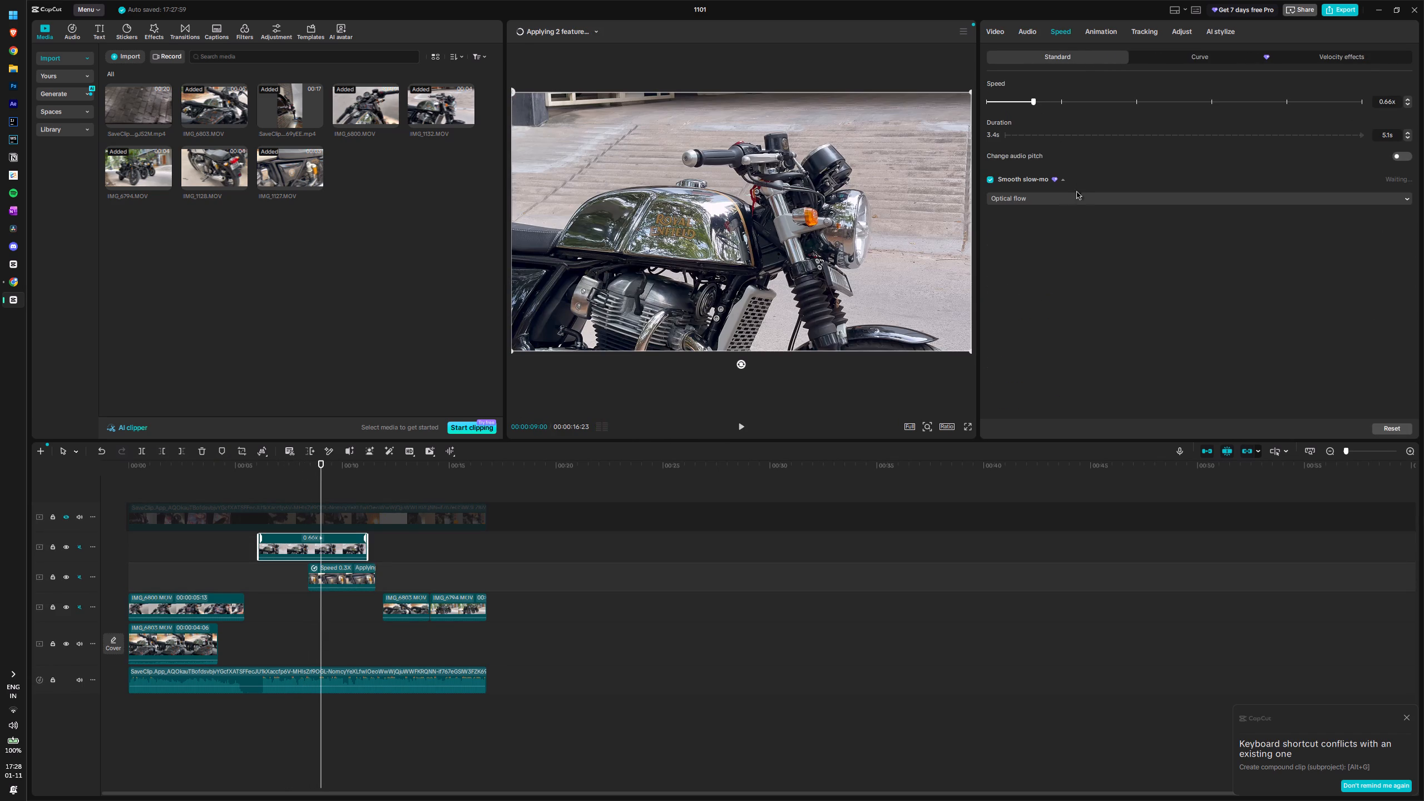
{"action": "left_click_drag", "start_coordinate": [321, 507], "coordinate": [278, 515]}
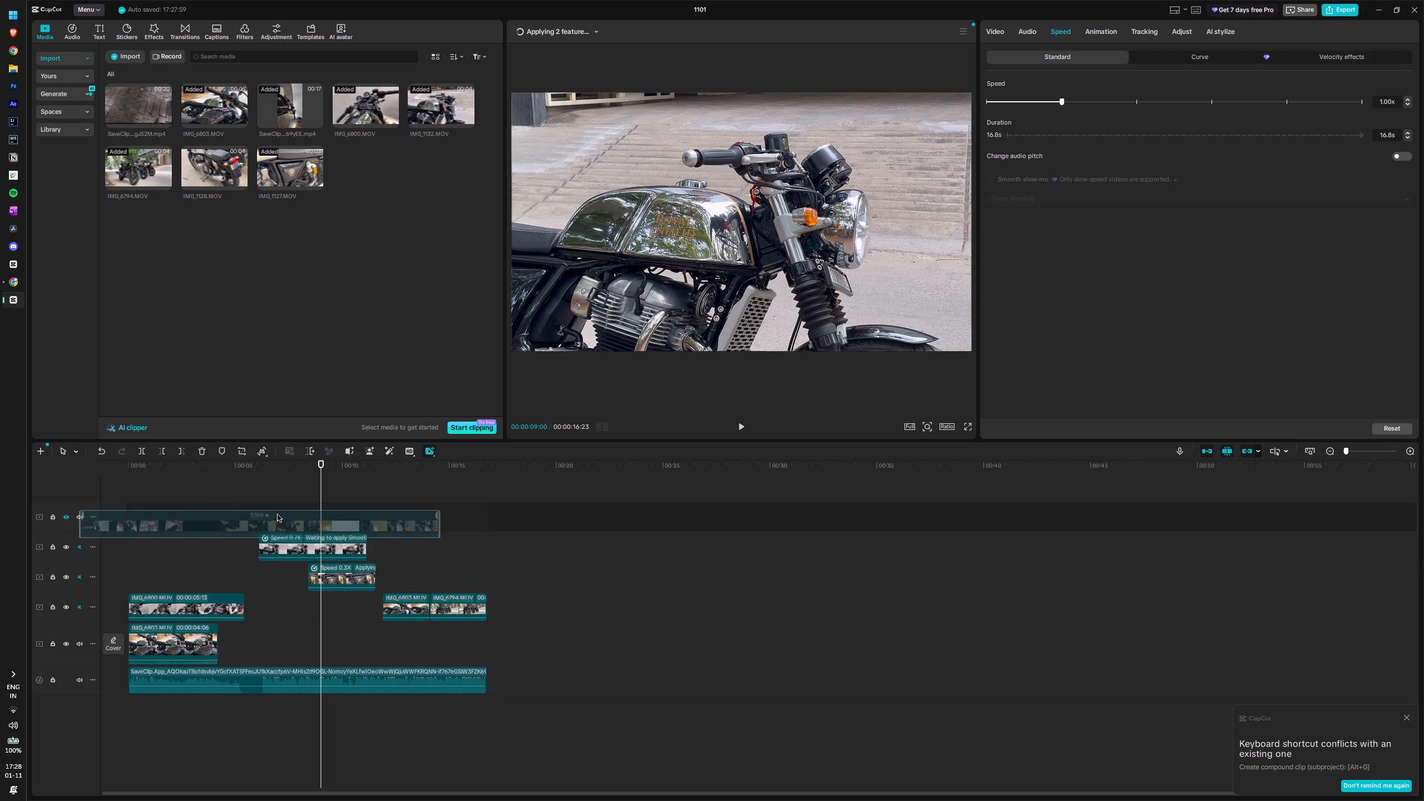
{"action": "left_click_drag", "start_coordinate": [278, 515], "coordinate": [281, 515]}
{"action": "left_click_drag", "start_coordinate": [319, 482], "coordinate": [259, 478]}
{"action": "key", "text": "space"}
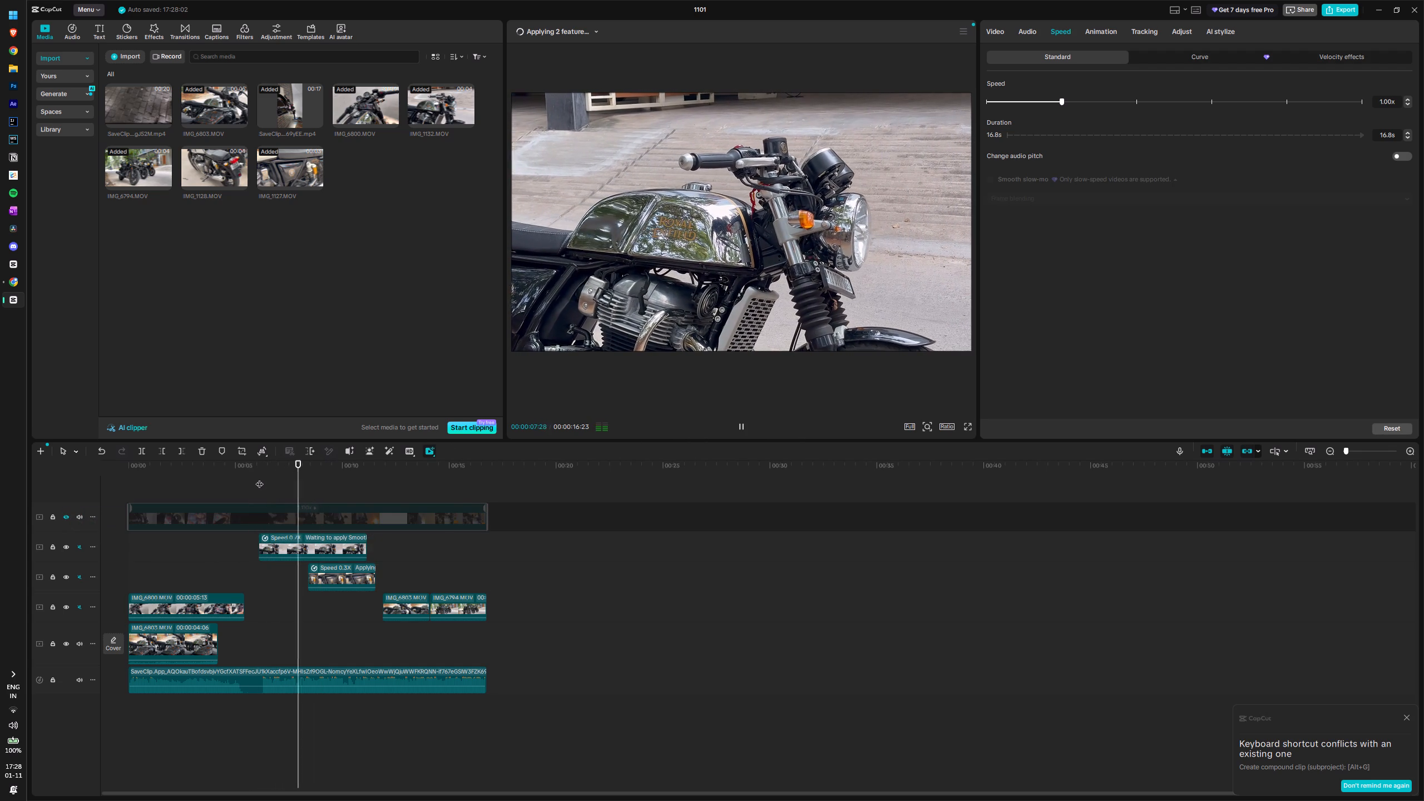
{"action": "key", "text": "space"}
Trim the end of the slowed IMG_1132.MOV clip back to where IMG_1127.MOV starts.
{"action": "left_click", "coordinate": [360, 549]}
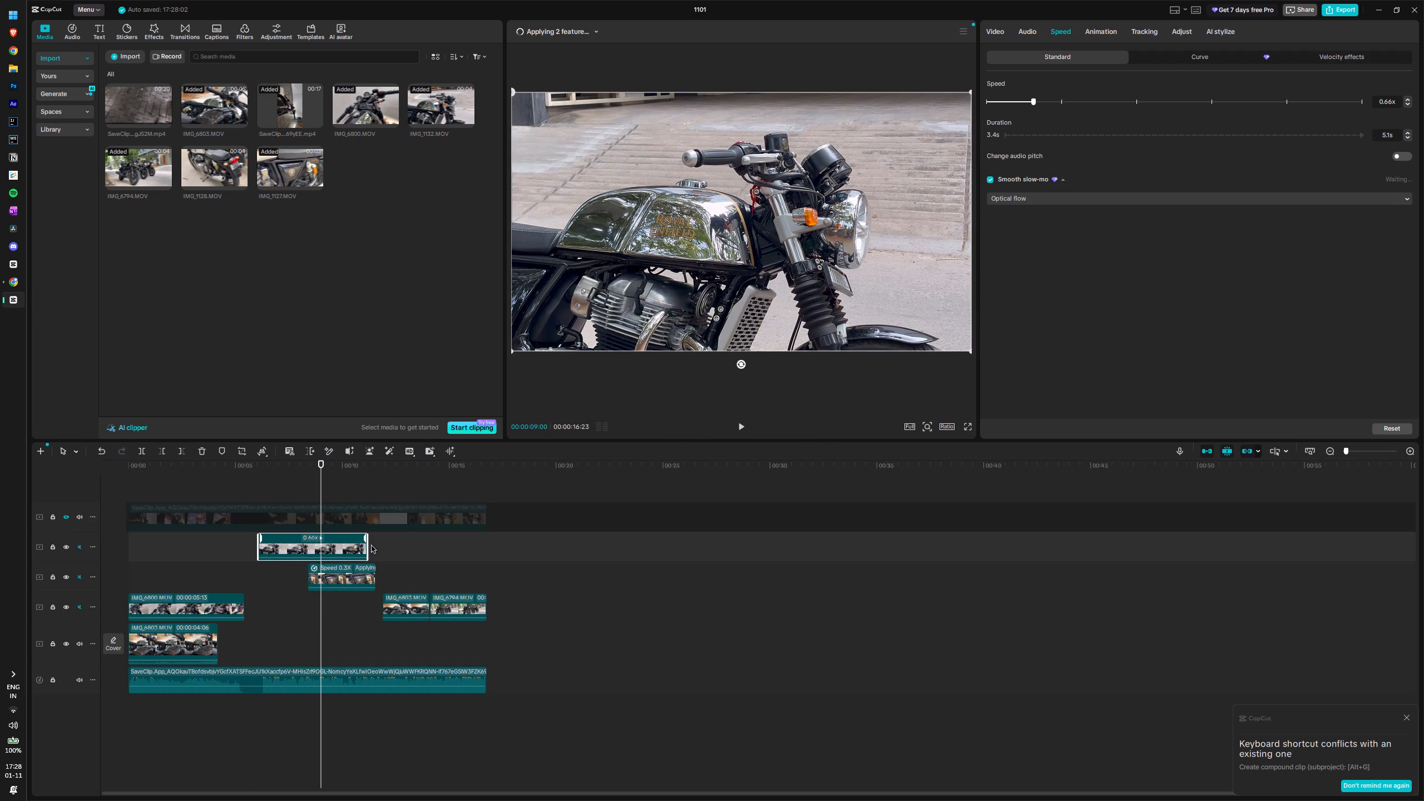
{"action": "left_click_drag", "start_coordinate": [368, 545], "coordinate": [308, 545]}
Move the IMG_1132.MOV and IMG_1127.MOV clips, end to end, onto the same track as IMG_6794.MOV.
{"action": "left_click_drag", "start_coordinate": [293, 547], "coordinate": [286, 601]}
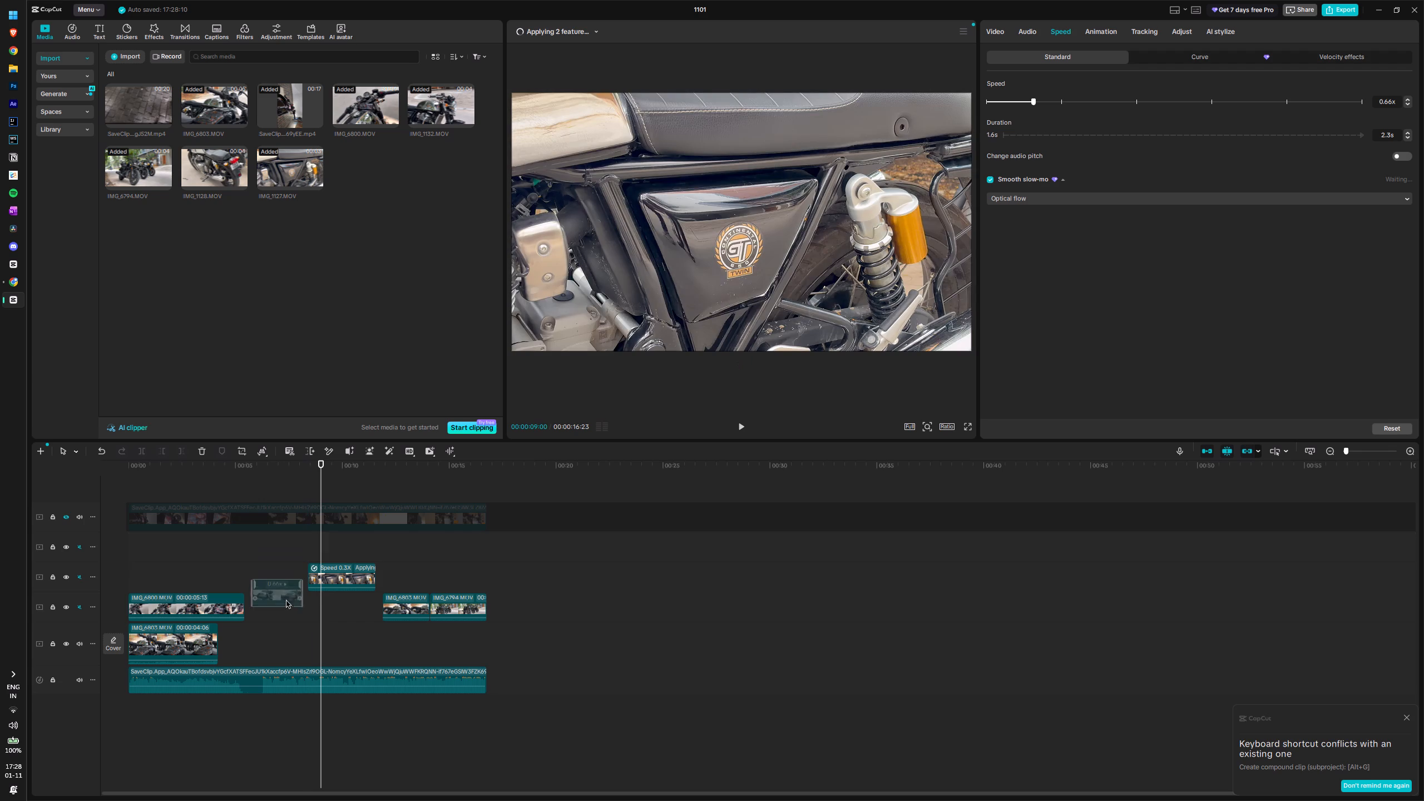
{"action": "left_click_drag", "start_coordinate": [286, 601], "coordinate": [291, 607]}
{"action": "left_click_drag", "start_coordinate": [332, 563], "coordinate": [344, 609]}
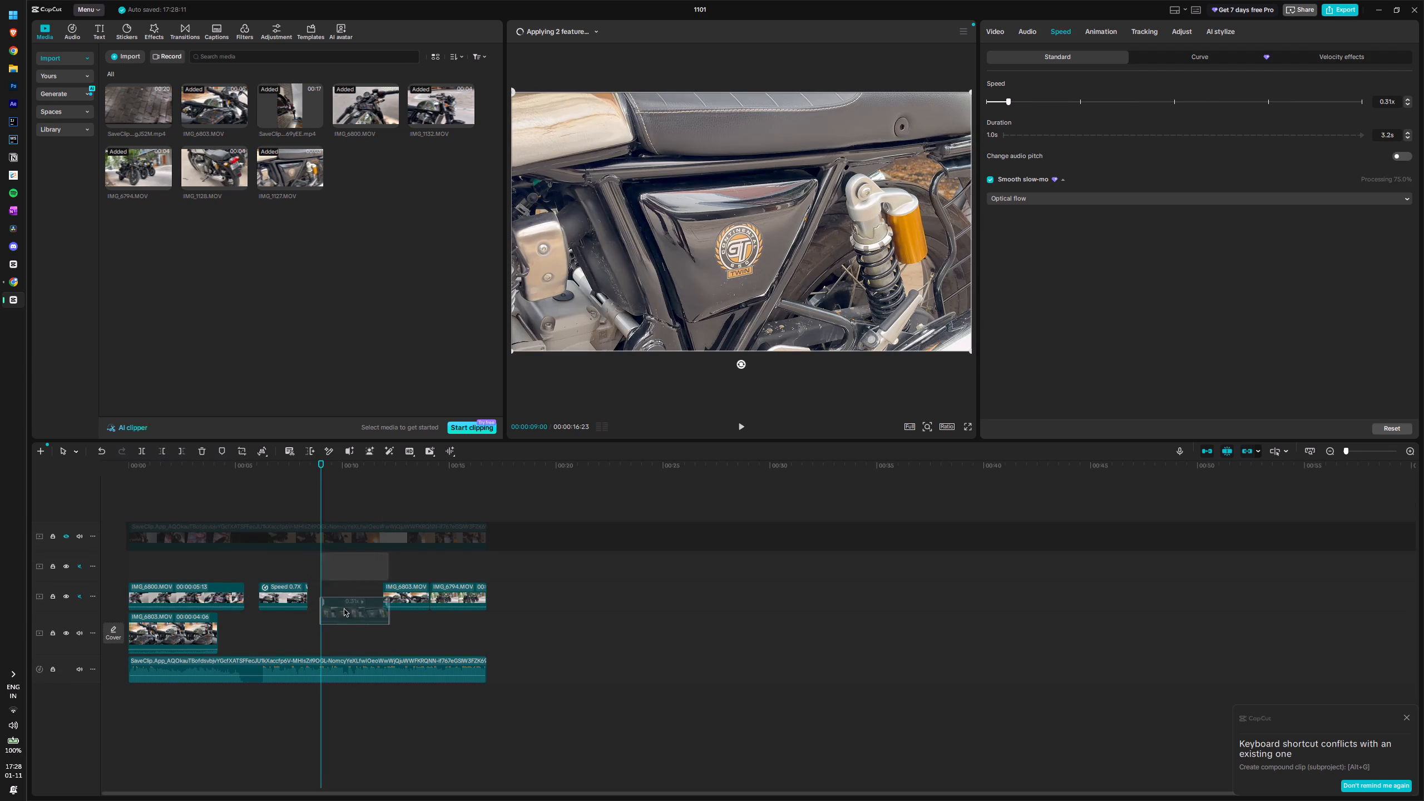
{"action": "left_click_drag", "start_coordinate": [344, 609], "coordinate": [333, 598]}
Play back the assembled clips, keeping the reference video track hidden, through to the start of the Harley-Davidson clip.
{"action": "left_click_drag", "start_coordinate": [322, 553], "coordinate": [309, 553]}
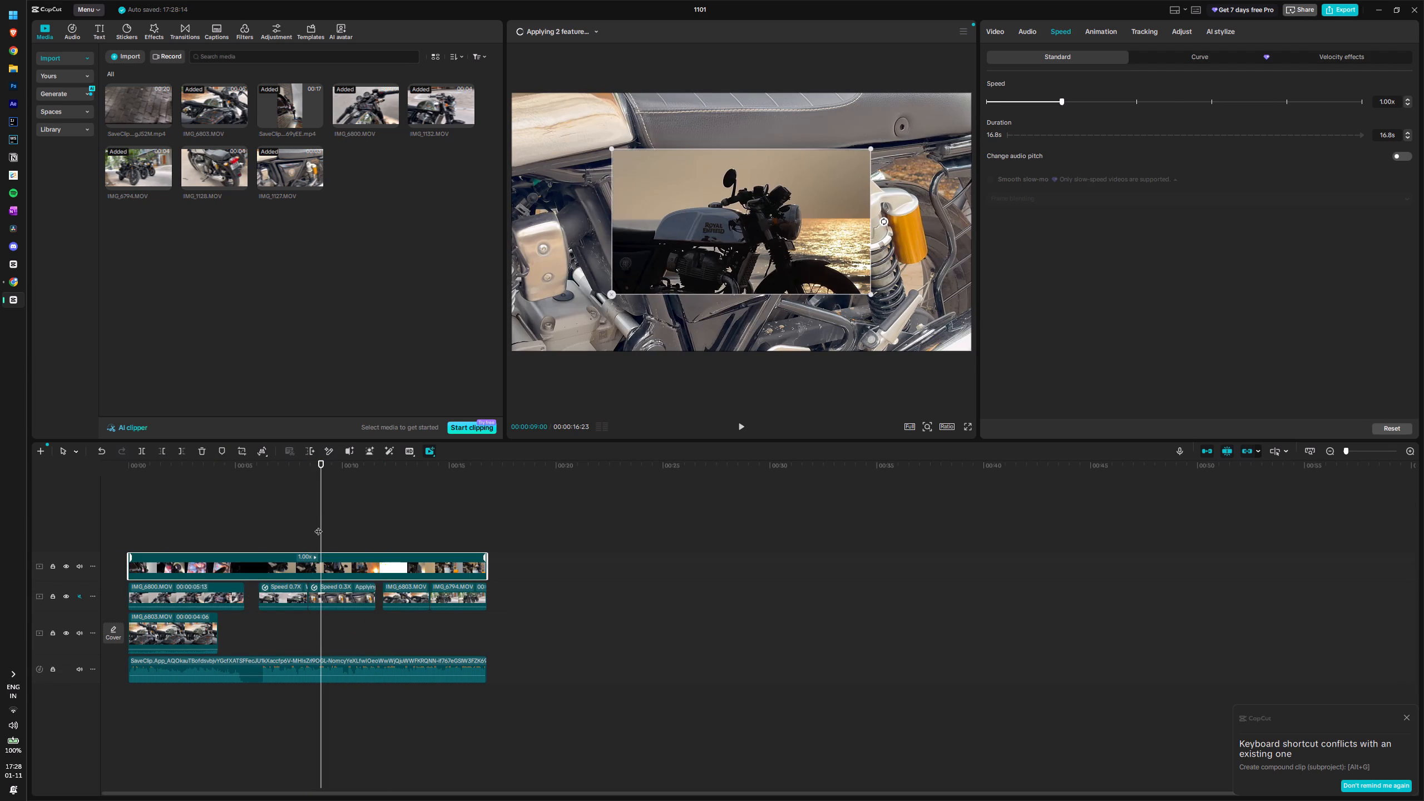
{"action": "left_click_drag", "start_coordinate": [320, 525], "coordinate": [245, 539]}
{"action": "key", "text": "space"}
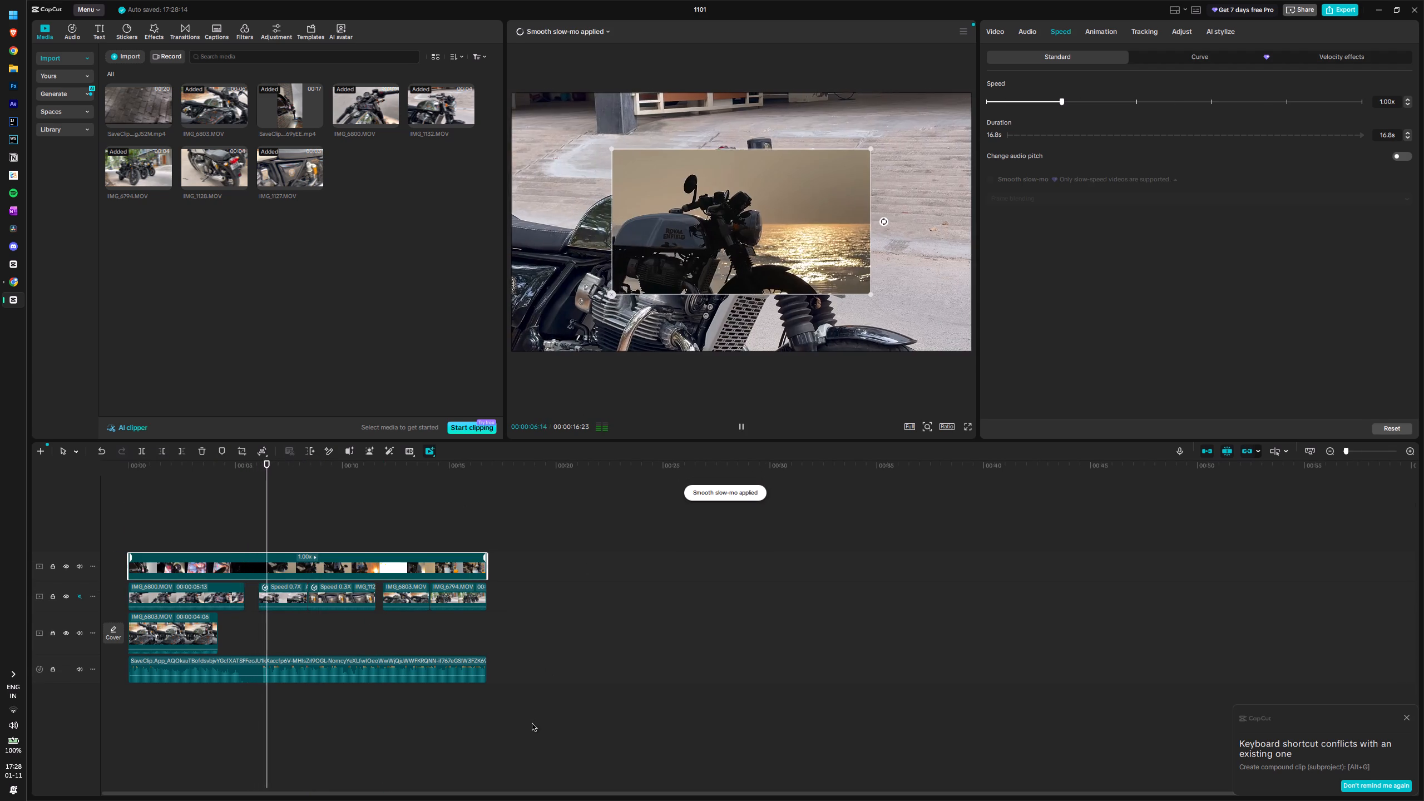
{"action": "left_click", "coordinate": [532, 724]}
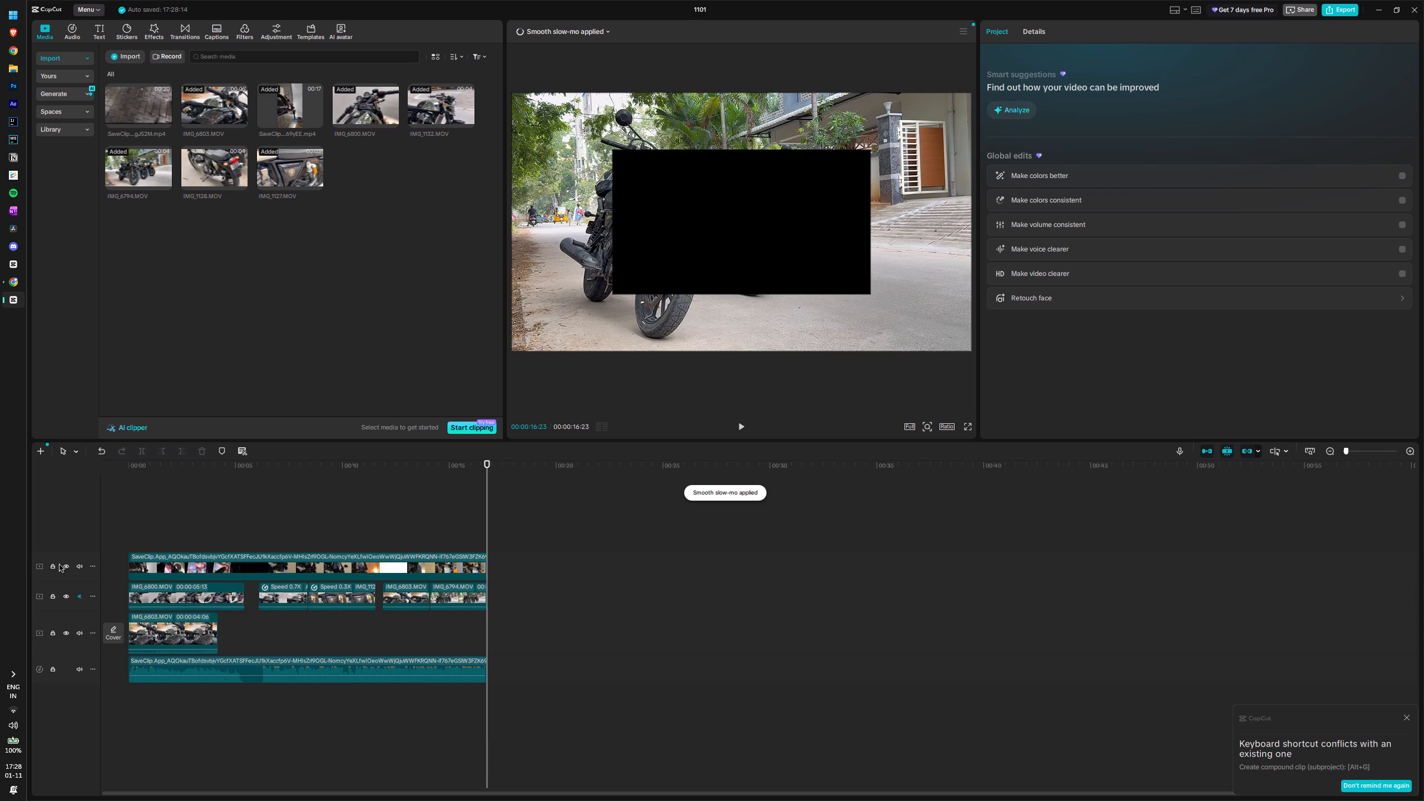
{"action": "left_click", "coordinate": [67, 567]}
{"action": "left_click_drag", "start_coordinate": [487, 479], "coordinate": [308, 497]}
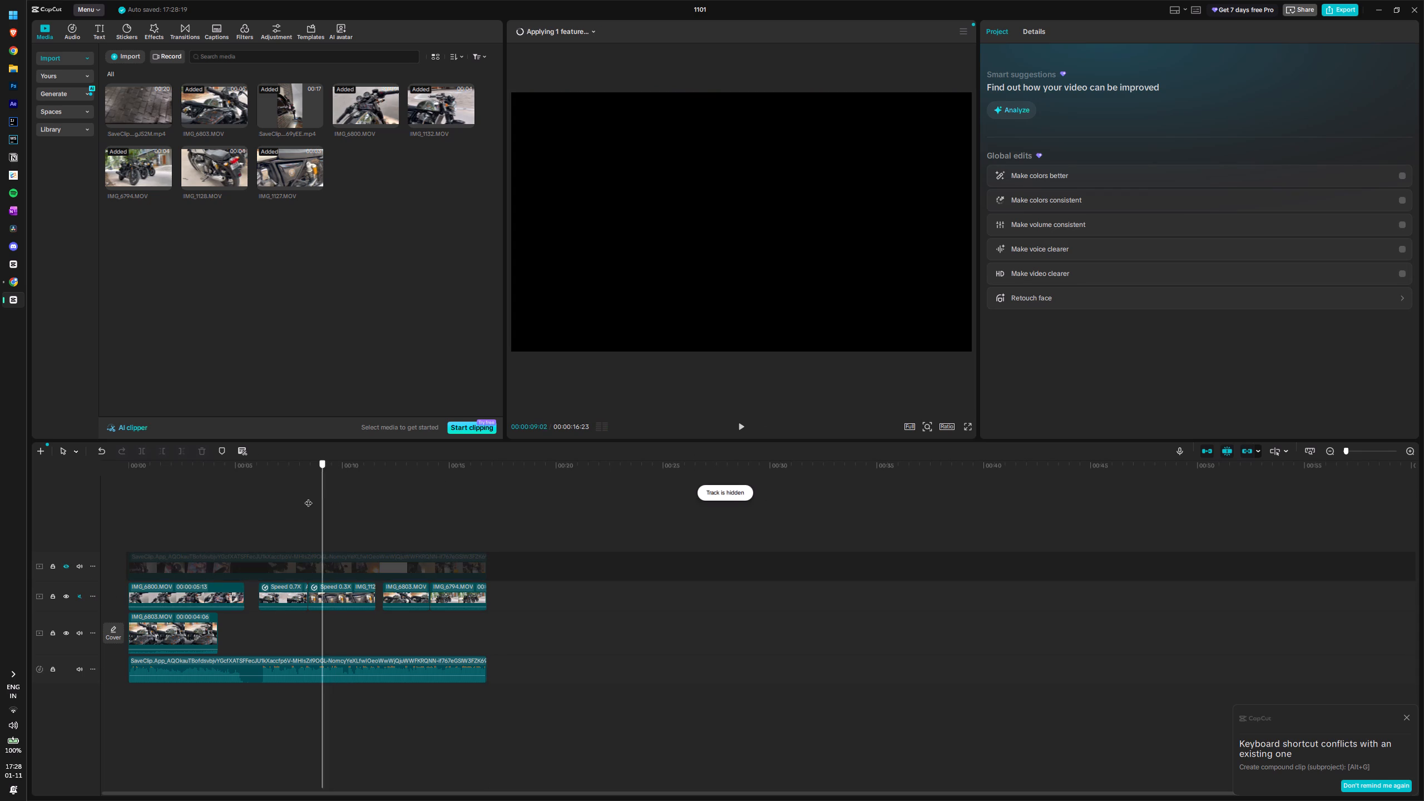
{"action": "left_click_drag", "start_coordinate": [308, 497], "coordinate": [308, 497]}
{"action": "key", "text": "space"}
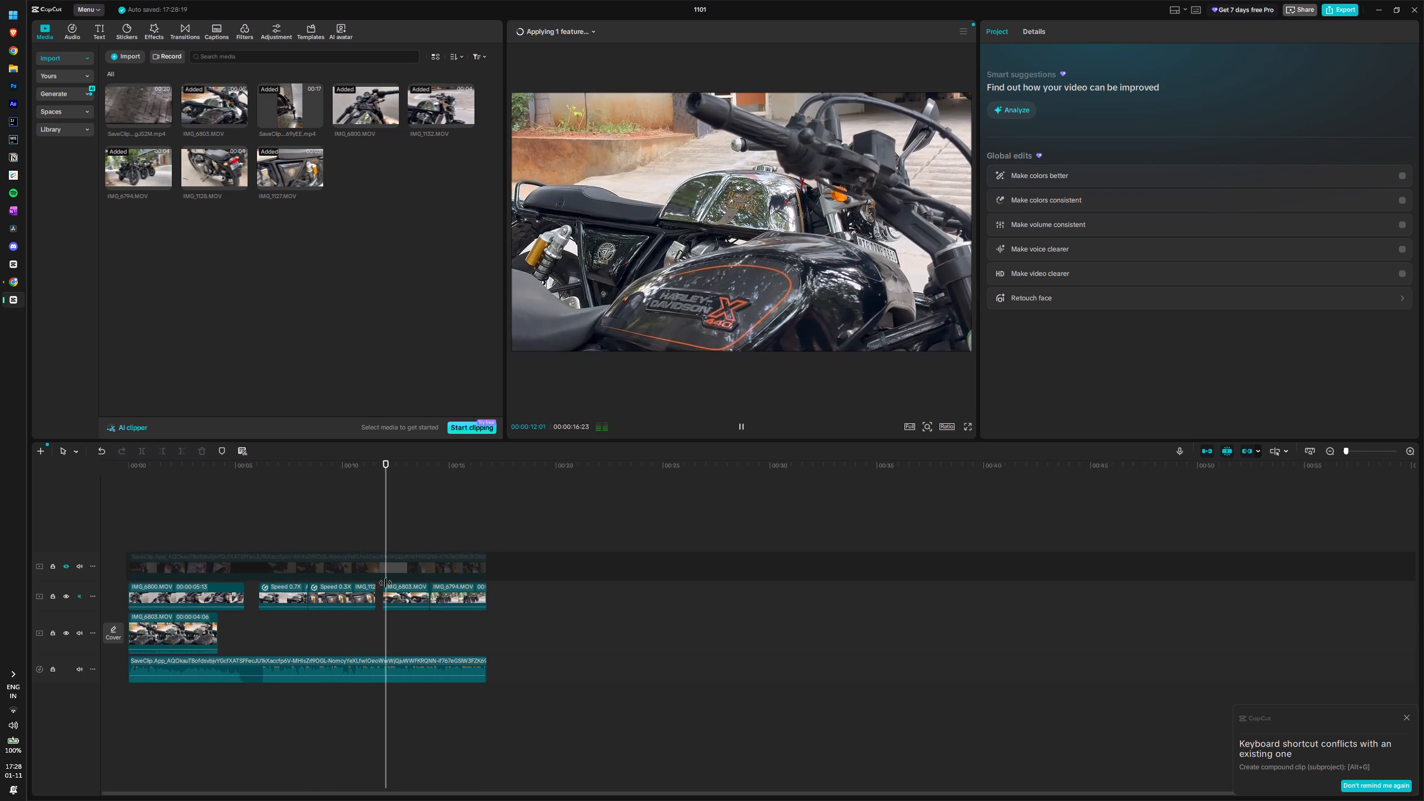
{"action": "key", "text": "space"}
Close the gaps by moving the Harley-Davidson clip directly after IMG_1127.MOV and IMG_6794.MOV directly after that, and play back the join.
{"action": "left_click_drag", "start_coordinate": [393, 597], "coordinate": [384, 598]}
{"action": "left_click_drag", "start_coordinate": [454, 592], "coordinate": [453, 593]}
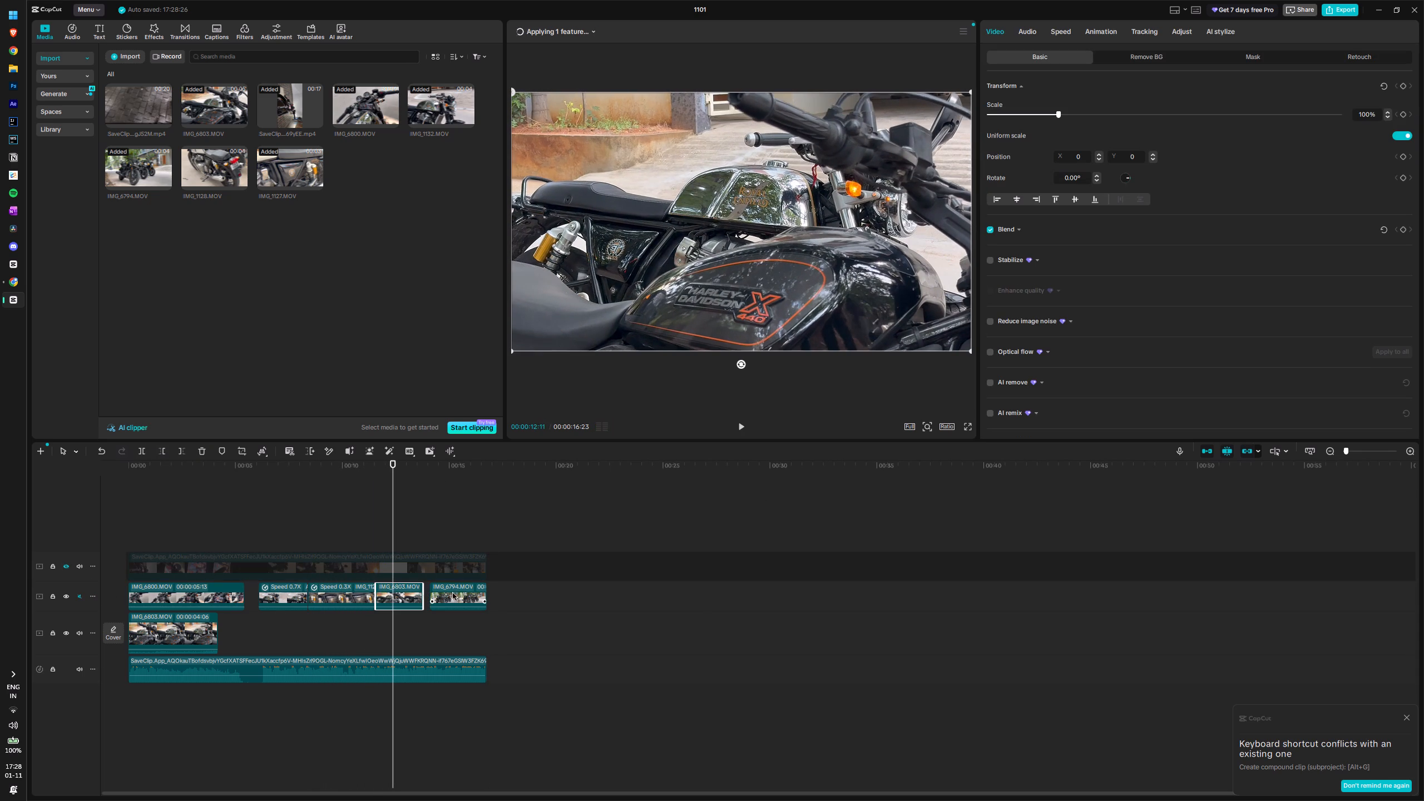
{"action": "left_click_drag", "start_coordinate": [453, 593], "coordinate": [446, 594]}
{"action": "left_click_drag", "start_coordinate": [392, 544], "coordinate": [369, 543]}
{"action": "key", "text": "space"}
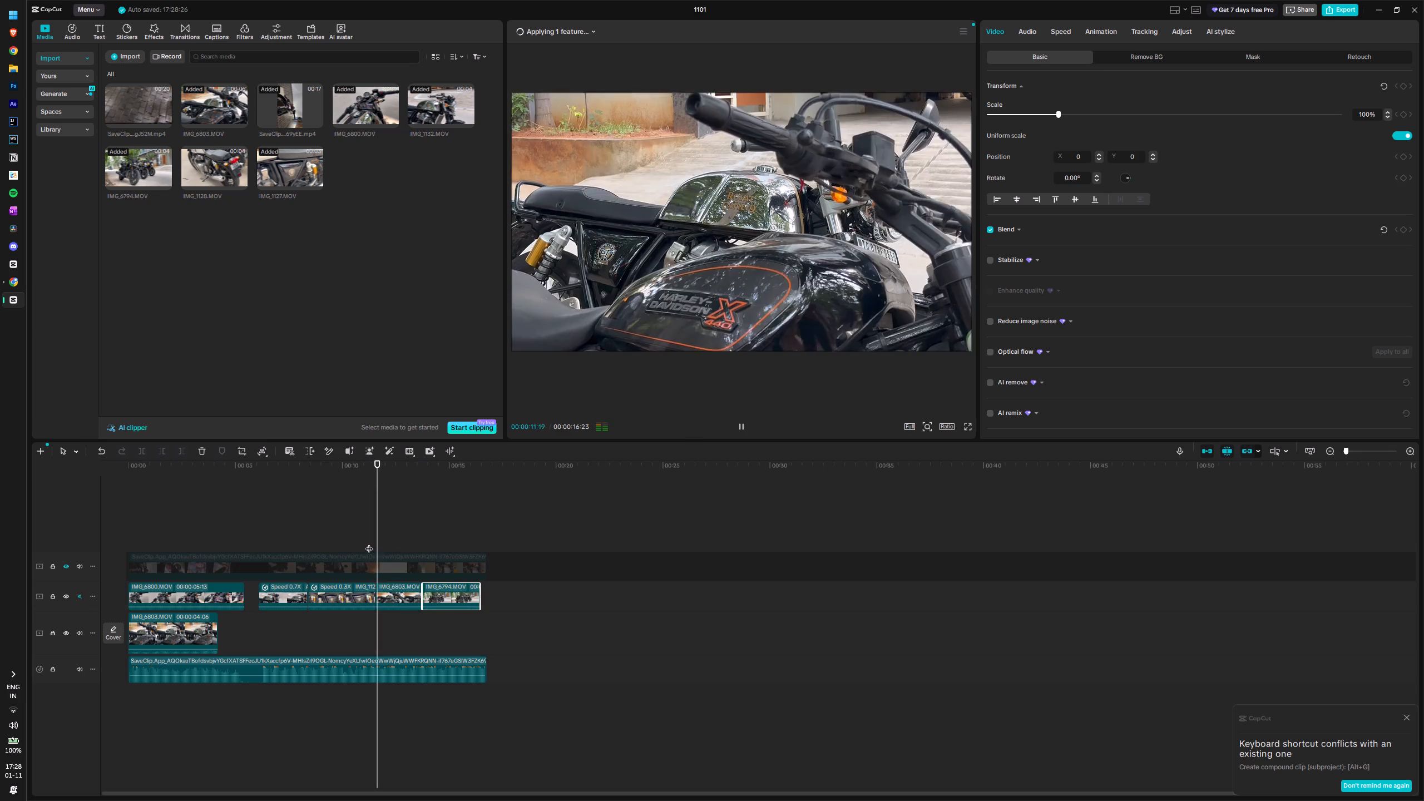
{"action": "key", "text": "space"}
Slow the Harley-Davidson clip before IMG_6794.MOV to about 0.6x standard speed and apply Smooth slow-mo with Optical flow.
{"action": "left_click", "coordinate": [394, 591]}
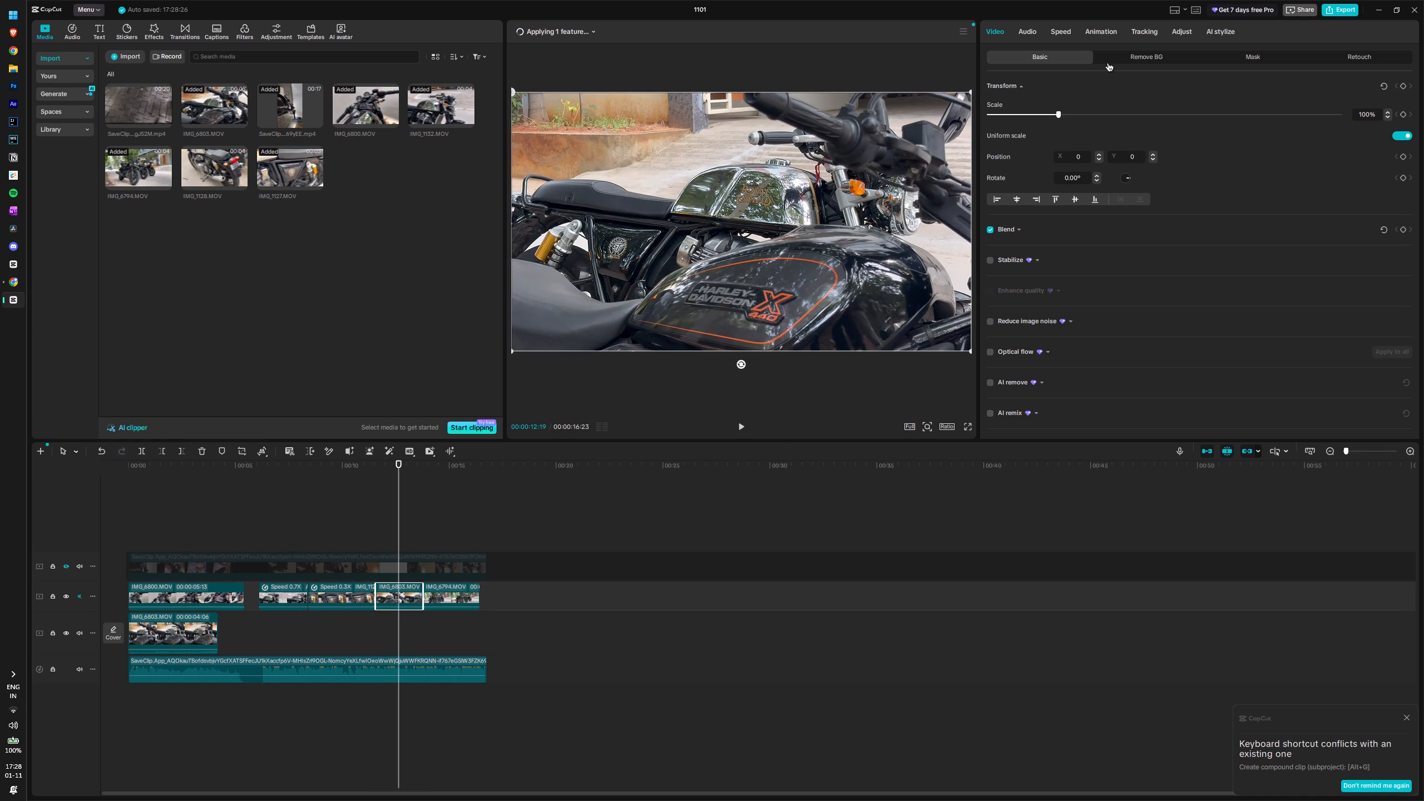
{"action": "left_click", "coordinate": [1031, 37]}
{"action": "left_click", "coordinate": [1060, 36]}
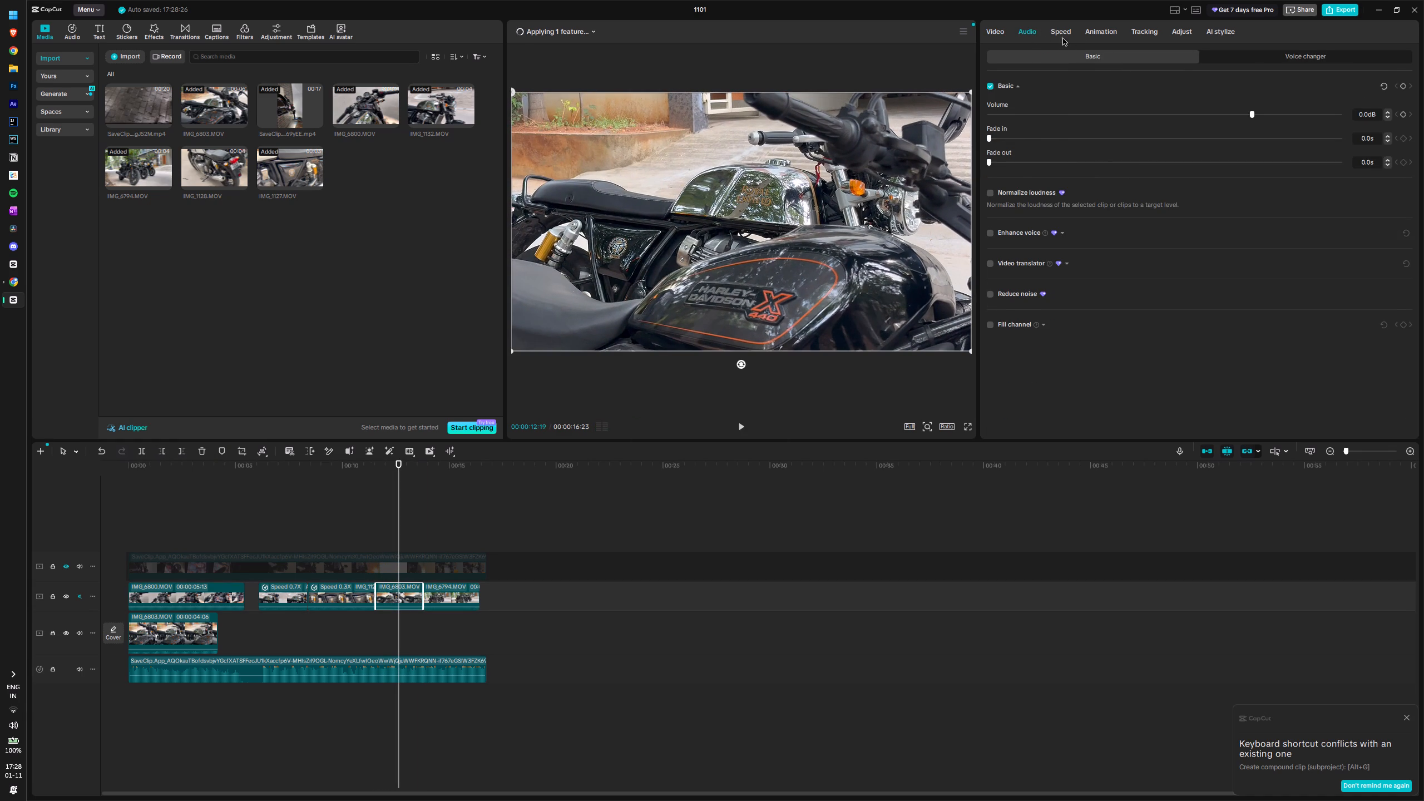
{"action": "left_click_drag", "start_coordinate": [1046, 101], "coordinate": [1033, 101]}
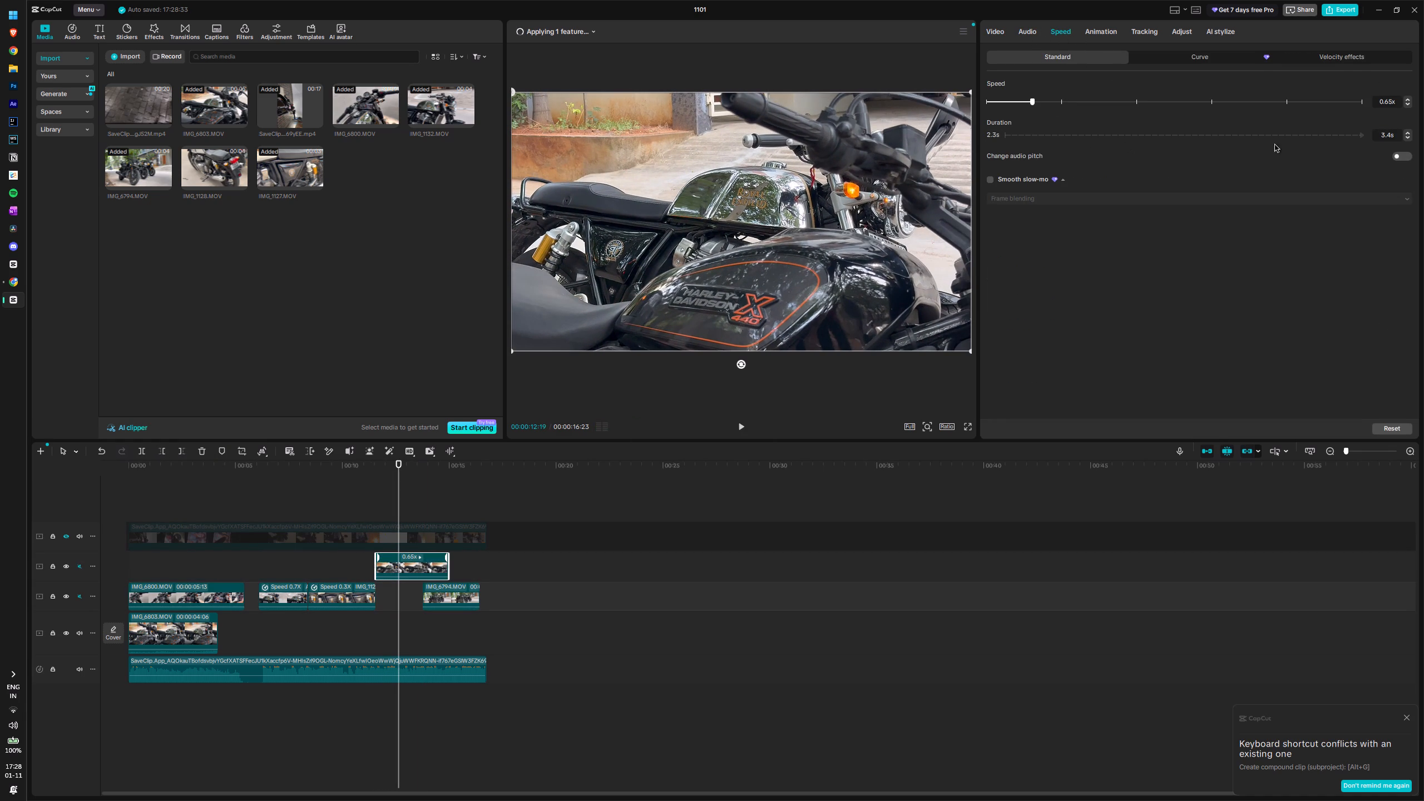
{"action": "left_click", "coordinate": [989, 182]}
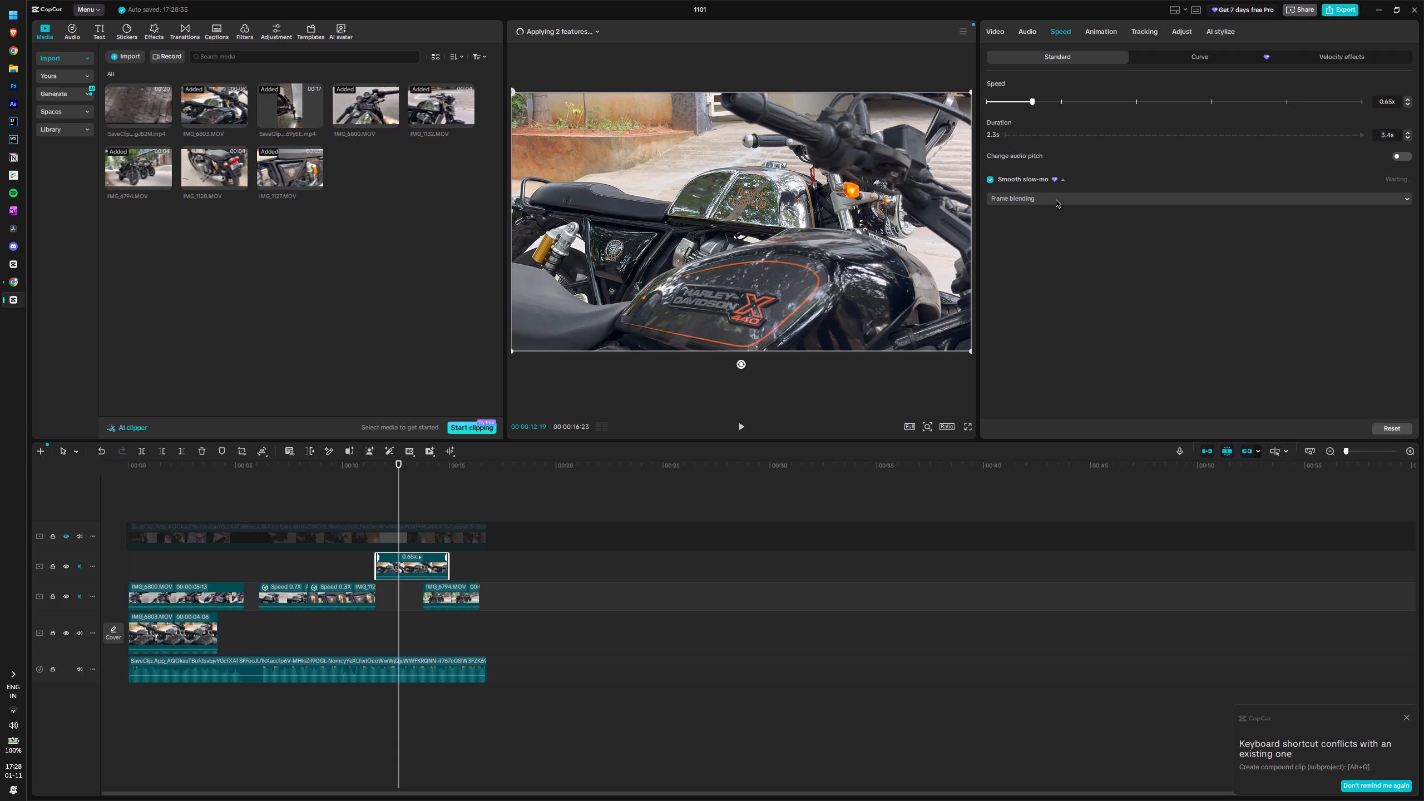
{"action": "left_click", "coordinate": [1056, 200]}
{"action": "left_click", "coordinate": [1043, 250]}
{"action": "left_click_drag", "start_coordinate": [1032, 105], "coordinate": [1026, 104]}
{"action": "left_click_drag", "start_coordinate": [1026, 104], "coordinate": [1024, 104]}
{"action": "left_click", "coordinate": [521, 756]}
Trim the slowed Harley-Davidson clip to end where IMG_6794.MOV starts, and move it into the gap between IMG_1127.MOV and IMG_6794.MOV.
{"action": "left_click", "coordinate": [389, 568]}
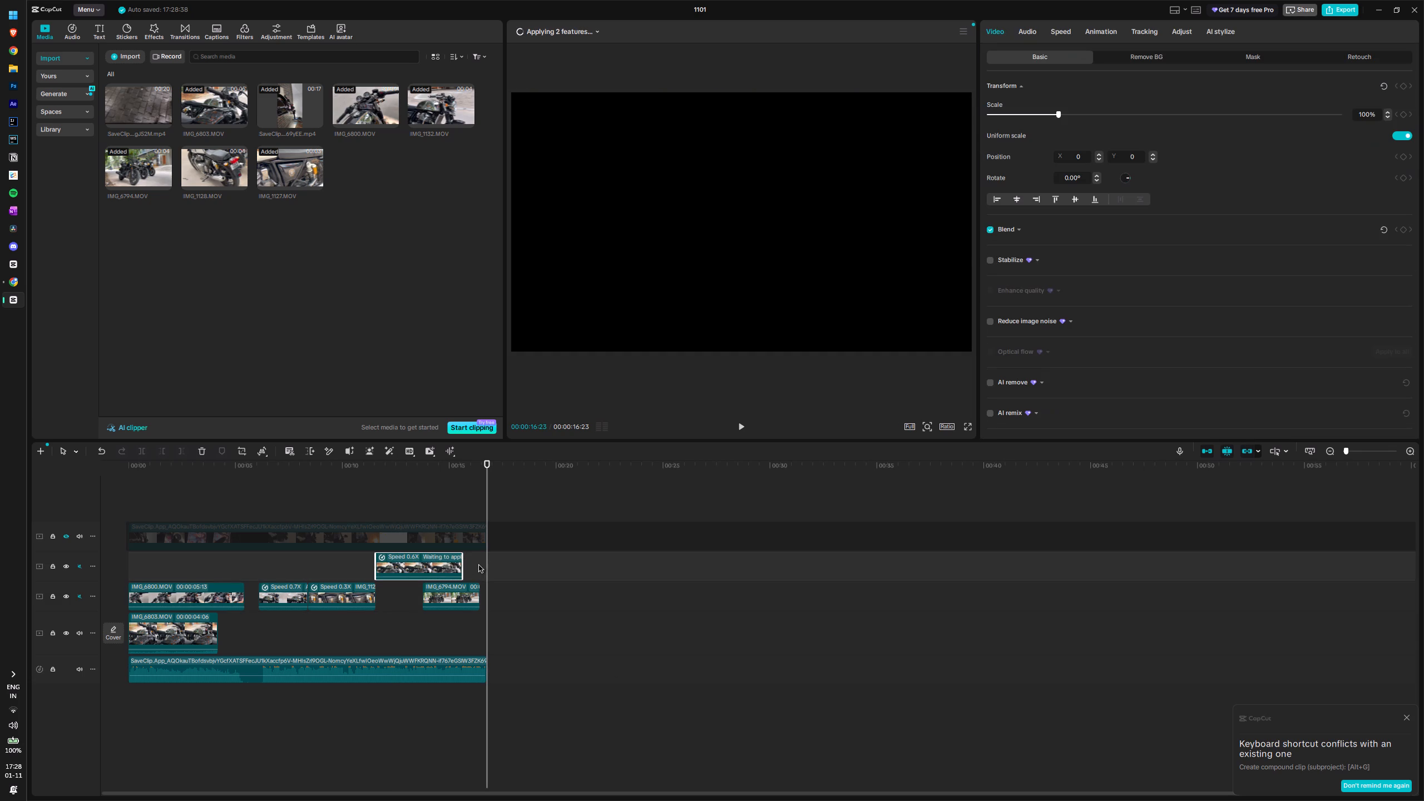
{"action": "left_click_drag", "start_coordinate": [462, 563], "coordinate": [421, 561]}
{"action": "left_click_drag", "start_coordinate": [486, 476], "coordinate": [372, 489]}
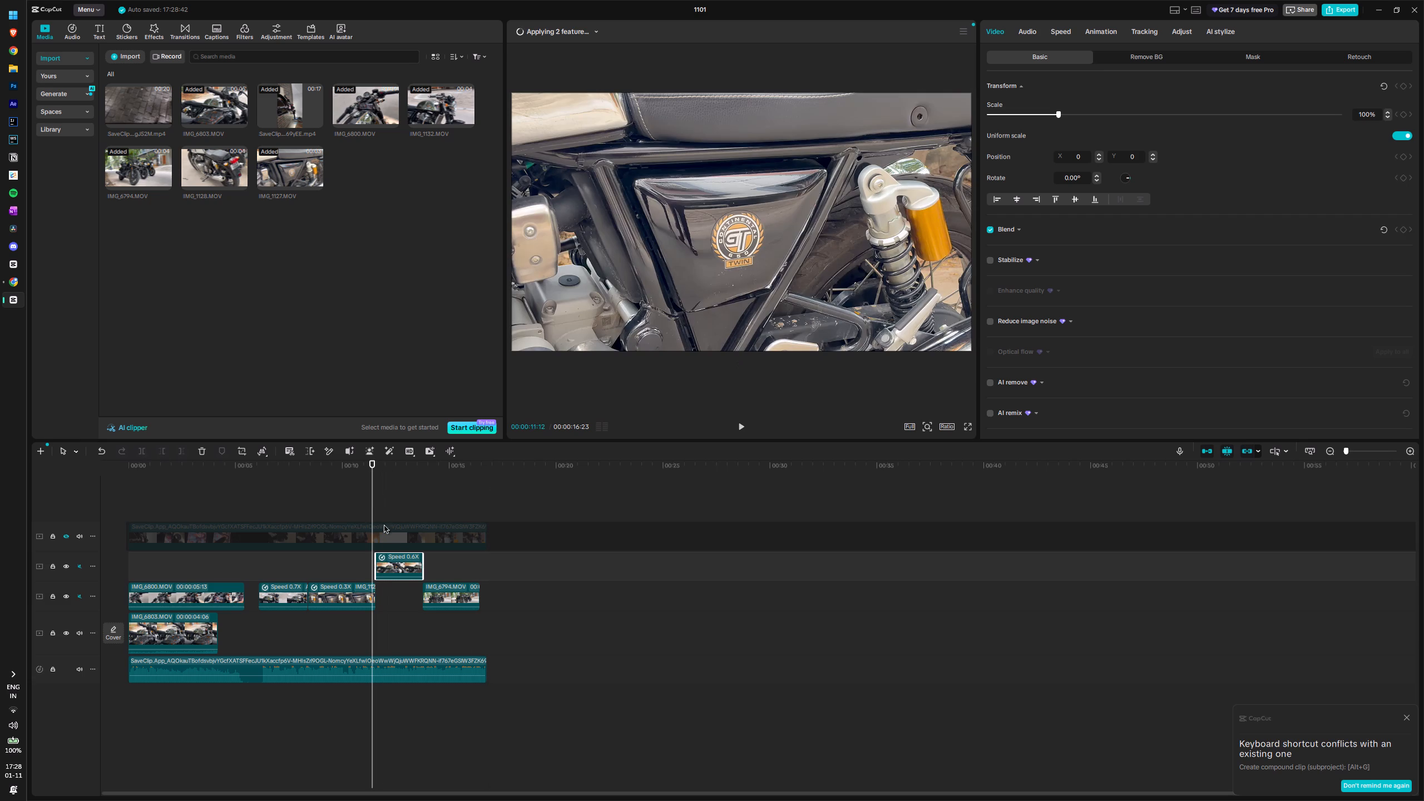
{"action": "left_click_drag", "start_coordinate": [390, 555], "coordinate": [392, 586]}
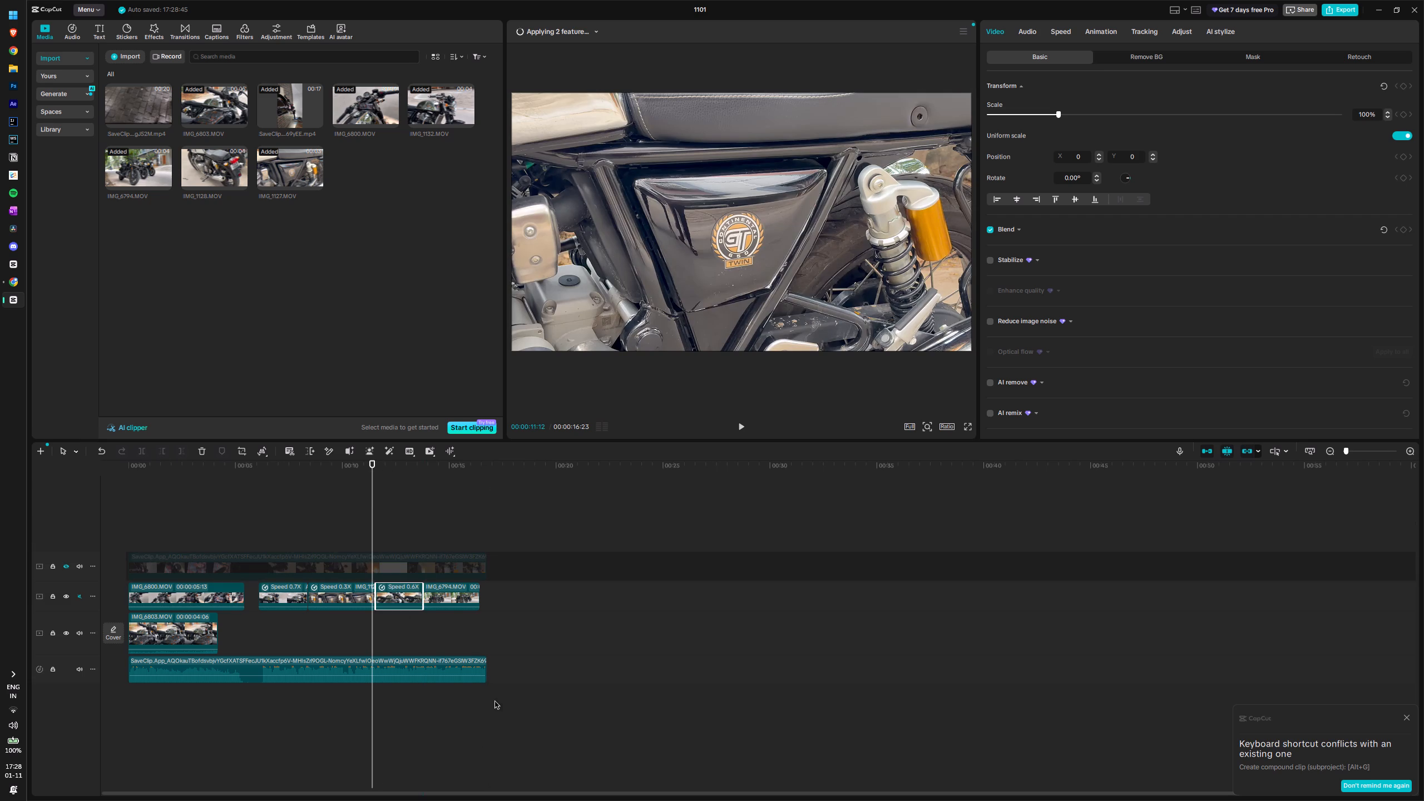
Play back the sequence from the end of IMG_1127.MOV through the slowed Harley-Davidson clip.
{"action": "left_click", "coordinate": [469, 763]}
{"action": "key", "text": "space"}
{"action": "key", "text": "space"}
{"action": "left_click_drag", "start_coordinate": [479, 488], "coordinate": [378, 522]}
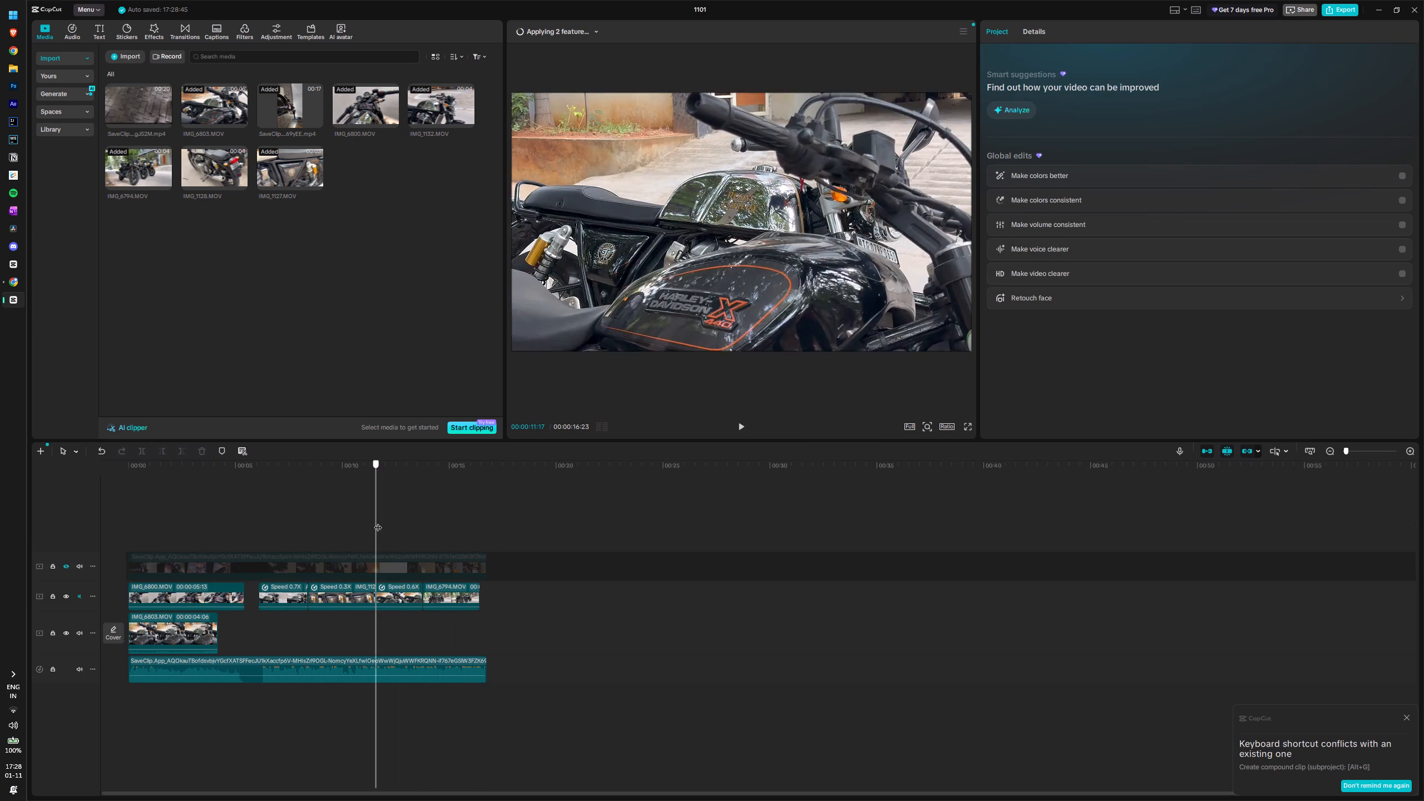
{"action": "left_click_drag", "start_coordinate": [378, 522], "coordinate": [370, 522]}
{"action": "key", "text": "space"}
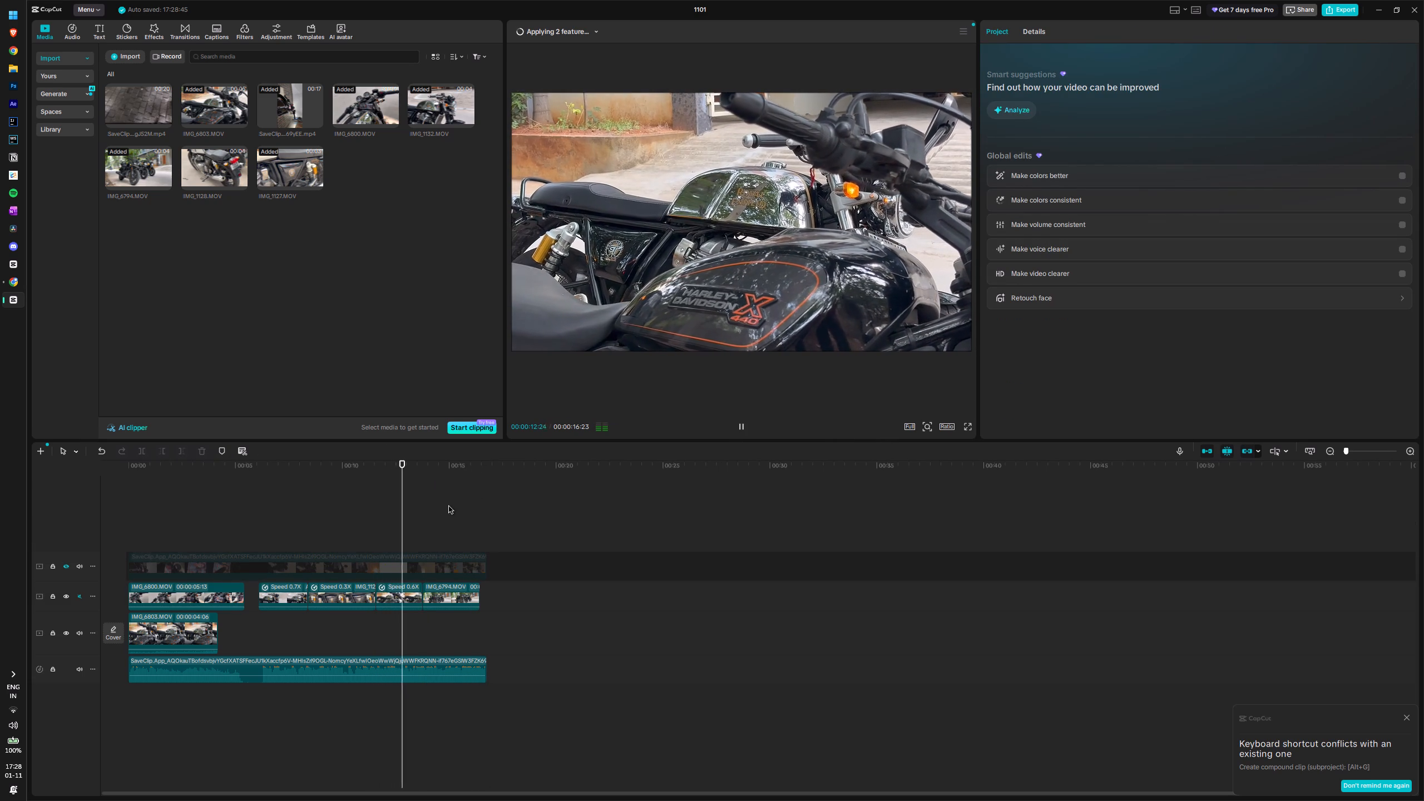
Switch the Harley-Davidson clip before IMG_6794.MOV to a custom speed curve and raise its start point to about 5.6x.
{"action": "key", "text": "space"}
{"action": "left_click", "coordinate": [388, 596]}
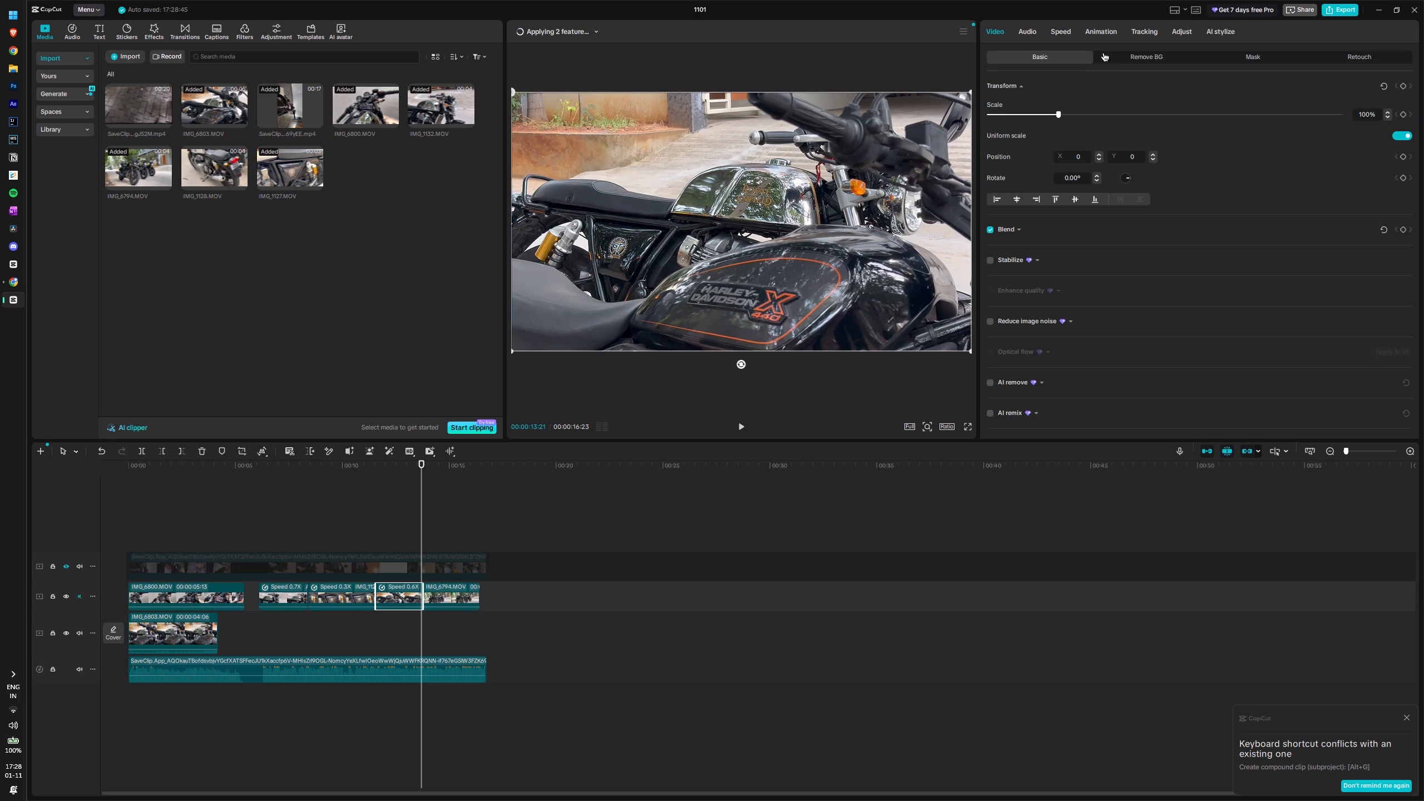
{"action": "left_click", "coordinate": [1065, 31]}
{"action": "left_click", "coordinate": [1038, 32]}
{"action": "left_click", "coordinate": [1075, 34]}
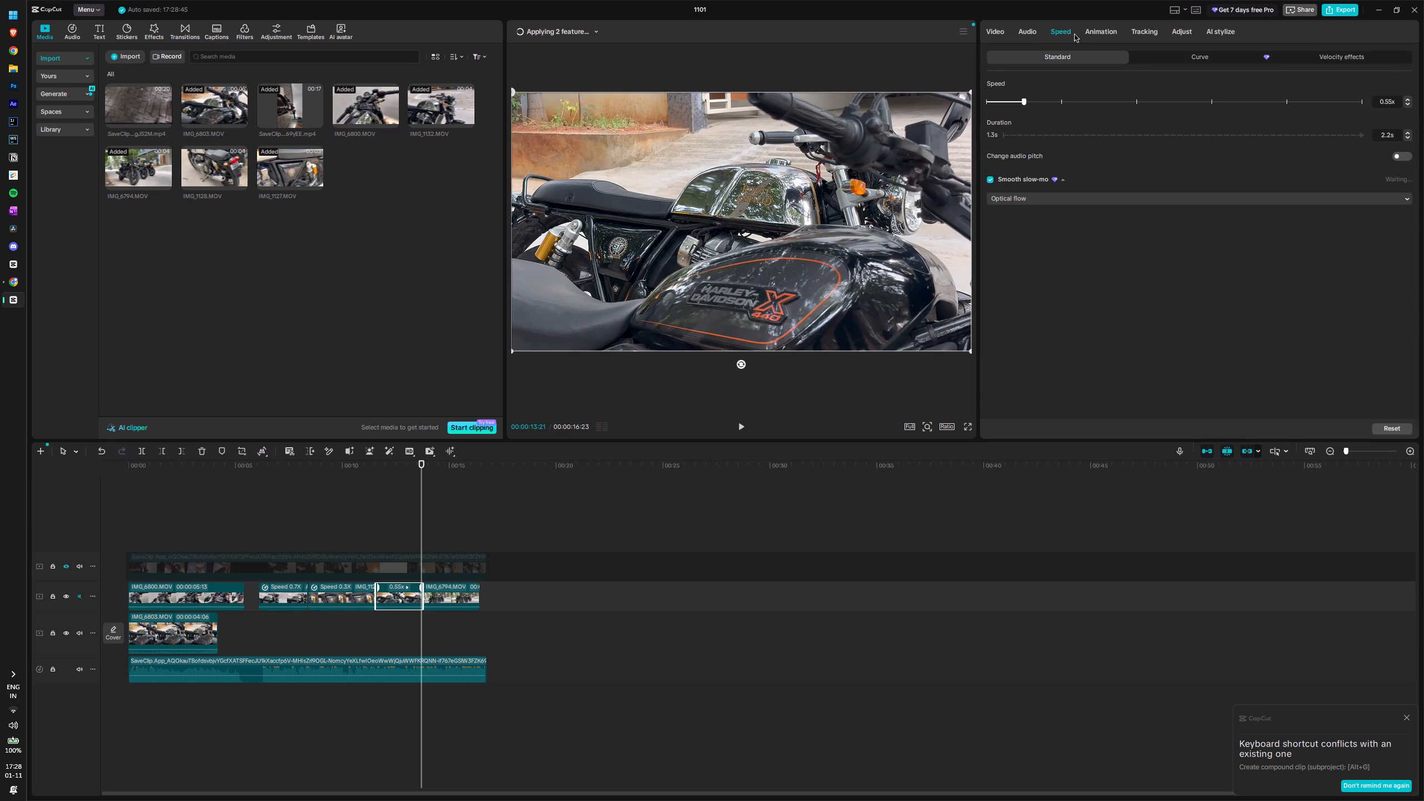
{"action": "left_click", "coordinate": [1190, 65]}
{"action": "left_click", "coordinate": [1186, 58]}
{"action": "left_click", "coordinate": [1037, 100]}
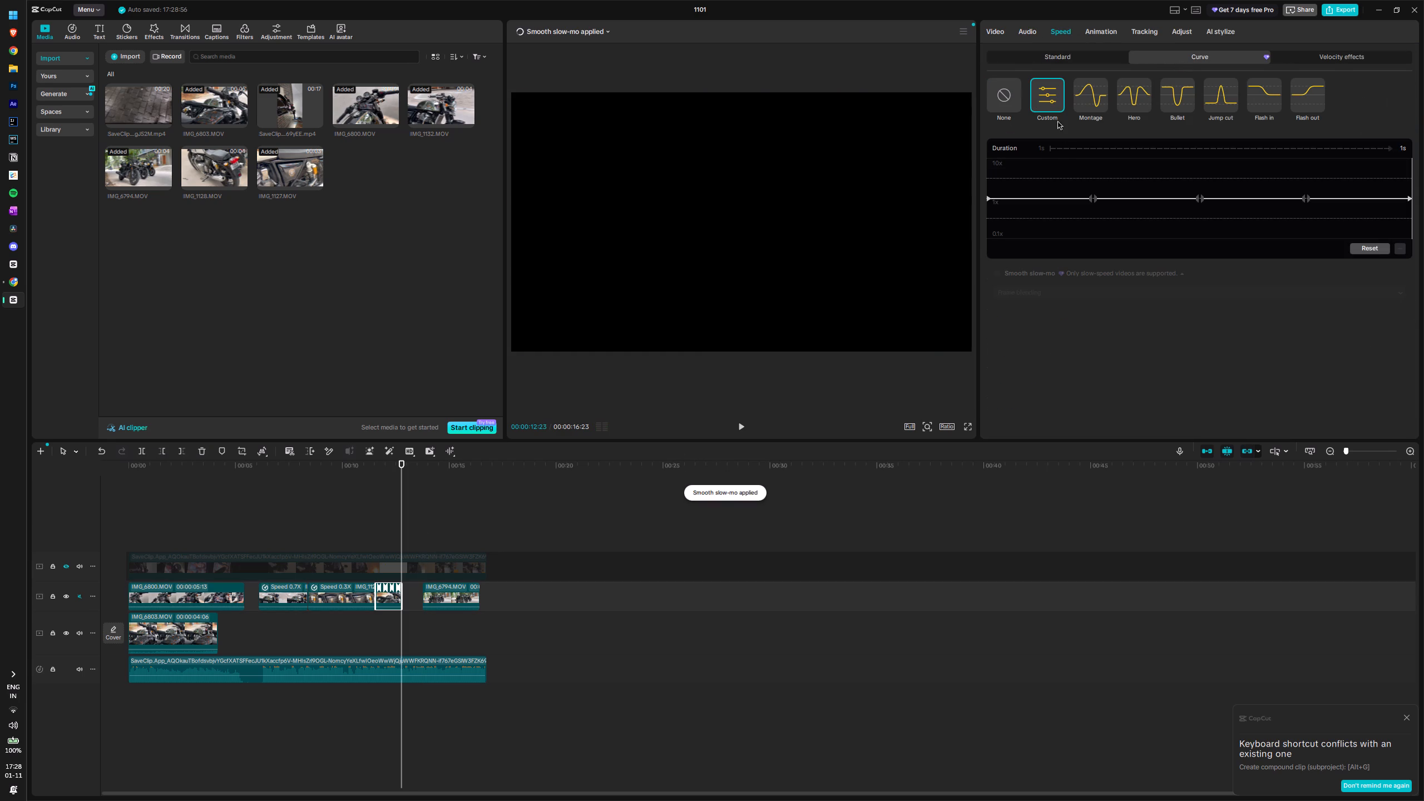
{"action": "left_click_drag", "start_coordinate": [1036, 199], "coordinate": [1035, 213]}
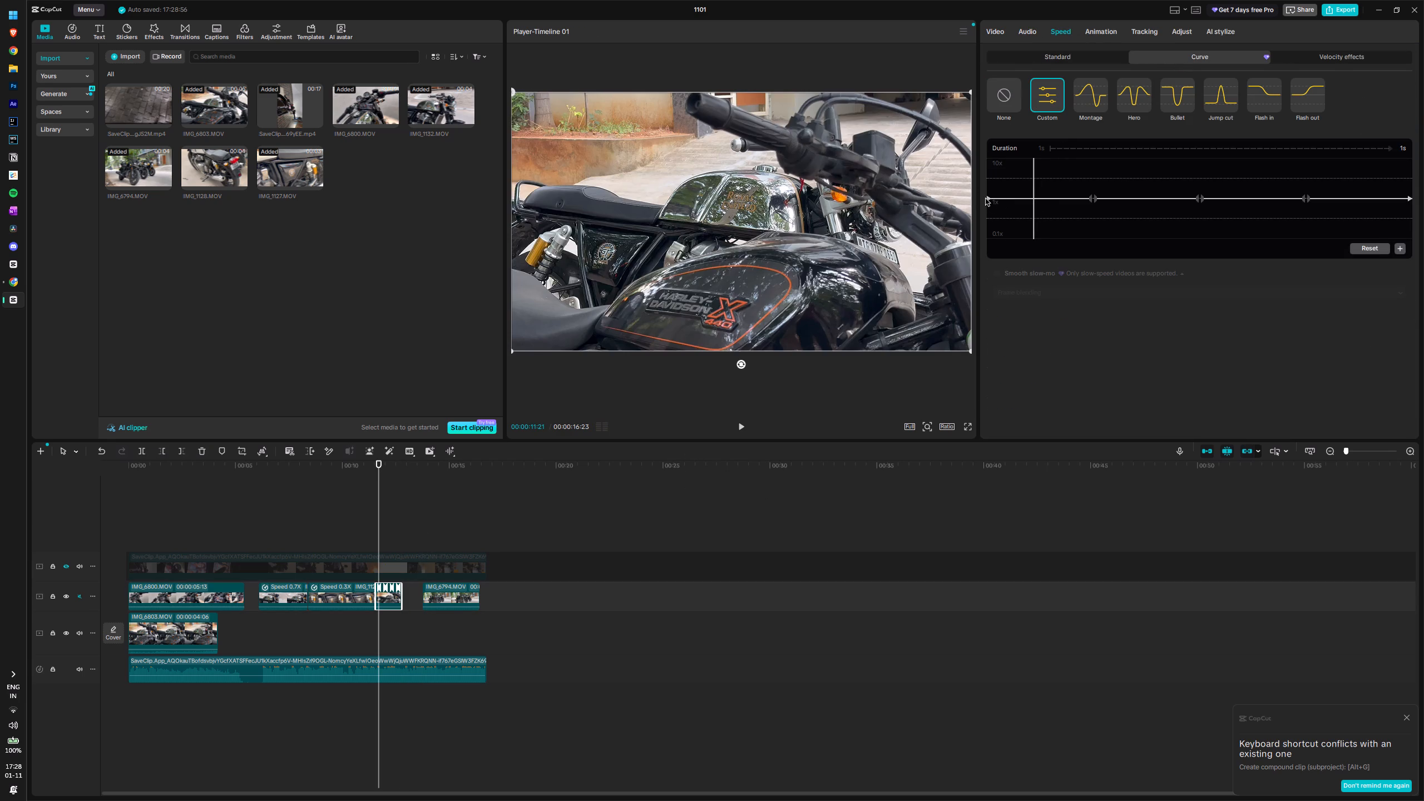
{"action": "left_click", "coordinate": [986, 199]}
{"action": "left_click_drag", "start_coordinate": [988, 200], "coordinate": [990, 178]}
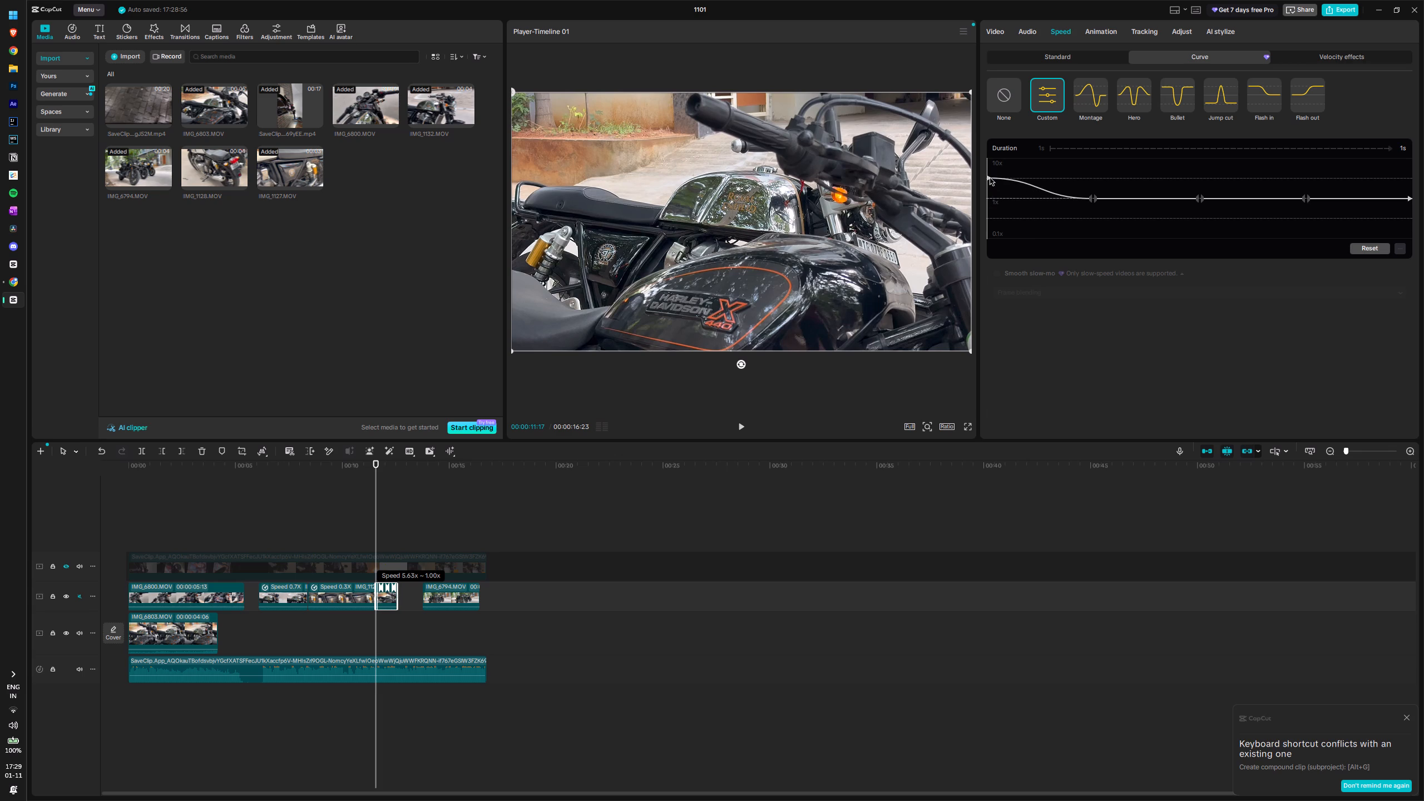
{"action": "left_click_drag", "start_coordinate": [990, 178], "coordinate": [990, 179]}
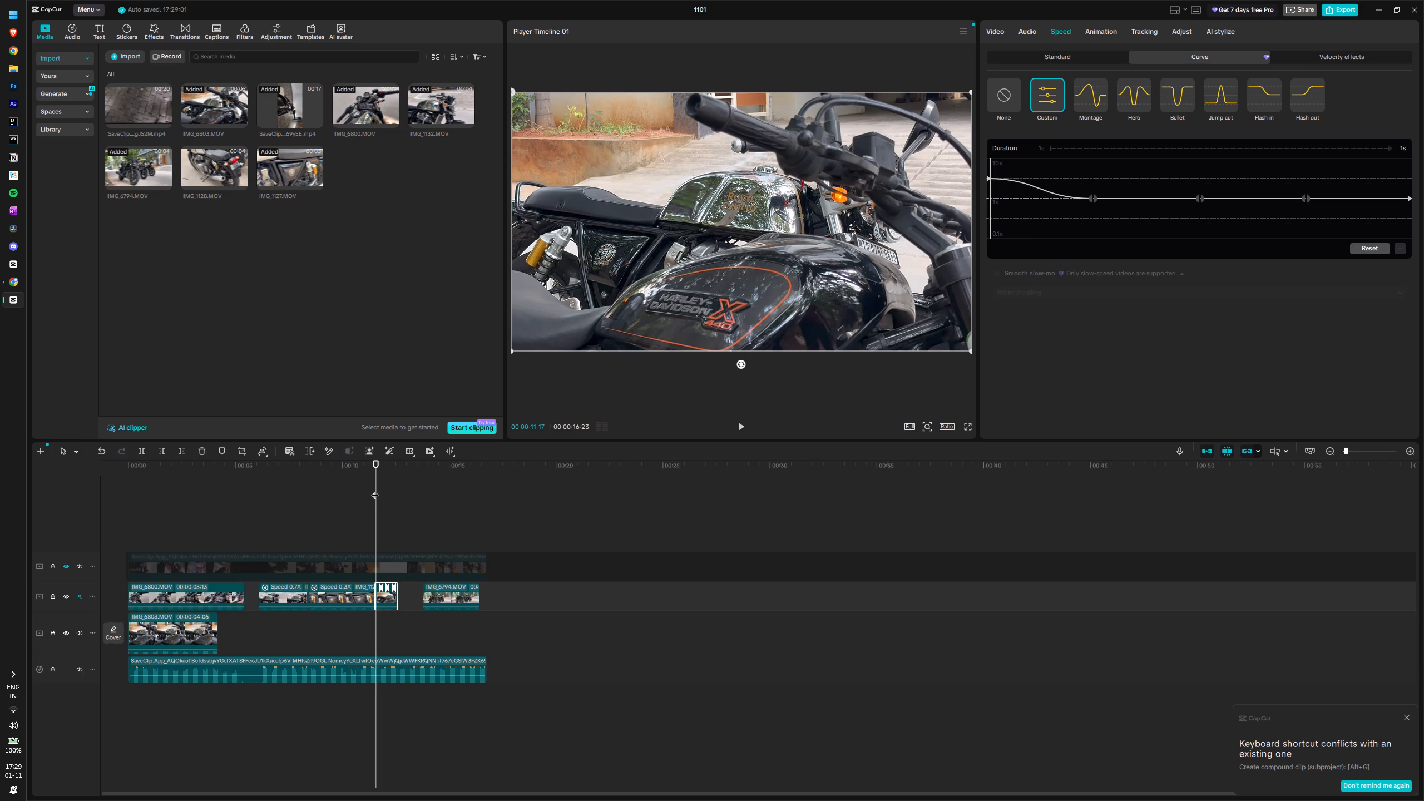
Lower the second and middle points of the Harley-Davidson clip's speed curve close to the minimum speed, and play back the clip.
{"action": "left_click_drag", "start_coordinate": [1094, 203], "coordinate": [1095, 234]}
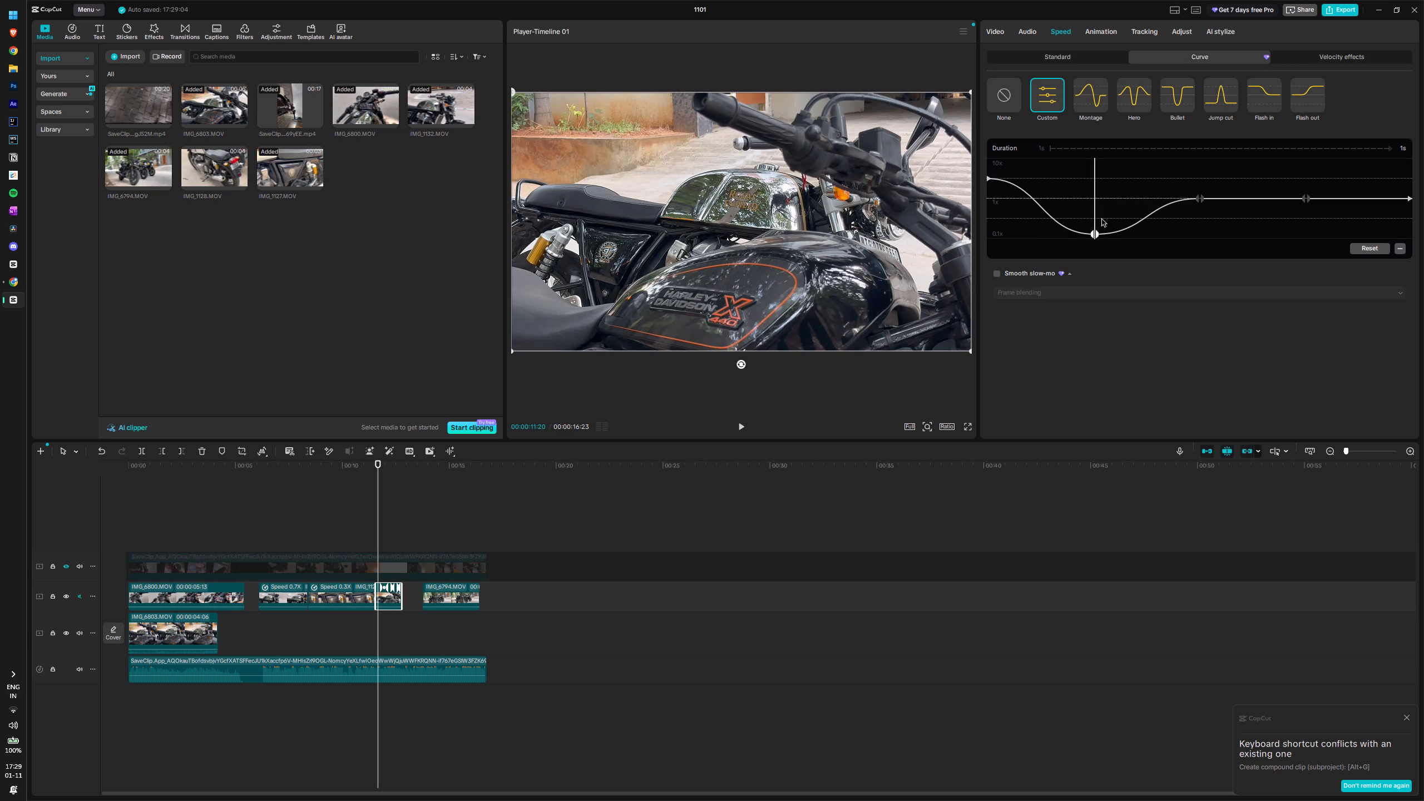
{"action": "left_click_drag", "start_coordinate": [1094, 193], "coordinate": [963, 200]}
{"action": "key", "text": "space"}
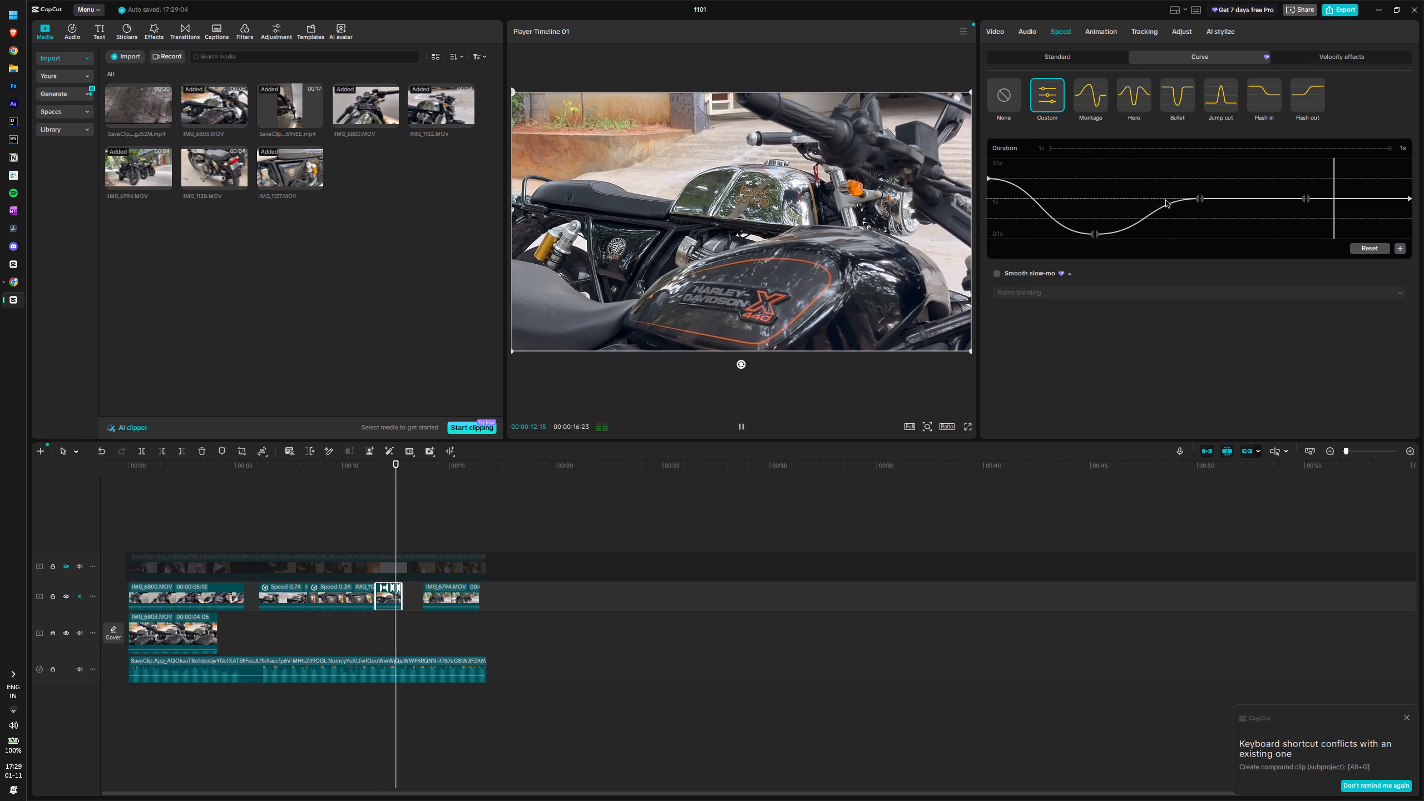
{"action": "key", "text": "space"}
{"action": "left_click_drag", "start_coordinate": [1202, 201], "coordinate": [1205, 238]}
{"action": "left_click_drag", "start_coordinate": [1202, 198], "coordinate": [1209, 233]}
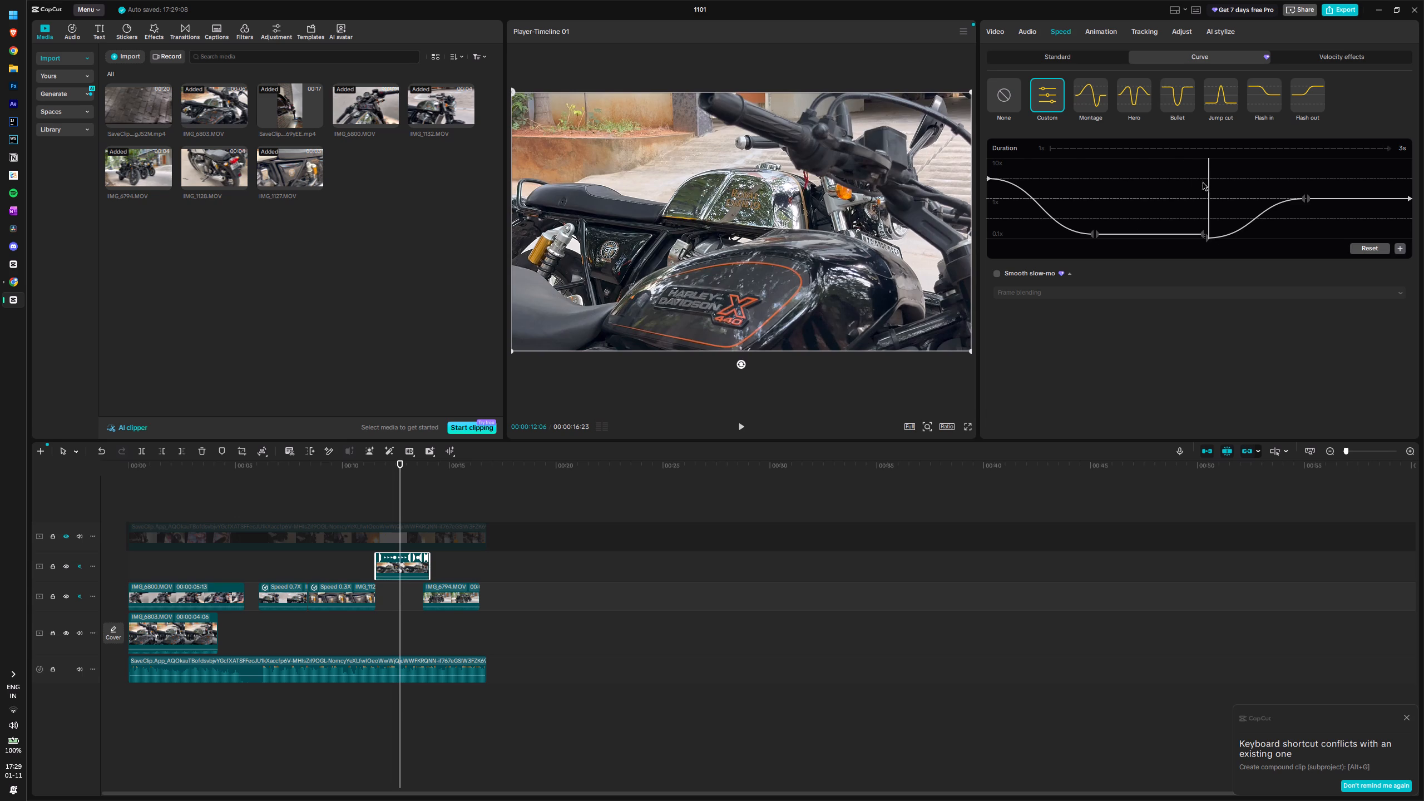
{"action": "left_click_drag", "start_coordinate": [1203, 183], "coordinate": [962, 193]}
{"action": "key", "text": "space"}
{"action": "key", "text": "space"}
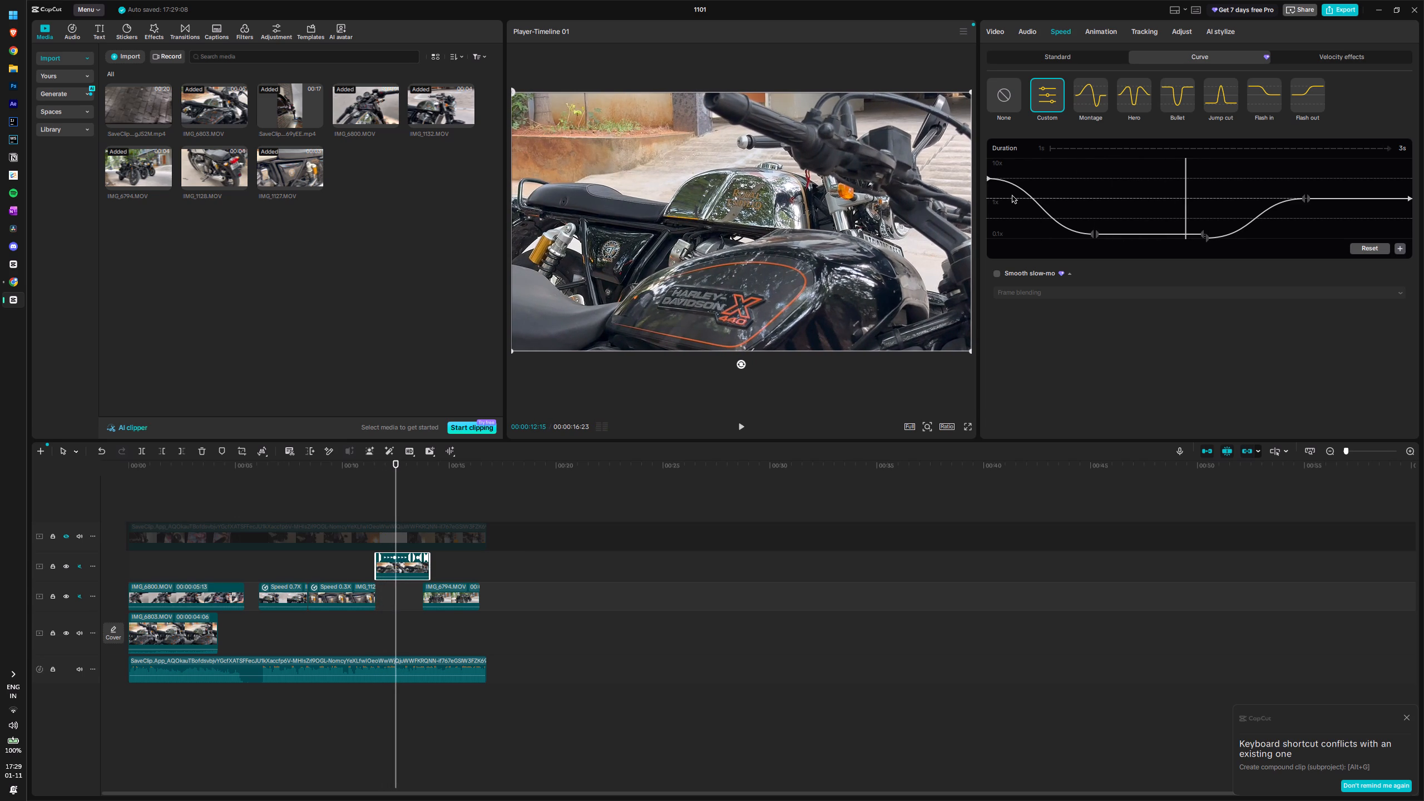
Raise the second point of the Harley-Davidson clip's speed curve to slightly below the 1x line, and play back the clip.
{"action": "left_click_drag", "start_coordinate": [1094, 236], "coordinate": [1102, 209]}
{"action": "left_click_drag", "start_coordinate": [1094, 178], "coordinate": [966, 181]}
{"action": "key", "text": "space"}
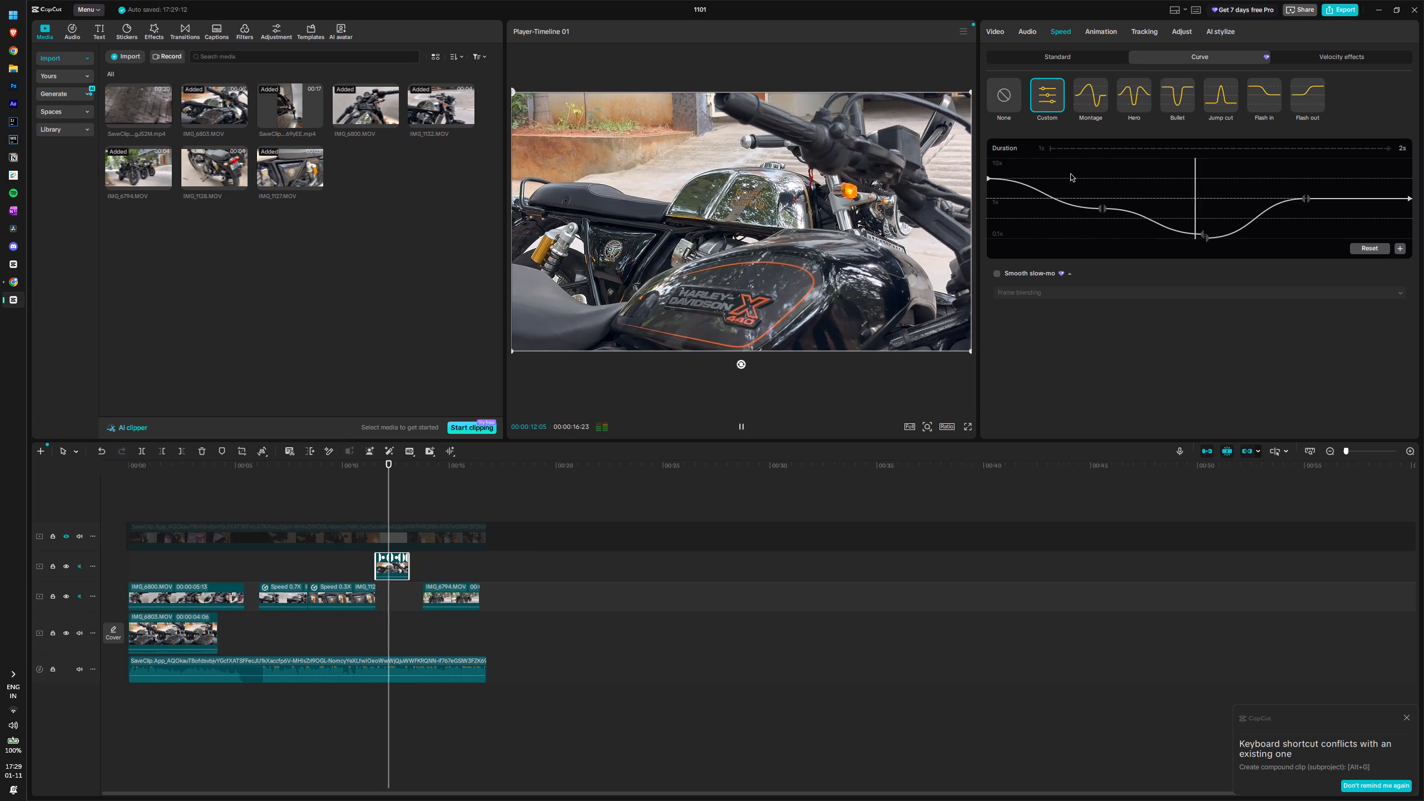
{"action": "key", "text": "space"}
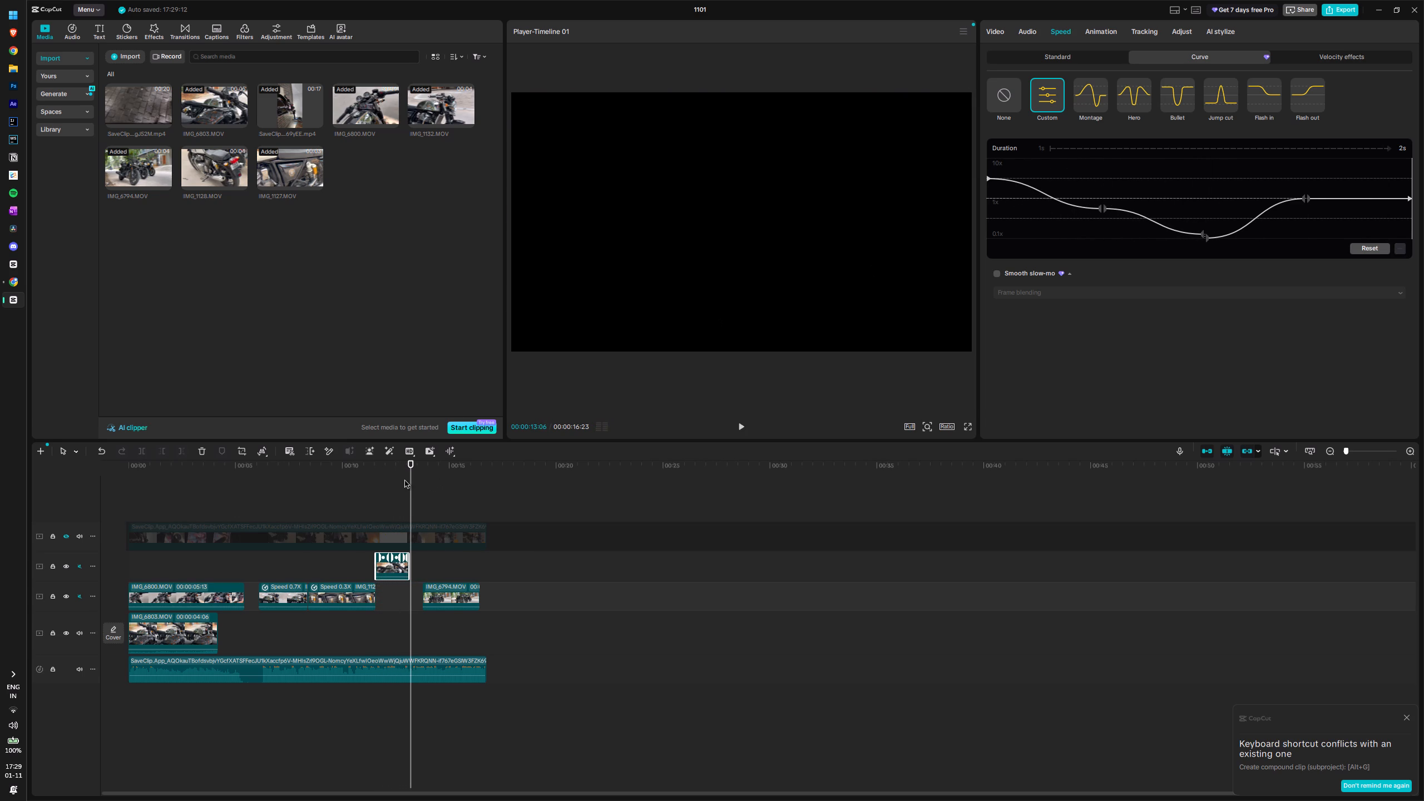
{"action": "left_click_drag", "start_coordinate": [410, 479], "coordinate": [371, 482]}
{"action": "key", "text": "space"}
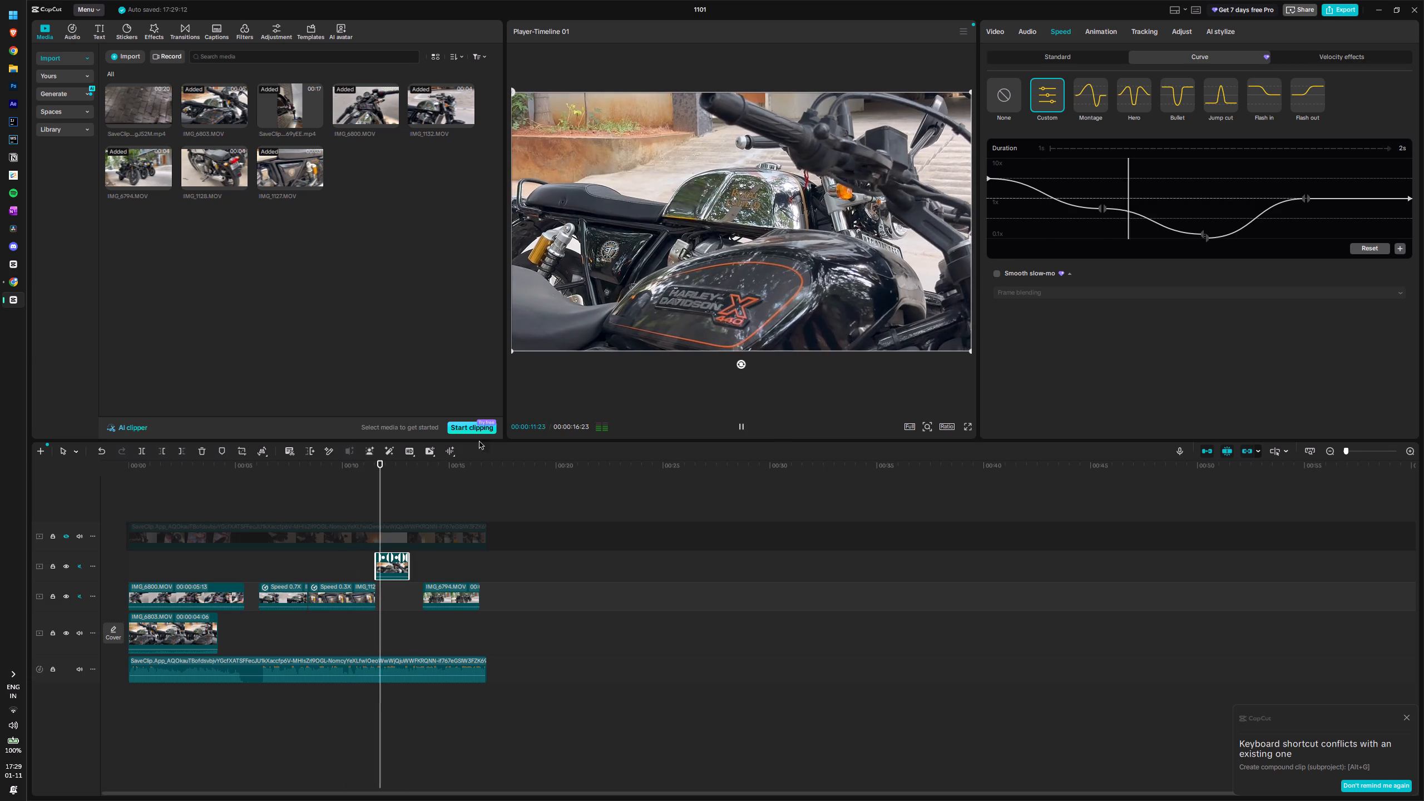
{"action": "key", "text": "space"}
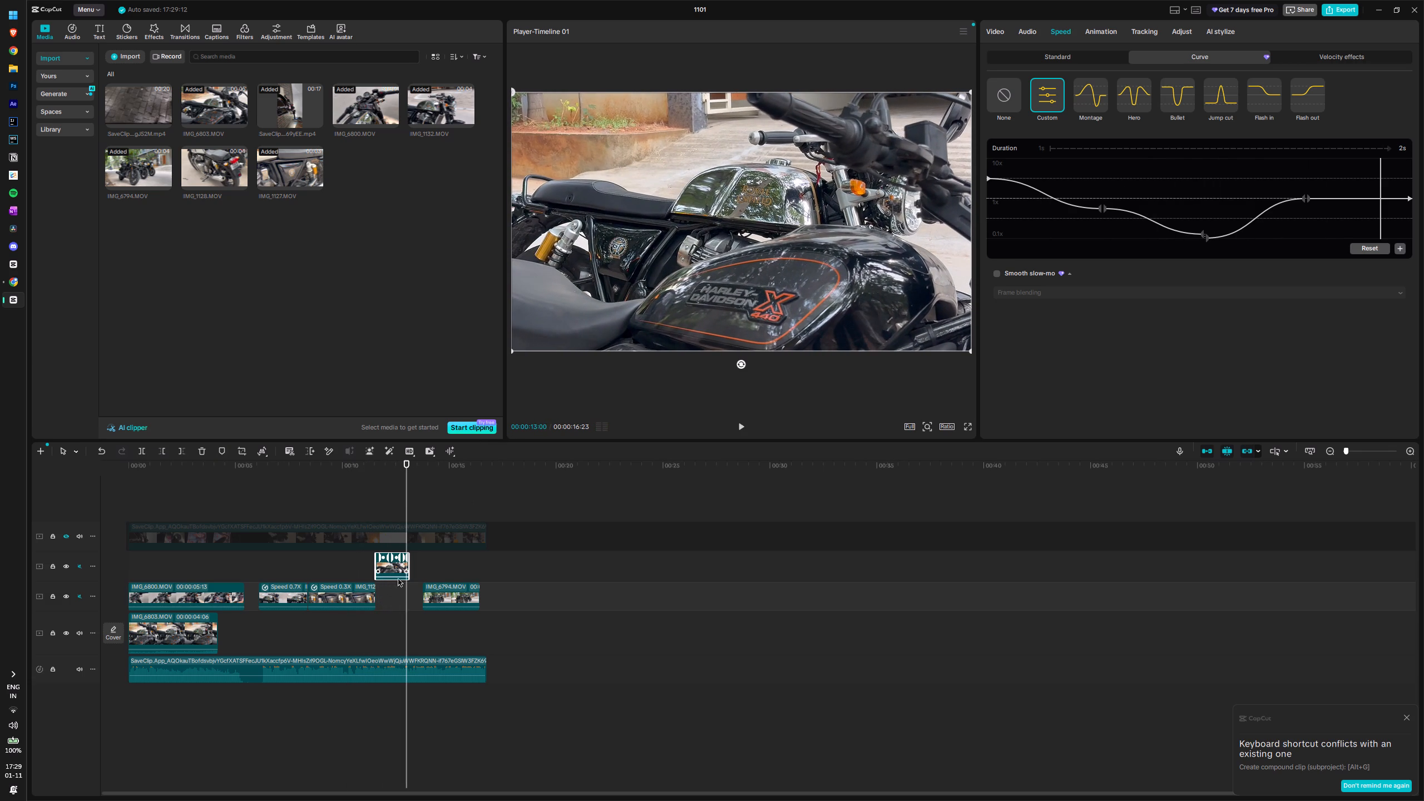
Extend the end of the Harley-Davidson clip to where IMG_6794.MOV starts, and play back the join.
{"action": "left_click_drag", "start_coordinate": [409, 571], "coordinate": [425, 568]}
{"action": "left_click", "coordinate": [404, 565]}
{"action": "left_click_drag", "start_coordinate": [407, 565], "coordinate": [413, 567]}
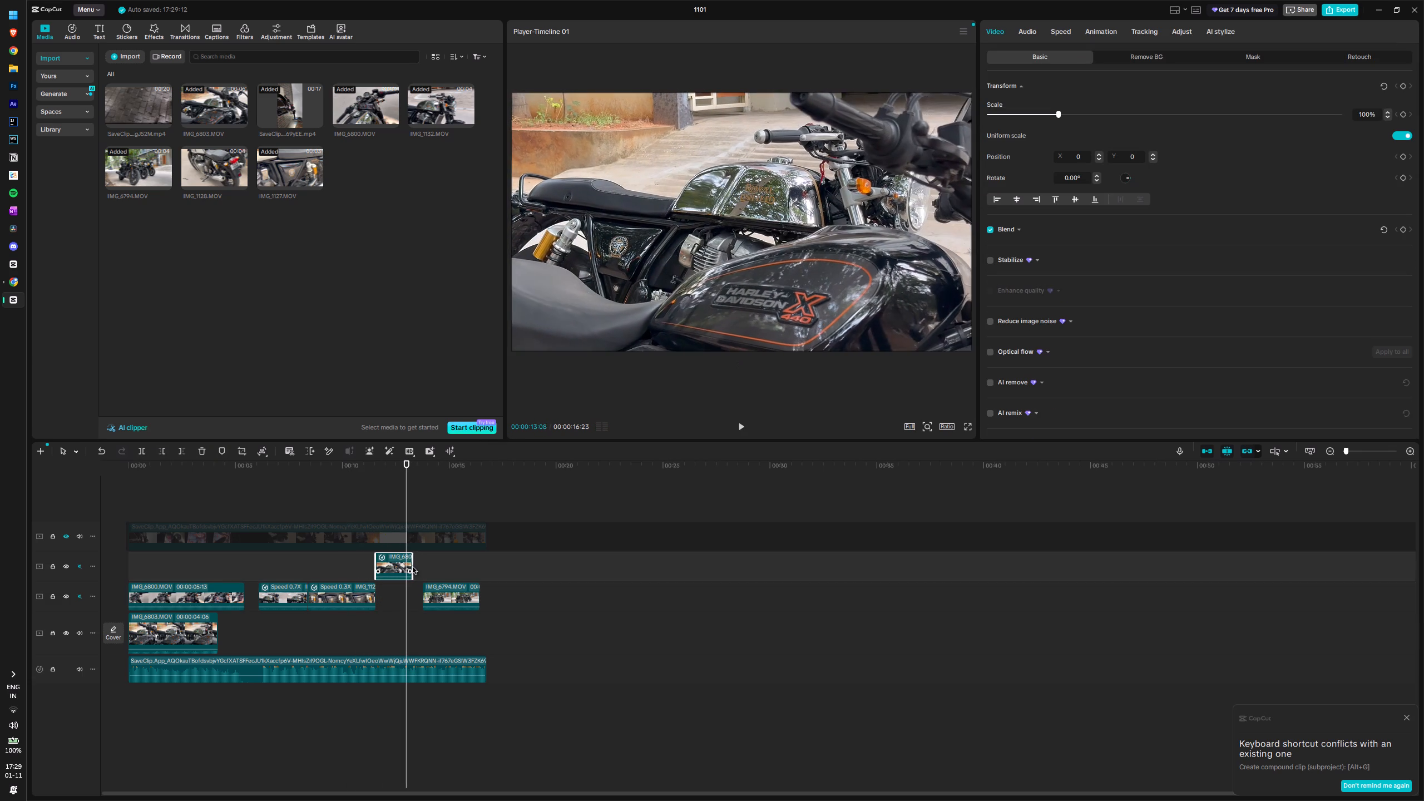
{"action": "left_click_drag", "start_coordinate": [413, 567], "coordinate": [422, 567]}
{"action": "key", "text": "space"}
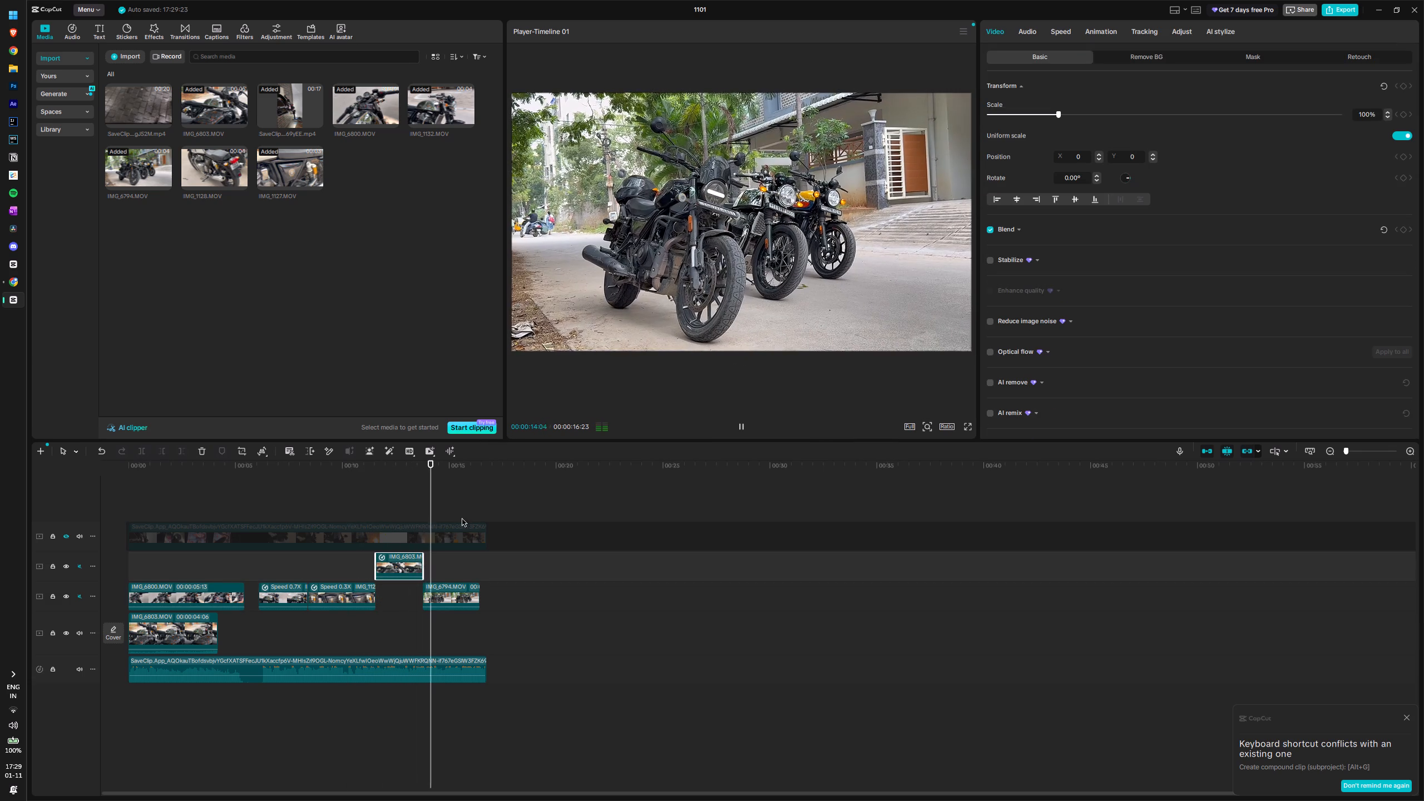
{"action": "key", "text": "space"}
{"action": "left_click_drag", "start_coordinate": [436, 551], "coordinate": [419, 552]}
{"action": "key", "text": "space"}
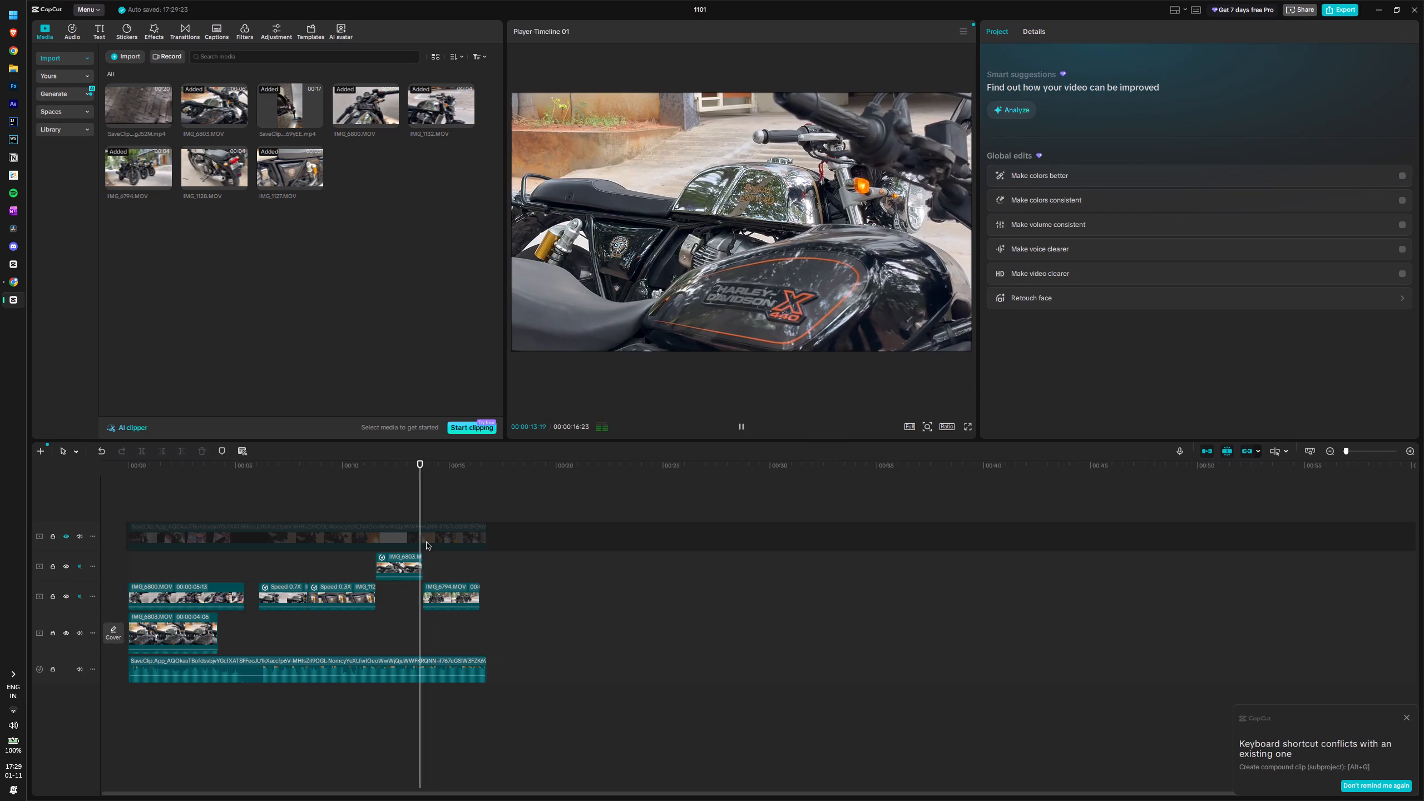
{"action": "key", "text": "space"}
Apply a custom speed curve to IMG_6794.MOV with a fast start point and the middle point well below 1x, and play it back.
{"action": "left_click", "coordinate": [433, 595]}
{"action": "left_click", "coordinate": [425, 597]}
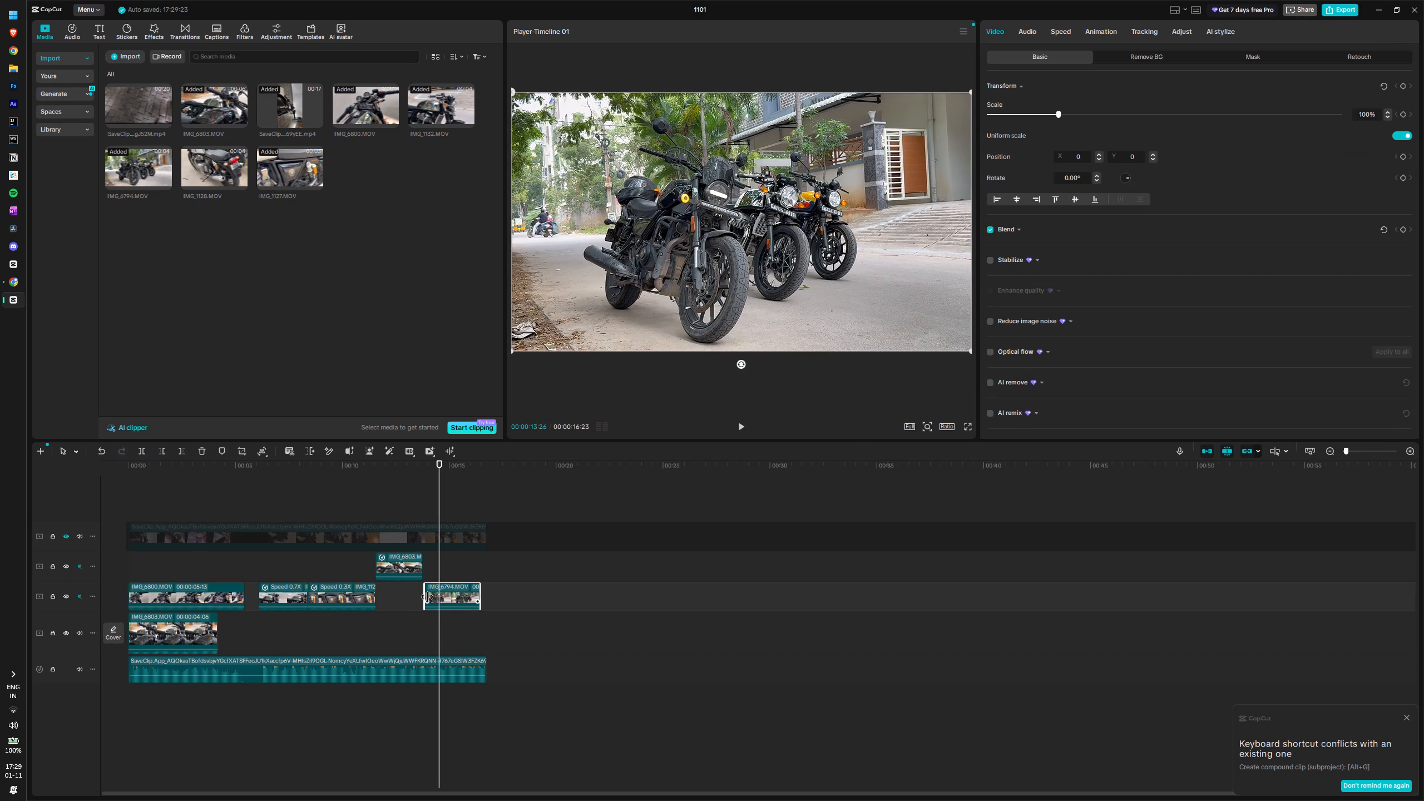
{"action": "left_click", "coordinate": [438, 596]}
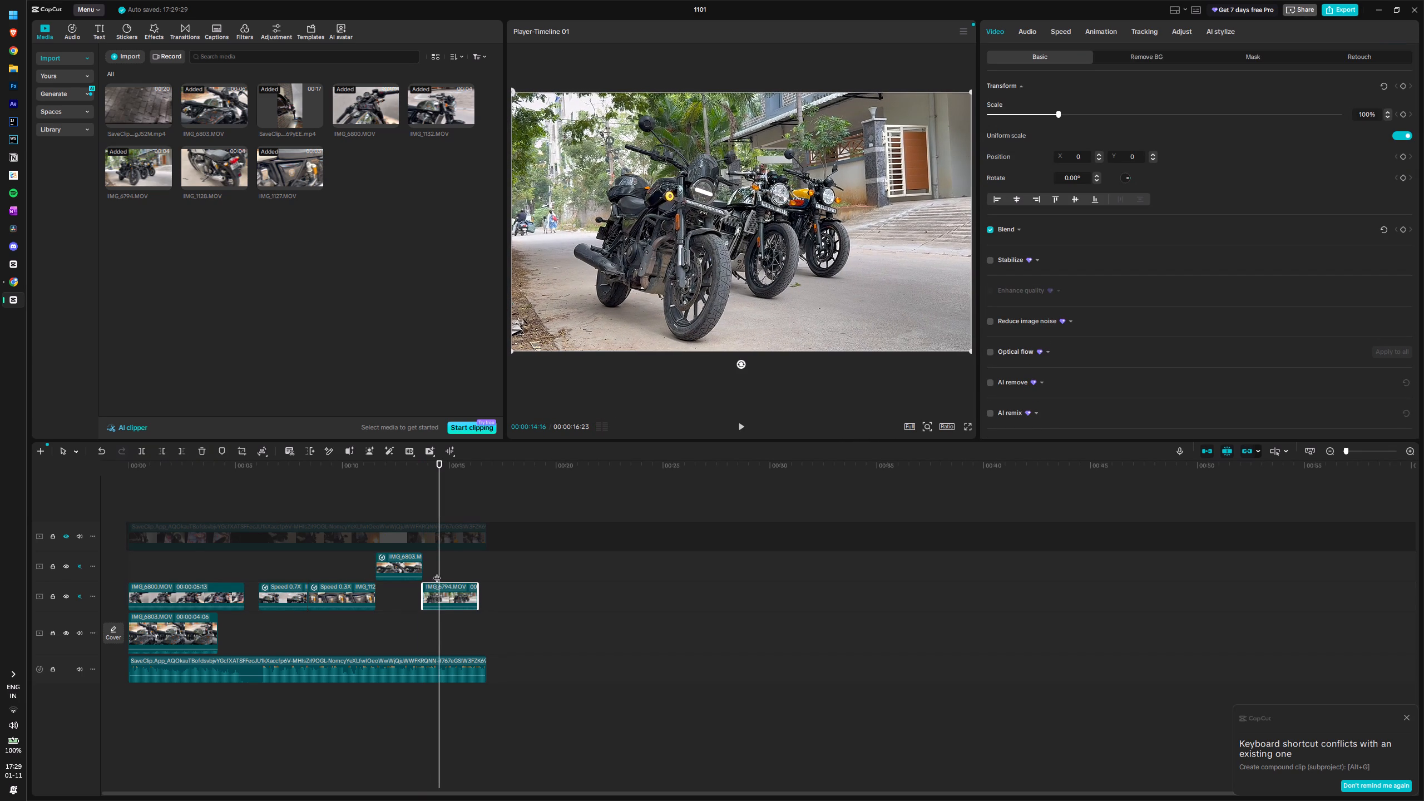
{"action": "left_click_drag", "start_coordinate": [438, 571], "coordinate": [422, 569]}
{"action": "left_click", "coordinate": [1057, 32]}
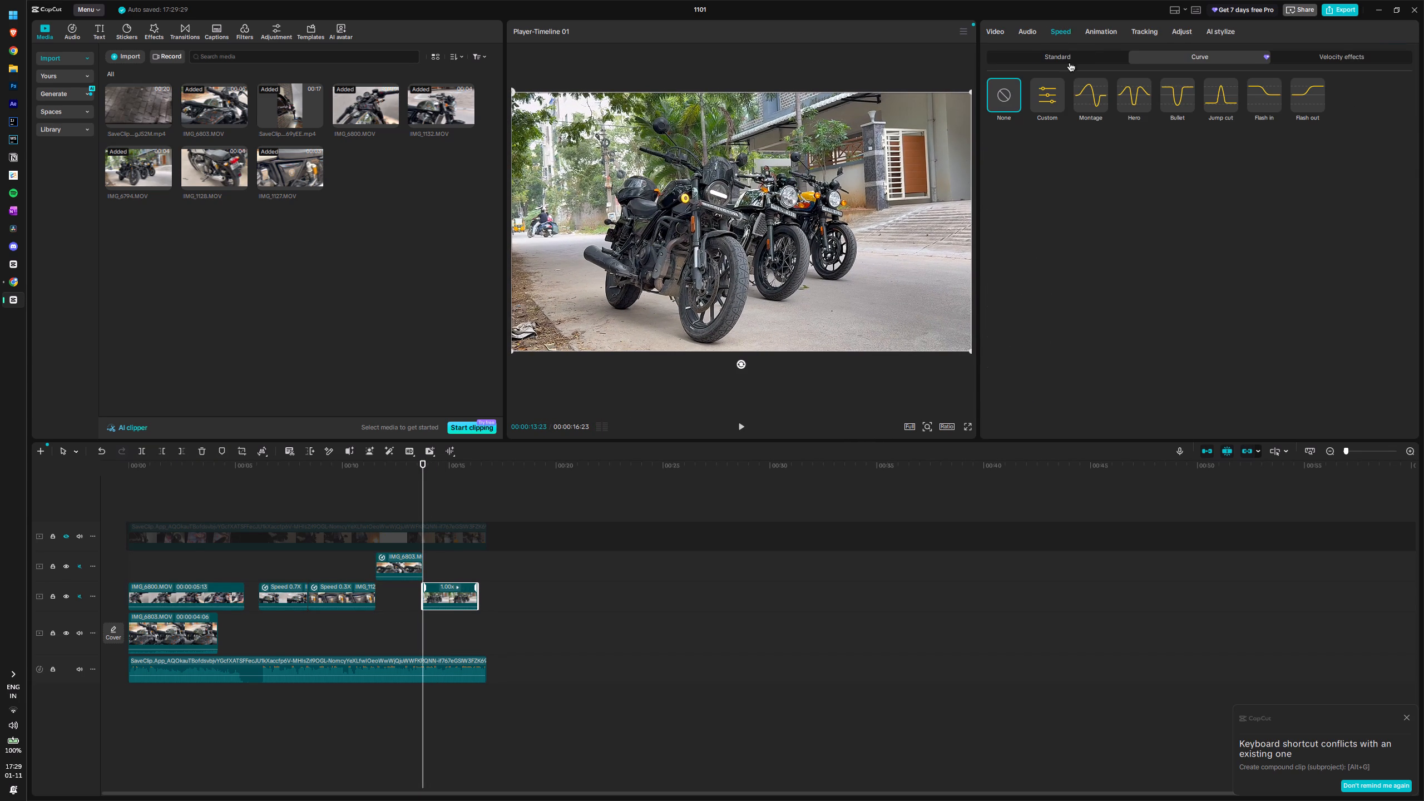
{"action": "left_click", "coordinate": [1032, 91]}
{"action": "left_click_drag", "start_coordinate": [989, 201], "coordinate": [989, 187]}
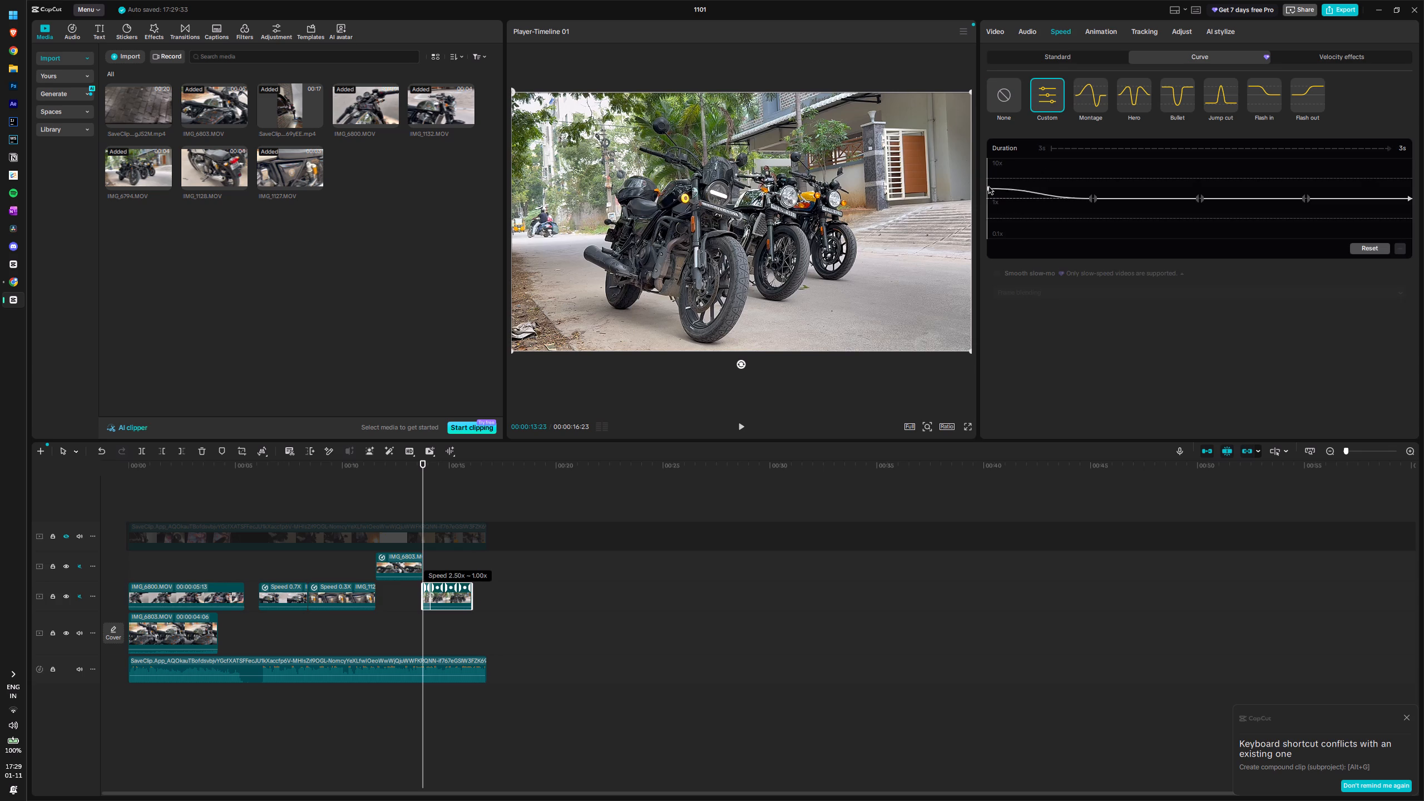
{"action": "left_click_drag", "start_coordinate": [989, 187], "coordinate": [988, 177]}
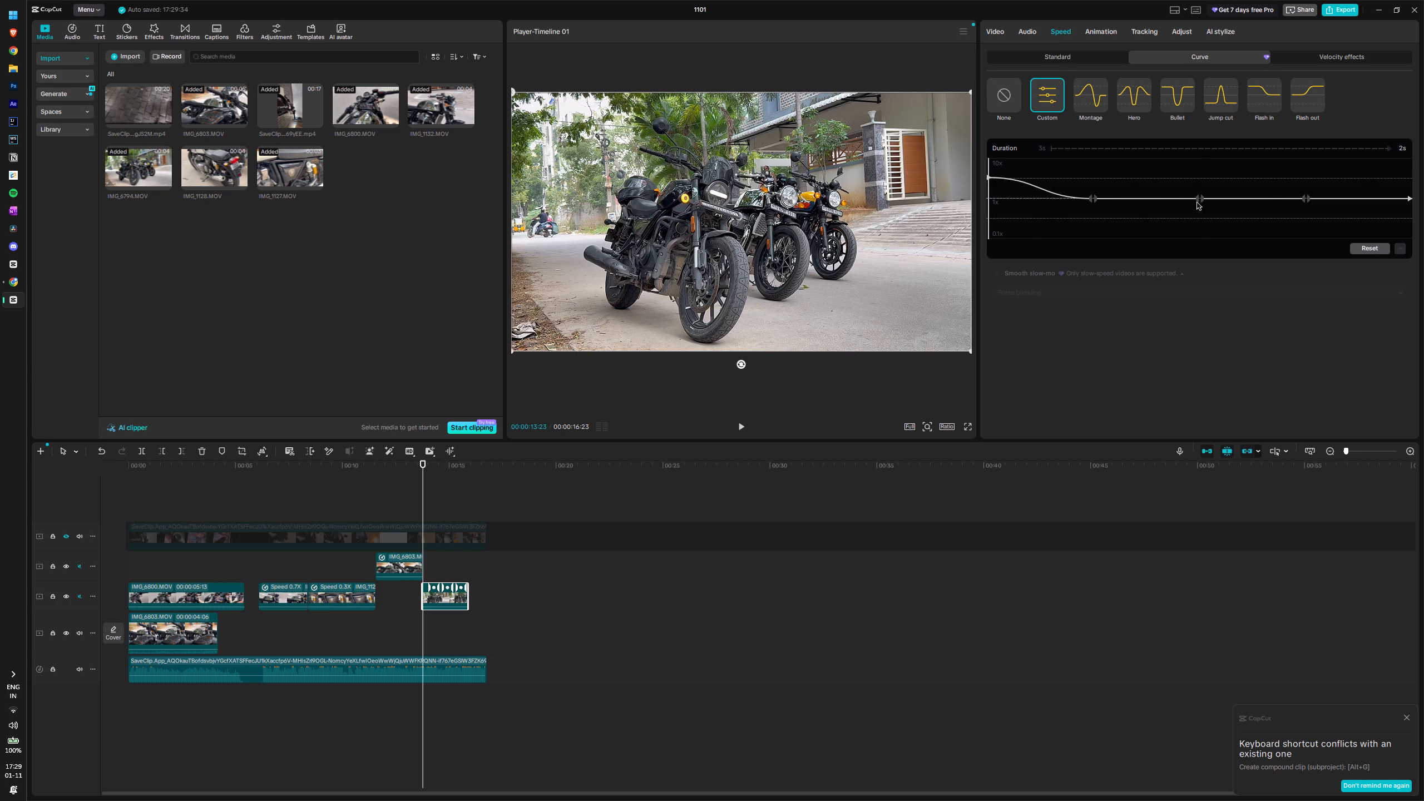
{"action": "left_click_drag", "start_coordinate": [1199, 201], "coordinate": [1201, 227]}
{"action": "left_click_drag", "start_coordinate": [1200, 205], "coordinate": [931, 211]}
{"action": "key", "text": "space"}
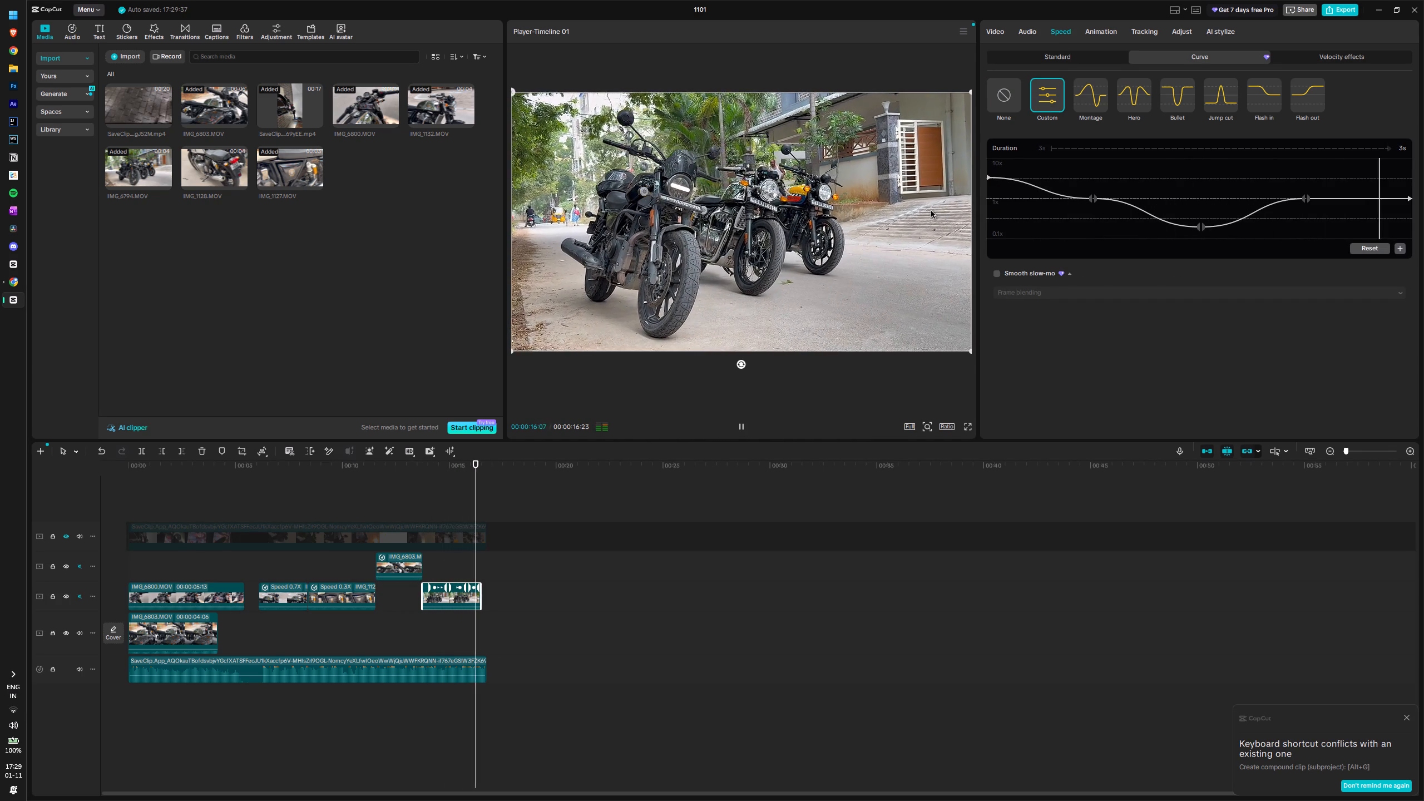
{"action": "key", "text": "space"}
Play back the whole sequence from the beginning.
{"action": "left_click_drag", "start_coordinate": [486, 489], "coordinate": [0, 571]}
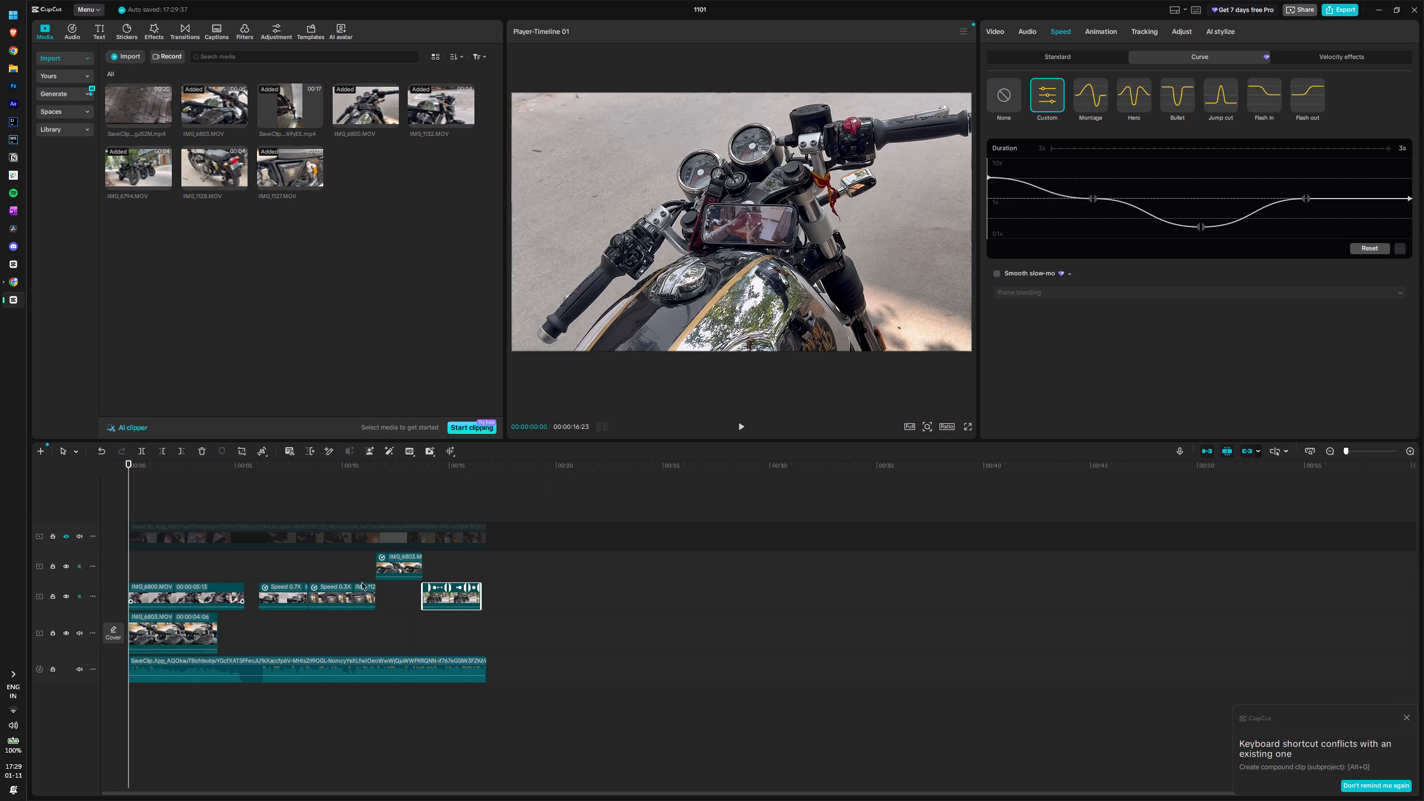
{"action": "key", "text": "space"}
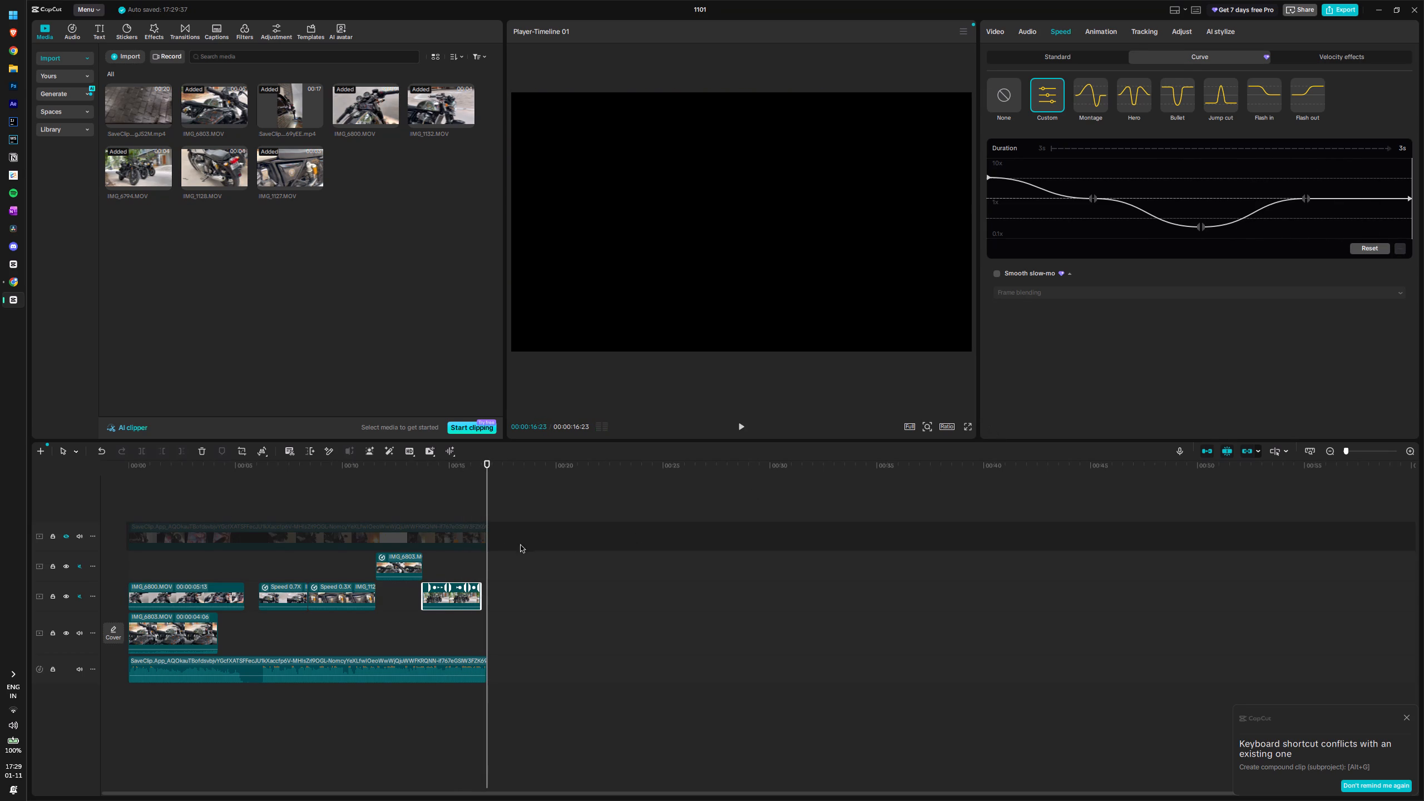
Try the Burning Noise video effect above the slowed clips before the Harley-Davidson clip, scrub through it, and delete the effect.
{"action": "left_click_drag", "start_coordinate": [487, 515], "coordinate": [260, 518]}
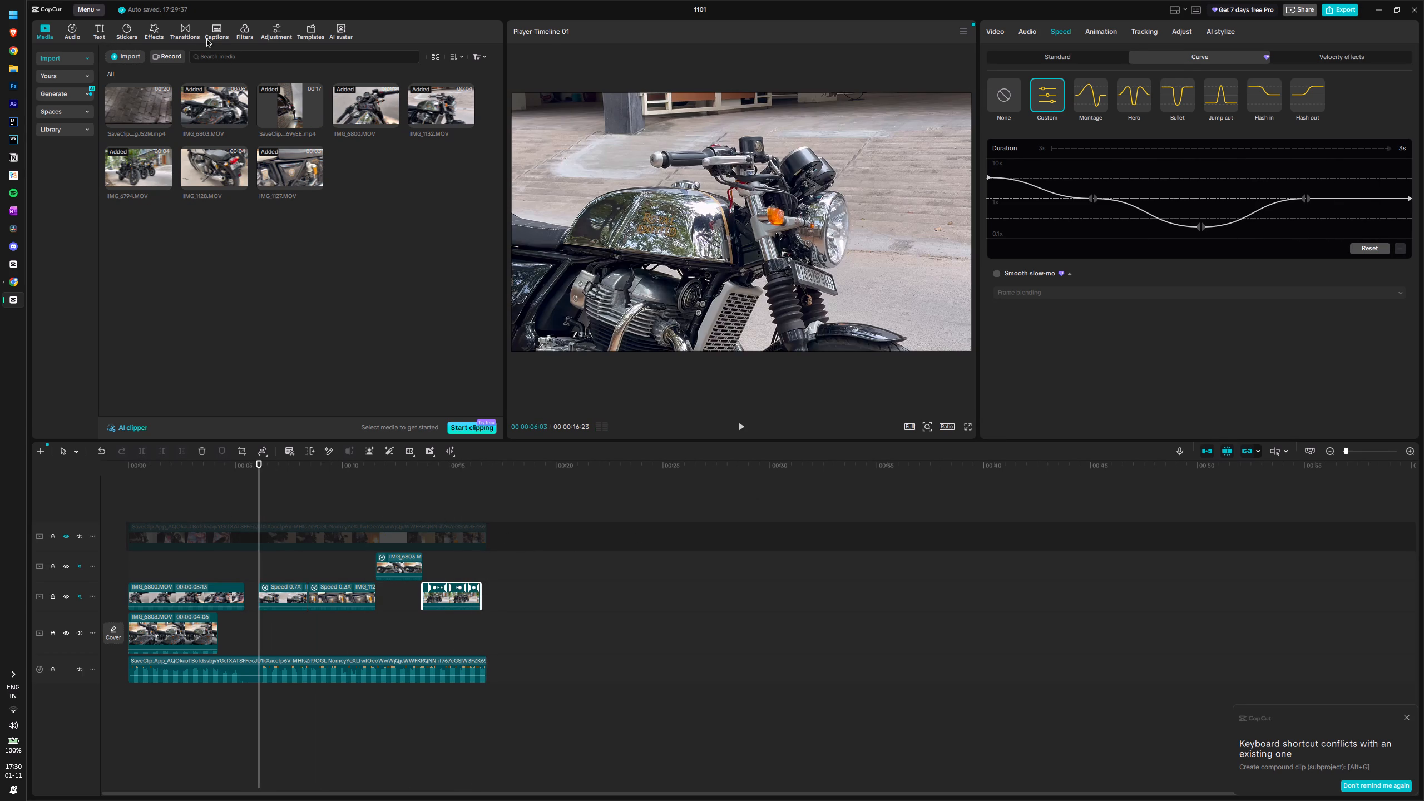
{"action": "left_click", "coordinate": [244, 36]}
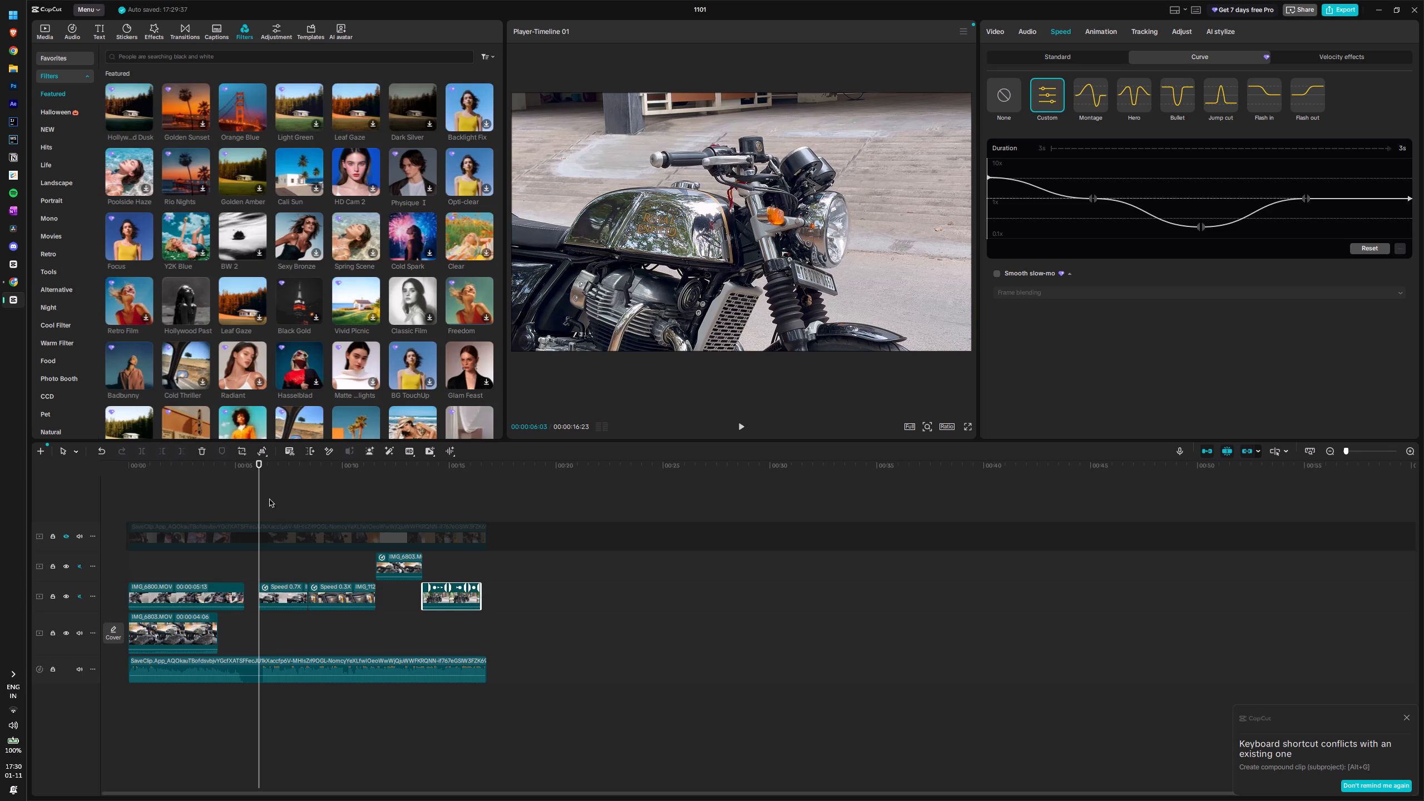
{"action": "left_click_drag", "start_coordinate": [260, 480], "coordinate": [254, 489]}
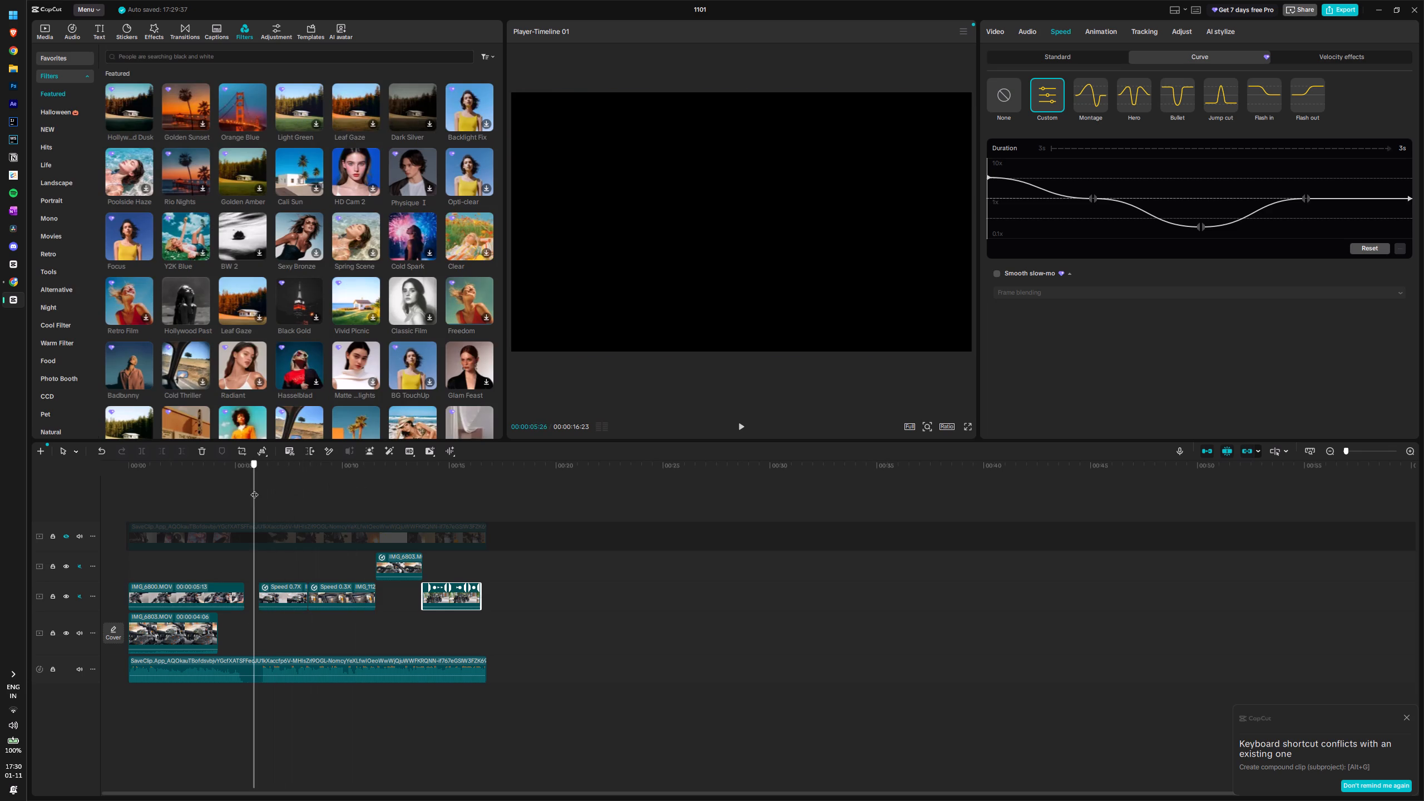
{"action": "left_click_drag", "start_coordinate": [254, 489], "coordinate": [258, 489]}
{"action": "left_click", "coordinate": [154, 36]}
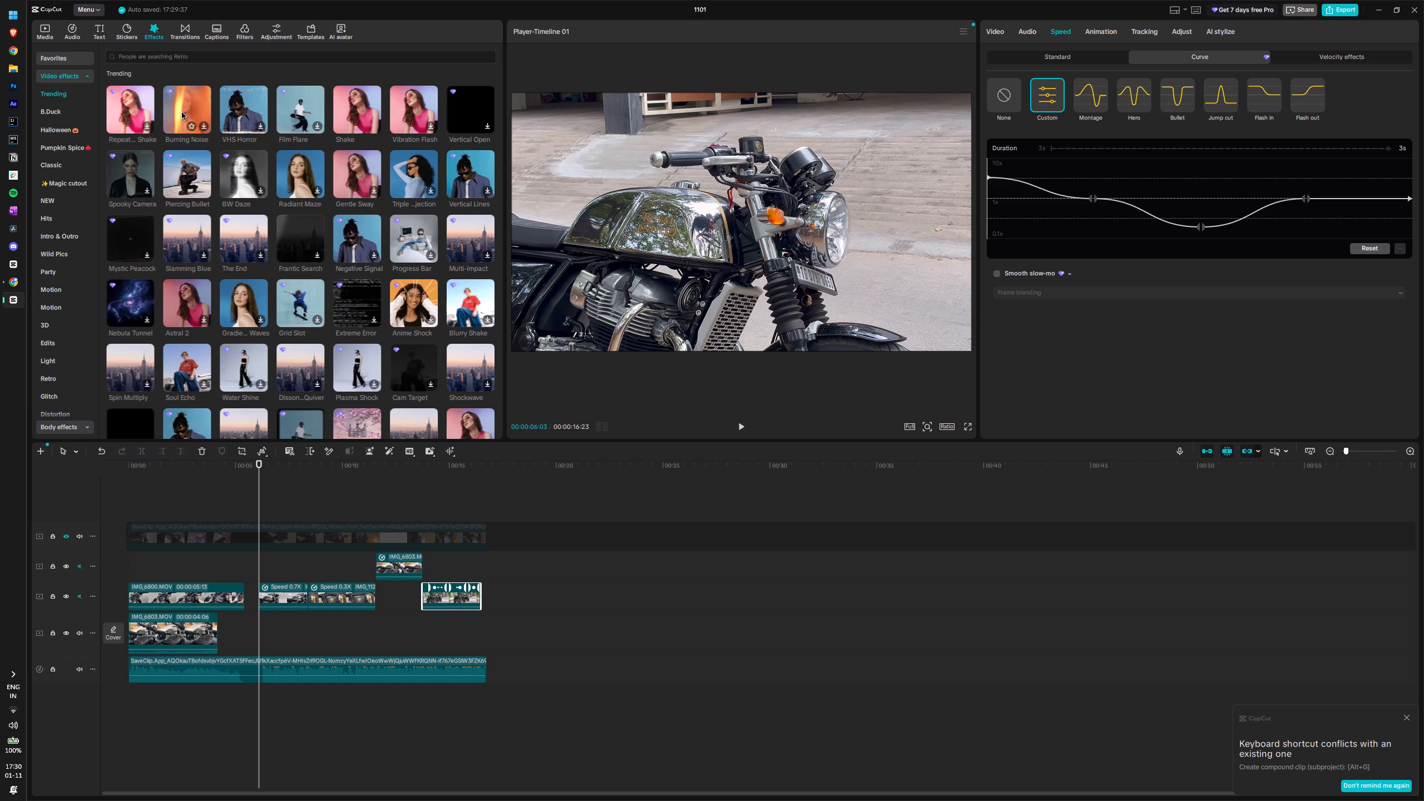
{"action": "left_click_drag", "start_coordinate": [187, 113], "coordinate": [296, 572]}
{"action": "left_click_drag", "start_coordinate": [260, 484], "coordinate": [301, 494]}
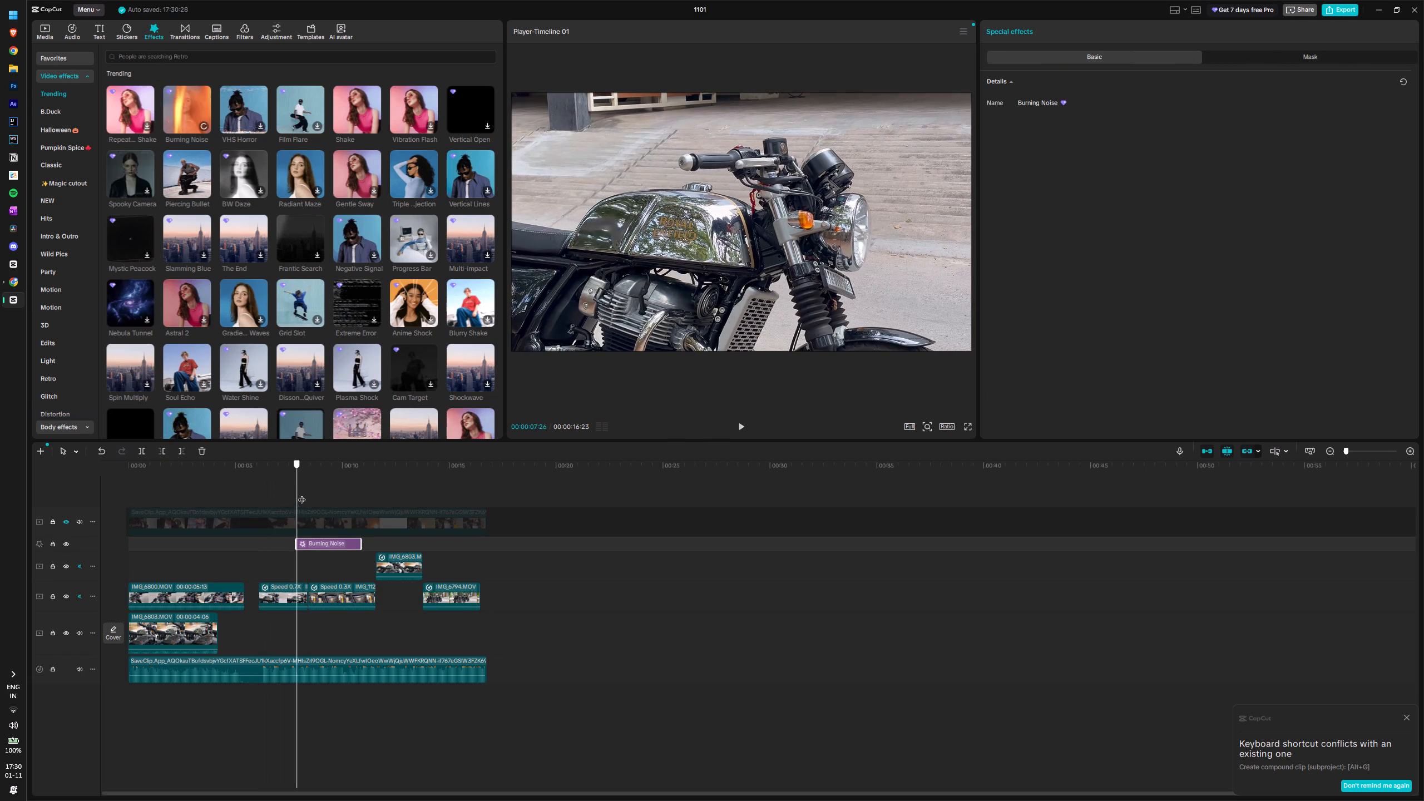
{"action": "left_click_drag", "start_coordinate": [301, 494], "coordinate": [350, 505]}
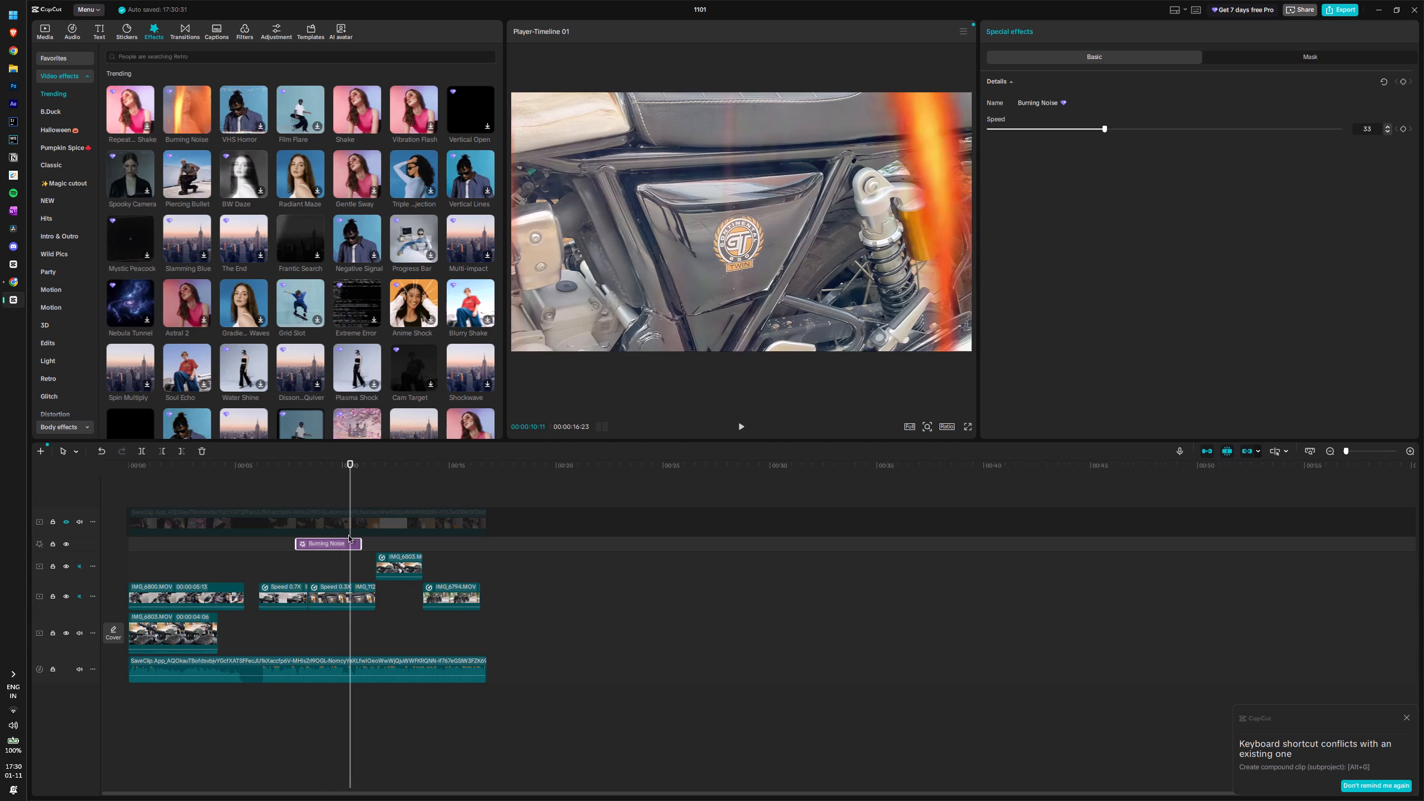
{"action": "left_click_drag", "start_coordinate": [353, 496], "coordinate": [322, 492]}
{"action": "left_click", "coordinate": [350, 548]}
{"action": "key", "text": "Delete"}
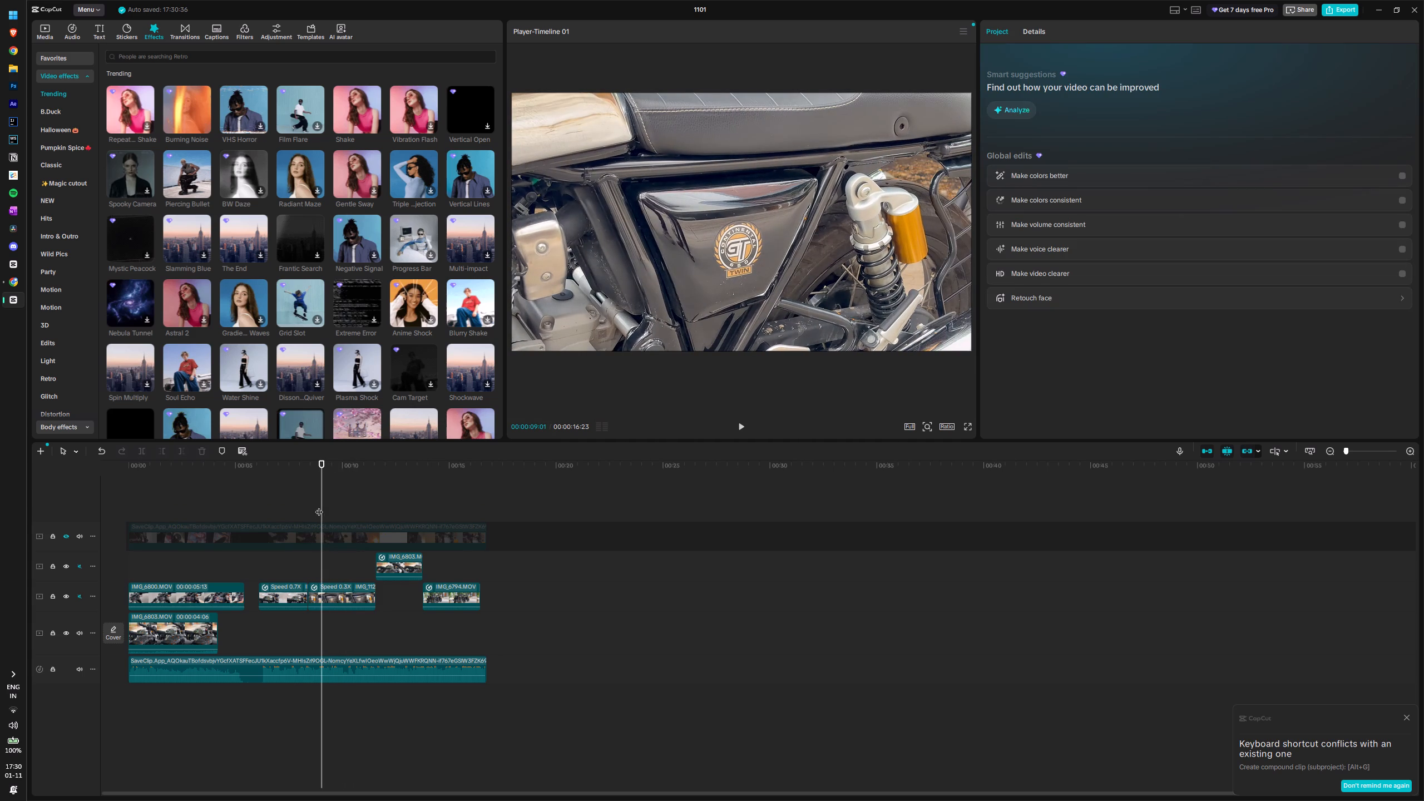
Open the transitions library with the playhead at the start of the 0.3x clip.
{"action": "left_click_drag", "start_coordinate": [319, 505], "coordinate": [309, 502]}
{"action": "left_click", "coordinate": [189, 28]}
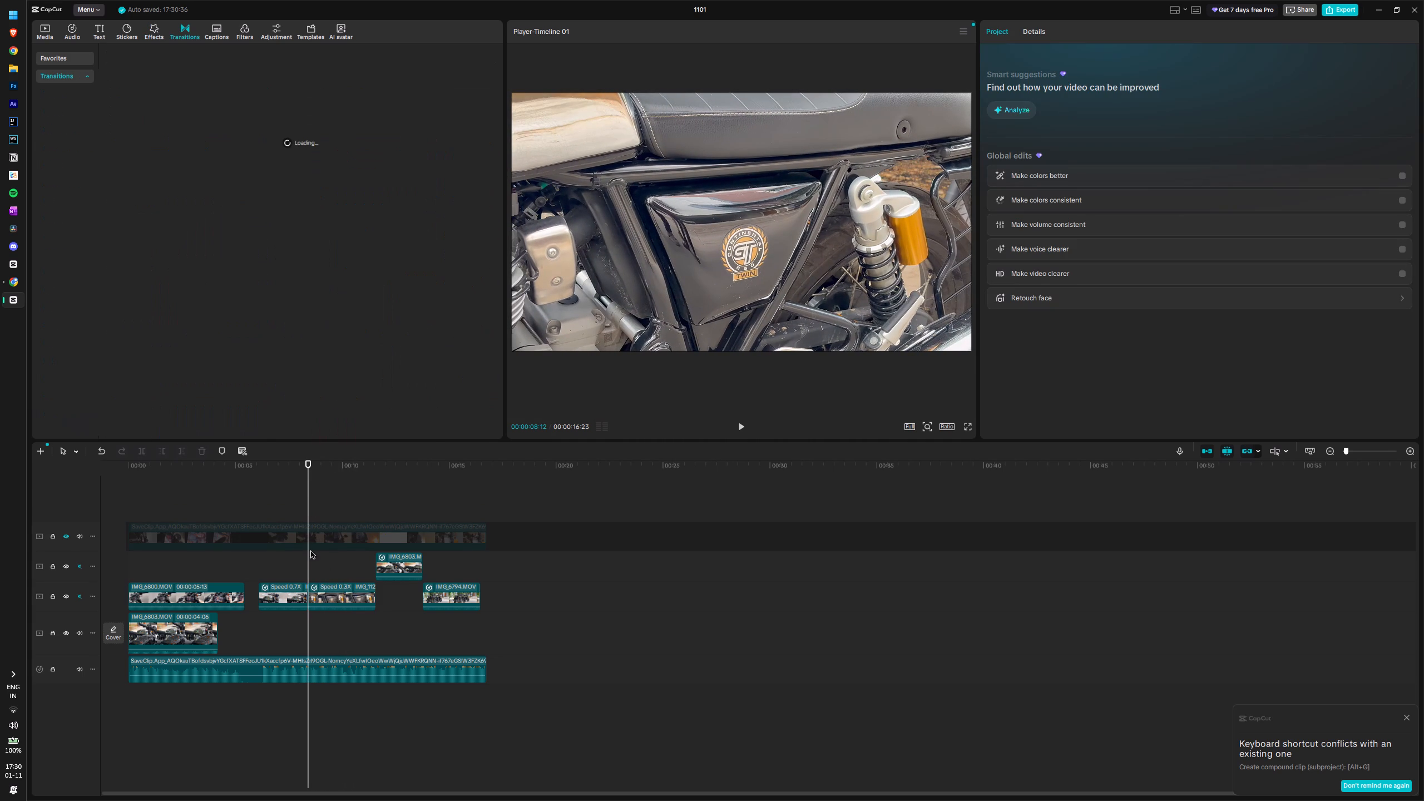
Move the Harley-Davidson clip down into the gap before IMG_6794.MOV, in line with the other slowed clips.
{"action": "left_click_drag", "start_coordinate": [309, 551], "coordinate": [380, 560]}
{"action": "left_click_drag", "start_coordinate": [404, 572], "coordinate": [404, 578]}
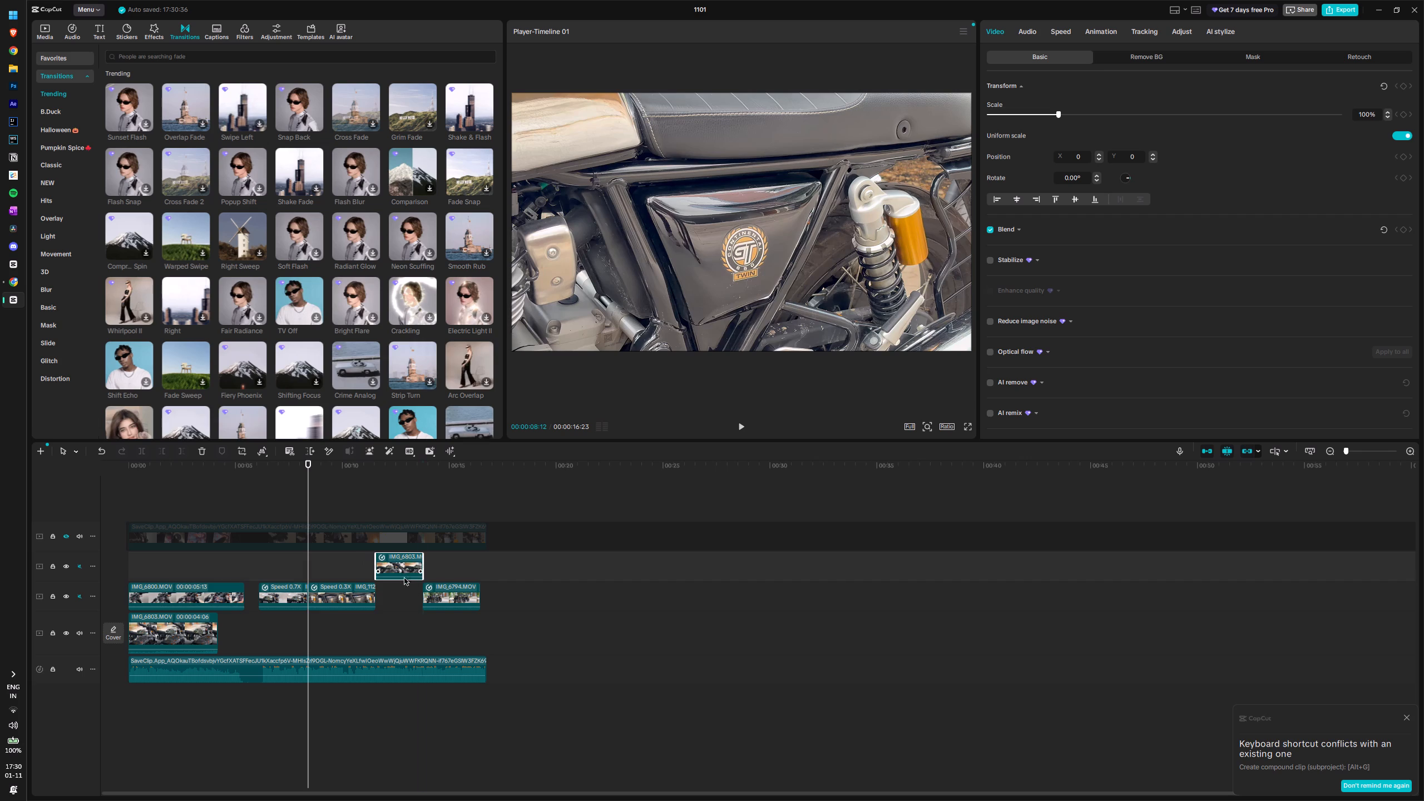
{"action": "left_click_drag", "start_coordinate": [404, 578], "coordinate": [405, 601]}
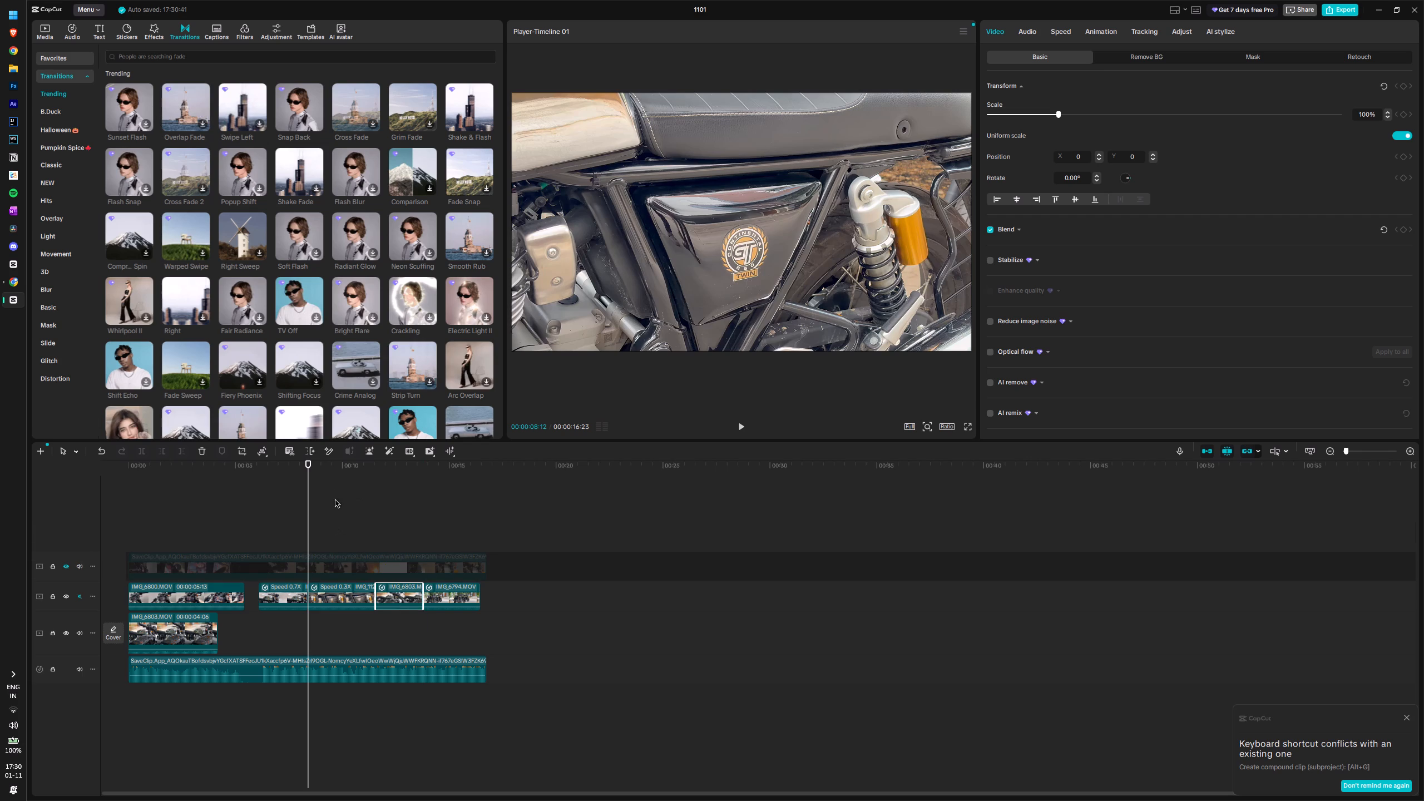
Search the transitions for "leak", add Light Wipe Leak between the 0.7x and 0.3x clips, and play through it.
{"action": "left_click", "coordinate": [226, 57]}
{"action": "type", "text": "light"}
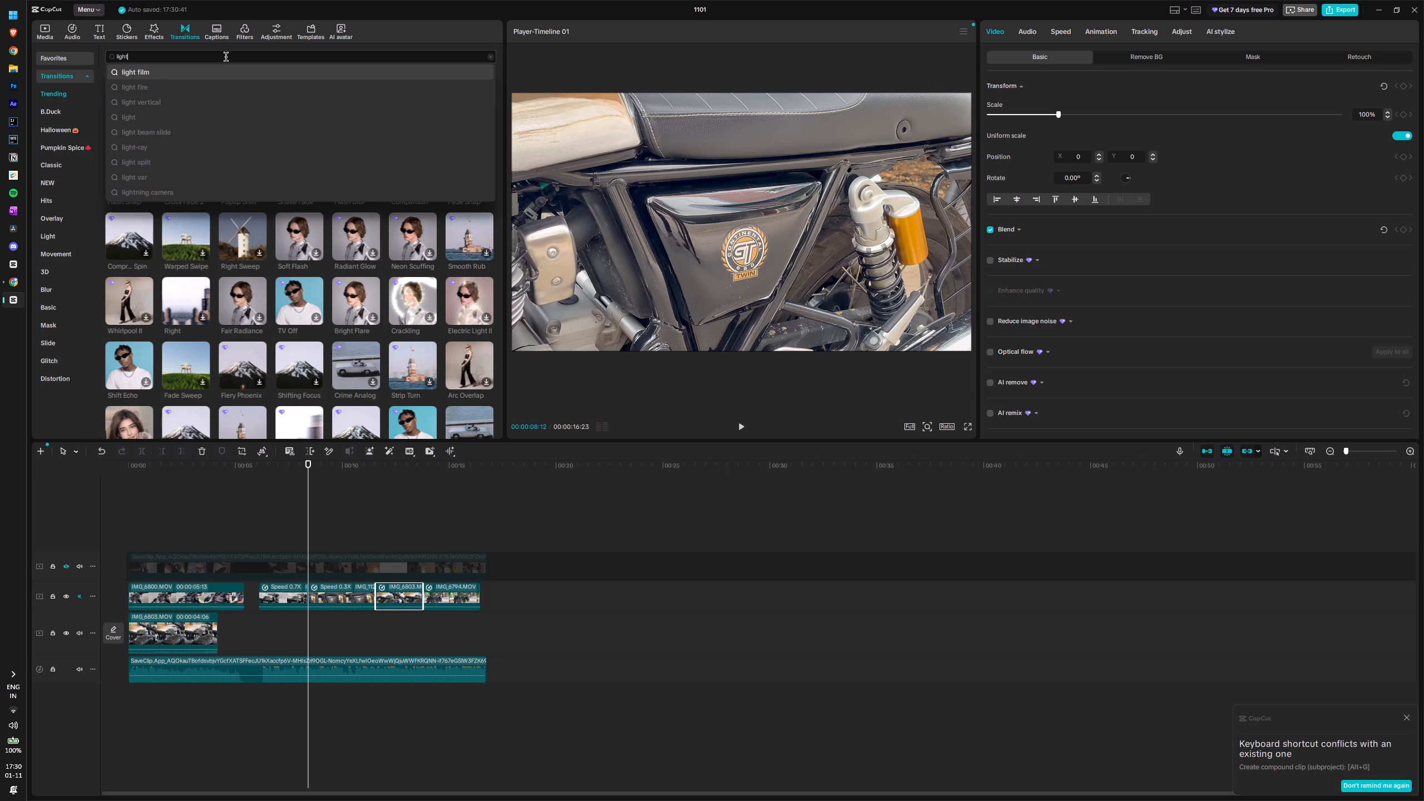
{"action": "key", "text": "BackSpace"}
{"action": "key", "text": "BackSpace"}
{"action": "key", "text": "BackSpace"}
{"action": "key", "text": "BackSpace"}
{"action": "type", "text": "eak"}
{"action": "key", "text": "Return"}
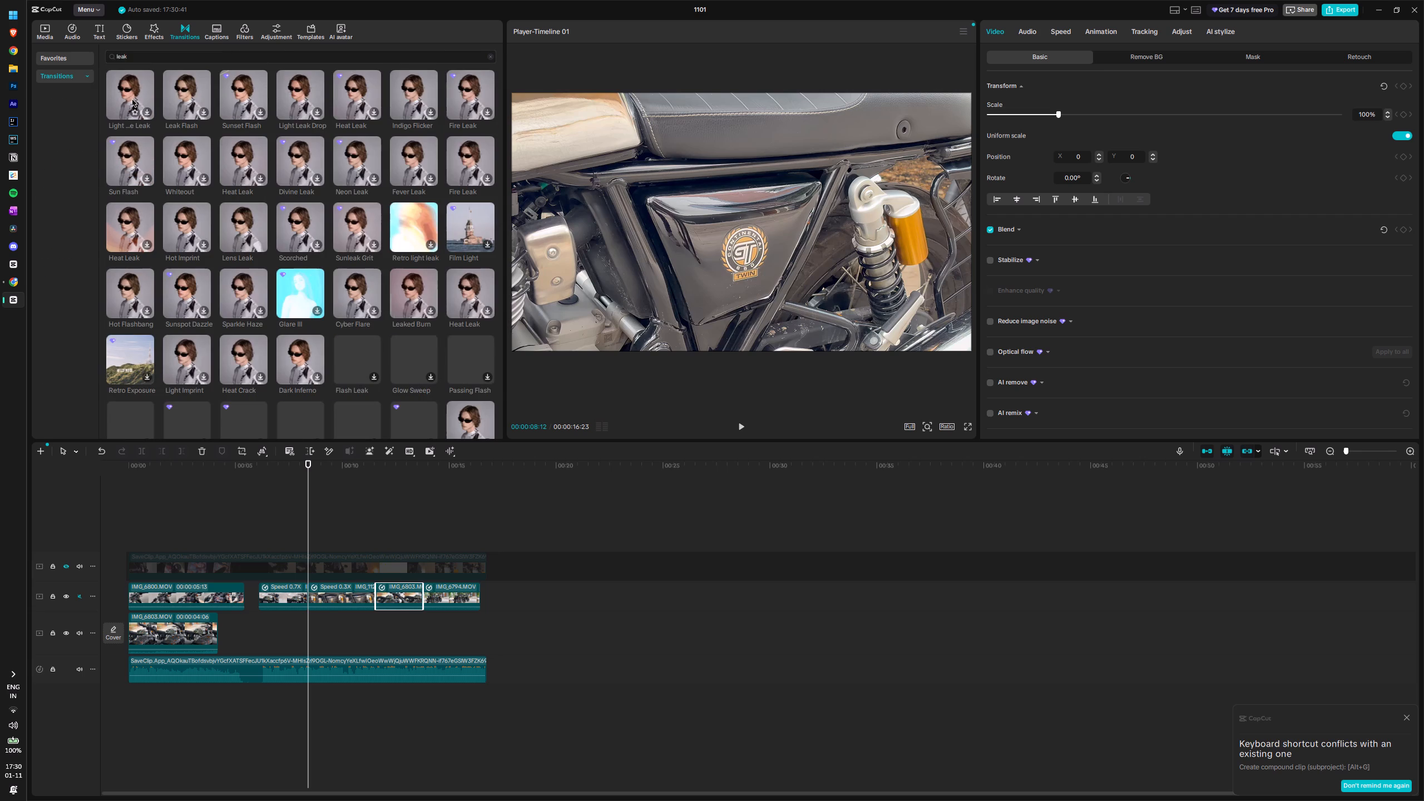
{"action": "left_click", "coordinate": [129, 91]}
{"action": "left_click_drag", "start_coordinate": [131, 89], "coordinate": [261, 444]}
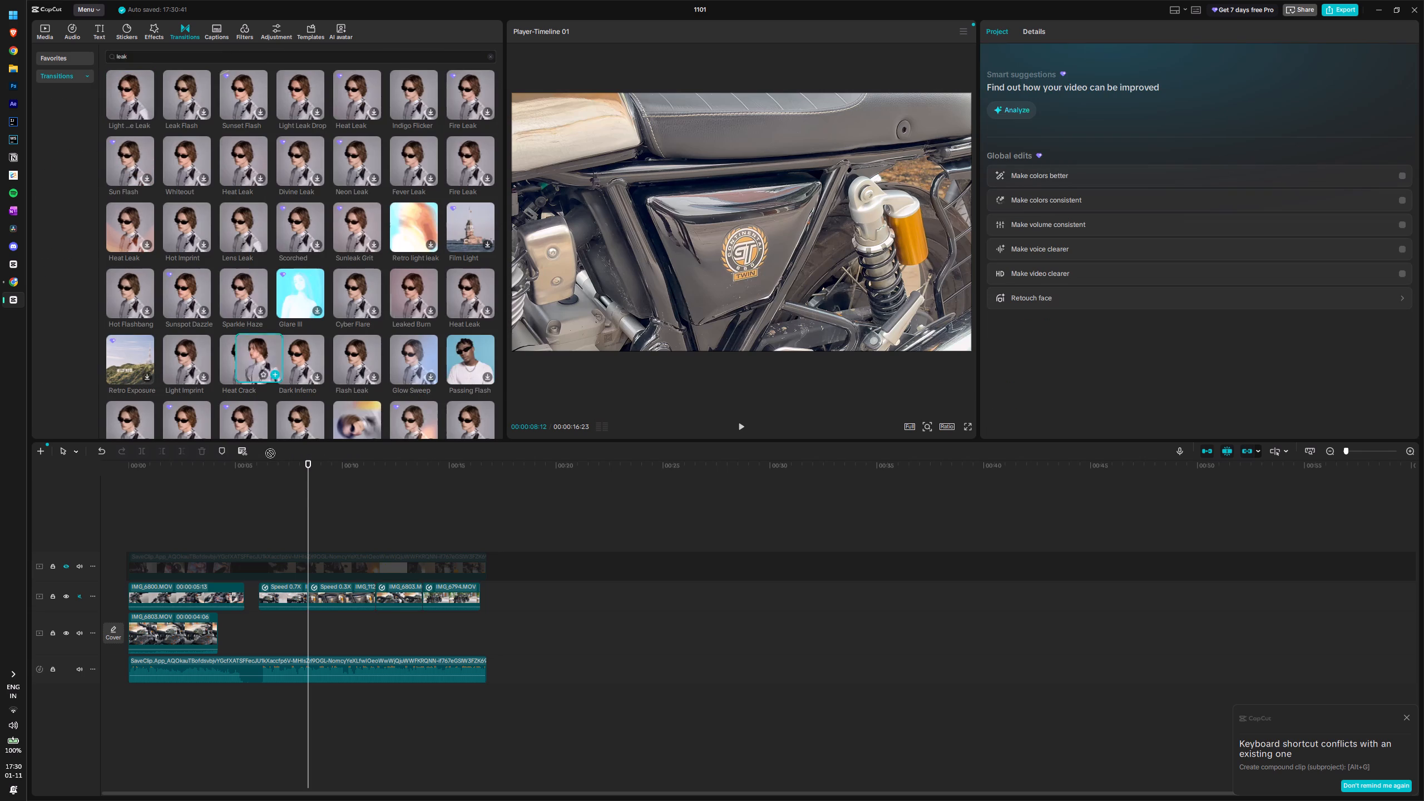
{"action": "left_click_drag", "start_coordinate": [261, 444], "coordinate": [295, 597]}
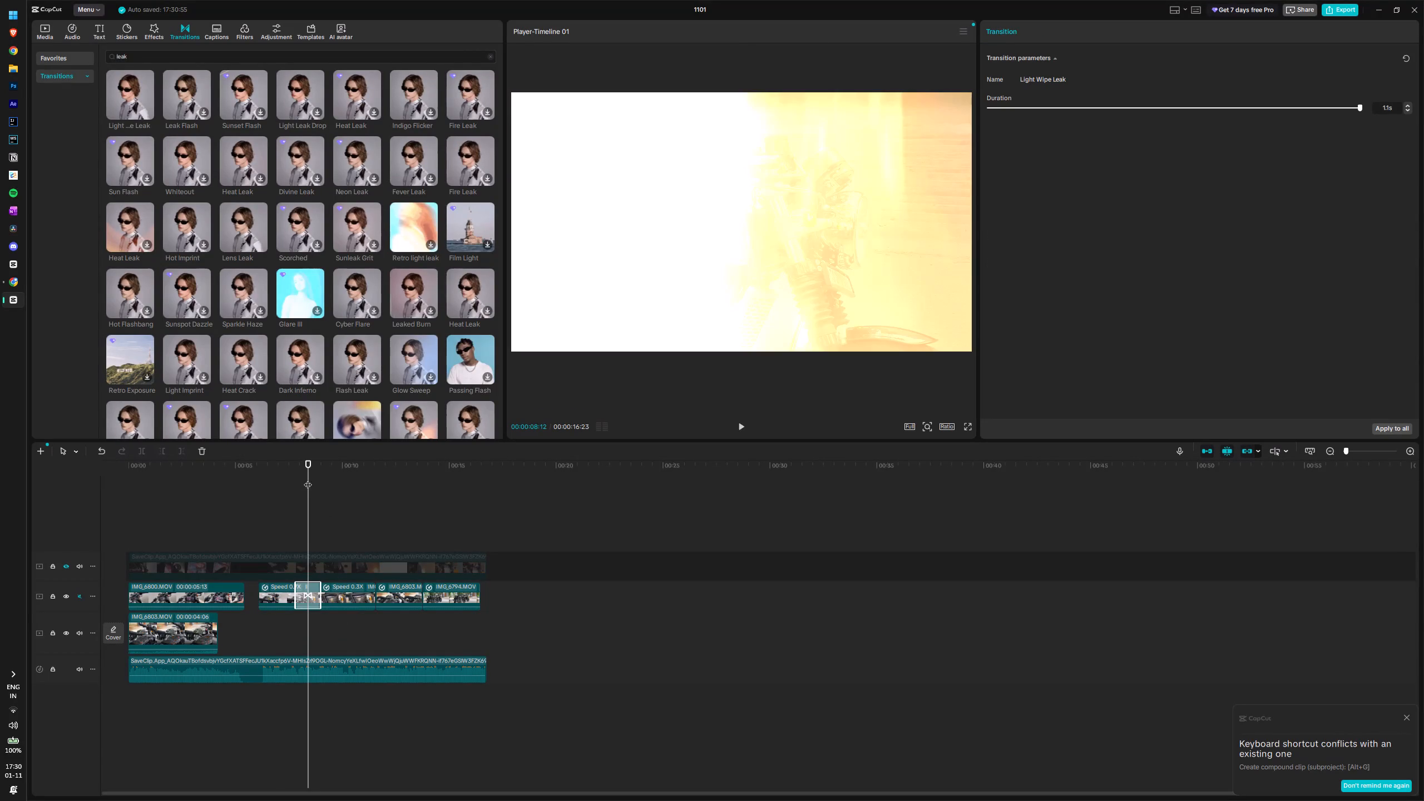
{"action": "left_click_drag", "start_coordinate": [308, 479], "coordinate": [289, 473]}
{"action": "key", "text": "space"}
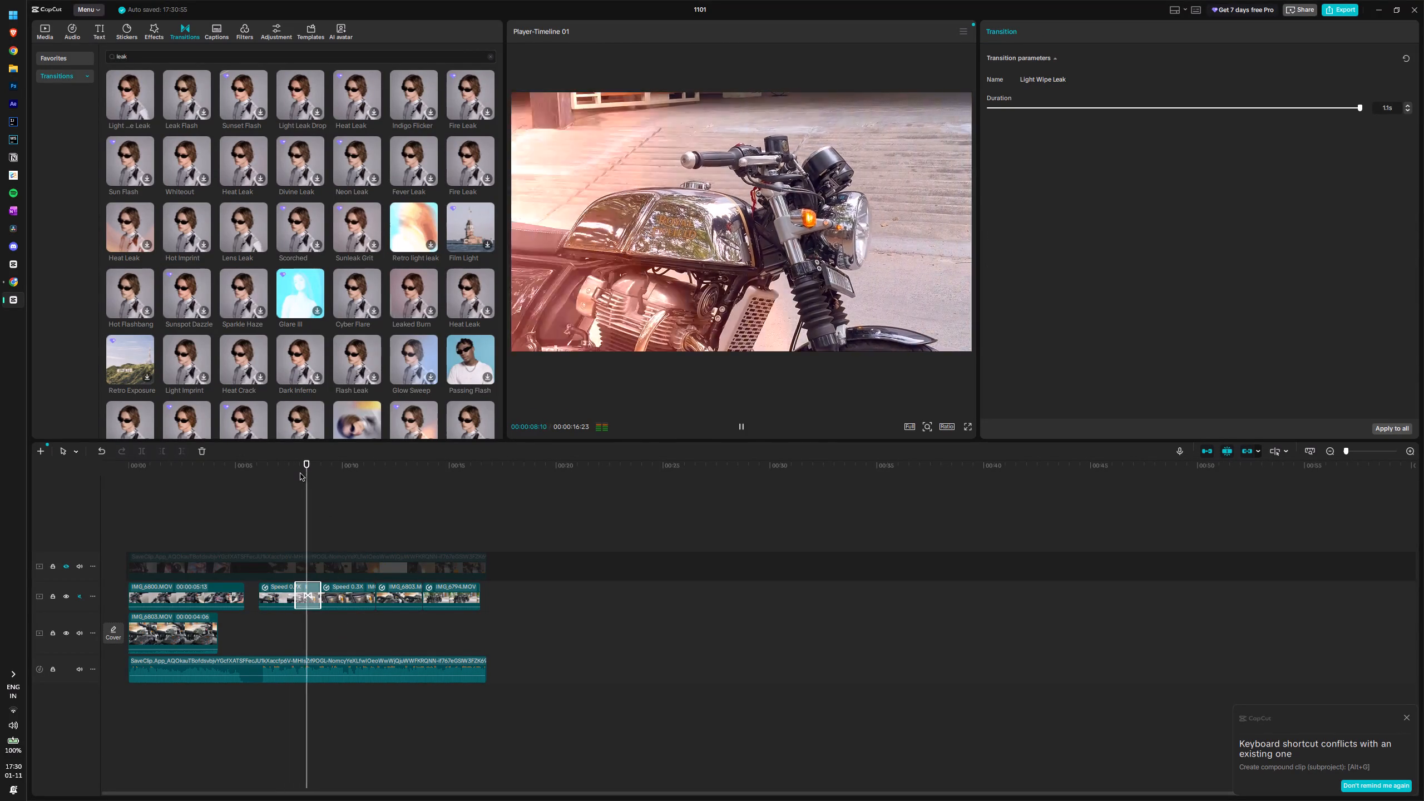
{"action": "key", "text": "space"}
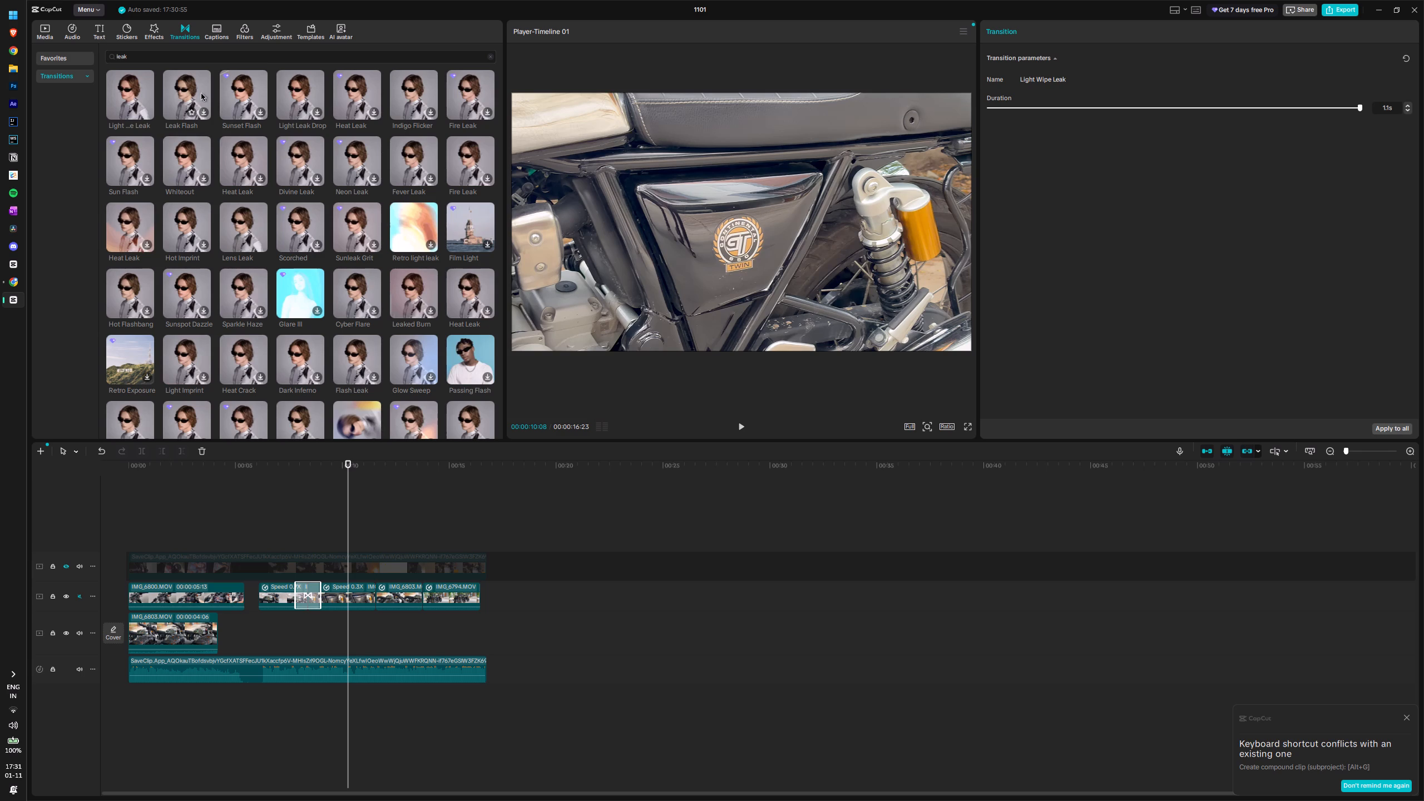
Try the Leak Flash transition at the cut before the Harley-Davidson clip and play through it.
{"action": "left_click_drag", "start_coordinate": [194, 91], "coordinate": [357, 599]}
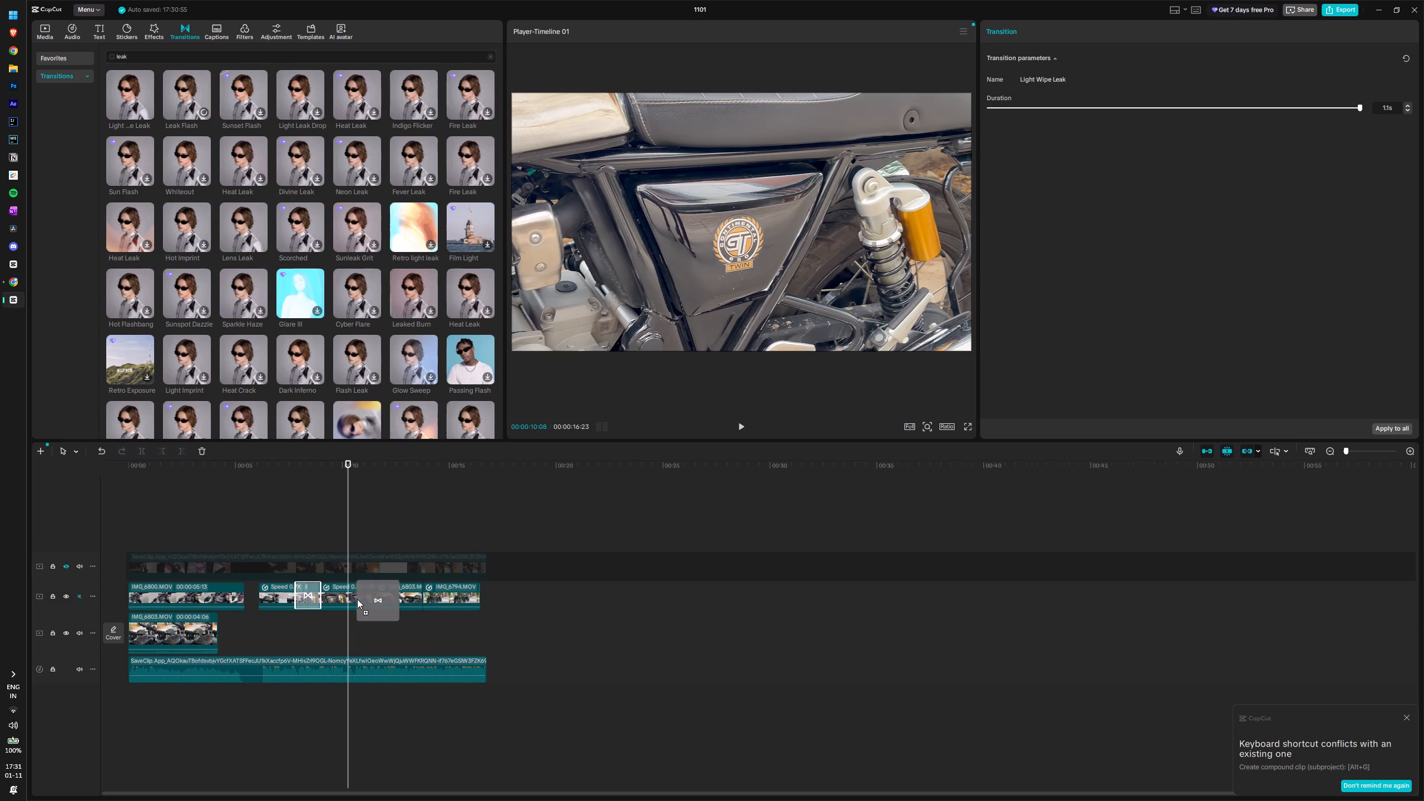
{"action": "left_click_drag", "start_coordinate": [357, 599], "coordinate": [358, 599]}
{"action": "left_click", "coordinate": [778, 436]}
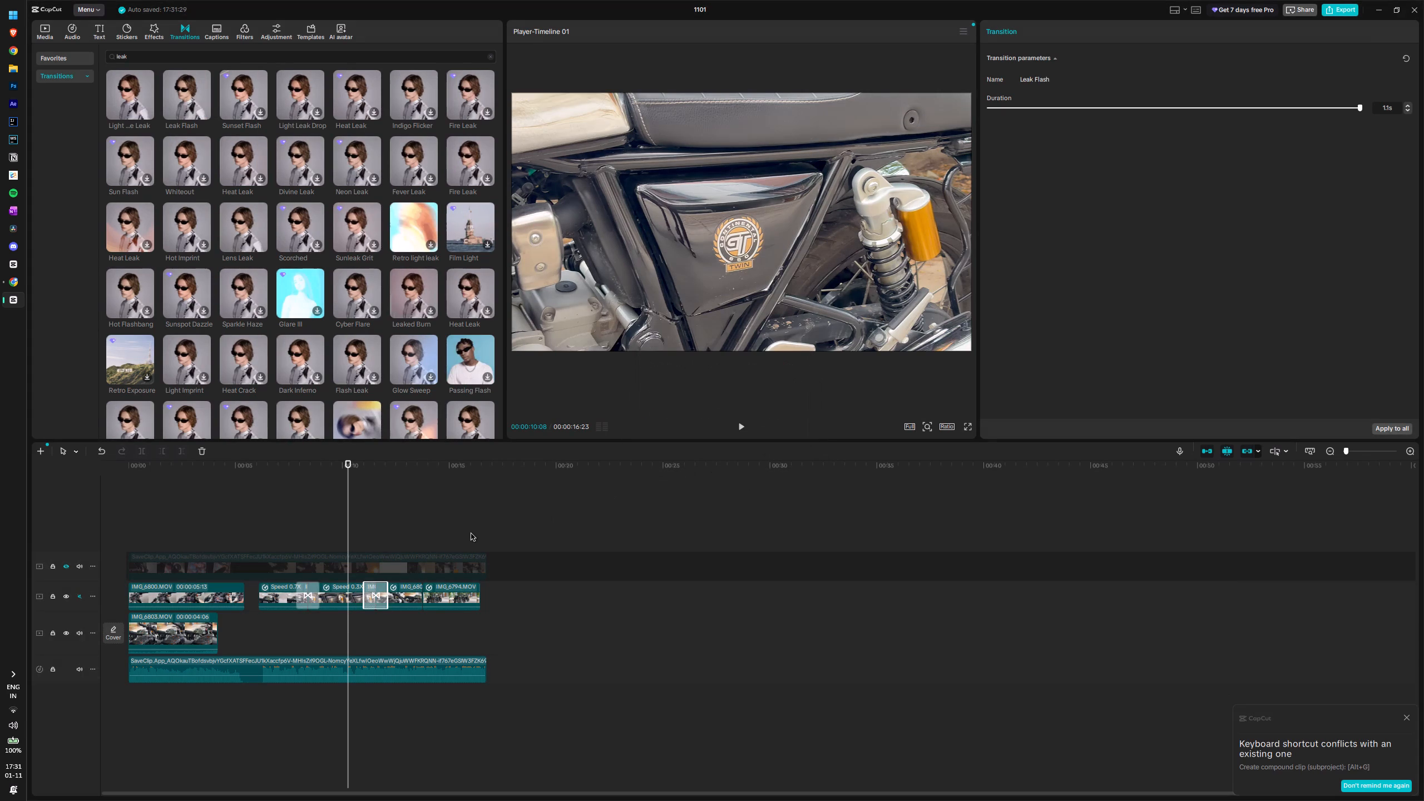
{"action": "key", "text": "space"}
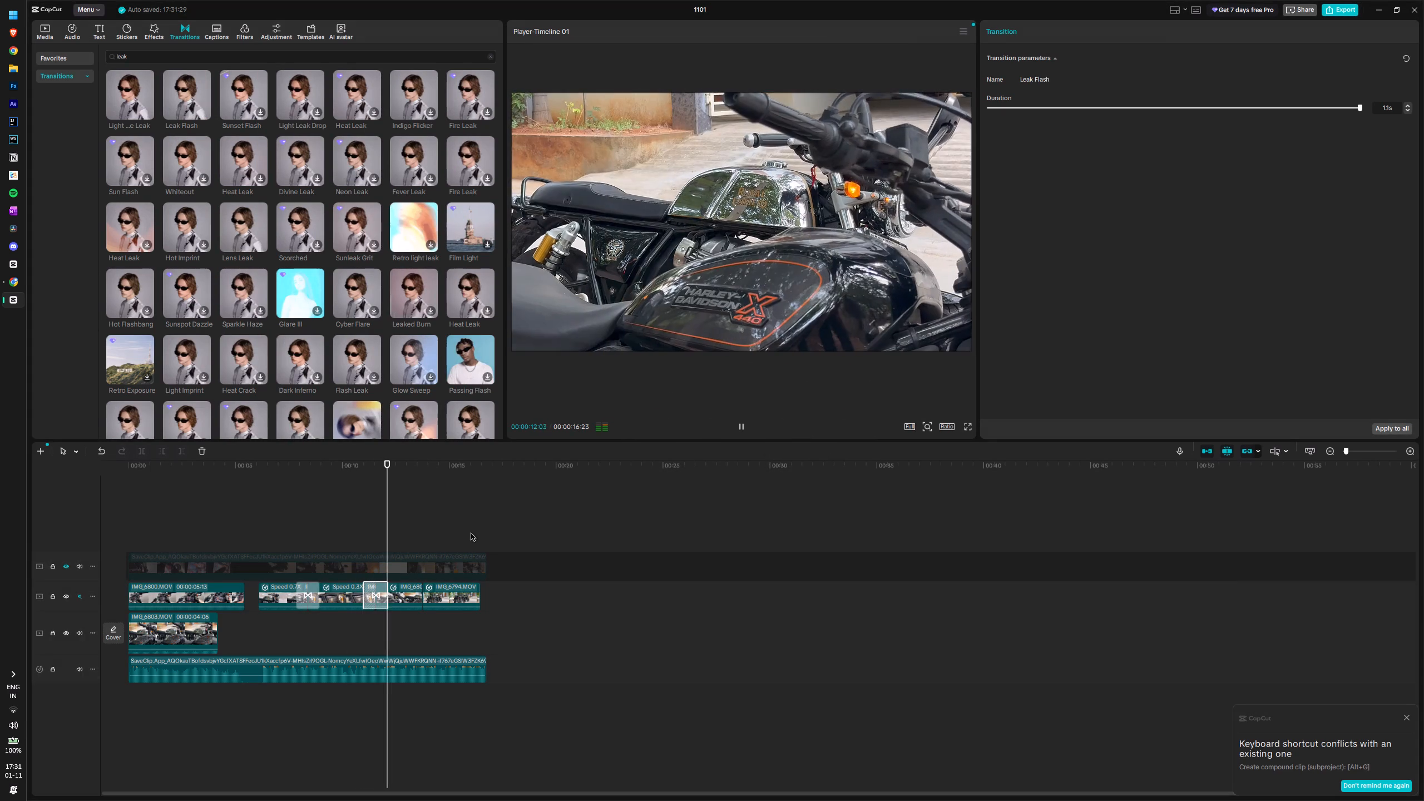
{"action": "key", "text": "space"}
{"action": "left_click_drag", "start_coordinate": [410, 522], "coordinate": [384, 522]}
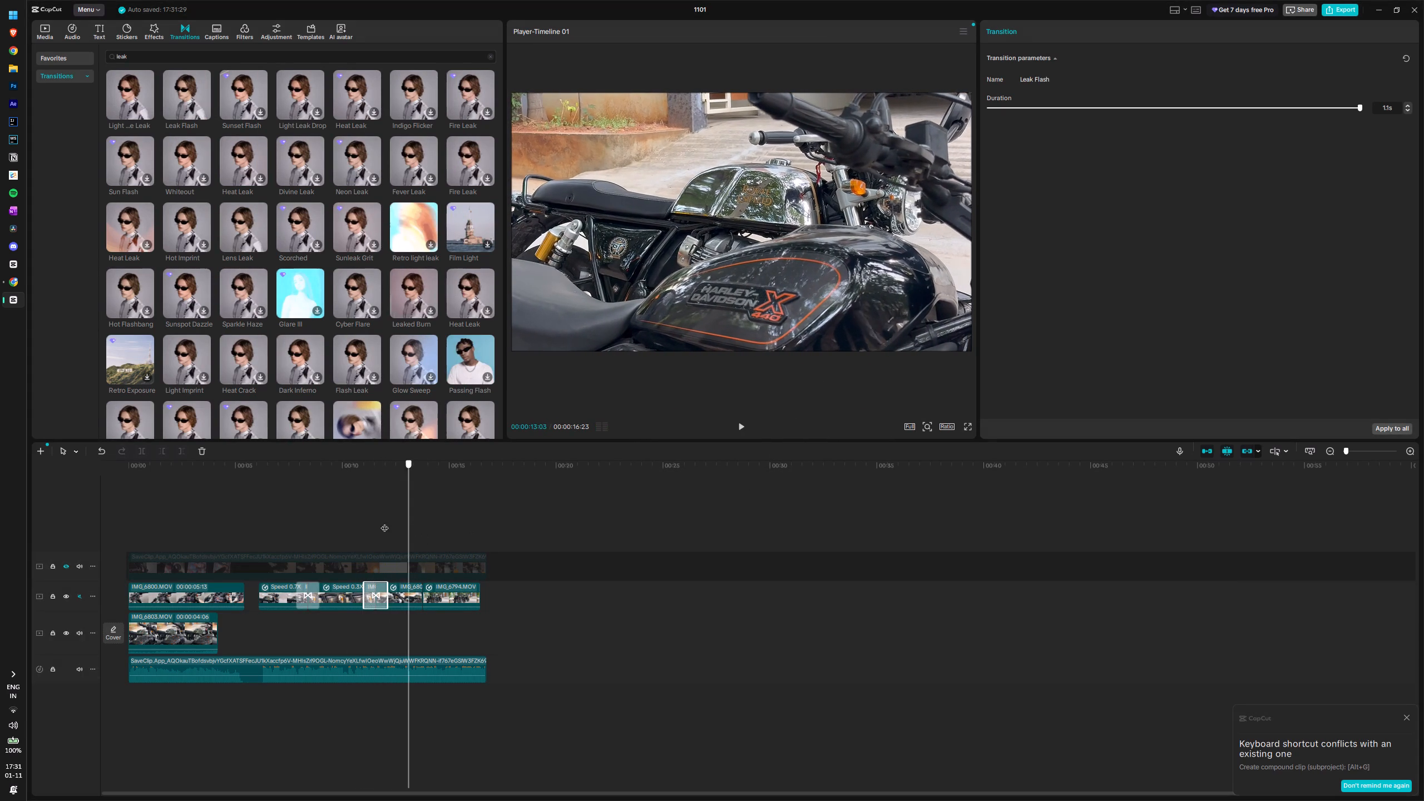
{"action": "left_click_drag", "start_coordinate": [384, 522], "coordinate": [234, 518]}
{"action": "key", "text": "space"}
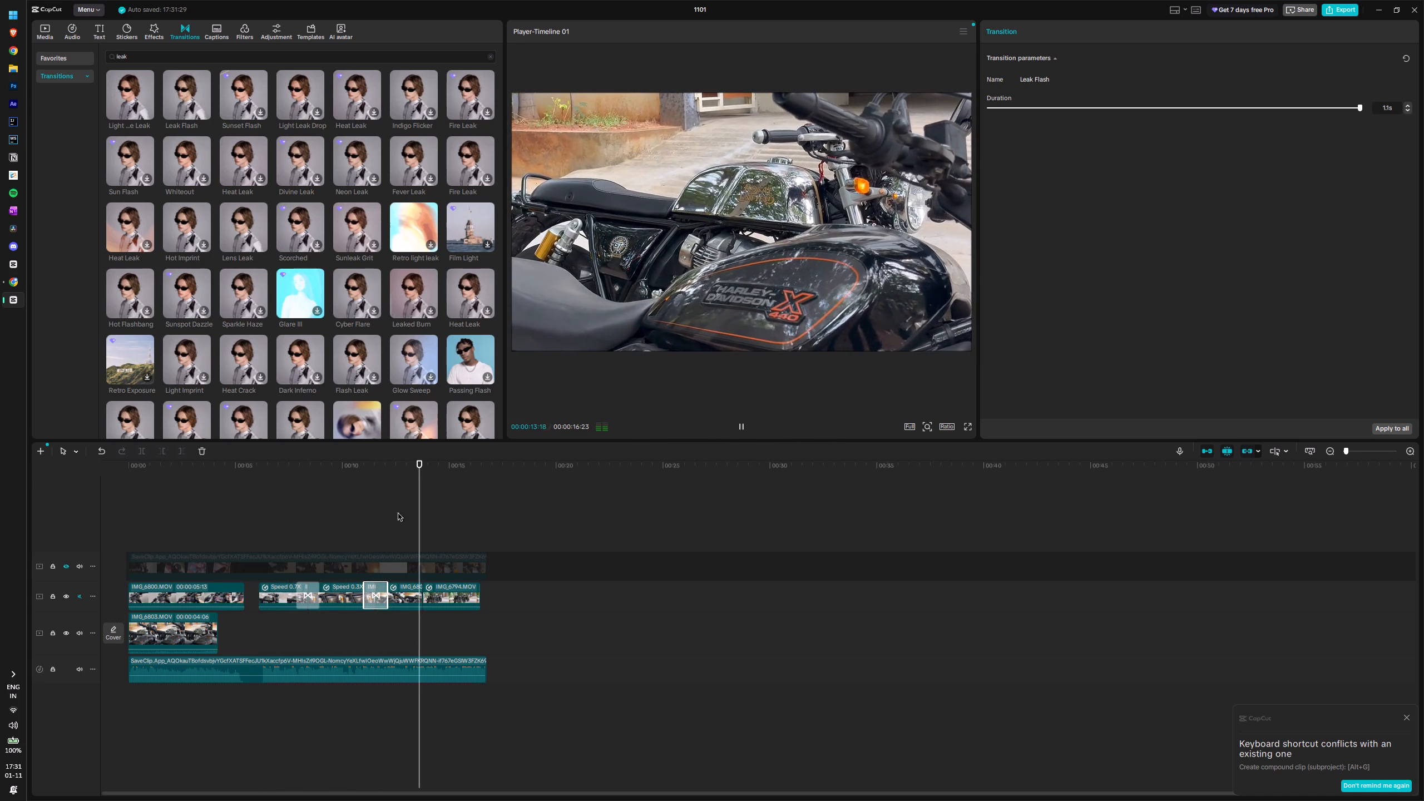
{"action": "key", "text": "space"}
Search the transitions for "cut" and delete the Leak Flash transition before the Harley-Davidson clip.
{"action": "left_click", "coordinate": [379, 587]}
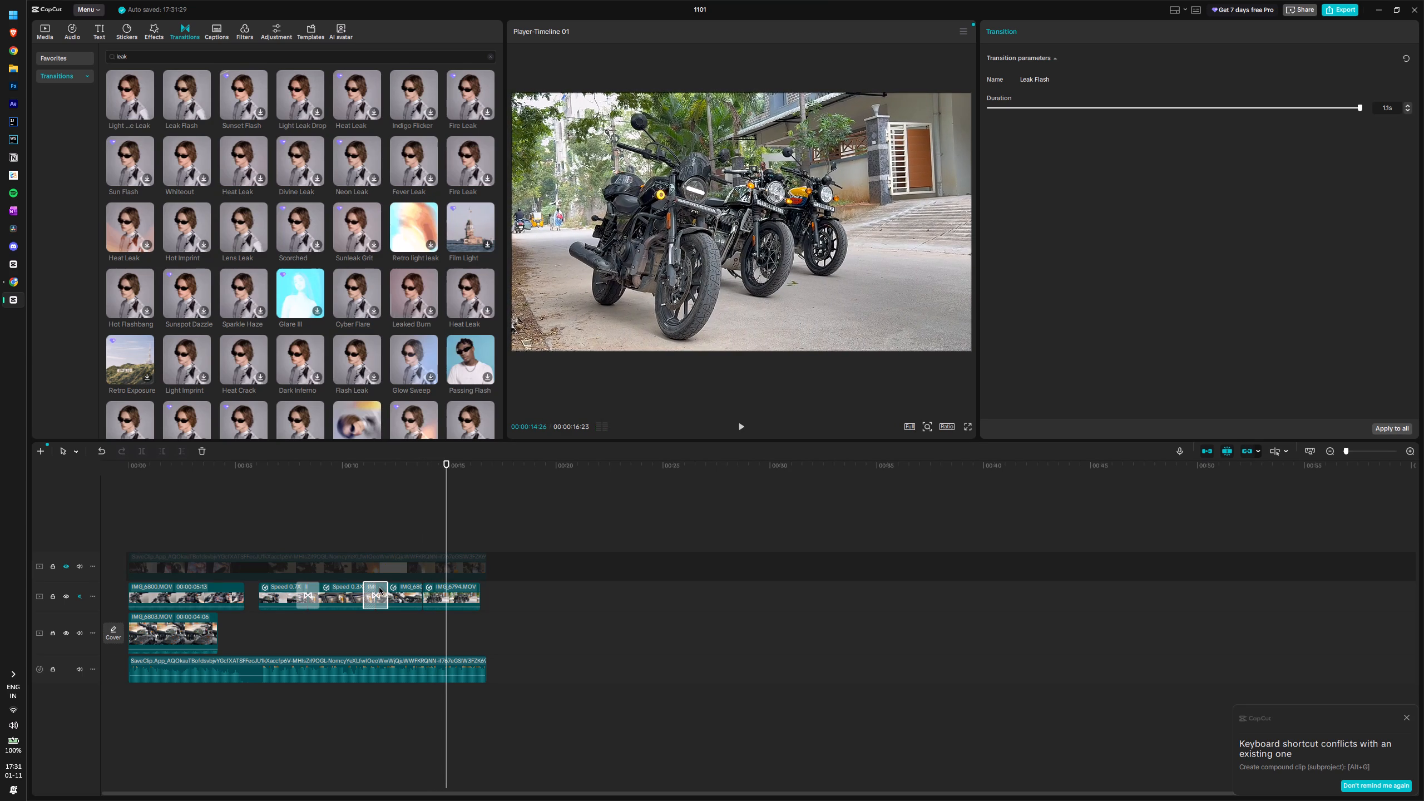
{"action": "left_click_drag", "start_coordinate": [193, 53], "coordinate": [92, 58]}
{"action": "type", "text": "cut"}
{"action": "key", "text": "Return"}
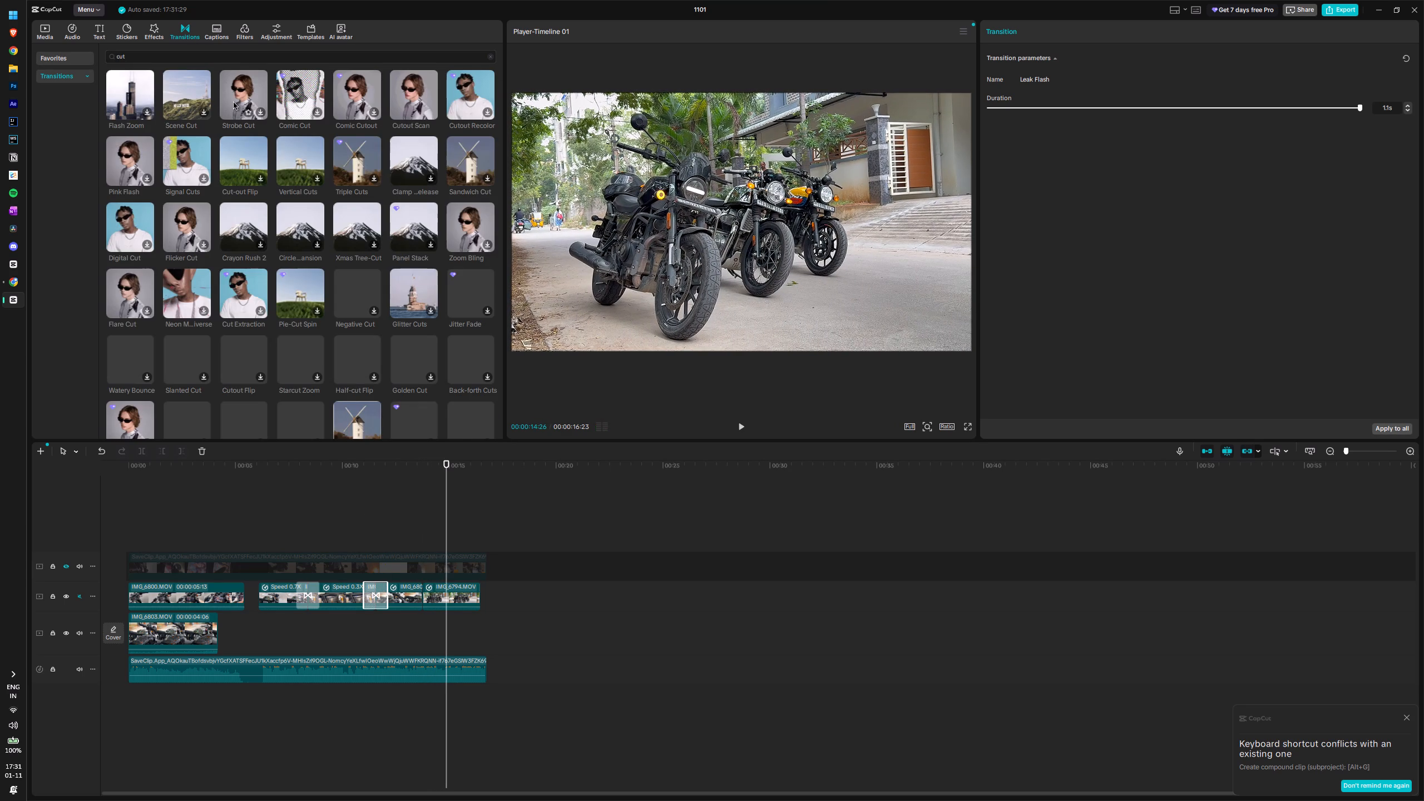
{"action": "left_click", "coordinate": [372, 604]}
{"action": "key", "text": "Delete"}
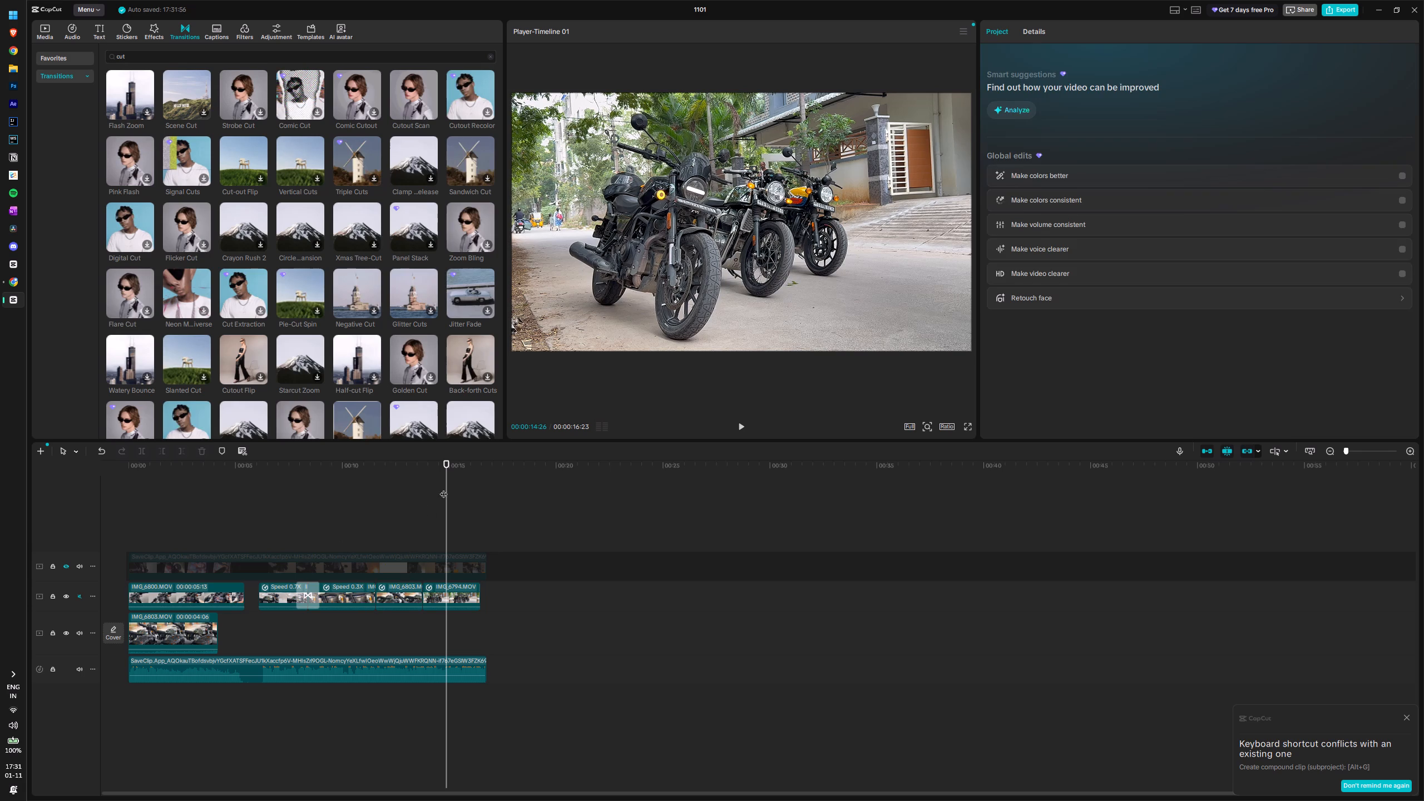
Search the transitions for "fade" and add Black Fade at both ends of the Harley-Davidson clip.
{"action": "left_click_drag", "start_coordinate": [269, 57], "coordinate": [62, 56]}
{"action": "type", "text": "fade"}
{"action": "key", "text": "Return"}
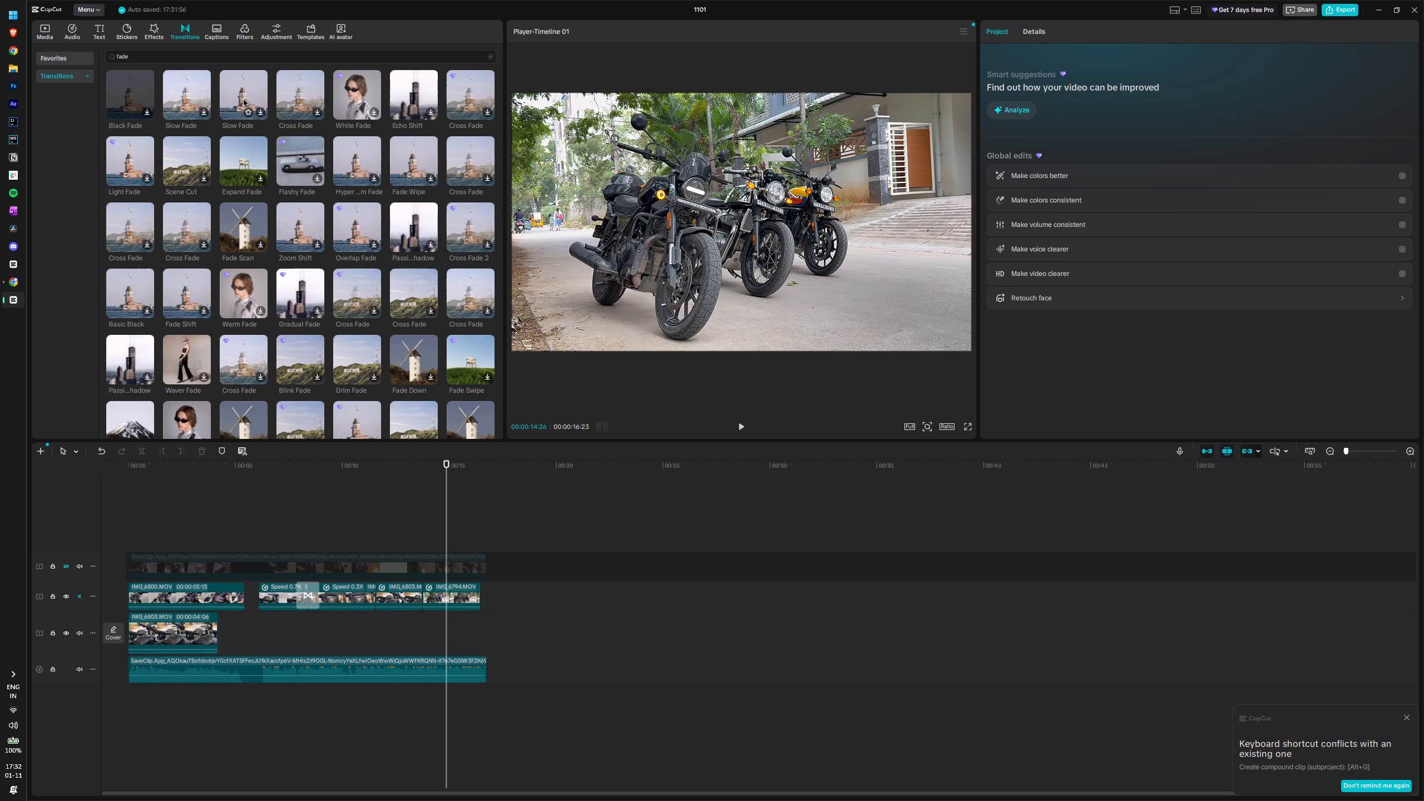
{"action": "left_click_drag", "start_coordinate": [126, 87], "coordinate": [375, 598]}
{"action": "left_click_drag", "start_coordinate": [375, 598], "coordinate": [370, 598]}
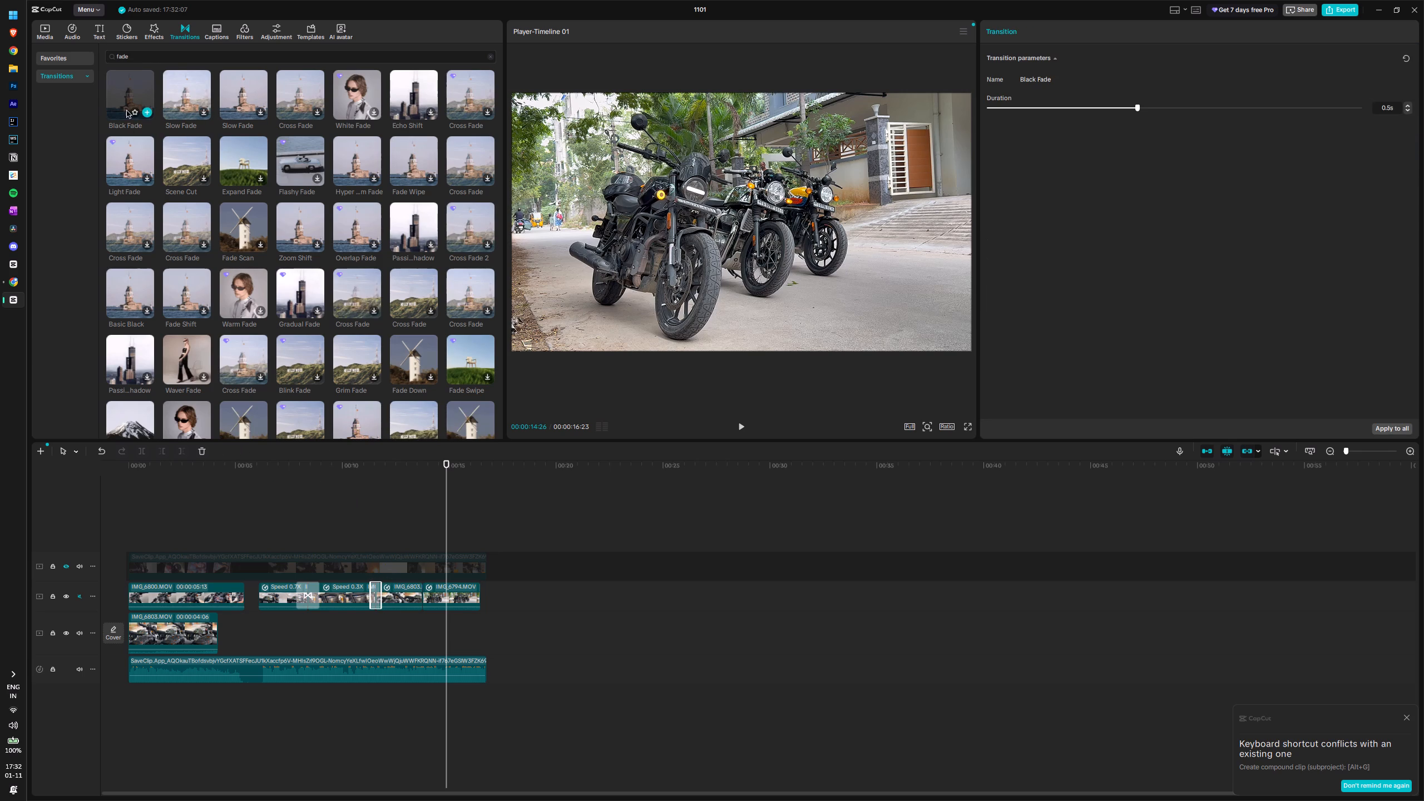
{"action": "left_click_drag", "start_coordinate": [129, 99], "coordinate": [419, 596]}
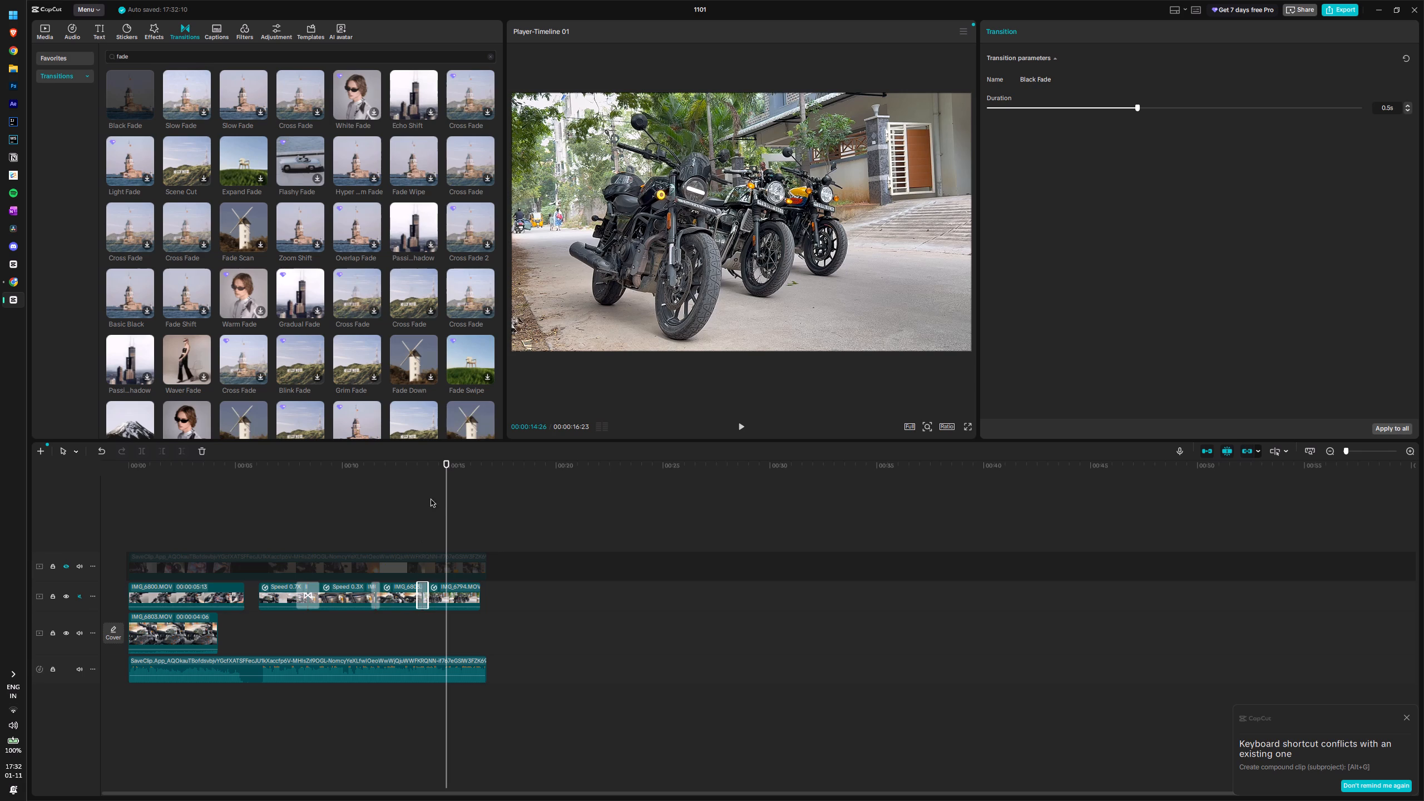
Play back the sequence full screen from the beginning, and replay the section leading into the Harley-Davidson clip.
{"action": "left_click_drag", "start_coordinate": [447, 501], "coordinate": [29, 531]}
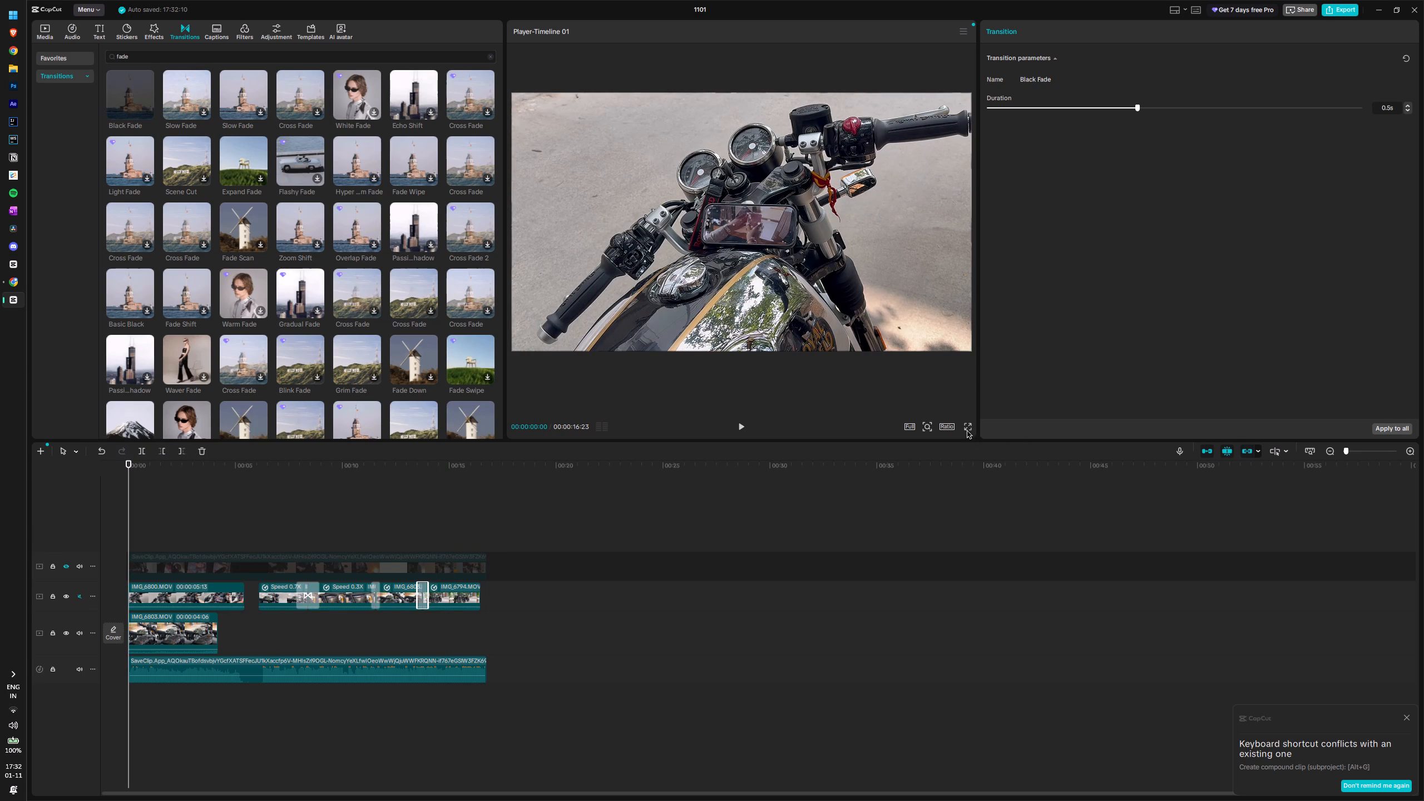
{"action": "left_click", "coordinate": [967, 431]}
{"action": "left_click", "coordinate": [965, 427]}
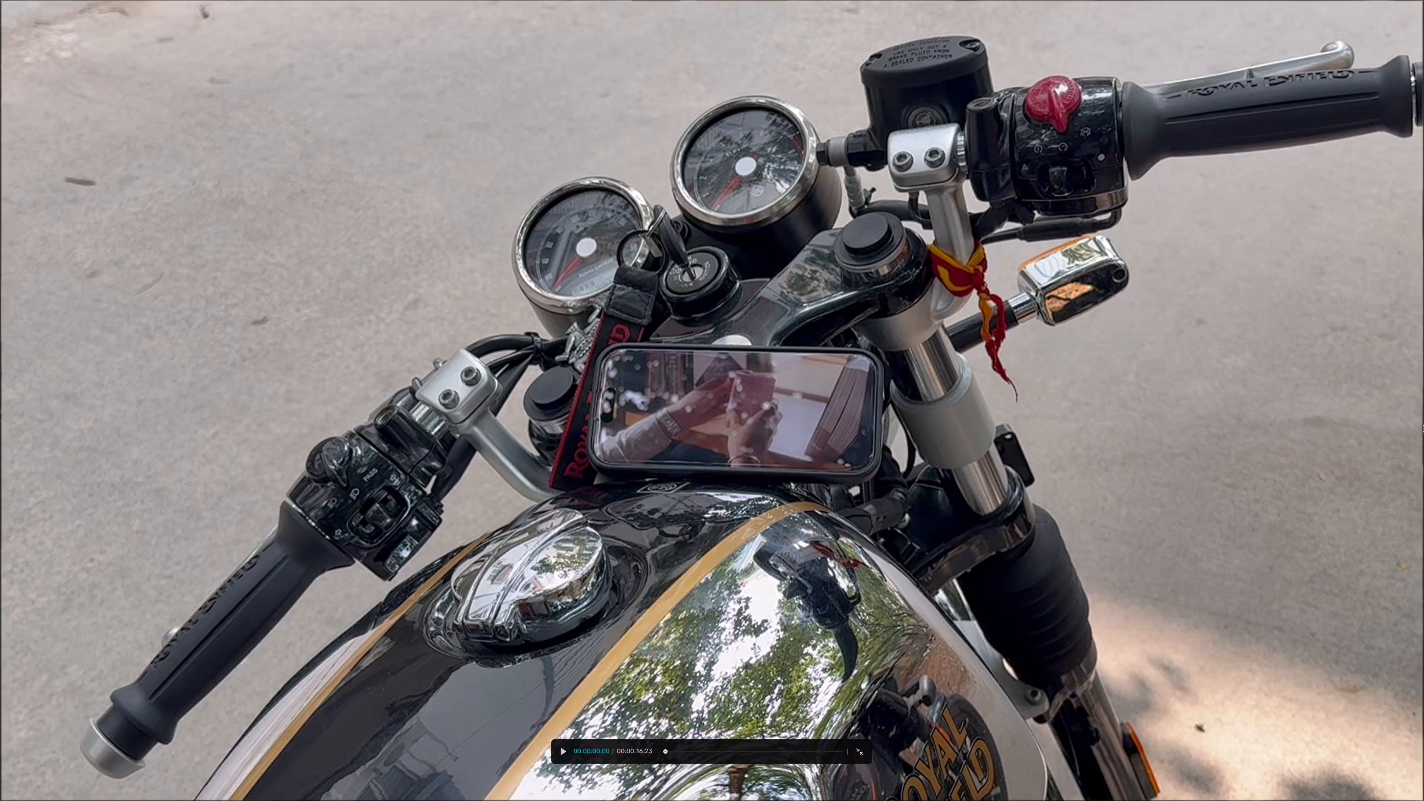
{"action": "key", "text": "space"}
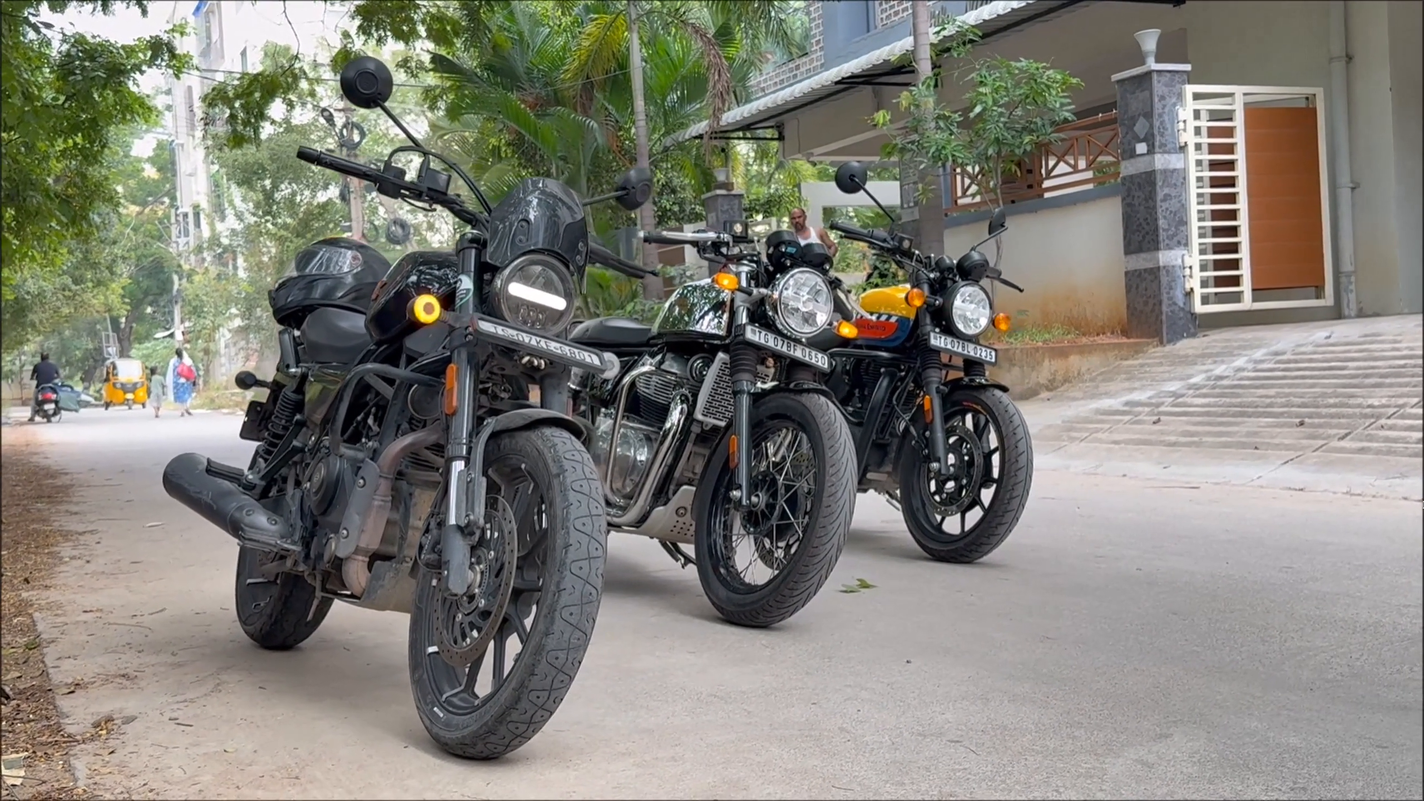
{"action": "key", "text": "space"}
{"action": "key", "text": "Escape"}
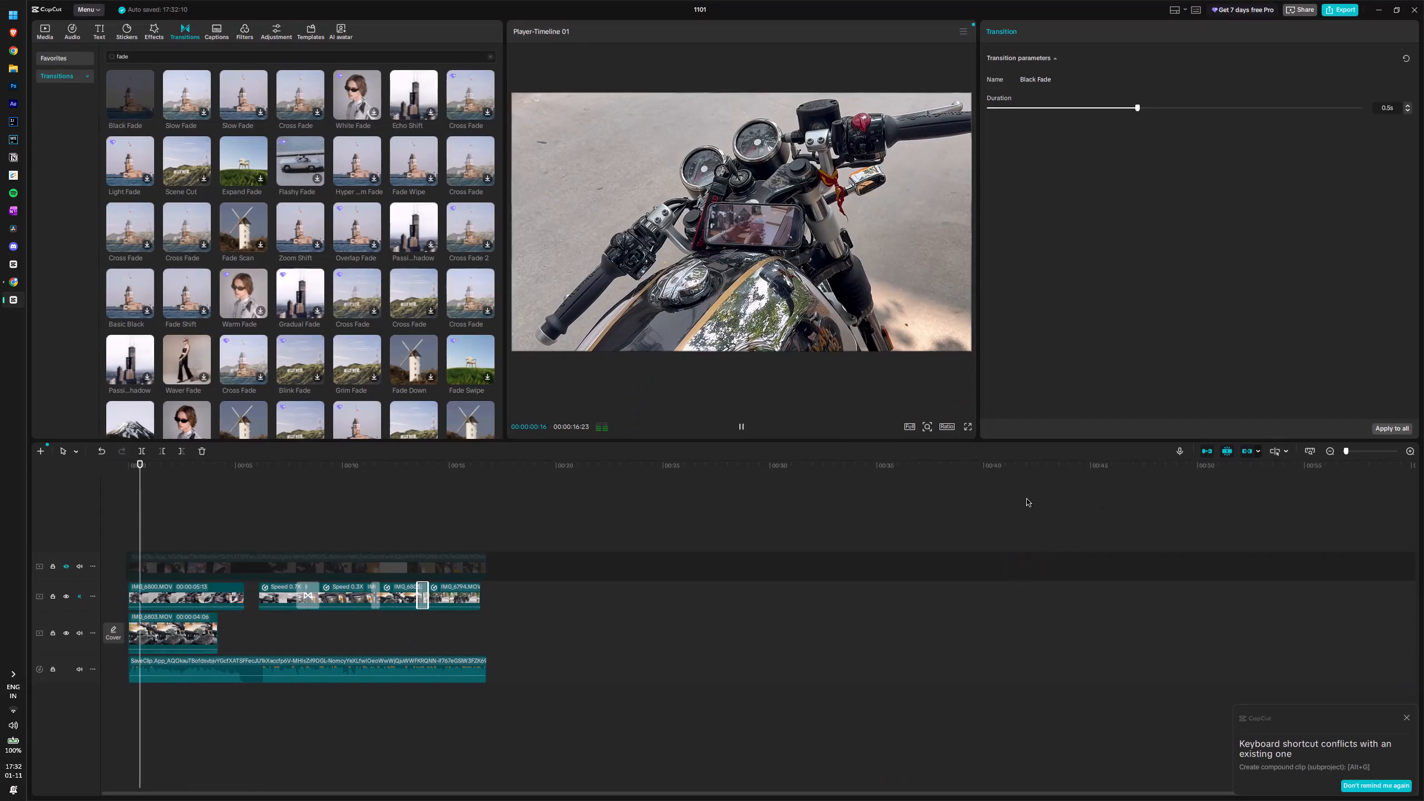
{"action": "key", "text": "space"}
{"action": "left_click_drag", "start_coordinate": [146, 476], "coordinate": [340, 503]}
{"action": "key", "text": "space"}
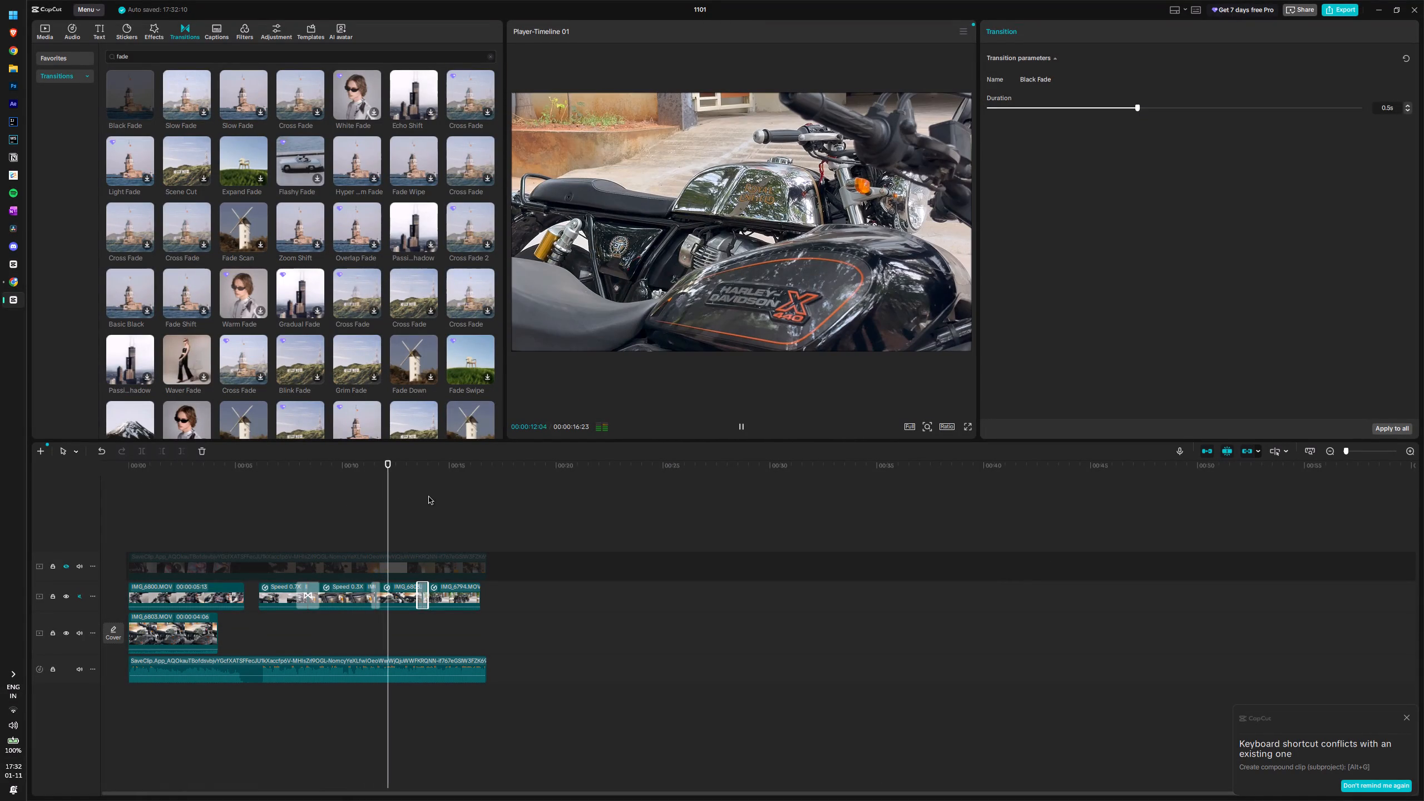
{"action": "key", "text": "space"}
Enable smooth slow-mo with the Optical flow method on the Harley-Davidson clip's custom speed curve.
{"action": "left_click", "coordinate": [403, 589]}
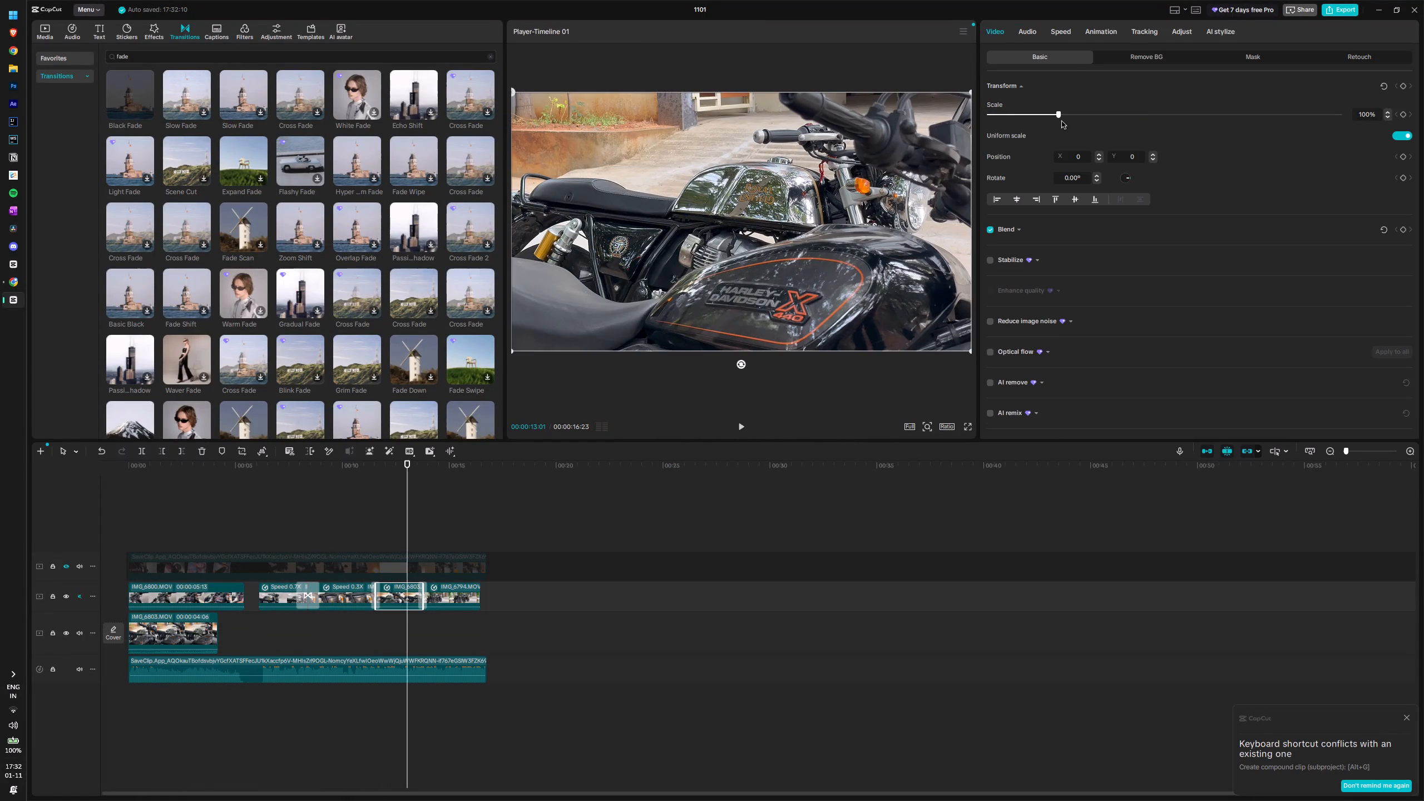
{"action": "left_click", "coordinate": [1063, 33]}
{"action": "left_click", "coordinate": [990, 34]}
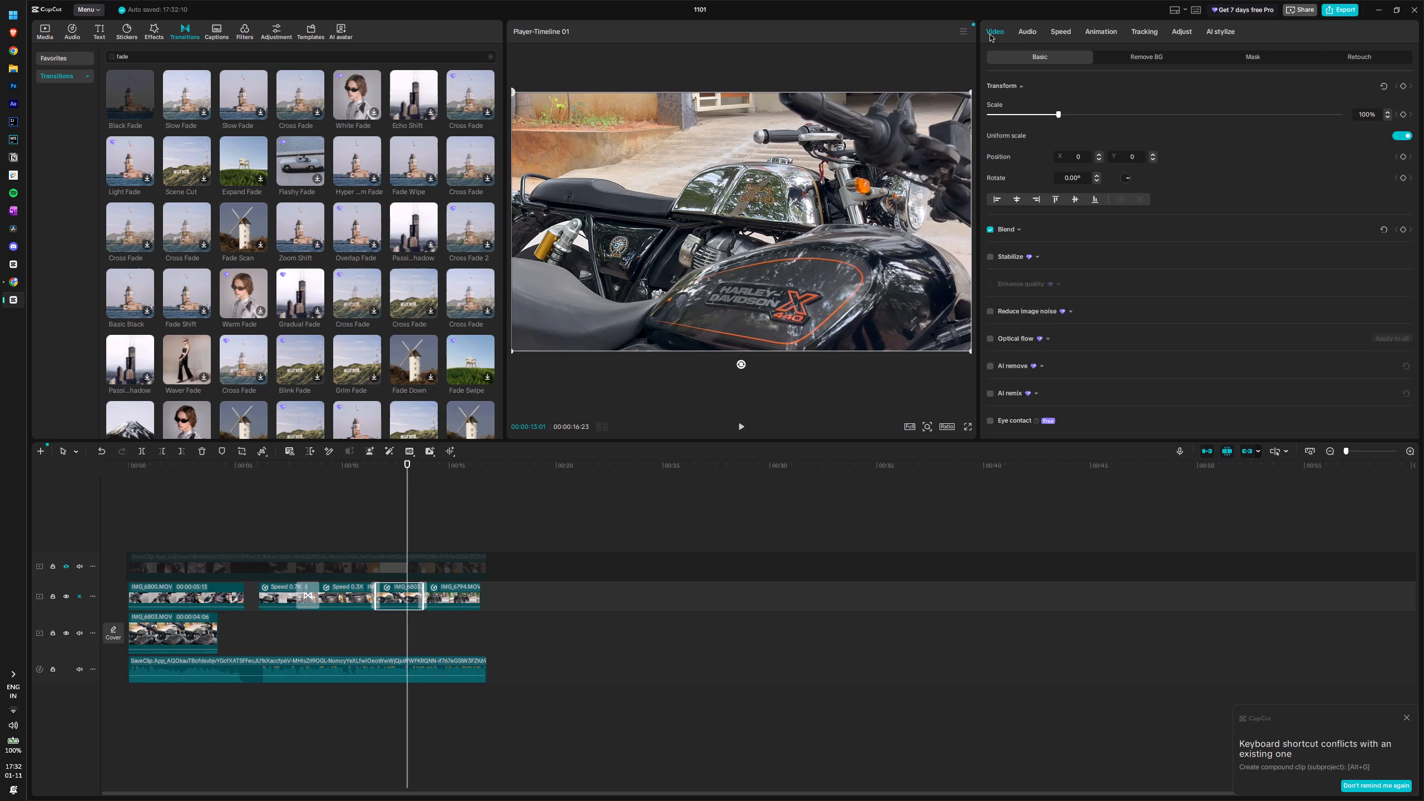
{"action": "scroll", "coordinate": [1092, 313], "scroll_direction": "down", "scroll_amount": 2}
{"action": "scroll", "coordinate": [1050, 254], "scroll_direction": "up", "scroll_amount": 2}
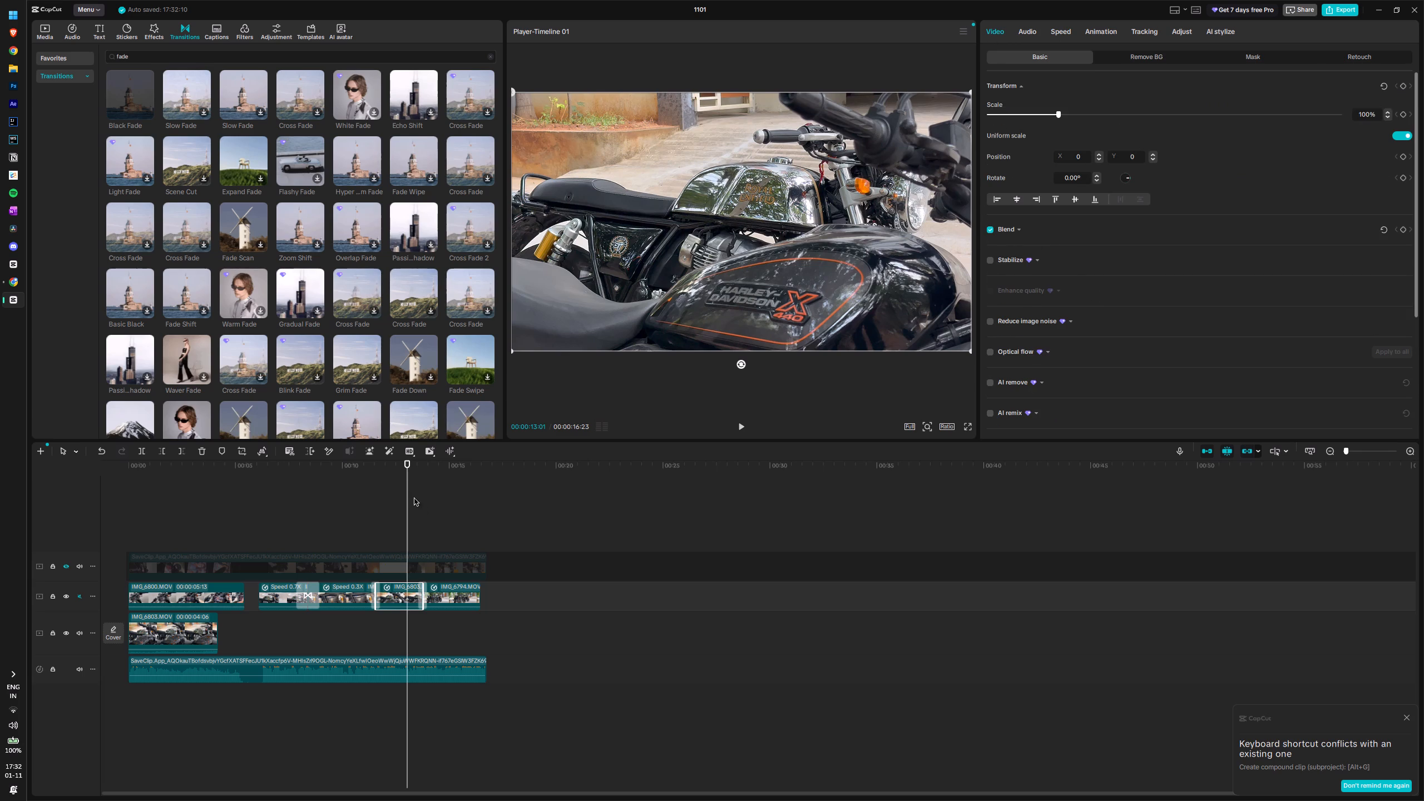
{"action": "left_click", "coordinate": [407, 496]}
{"action": "left_click", "coordinate": [1028, 31]}
{"action": "left_click", "coordinate": [1067, 28]}
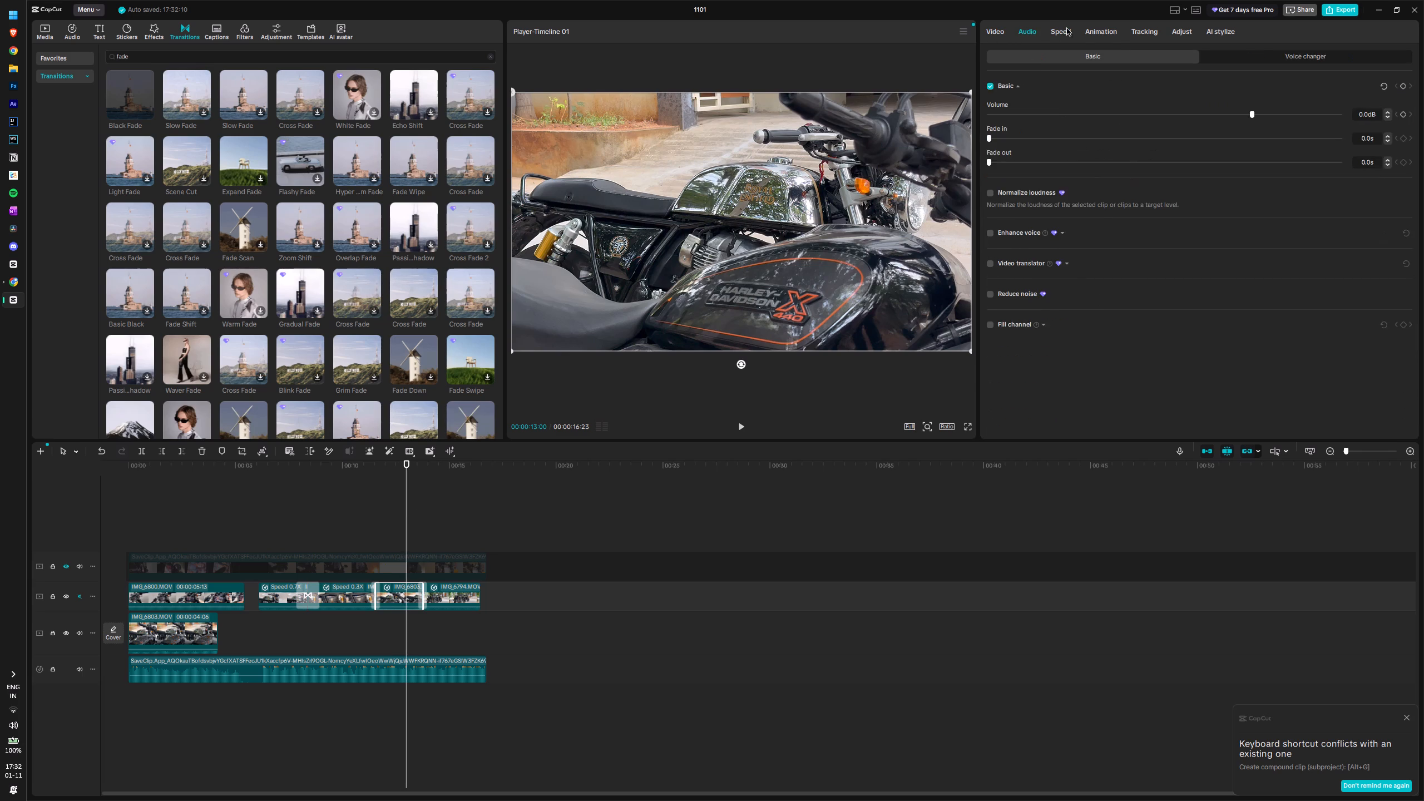
{"action": "left_click", "coordinate": [997, 275]}
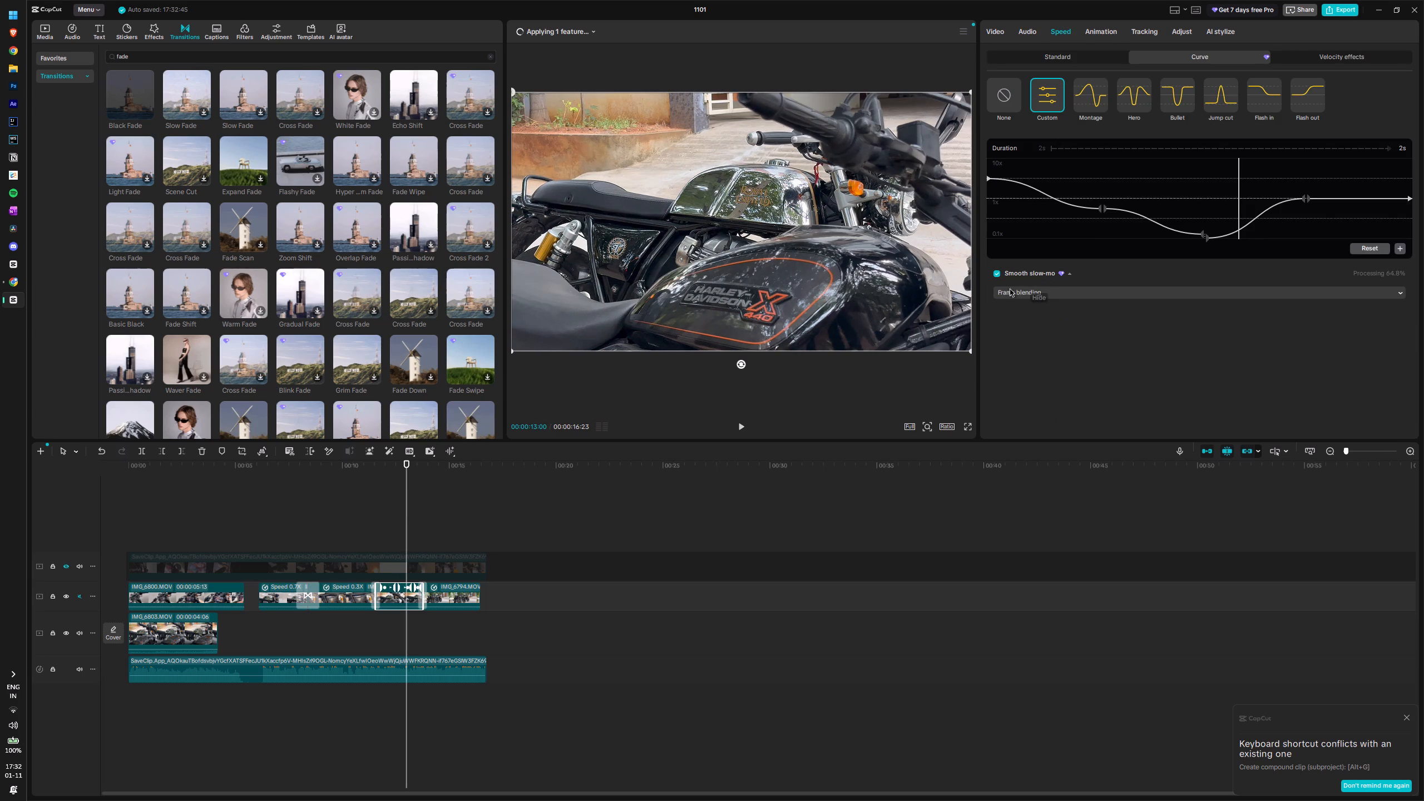
{"action": "left_click", "coordinate": [1044, 293]}
{"action": "left_click", "coordinate": [1050, 337]}
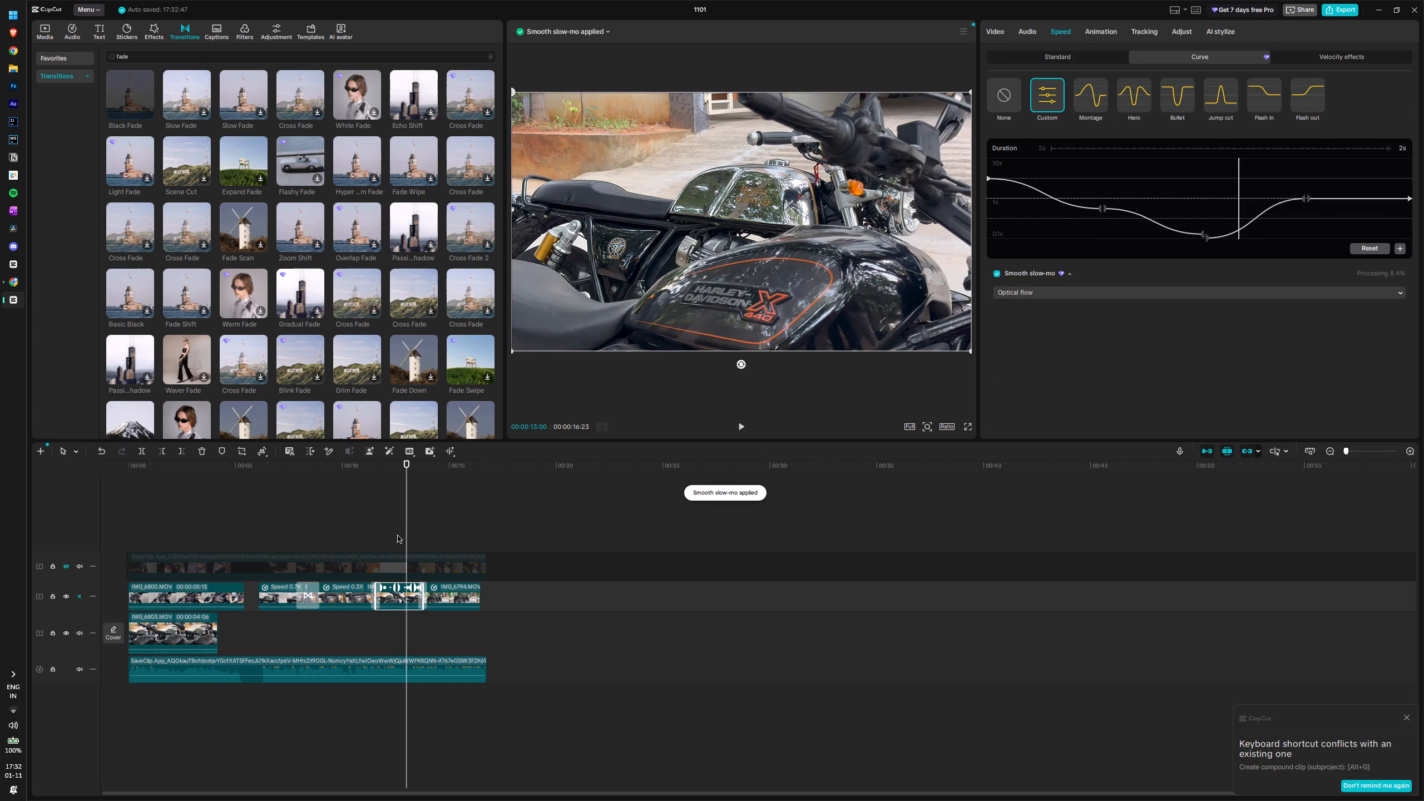
Play back the end of the Harley-Davidson clip and the Black Fade into IMG_6794.MOV.
{"action": "left_click_drag", "start_coordinate": [405, 529], "coordinate": [399, 534]}
{"action": "key", "text": "space"}
{"action": "key", "text": "space"}
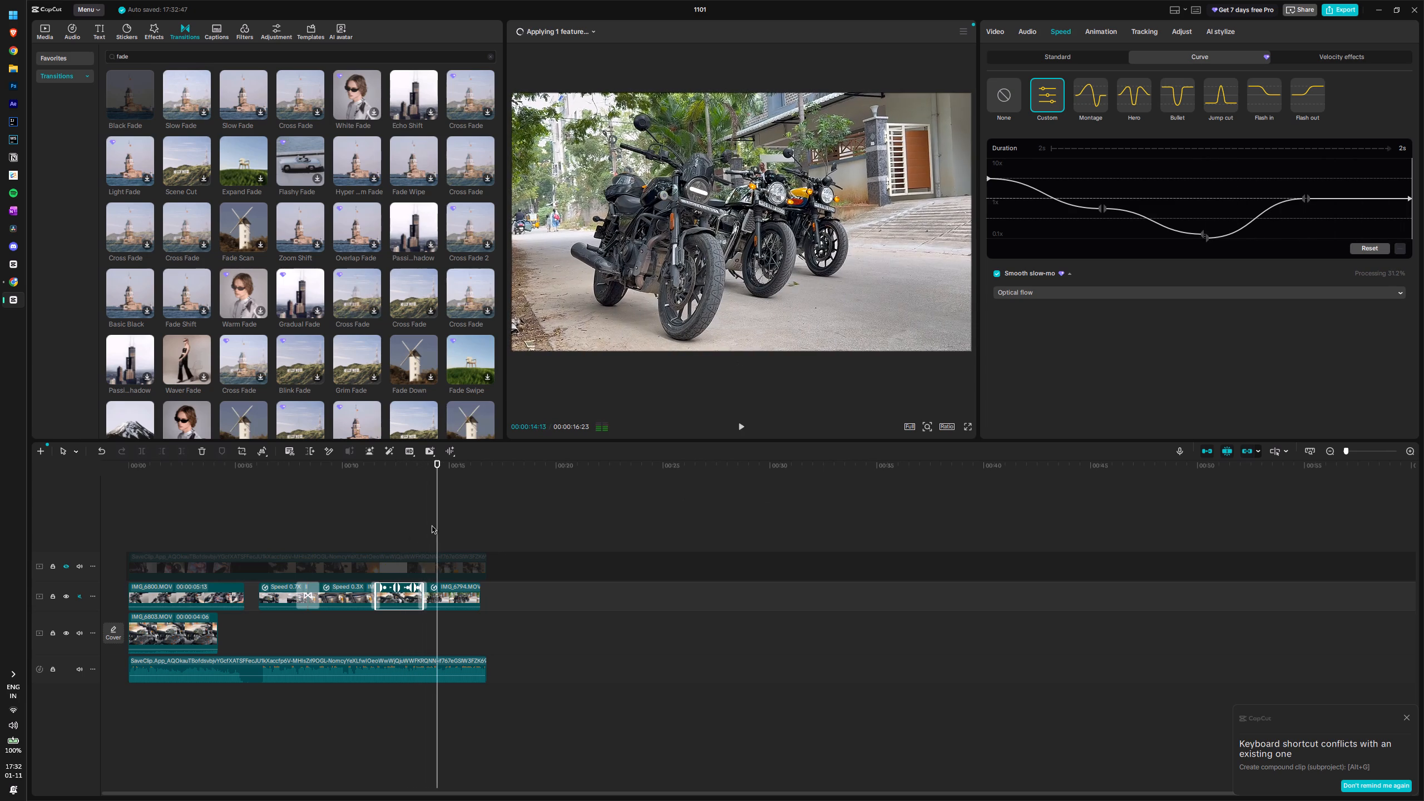
{"action": "left_click_drag", "start_coordinate": [437, 520], "coordinate": [449, 521]}
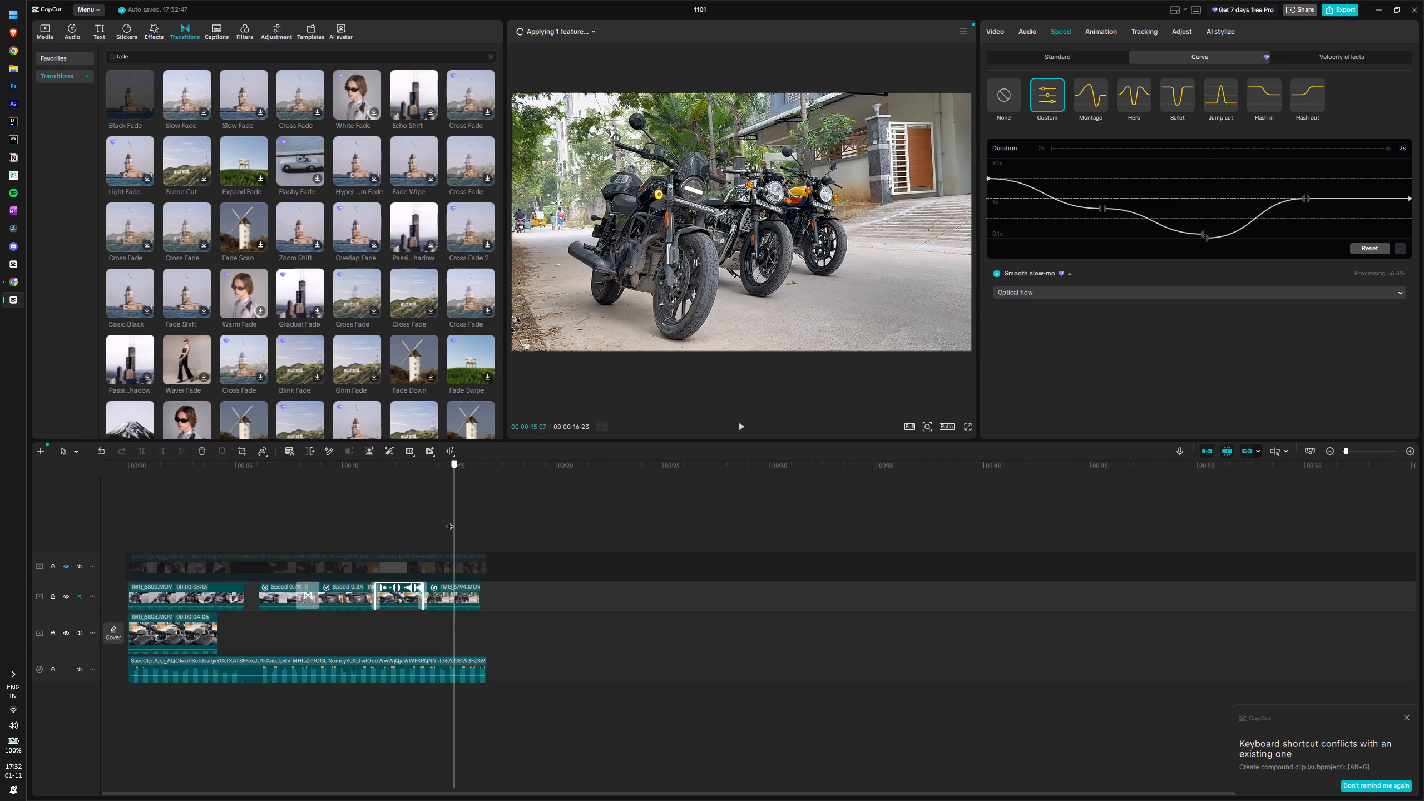
{"action": "left_click_drag", "start_coordinate": [449, 521], "coordinate": [424, 519]}
{"action": "key", "text": "space"}
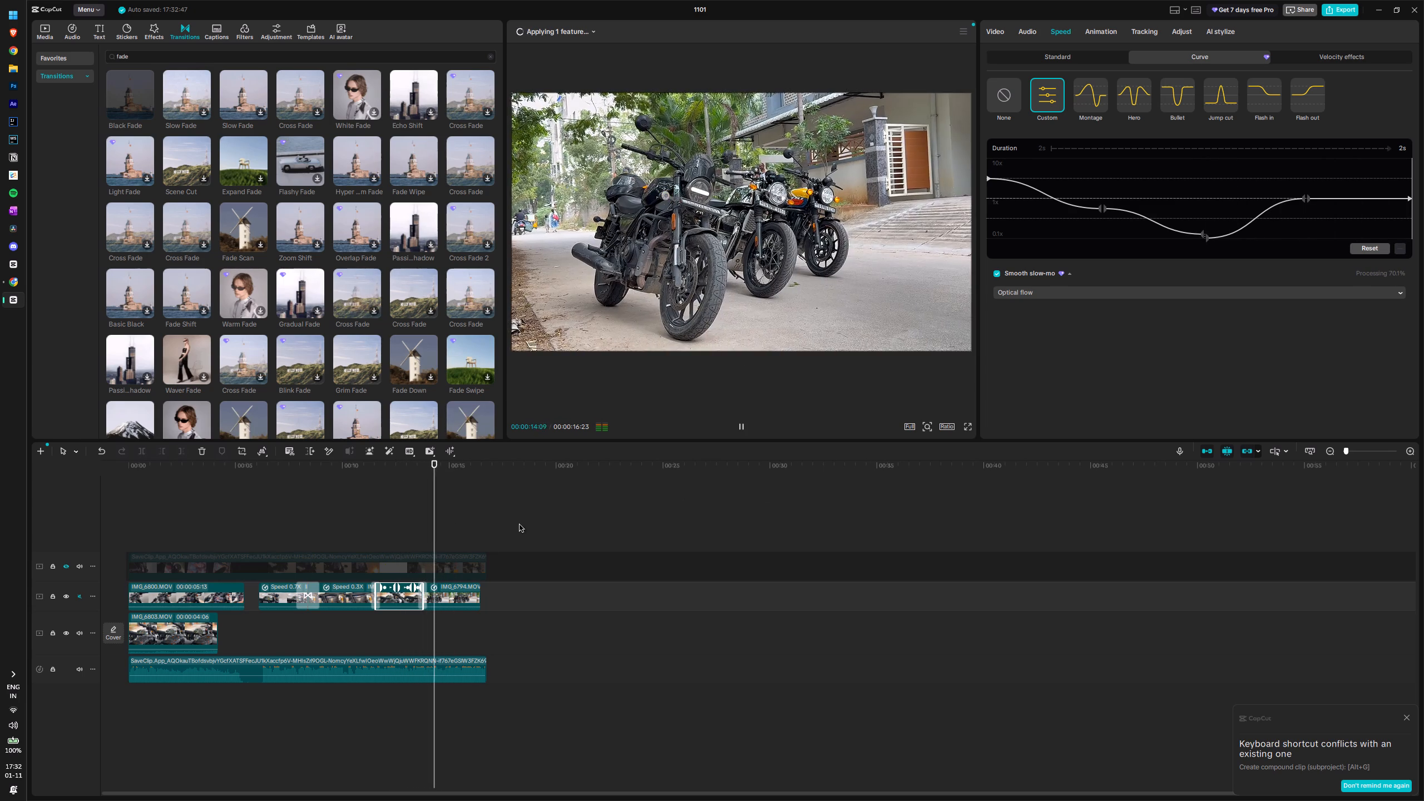
{"action": "key", "text": "space"}
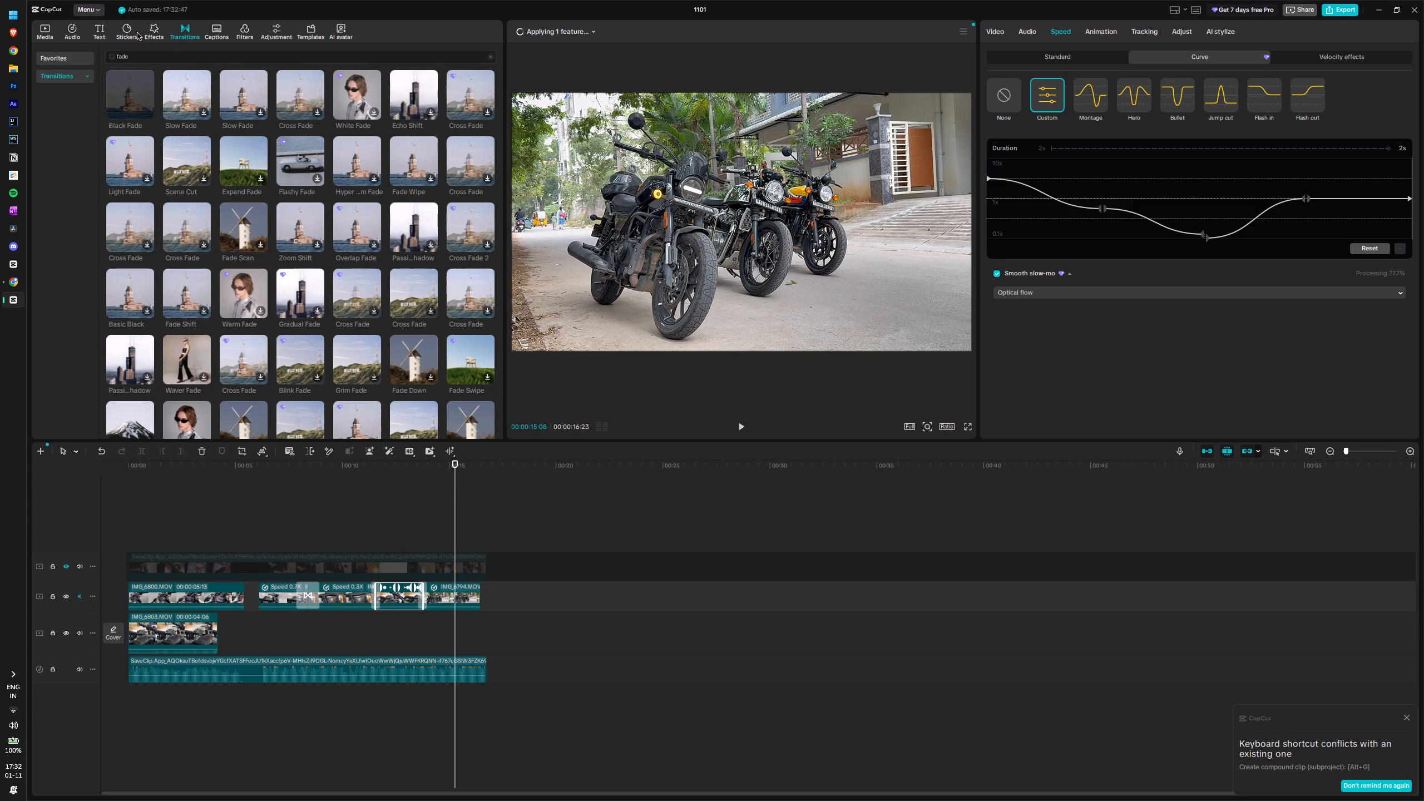
Add the Soft Grain filter on a new track at the start of the timeline and extend it across the sequence.
{"action": "left_click", "coordinate": [120, 31]}
{"action": "left_click", "coordinate": [249, 27]}
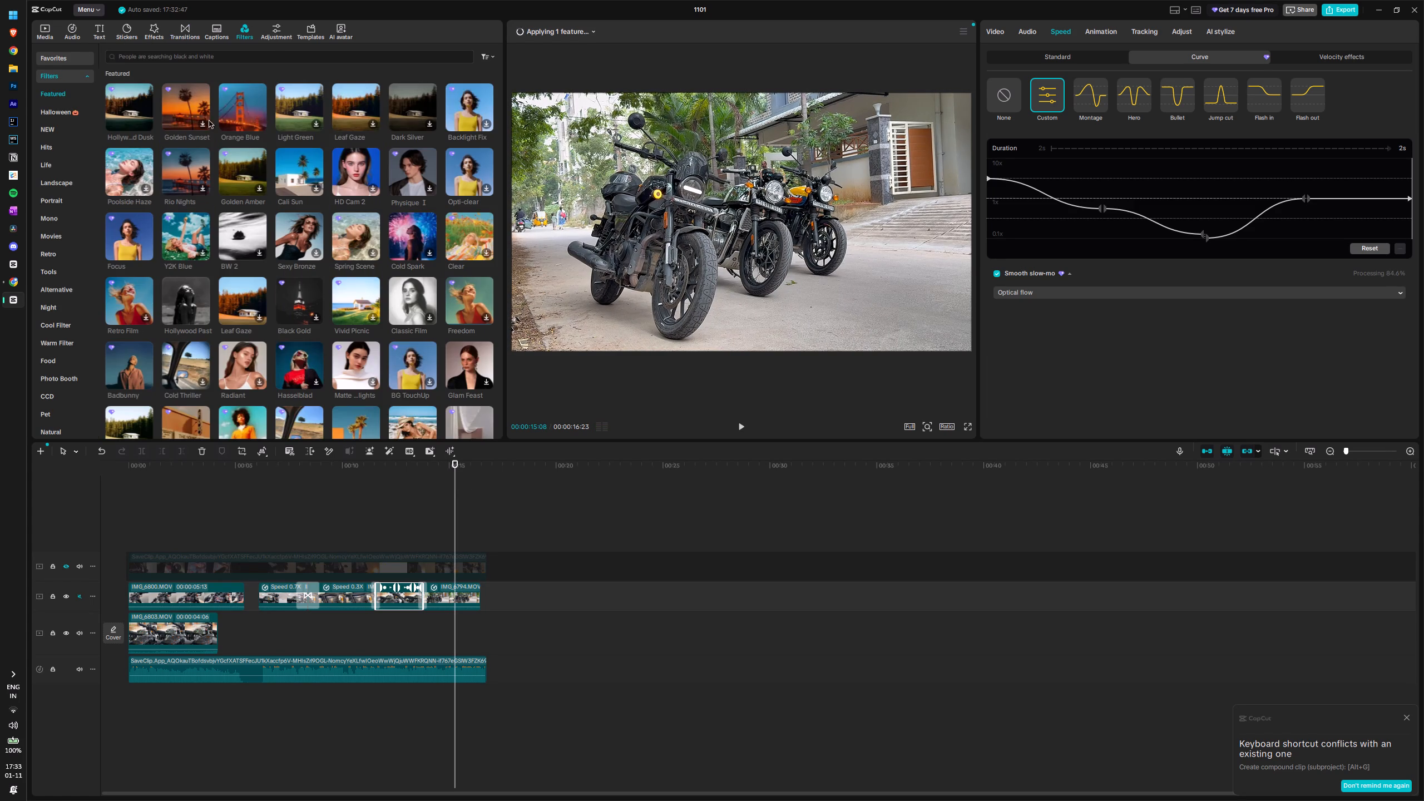
{"action": "scroll", "coordinate": [238, 239], "scroll_direction": "down", "scroll_amount": 2}
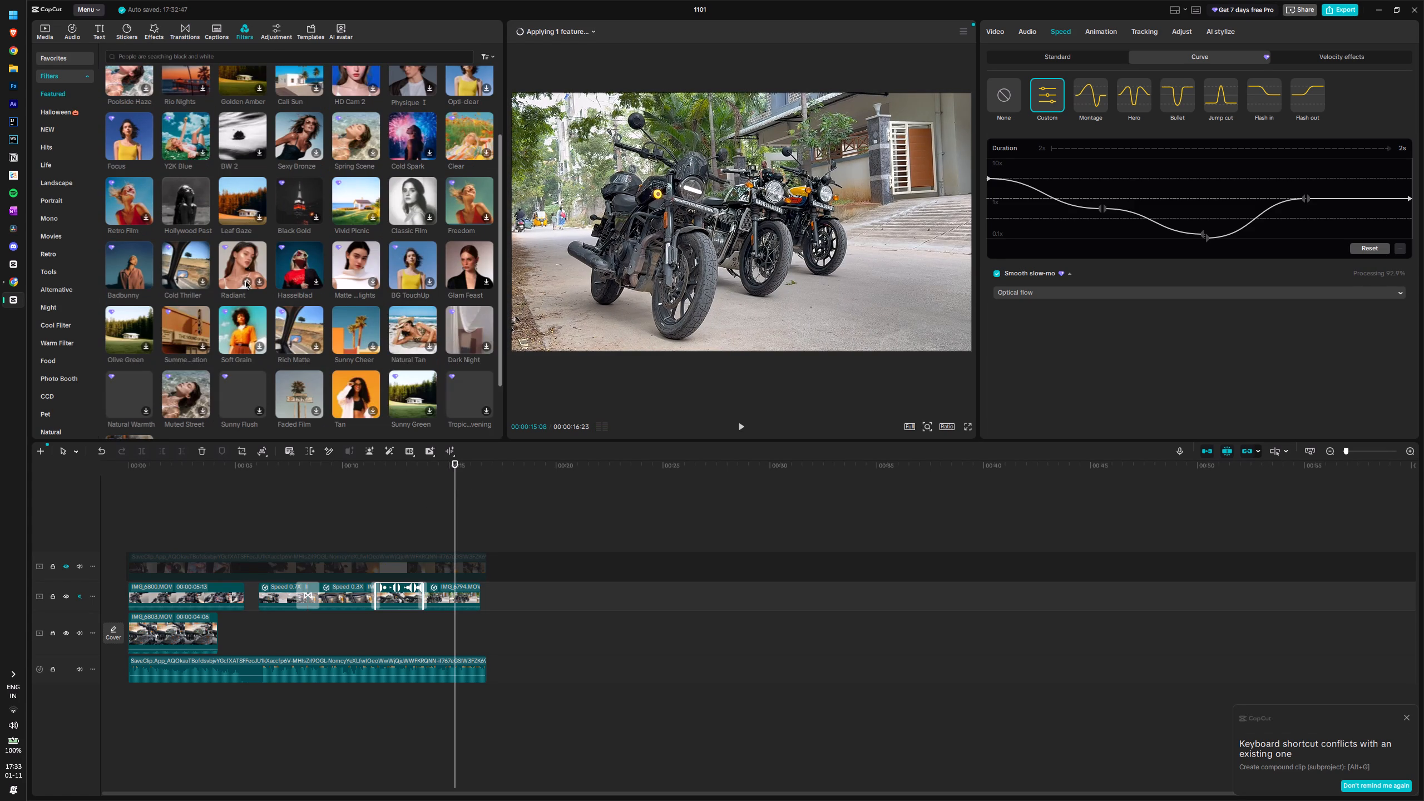
{"action": "scroll", "coordinate": [244, 303], "scroll_direction": "down", "scroll_amount": 1}
{"action": "left_click_drag", "start_coordinate": [238, 278], "coordinate": [210, 601]}
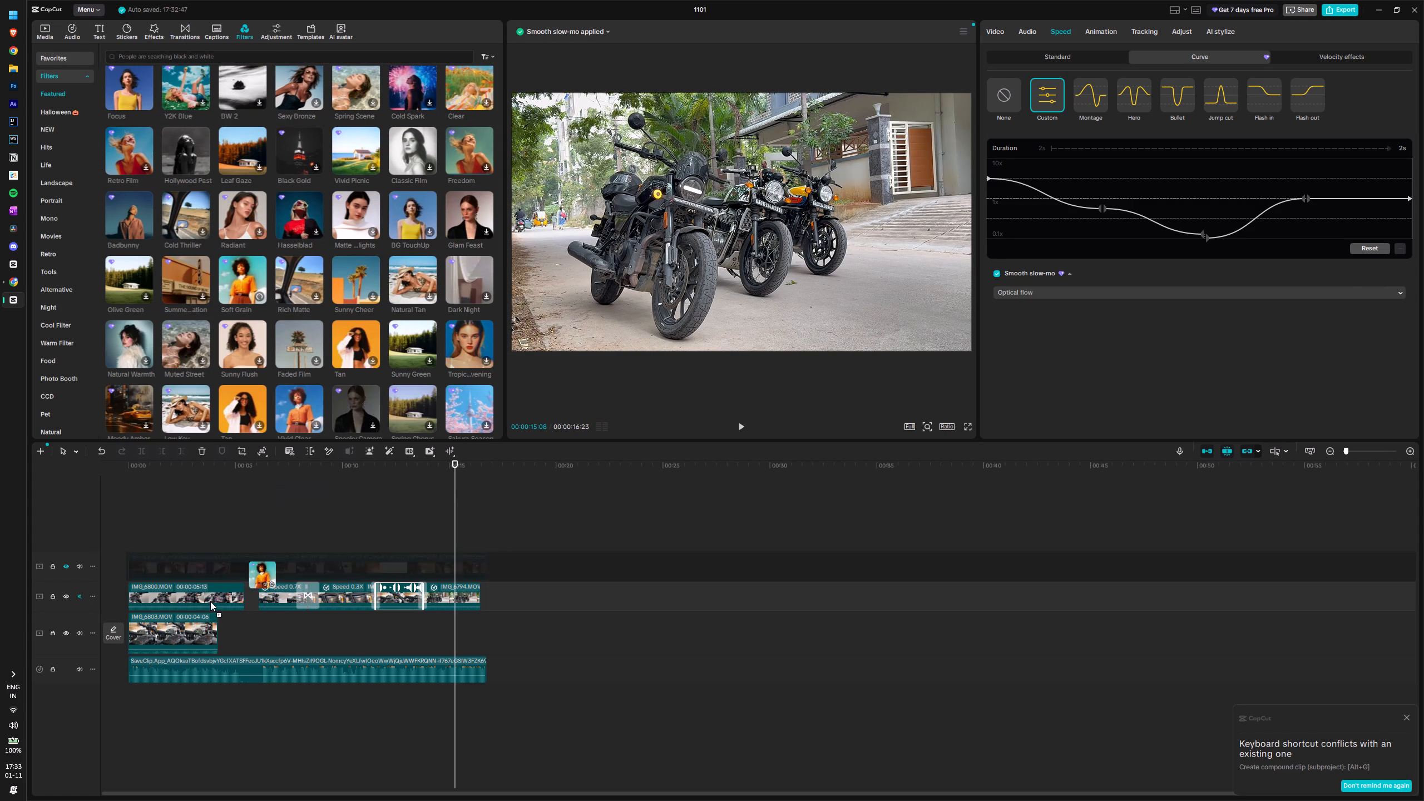
{"action": "left_click_drag", "start_coordinate": [210, 601], "coordinate": [130, 540]}
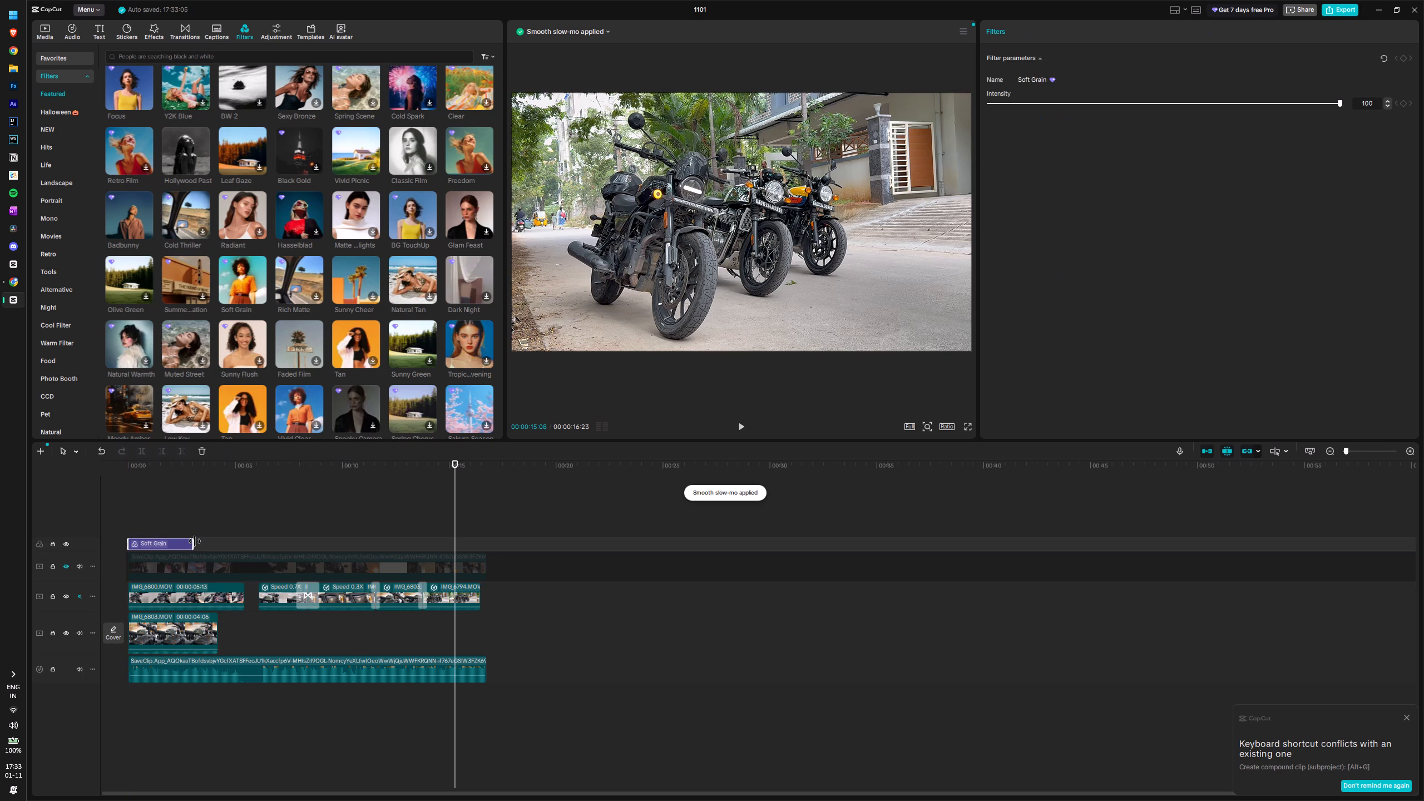
{"action": "left_click_drag", "start_coordinate": [195, 541], "coordinate": [476, 523]}
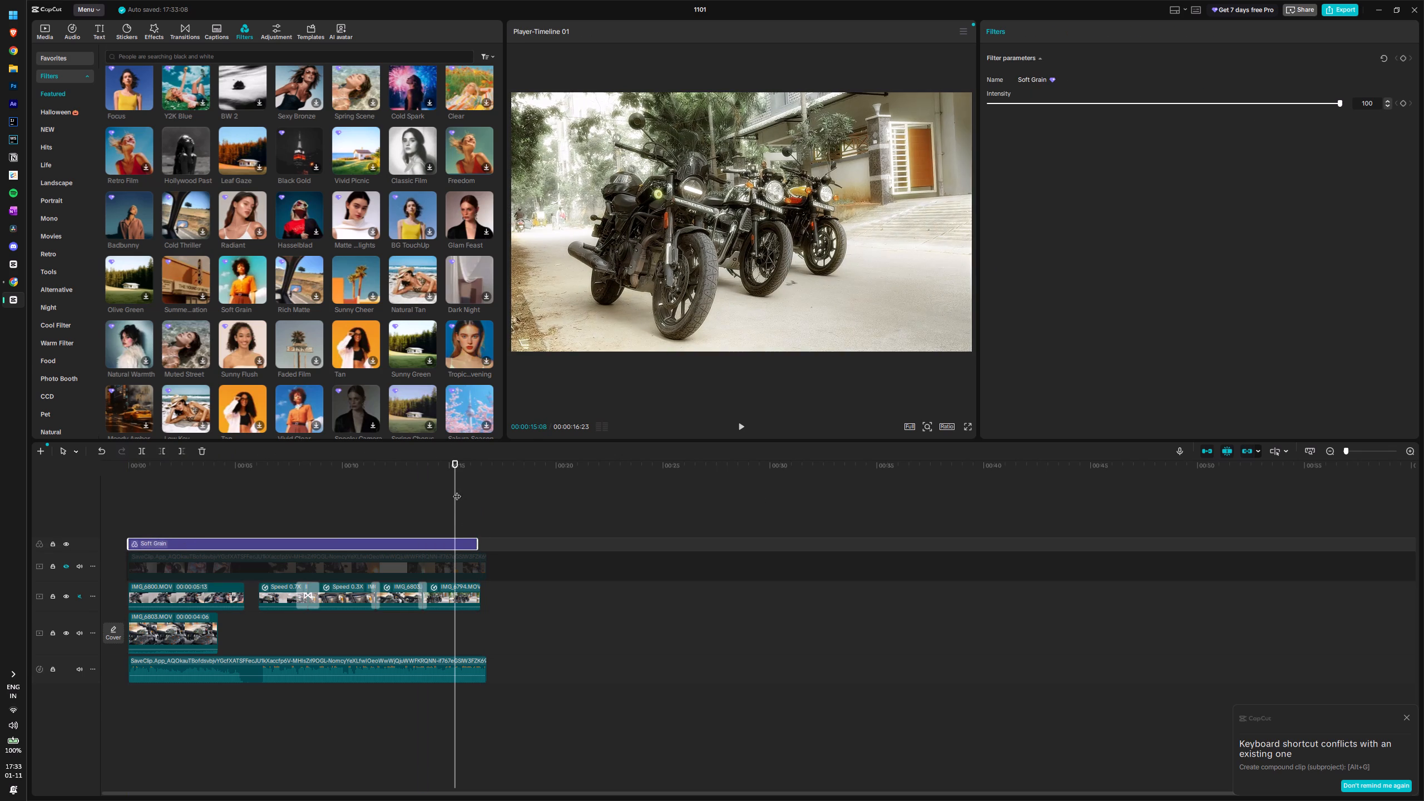
Shorten the Soft Grain filter so it ends with the first clip on the main track, at about 00:00:05:13.
{"action": "left_click_drag", "start_coordinate": [453, 490], "coordinate": [288, 501]}
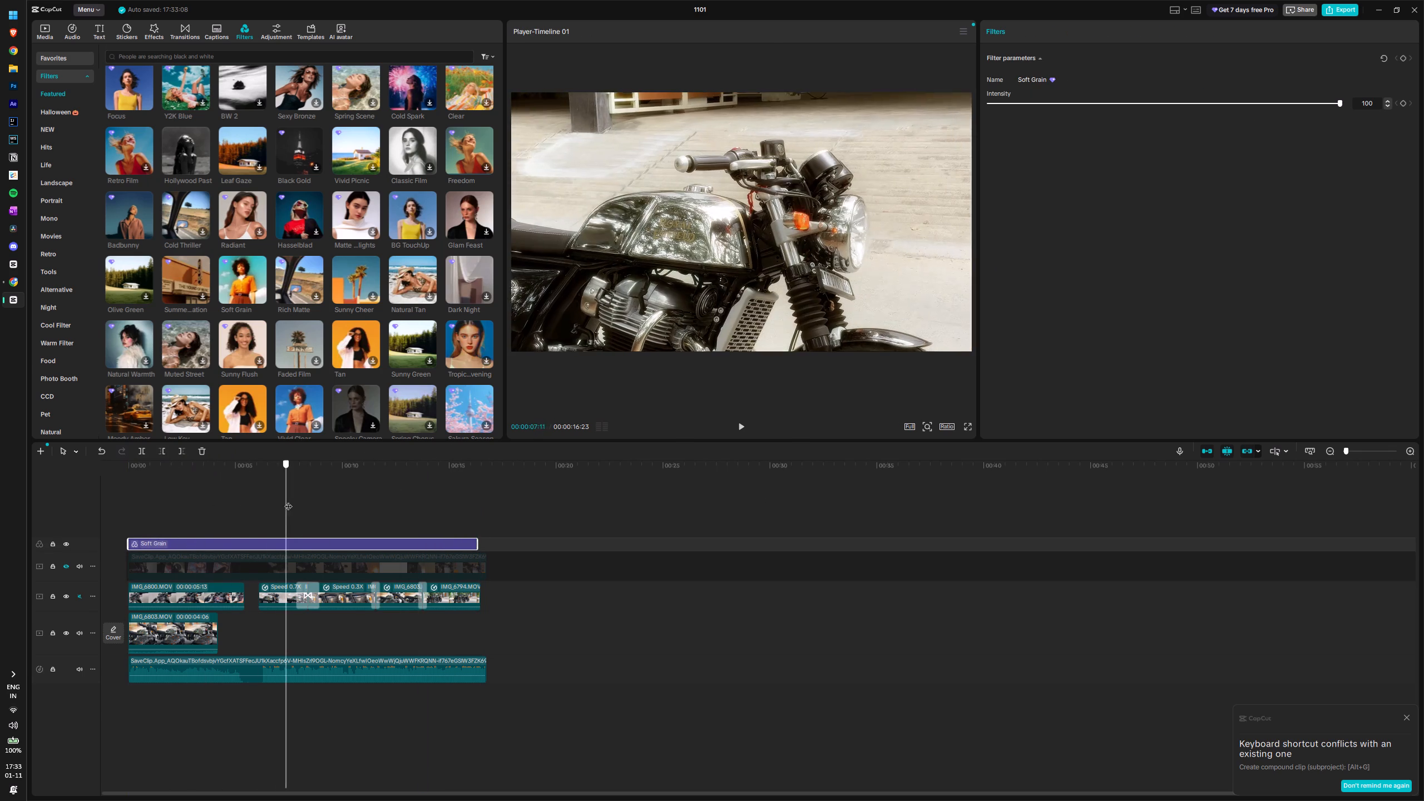
{"action": "left_click_drag", "start_coordinate": [288, 501], "coordinate": [286, 500]}
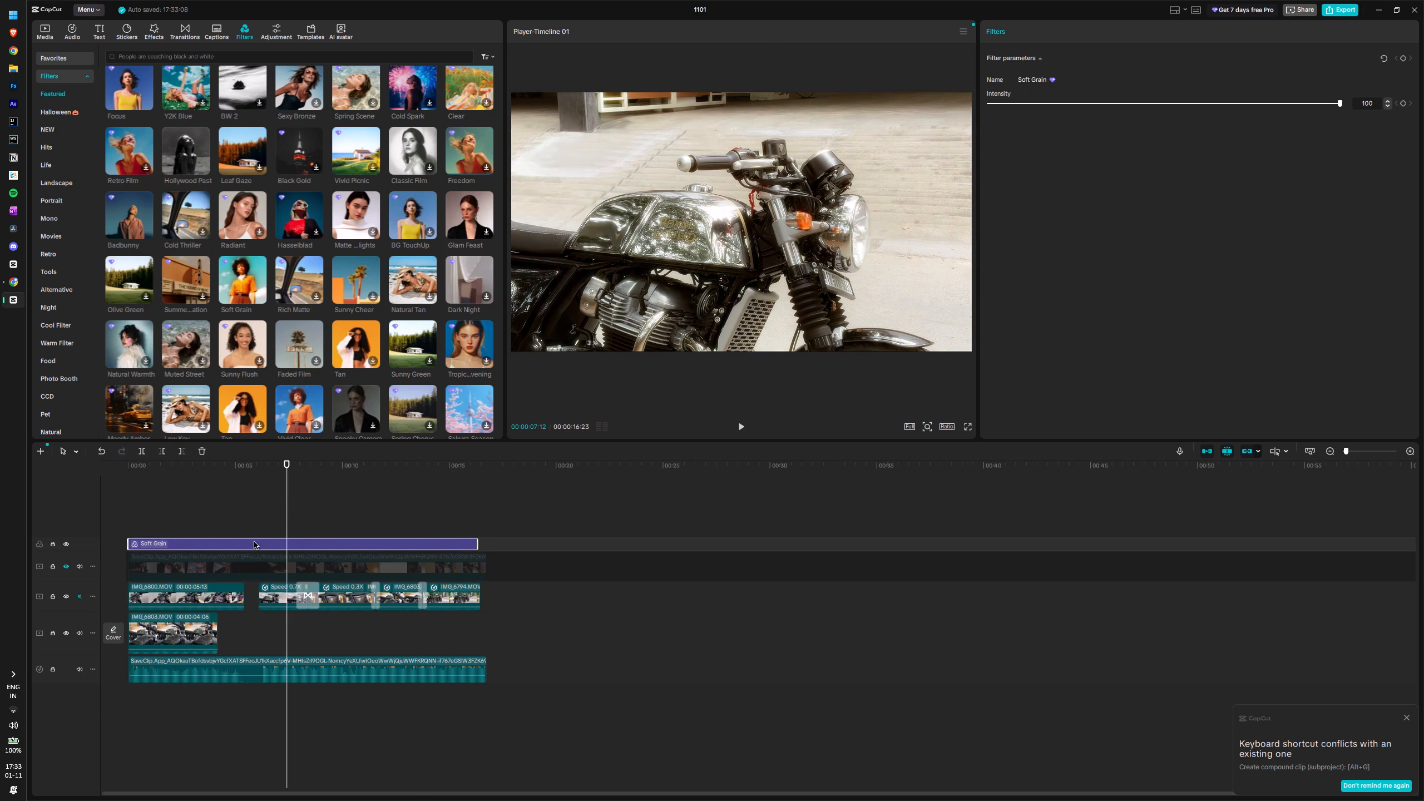
{"action": "left_click_drag", "start_coordinate": [477, 545], "coordinate": [219, 546]}
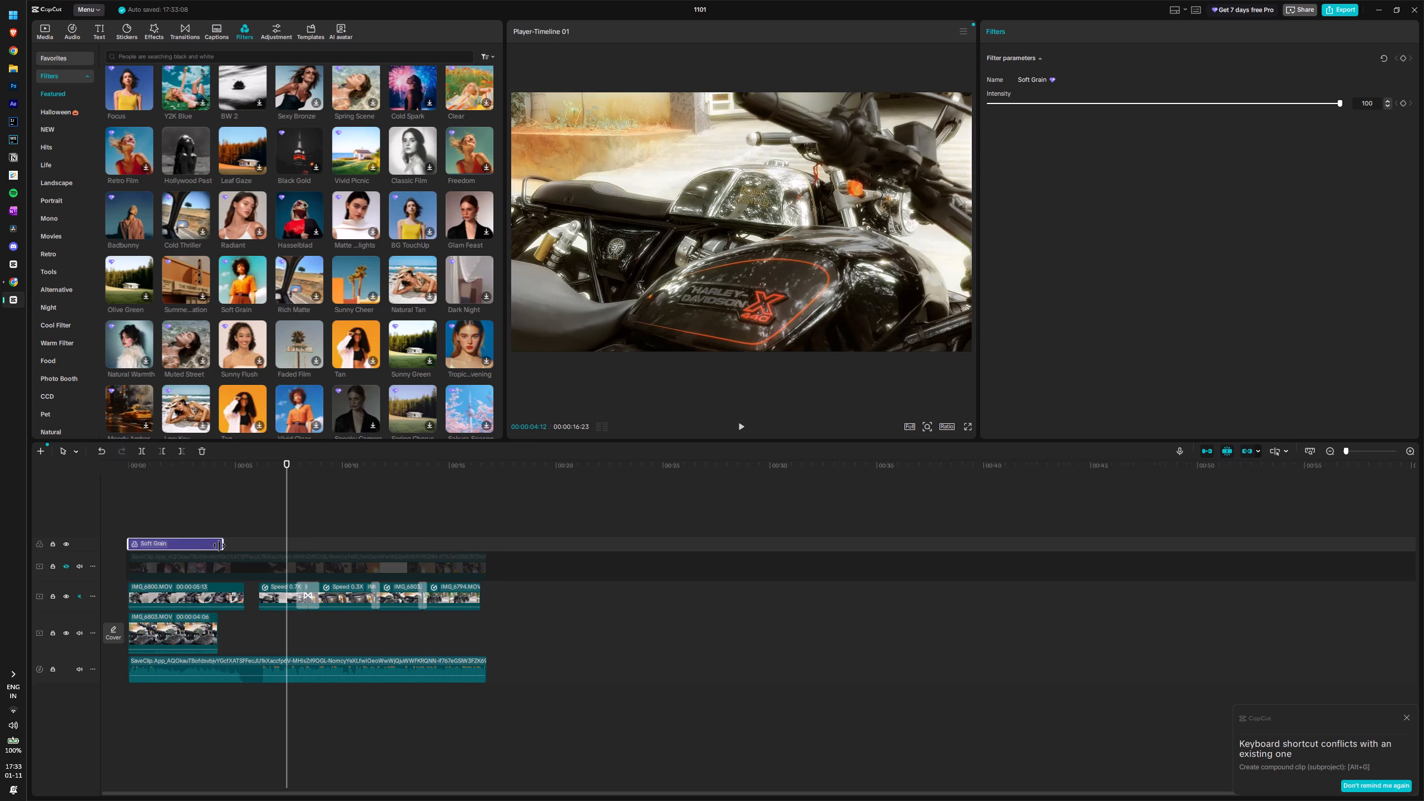
{"action": "left_click_drag", "start_coordinate": [219, 546], "coordinate": [216, 546]}
{"action": "left_click_drag", "start_coordinate": [286, 491], "coordinate": [104, 508]}
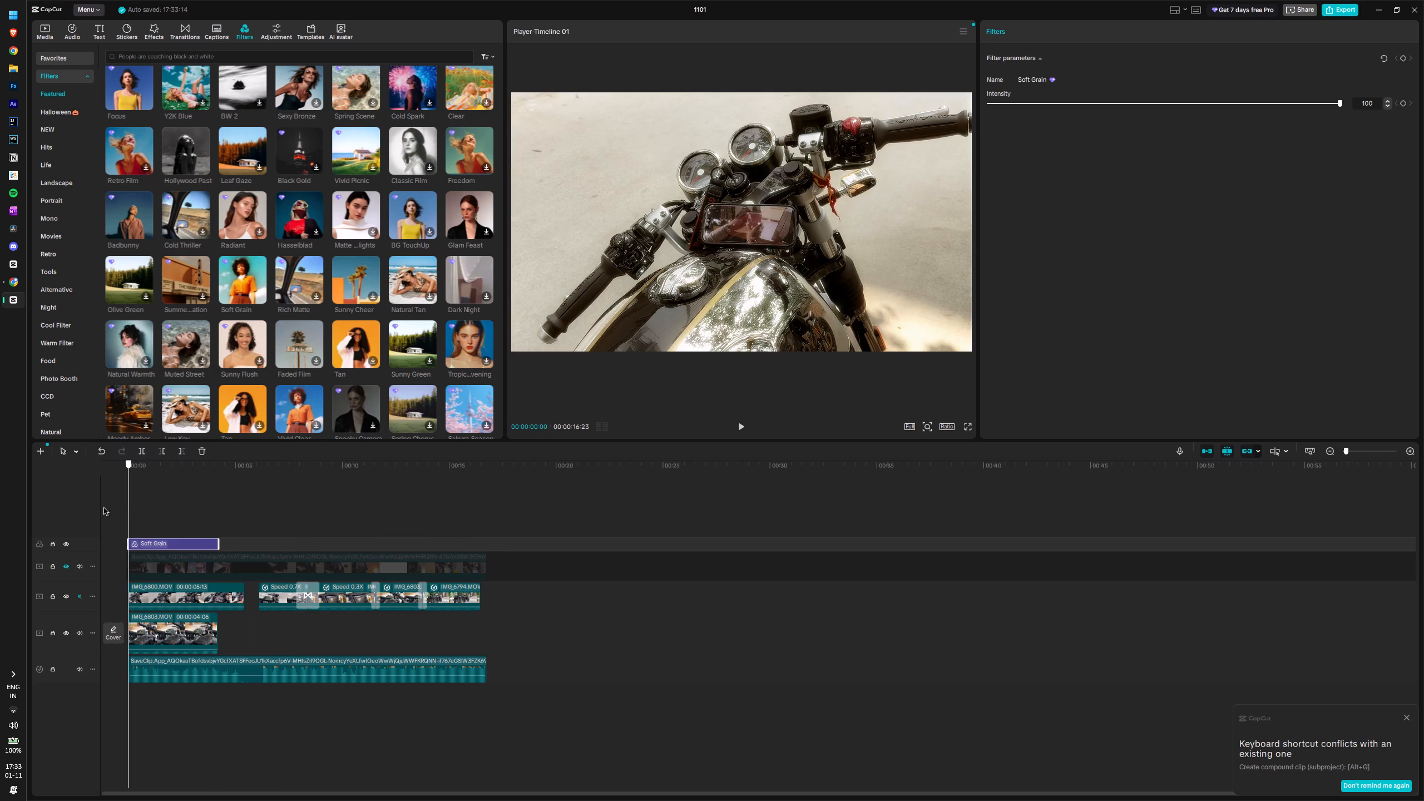
{"action": "left_click_drag", "start_coordinate": [104, 508], "coordinate": [210, 502]}
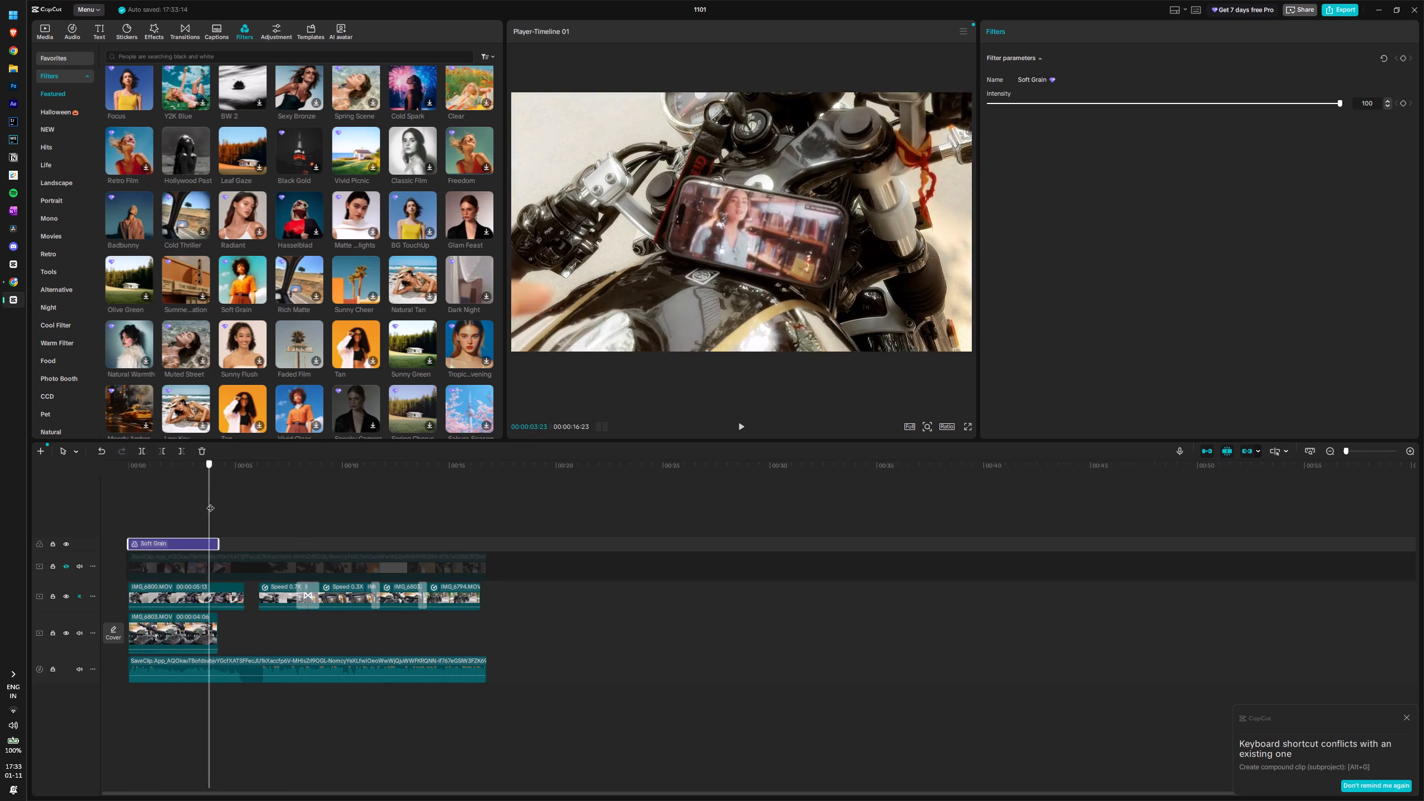
{"action": "left_click_drag", "start_coordinate": [210, 502], "coordinate": [223, 502]}
{"action": "left_click_drag", "start_coordinate": [220, 536], "coordinate": [240, 537]}
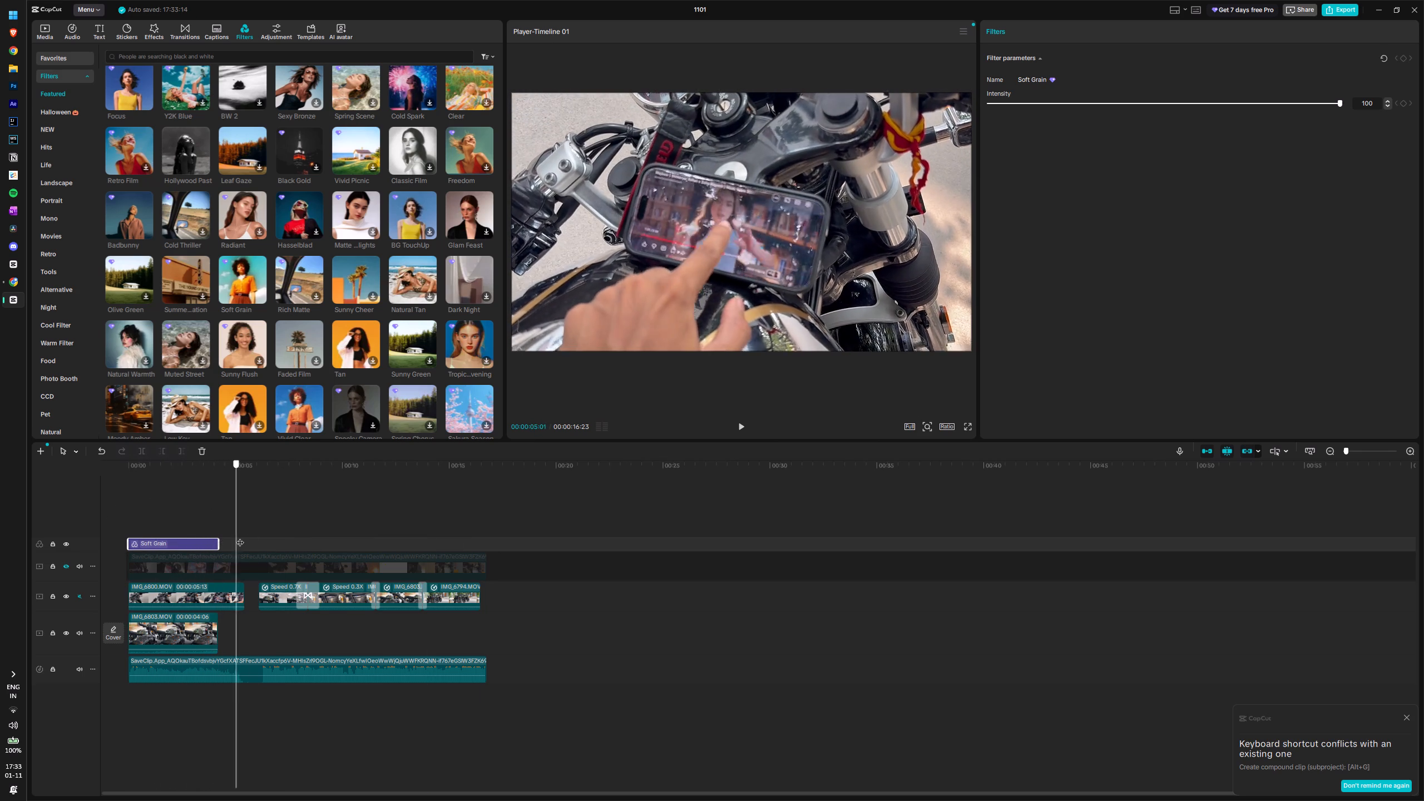
{"action": "left_click_drag", "start_coordinate": [240, 537], "coordinate": [243, 537]}
{"action": "left_click_drag", "start_coordinate": [218, 543], "coordinate": [243, 546]}
{"action": "left_click", "coordinate": [241, 512]}
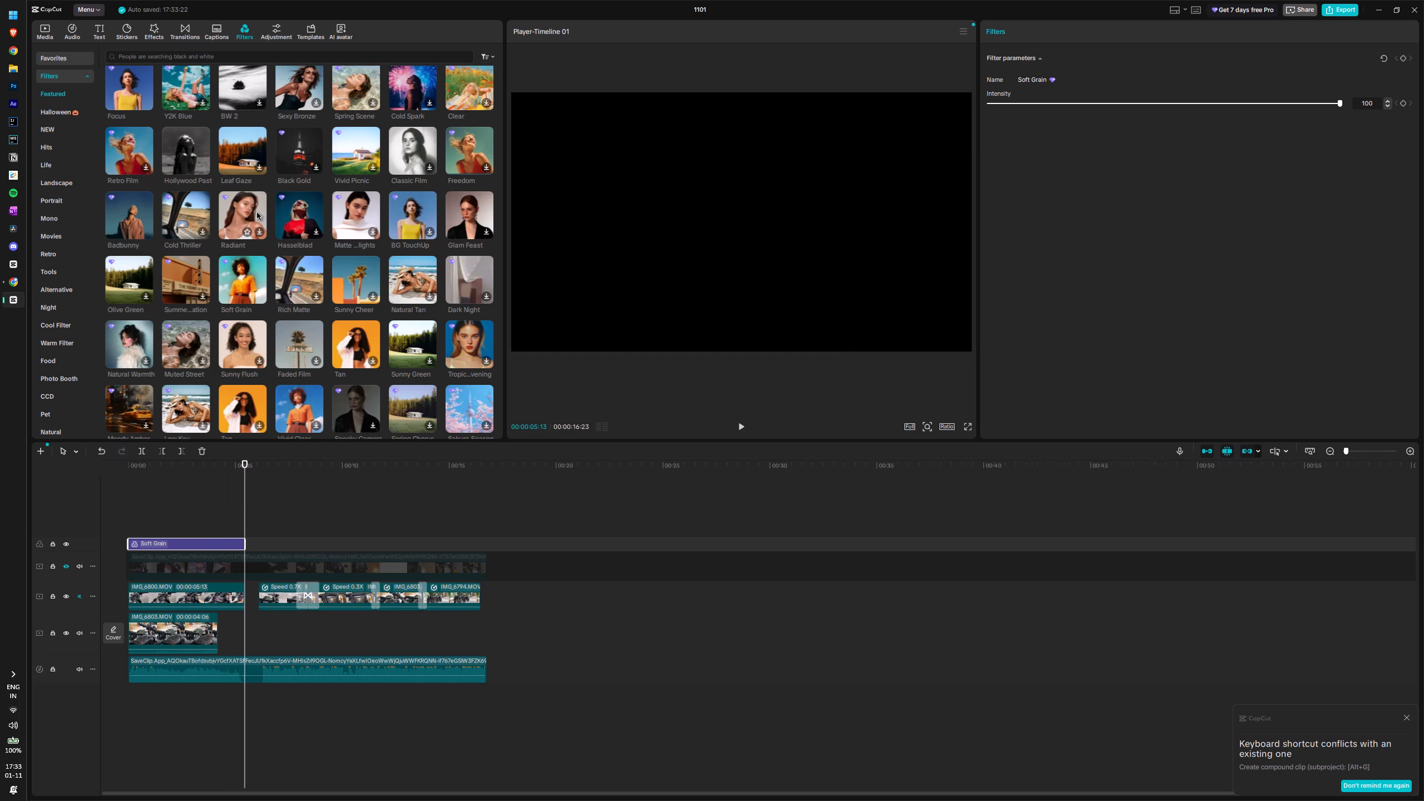
Play back the sequence full screen from the beginning to check the Soft Grain look on the opening clip.
{"action": "left_click_drag", "start_coordinate": [240, 500], "coordinate": [78, 525]}
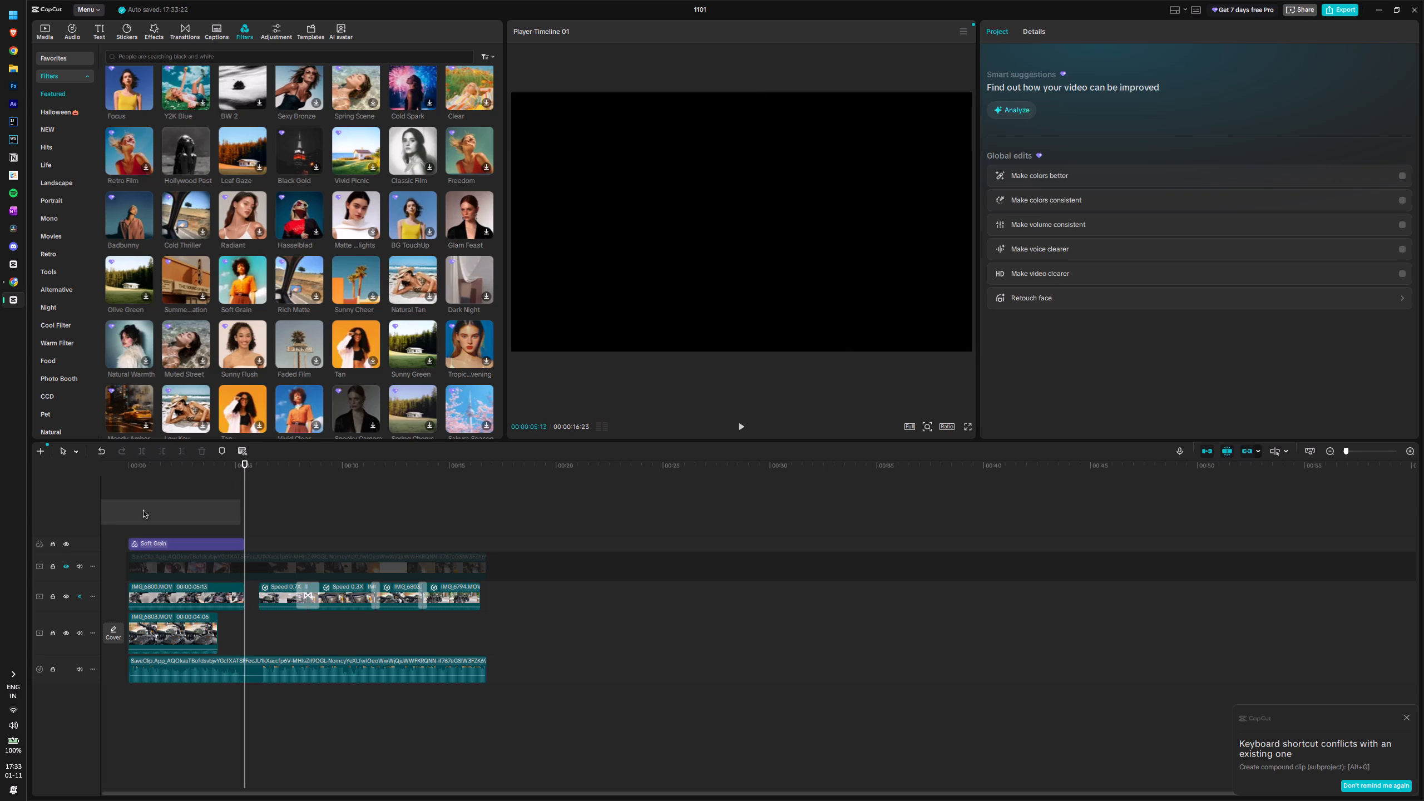
{"action": "left_click_drag", "start_coordinate": [245, 496], "coordinate": [42, 496]}
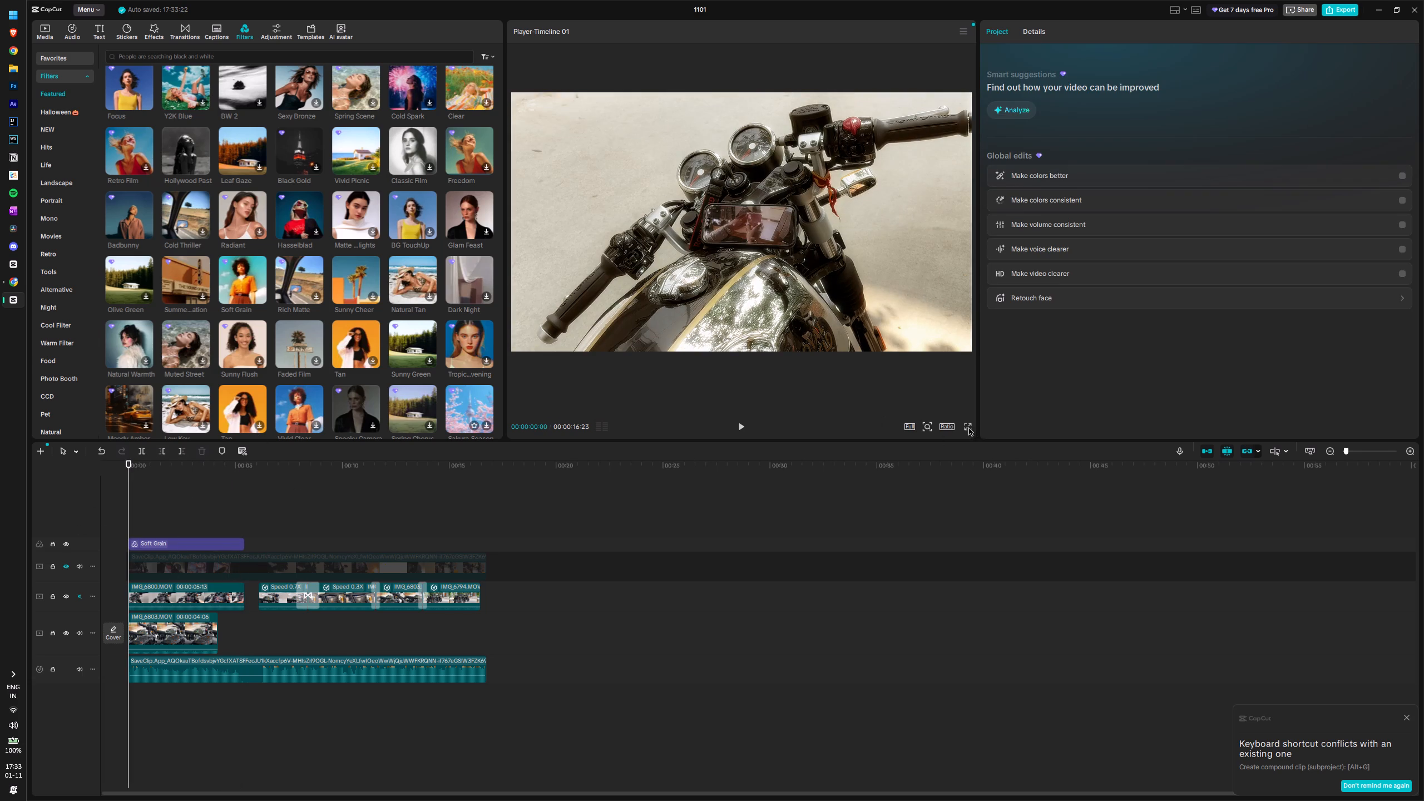
{"action": "left_click", "coordinate": [969, 428]}
{"action": "key", "text": "space"}
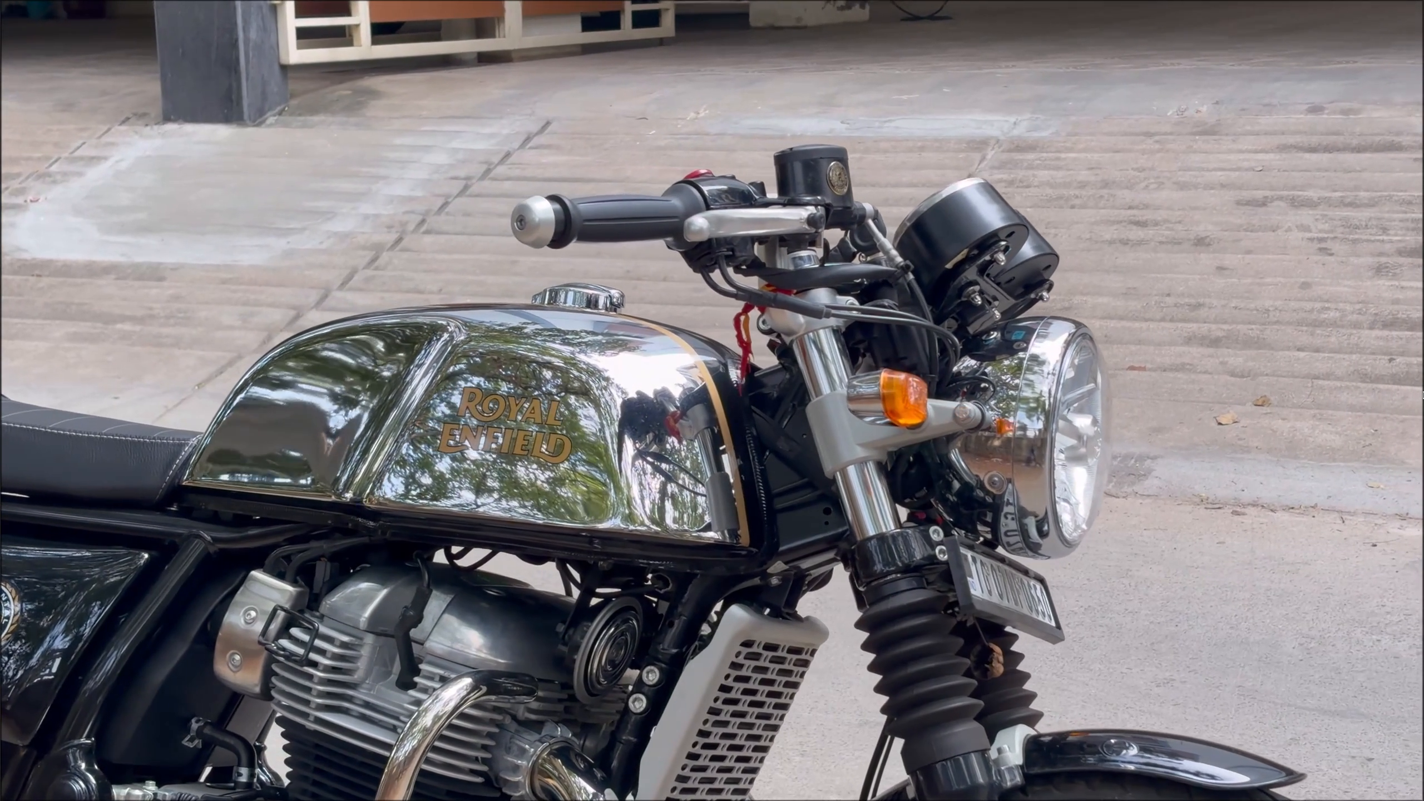
{"action": "key", "text": "space"}
{"action": "key", "text": "Escape"}
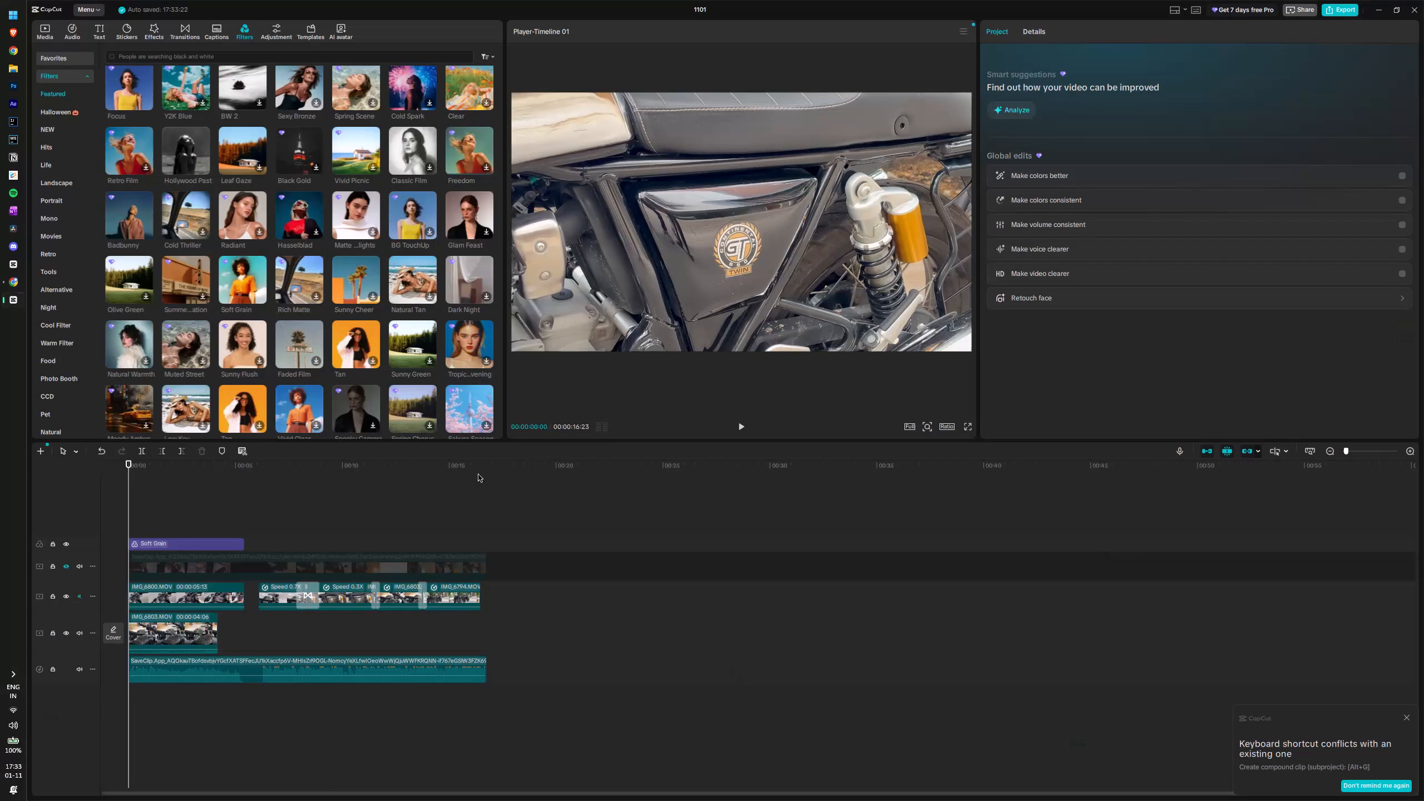
Browse the featured filters for a look for the clips after the gap, with the playhead at the start of those clips.
{"action": "left_click_drag", "start_coordinate": [324, 495], "coordinate": [241, 501]}
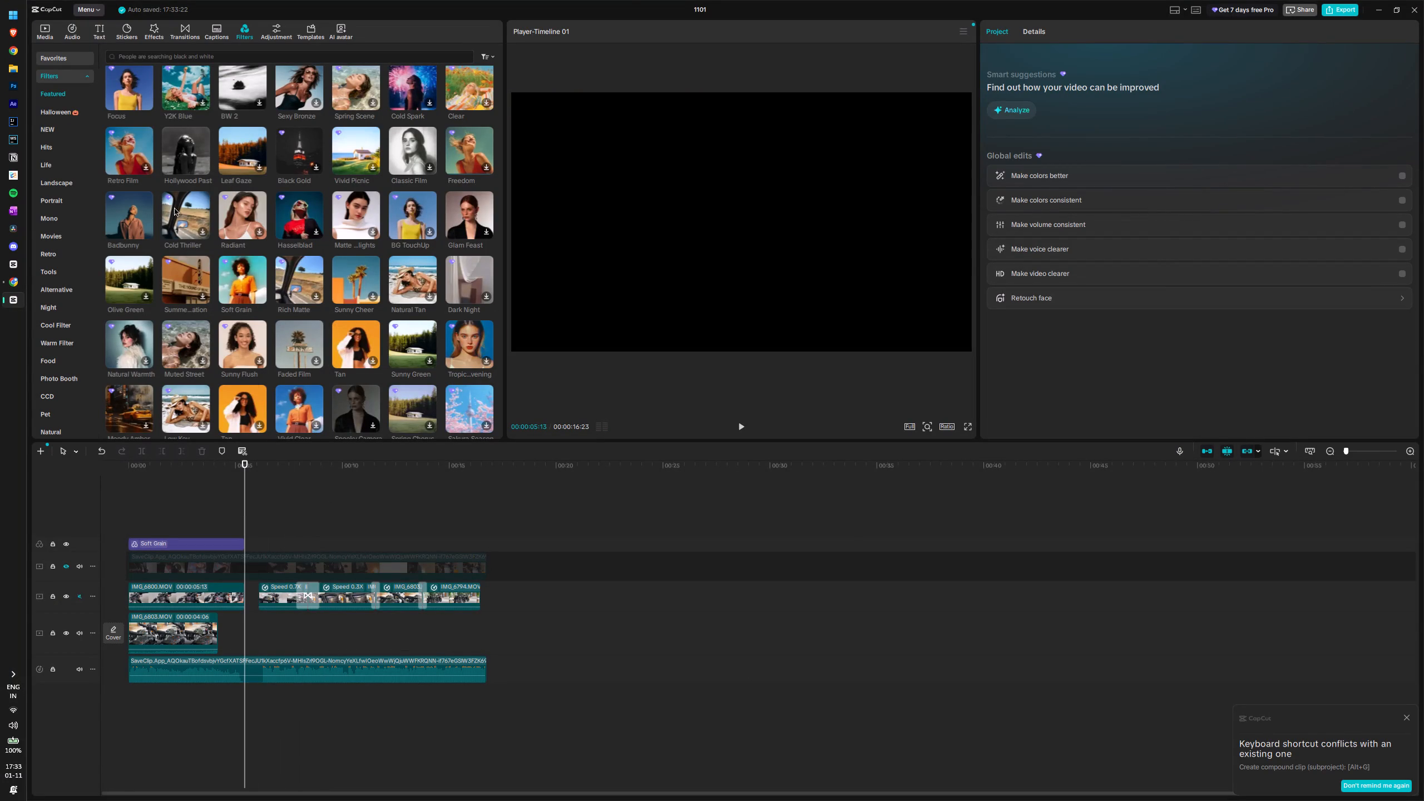
{"action": "scroll", "coordinate": [222, 187], "scroll_direction": "down", "scroll_amount": 2}
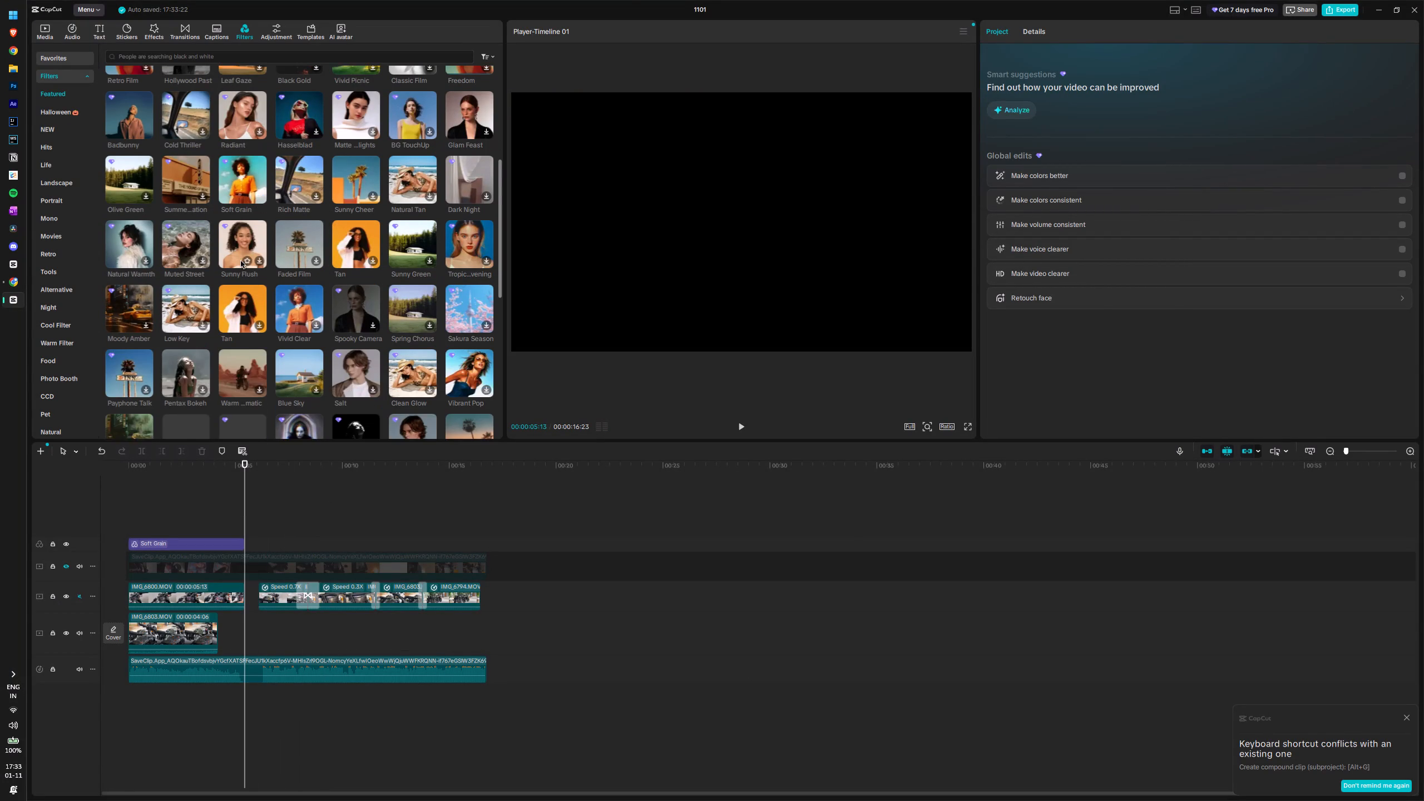
{"action": "scroll", "coordinate": [241, 261], "scroll_direction": "down", "scroll_amount": 5}
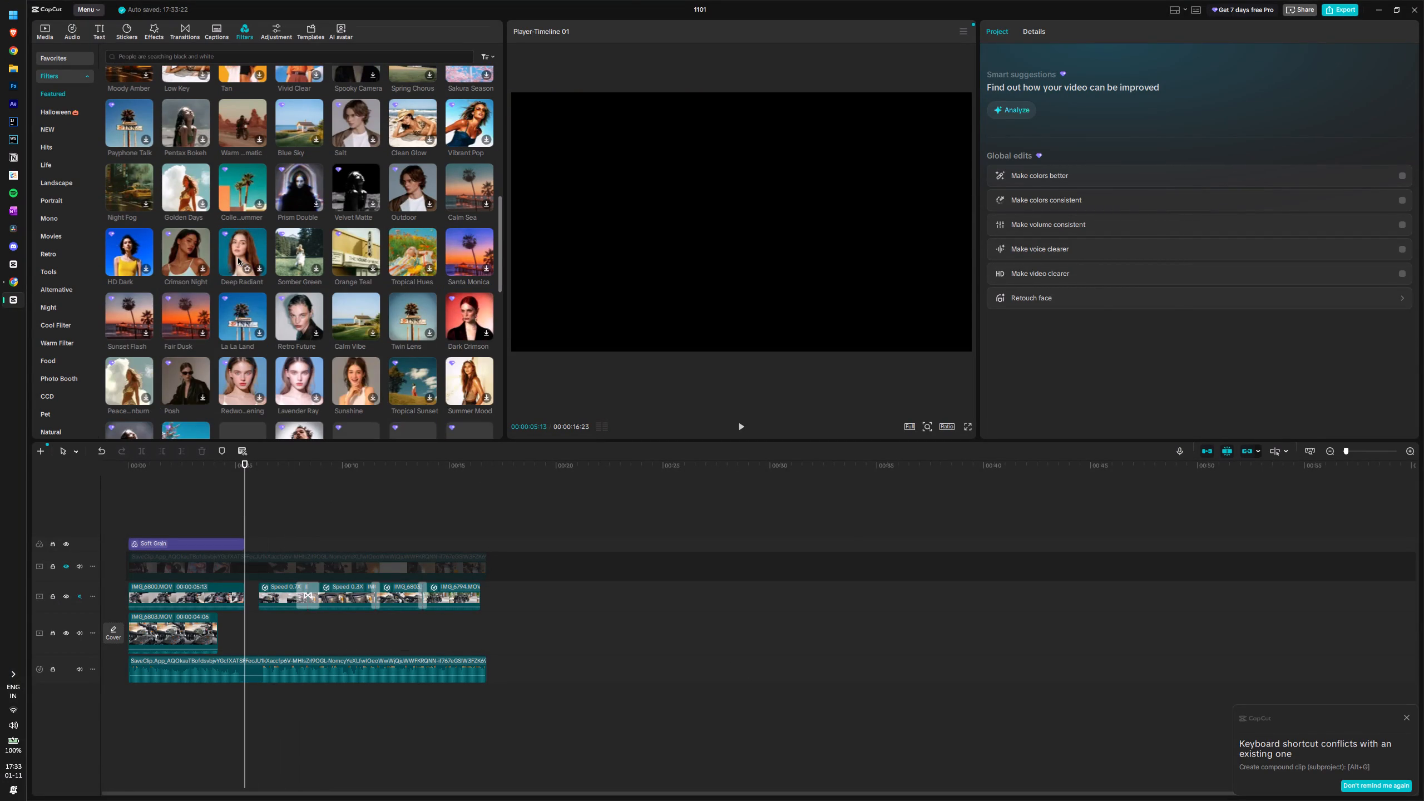
{"action": "scroll", "coordinate": [285, 323], "scroll_direction": "down", "scroll_amount": 3}
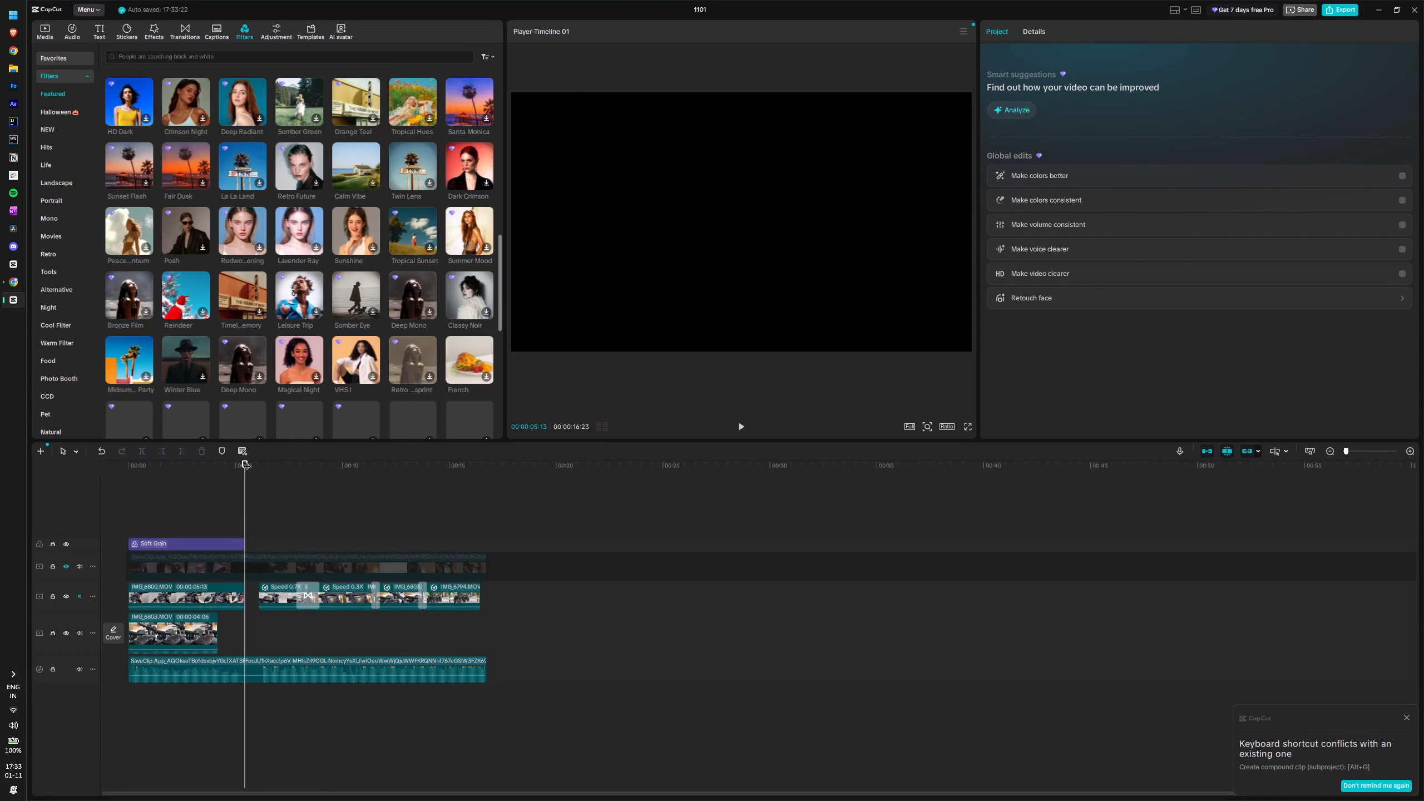
{"action": "left_click_drag", "start_coordinate": [244, 463], "coordinate": [298, 453]}
{"action": "left_click_drag", "start_coordinate": [296, 463], "coordinate": [259, 462]}
{"action": "scroll", "coordinate": [320, 182], "scroll_direction": "down", "scroll_amount": 3}
{"action": "scroll", "coordinate": [255, 260], "scroll_direction": "up", "scroll_amount": 9}
{"action": "scroll", "coordinate": [255, 261], "scroll_direction": "down", "scroll_amount": 1}
{"action": "scroll", "coordinate": [255, 261], "scroll_direction": "up", "scroll_amount": 1}
{"action": "scroll", "coordinate": [255, 261], "scroll_direction": "down", "scroll_amount": 1}
{"action": "scroll", "coordinate": [255, 261], "scroll_direction": "up", "scroll_amount": 2}
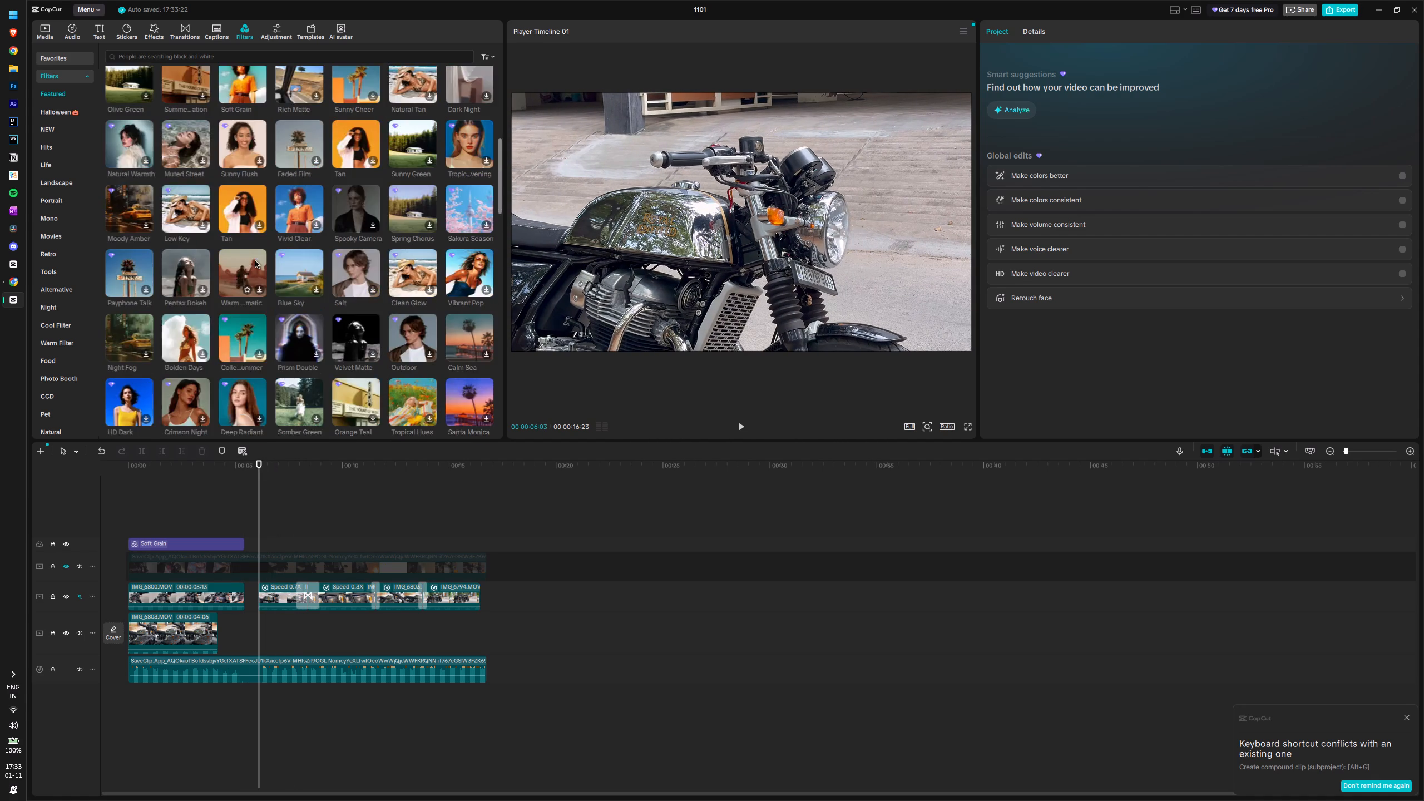
{"action": "scroll", "coordinate": [255, 261], "scroll_direction": "up", "scroll_amount": 11}
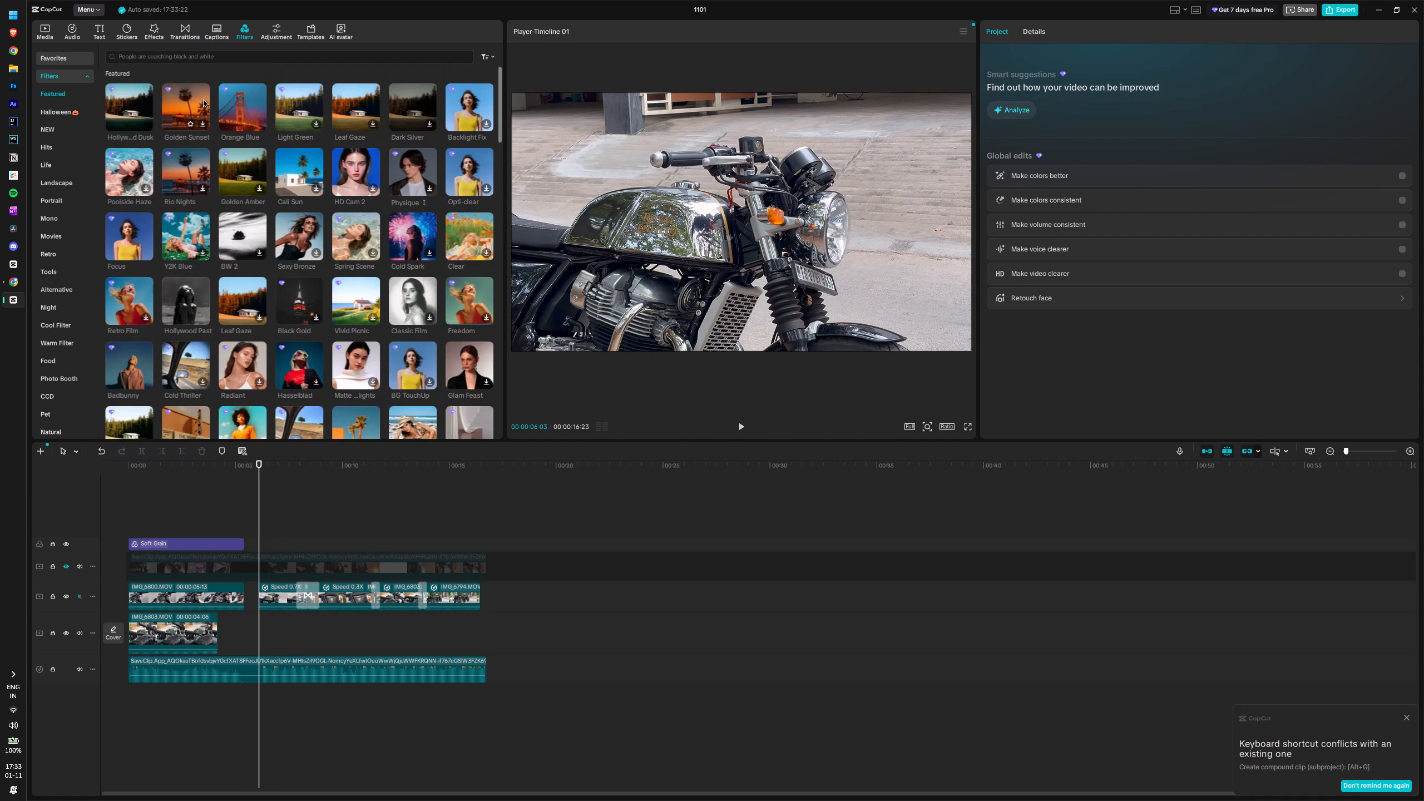
Search the filters for "american" and add American Retro from the first clip after the gap to nearly the sequence's end.
{"action": "left_click", "coordinate": [188, 62]}
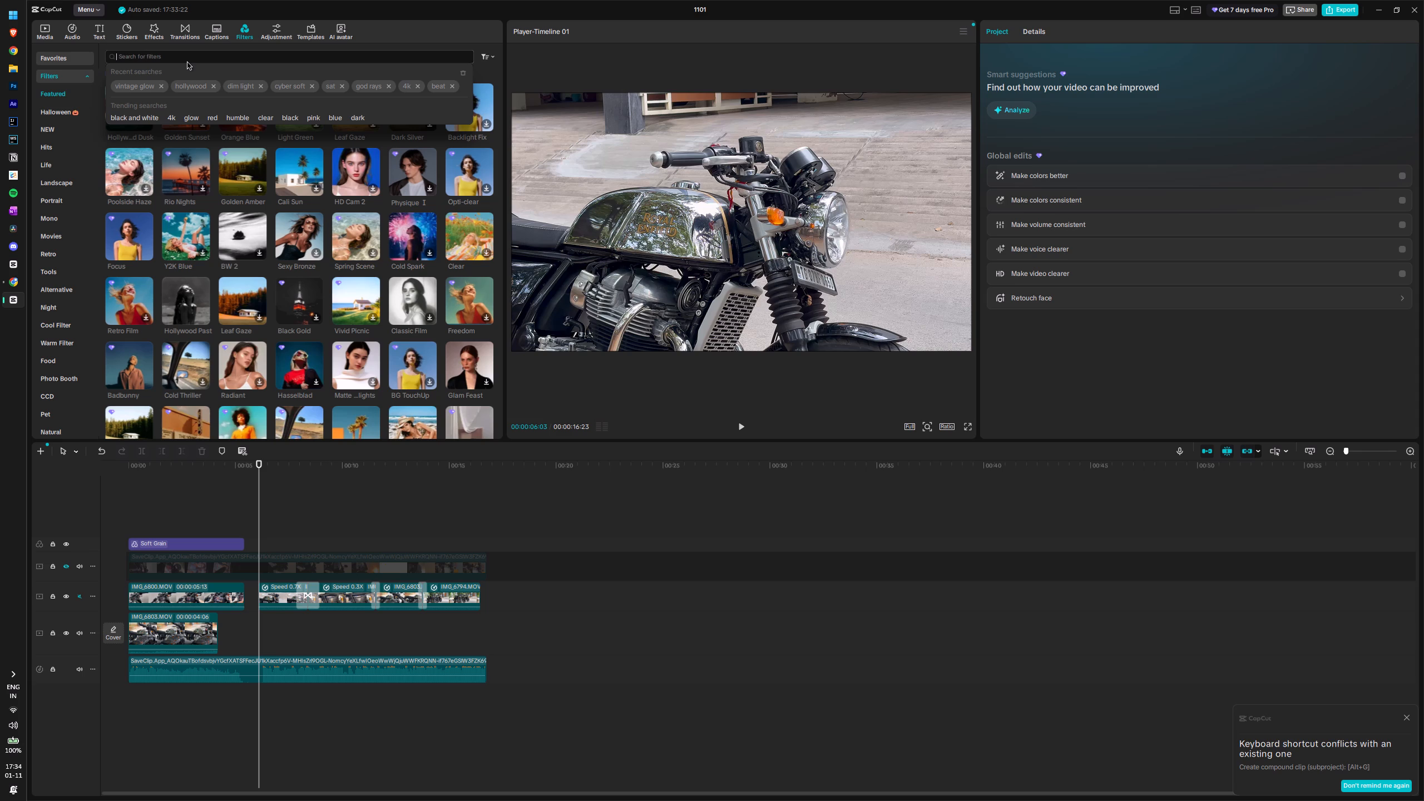
{"action": "type", "text": "amrican"}
{"action": "key", "text": "BackSpace"}
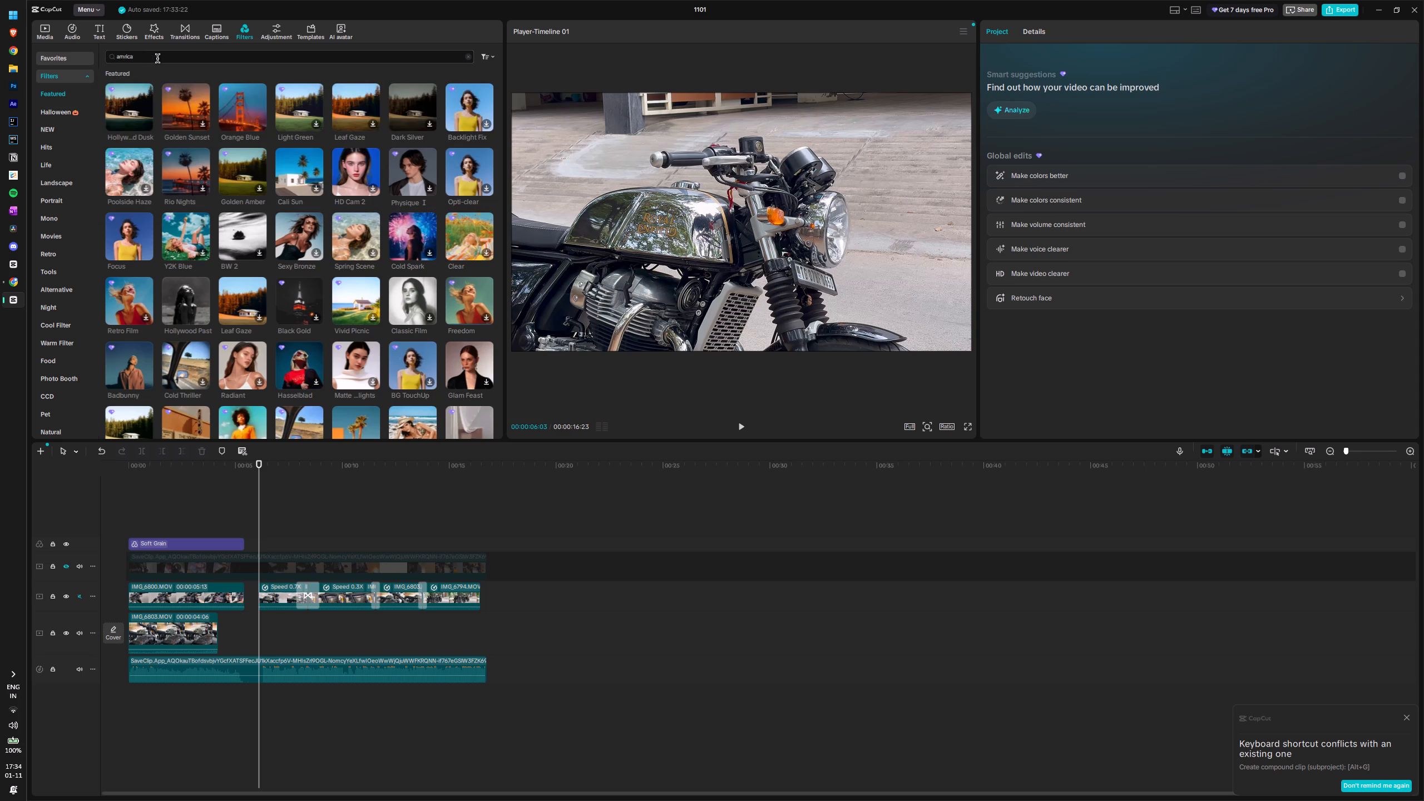
{"action": "key", "text": "BackSpace"}
{"action": "key", "text": "BackSpace"}
{"action": "key", "text": "BackSpace"}
{"action": "key", "text": "BackSpace"}
{"action": "type", "text": "erican"}
{"action": "key", "text": "Return"}
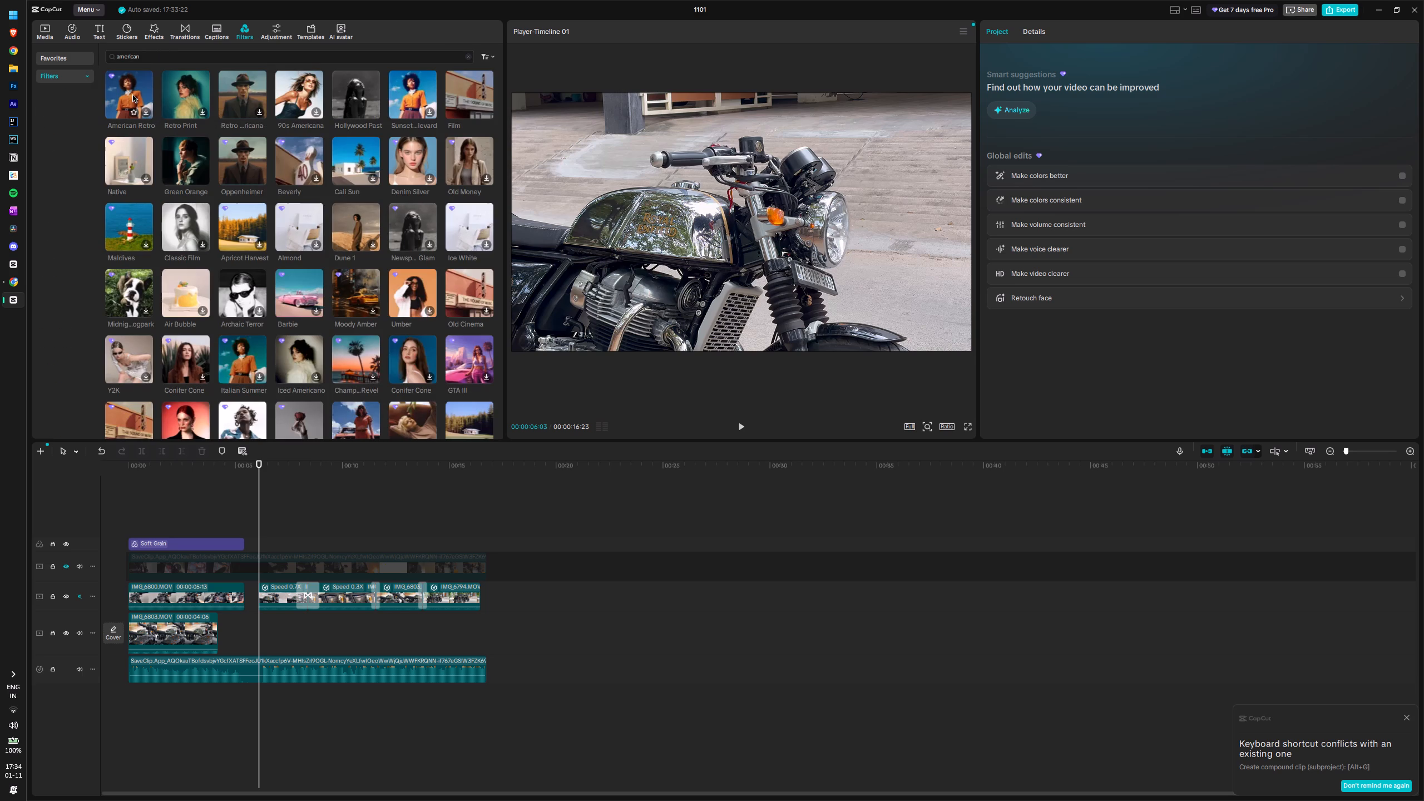
{"action": "left_click", "coordinate": [132, 95]}
{"action": "left_click_drag", "start_coordinate": [133, 92], "coordinate": [229, 290]}
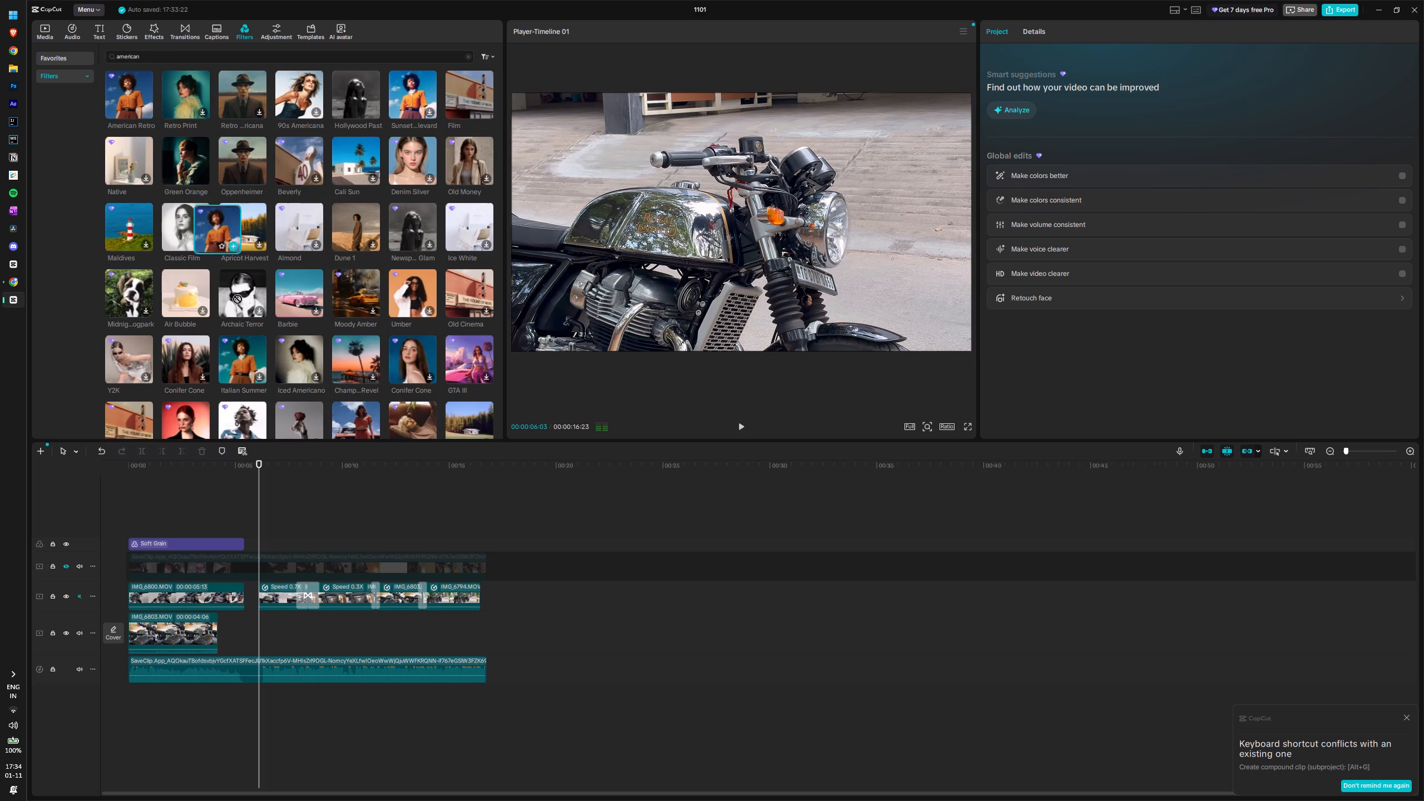
{"action": "left_click_drag", "start_coordinate": [229, 290], "coordinate": [261, 543]}
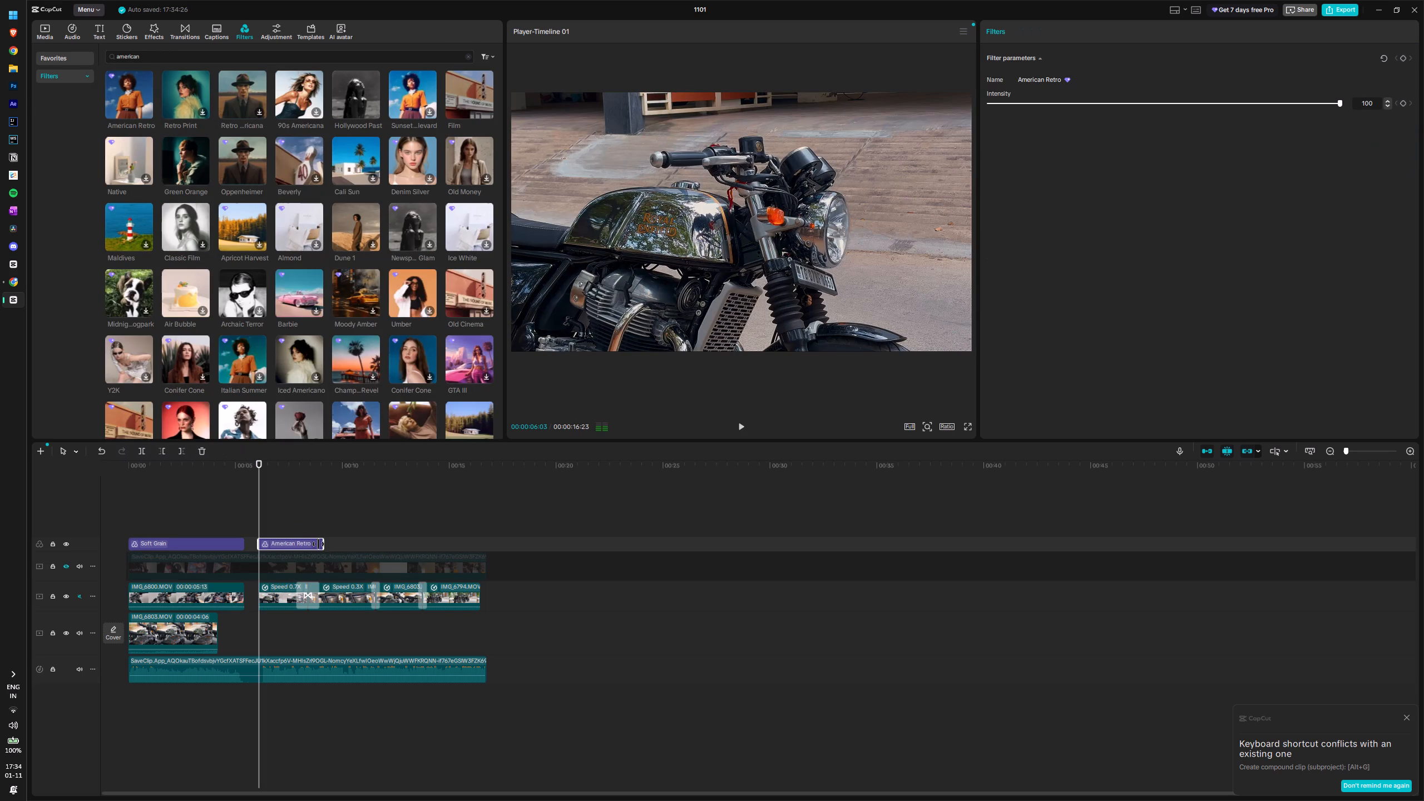
{"action": "left_click_drag", "start_coordinate": [322, 544], "coordinate": [475, 546]}
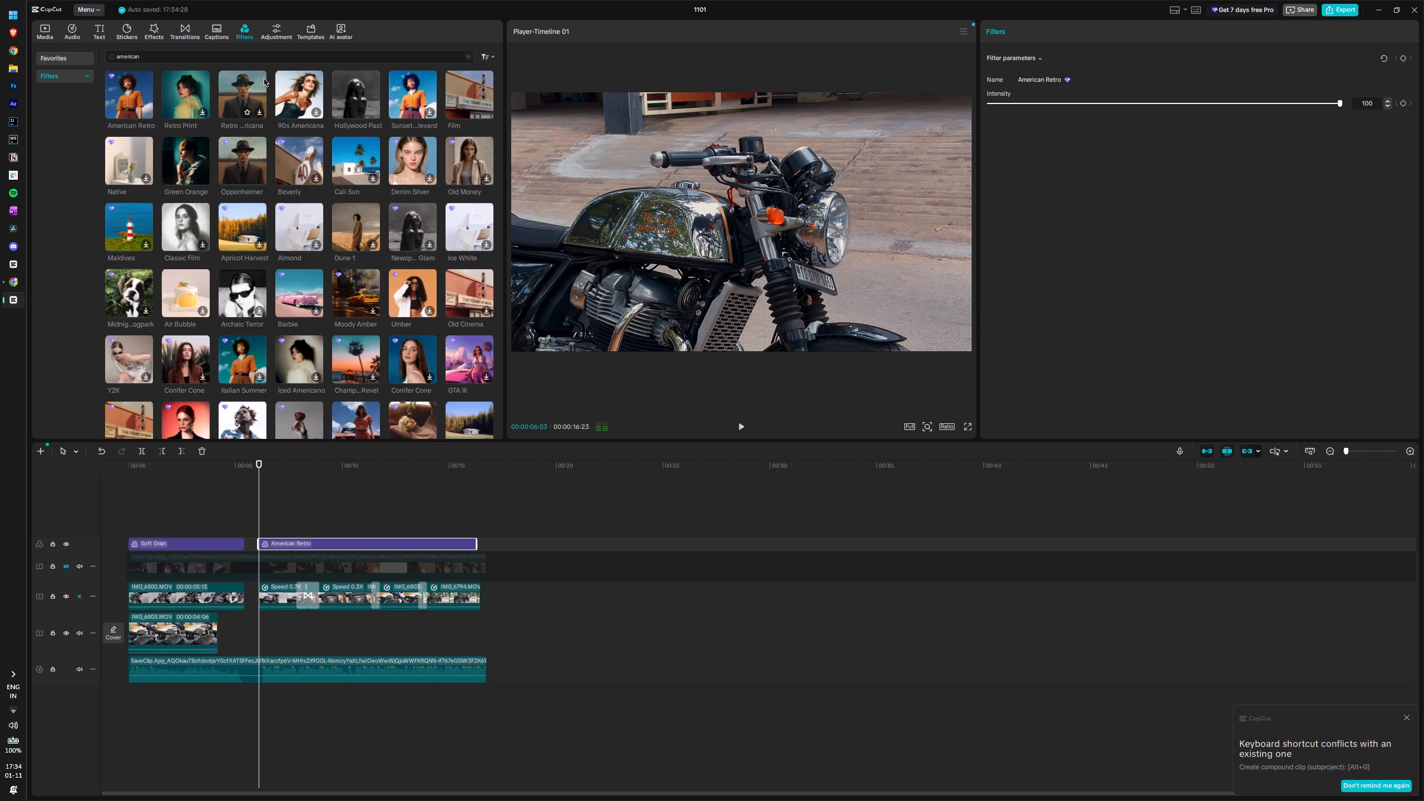
Search the filters for "lumino sense" and layer Lumino-sense above American Retro, extended to about the same end point.
{"action": "left_click_drag", "start_coordinate": [214, 57], "coordinate": [95, 60]}
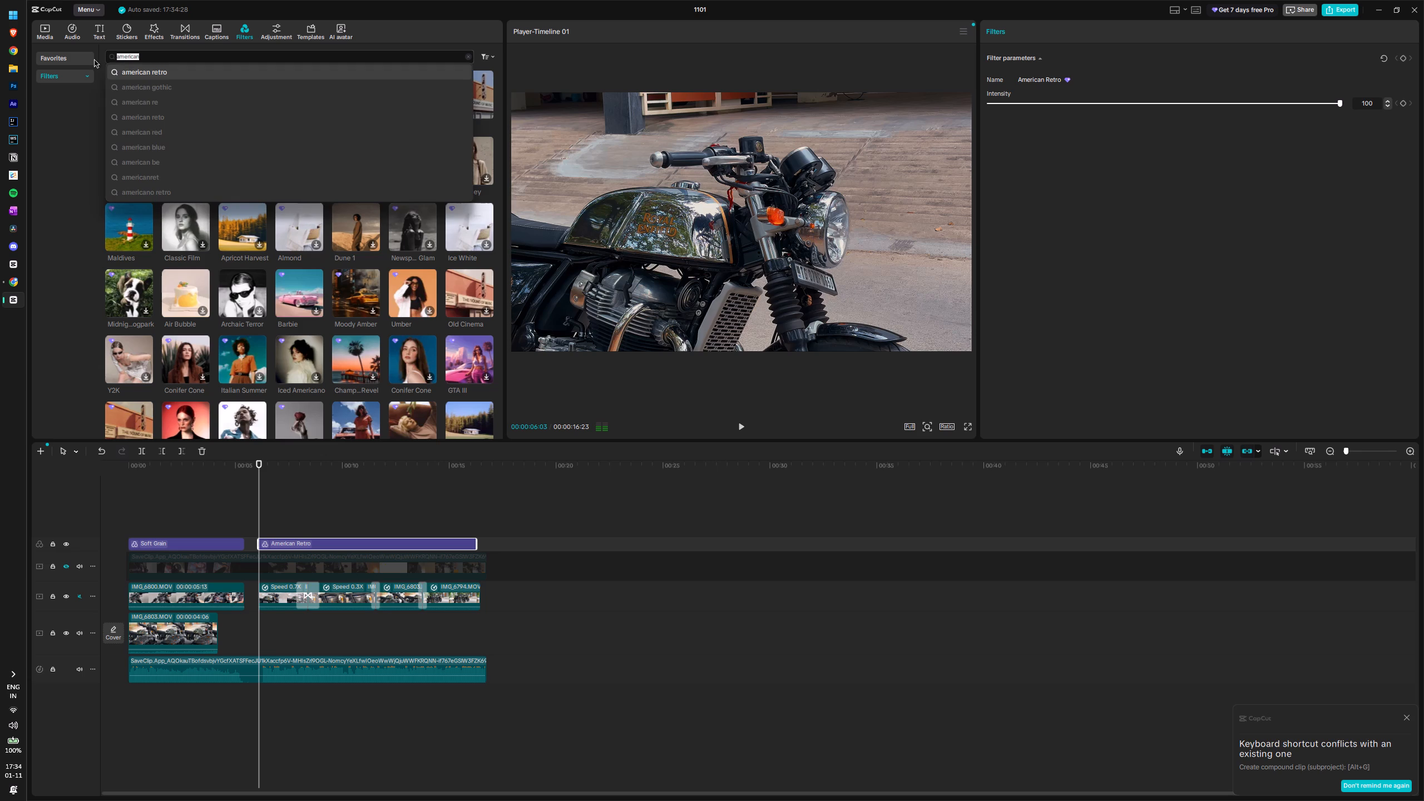
{"action": "type", "text": "lumino"}
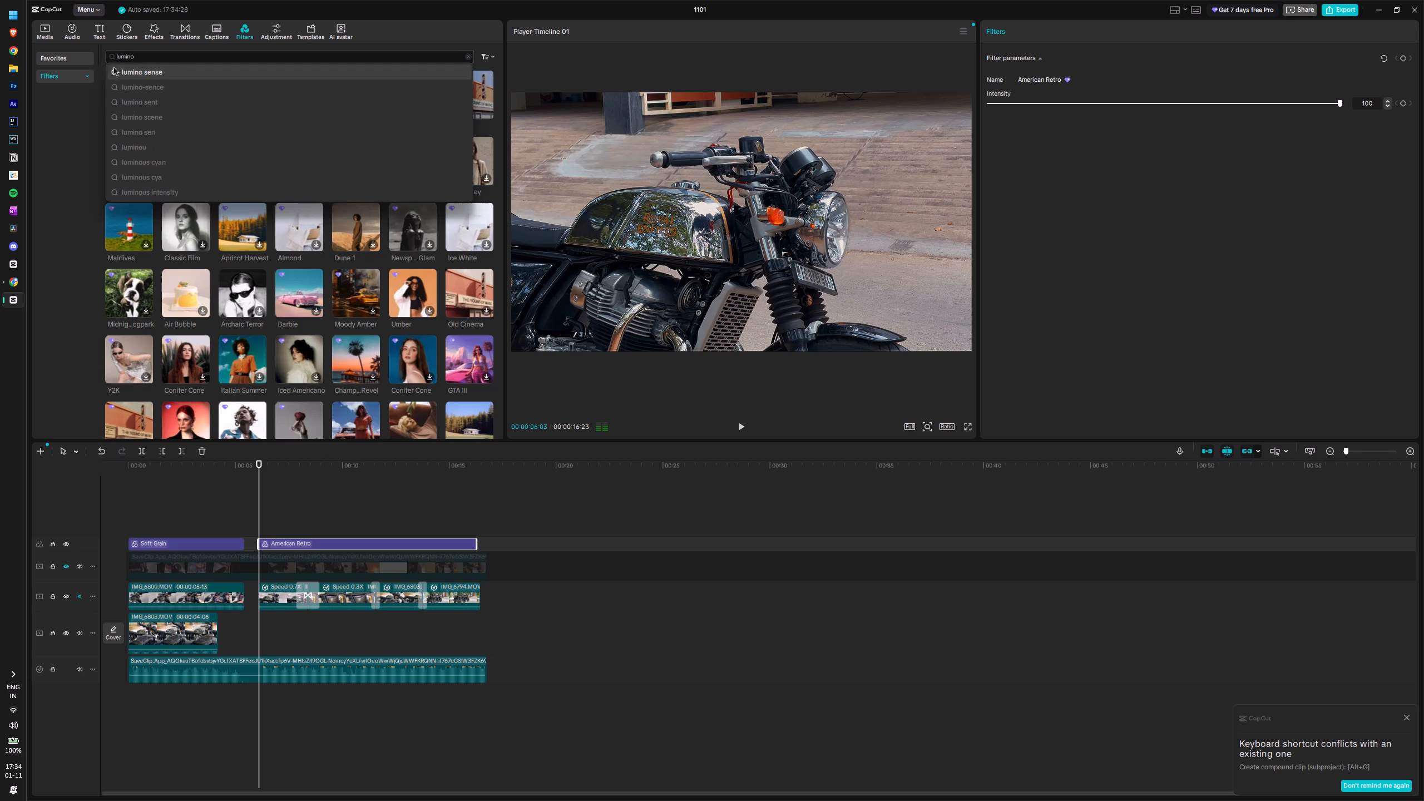
{"action": "left_click", "coordinate": [127, 72]}
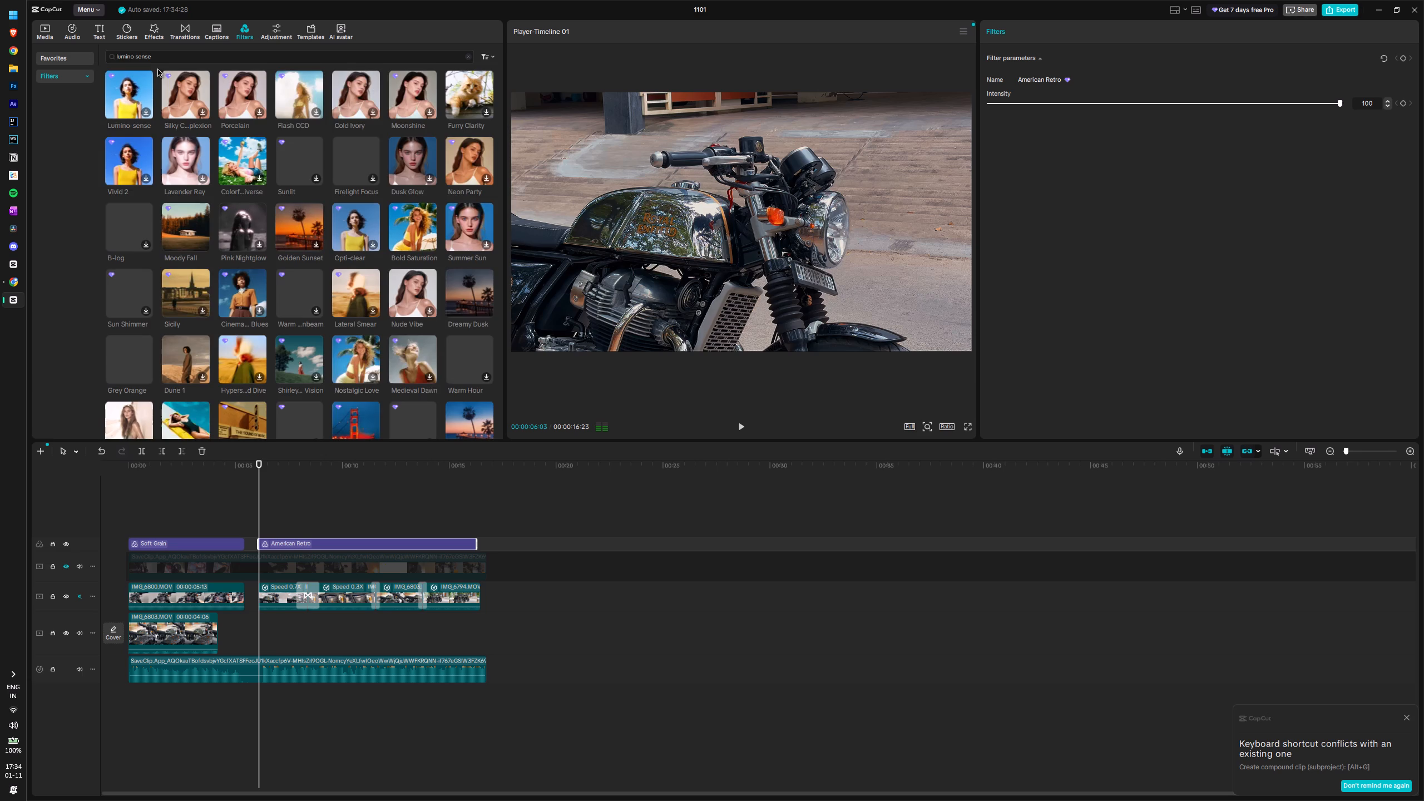
{"action": "left_click_drag", "start_coordinate": [123, 89], "coordinate": [256, 528]}
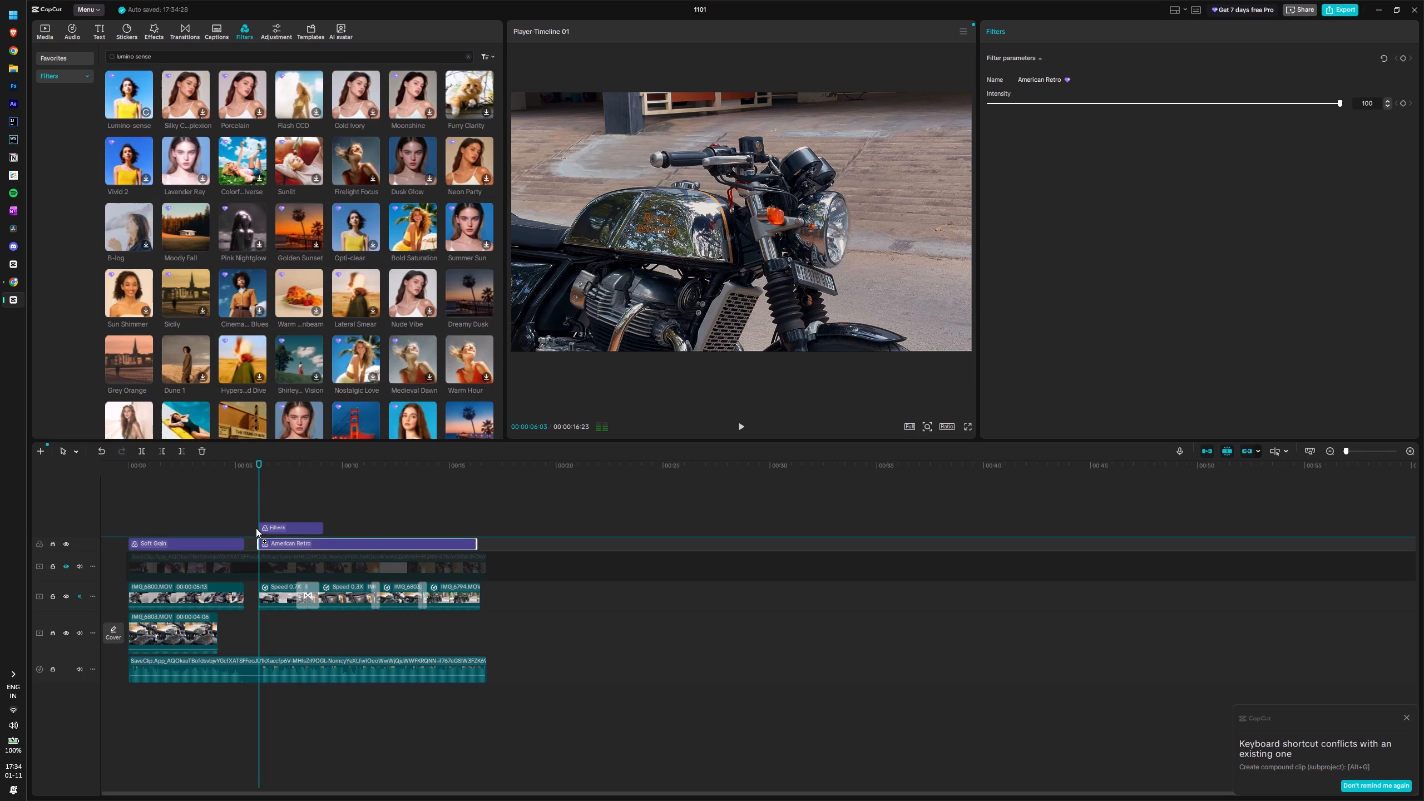
{"action": "left_click_drag", "start_coordinate": [256, 528], "coordinate": [255, 528]}
{"action": "left_click_drag", "start_coordinate": [320, 530], "coordinate": [471, 533]}
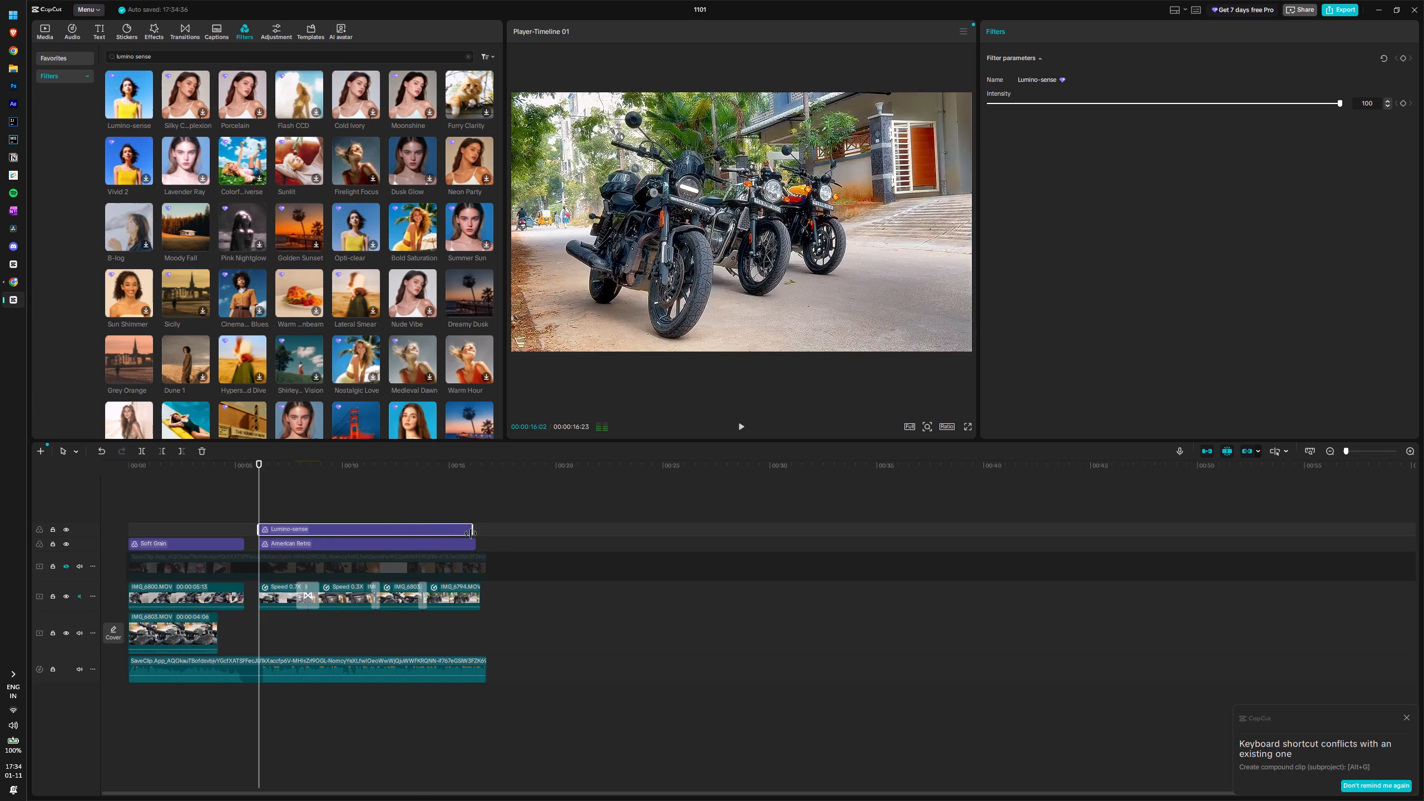
{"action": "left_click_drag", "start_coordinate": [471, 533], "coordinate": [473, 535]}
Align the ends of the American Retro and Lumino-sense filters with the end of the last clip.
{"action": "left_click_drag", "start_coordinate": [471, 545], "coordinate": [477, 546]}
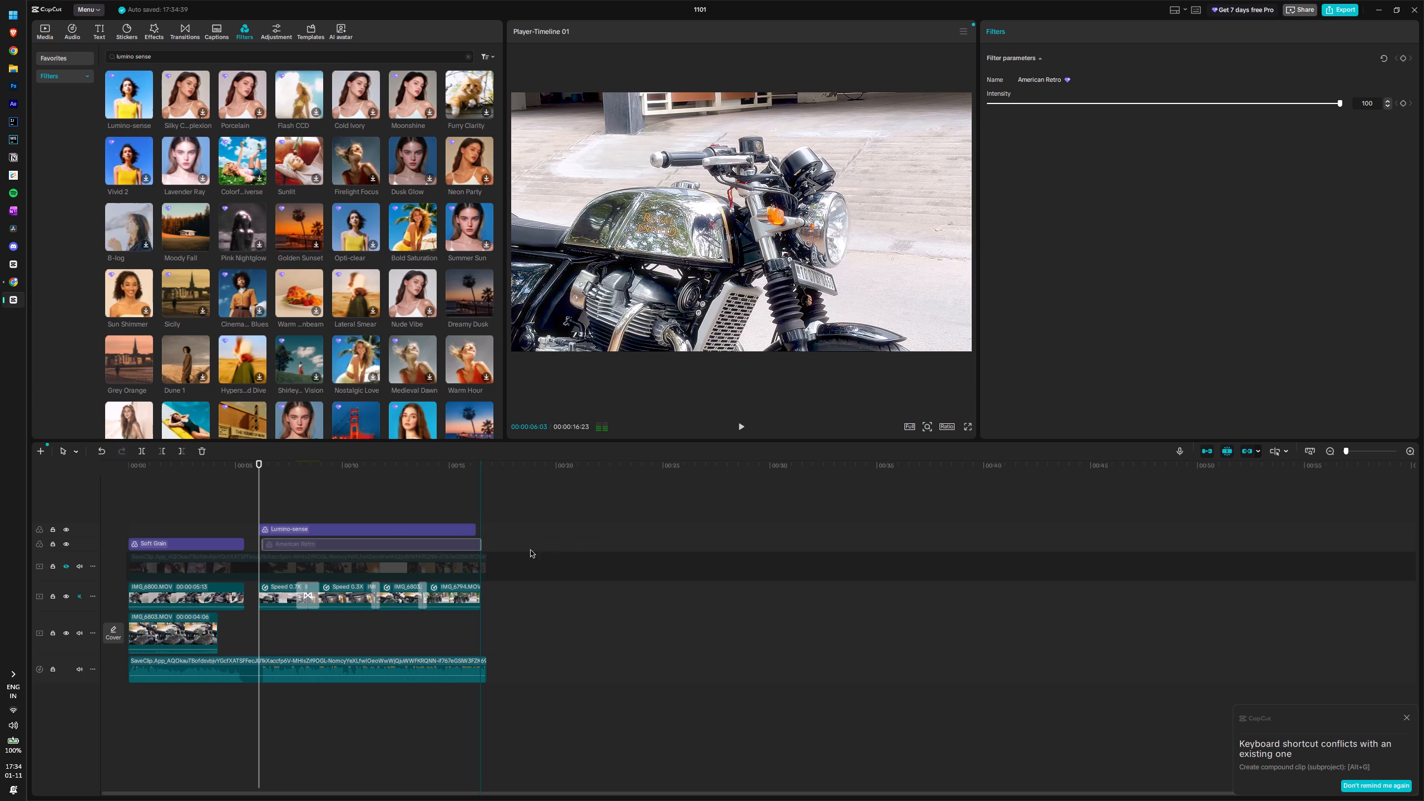
{"action": "left_click", "coordinate": [474, 528]}
{"action": "left_click", "coordinate": [478, 530]}
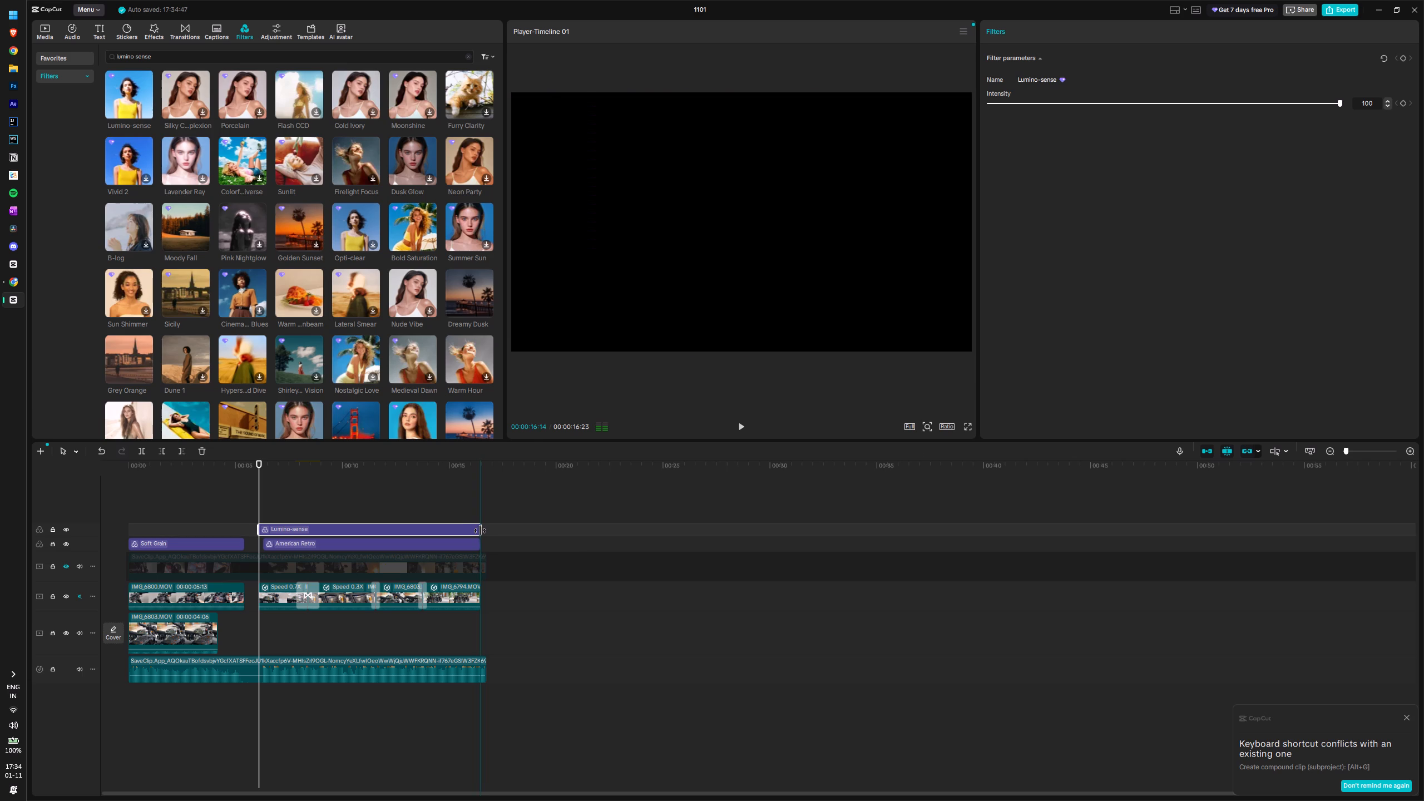
Extend the start of the American Retro filter back to the start of the first clip after the gap.
{"action": "left_click", "coordinate": [541, 595]}
{"action": "left_click", "coordinate": [963, 428]}
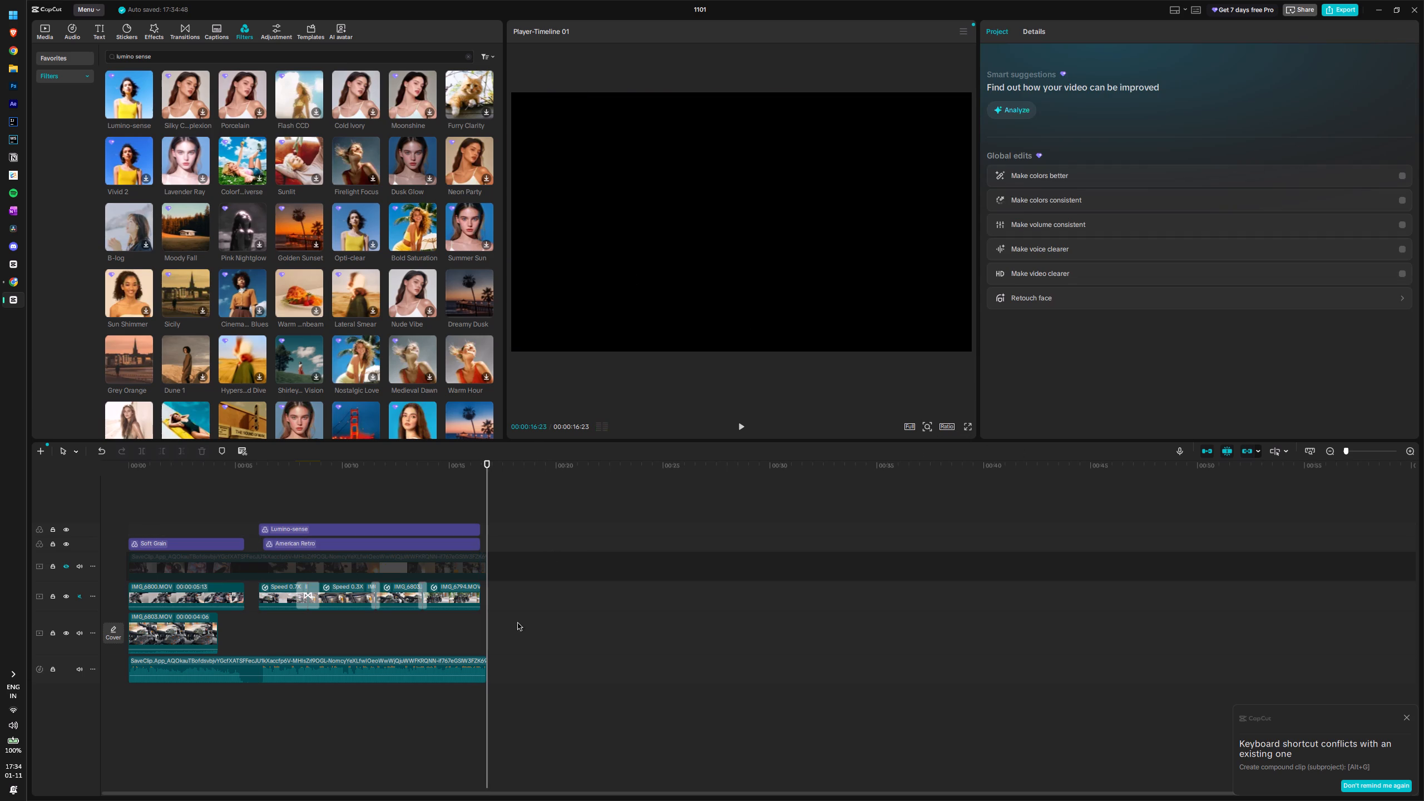
{"action": "left_click_drag", "start_coordinate": [486, 470], "coordinate": [248, 495]}
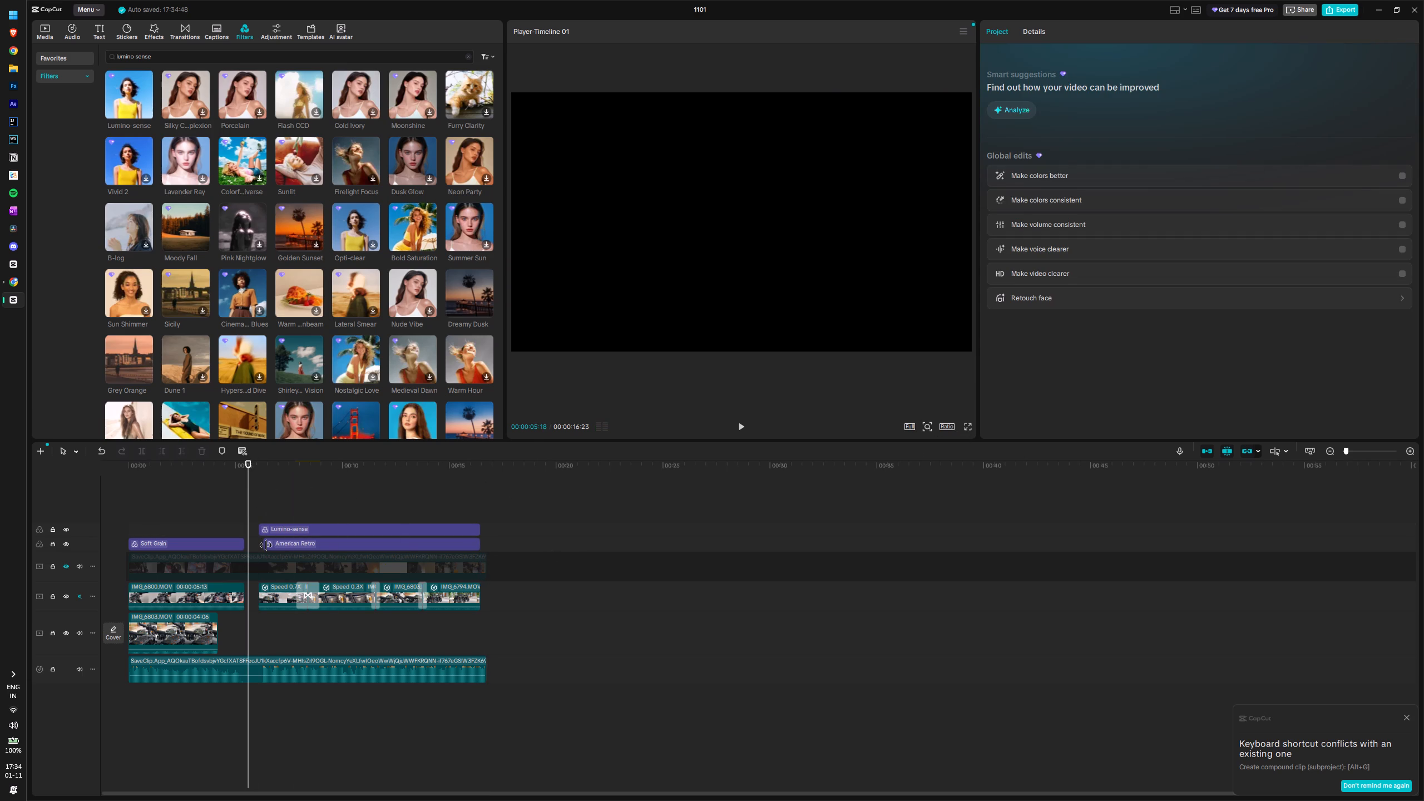
{"action": "left_click", "coordinate": [270, 545]}
{"action": "left_click", "coordinate": [263, 545]}
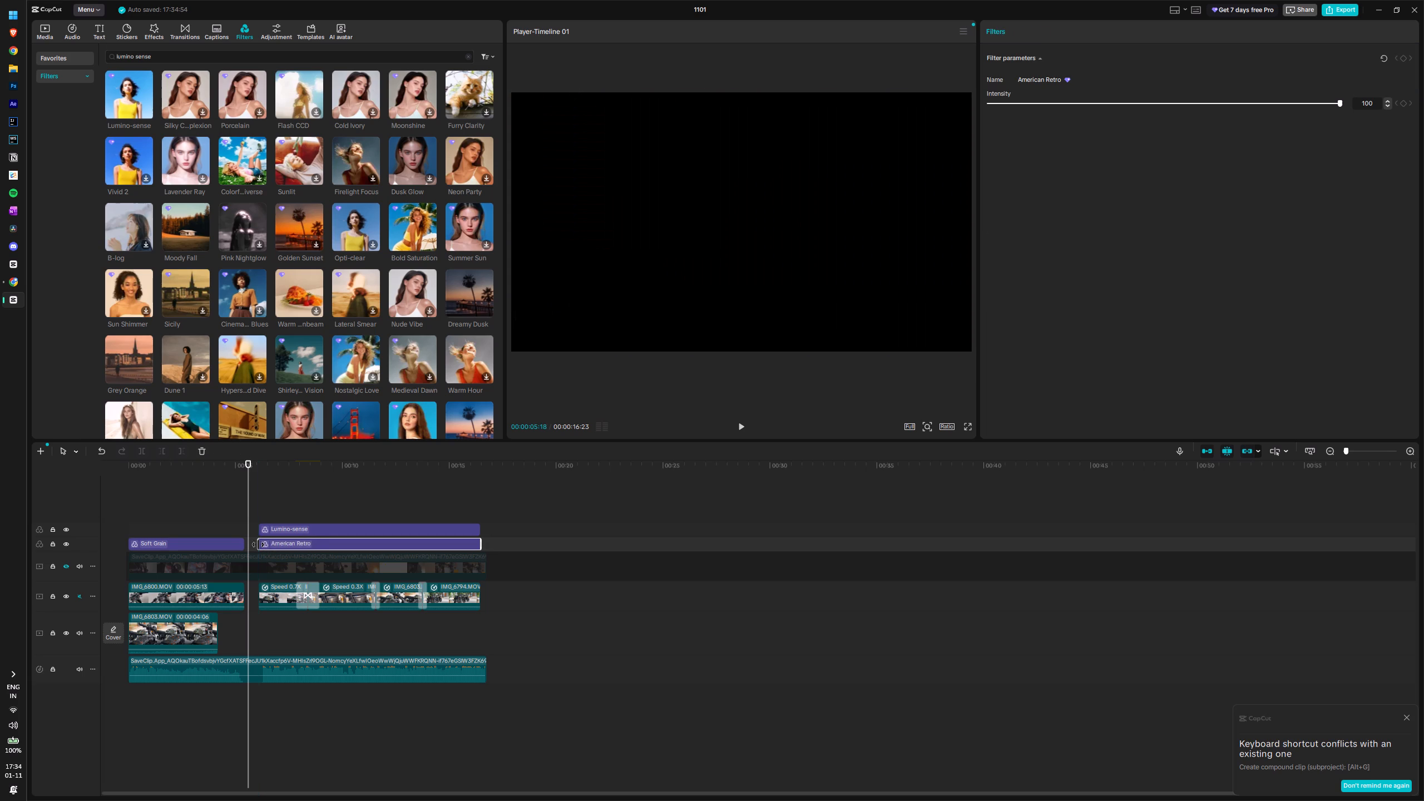
Play the whole graded sequence through in full screen to review it.
{"action": "key", "text": "space"}
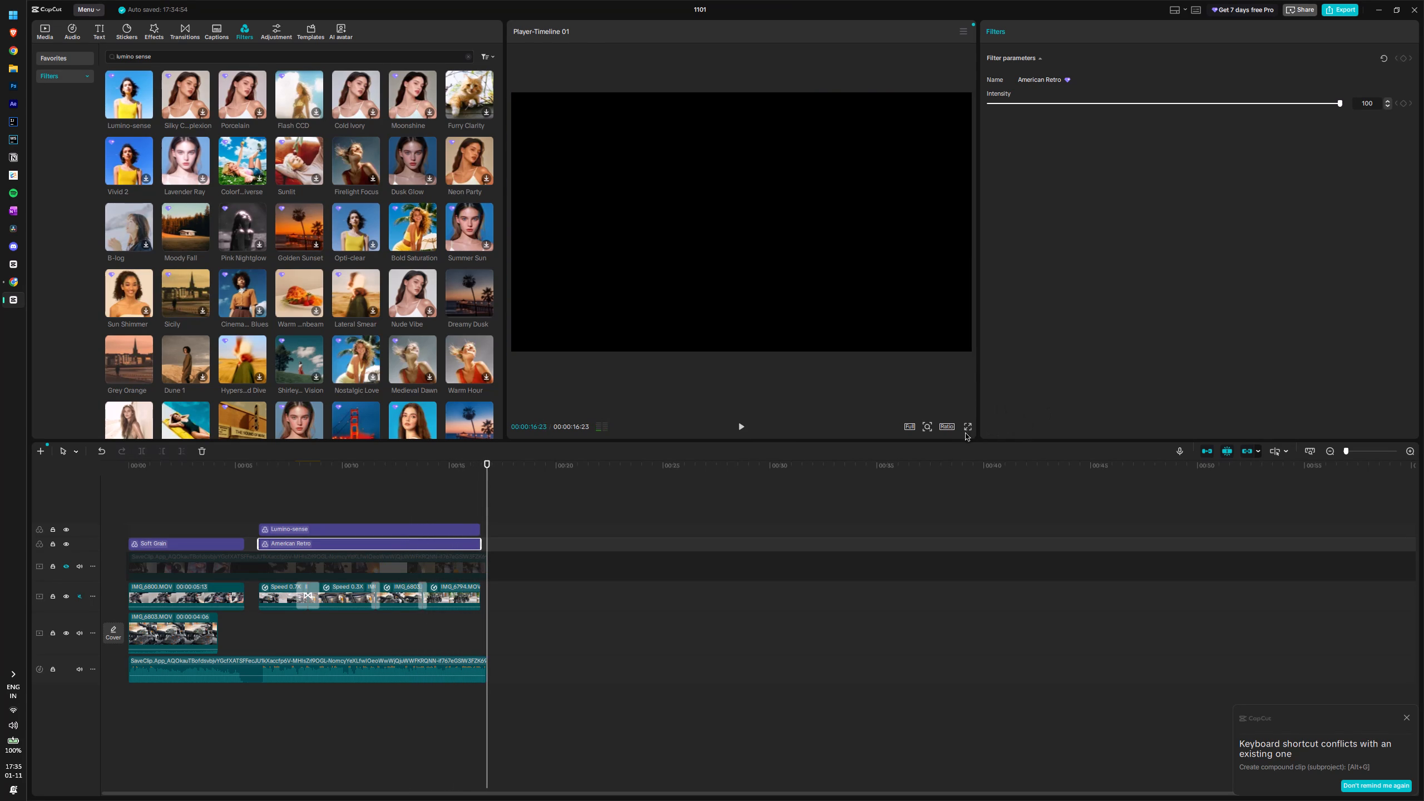
{"action": "left_click", "coordinate": [967, 432]}
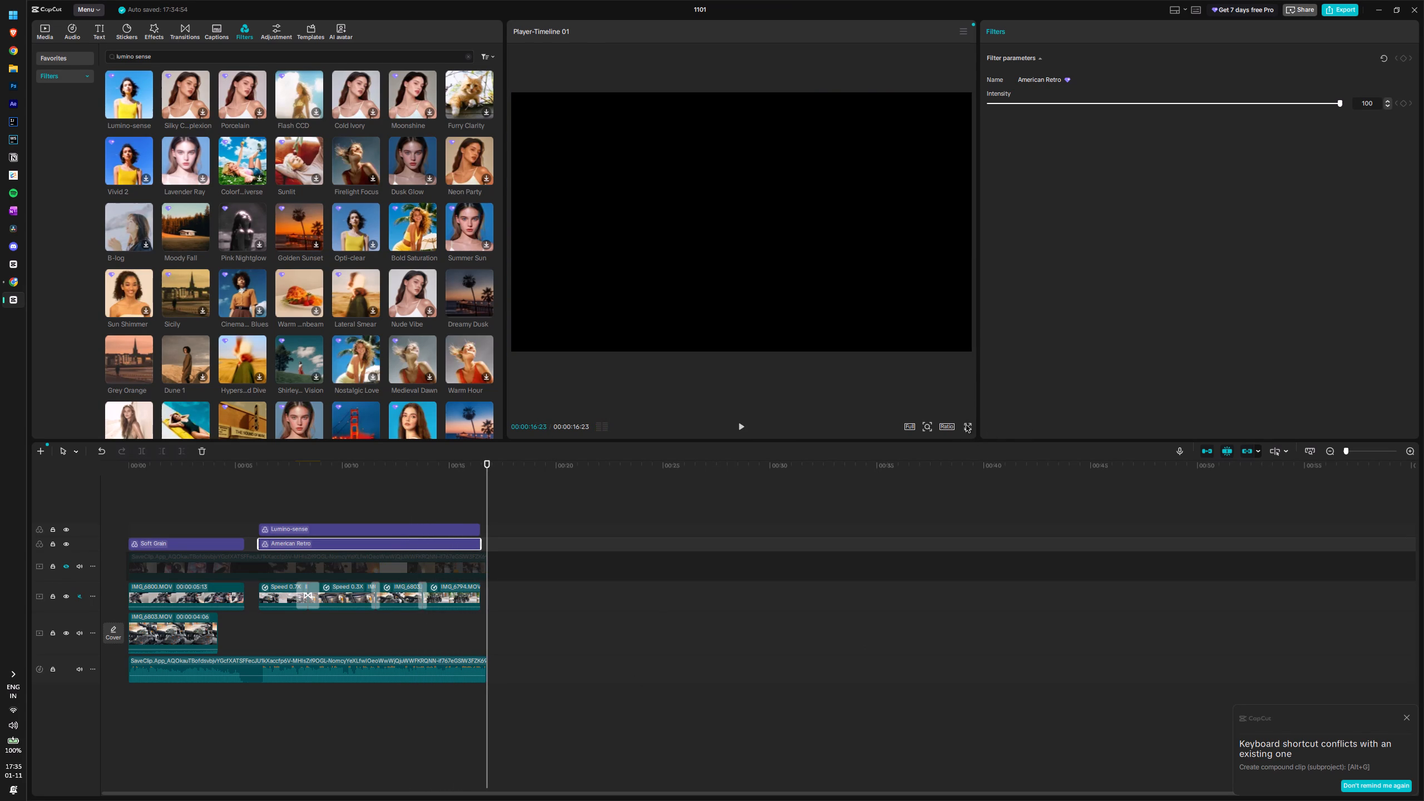
{"action": "left_click", "coordinate": [966, 425]}
{"action": "left_click_drag", "start_coordinate": [689, 755], "coordinate": [645, 750]}
{"action": "left_click", "coordinate": [671, 752]}
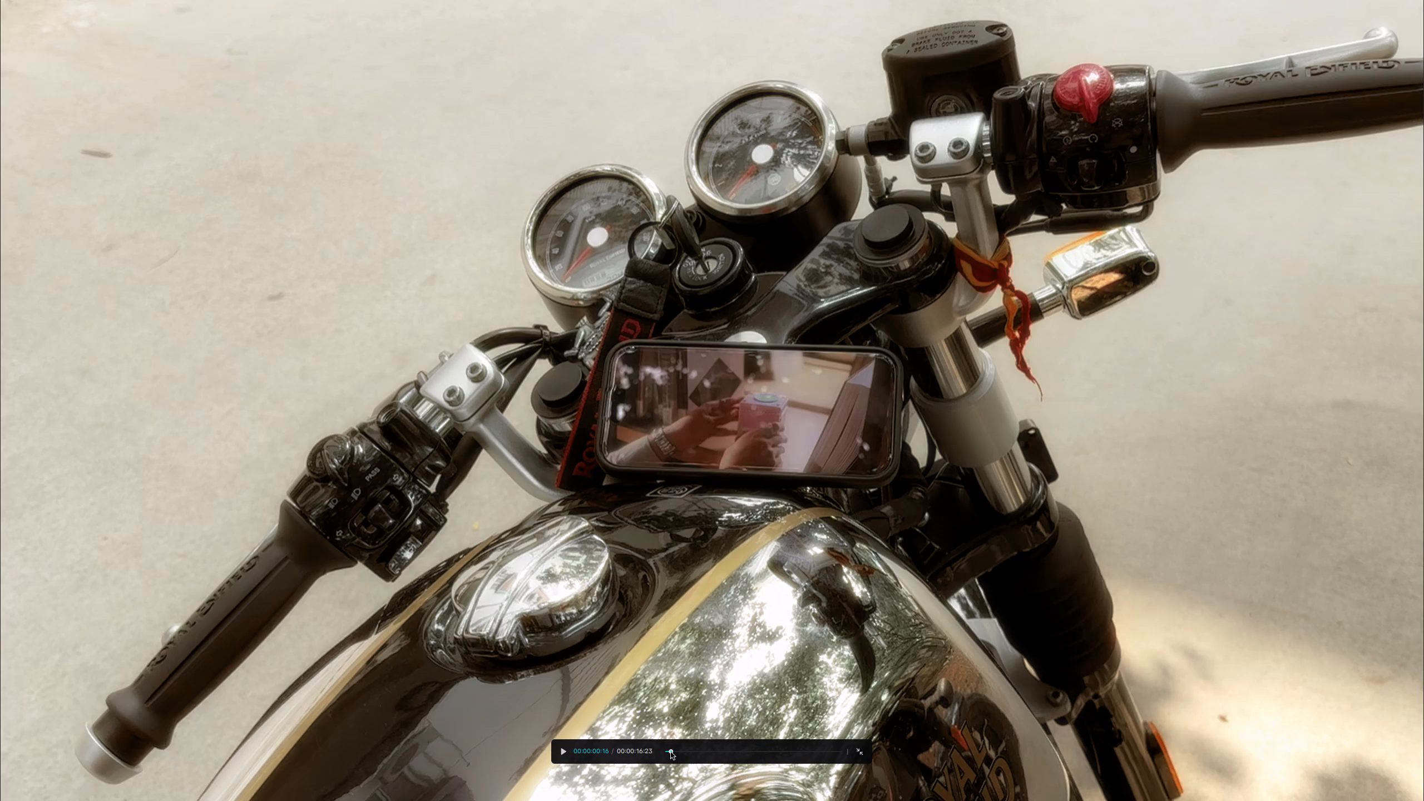
{"action": "left_click_drag", "start_coordinate": [670, 753], "coordinate": [660, 753]}
{"action": "key", "text": "space"}
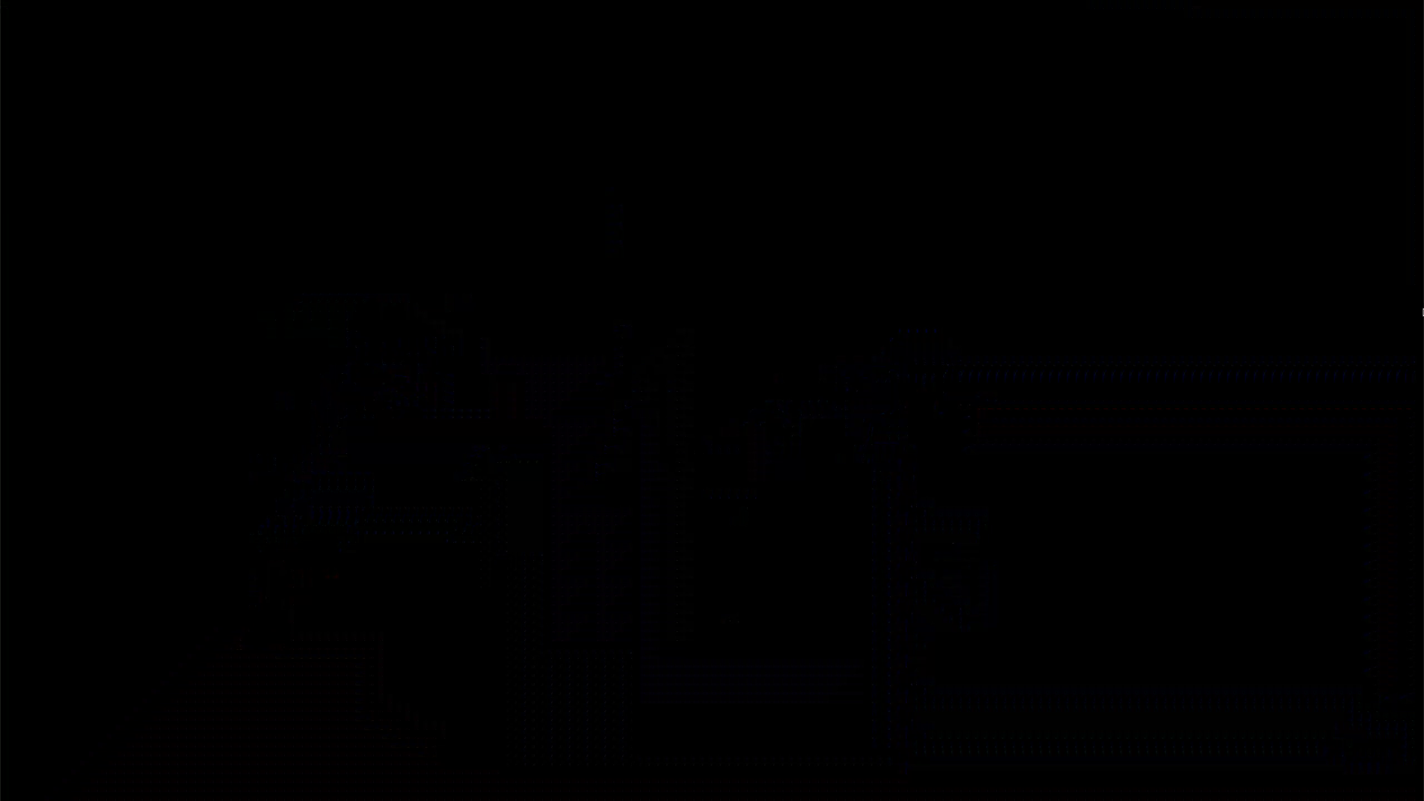
{"action": "key", "text": "Escape"}
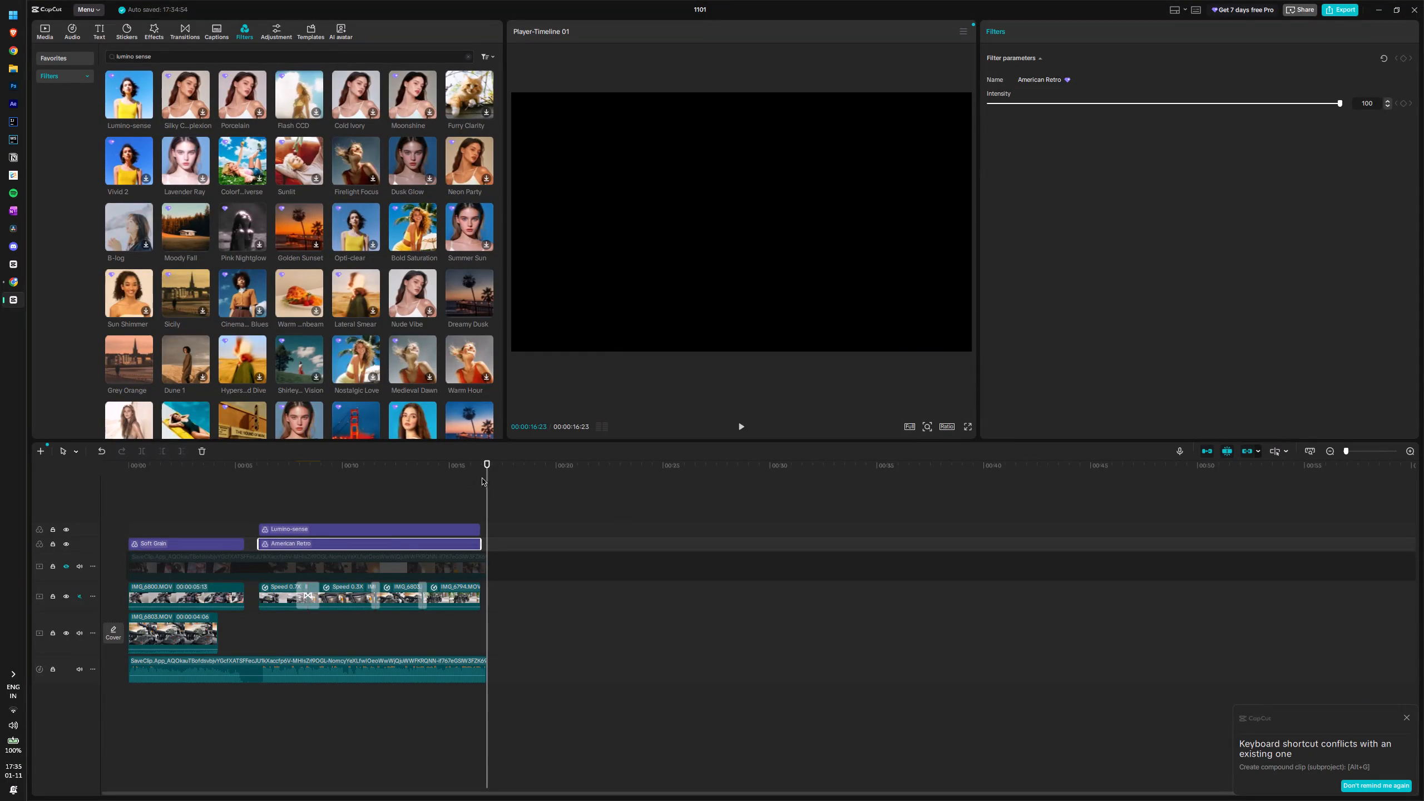
Examine the last clip's playback and its speed, audio and tracking settings.
{"action": "left_click_drag", "start_coordinate": [483, 479], "coordinate": [136, 457]}
{"action": "left_click", "coordinate": [201, 547]}
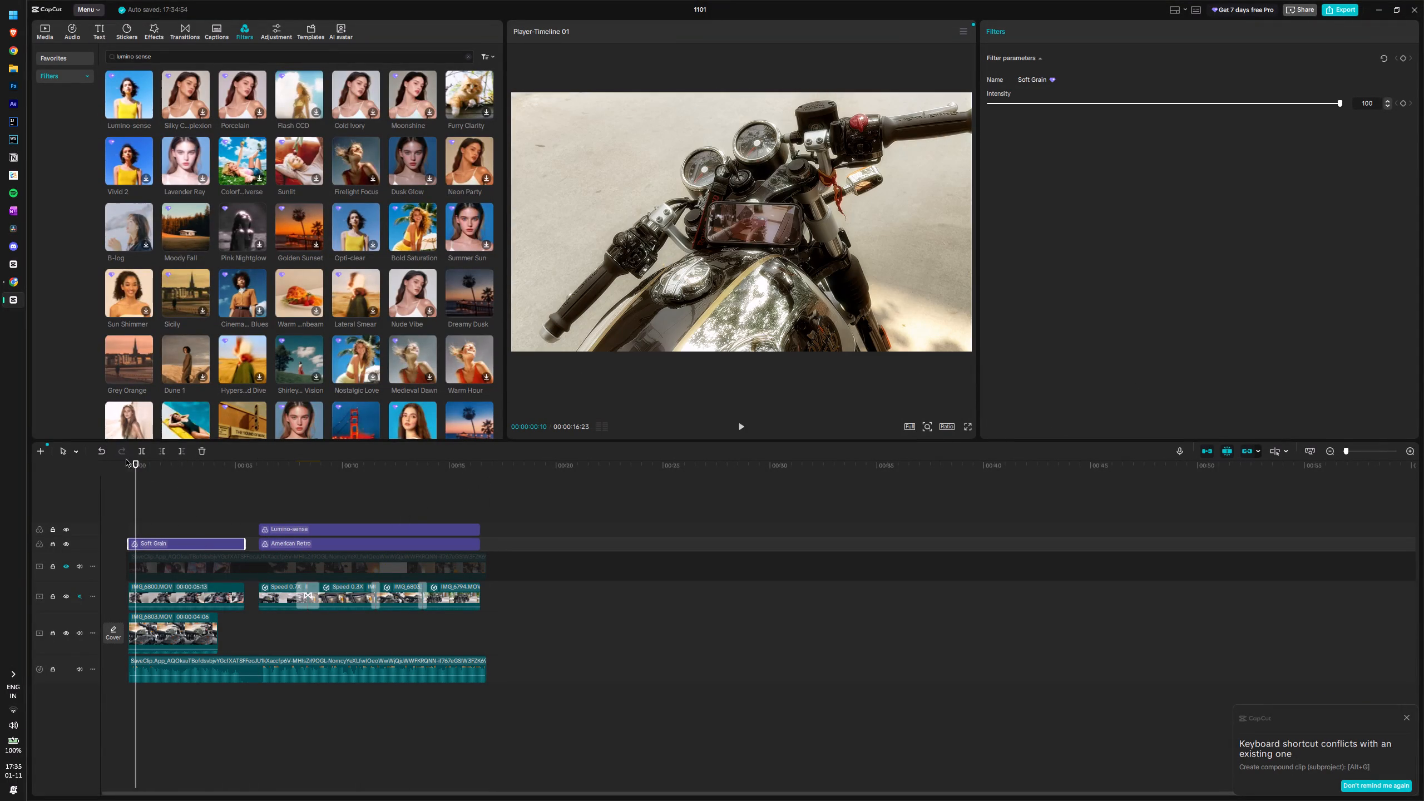
{"action": "left_click_drag", "start_coordinate": [136, 466], "coordinate": [468, 487]}
{"action": "left_click", "coordinate": [462, 592]}
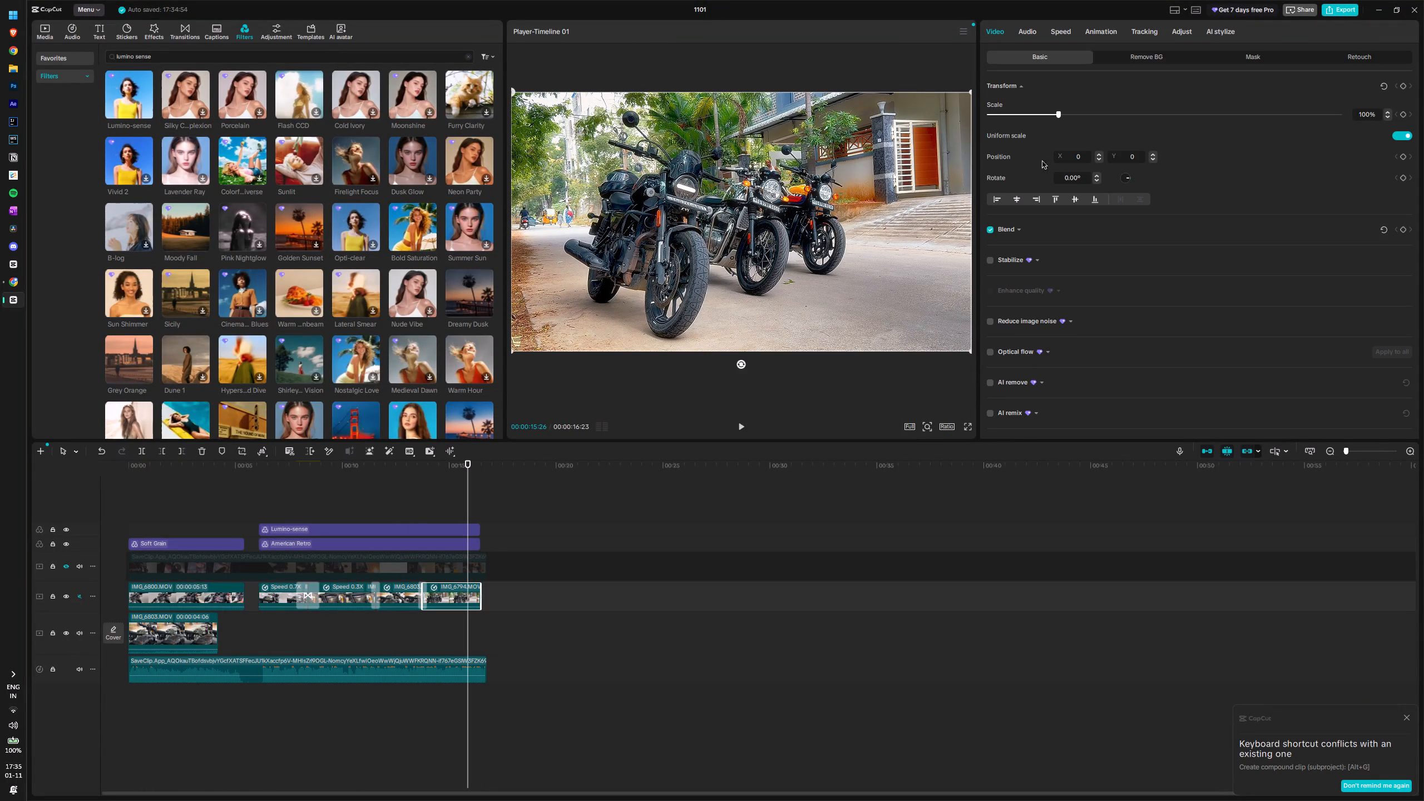
{"action": "left_click", "coordinate": [1068, 29]}
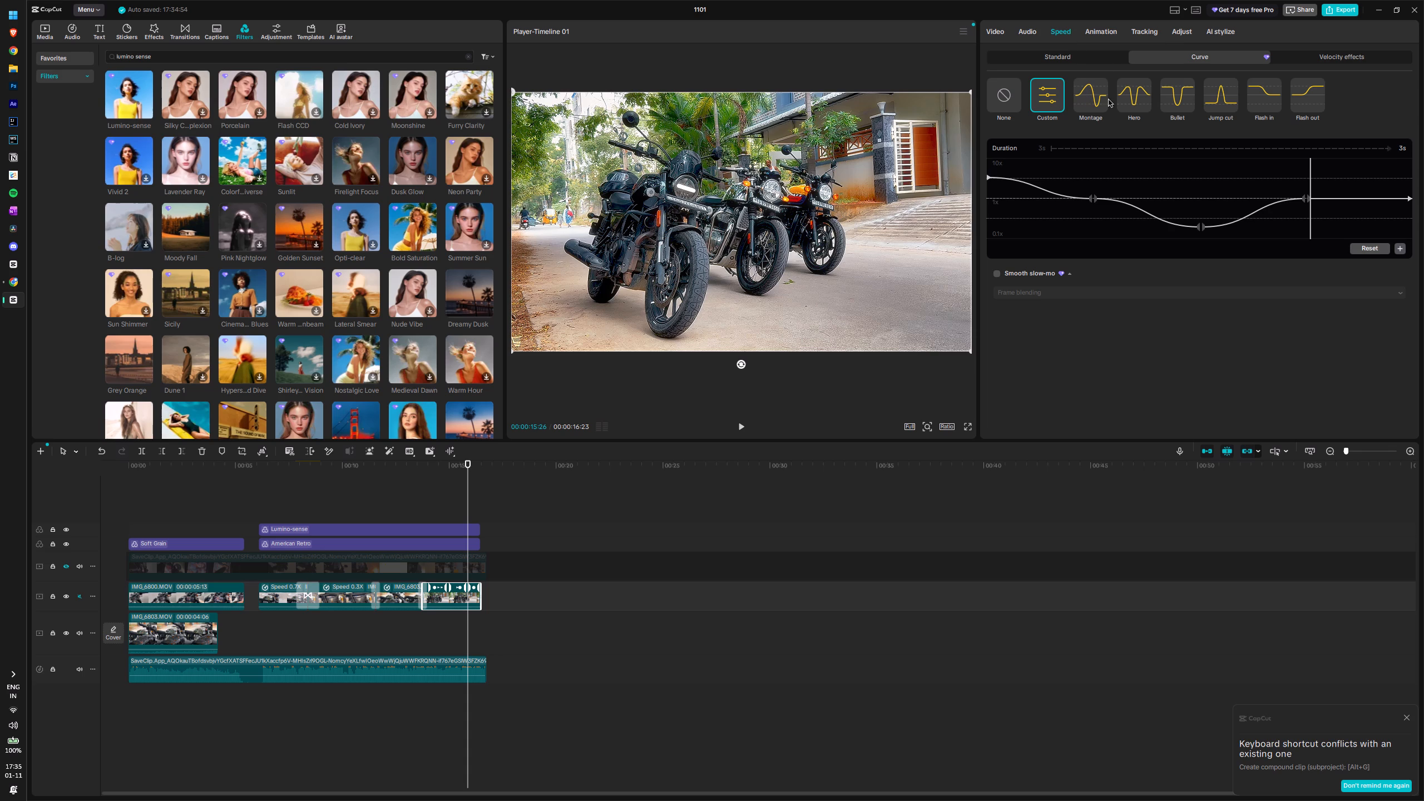
{"action": "left_click", "coordinate": [1096, 55]}
{"action": "left_click", "coordinate": [1030, 33]}
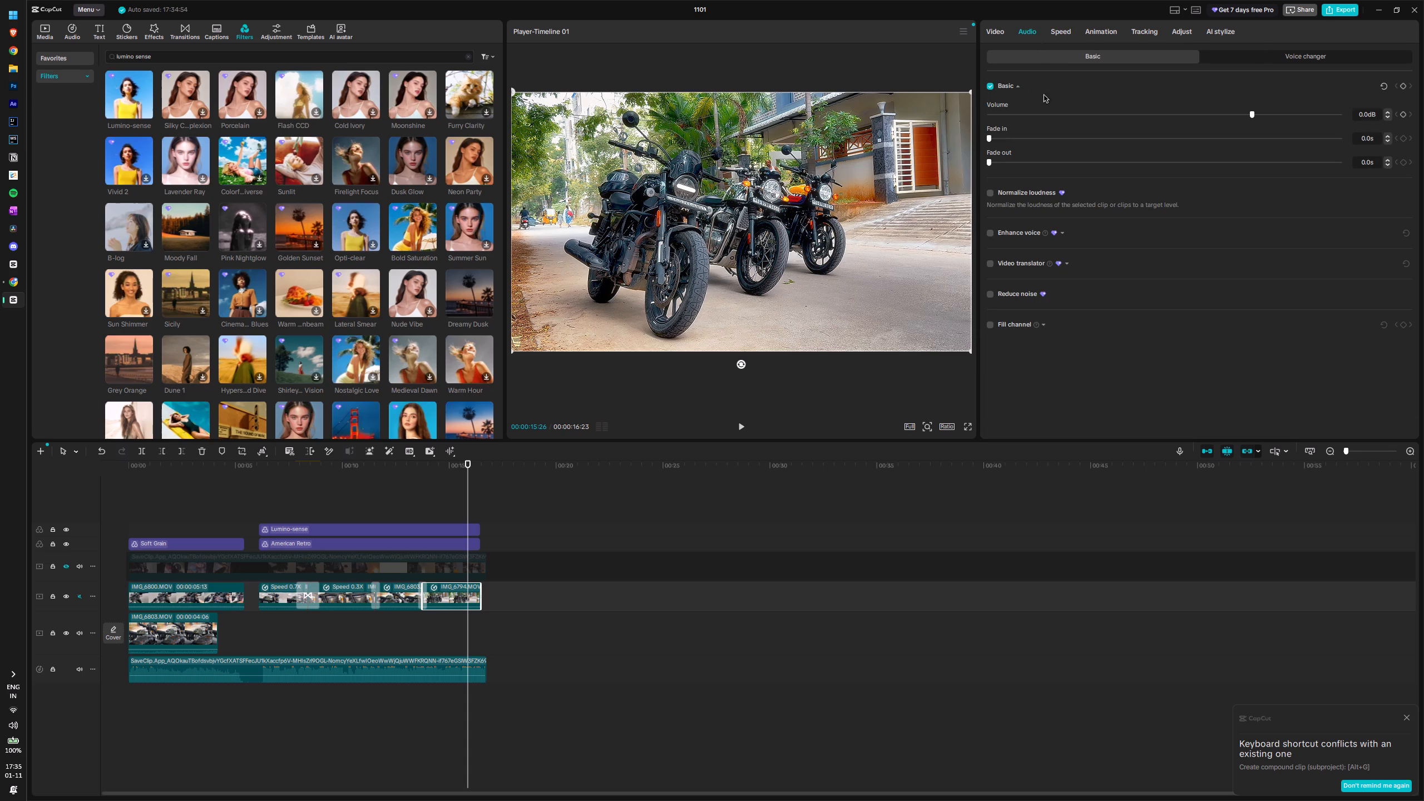
{"action": "left_click", "coordinate": [1091, 29]}
{"action": "left_click", "coordinate": [1155, 34]}
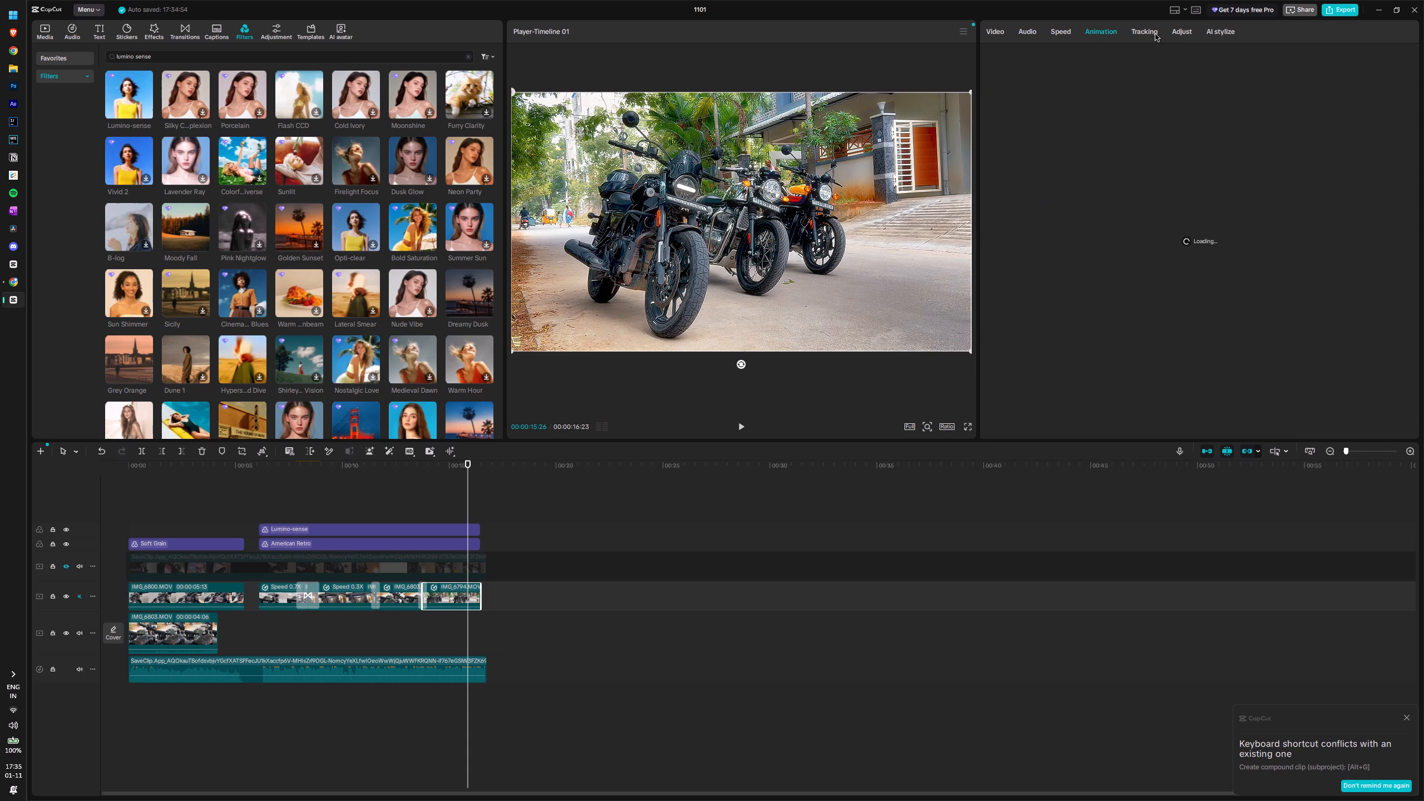
{"action": "left_click_drag", "start_coordinate": [467, 487], "coordinate": [418, 498]}
{"action": "key", "text": "space"}
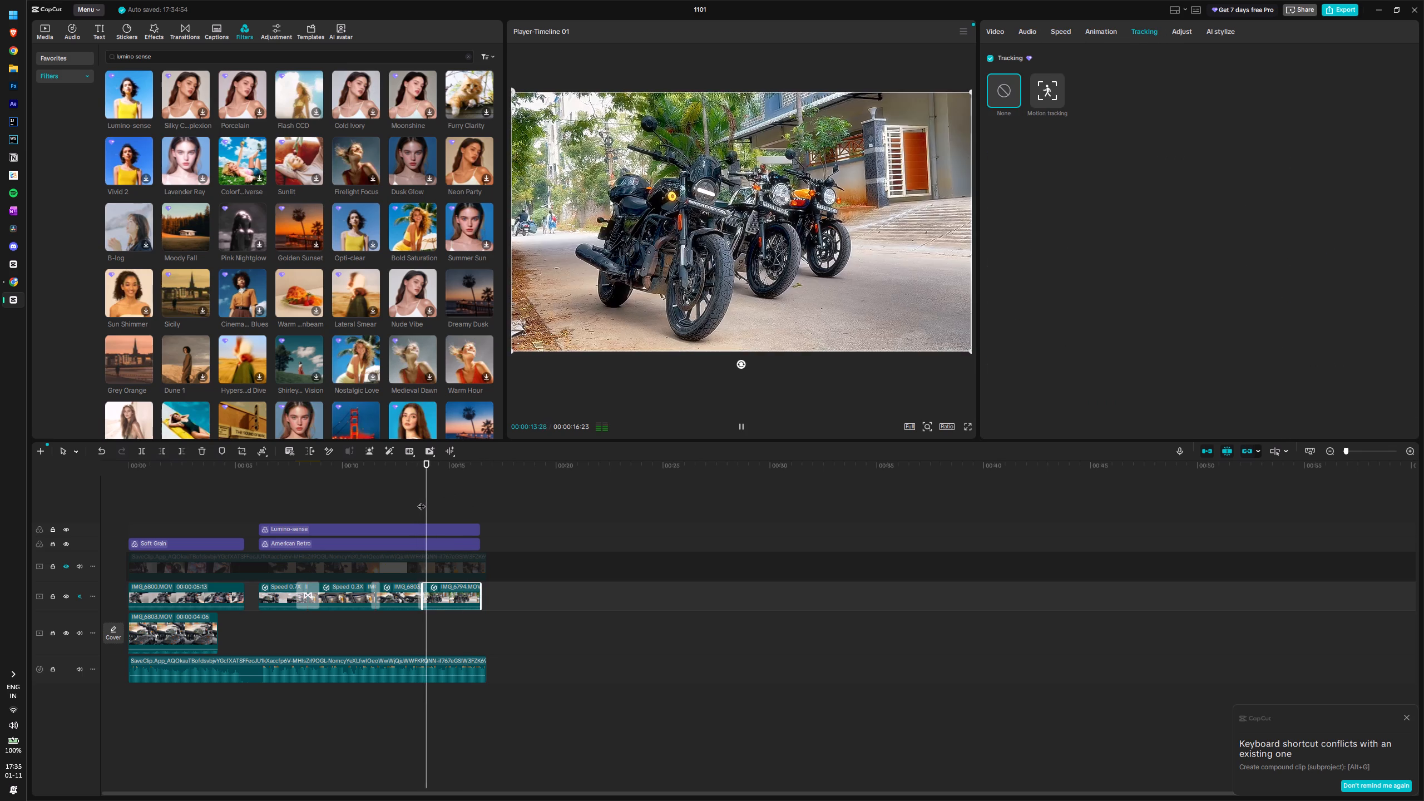
{"action": "key", "text": "space"}
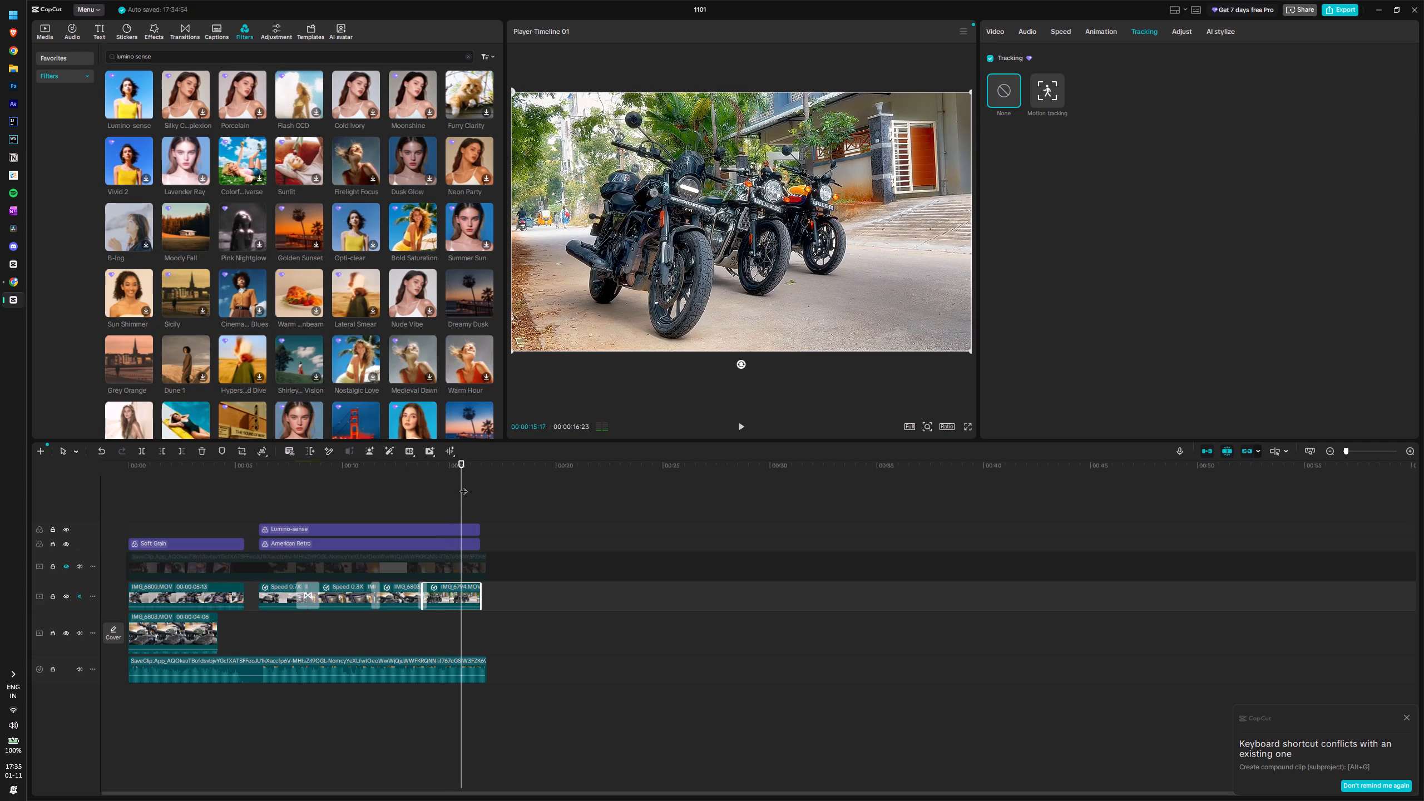
{"action": "left_click_drag", "start_coordinate": [461, 486], "coordinate": [414, 497]}
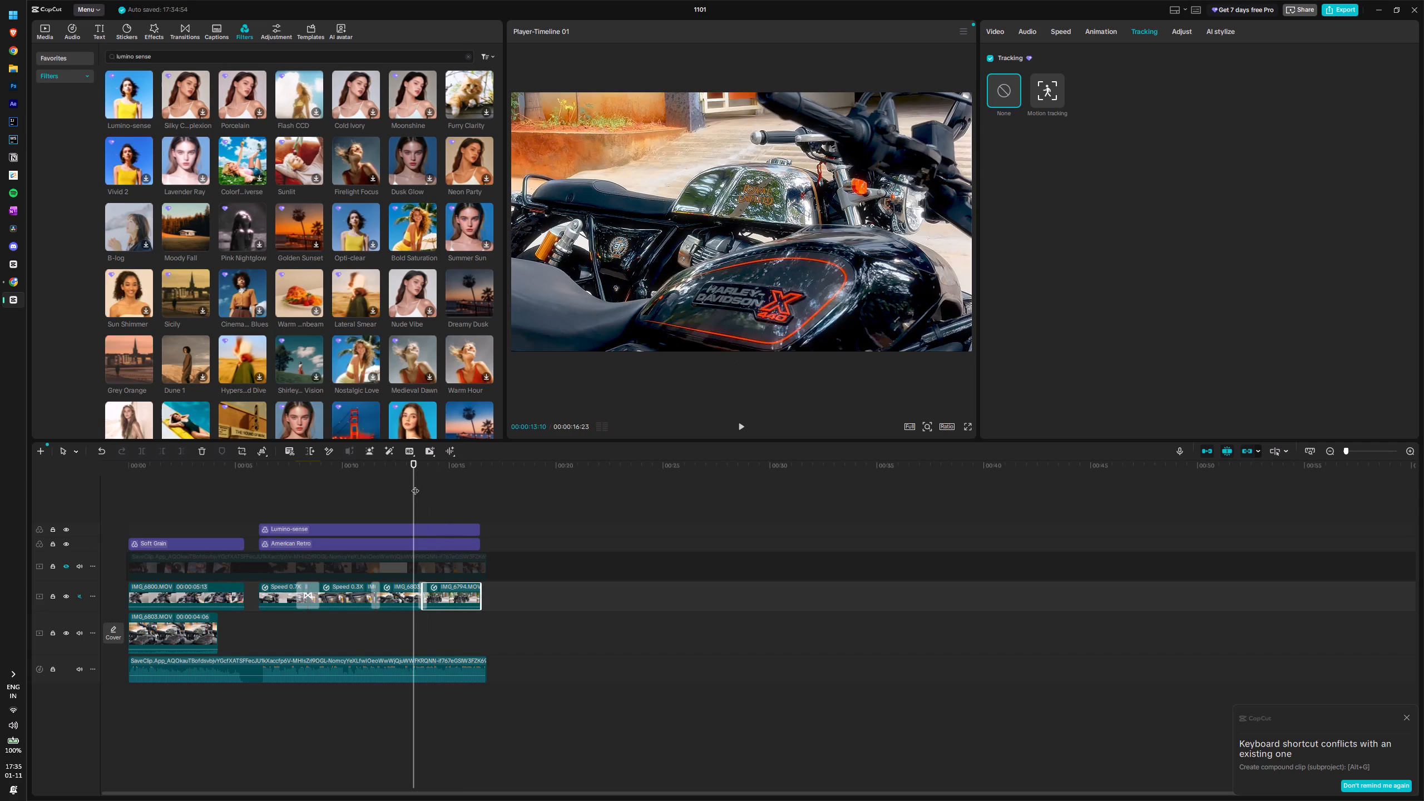
Animate a zoom on the last clip with a 100% scale keyframe at its start and 125% at its end, and play it back.
{"action": "left_click_drag", "start_coordinate": [414, 484], "coordinate": [424, 490]}
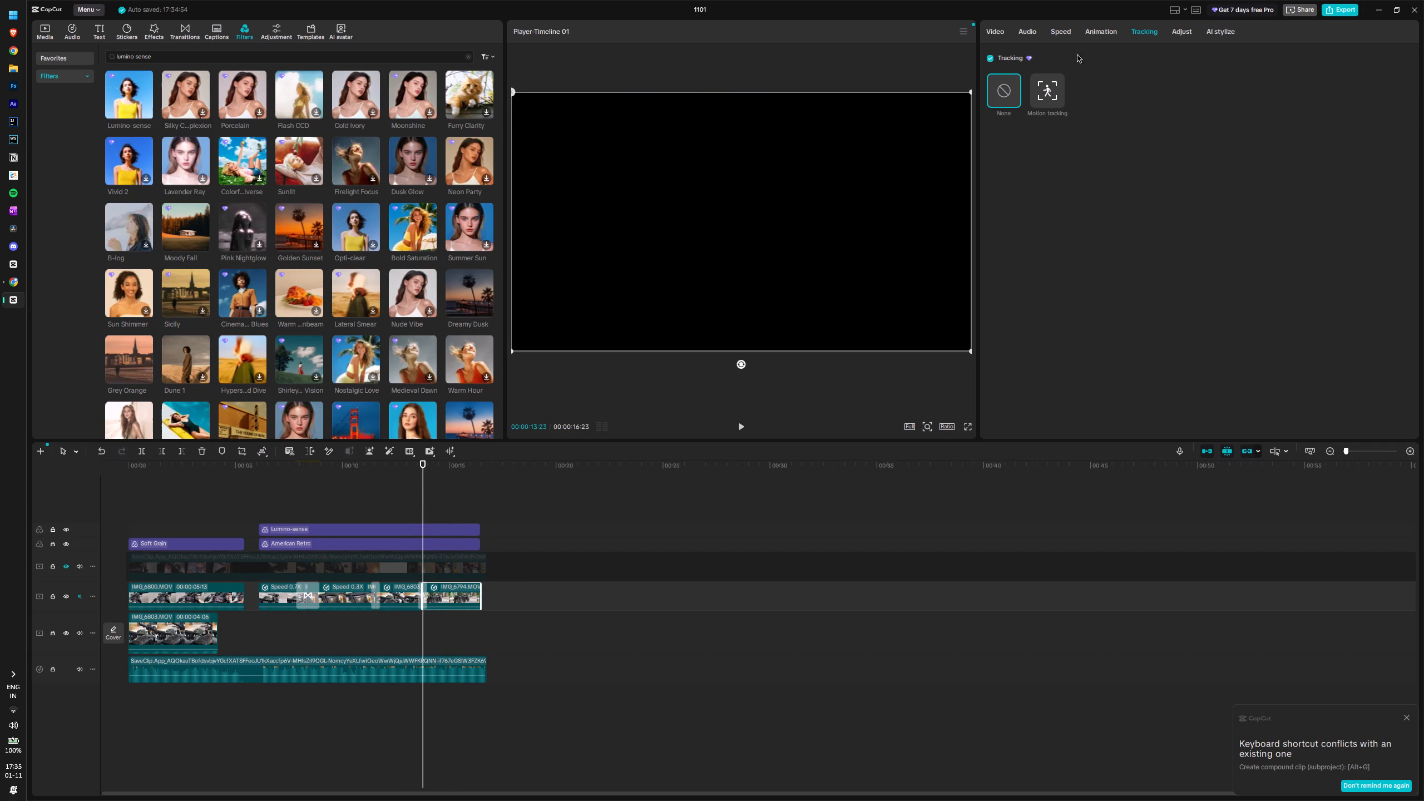
{"action": "left_click", "coordinate": [998, 34]}
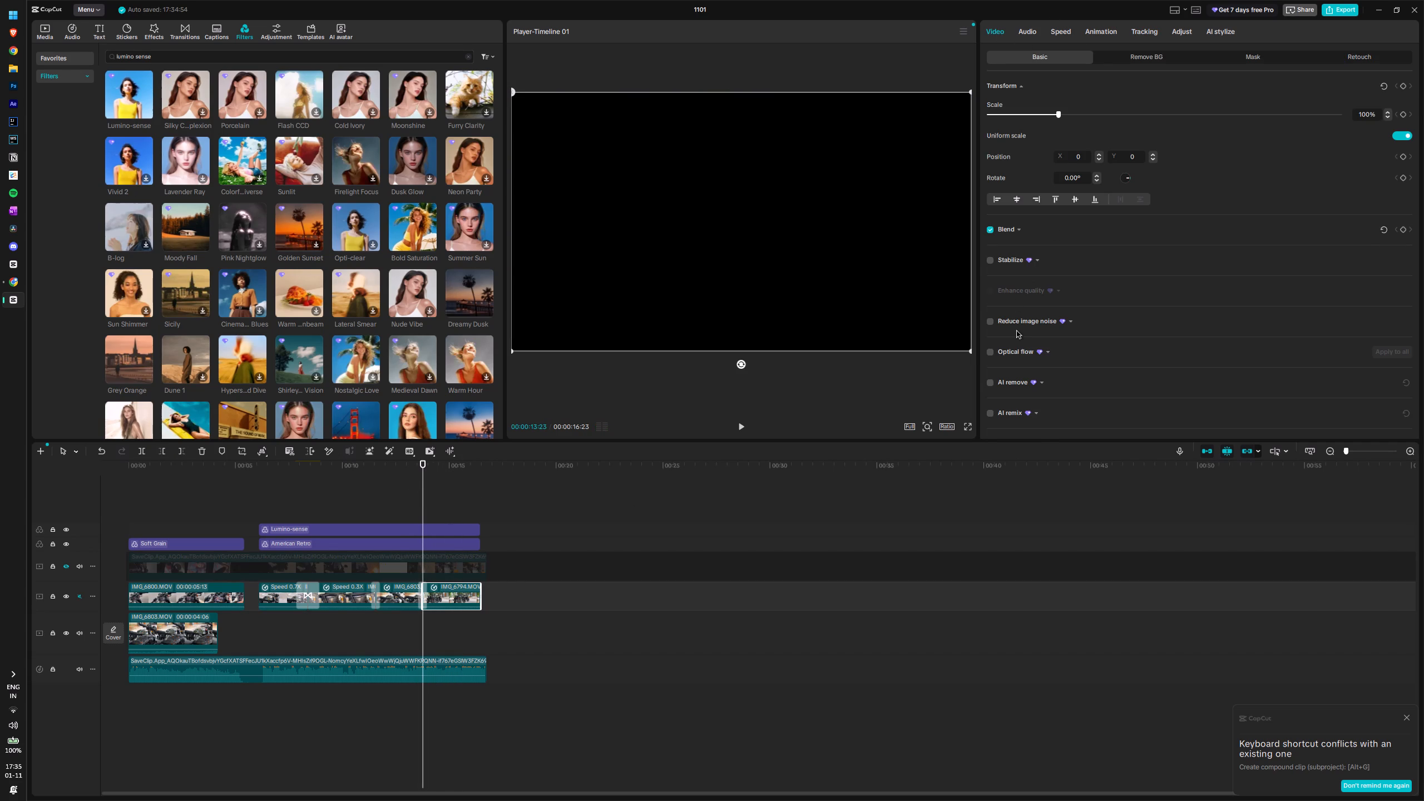
{"action": "scroll", "coordinate": [1017, 331], "scroll_direction": "down", "scroll_amount": 4}
{"action": "scroll", "coordinate": [1017, 336], "scroll_direction": "up", "scroll_amount": 3}
{"action": "scroll", "coordinate": [1017, 336], "scroll_direction": "down", "scroll_amount": 2}
{"action": "scroll", "coordinate": [1017, 336], "scroll_direction": "up", "scroll_amount": 5}
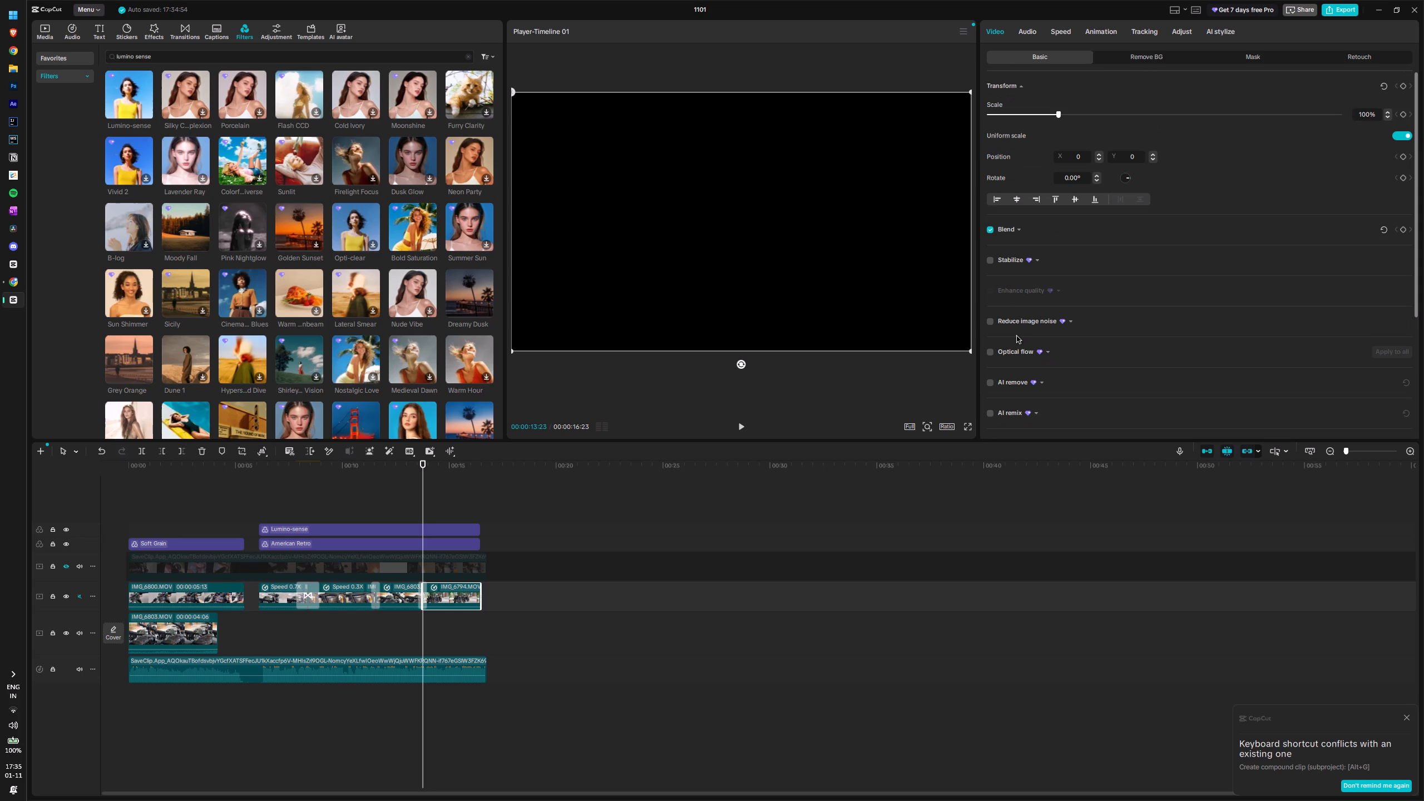
{"action": "left_click", "coordinate": [1401, 117]}
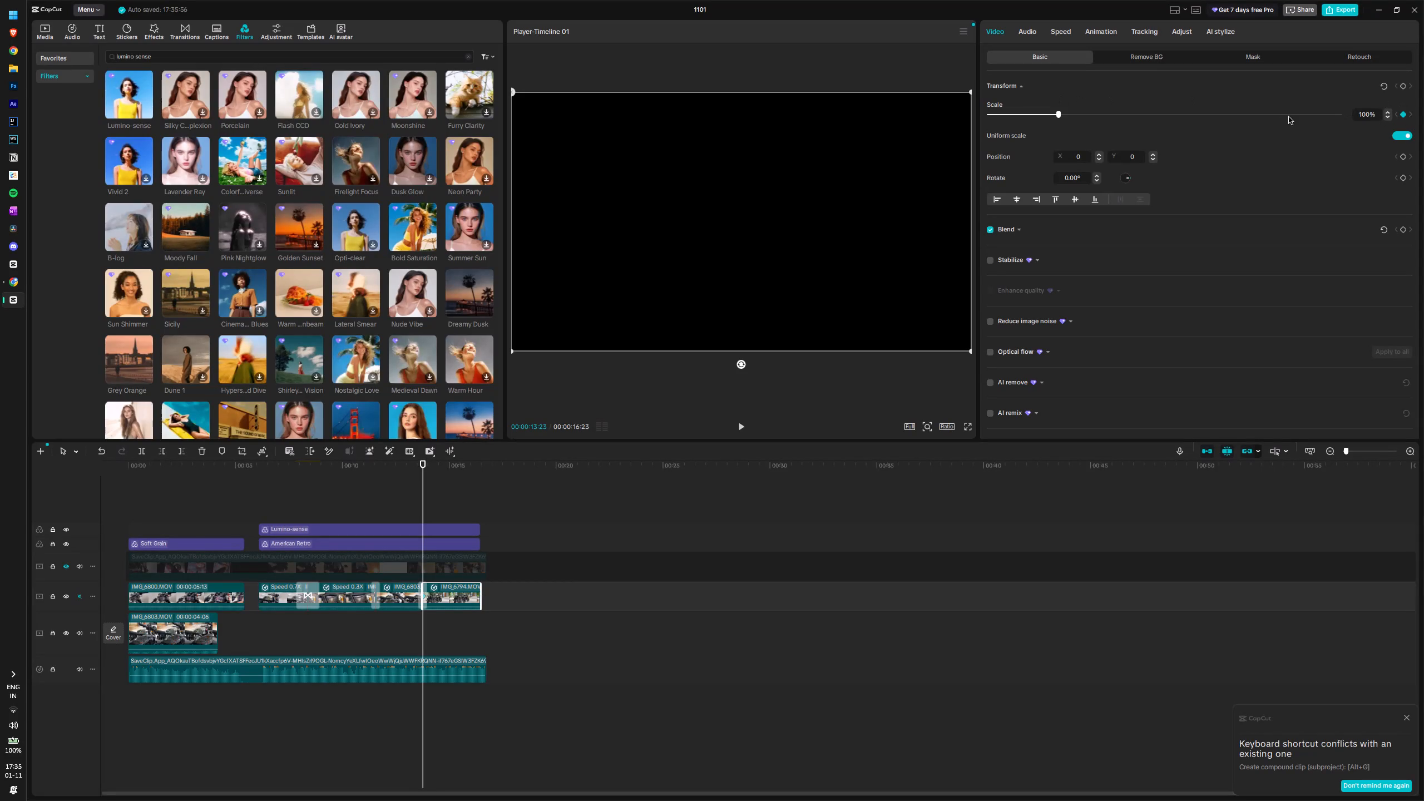
{"action": "left_click_drag", "start_coordinate": [424, 465], "coordinate": [476, 469]}
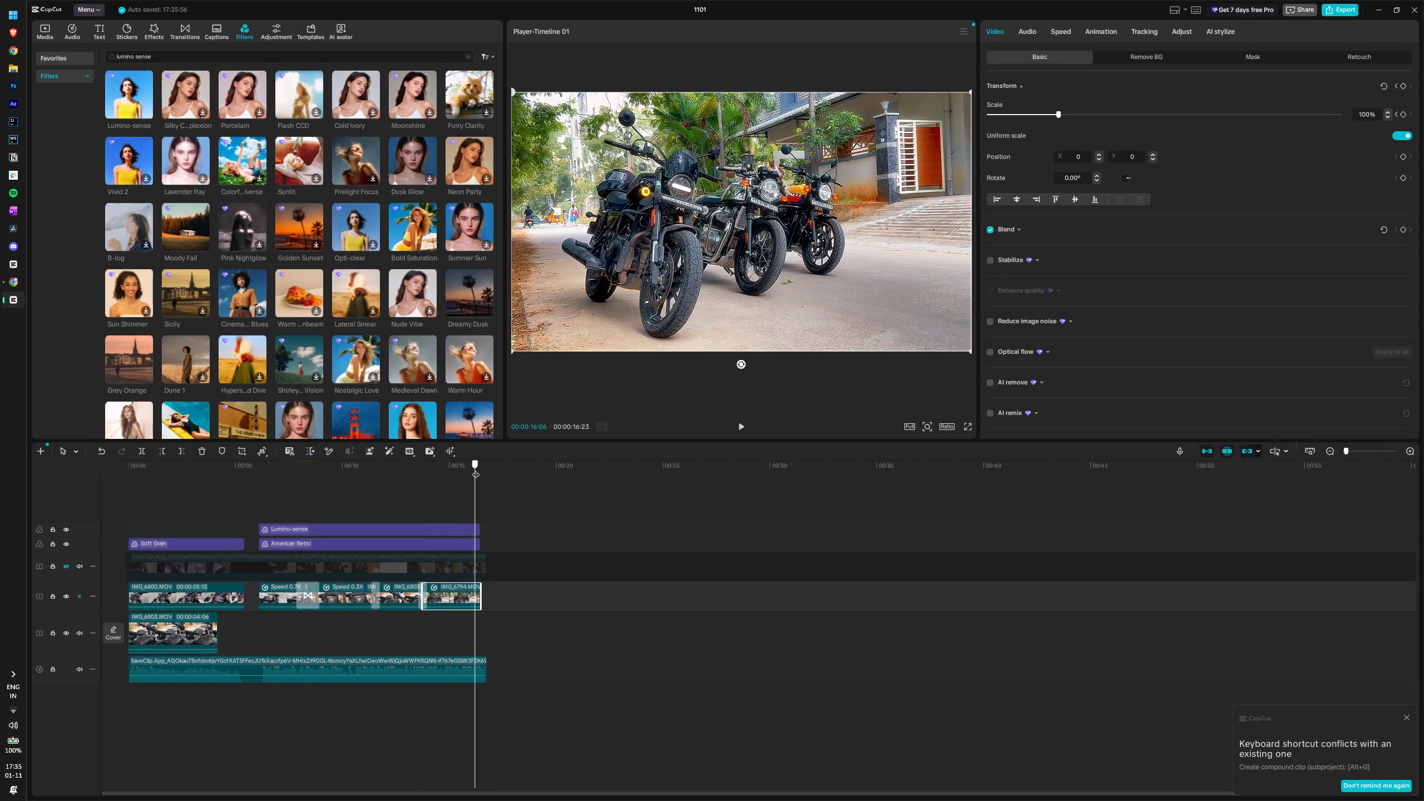
{"action": "left_click_drag", "start_coordinate": [476, 469], "coordinate": [477, 471]}
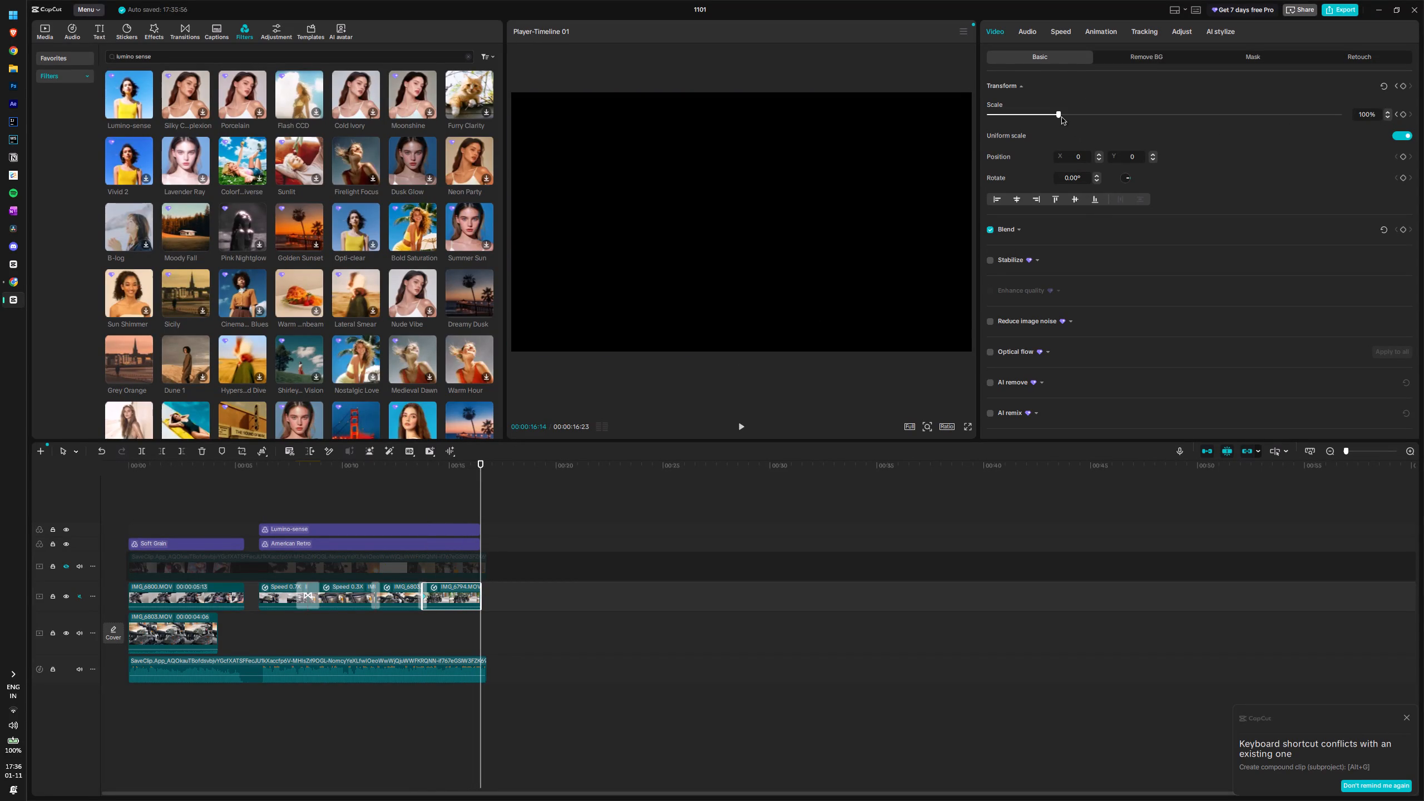
{"action": "left_click_drag", "start_coordinate": [1060, 114], "coordinate": [1076, 121]}
{"action": "left_click_drag", "start_coordinate": [481, 479], "coordinate": [437, 484]}
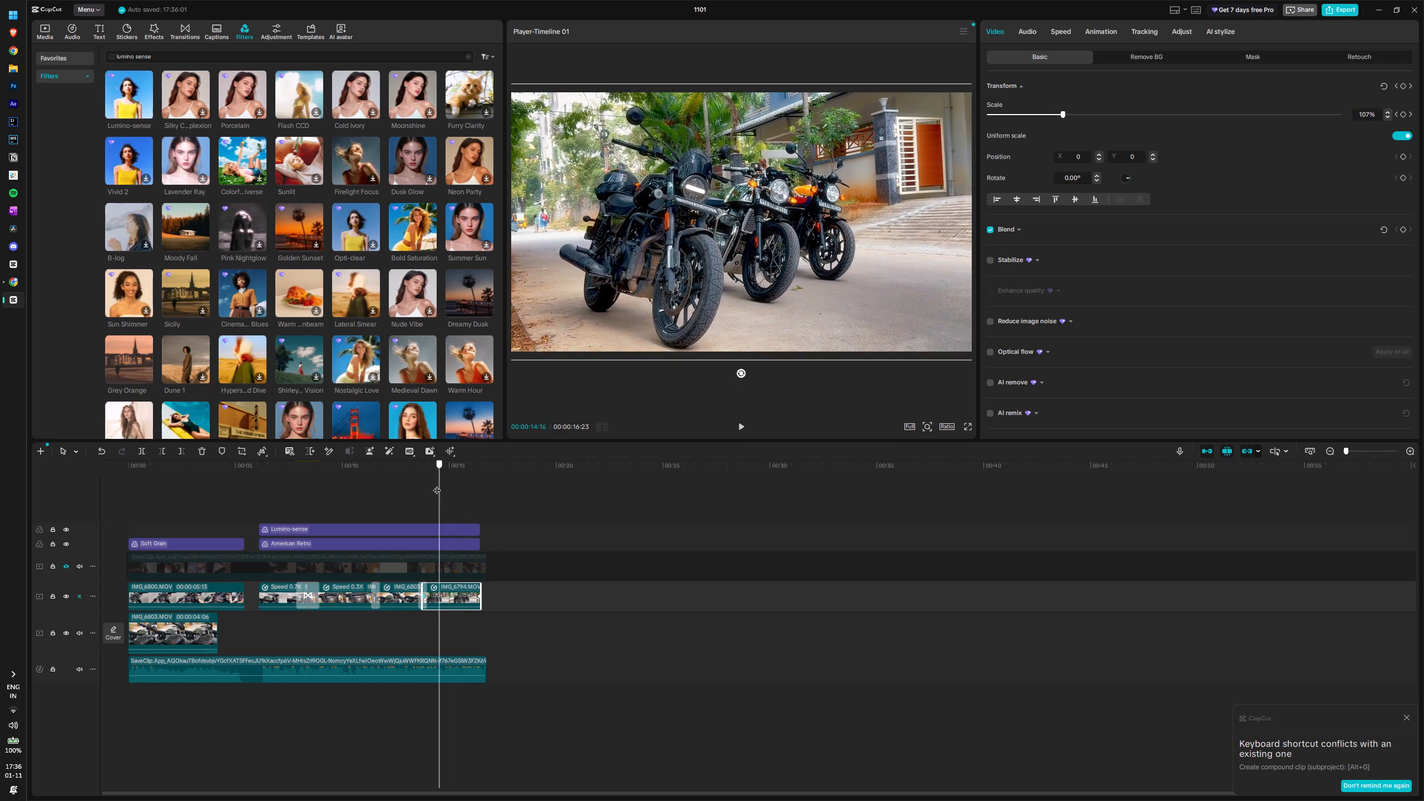
{"action": "left_click_drag", "start_coordinate": [437, 484], "coordinate": [421, 485]}
{"action": "key", "text": "space"}
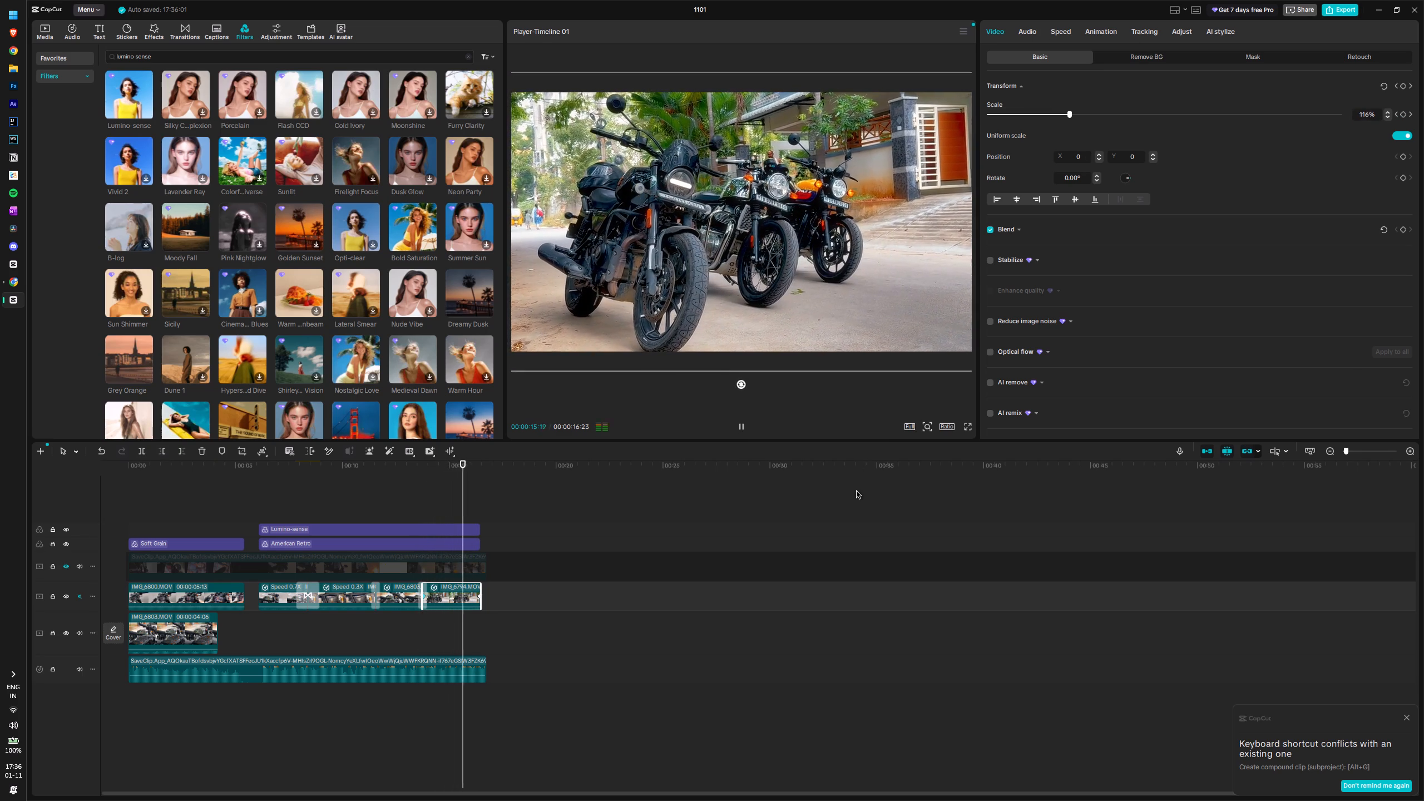
{"action": "key", "text": "space"}
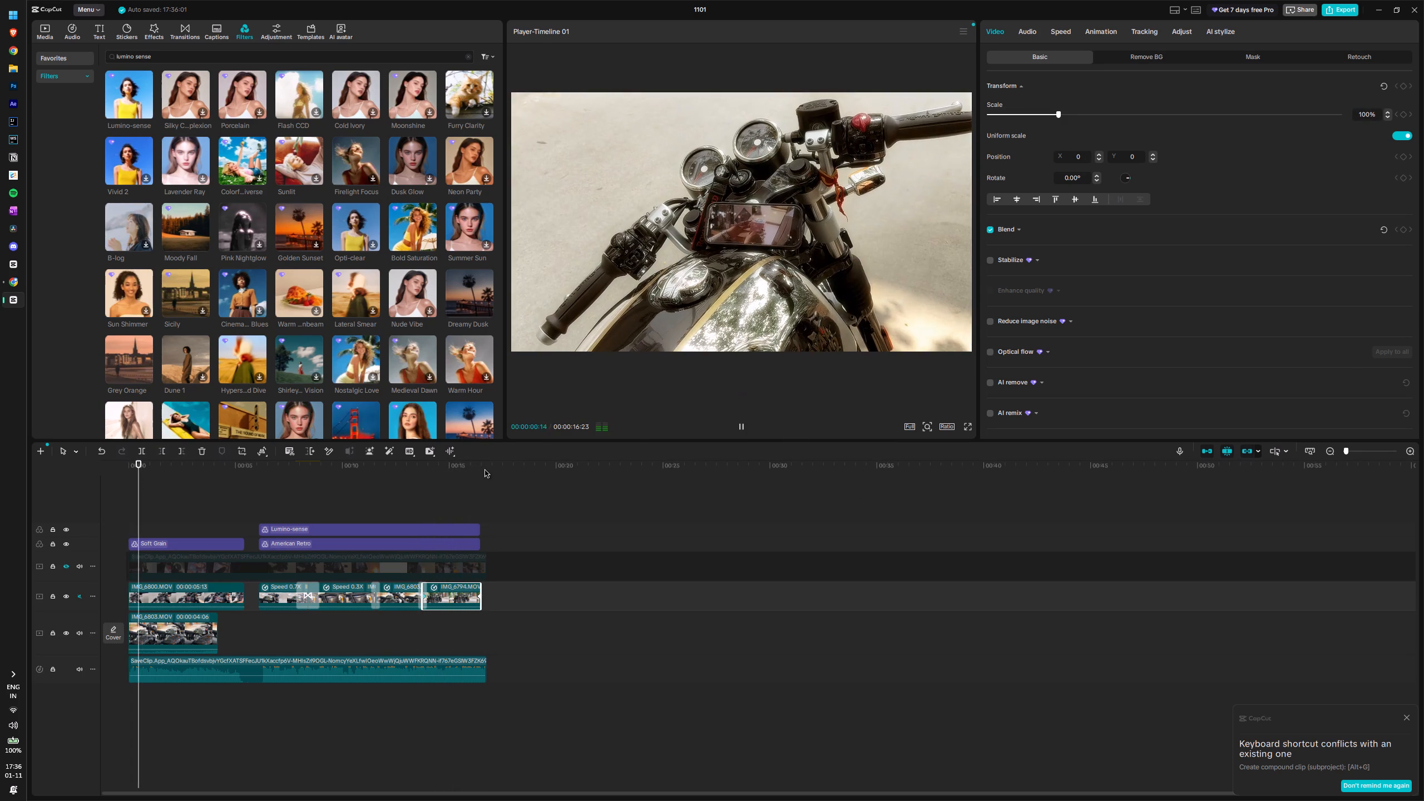
{"action": "key", "text": "space"}
Move the American Retro filter onto a new track above Lumino-sense, keeping its timing.
{"action": "left_click", "coordinate": [200, 542]}
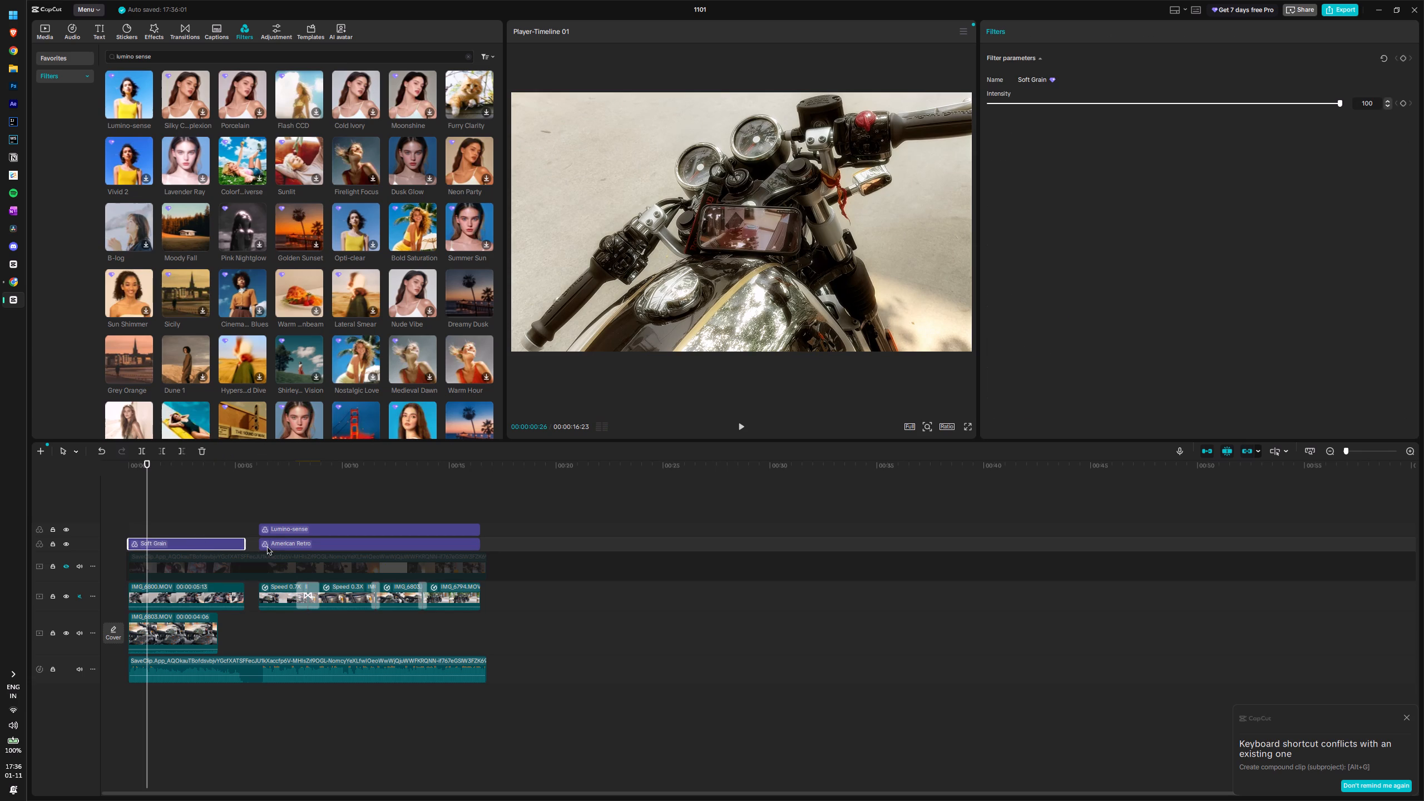
{"action": "left_click", "coordinate": [264, 544]}
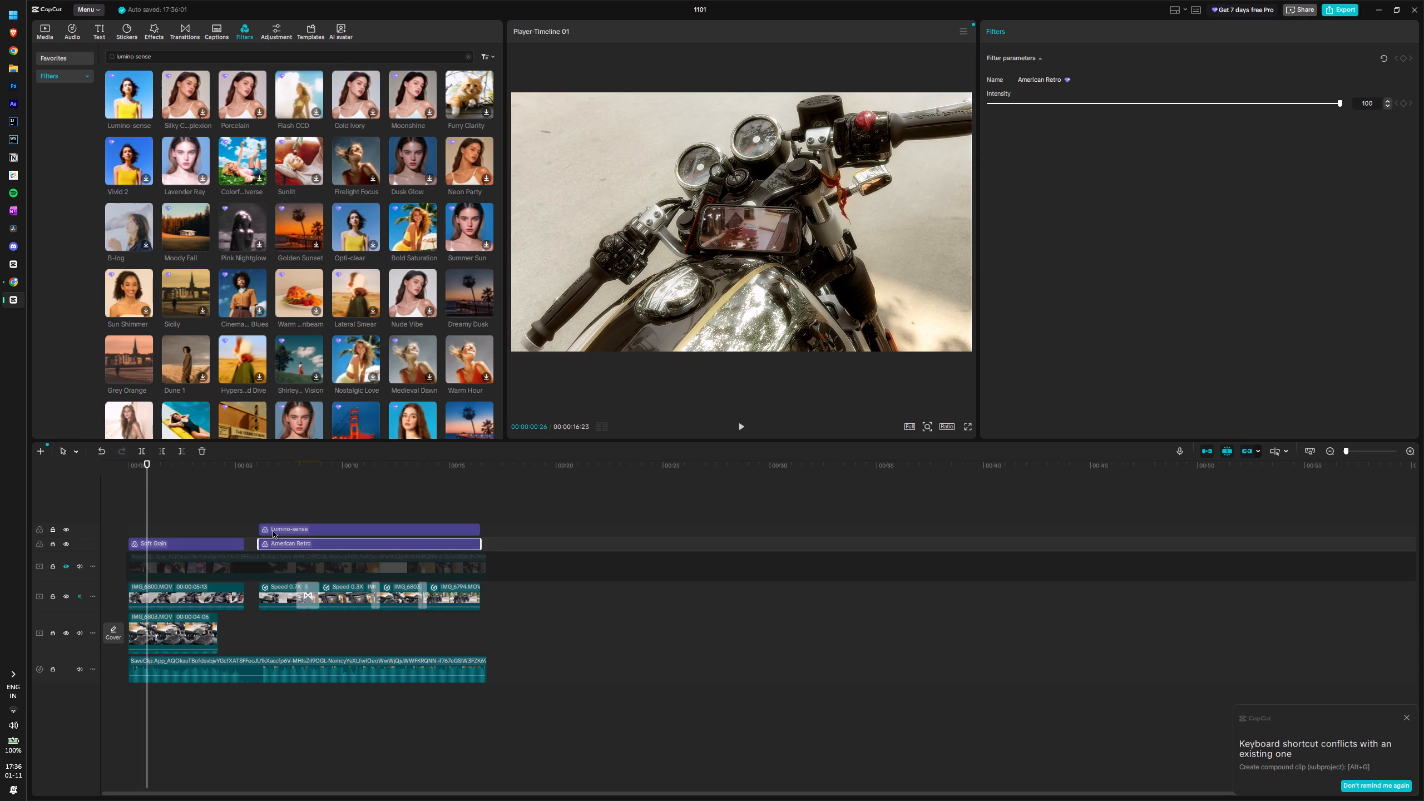
{"action": "left_click", "coordinate": [273, 531]}
{"action": "left_click_drag", "start_coordinate": [271, 542], "coordinate": [269, 516]}
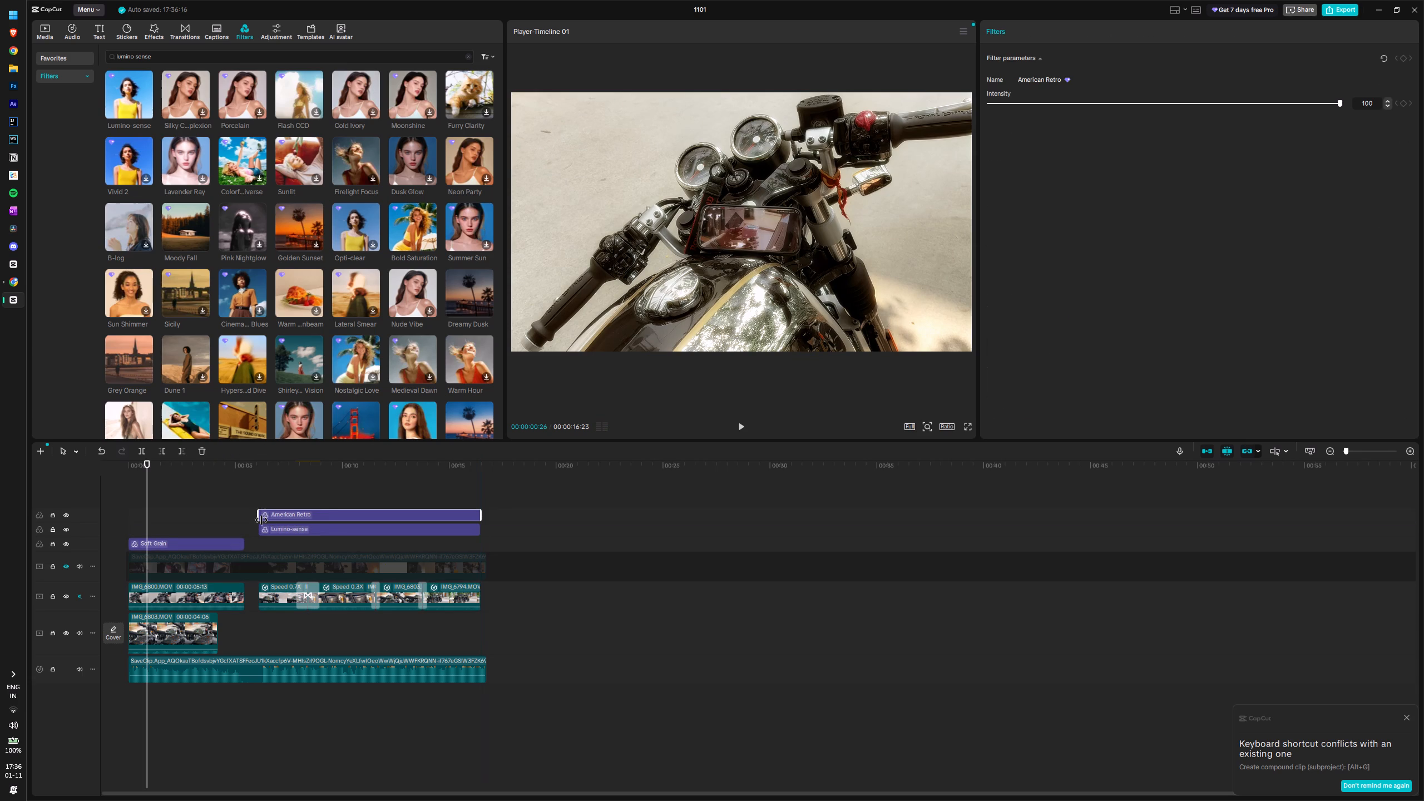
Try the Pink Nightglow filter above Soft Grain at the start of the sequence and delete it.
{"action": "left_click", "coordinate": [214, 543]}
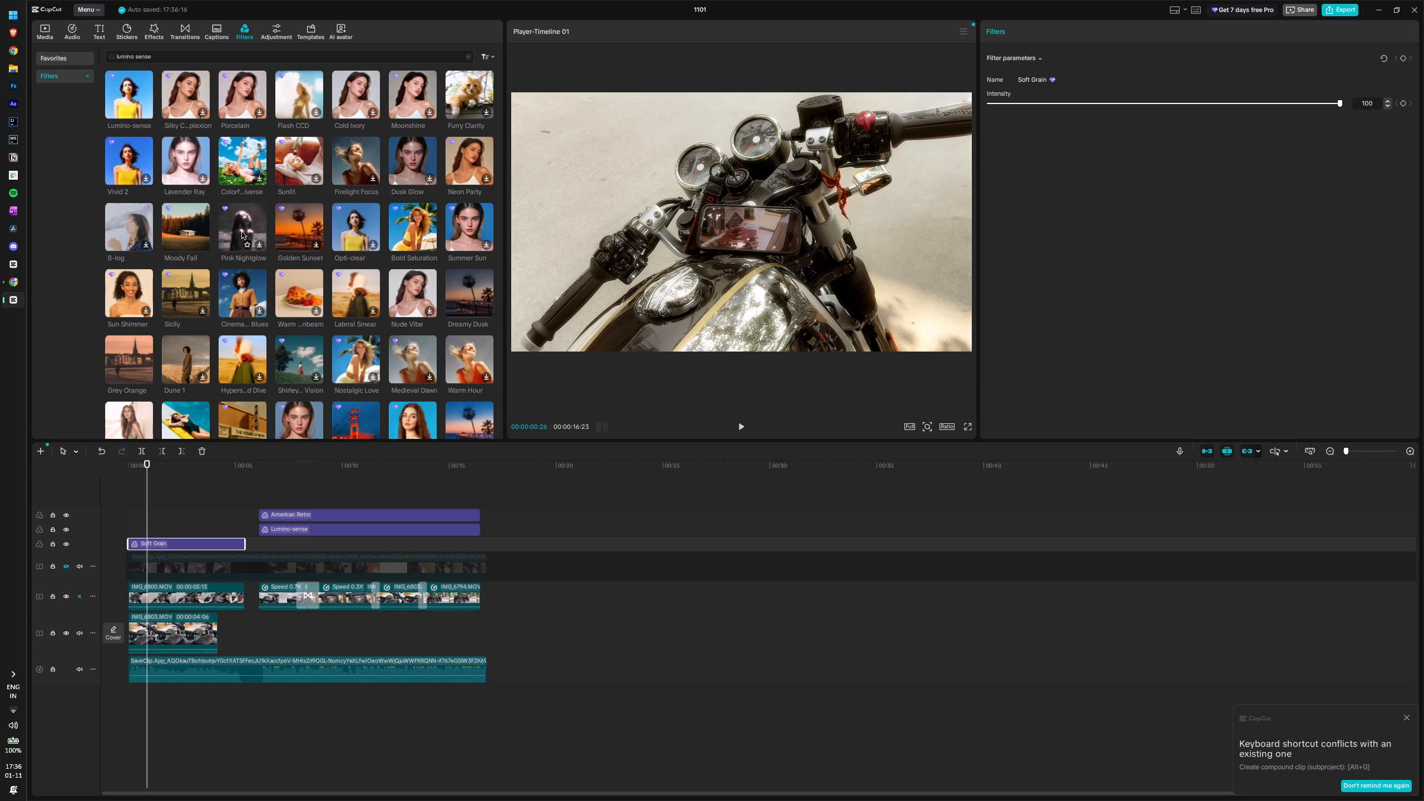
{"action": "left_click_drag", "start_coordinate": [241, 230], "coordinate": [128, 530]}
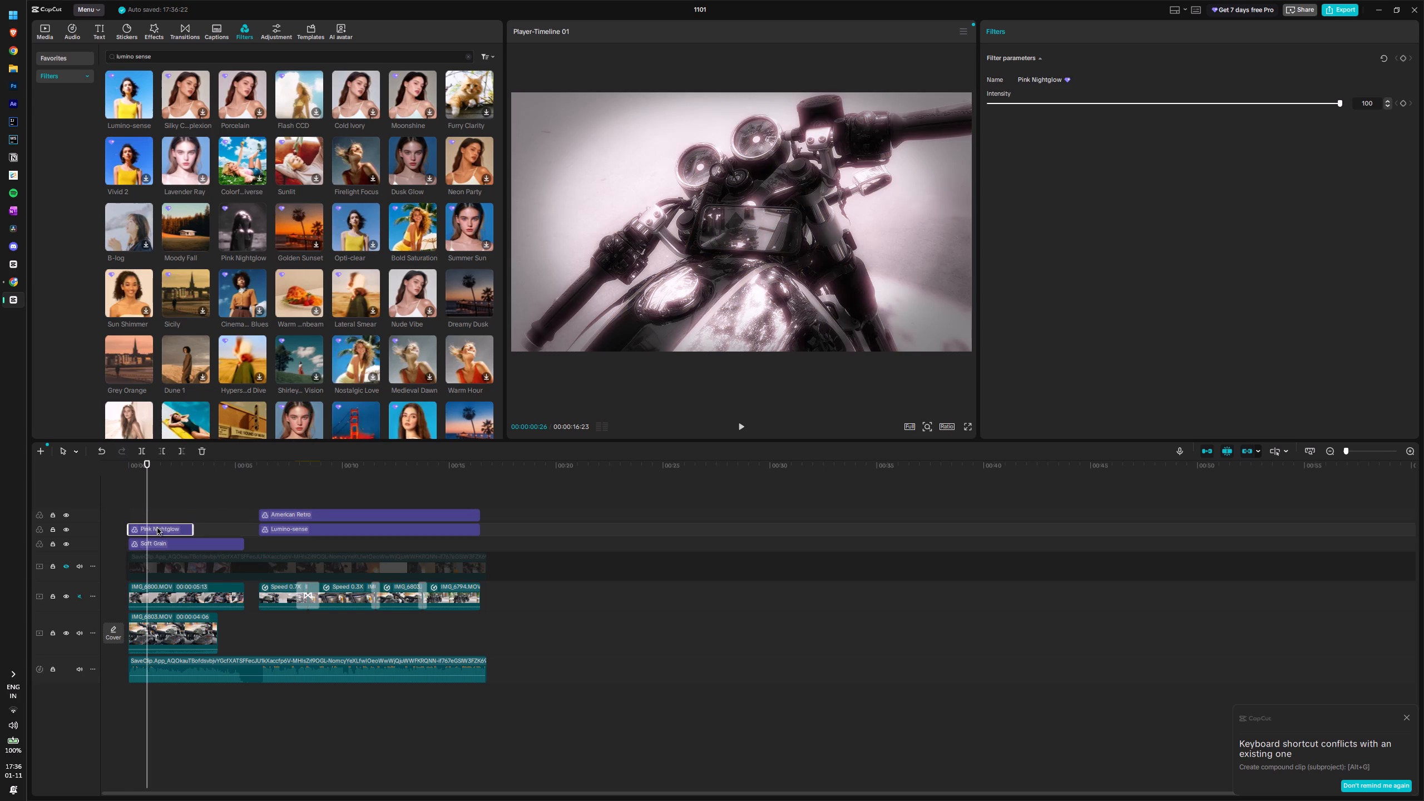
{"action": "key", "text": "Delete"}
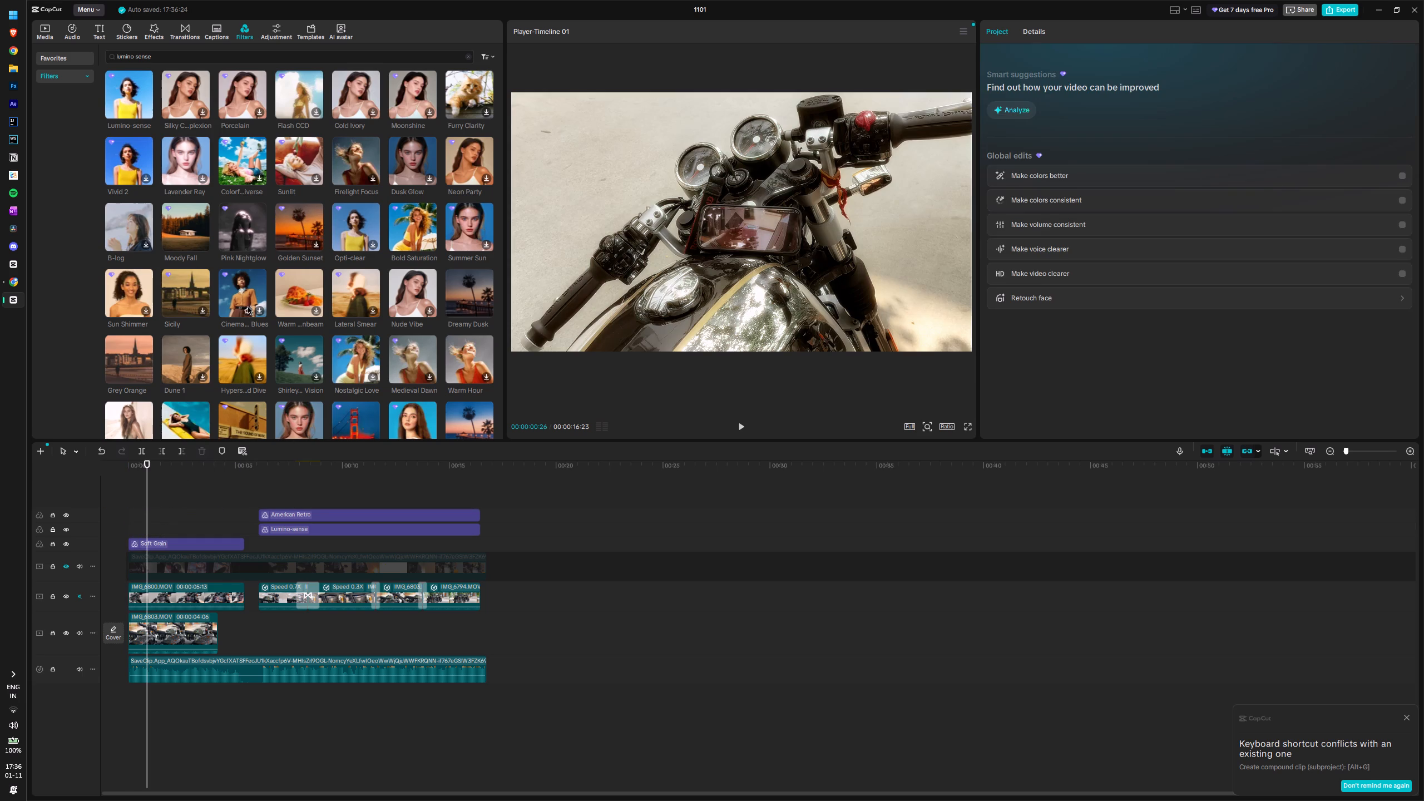
Add the Furry Clarity filter above Soft Grain at the start of the sequence and hide the Soft Grain track.
{"action": "scroll", "coordinate": [248, 307], "scroll_direction": "down", "scroll_amount": 2}
{"action": "scroll", "coordinate": [338, 324], "scroll_direction": "up", "scroll_amount": 5}
{"action": "left_click_drag", "start_coordinate": [453, 97], "coordinate": [129, 533]}
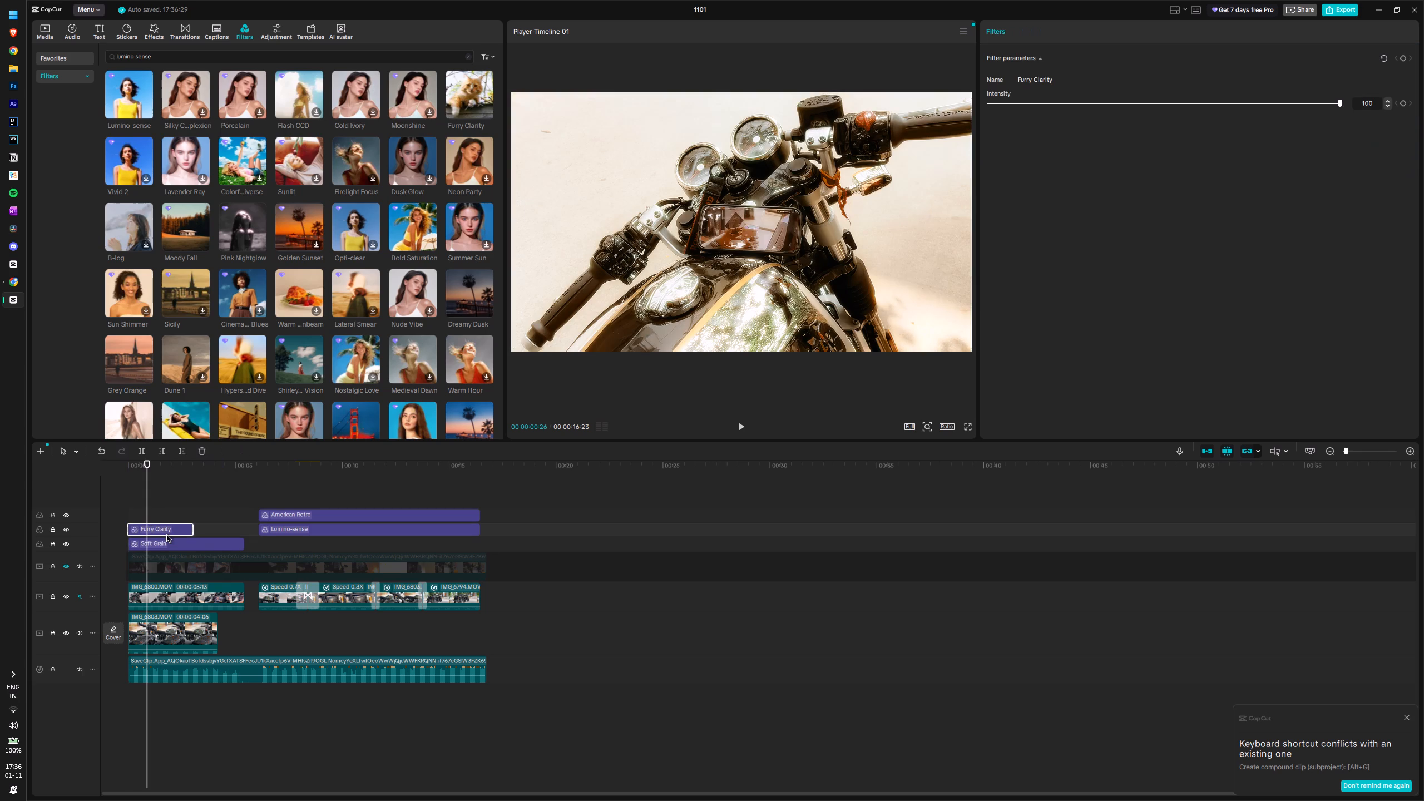
{"action": "left_click", "coordinate": [177, 546]}
{"action": "left_click", "coordinate": [67, 546]}
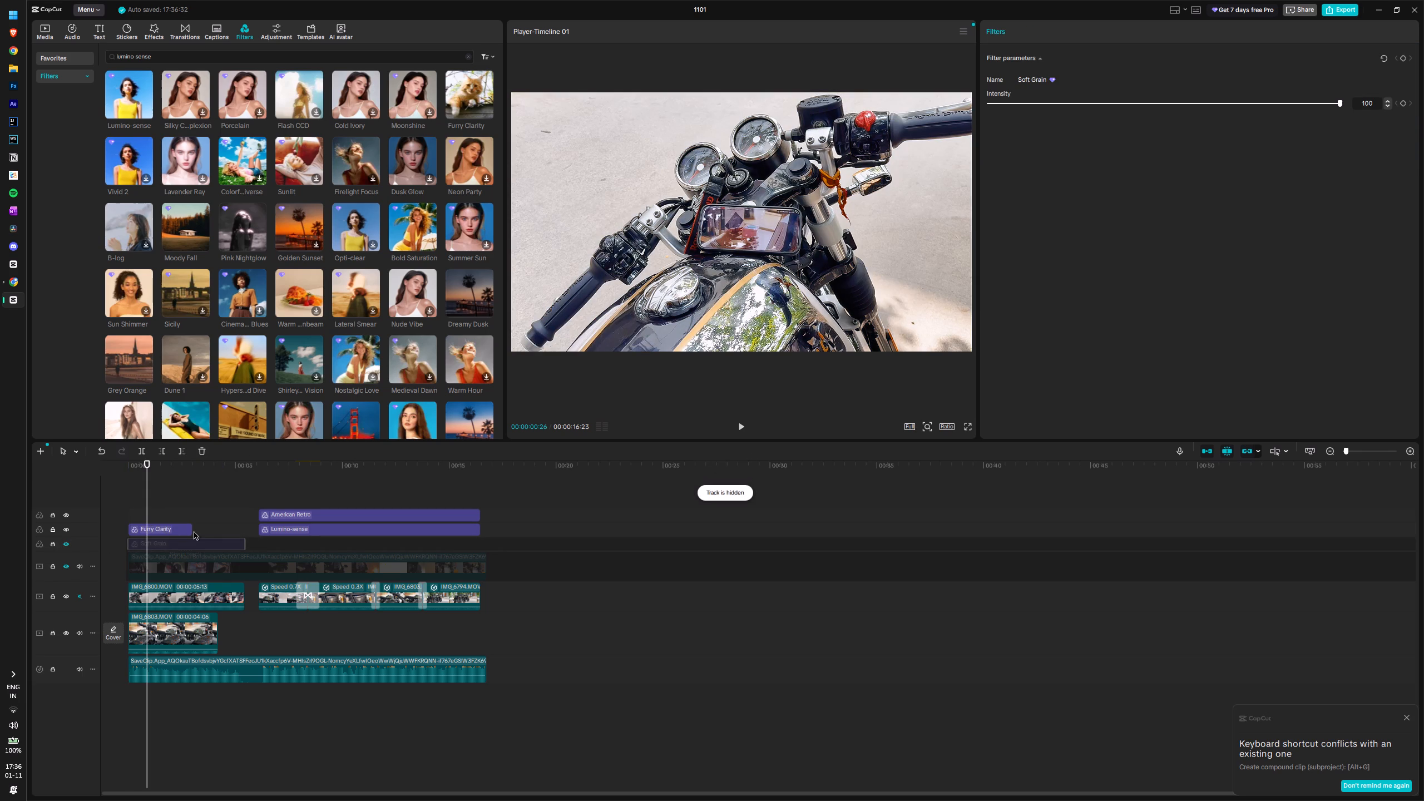
Delete the Furry Clarity filter from the start of the sequence.
{"action": "left_click", "coordinate": [183, 535]}
{"action": "key", "text": "Delete"}
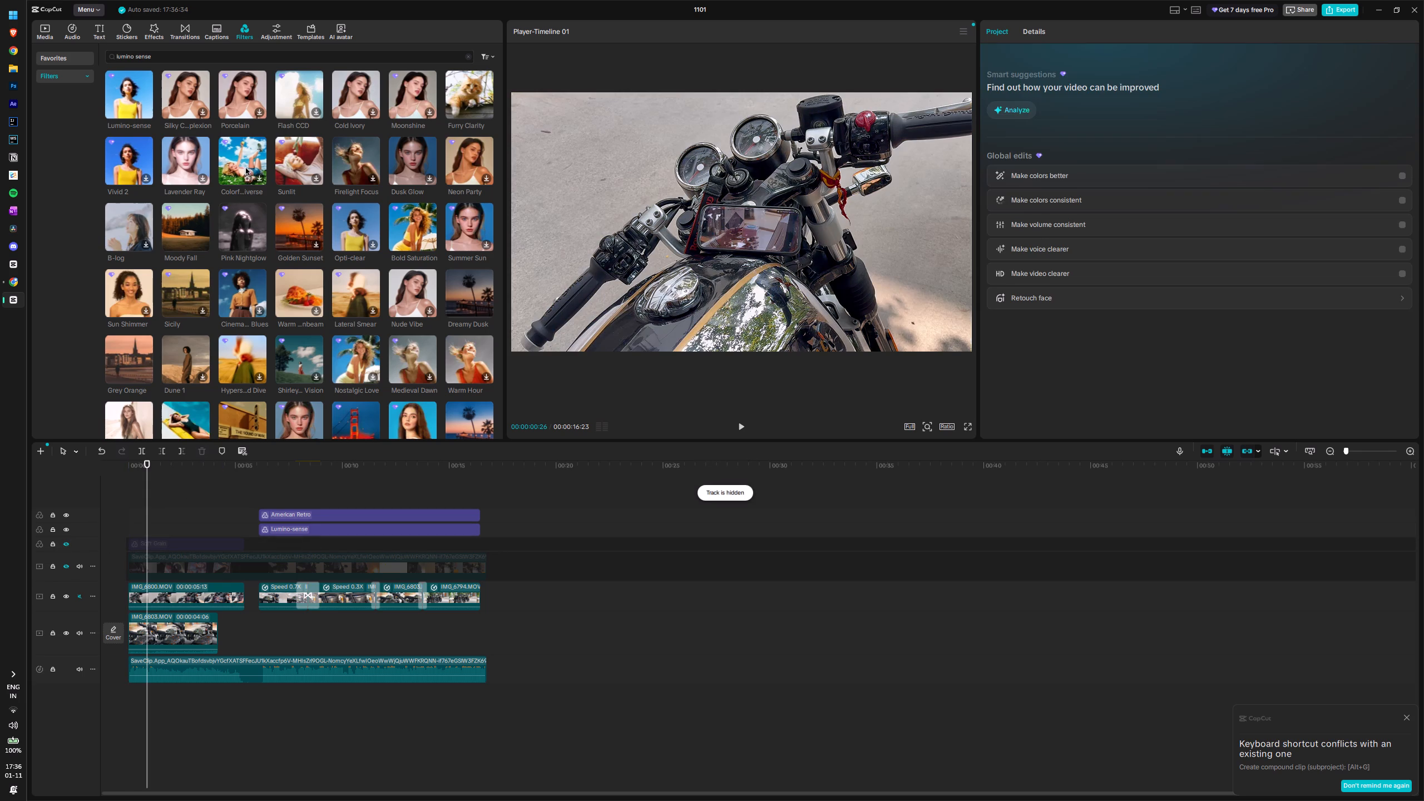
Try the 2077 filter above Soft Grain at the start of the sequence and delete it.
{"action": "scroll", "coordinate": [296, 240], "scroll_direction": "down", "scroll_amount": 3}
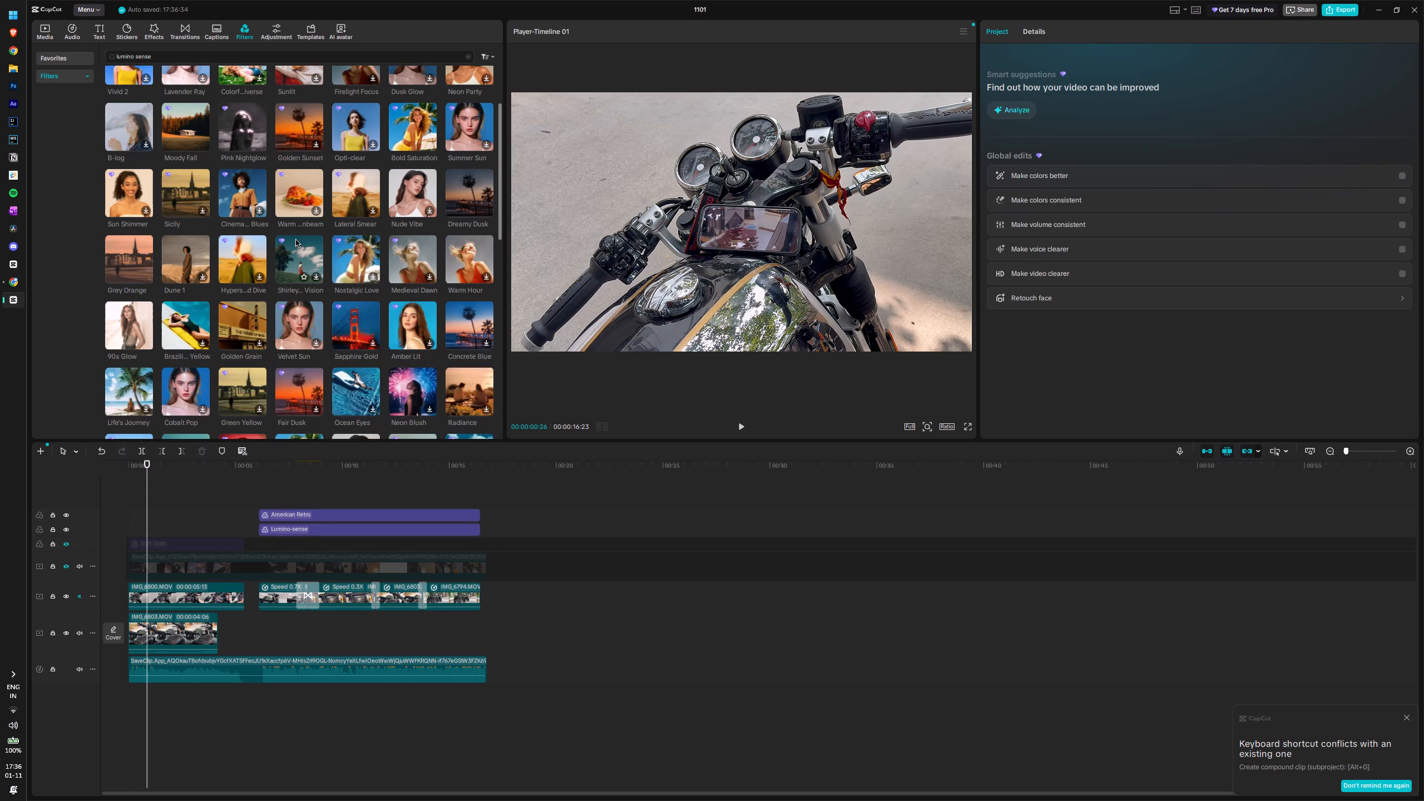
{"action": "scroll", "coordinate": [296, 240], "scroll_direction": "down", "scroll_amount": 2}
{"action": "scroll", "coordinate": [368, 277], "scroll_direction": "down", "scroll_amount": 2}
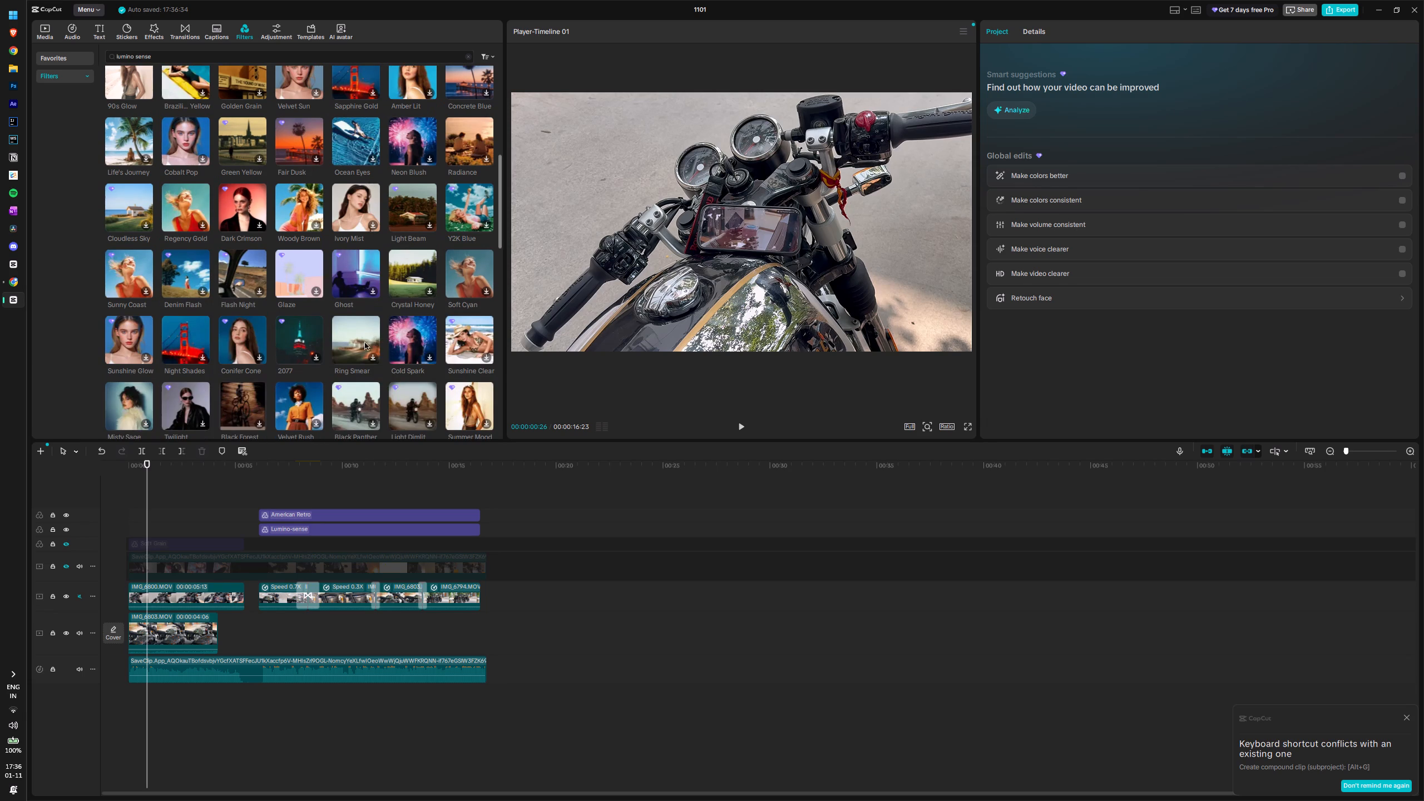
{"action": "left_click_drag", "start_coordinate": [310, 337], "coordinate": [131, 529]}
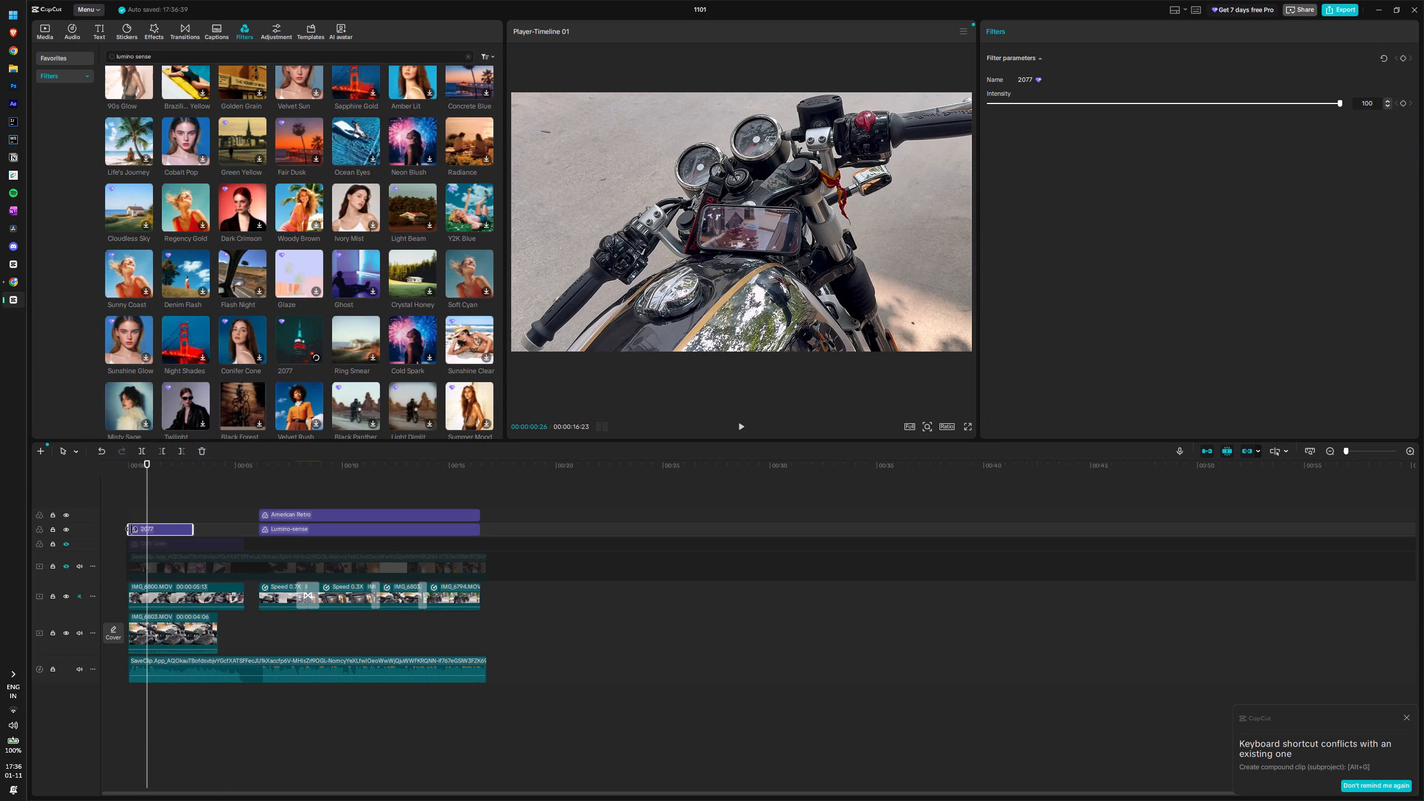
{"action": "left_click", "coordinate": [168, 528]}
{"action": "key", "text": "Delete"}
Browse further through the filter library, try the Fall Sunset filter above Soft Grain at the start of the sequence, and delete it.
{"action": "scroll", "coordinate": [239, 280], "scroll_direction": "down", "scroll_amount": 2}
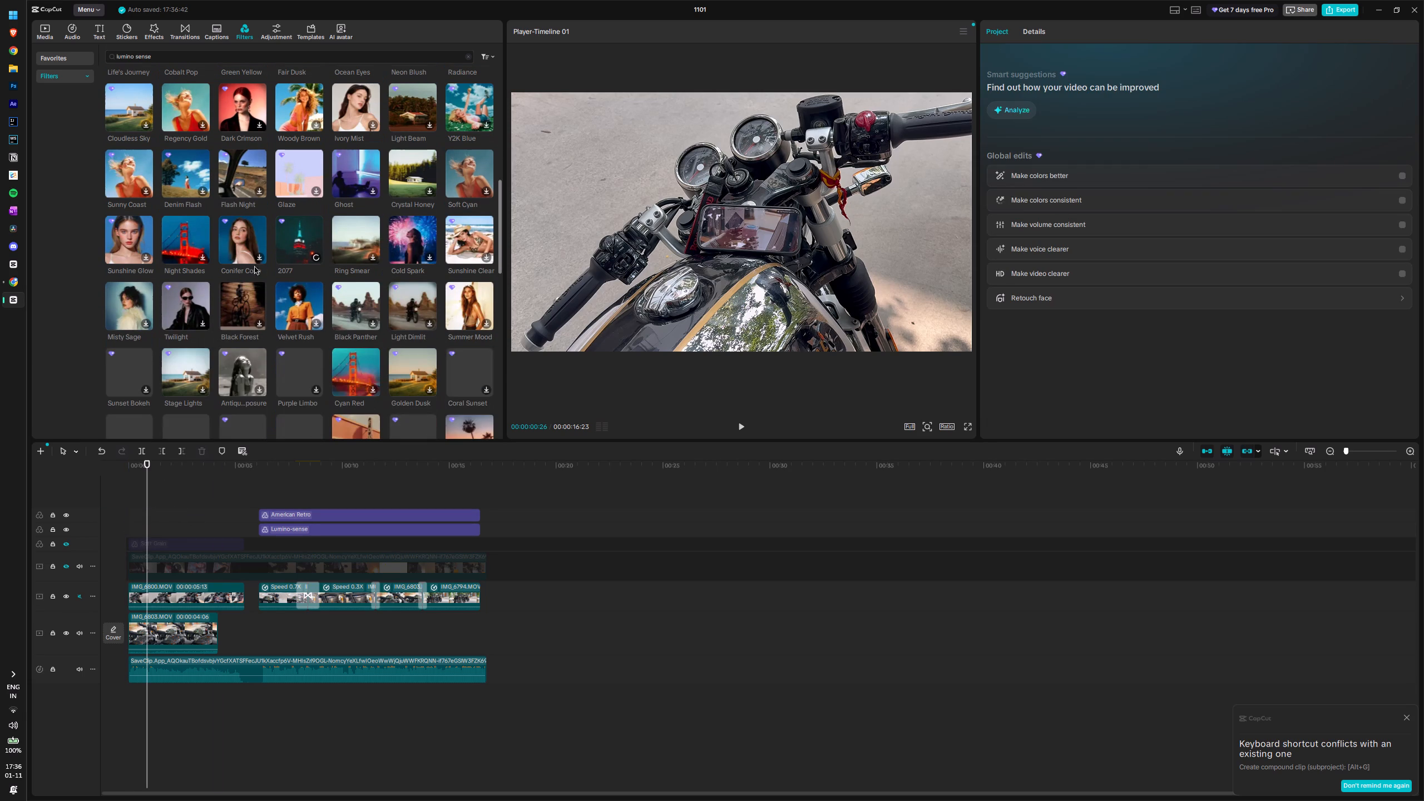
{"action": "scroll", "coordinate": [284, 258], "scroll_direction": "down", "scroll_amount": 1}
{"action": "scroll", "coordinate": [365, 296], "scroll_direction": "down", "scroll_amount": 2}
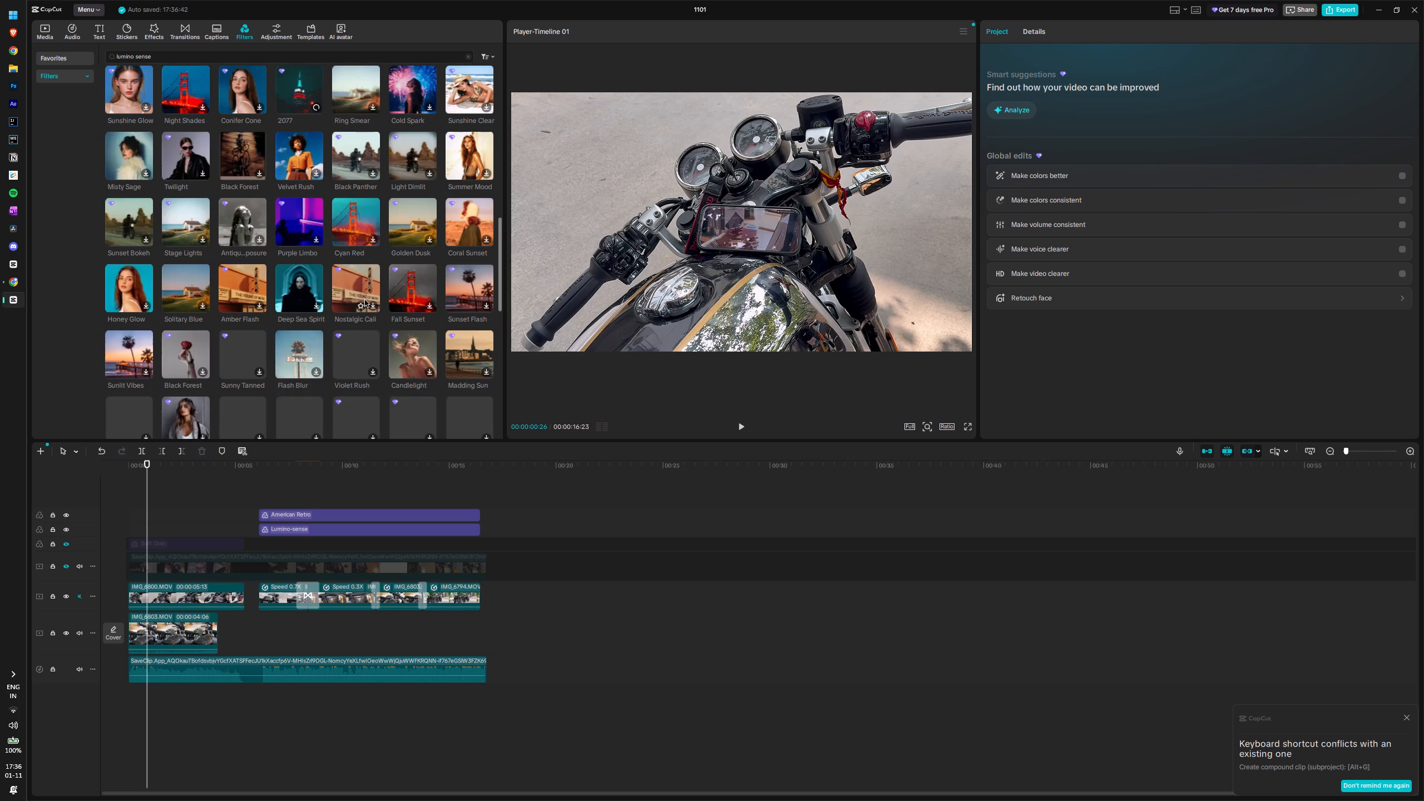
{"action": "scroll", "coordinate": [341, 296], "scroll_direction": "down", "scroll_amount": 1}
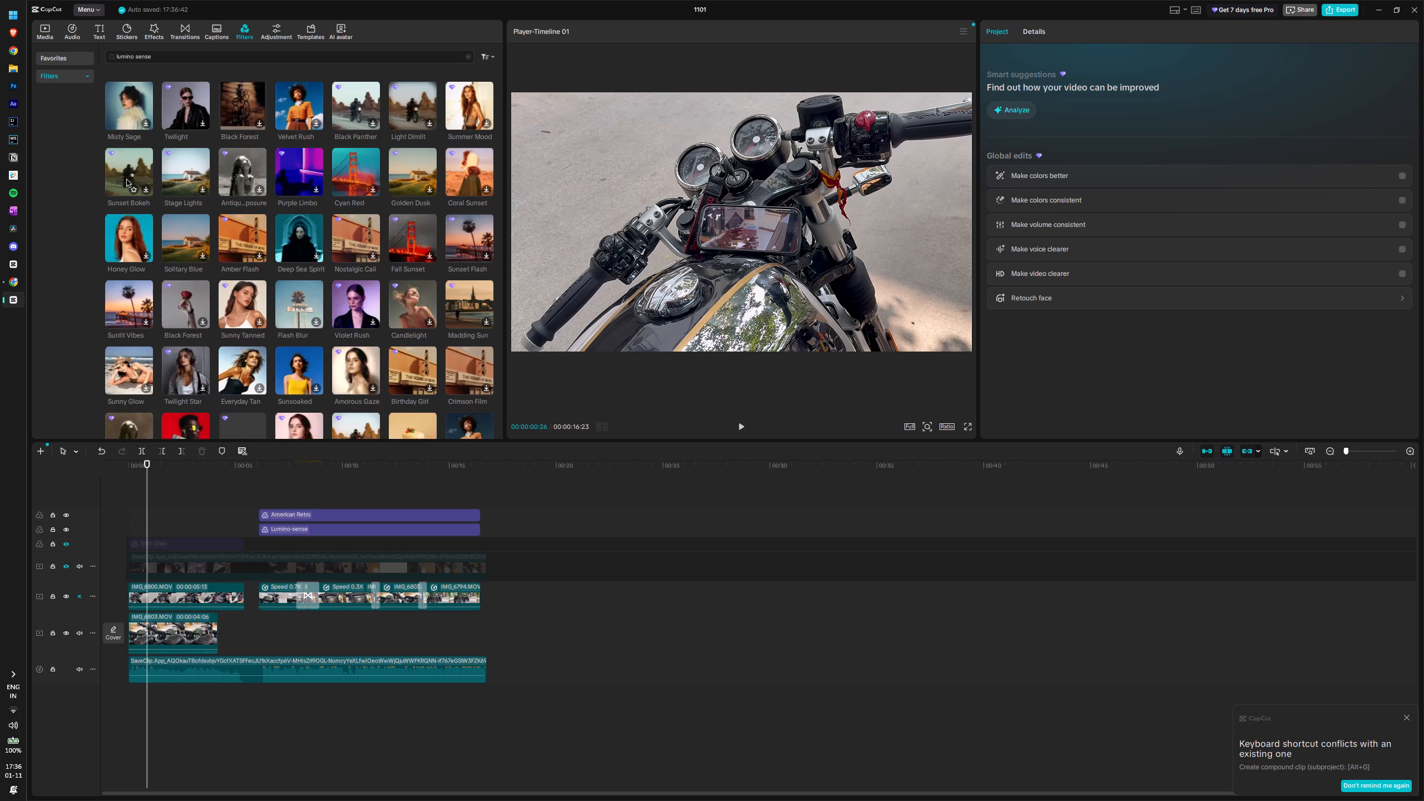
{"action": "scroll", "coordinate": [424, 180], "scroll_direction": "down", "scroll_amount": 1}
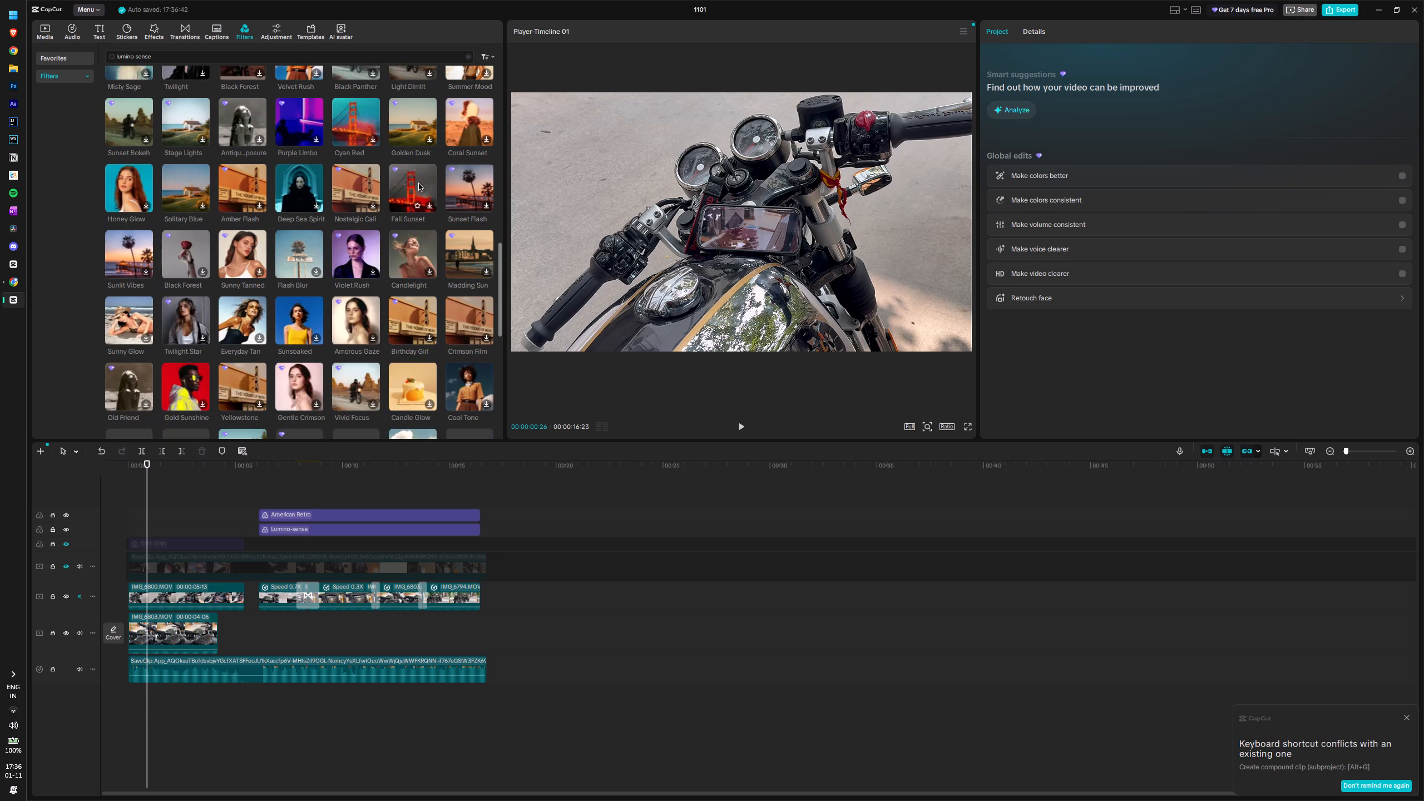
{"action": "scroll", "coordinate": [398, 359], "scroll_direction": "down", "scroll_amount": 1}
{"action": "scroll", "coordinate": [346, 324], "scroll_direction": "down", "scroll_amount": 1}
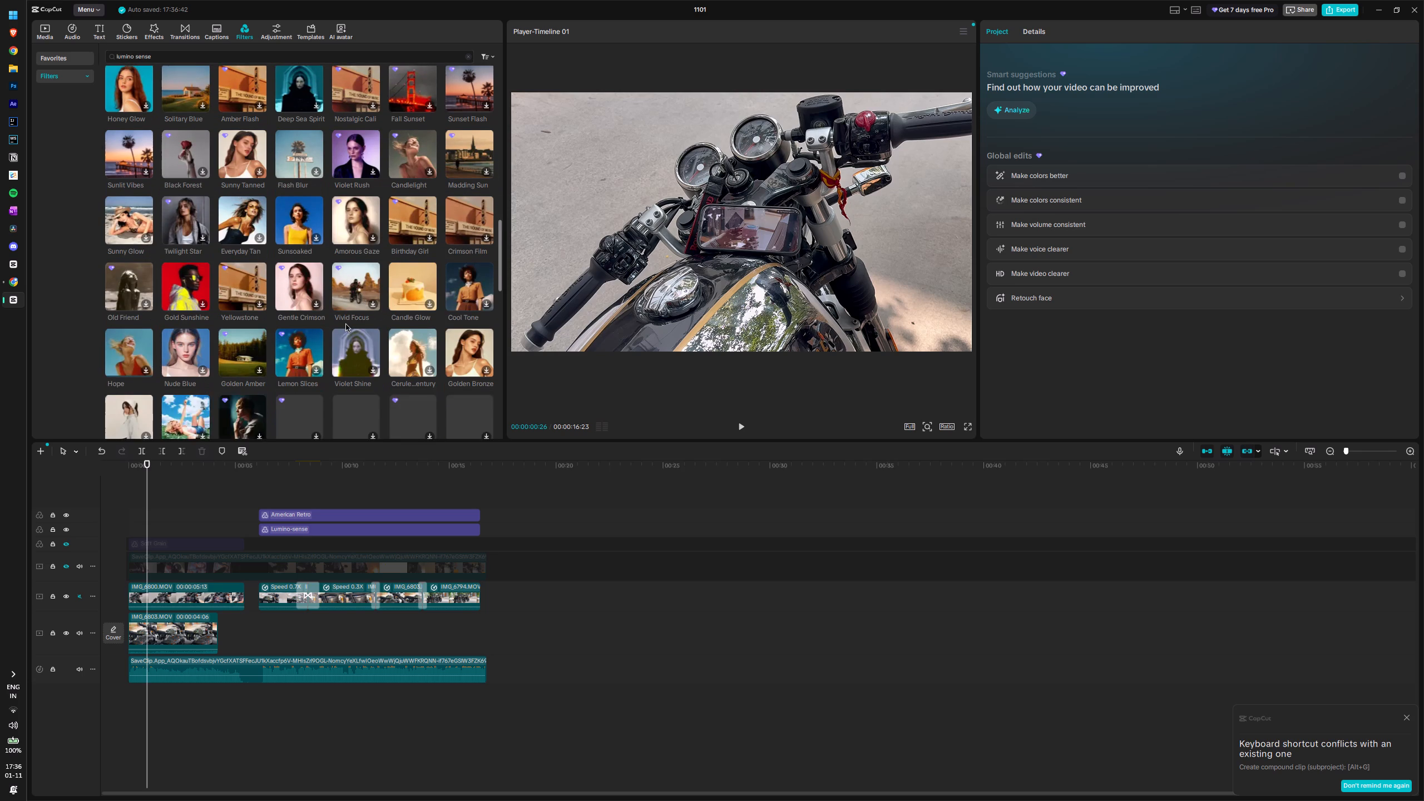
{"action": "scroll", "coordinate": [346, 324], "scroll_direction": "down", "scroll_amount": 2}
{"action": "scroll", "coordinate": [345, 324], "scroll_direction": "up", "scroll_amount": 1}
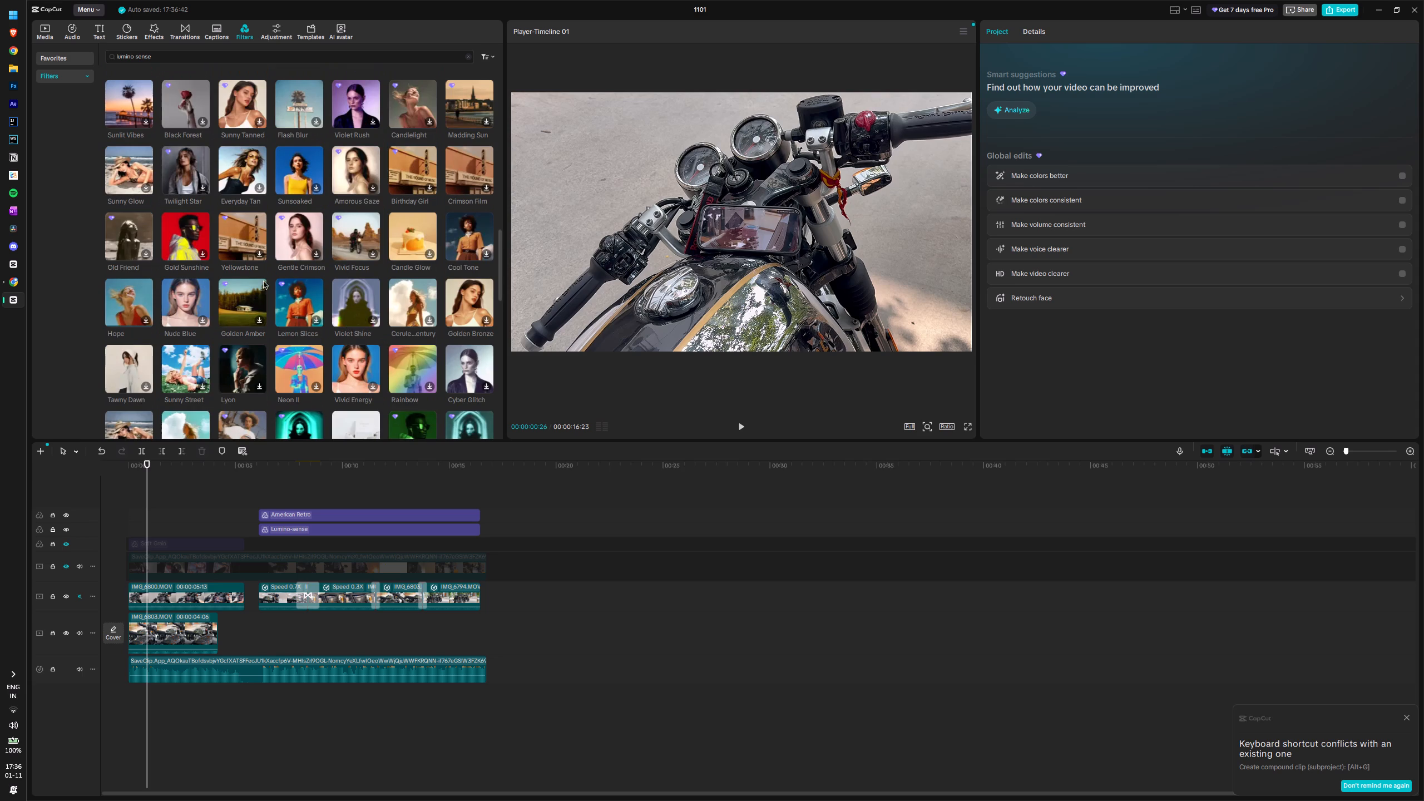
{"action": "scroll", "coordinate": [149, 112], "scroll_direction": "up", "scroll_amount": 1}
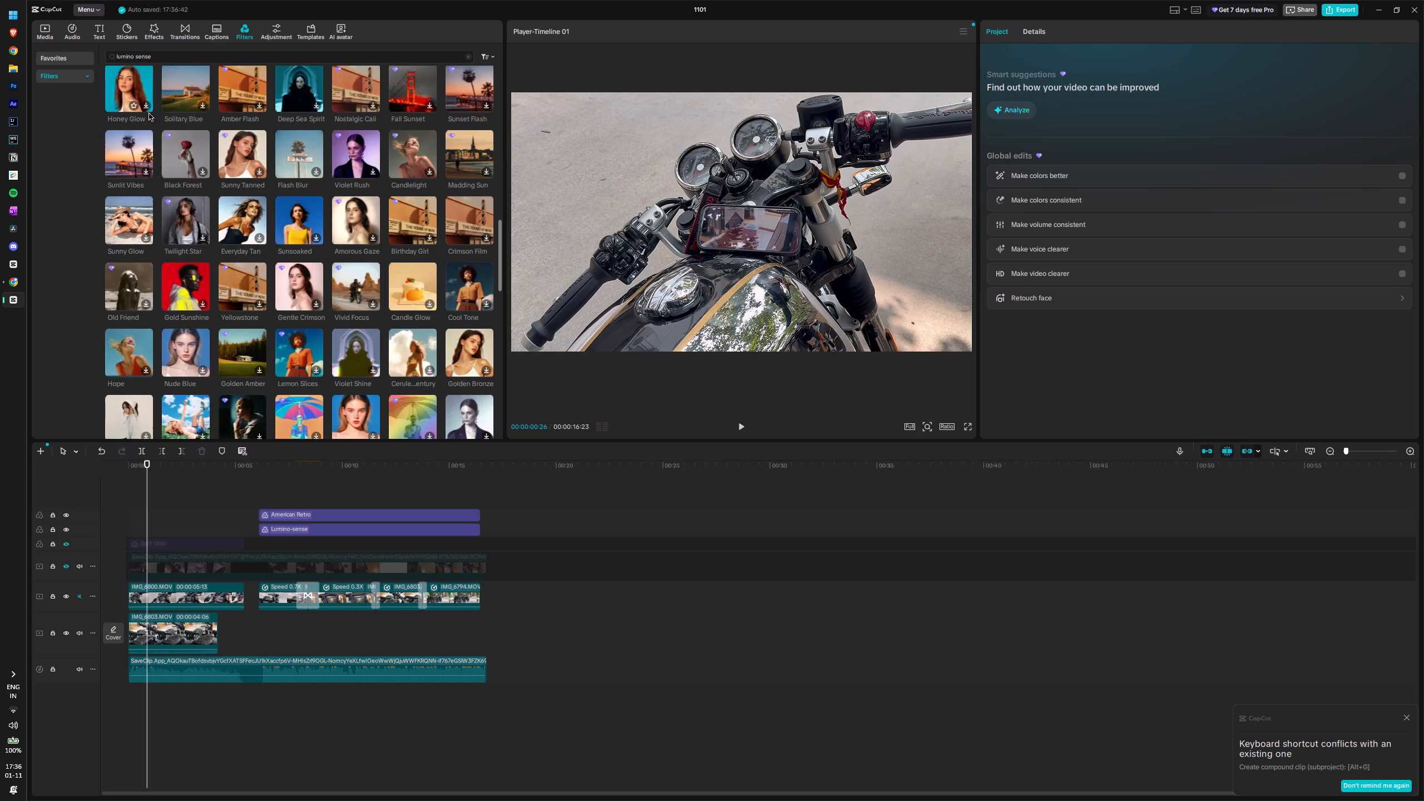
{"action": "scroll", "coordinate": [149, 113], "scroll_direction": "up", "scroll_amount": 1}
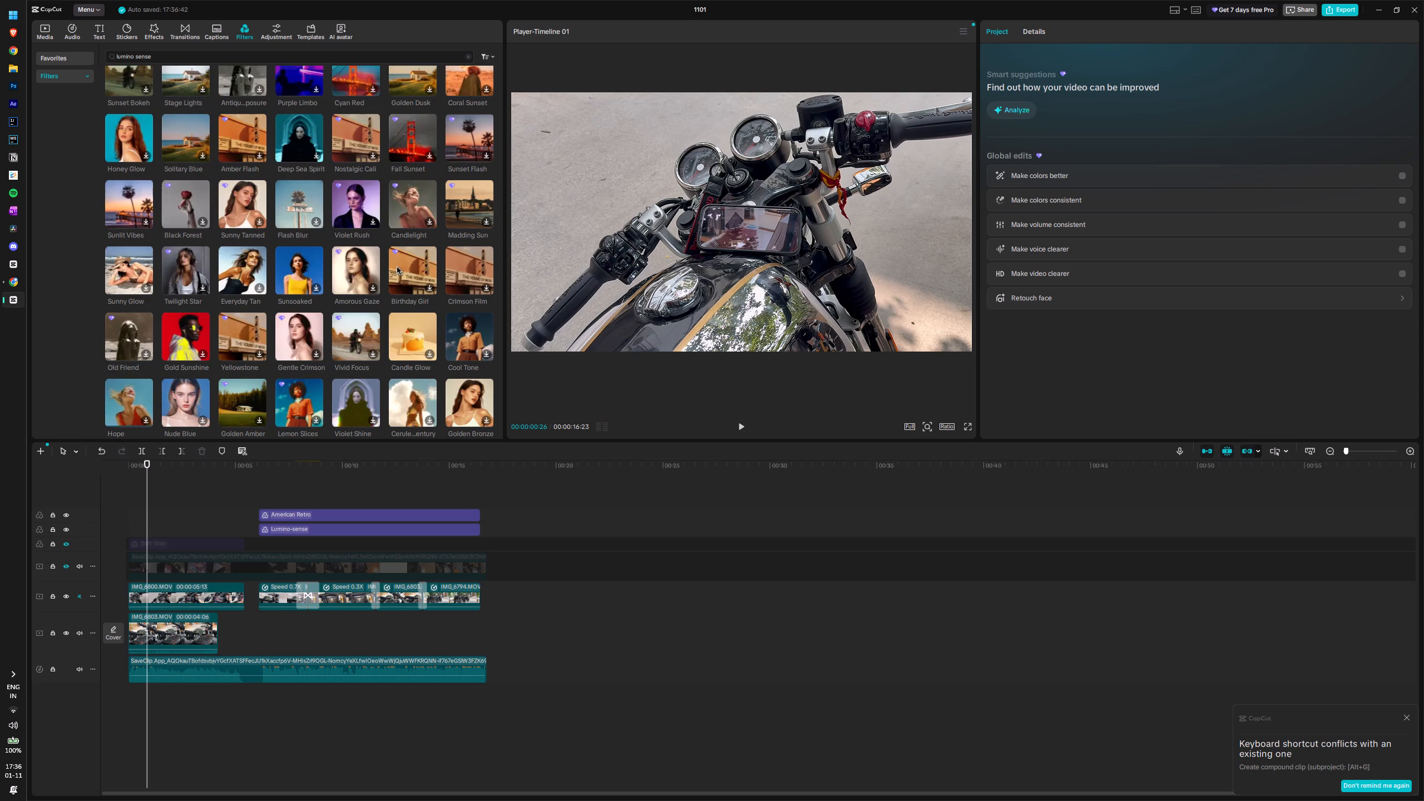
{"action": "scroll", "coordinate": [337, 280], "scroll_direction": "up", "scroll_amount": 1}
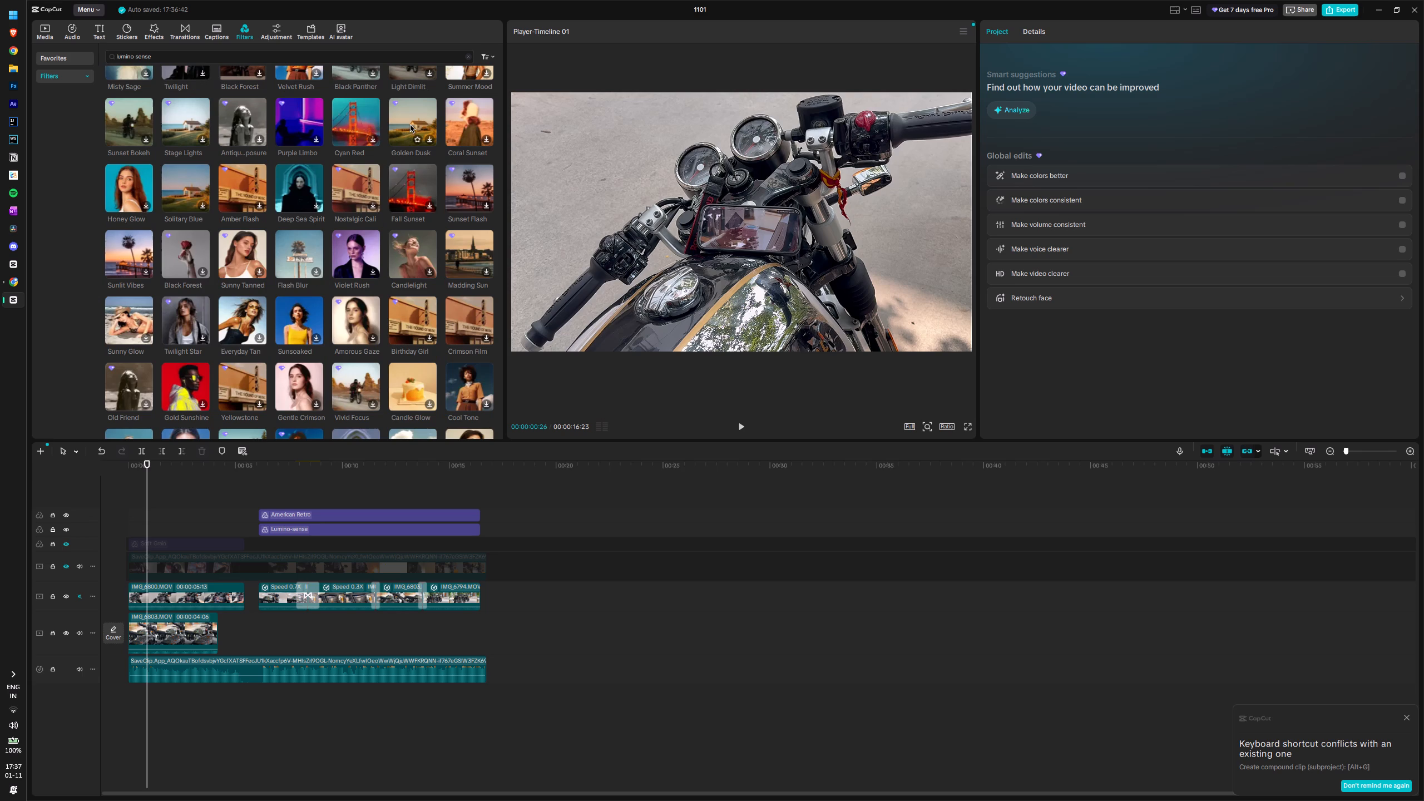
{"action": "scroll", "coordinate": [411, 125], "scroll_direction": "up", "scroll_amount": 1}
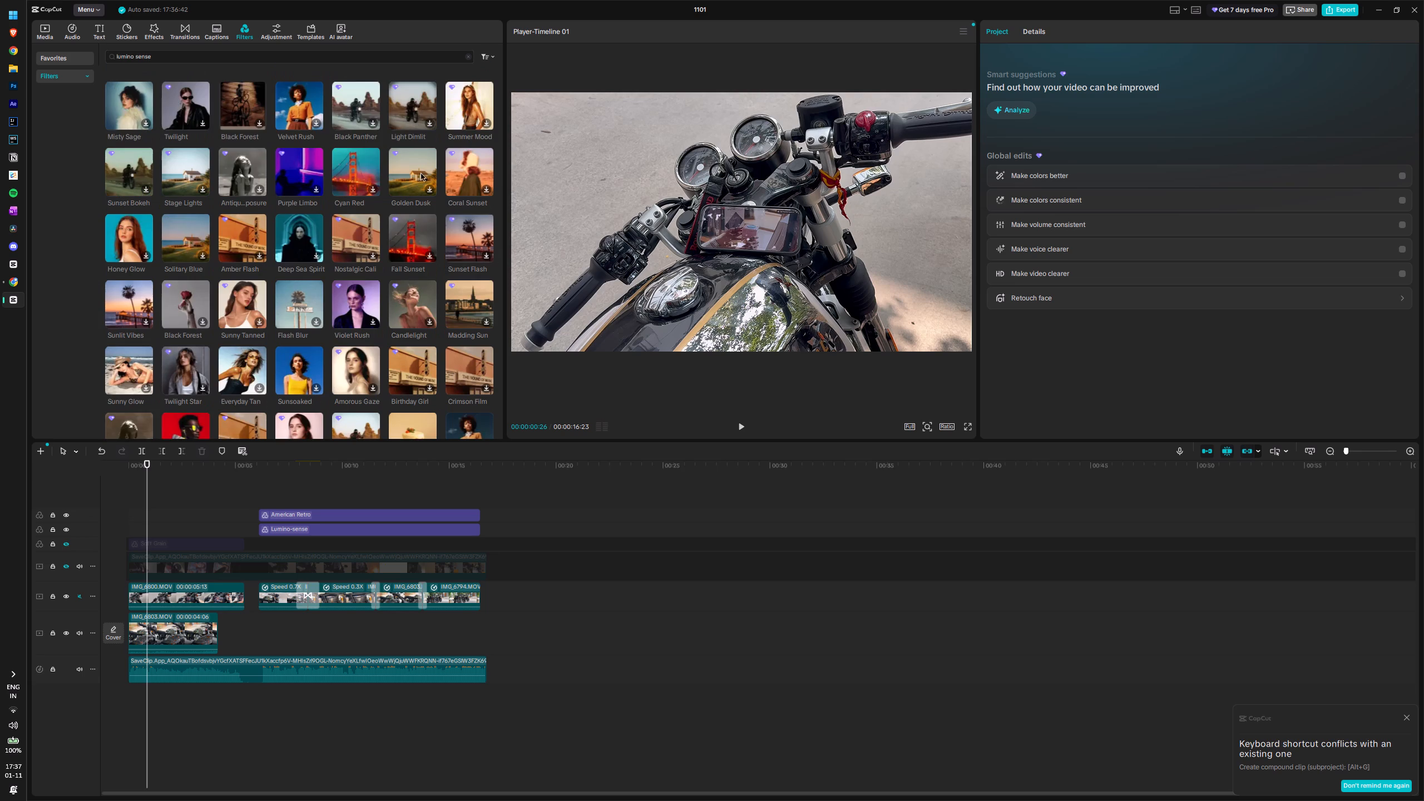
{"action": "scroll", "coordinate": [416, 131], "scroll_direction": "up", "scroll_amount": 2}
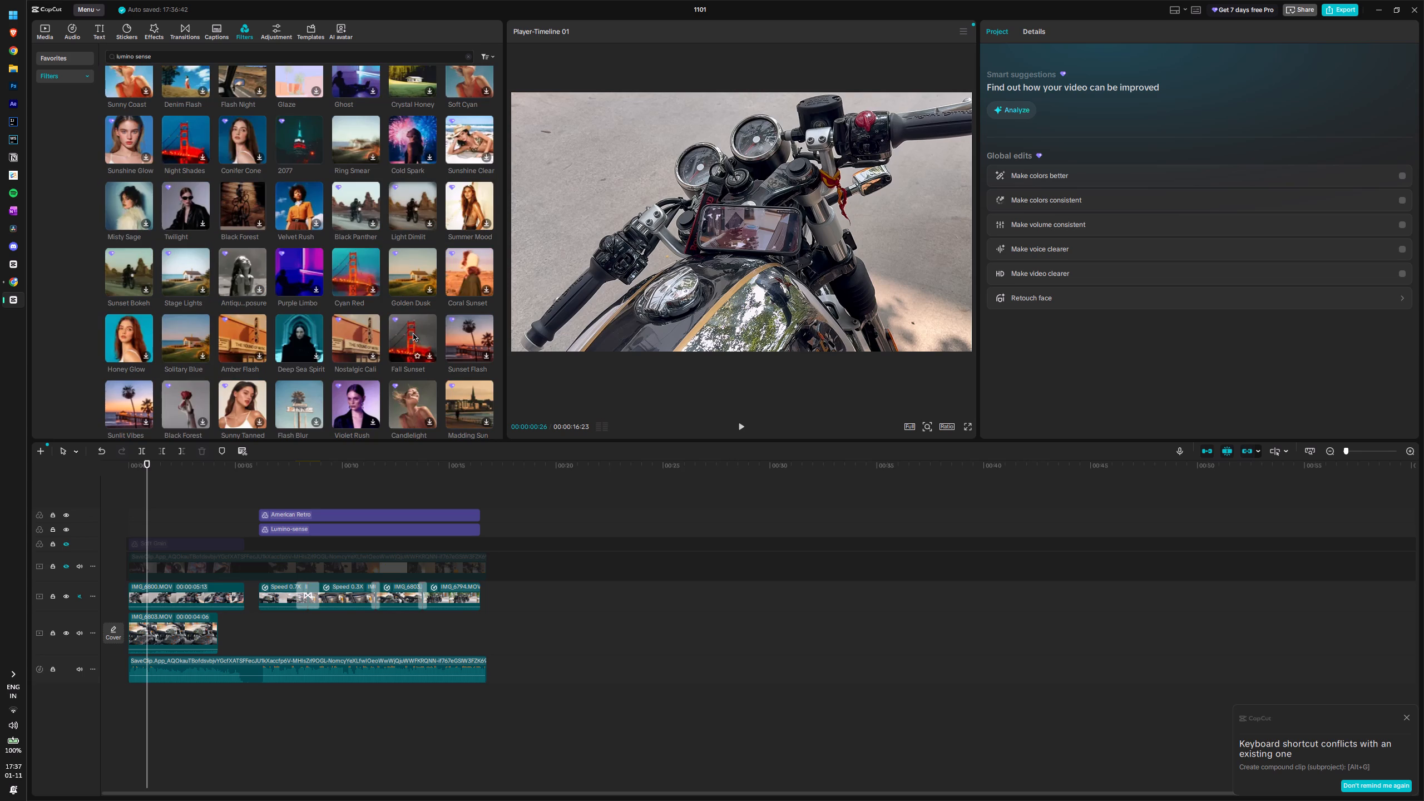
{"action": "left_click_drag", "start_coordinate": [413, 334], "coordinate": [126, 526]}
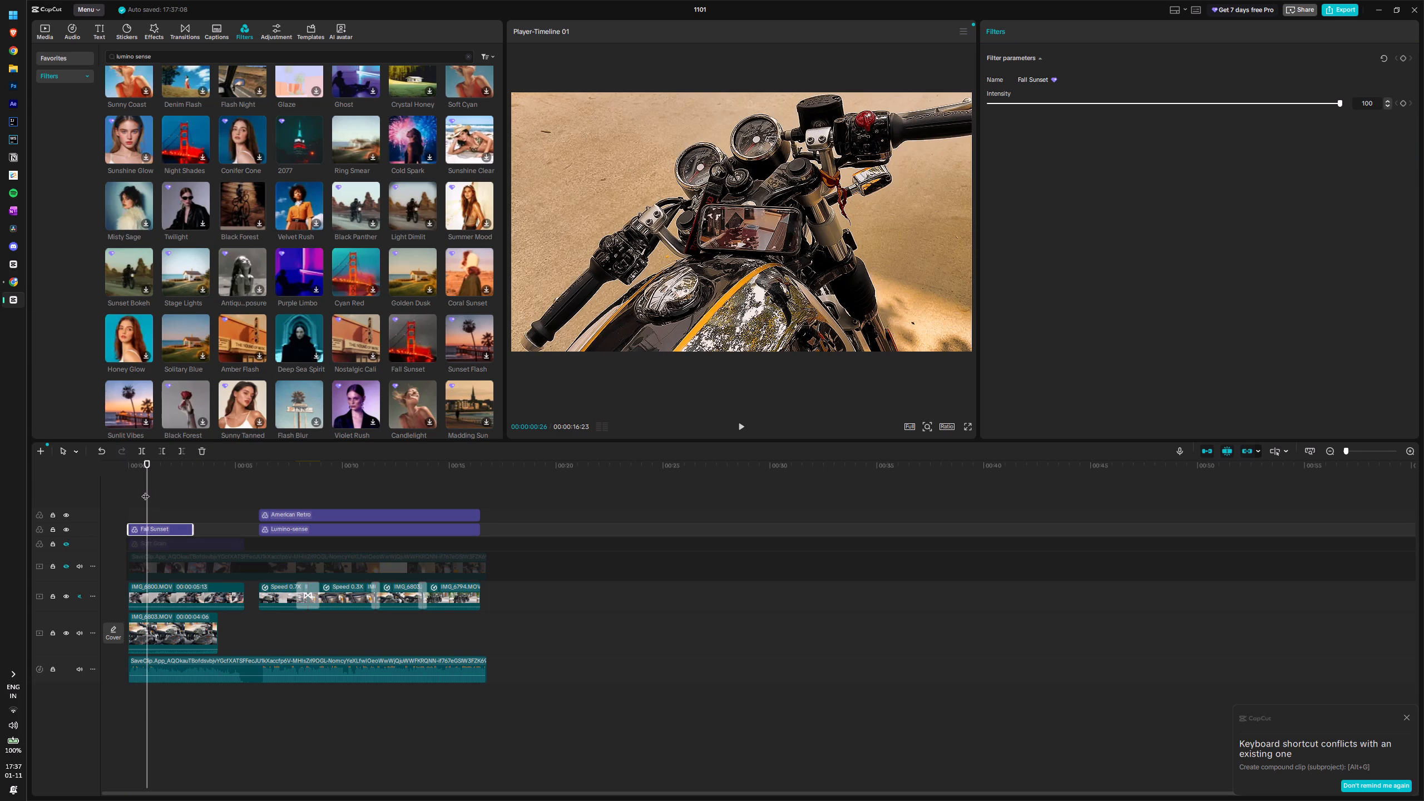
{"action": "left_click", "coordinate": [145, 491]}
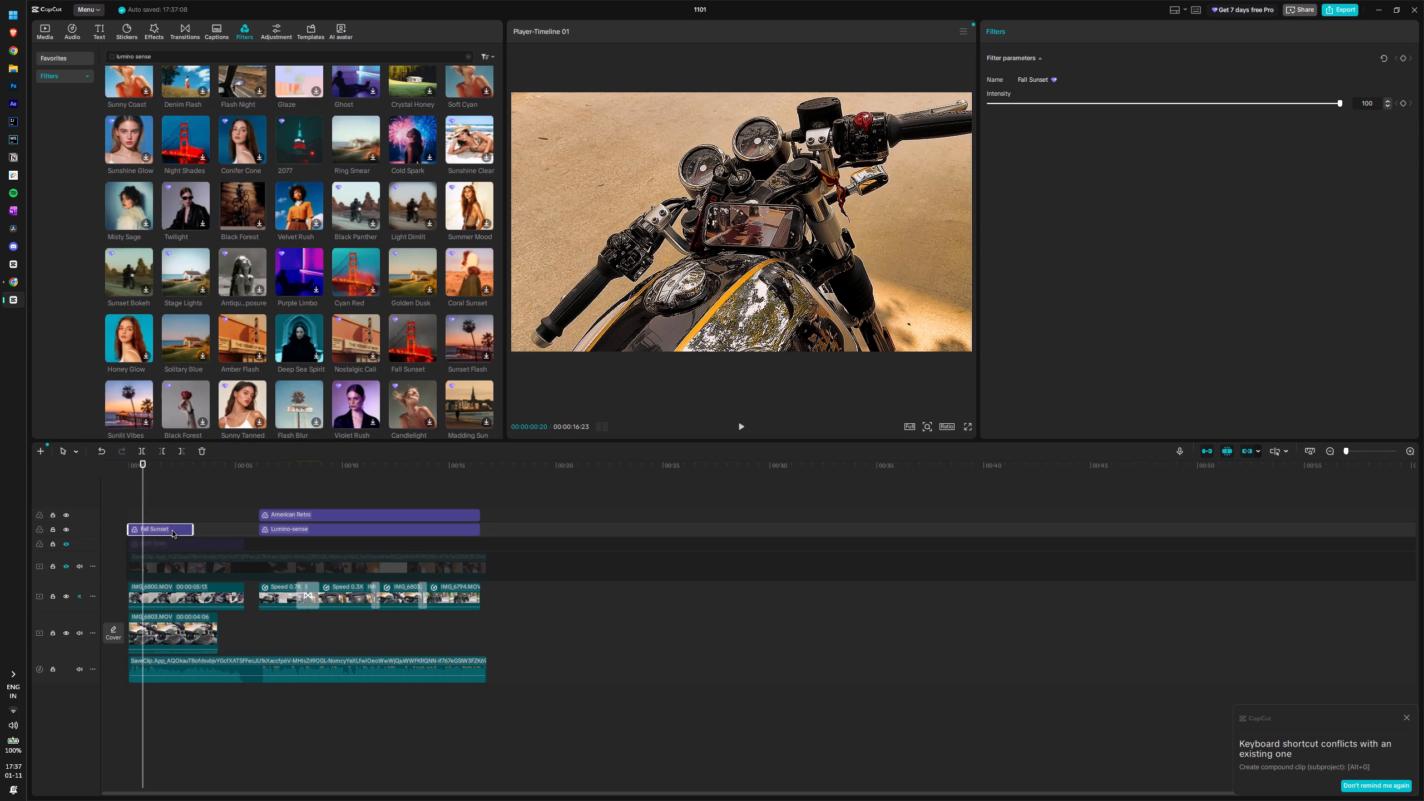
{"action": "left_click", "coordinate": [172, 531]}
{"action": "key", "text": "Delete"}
Add the Light Dimlit filter above Soft Grain at the sequence start, lengthen it to about 4.5 seconds, and play it back.
{"action": "left_click_drag", "start_coordinate": [414, 206], "coordinate": [123, 531]}
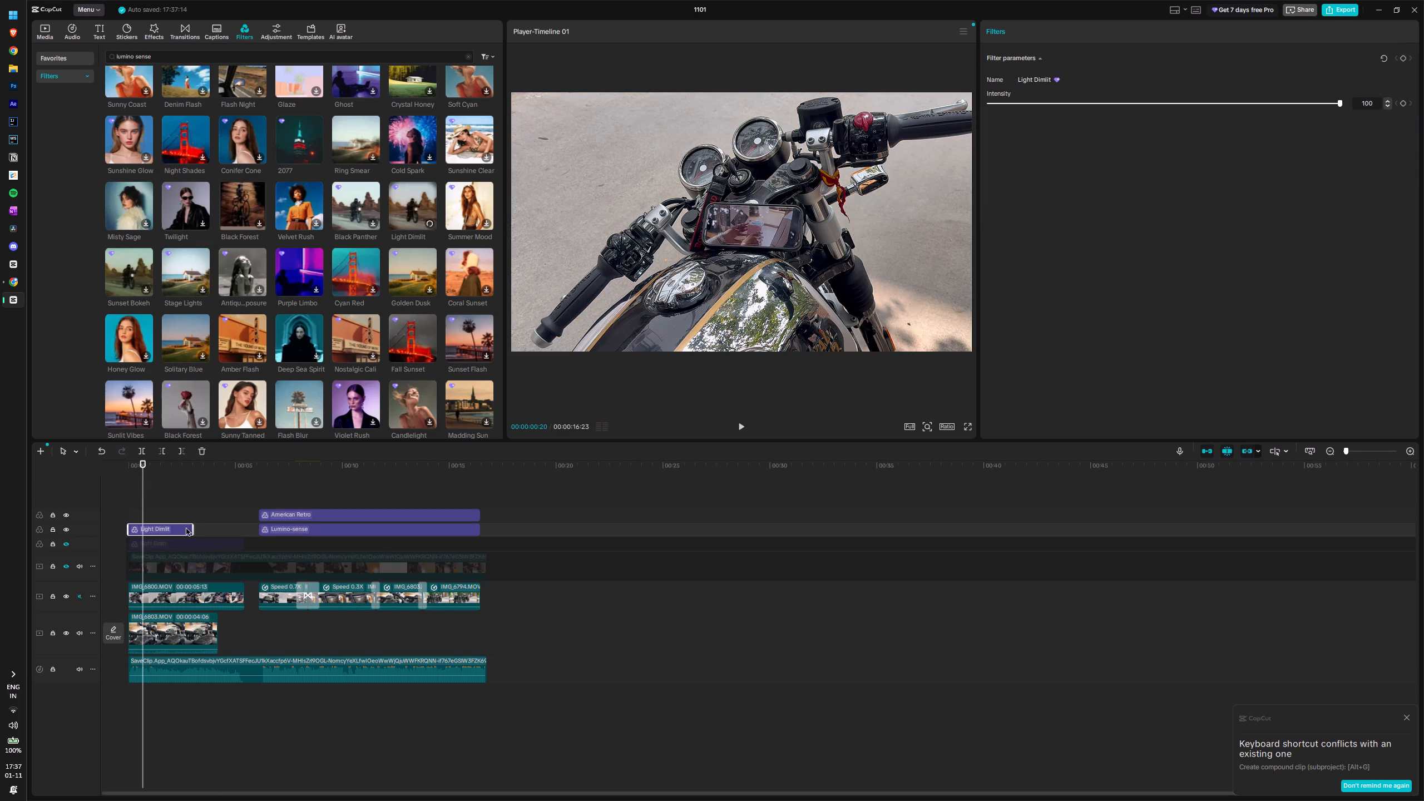
{"action": "left_click_drag", "start_coordinate": [190, 531], "coordinate": [224, 531]}
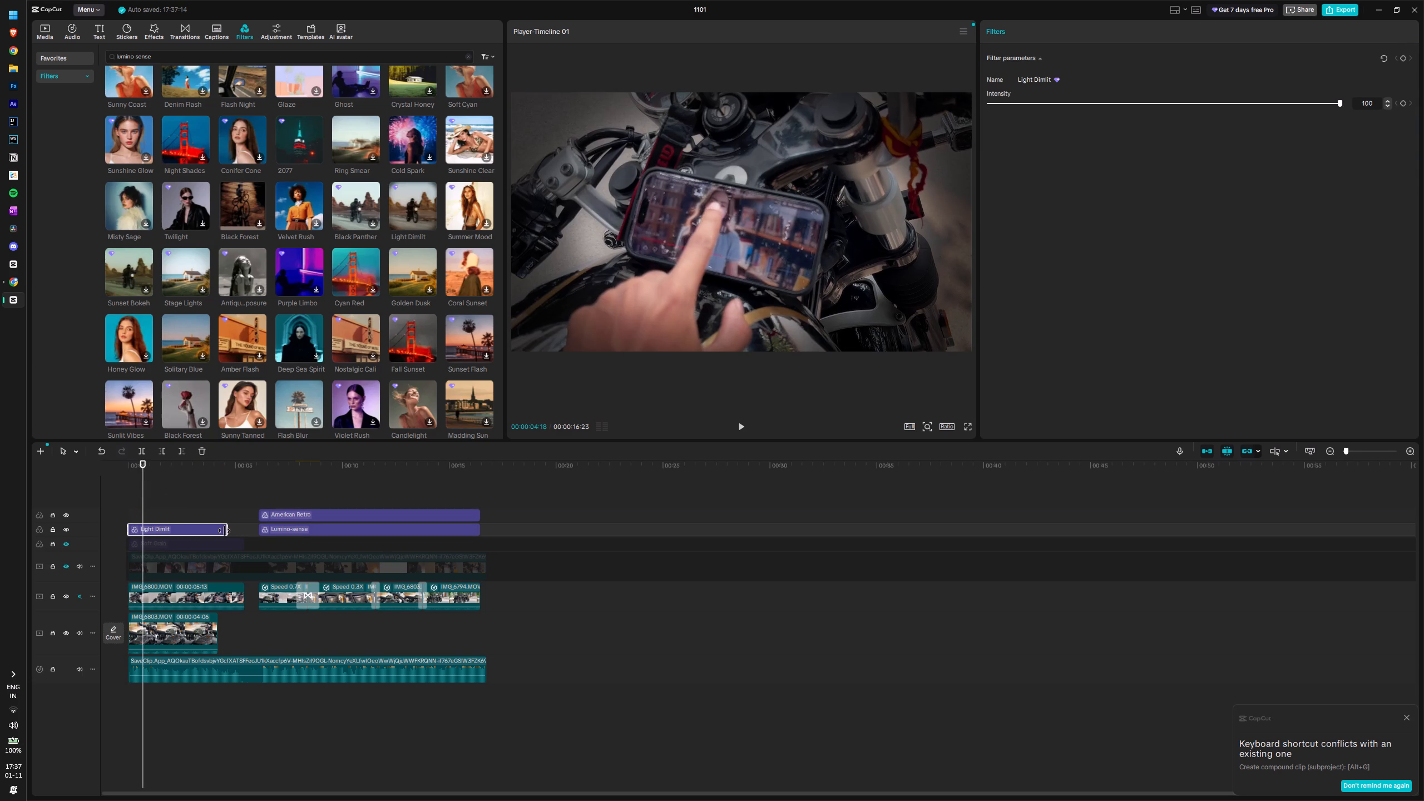
{"action": "left_click_drag", "start_coordinate": [224, 531], "coordinate": [223, 530]}
{"action": "left_click_drag", "start_coordinate": [138, 489], "coordinate": [145, 501]}
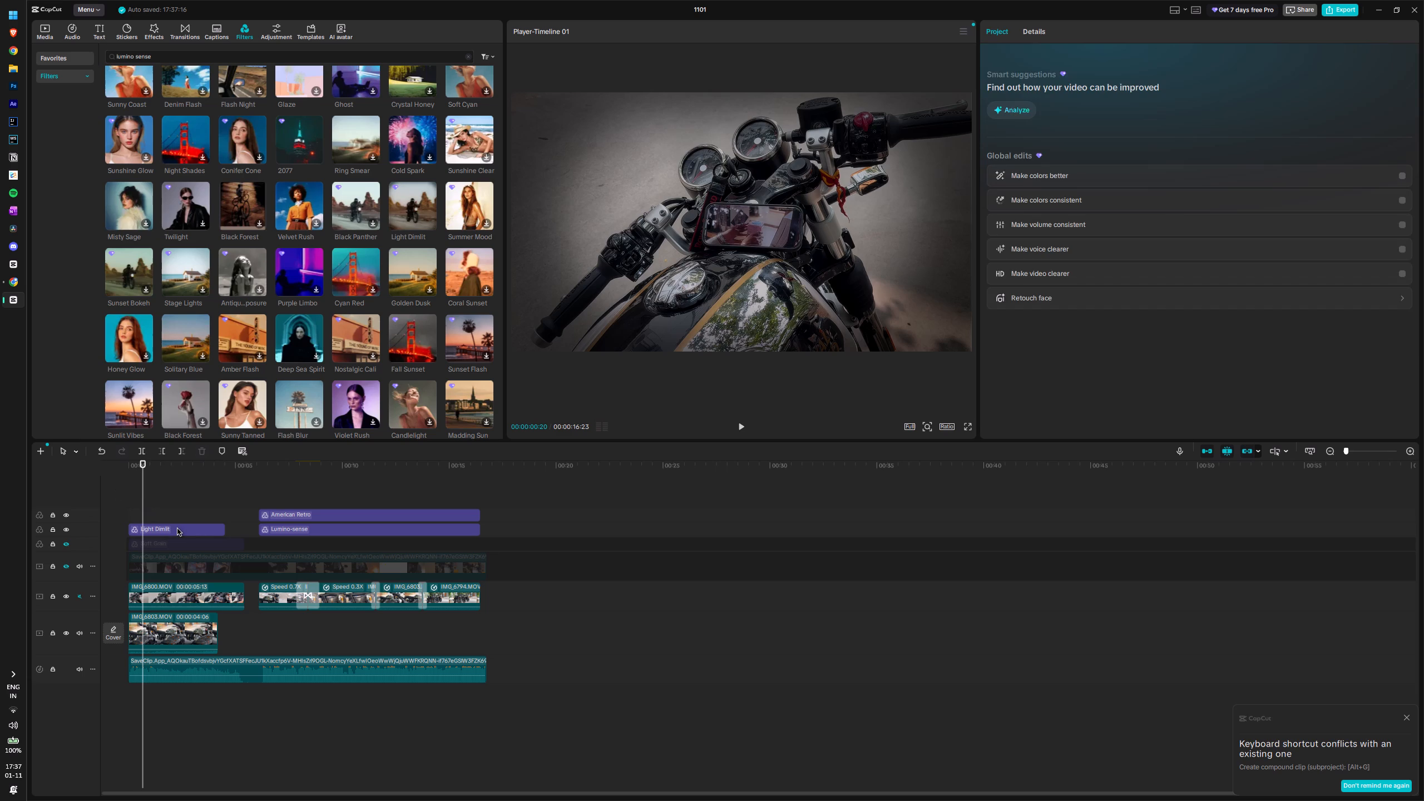
{"action": "left_click", "coordinate": [178, 528]}
{"action": "key", "text": "space"}
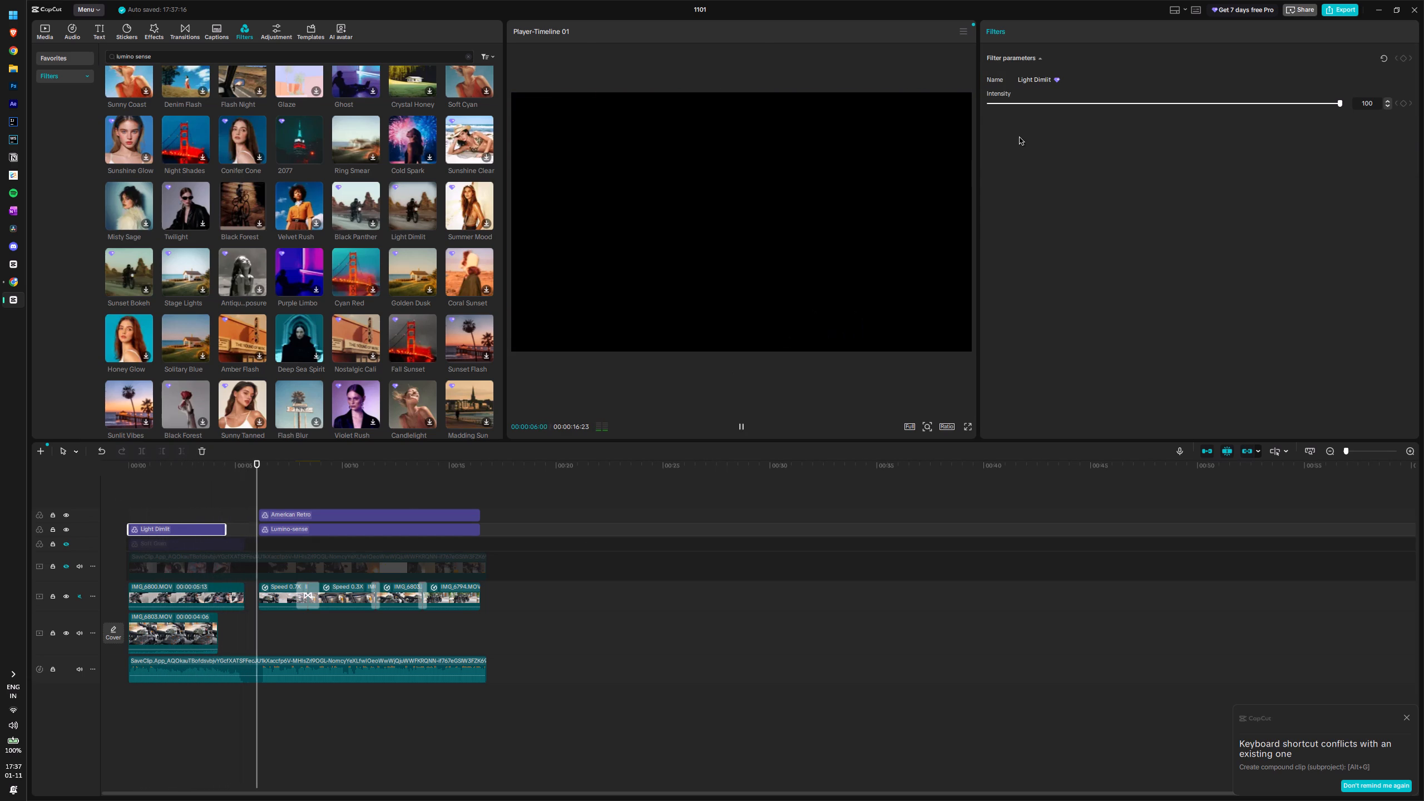
{"action": "key", "text": "space"}
Move Light Dimlit onto a new track above American Retro, aligned to its start, set its intensity to 26, and preview it.
{"action": "left_click_drag", "start_coordinate": [161, 533], "coordinate": [293, 507]}
{"action": "left_click_drag", "start_coordinate": [1204, 106], "coordinate": [1147, 108]}
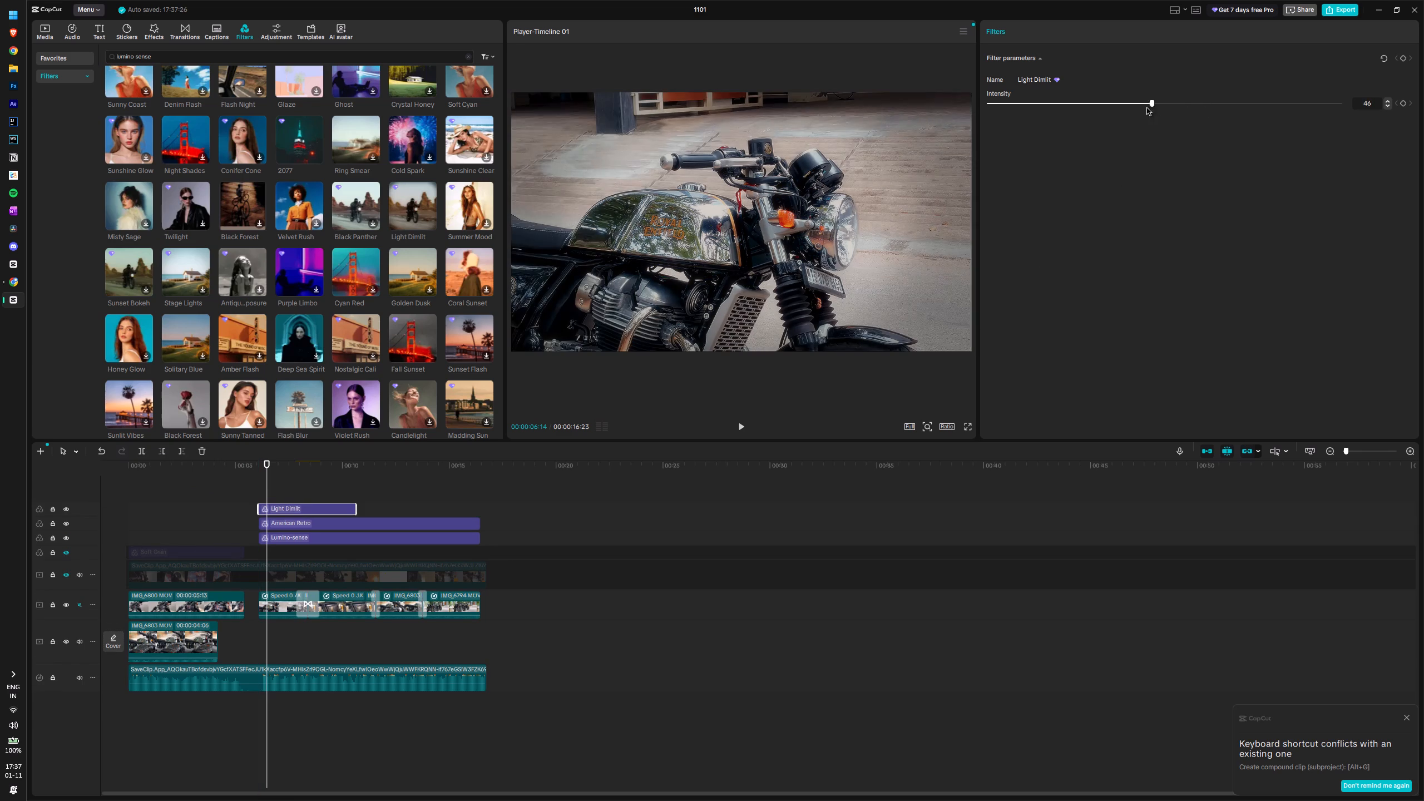
{"action": "left_click_drag", "start_coordinate": [1147, 108], "coordinate": [1097, 108]}
{"action": "left_click_drag", "start_coordinate": [1097, 108], "coordinate": [1081, 109]}
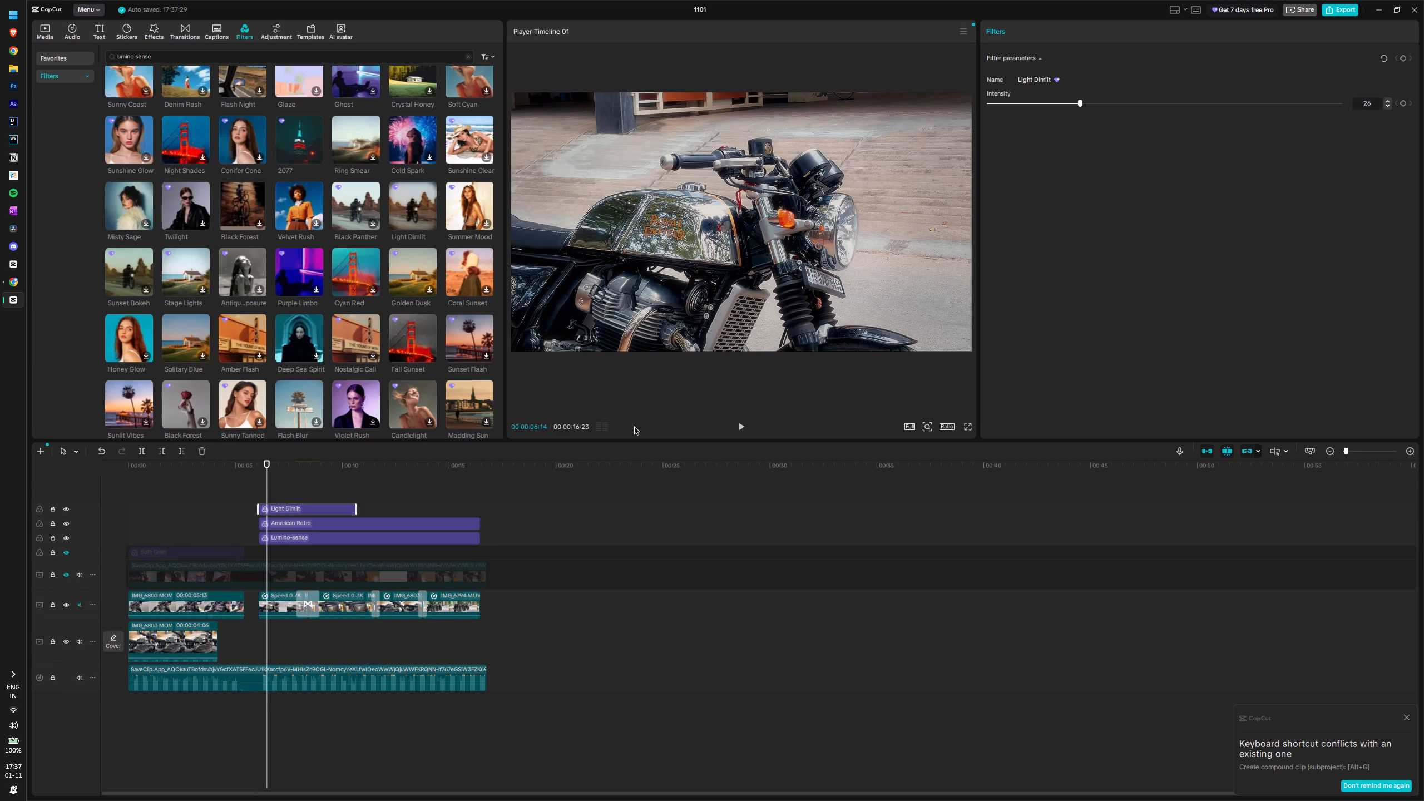
{"action": "key", "text": "space"}
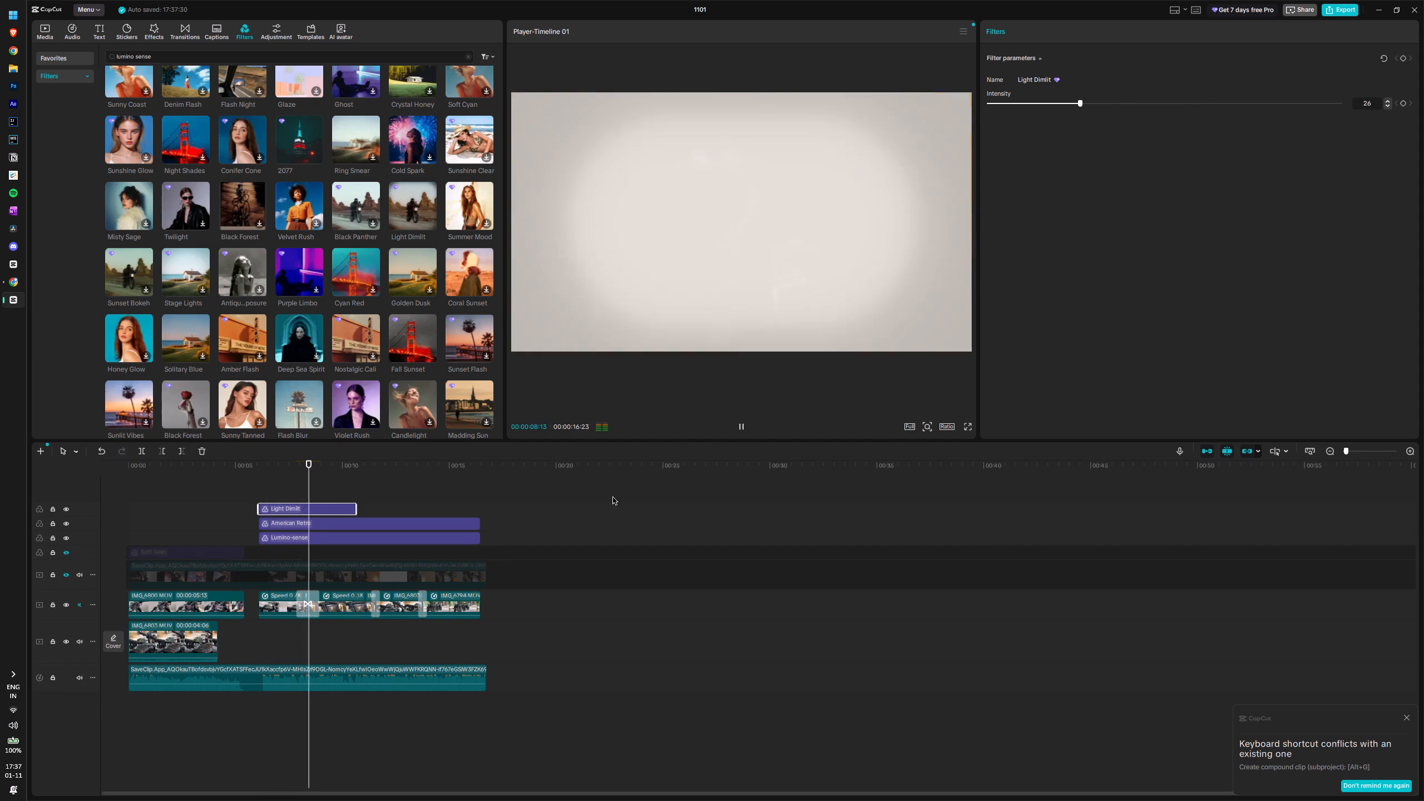
{"action": "key", "text": "space"}
Extend the Light Dimlit filter to the end of American Retro and play back the graded clips.
{"action": "left_click_drag", "start_coordinate": [354, 510], "coordinate": [472, 518]}
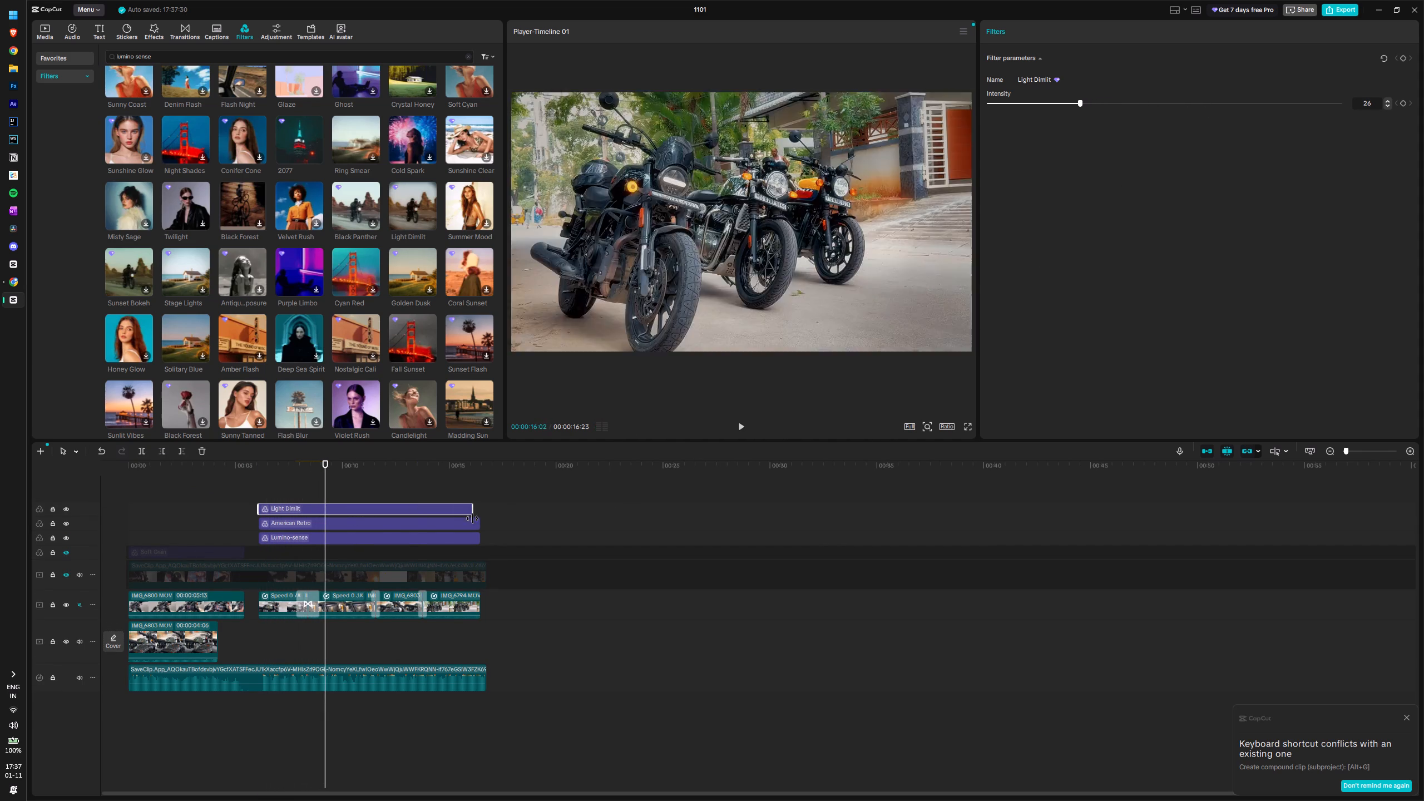
{"action": "left_click_drag", "start_coordinate": [472, 518], "coordinate": [479, 520]}
{"action": "key", "text": "space"}
{"action": "key", "text": "space"}
{"action": "left_click_drag", "start_coordinate": [339, 488], "coordinate": [288, 483]}
{"action": "key", "text": "space"}
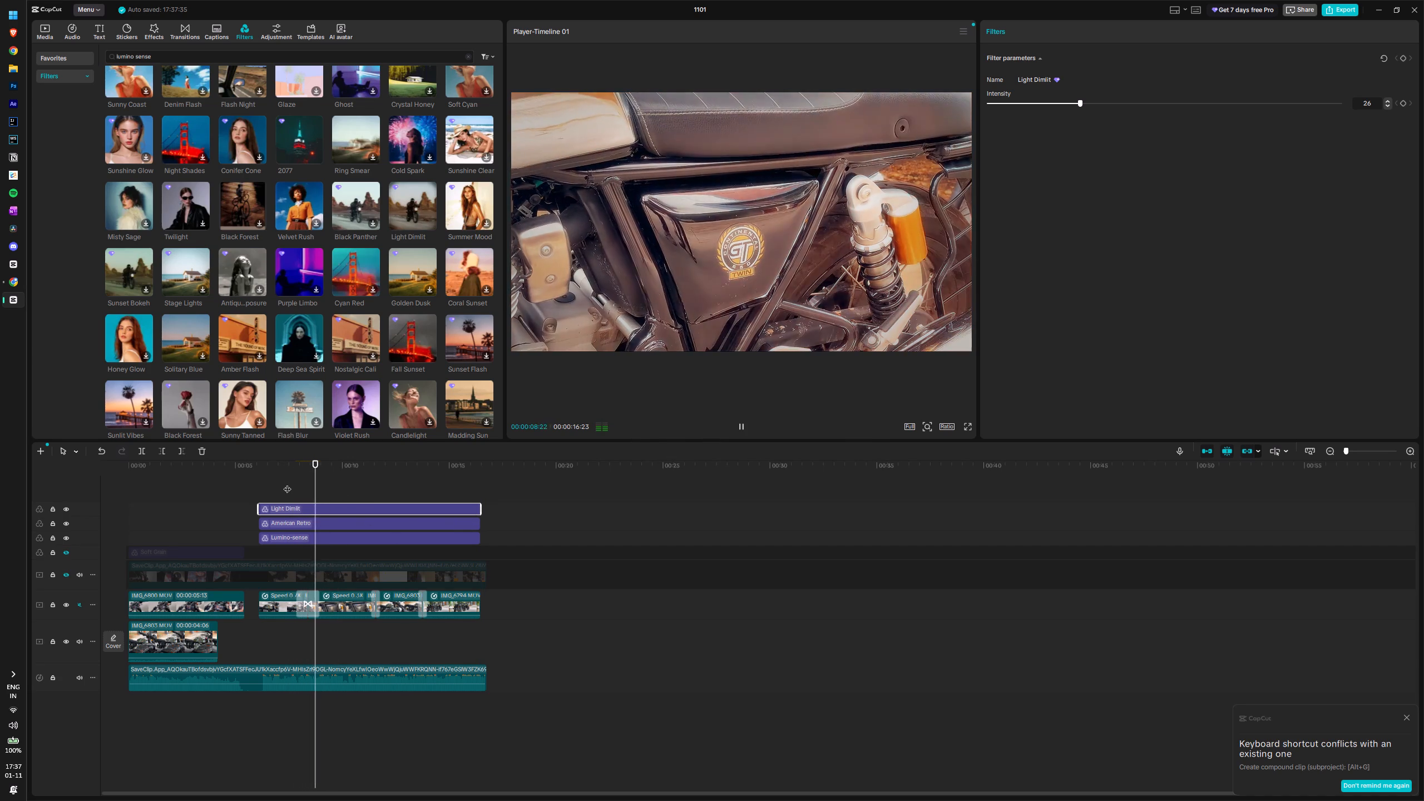
{"action": "key", "text": "space"}
{"action": "key", "text": "space"}
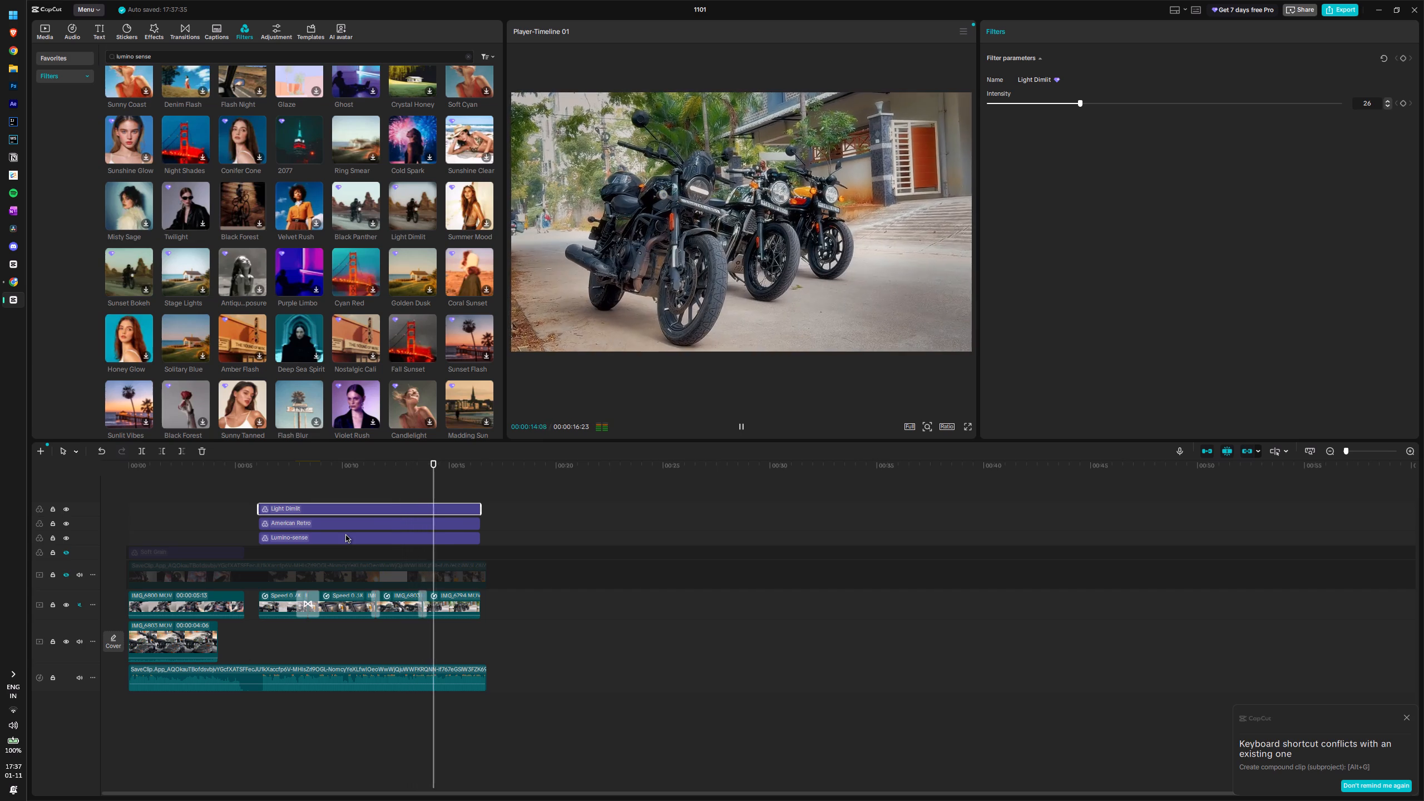
{"action": "key", "text": "space"}
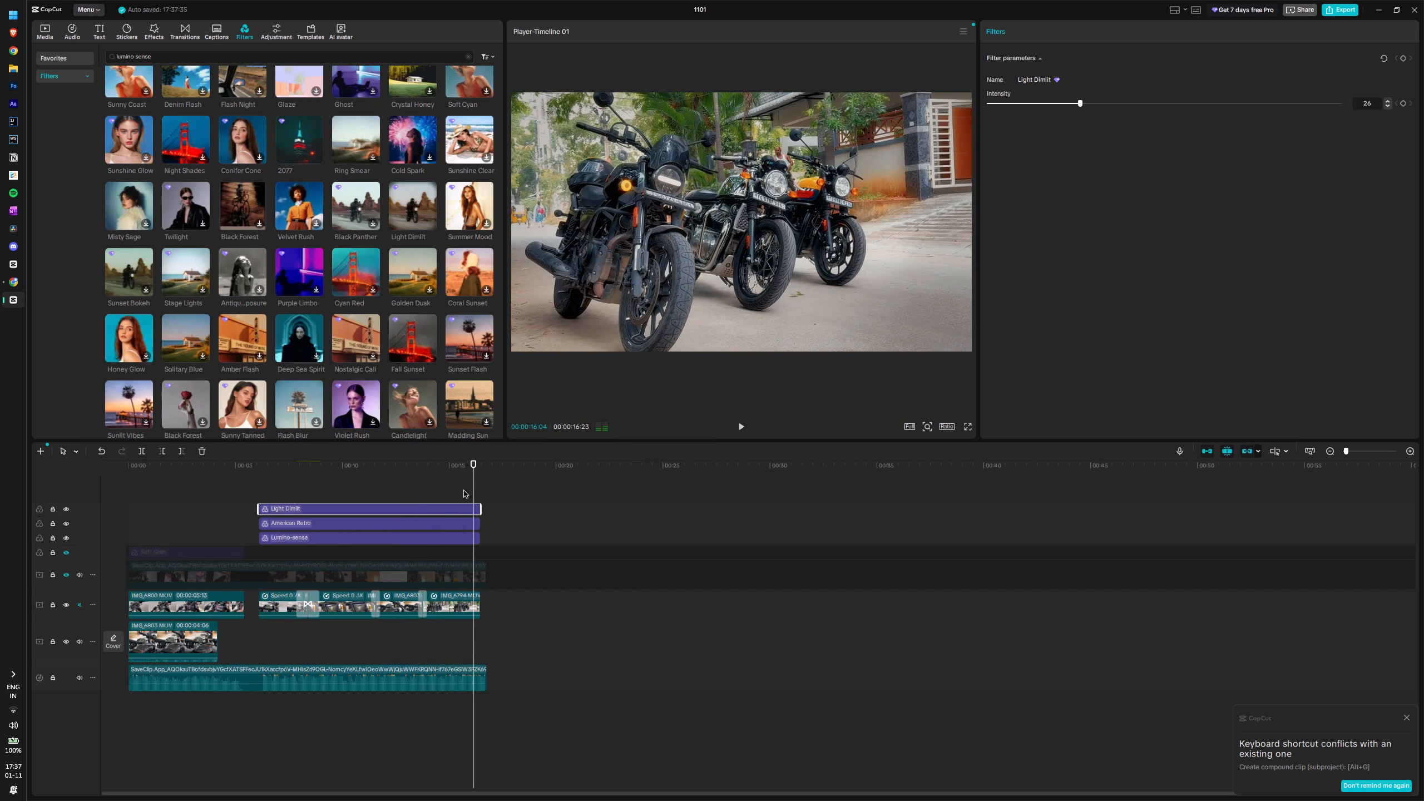
Return the playhead to the start of the sequence and search the filter library for glow.
{"action": "left_click_drag", "start_coordinate": [471, 483], "coordinate": [42, 480]}
{"action": "scroll", "coordinate": [142, 253], "scroll_direction": "up", "scroll_amount": 2}
{"action": "scroll", "coordinate": [222, 117], "scroll_direction": "up", "scroll_amount": 2}
{"action": "left_click_drag", "start_coordinate": [200, 53], "coordinate": [103, 50]}
{"action": "key", "text": "o"}
{"action": "key", "text": "l"}
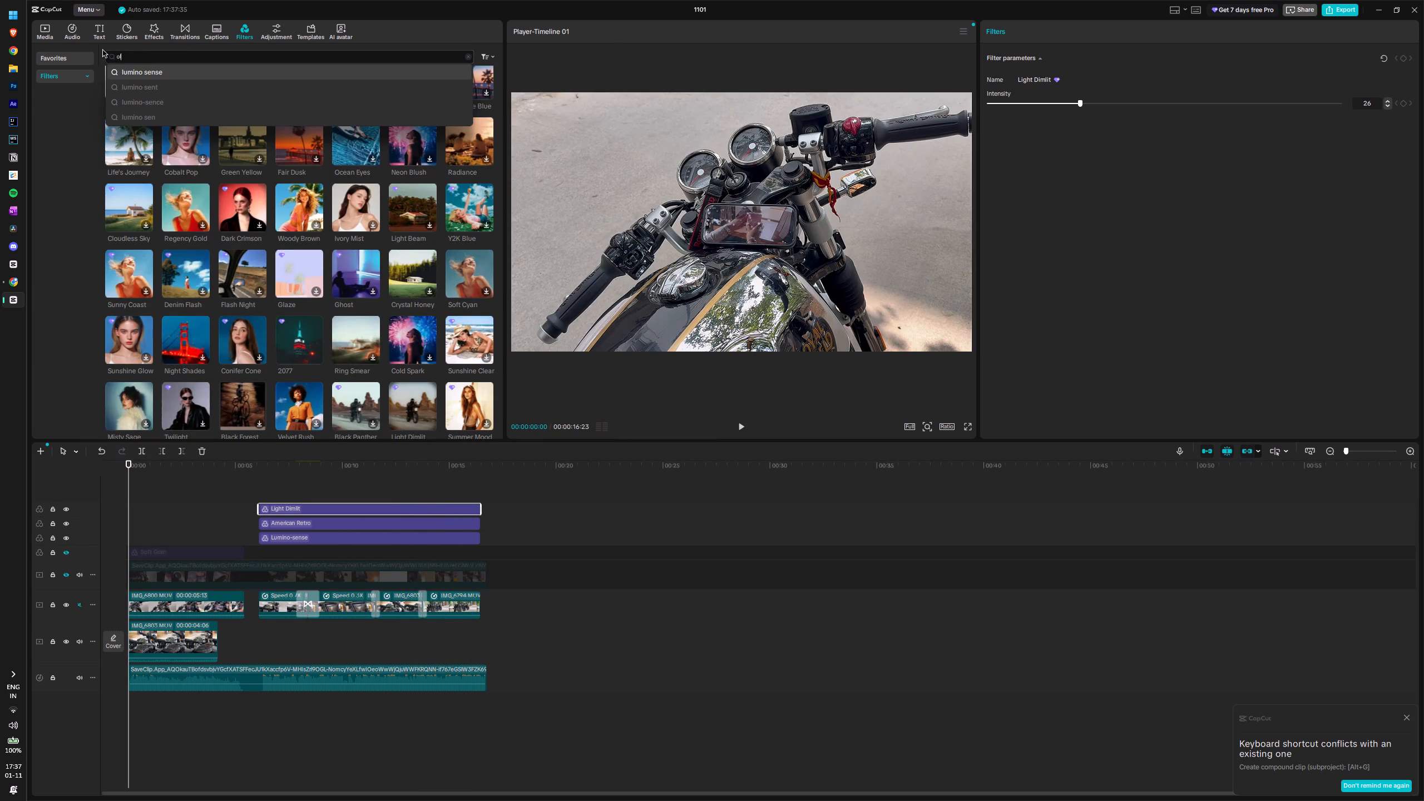
{"action": "key", "text": "d"}
{"action": "key", "text": "BackSpace"}
{"action": "key", "text": "BackSpace"}
{"action": "key", "text": "BackSpace"}
{"action": "key", "text": "BackSpace"}
{"action": "type", "text": "glow"}
{"action": "key", "text": "Return"}
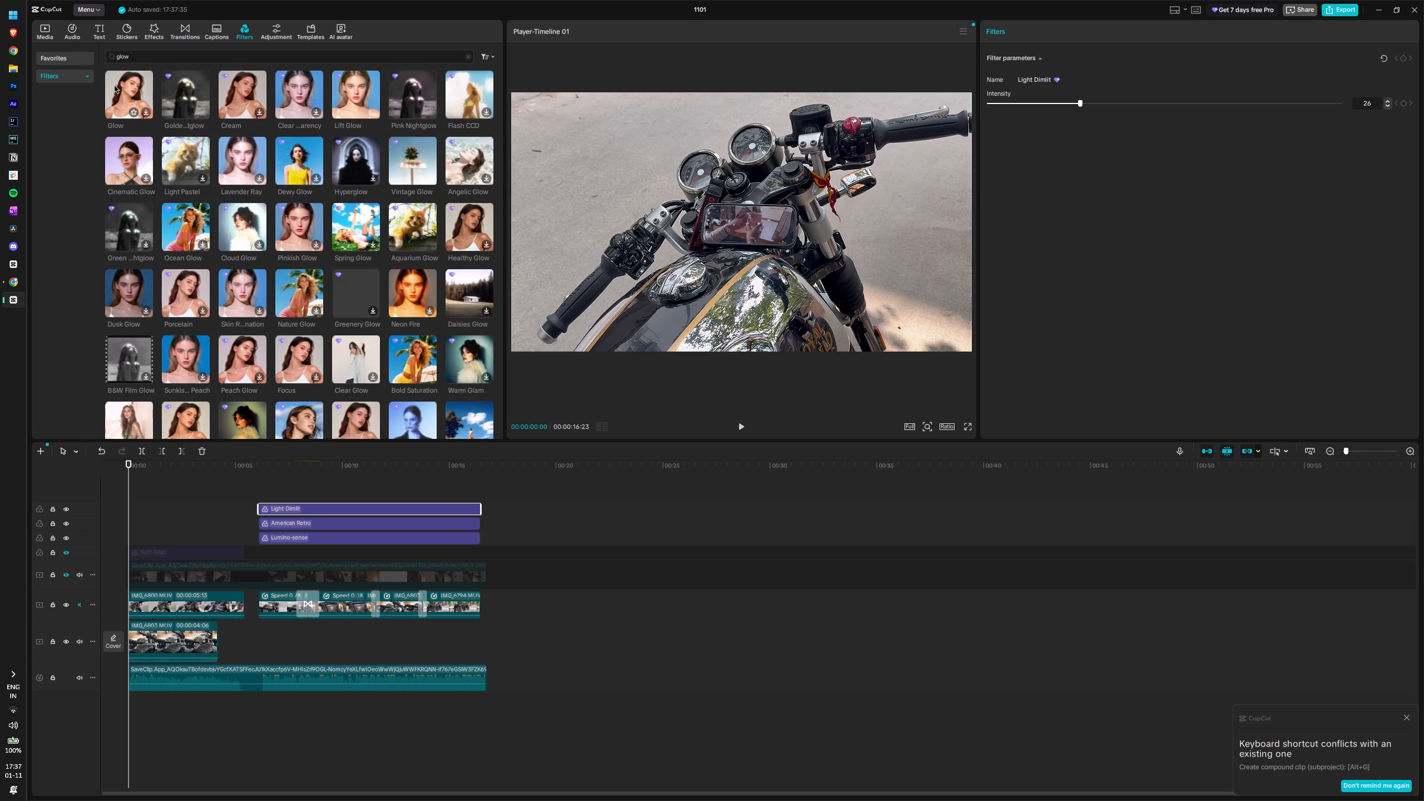
Add the Golden Nightglow filter above Soft Grain at the sequence start, set its intensity to 21, and preview the opening clip.
{"action": "left_click_drag", "start_coordinate": [195, 89], "coordinate": [127, 536]}
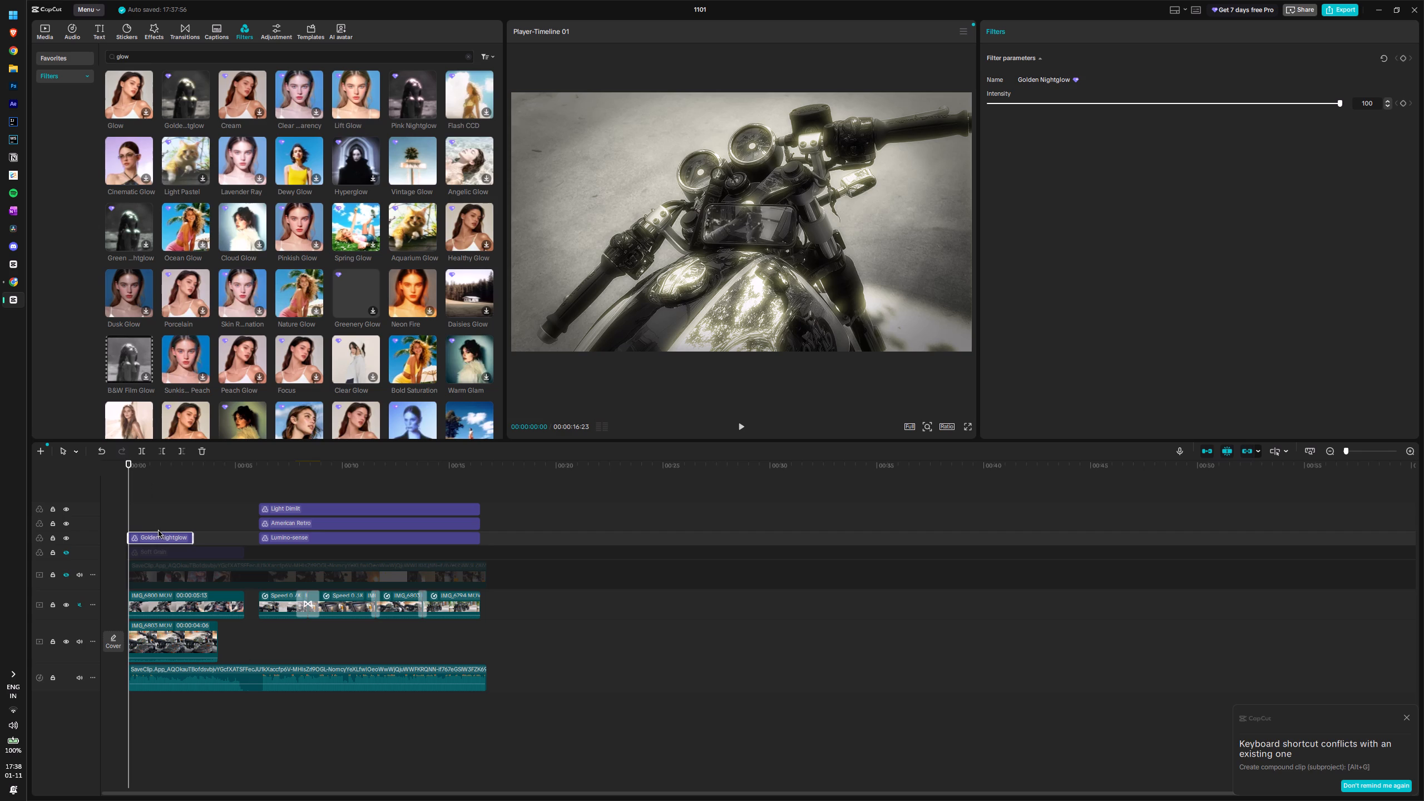
{"action": "key", "text": "space"}
{"action": "left_click", "coordinate": [1170, 104]}
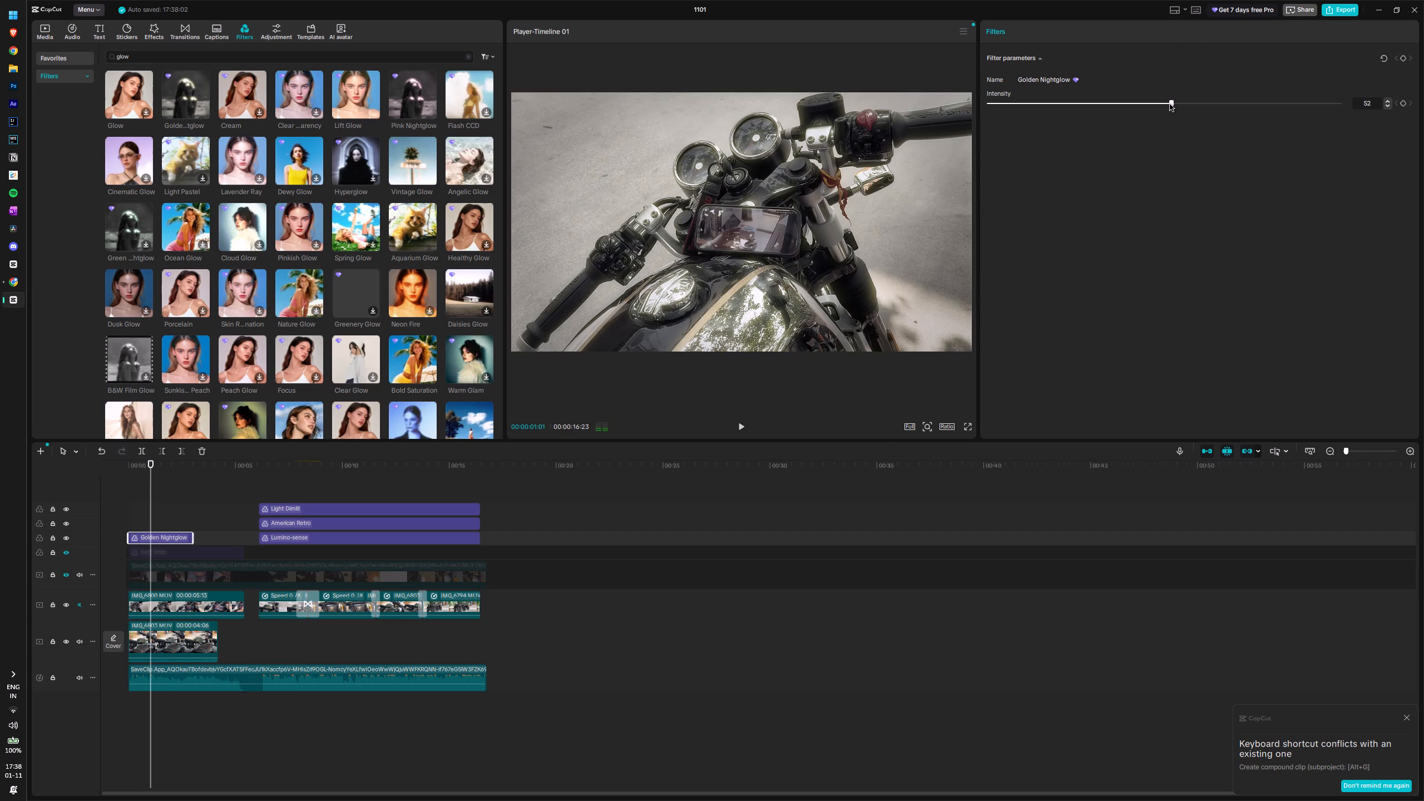
{"action": "key", "text": "space"}
{"action": "left_click", "coordinate": [1126, 103]}
{"action": "left_click", "coordinate": [1063, 105]}
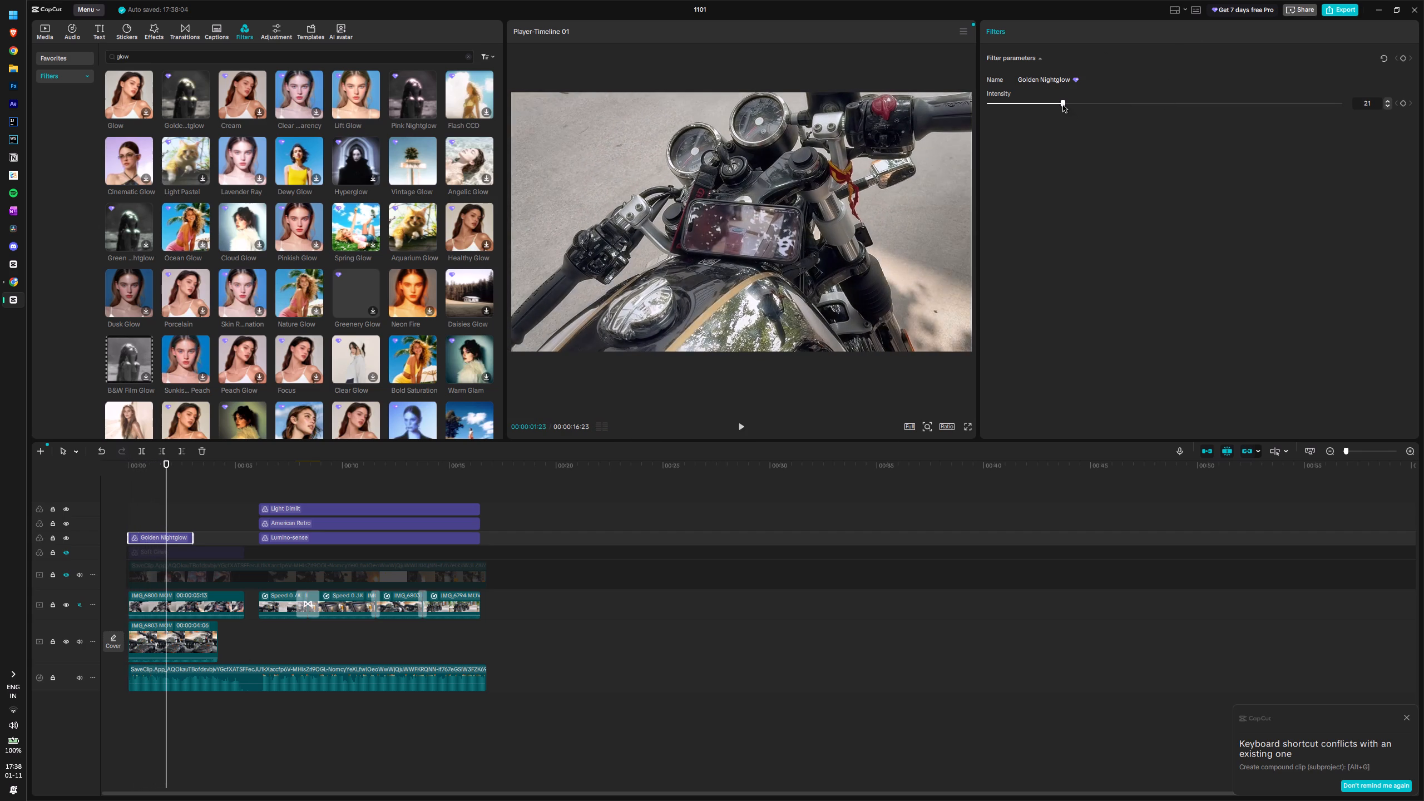
{"action": "key", "text": "space"}
{"action": "key", "text": "space"}
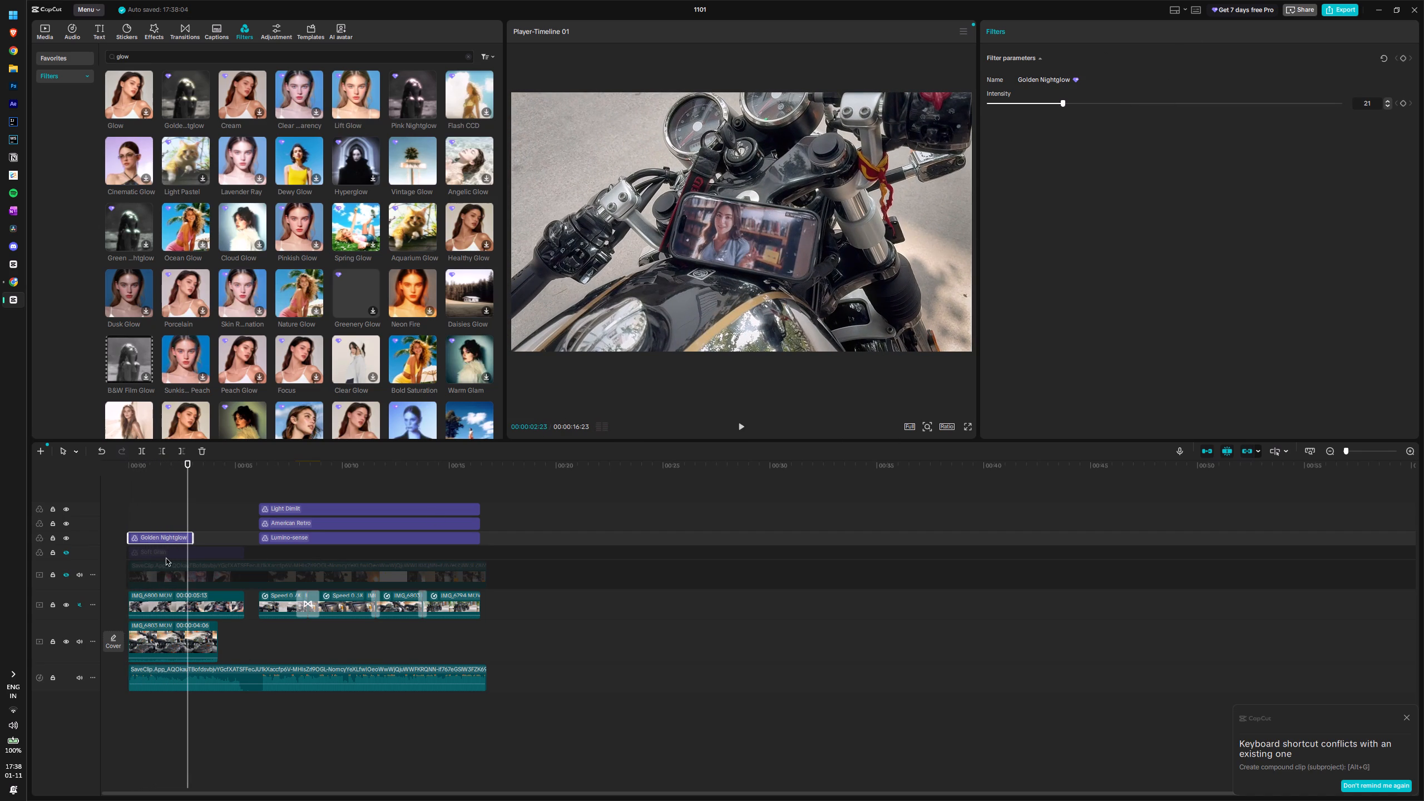
Delete the Golden Nightglow filter from the start of the sequence.
{"action": "left_click", "coordinate": [150, 543]}
{"action": "key", "text": "Delete"}
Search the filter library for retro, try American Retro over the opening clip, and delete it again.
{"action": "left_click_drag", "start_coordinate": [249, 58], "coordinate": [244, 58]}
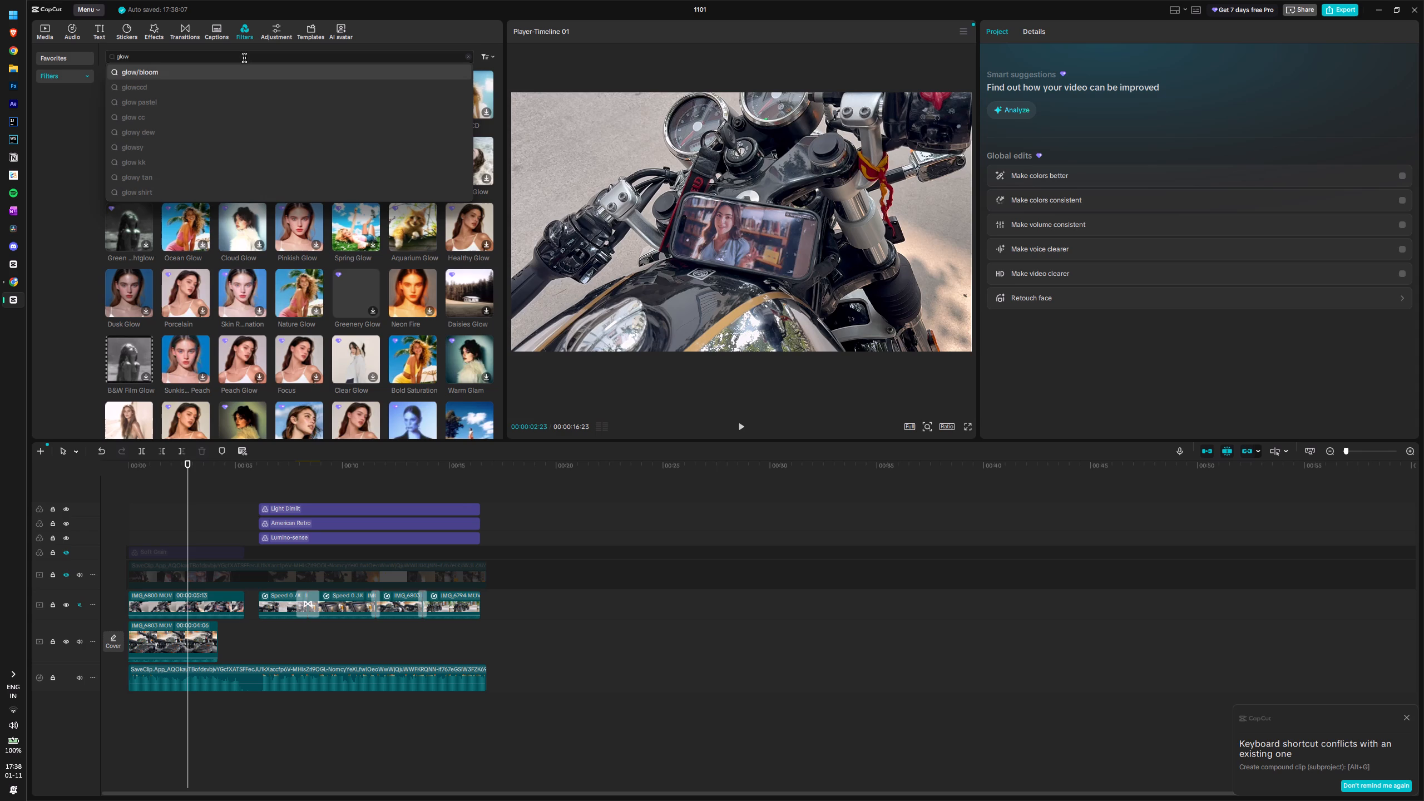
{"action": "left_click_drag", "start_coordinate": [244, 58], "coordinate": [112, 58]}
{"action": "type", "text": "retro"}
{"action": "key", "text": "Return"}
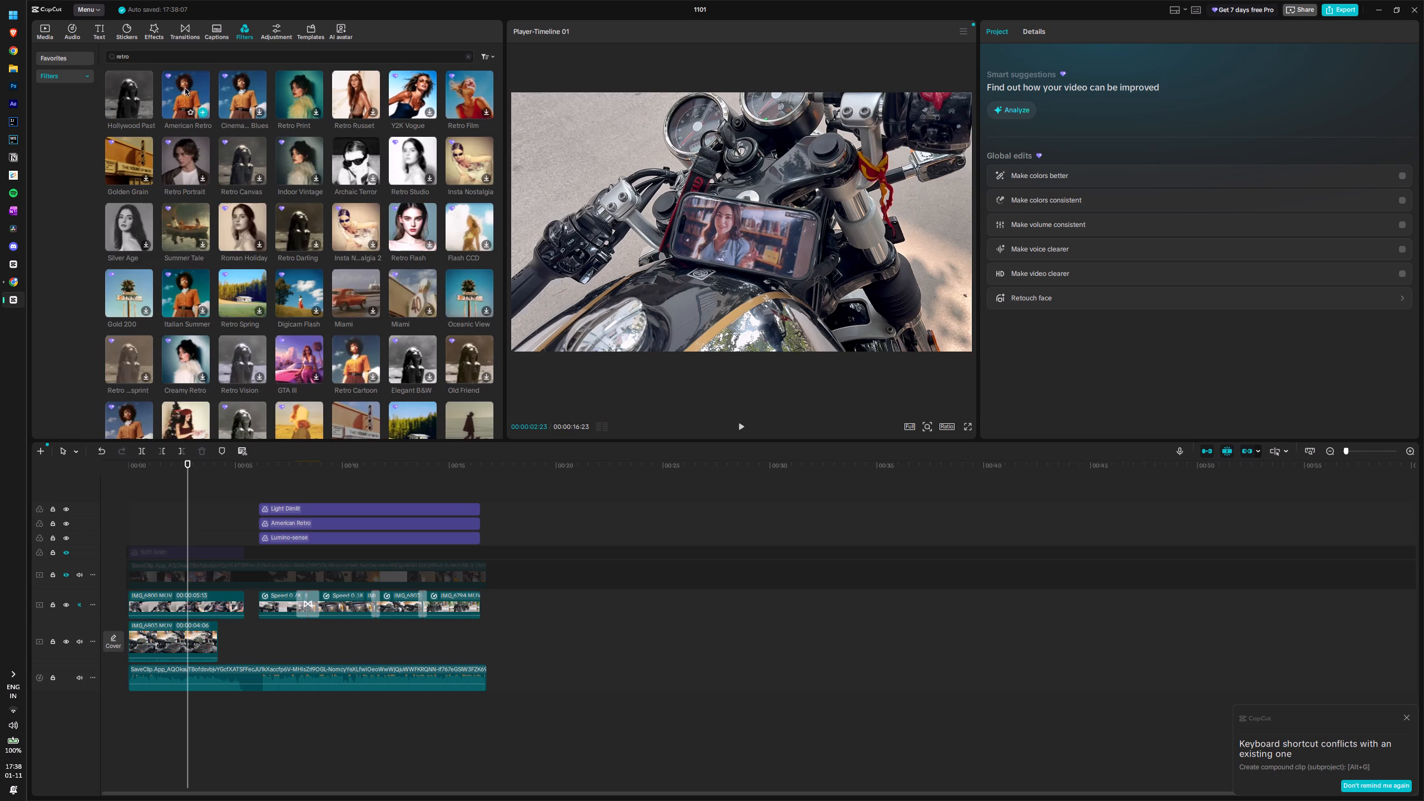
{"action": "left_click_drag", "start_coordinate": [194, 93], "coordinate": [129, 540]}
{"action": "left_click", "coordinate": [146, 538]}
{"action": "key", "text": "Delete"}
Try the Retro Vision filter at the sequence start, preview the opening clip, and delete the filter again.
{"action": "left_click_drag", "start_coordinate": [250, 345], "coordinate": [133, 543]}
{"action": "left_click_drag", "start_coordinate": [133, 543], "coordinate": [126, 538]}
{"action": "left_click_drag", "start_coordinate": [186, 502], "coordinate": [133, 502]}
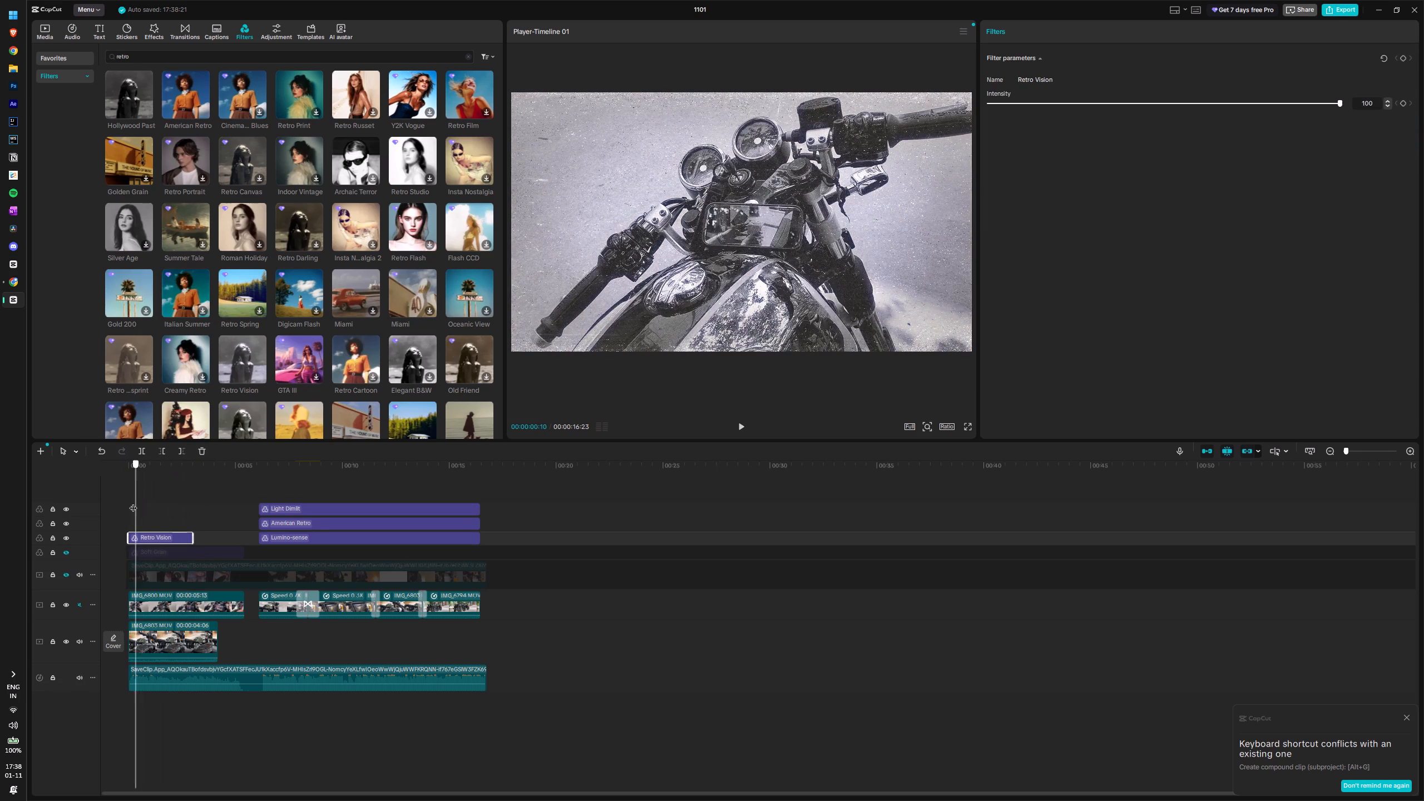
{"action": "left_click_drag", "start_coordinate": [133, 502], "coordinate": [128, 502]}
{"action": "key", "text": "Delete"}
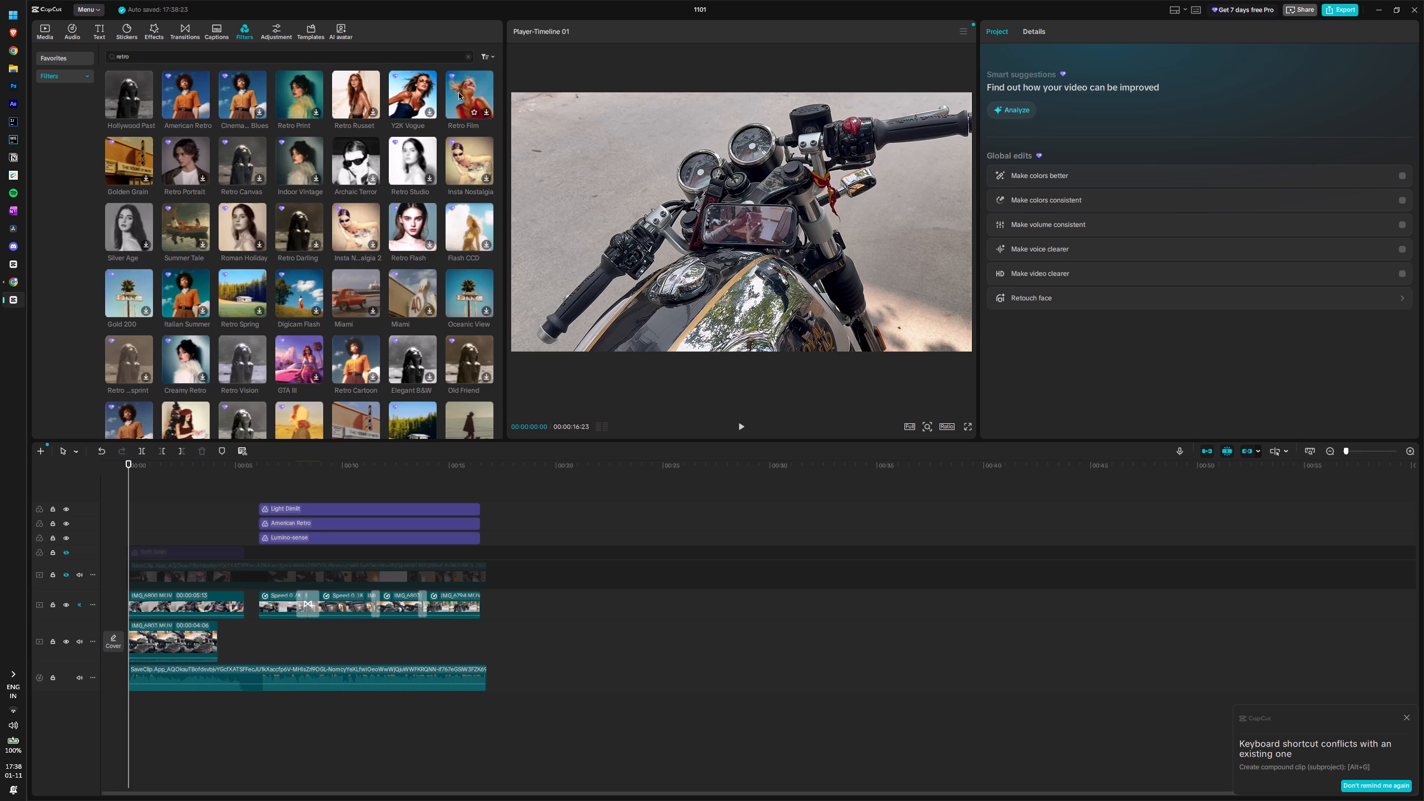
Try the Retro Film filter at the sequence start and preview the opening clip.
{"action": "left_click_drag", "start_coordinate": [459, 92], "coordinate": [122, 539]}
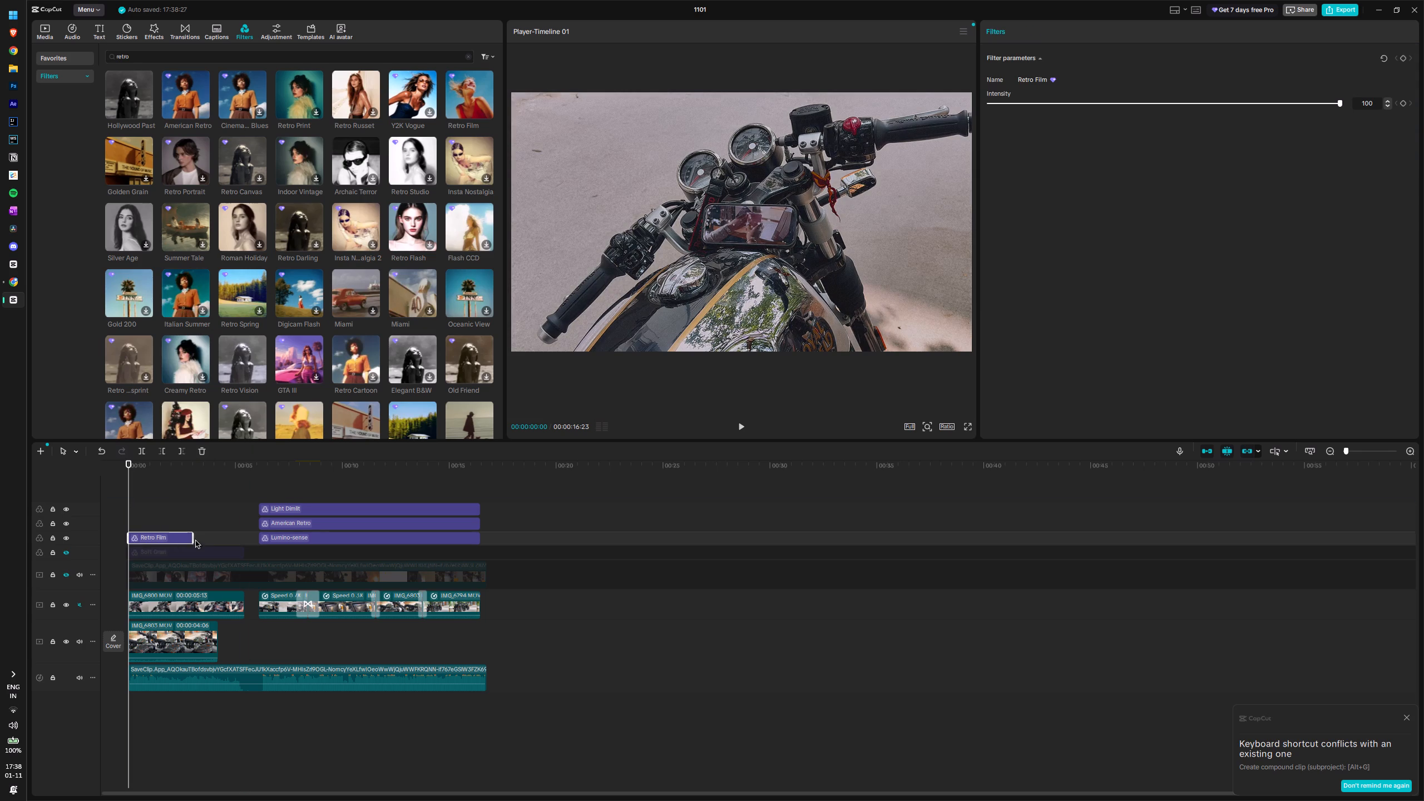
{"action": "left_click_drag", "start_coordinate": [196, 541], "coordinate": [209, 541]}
Search the filter library for soft light, add Pink Fuzz above Retro Film at the sequence start, and preview it.
{"action": "left_click_drag", "start_coordinate": [164, 55], "coordinate": [86, 66]}
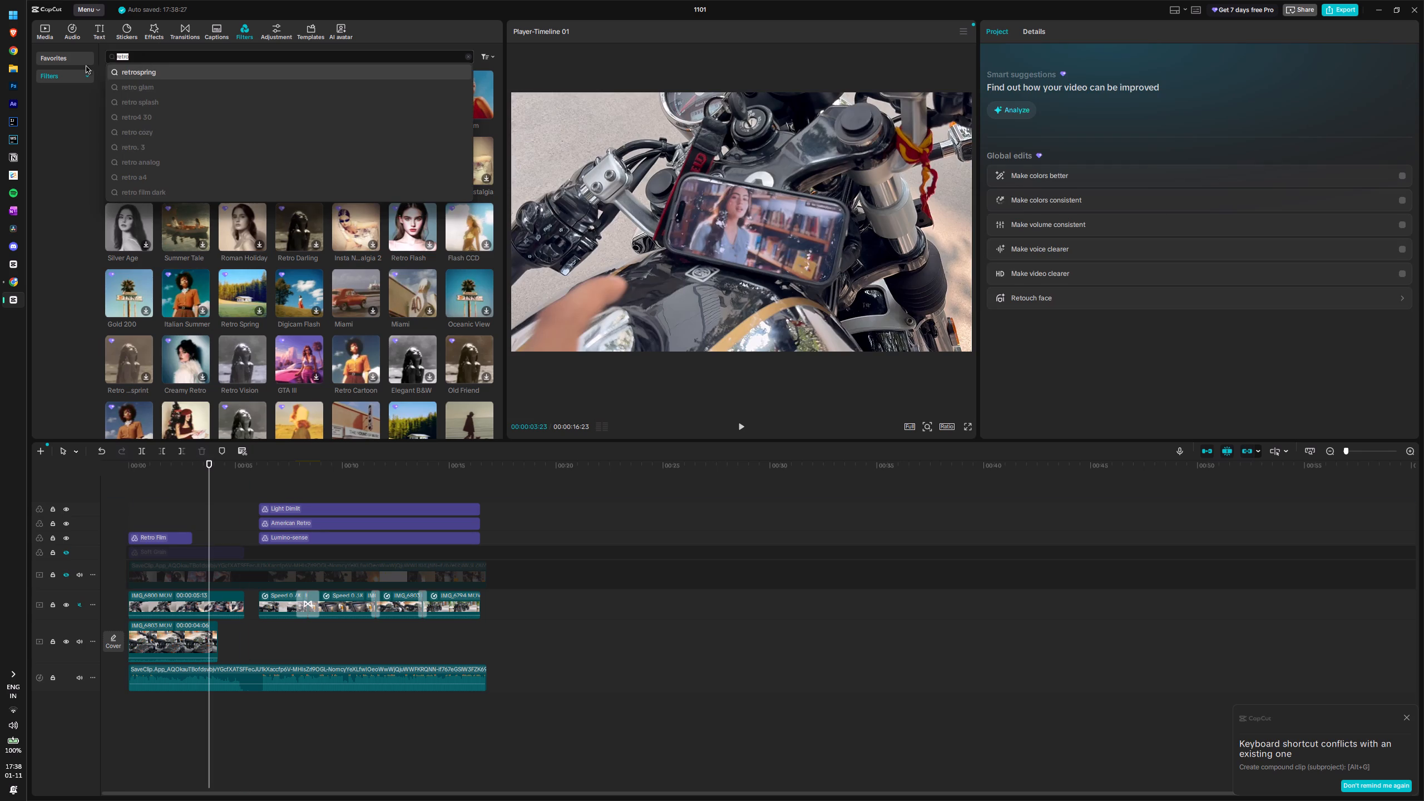
{"action": "type", "text": "soft light"}
{"action": "key", "text": "Return"}
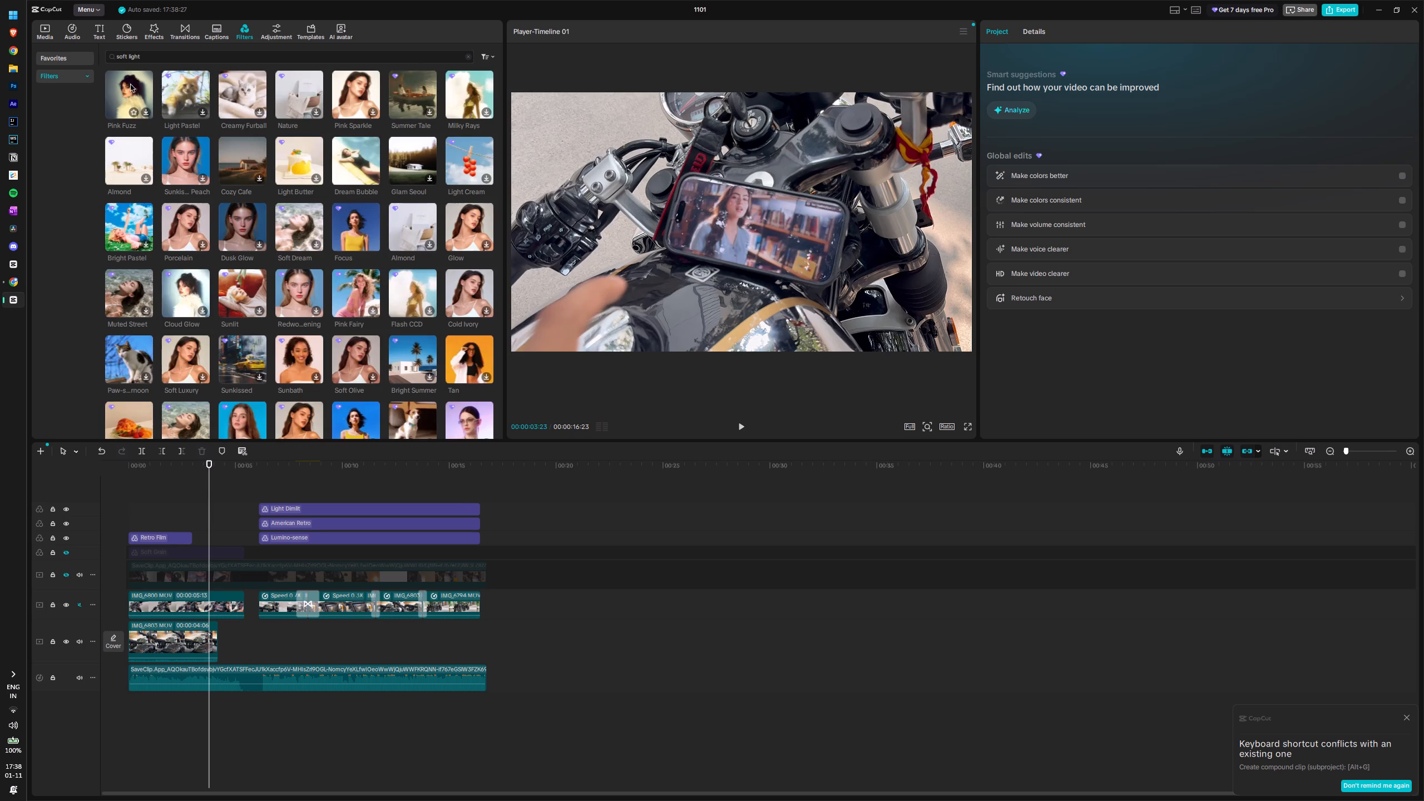
{"action": "left_click_drag", "start_coordinate": [131, 85], "coordinate": [126, 525]}
{"action": "left_click_drag", "start_coordinate": [210, 479], "coordinate": [148, 486]}
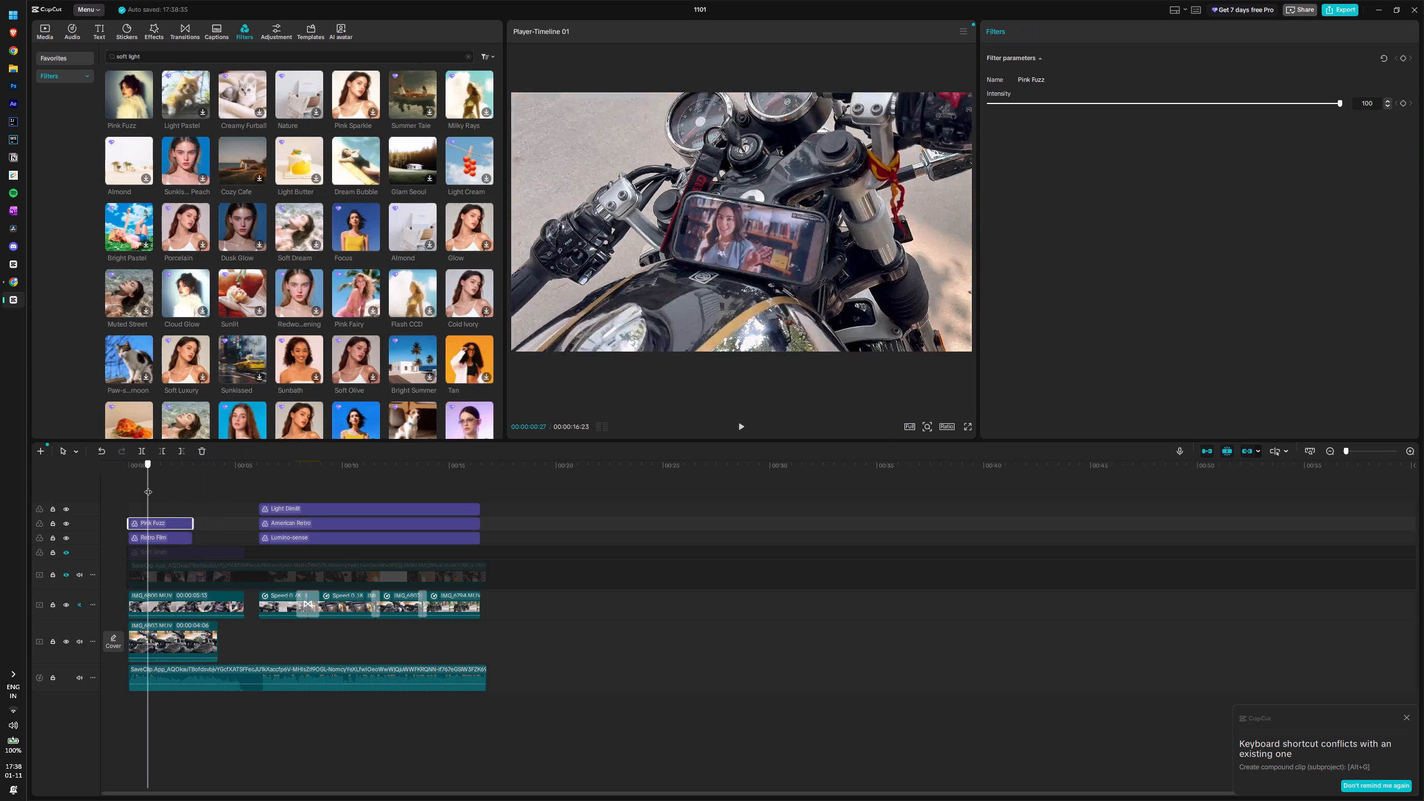
{"action": "left_click_drag", "start_coordinate": [148, 486], "coordinate": [161, 488]}
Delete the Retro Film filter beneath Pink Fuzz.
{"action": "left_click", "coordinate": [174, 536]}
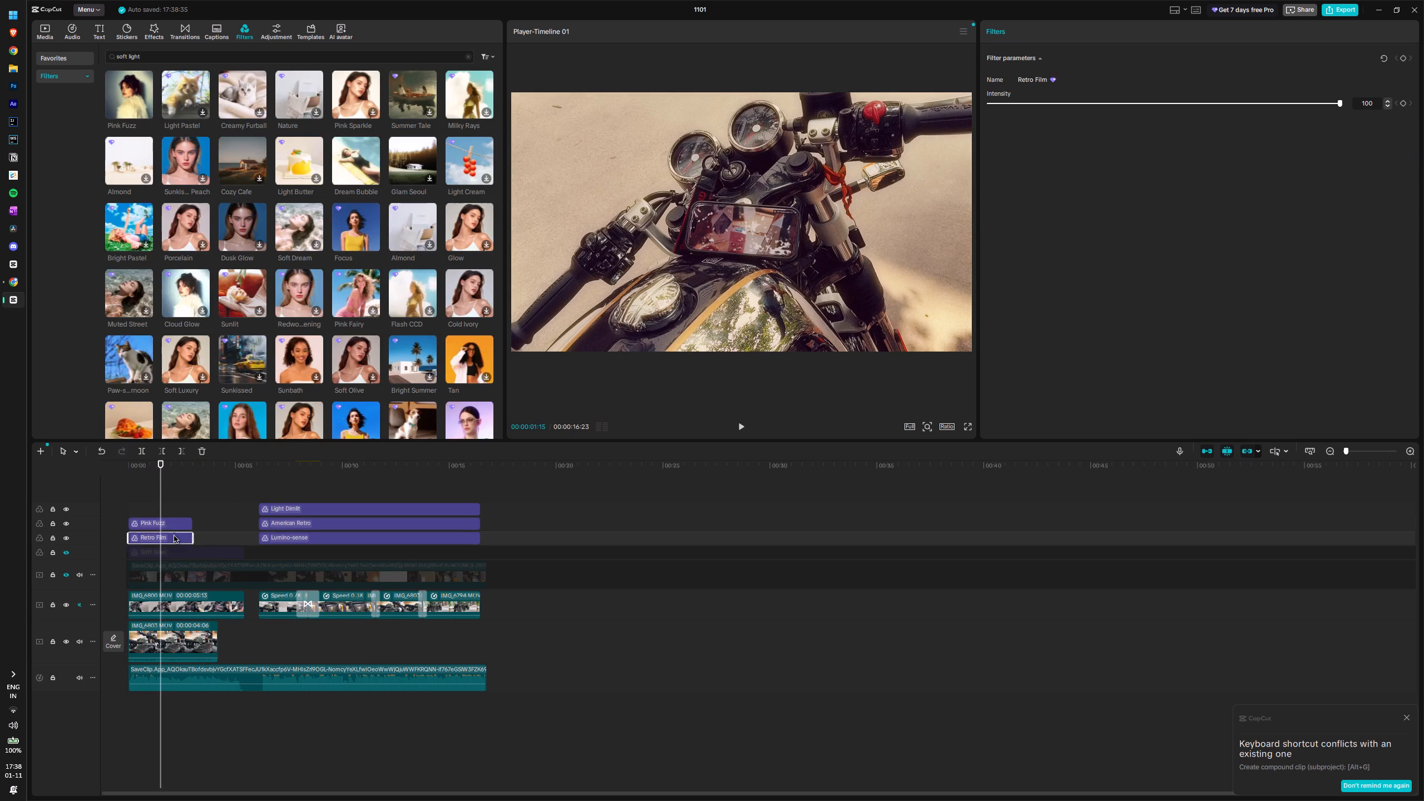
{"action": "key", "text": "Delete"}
Extend the Pink Fuzz filter to the end of the opening clip and set its intensity to 54.
{"action": "left_click", "coordinate": [161, 526]}
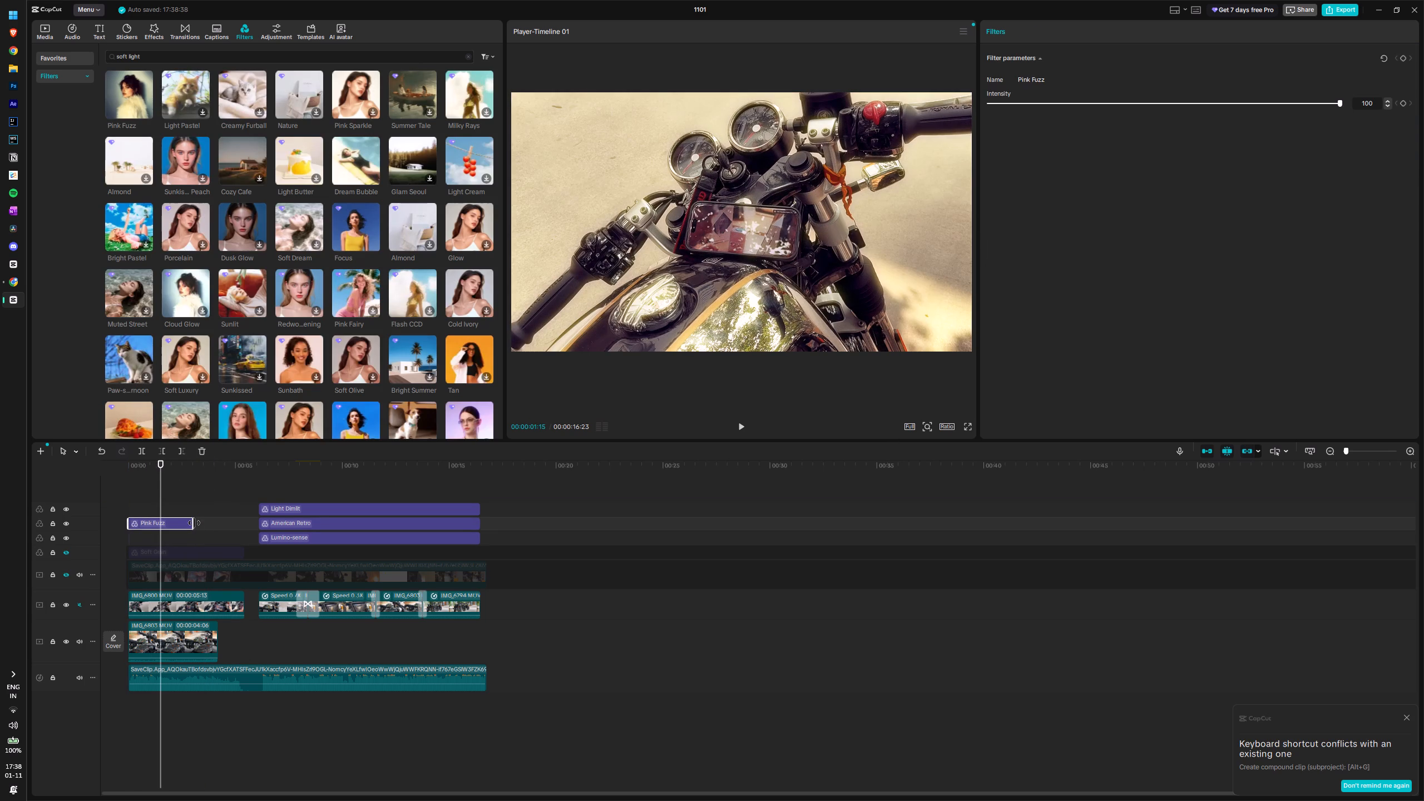
{"action": "left_click_drag", "start_coordinate": [194, 523], "coordinate": [243, 527]}
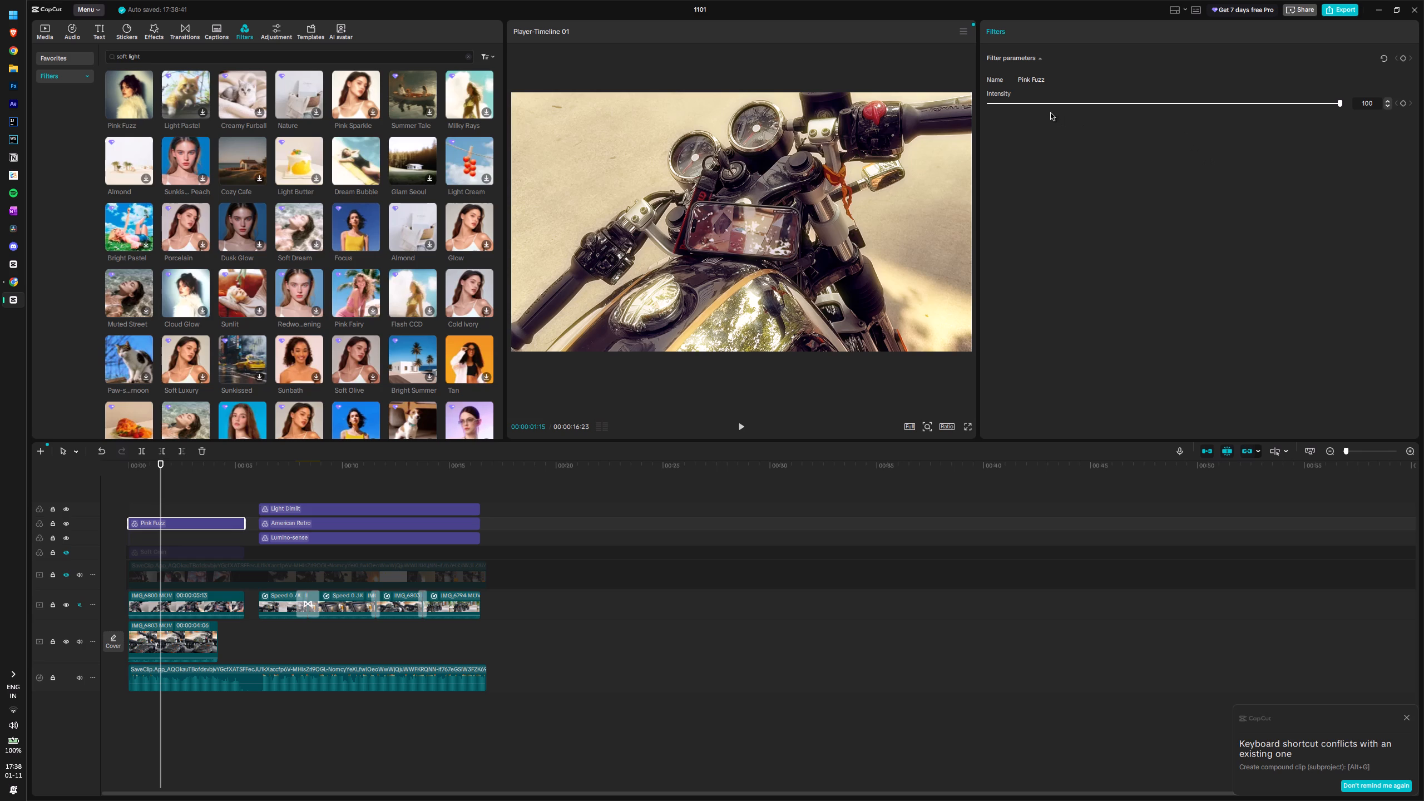
{"action": "left_click", "coordinate": [1057, 106]}
{"action": "left_click", "coordinate": [1101, 108]}
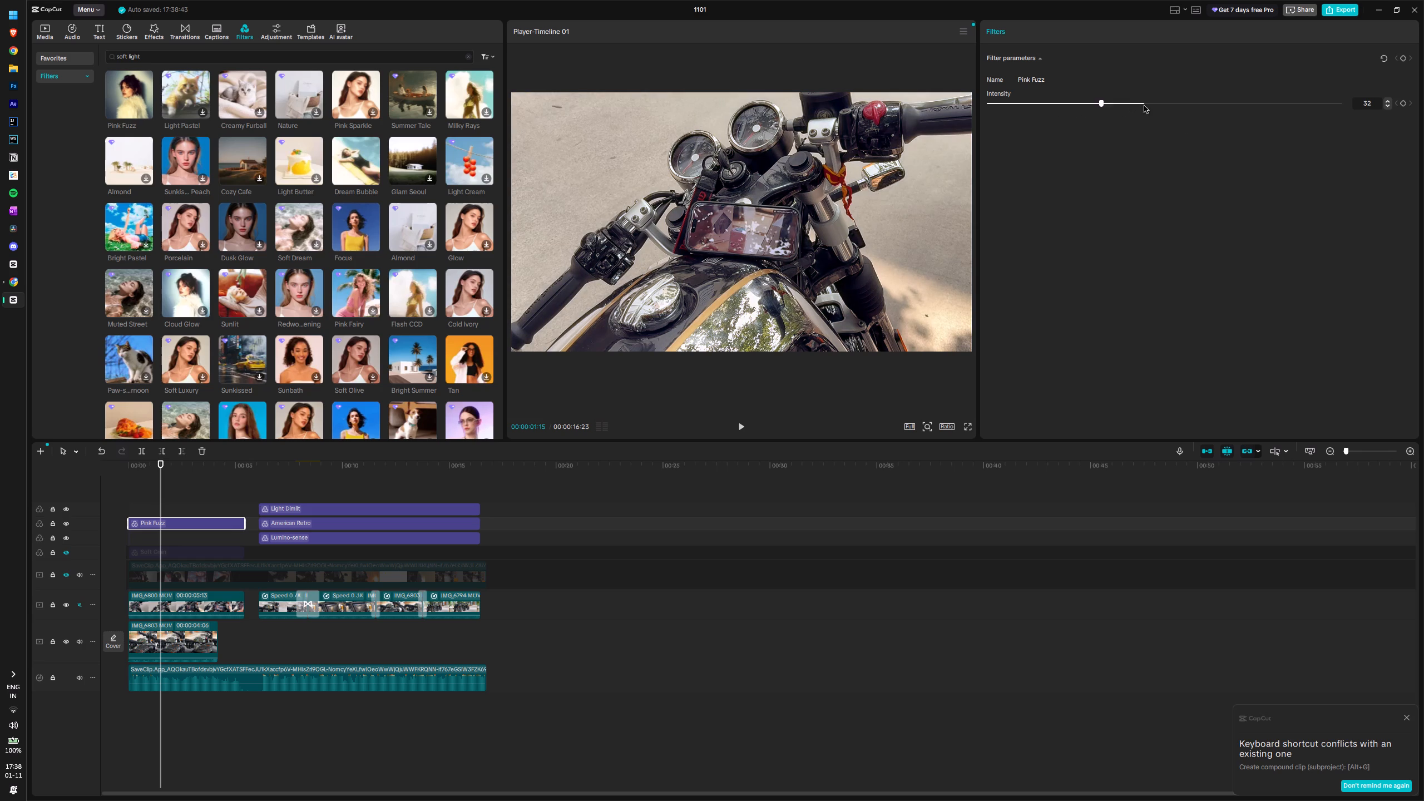
{"action": "left_click", "coordinate": [1144, 106]}
{"action": "left_click", "coordinate": [1160, 107]}
{"action": "left_click", "coordinate": [1177, 105]}
Play the opening clip from the start in full-screen view to check the Pink Fuzz look.
{"action": "left_click", "coordinate": [969, 428]}
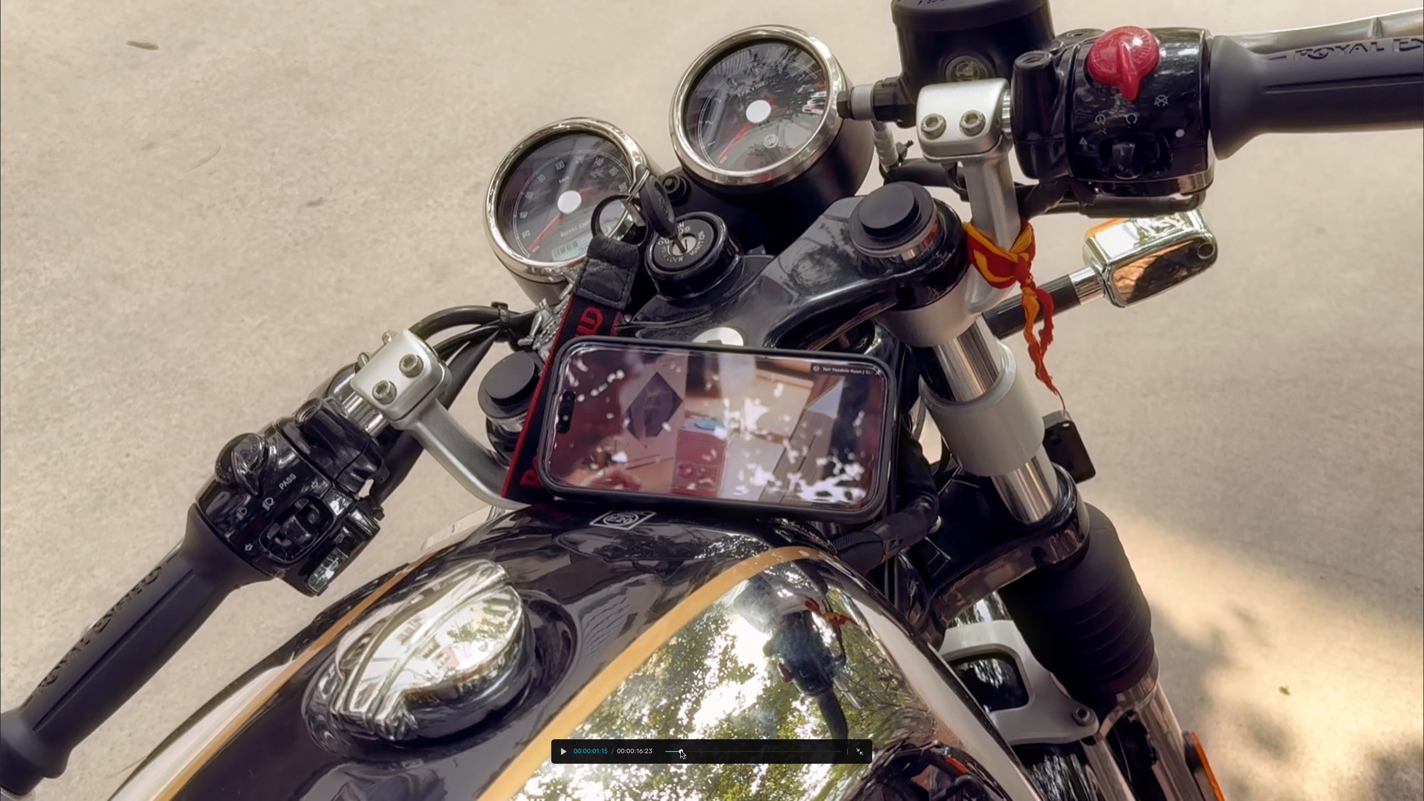
{"action": "left_click_drag", "start_coordinate": [680, 753], "coordinate": [627, 749]}
{"action": "key", "text": "space"}
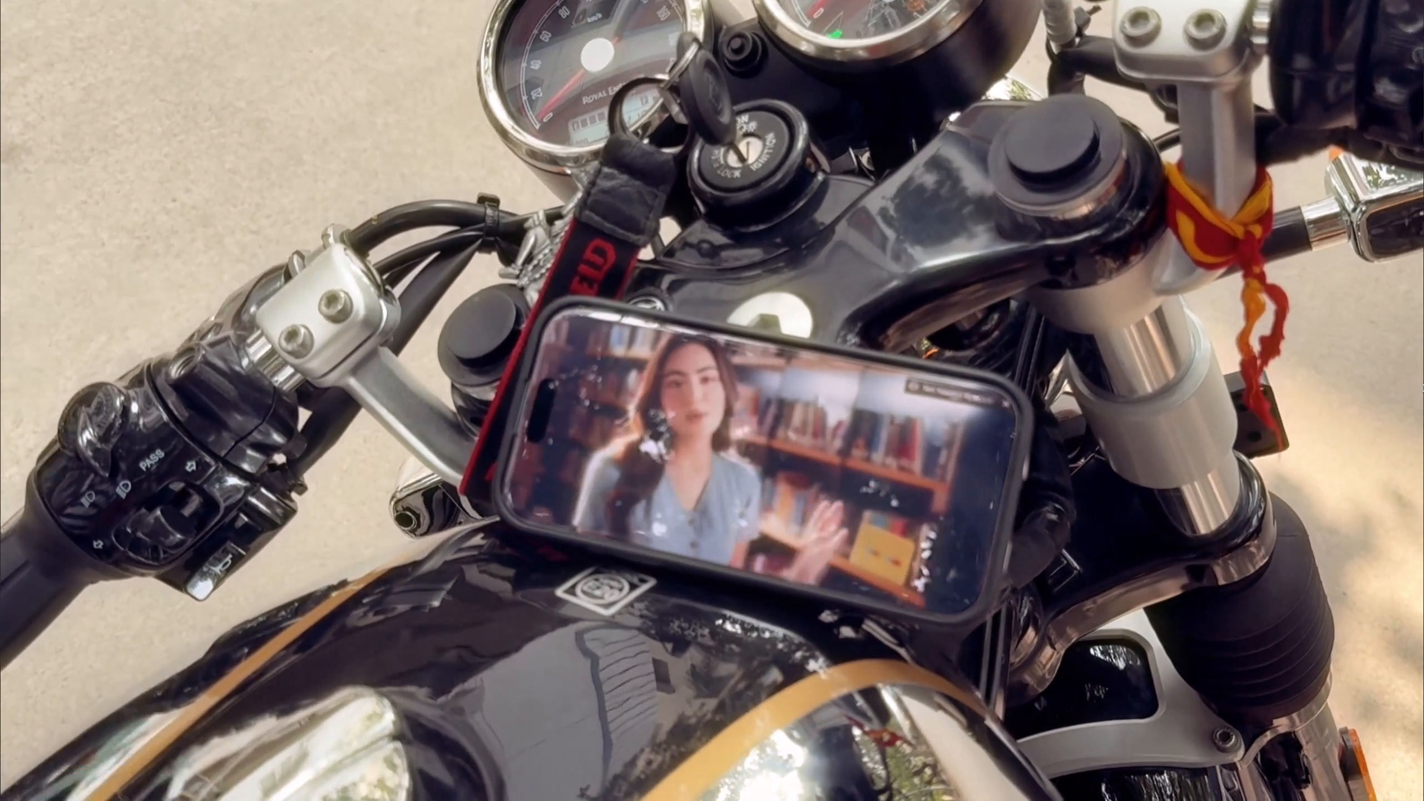
{"action": "key", "text": "space"}
{"action": "key", "text": "Escape"}
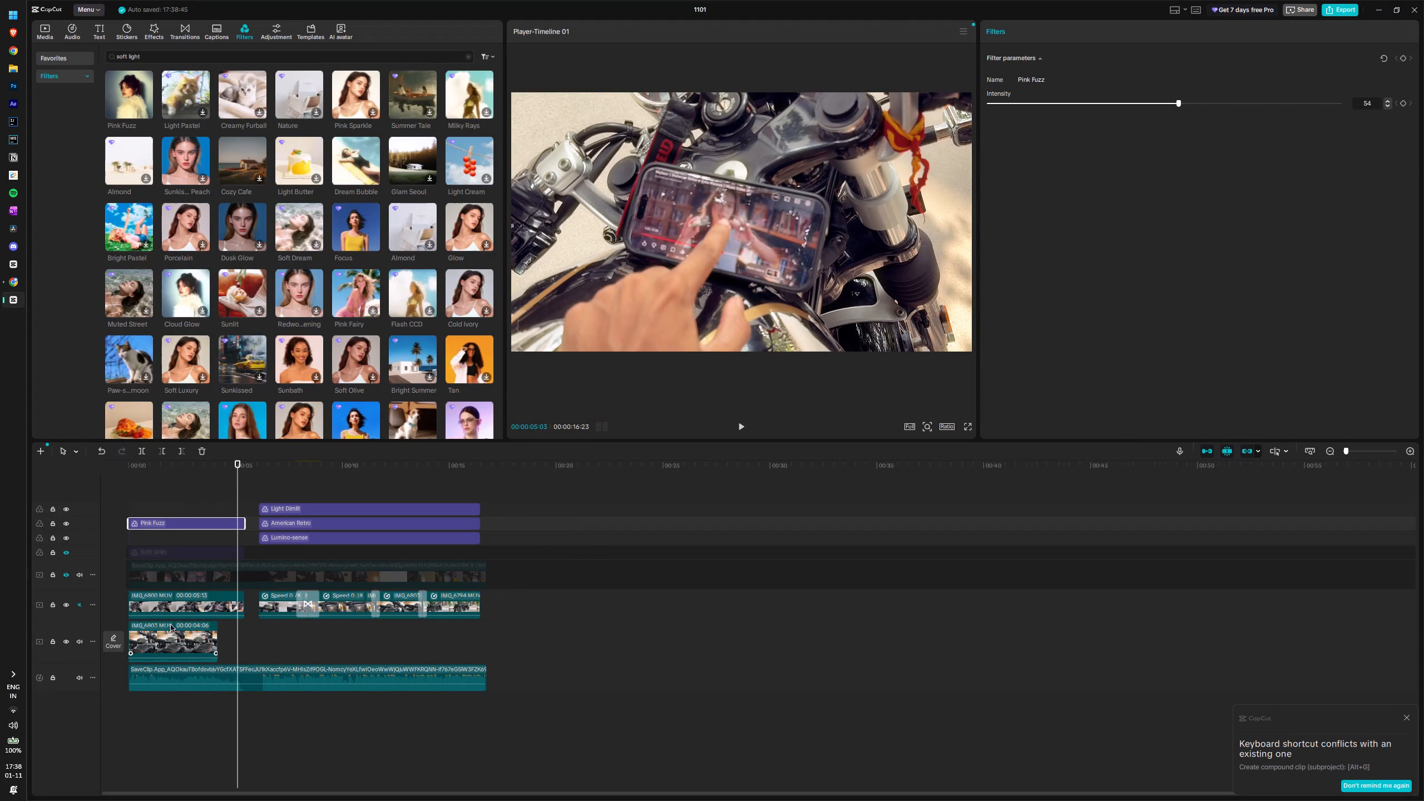
Turn on Stabilize for the opening clip above the main track and set its level to Most stable.
{"action": "left_click", "coordinate": [175, 601]}
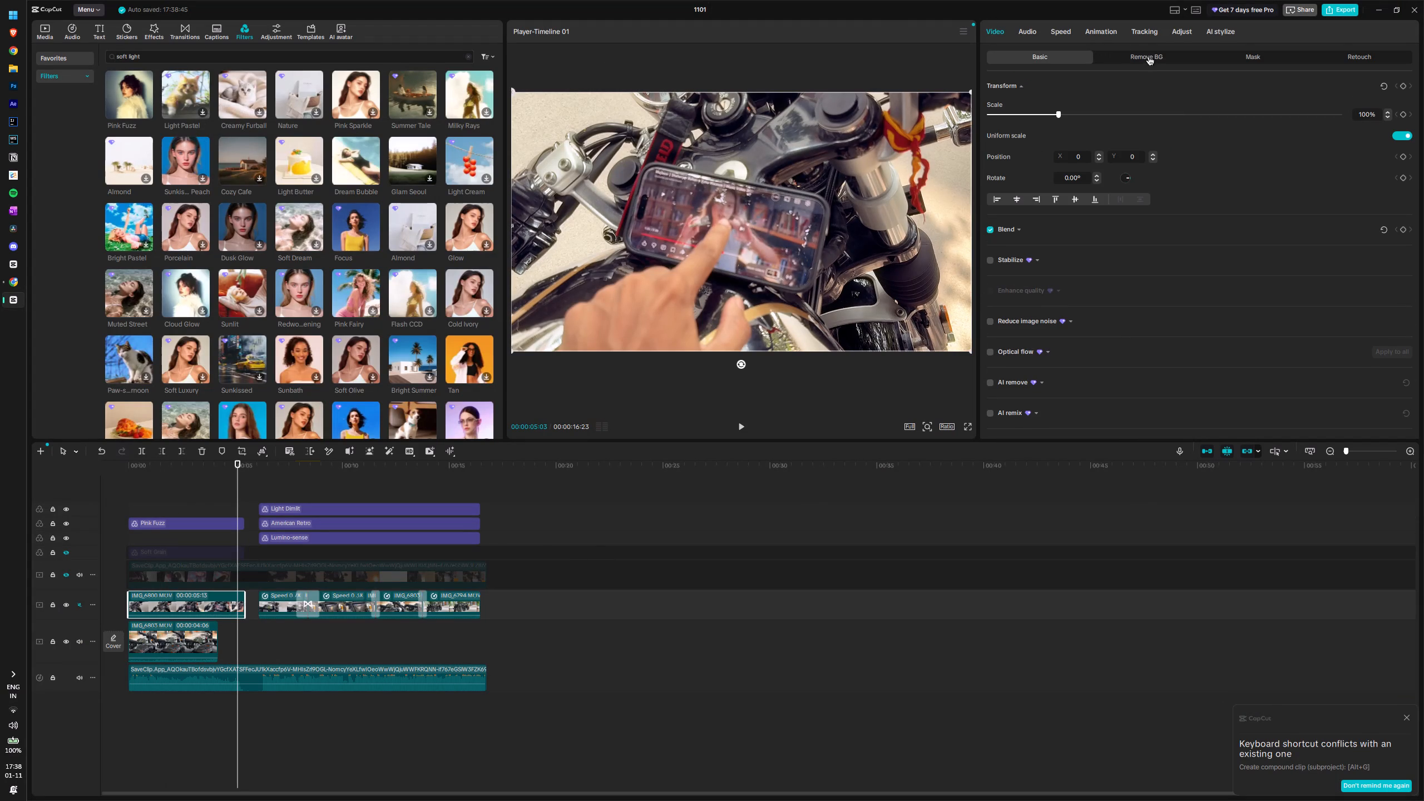
{"action": "scroll", "coordinate": [1065, 297], "scroll_direction": "down", "scroll_amount": 2}
{"action": "scroll", "coordinate": [1019, 216], "scroll_direction": "up", "scroll_amount": 1}
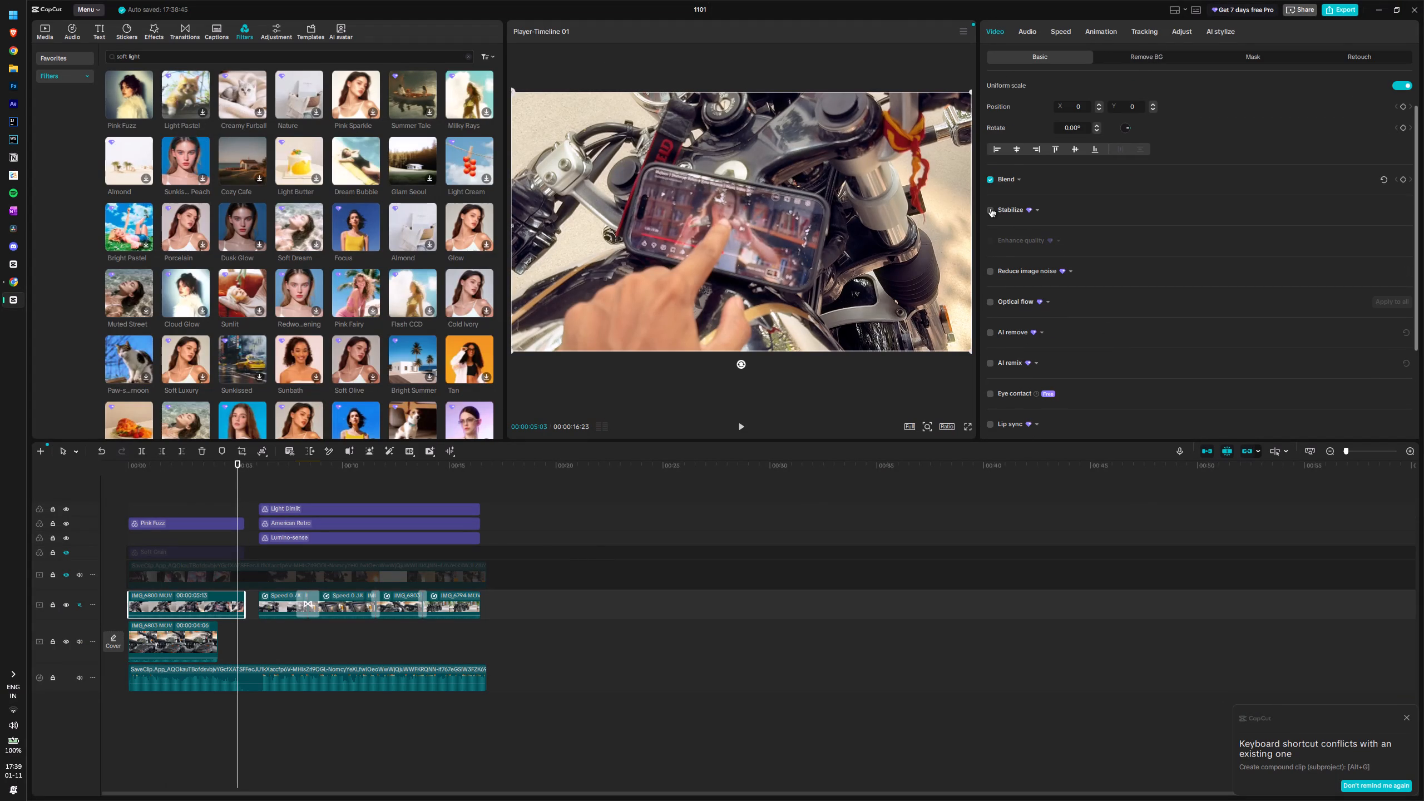
{"action": "left_click", "coordinate": [990, 209]}
{"action": "left_click", "coordinate": [1075, 234]}
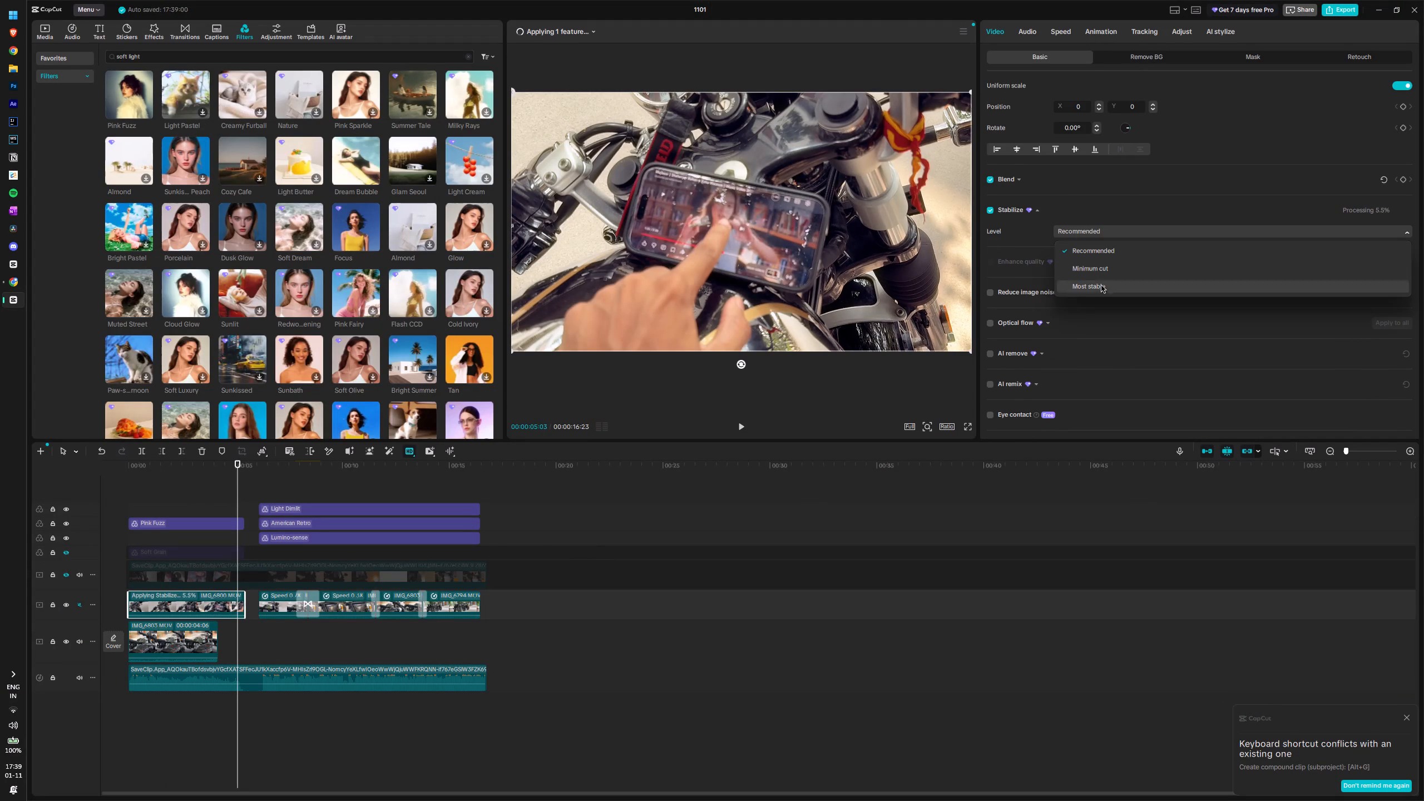
{"action": "left_click", "coordinate": [1101, 288]}
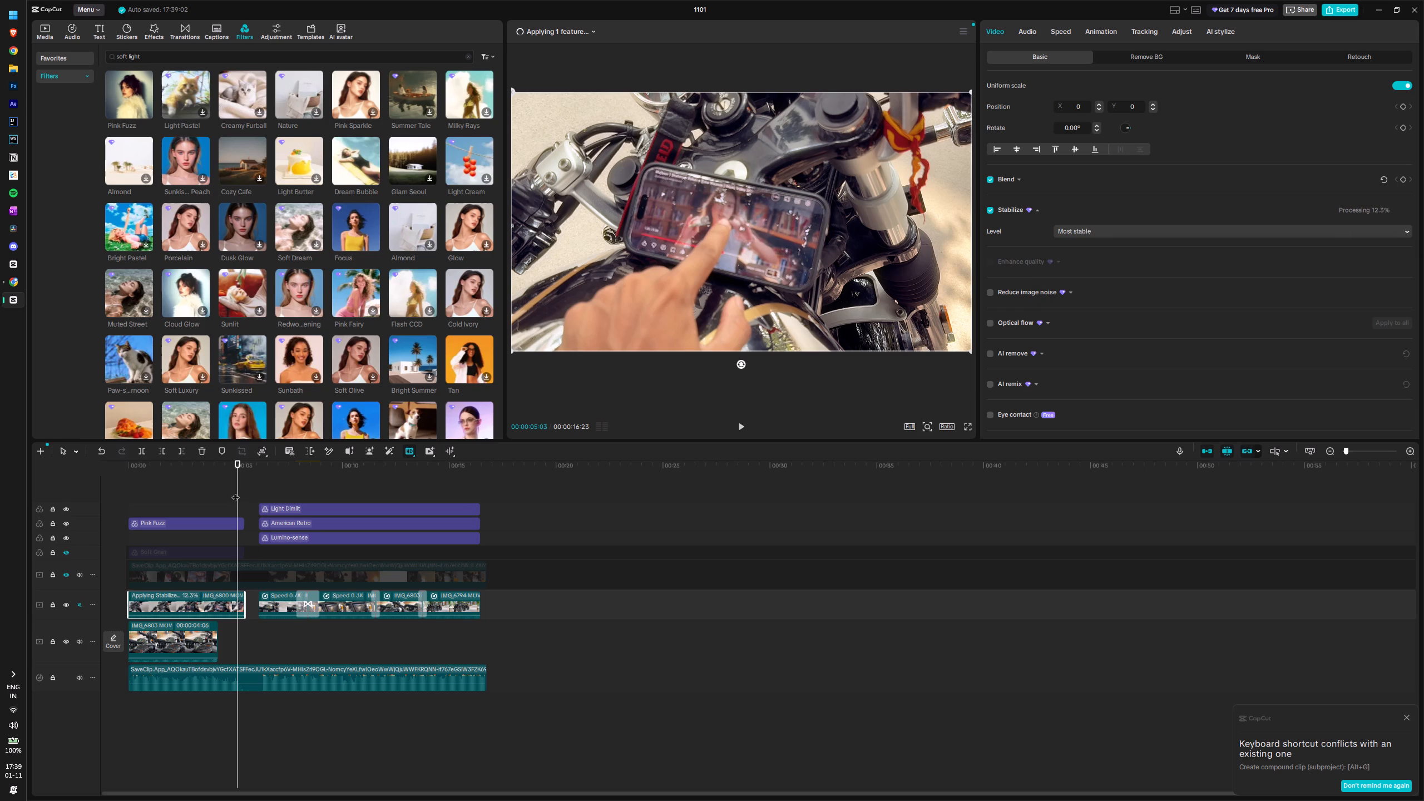
Play back the sequence from the start to review the opening clip and the graded clips that follow.
{"action": "left_click_drag", "start_coordinate": [236, 492], "coordinate": [17, 515]}
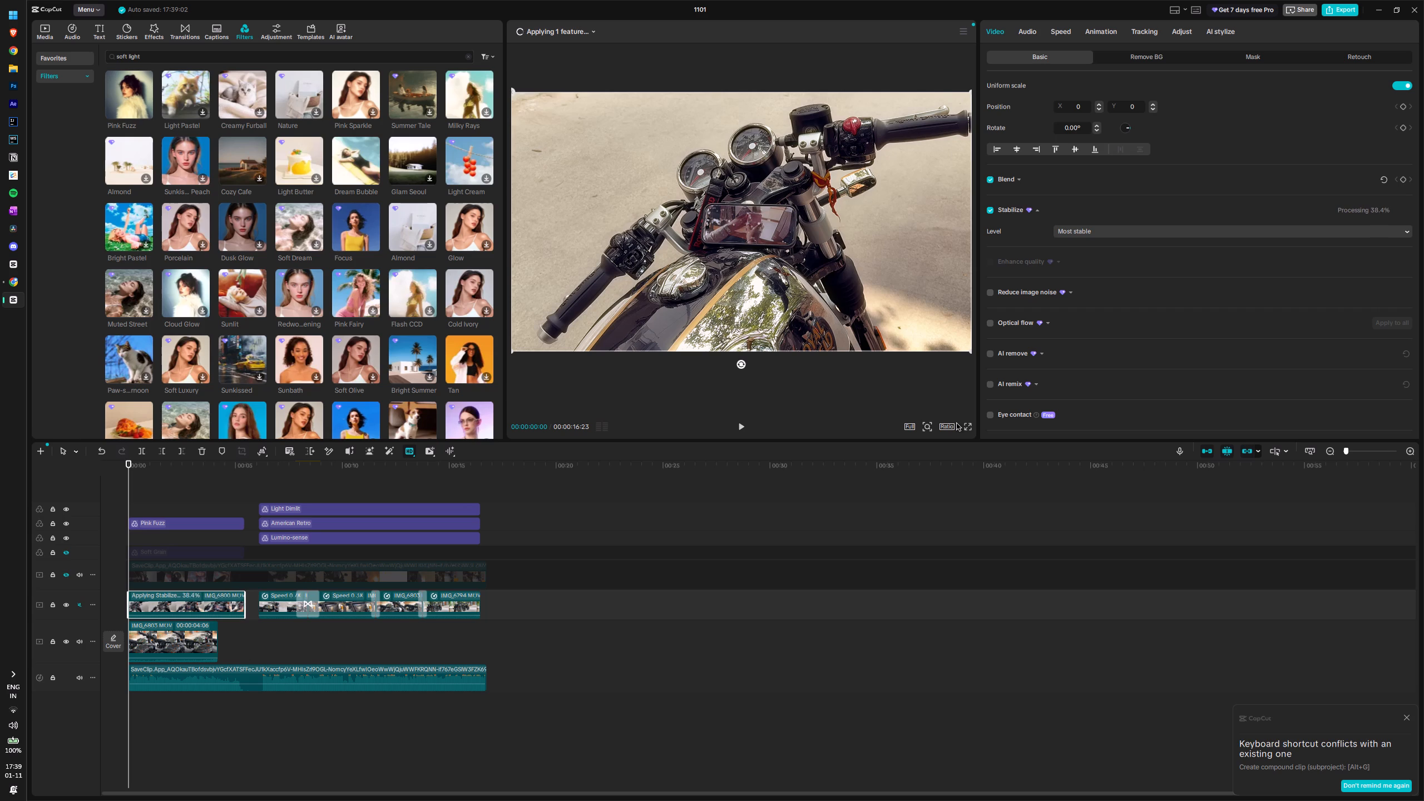
{"action": "key", "text": "space"}
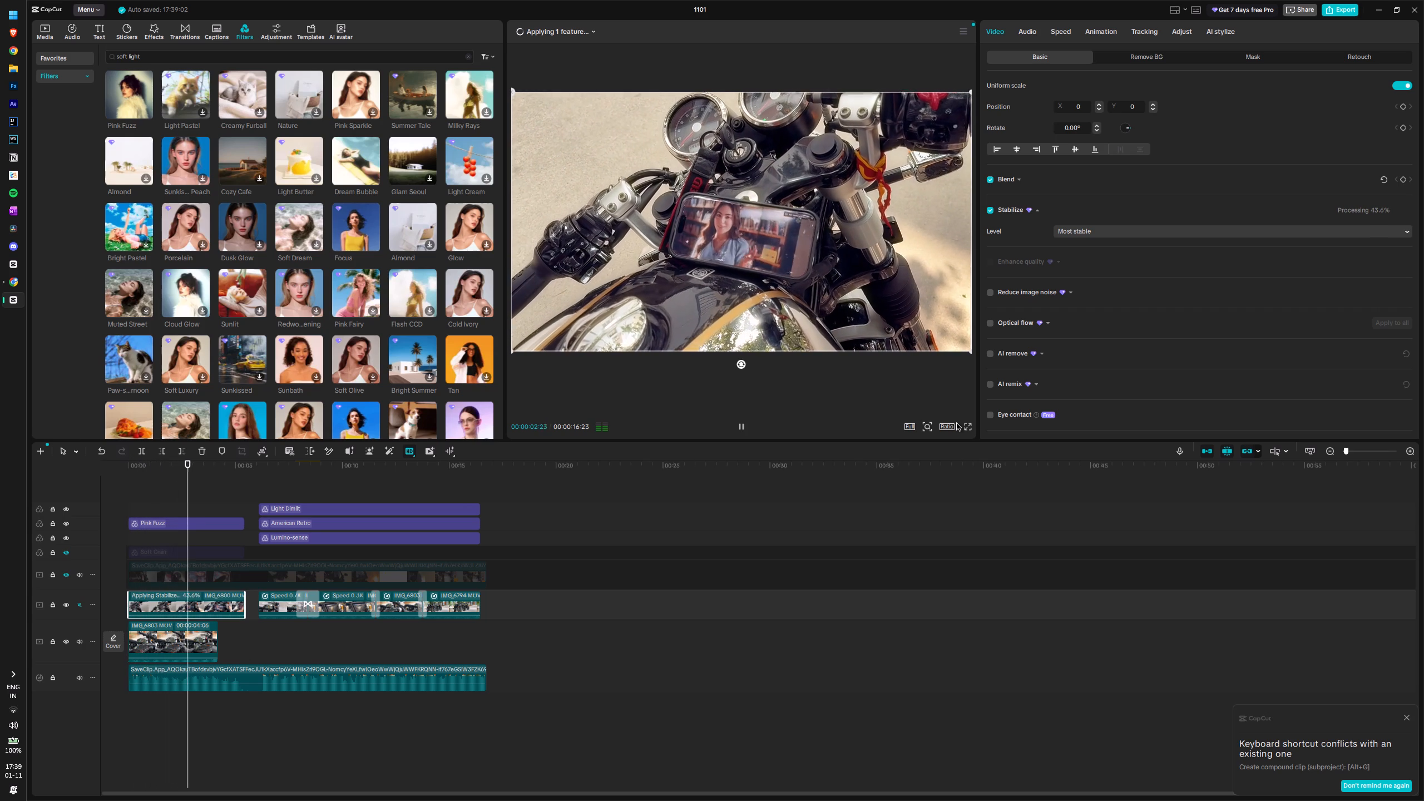
{"action": "key", "text": "space"}
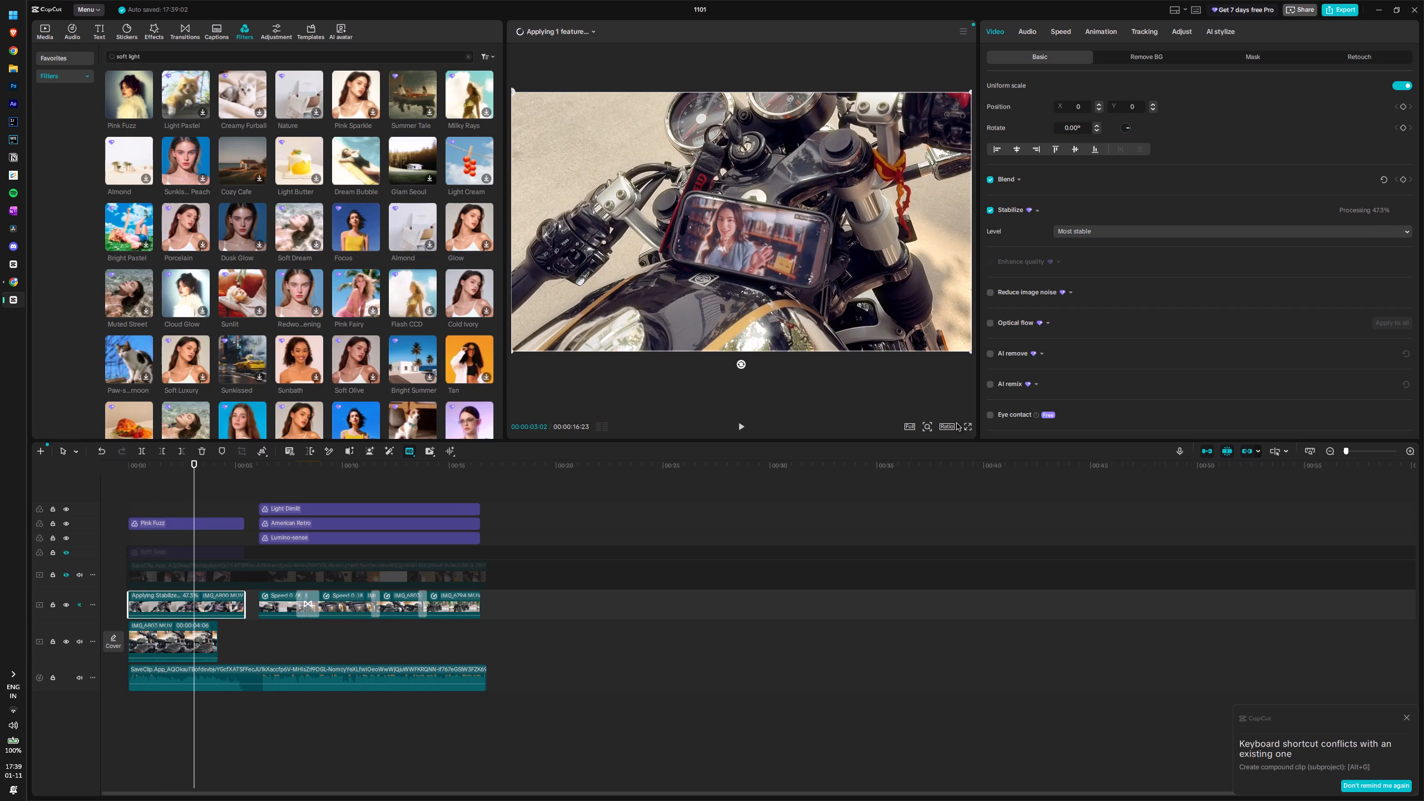
{"action": "key", "text": "space"}
{"action": "key", "text": "space"}
{"action": "key", "text": "space"}
{"action": "key", "text": "space"}
{"action": "key", "text": "space"}
{"action": "key", "text": "space"}
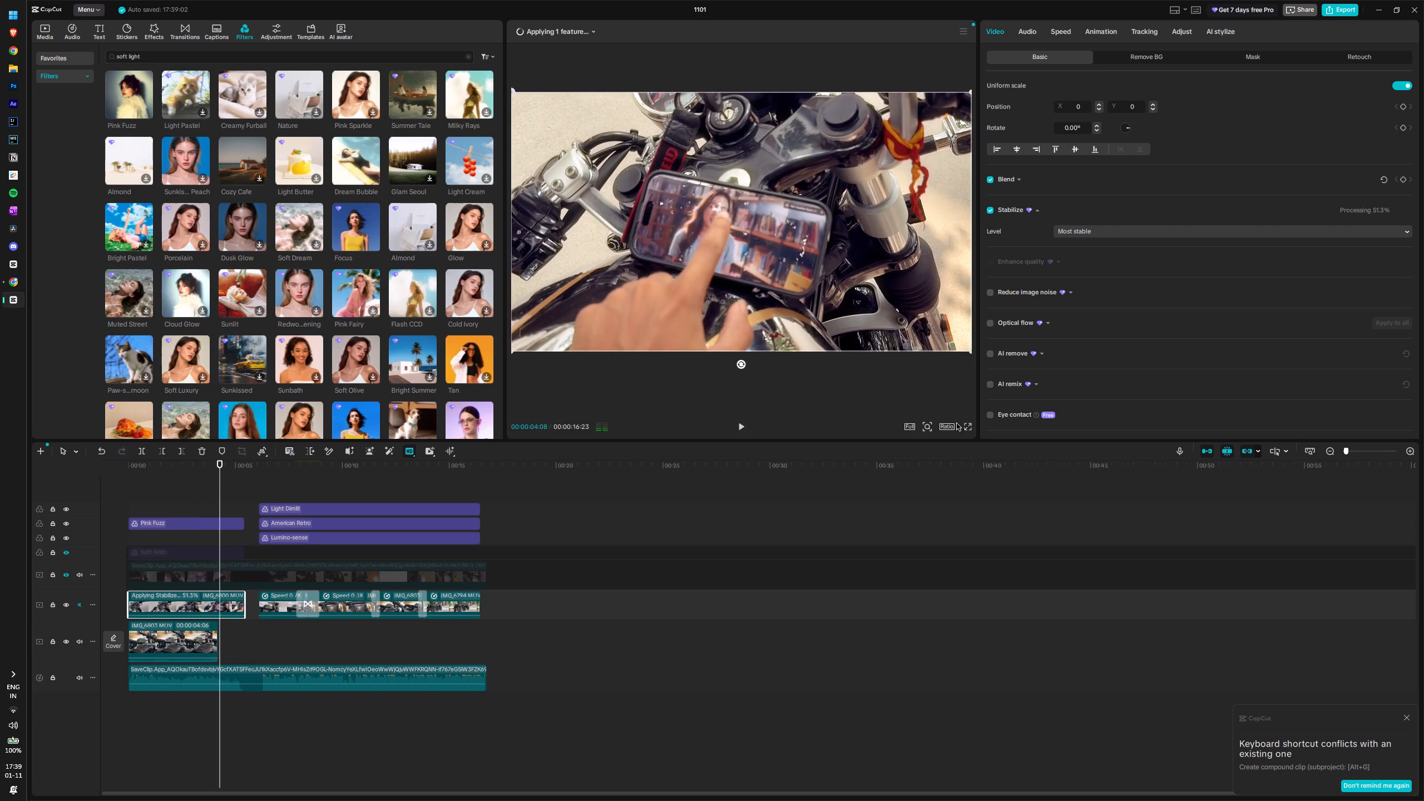
{"action": "key", "text": "space"}
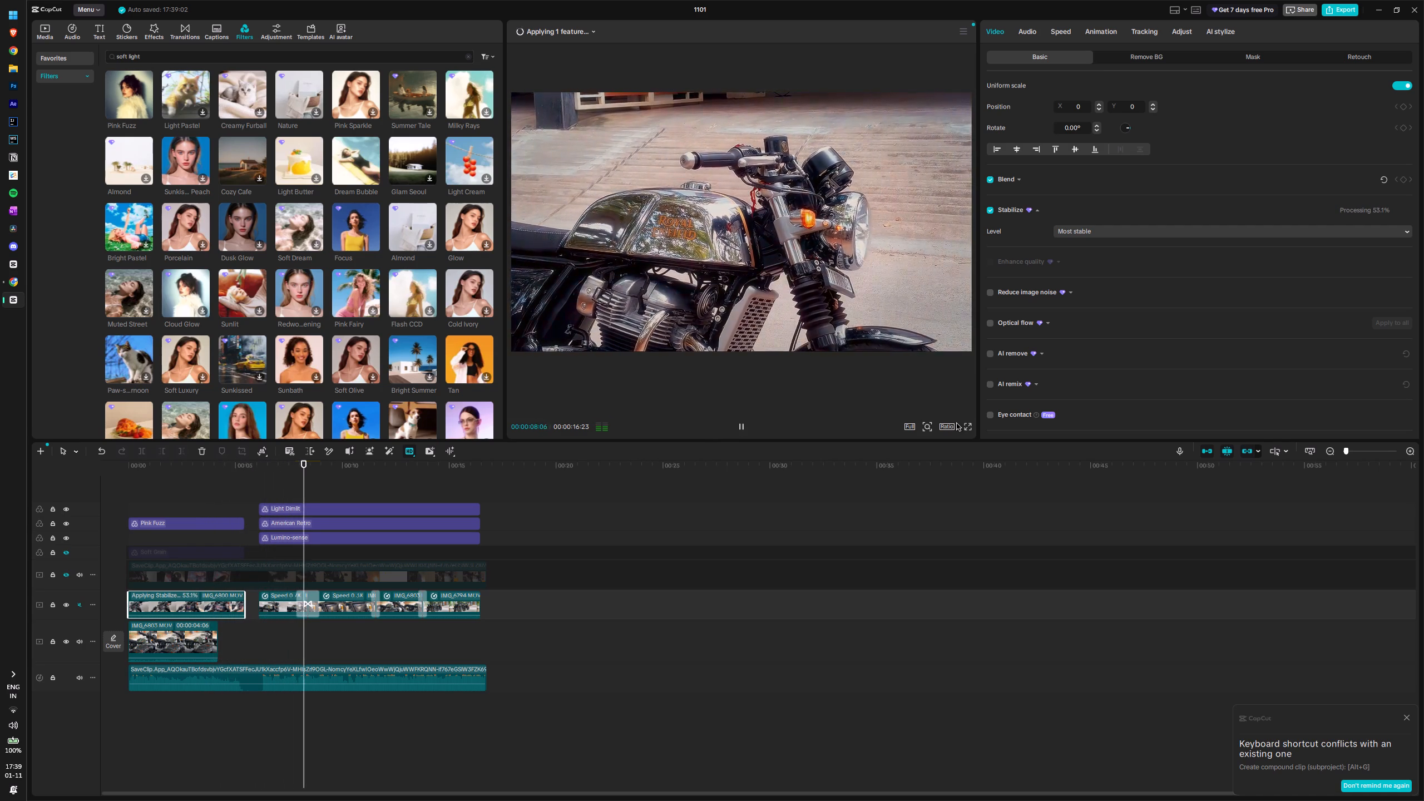
{"action": "key", "text": "space"}
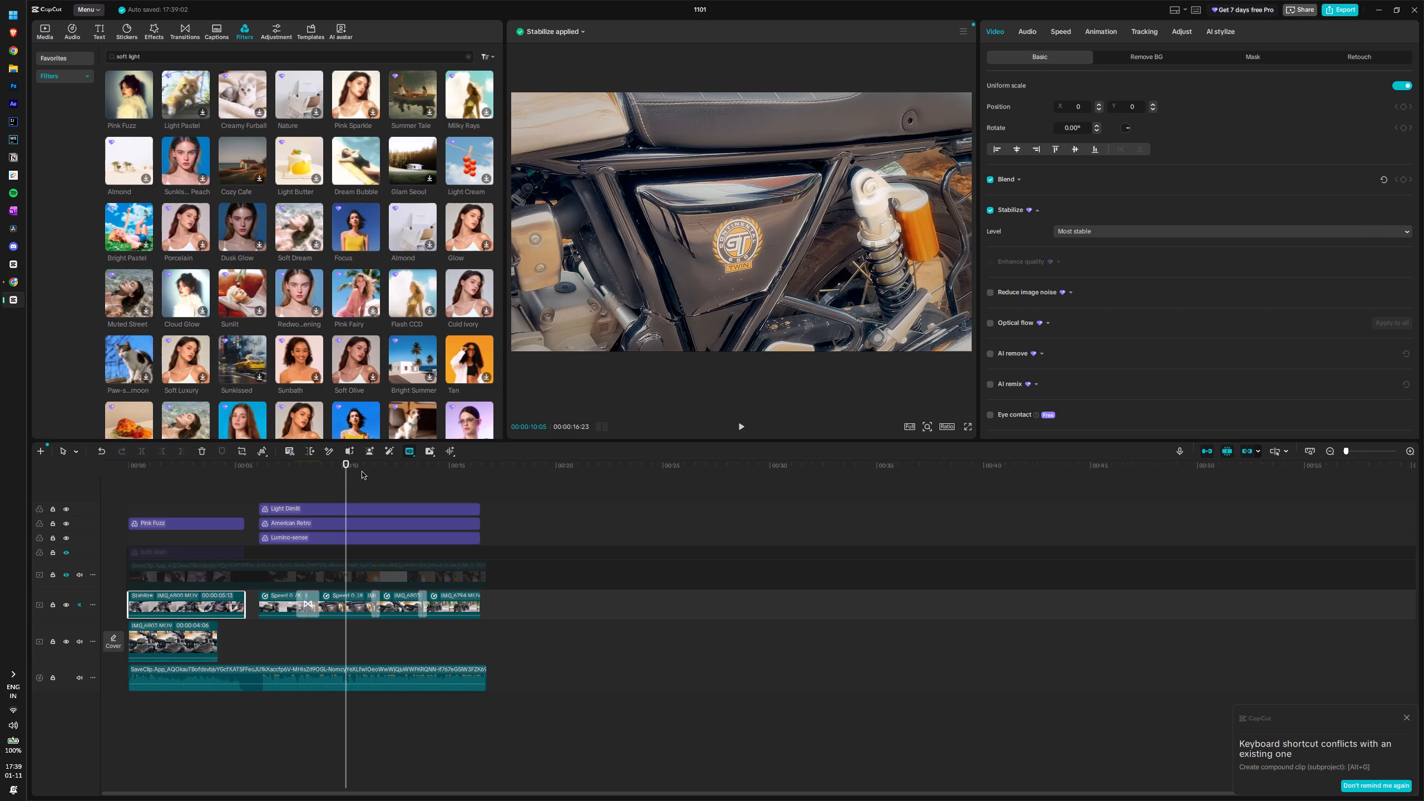
Play the whole sequence from the start, and review the stabilized opening clip in full-screen view.
{"action": "left_click_drag", "start_coordinate": [345, 471], "coordinate": [58, 513]}
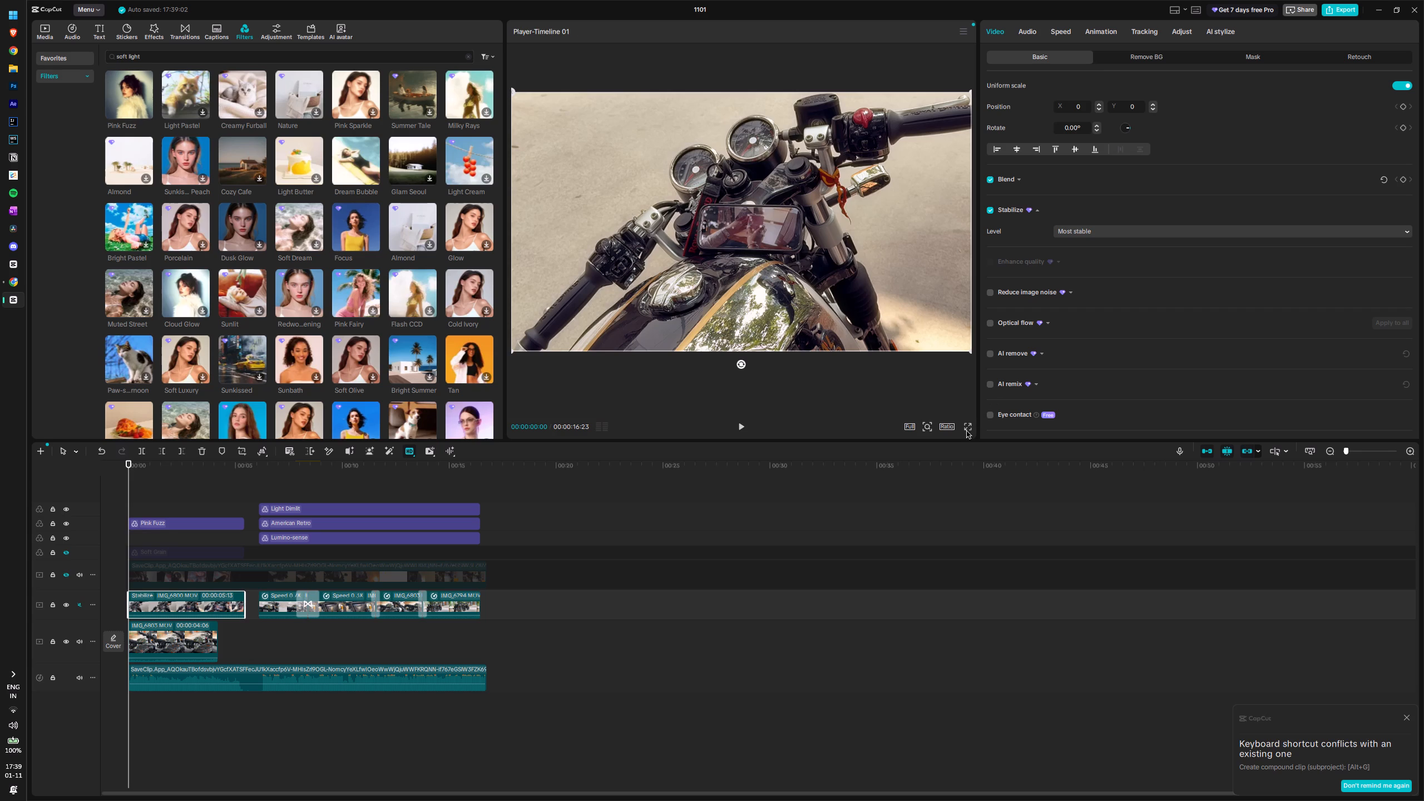
{"action": "key", "text": "space"}
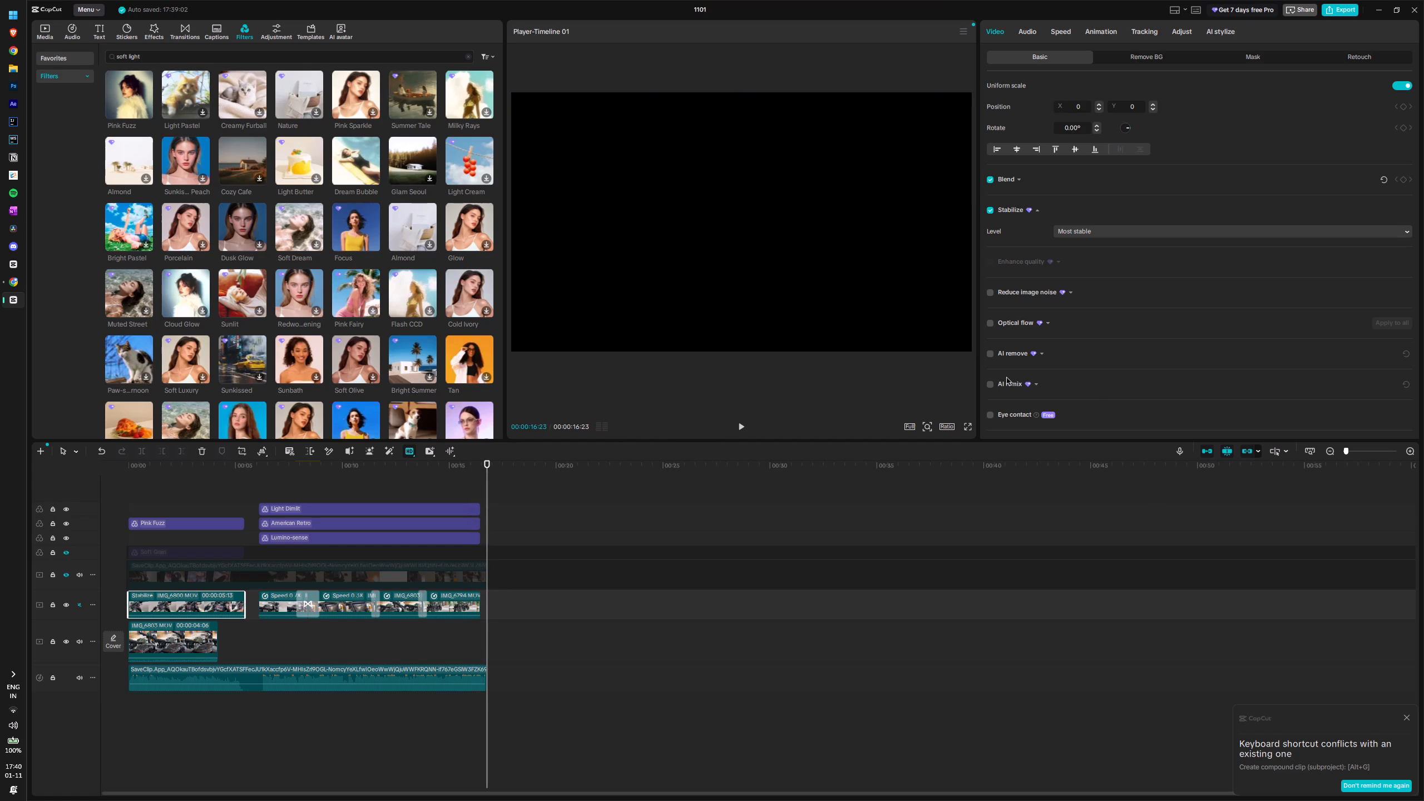
{"action": "left_click", "coordinate": [968, 428]}
{"action": "left_click_drag", "start_coordinate": [672, 752], "coordinate": [659, 752]}
{"action": "key", "text": "space"}
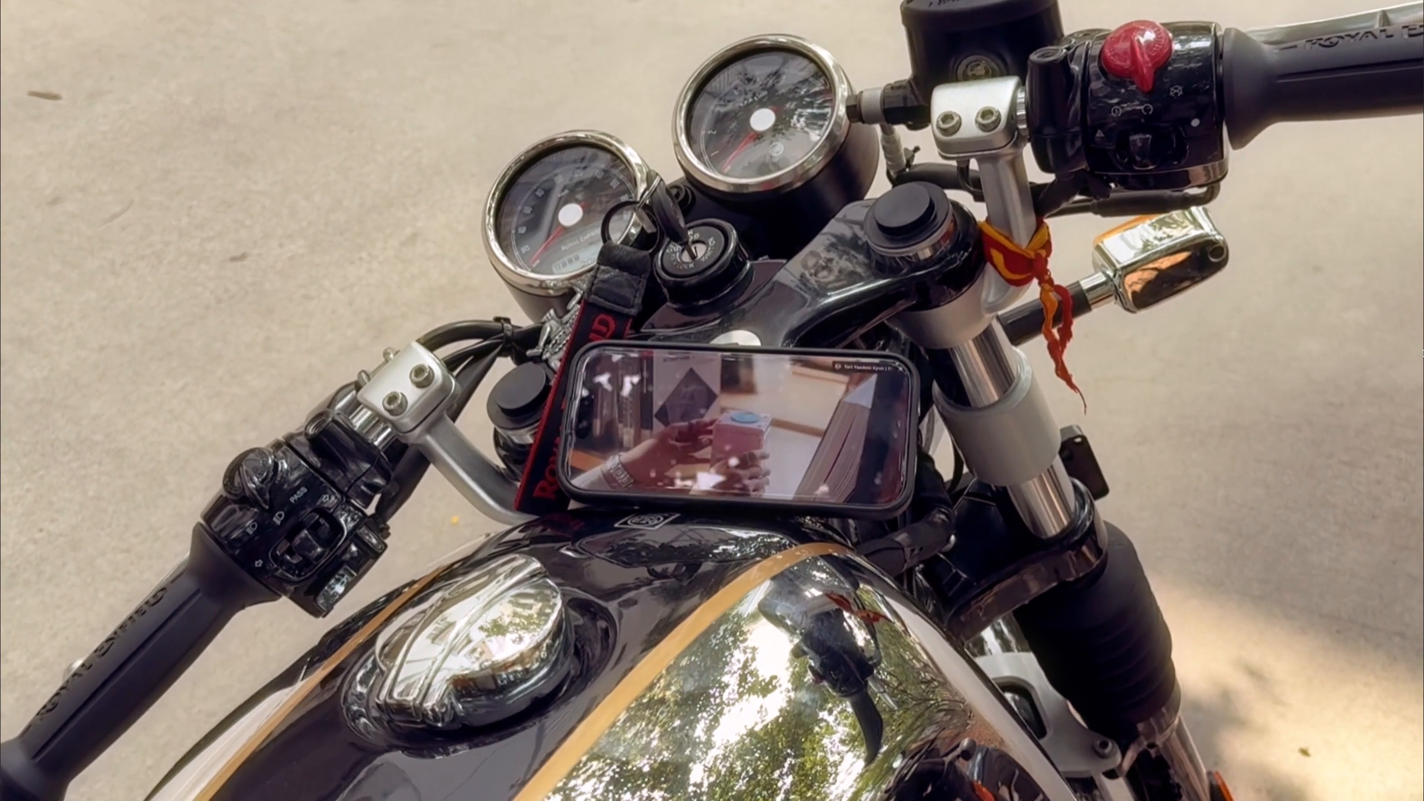
{"action": "key", "text": "space"}
{"action": "key", "text": "Escape"}
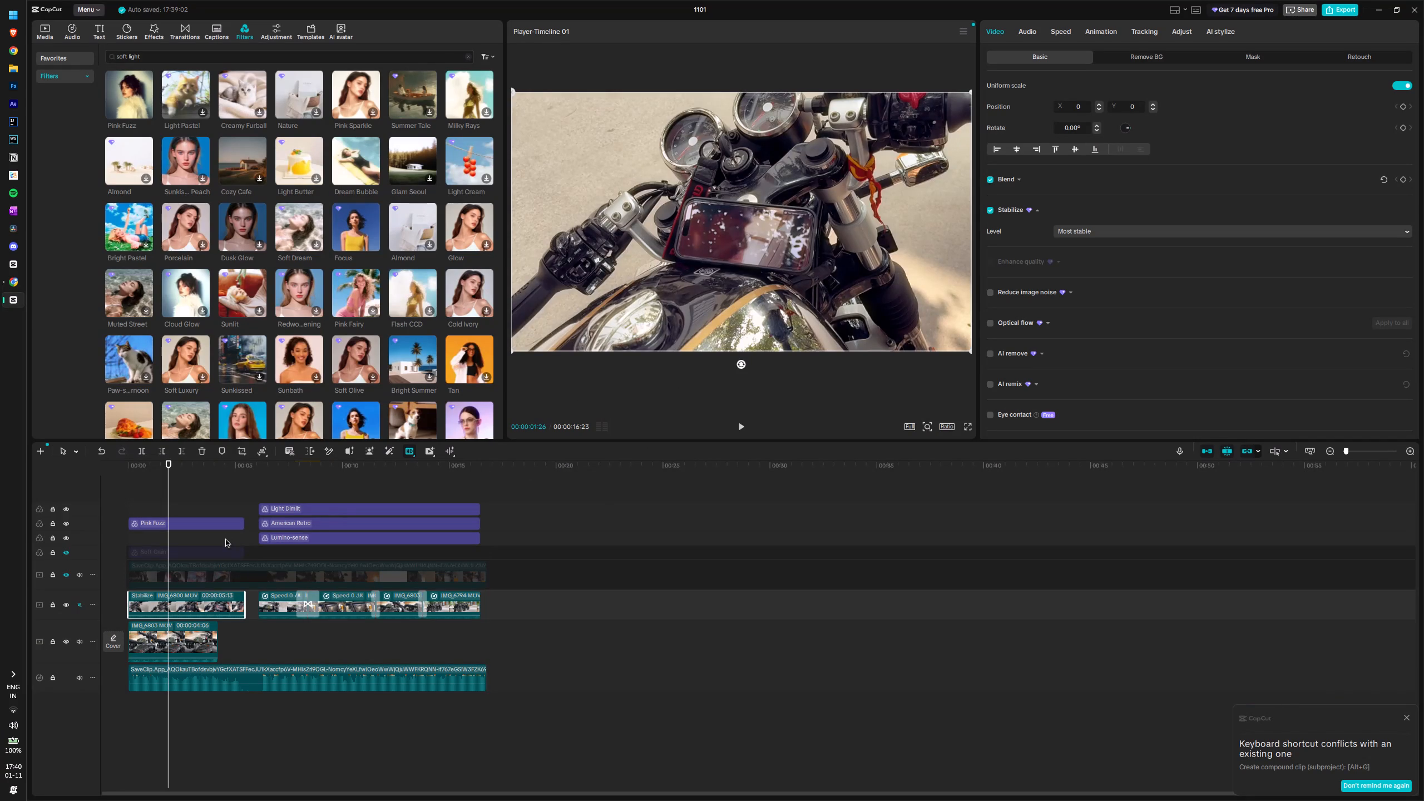
Hide the Light Dimlit filter track and unhide the Soft Grain filter track.
{"action": "left_click", "coordinate": [270, 512]}
{"action": "left_click", "coordinate": [66, 511]}
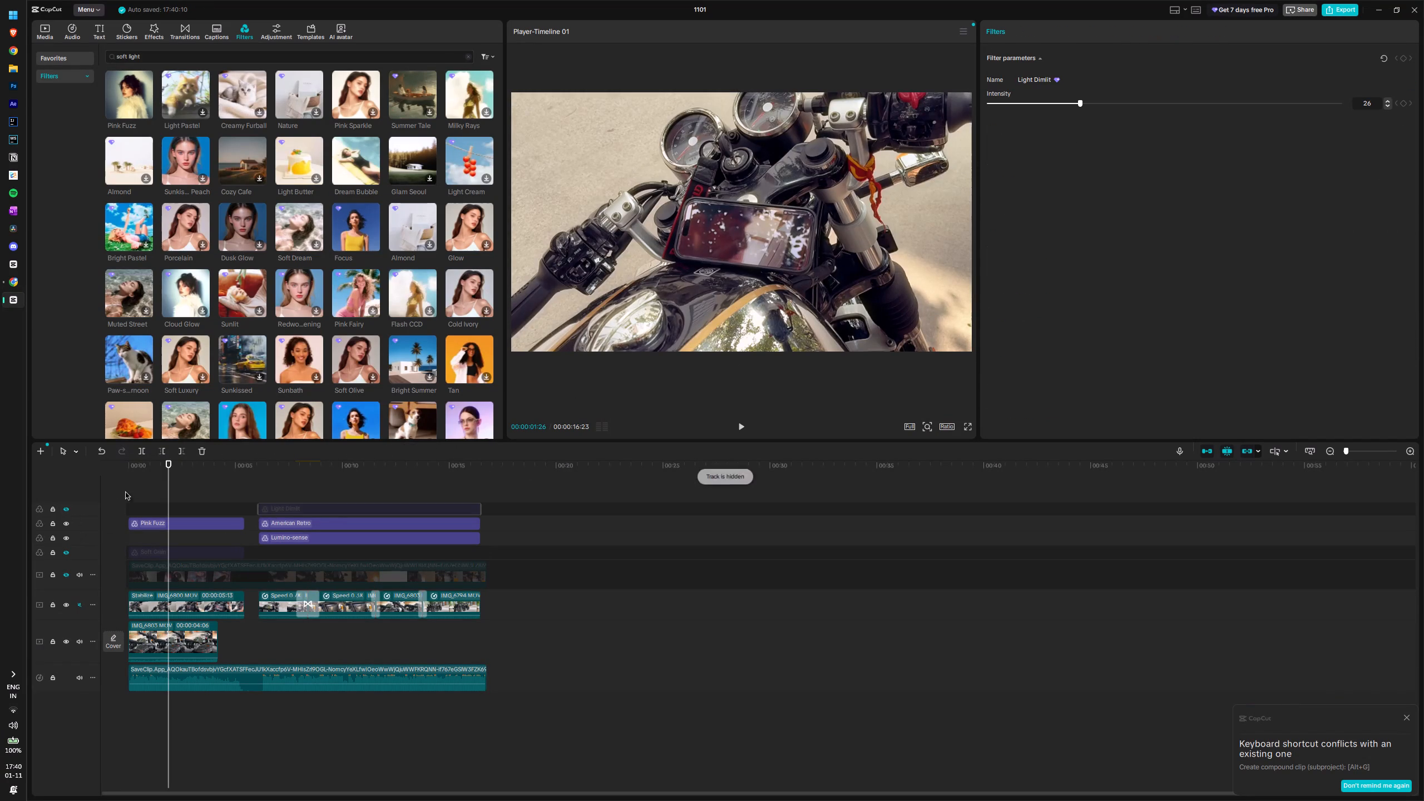
{"action": "left_click_drag", "start_coordinate": [167, 478], "coordinate": [253, 480]}
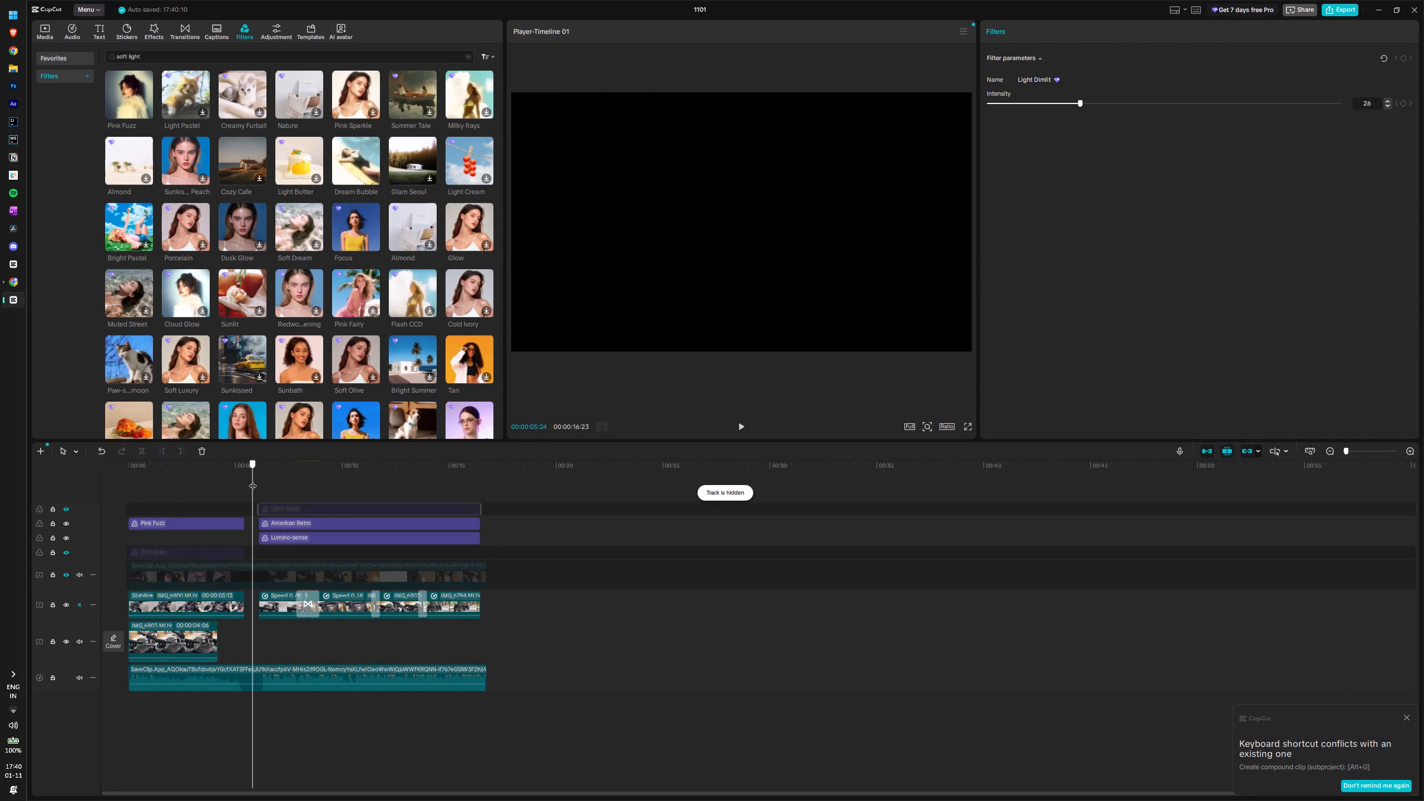
{"action": "left_click_drag", "start_coordinate": [253, 480], "coordinate": [252, 481]}
{"action": "left_click", "coordinate": [66, 556]}
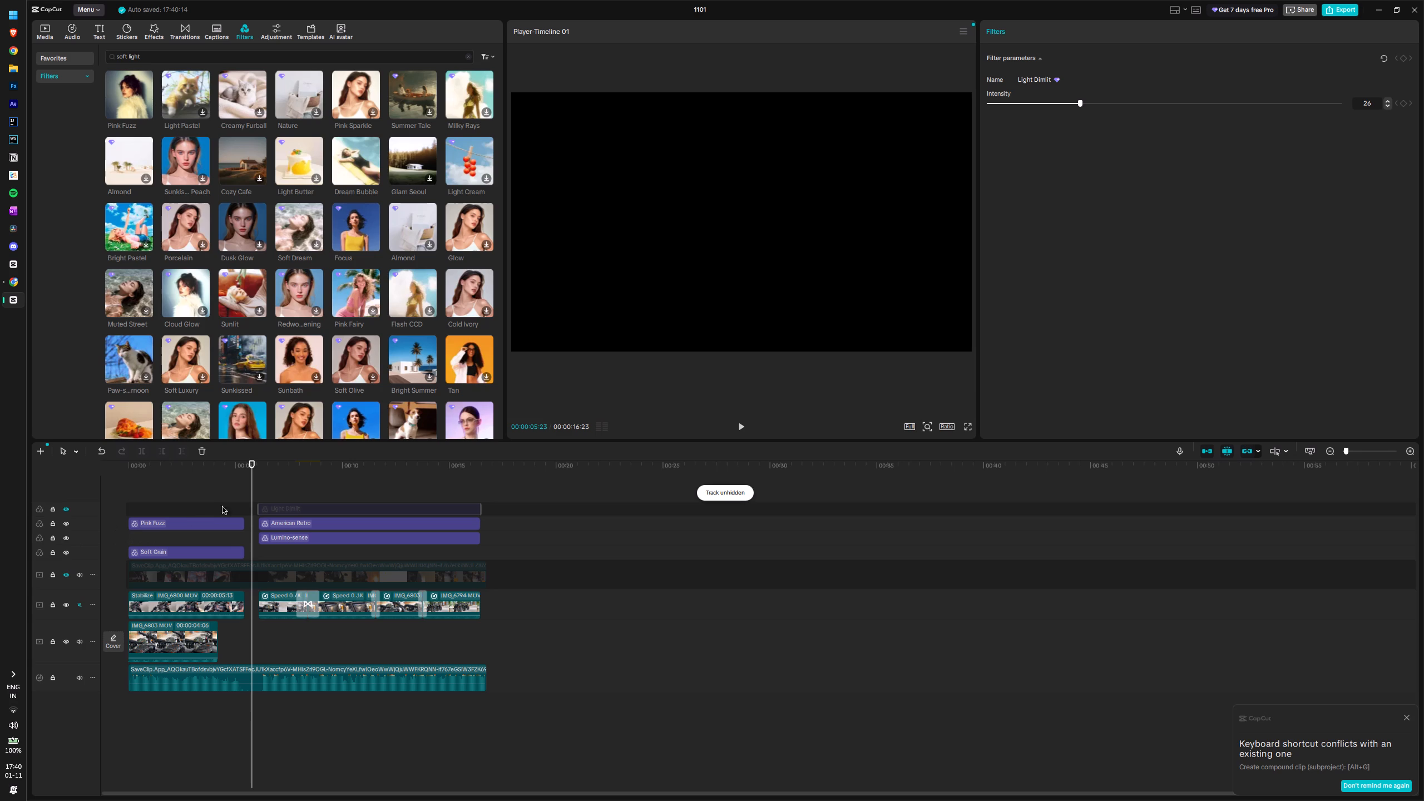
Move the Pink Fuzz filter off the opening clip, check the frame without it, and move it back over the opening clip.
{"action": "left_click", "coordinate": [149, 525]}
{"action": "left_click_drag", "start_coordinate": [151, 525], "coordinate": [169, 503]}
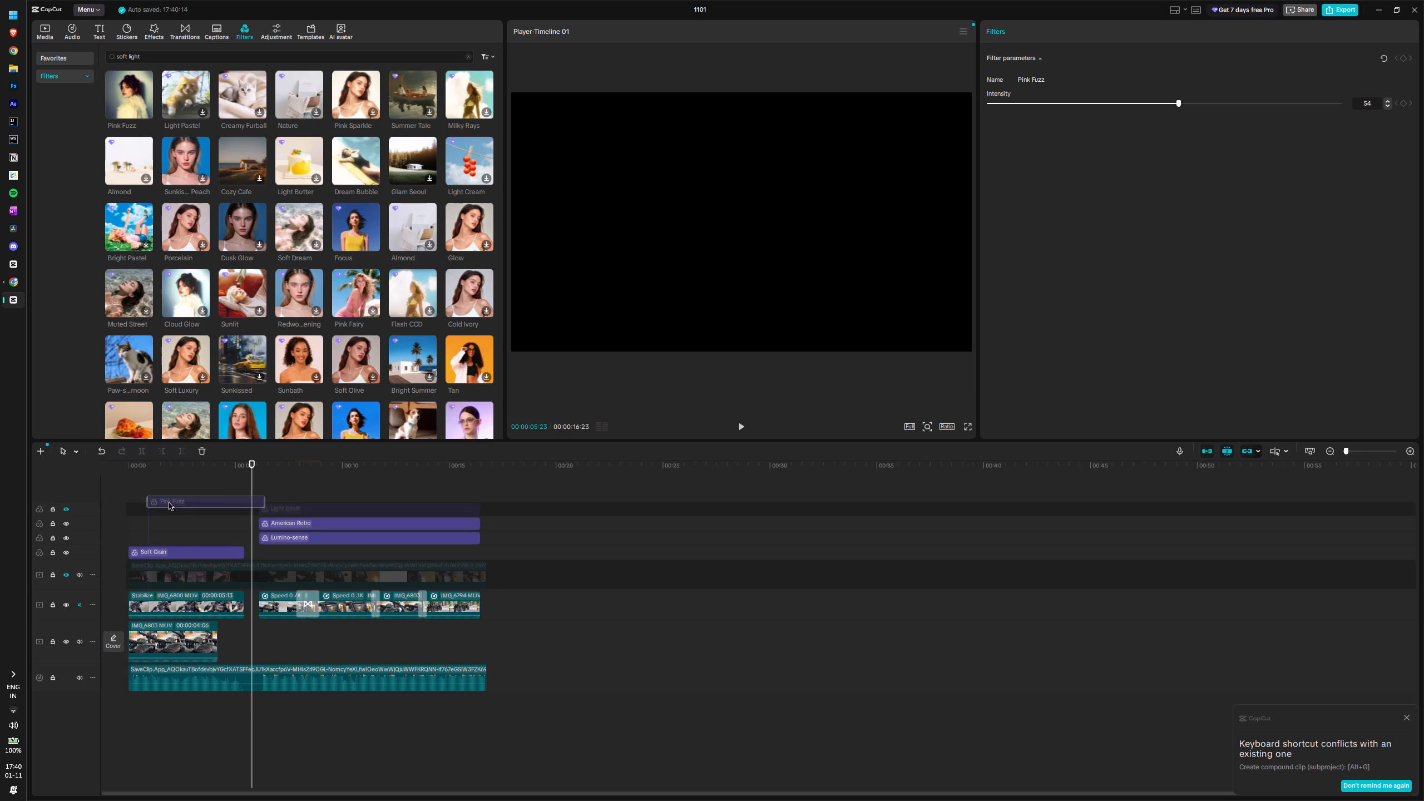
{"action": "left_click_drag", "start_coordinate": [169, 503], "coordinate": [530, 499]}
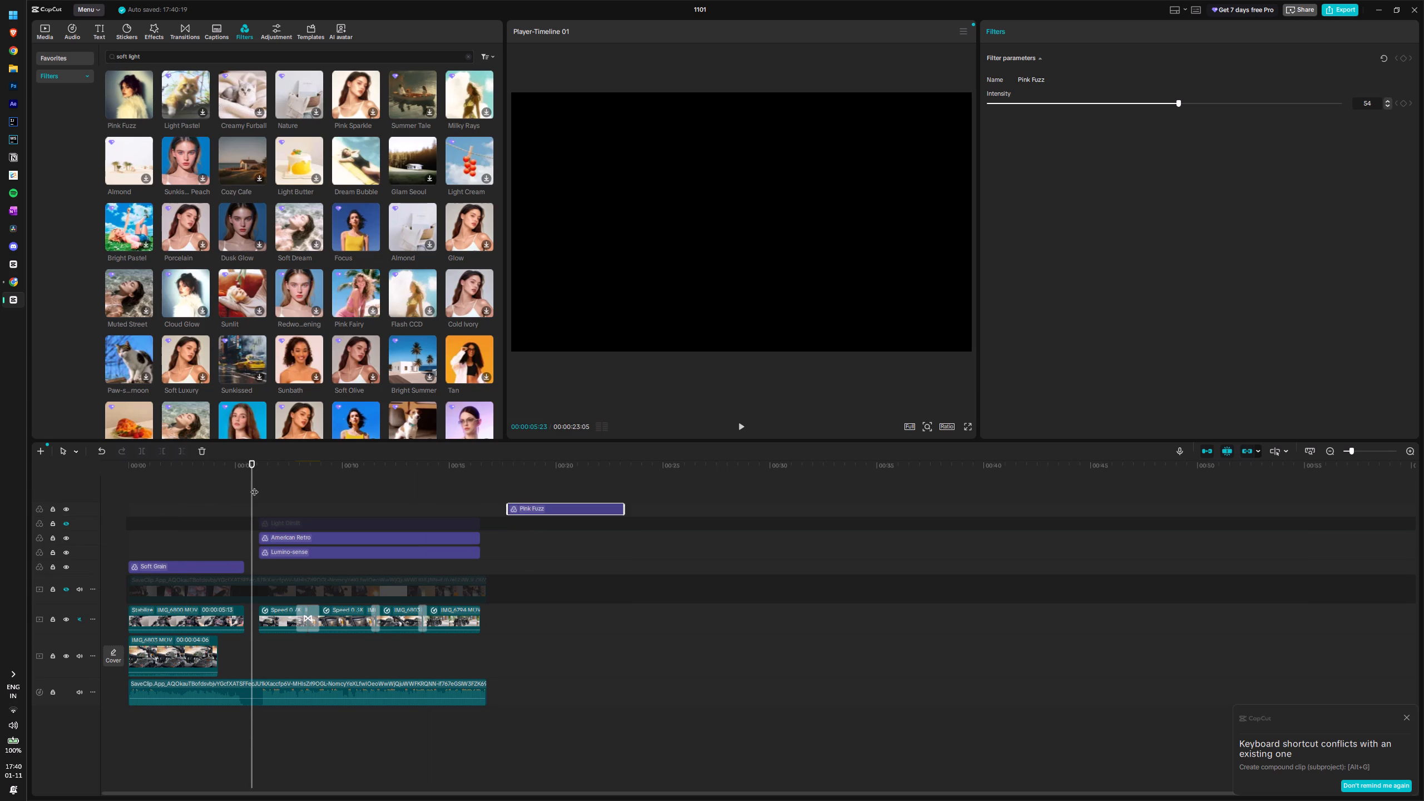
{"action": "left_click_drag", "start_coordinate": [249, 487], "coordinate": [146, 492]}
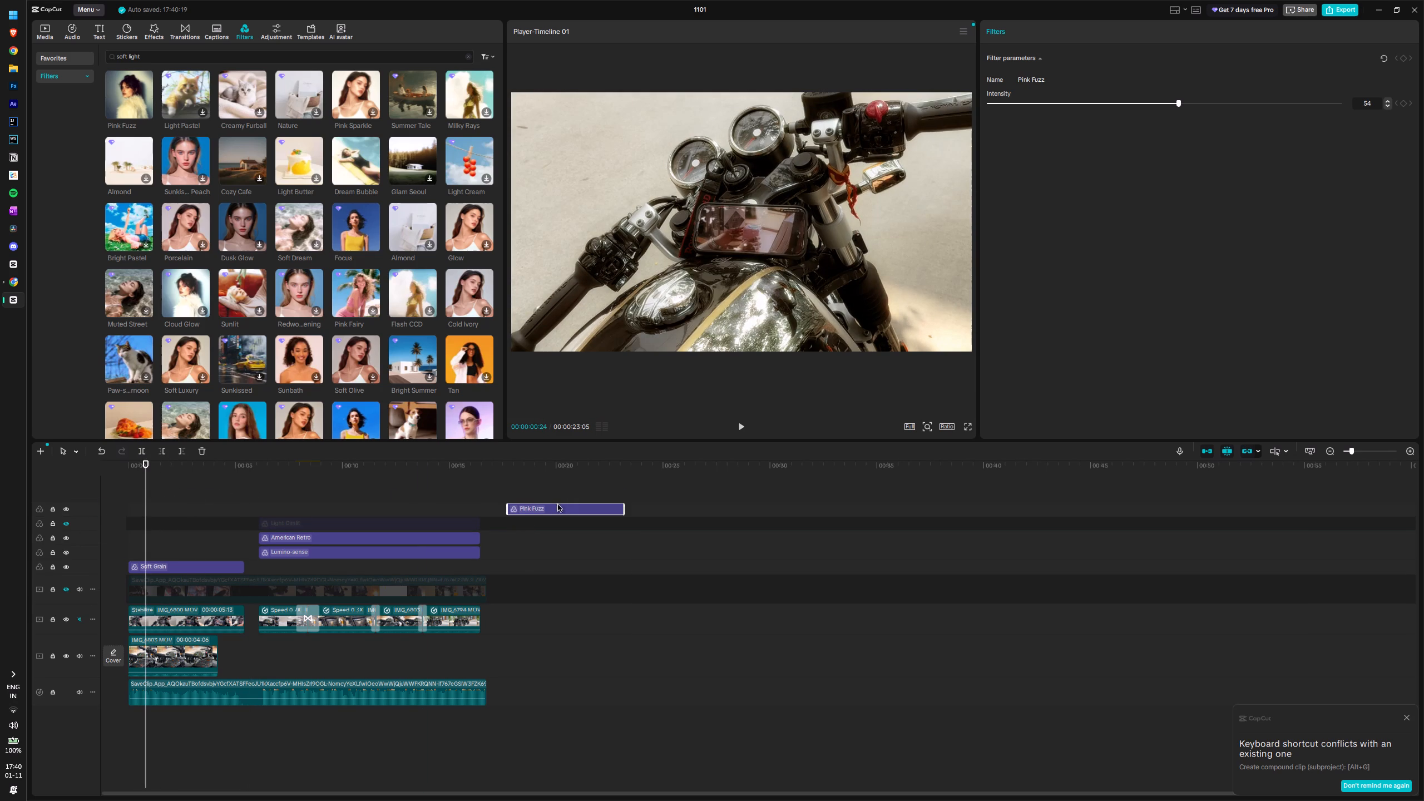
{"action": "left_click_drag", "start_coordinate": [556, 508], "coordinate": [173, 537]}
Compare the Pink Fuzz and Soft Grain filter tracks on the opening clip, leaving Pink Fuzz shown and Soft Grain hidden.
{"action": "left_click", "coordinate": [68, 523]}
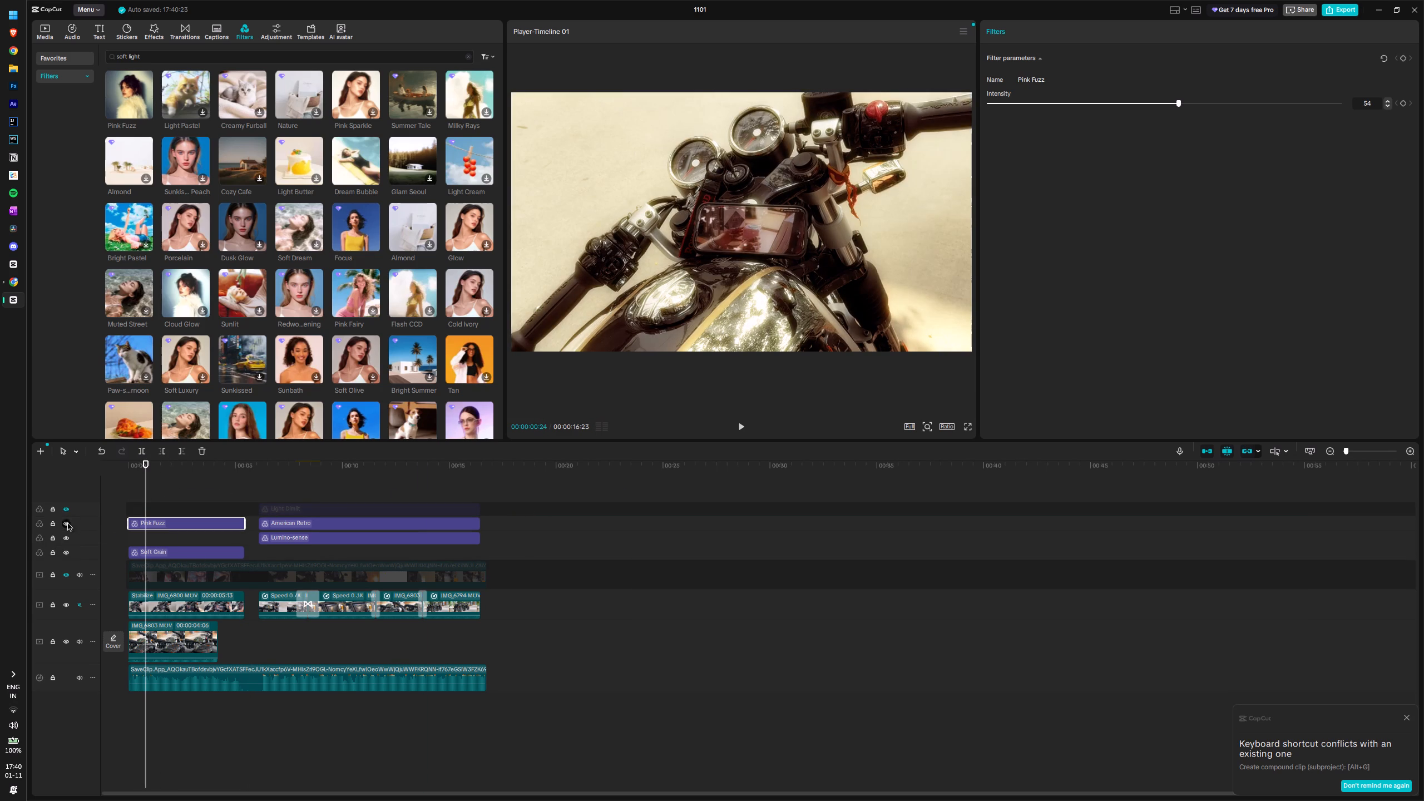
{"action": "left_click", "coordinate": [68, 553]}
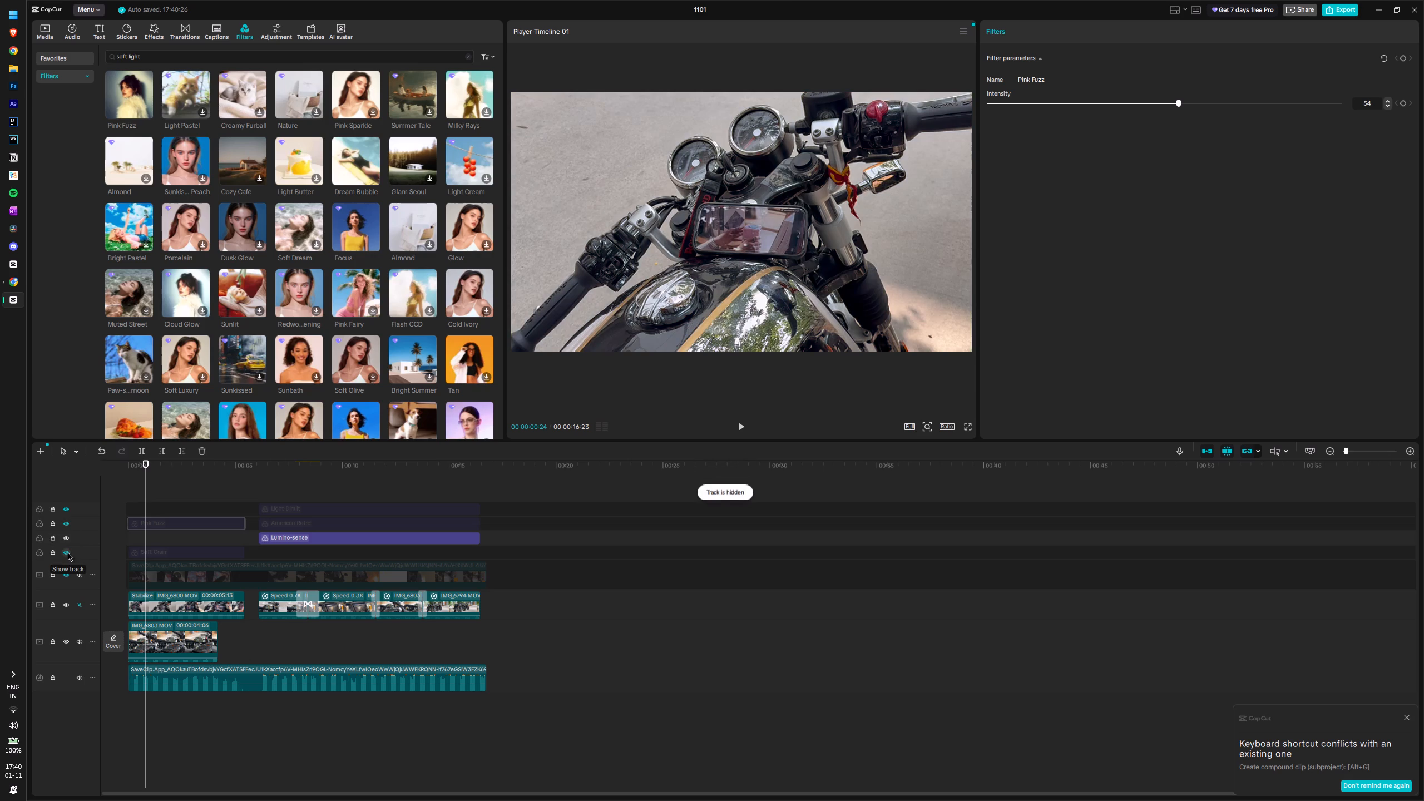
{"action": "left_click", "coordinate": [67, 553]}
{"action": "left_click", "coordinate": [67, 553]}
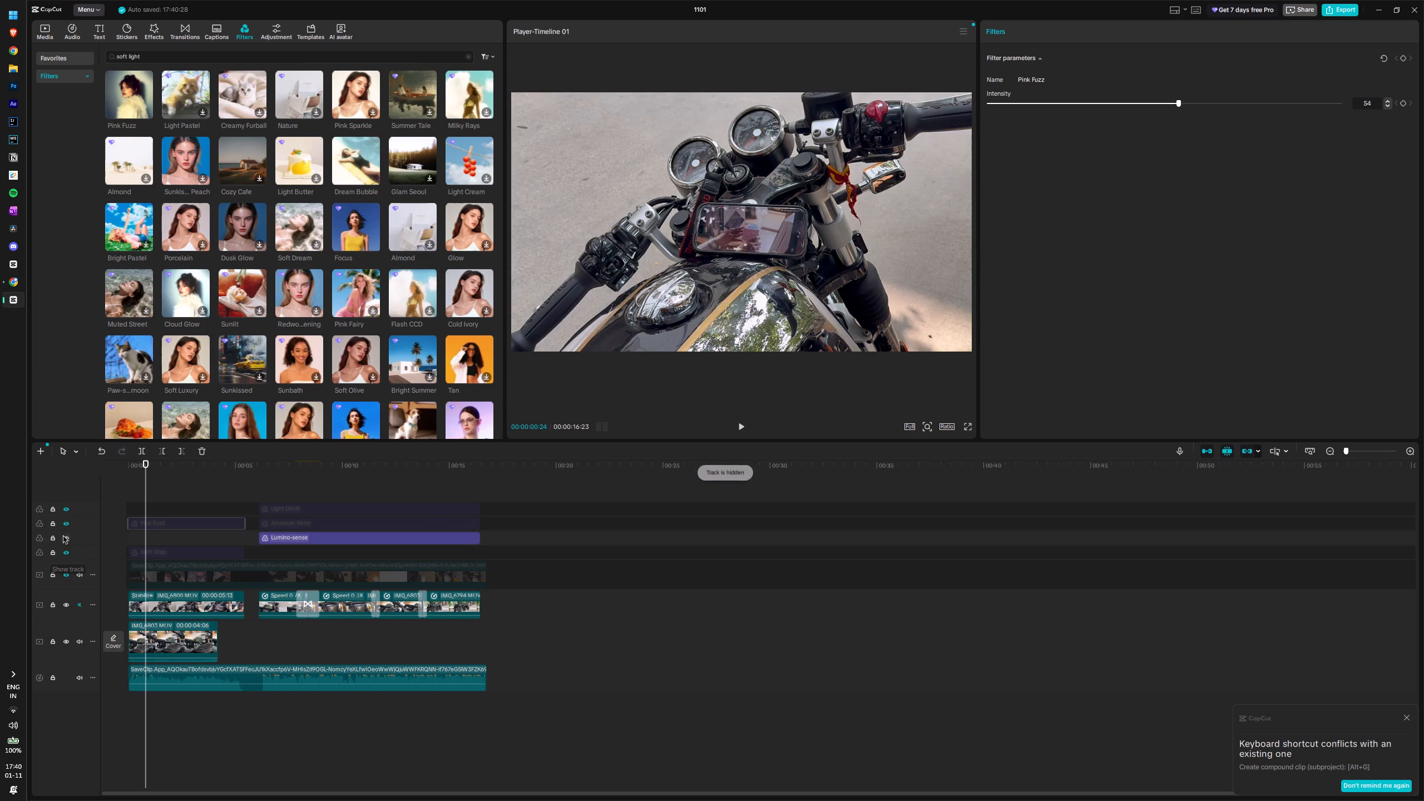
{"action": "left_click", "coordinate": [66, 526]}
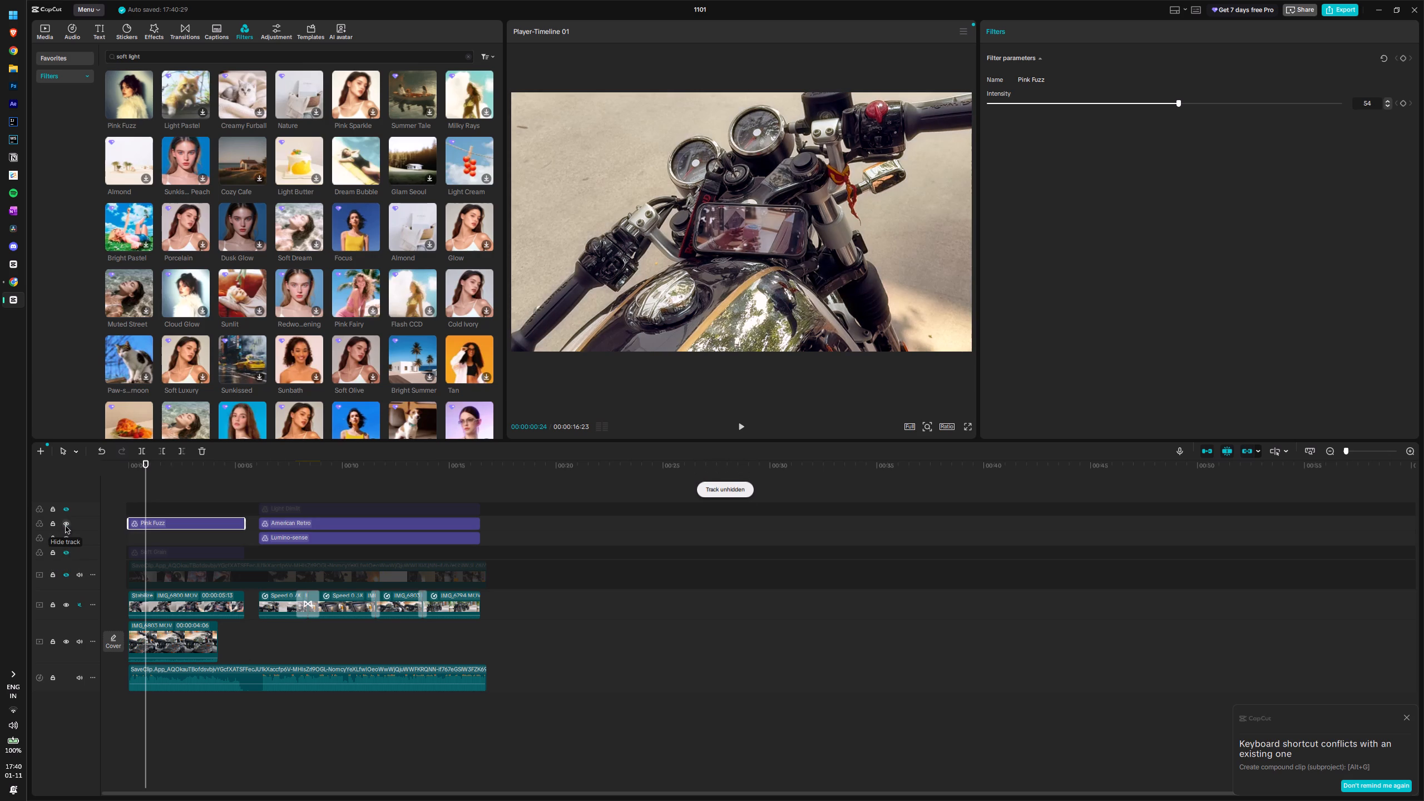
{"action": "left_click", "coordinate": [66, 526]}
{"action": "left_click", "coordinate": [65, 553]}
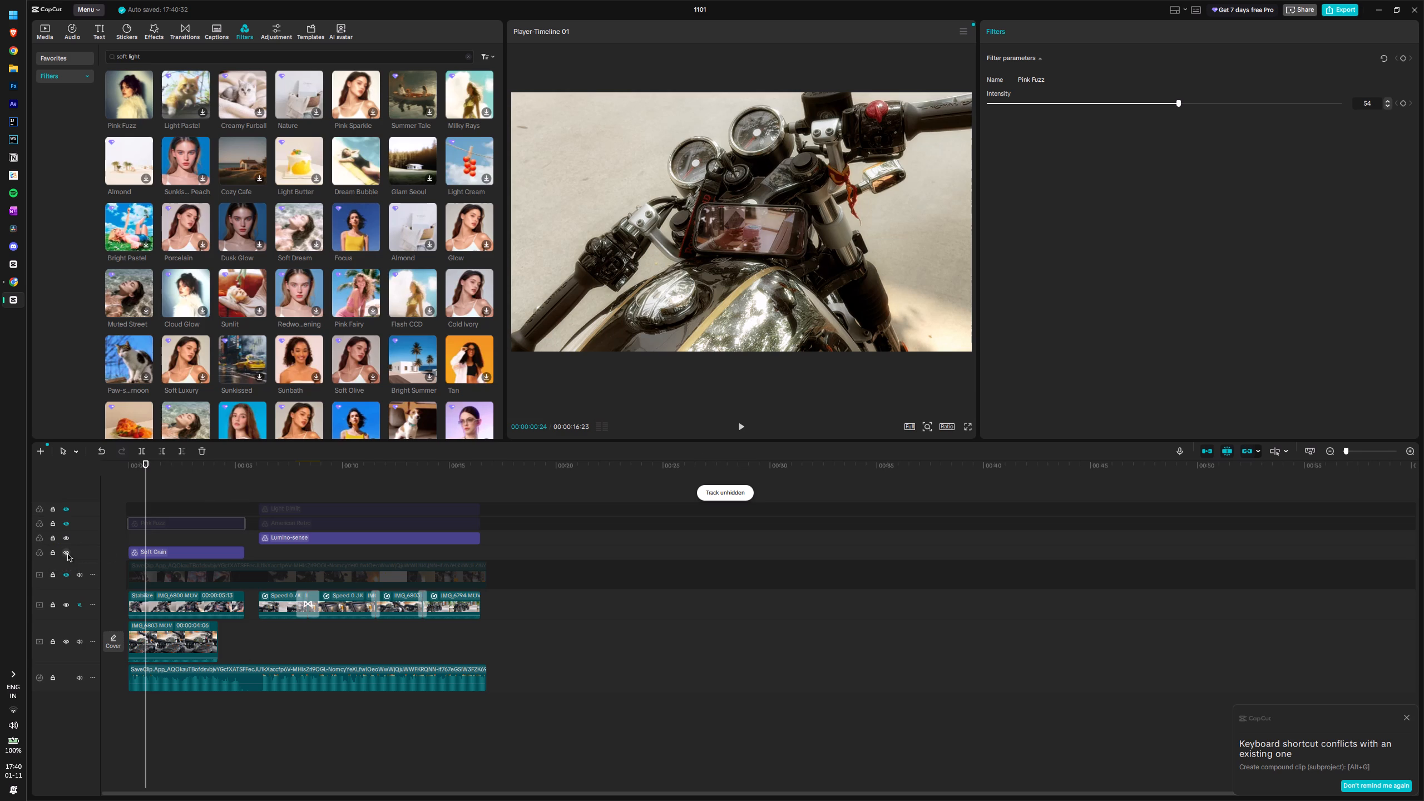
{"action": "left_click", "coordinate": [67, 554]}
{"action": "left_click", "coordinate": [67, 525]}
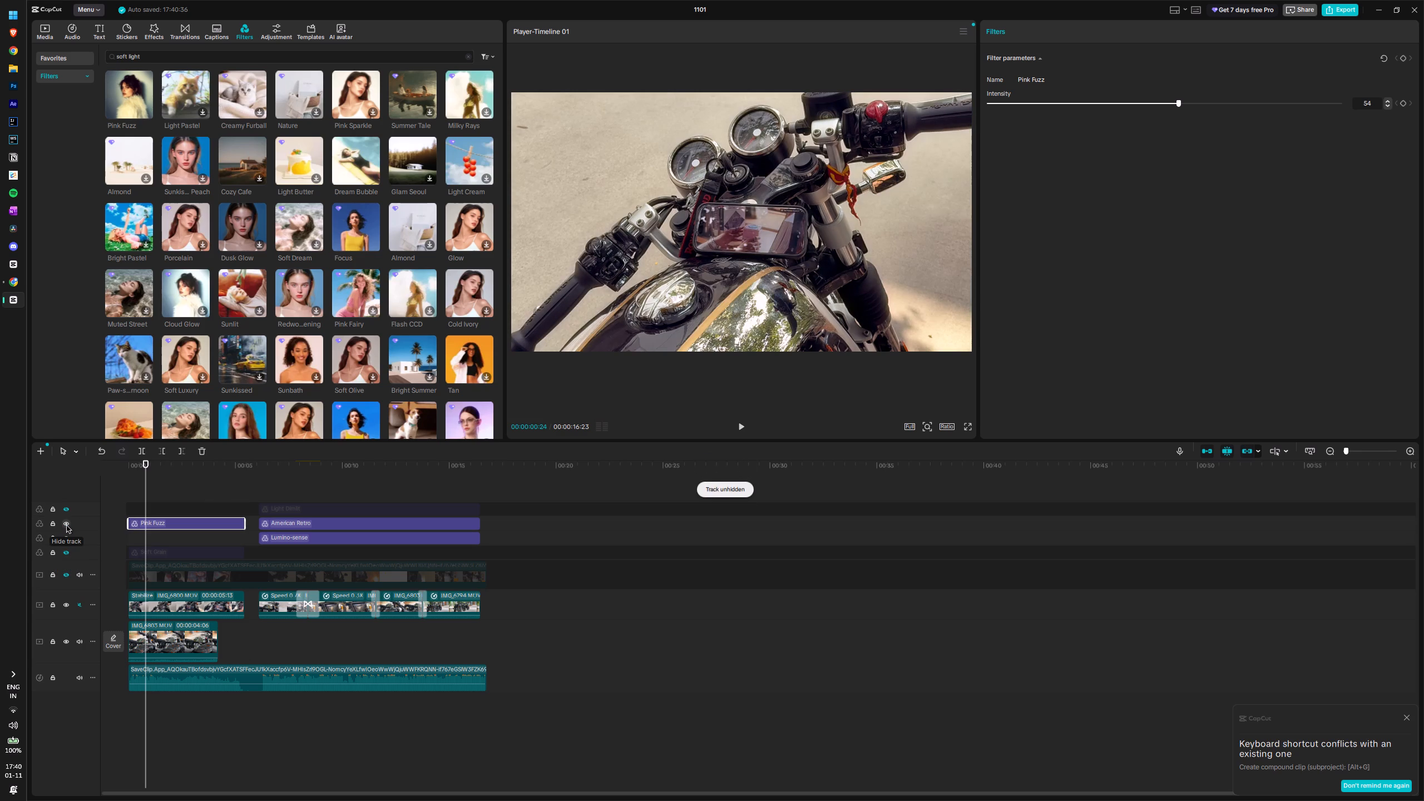
{"action": "left_click_drag", "start_coordinate": [146, 473], "coordinate": [163, 473]}
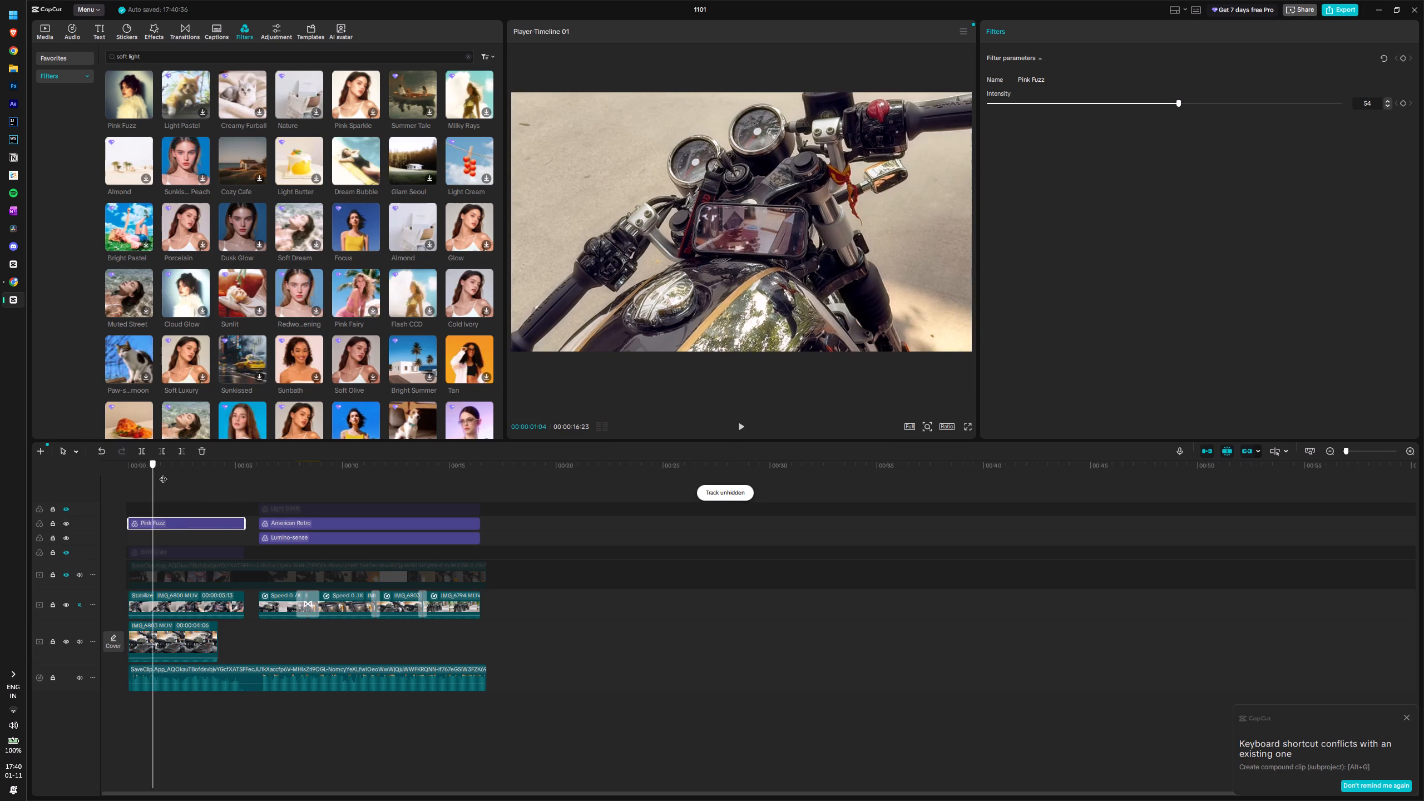
{"action": "left_click_drag", "start_coordinate": [163, 473], "coordinate": [157, 480]}
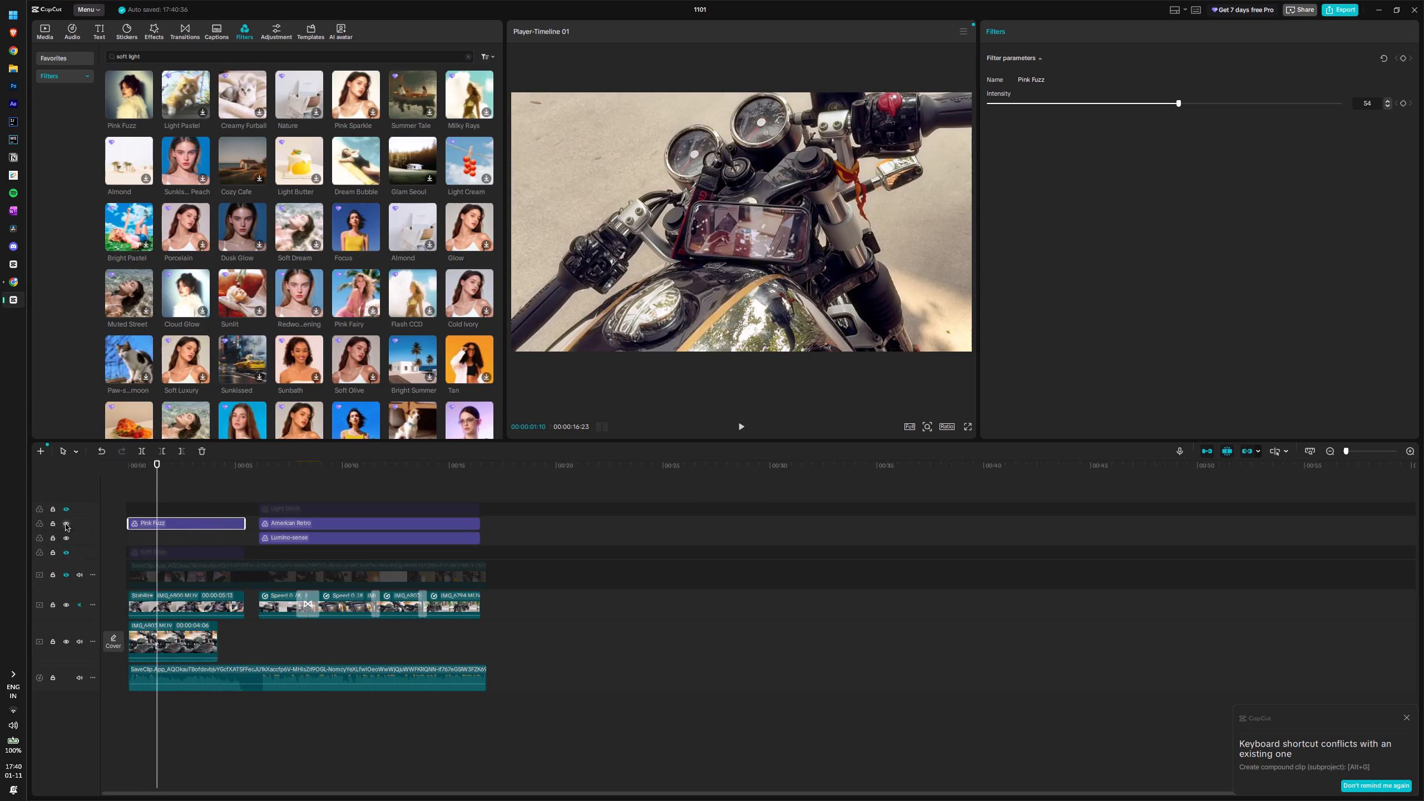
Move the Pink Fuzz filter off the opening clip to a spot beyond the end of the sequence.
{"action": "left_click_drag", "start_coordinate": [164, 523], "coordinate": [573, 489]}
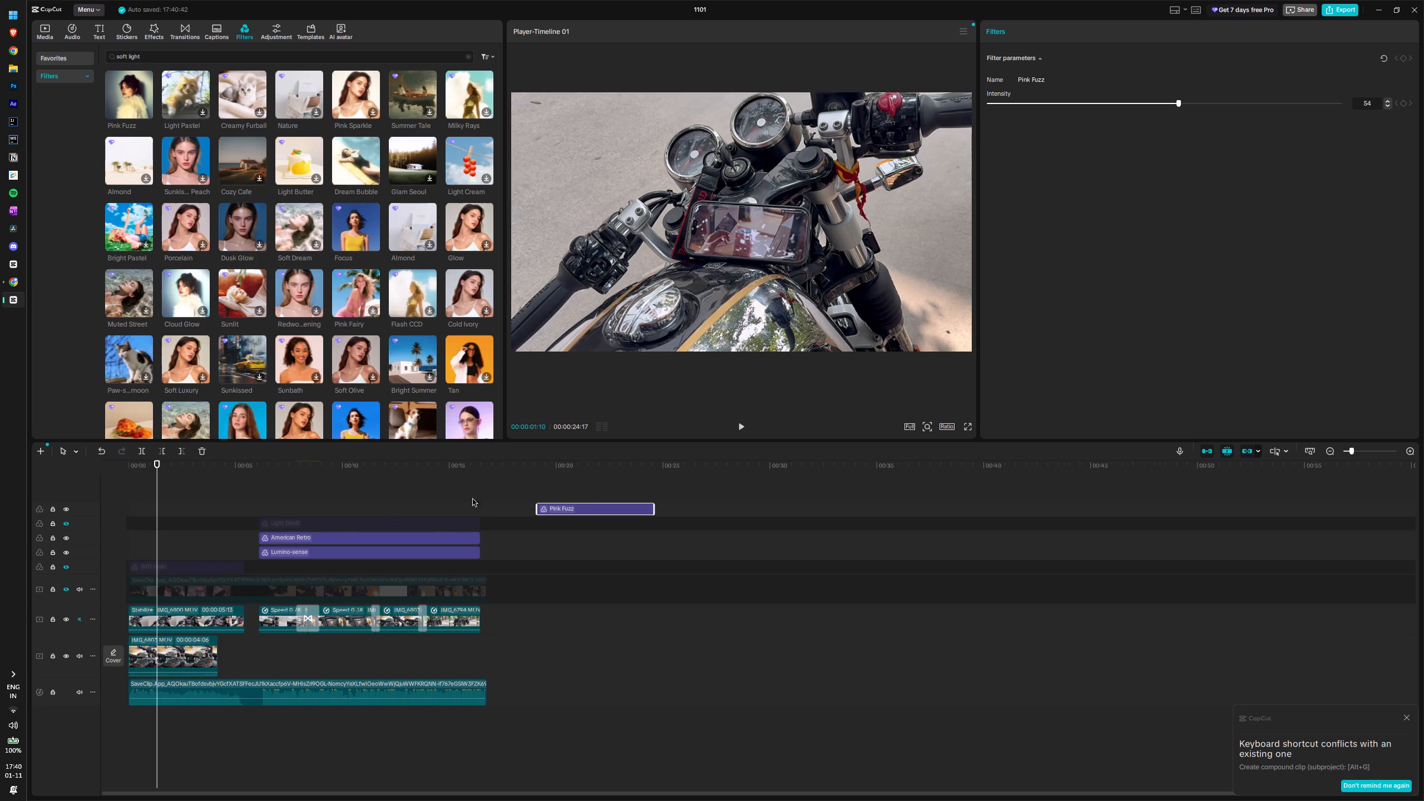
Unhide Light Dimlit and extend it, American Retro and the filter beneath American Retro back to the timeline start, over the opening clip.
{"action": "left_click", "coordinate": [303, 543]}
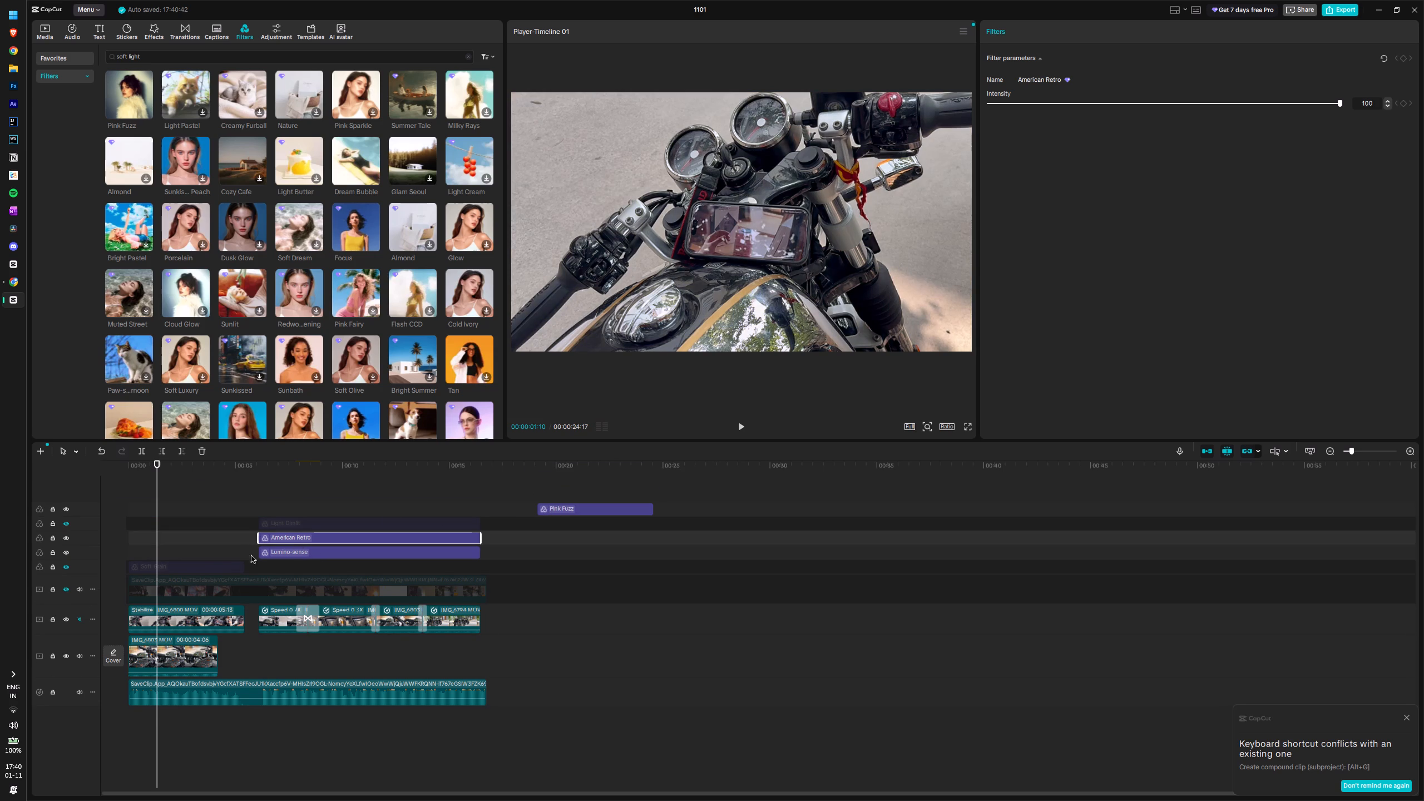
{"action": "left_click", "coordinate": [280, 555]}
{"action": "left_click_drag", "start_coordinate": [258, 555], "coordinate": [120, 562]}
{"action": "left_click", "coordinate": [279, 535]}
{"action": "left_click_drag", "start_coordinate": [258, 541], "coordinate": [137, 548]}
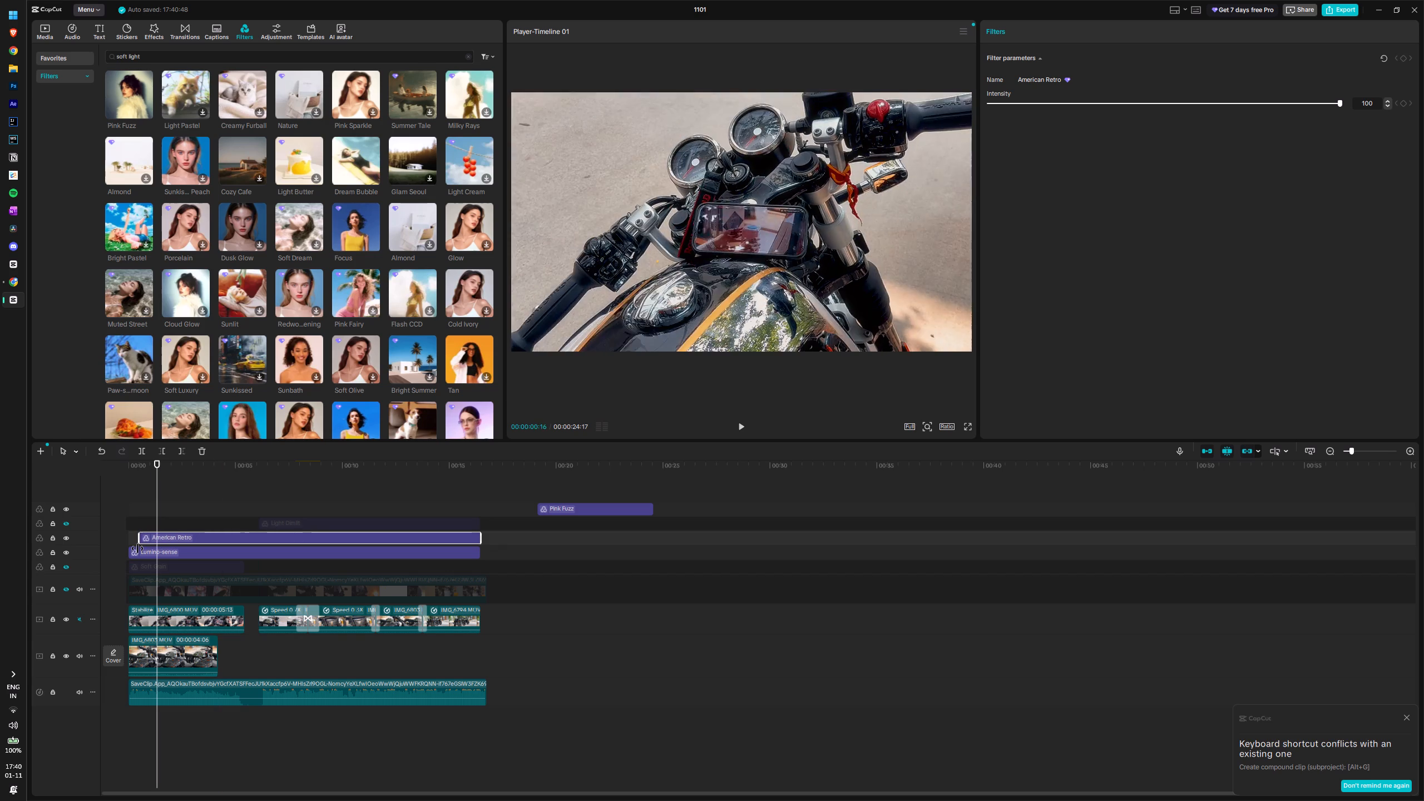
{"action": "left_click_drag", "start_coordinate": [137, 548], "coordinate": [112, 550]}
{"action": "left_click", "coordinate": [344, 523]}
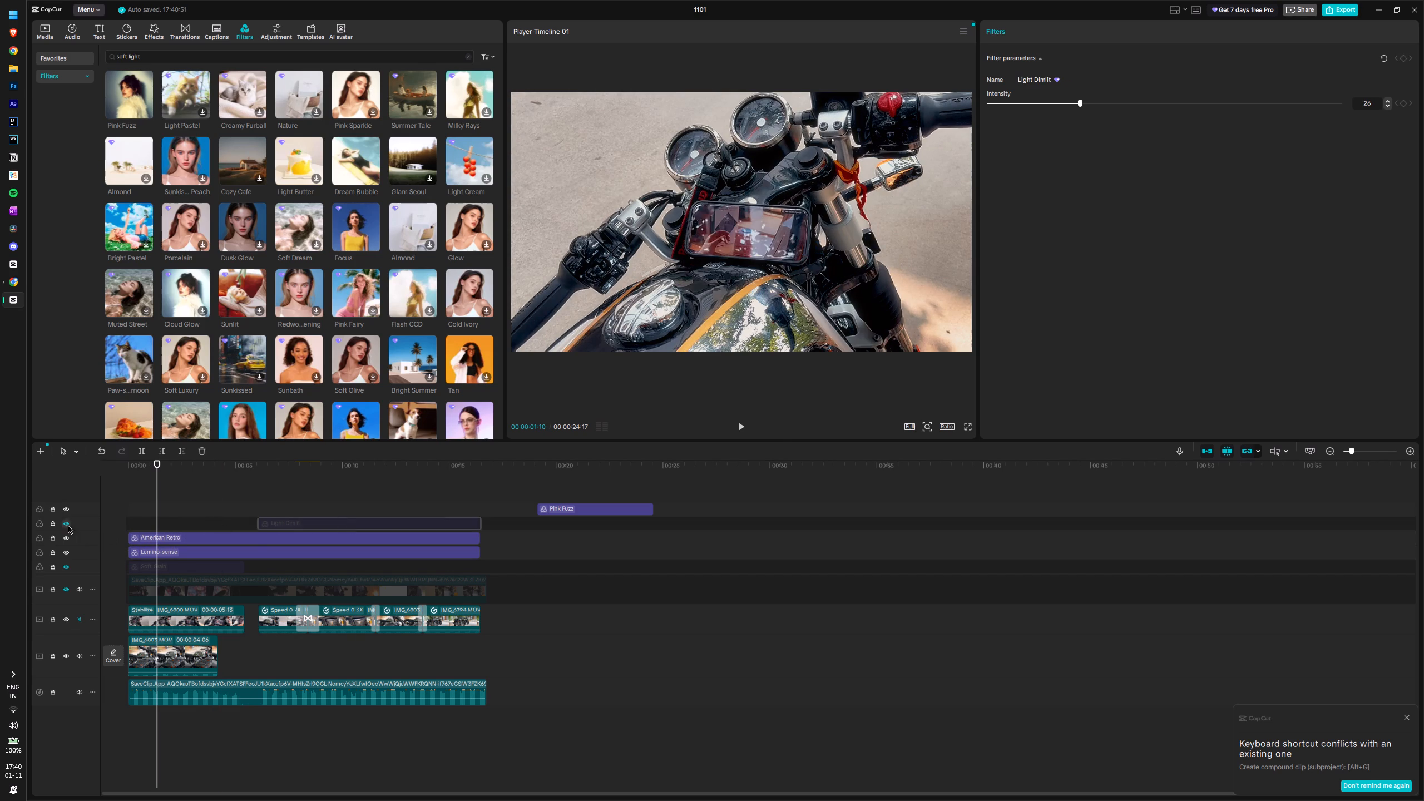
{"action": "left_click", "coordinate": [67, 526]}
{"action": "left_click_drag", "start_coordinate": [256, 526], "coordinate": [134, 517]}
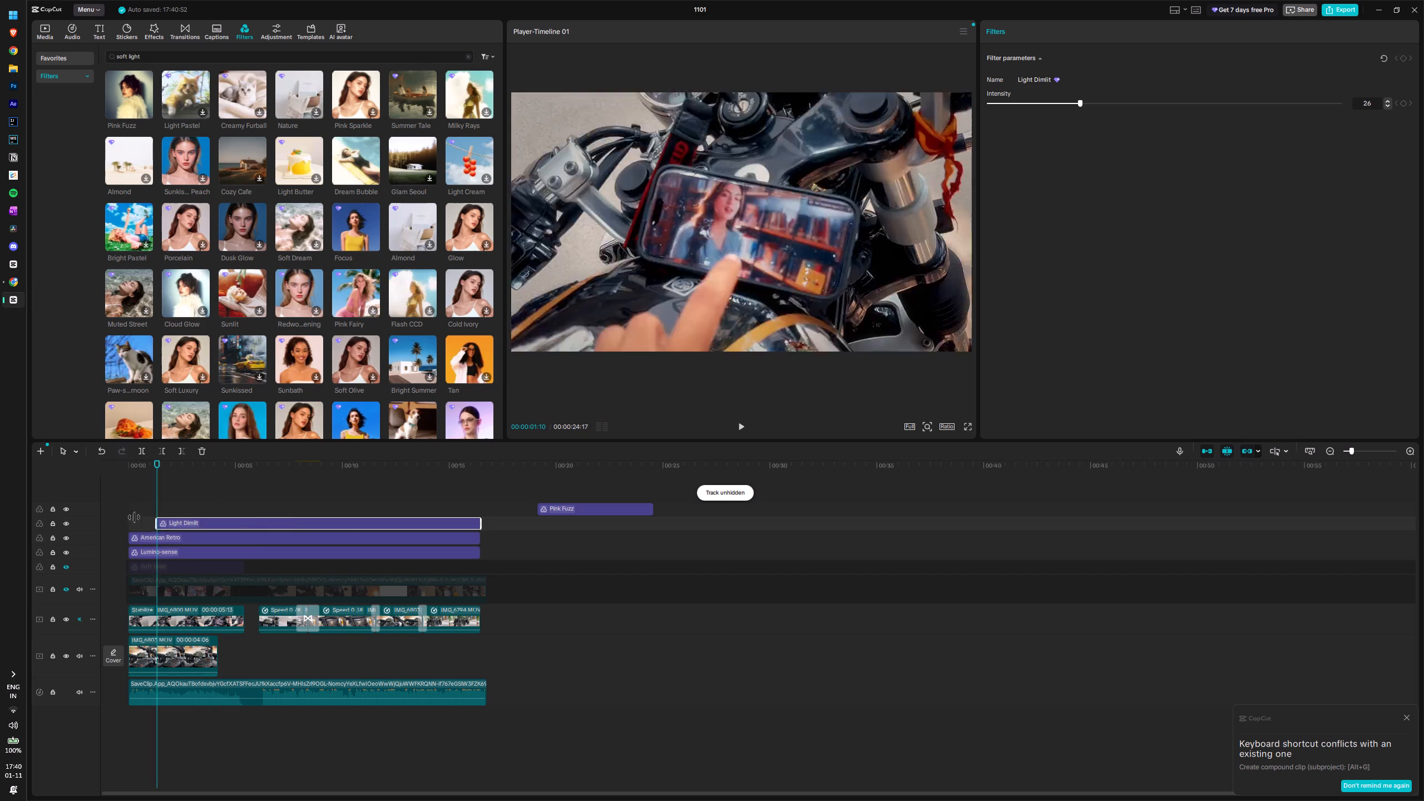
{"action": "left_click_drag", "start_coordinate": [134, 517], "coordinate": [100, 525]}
Play the sequence from the start in full screen to review the extended filters on the opening and following clips.
{"action": "left_click", "coordinate": [967, 427]}
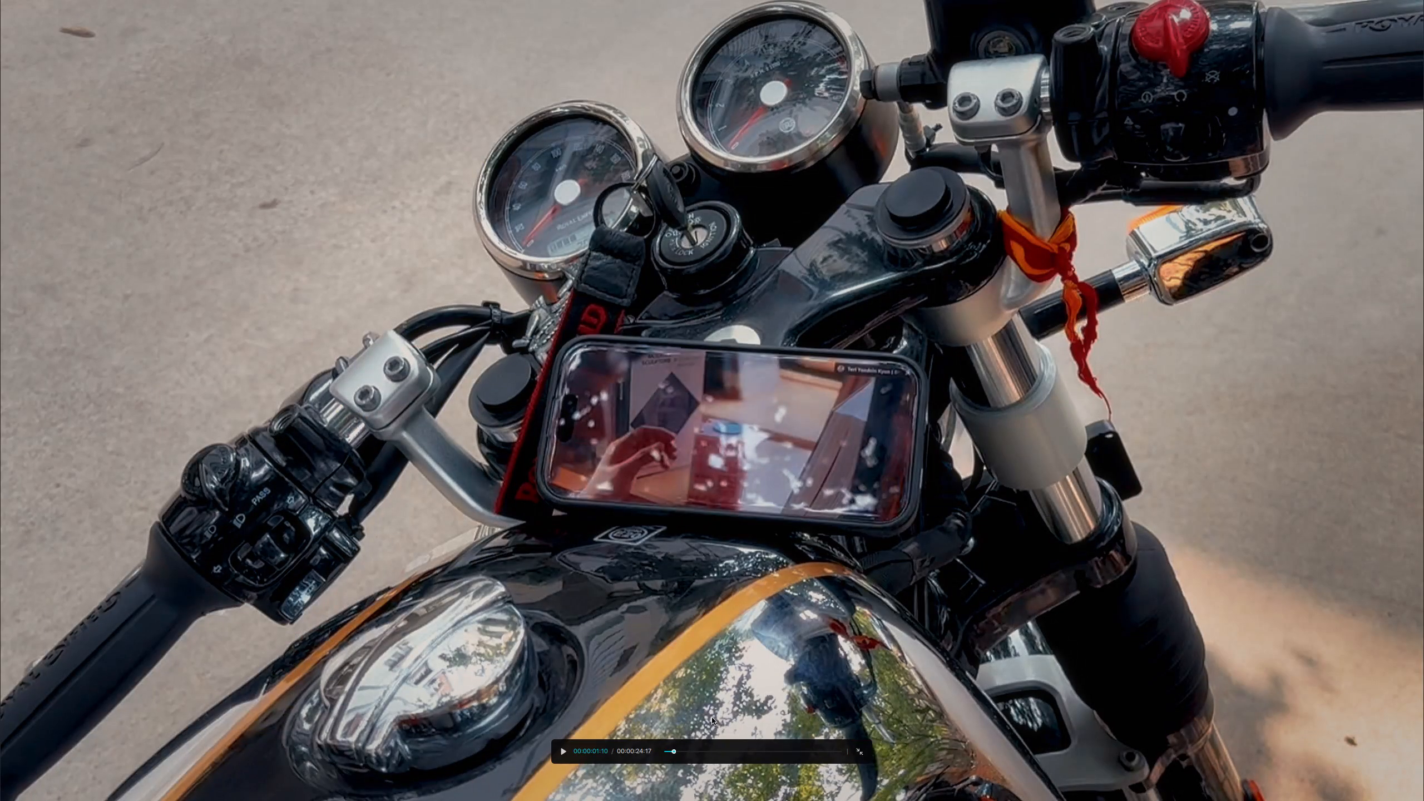
{"action": "left_click_drag", "start_coordinate": [675, 750], "coordinate": [630, 753]}
{"action": "key", "text": "space"}
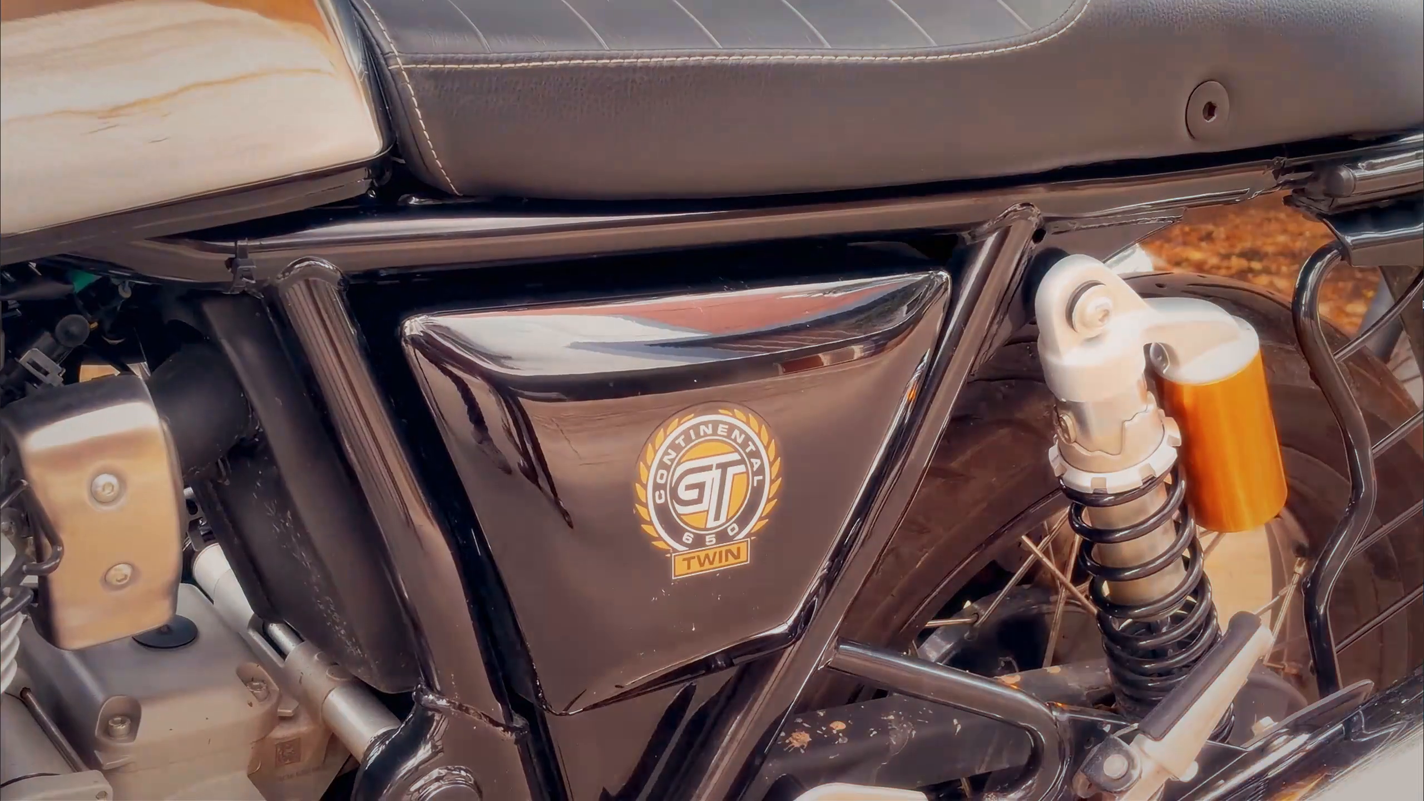
{"action": "key", "text": "space"}
{"action": "key", "text": "Escape"}
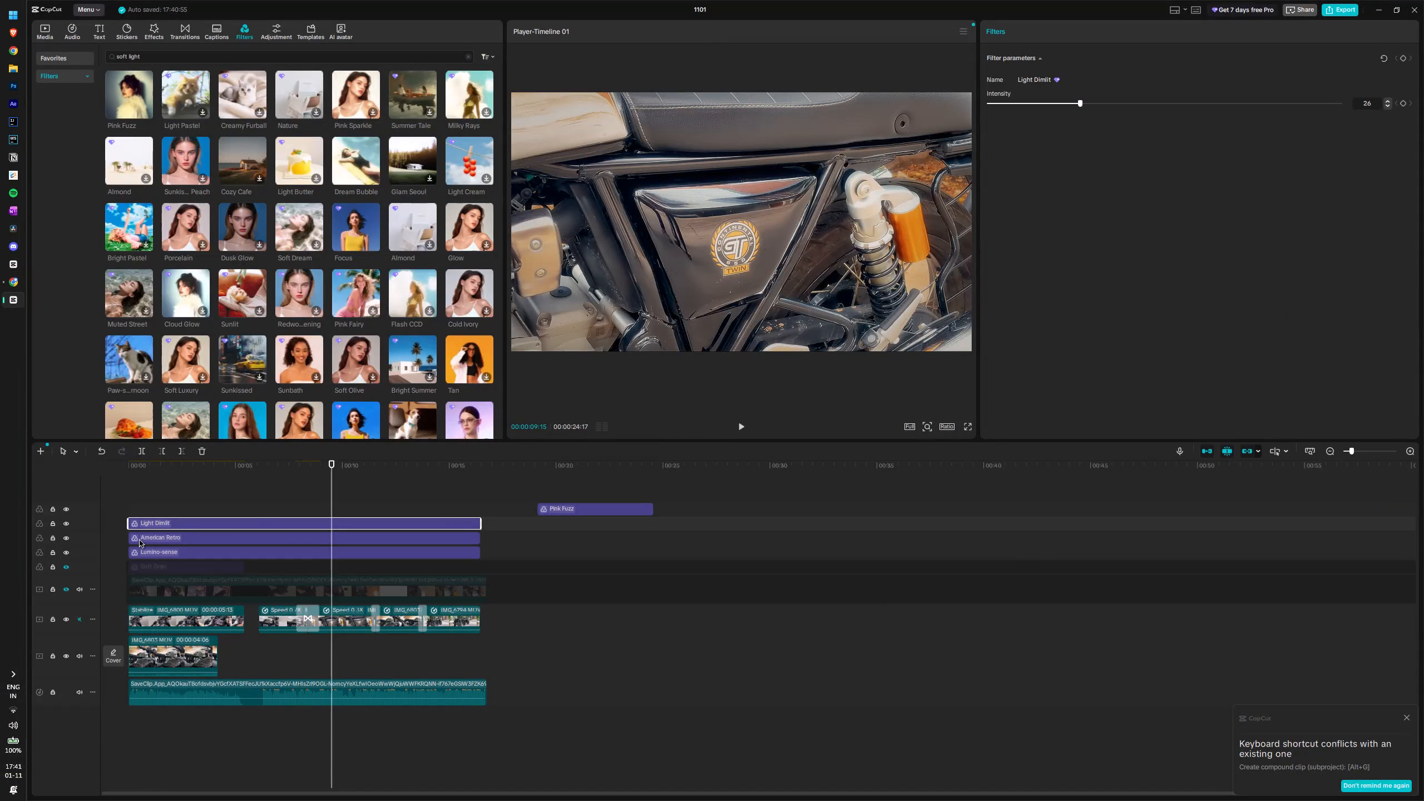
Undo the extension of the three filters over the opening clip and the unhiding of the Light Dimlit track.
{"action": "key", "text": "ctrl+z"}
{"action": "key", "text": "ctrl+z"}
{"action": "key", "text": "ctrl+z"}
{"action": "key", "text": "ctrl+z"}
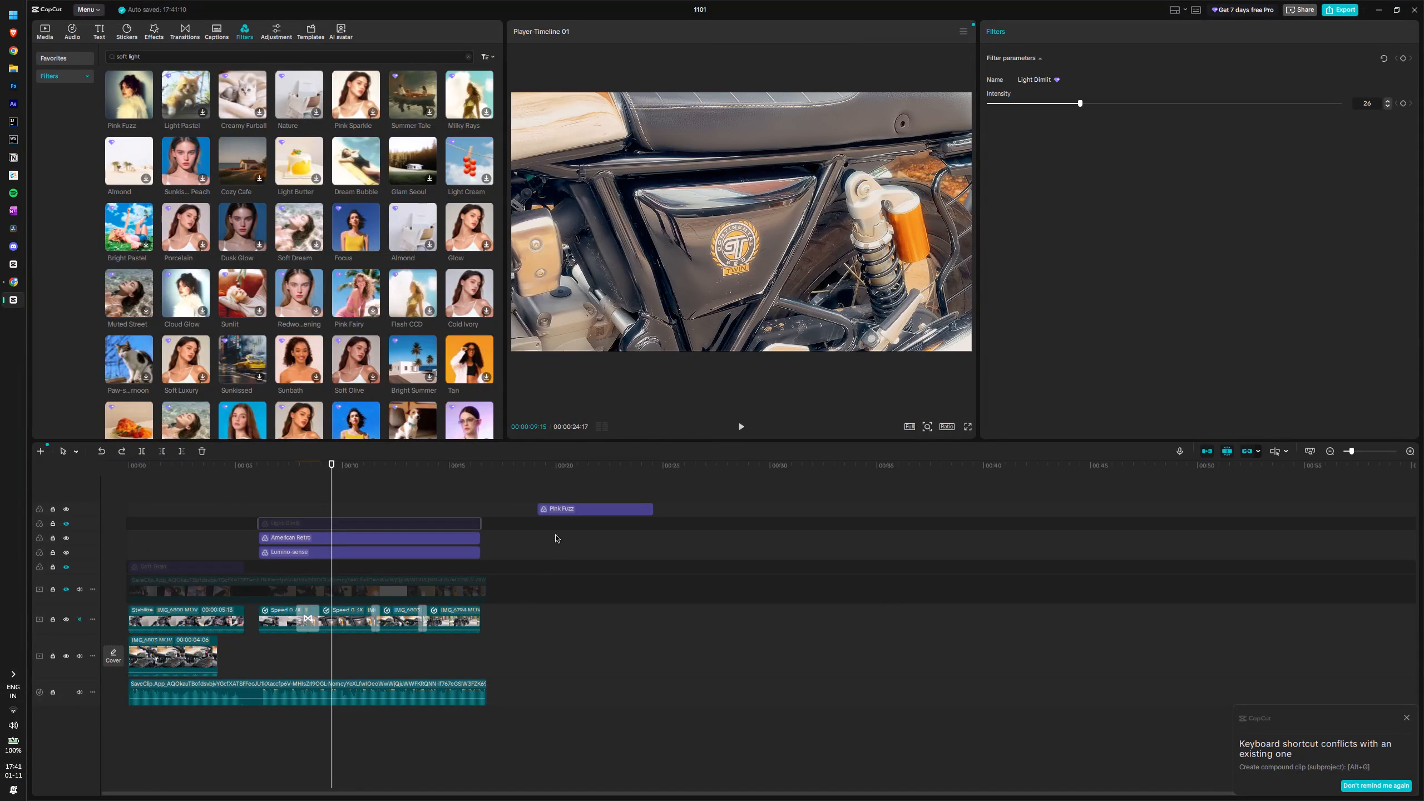
Compare the clip following the opening section with the Light Dimlit track shown and hidden, leaving the track hidden.
{"action": "left_click", "coordinate": [65, 523]}
{"action": "left_click_drag", "start_coordinate": [330, 500], "coordinate": [265, 510]}
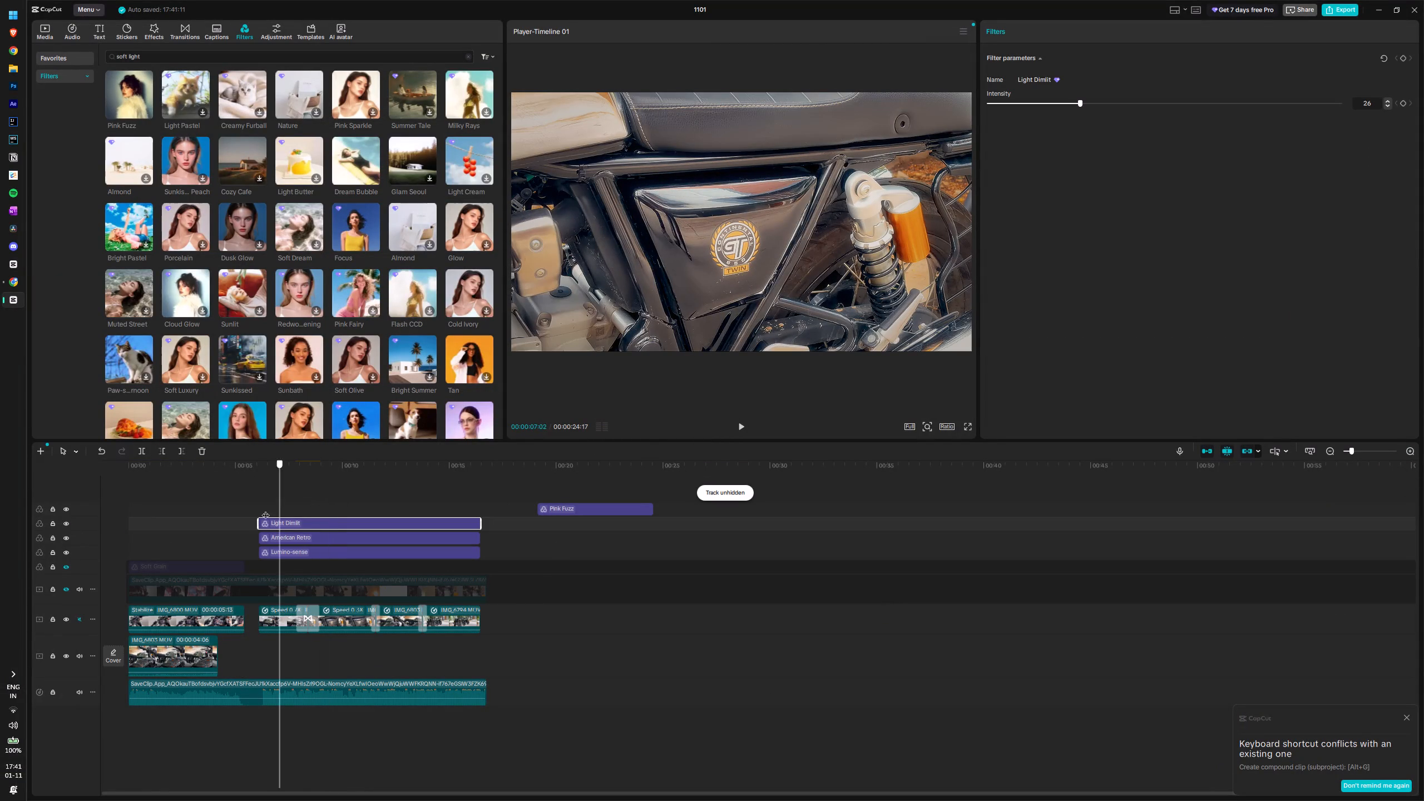
{"action": "left_click_drag", "start_coordinate": [265, 510], "coordinate": [275, 510]}
{"action": "left_click", "coordinate": [66, 527]}
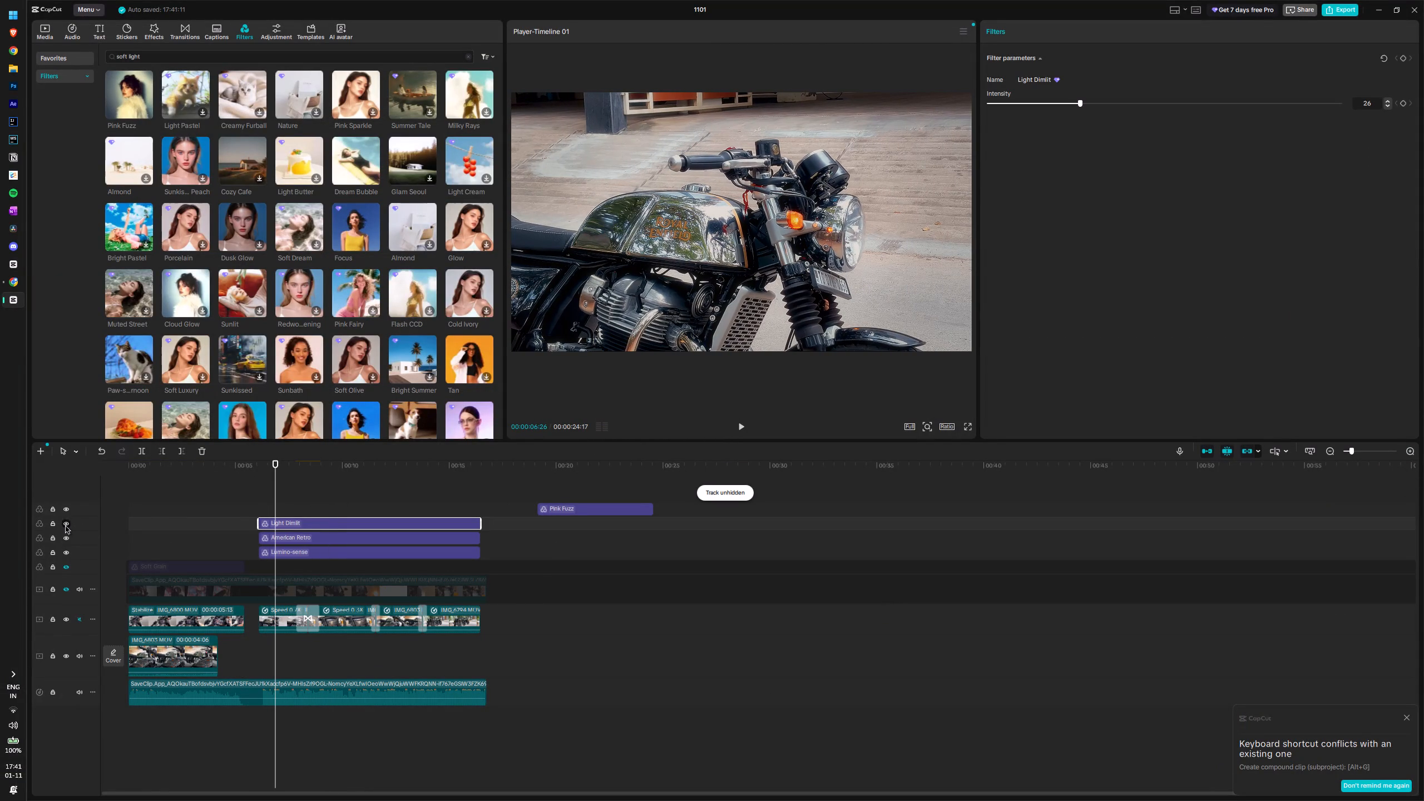
{"action": "left_click", "coordinate": [66, 526]}
{"action": "left_click", "coordinate": [66, 526]}
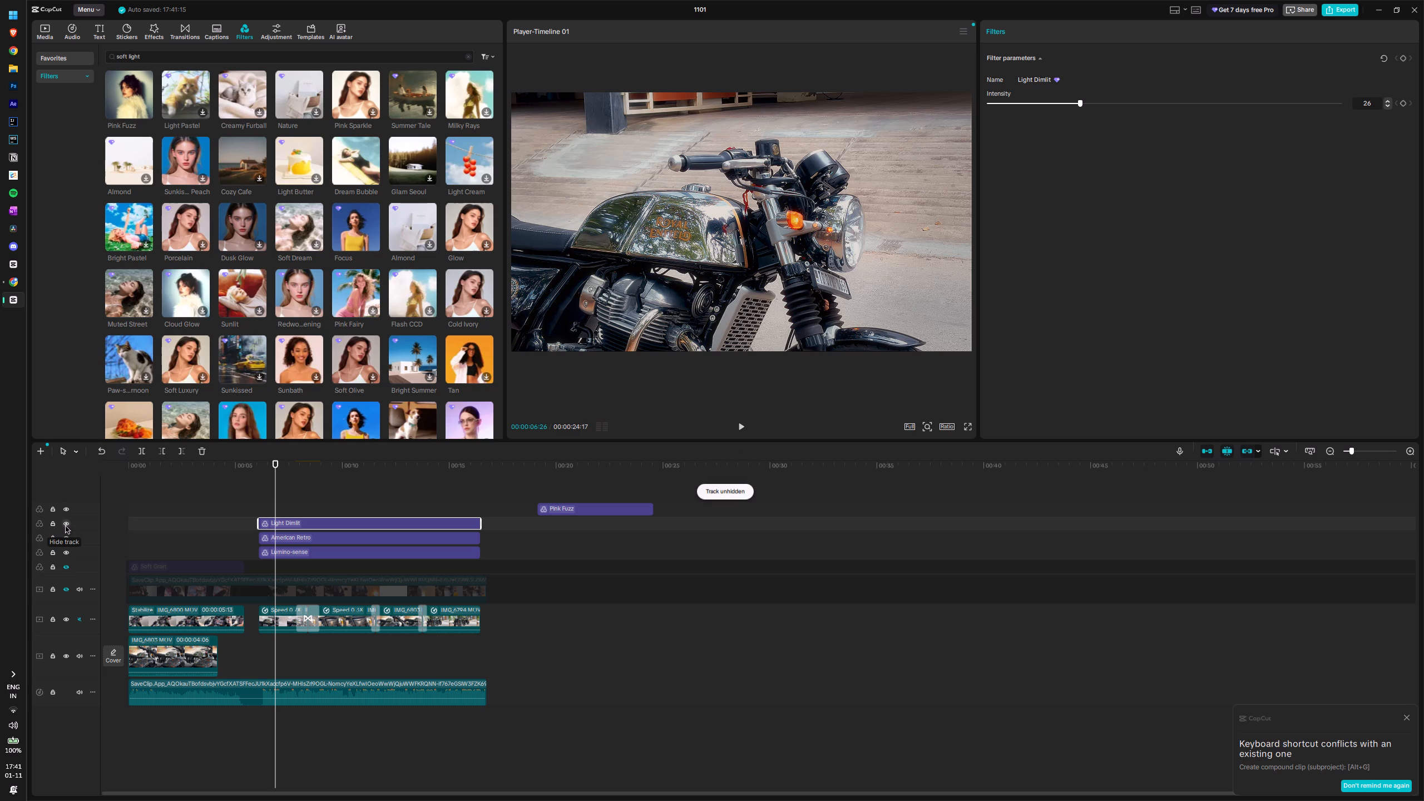
{"action": "left_click", "coordinate": [68, 526]}
{"action": "left_click", "coordinate": [68, 526]}
{"action": "left_click", "coordinate": [68, 526]}
{"action": "left_click", "coordinate": [972, 430]}
{"action": "left_click", "coordinate": [65, 526]}
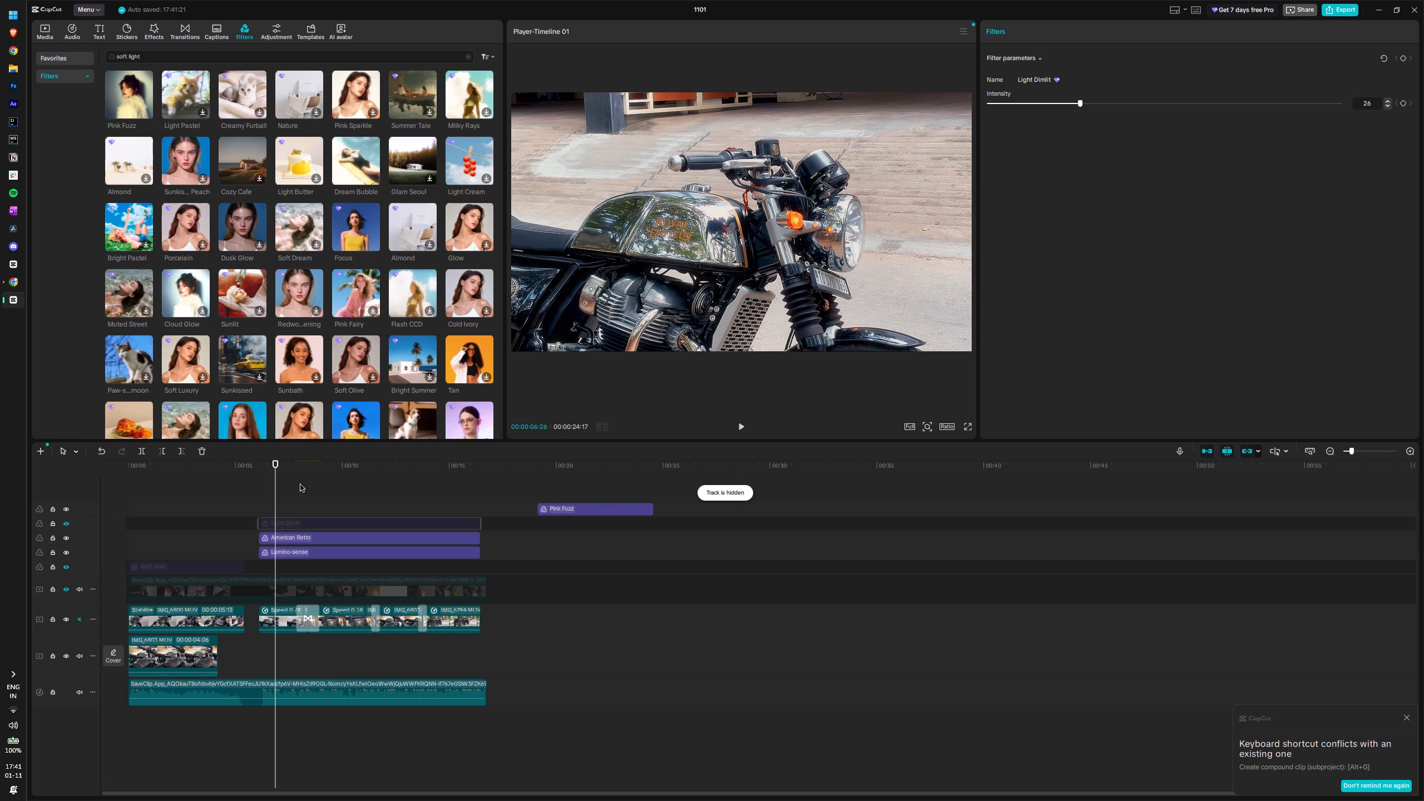
Play the graded clips in full screen with Light Dimlit hidden to review their look.
{"action": "left_click", "coordinate": [970, 428]}
{"action": "key", "text": "space"}
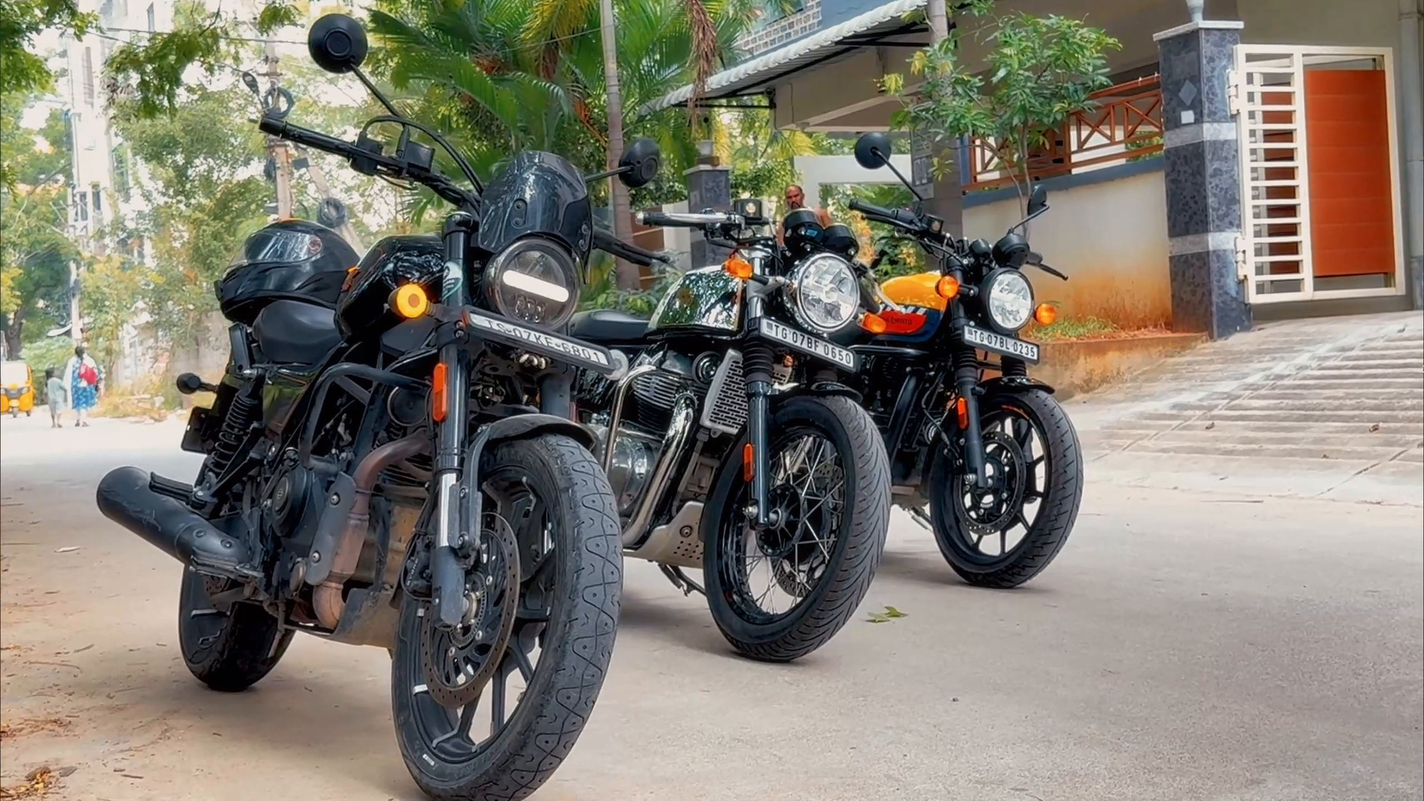
{"action": "key", "text": "space"}
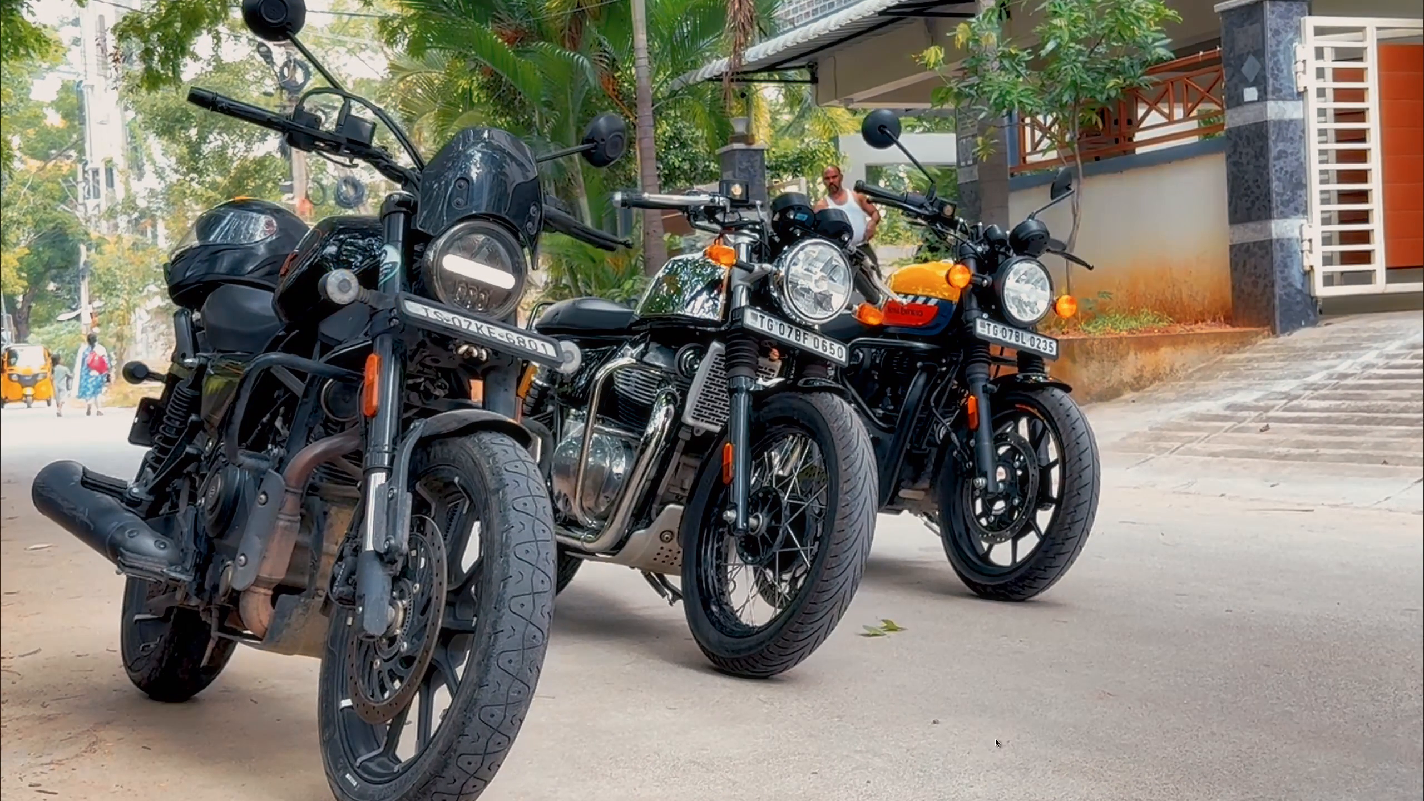
Return to the start in full screen and play the opening clip to review it without any filter.
{"action": "left_click", "coordinate": [646, 662]}
{"action": "left_click_drag", "start_coordinate": [677, 755], "coordinate": [630, 755]}
{"action": "left_click_drag", "start_coordinate": [670, 755], "coordinate": [660, 755]}
{"action": "left_click", "coordinate": [665, 753]}
{"action": "left_click_drag", "start_coordinate": [667, 753], "coordinate": [644, 753]}
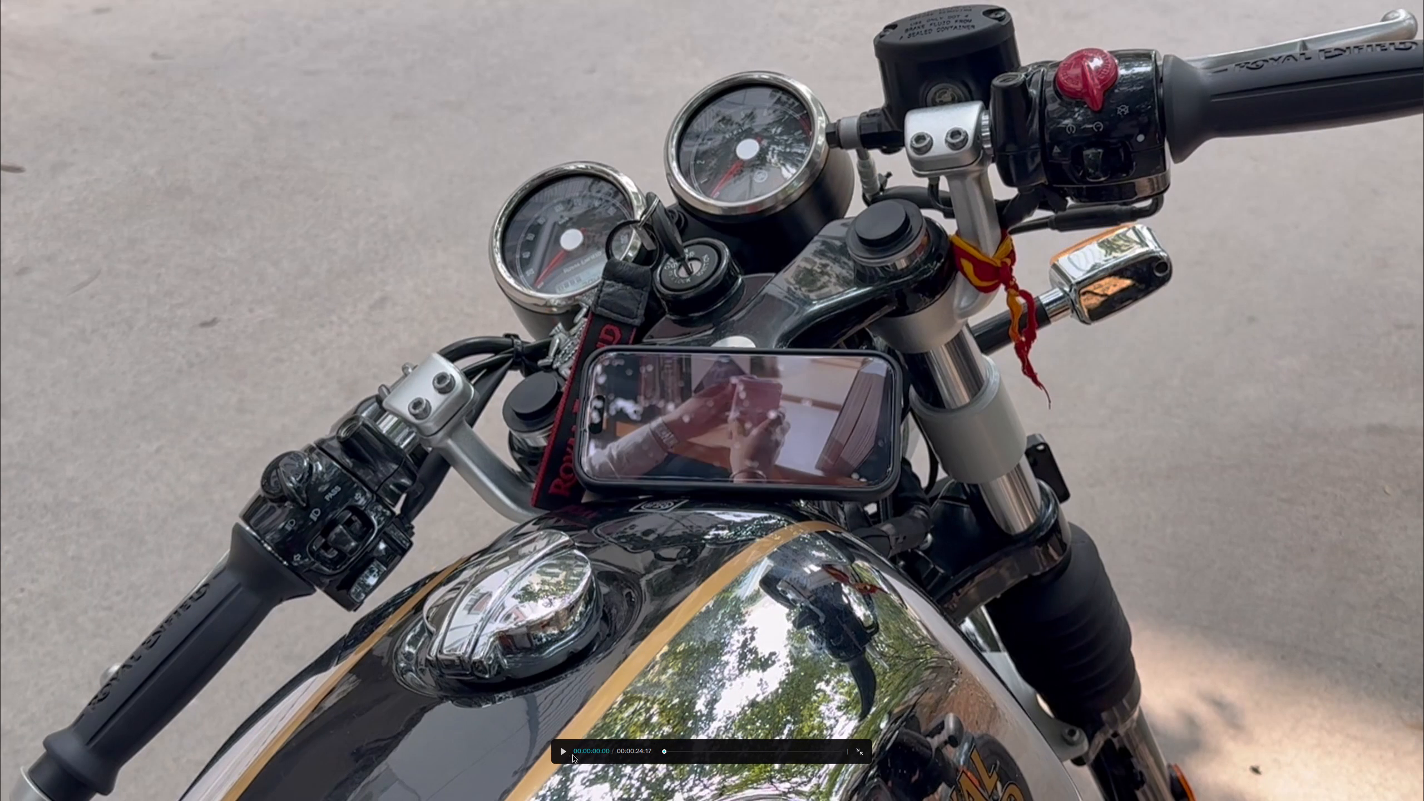
{"action": "left_click", "coordinate": [565, 755]}
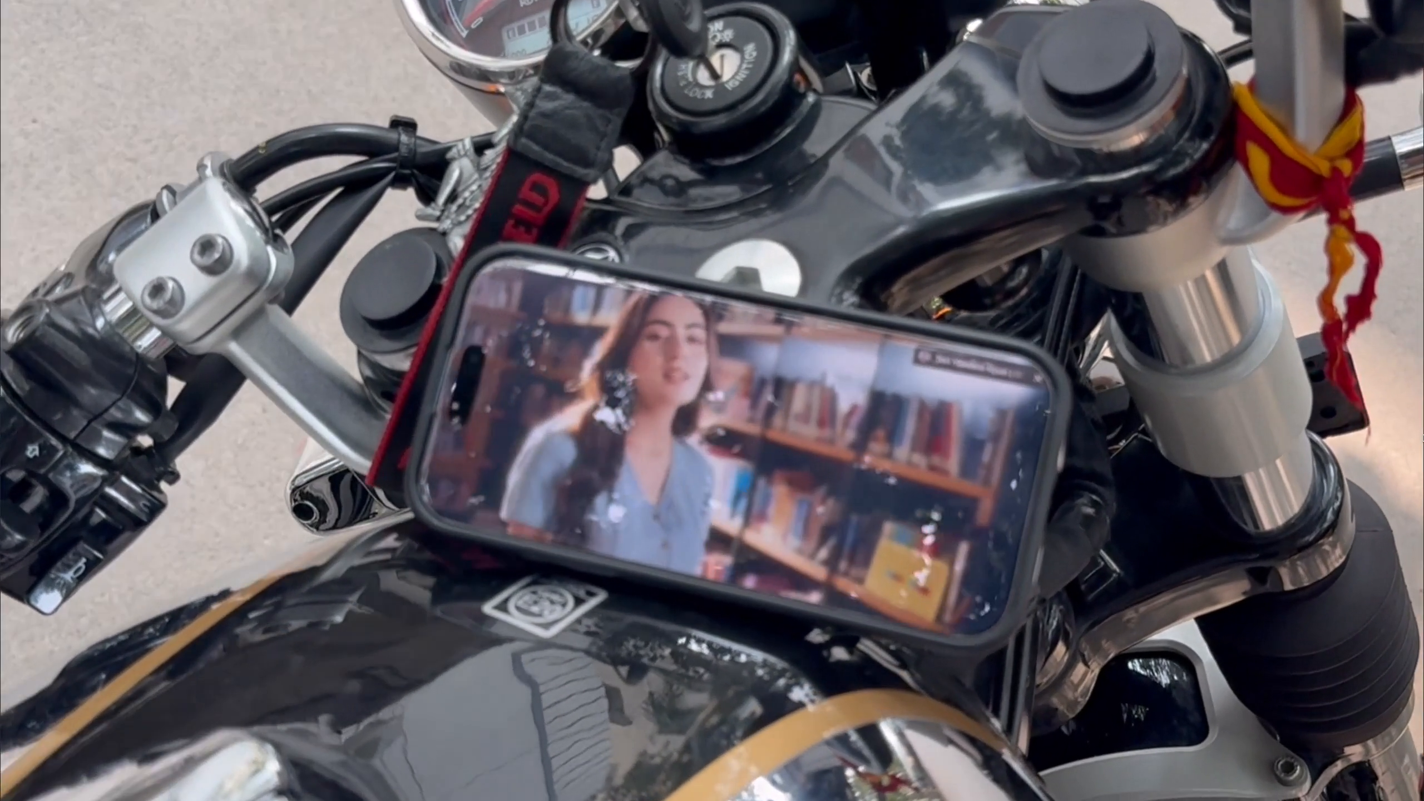
{"action": "key", "text": "space"}
{"action": "key", "text": "Escape"}
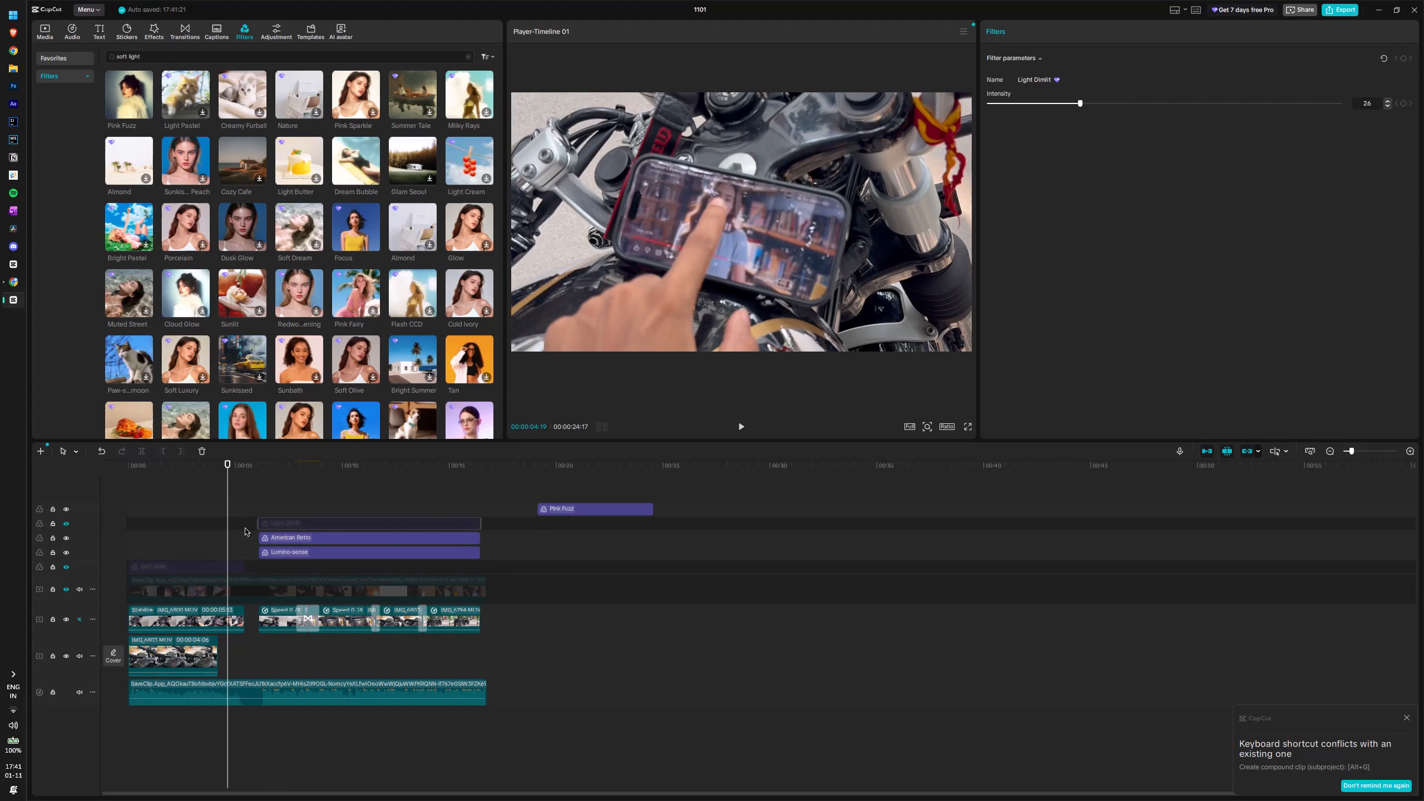
Move the Pink Fuzz filter back over the opening clip, on the track directly beneath American Retro.
{"action": "left_click_drag", "start_coordinate": [605, 507], "coordinate": [199, 555]}
Play the sequence from the start in full screen to review the opening clip with Pink Fuzz and the graded clips.
{"action": "left_click_drag", "start_coordinate": [230, 510], "coordinate": [0, 503]}
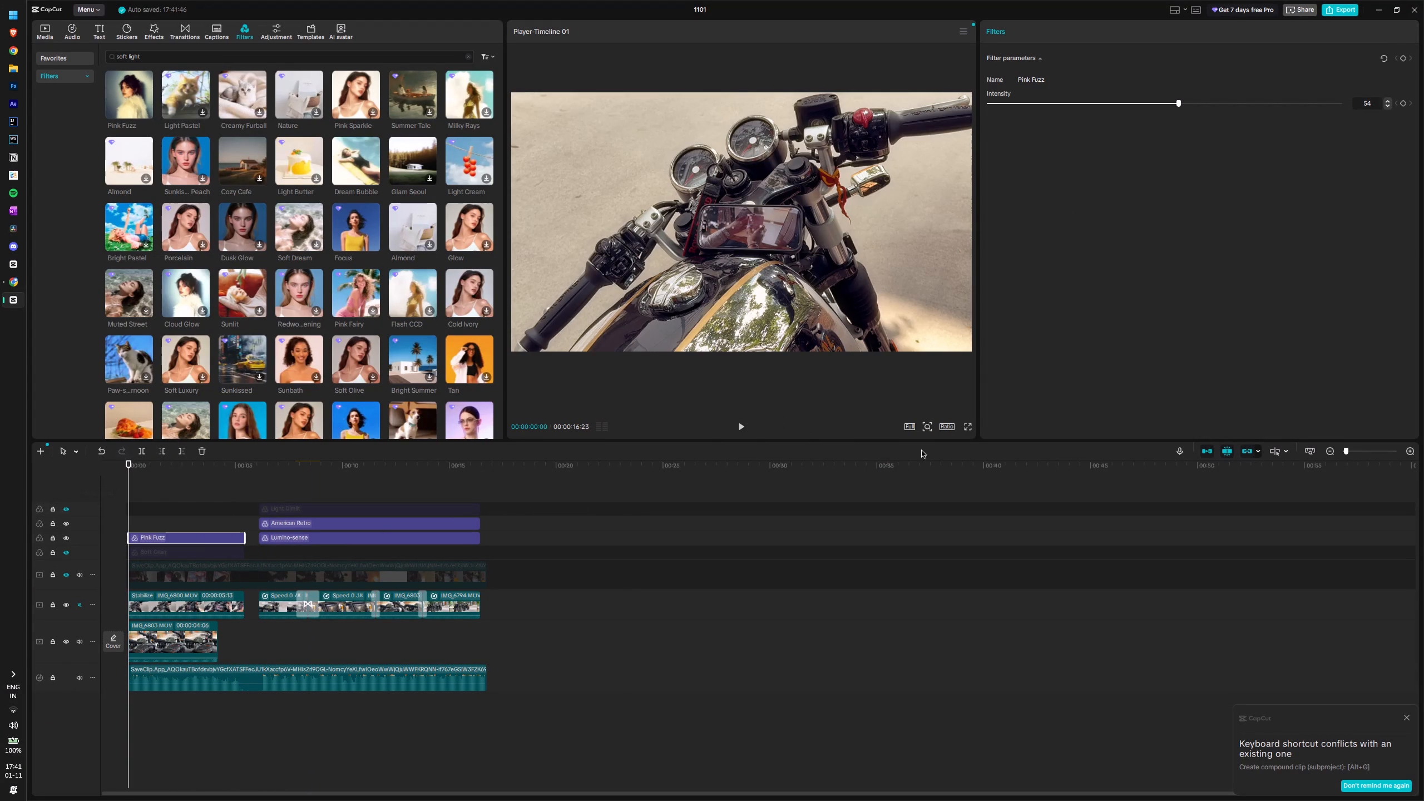
{"action": "left_click", "coordinate": [966, 428]}
{"action": "key", "text": "space"}
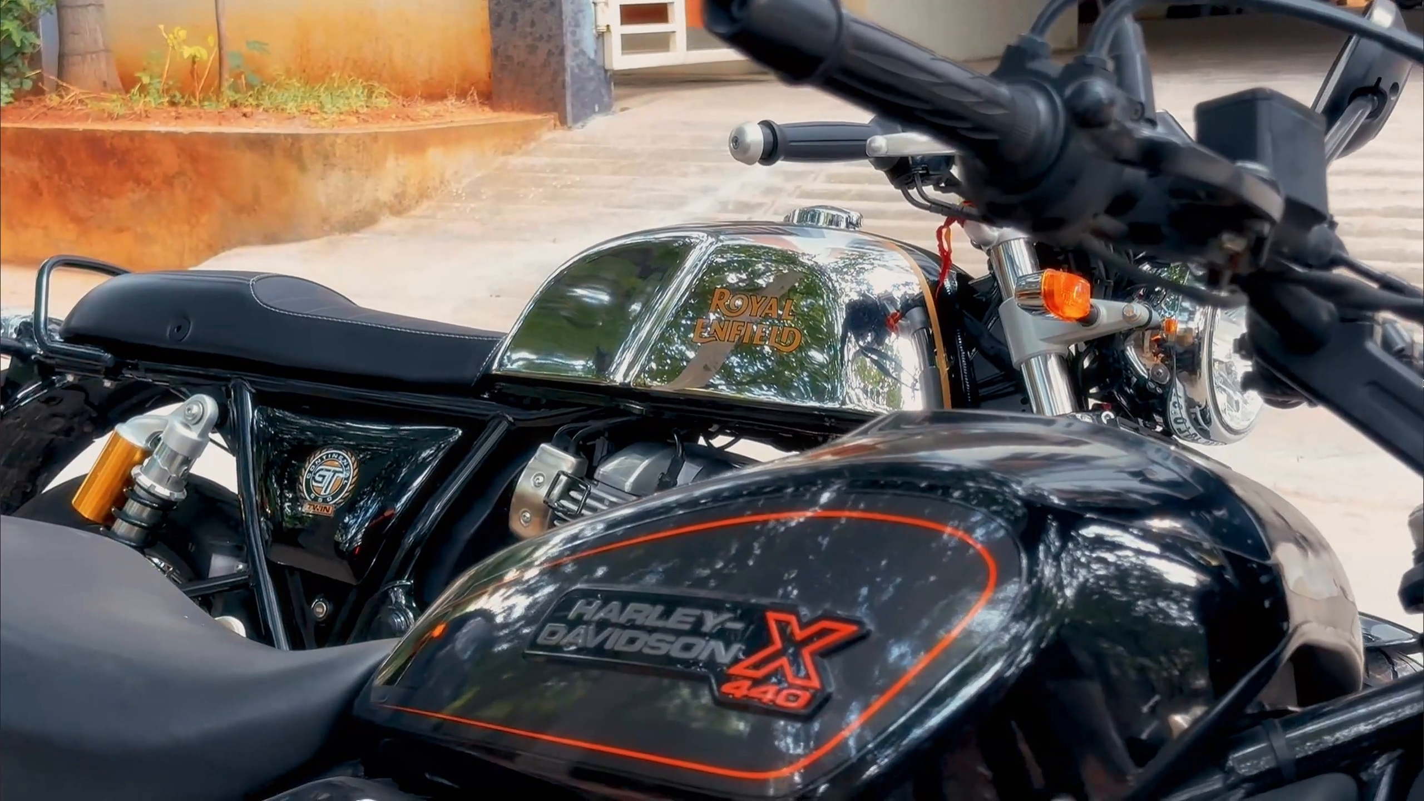
{"action": "key", "text": "Escape"}
{"action": "type", "text": "c"}
{"action": "key", "text": "space"}
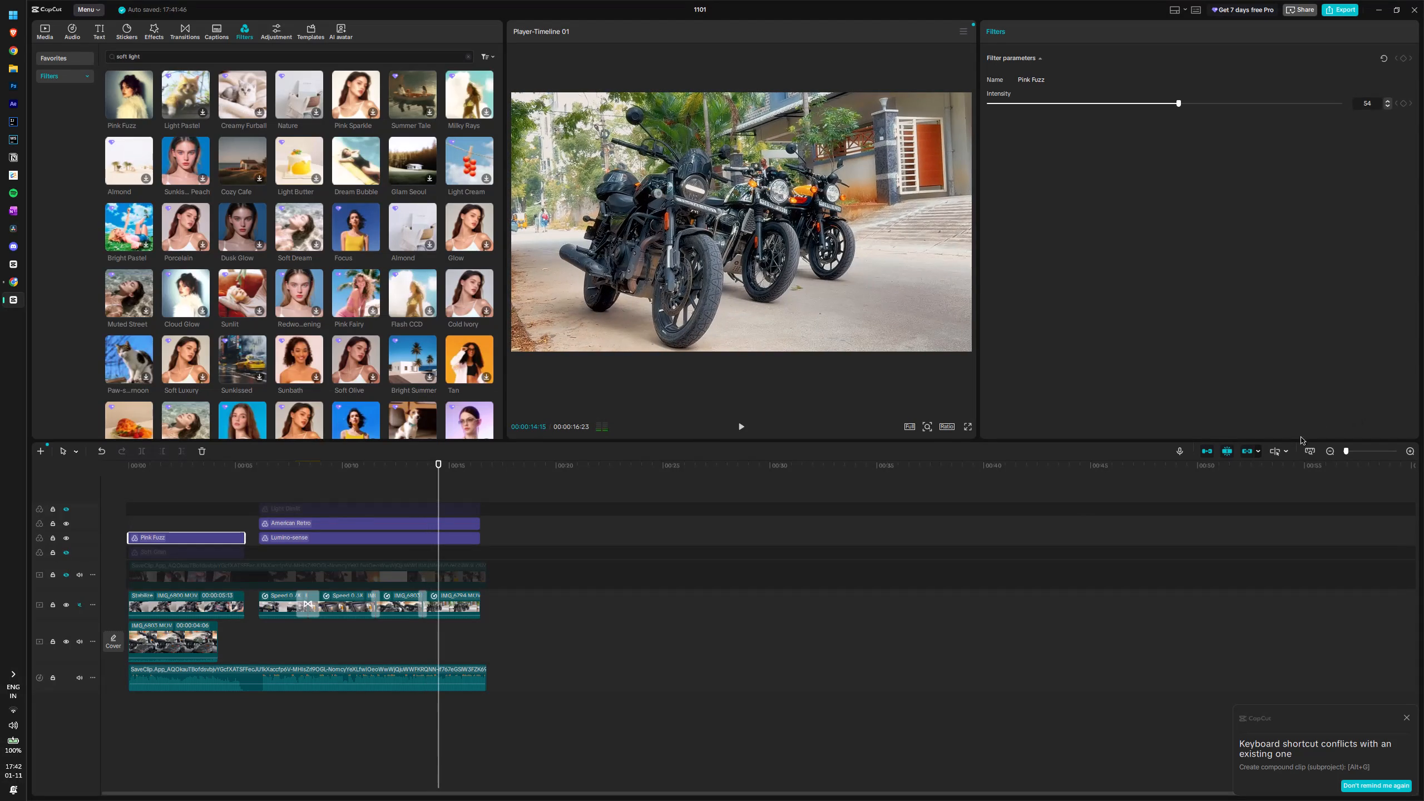
{"action": "left_click_drag", "start_coordinate": [437, 480], "coordinate": [324, 512]}
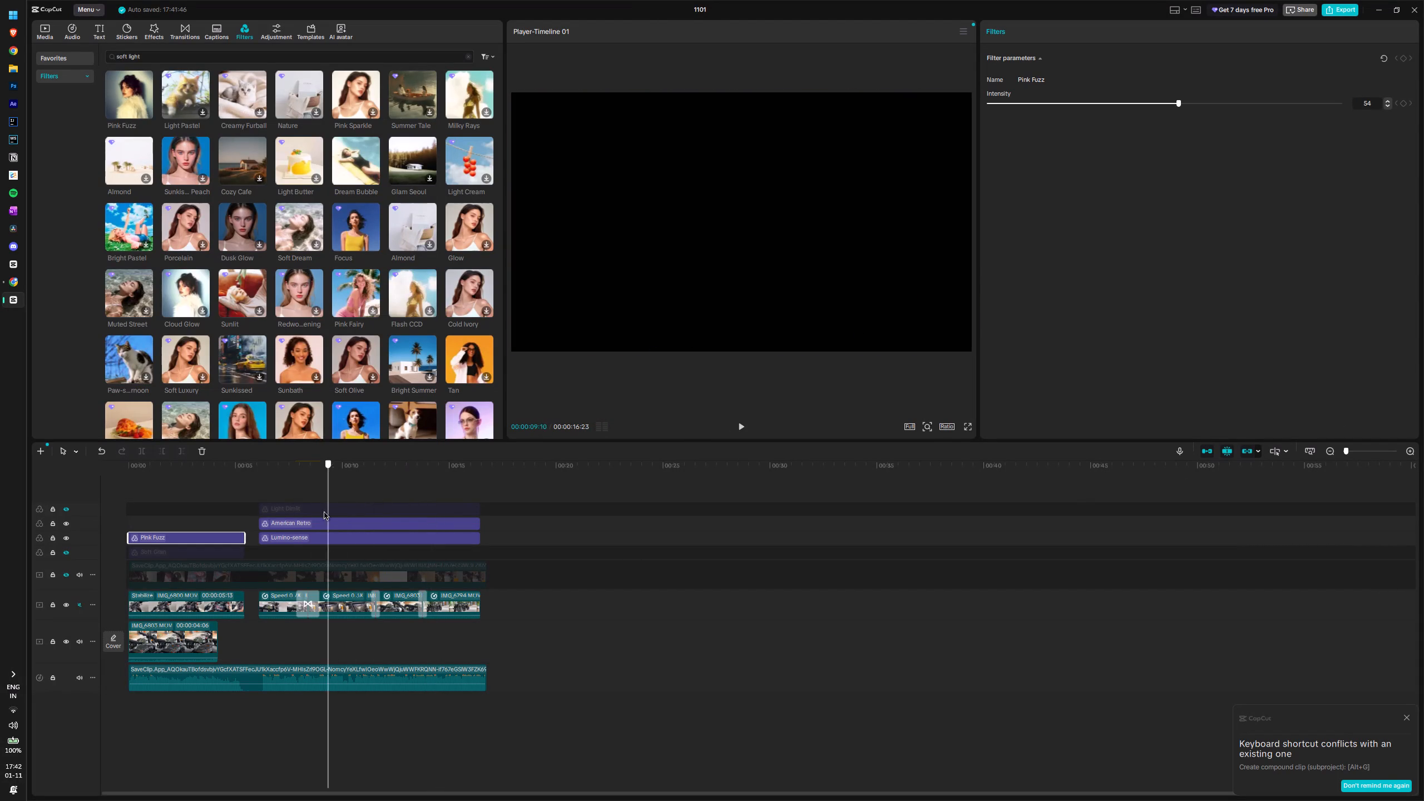
Play the graded clips after the black gap in full screen, replaying the side-view motorcycle shot to review its look.
{"action": "left_click_drag", "start_coordinate": [324, 512], "coordinate": [299, 515]}
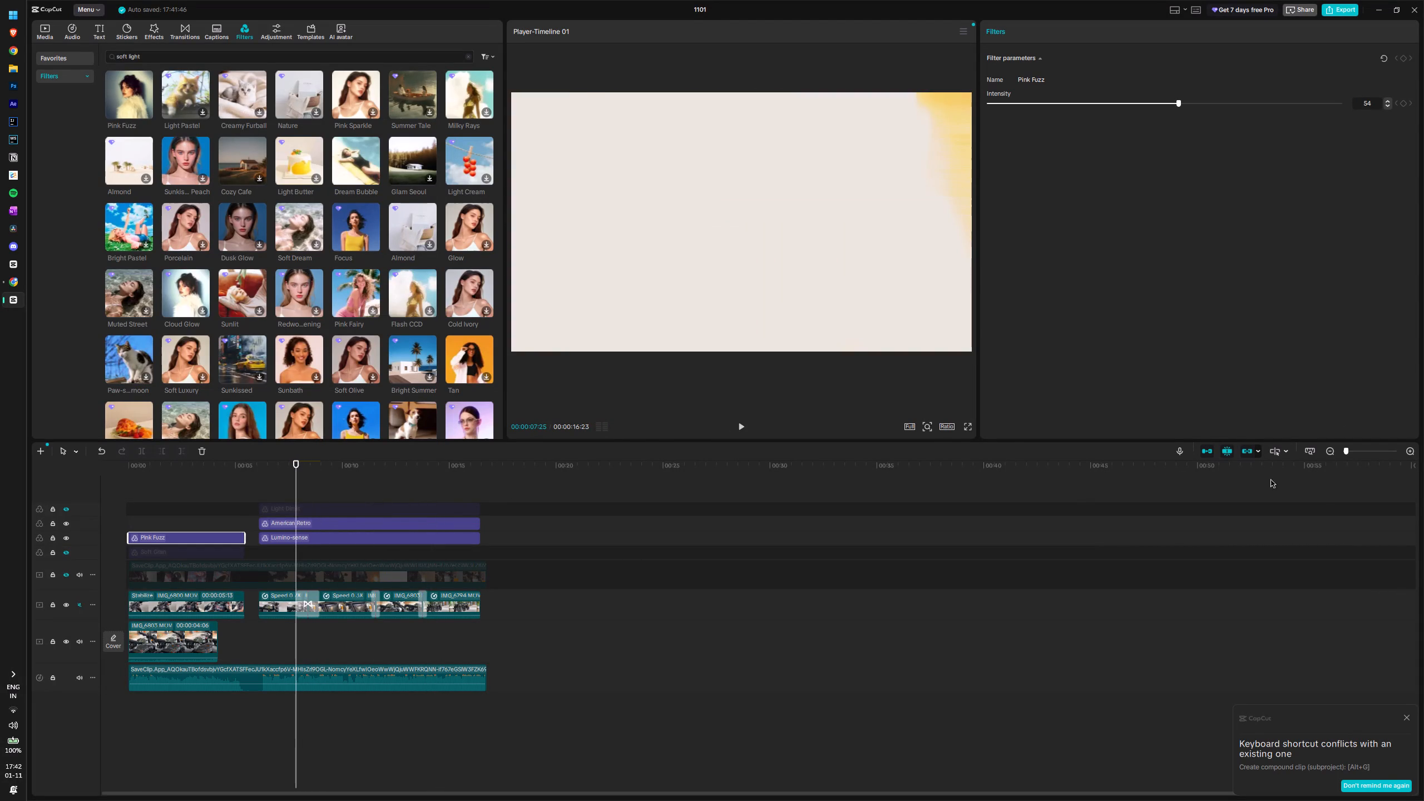
{"action": "left_click", "coordinate": [967, 431]}
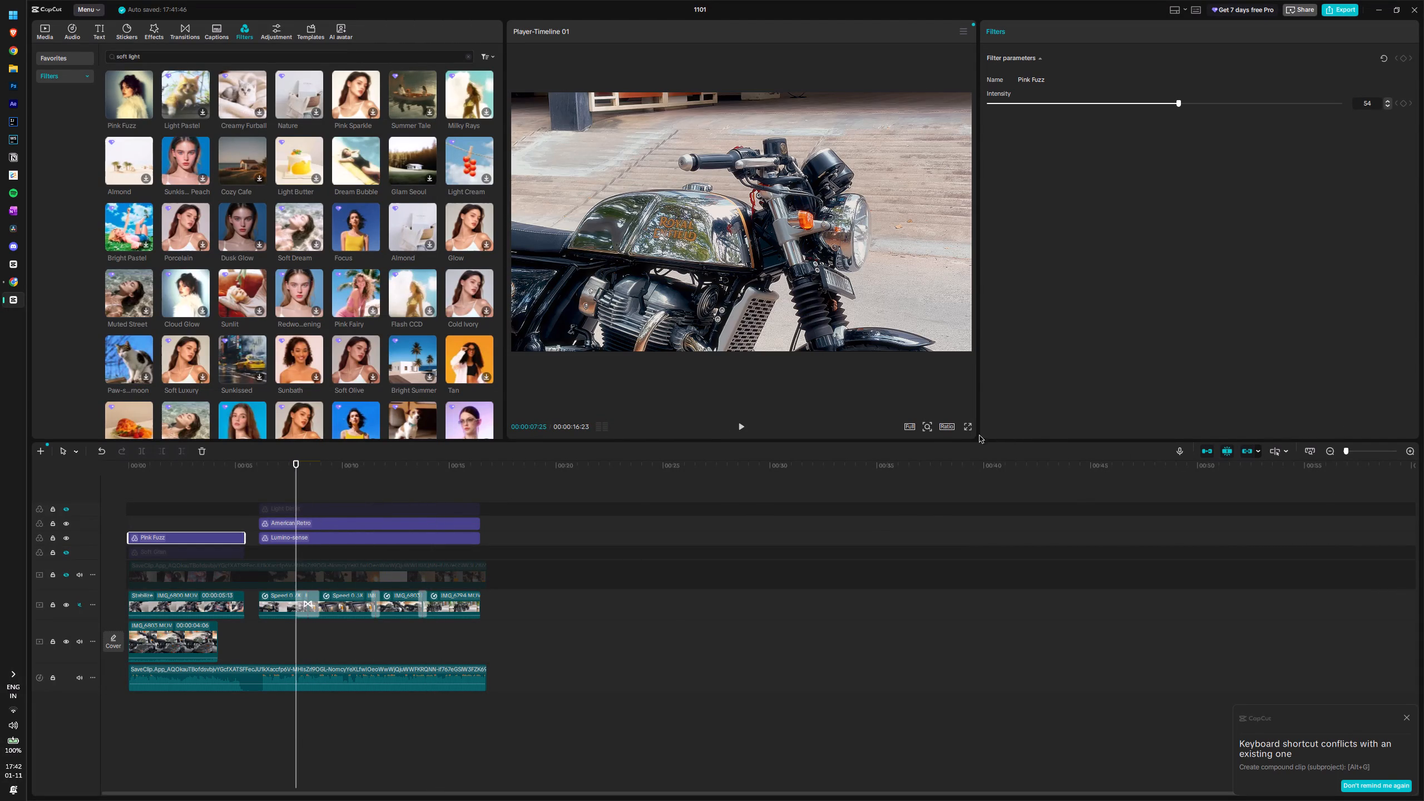
{"action": "left_click", "coordinate": [970, 429]}
{"action": "key", "text": "space"}
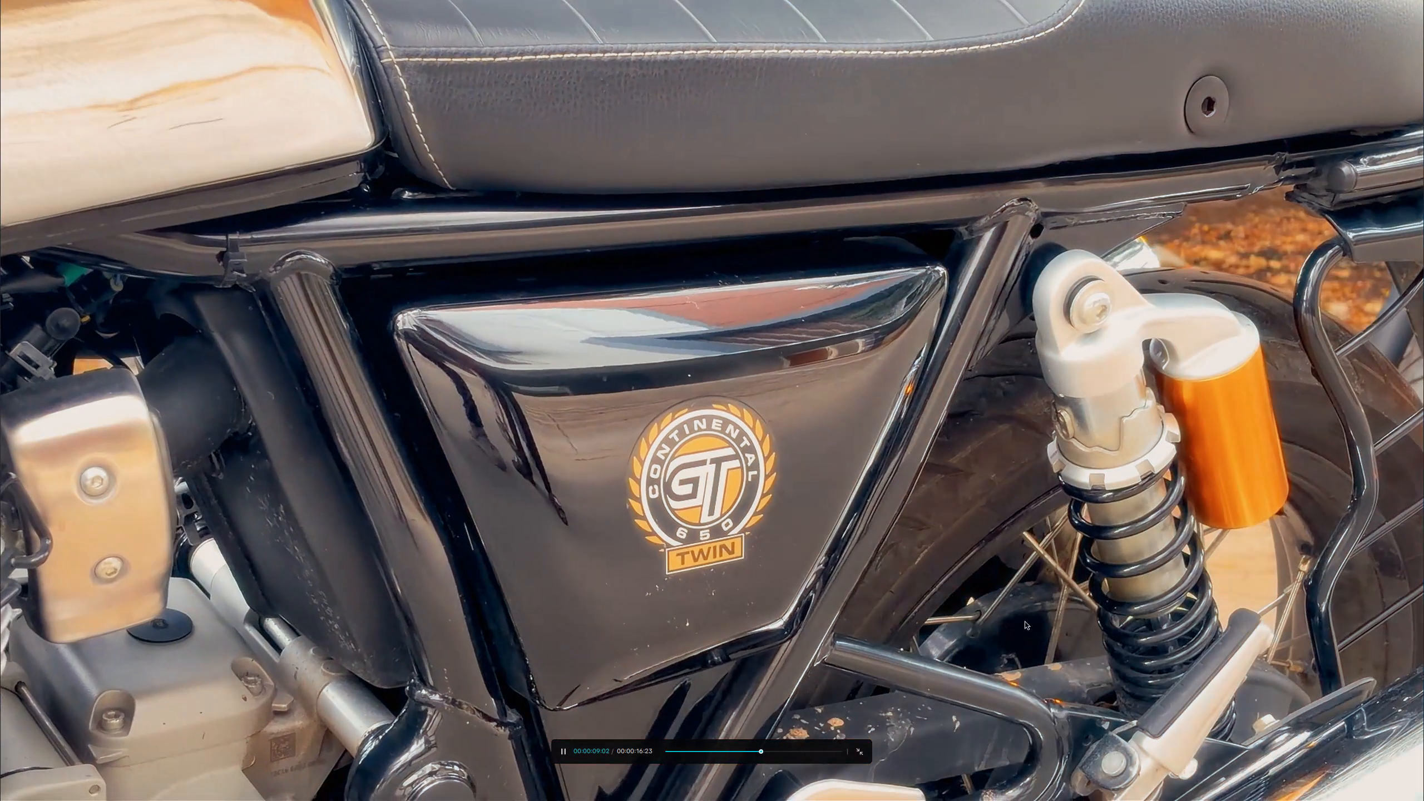
{"action": "key", "text": "space"}
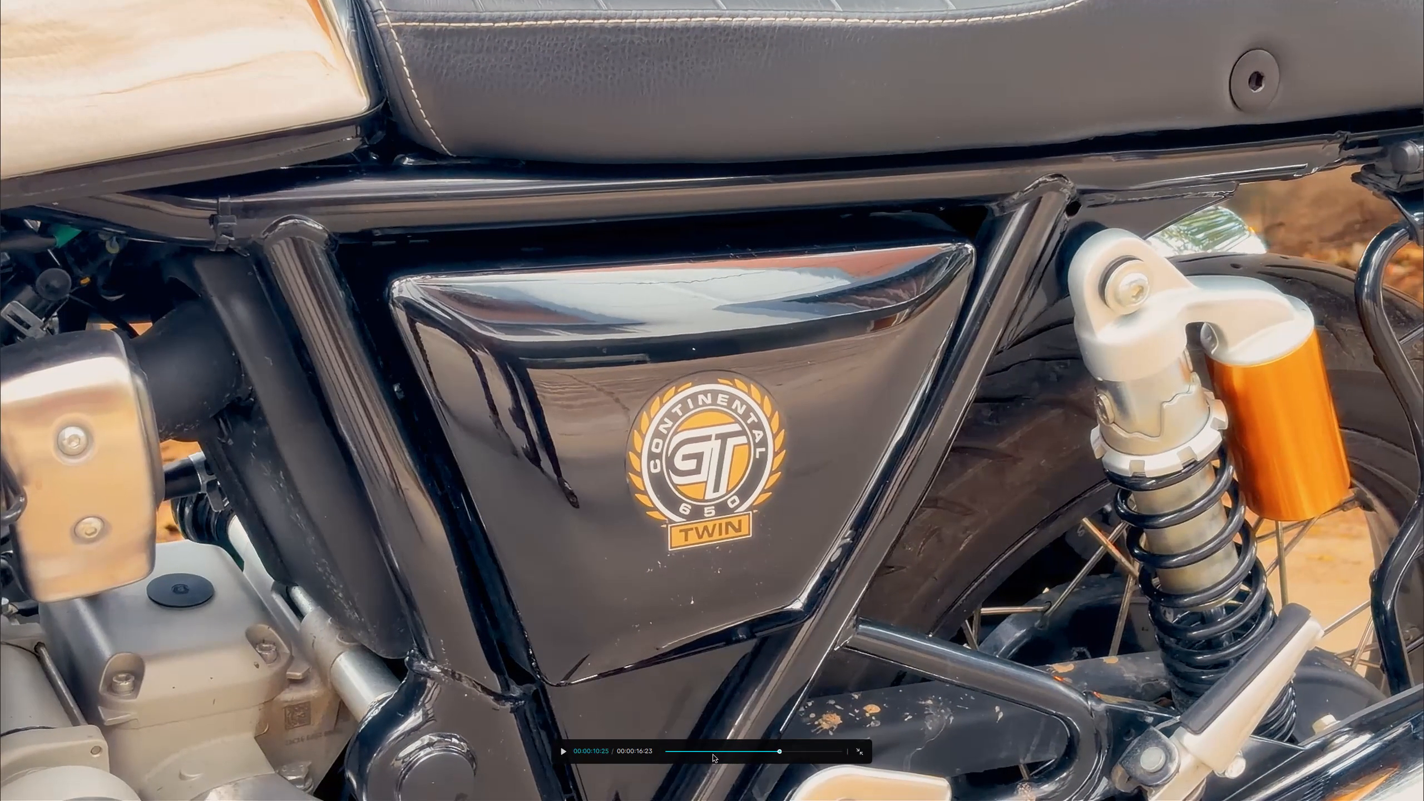
{"action": "left_click", "coordinate": [701, 755]}
{"action": "left_click", "coordinate": [694, 752]}
{"action": "key", "text": "space"}
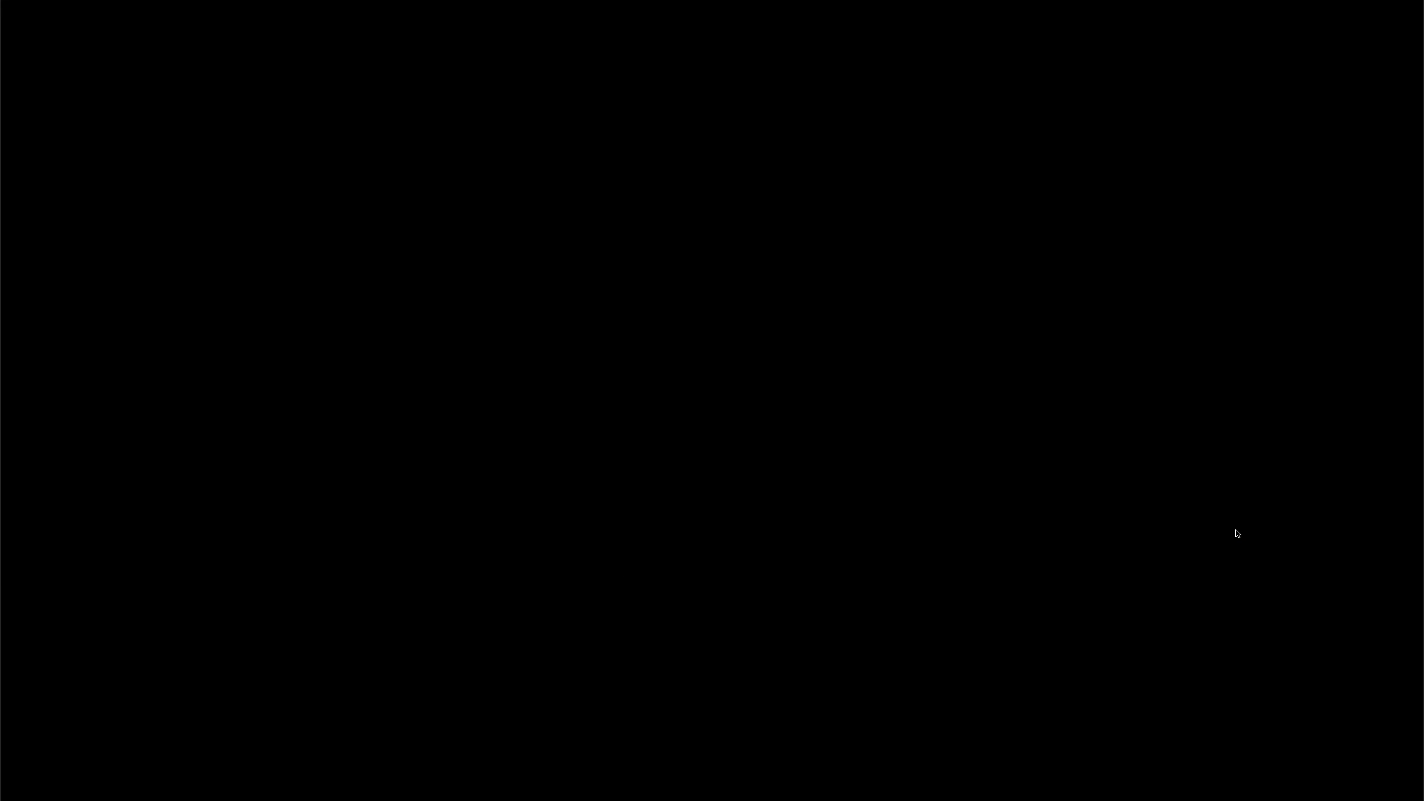
{"action": "key", "text": "space"}
{"action": "key", "text": "space"}
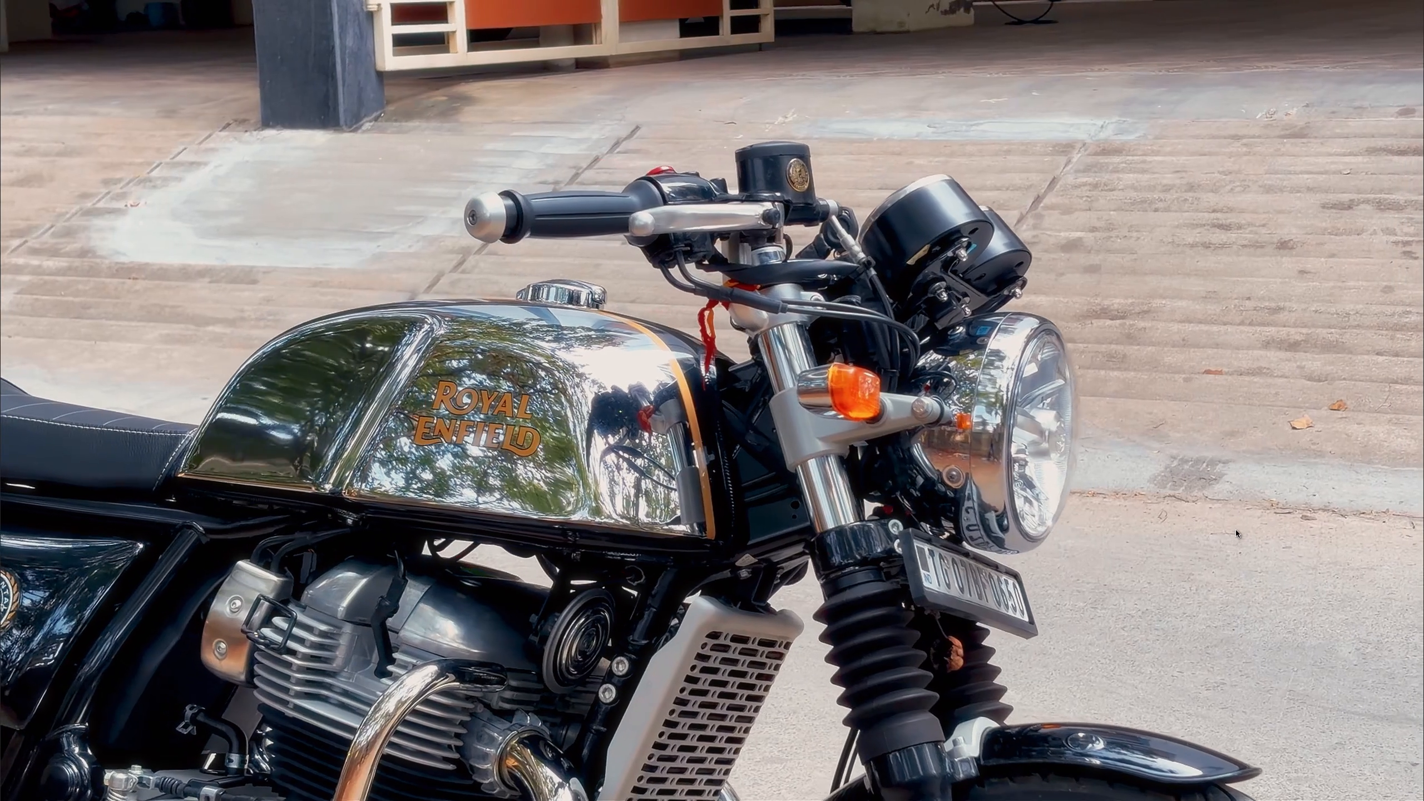
{"action": "key", "text": "space"}
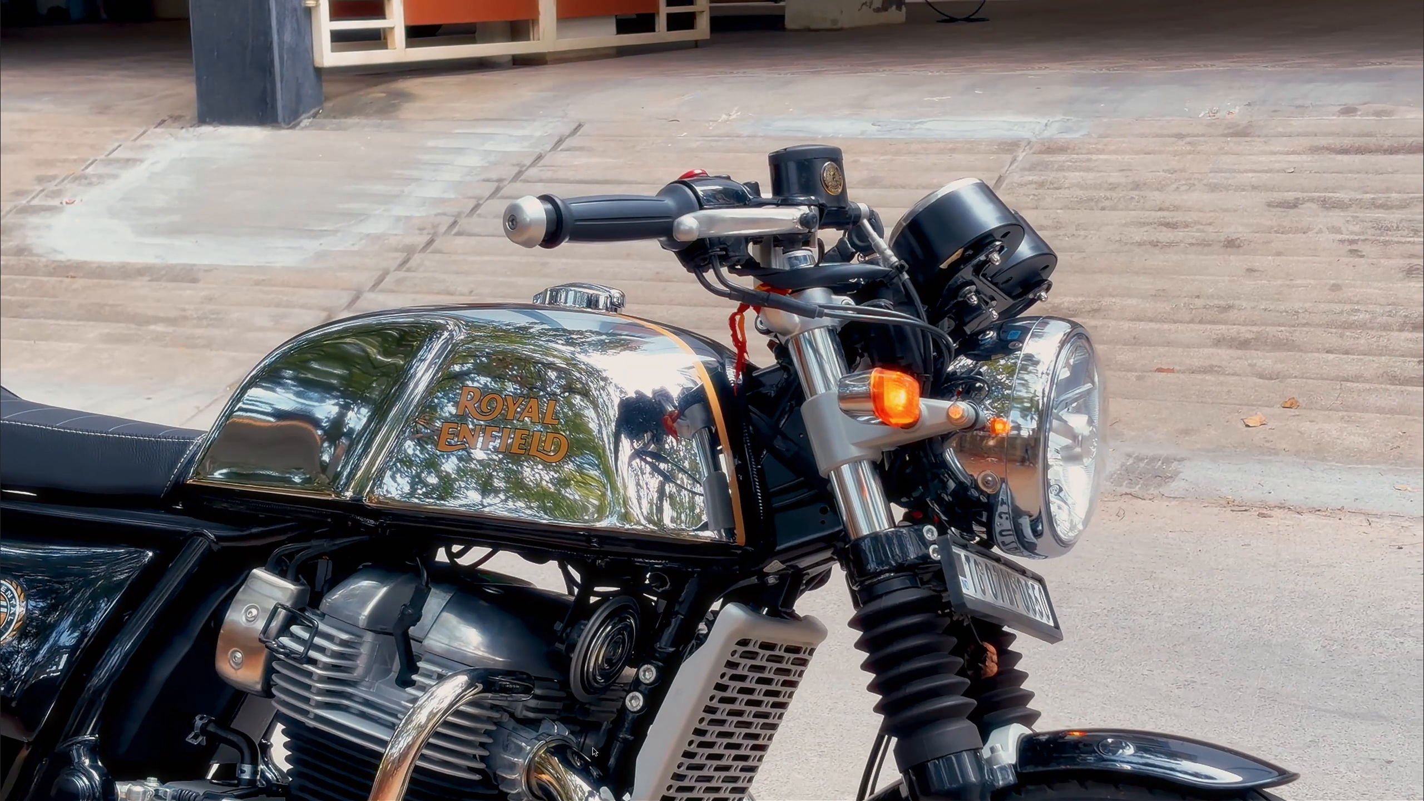
Step back frame by frame through the side-view Royal Enfield shot in full screen and replay it repeatedly to examine its motion.
{"action": "key", "text": "Left"}
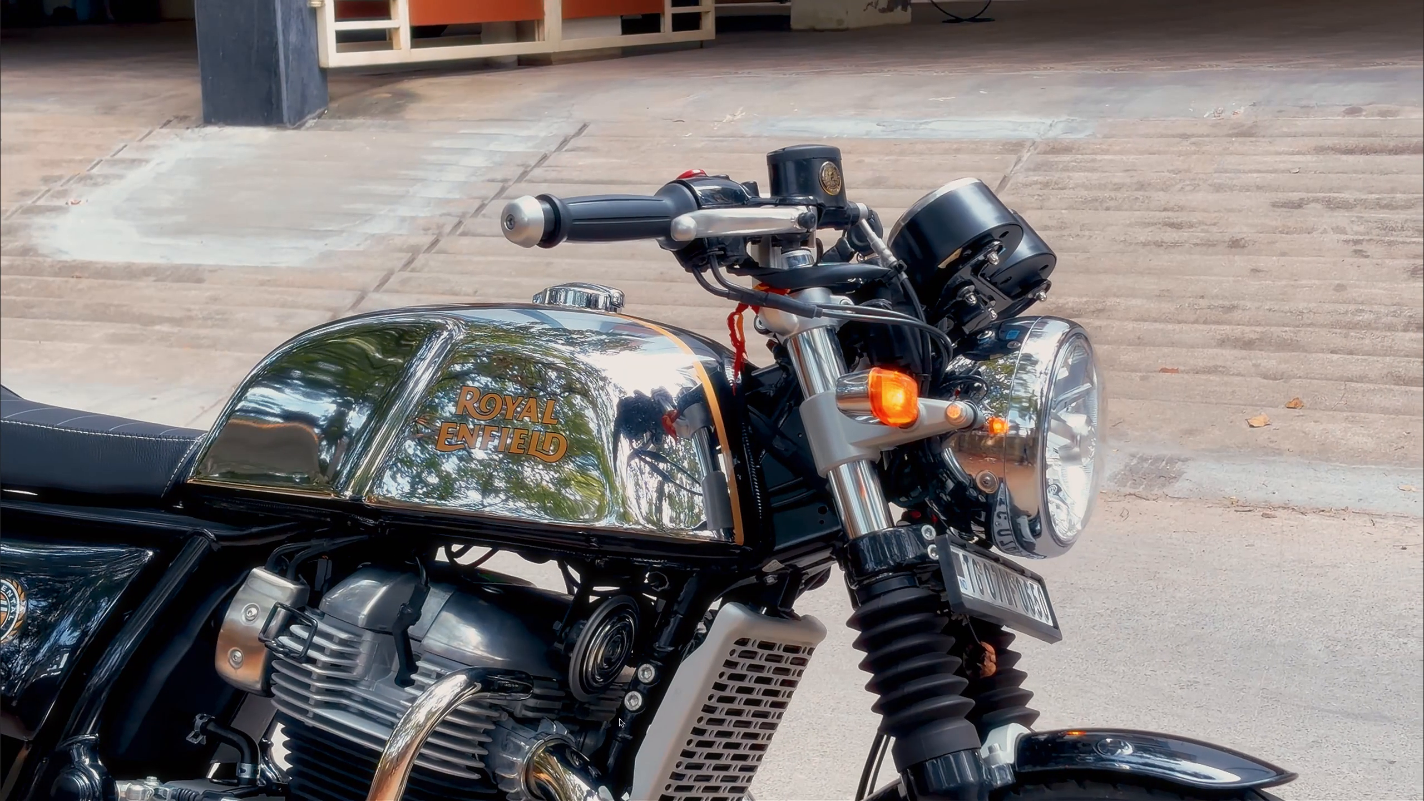
{"action": "key", "text": "Left"}
{"action": "key", "text": "Left"}
{"action": "key", "text": "Left"}
{"action": "key", "text": "Left"}
{"action": "key", "text": "Left"}
{"action": "key", "text": "Left"}
{"action": "key", "text": "Left"}
{"action": "key", "text": "Left"}
{"action": "key", "text": "Left"}
{"action": "key", "text": "Left"}
{"action": "key", "text": "Left"}
{"action": "key", "text": "Left"}
{"action": "key", "text": "Left"}
{"action": "key", "text": "Left"}
{"action": "key", "text": "Left"}
{"action": "key", "text": "Left"}
{"action": "key", "text": "Left"}
{"action": "key", "text": "Left"}
{"action": "key", "text": "Left"}
{"action": "key", "text": "Left"}
{"action": "key", "text": "Left"}
{"action": "key", "text": "Left"}
{"action": "key", "text": "Left"}
{"action": "key", "text": "Left"}
{"action": "key", "text": "Left"}
{"action": "key", "text": "Left"}
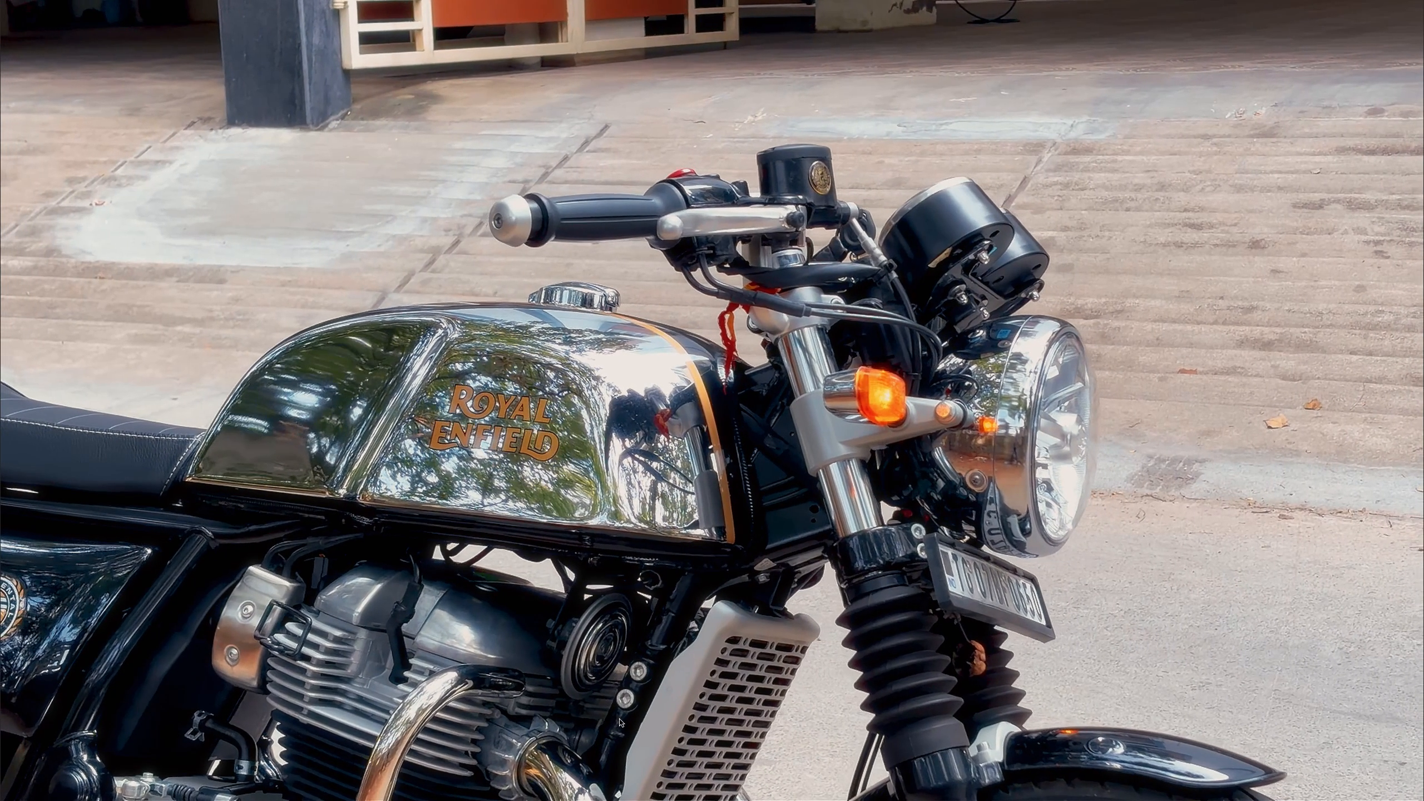
{"action": "key", "text": "space"}
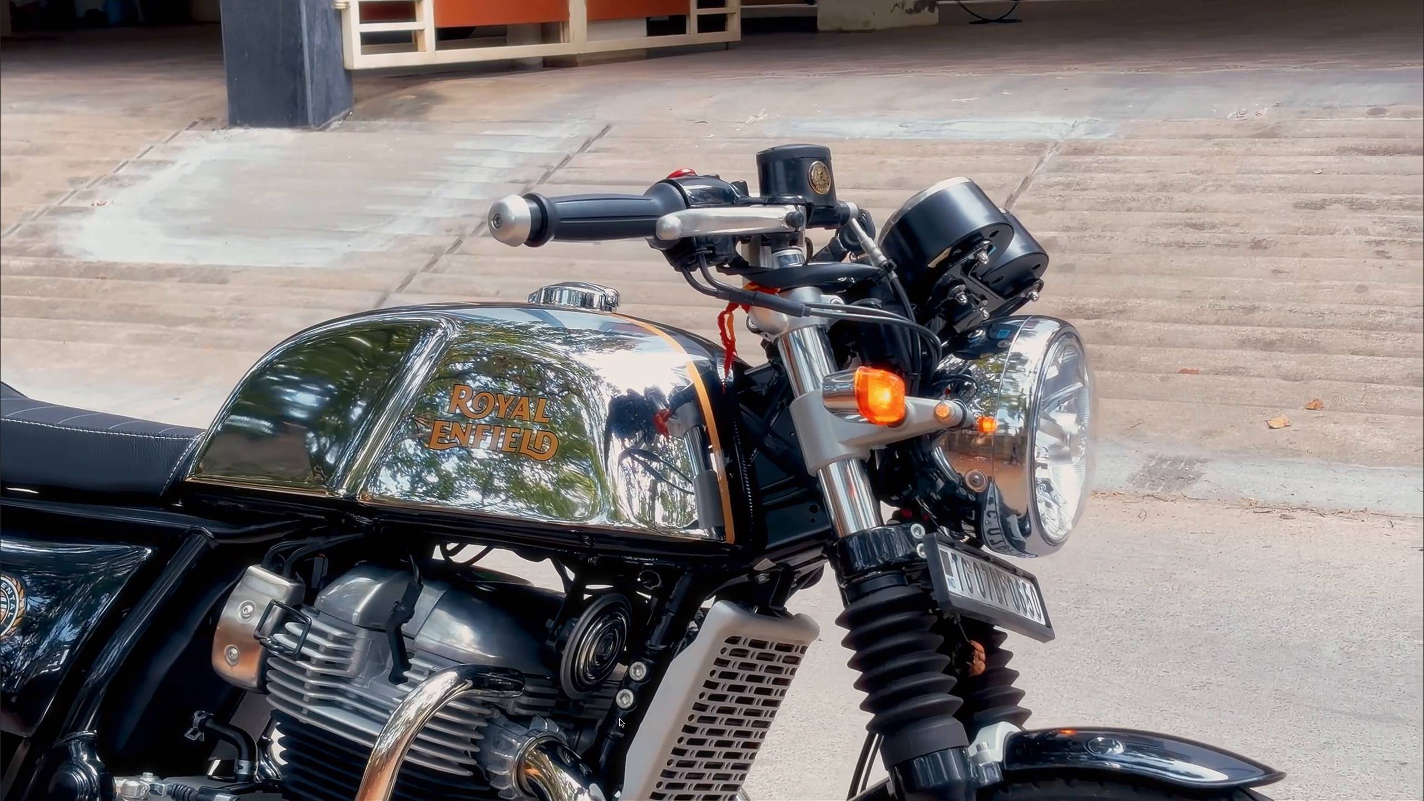
{"action": "key", "text": "Left"}
{"action": "key", "text": "Left"}
{"action": "key", "text": "Left"}
{"action": "key", "text": "Left"}
{"action": "key", "text": "Left"}
{"action": "key", "text": "Left"}
{"action": "key", "text": "Left"}
{"action": "key", "text": "Left"}
{"action": "key", "text": "Left"}
{"action": "key", "text": "Left"}
{"action": "key", "text": "Left"}
{"action": "key", "text": "Left"}
{"action": "key", "text": "Left"}
{"action": "key", "text": "space"}
{"action": "key", "text": "Left"}
{"action": "key", "text": "Left"}
{"action": "key", "text": "Left"}
{"action": "key", "text": "Left"}
{"action": "key", "text": "Left"}
{"action": "key", "text": "Left"}
{"action": "key", "text": "Left"}
{"action": "key", "text": "Left"}
{"action": "key", "text": "Left"}
{"action": "key", "text": "Left"}
{"action": "key", "text": "Left"}
{"action": "key", "text": "Left"}
{"action": "key", "text": "Left"}
{"action": "key", "text": "Left"}
{"action": "key", "text": "Left"}
{"action": "key", "text": "Left"}
{"action": "key", "text": "Left"}
{"action": "key", "text": "Left"}
{"action": "key", "text": "Left"}
{"action": "key", "text": "Left"}
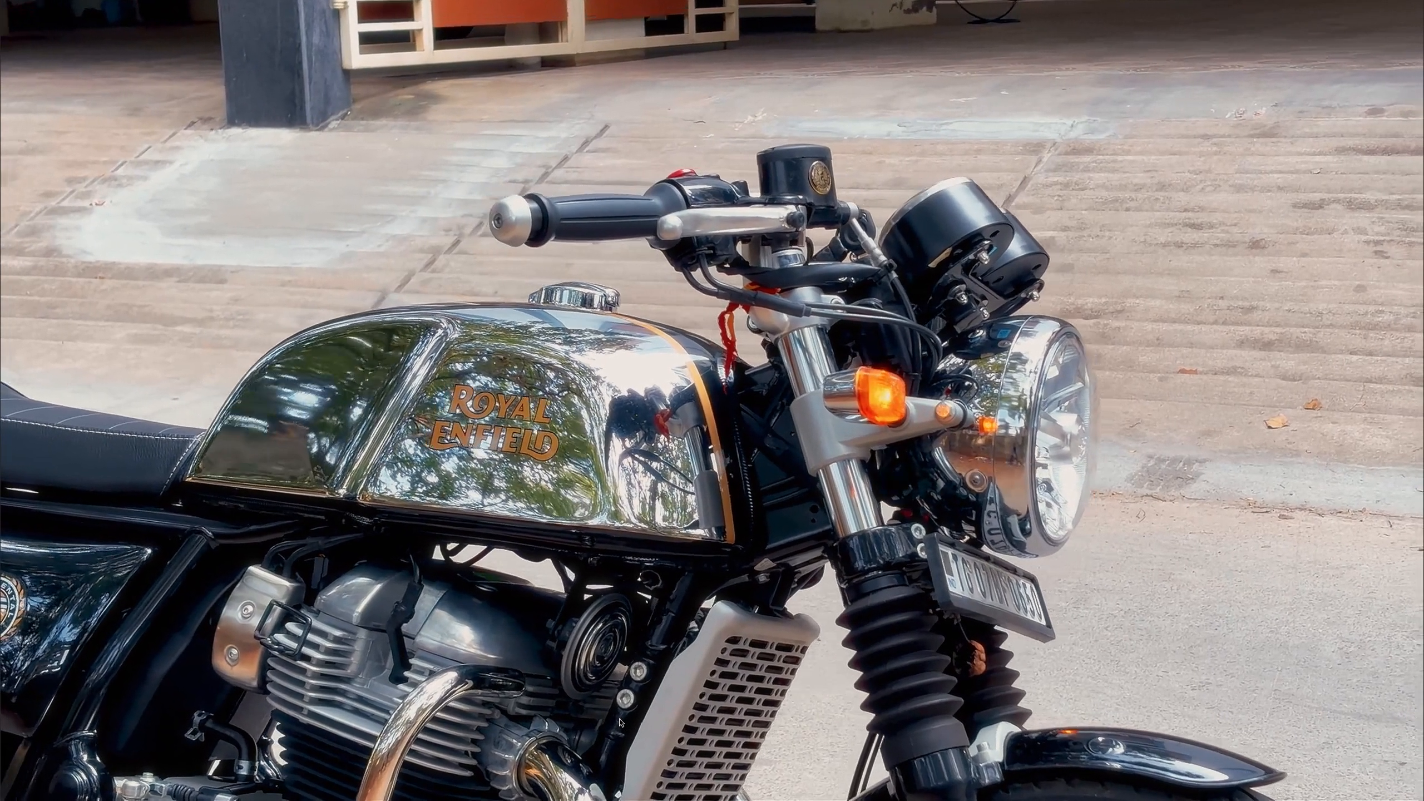
{"action": "key", "text": "space"}
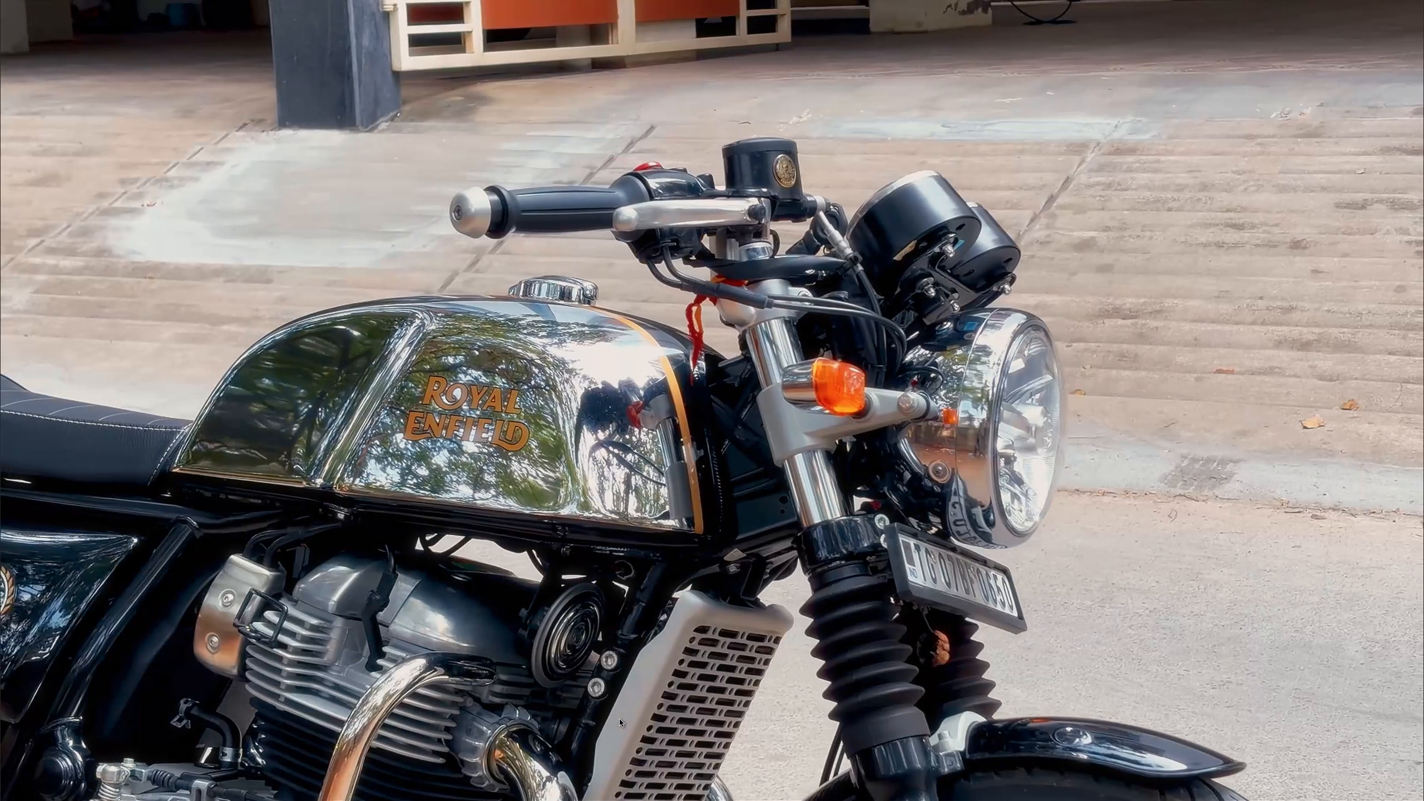
{"action": "key", "text": "Left"}
{"action": "key", "text": "Left"}
{"action": "key", "text": "Left"}
{"action": "key", "text": "Left"}
{"action": "key", "text": "Left"}
{"action": "key", "text": "Left"}
{"action": "key", "text": "Left"}
{"action": "key", "text": "Left"}
{"action": "key", "text": "Left"}
{"action": "key", "text": "Left"}
{"action": "key", "text": "Left"}
{"action": "key", "text": "Left"}
{"action": "key", "text": "Left"}
{"action": "key", "text": "Left"}
{"action": "key", "text": "Left"}
{"action": "key", "text": "Left"}
{"action": "key", "text": "Left"}
{"action": "key", "text": "Left"}
{"action": "key", "text": "Left"}
{"action": "key", "text": "Left"}
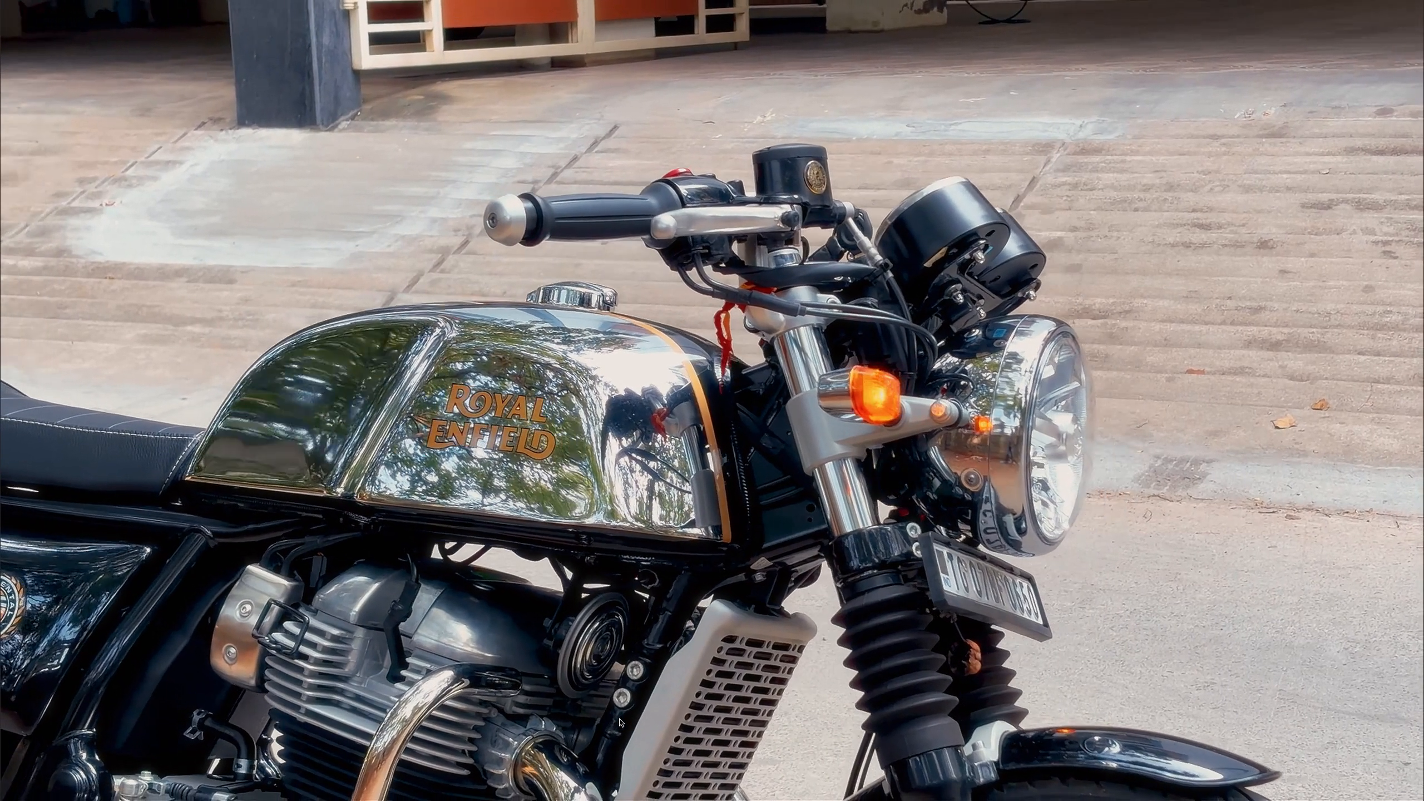
{"action": "key", "text": "space"}
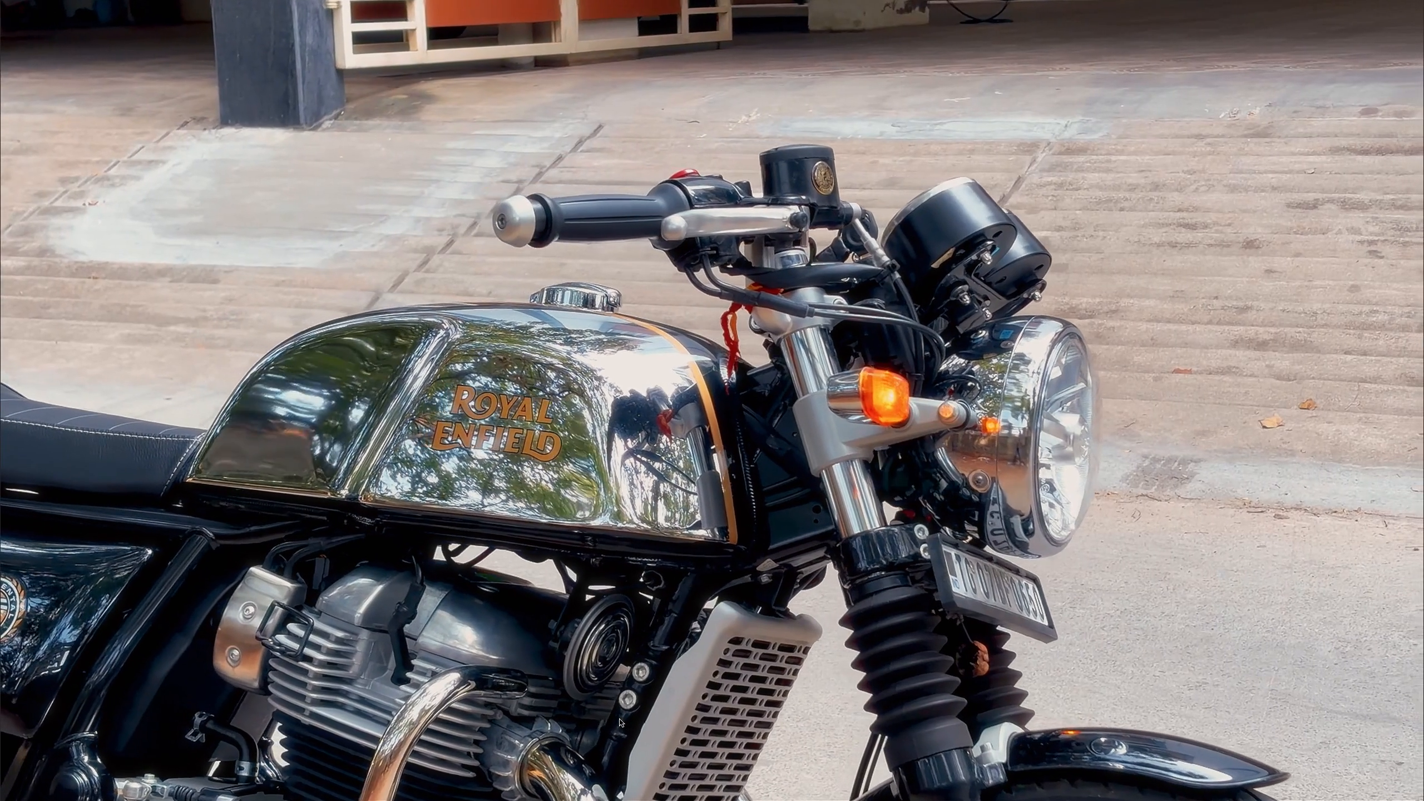
{"action": "key", "text": "space"}
{"action": "key", "text": "Escape"}
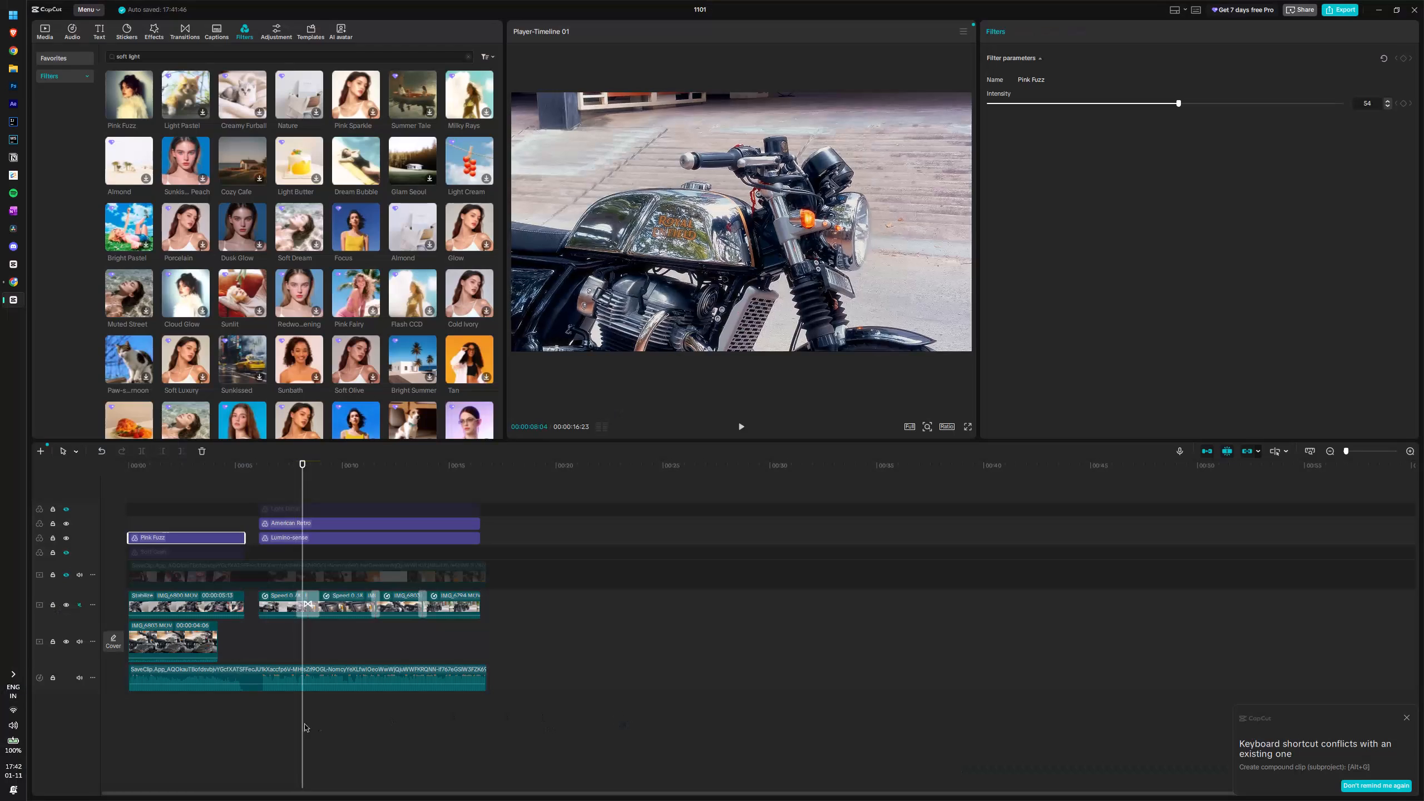
Play the sequence from the end of the opening clip through to the end to review the graded section.
{"action": "left_click_drag", "start_coordinate": [303, 479], "coordinate": [246, 487]}
{"action": "key", "text": "space"}
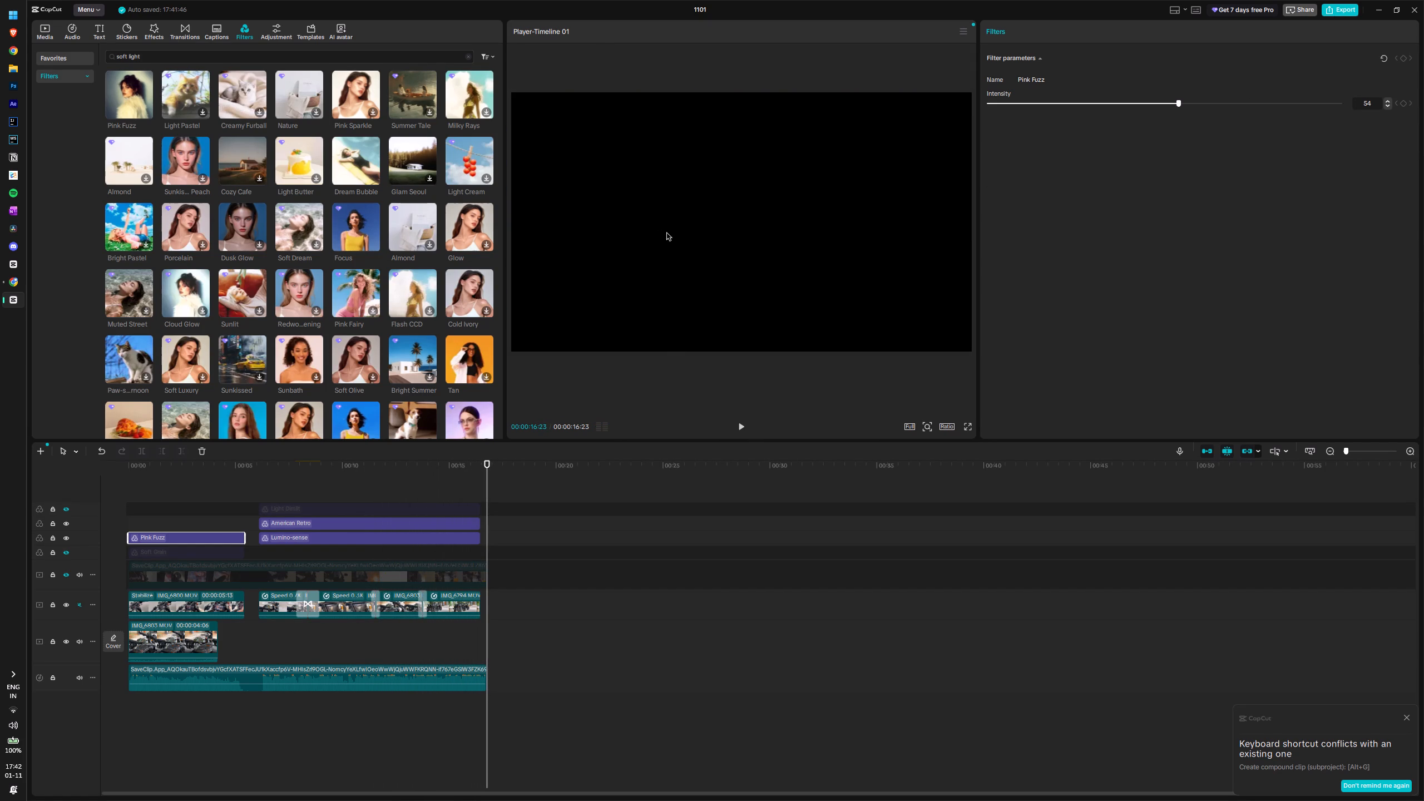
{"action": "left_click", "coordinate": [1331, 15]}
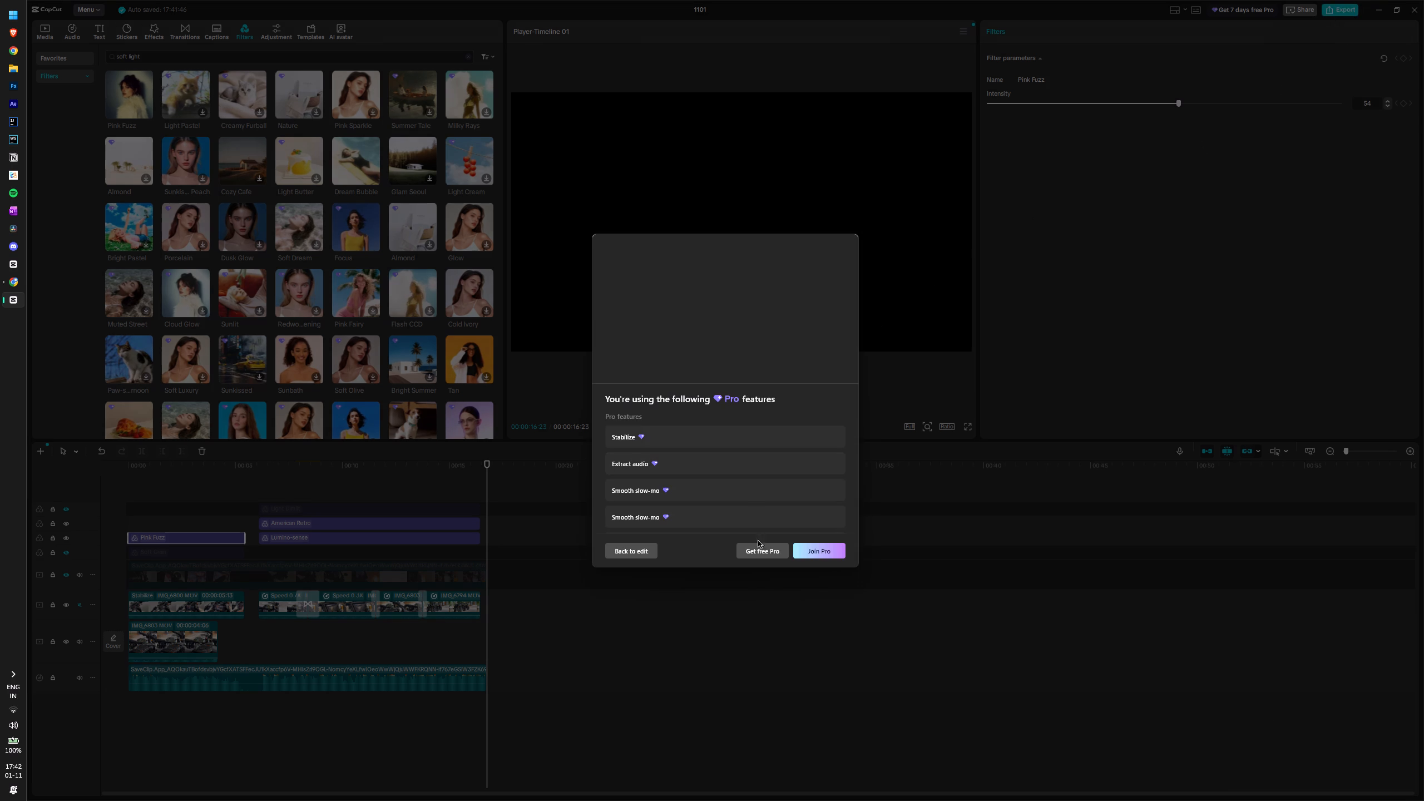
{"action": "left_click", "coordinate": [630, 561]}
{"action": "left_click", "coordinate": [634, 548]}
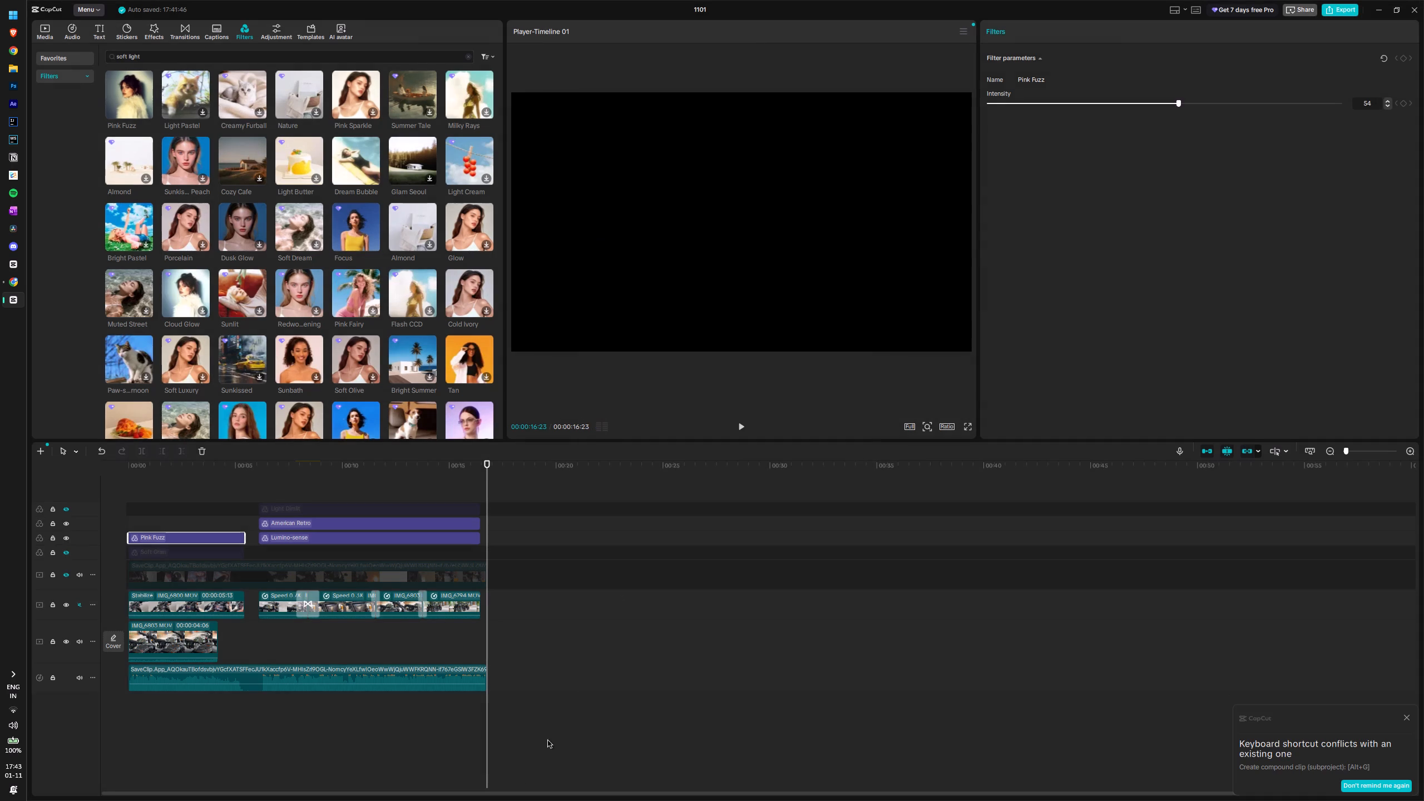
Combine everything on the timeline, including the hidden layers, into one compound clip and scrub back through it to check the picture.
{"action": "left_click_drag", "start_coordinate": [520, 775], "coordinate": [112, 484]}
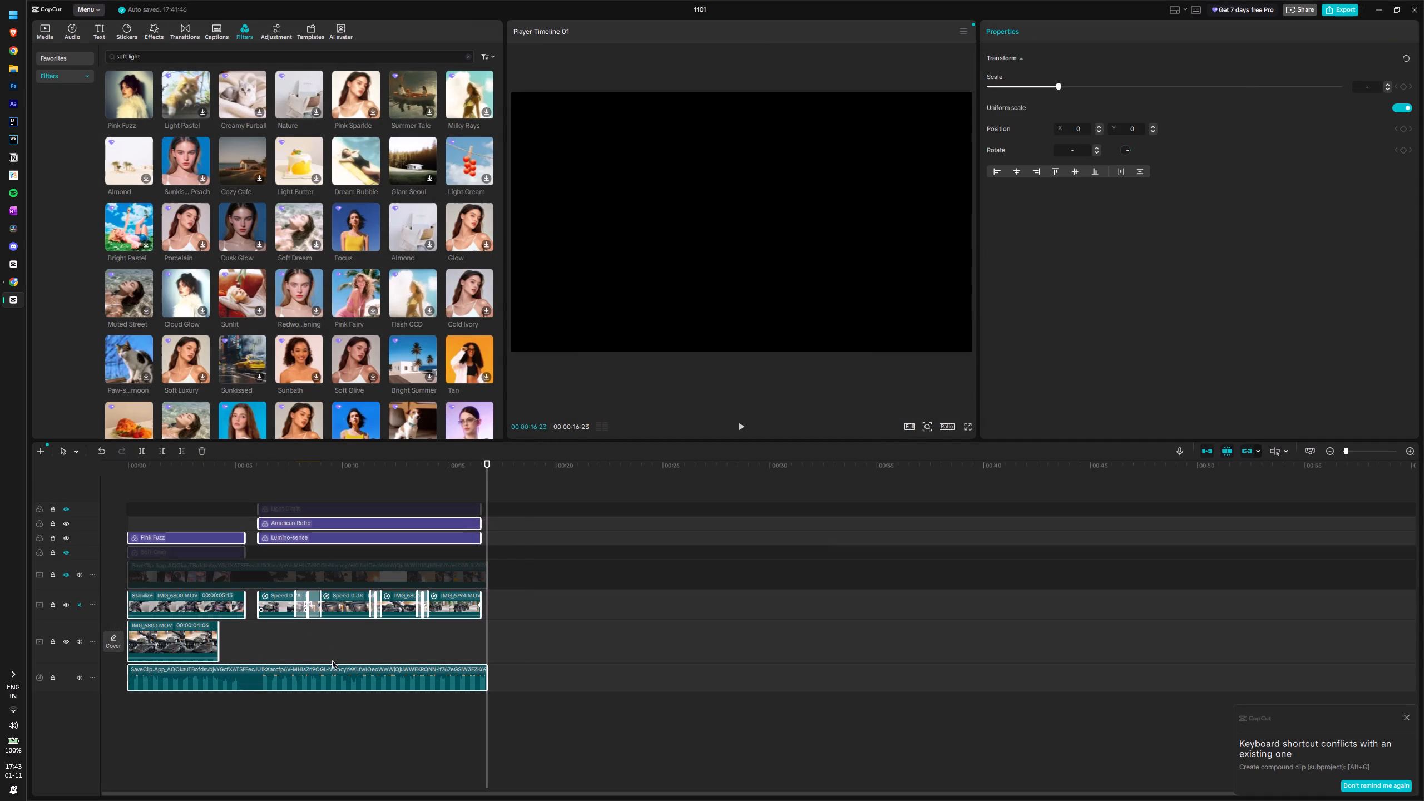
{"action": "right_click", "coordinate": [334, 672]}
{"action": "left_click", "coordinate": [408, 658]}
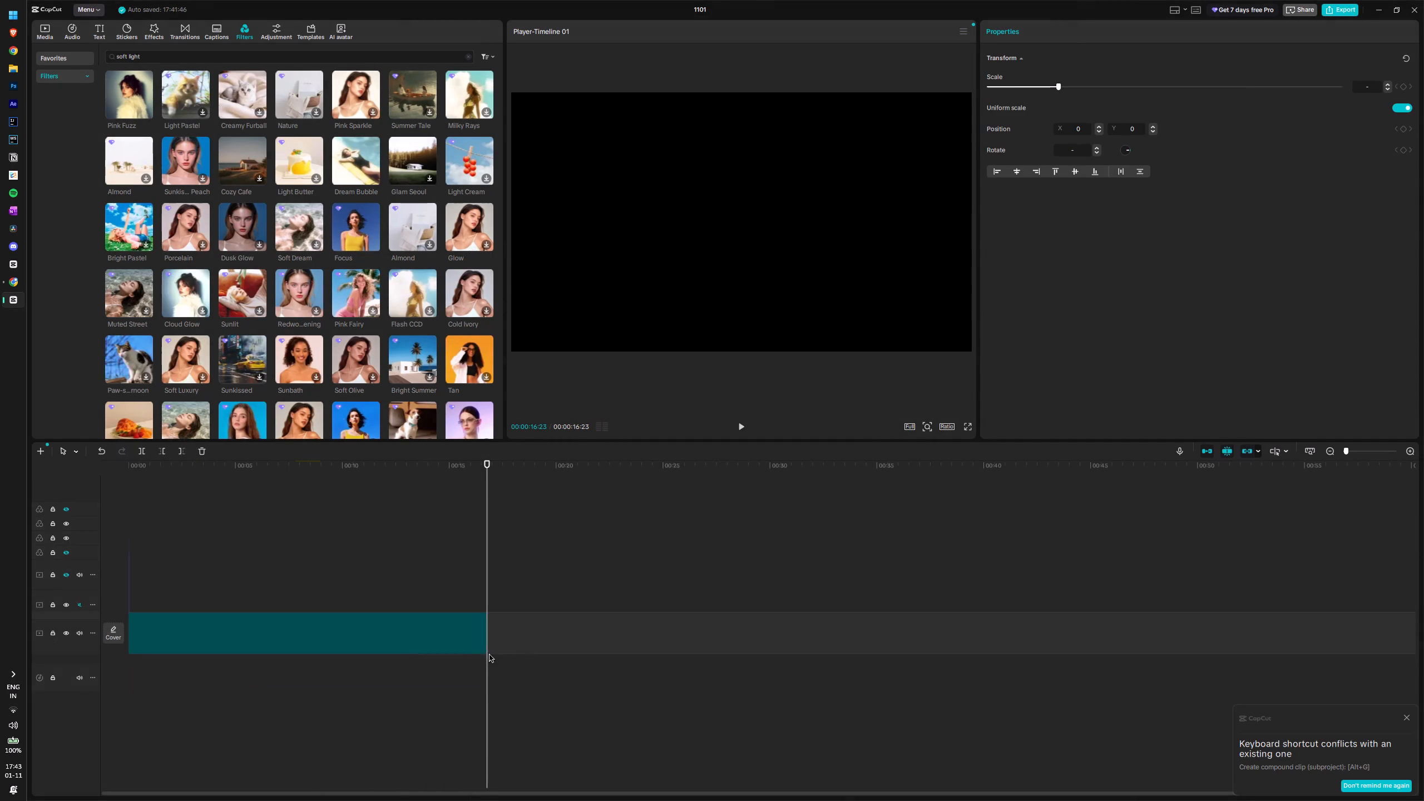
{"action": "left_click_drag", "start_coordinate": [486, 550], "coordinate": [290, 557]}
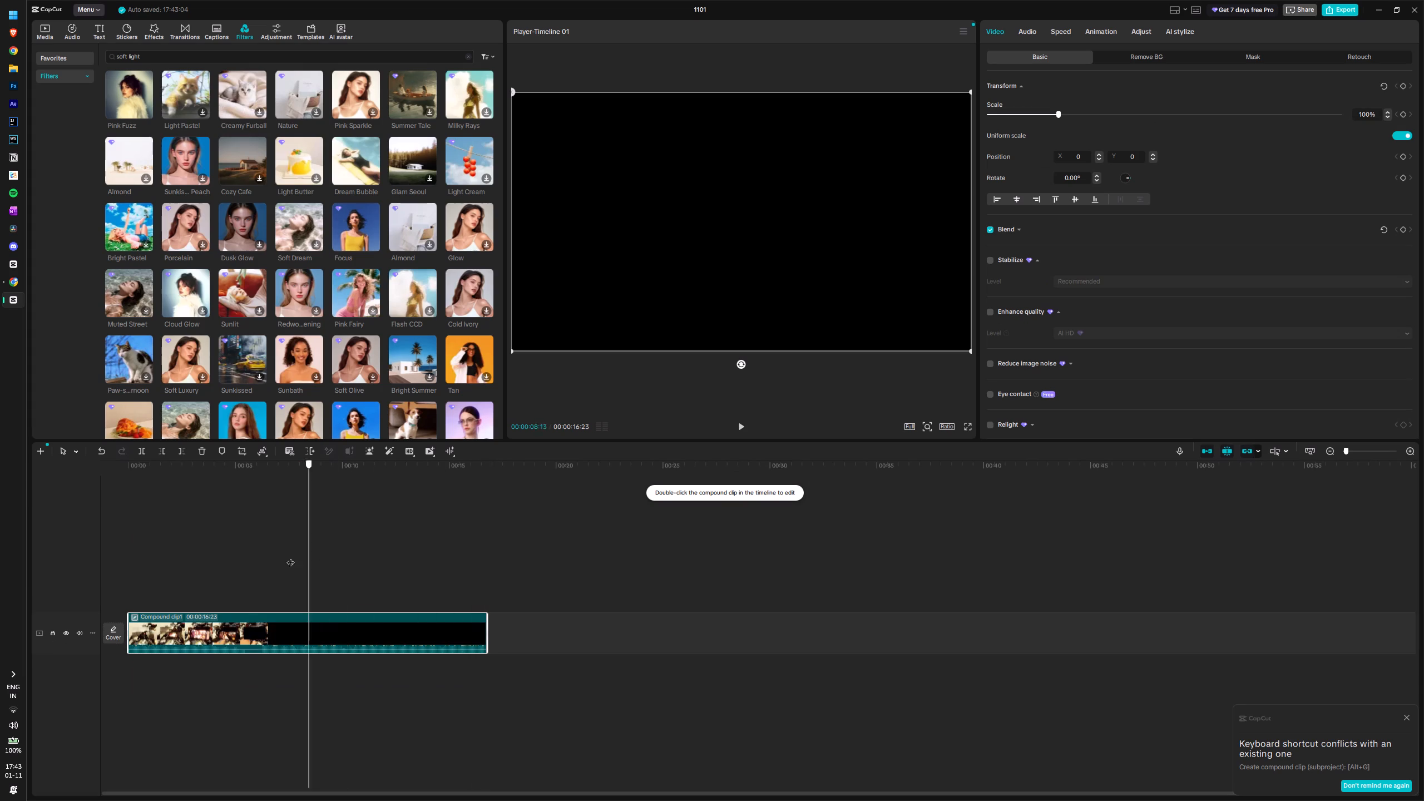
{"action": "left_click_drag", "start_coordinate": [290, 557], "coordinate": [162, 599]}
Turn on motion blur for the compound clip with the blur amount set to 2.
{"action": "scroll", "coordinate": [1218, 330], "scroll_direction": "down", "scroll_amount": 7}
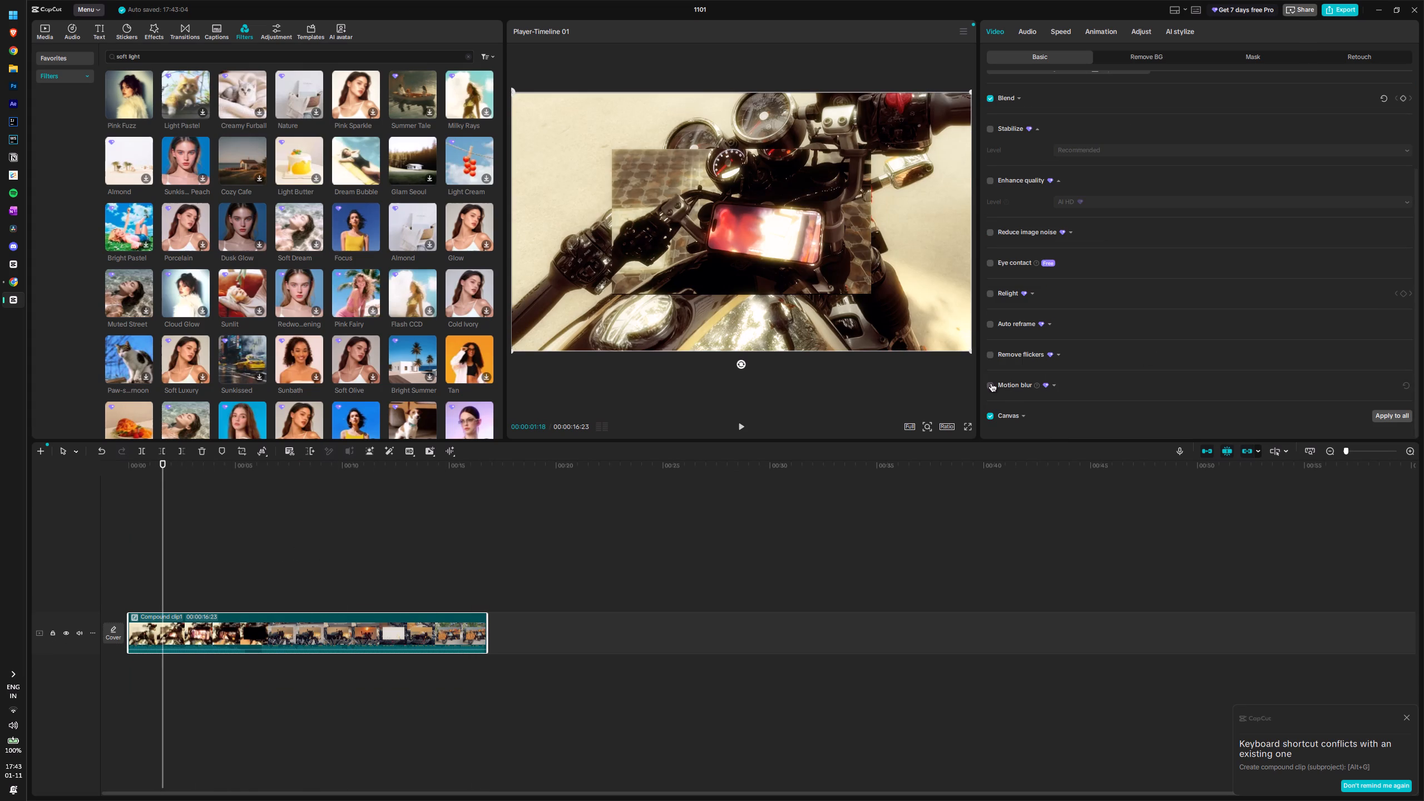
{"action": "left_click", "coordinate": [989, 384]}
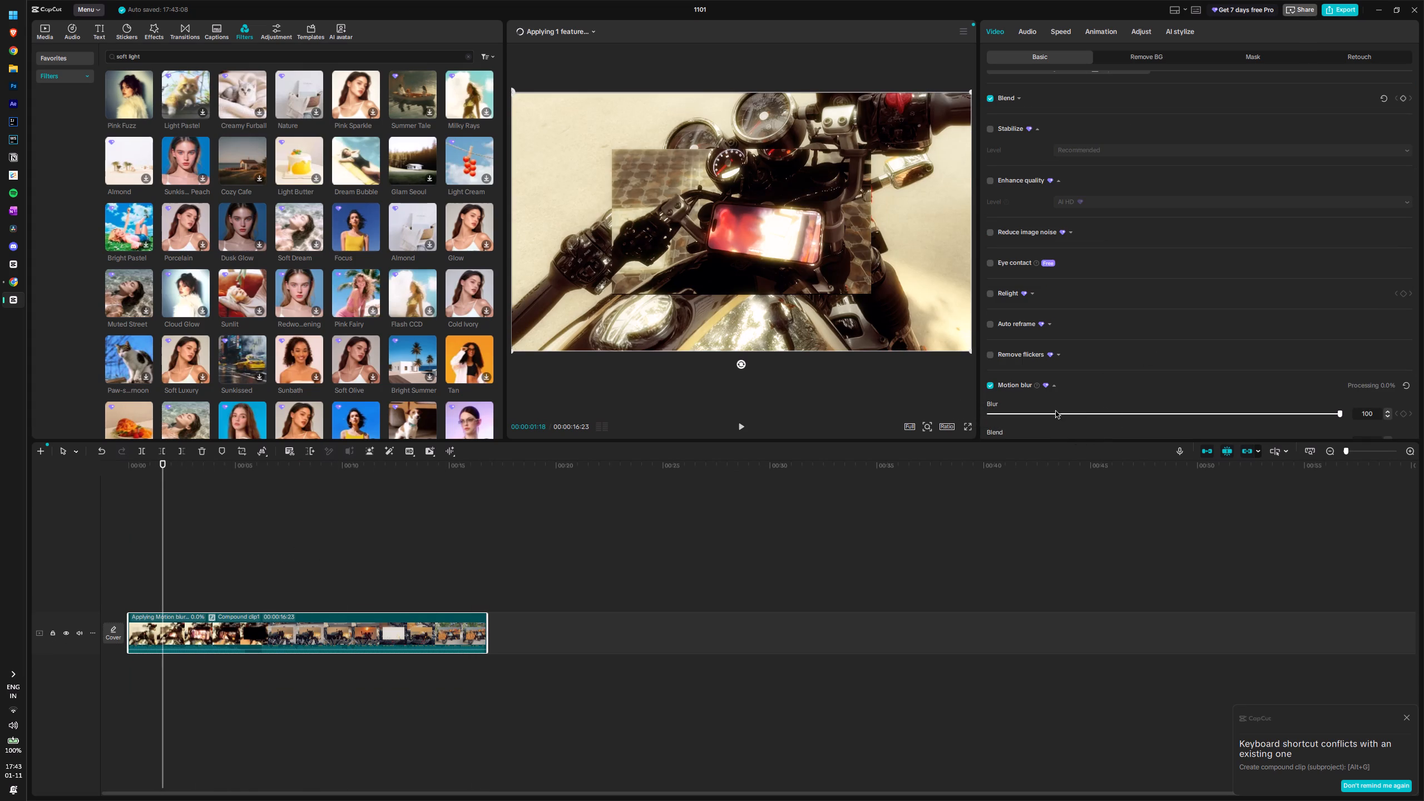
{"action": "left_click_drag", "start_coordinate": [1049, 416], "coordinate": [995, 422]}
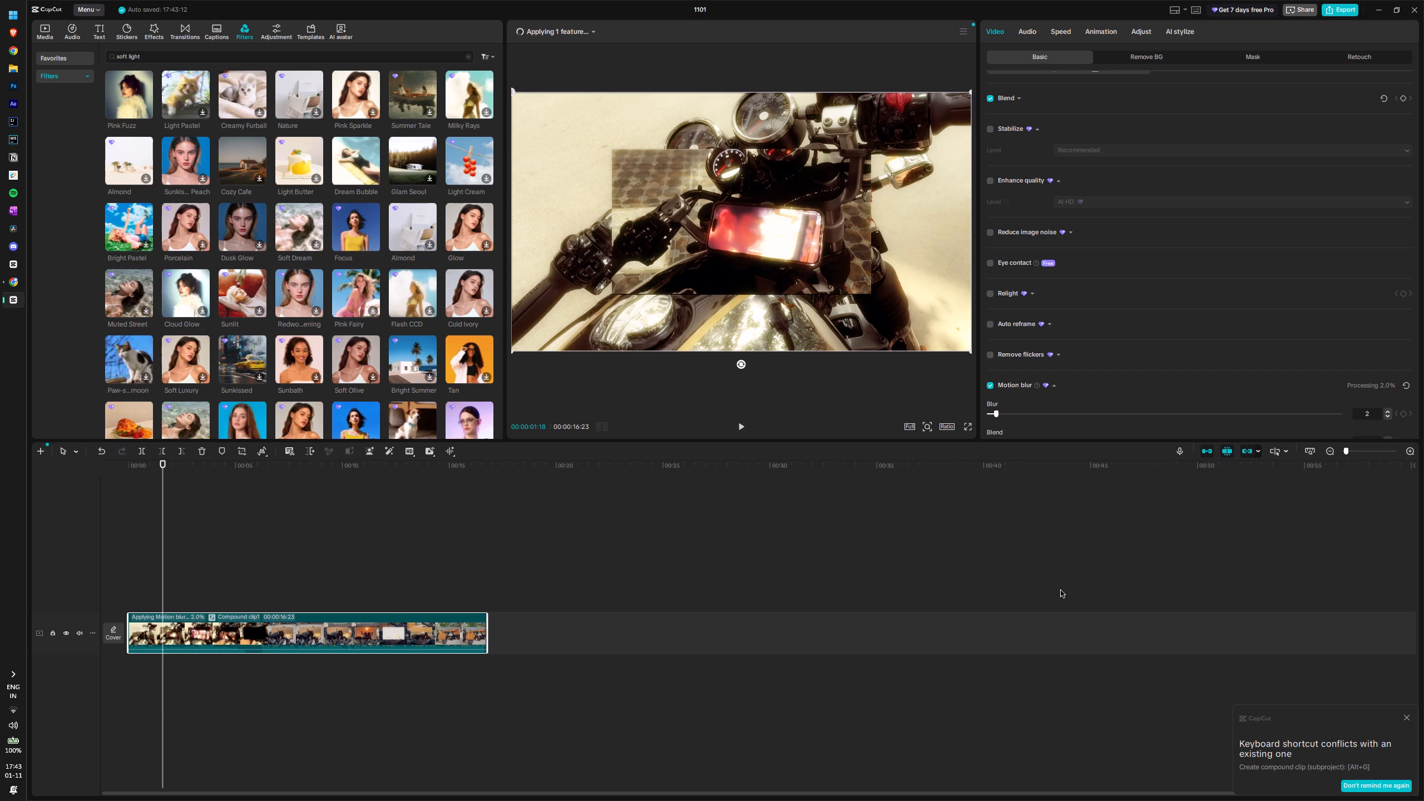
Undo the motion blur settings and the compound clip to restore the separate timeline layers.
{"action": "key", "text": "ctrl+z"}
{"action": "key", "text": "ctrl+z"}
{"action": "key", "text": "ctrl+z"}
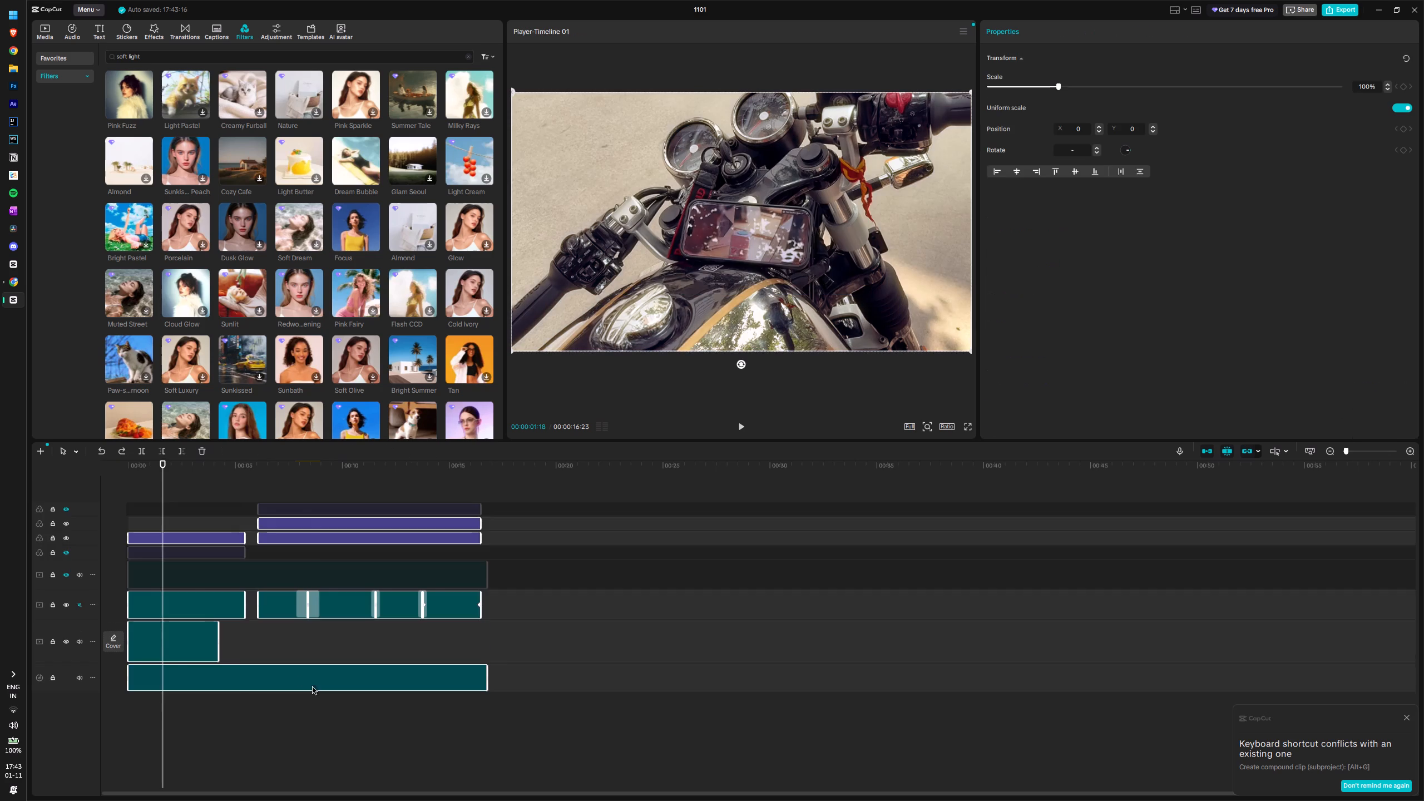
Delete the hidden full-length video, the hidden filter above American Retro and the hidden filter beneath Pink Fuzz.
{"action": "left_click", "coordinate": [179, 641]}
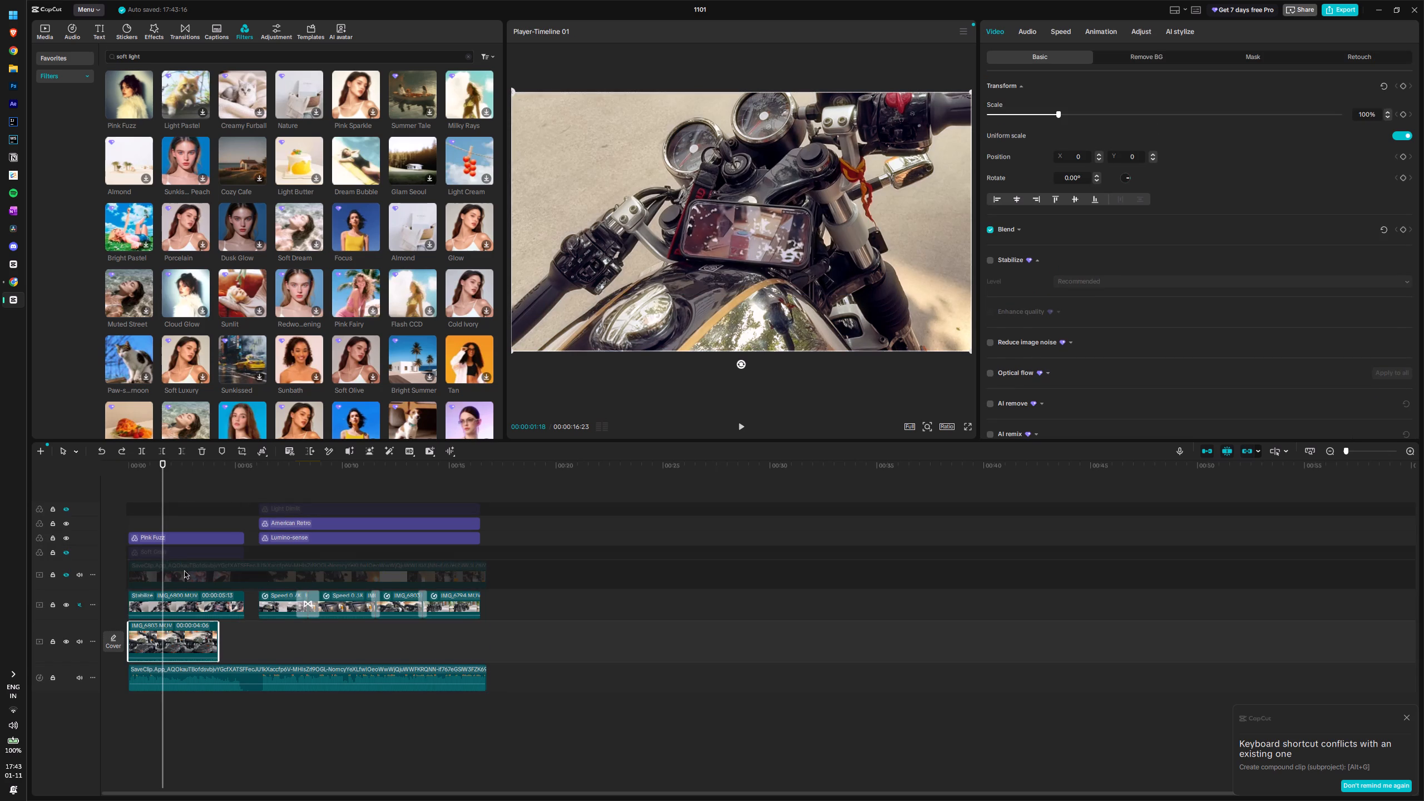
{"action": "left_click", "coordinate": [185, 571]}
{"action": "key", "text": "Delete"}
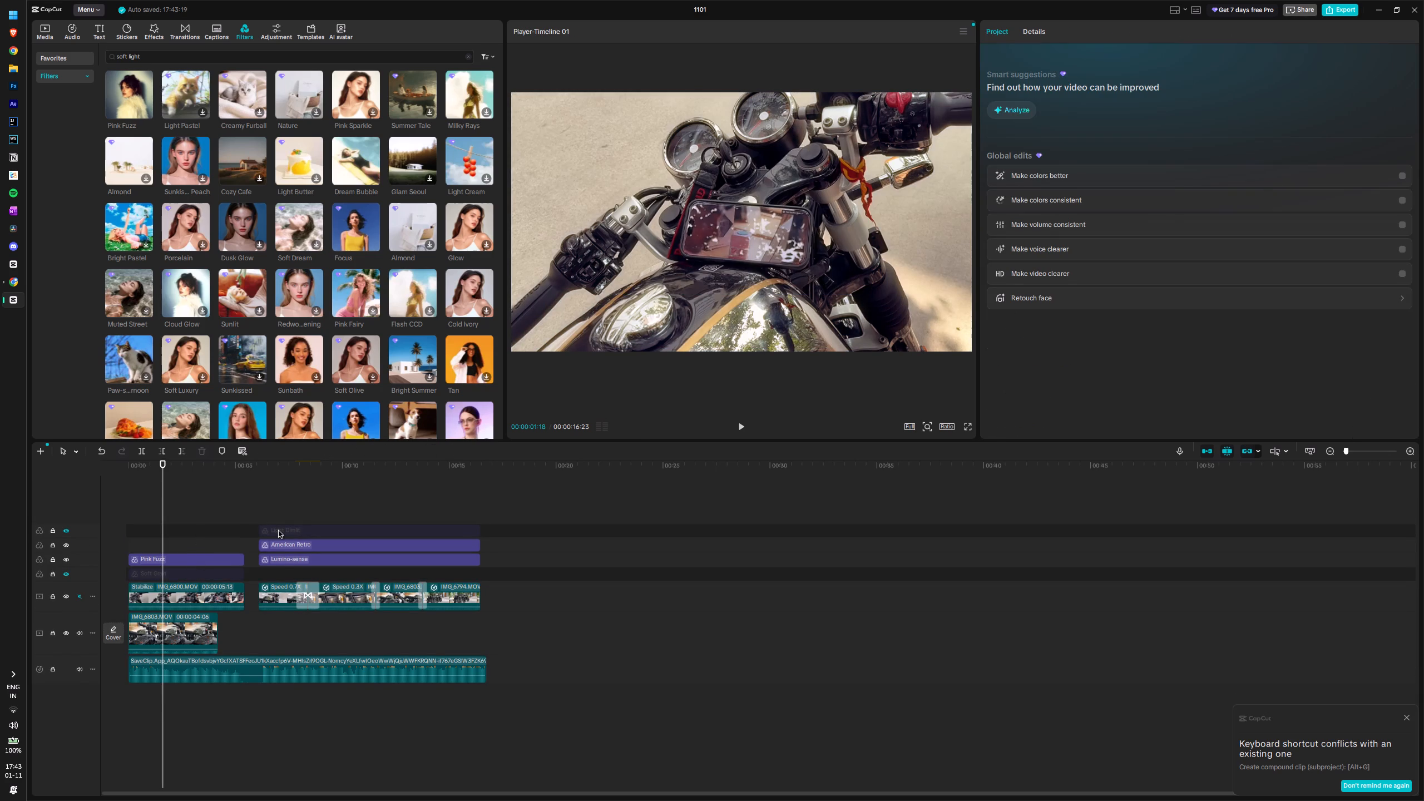
{"action": "left_click", "coordinate": [279, 531]}
{"action": "key", "text": "Delete"}
{"action": "left_click", "coordinate": [184, 574]}
{"action": "key", "text": "Delete"}
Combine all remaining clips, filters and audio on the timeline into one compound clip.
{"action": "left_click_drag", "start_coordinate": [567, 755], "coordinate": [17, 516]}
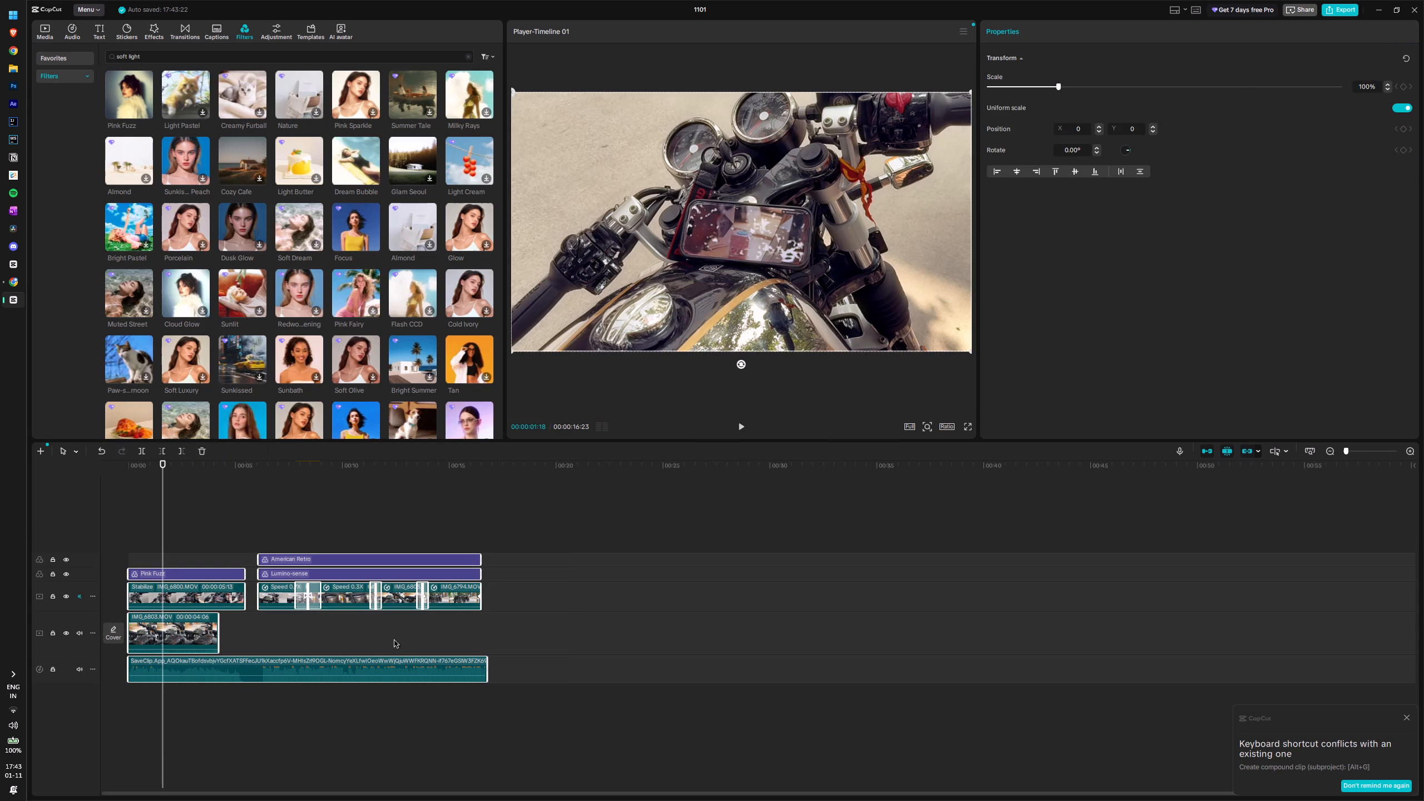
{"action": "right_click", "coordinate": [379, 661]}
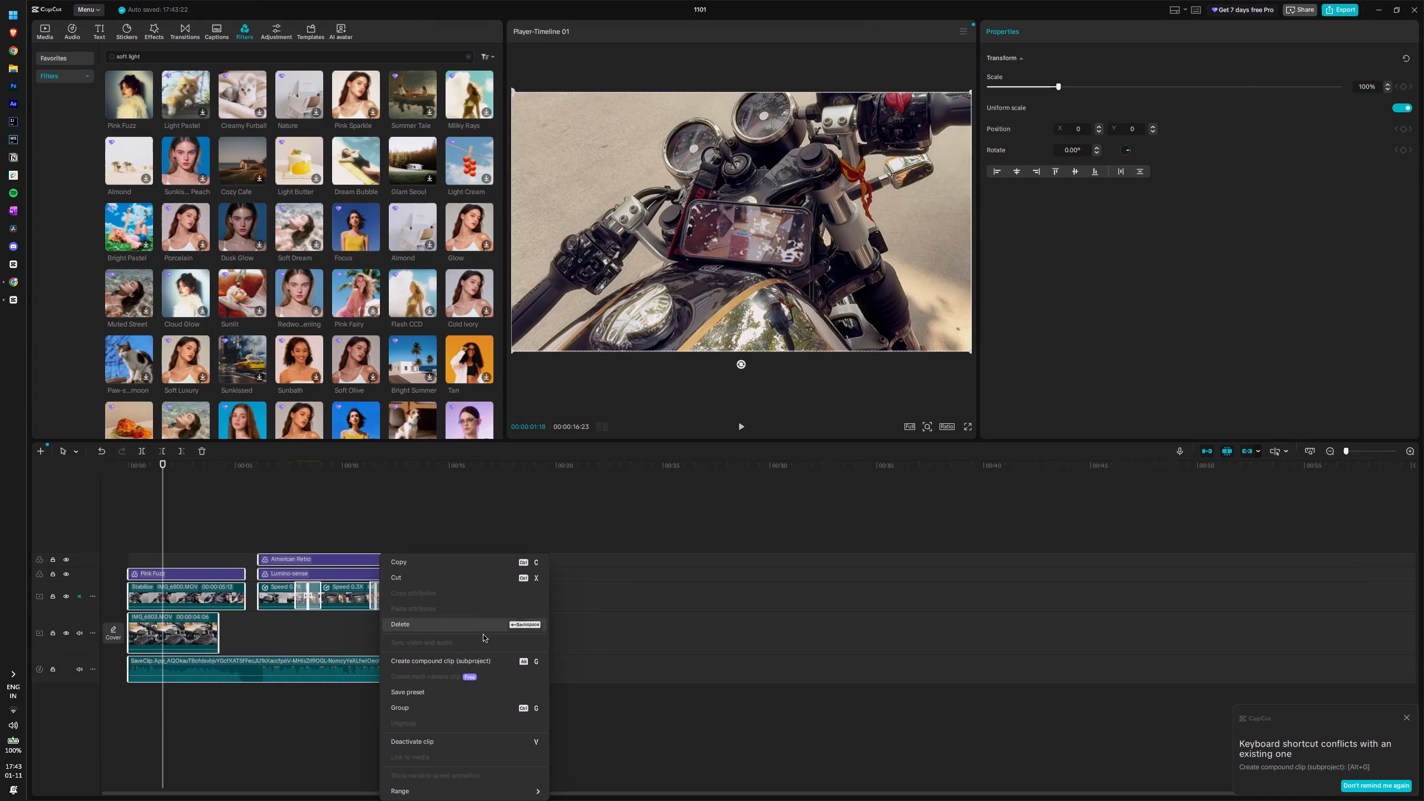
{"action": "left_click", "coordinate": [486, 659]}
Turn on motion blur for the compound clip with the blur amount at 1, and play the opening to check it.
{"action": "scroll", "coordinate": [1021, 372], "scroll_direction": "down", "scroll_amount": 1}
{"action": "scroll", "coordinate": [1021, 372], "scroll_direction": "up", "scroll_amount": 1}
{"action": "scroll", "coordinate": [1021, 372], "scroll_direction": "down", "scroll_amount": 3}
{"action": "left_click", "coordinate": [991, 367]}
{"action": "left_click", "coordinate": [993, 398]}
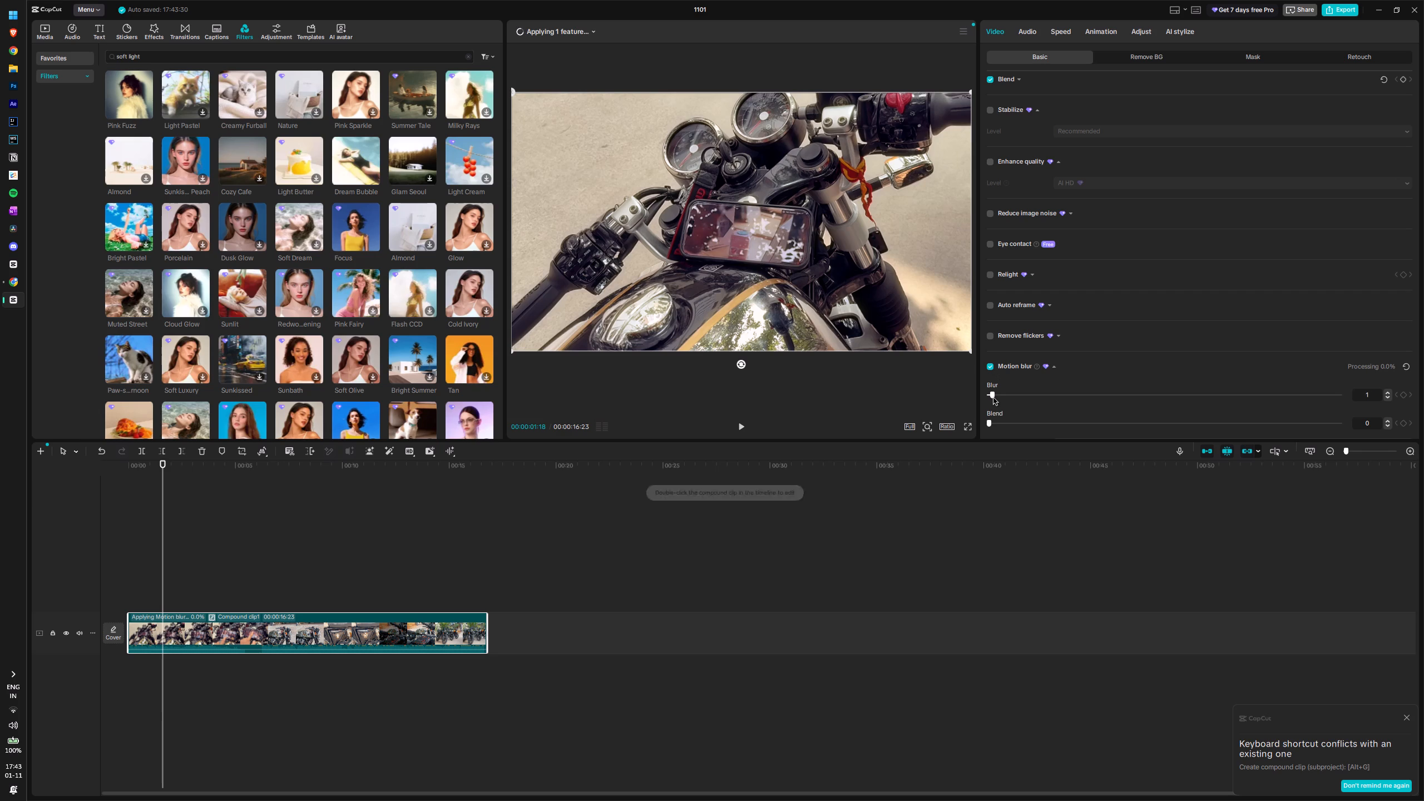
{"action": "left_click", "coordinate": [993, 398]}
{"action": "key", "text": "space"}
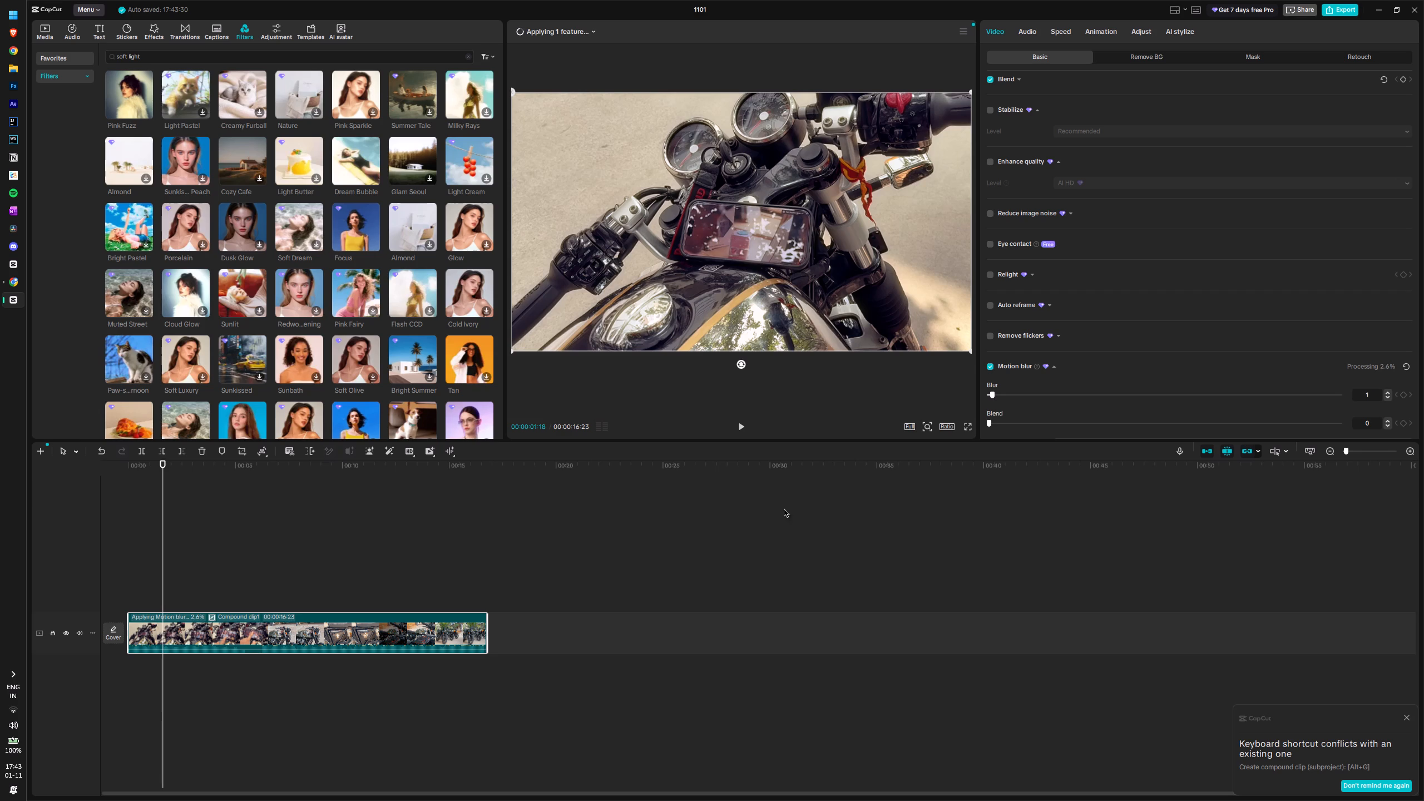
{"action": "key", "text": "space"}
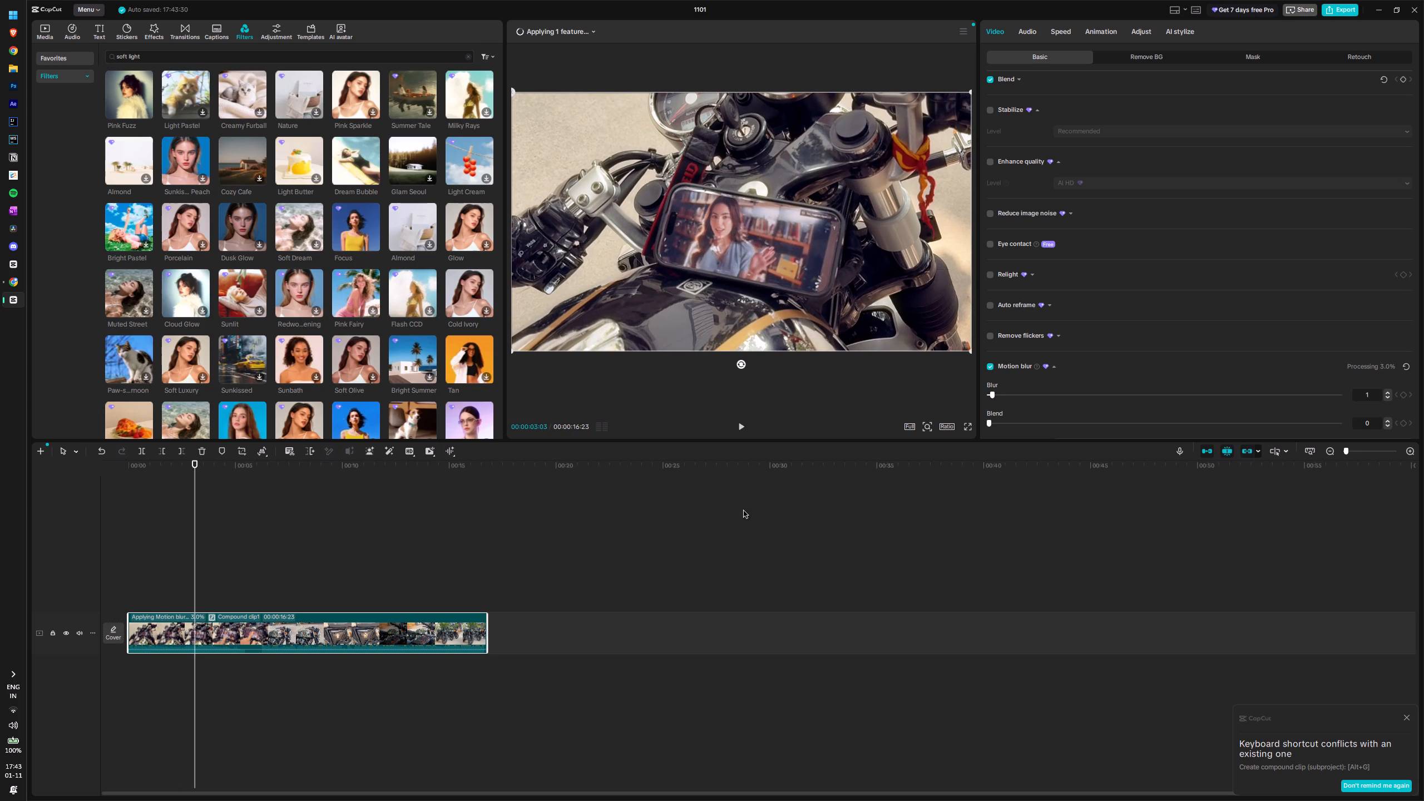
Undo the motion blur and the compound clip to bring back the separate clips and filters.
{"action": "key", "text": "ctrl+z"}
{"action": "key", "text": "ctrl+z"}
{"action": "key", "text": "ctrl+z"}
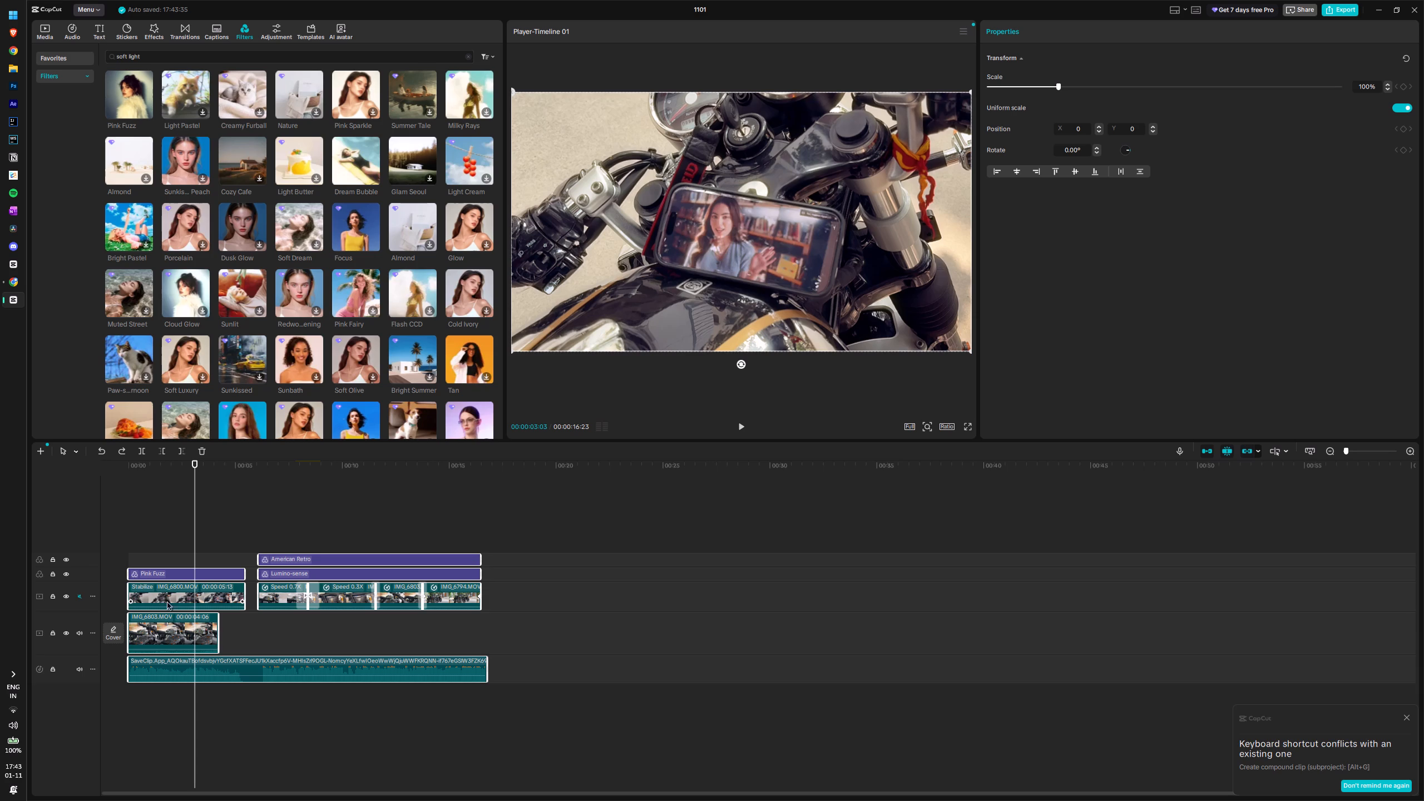
Compare the opening clip with the main-track clip beneath it, checking several moments and toggling the upper video track's visibility.
{"action": "left_click", "coordinate": [177, 626]}
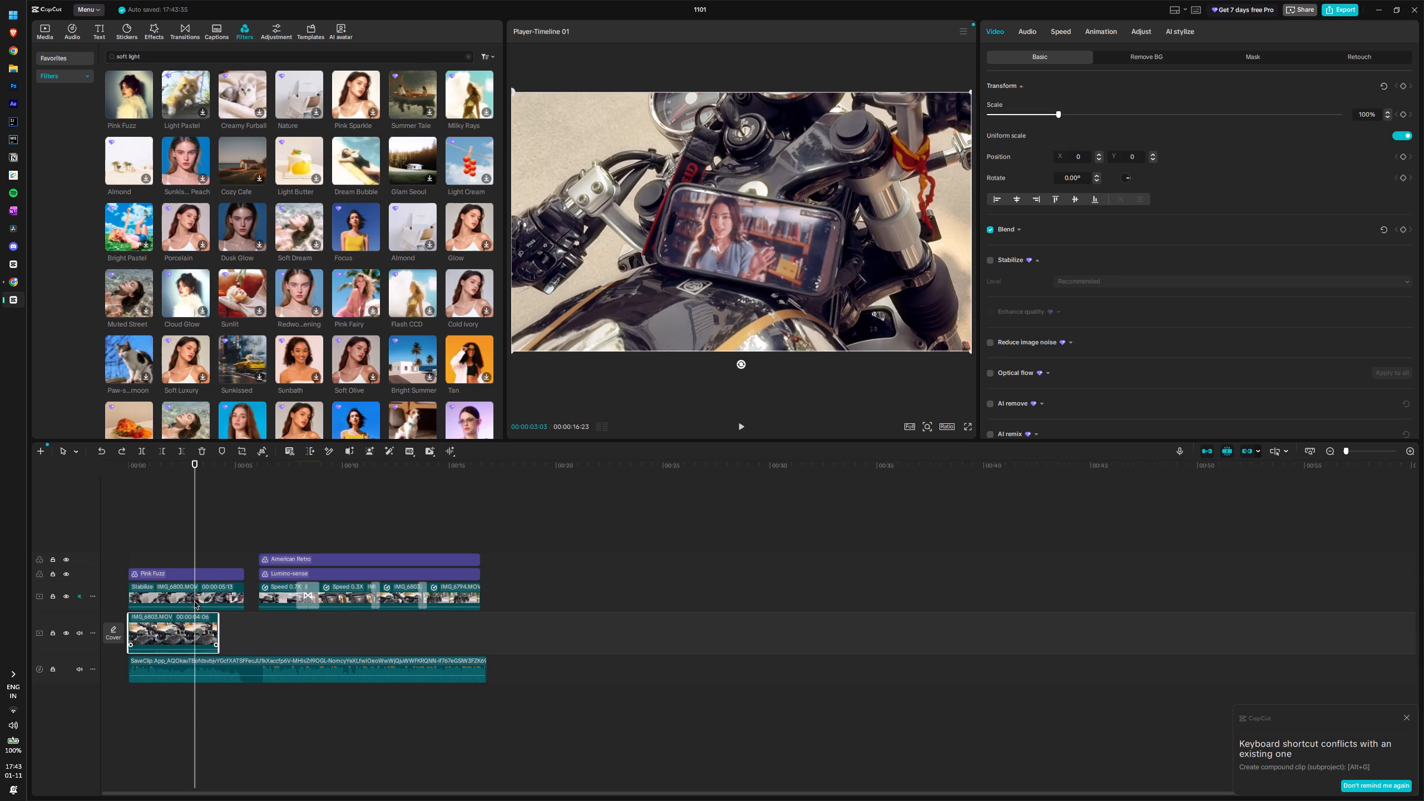
{"action": "left_click_drag", "start_coordinate": [192, 544], "coordinate": [293, 534]}
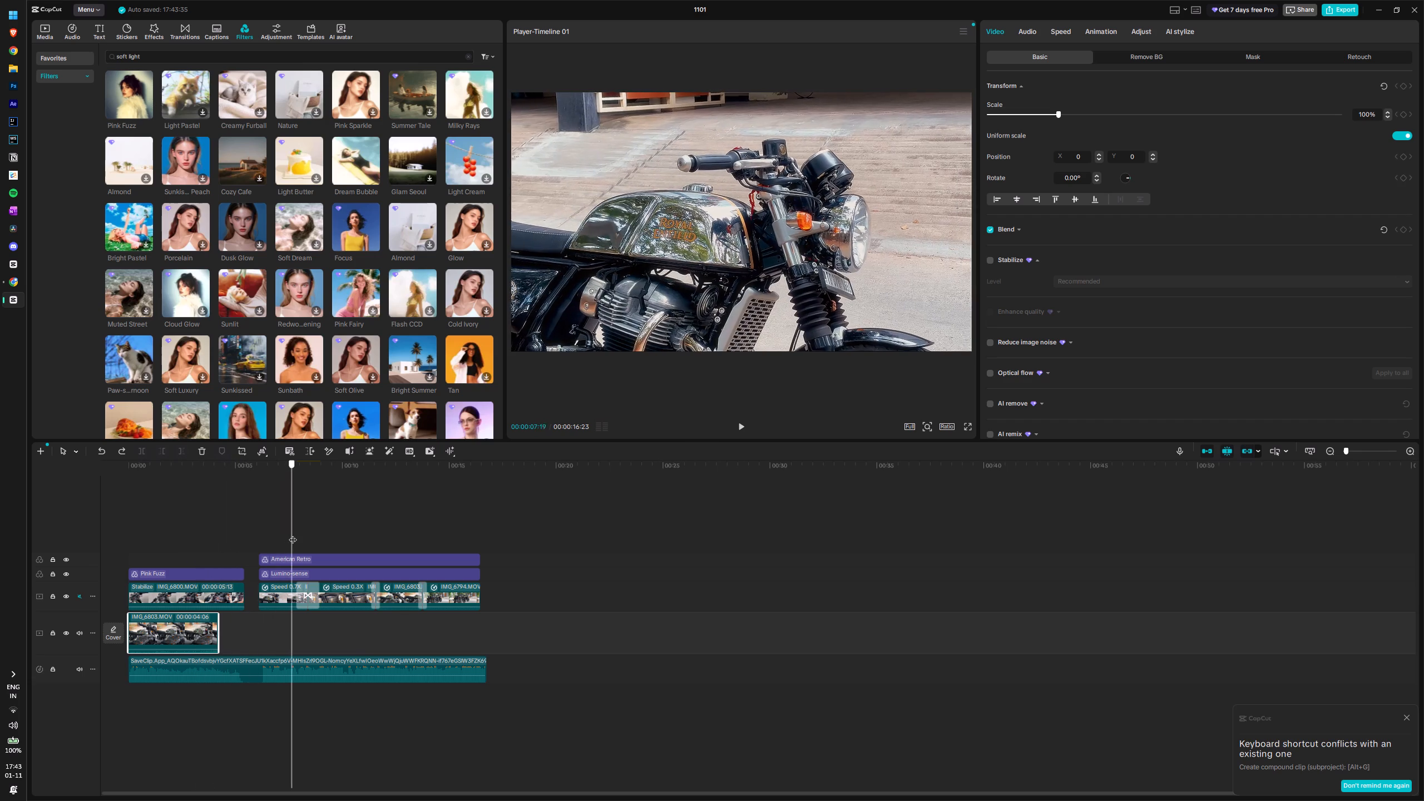
{"action": "left_click_drag", "start_coordinate": [293, 534], "coordinate": [104, 533]}
{"action": "left_click", "coordinate": [167, 590]}
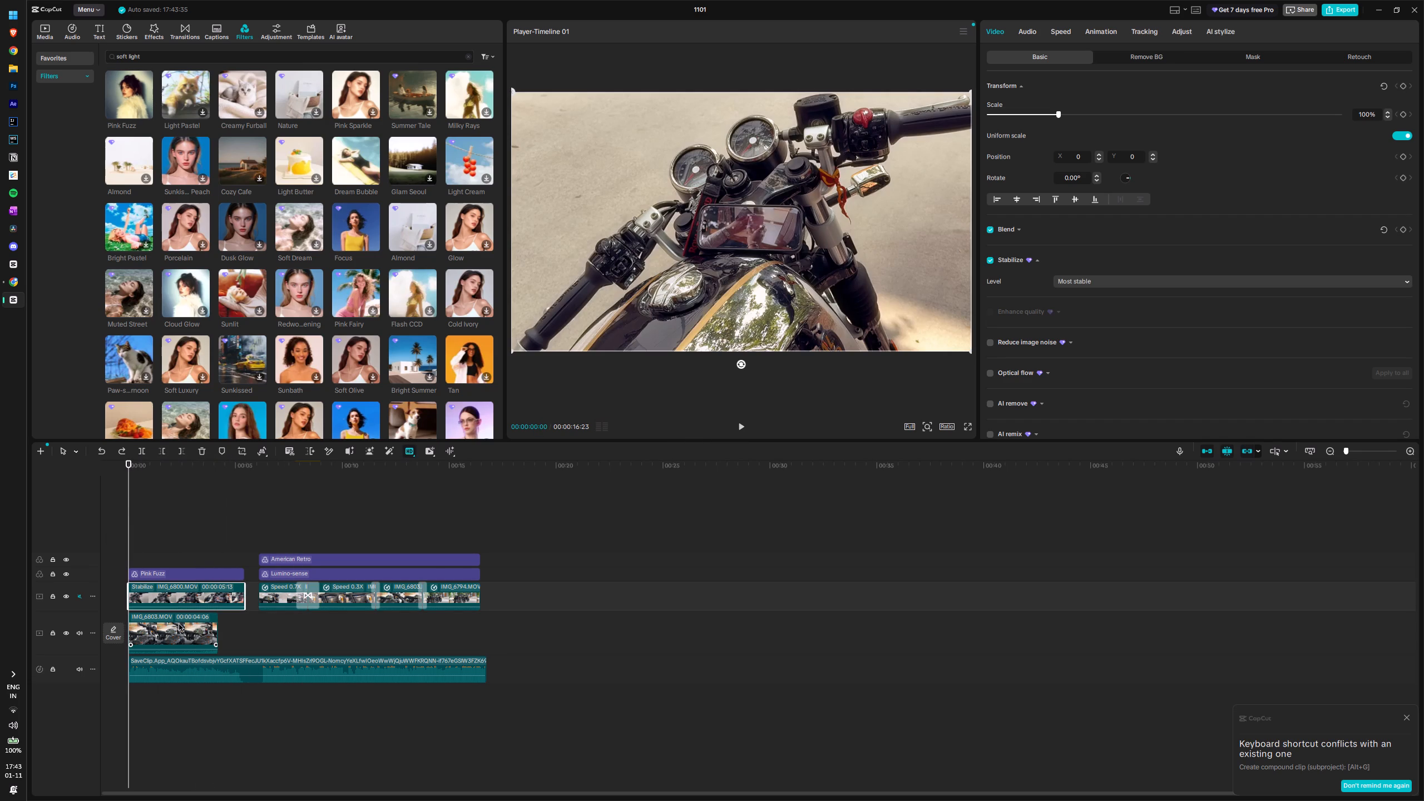
{"action": "left_click", "coordinate": [180, 625]}
{"action": "left_click_drag", "start_coordinate": [127, 516], "coordinate": [136, 516]}
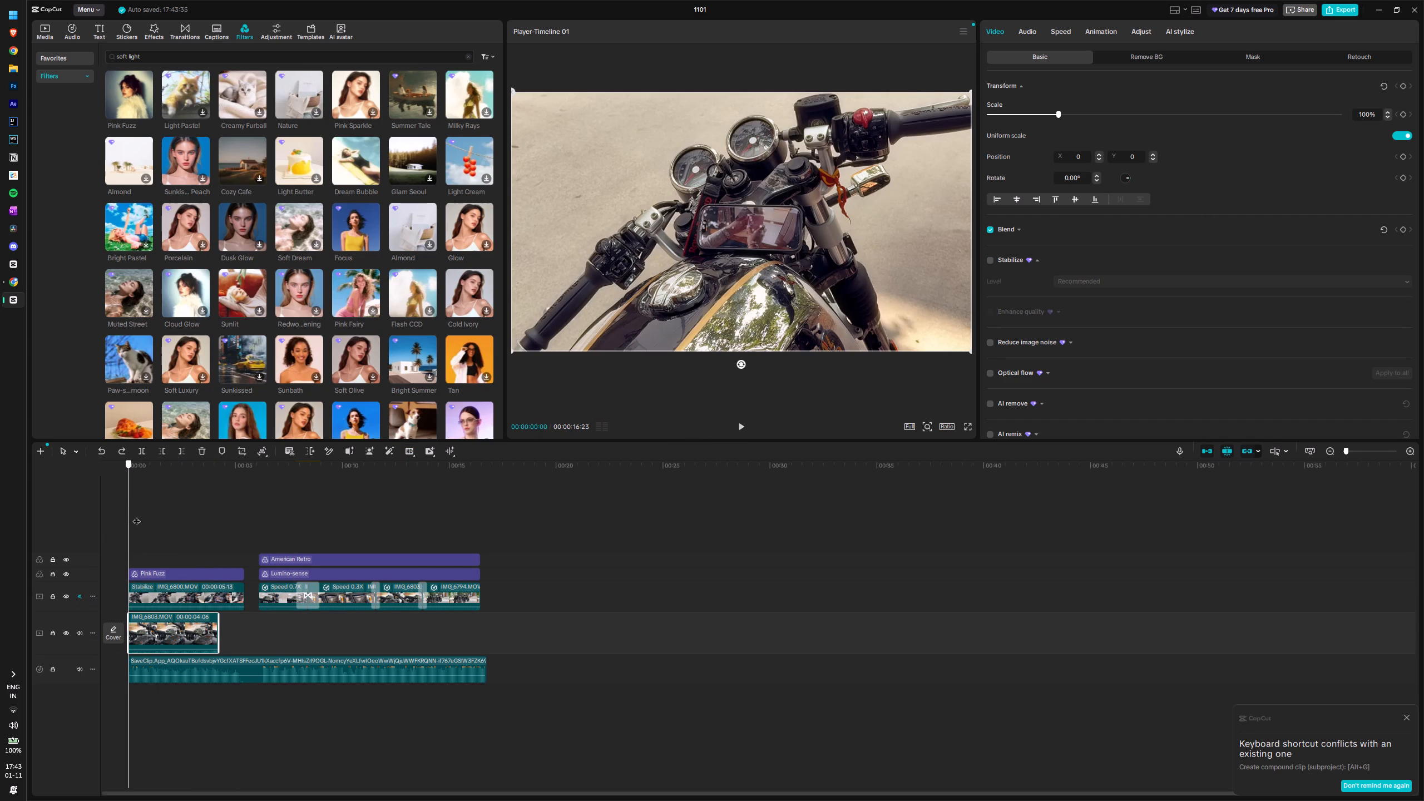
{"action": "left_click_drag", "start_coordinate": [136, 516], "coordinate": [158, 516]}
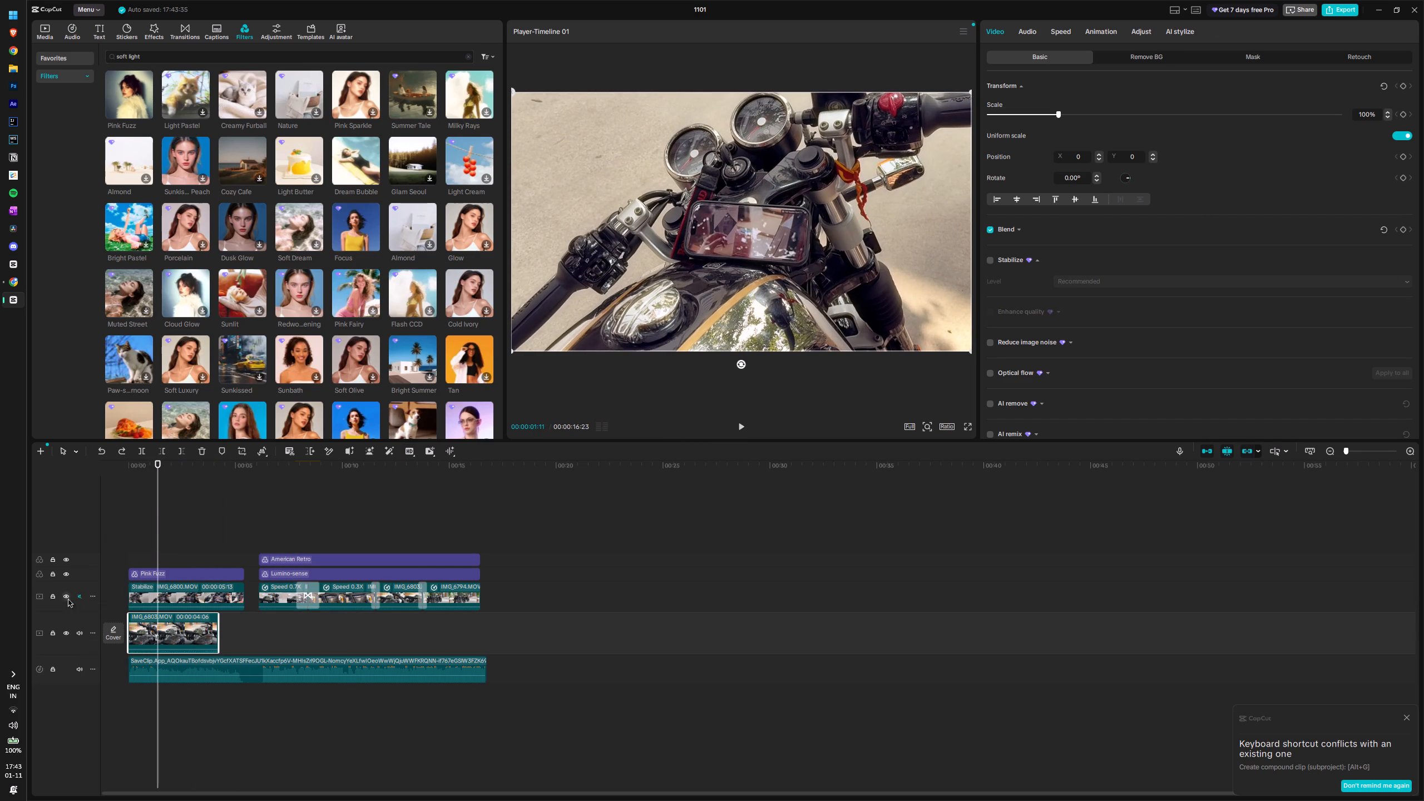
{"action": "left_click", "coordinate": [65, 600]}
{"action": "left_click", "coordinate": [65, 600]}
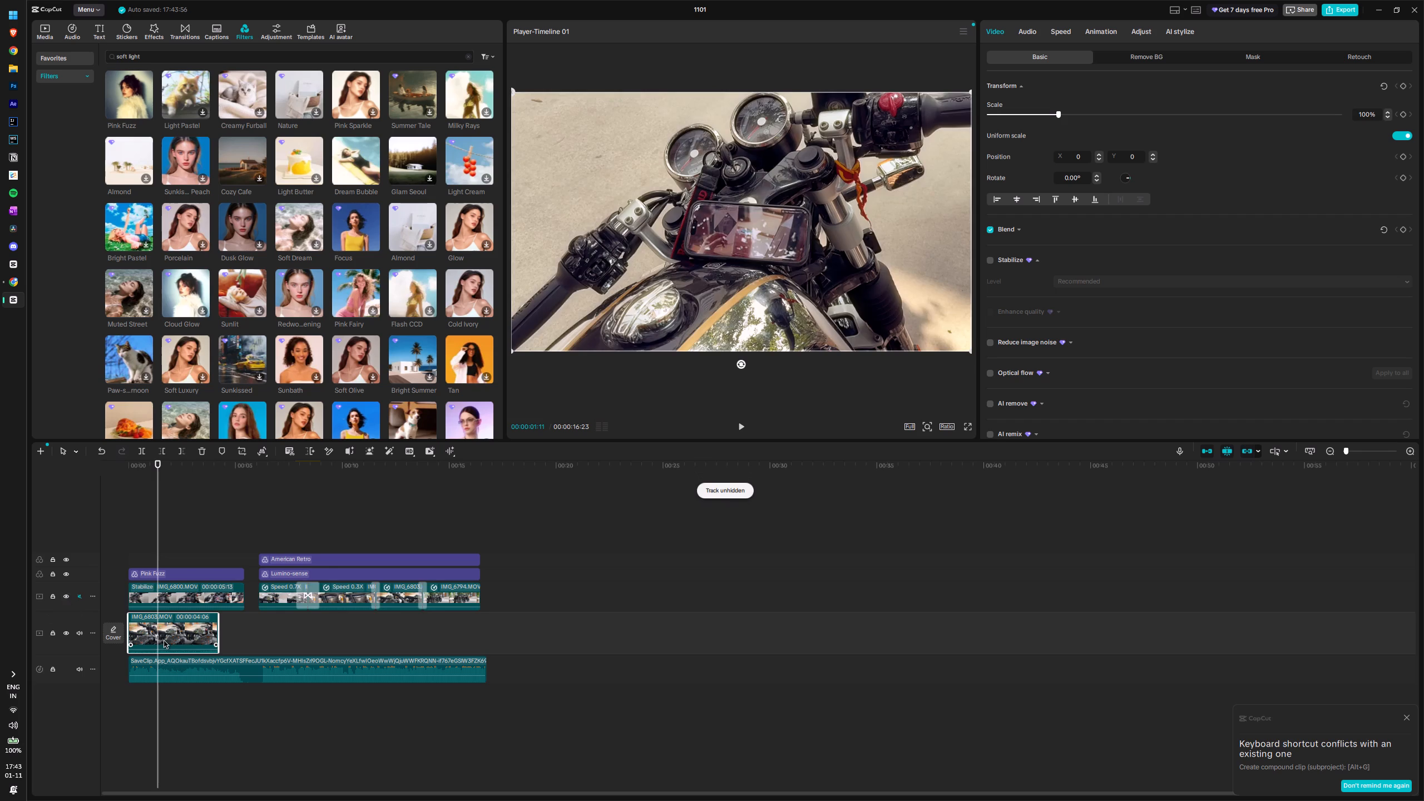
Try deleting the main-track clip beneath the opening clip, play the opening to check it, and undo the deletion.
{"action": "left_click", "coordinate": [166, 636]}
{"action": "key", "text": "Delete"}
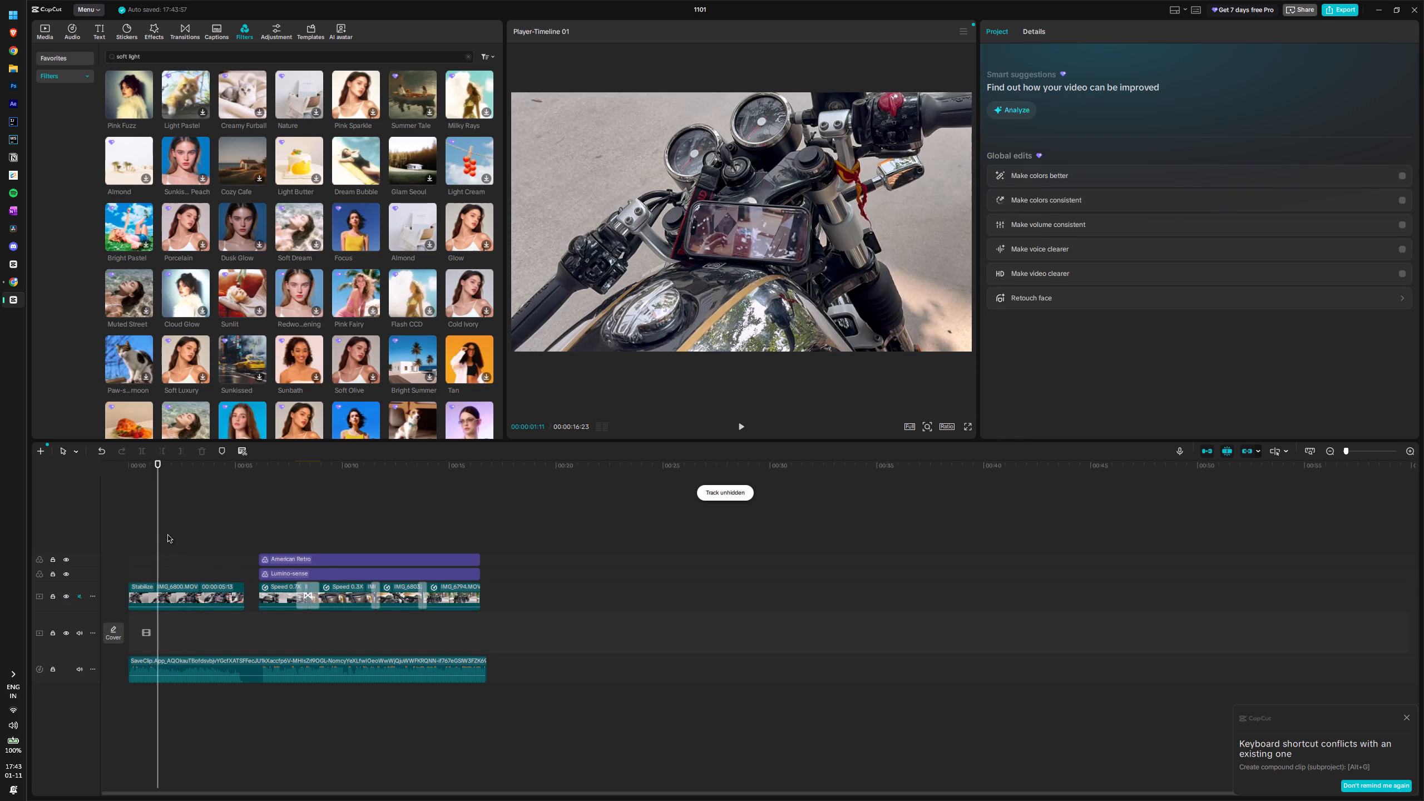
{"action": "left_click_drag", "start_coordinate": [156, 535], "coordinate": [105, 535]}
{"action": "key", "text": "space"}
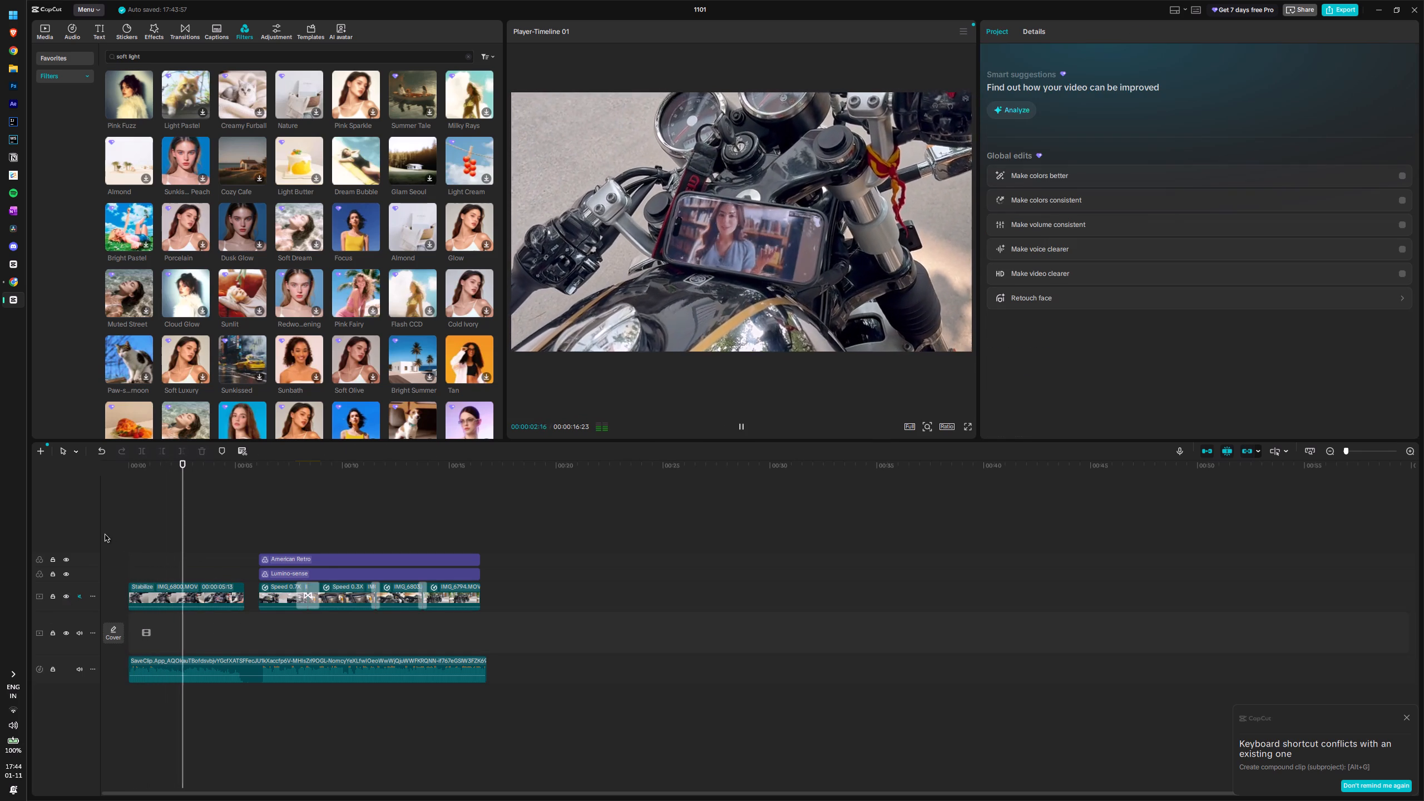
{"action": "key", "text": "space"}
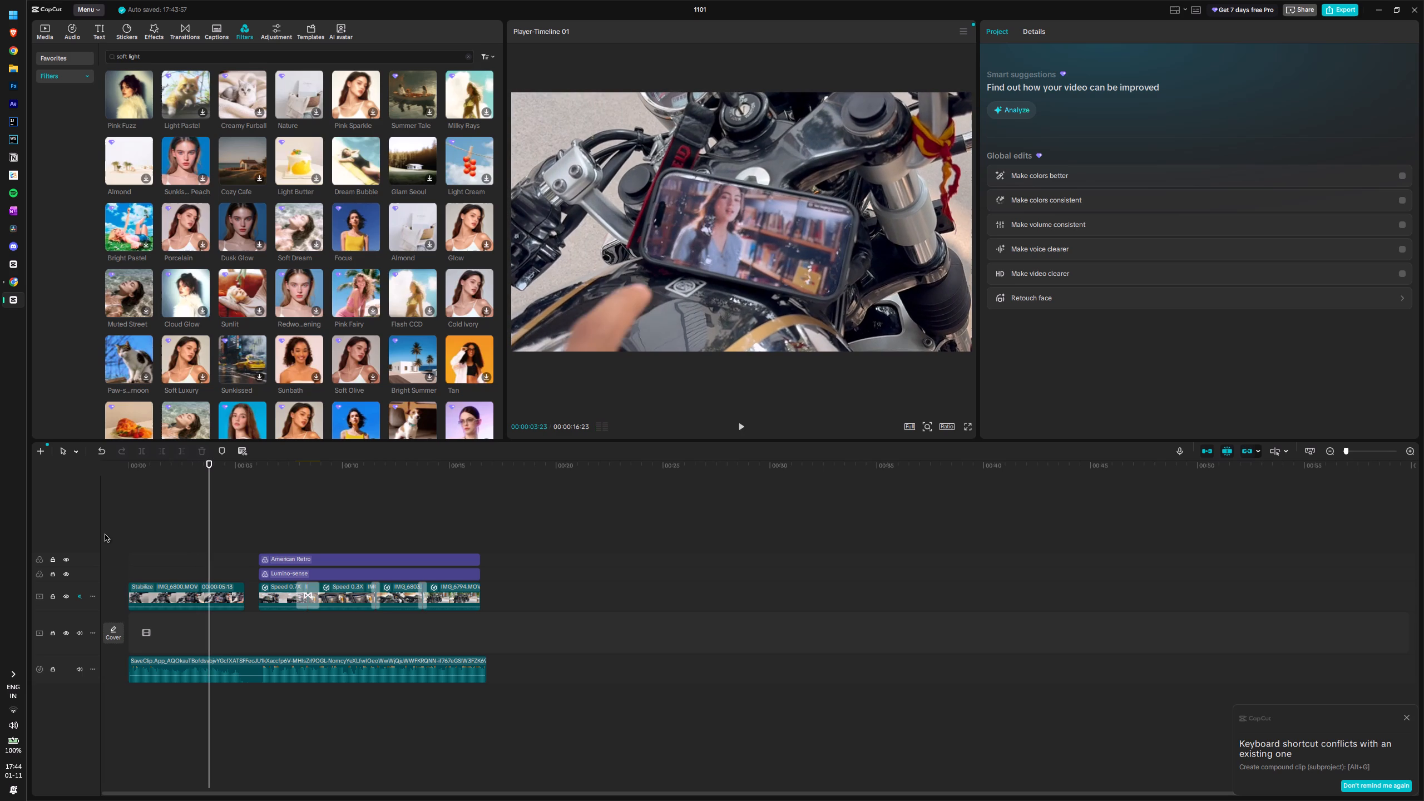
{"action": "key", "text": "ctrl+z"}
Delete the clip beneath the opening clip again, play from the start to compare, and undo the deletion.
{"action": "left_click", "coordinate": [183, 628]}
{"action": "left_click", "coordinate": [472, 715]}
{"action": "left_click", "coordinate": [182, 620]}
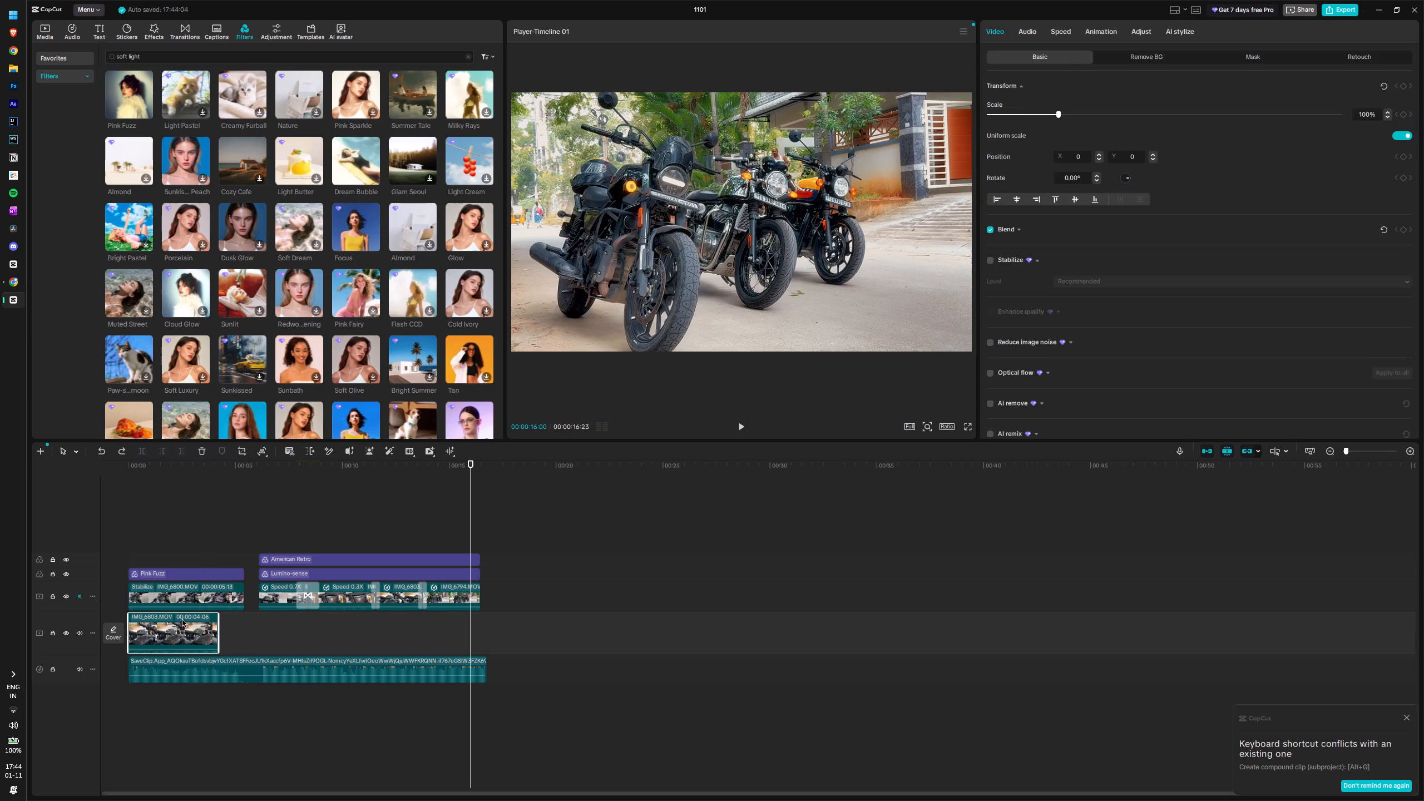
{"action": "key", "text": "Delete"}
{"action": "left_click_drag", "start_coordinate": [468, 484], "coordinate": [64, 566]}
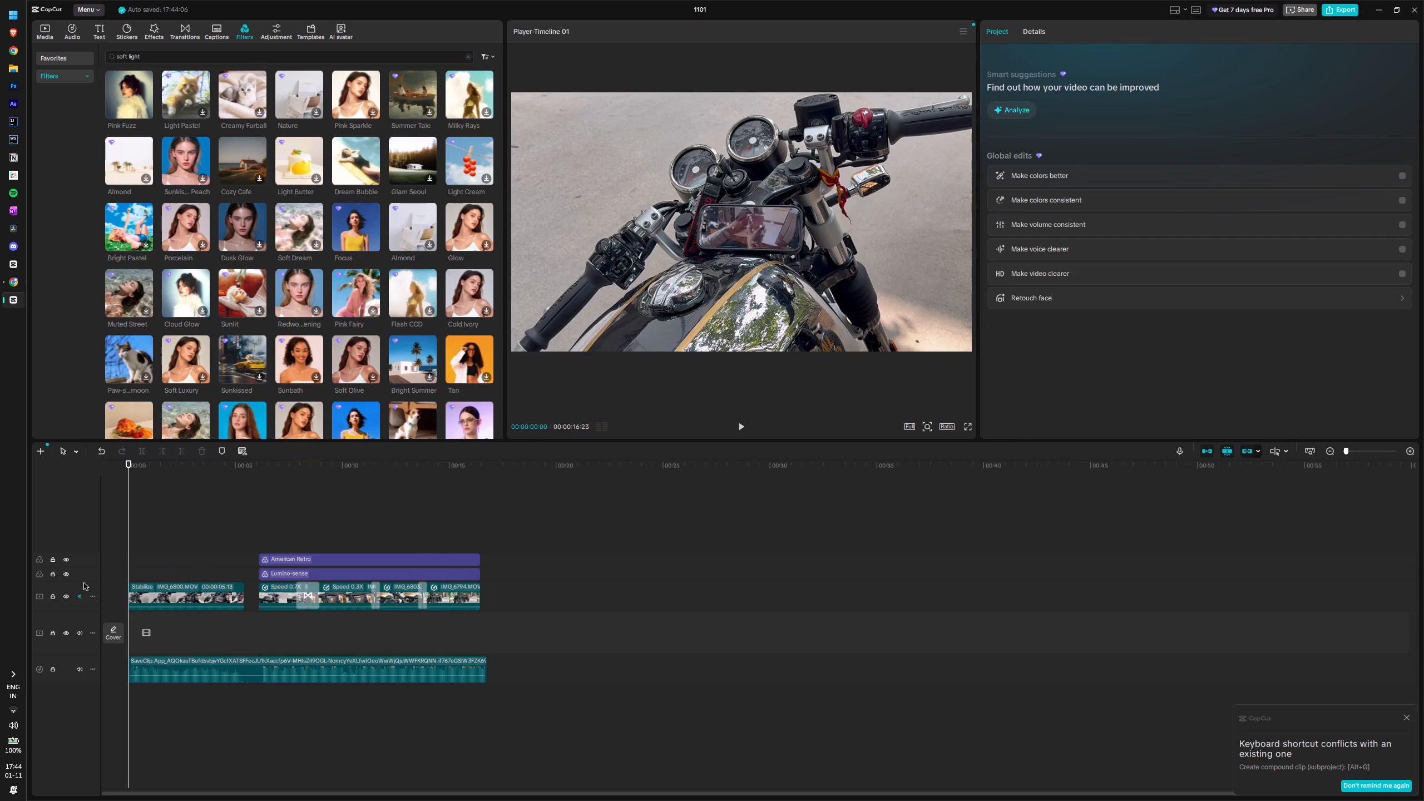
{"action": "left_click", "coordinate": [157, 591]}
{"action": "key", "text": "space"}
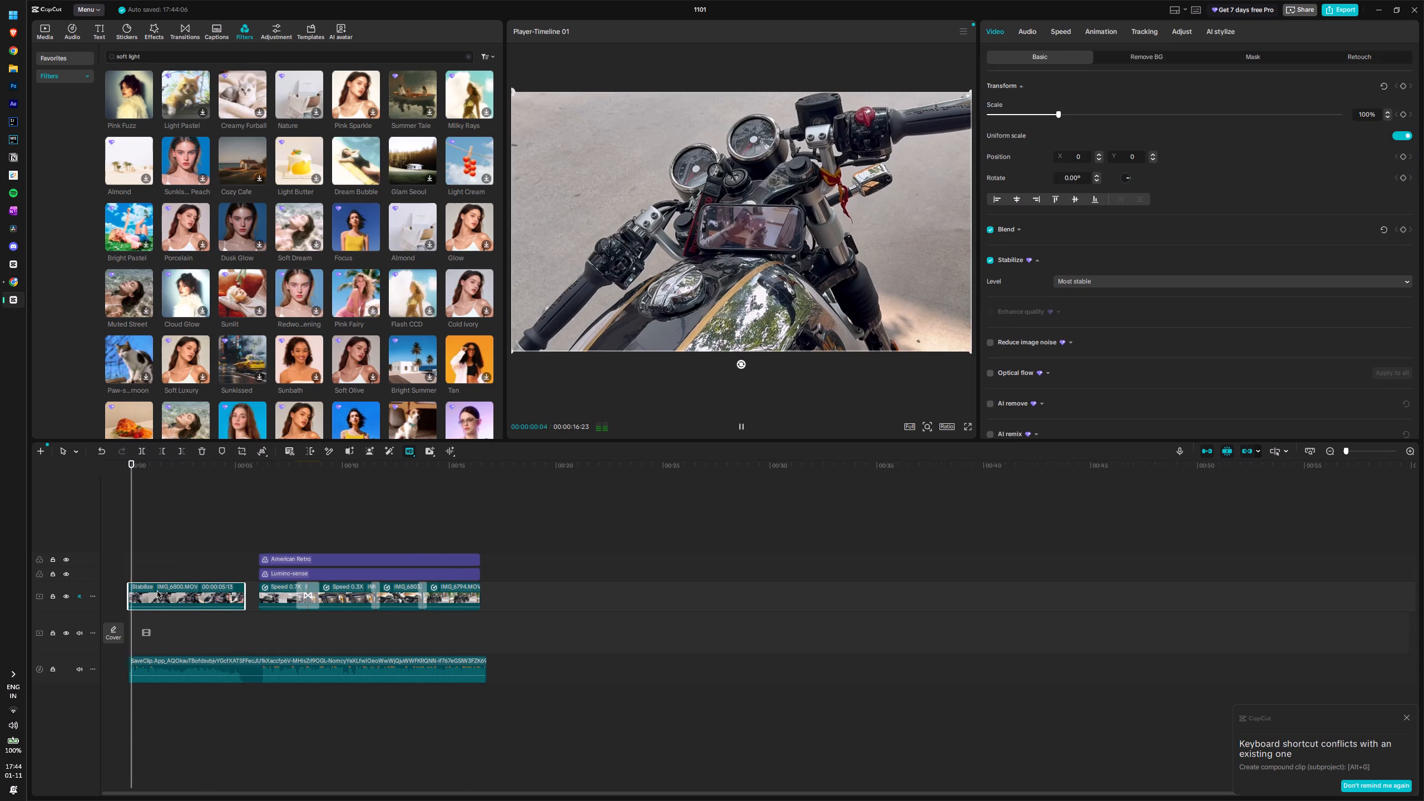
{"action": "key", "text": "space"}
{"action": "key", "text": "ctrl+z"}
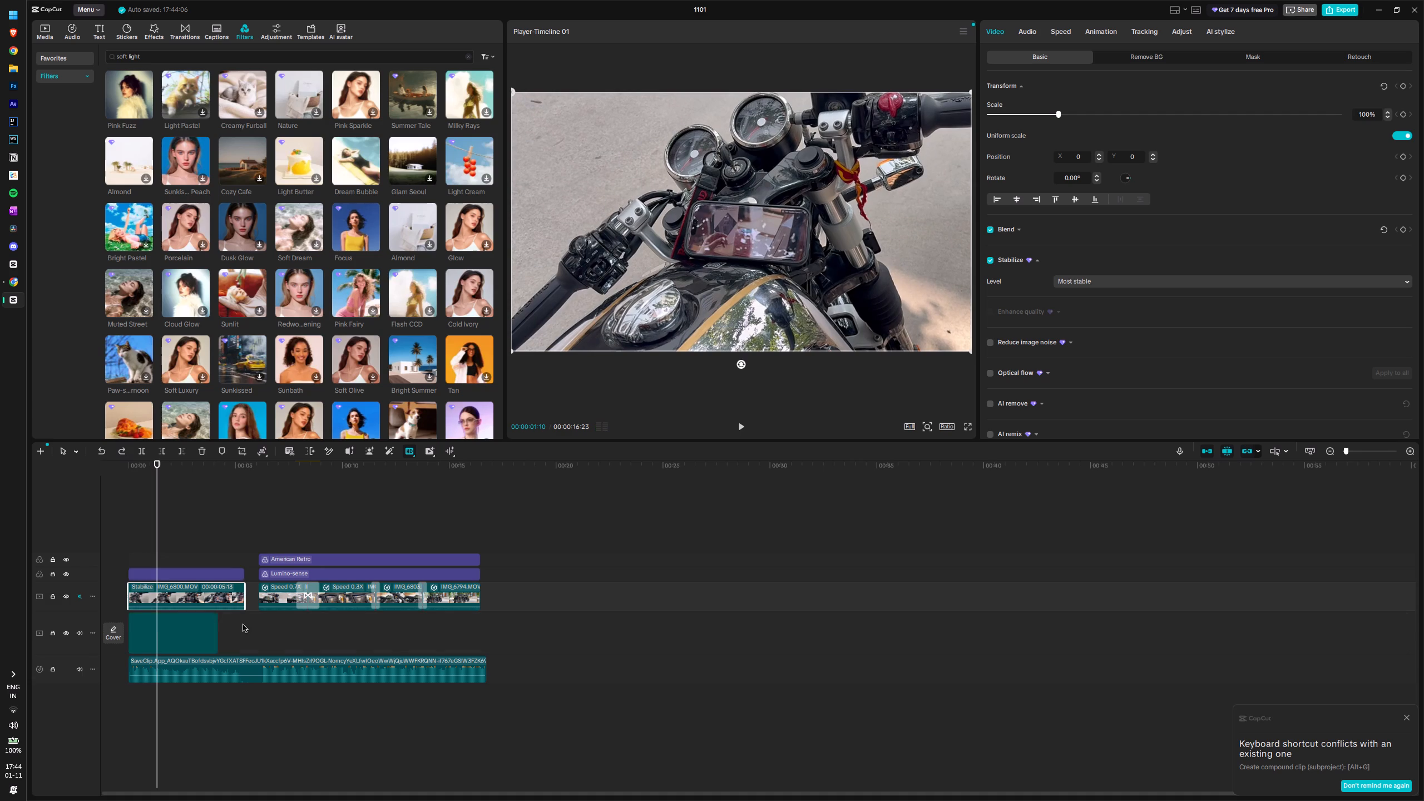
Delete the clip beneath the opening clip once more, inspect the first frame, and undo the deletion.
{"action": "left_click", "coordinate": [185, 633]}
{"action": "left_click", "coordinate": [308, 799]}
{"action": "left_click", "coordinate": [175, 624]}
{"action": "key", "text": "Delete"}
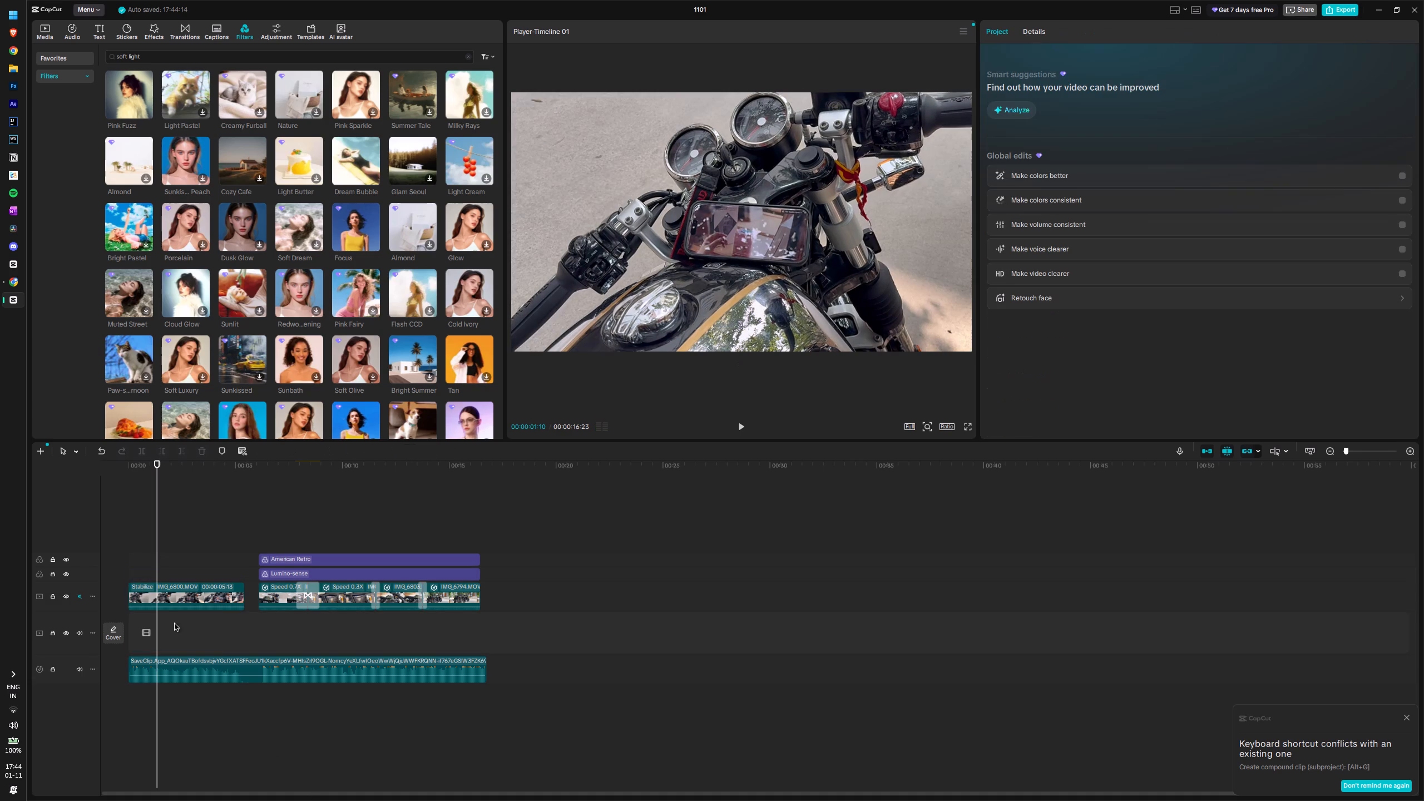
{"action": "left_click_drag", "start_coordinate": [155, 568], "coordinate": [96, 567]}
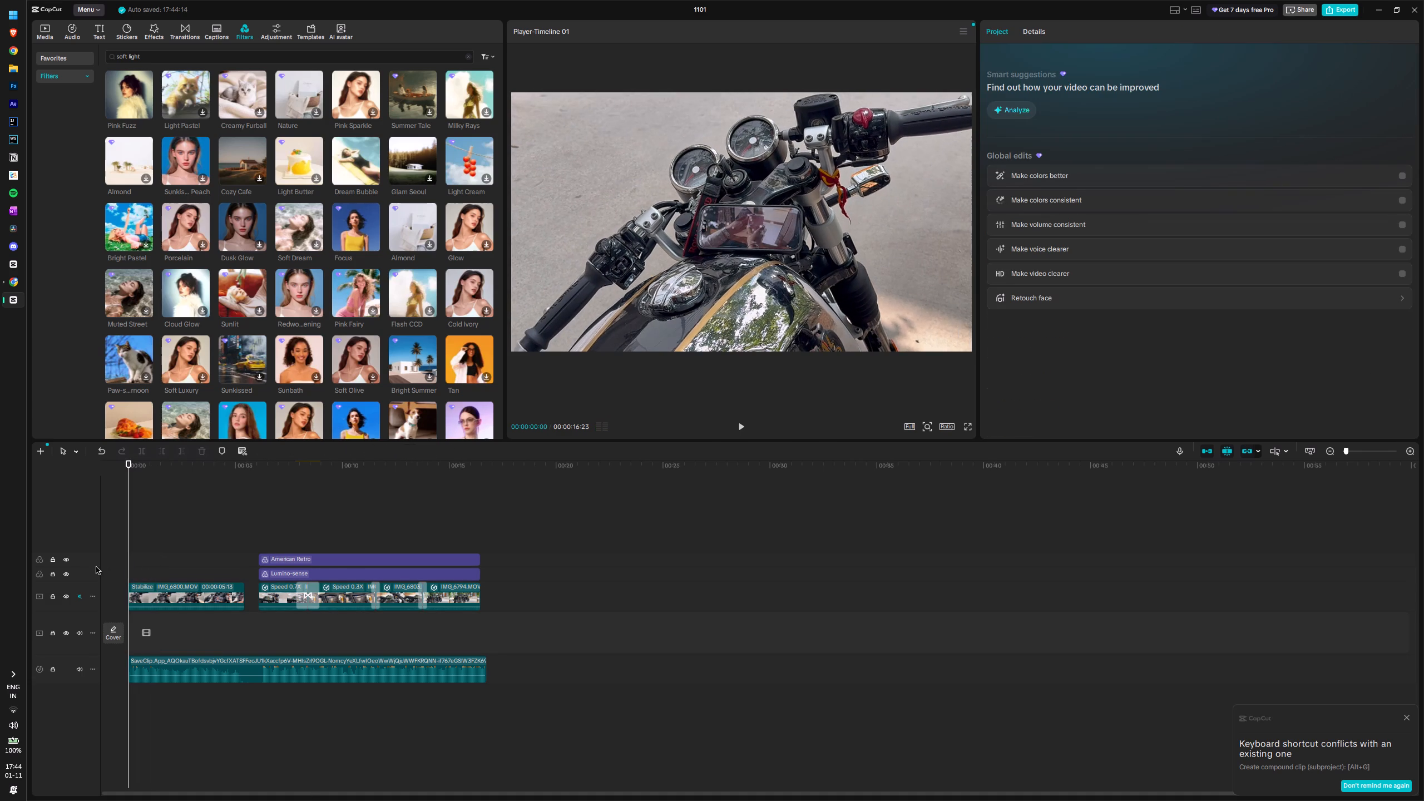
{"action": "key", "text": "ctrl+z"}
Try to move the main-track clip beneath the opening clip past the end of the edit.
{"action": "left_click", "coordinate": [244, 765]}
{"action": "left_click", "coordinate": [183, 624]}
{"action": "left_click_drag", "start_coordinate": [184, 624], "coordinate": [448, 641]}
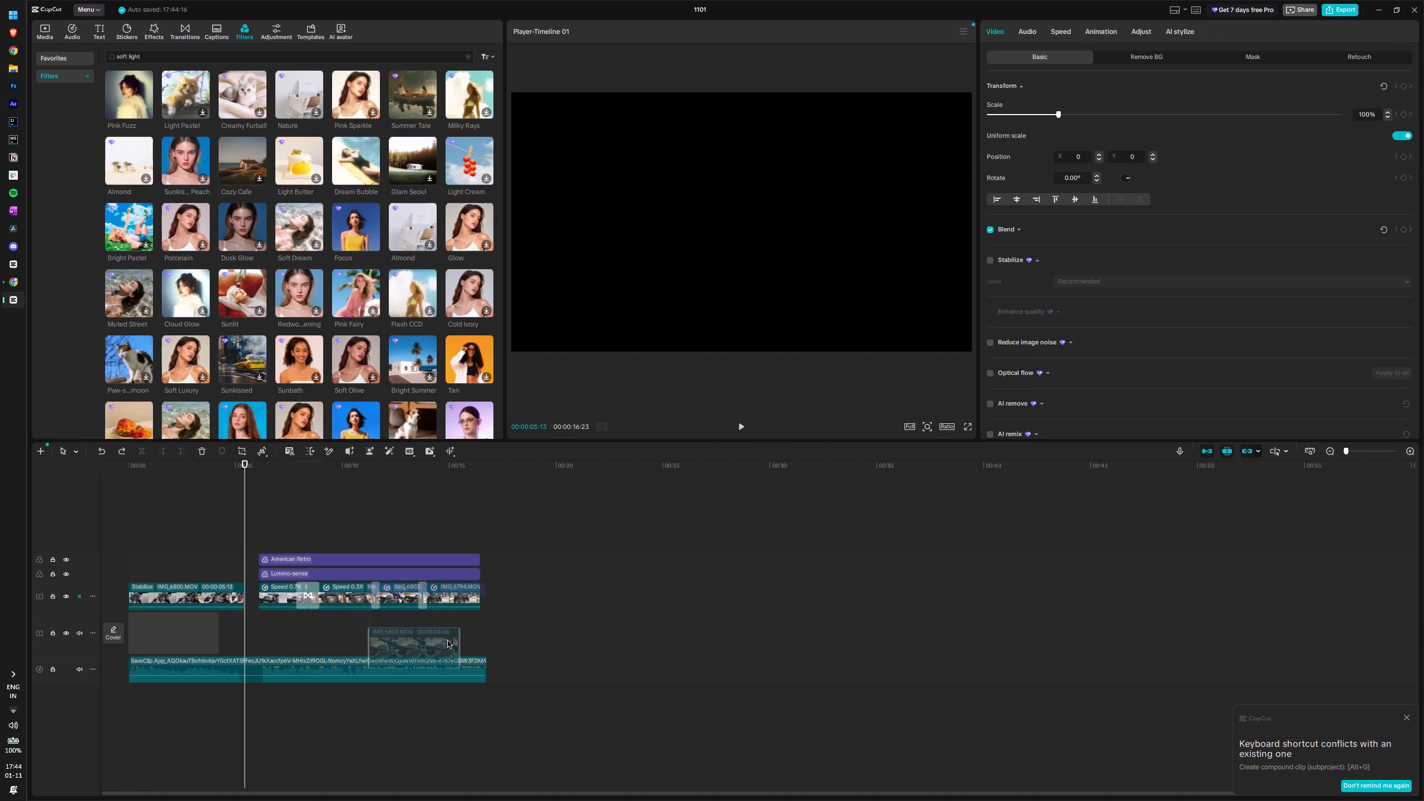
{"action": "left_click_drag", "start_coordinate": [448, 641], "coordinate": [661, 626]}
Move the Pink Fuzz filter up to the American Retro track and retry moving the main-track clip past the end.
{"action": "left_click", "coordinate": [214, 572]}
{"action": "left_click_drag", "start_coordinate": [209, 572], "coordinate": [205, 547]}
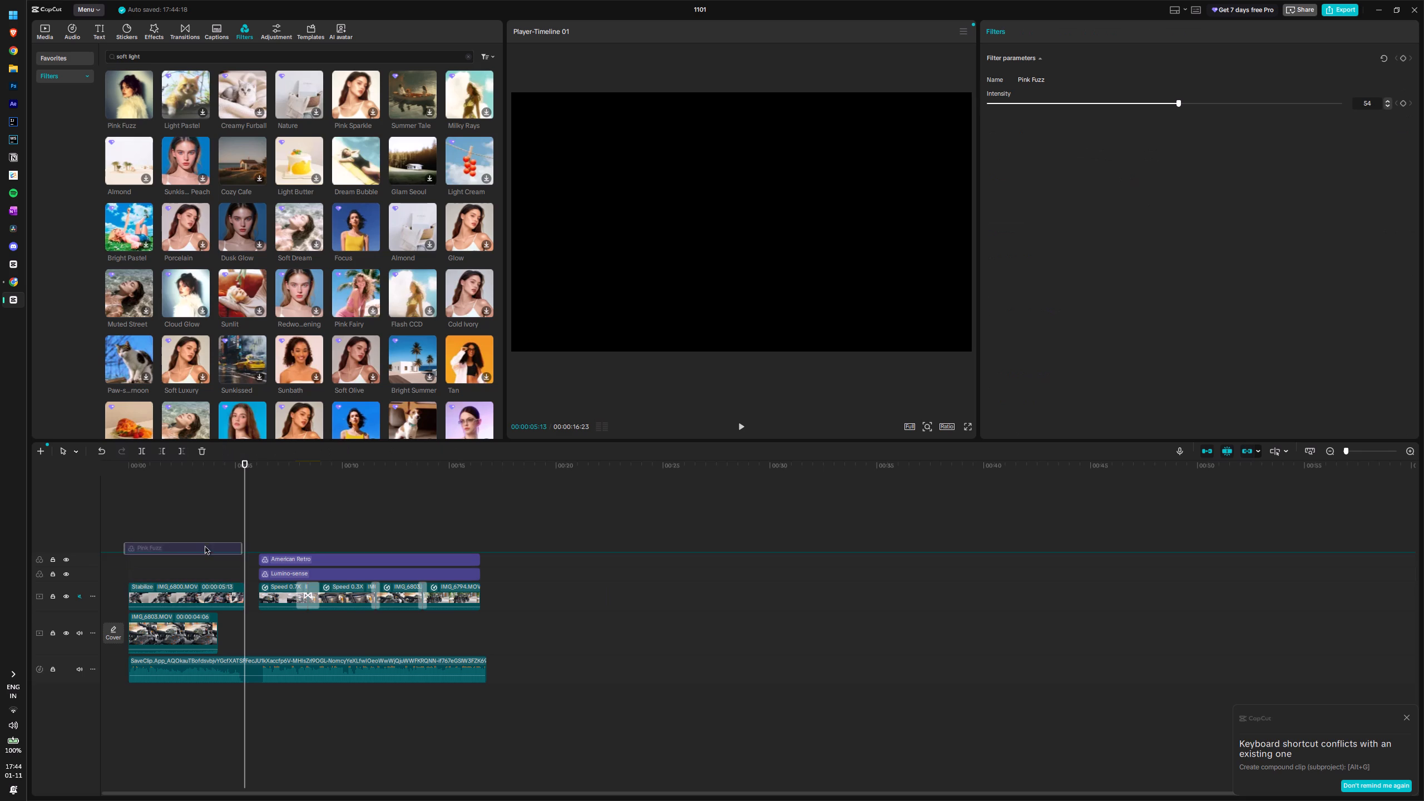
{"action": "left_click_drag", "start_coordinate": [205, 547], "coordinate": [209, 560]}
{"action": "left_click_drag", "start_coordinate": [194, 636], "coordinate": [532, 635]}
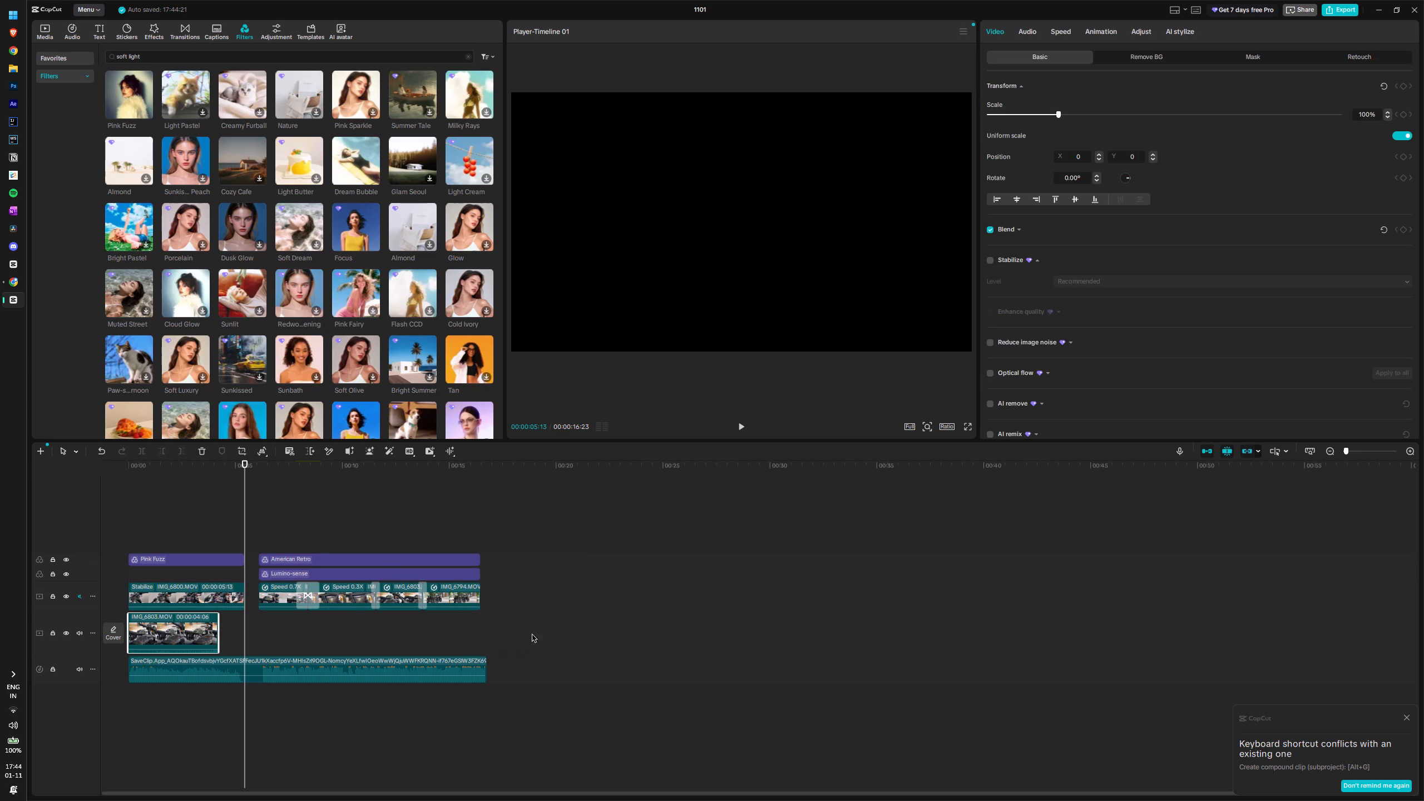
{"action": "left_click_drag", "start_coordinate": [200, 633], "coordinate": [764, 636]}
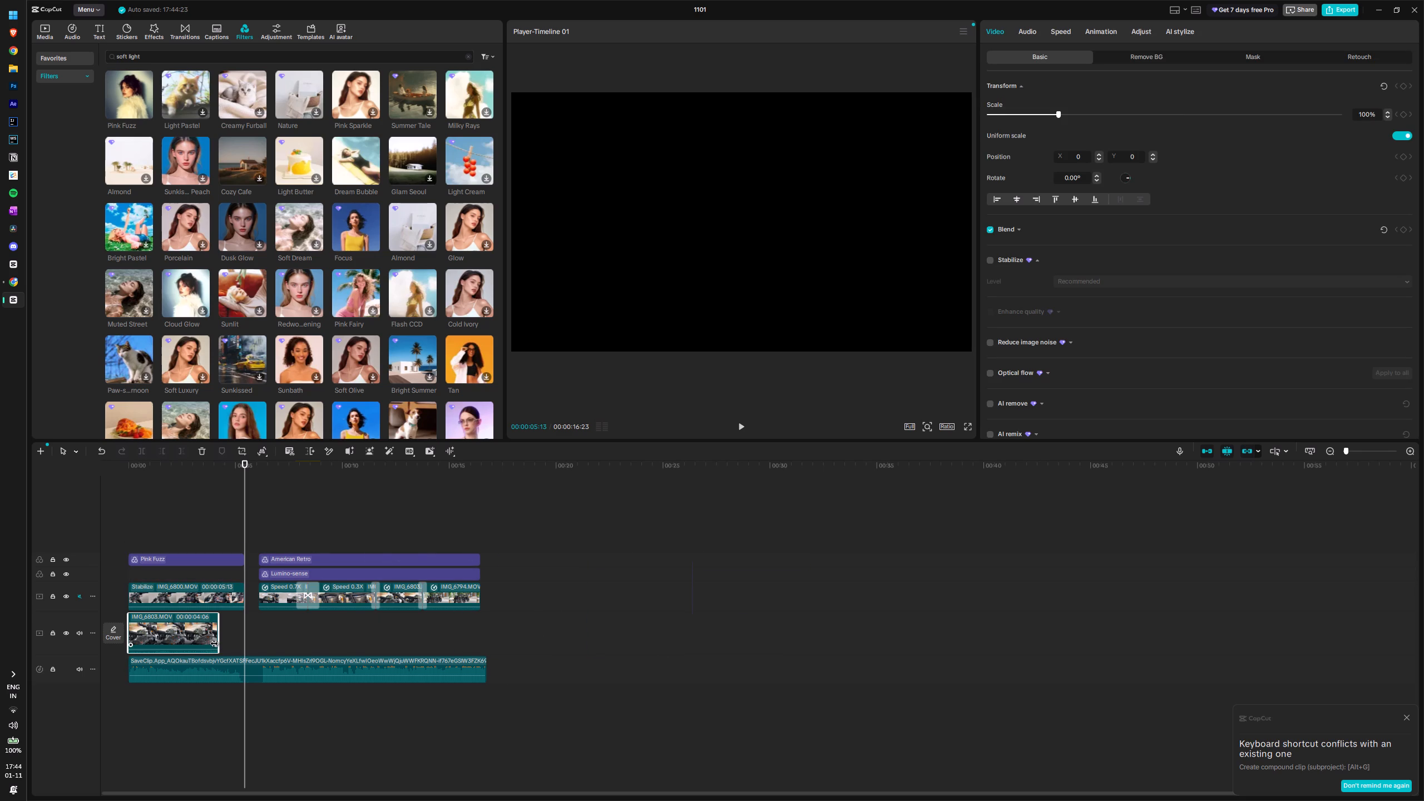
Delete the main-track clip IMG_6803.MOV beneath the opening clip.
{"action": "left_click", "coordinate": [214, 643]}
{"action": "left_click", "coordinate": [205, 637]}
{"action": "key", "text": "Delete"}
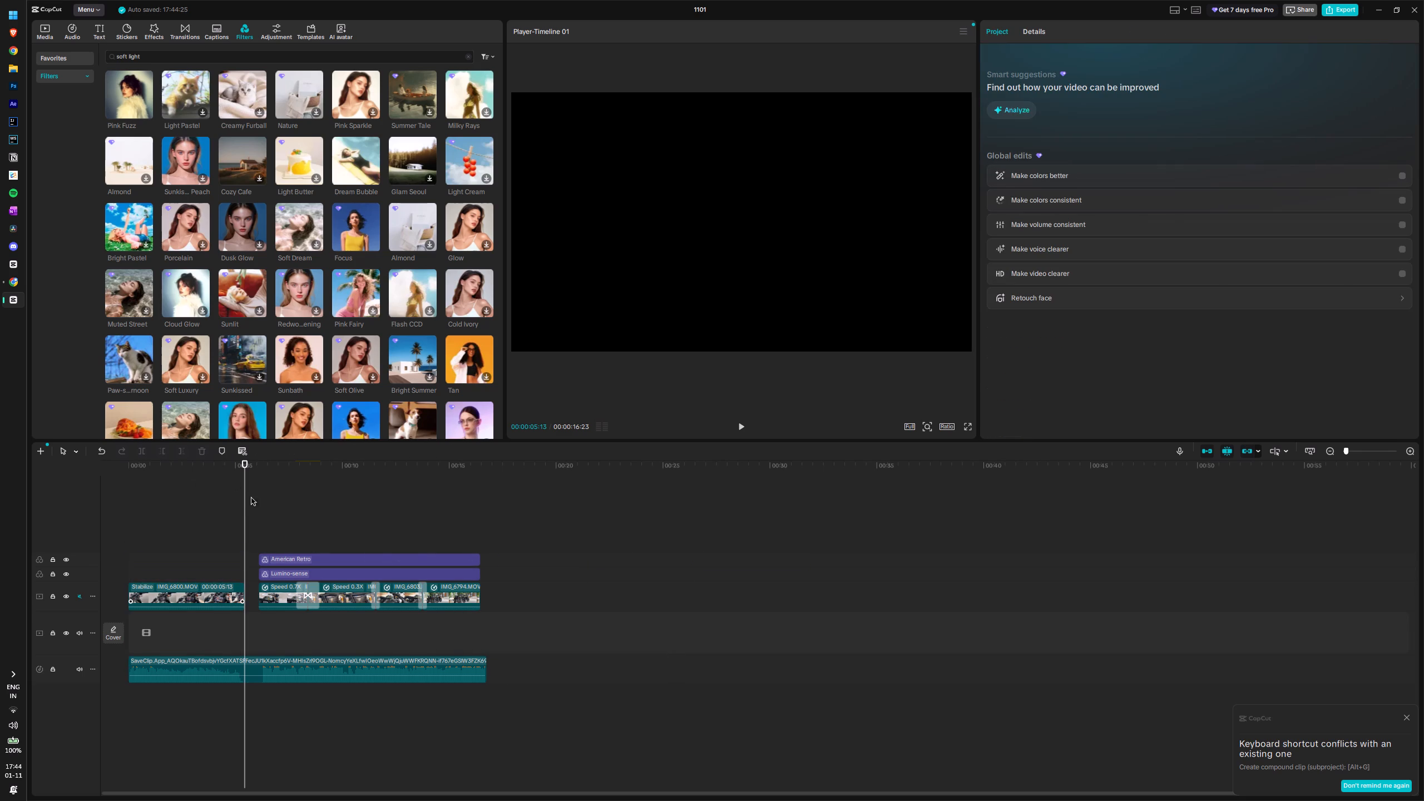
Search the filters for pink, add Pink Fuzz above the opening clip from the start, and extend it to the clip's end.
{"action": "left_click_drag", "start_coordinate": [244, 498], "coordinate": [53, 500]}
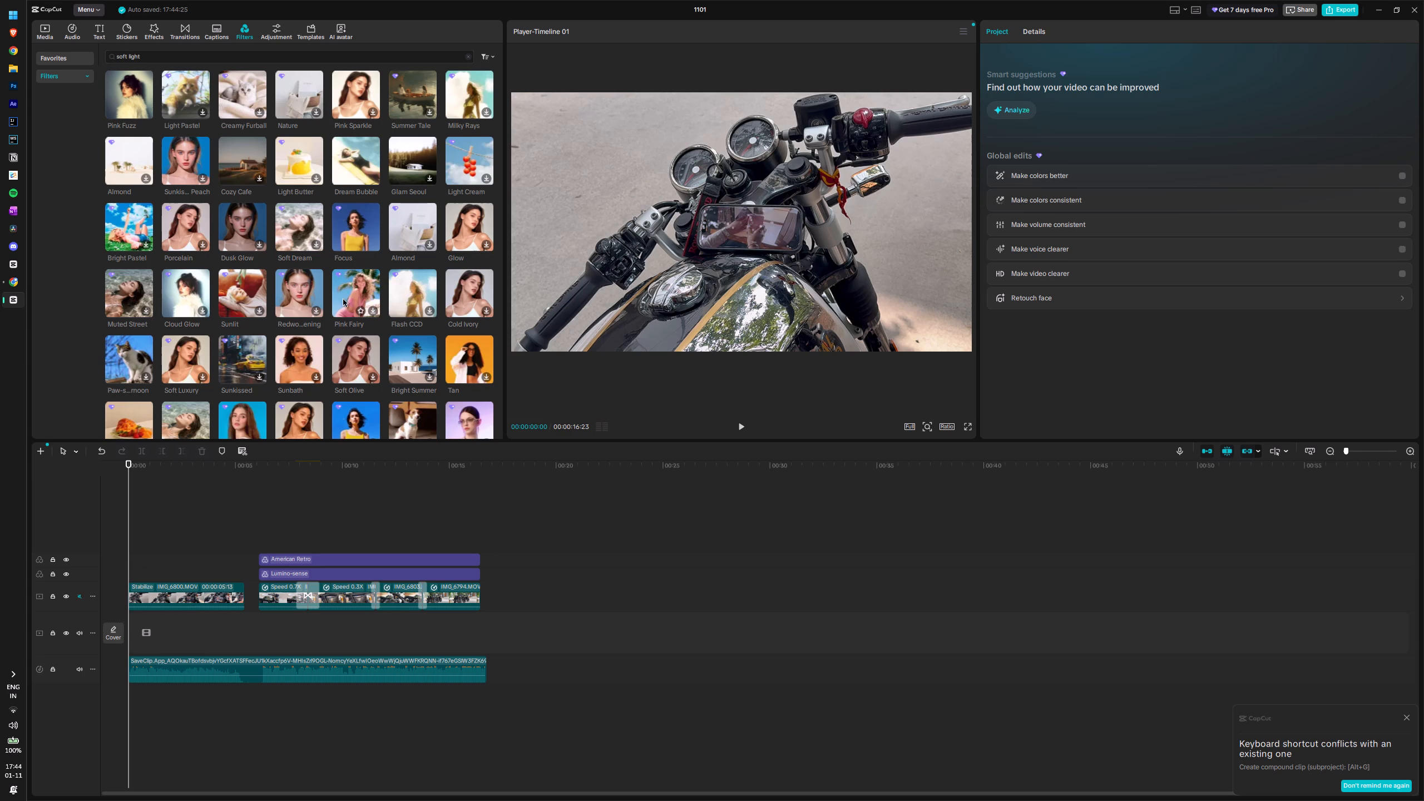
{"action": "left_click_drag", "start_coordinate": [274, 54], "coordinate": [94, 52]}
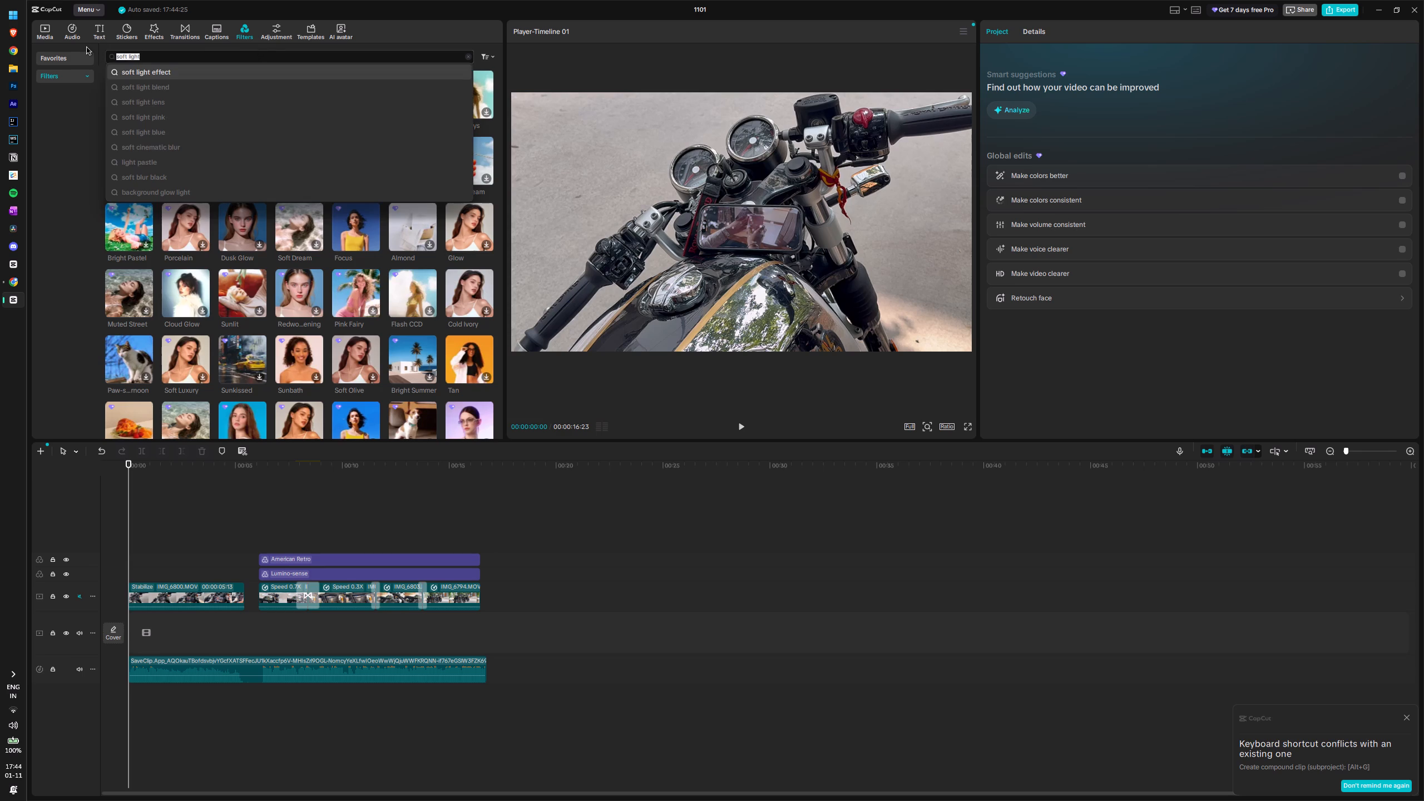
{"action": "type", "text": "pink"}
{"action": "key", "text": "Return"}
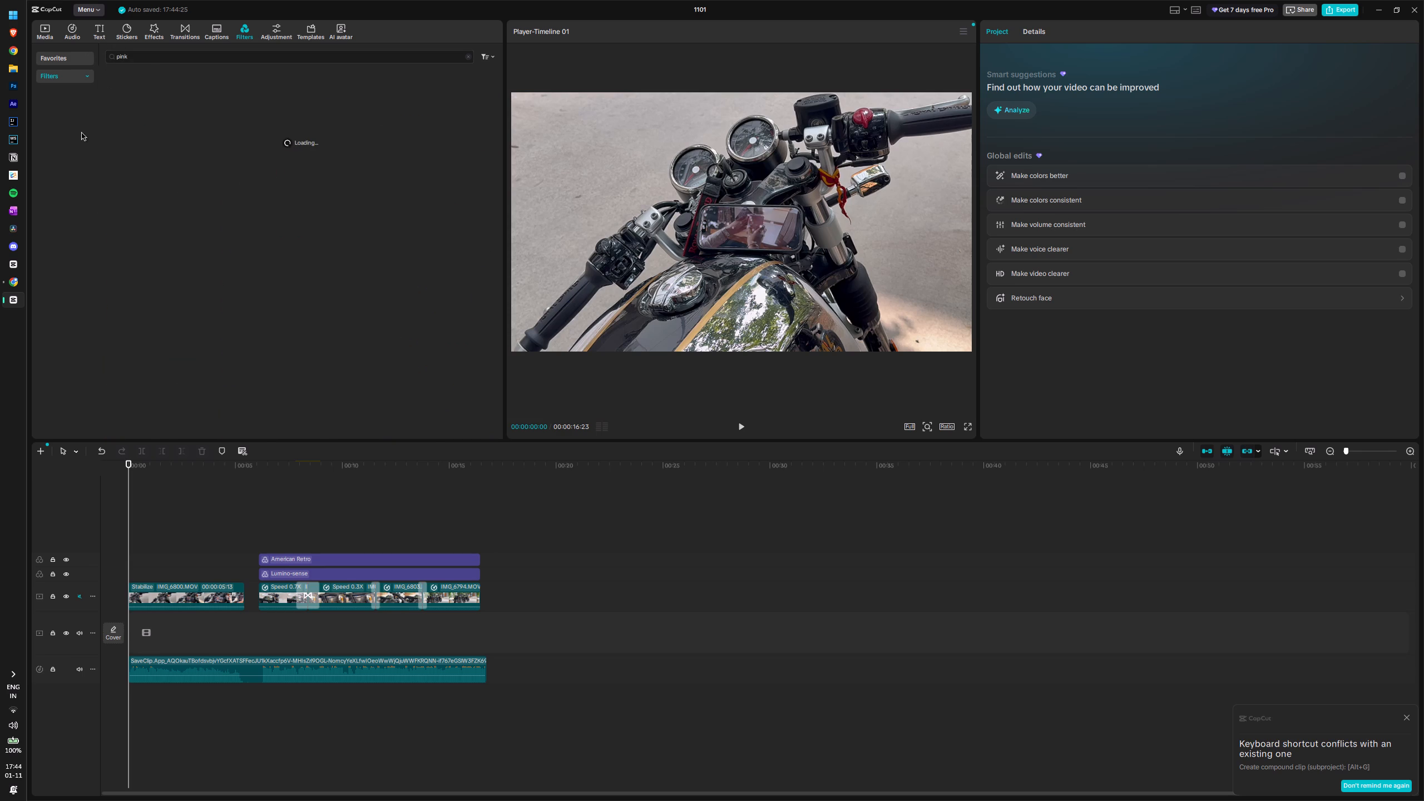
{"action": "left_click_drag", "start_coordinate": [131, 112], "coordinate": [136, 573]}
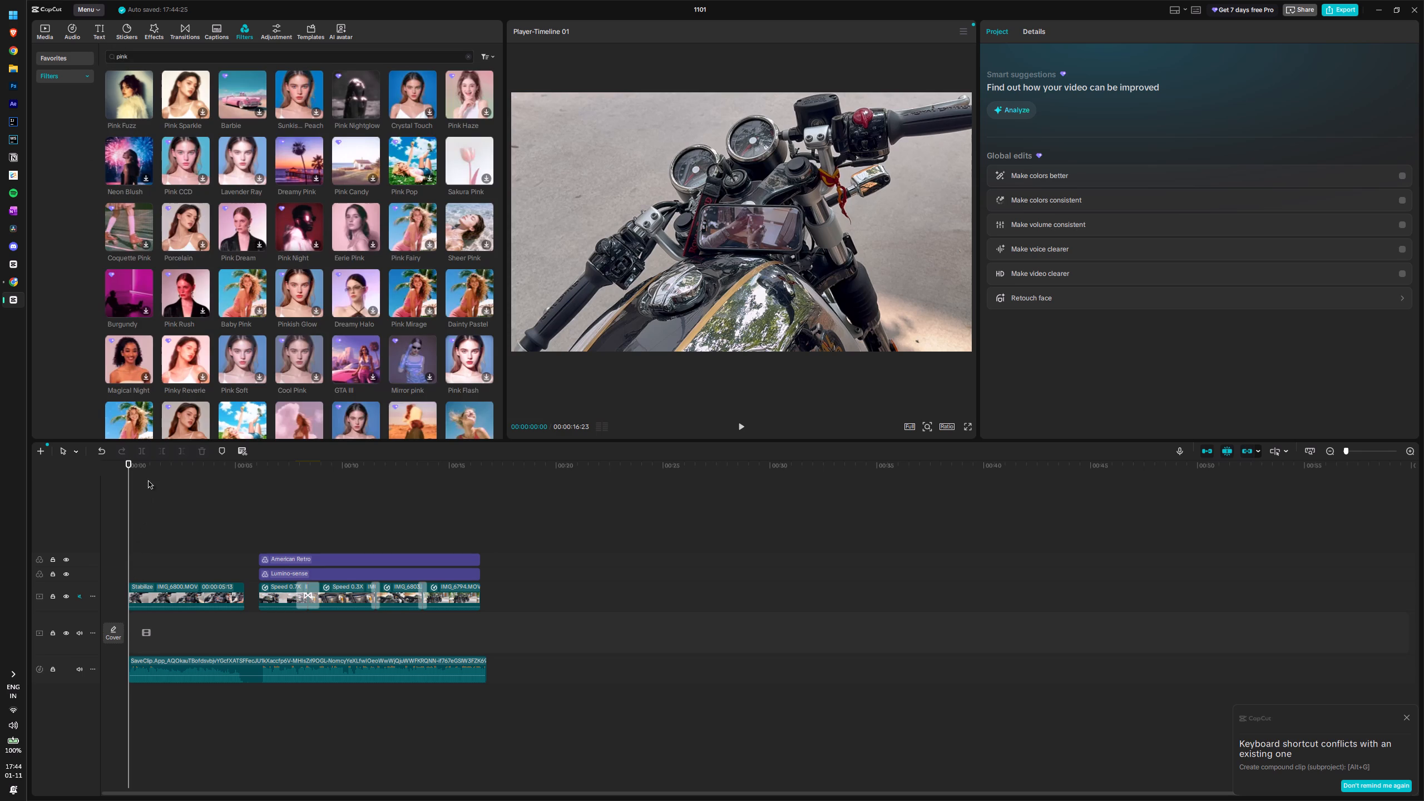
{"action": "left_click_drag", "start_coordinate": [127, 94], "coordinate": [123, 578]}
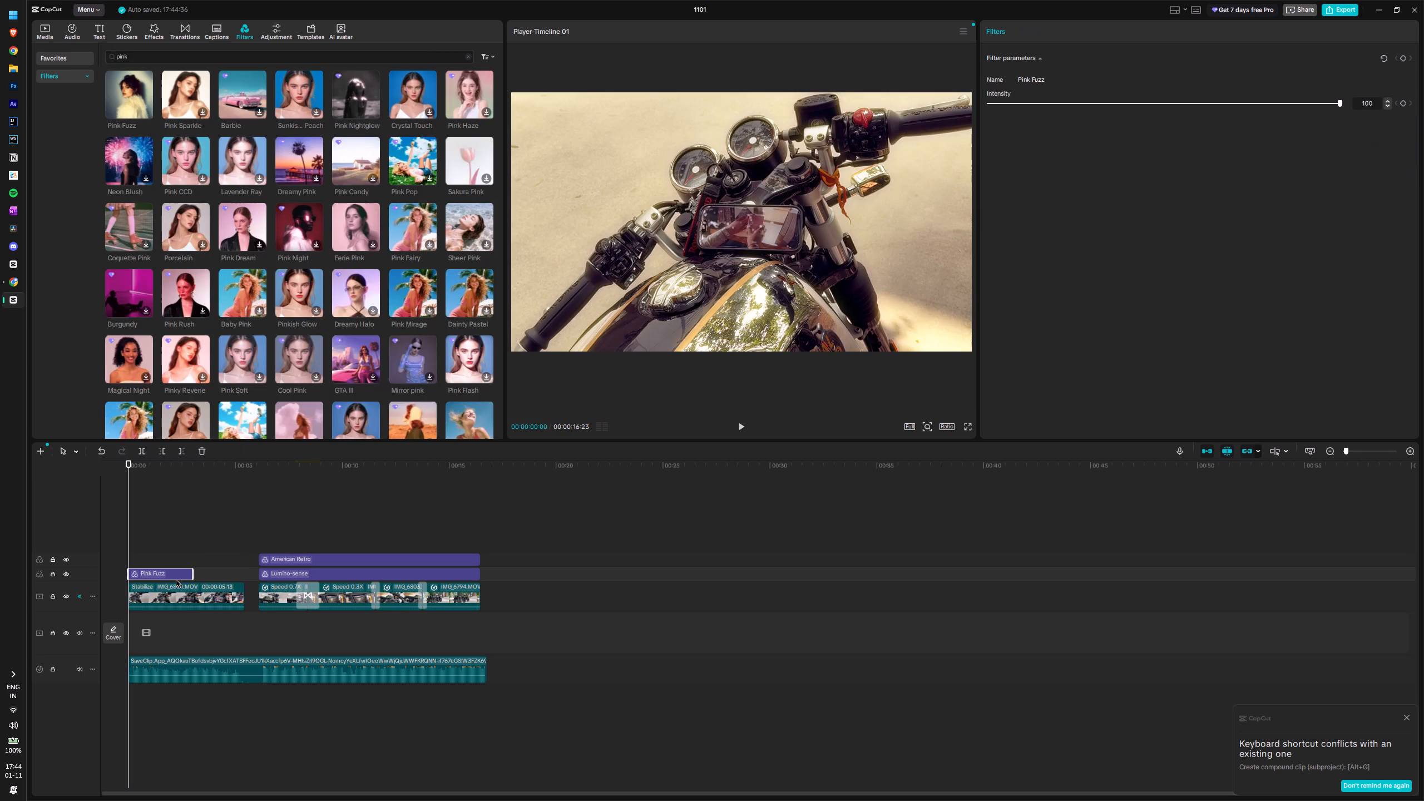
{"action": "left_click_drag", "start_coordinate": [191, 578], "coordinate": [244, 580]}
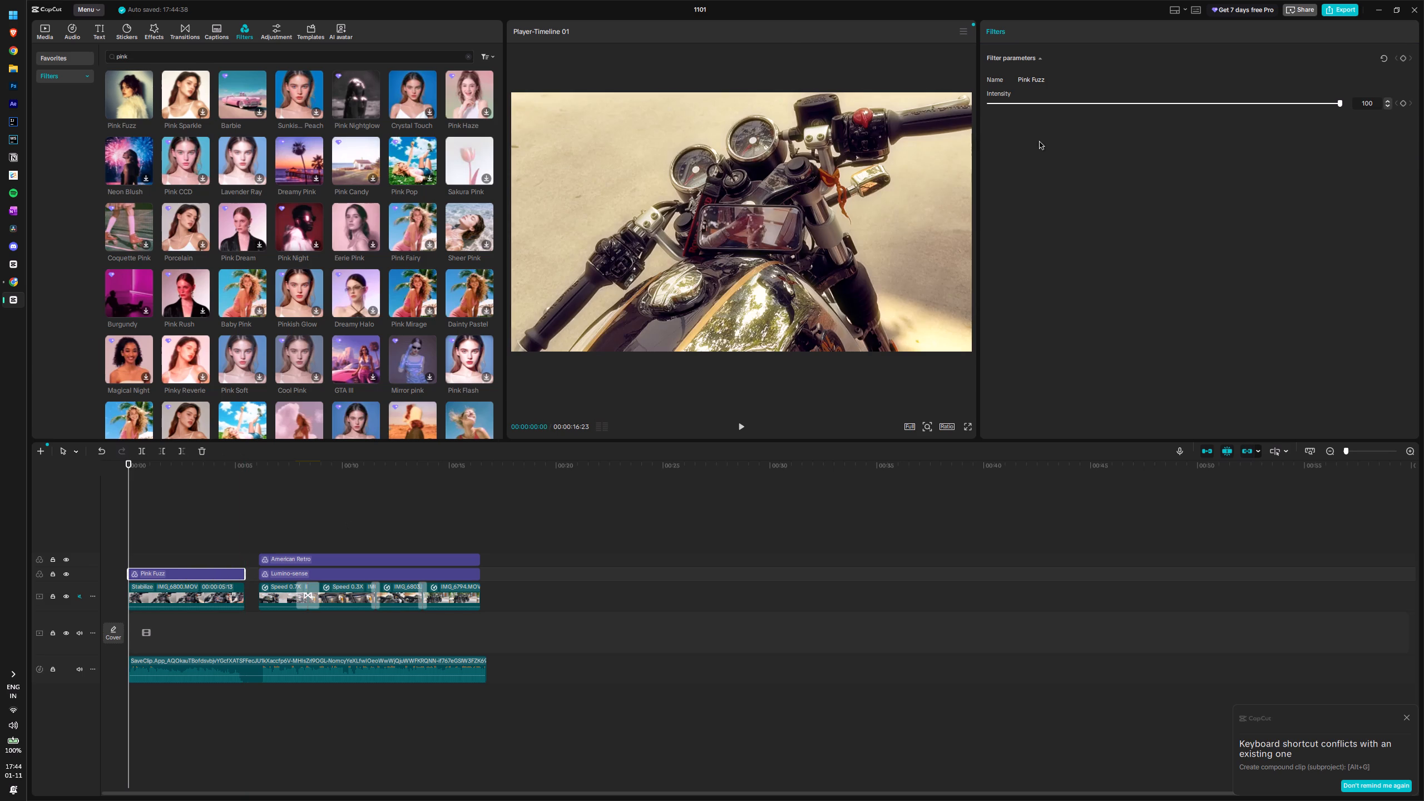
Set the Pink Fuzz filter's intensity to 26 and play the opening to check the look.
{"action": "left_click", "coordinate": [1083, 106]}
{"action": "left_click", "coordinate": [1126, 106]}
{"action": "left_click", "coordinate": [1142, 107]}
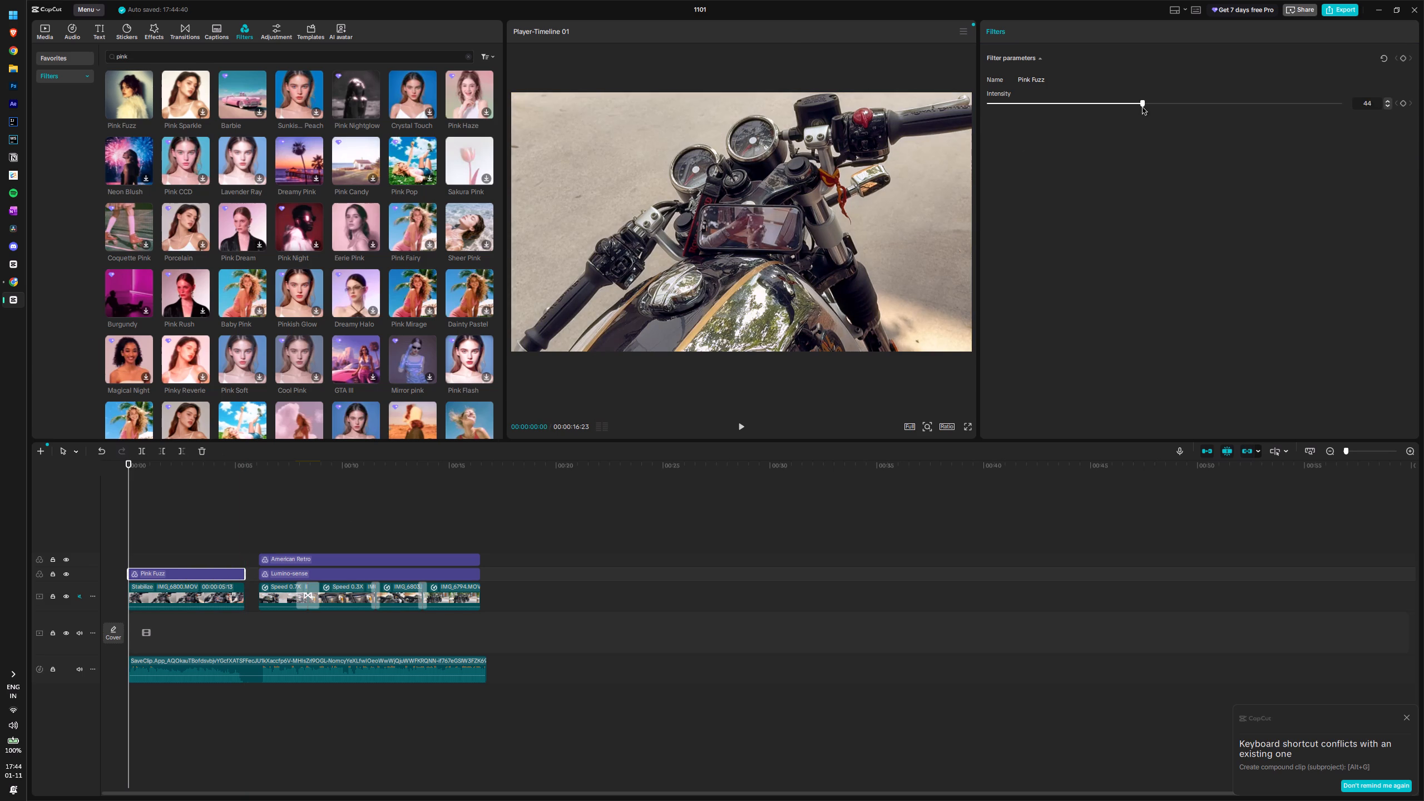
{"action": "left_click", "coordinate": [1134, 104]}
{"action": "left_click_drag", "start_coordinate": [1134, 104], "coordinate": [1105, 100]}
{"action": "left_click_drag", "start_coordinate": [1105, 100], "coordinate": [1053, 105]}
{"action": "left_click_drag", "start_coordinate": [1053, 105], "coordinate": [1090, 106]}
{"action": "left_click_drag", "start_coordinate": [1090, 106], "coordinate": [1082, 106]}
{"action": "key", "text": "space"}
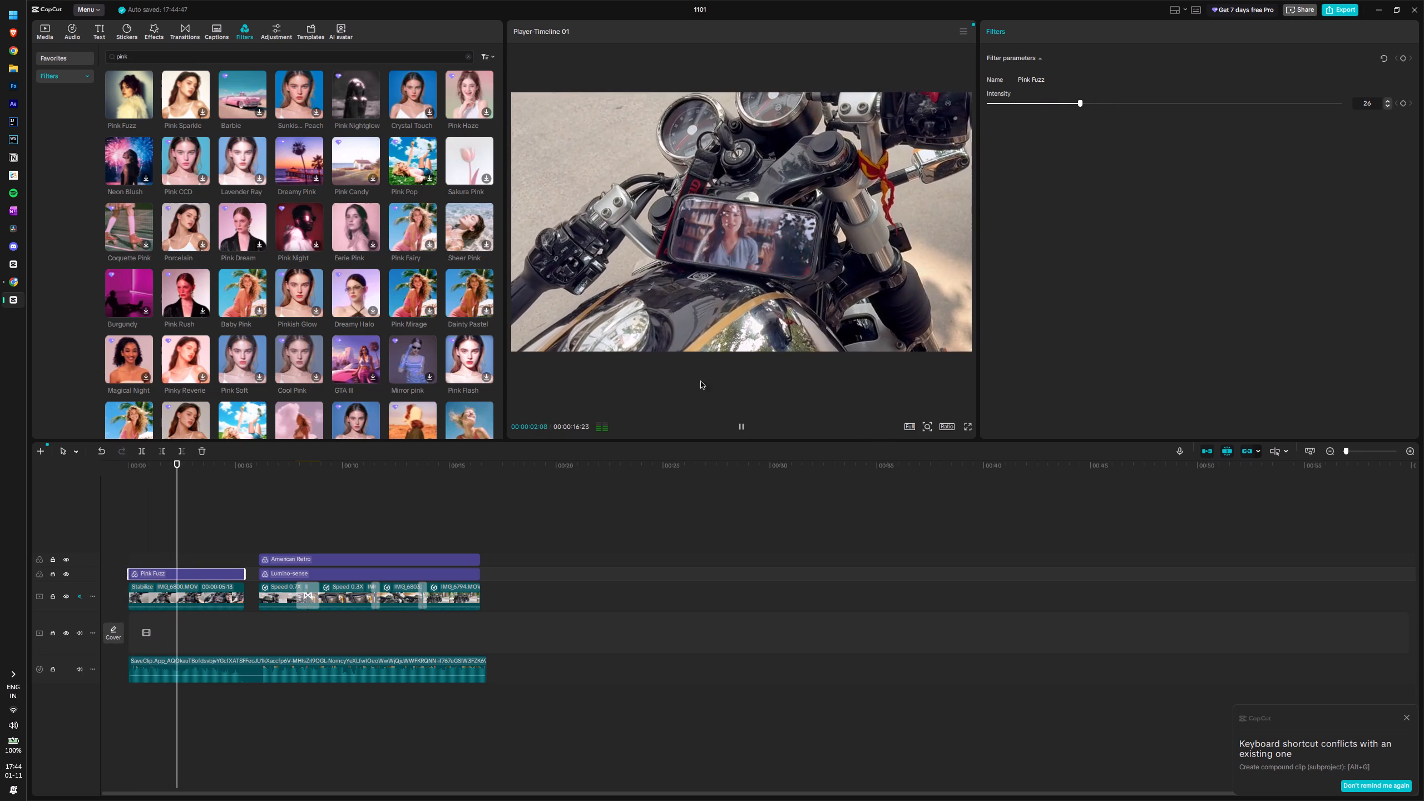
{"action": "key", "text": "space"}
Combine all the clips, filters and audio into one compound clip and play its opening.
{"action": "left_click_drag", "start_coordinate": [489, 739], "coordinate": [118, 523]}
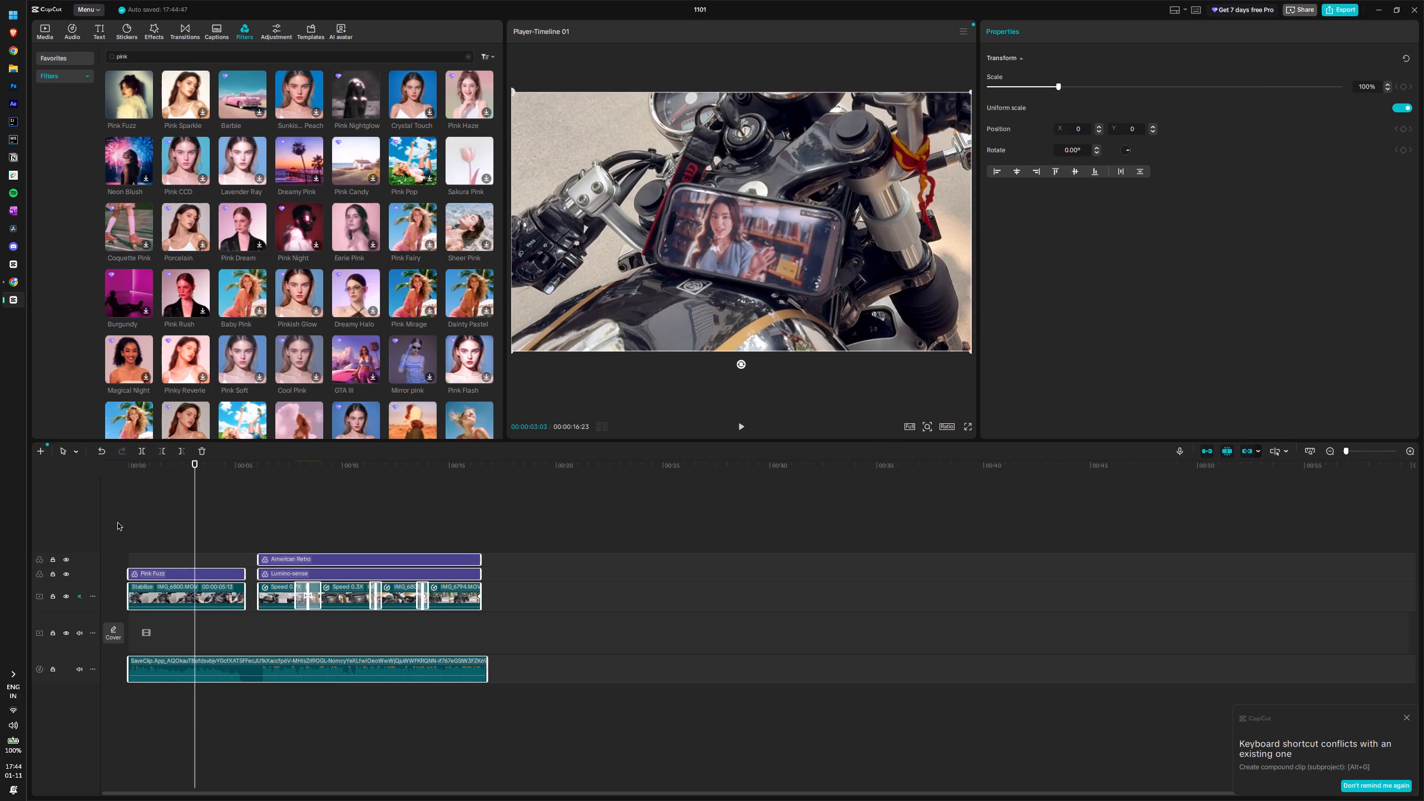
{"action": "right_click", "coordinate": [250, 675]}
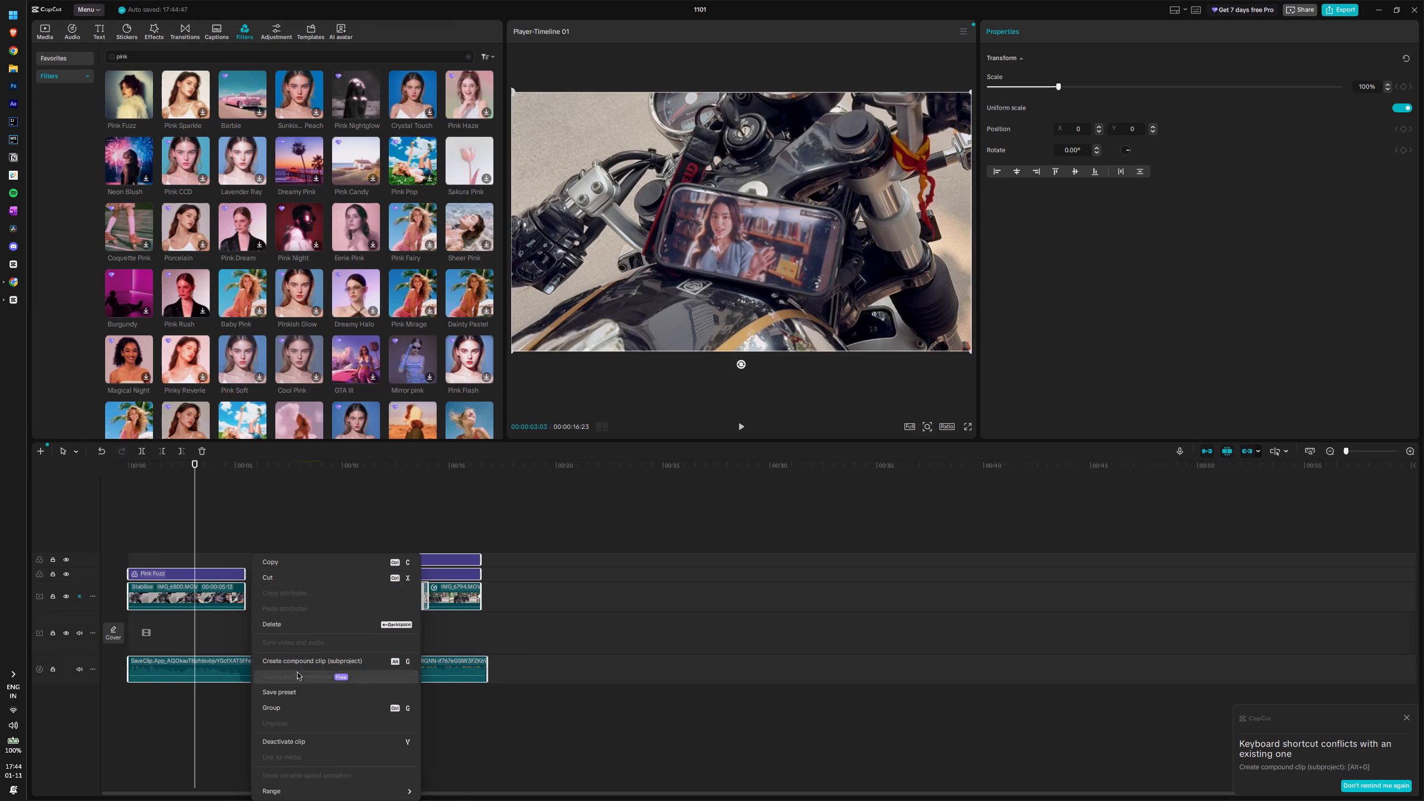
{"action": "left_click", "coordinate": [303, 664]}
{"action": "left_click_drag", "start_coordinate": [193, 543], "coordinate": [72, 538]}
{"action": "key", "text": "space"}
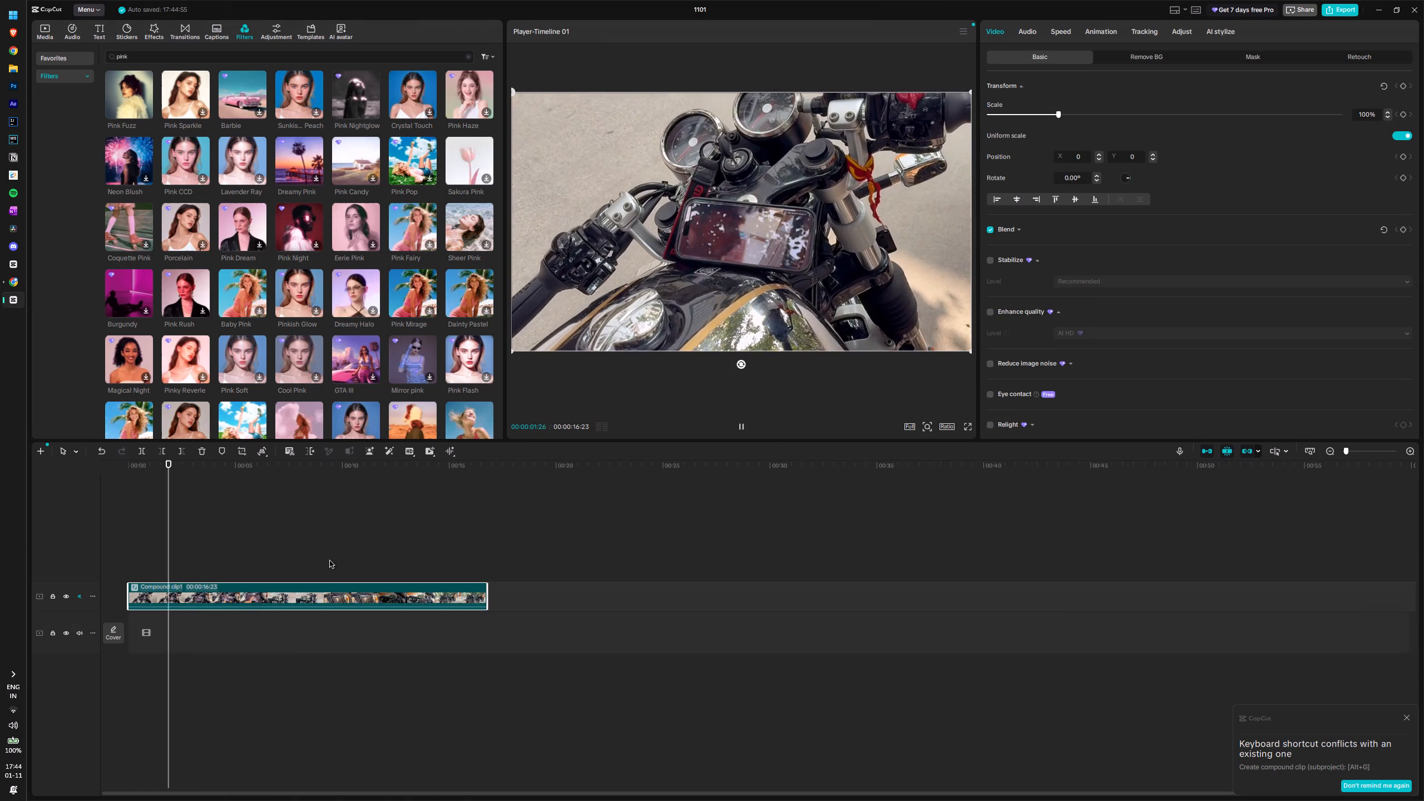
{"action": "key", "text": "space"}
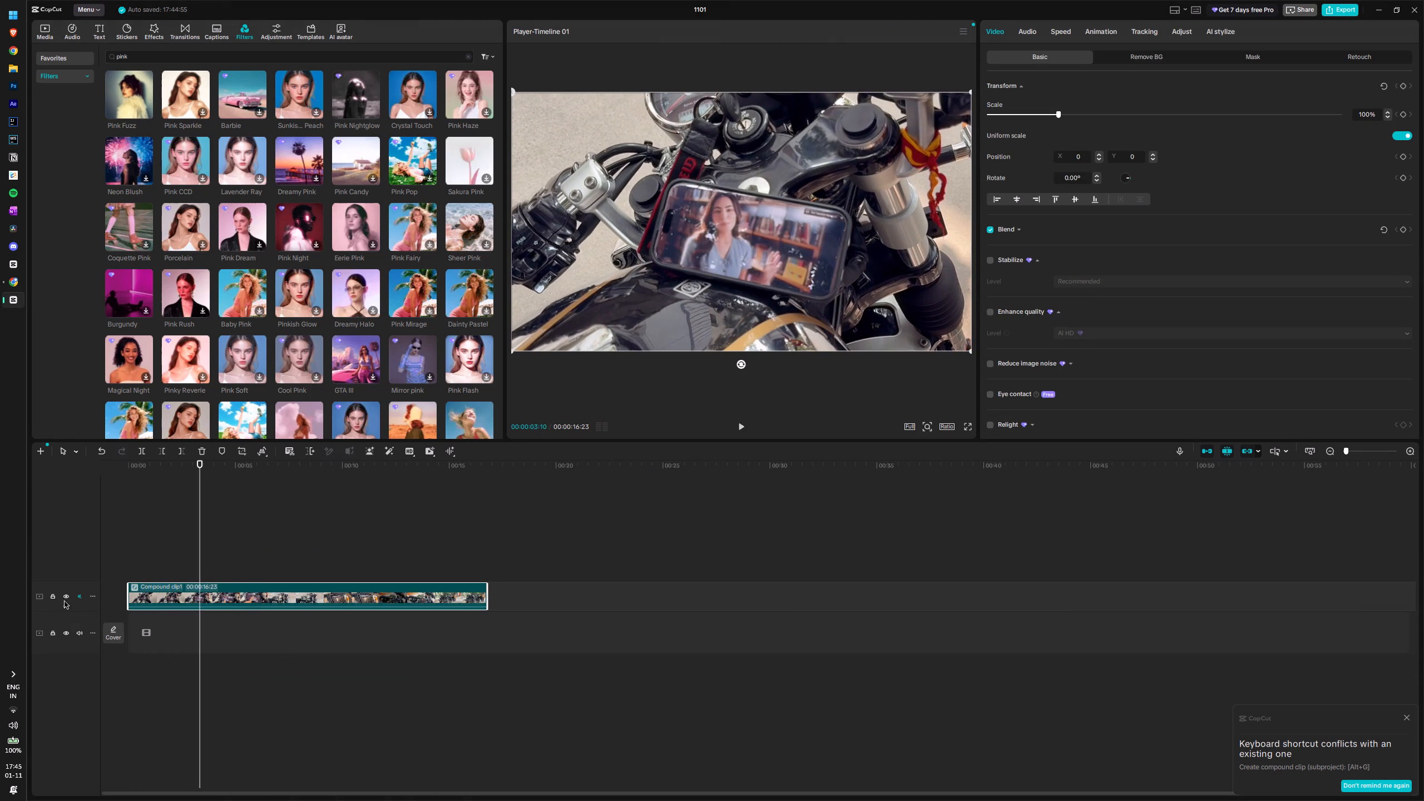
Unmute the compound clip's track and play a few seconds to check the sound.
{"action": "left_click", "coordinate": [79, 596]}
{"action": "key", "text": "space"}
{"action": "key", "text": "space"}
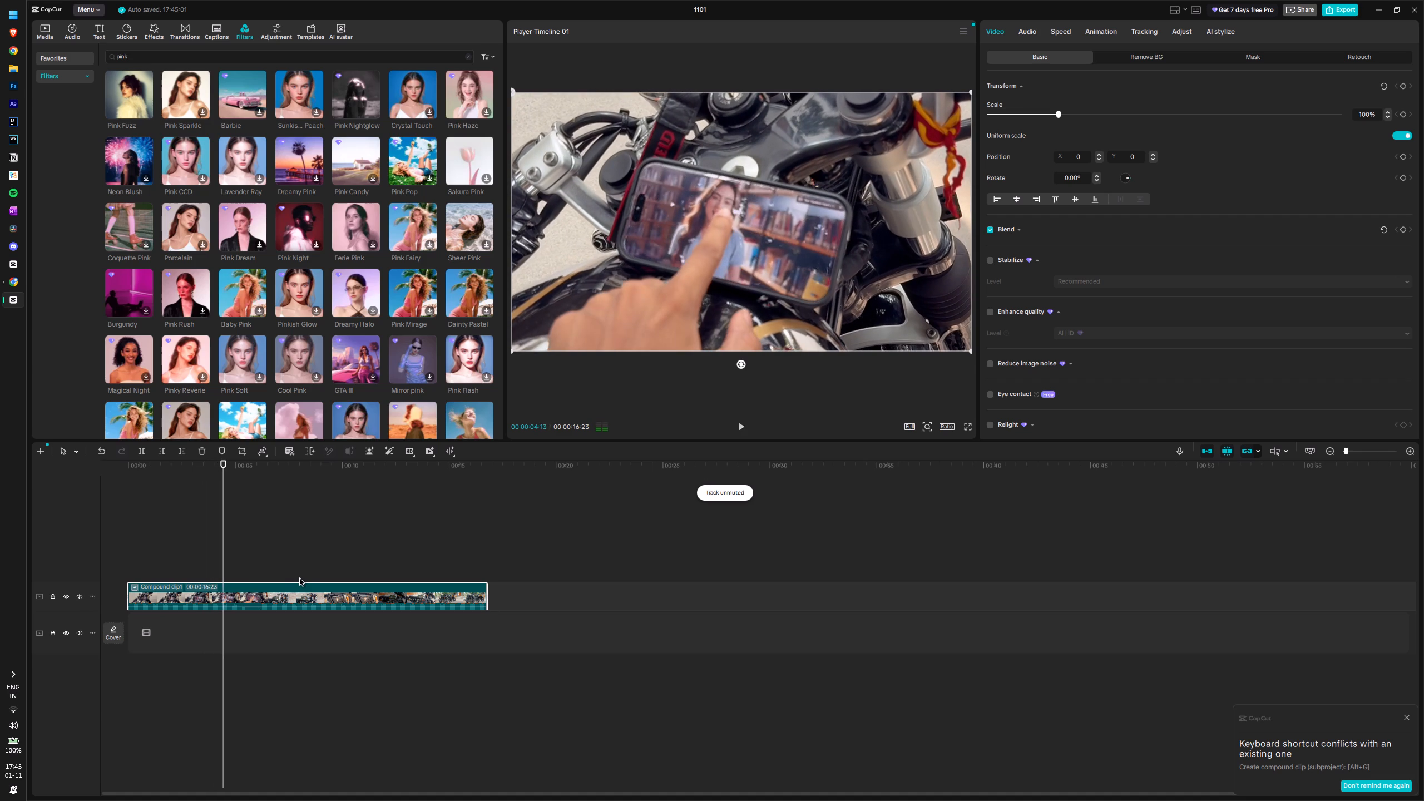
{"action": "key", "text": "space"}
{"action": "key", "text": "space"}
Undo the track unmuting and the compound clip creation.
{"action": "key", "text": "ctrl+z"}
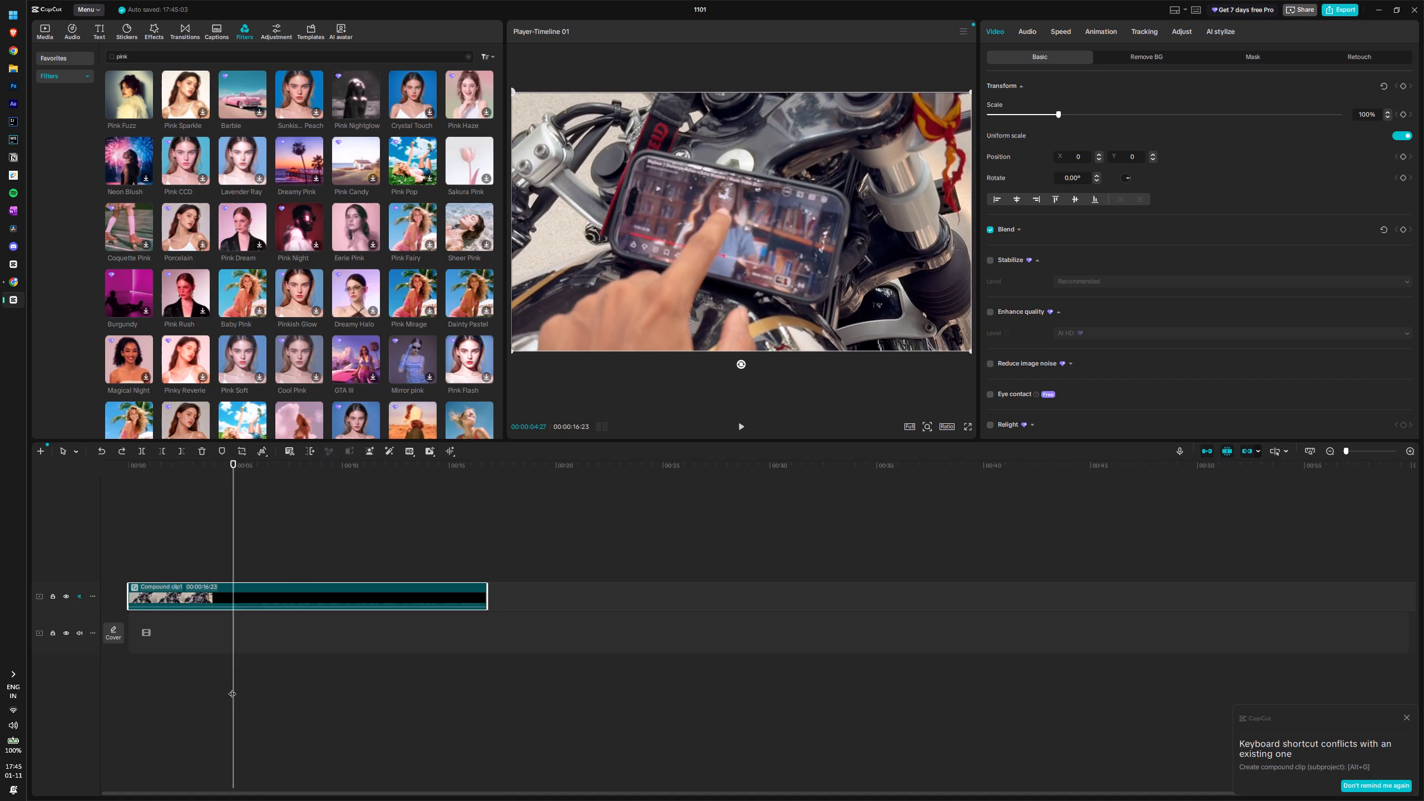
{"action": "key", "text": "ctrl+z"}
Play the opening clip from the start of the timeline.
{"action": "left_click", "coordinate": [236, 747]}
{"action": "left_click", "coordinate": [222, 763]}
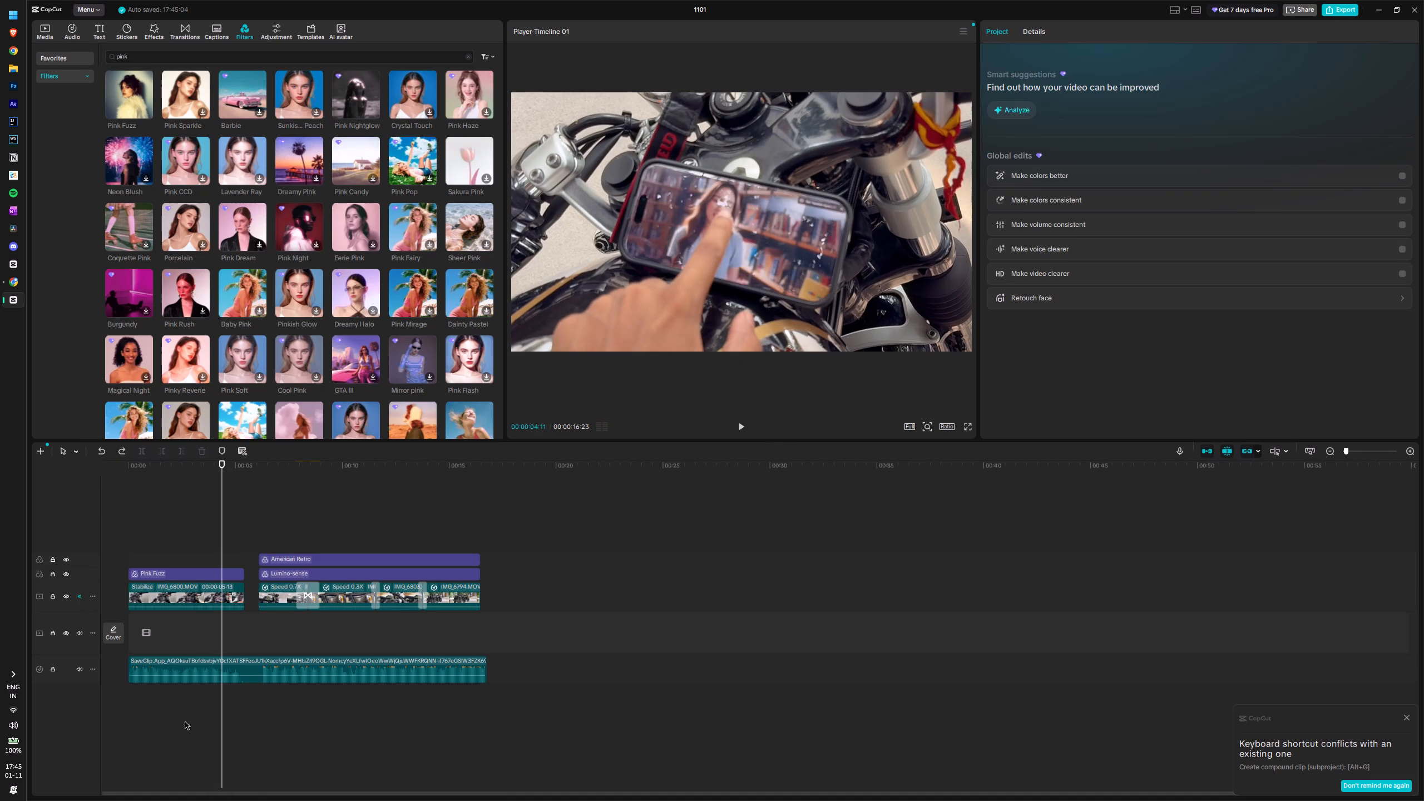
{"action": "left_click", "coordinate": [177, 595]}
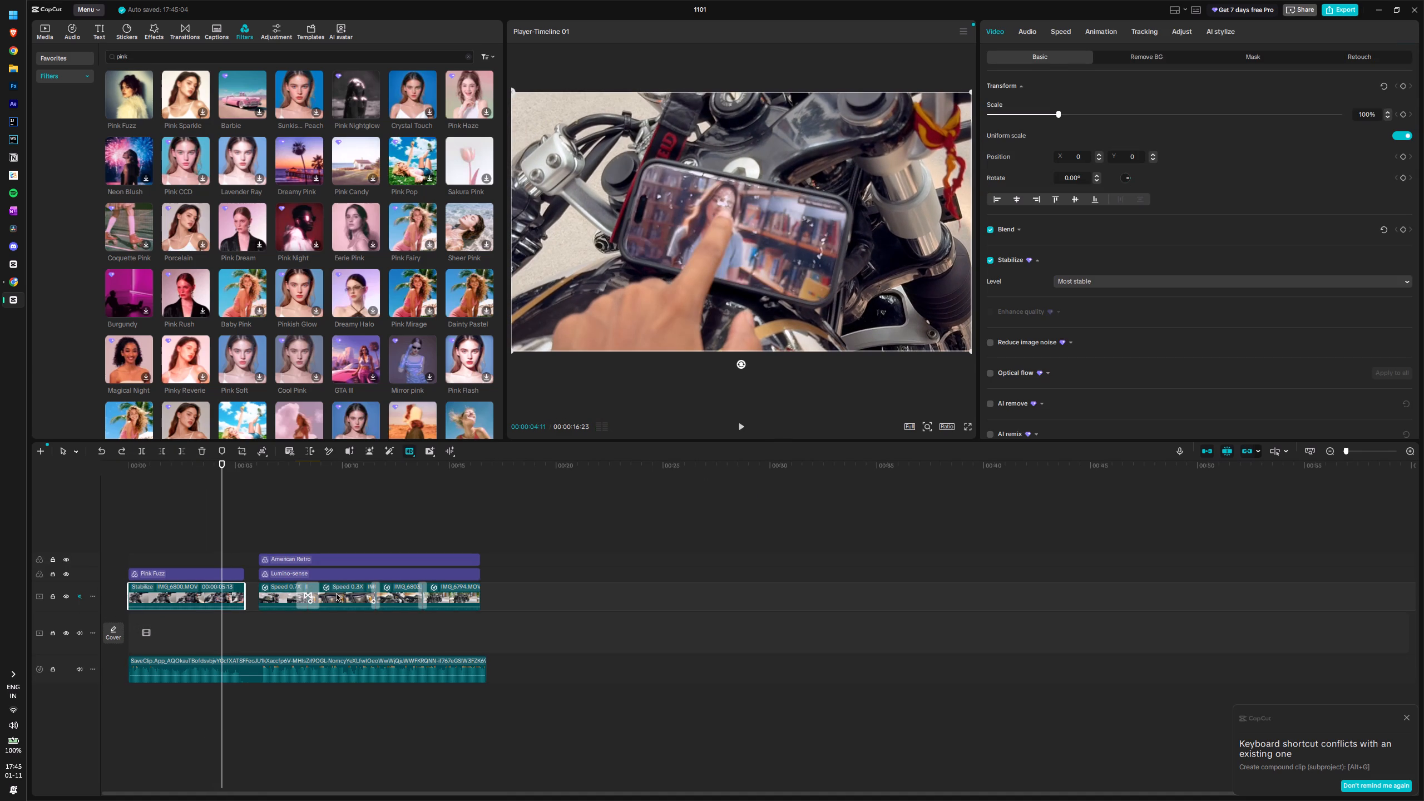
{"action": "left_click_drag", "start_coordinate": [220, 536], "coordinate": [93, 520]}
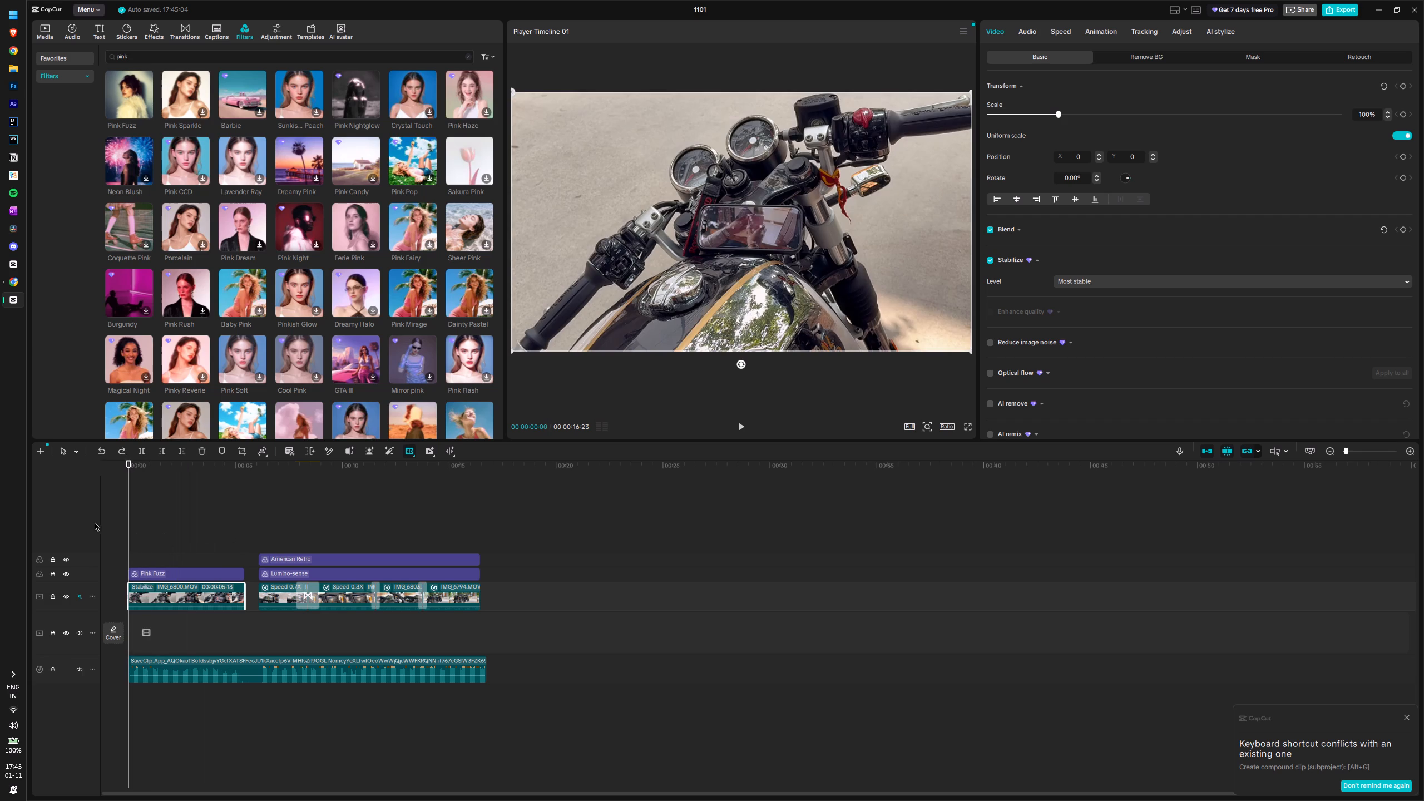
{"action": "key", "text": "space"}
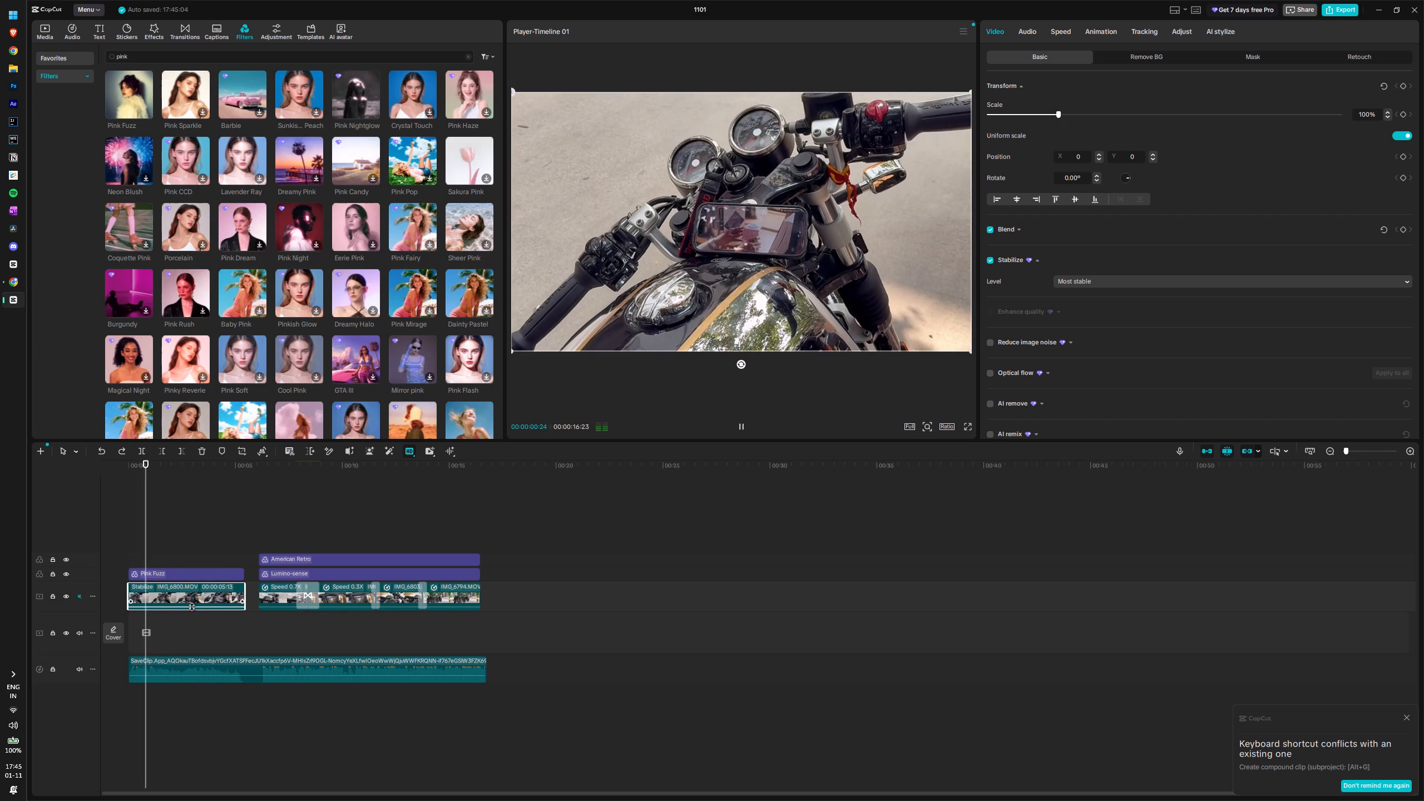
{"action": "key", "text": "space"}
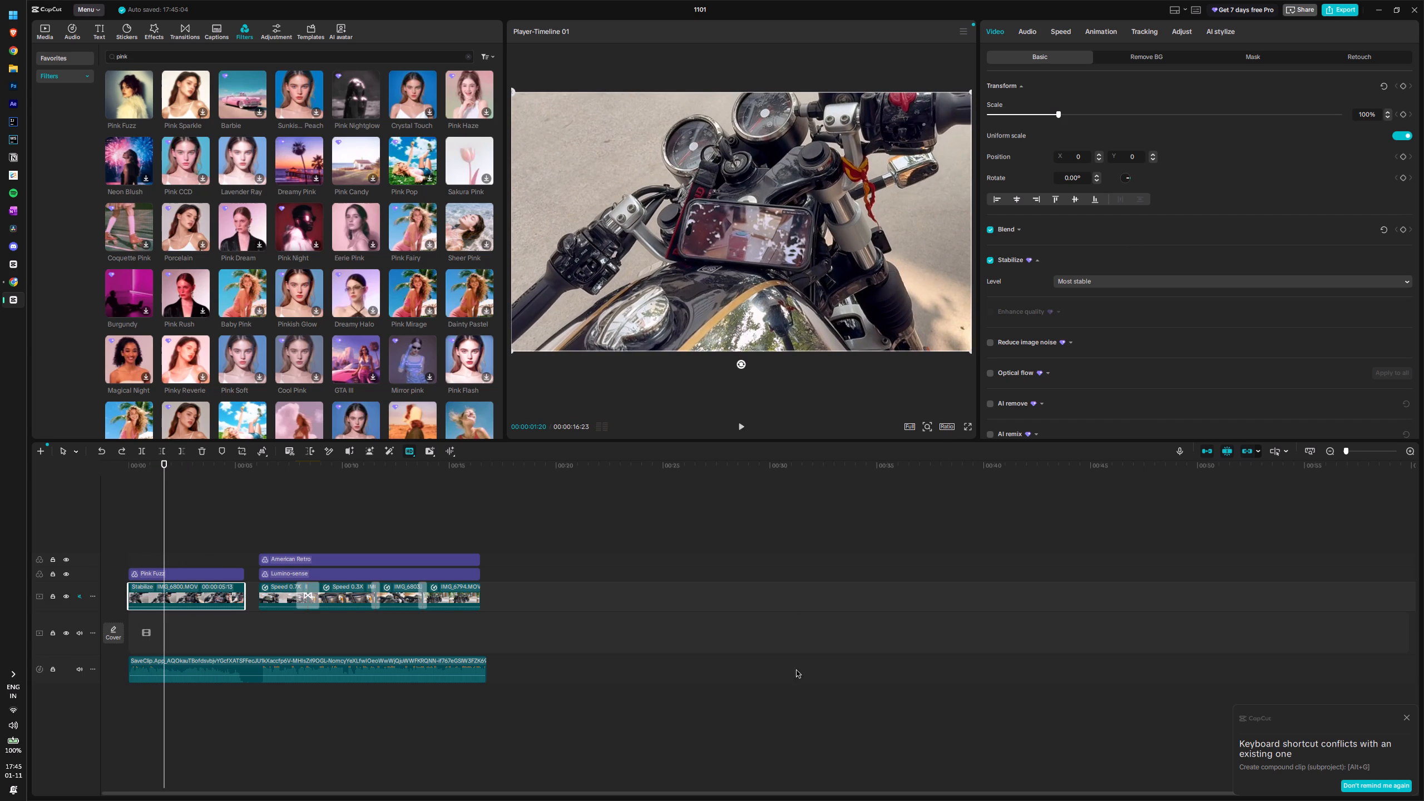
Dismiss the keyboard shortcut conflict notification.
{"action": "left_click_drag", "start_coordinate": [469, 735], "coordinate": [70, 490]}
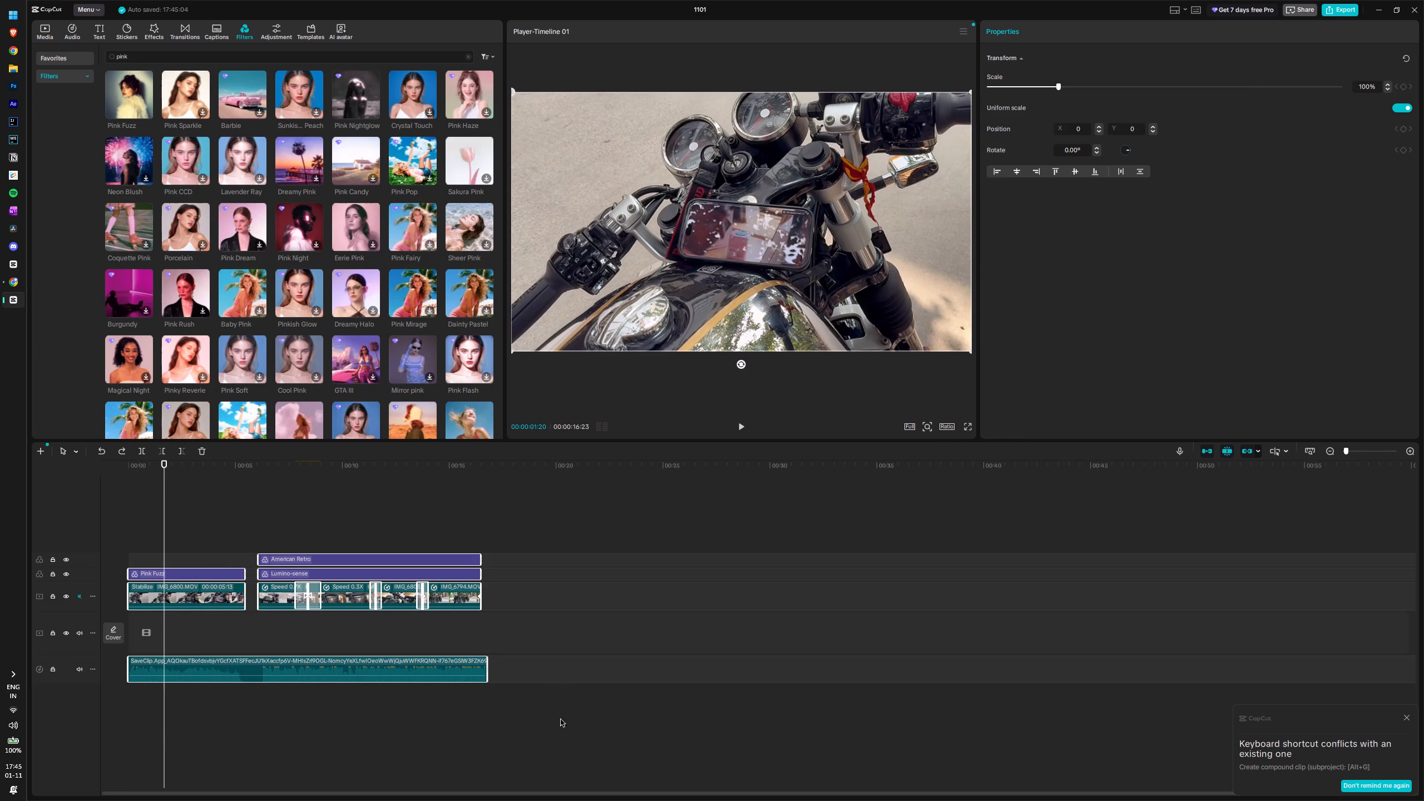
{"action": "left_click", "coordinate": [1410, 716]}
{"action": "left_click", "coordinate": [1410, 720]}
{"action": "left_click", "coordinate": [1405, 718]}
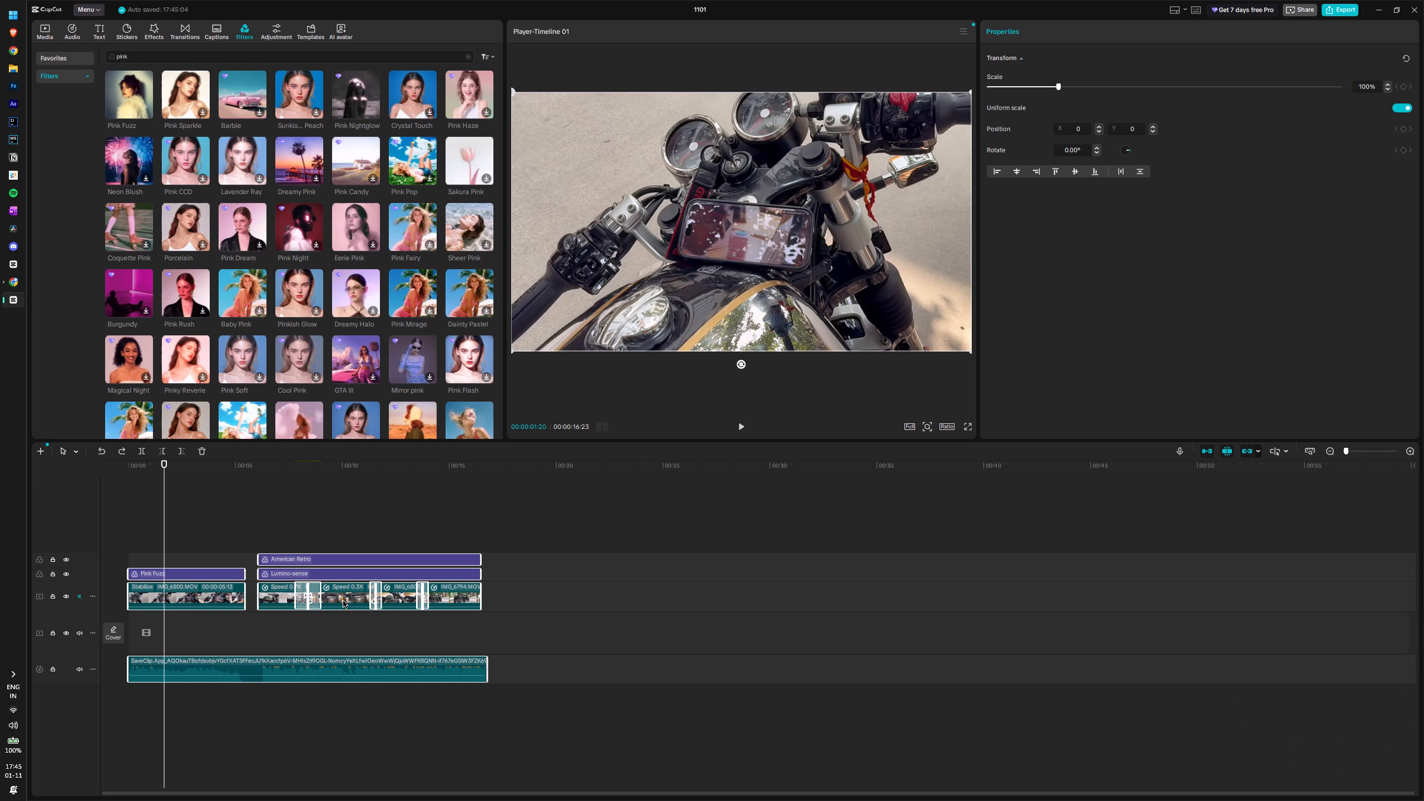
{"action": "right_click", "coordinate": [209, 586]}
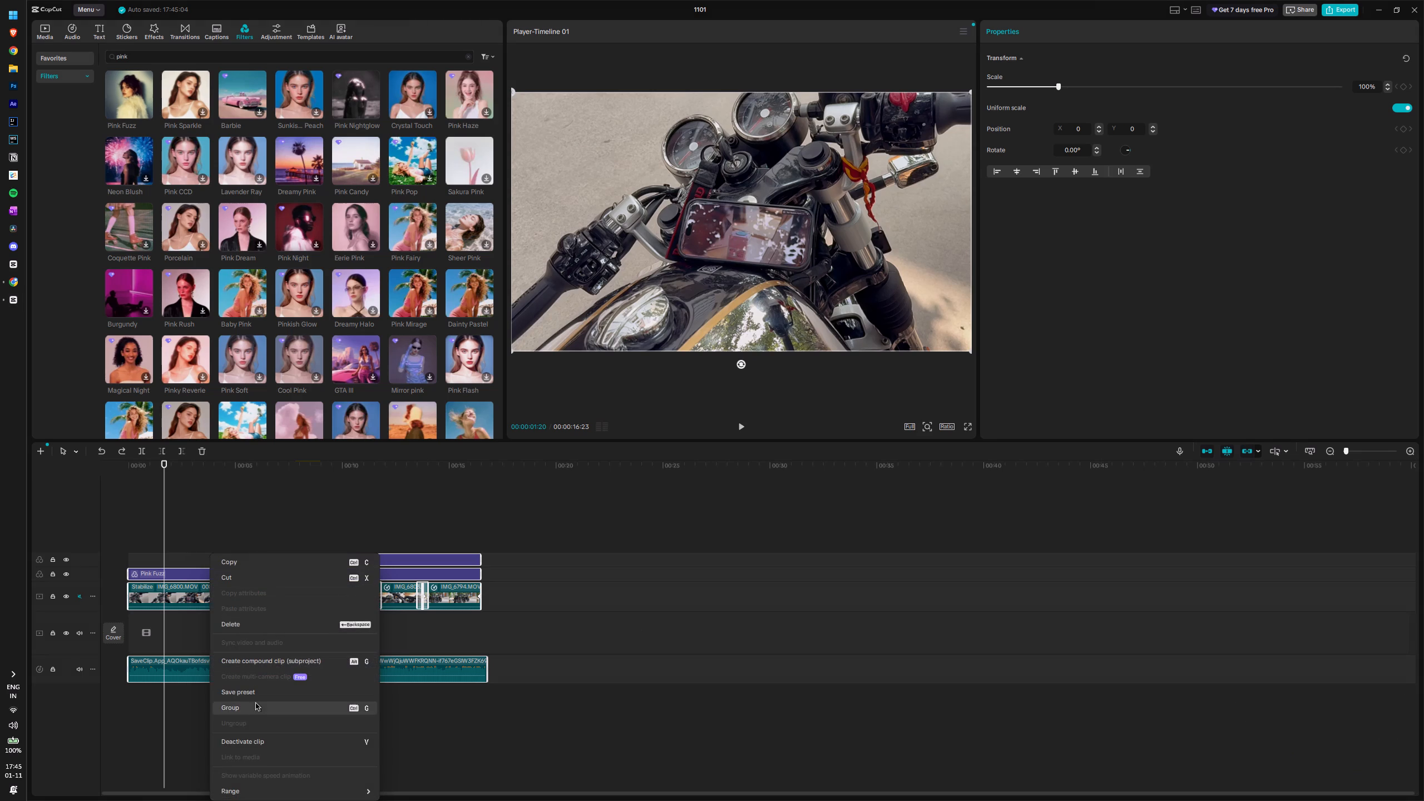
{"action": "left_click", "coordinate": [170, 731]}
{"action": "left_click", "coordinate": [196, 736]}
Extract the audio from the opening clip IMG_6800.MOV and delete the extracted audio.
{"action": "left_click", "coordinate": [167, 595]}
{"action": "right_click", "coordinate": [167, 595]}
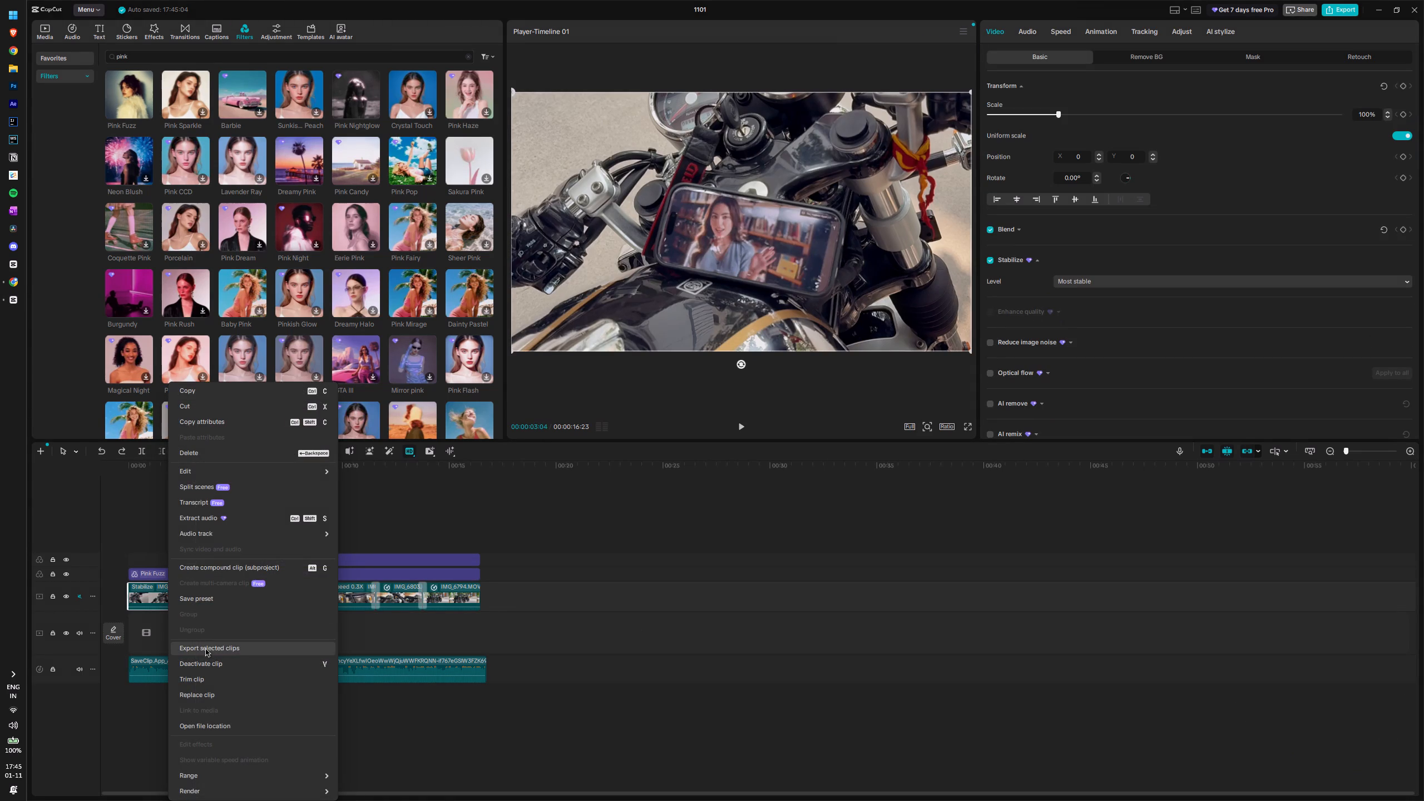
{"action": "left_click", "coordinate": [230, 517]}
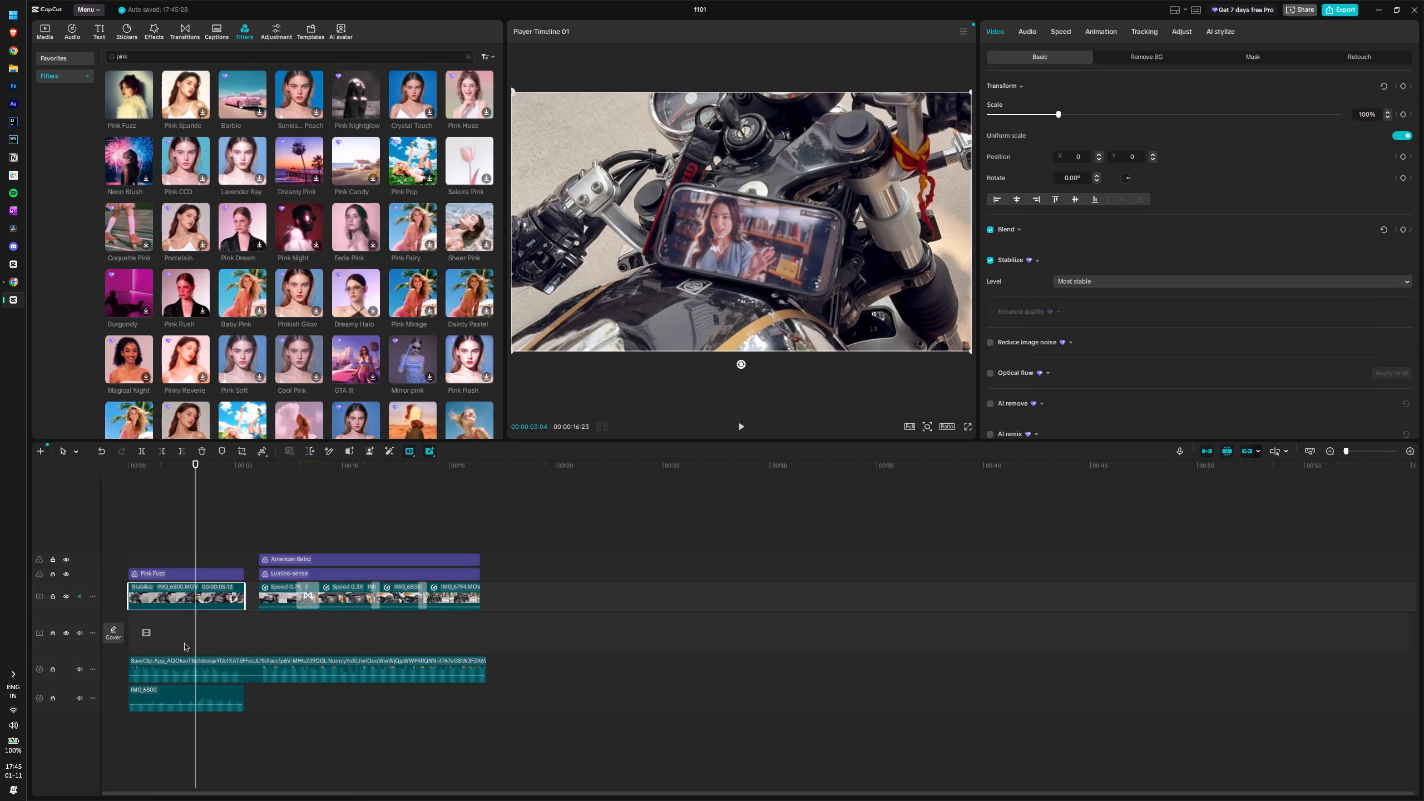
{"action": "left_click", "coordinate": [181, 691]}
{"action": "key", "text": "Delete"}
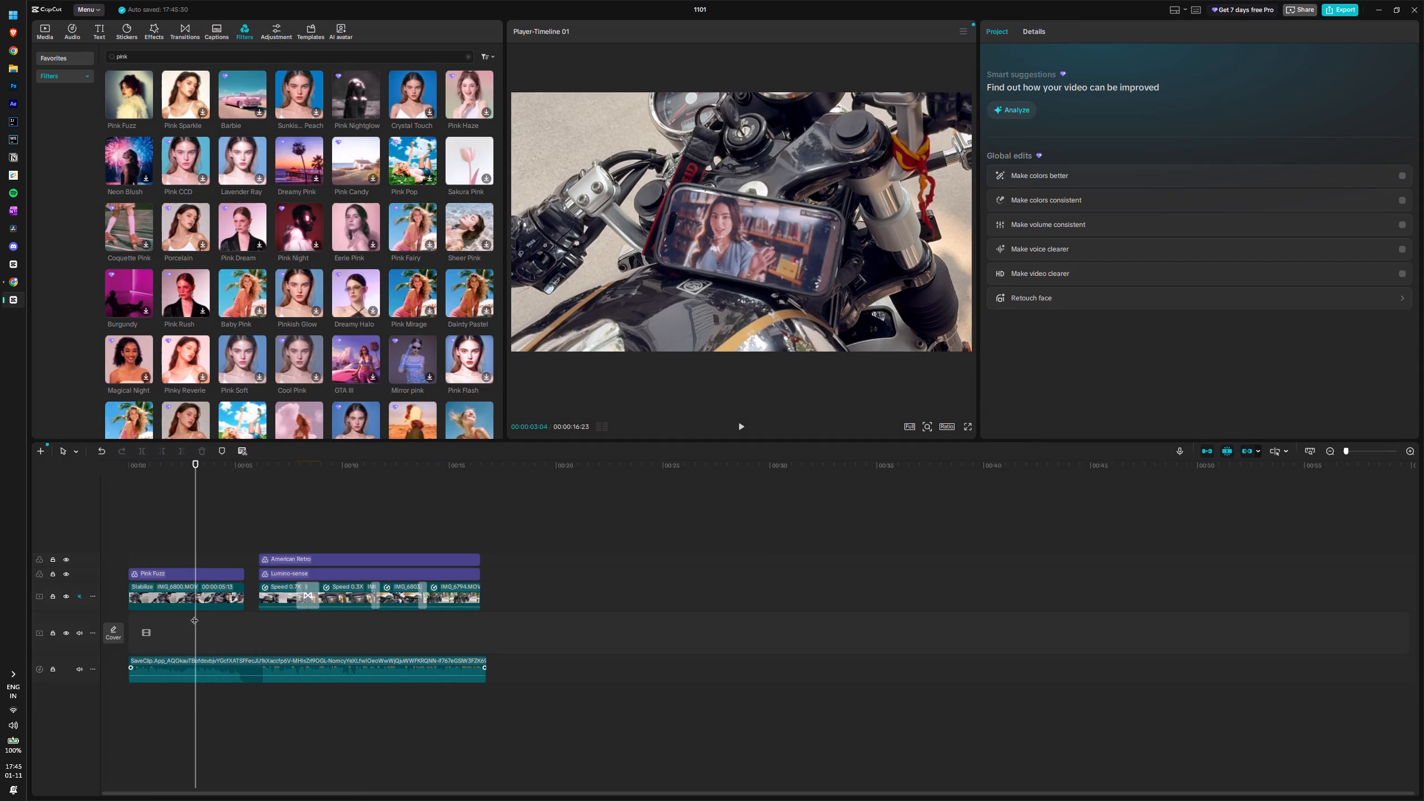
Extract the audio from each of the four speed-ramped clips after the opening clip.
{"action": "left_click", "coordinate": [197, 609]}
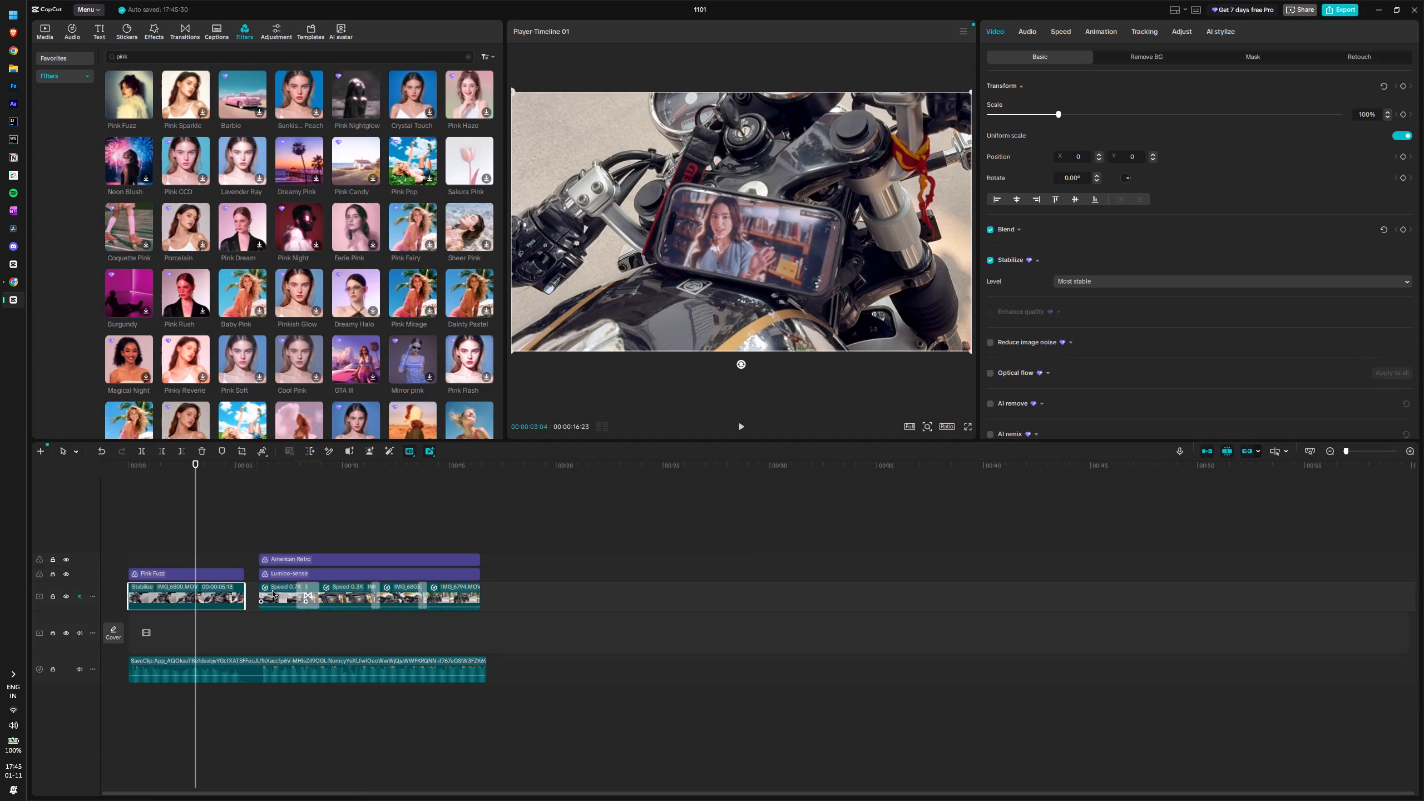
{"action": "left_click", "coordinate": [273, 591]}
{"action": "right_click", "coordinate": [273, 591]}
{"action": "left_click", "coordinate": [324, 520]}
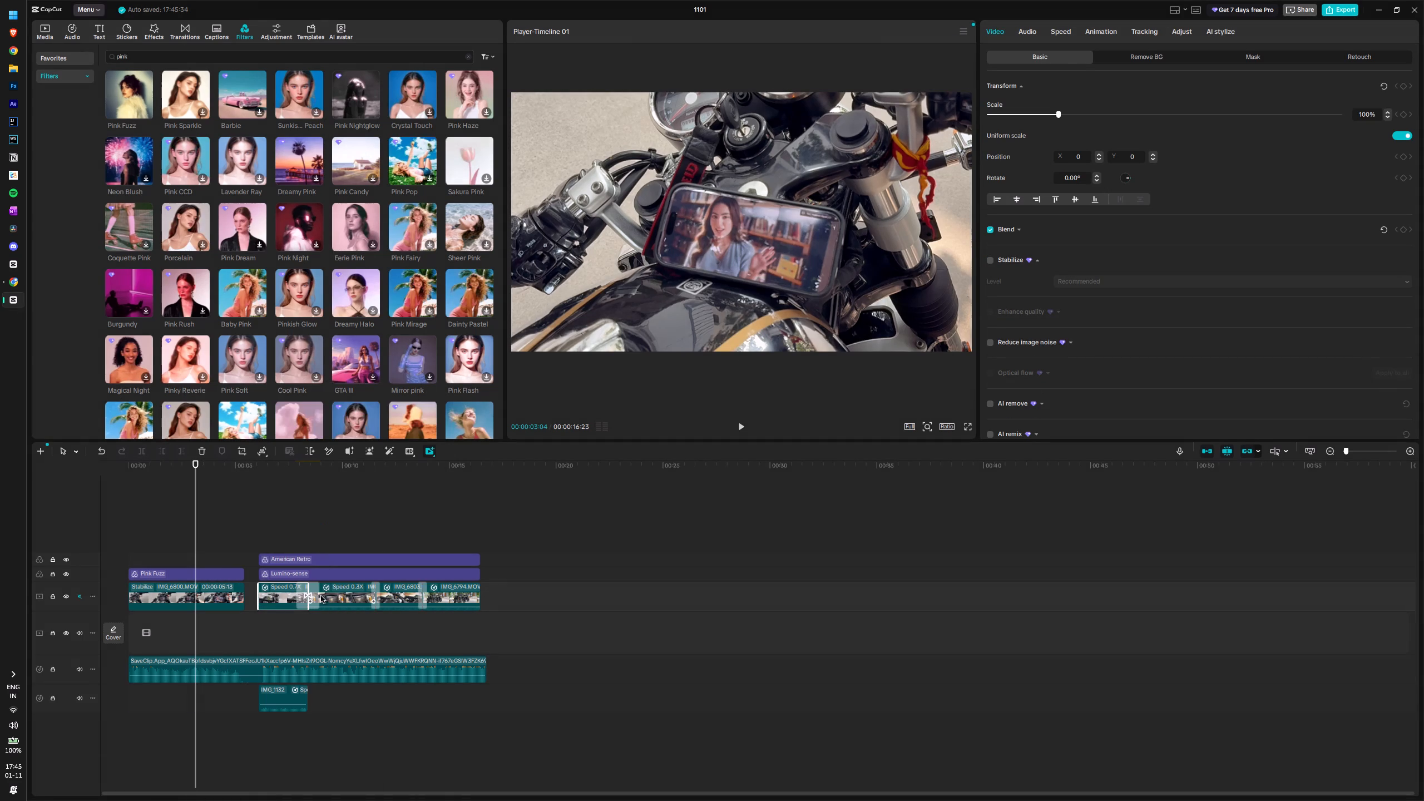
{"action": "right_click", "coordinate": [335, 594]}
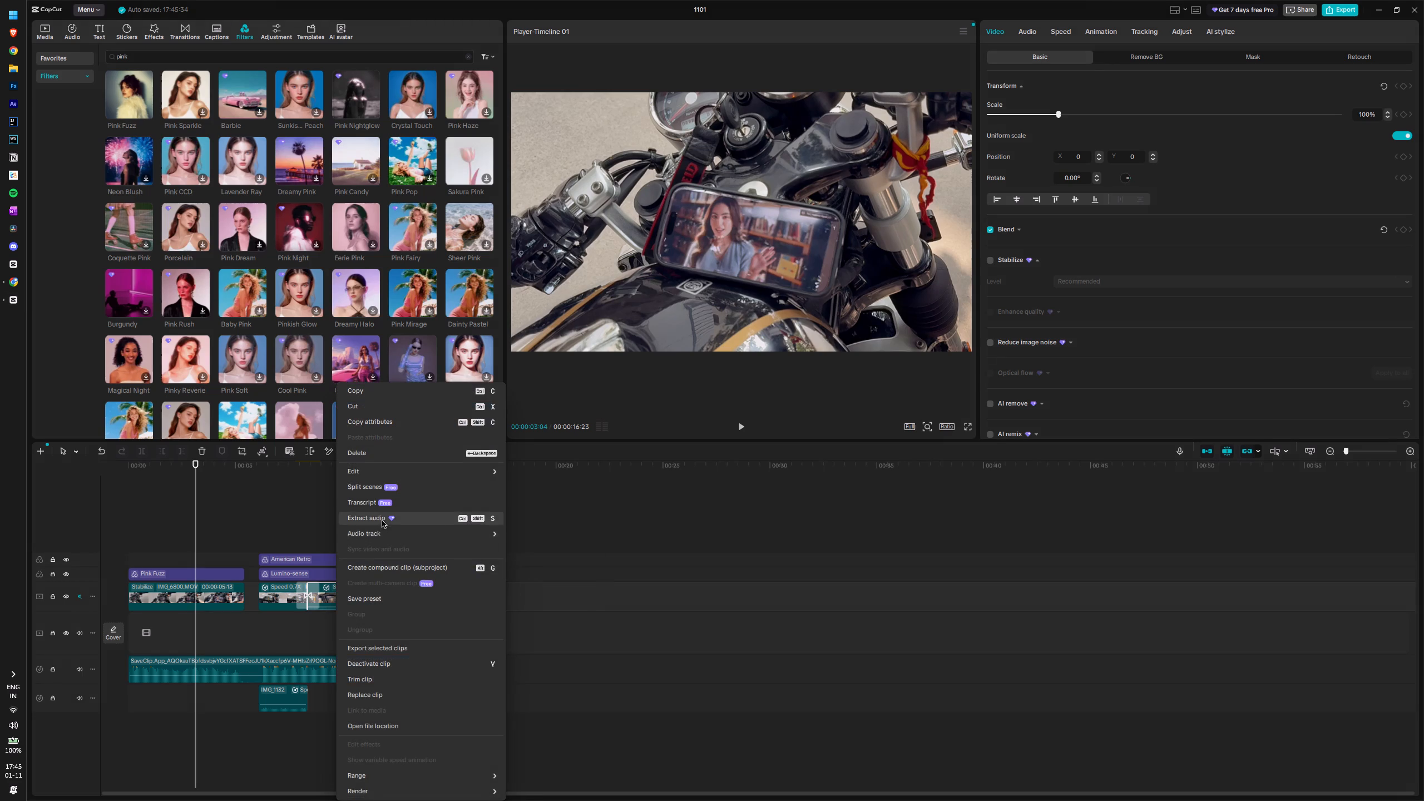
{"action": "left_click", "coordinate": [382, 521]}
{"action": "right_click", "coordinate": [385, 590]}
{"action": "right_click", "coordinate": [400, 593]}
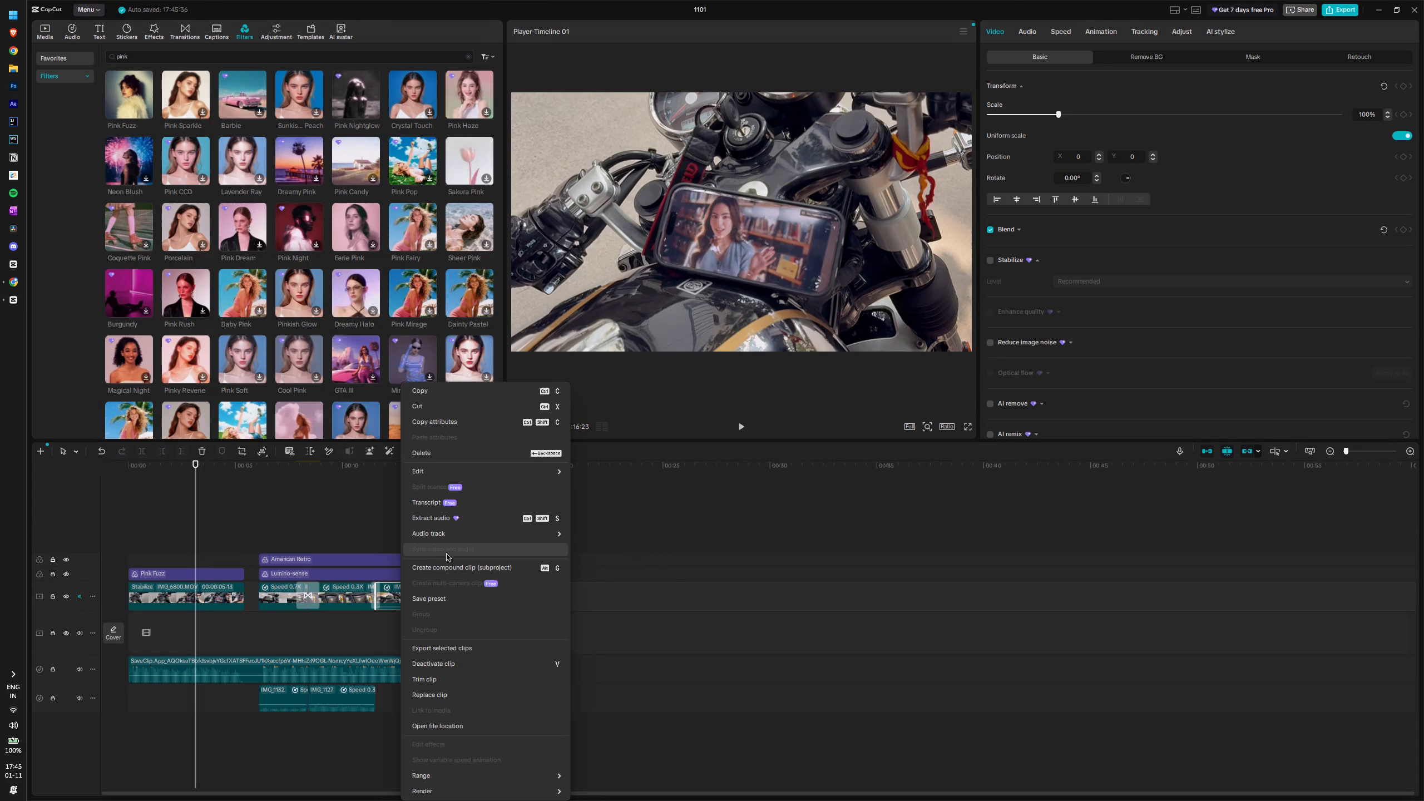
{"action": "left_click", "coordinate": [444, 537]}
{"action": "left_click", "coordinate": [445, 524]}
{"action": "right_click", "coordinate": [439, 591]}
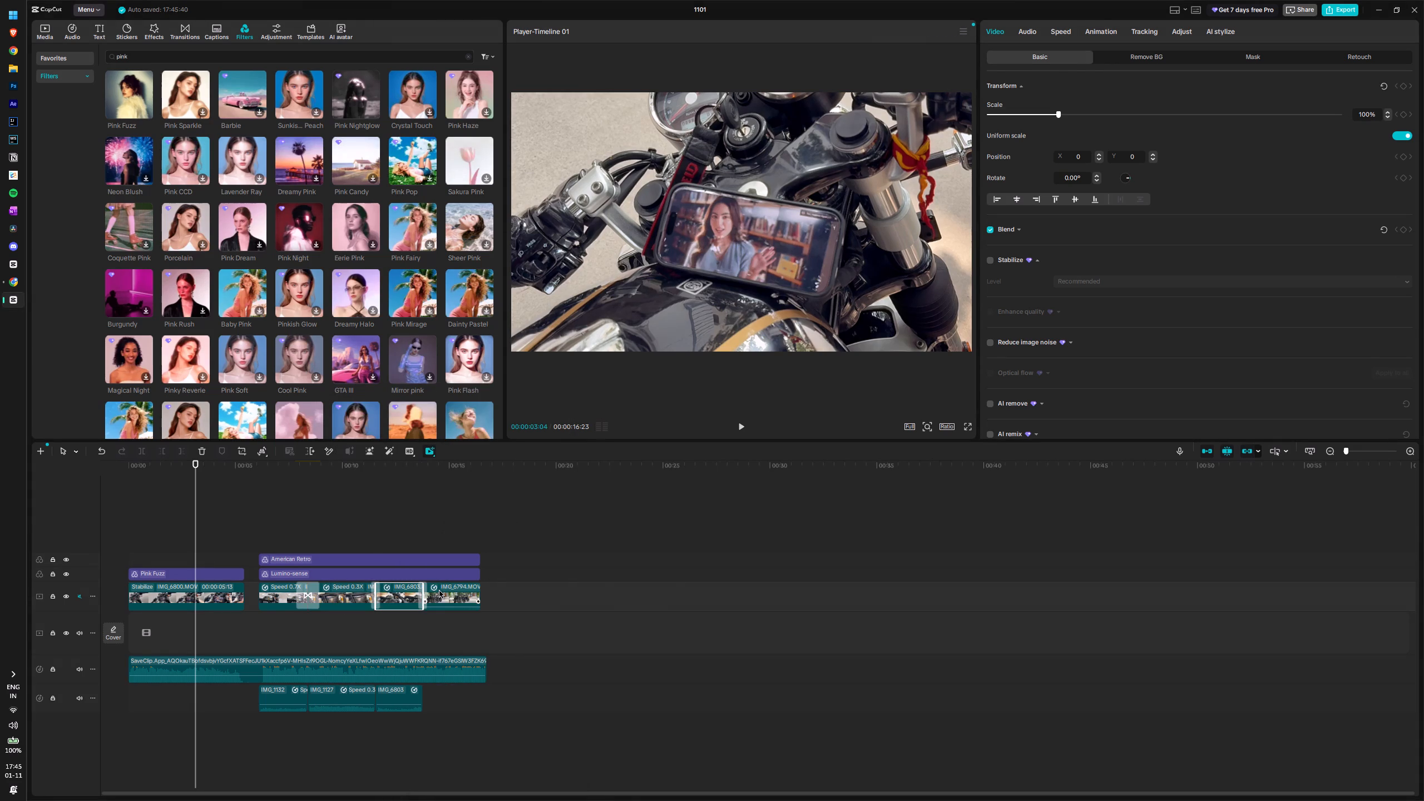
{"action": "left_click", "coordinate": [477, 518]}
Delete the four extracted audio clips beneath the music track.
{"action": "left_click_drag", "start_coordinate": [531, 709], "coordinate": [350, 706]}
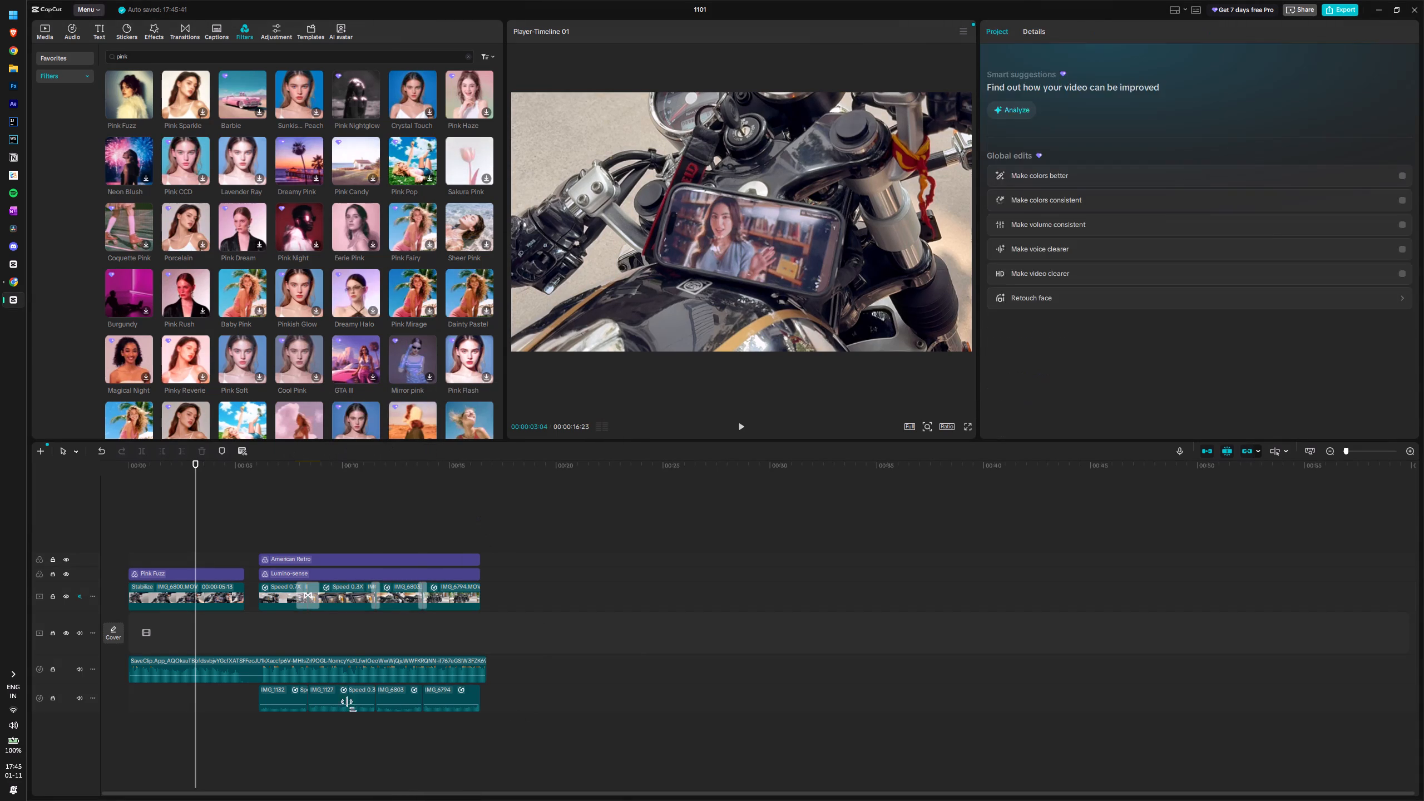
{"action": "left_click_drag", "start_coordinate": [350, 706], "coordinate": [253, 701]}
{"action": "key", "text": "Delete"}
Combine all the clips, filters and the music into one compound clip.
{"action": "left_click_drag", "start_coordinate": [483, 730], "coordinate": [121, 524]}
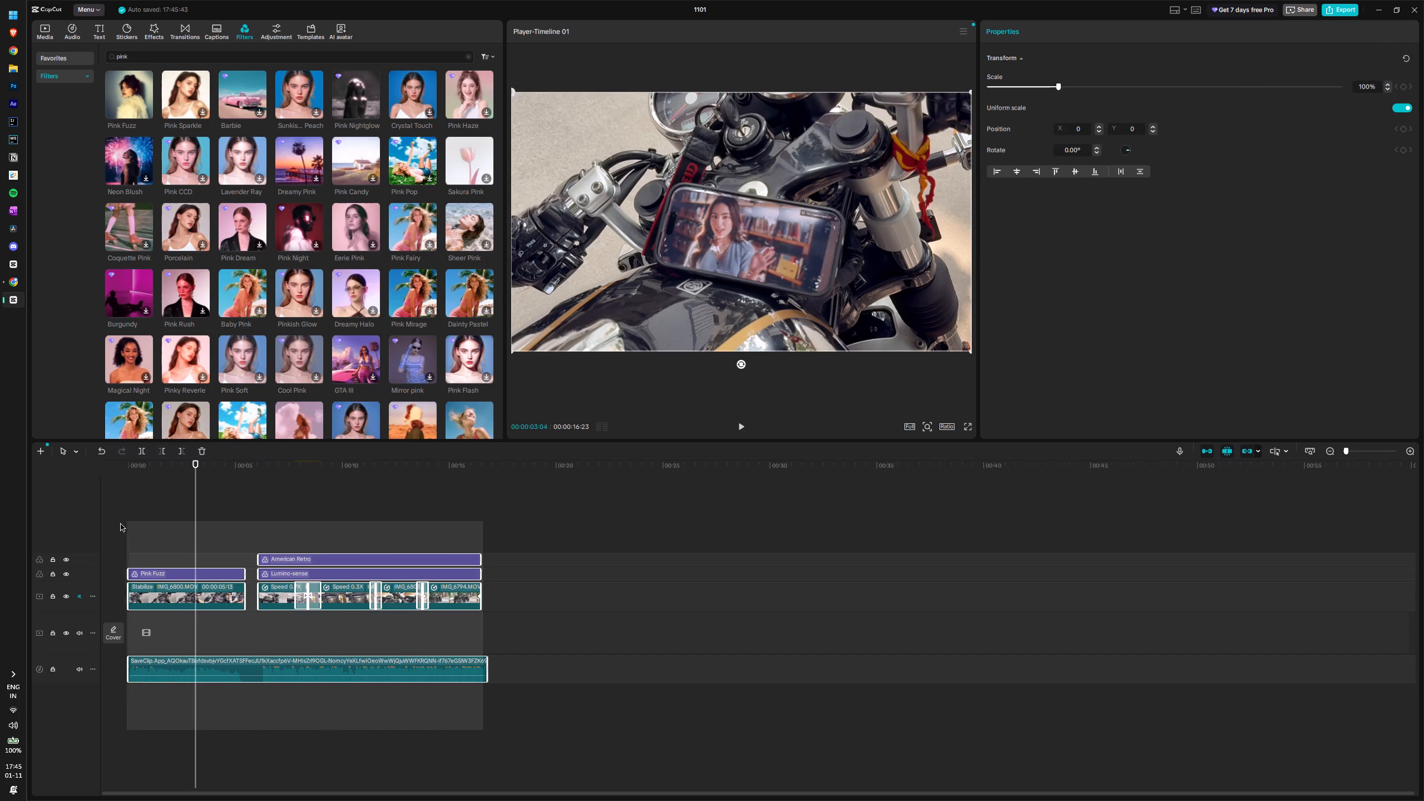
{"action": "left_click_drag", "start_coordinate": [121, 524], "coordinate": [104, 529]}
{"action": "right_click", "coordinate": [270, 675]}
{"action": "left_click", "coordinate": [320, 663]}
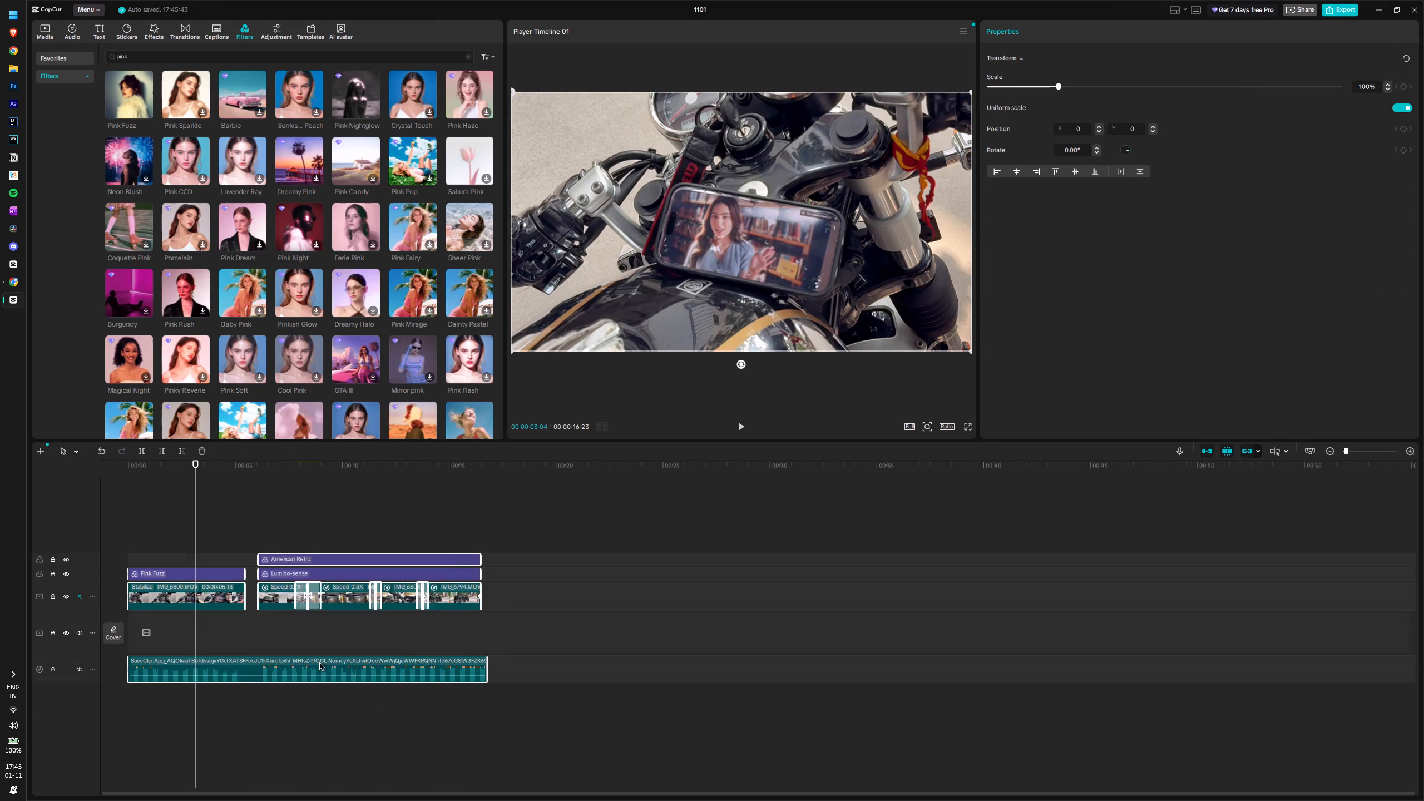
Unmute the compound clip's track and play it from the start to check the sound.
{"action": "left_click_drag", "start_coordinate": [195, 550], "coordinate": [91, 560]}
{"action": "key", "text": "space"}
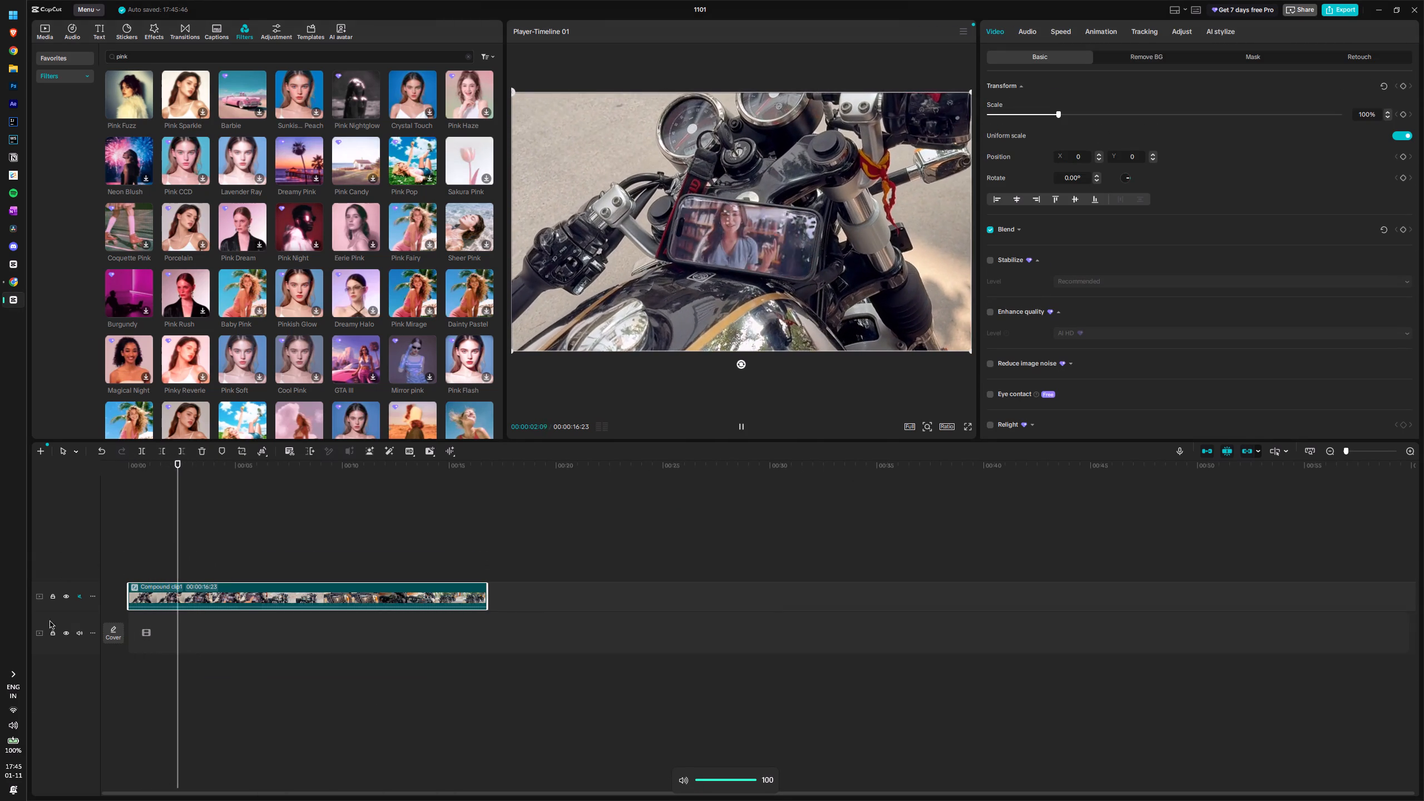
{"action": "left_click", "coordinate": [81, 596]}
{"action": "key", "text": "space"}
{"action": "left_click_drag", "start_coordinate": [205, 552], "coordinate": [93, 557]}
{"action": "key", "text": "space"}
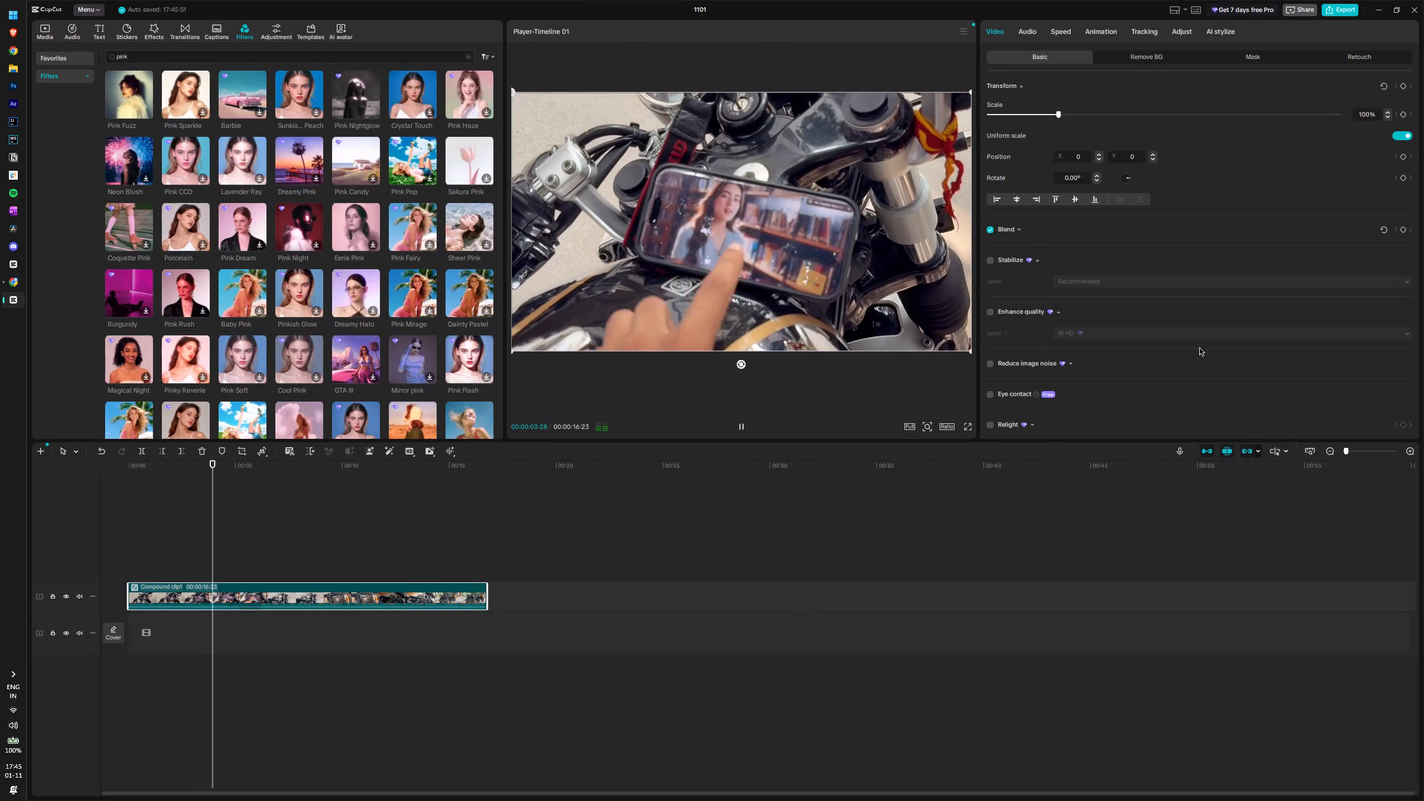
Apply motion blur to the compound clip with a blur of 1.
{"action": "scroll", "coordinate": [1188, 345], "scroll_direction": "down", "scroll_amount": 3}
{"action": "left_click", "coordinate": [991, 367]}
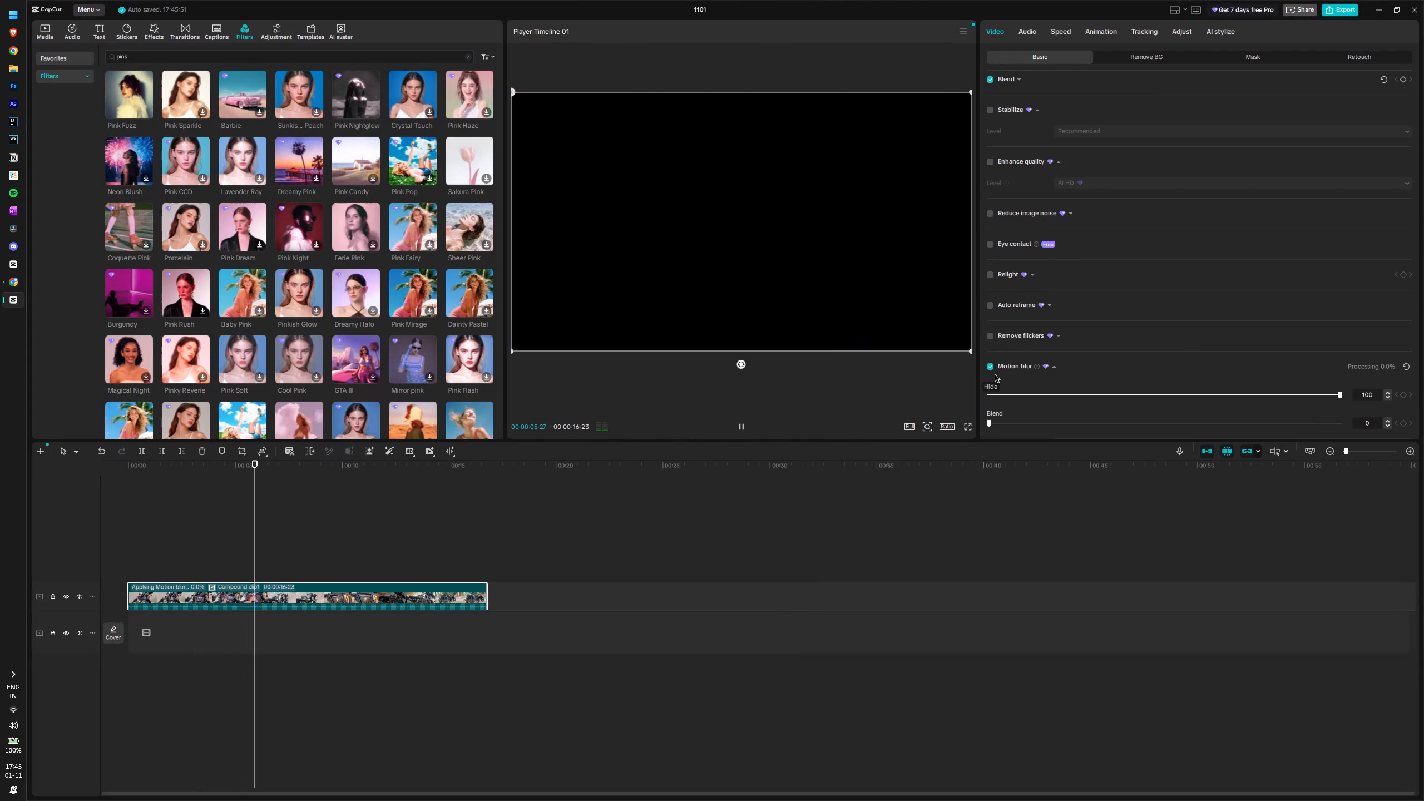
{"action": "left_click", "coordinate": [1027, 394]}
{"action": "left_click_drag", "start_coordinate": [1015, 395], "coordinate": [1008, 395]}
{"action": "left_click_drag", "start_coordinate": [1002, 395], "coordinate": [991, 395]}
{"action": "key", "text": "space"}
{"action": "key", "text": "space"}
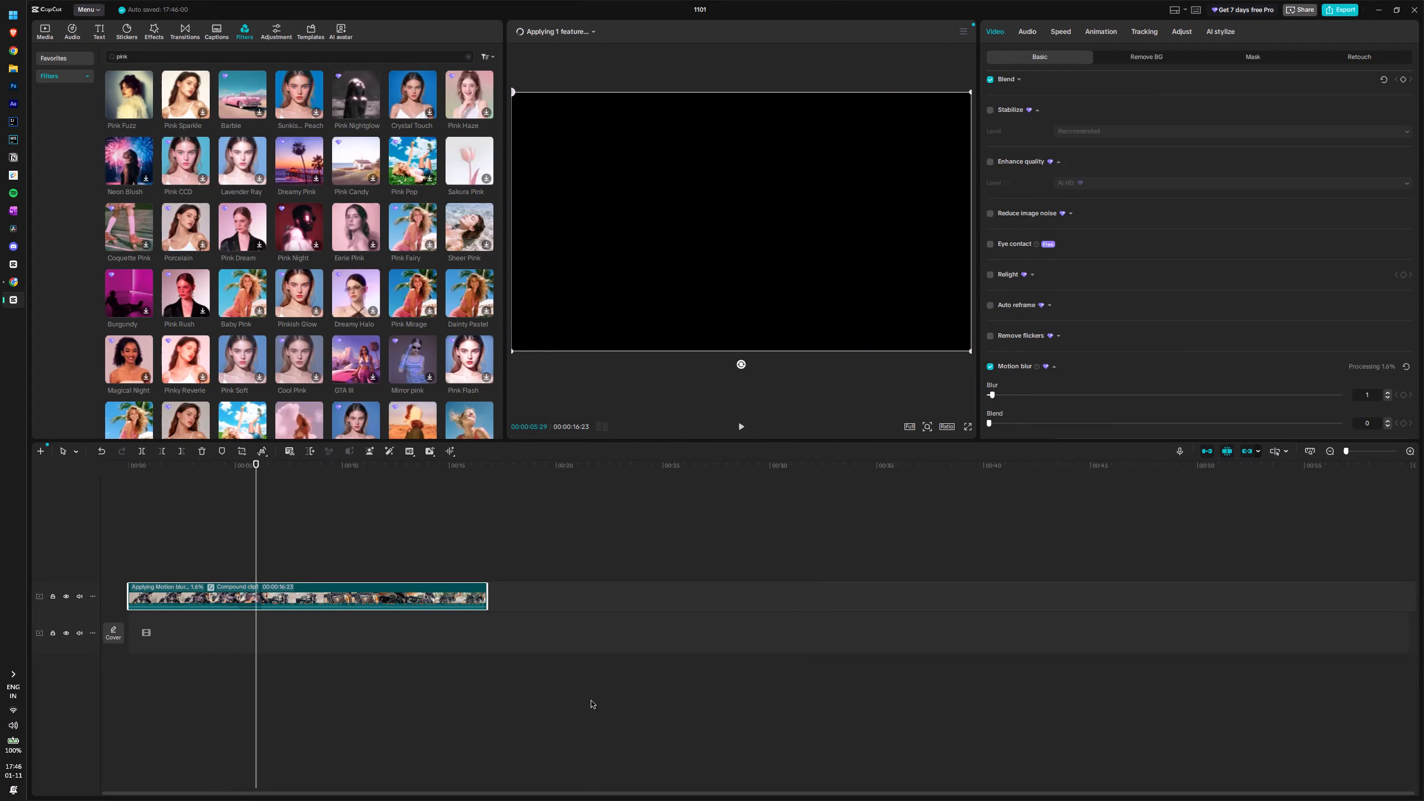
Play the rest of the compound clip and check the motion blur settings and processing.
{"action": "key", "text": "space"}
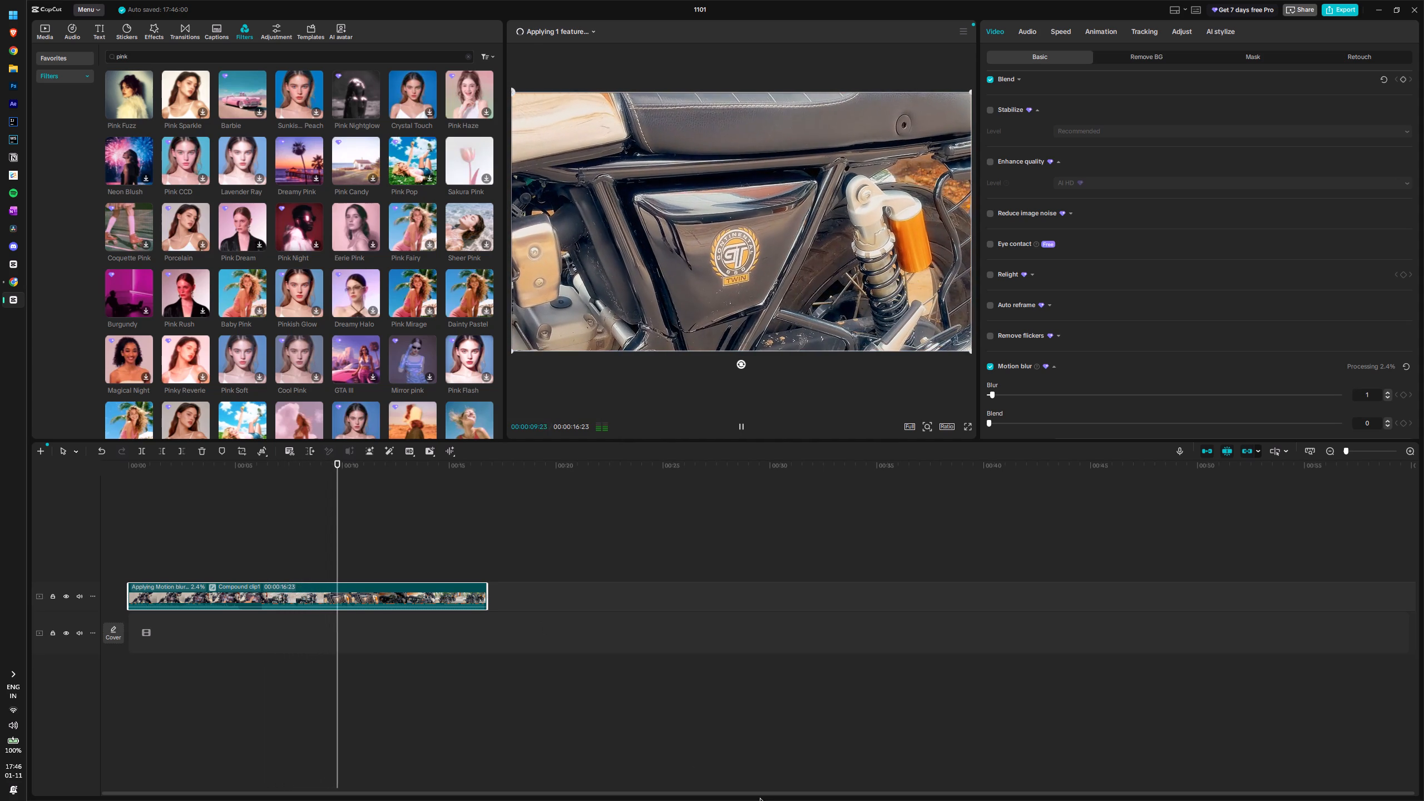
{"action": "scroll", "coordinate": [1349, 289], "scroll_direction": "down", "scroll_amount": 3}
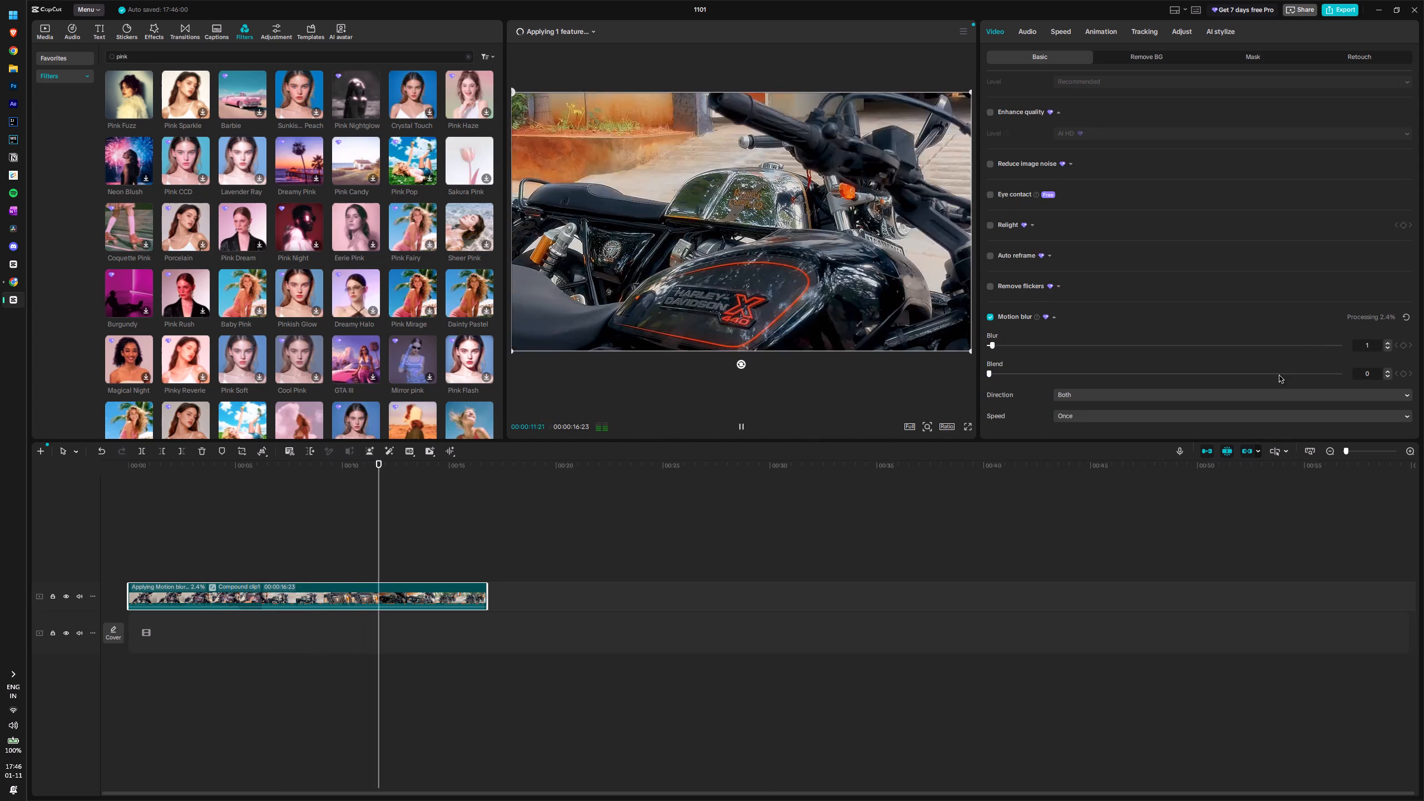
{"action": "scroll", "coordinate": [1279, 375], "scroll_direction": "up", "scroll_amount": 1}
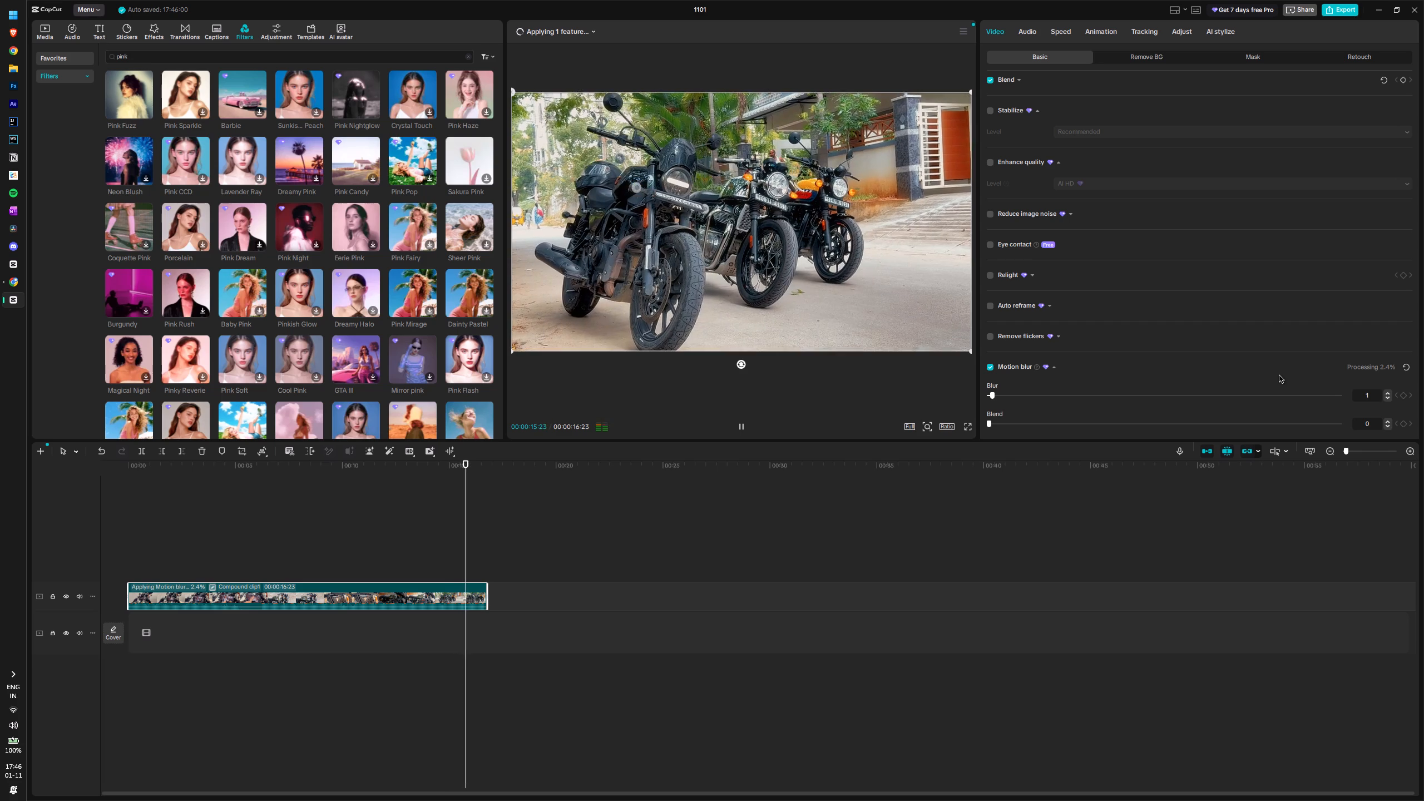
{"action": "key", "text": "space"}
{"action": "scroll", "coordinate": [1109, 341], "scroll_direction": "down", "scroll_amount": 3}
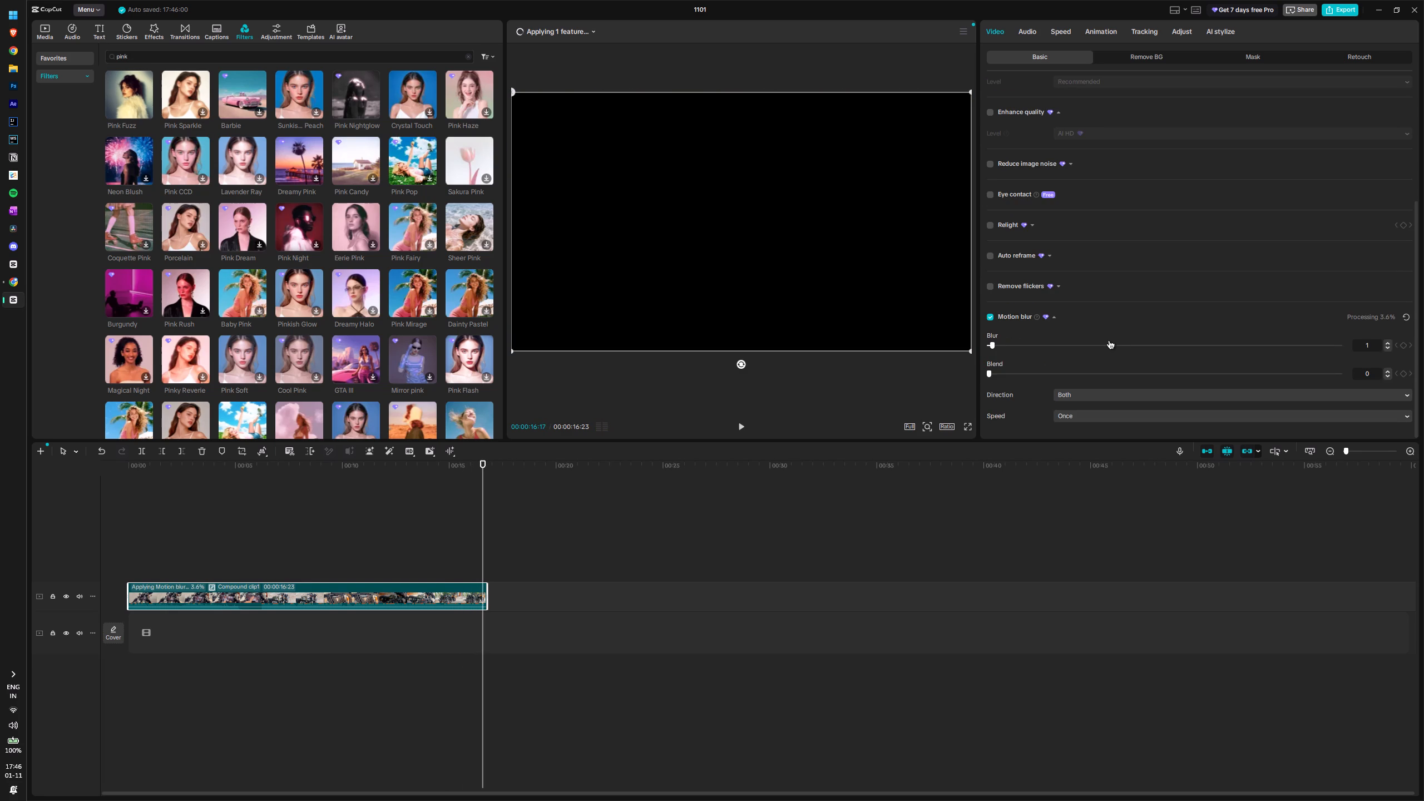
{"action": "left_click_drag", "start_coordinate": [1379, 318], "coordinate": [1385, 319]}
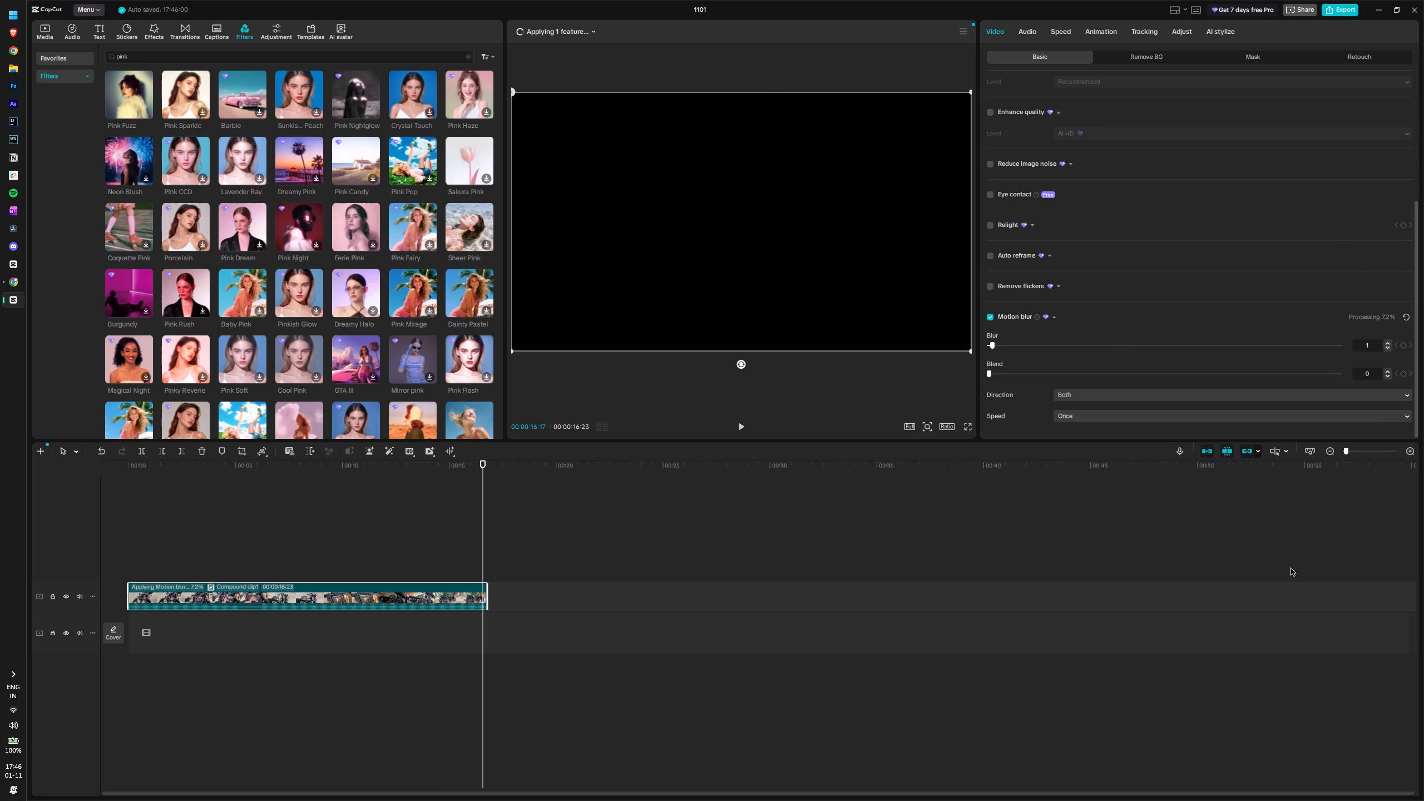
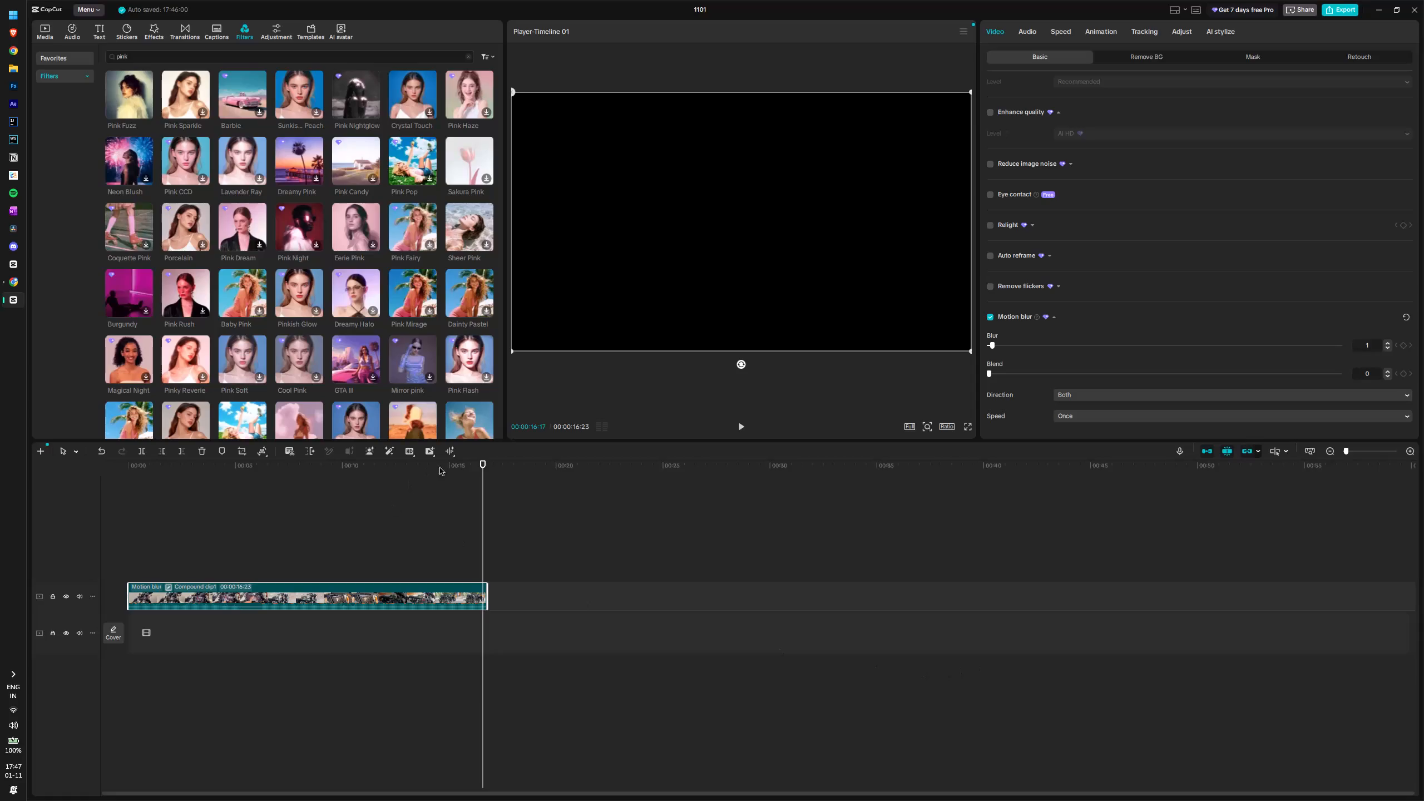
Play the compound clip from the start in full screen to review the motion-blurred reel.
{"action": "left_click_drag", "start_coordinate": [479, 476], "coordinate": [323, 482]}
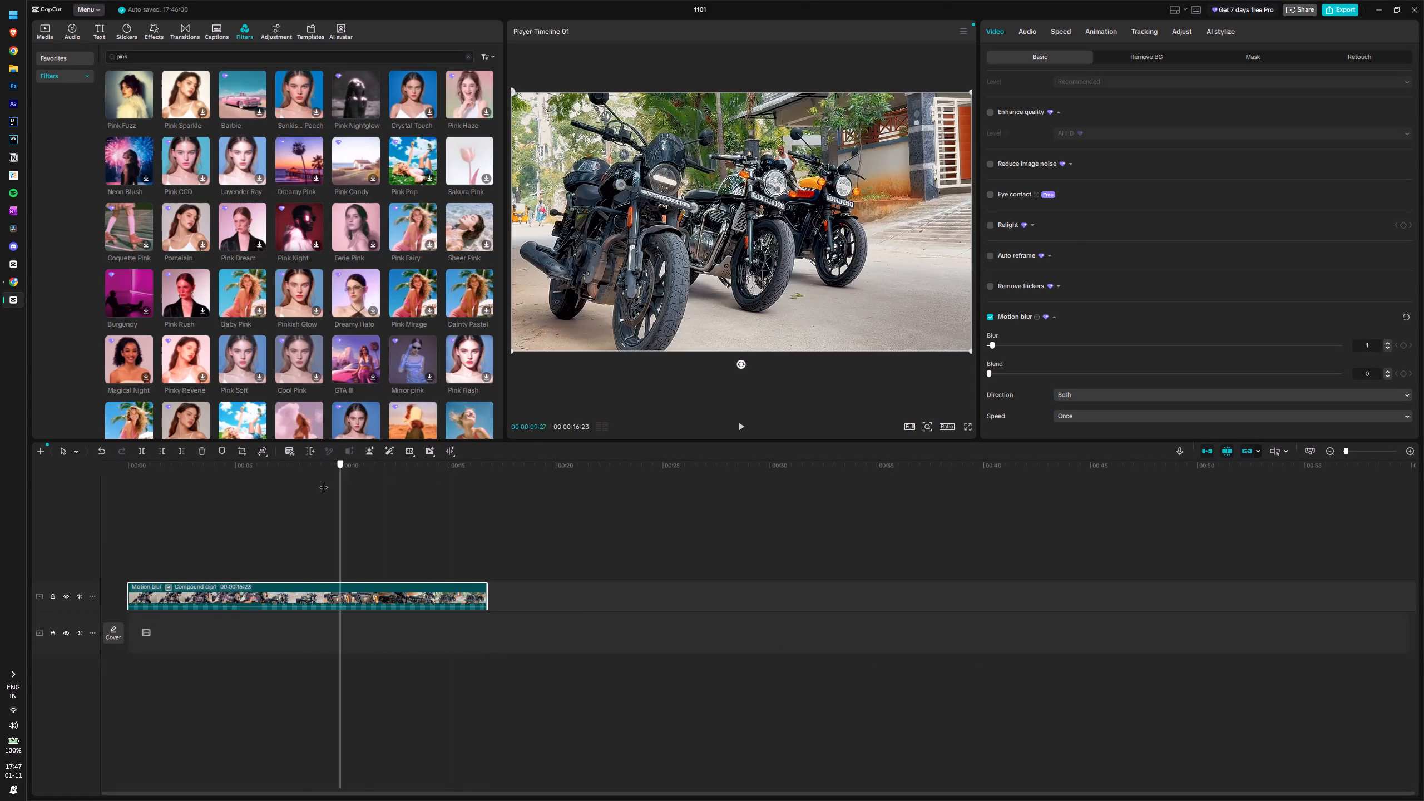
{"action": "left_click_drag", "start_coordinate": [323, 482], "coordinate": [116, 515]}
{"action": "key", "text": "space"}
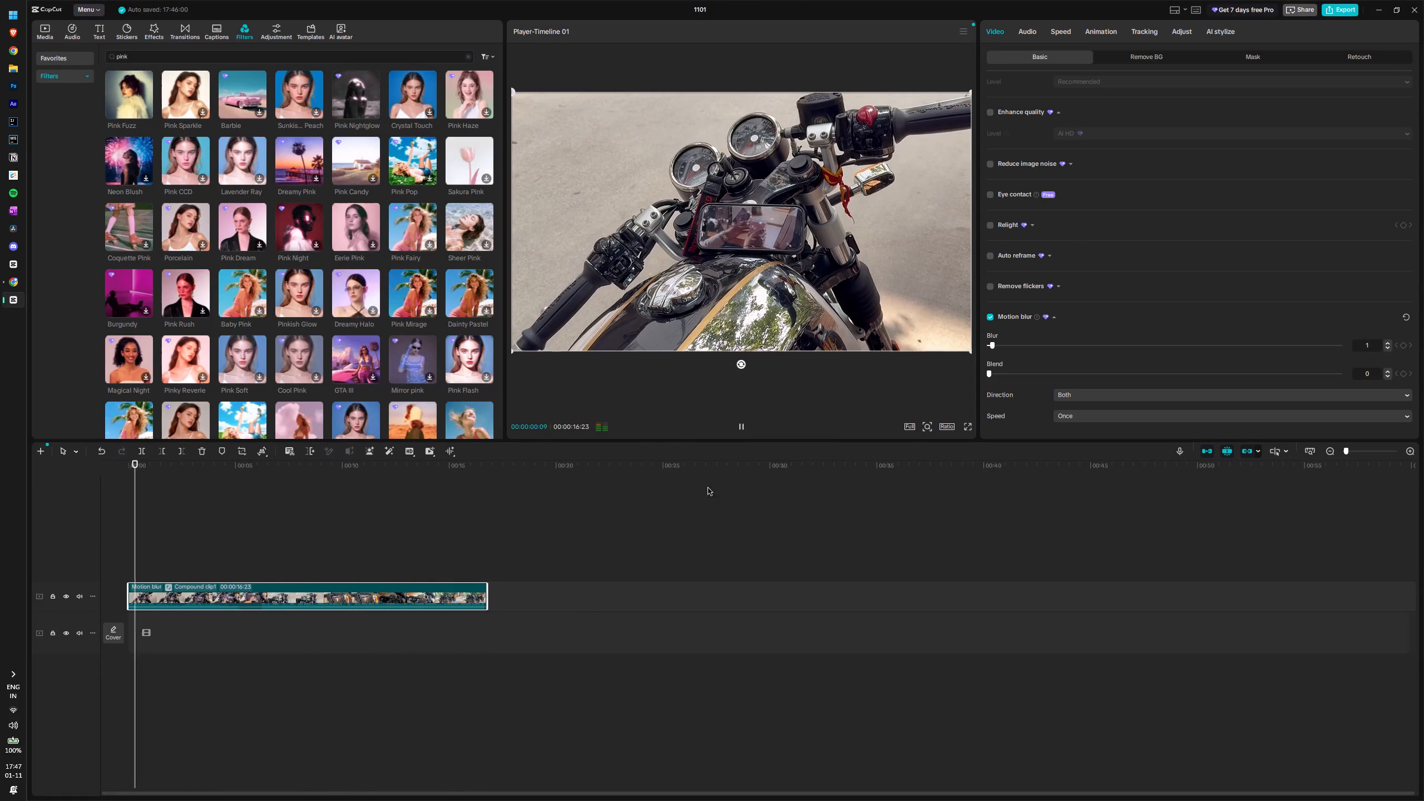
{"action": "left_click", "coordinate": [968, 427]}
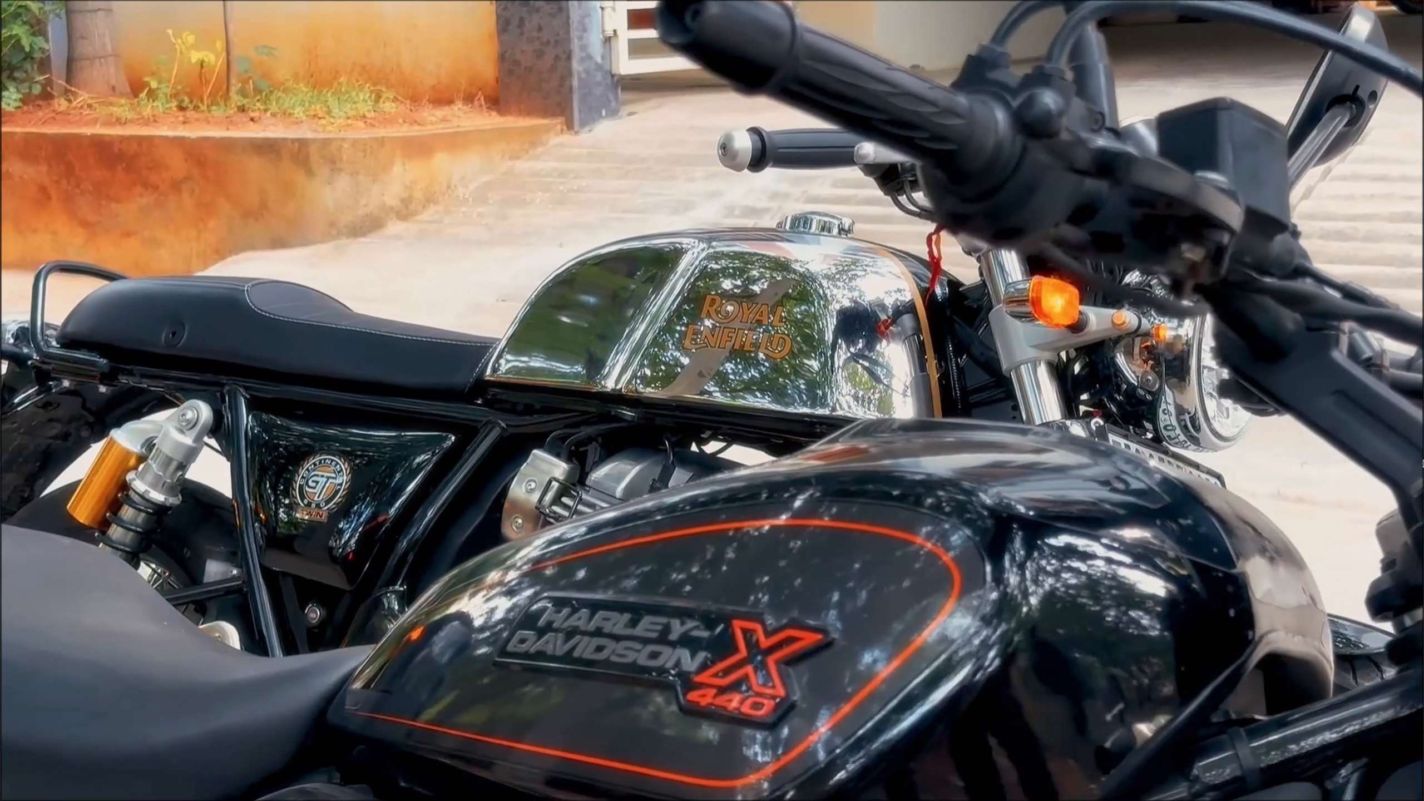
{"action": "key", "text": "space"}
{"action": "key", "text": "Escape"}
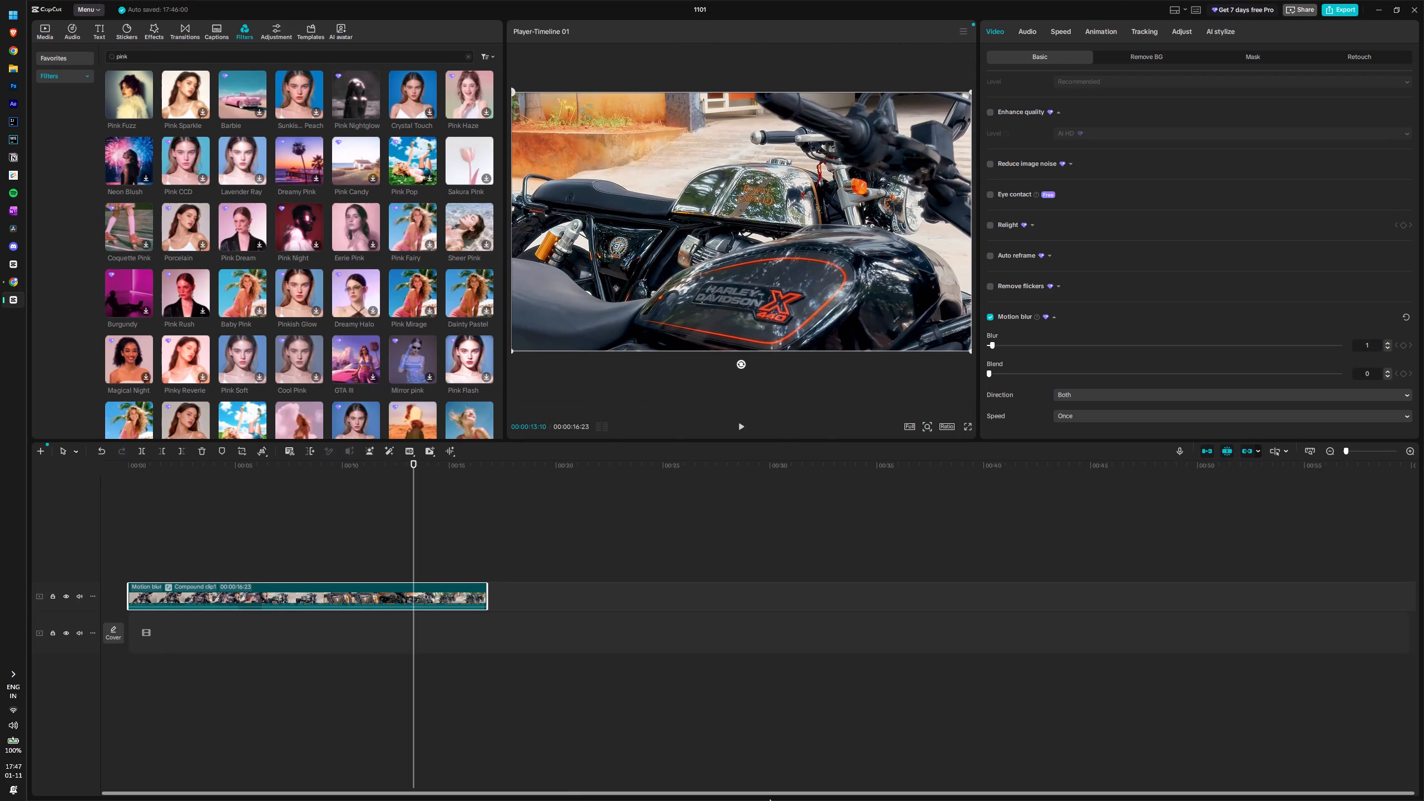
Open a File Explorer window from the desktop and return to CapCut.
{"action": "scroll", "coordinate": [1090, 378], "scroll_direction": "down", "scroll_amount": 3}
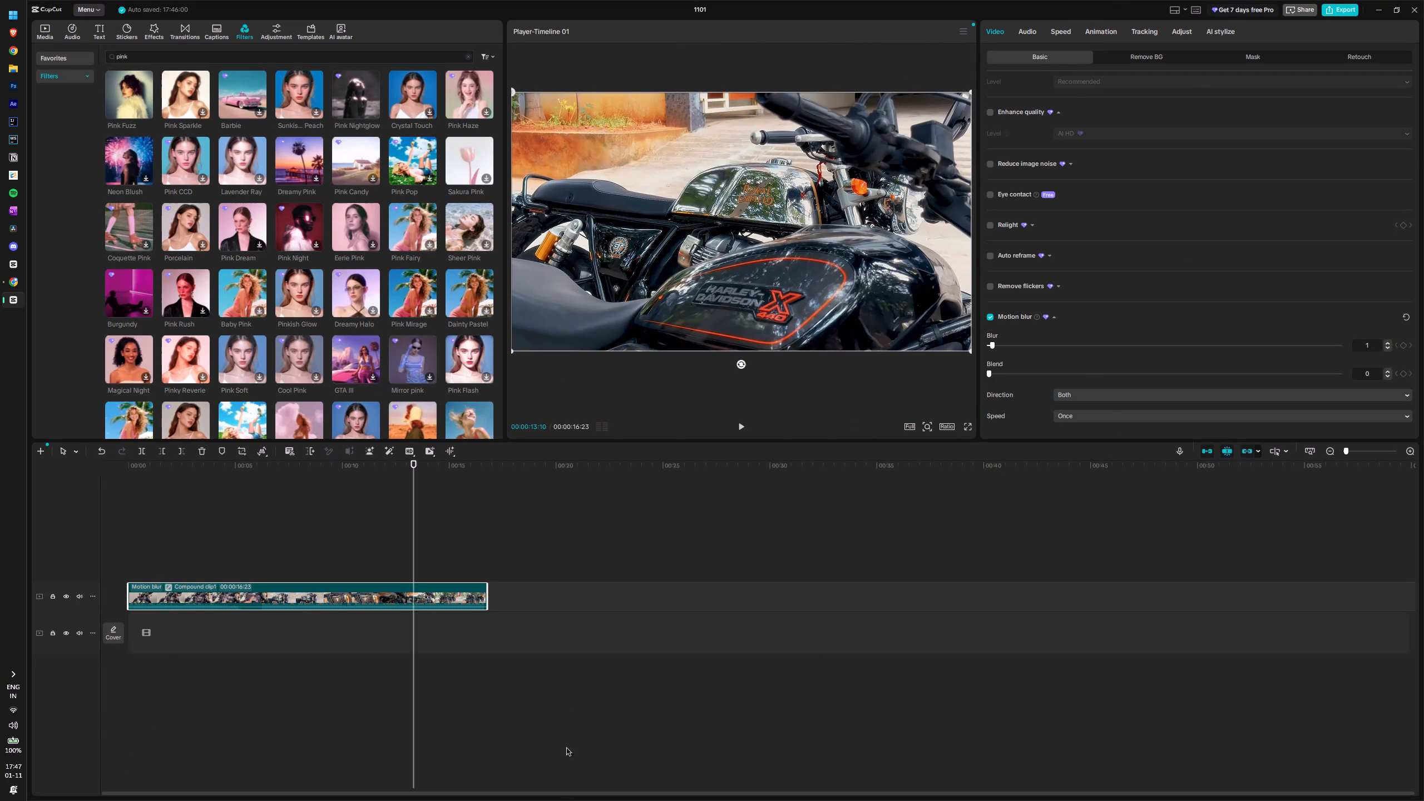
{"action": "left_click", "coordinate": [556, 776]}
{"action": "key", "text": "super+d"}
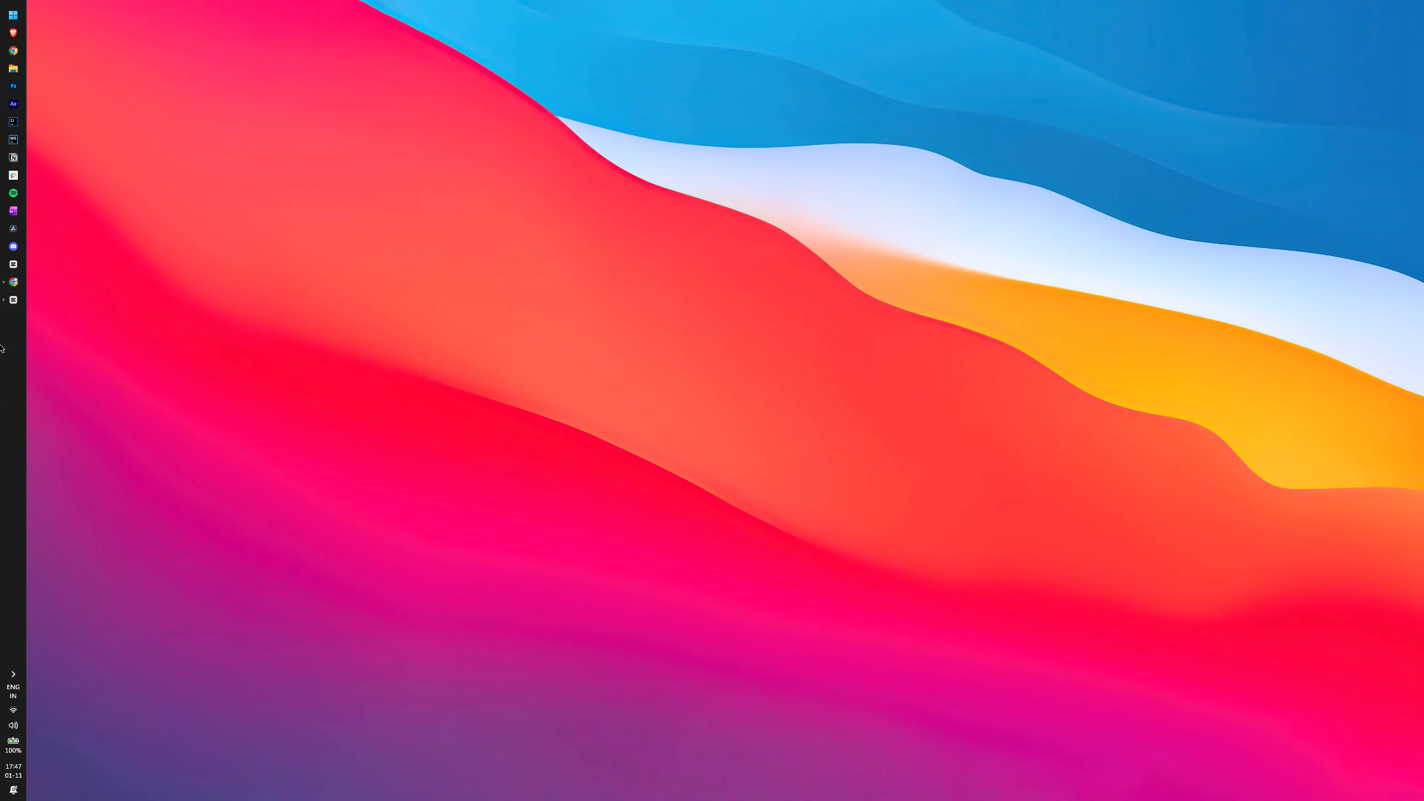
{"action": "left_click", "coordinate": [14, 72]}
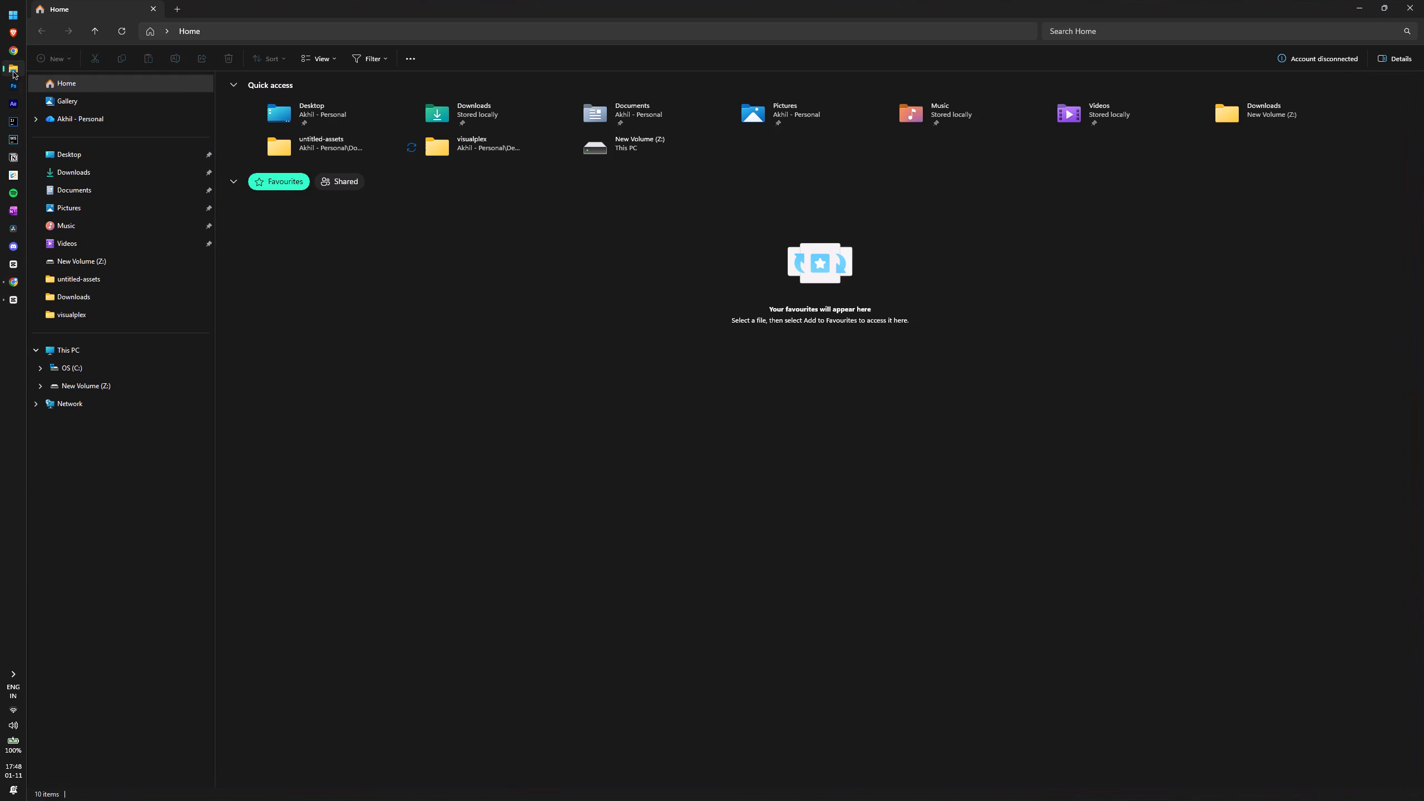
{"action": "key", "text": "z"}
{"action": "key", "text": "alt+Tab"}
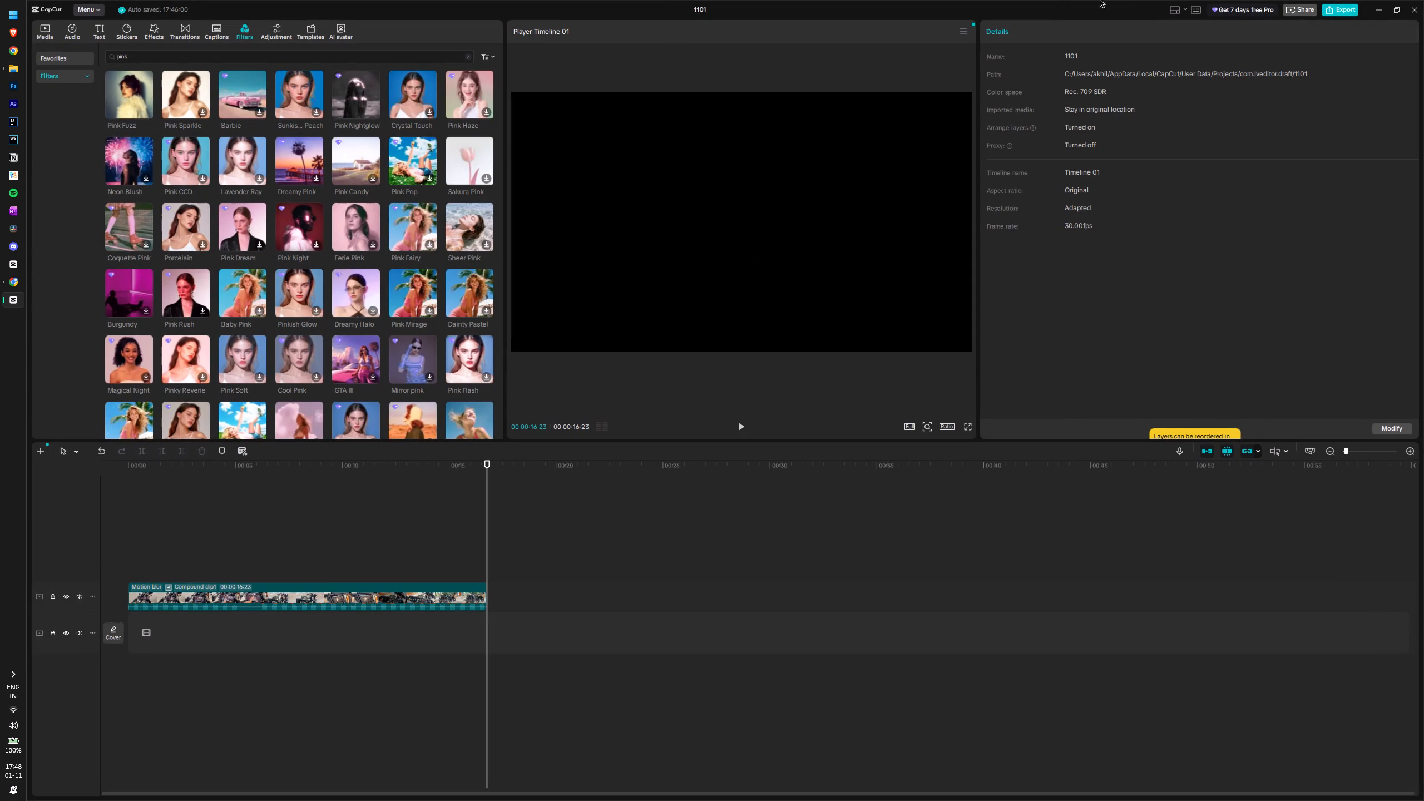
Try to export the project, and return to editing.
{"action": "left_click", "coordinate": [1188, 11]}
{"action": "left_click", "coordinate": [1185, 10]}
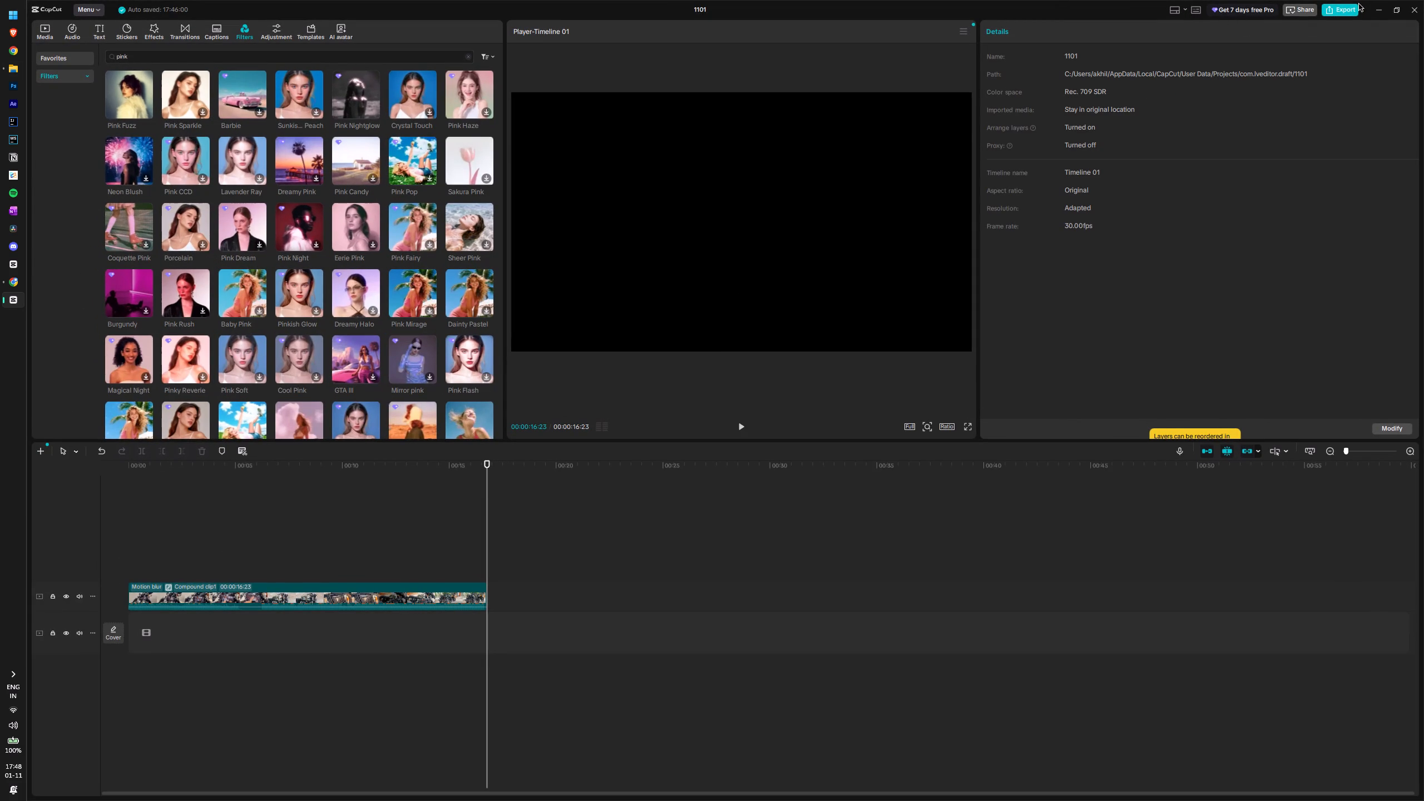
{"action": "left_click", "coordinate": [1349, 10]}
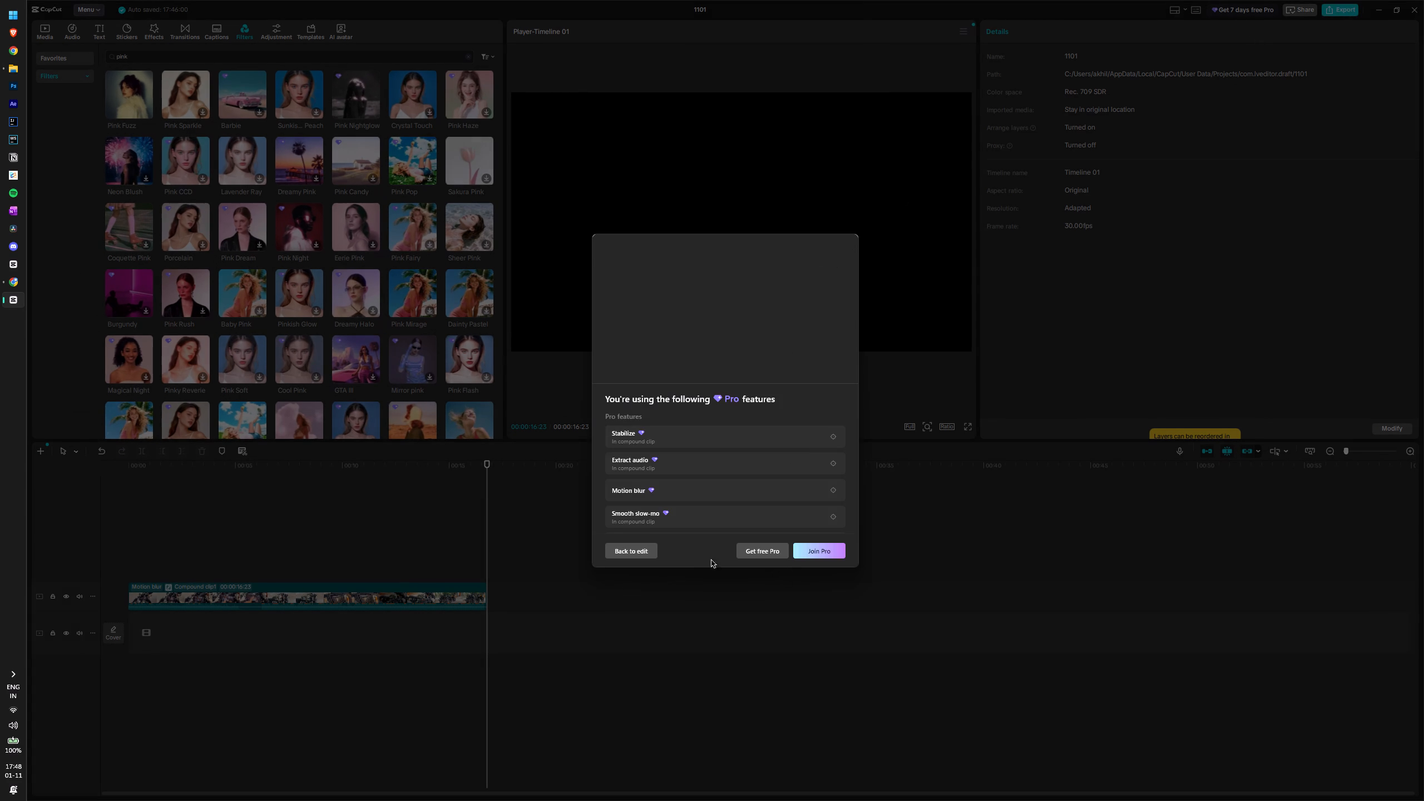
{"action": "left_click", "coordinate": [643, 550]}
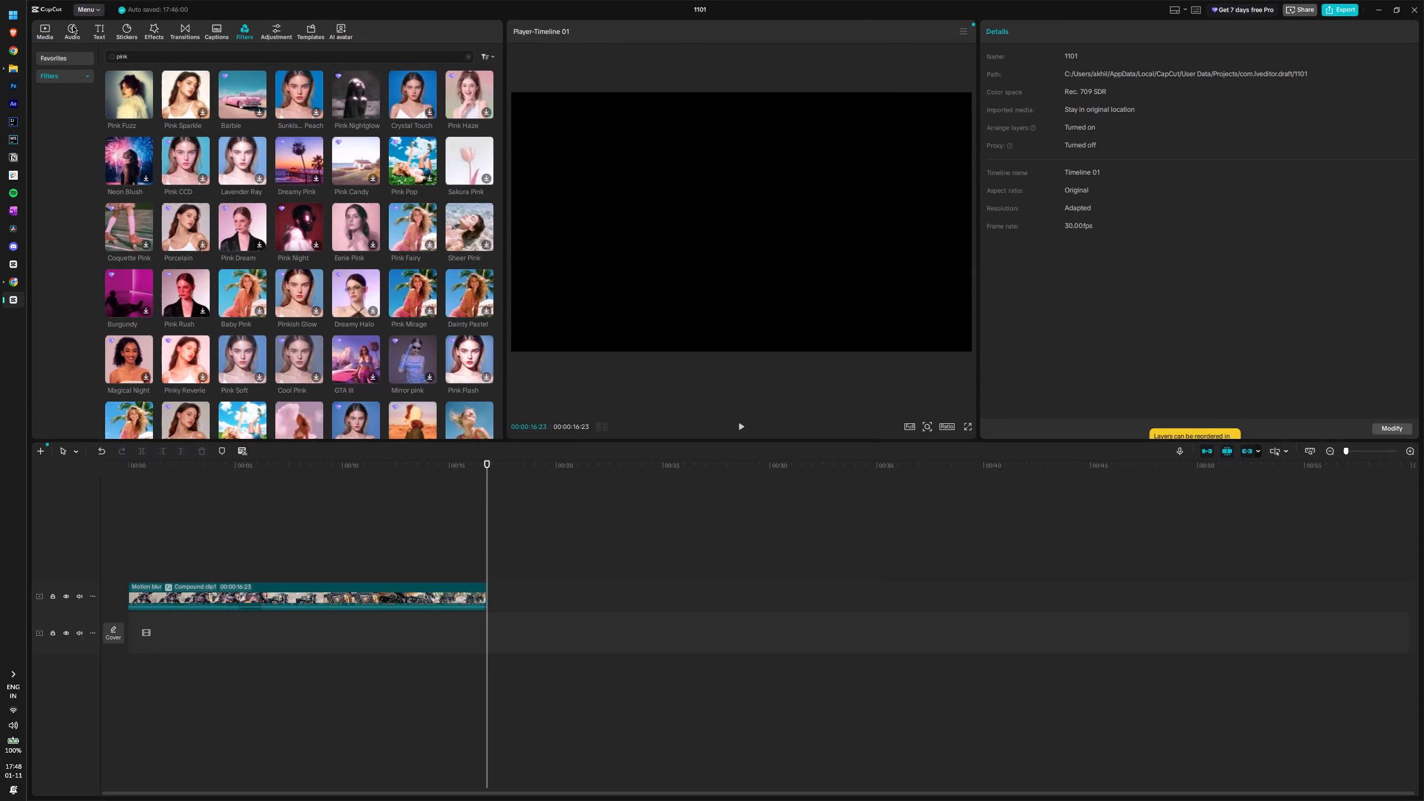
Check the project save, screen recording and preset paths in the draft settings, and cancel without saving.
{"action": "left_click", "coordinate": [47, 34]}
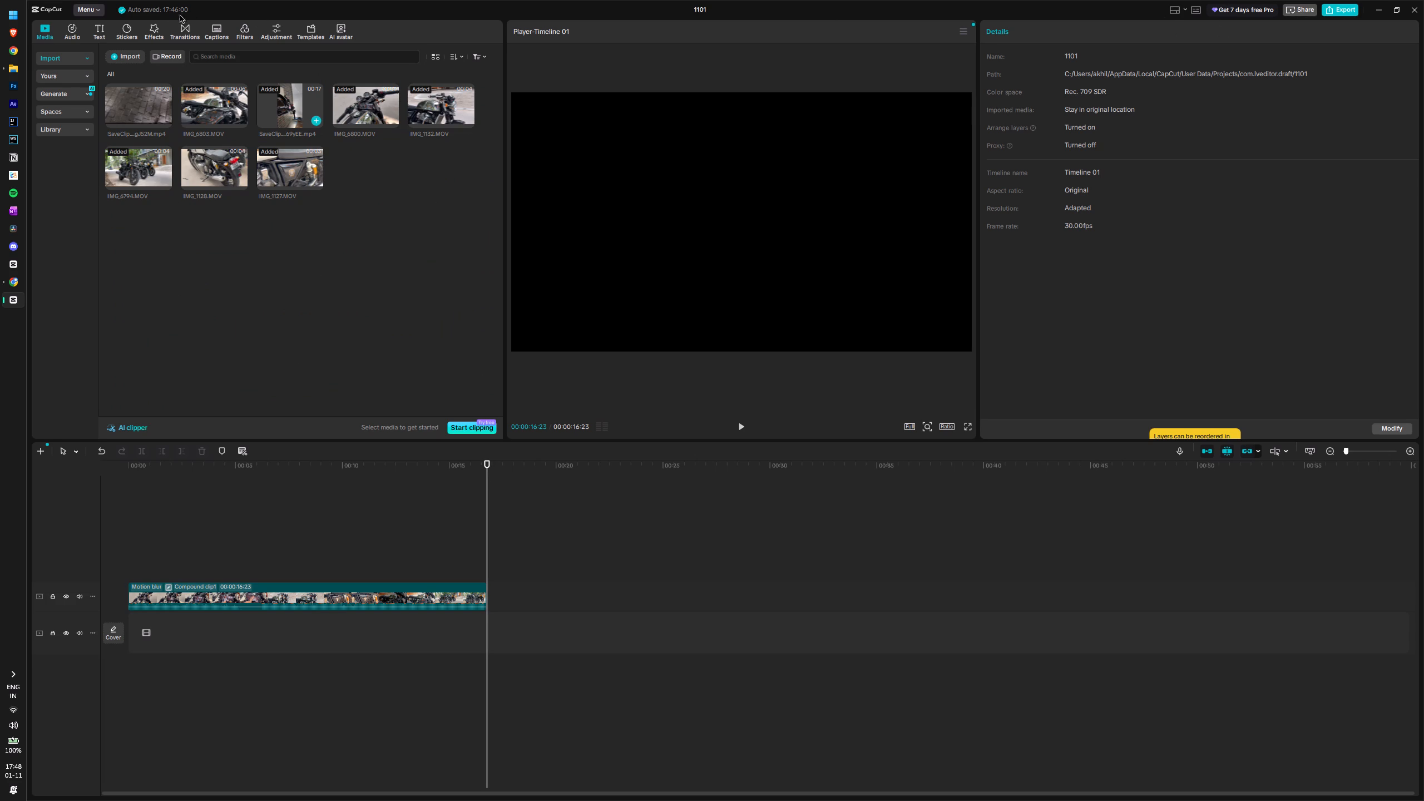
{"action": "left_click", "coordinate": [101, 8]}
{"action": "left_click", "coordinate": [97, 125]}
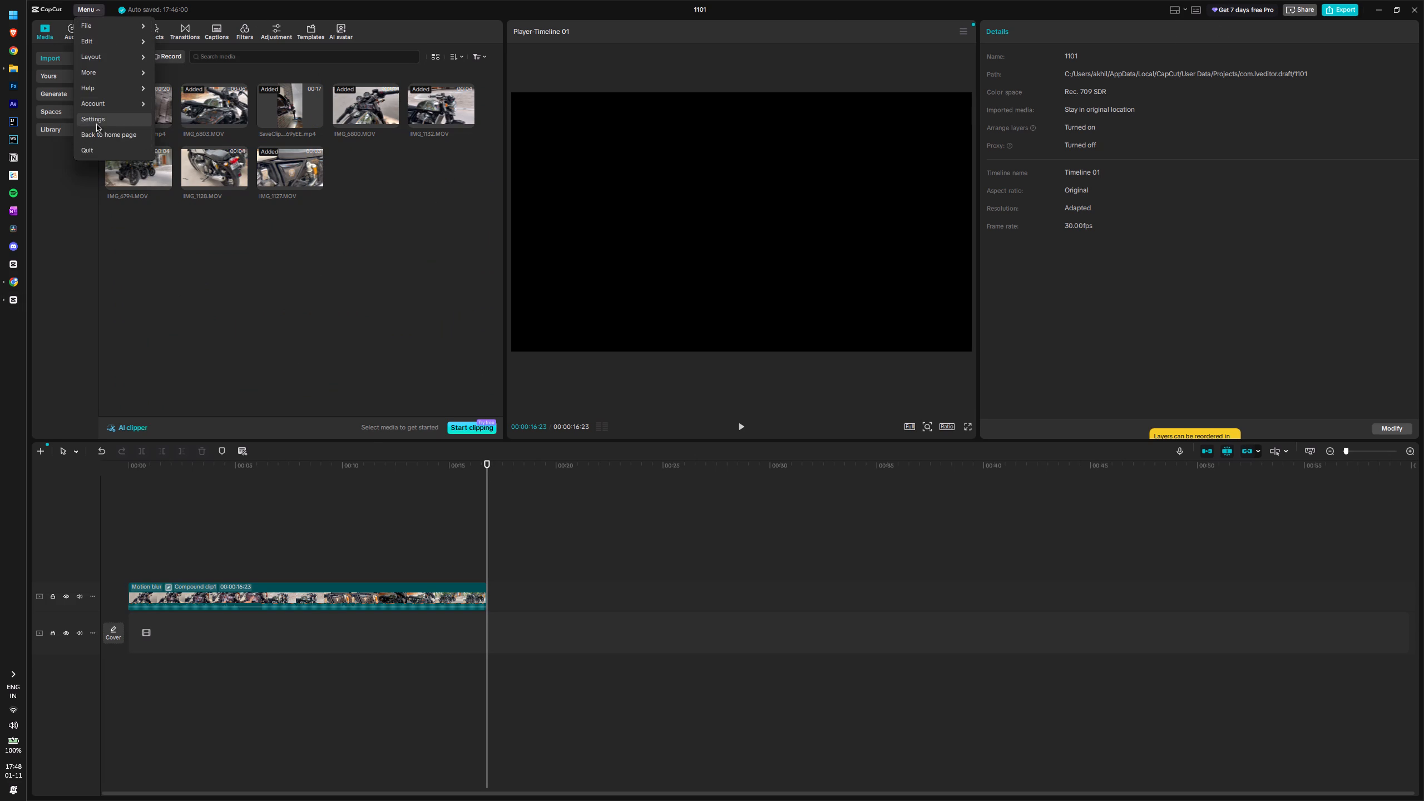
{"action": "left_click", "coordinate": [821, 258]}
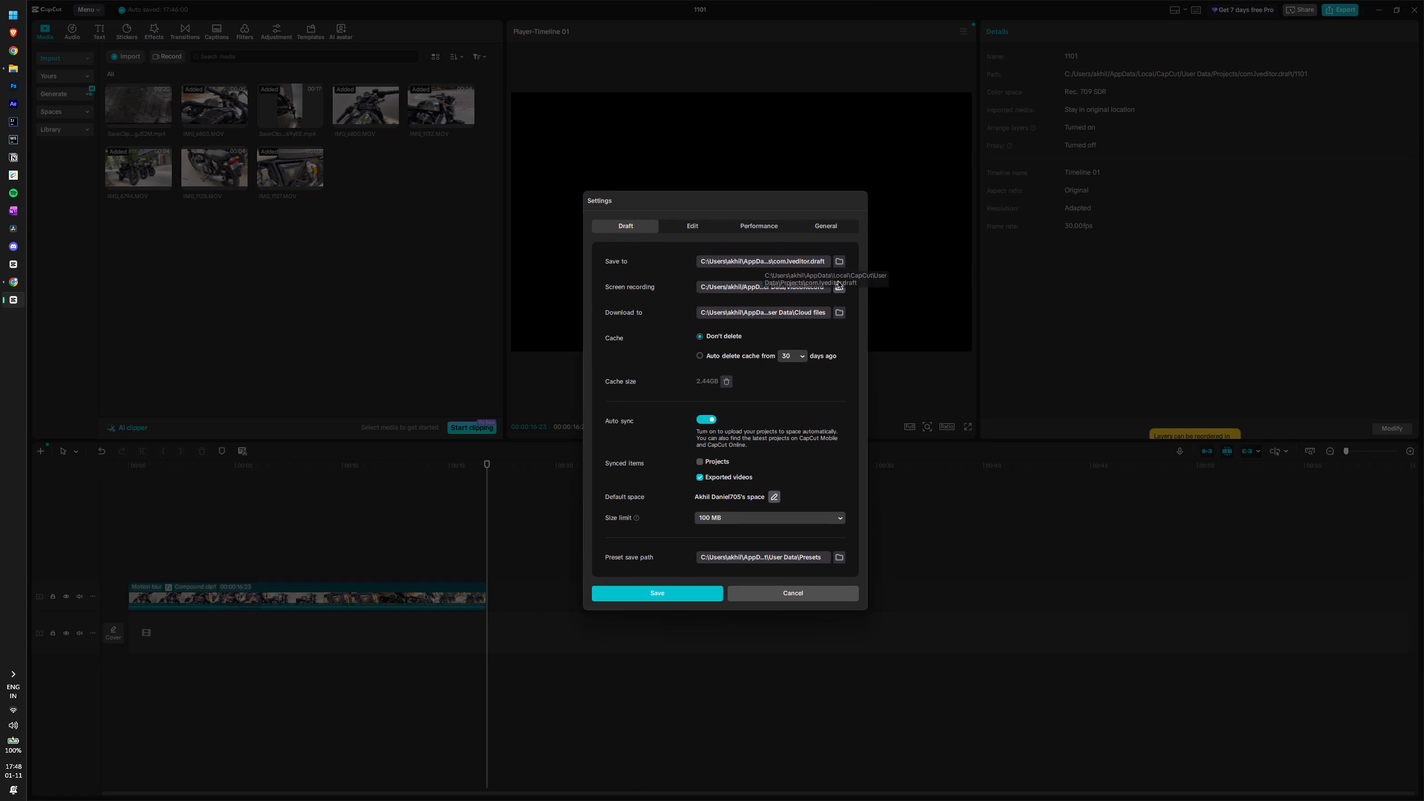
{"action": "left_click", "coordinate": [824, 287]}
{"action": "left_click", "coordinate": [844, 289]}
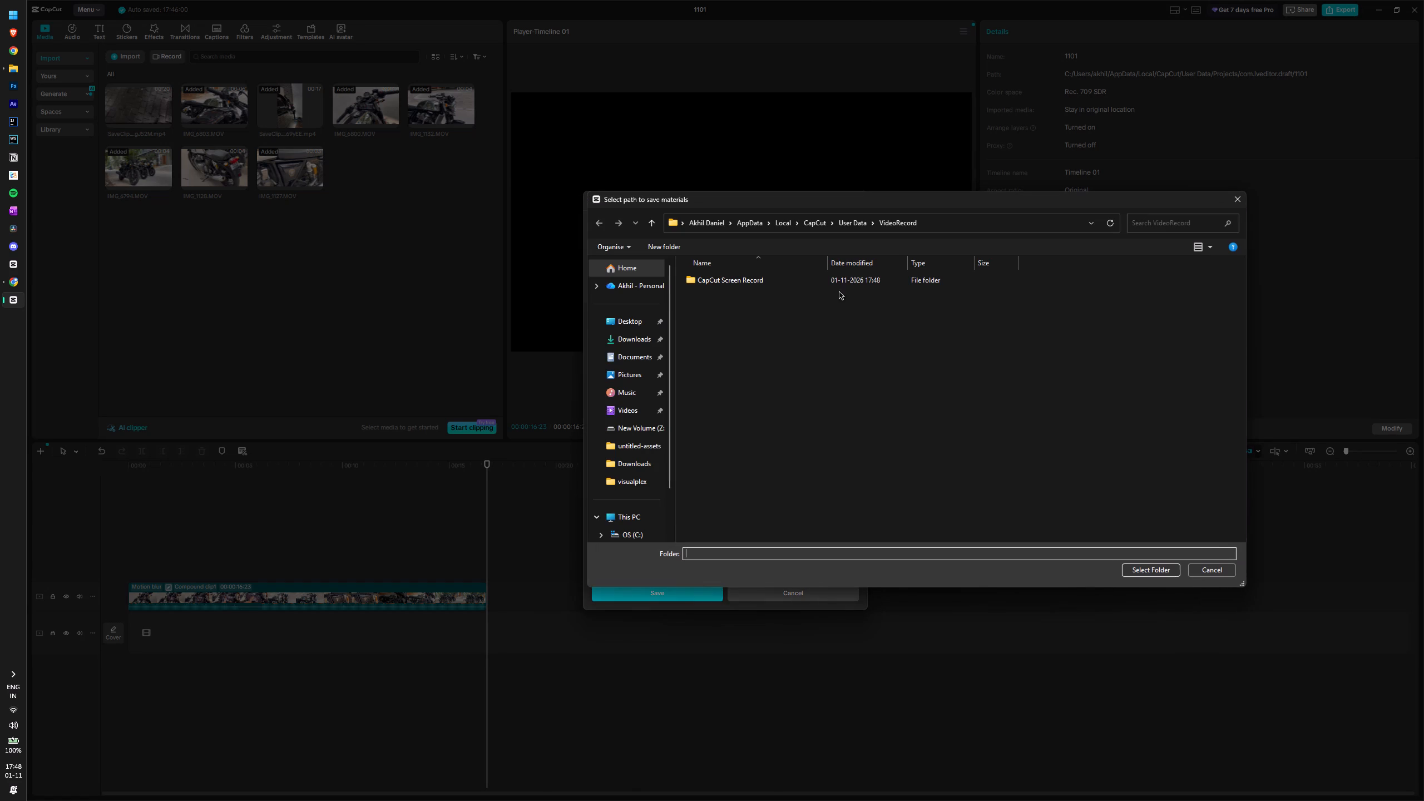
{"action": "left_click", "coordinate": [1218, 573]}
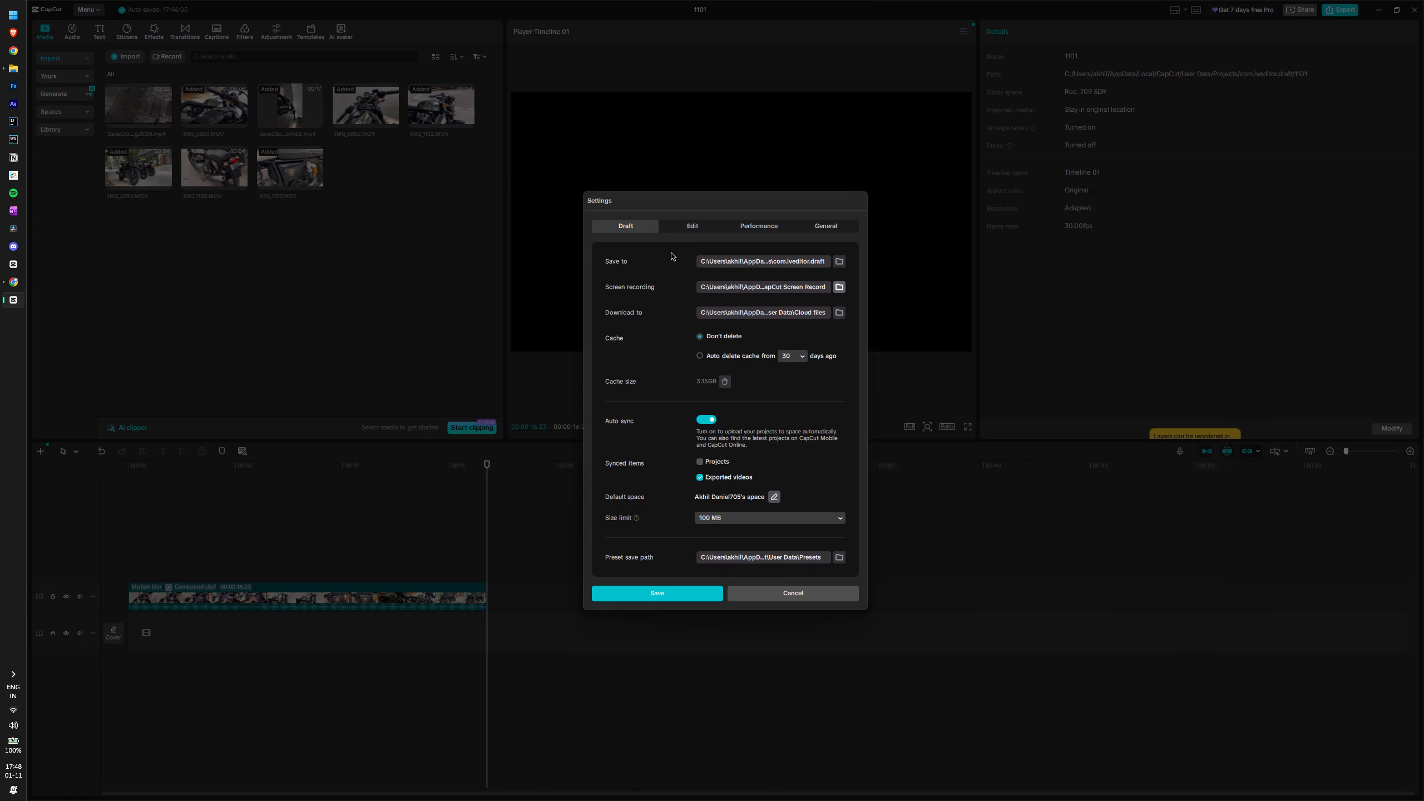
{"action": "double_click", "coordinate": [721, 260]}
{"action": "scroll", "coordinate": [769, 586], "scroll_direction": "down", "scroll_amount": 1}
{"action": "scroll", "coordinate": [770, 586], "scroll_direction": "up", "scroll_amount": 1}
{"action": "scroll", "coordinate": [774, 585], "scroll_direction": "down", "scroll_amount": 1}
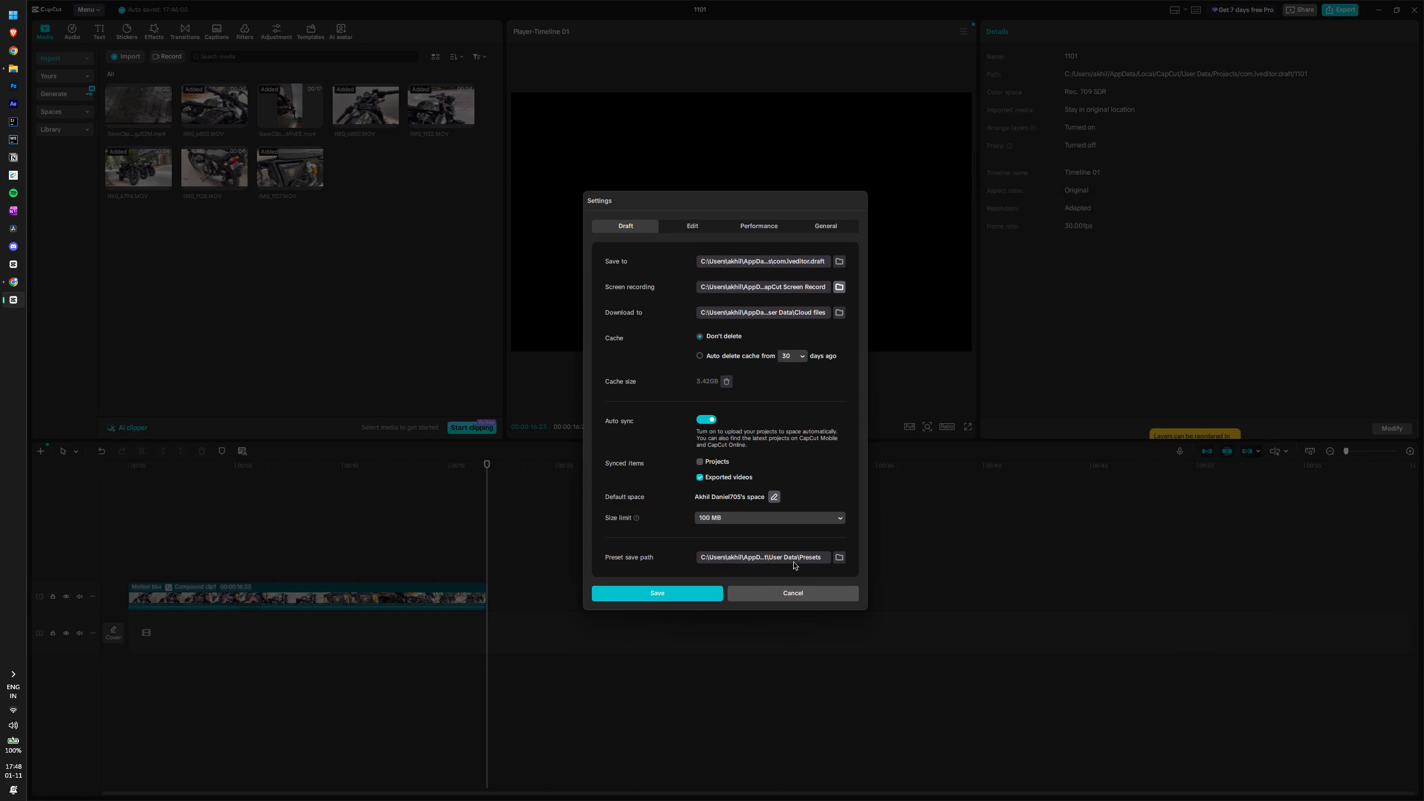
{"action": "left_click", "coordinate": [788, 557]}
{"action": "triple_click", "coordinate": [765, 259]}
{"action": "double_click", "coordinate": [765, 259]}
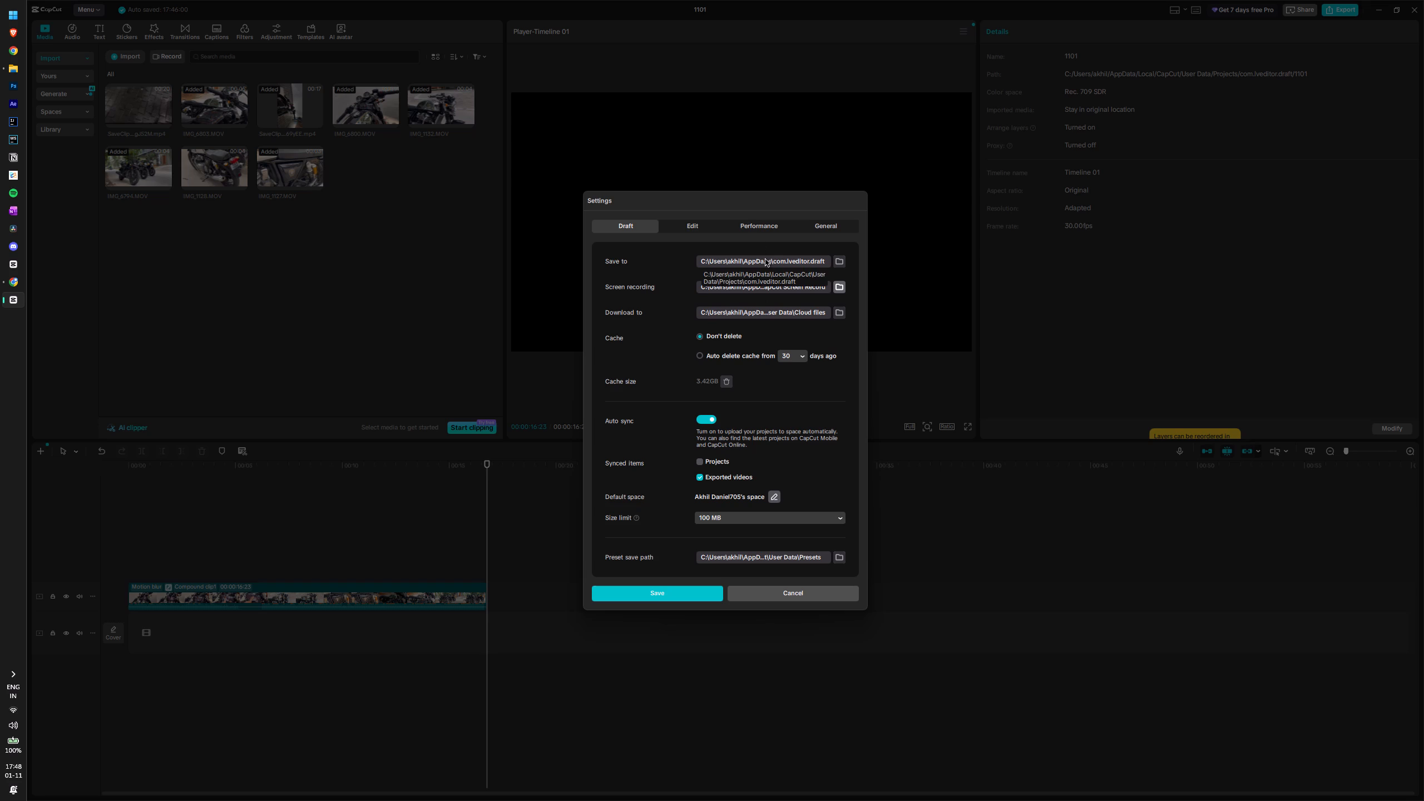
{"action": "triple_click", "coordinate": [769, 265]}
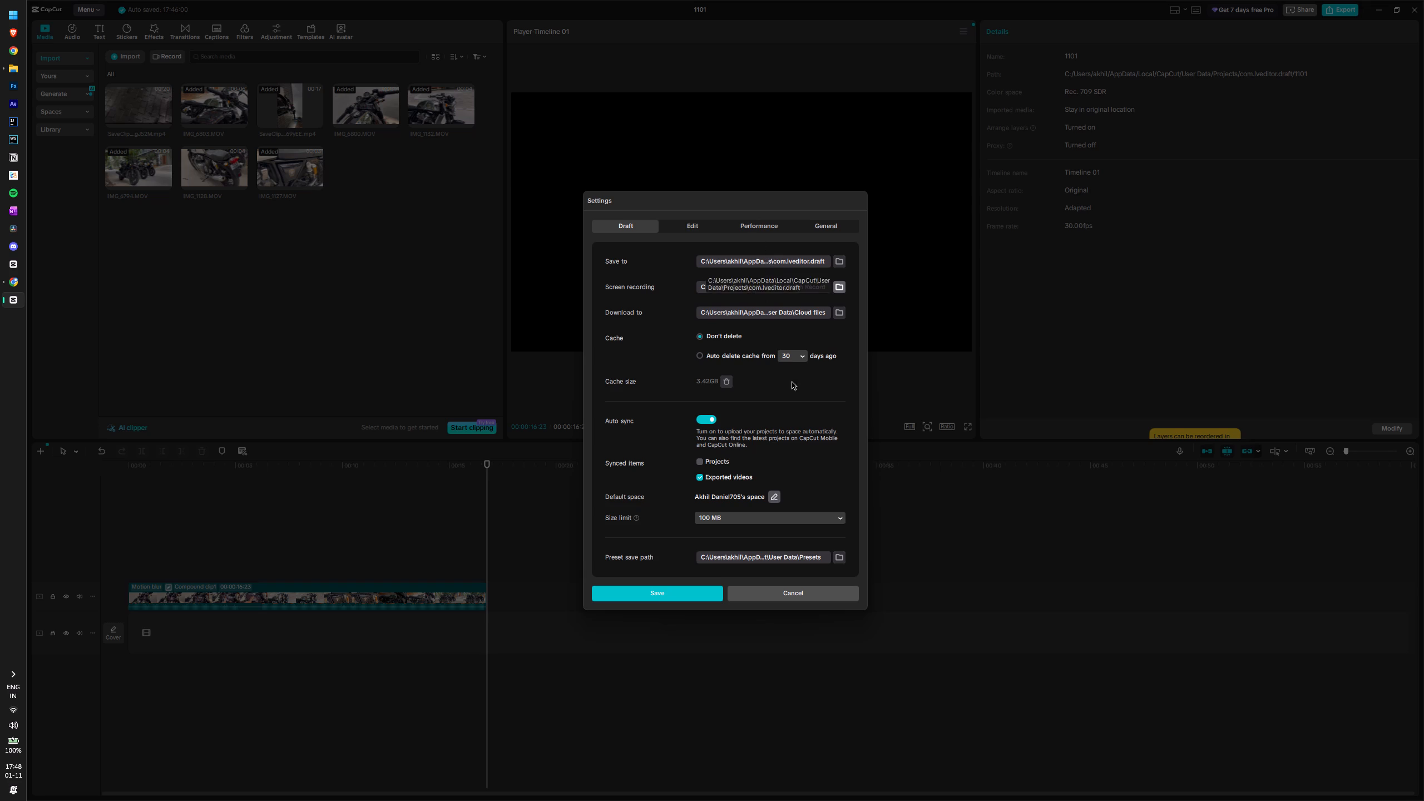
{"action": "left_click", "coordinate": [780, 593]}
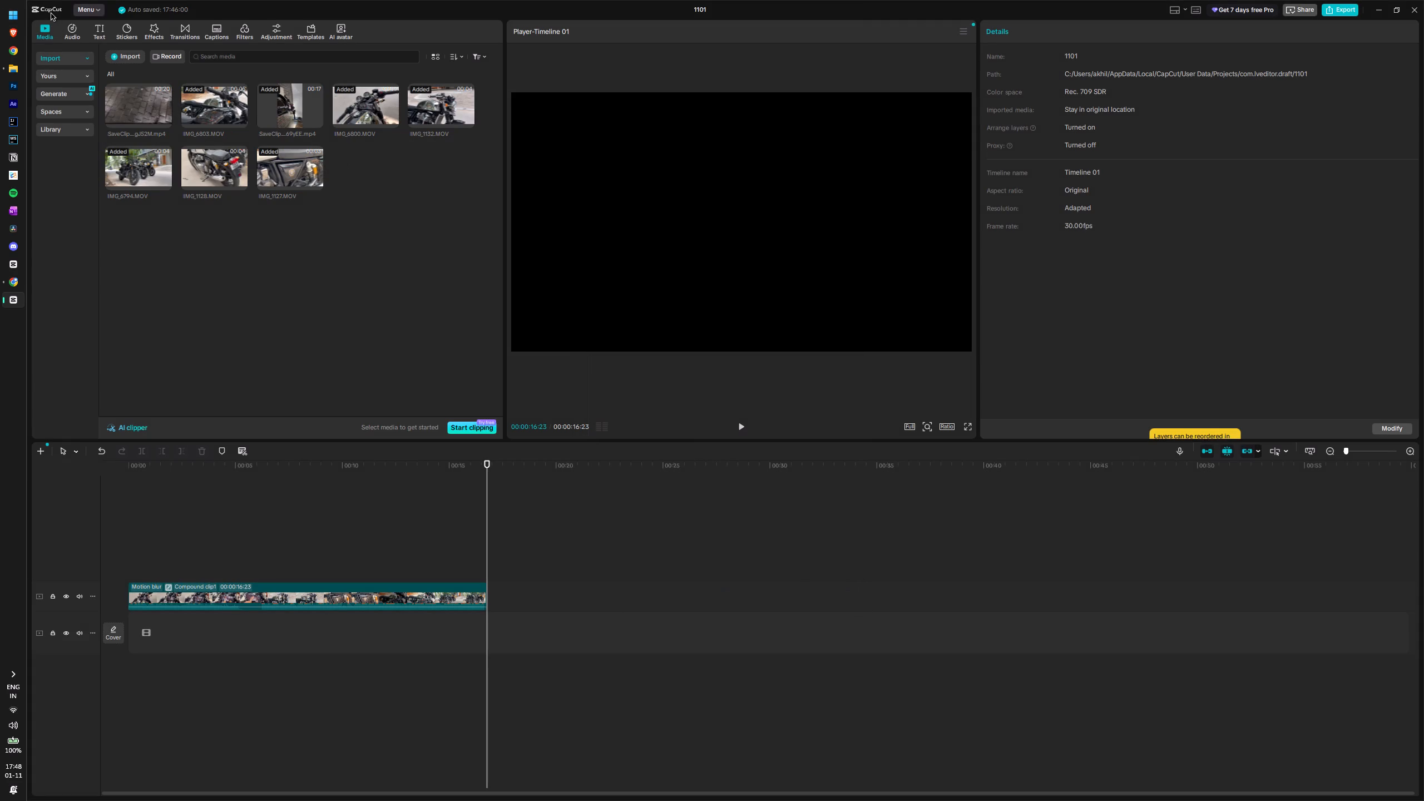
Close the 1101 project and return to CapCut's home screen.
{"action": "left_click", "coordinate": [51, 13]}
{"action": "left_click", "coordinate": [50, 28]}
{"action": "left_click", "coordinate": [89, 6]}
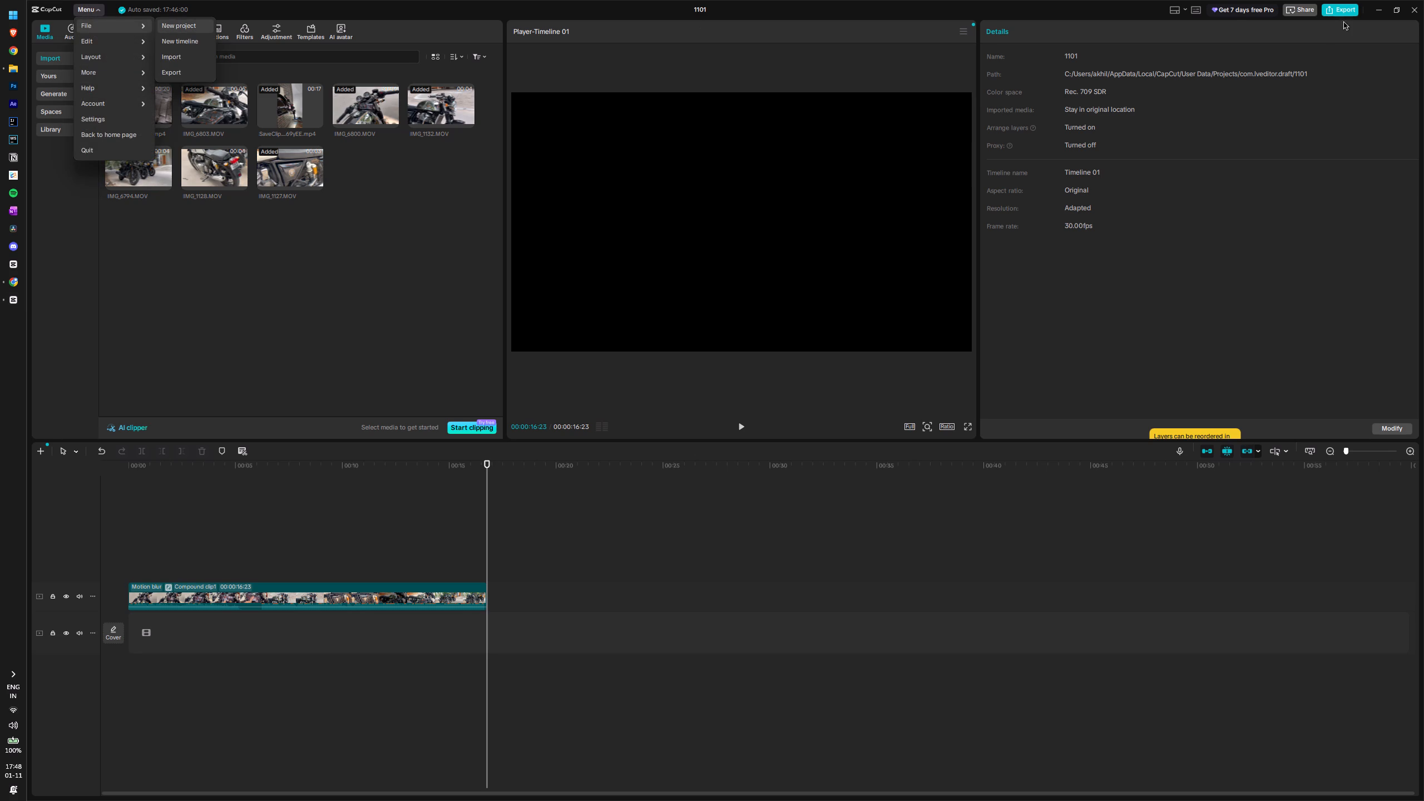
{"action": "left_click", "coordinate": [1412, 13]}
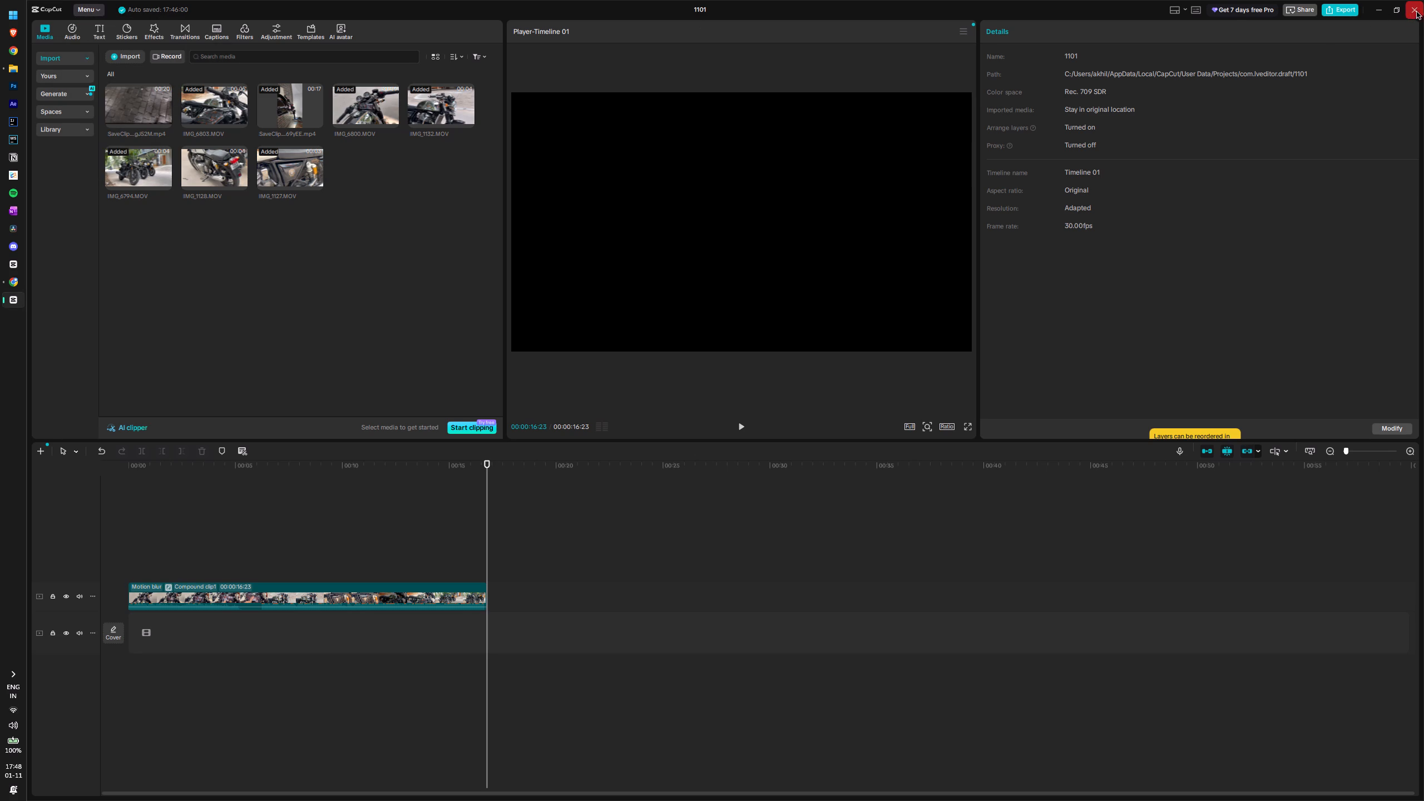
{"action": "left_click", "coordinate": [1417, 12]}
{"action": "key", "text": "alt+Tab"}
{"action": "key", "text": "alt+Tab"}
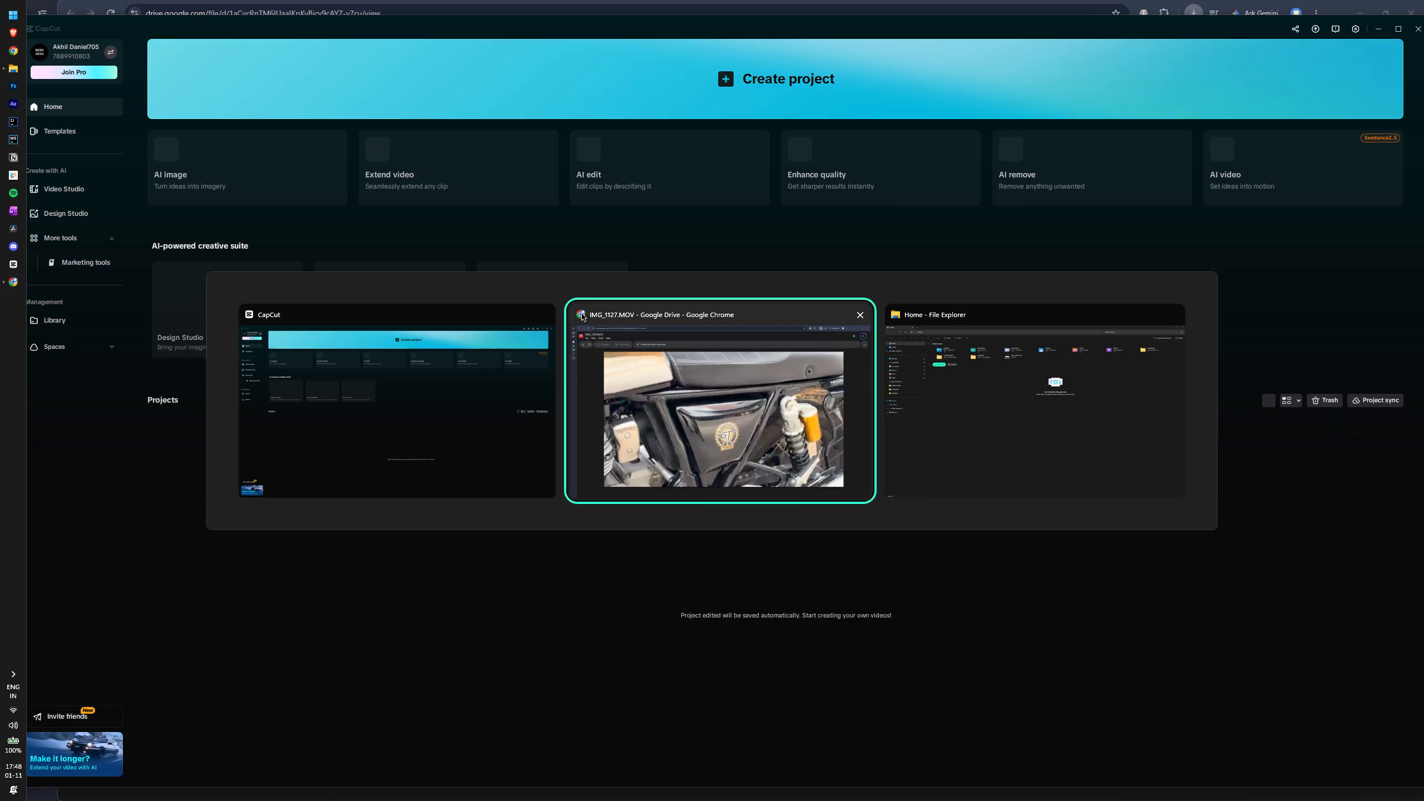
{"action": "key", "text": "alt+Tab"}
{"action": "key", "text": "alt+Tab"}
Copy the full path of the project save folder from the draft settings without choosing another folder.
{"action": "left_click", "coordinate": [1360, 32]}
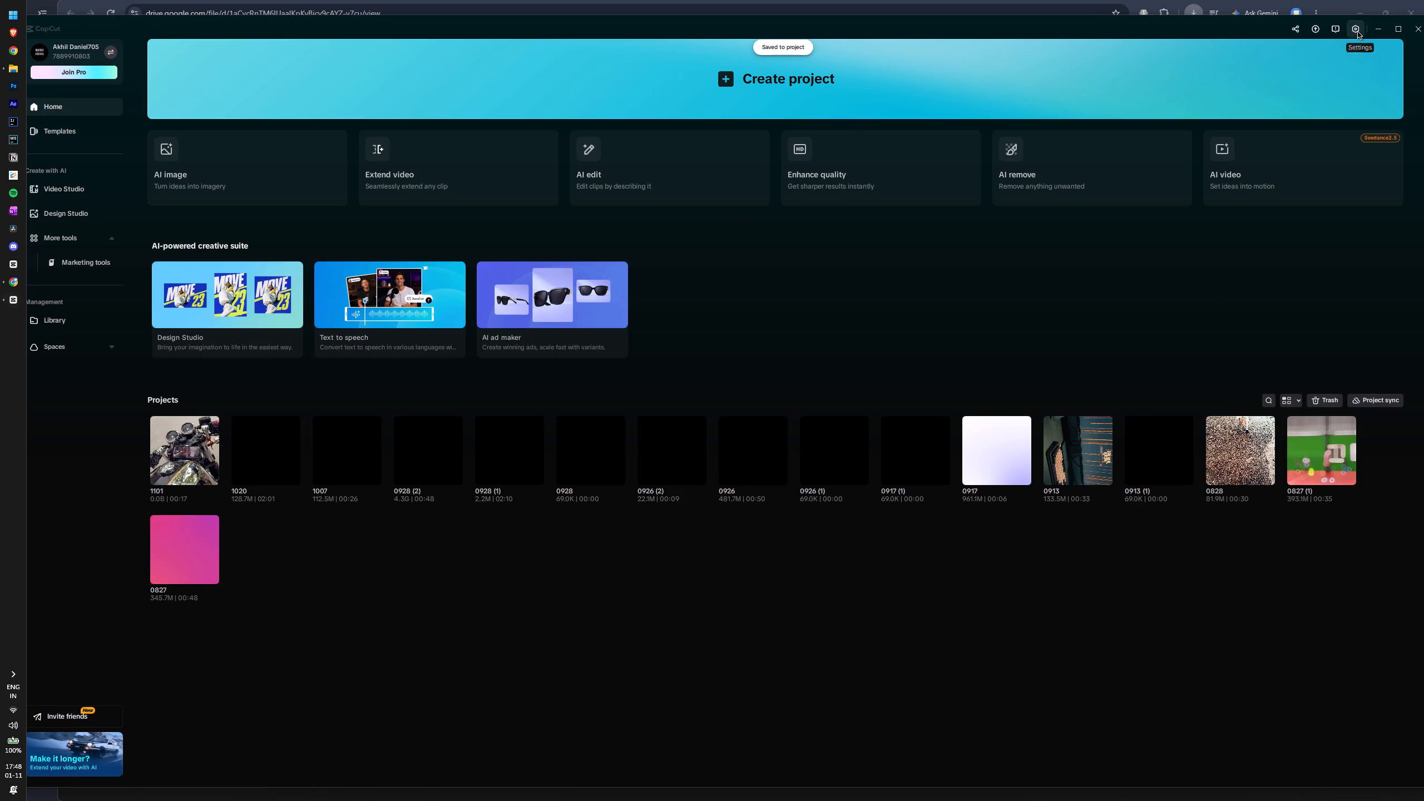
{"action": "left_click", "coordinate": [1356, 45]}
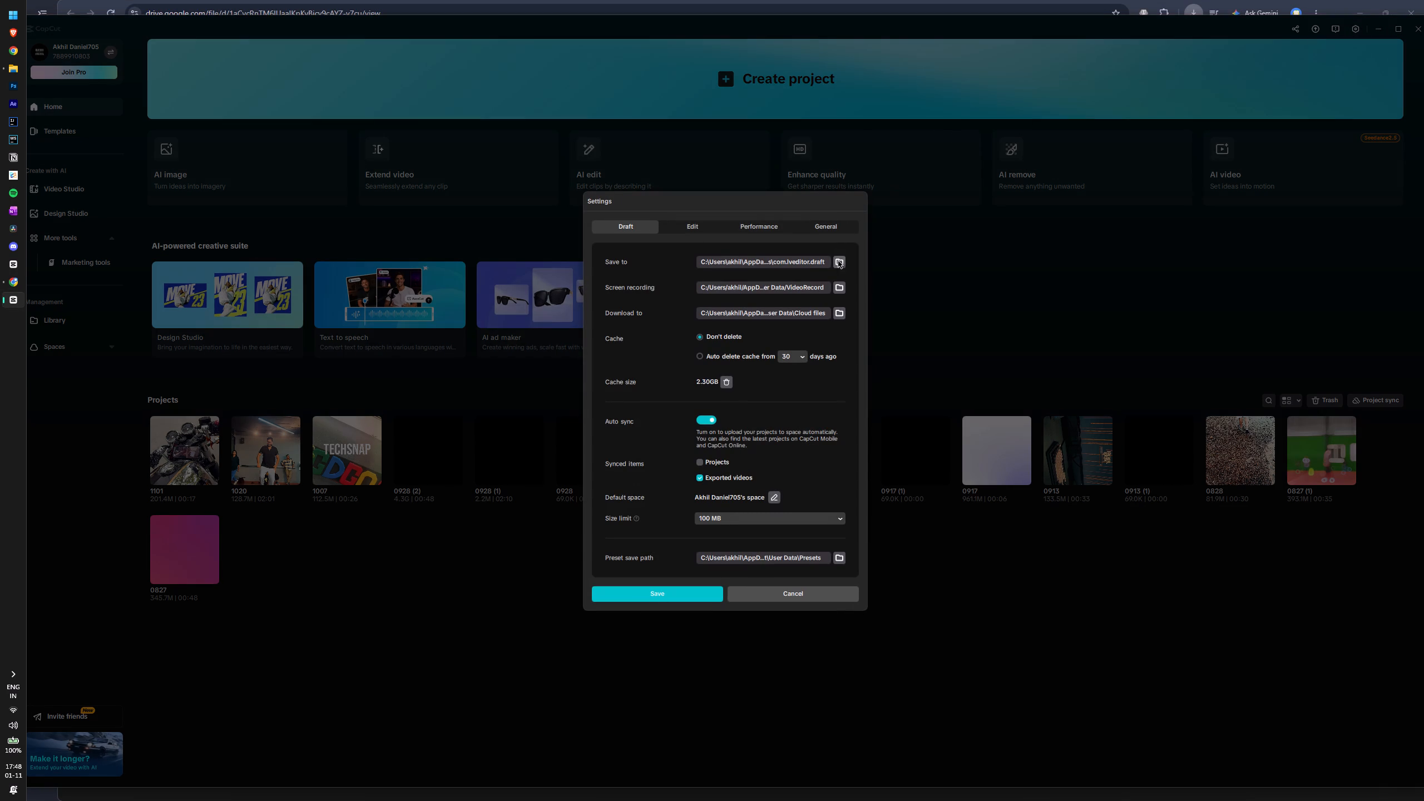
{"action": "double_click", "coordinate": [819, 263]}
{"action": "left_click", "coordinate": [837, 262]}
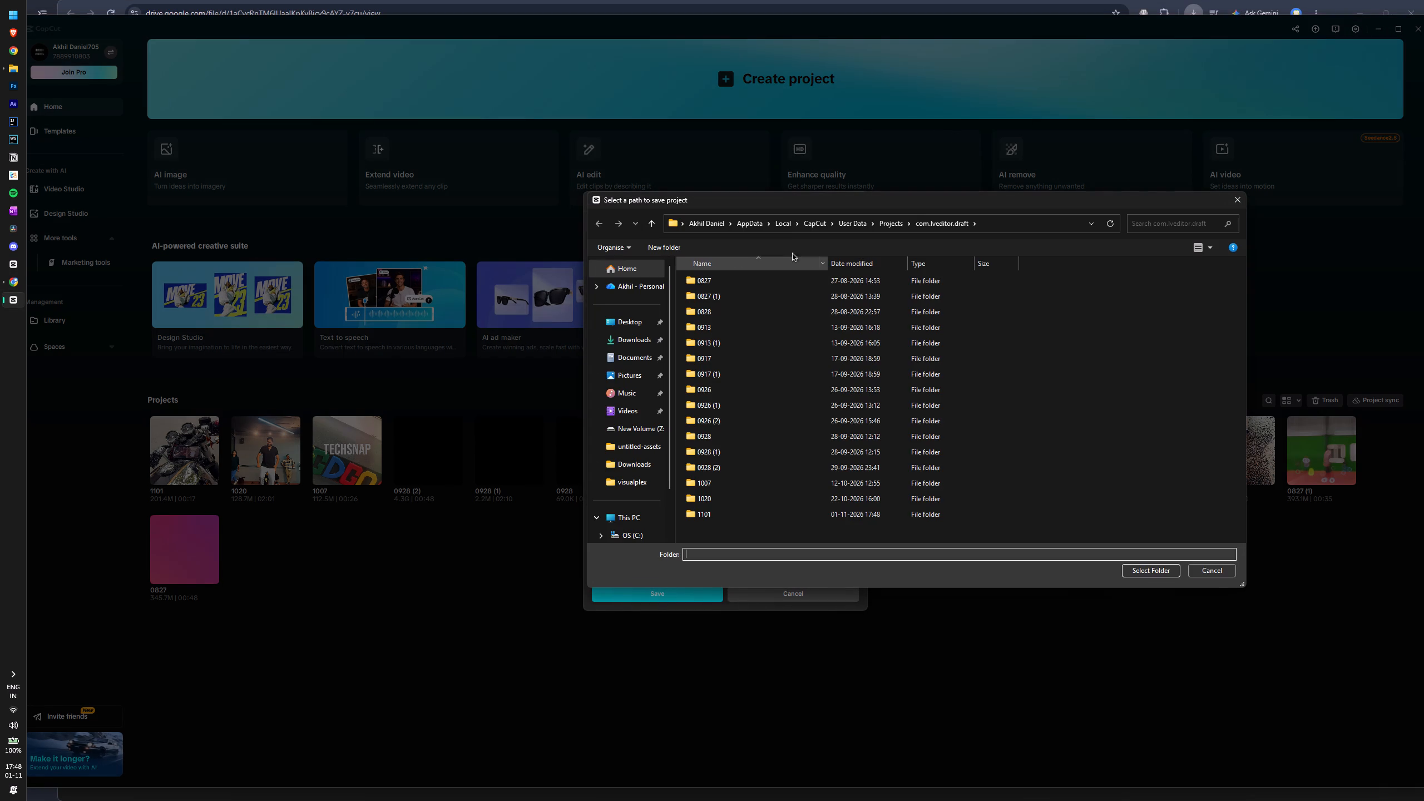
{"action": "left_click", "coordinate": [784, 226]}
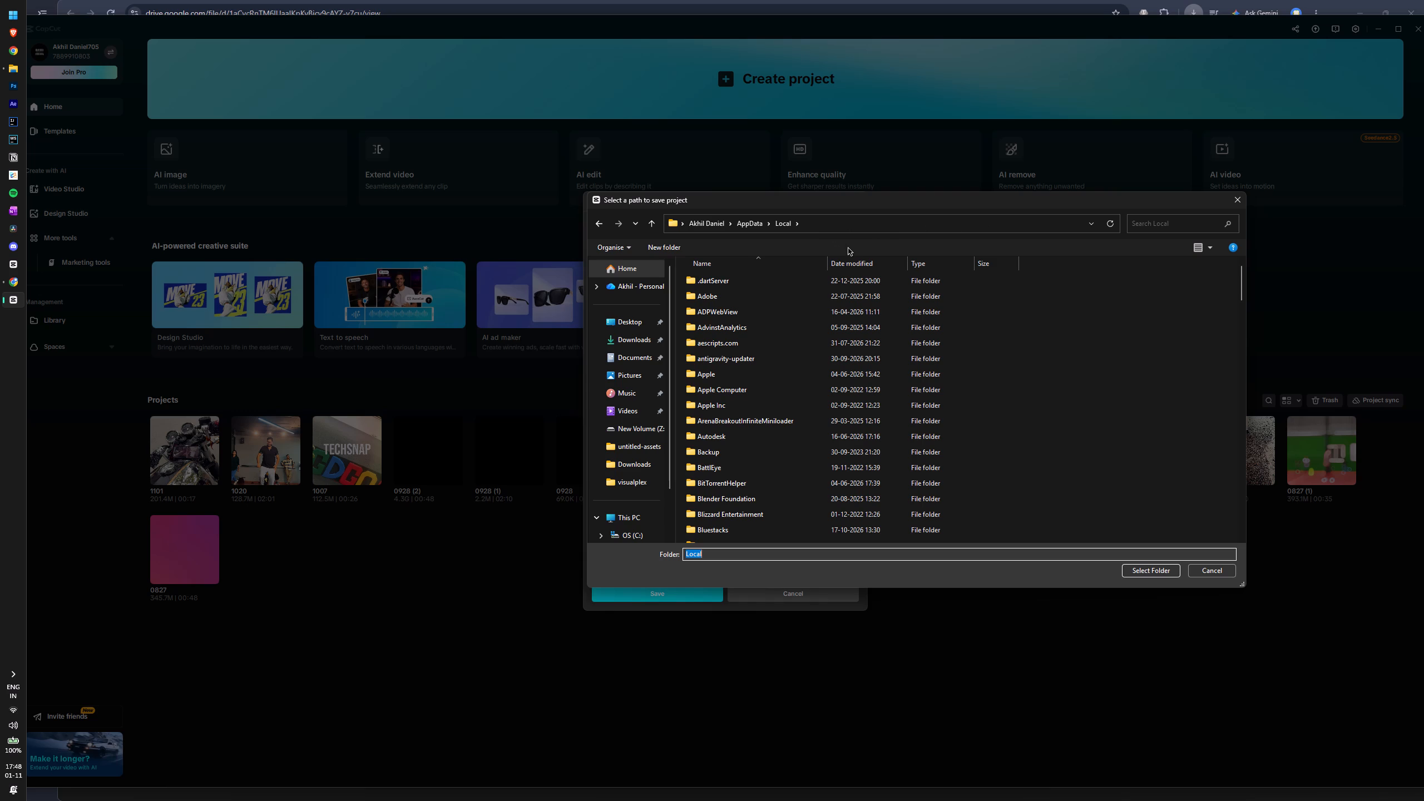
{"action": "key", "text": "ctrl+z"}
{"action": "key", "text": "ctrl+z"}
{"action": "key", "text": "ctrl+z"}
{"action": "left_click", "coordinate": [1204, 573]}
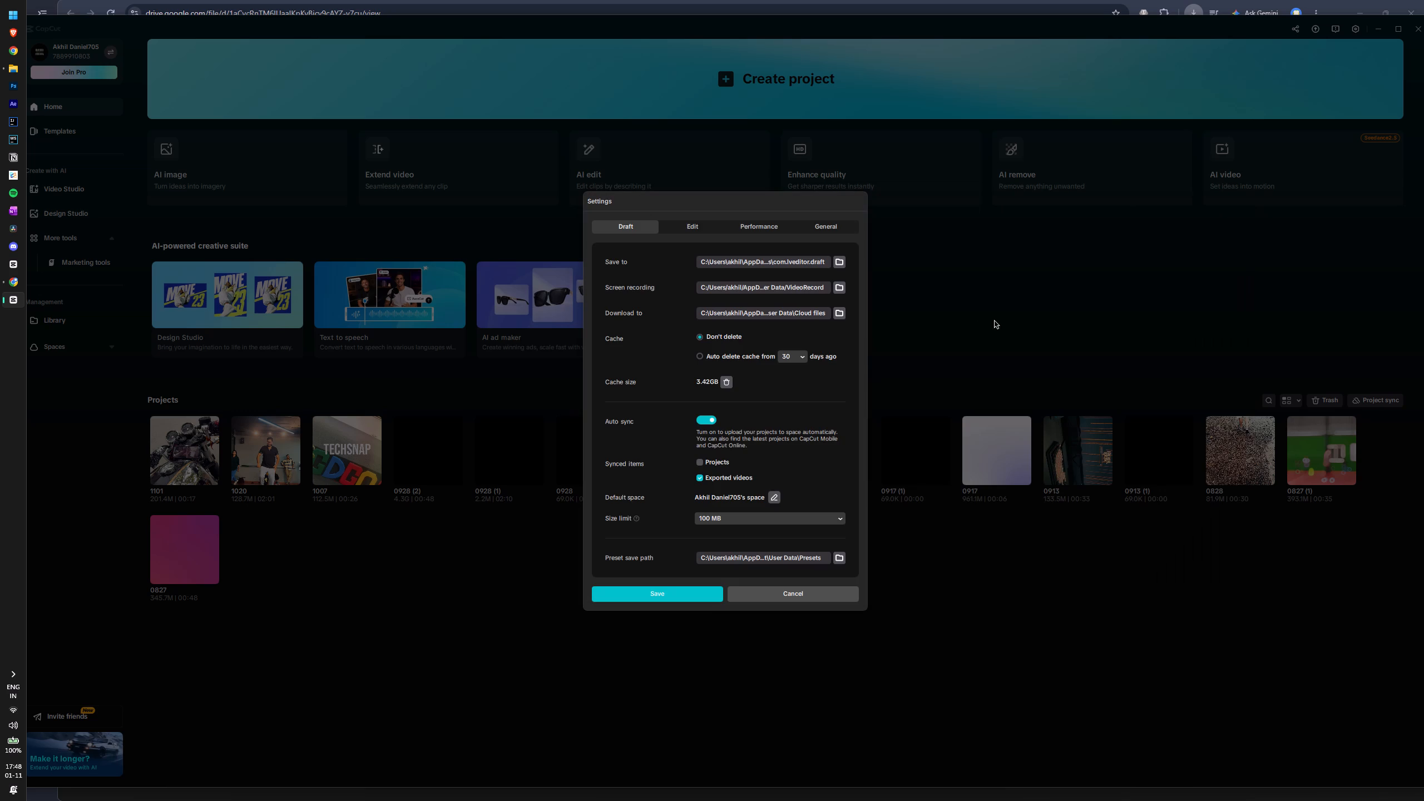
{"action": "left_click", "coordinate": [843, 265]}
{"action": "left_click", "coordinate": [1027, 230]}
{"action": "left_click", "coordinate": [1025, 226]}
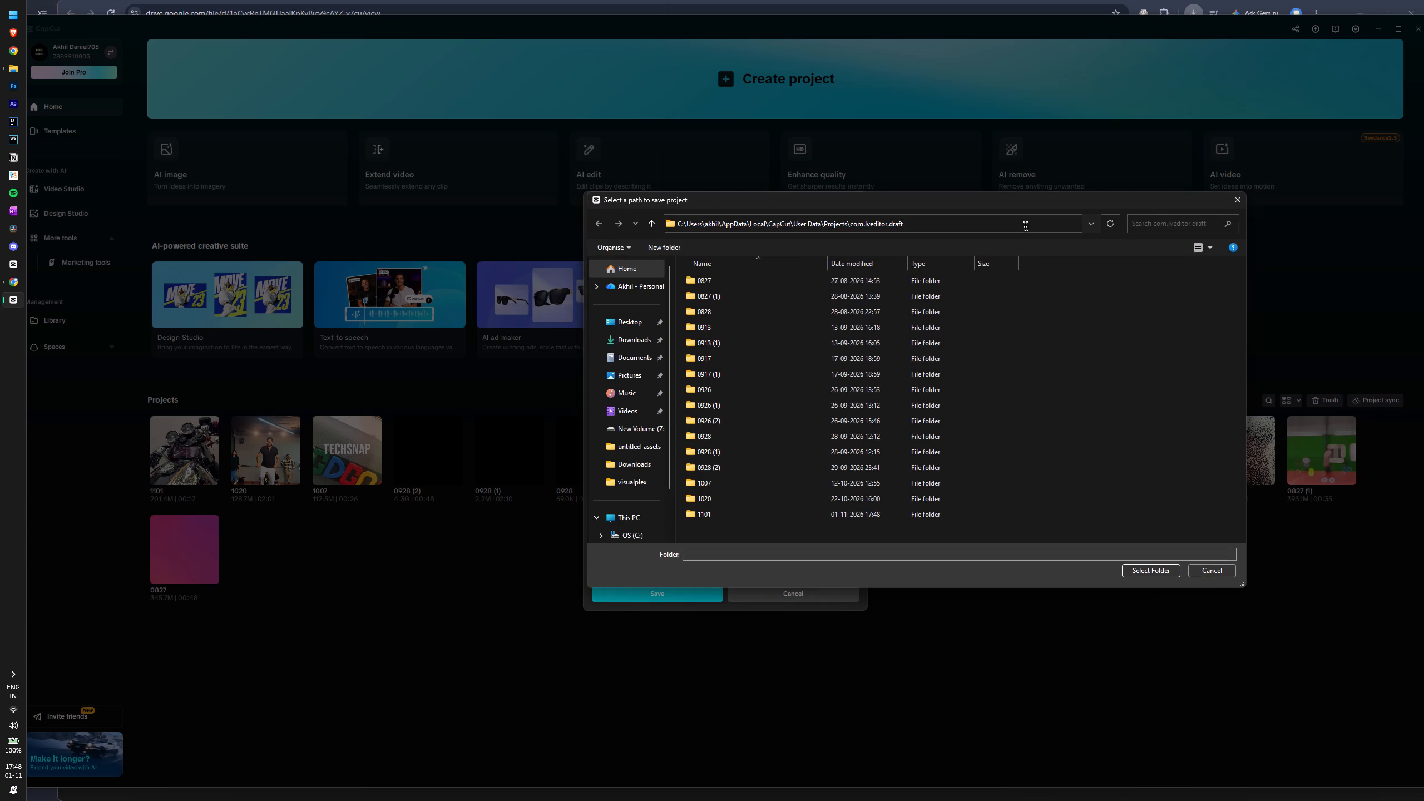
{"action": "key", "text": "ctrl+a"}
{"action": "key", "text": "ctrl+c"}
{"action": "left_click", "coordinate": [1204, 571]}
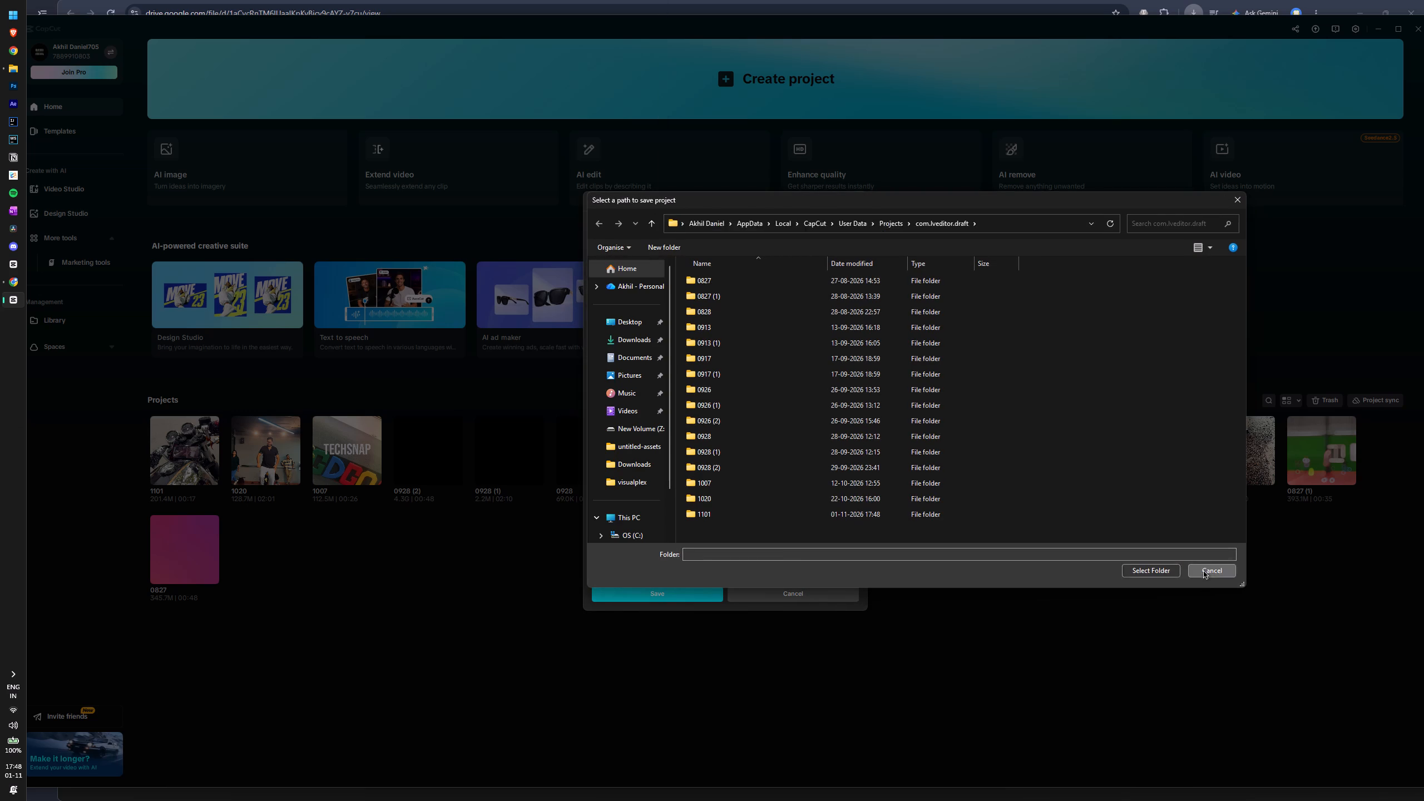
Switch to File Explorer and go to the copied com.lveditor.draft folder path.
{"action": "key", "text": "alt+Tab"}
{"action": "key", "text": "alt+Tab"}
{"action": "left_click", "coordinate": [834, 37]}
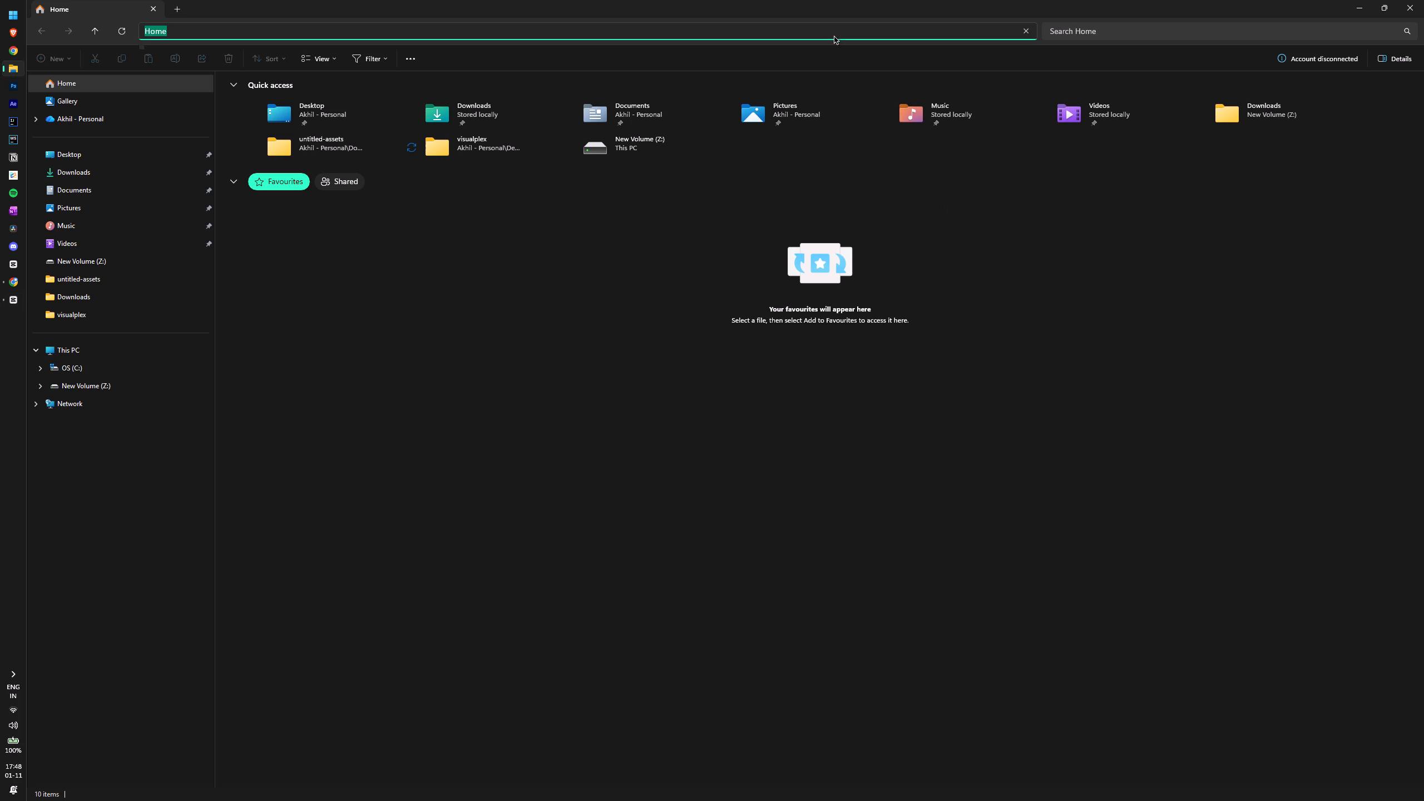
{"action": "key", "text": "ctrl+v"}
{"action": "key", "text": "Return"}
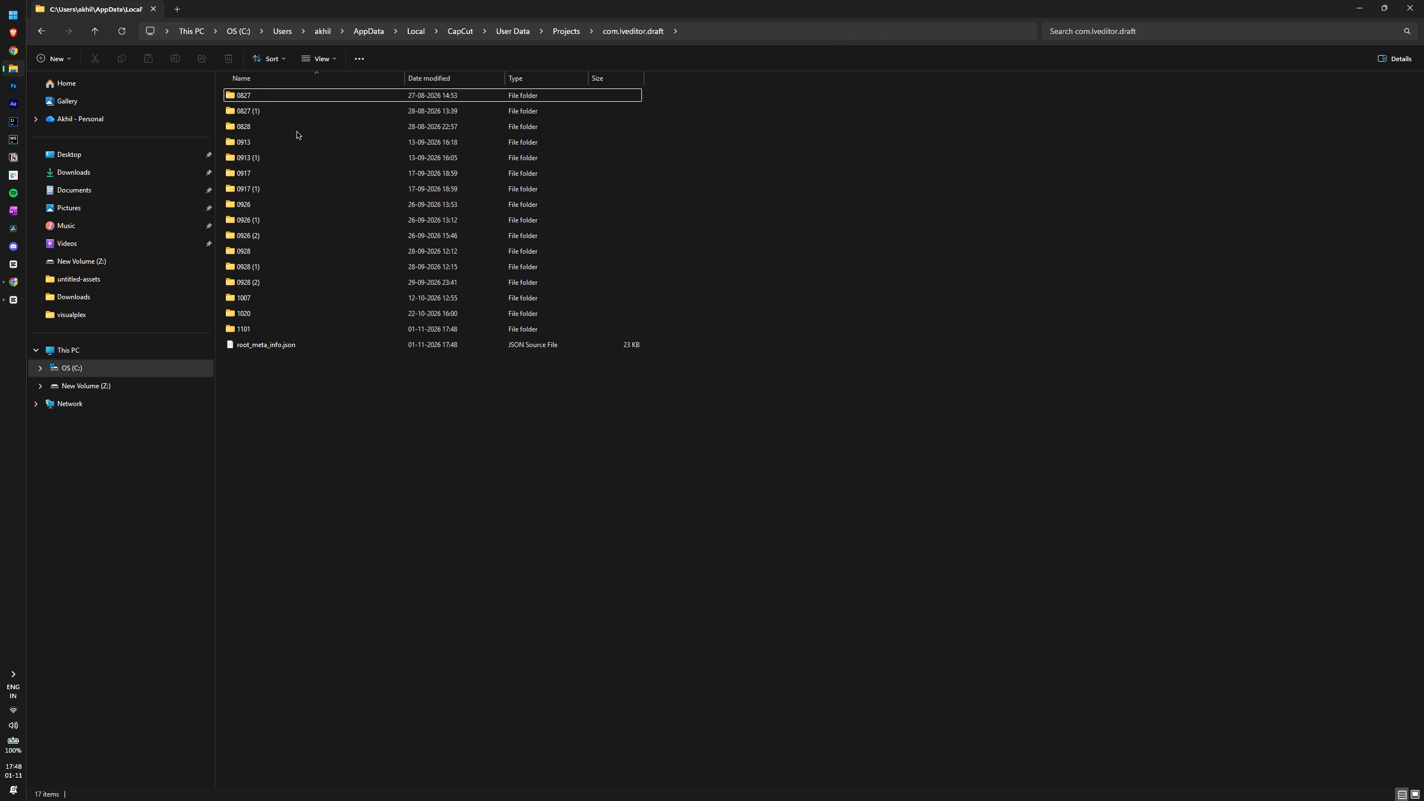
Open the videoAlg folder inside the Resources folder of project 1101.
{"action": "left_click", "coordinate": [366, 324]}
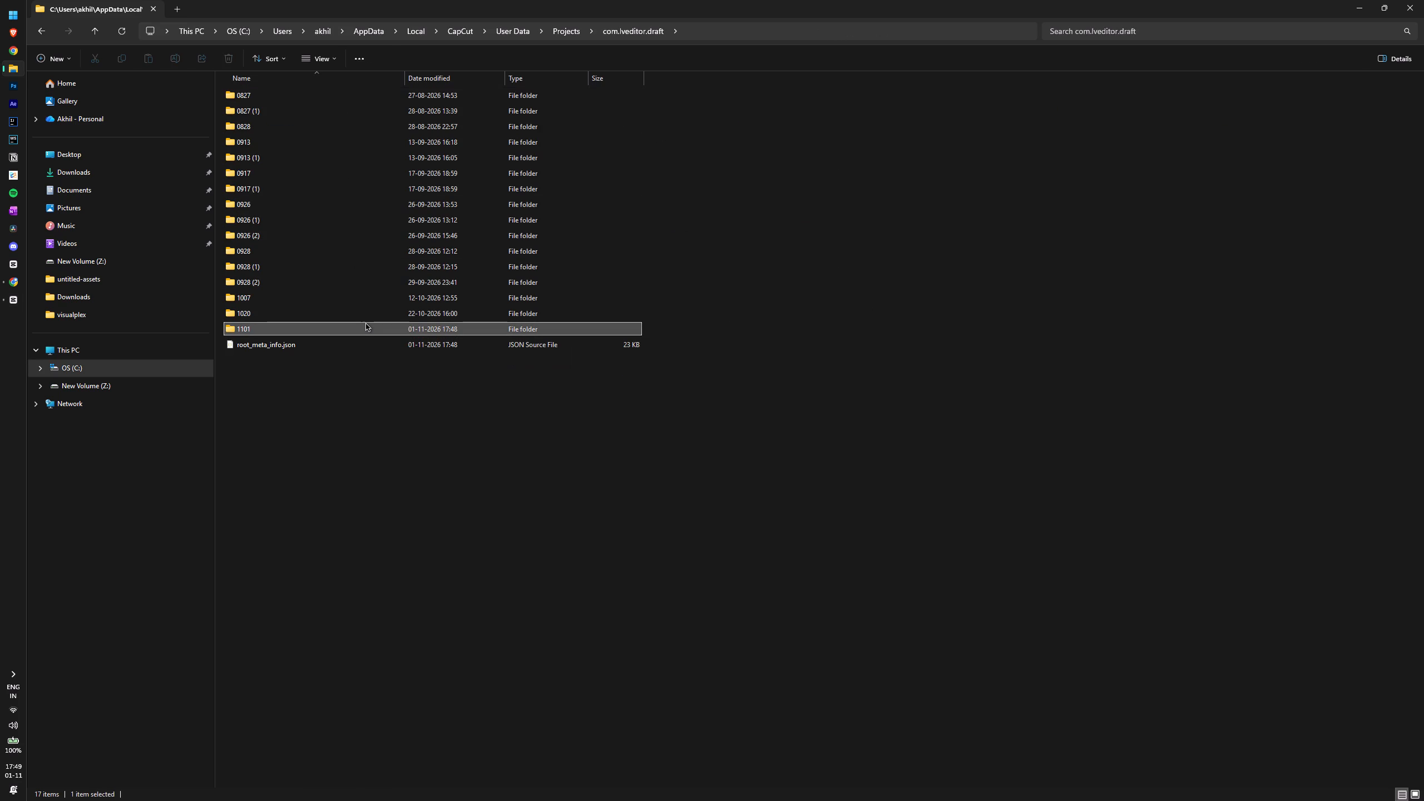
{"action": "double_click", "coordinate": [362, 324]}
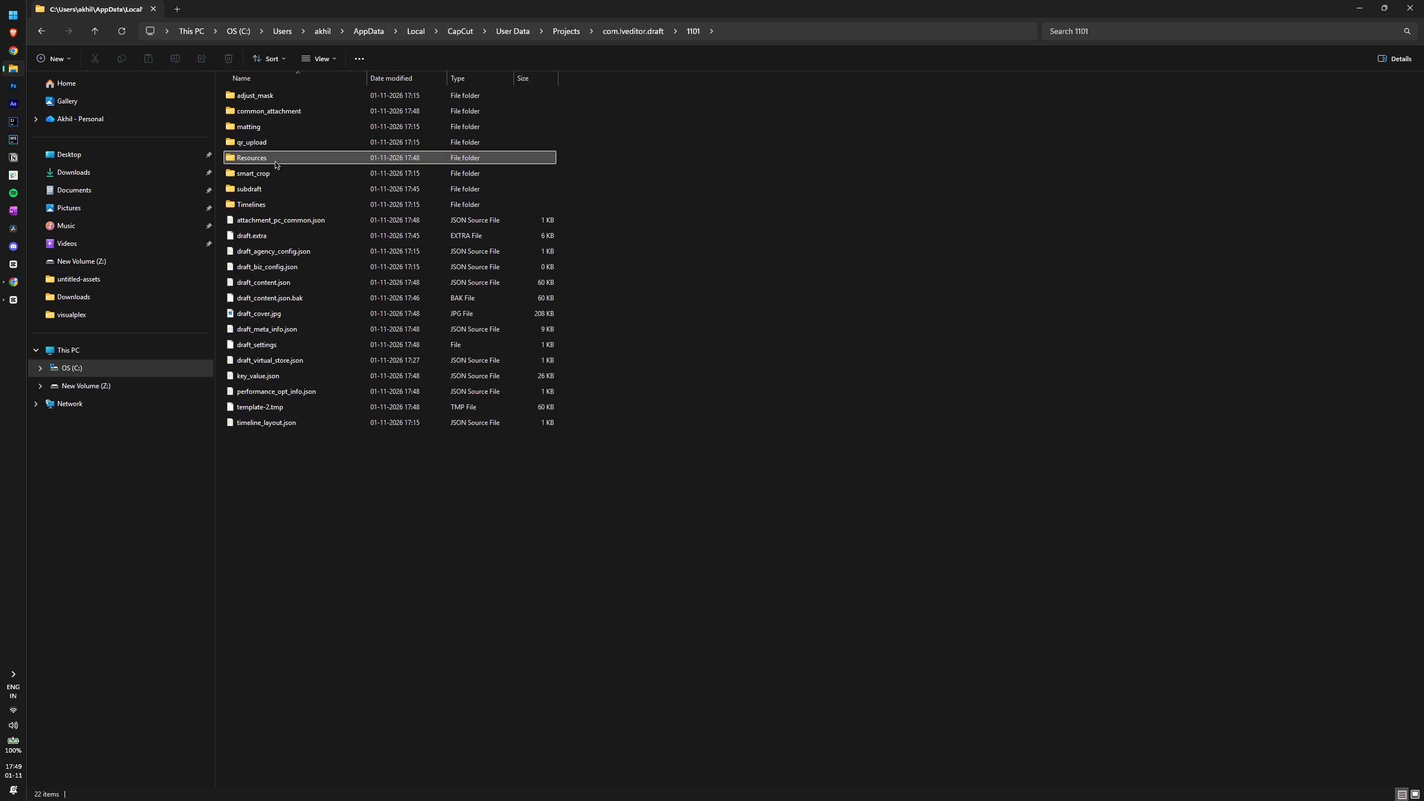
{"action": "double_click", "coordinate": [275, 162]}
{"action": "double_click", "coordinate": [284, 140]}
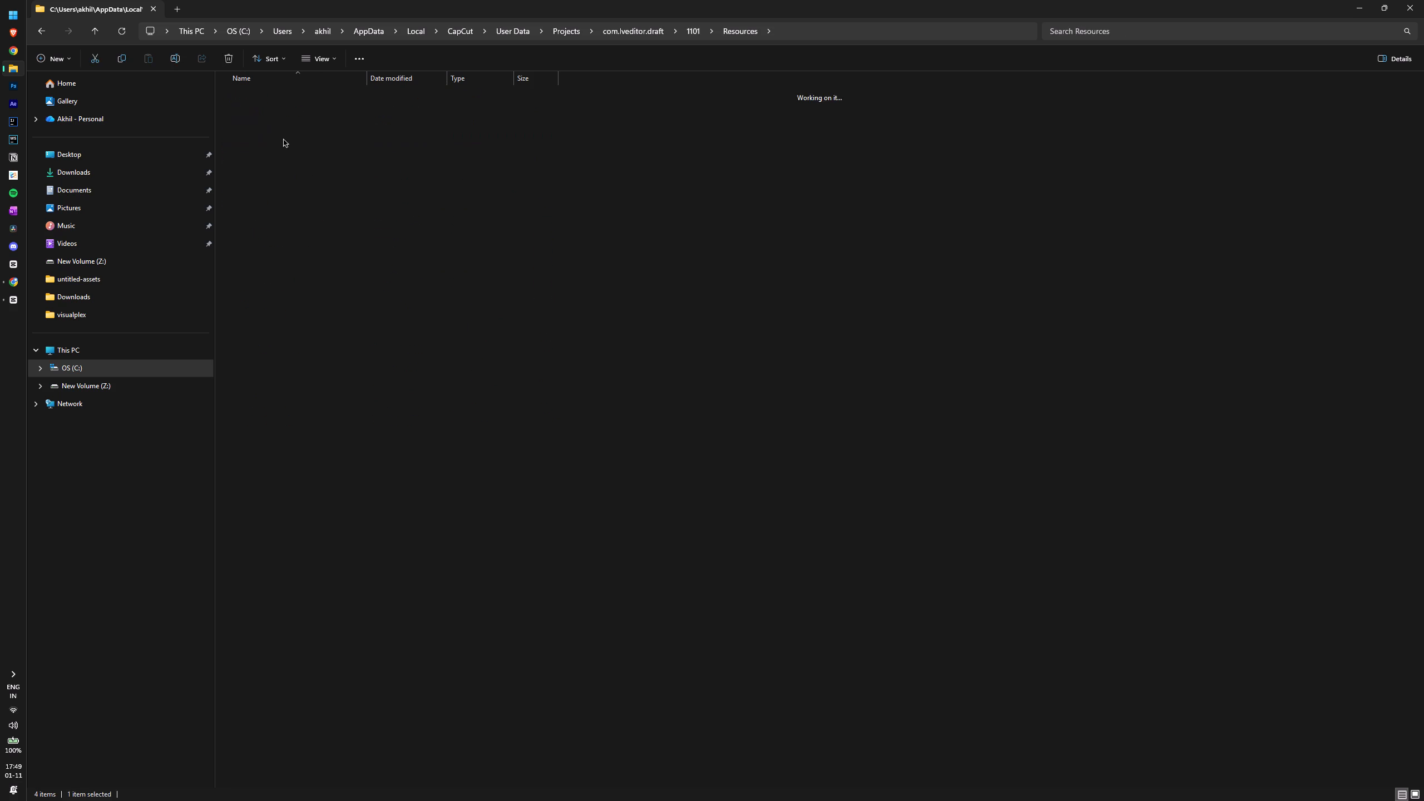
Play the first video in the videoAlg folder, and close the player.
{"action": "double_click", "coordinate": [271, 121]}
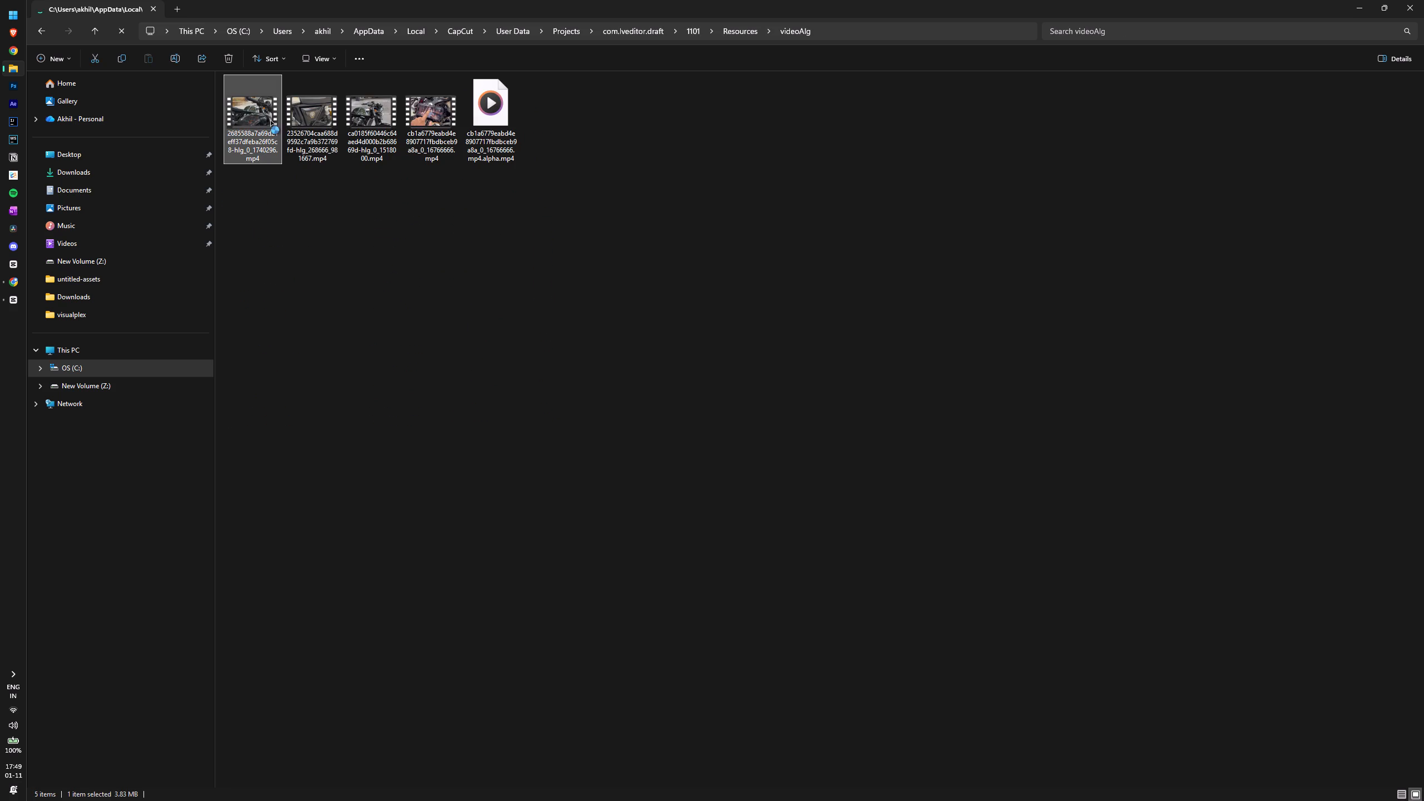
{"action": "left_click", "coordinate": [1423, 0]}
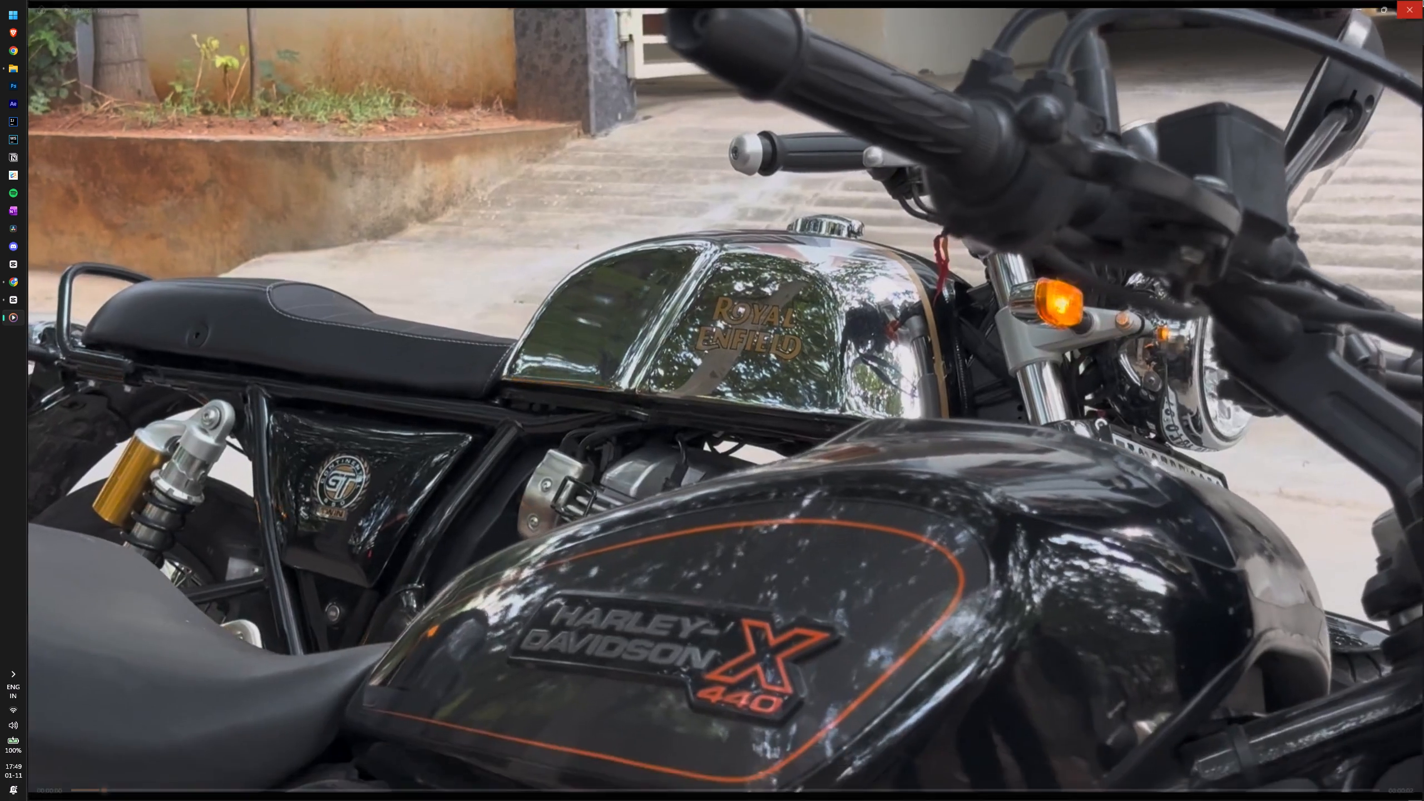
{"action": "left_click", "coordinate": [519, 233]}
{"action": "left_click", "coordinate": [519, 233]}
{"action": "key", "text": "ctrl+s"}
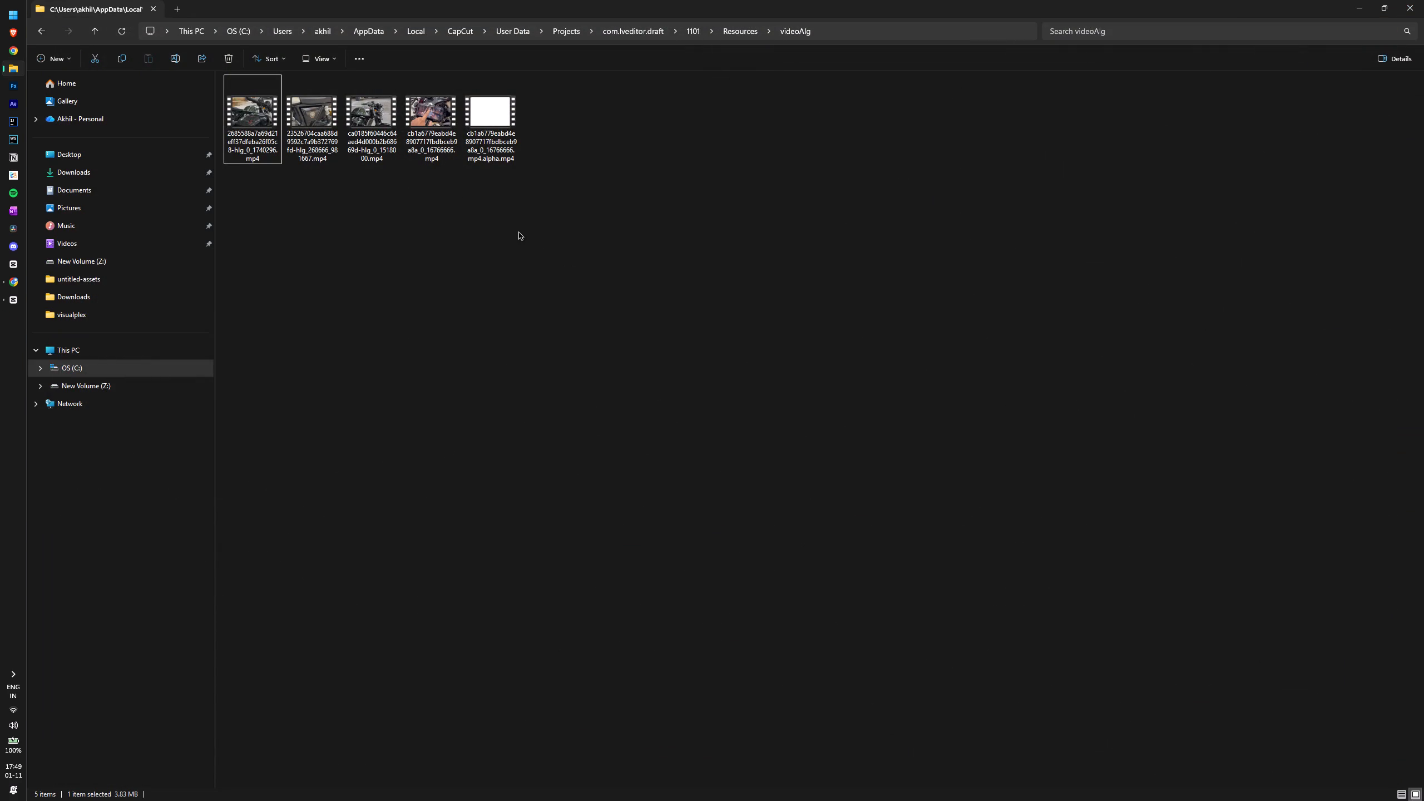
Switch to CapCut and reopen the 1101 project.
{"action": "key", "text": "alt+Tab"}
{"action": "left_click", "coordinate": [745, 594]}
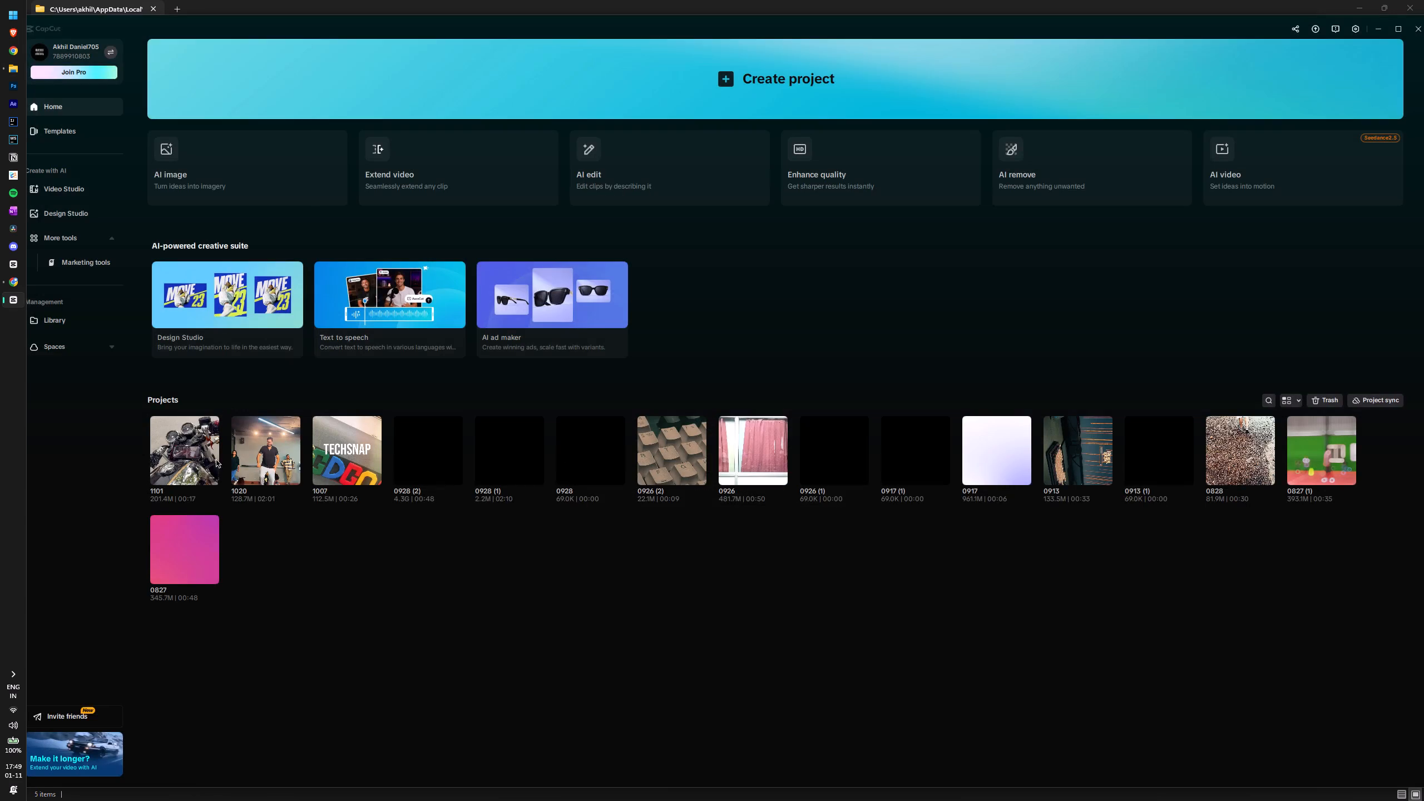
{"action": "left_click", "coordinate": [190, 462]}
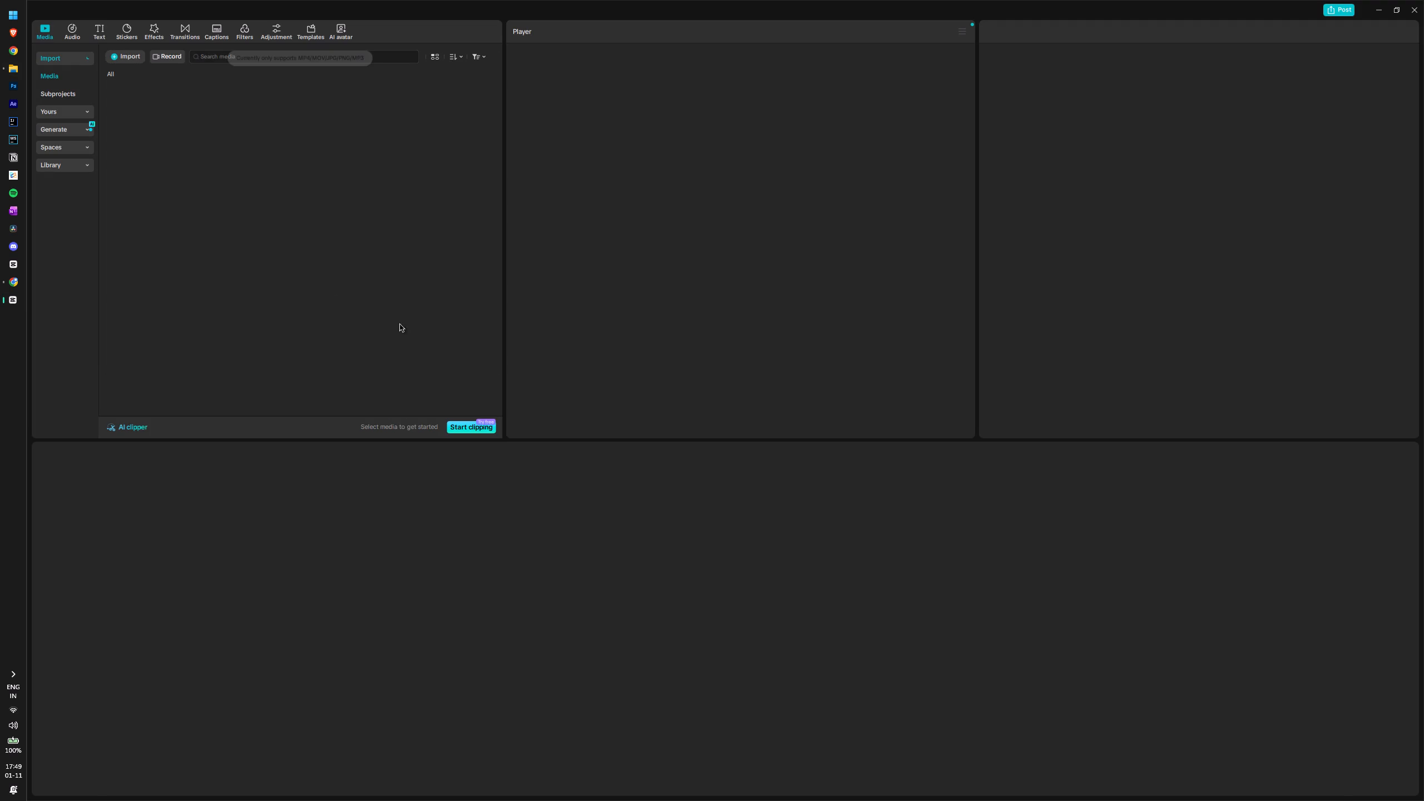
Select the compound clip and check its Motion blur processing in the basic video settings.
{"action": "left_click", "coordinate": [320, 593]}
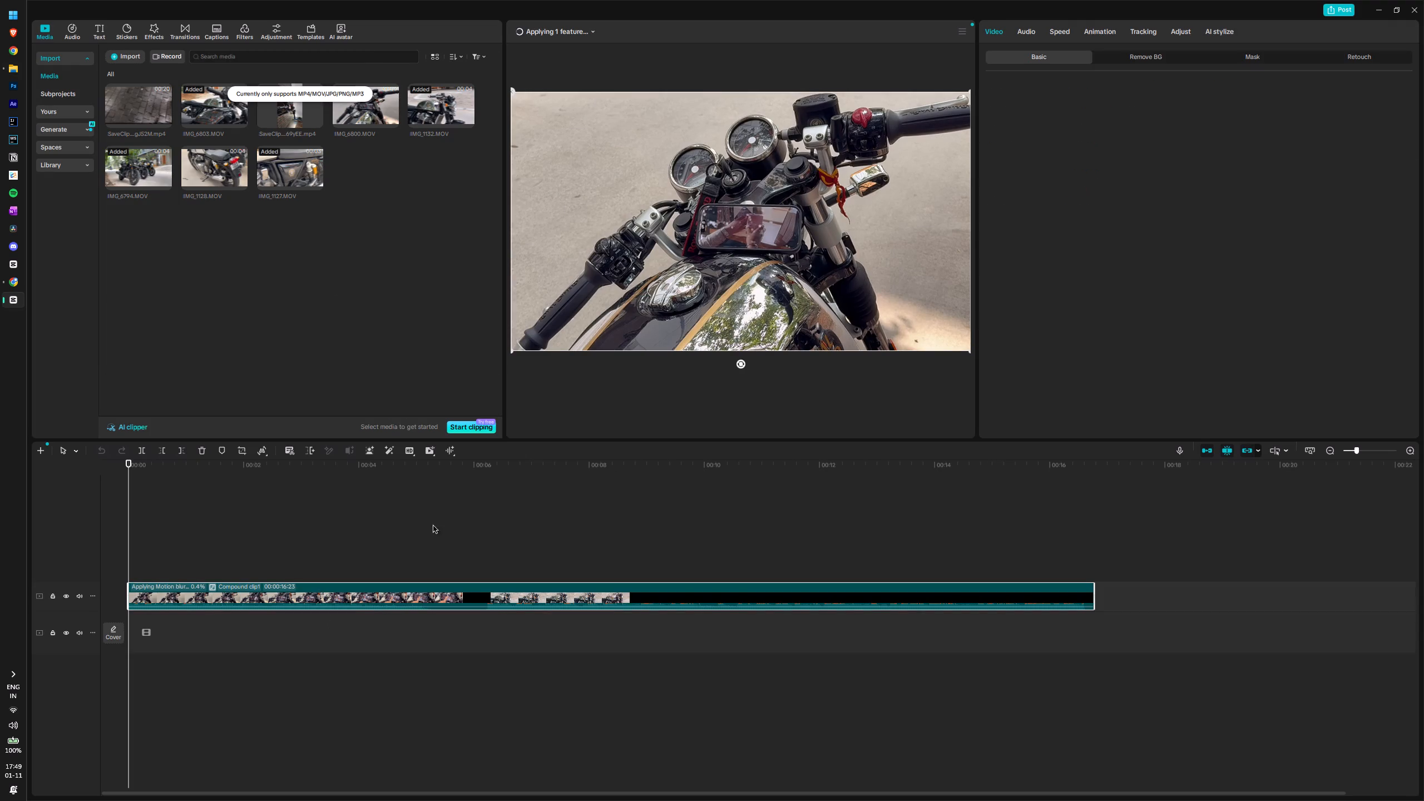
{"action": "scroll", "coordinate": [1244, 289], "scroll_direction": "down", "scroll_amount": 6}
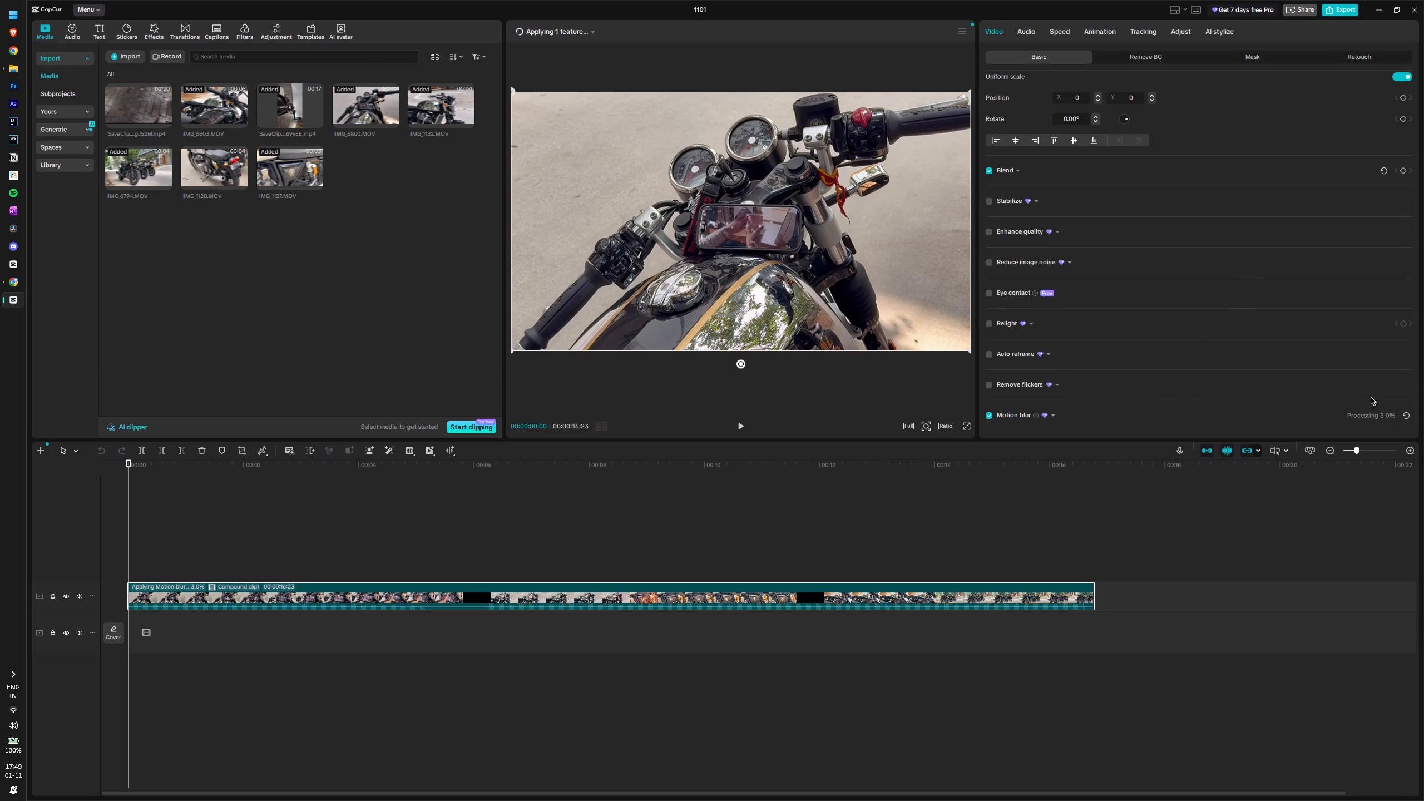
{"action": "scroll", "coordinate": [1371, 398], "scroll_direction": "down", "scroll_amount": 3}
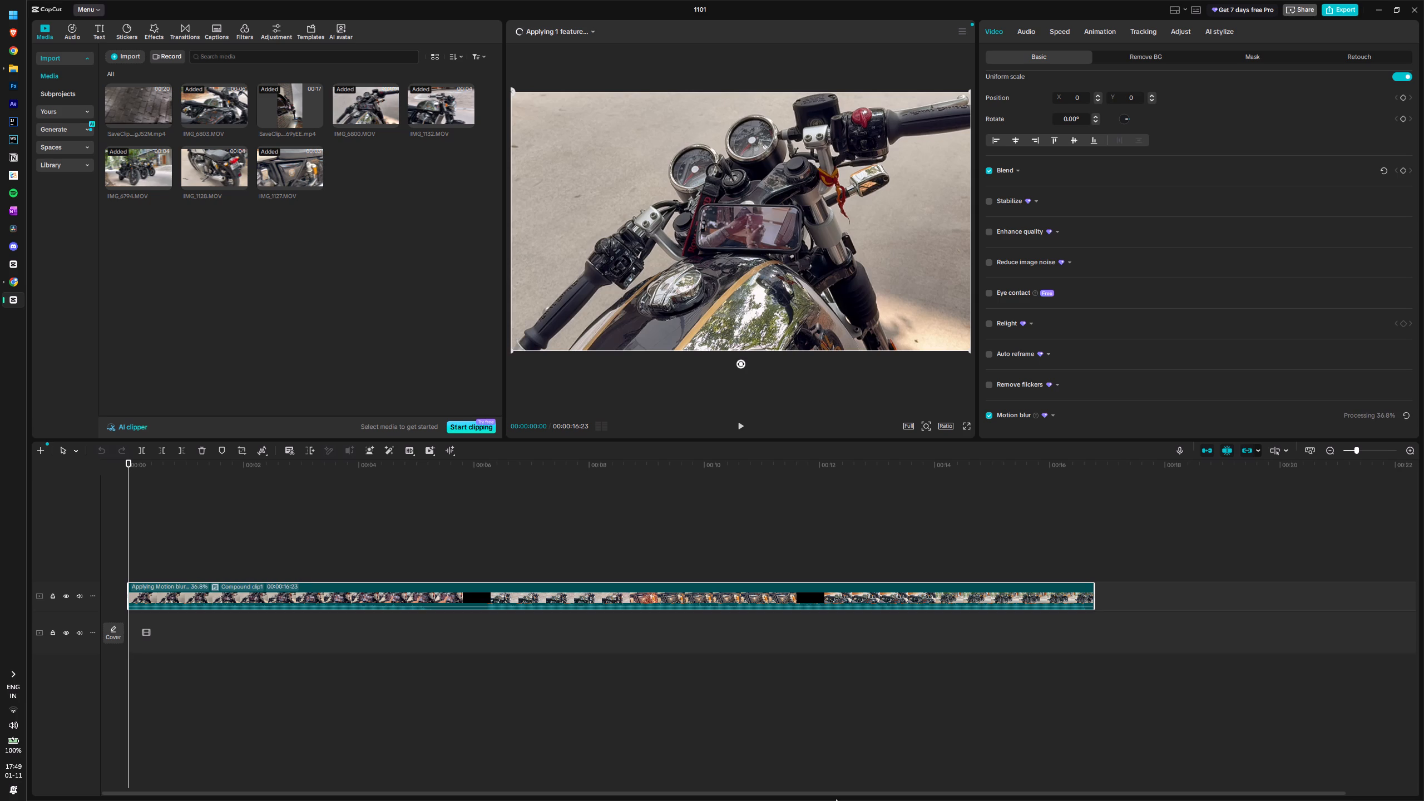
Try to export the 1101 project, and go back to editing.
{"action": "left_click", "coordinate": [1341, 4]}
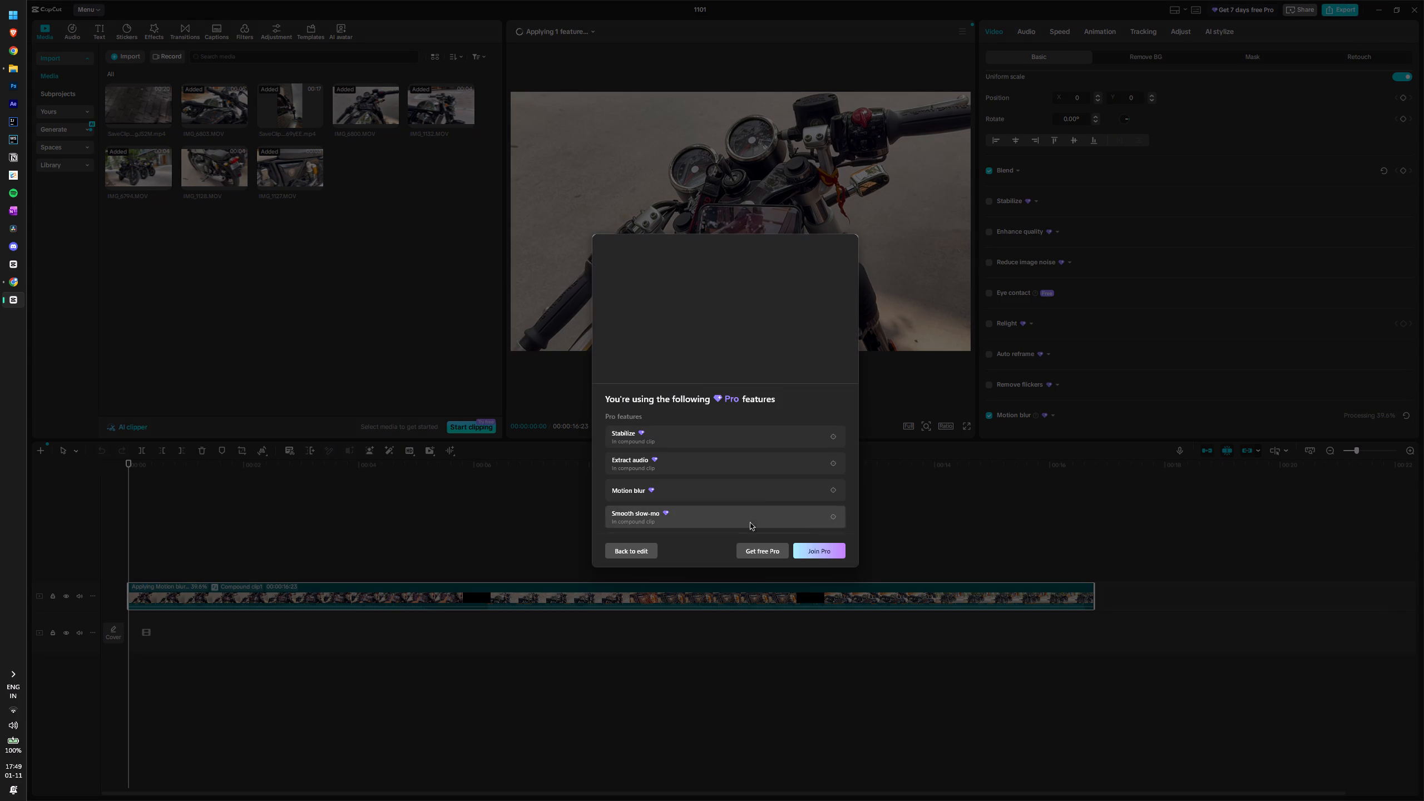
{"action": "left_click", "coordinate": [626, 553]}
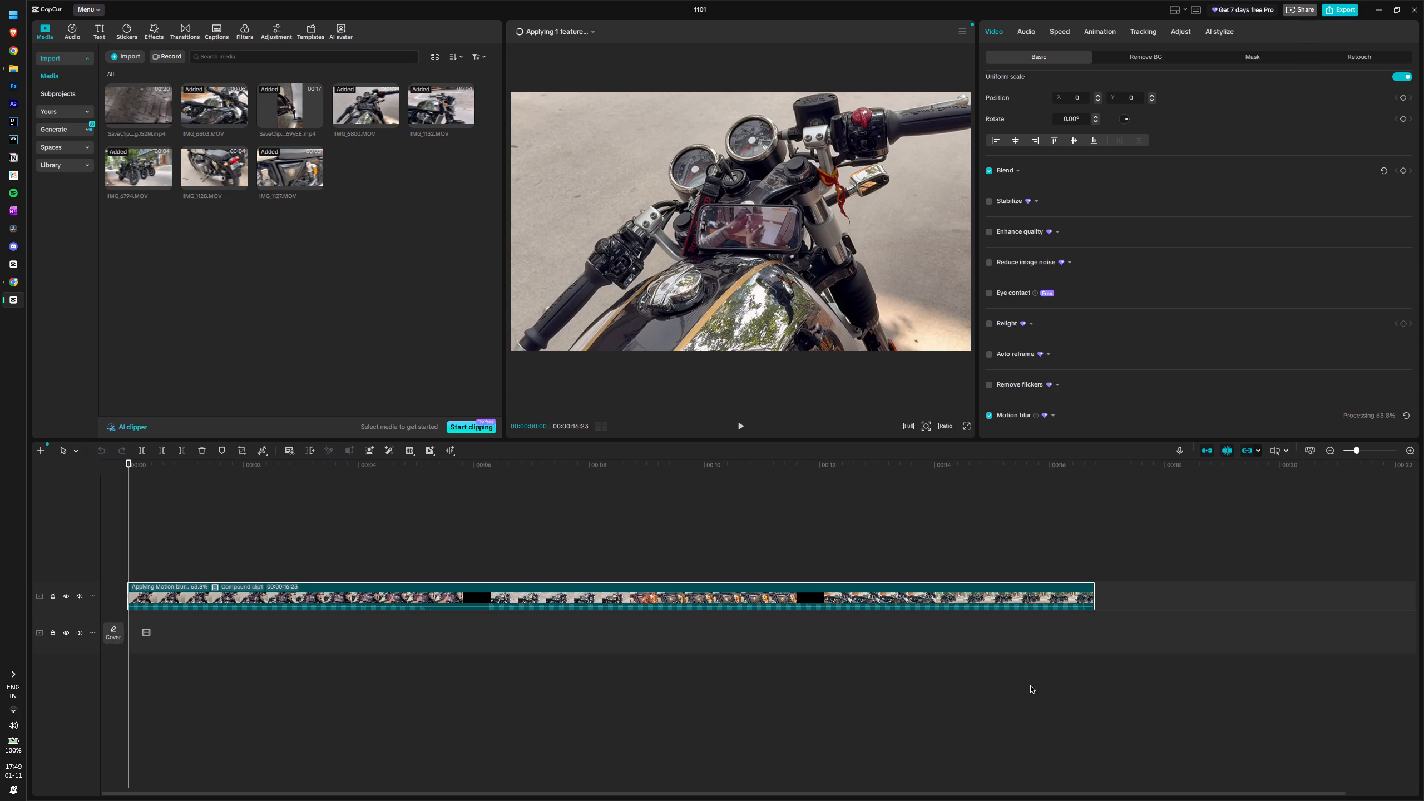
Play the compound clip from start to end in full-screen preview, and exit full screen.
{"action": "key", "text": "f"}
{"action": "left_click", "coordinate": [904, 424]}
{"action": "left_click", "coordinate": [890, 396]}
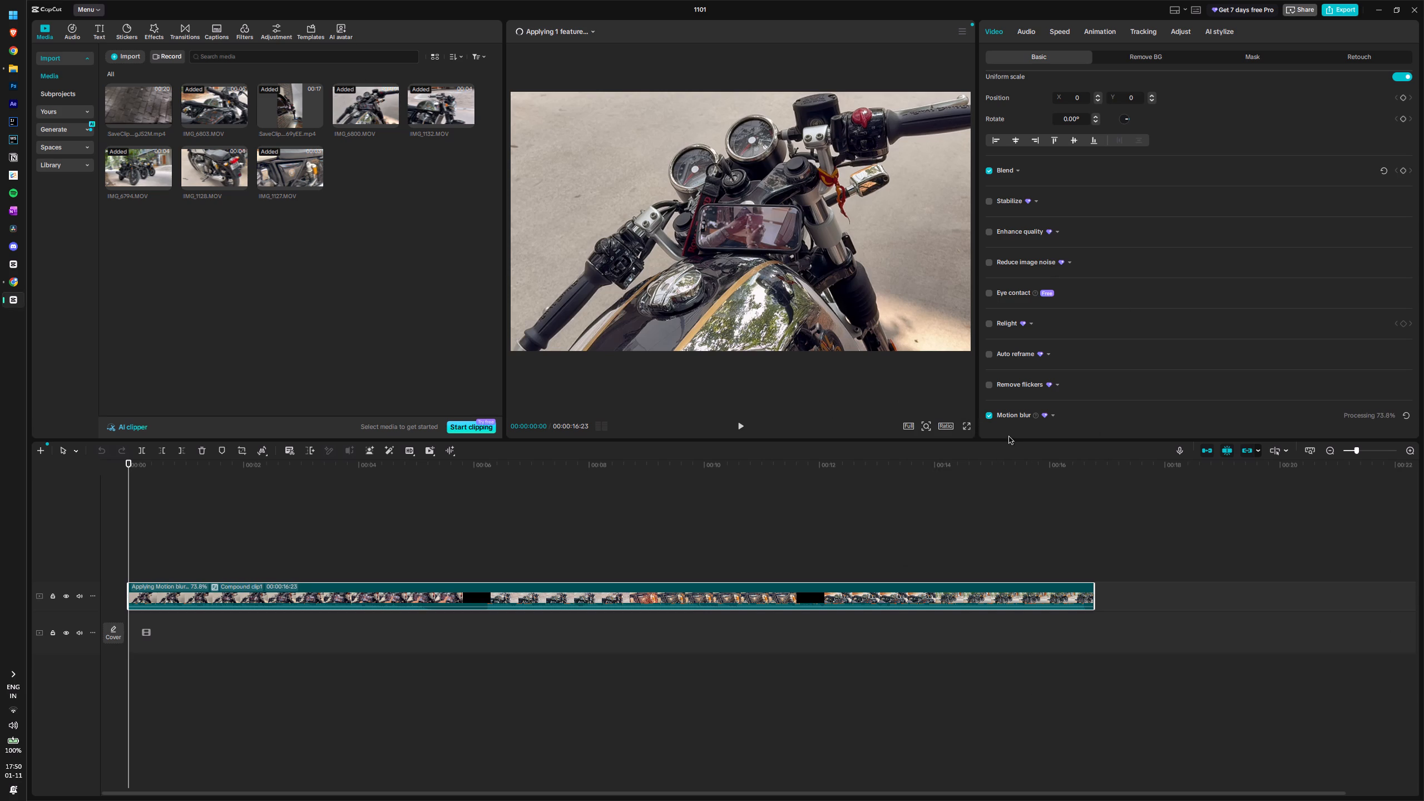
{"action": "left_click", "coordinate": [963, 423]}
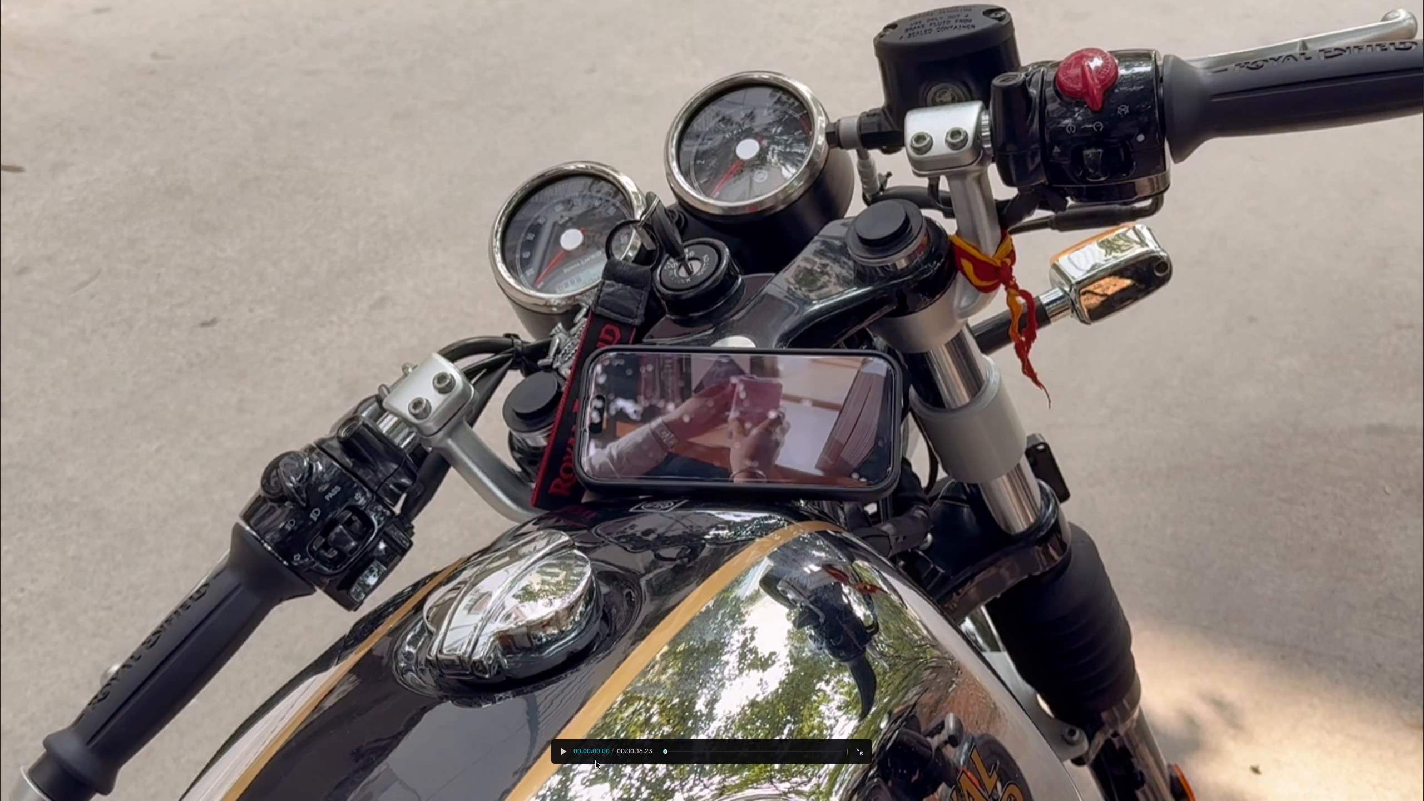
{"action": "left_click", "coordinate": [564, 750]}
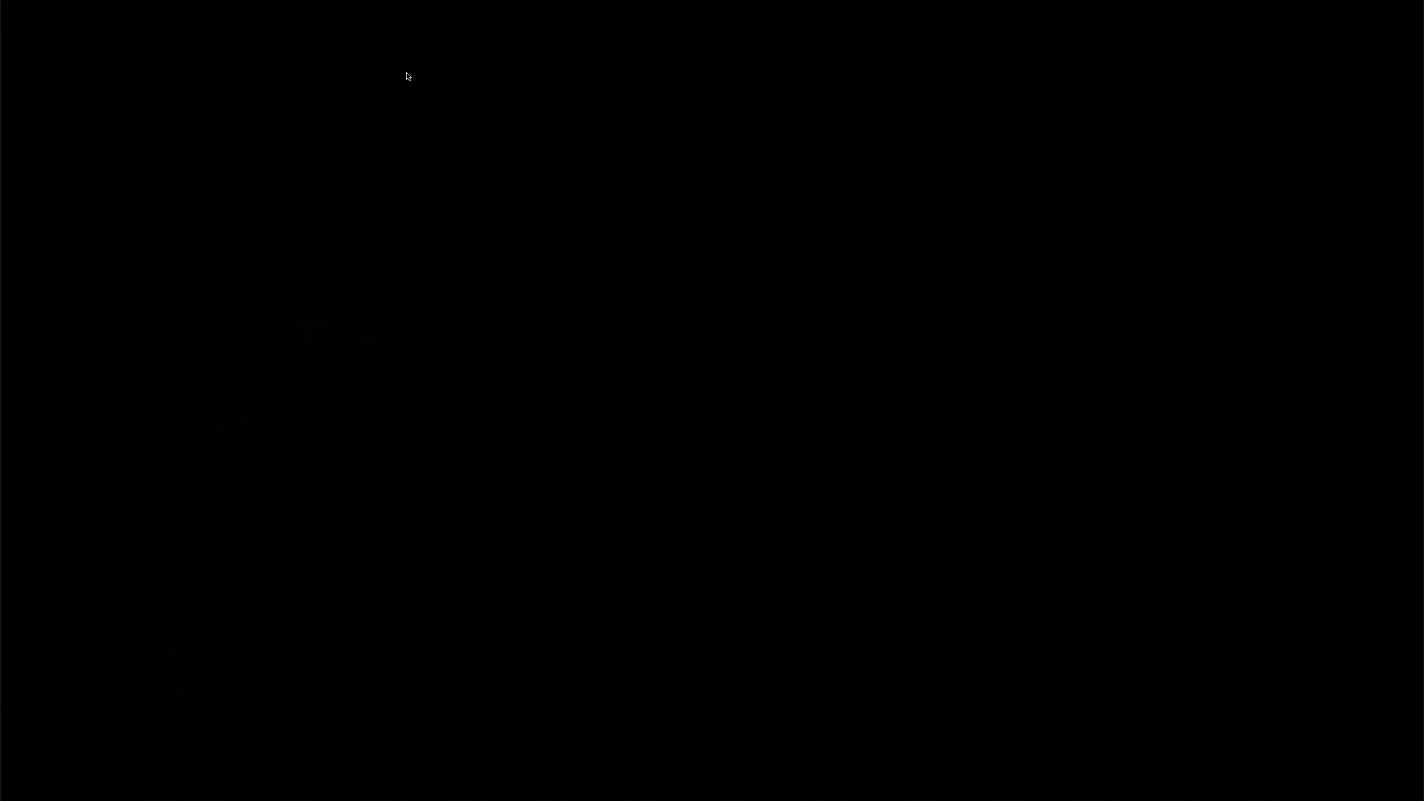
{"action": "key", "text": "Escape"}
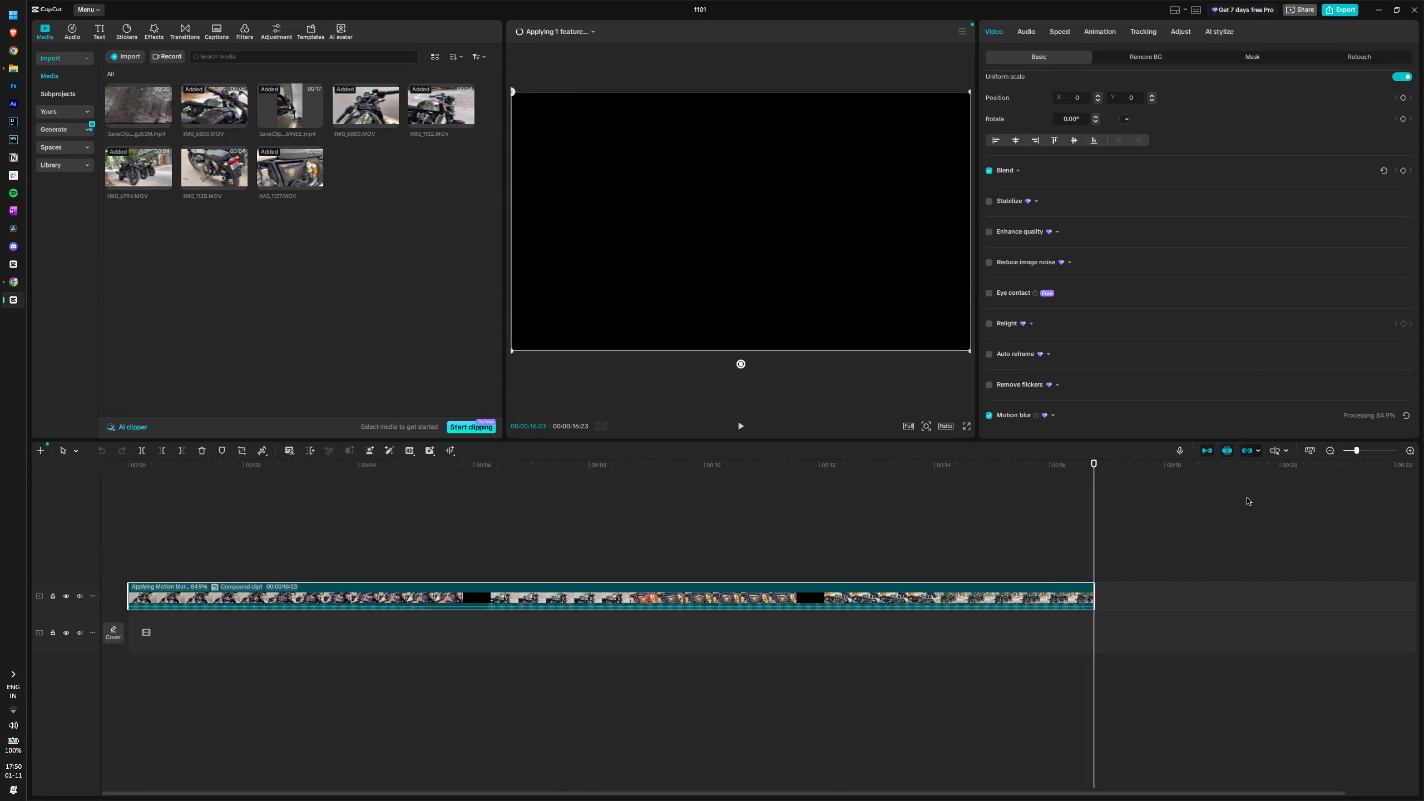
Scrub the playhead back and forth through the second half of the compound clip to review its shots.
{"action": "scroll", "coordinate": [1252, 377], "scroll_direction": "down", "scroll_amount": 1}
{"action": "left_click_drag", "start_coordinate": [1094, 485], "coordinate": [1092, 485]}
{"action": "left_click_drag", "start_coordinate": [1092, 485], "coordinate": [970, 476]}
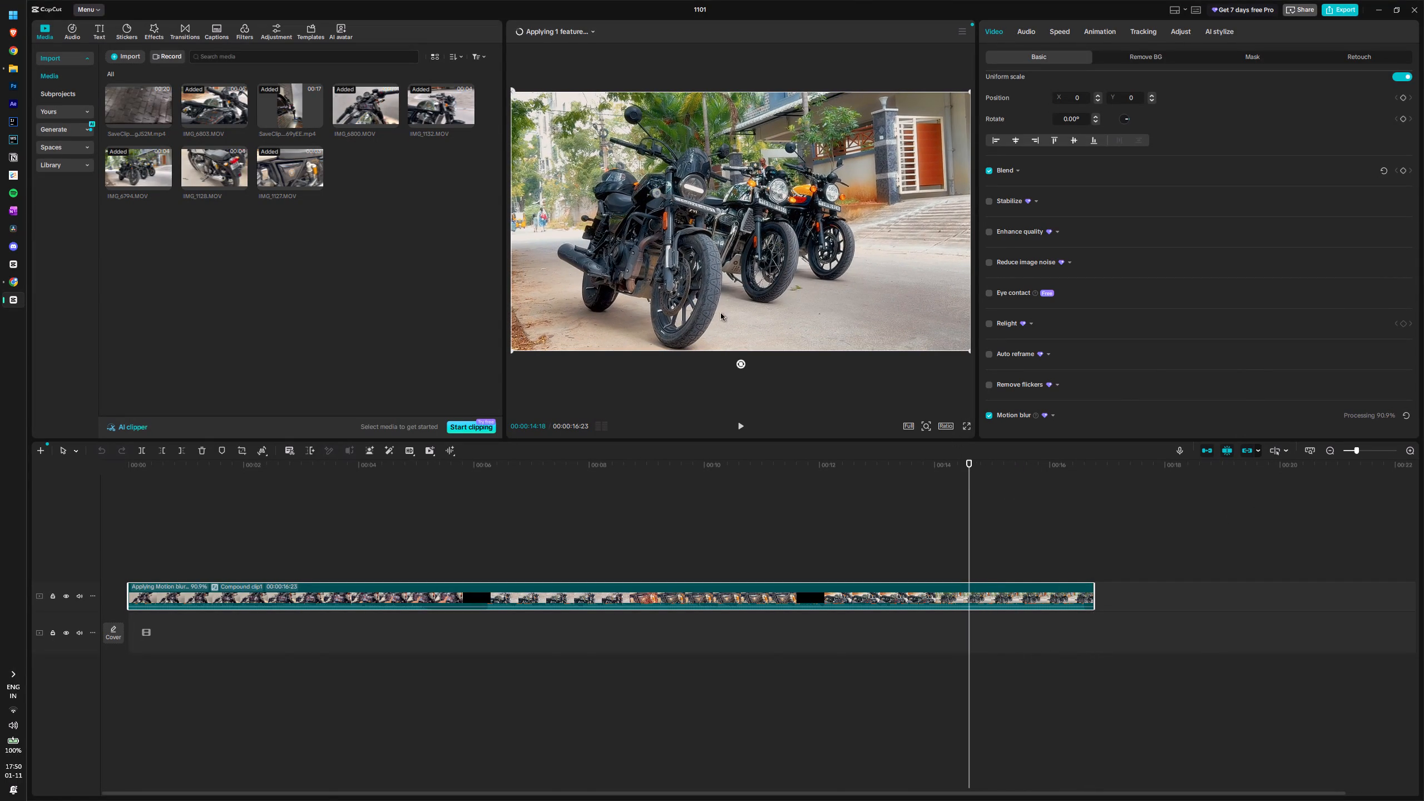
{"action": "left_click_drag", "start_coordinate": [968, 503], "coordinate": [908, 507]}
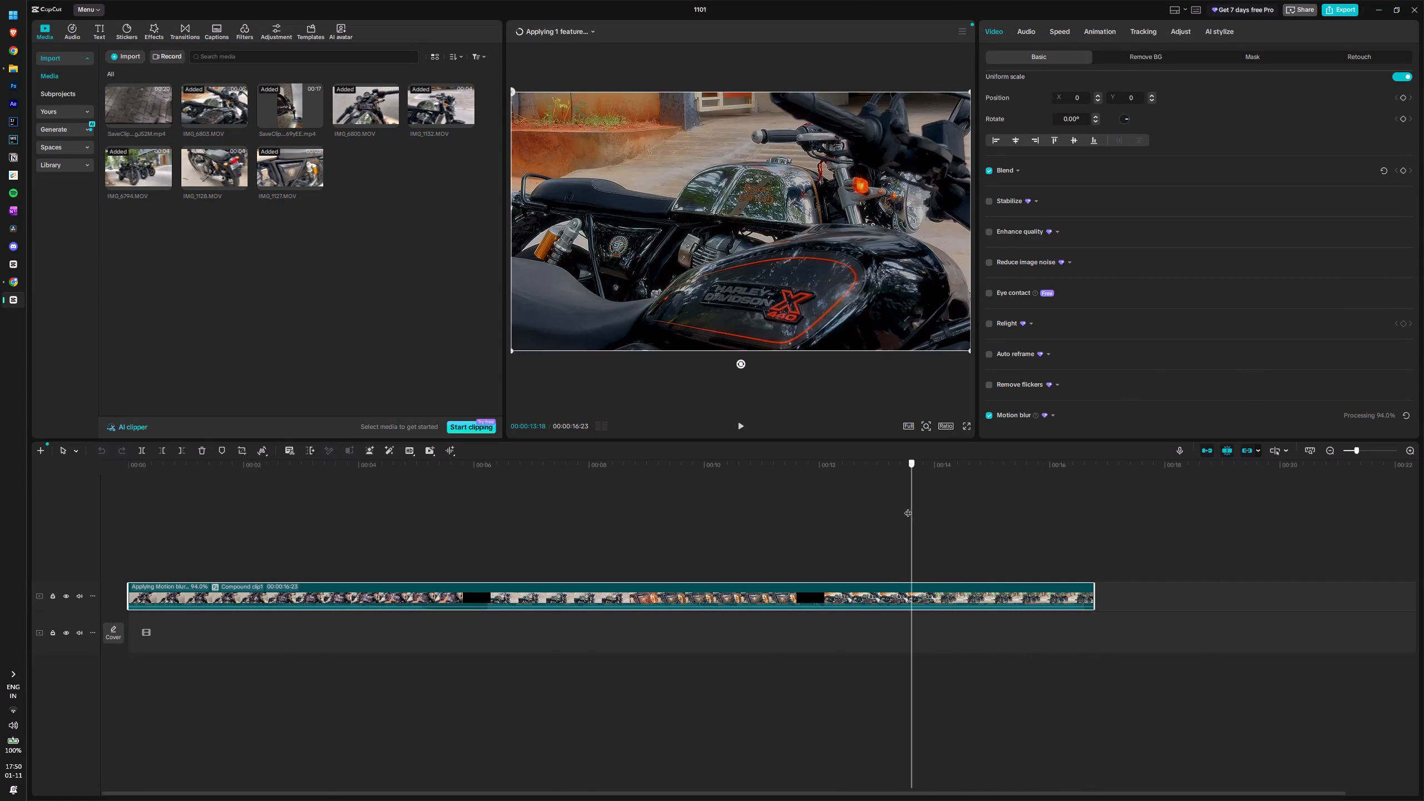
{"action": "left_click_drag", "start_coordinate": [908, 507], "coordinate": [767, 489]}
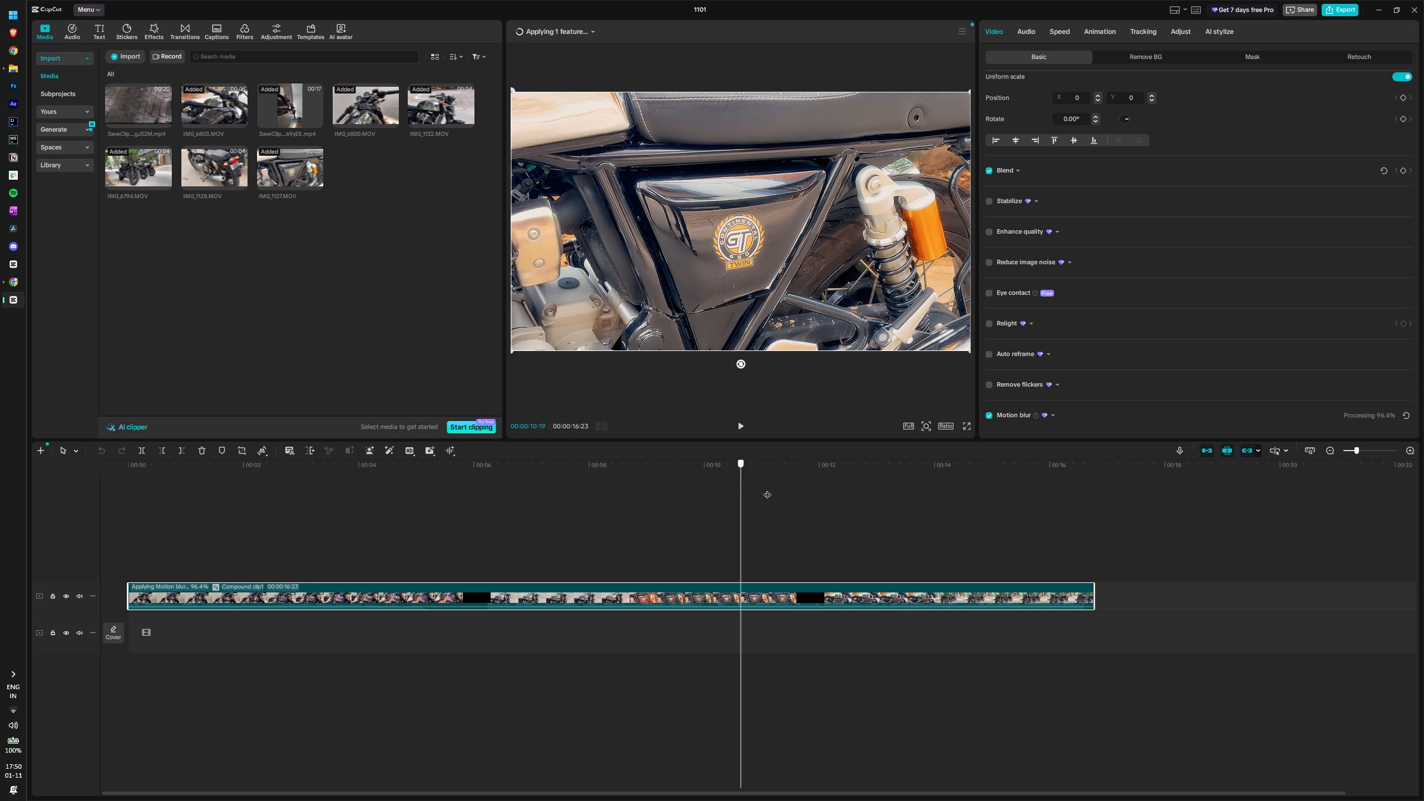
{"action": "left_click_drag", "start_coordinate": [767, 489], "coordinate": [1090, 469]}
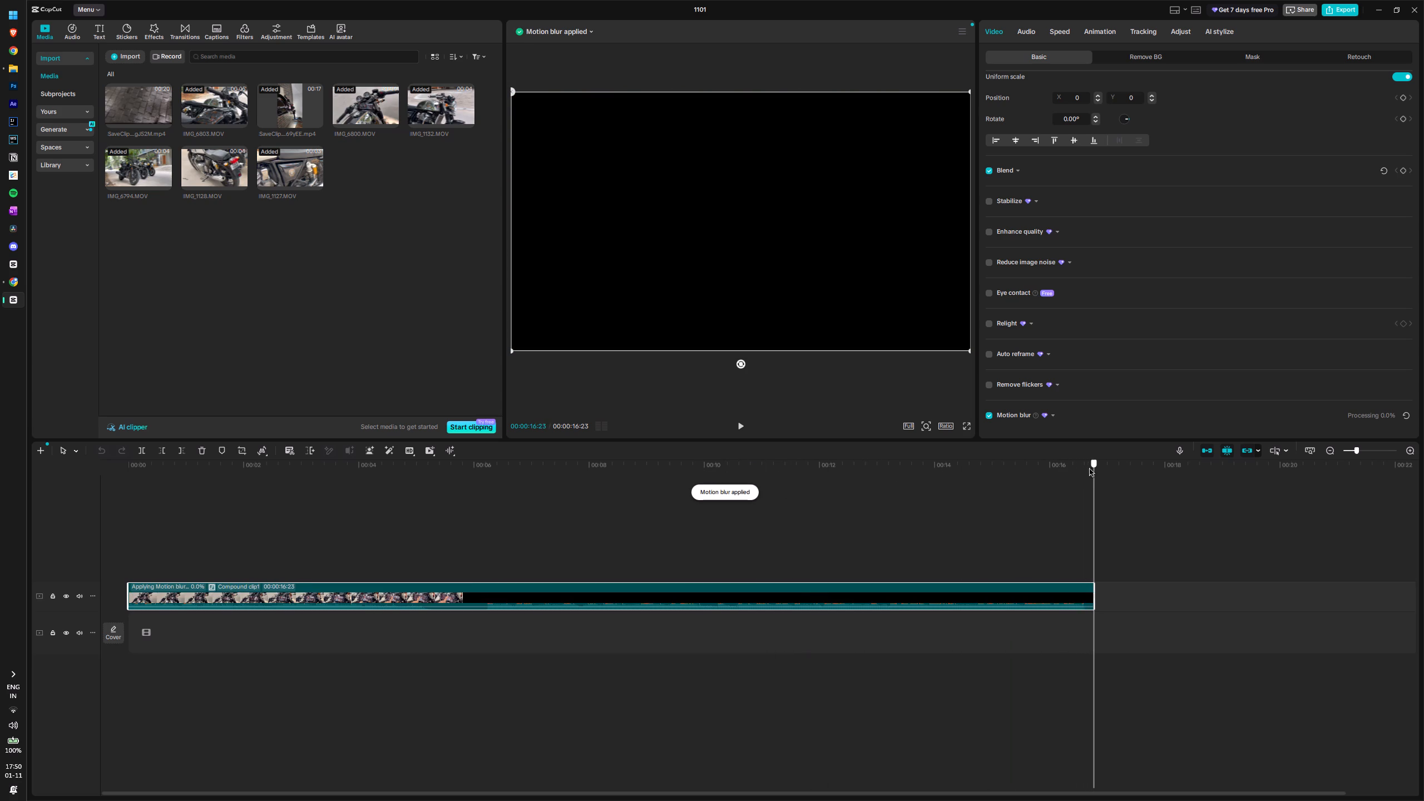
{"action": "left_click_drag", "start_coordinate": [1090, 469], "coordinate": [1054, 472]}
Switch to File Explorer, refresh the videoAlg folder, try to play the first mp4_temp.mp4 file, and close the player.
{"action": "key", "text": "alt+Tab"}
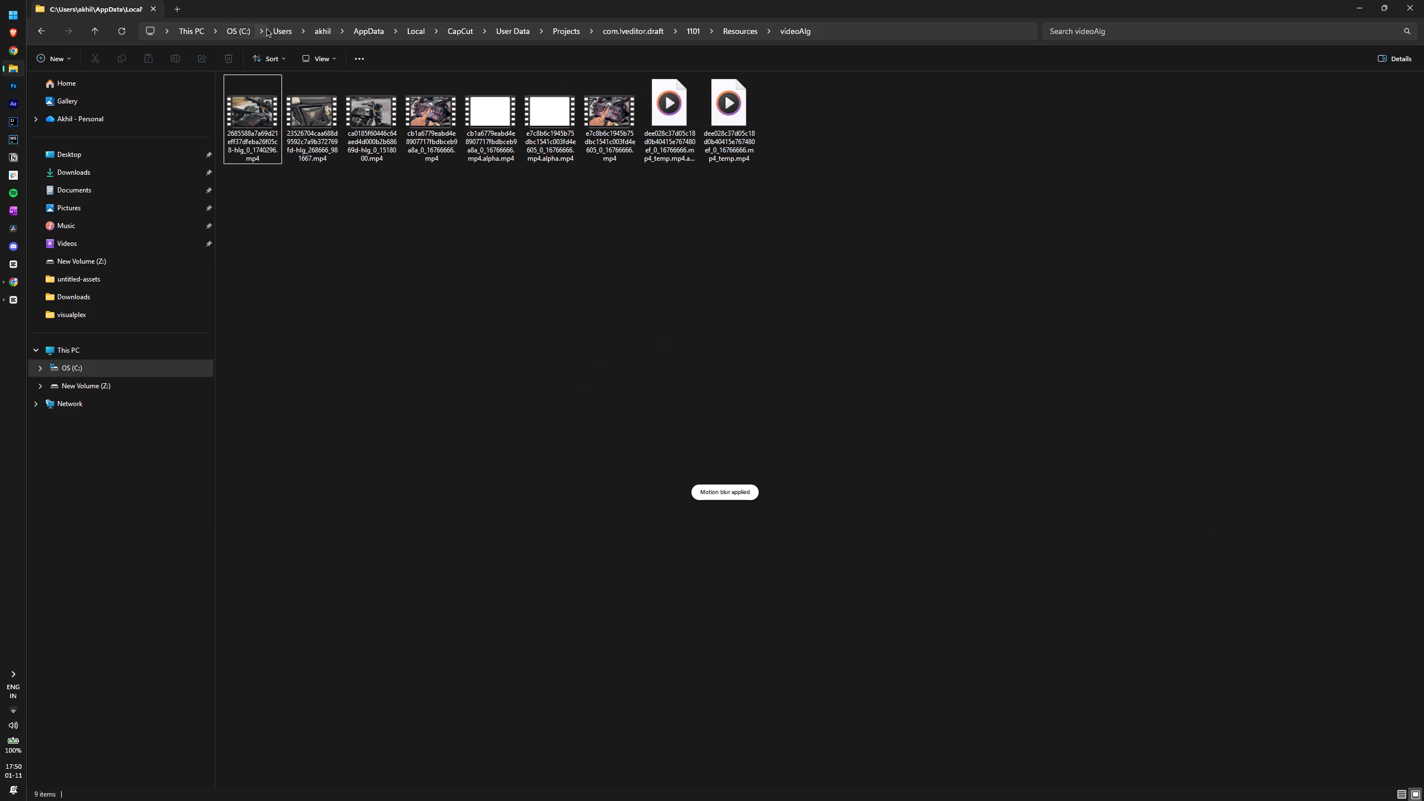
{"action": "left_click", "coordinate": [125, 31]}
{"action": "left_click", "coordinate": [542, 228]}
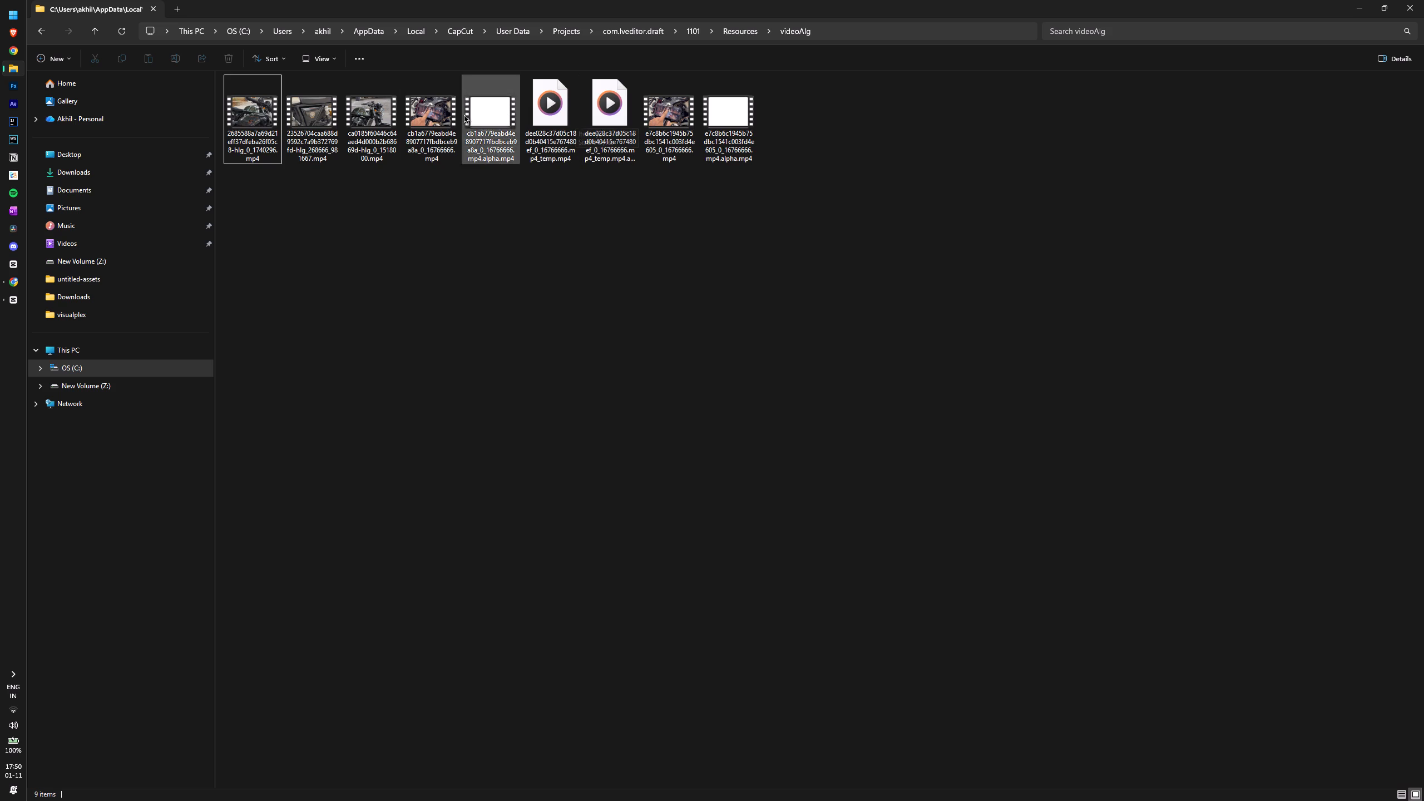
{"action": "left_click", "coordinate": [123, 34]}
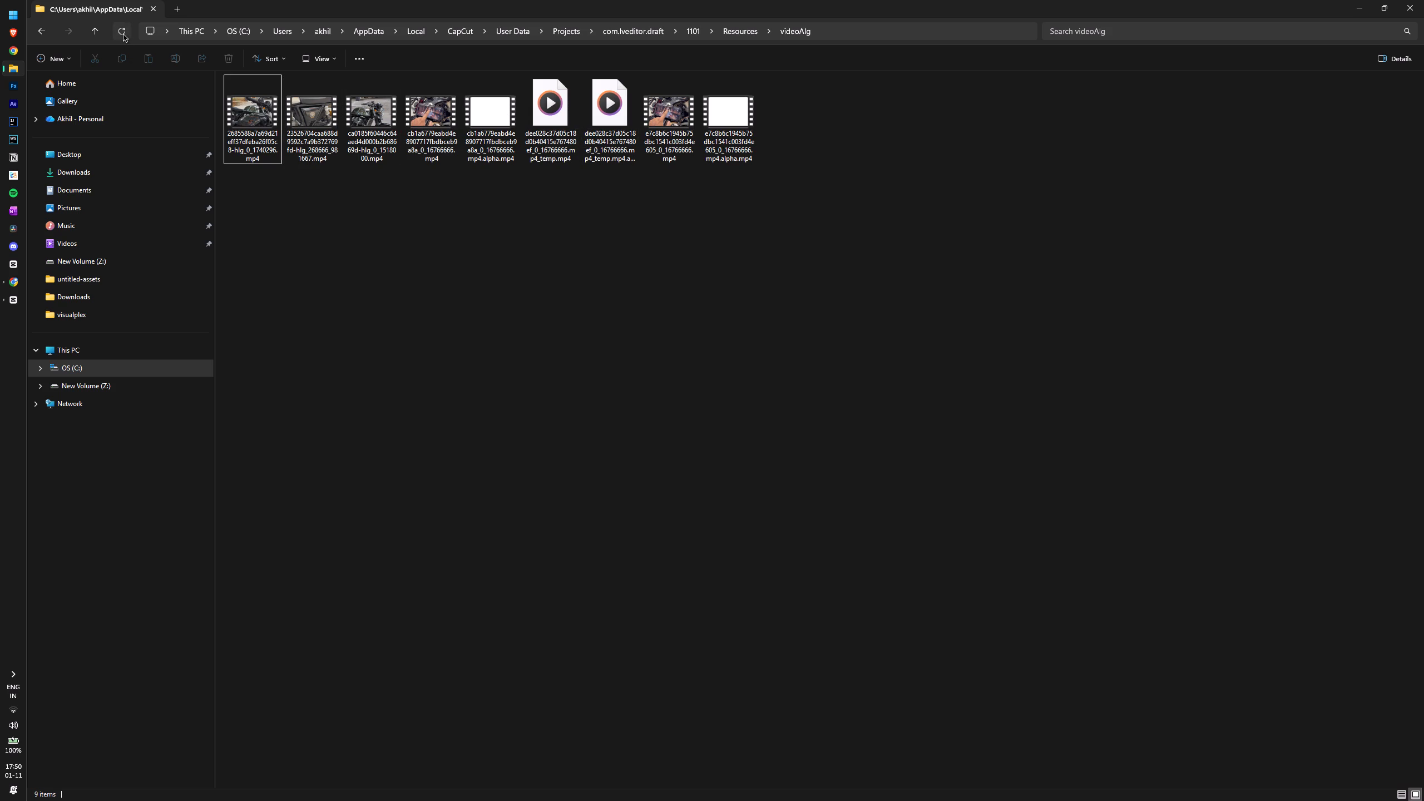
{"action": "double_click", "coordinate": [527, 125]}
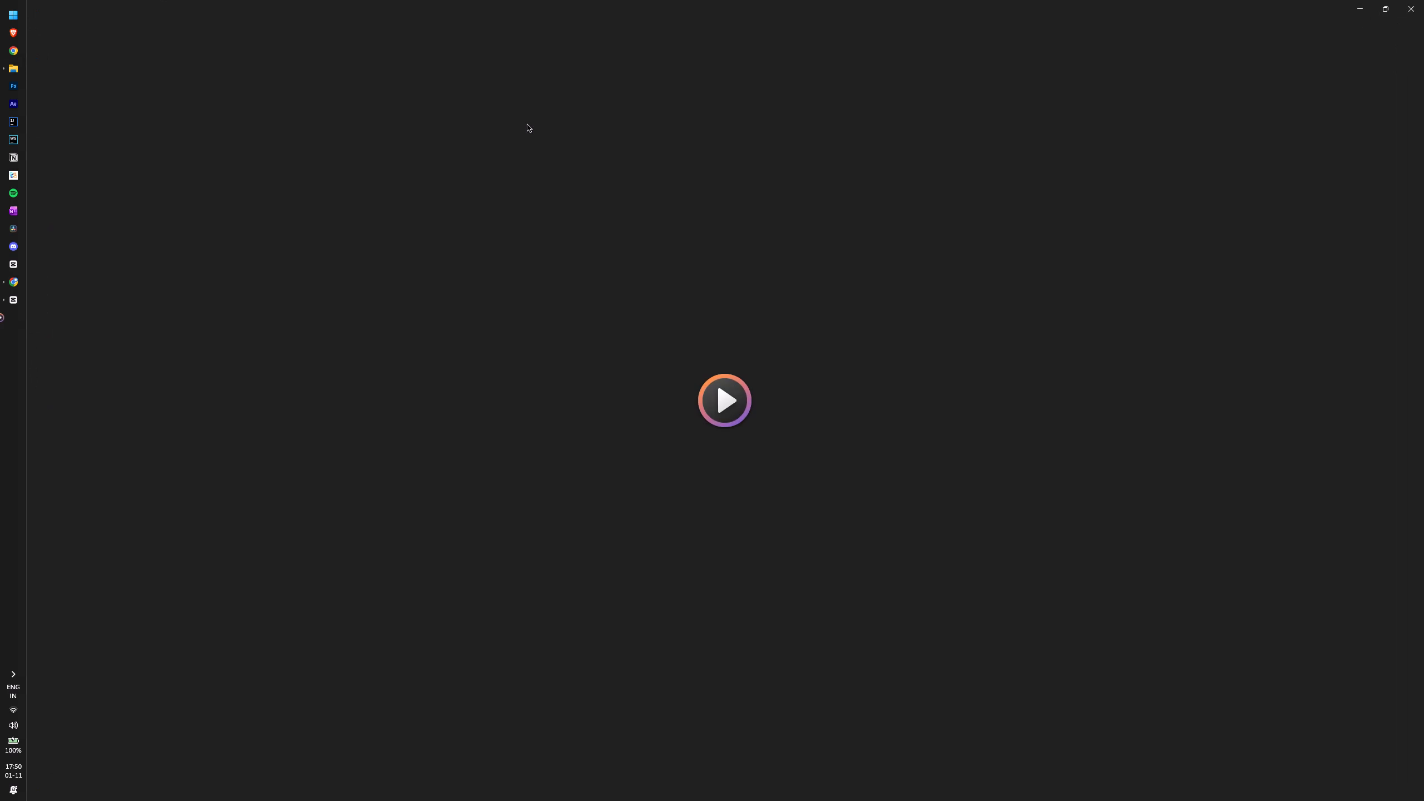
{"action": "left_click", "coordinate": [1423, 0]}
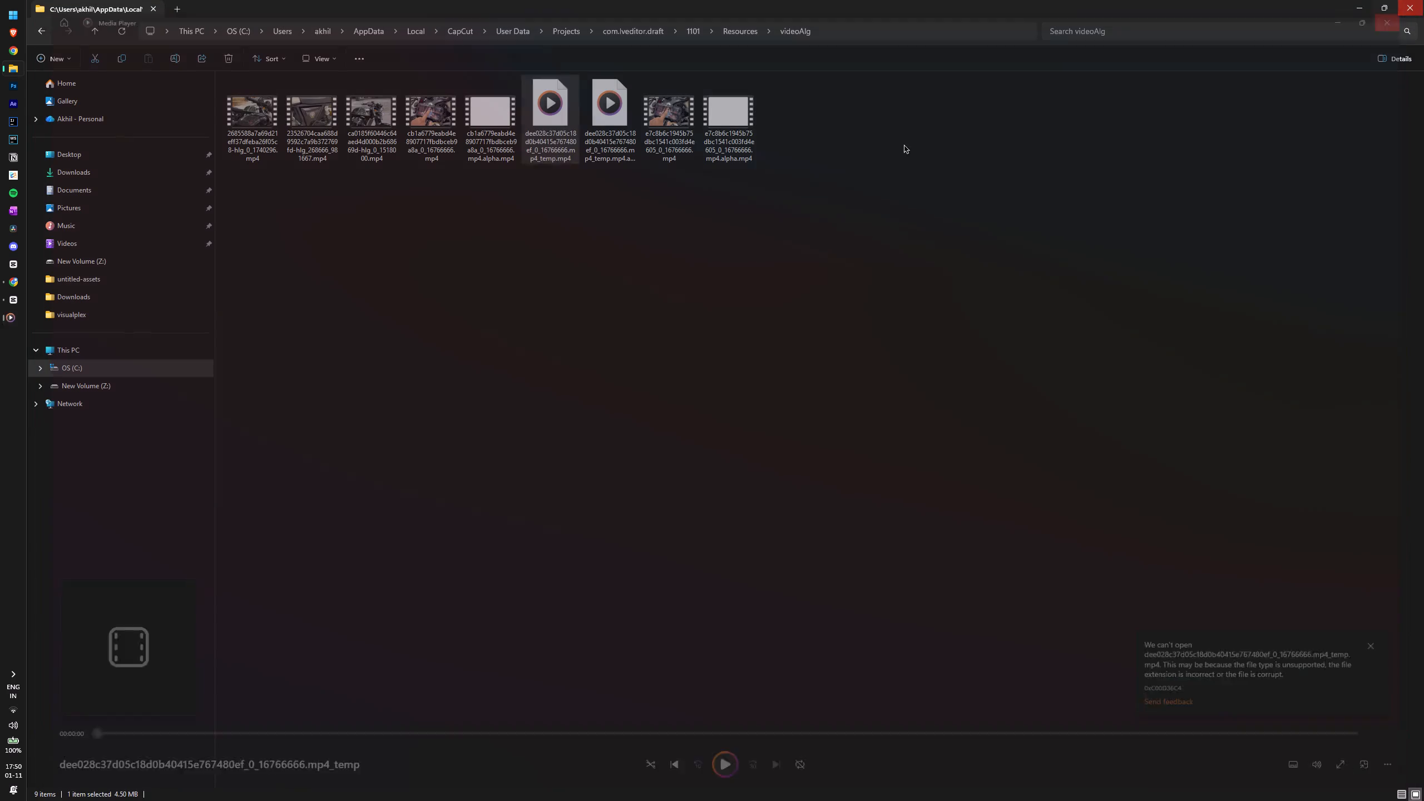
Refresh the videoAlg folder again, play the newly rendered e7c8b6c… video, and close the player.
{"action": "left_click", "coordinate": [683, 281]}
{"action": "triple_click", "coordinate": [117, 35]}
{"action": "triple_click", "coordinate": [117, 35]}
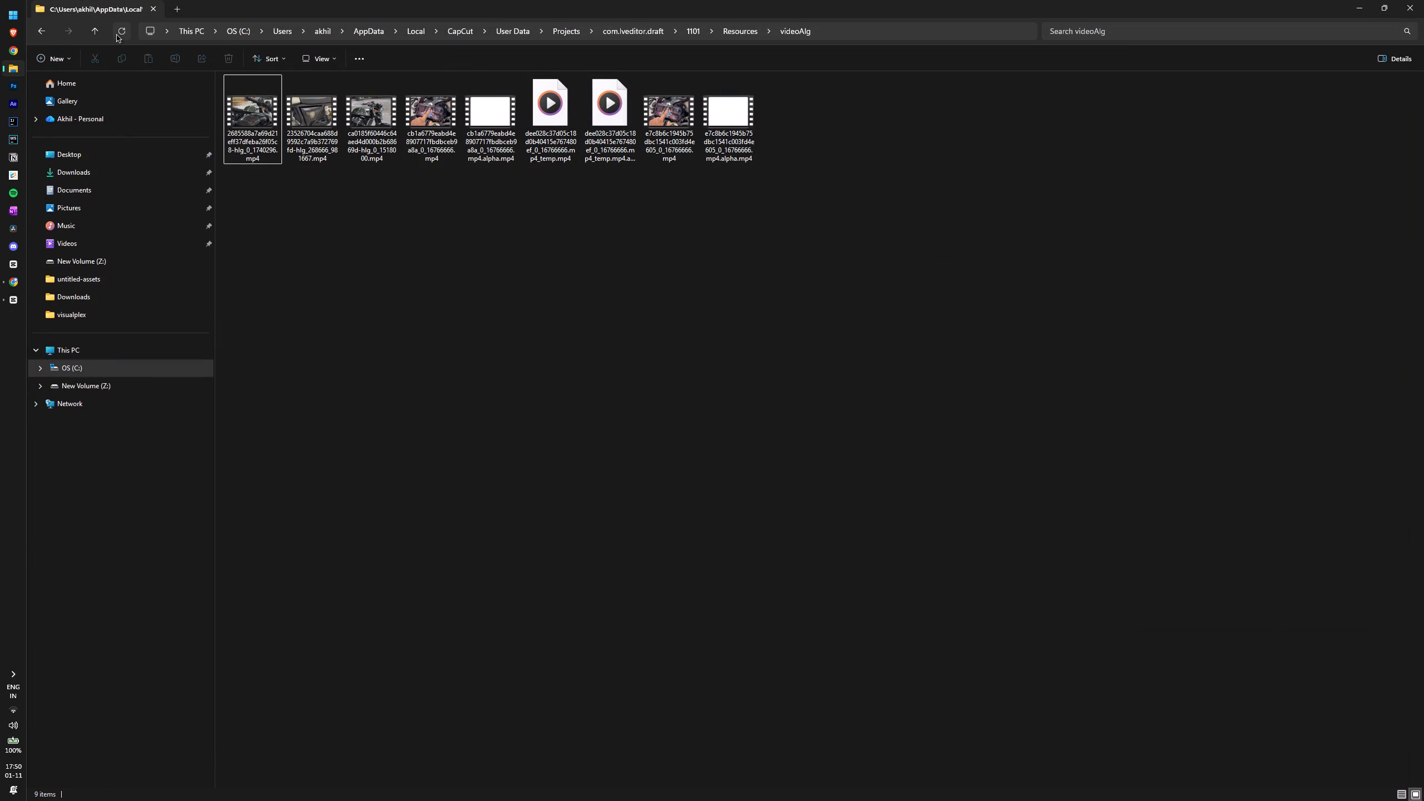
{"action": "left_click", "coordinate": [117, 35]}
{"action": "double_click", "coordinate": [670, 125]}
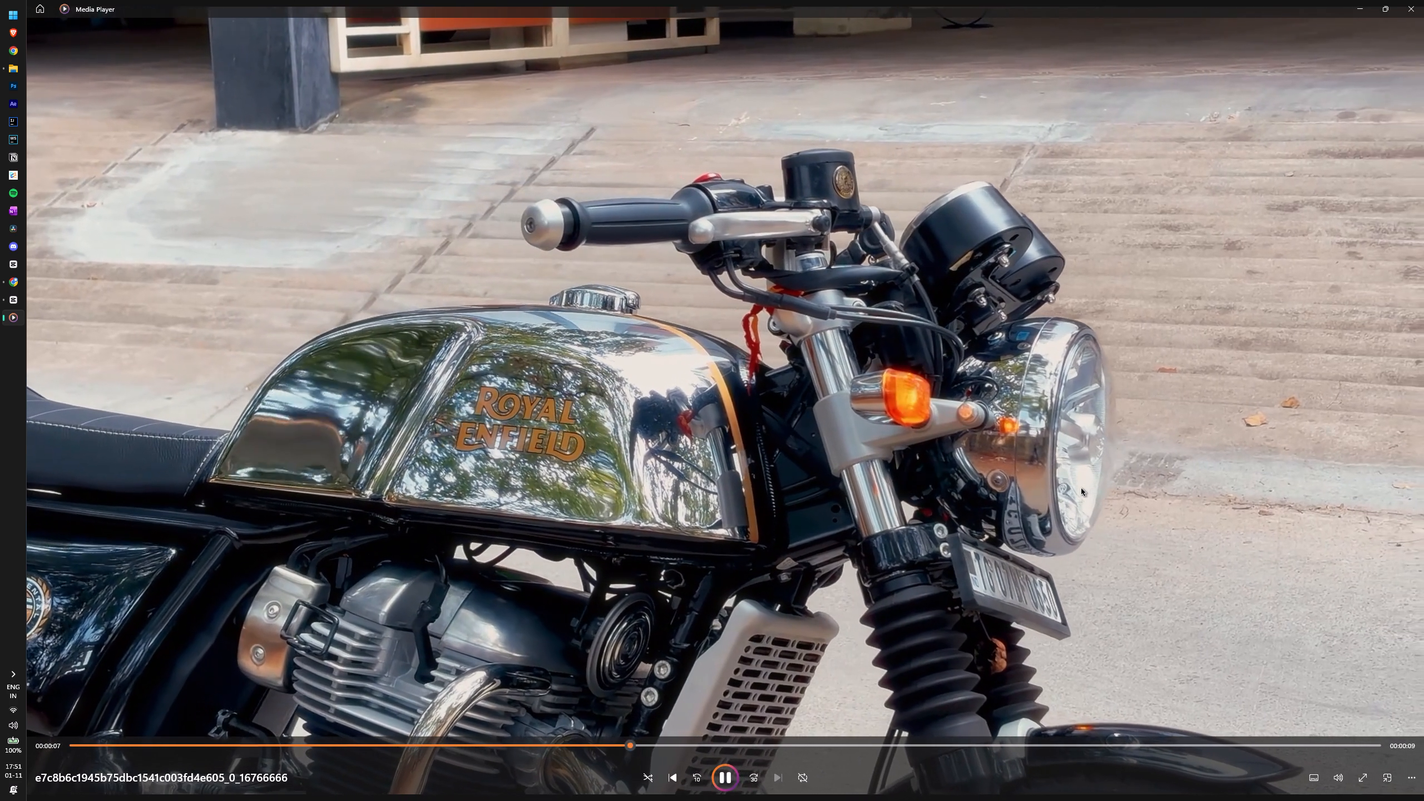
{"action": "key", "text": "space"}
{"action": "left_click", "coordinate": [1423, 0]}
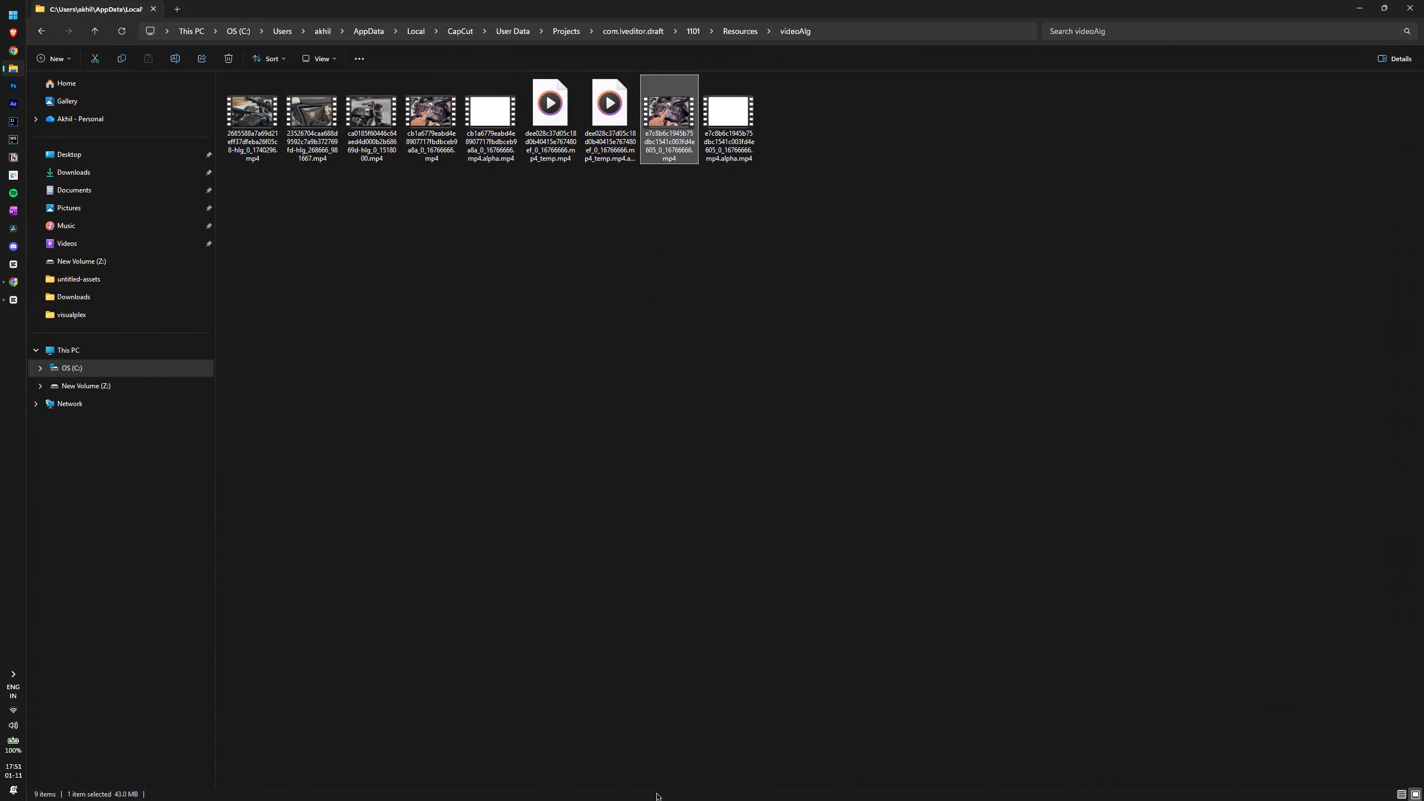
Show the desktop and switch back to CapCut.
{"action": "key", "text": "super+d"}
{"action": "key", "text": "alt+Tab"}
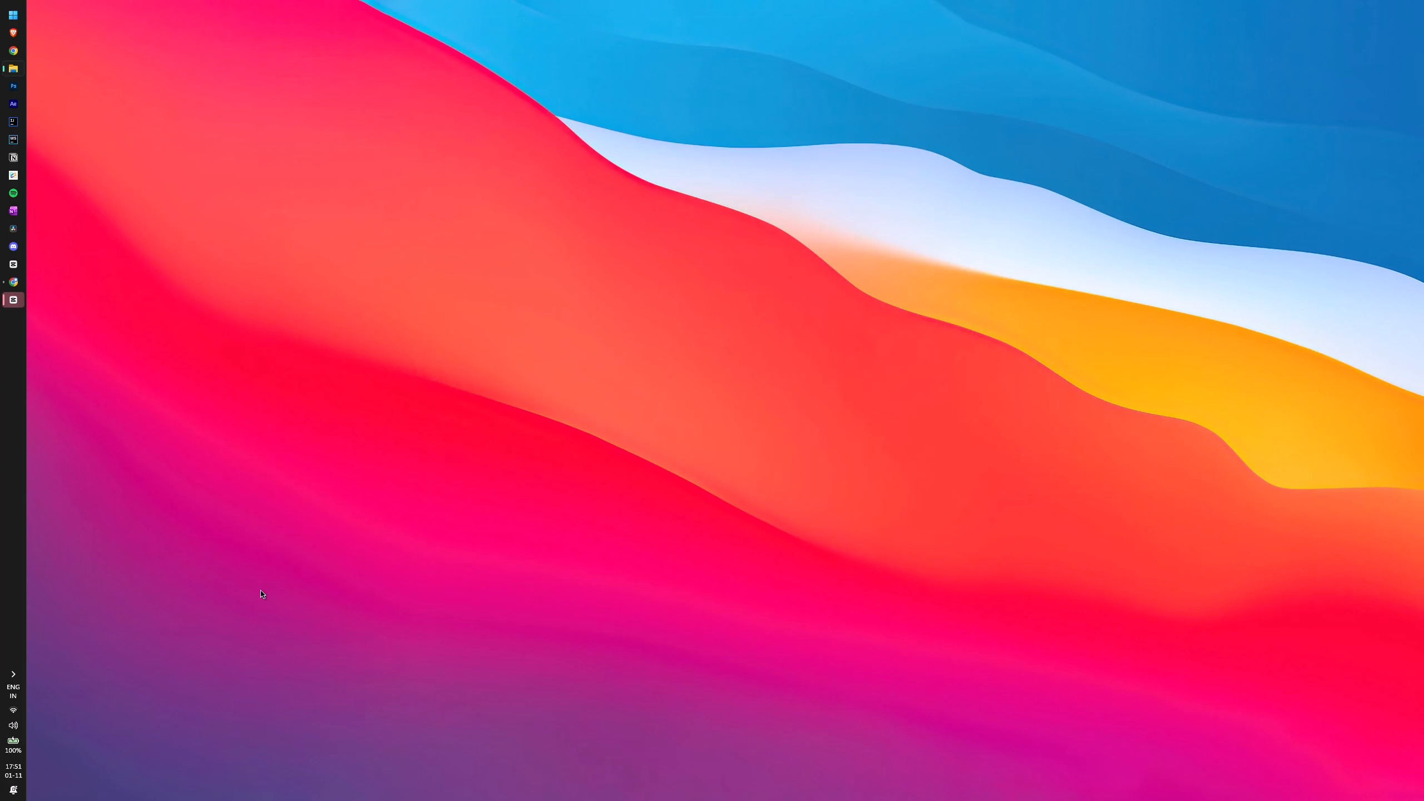
Cycle through the open windows and switch from File Explorer's videoAlg folder back to the CapCut project.
{"action": "key", "text": "alt+Tab"}
{"action": "key", "text": "alt+Tab"}
{"action": "key", "text": "alt+Tab"}
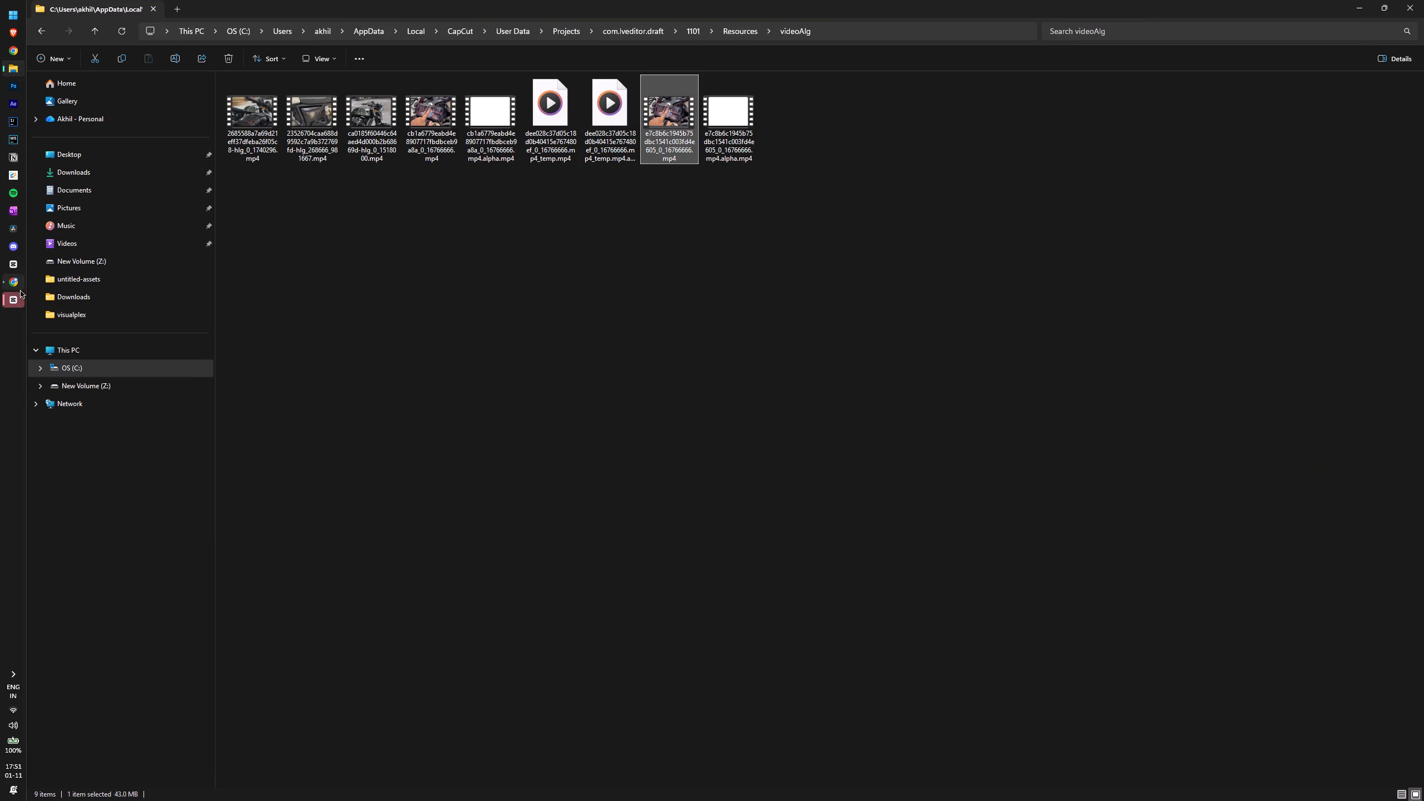
{"action": "key", "text": "alt+Tab"}
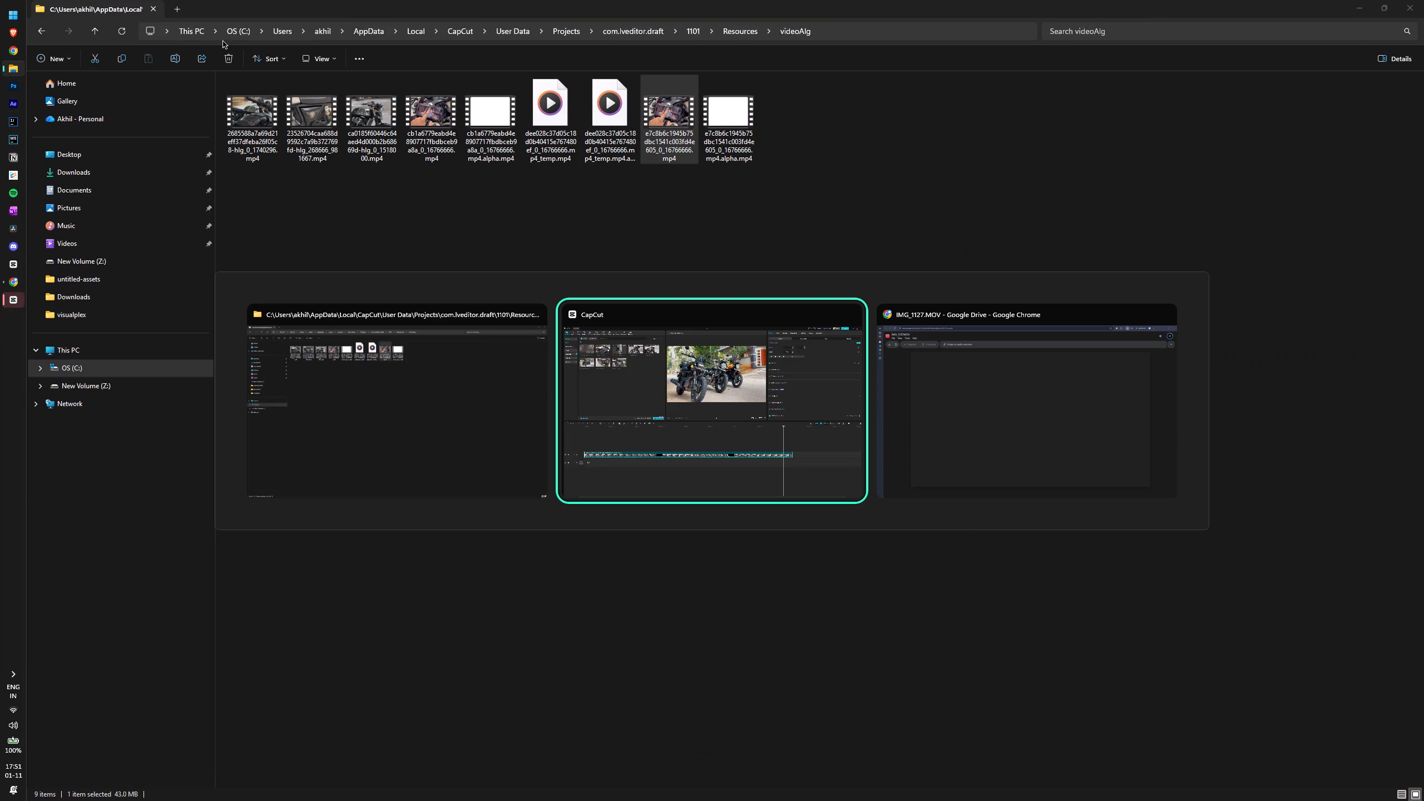
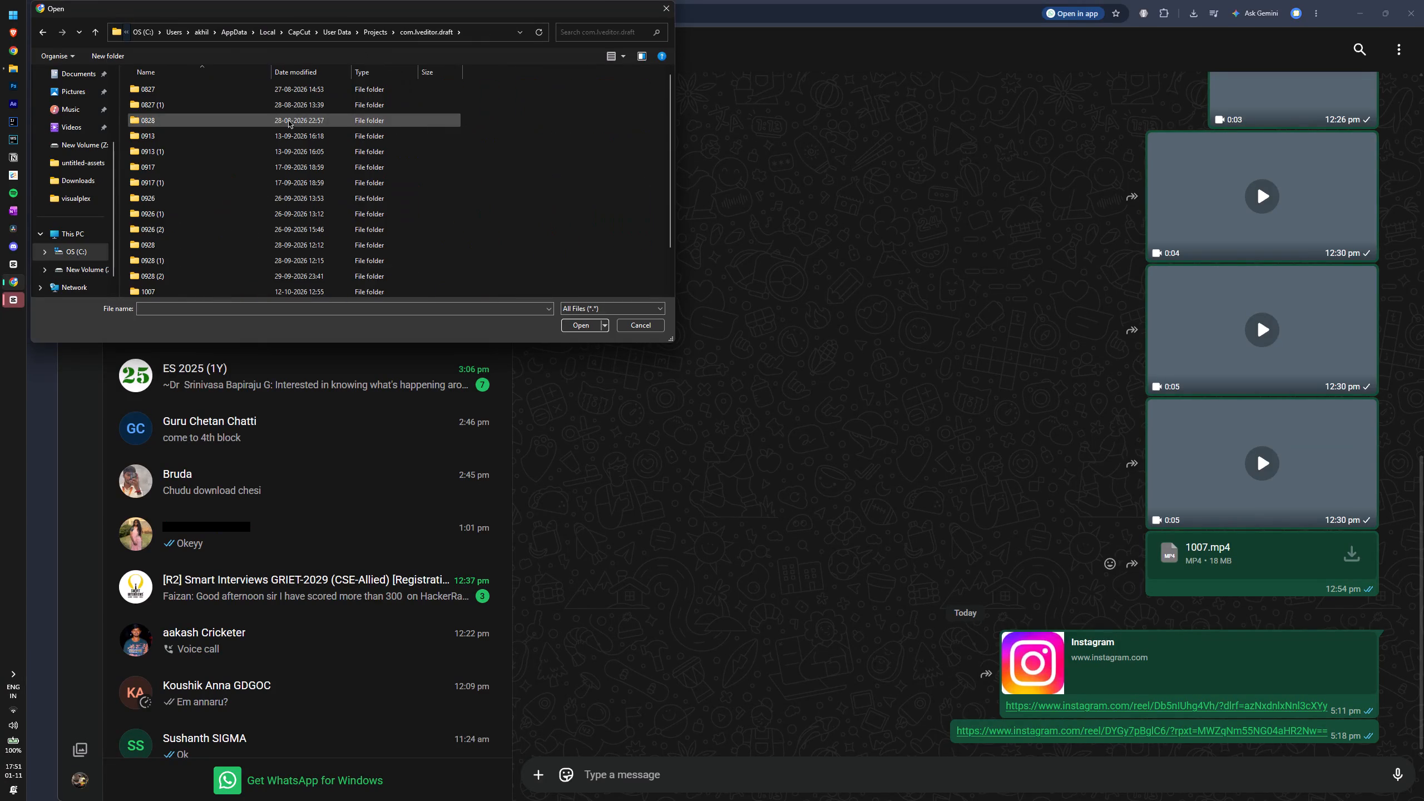
In the Open dialog for the WhatsApp attachment, browse into the 1101 CapCut project folder and open its Resources folder.
{"action": "scroll", "coordinate": [215, 139], "scroll_direction": "down", "scroll_amount": 2}
{"action": "double_click", "coordinate": [184, 281]}
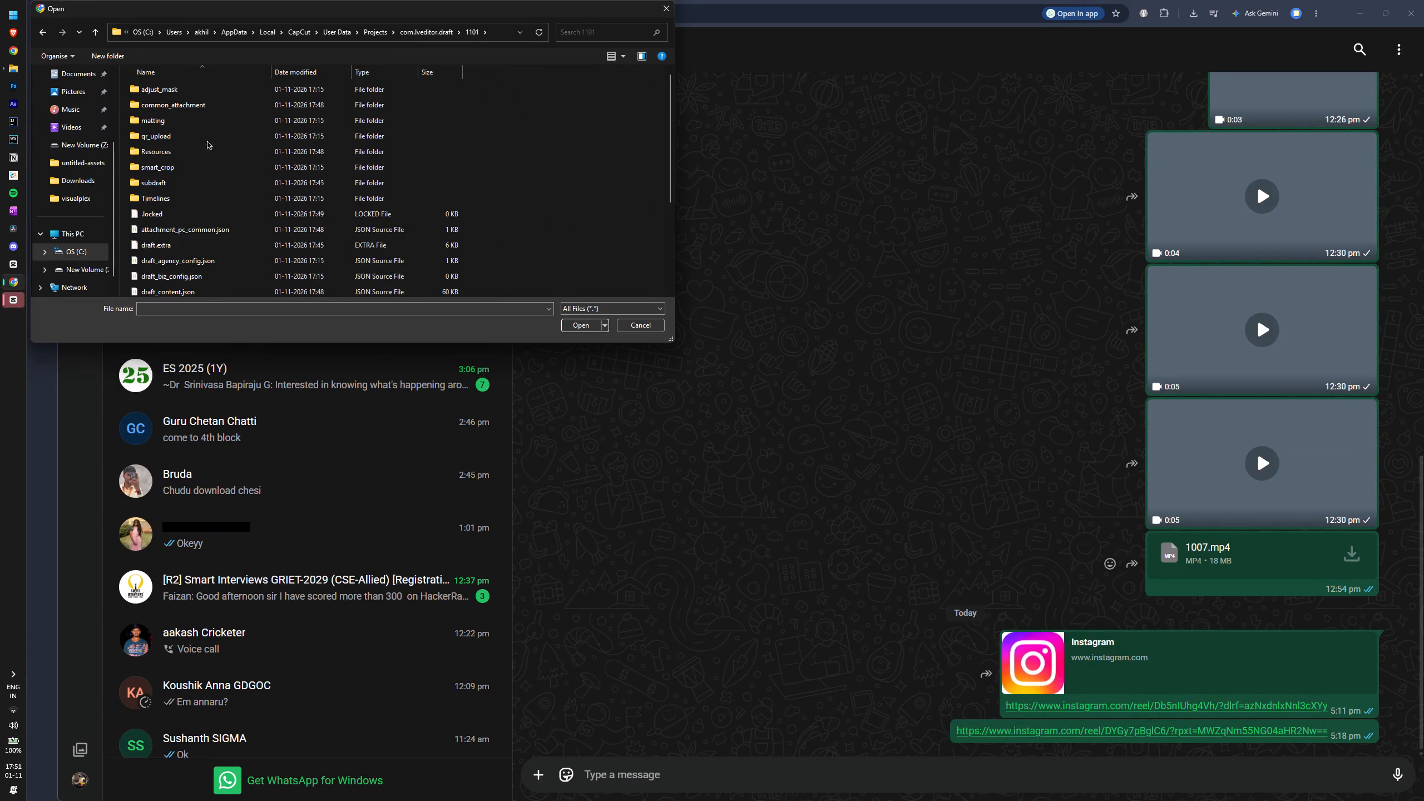
{"action": "scroll", "coordinate": [205, 144], "scroll_direction": "down", "scroll_amount": 1}
{"action": "triple_click", "coordinate": [173, 141]}
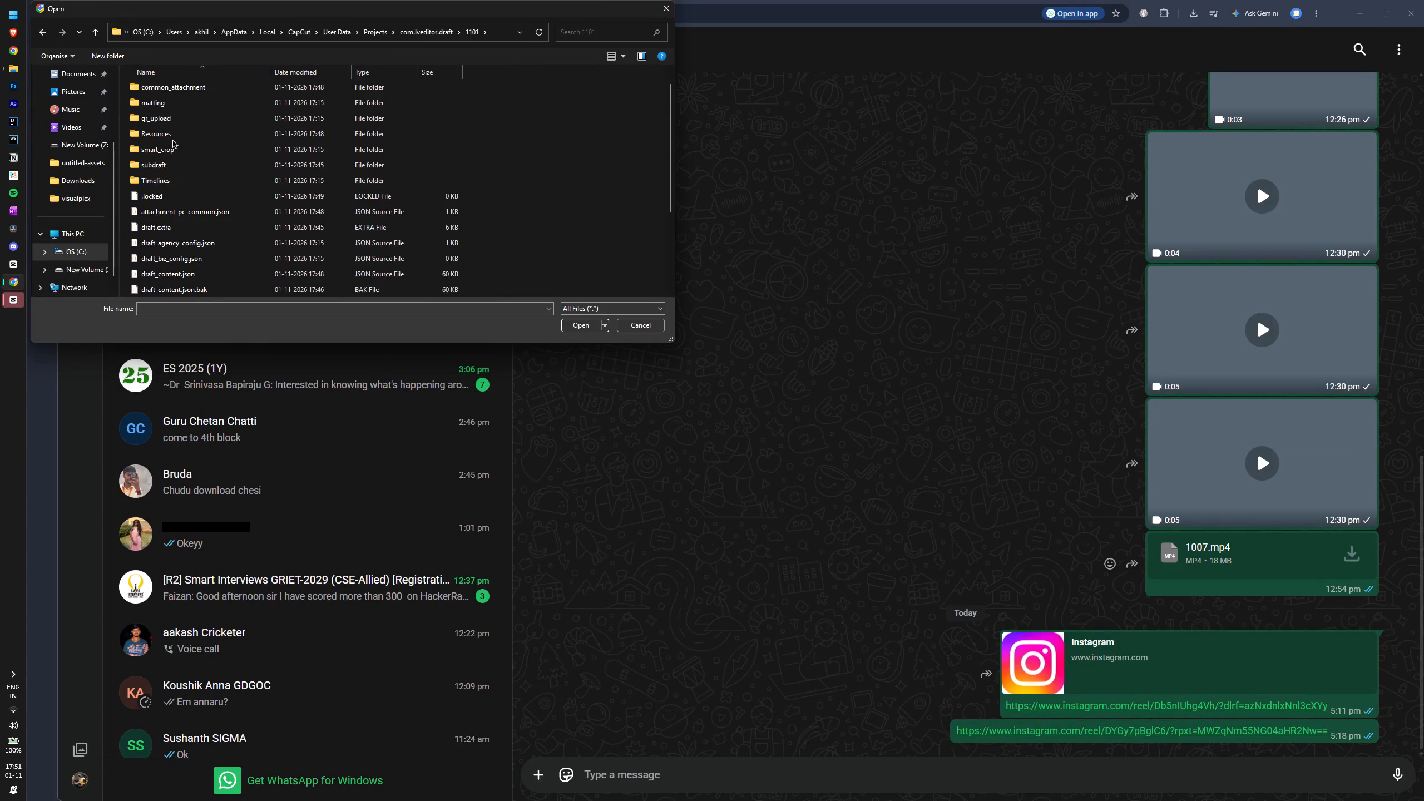
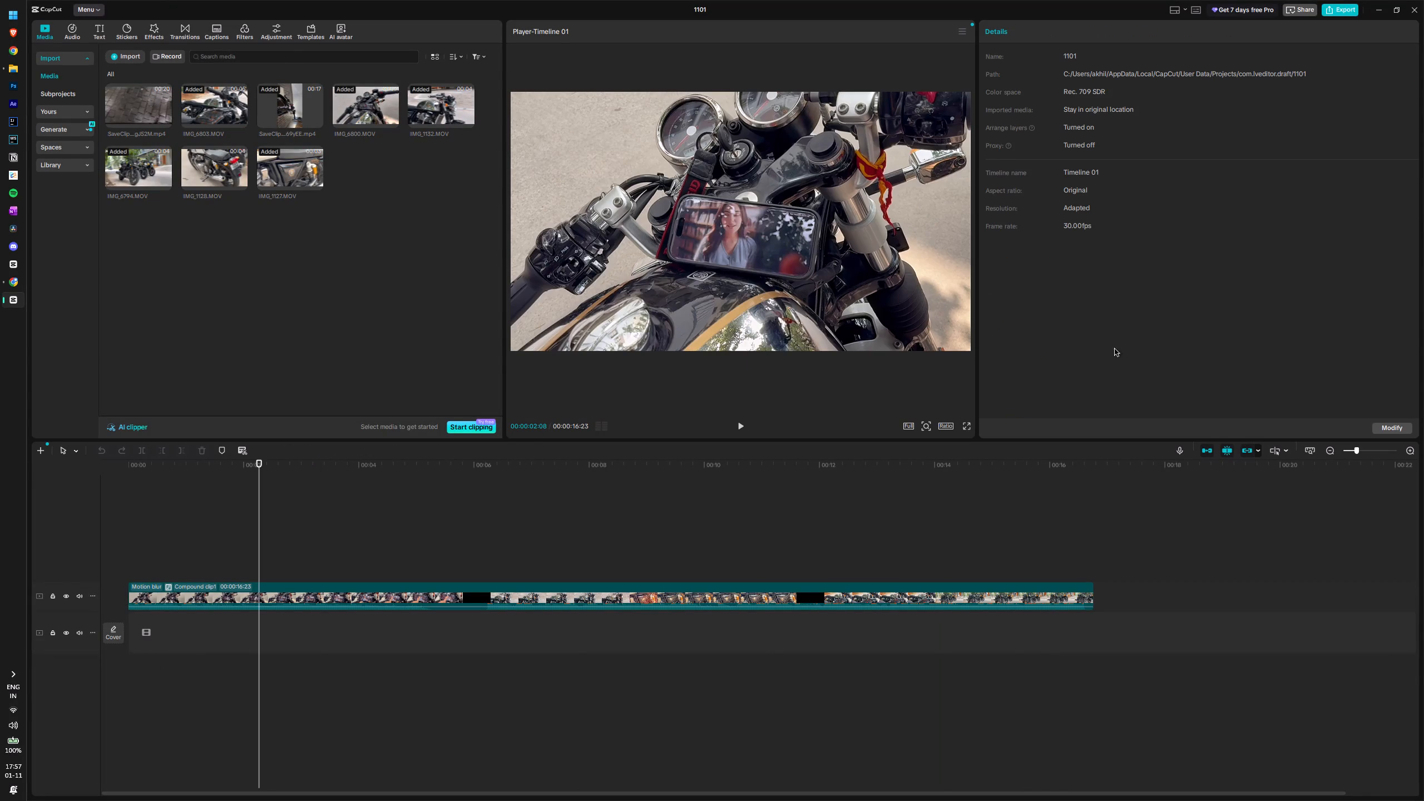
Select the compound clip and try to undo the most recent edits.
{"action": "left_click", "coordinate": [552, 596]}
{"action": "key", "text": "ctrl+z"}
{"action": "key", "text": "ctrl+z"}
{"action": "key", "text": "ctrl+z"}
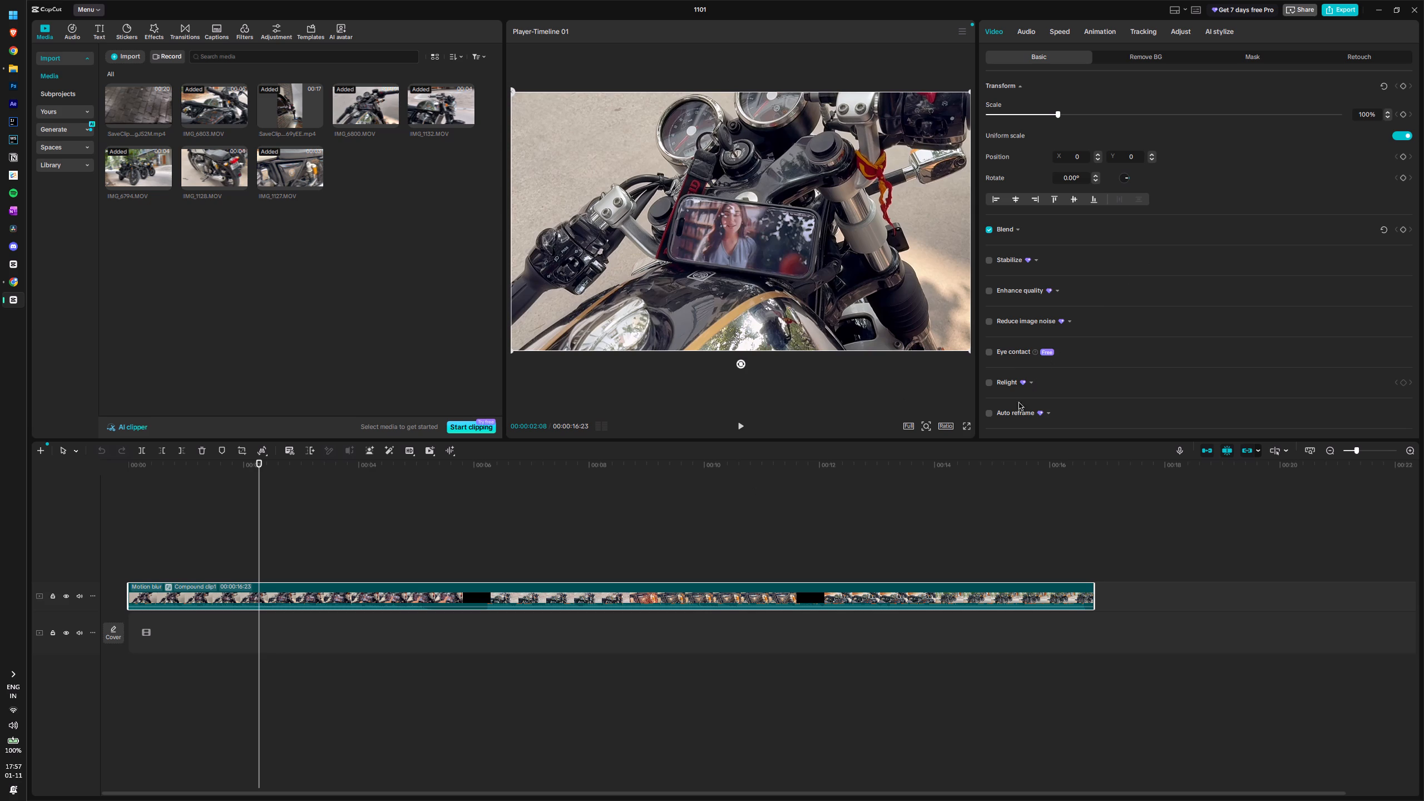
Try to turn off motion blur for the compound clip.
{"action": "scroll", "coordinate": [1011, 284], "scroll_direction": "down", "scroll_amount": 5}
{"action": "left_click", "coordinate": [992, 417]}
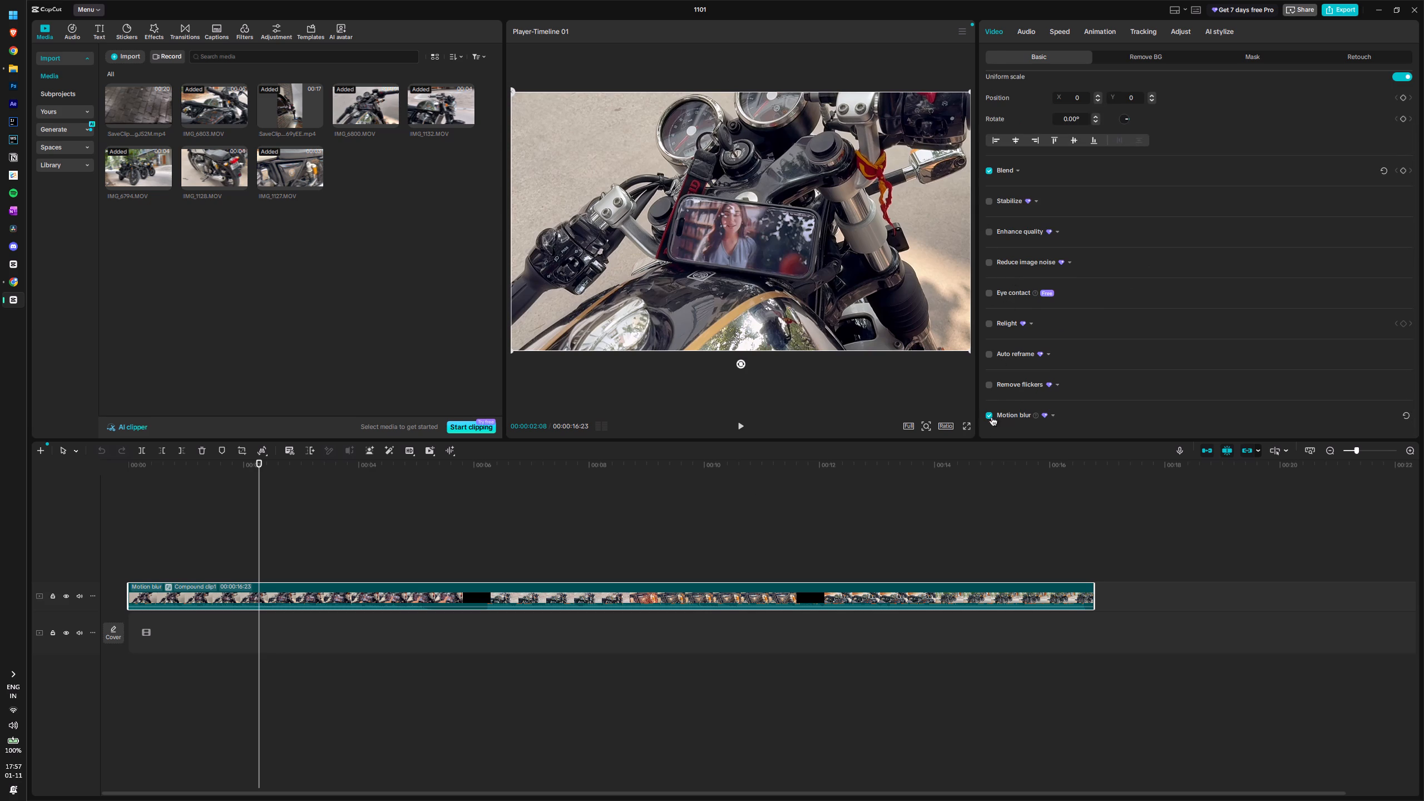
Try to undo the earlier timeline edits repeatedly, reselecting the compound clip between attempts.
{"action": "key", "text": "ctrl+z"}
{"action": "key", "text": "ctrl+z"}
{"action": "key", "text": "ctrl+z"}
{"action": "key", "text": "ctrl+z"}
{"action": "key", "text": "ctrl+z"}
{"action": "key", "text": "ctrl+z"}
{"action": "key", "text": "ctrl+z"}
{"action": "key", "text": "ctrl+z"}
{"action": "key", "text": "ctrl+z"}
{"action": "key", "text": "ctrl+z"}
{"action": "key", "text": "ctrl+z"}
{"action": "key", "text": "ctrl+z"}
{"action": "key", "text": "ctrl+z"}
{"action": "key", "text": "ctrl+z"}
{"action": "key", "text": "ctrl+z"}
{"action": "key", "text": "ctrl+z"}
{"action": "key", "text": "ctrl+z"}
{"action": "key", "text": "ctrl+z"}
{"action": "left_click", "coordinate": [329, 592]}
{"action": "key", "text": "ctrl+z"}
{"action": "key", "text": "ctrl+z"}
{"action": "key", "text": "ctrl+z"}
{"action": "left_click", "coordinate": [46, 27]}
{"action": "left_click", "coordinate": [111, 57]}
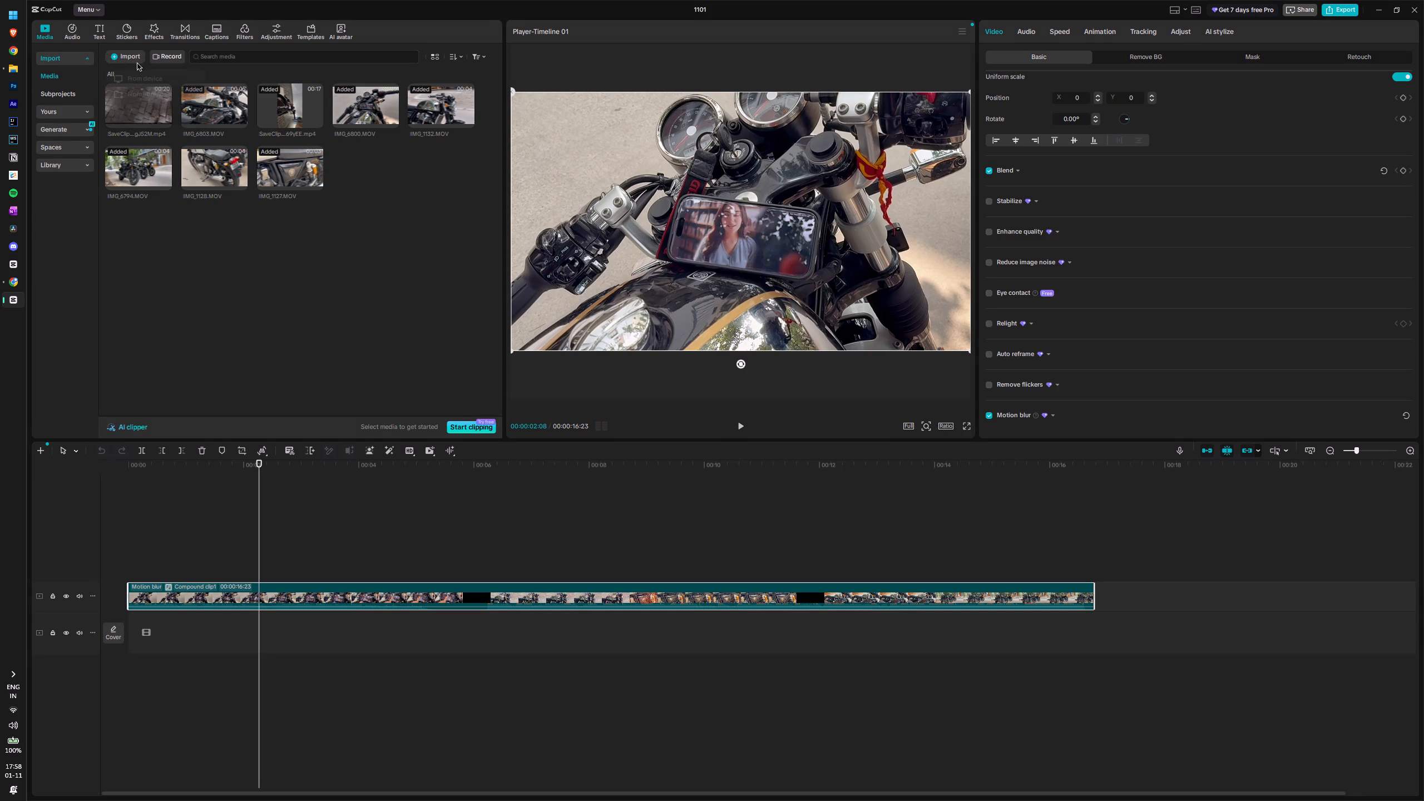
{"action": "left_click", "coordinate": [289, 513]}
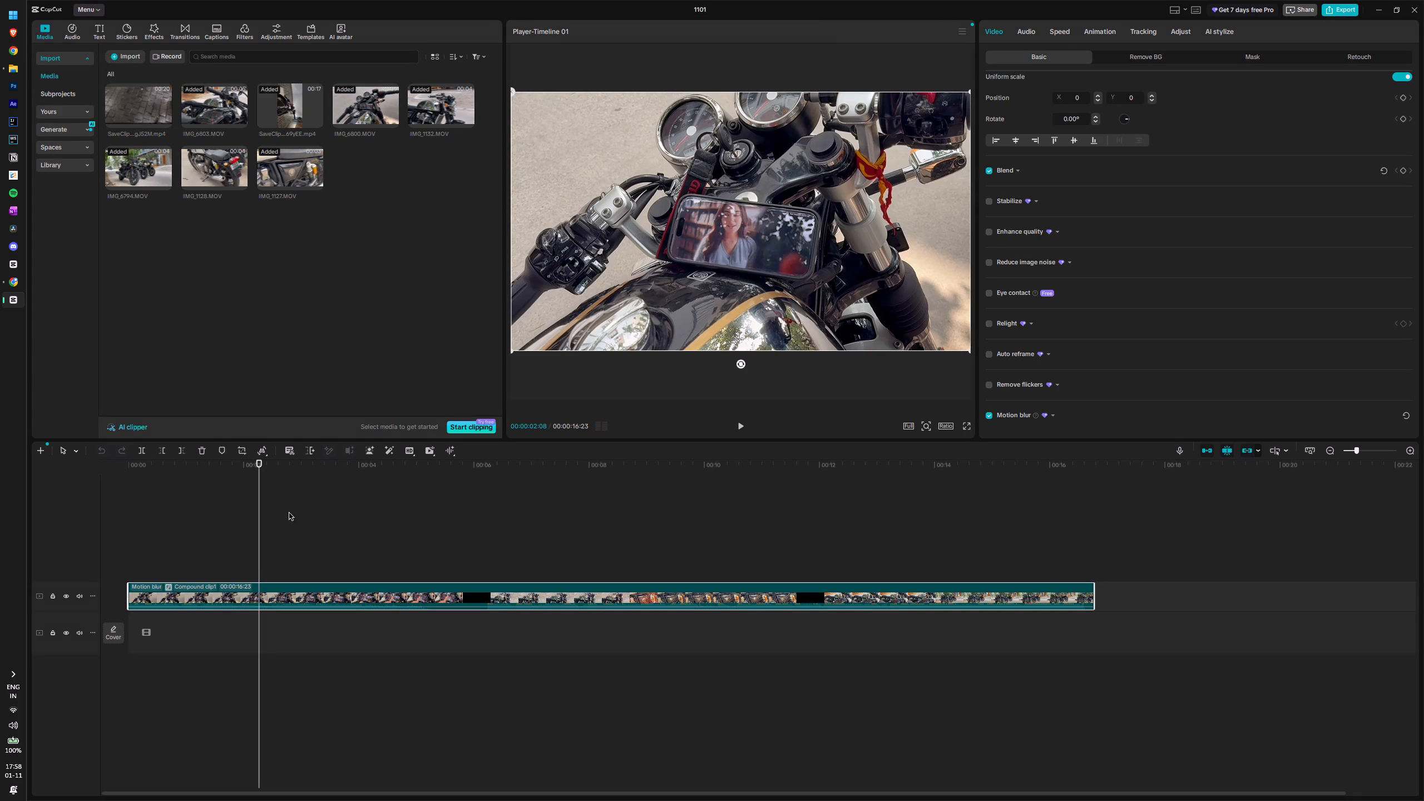
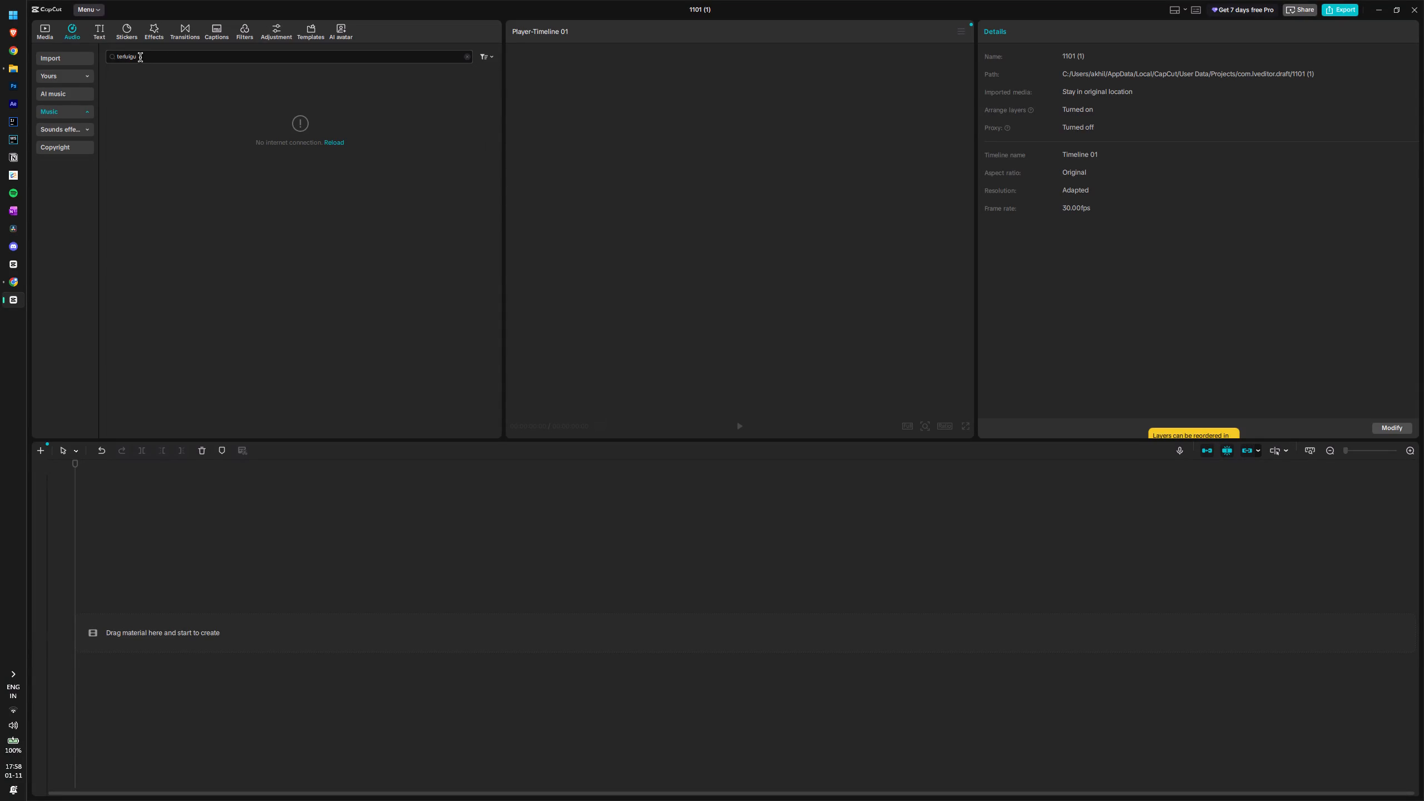
Correct the search text in the music library and search for "telugu".
{"action": "key", "text": "BackSpace"}
{"action": "key", "text": "BackSpace"}
{"action": "key", "text": "BackSpace"}
{"action": "key", "text": "BackSpace"}
{"action": "key", "text": "BackSpace"}
{"action": "key", "text": "BackSpace"}
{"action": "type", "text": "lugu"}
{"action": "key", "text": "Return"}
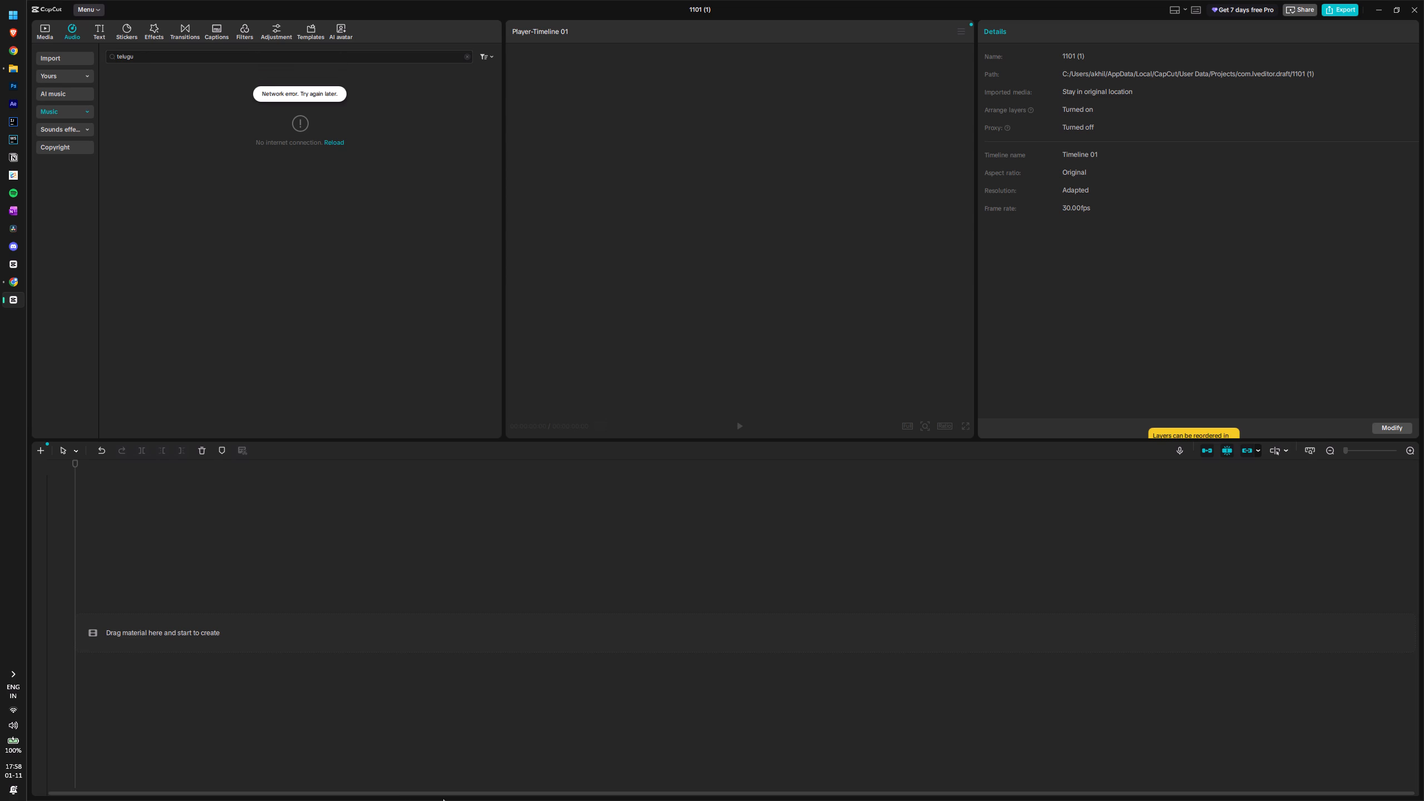
Switch to Urban VPN and connect it to the United States location.
{"action": "left_click", "coordinate": [12, 670]}
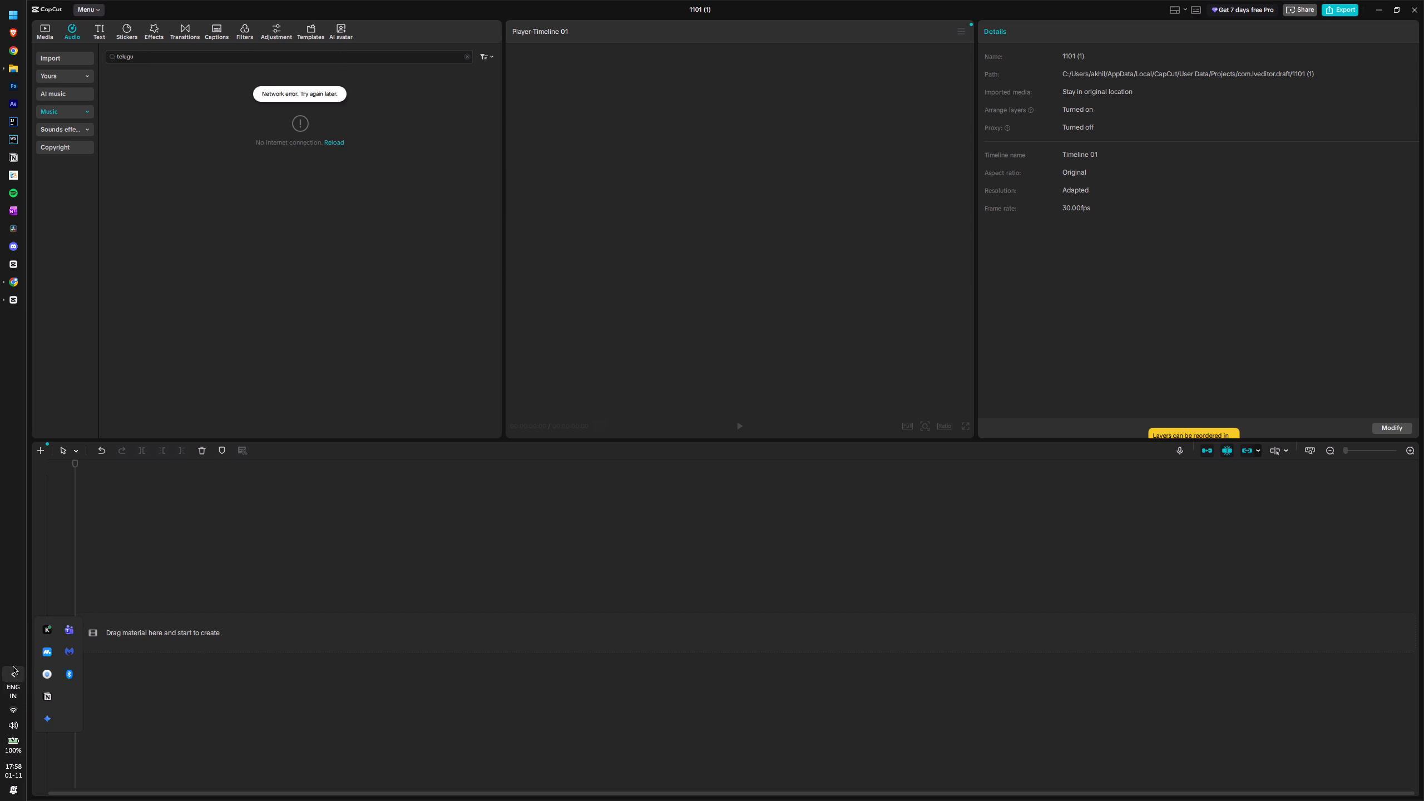
{"action": "left_click", "coordinate": [47, 683]}
{"action": "left_click", "coordinate": [652, 331]}
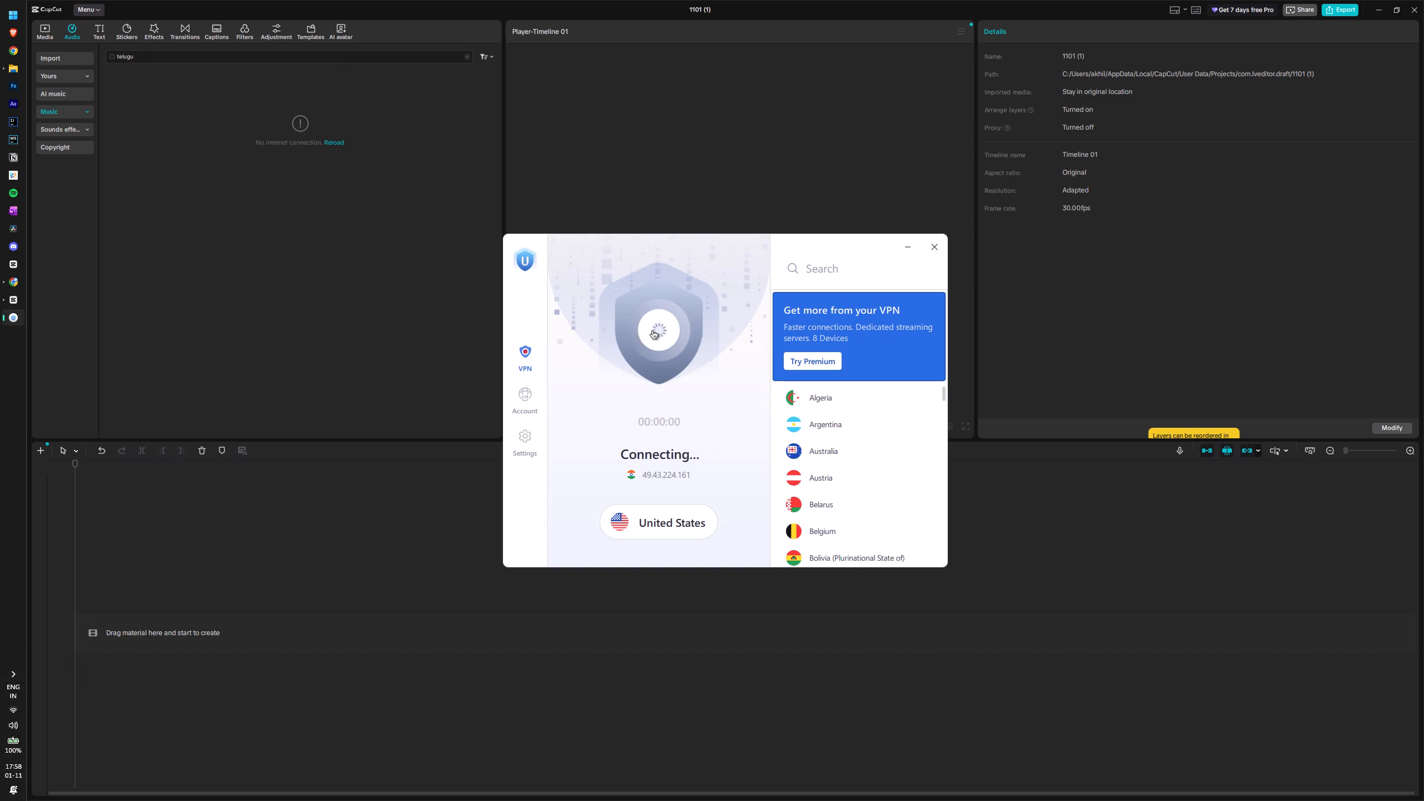
Restart CapCut, closing the open project 1101 (1) and the home window before launching it again.
{"action": "left_click_drag", "start_coordinate": [1414, 13], "coordinate": [1414, 25]}
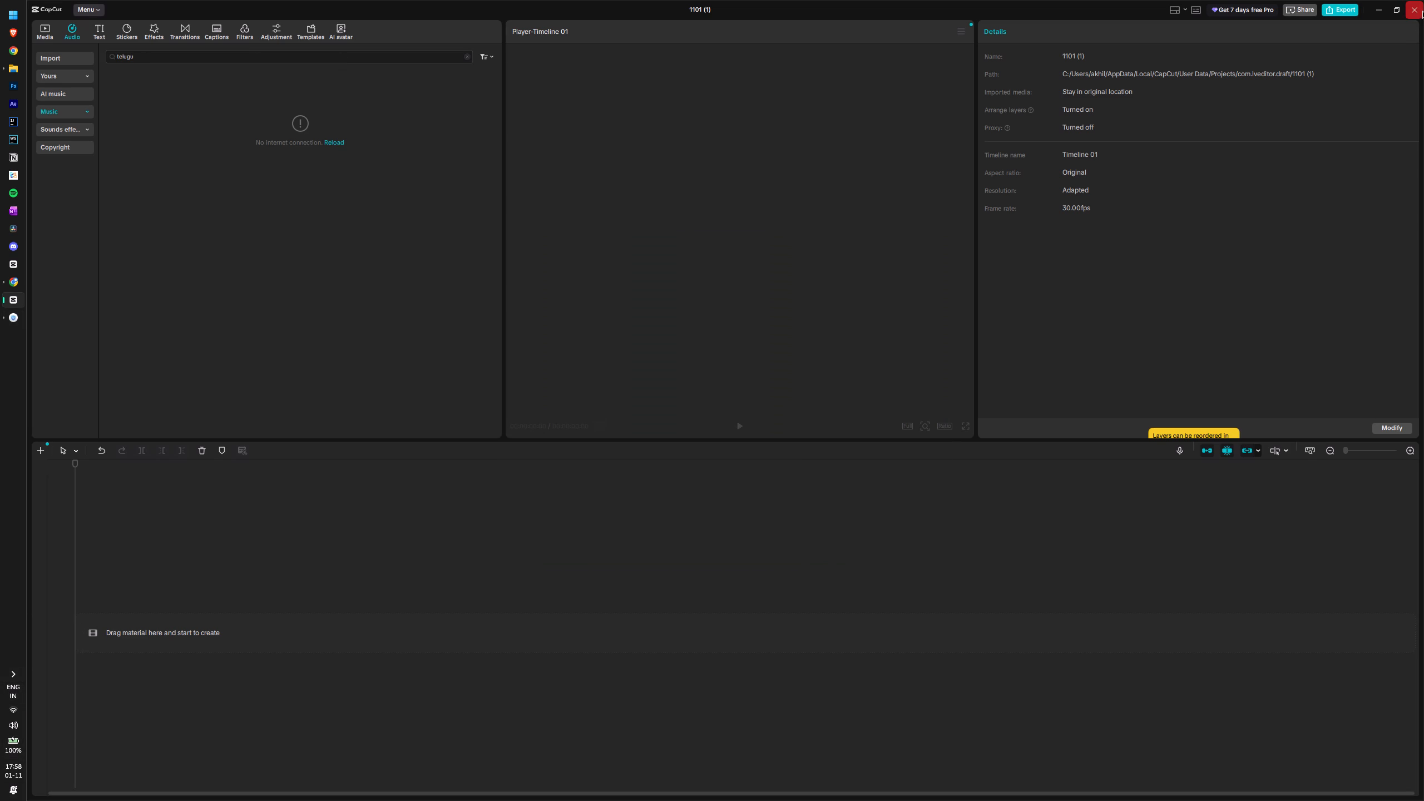
{"action": "left_click", "coordinate": [1418, 11]}
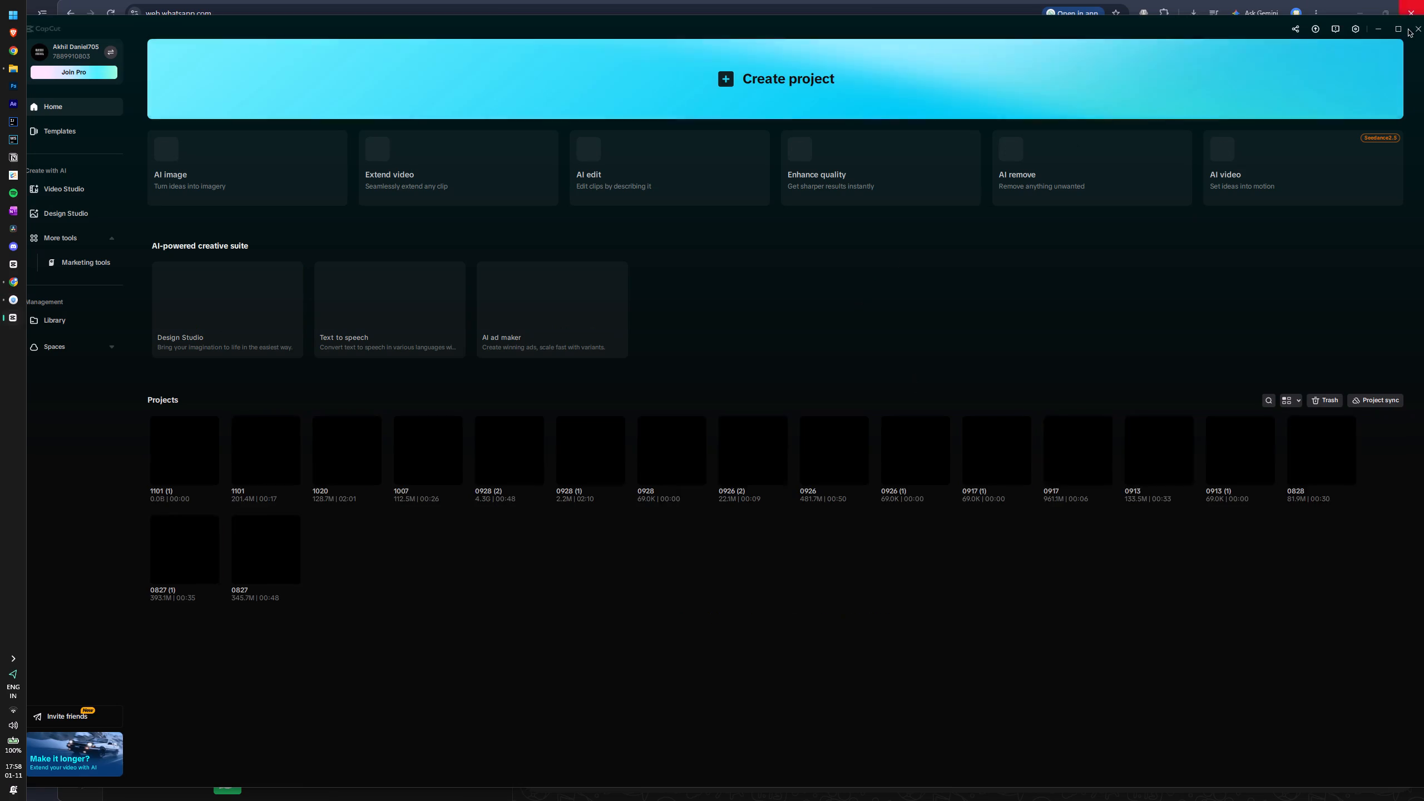
{"action": "left_click", "coordinate": [1423, 27]}
{"action": "left_click", "coordinate": [12, 268]}
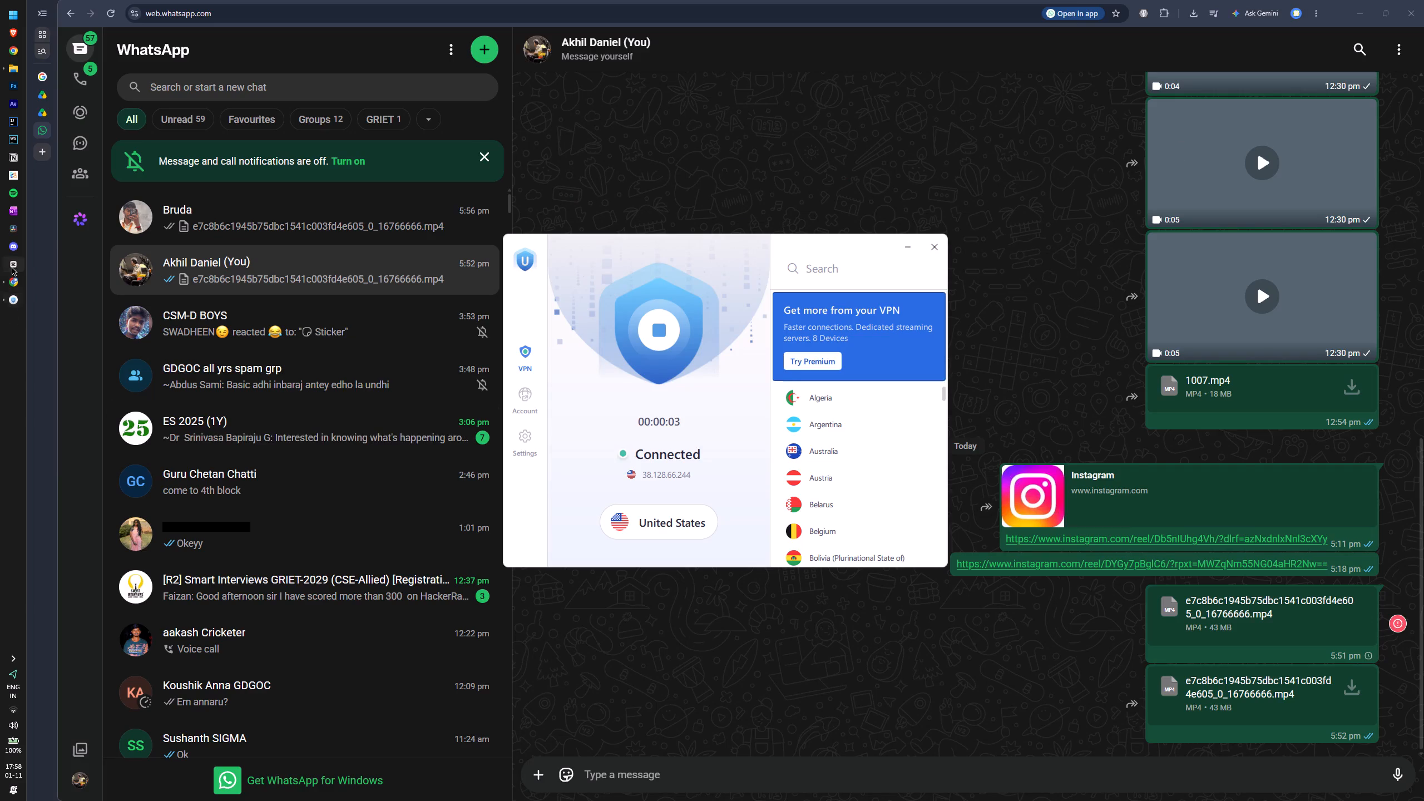
{"action": "left_click", "coordinate": [16, 297]}
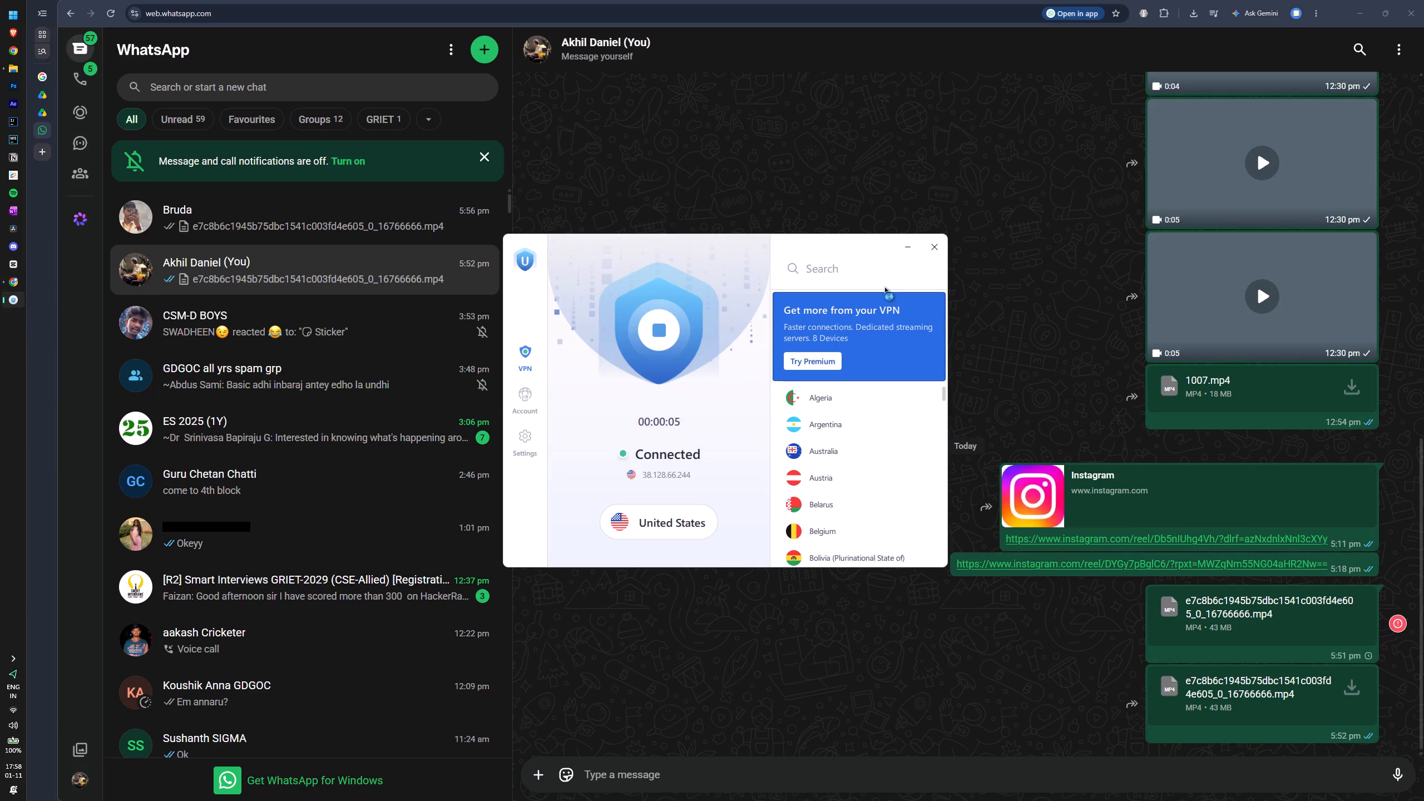
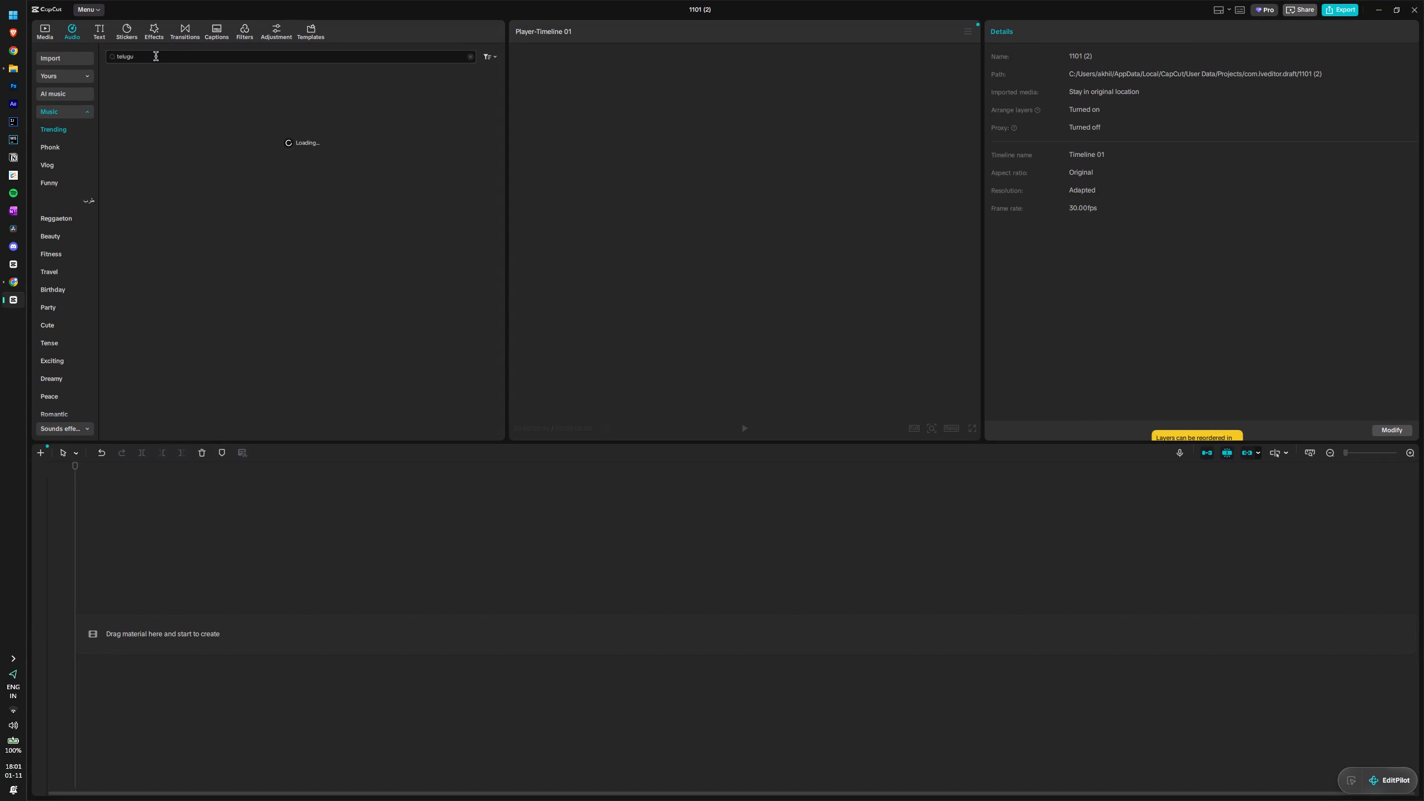
Run the "telugu" music search and preview the first track in the results.
{"action": "key", "text": "Return"}
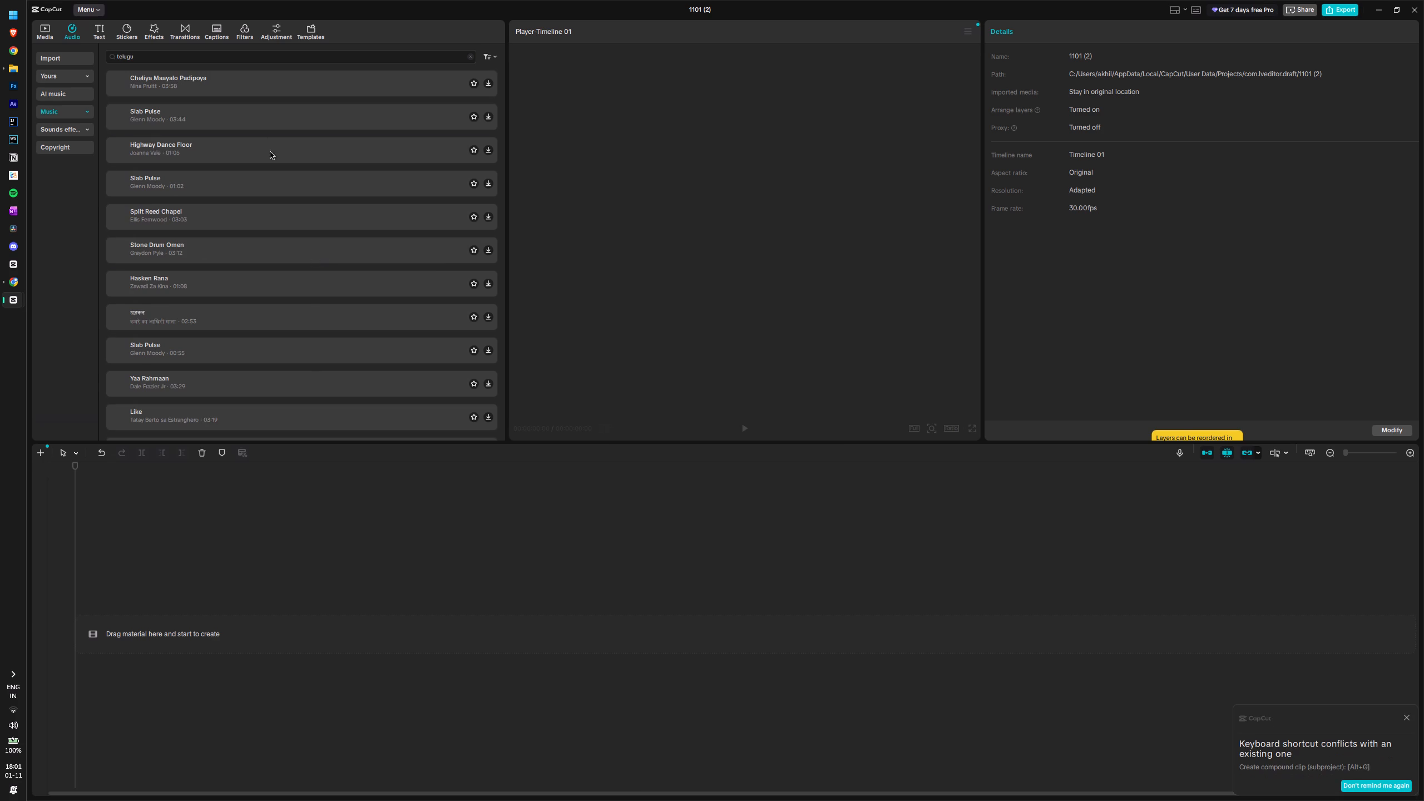
{"action": "scroll", "coordinate": [184, 125], "scroll_direction": "up", "scroll_amount": 1}
{"action": "left_click", "coordinate": [116, 83]}
{"action": "left_click", "coordinate": [813, 273]}
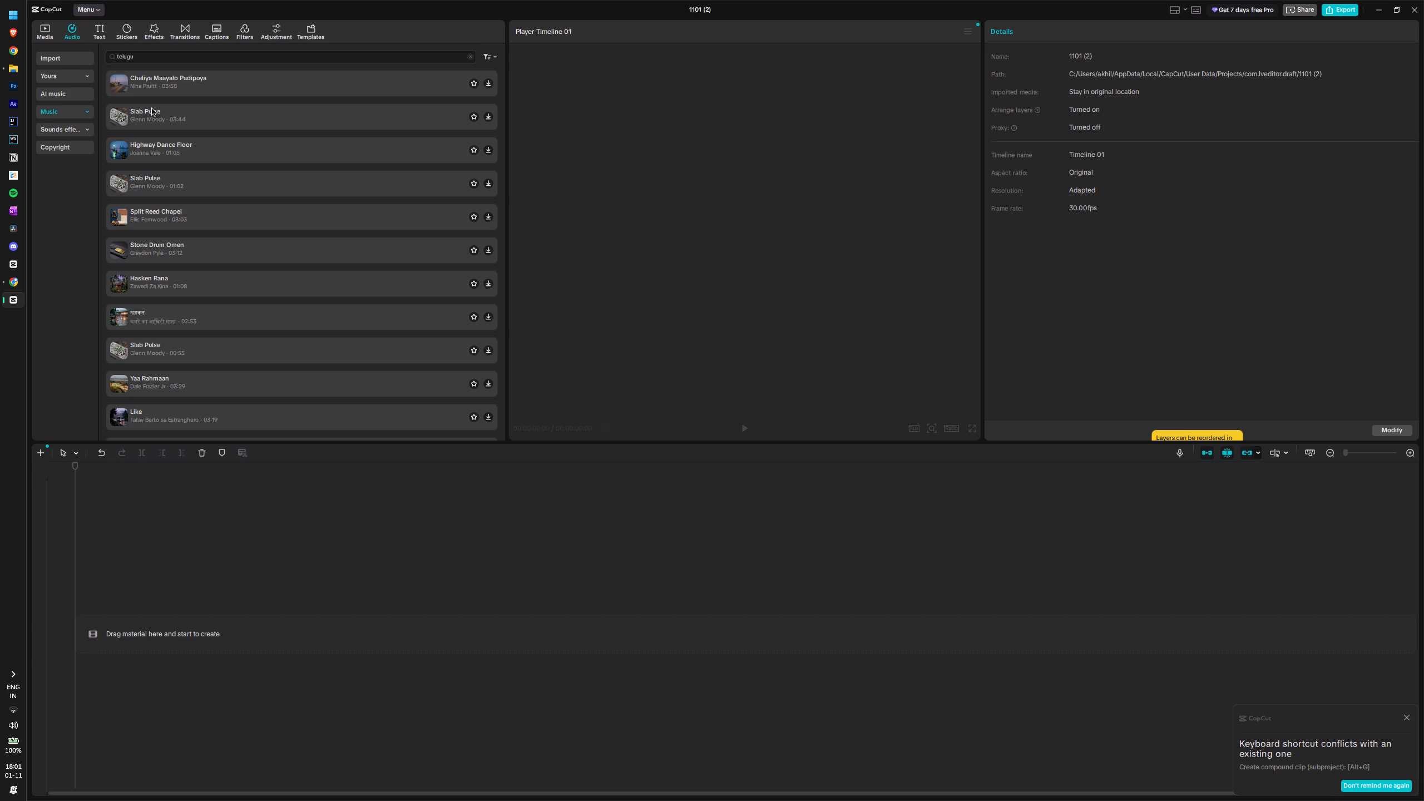
{"action": "double_click", "coordinate": [117, 85]}
Search the music library for "veera" instead.
{"action": "left_click_drag", "start_coordinate": [164, 59], "coordinate": [128, 59]}
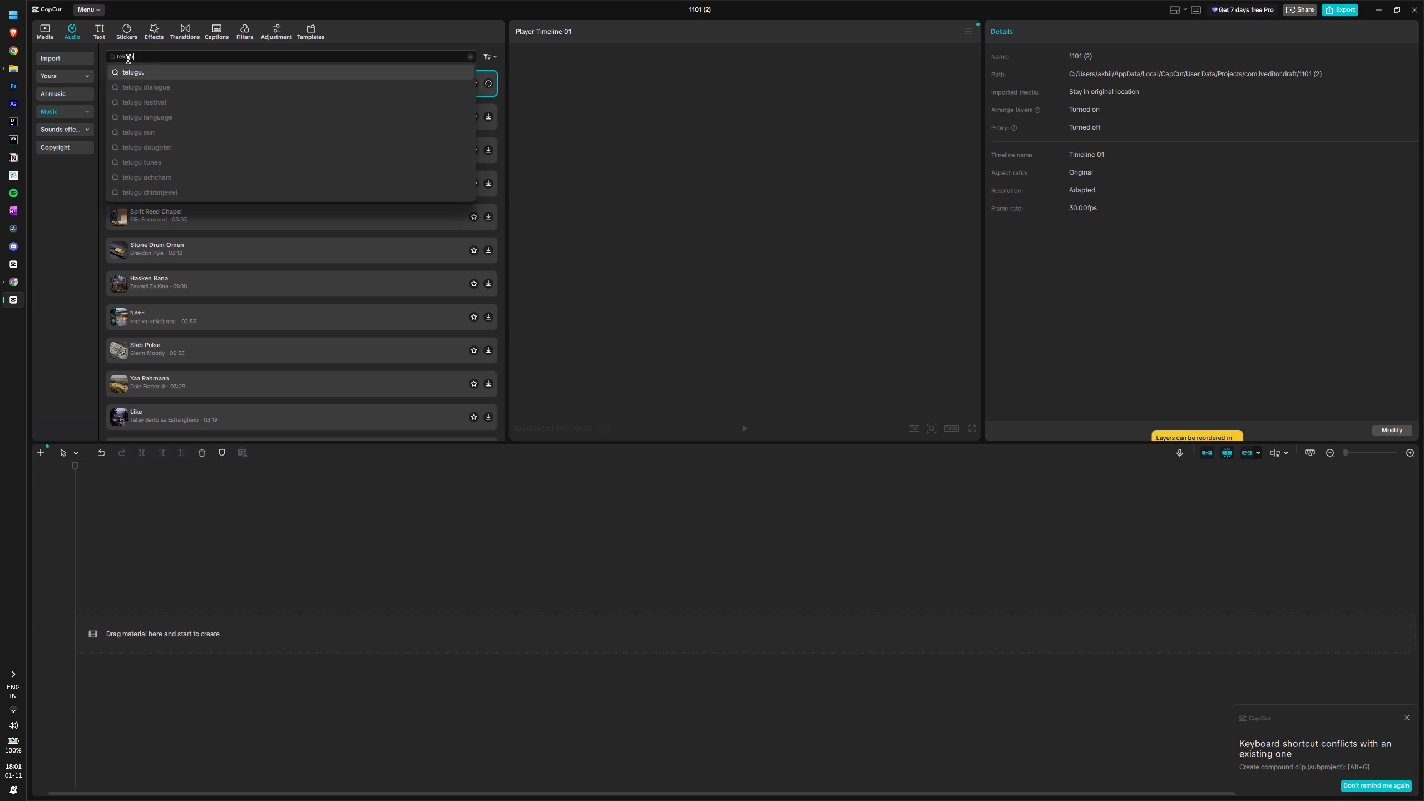
{"action": "left_click_drag", "start_coordinate": [128, 59], "coordinate": [106, 59]}
{"action": "type", "text": "veera"}
{"action": "key", "text": "Return"}
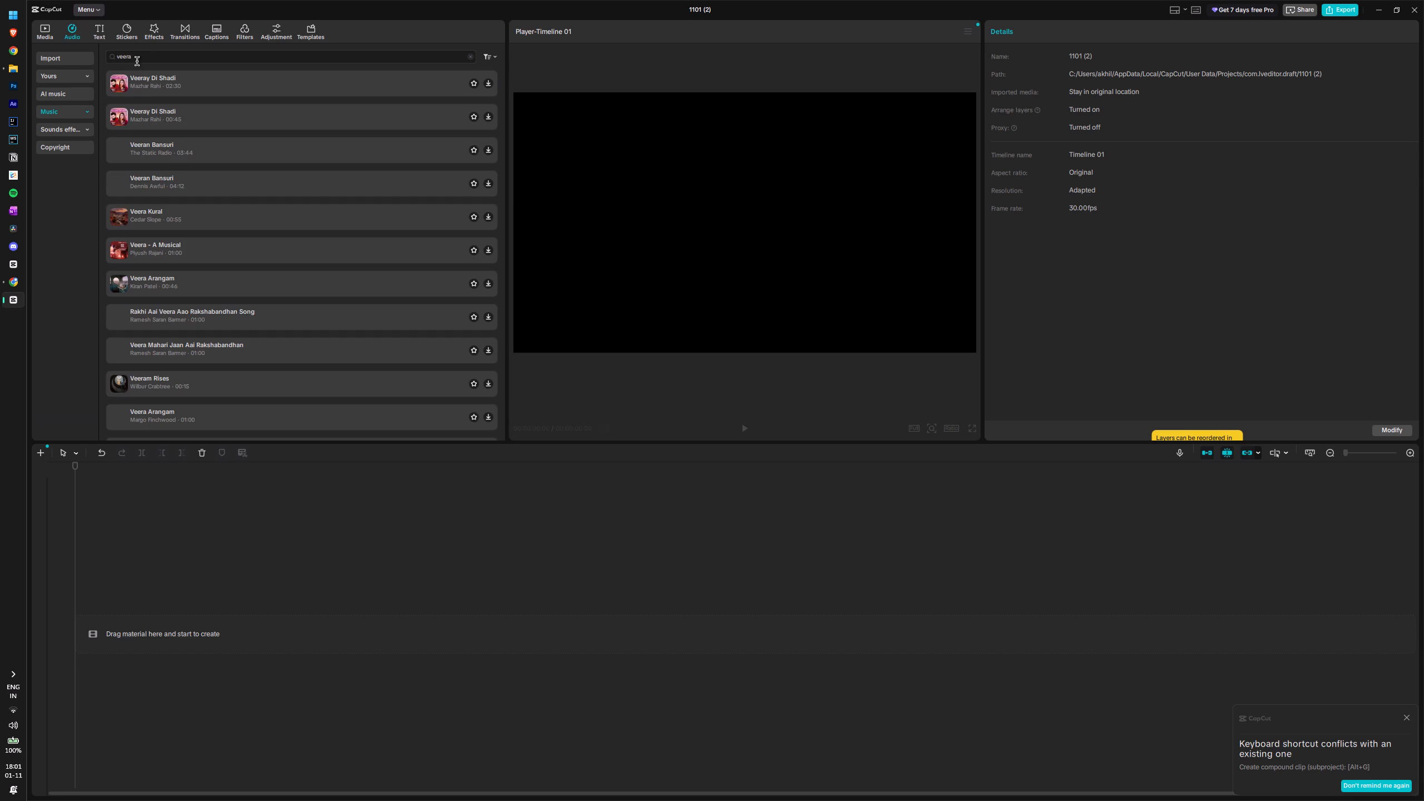
Replace the music search text with "OM" and run the search.
{"action": "left_click", "coordinate": [140, 57]}
{"action": "key", "text": "backslash"}
{"action": "key", "text": "BackSpace"}
{"action": "key", "text": "BackSpace"}
{"action": "key", "text": "BackSpace"}
{"action": "key", "text": "BackSpace"}
{"action": "key", "text": "BackSpace"}
{"action": "key", "text": "BackSpace"}
{"action": "key", "text": "BackSpace"}
{"action": "key", "text": "BackSpace"}
{"action": "key", "text": "BackSpace"}
{"action": "key", "text": "BackSpace"}
{"action": "key", "text": "BackSpace"}
{"action": "key", "text": "BackSpace"}
{"action": "key", "text": "BackSpace"}
{"action": "key", "text": "BackSpace"}
{"action": "key", "text": "BackSpace"}
{"action": "key", "text": "BackSpace"}
{"action": "key", "text": "BackSpace"}
{"action": "key", "text": "BackSpace"}
{"action": "key", "text": "BackSpace"}
{"action": "key", "text": "BackSpace"}
{"action": "key", "text": "BackSpace"}
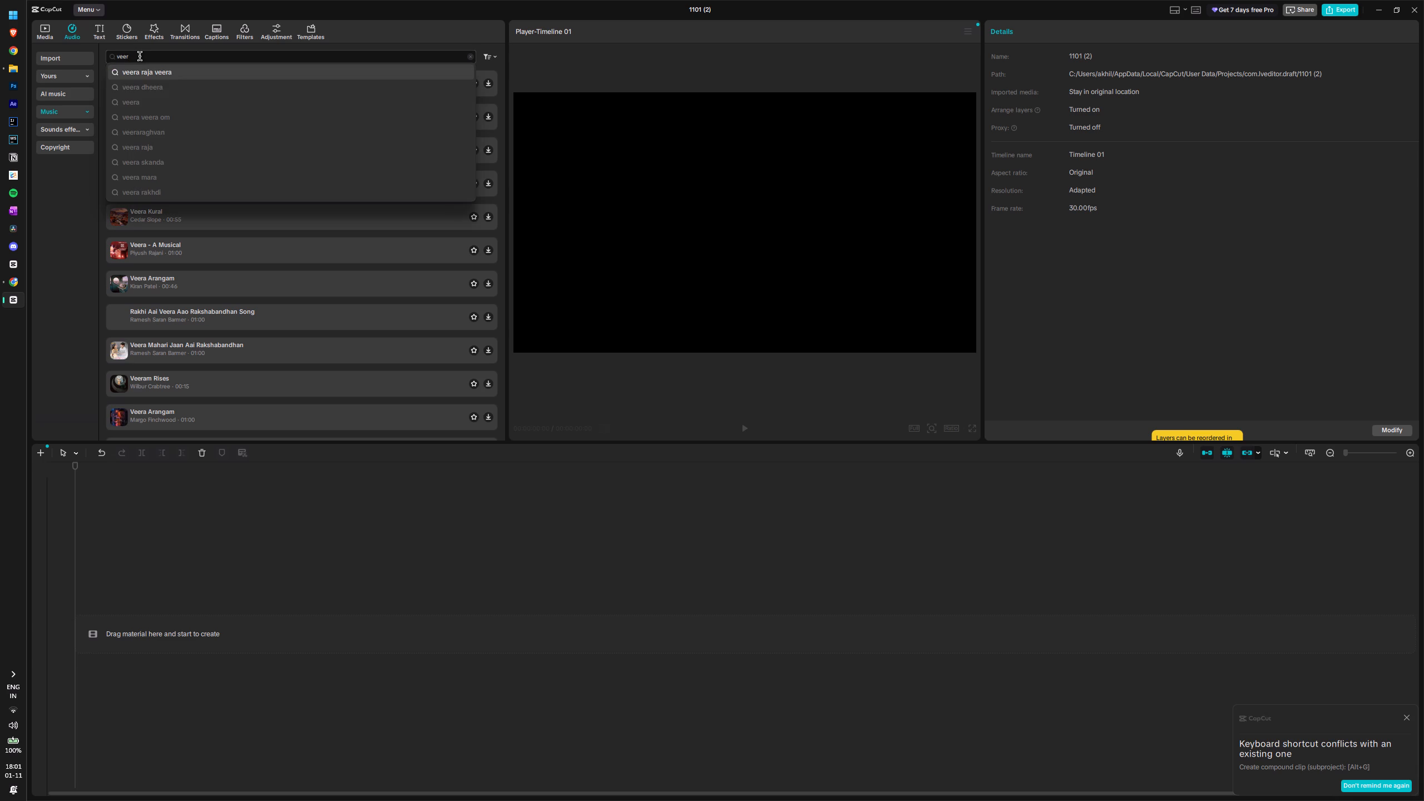
{"action": "key", "text": "BackSpace"}
{"action": "key", "text": "BackSpace"}
{"action": "key", "text": "BackSpace"}
{"action": "key", "text": "BackSpace"}
{"action": "type", "text": "OM"}
{"action": "key", "text": "Return"}
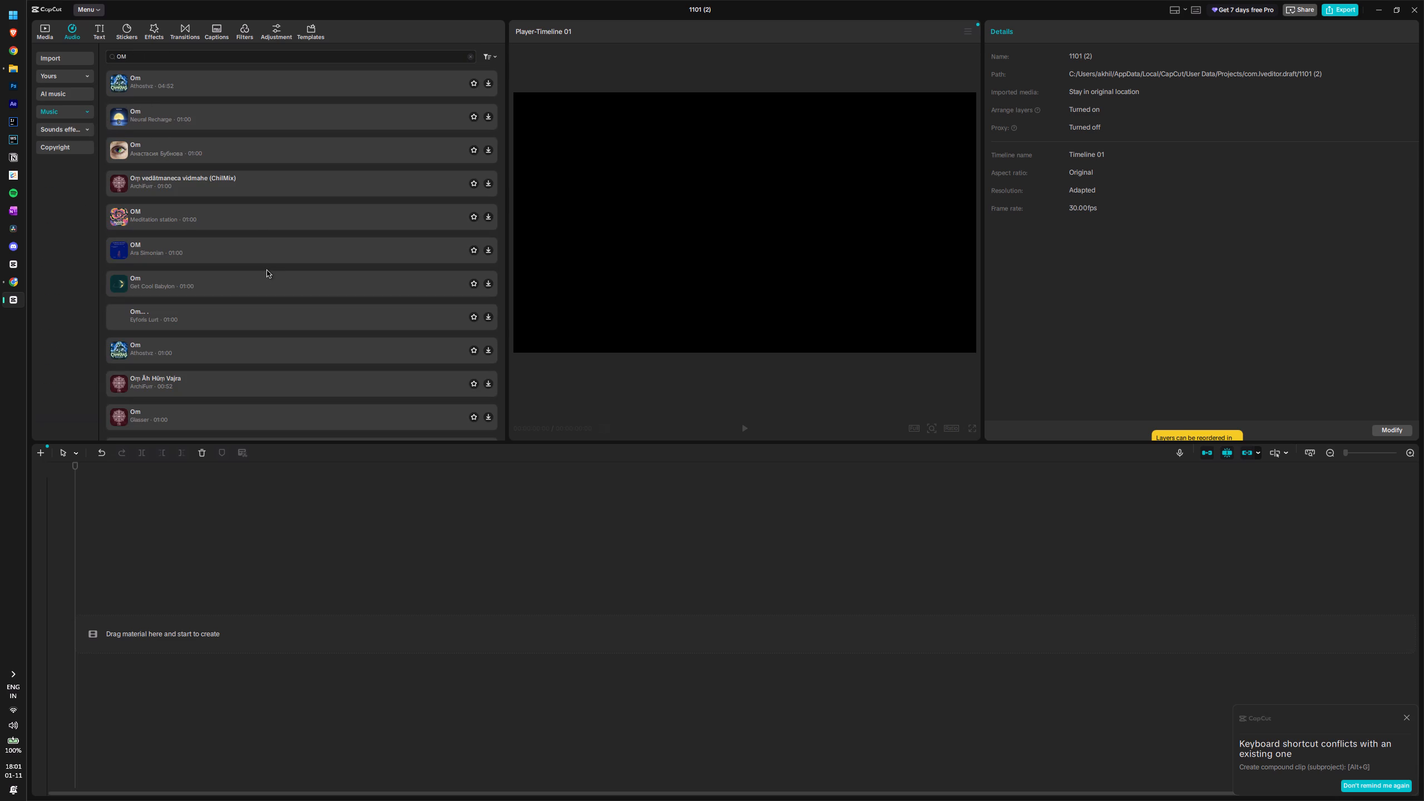
Clear the music library search to return to the Trending list.
{"action": "left_click", "coordinate": [469, 55]}
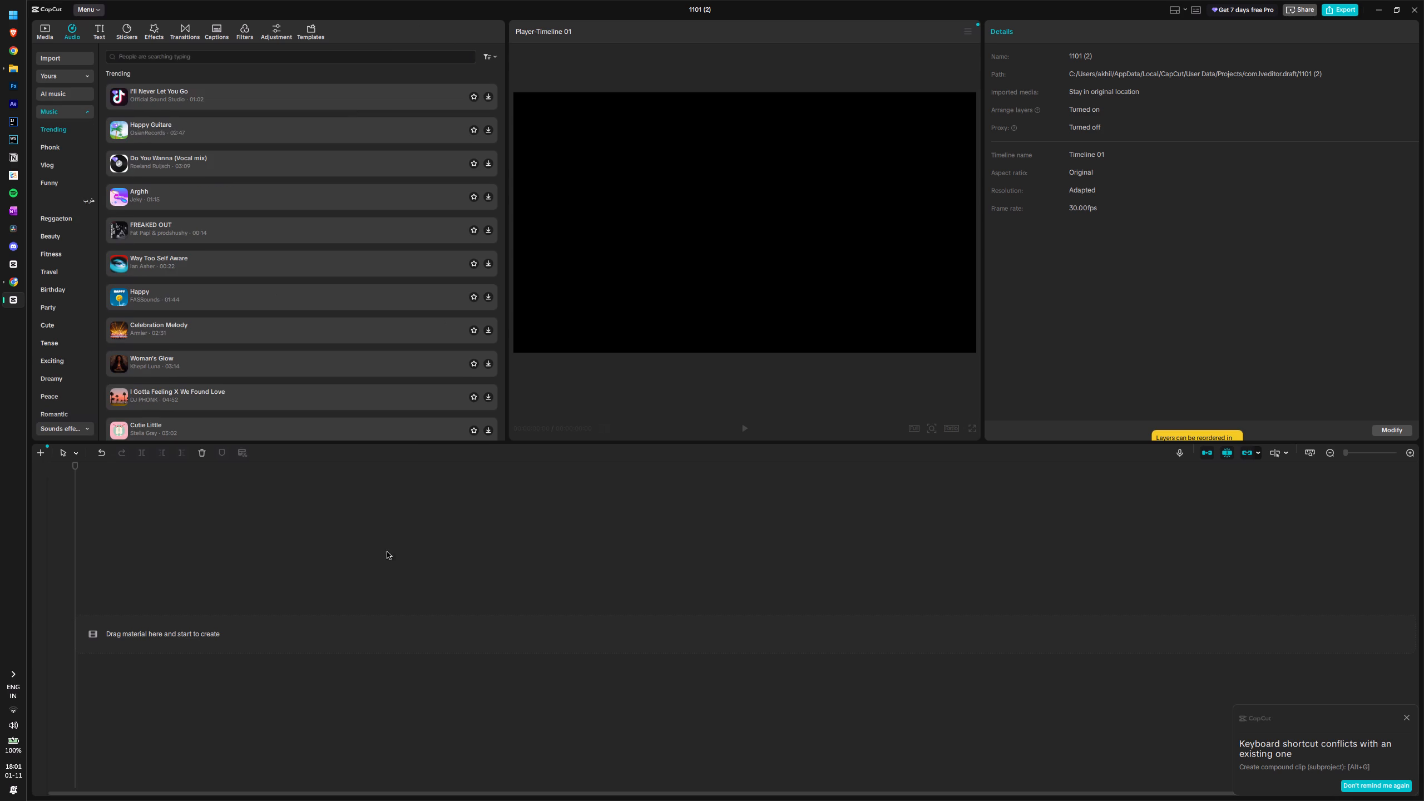
{"action": "left_click", "coordinate": [372, 571]}
Switch to the WhatsApp window in Google Chrome.
{"action": "key", "text": "alt+Tab"}
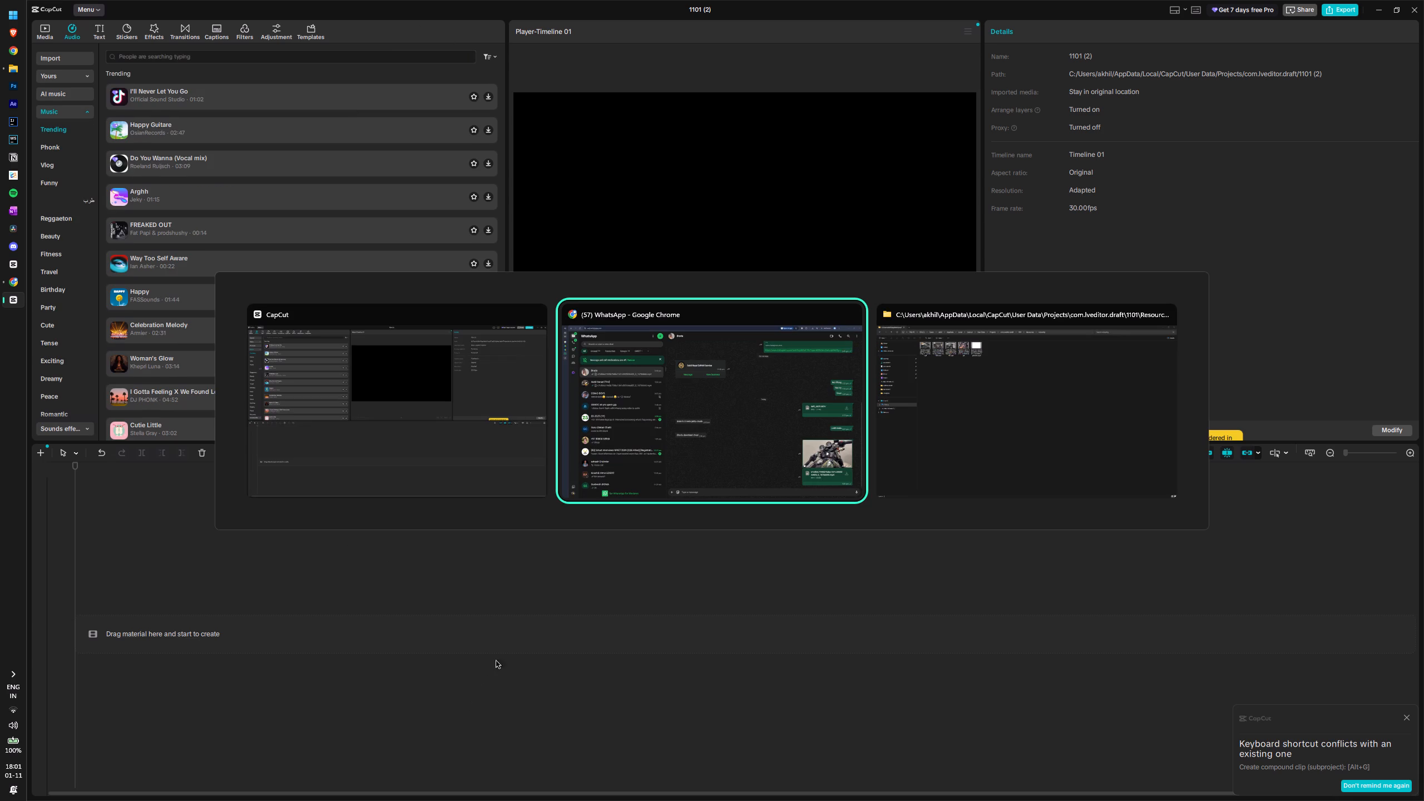
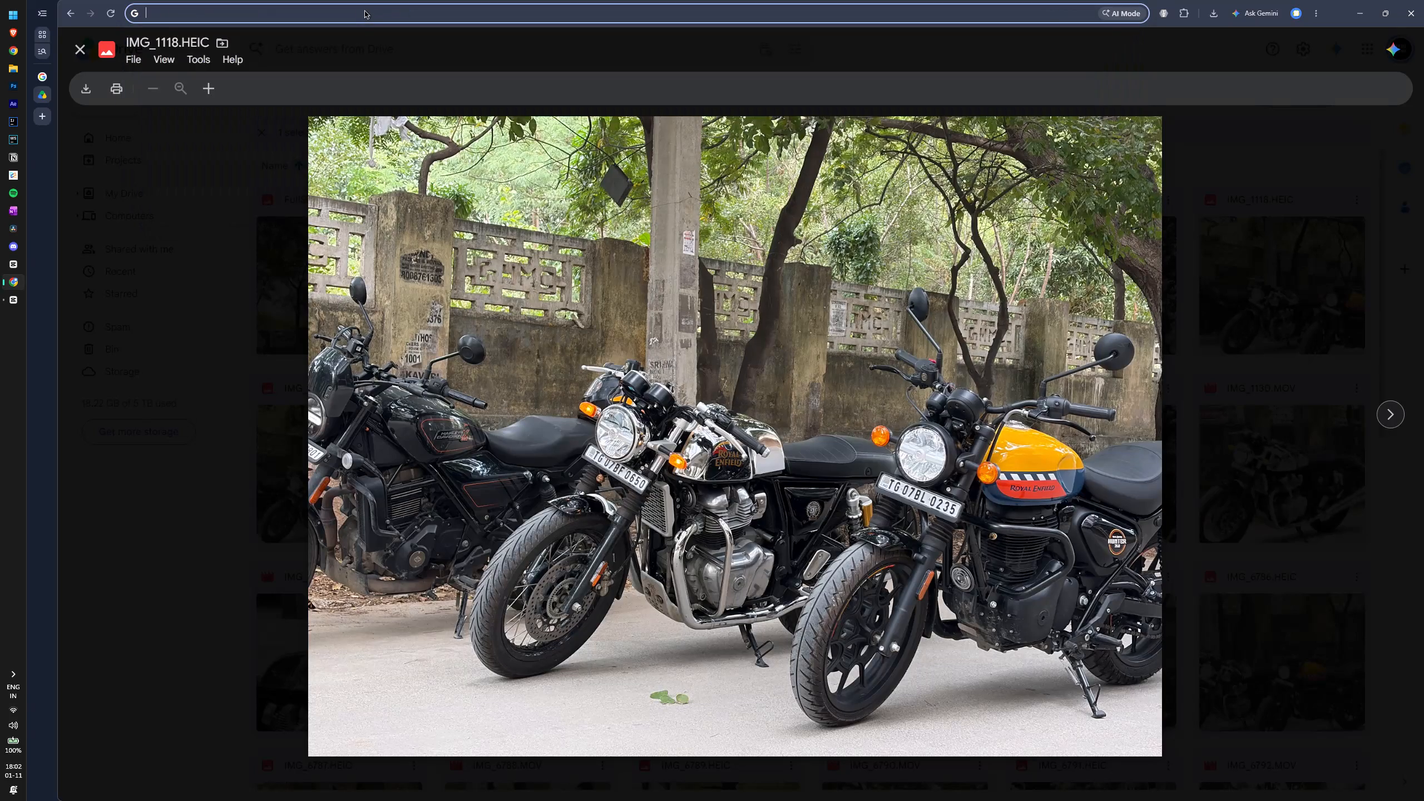
Search the web for "veera veera" and copy the link of the "Veera Veera Lyrical (Telugu)" YouTube video by Divo Music.
{"action": "type", "text": "veera veera"}
{"action": "key", "text": "Return"}
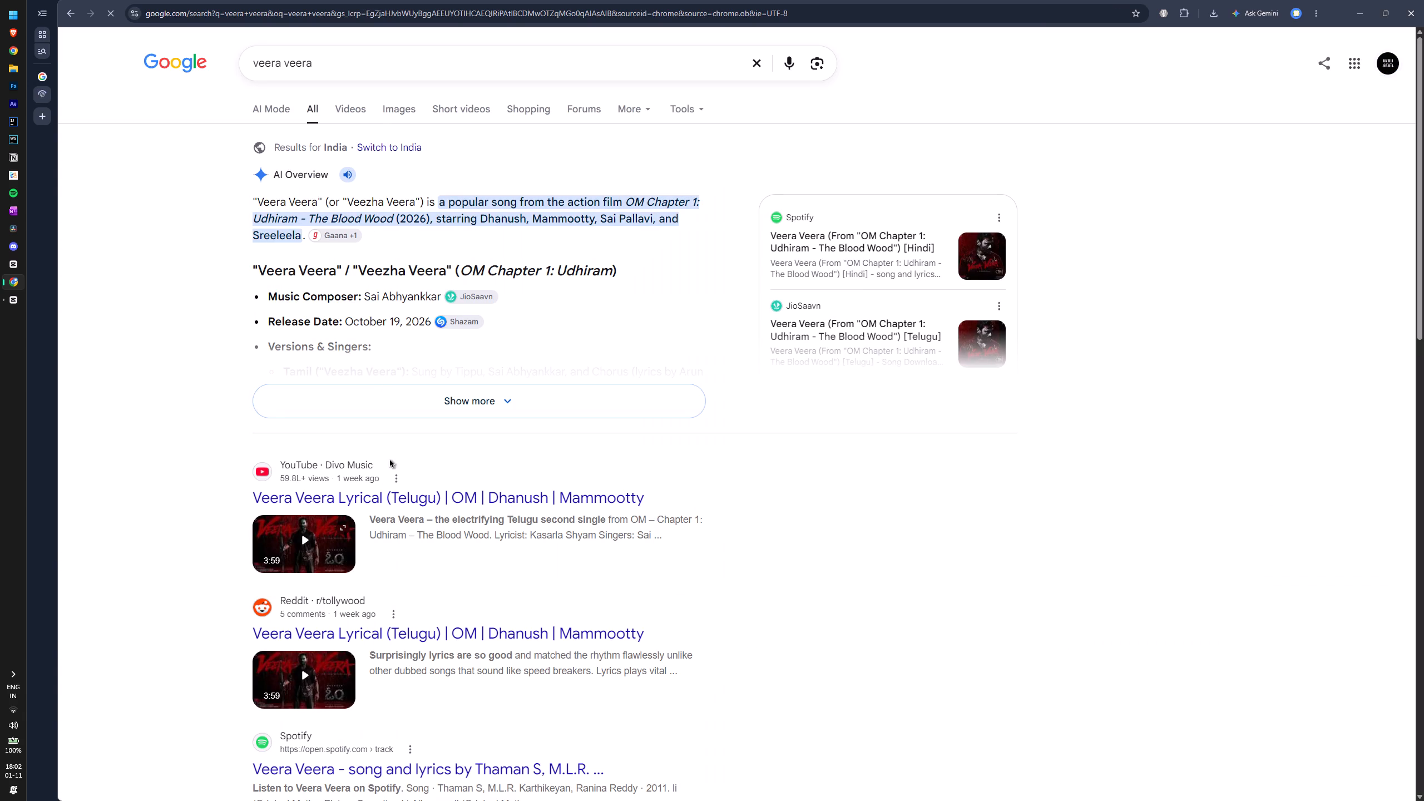
{"action": "left_click", "coordinate": [369, 502]}
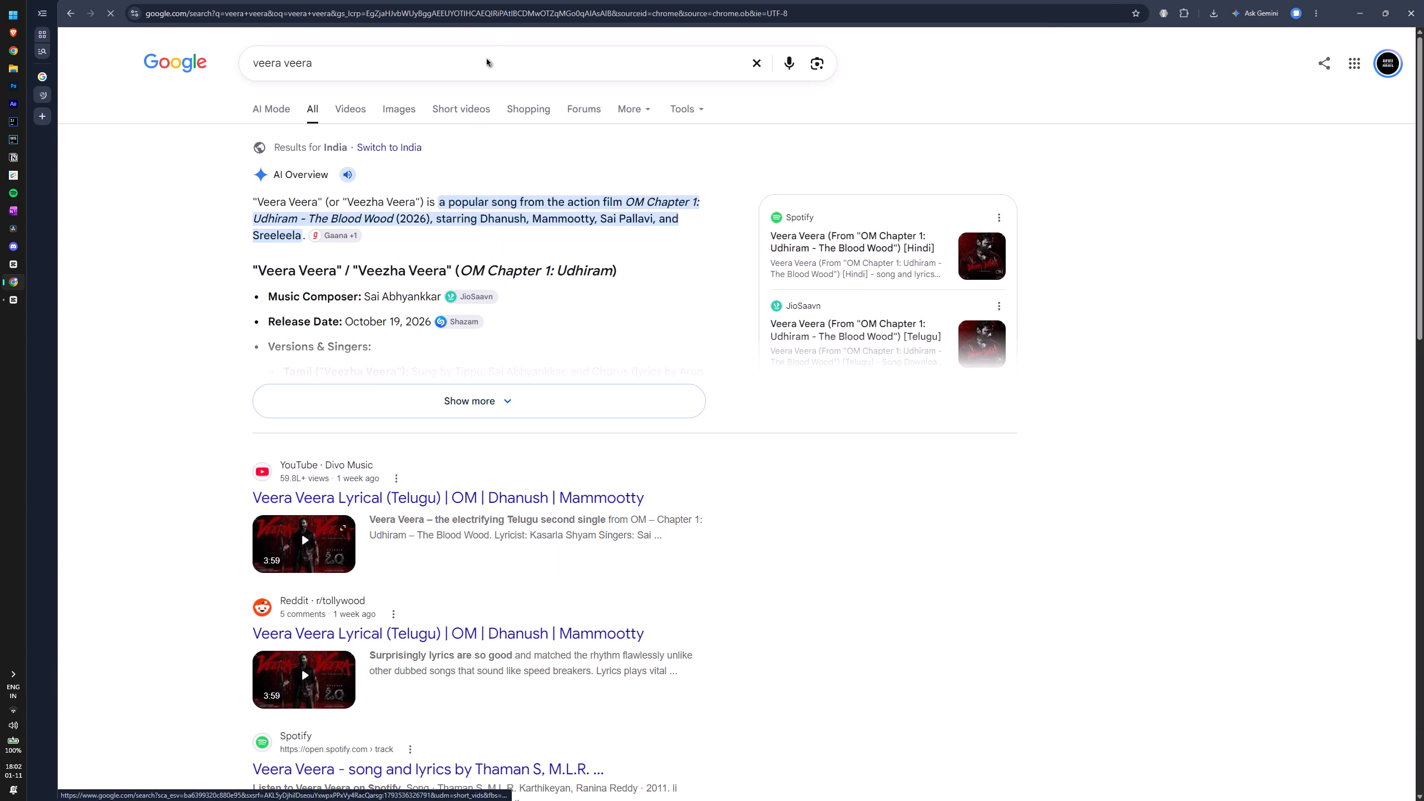
{"action": "left_click", "coordinate": [418, 12]}
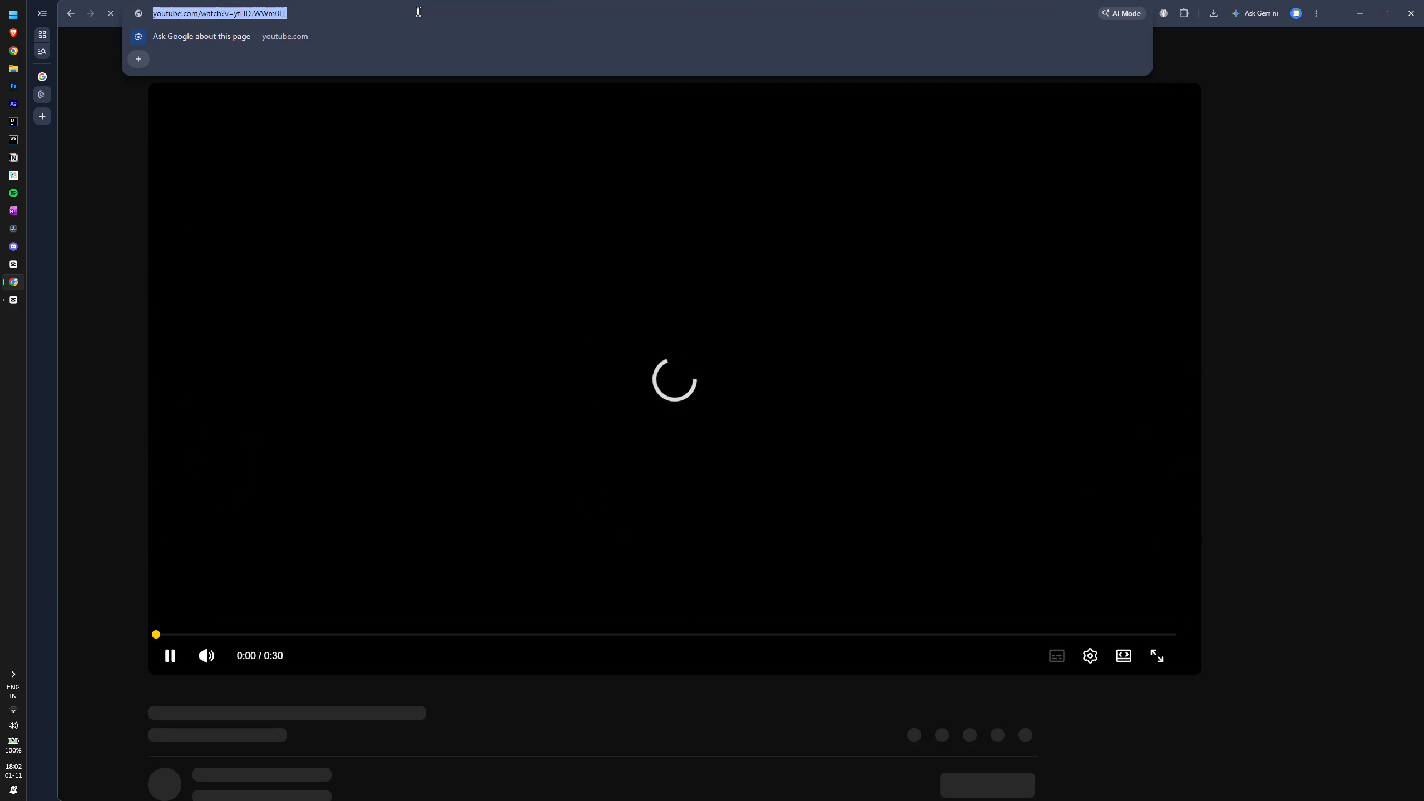
{"action": "key", "text": "ctrl+c"}
Search the web for "yt to mp3" and open the YTMP3 converter site.
{"action": "type", "text": "yt to mp3"}
{"action": "key", "text": "Return"}
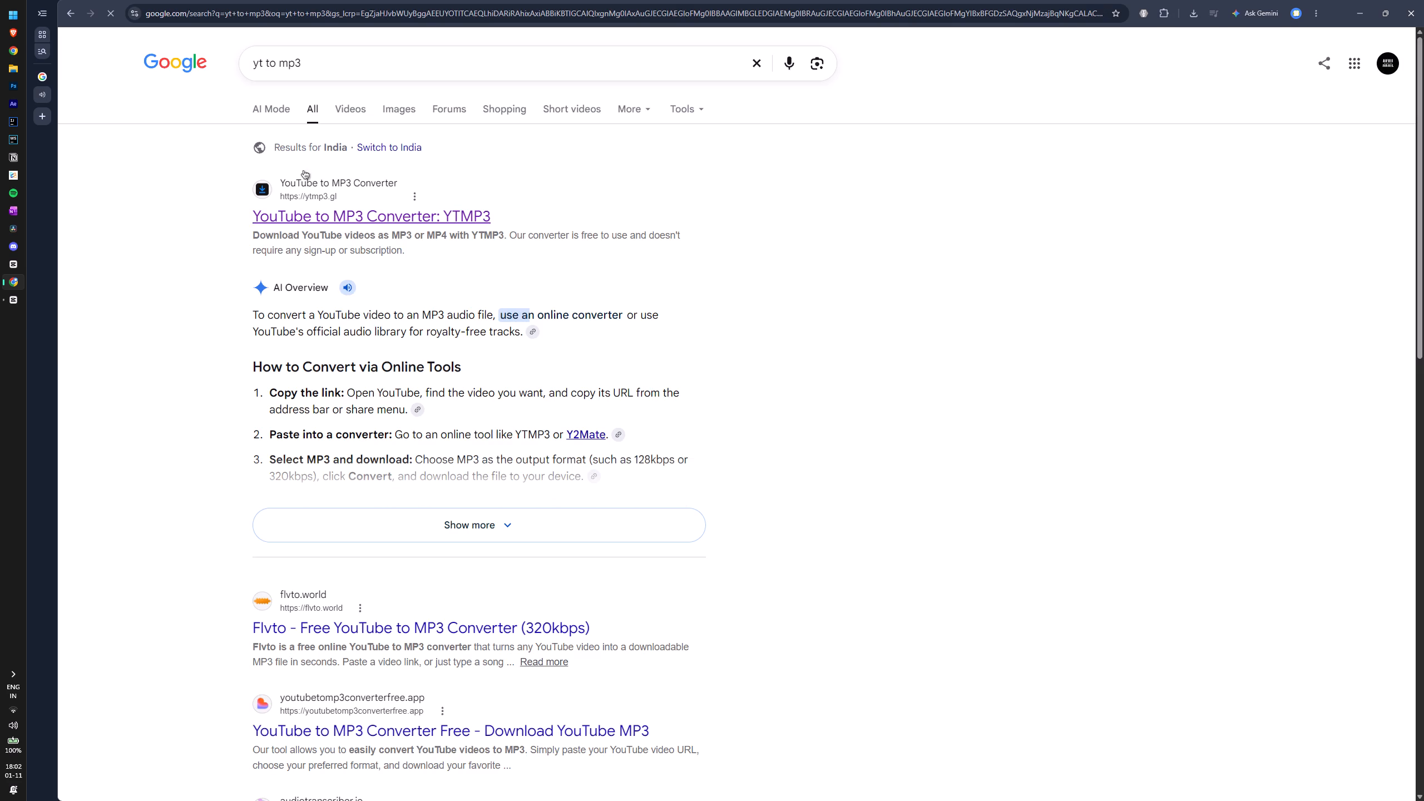
{"action": "left_click", "coordinate": [329, 221]}
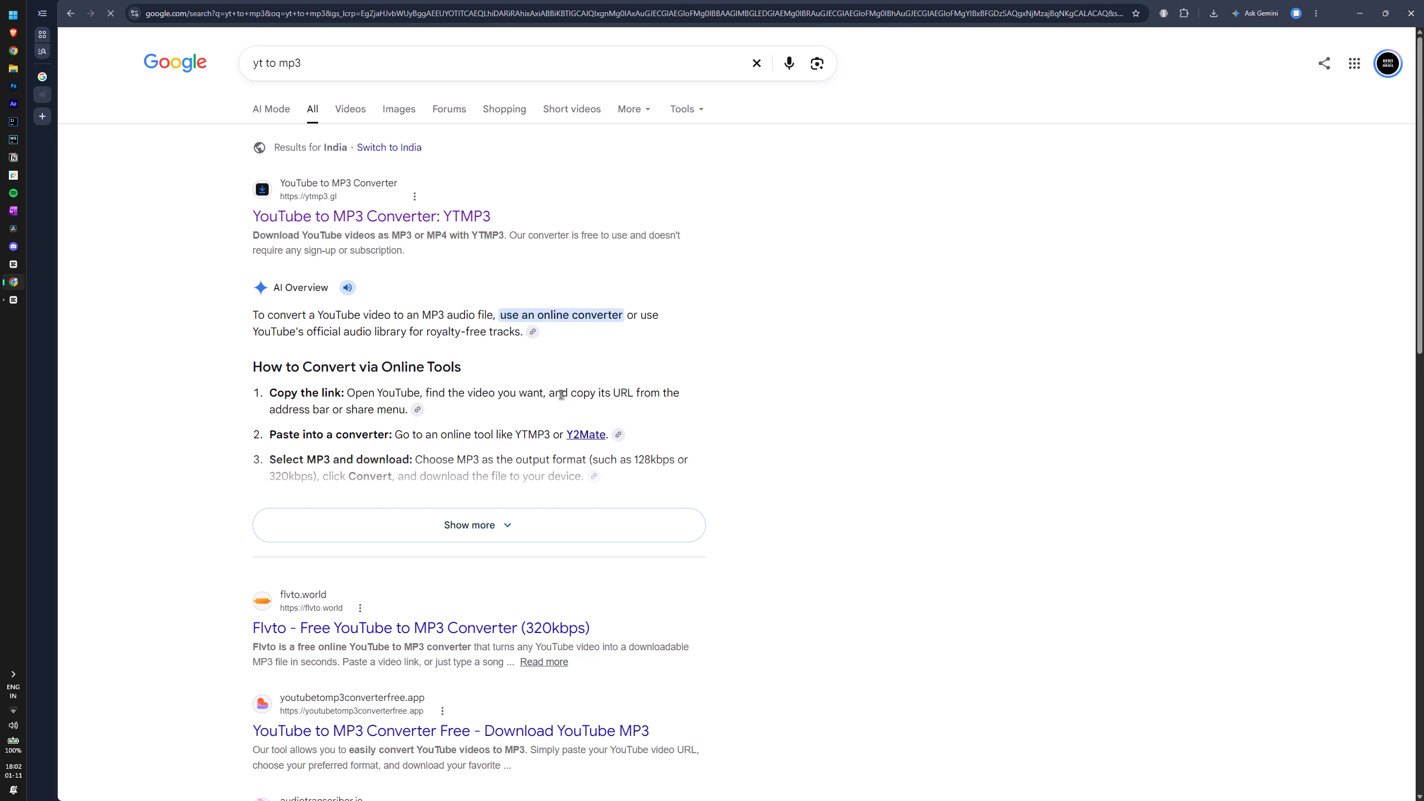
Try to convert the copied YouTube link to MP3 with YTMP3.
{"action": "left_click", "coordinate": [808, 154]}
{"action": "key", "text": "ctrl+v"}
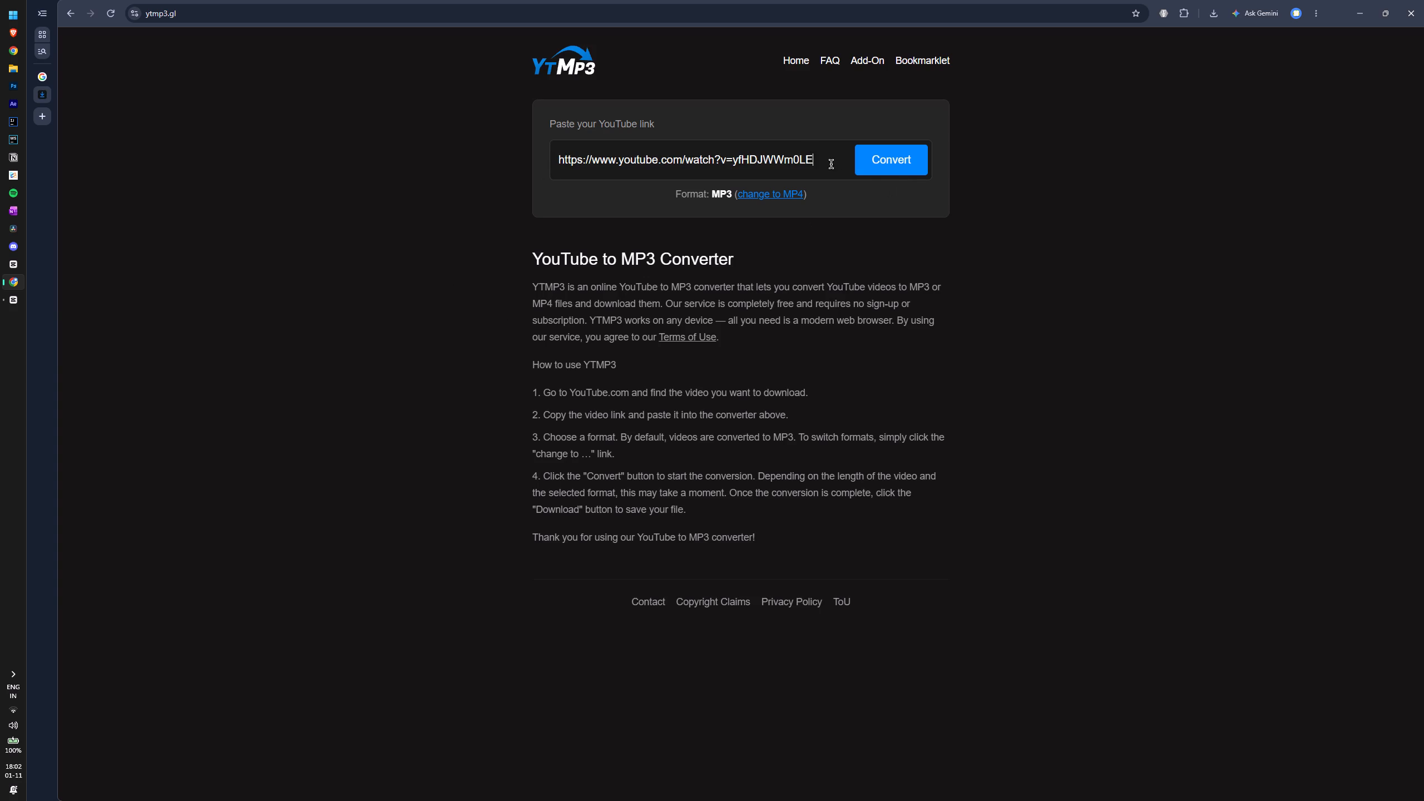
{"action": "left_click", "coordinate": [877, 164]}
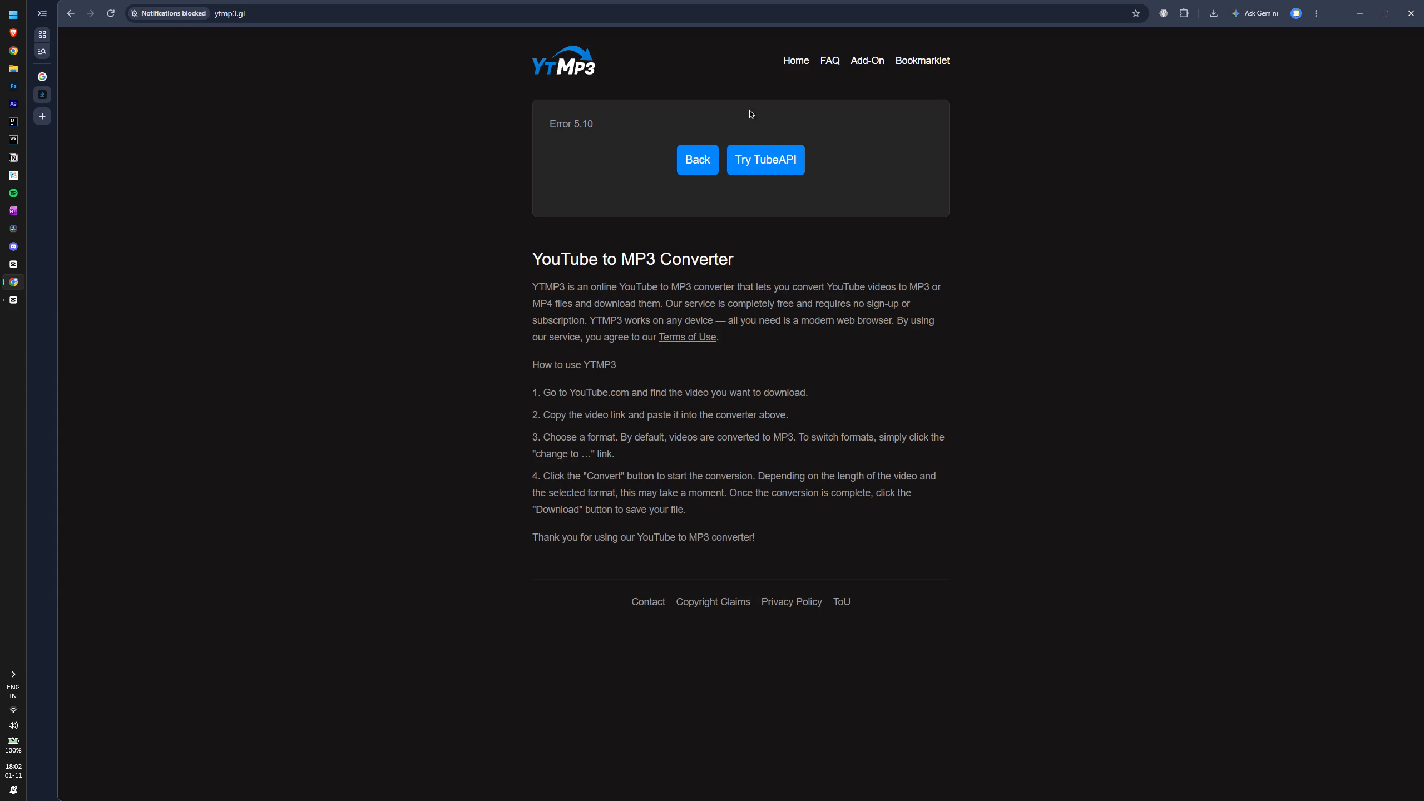
Return to the YTMP3 link form and retry the MP3 conversion with the same YouTube link.
{"action": "left_click", "coordinate": [669, 184]}
{"action": "left_click", "coordinate": [705, 209]}
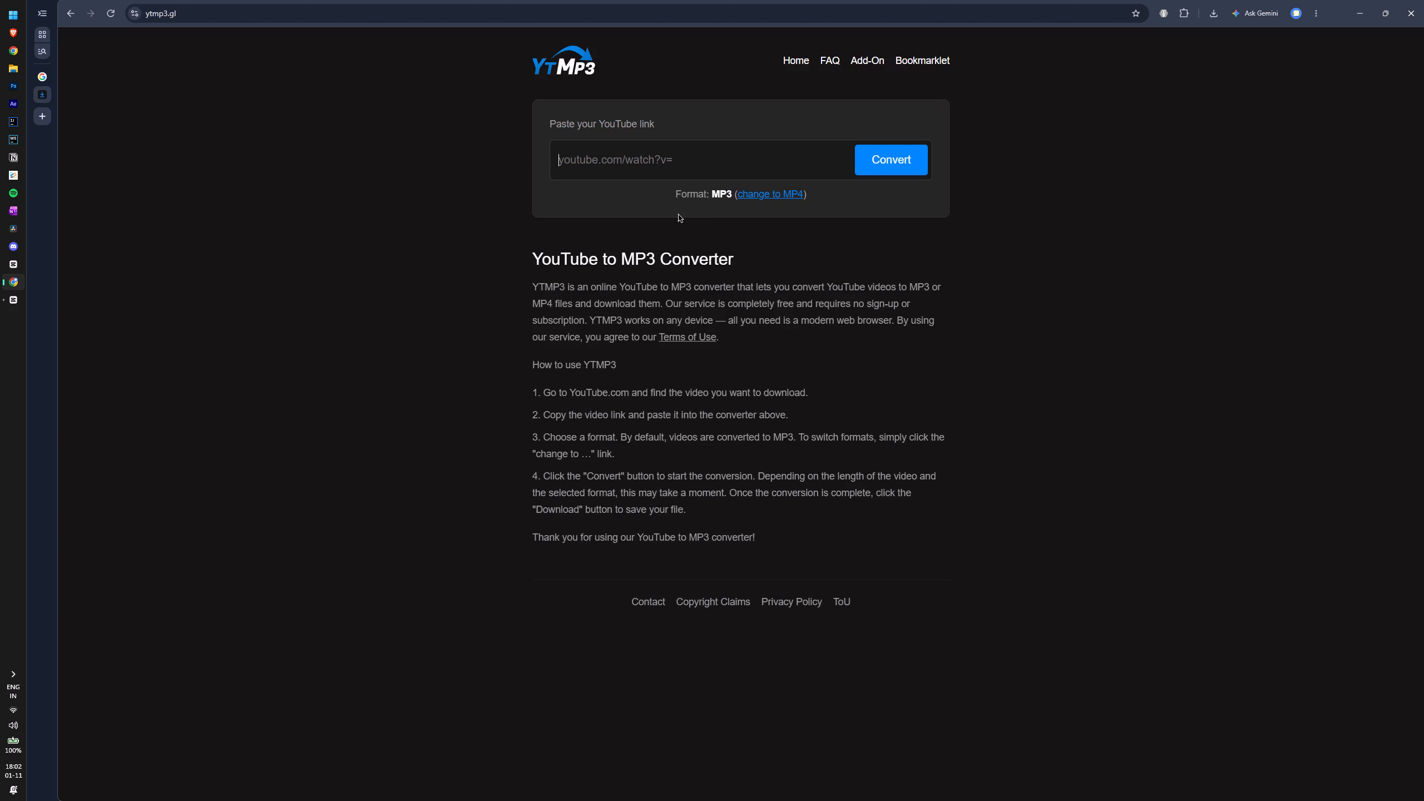
{"action": "key", "text": "ctrl+v"}
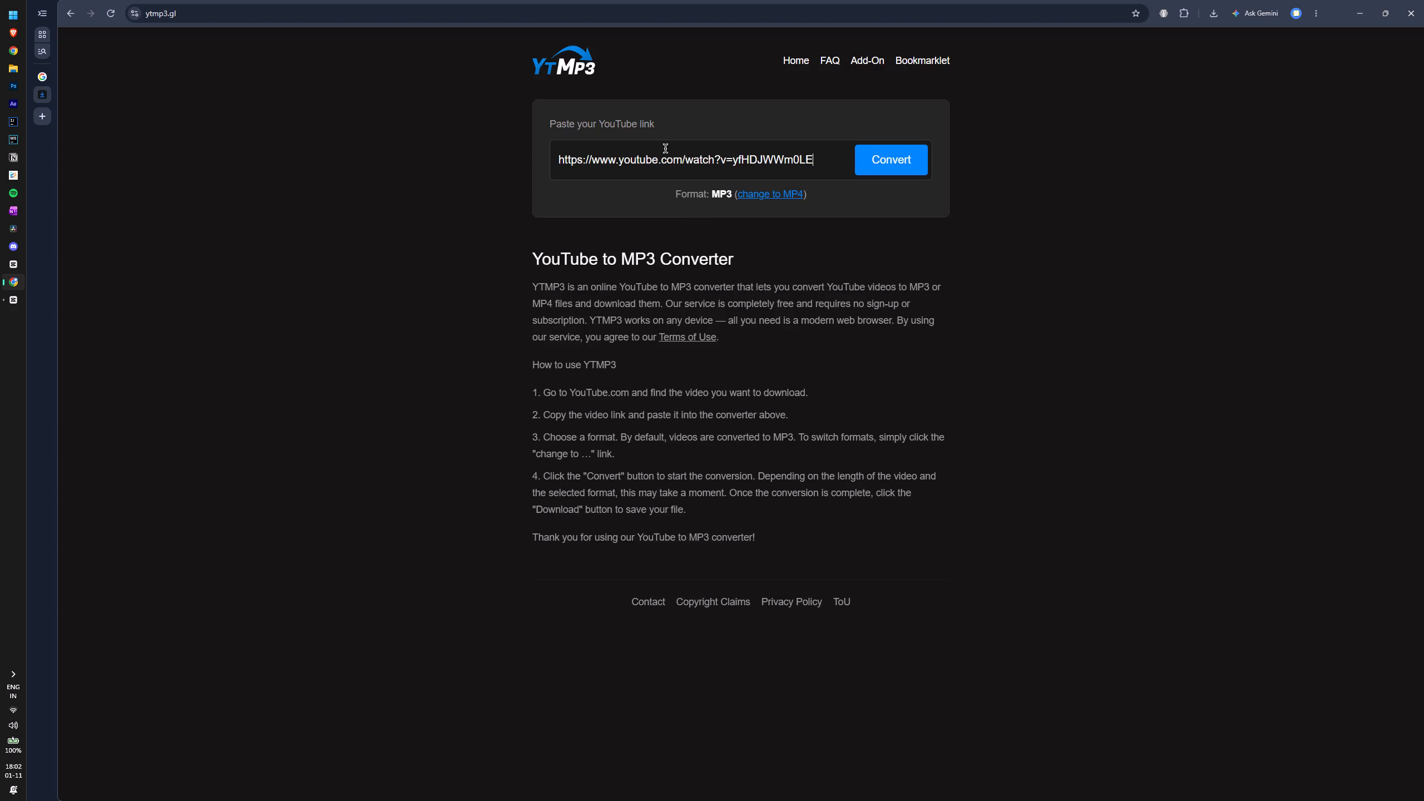
{"action": "key", "text": "Return"}
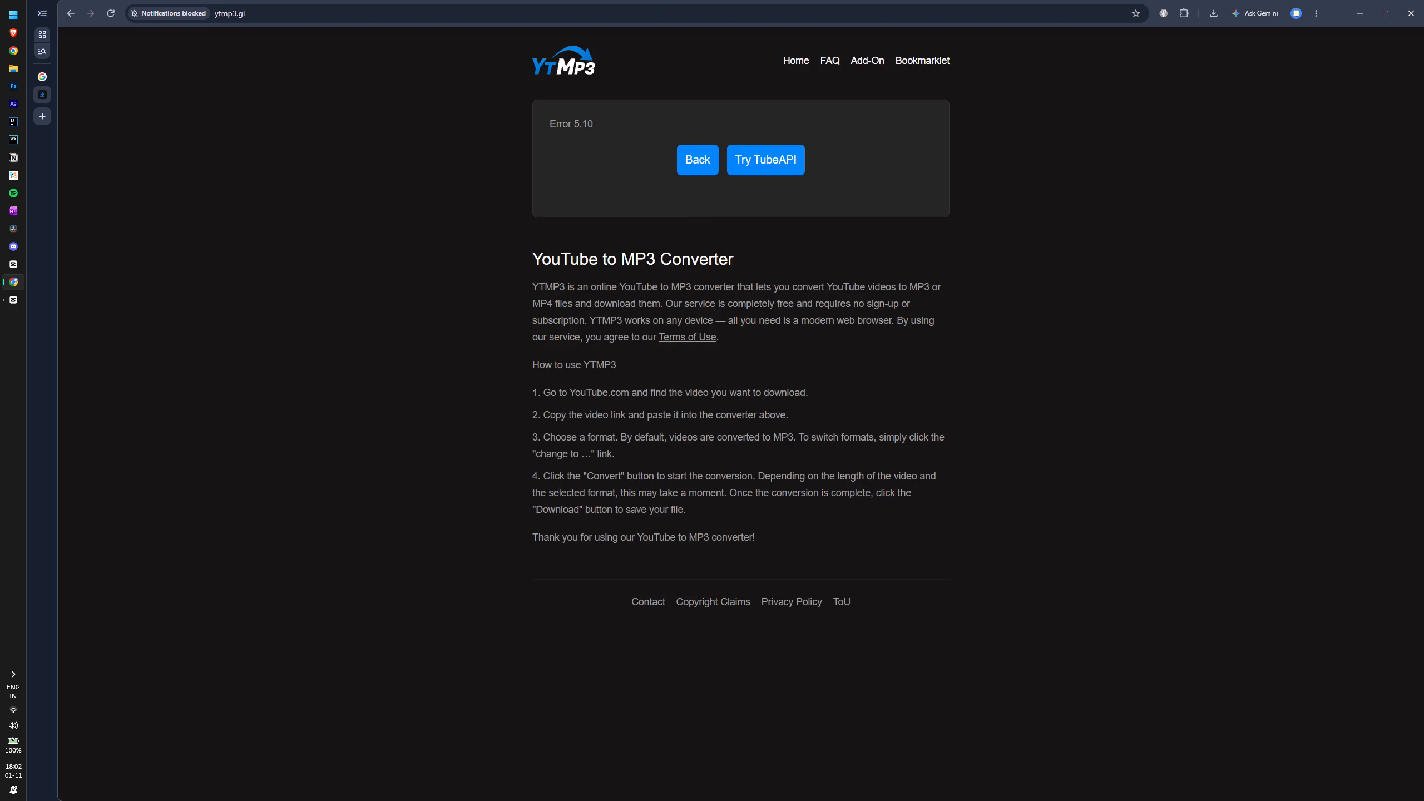
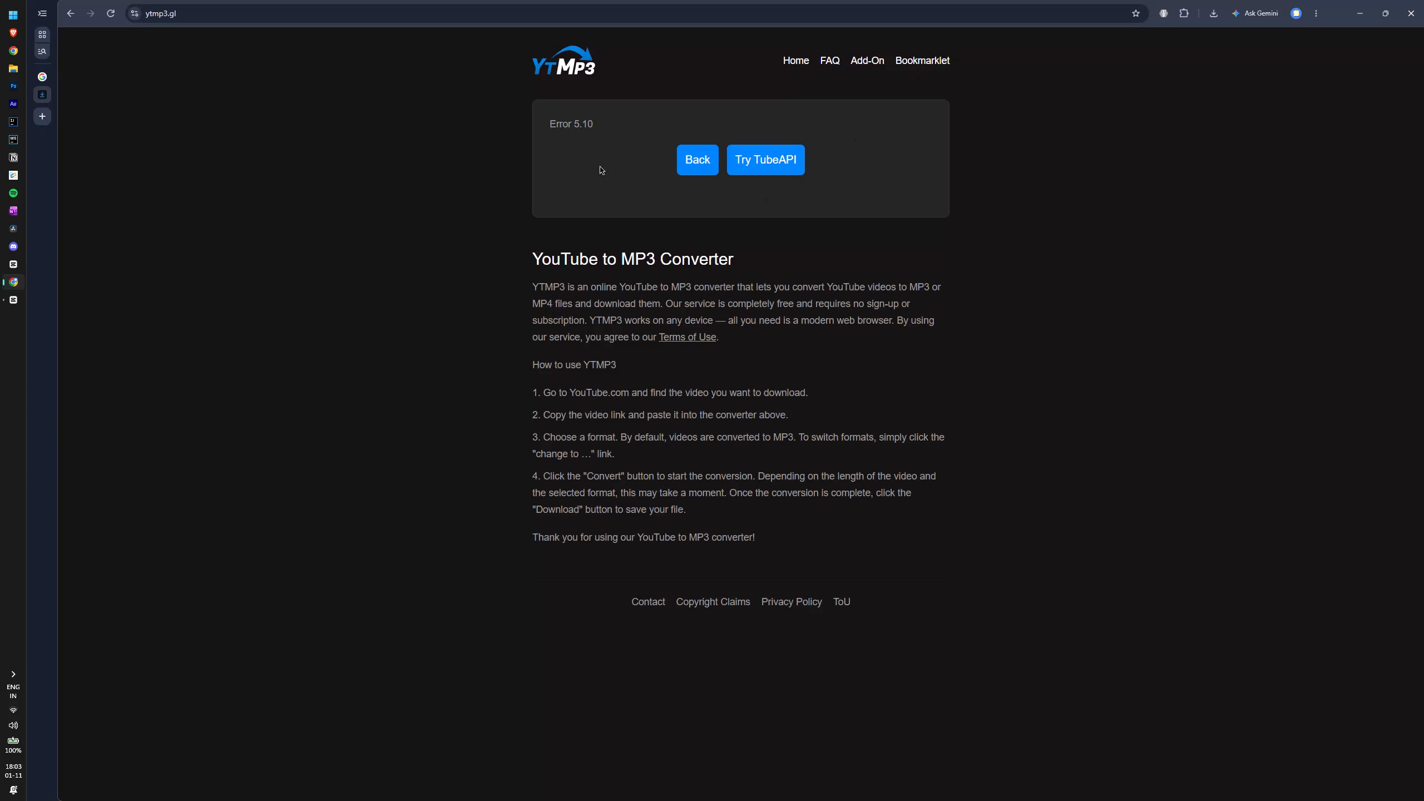
Return to the "yt to mp3" search results, open the Flvto converter and convert the copied YouTube link.
{"action": "left_click_drag", "start_coordinate": [650, 207], "coordinate": [656, 192]}
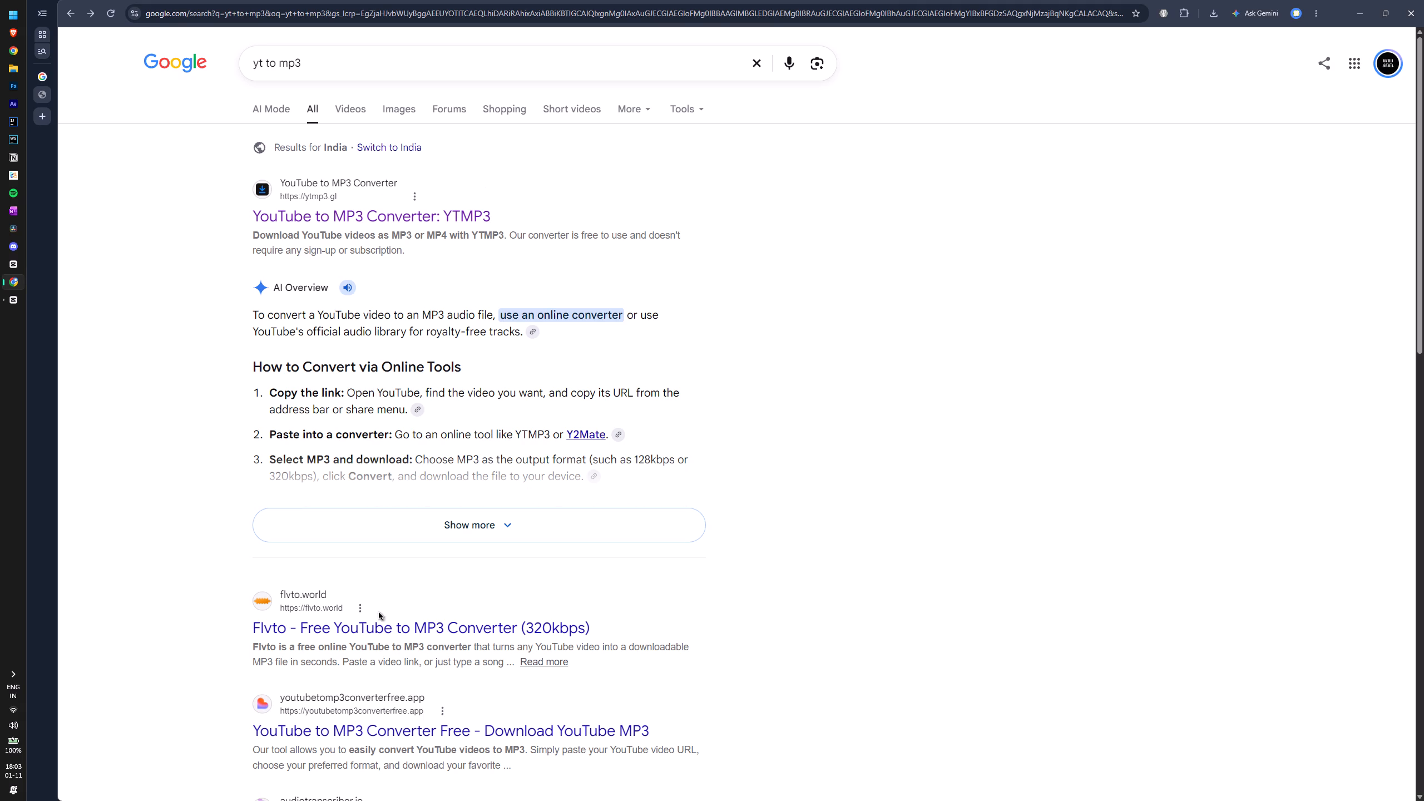
{"action": "left_click", "coordinate": [379, 626]}
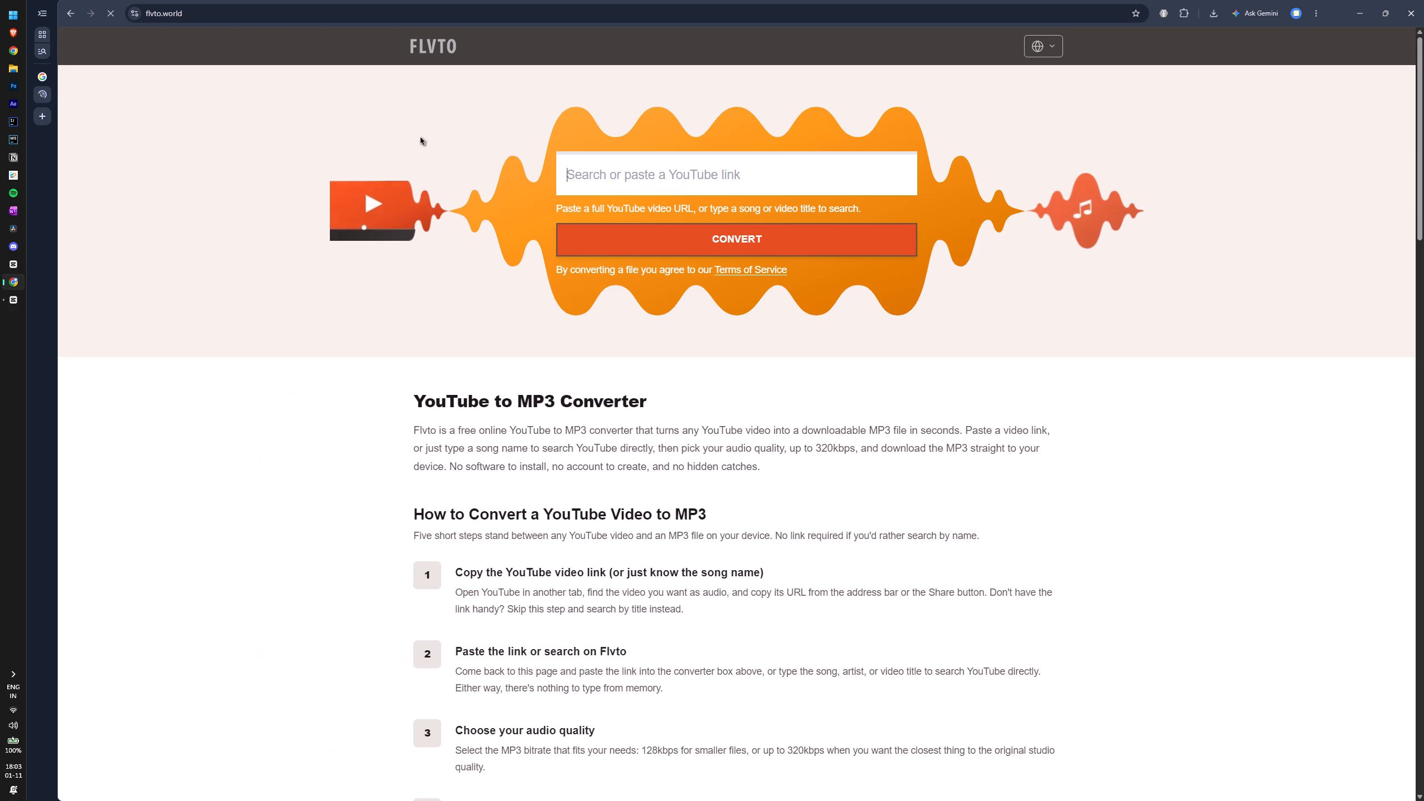
{"action": "left_click", "coordinate": [669, 180]}
{"action": "key", "text": "ctrl+v"}
{"action": "key", "text": "ctrl+v"}
{"action": "key", "text": "Return"}
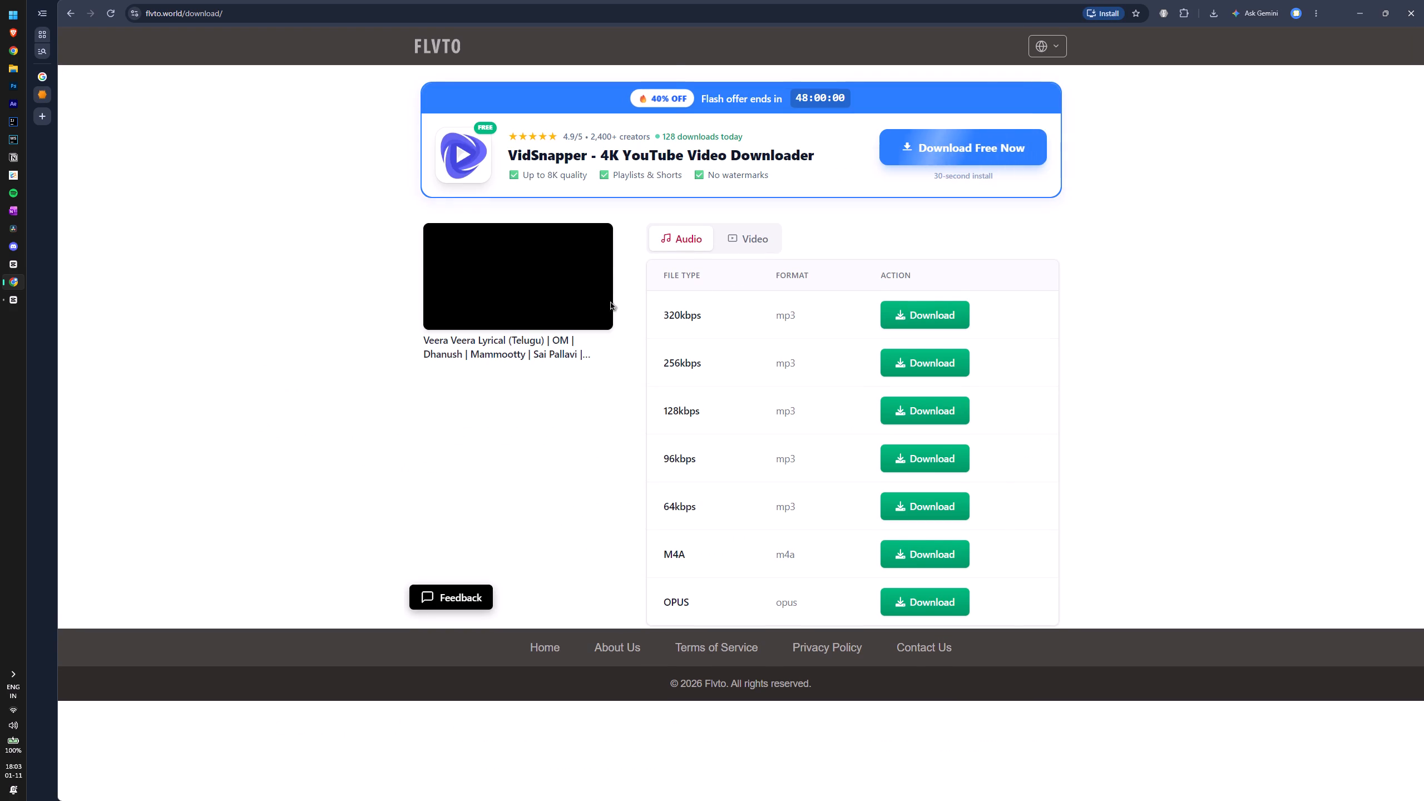
Download the 320kbps MP3 of the song and close the advertising tab.
{"action": "left_click", "coordinate": [913, 320]}
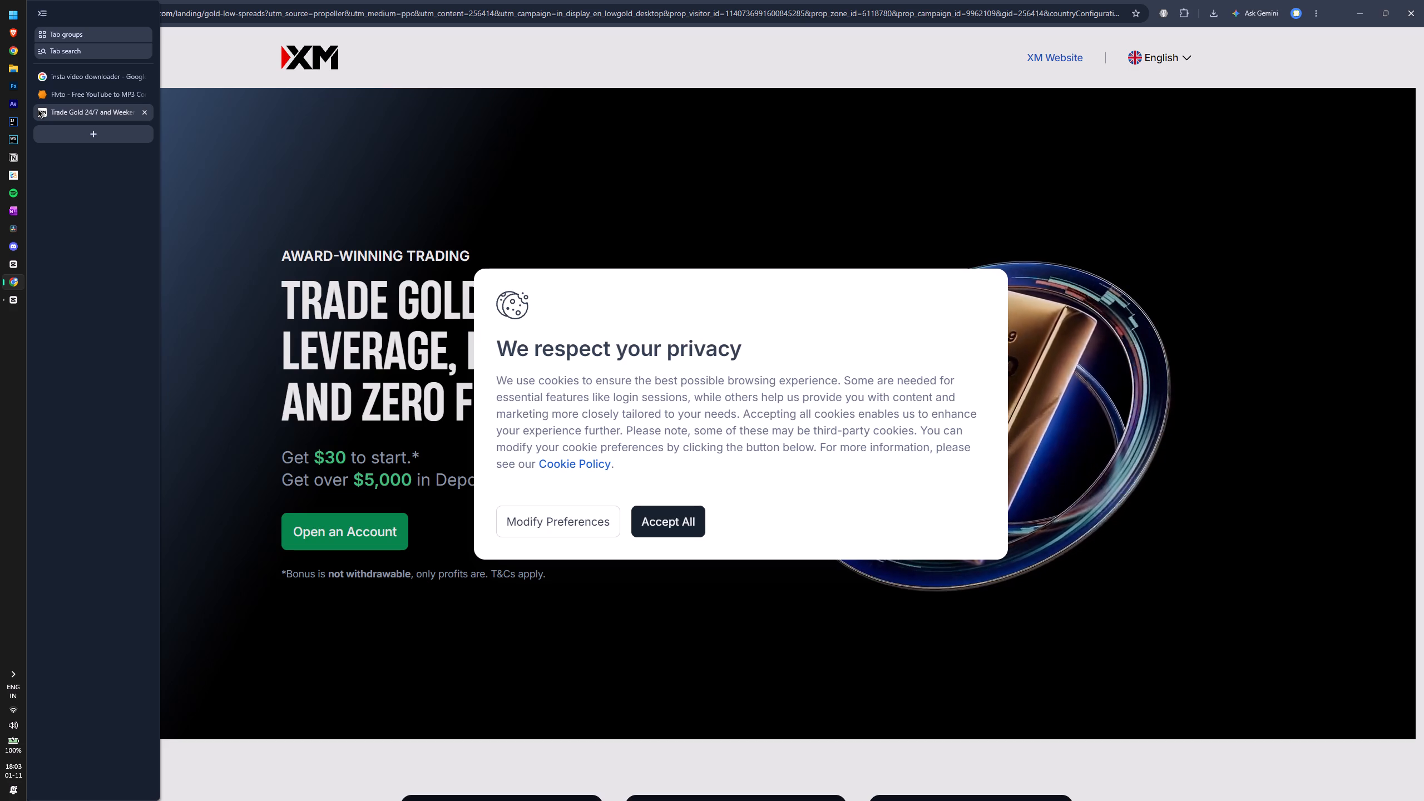
{"action": "left_click", "coordinate": [145, 115]}
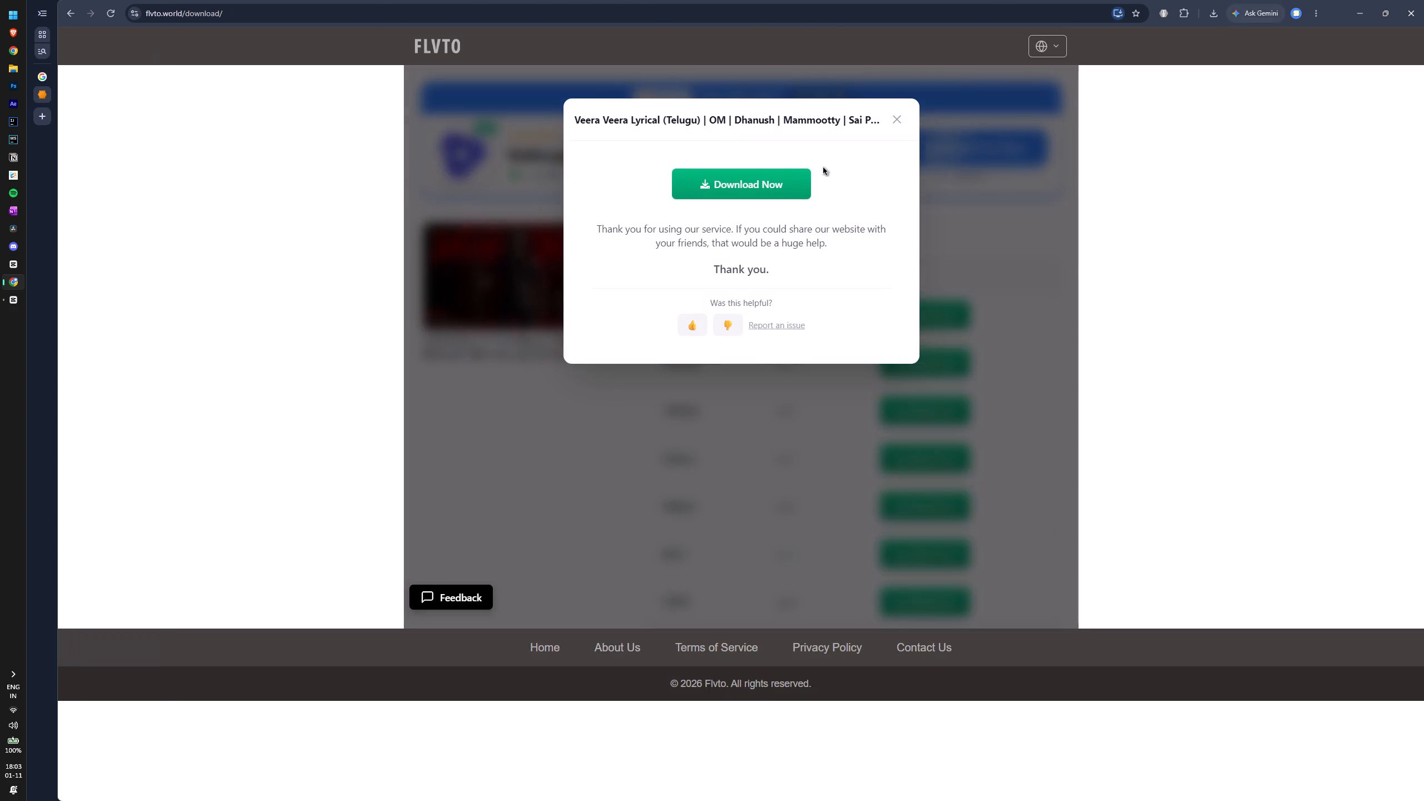
Download the "Veera Veera Lyrical (Telugu)" MP3 from the Flvto download prompt, and close the advertising and Flvto tabs.
{"action": "left_click", "coordinate": [786, 185]}
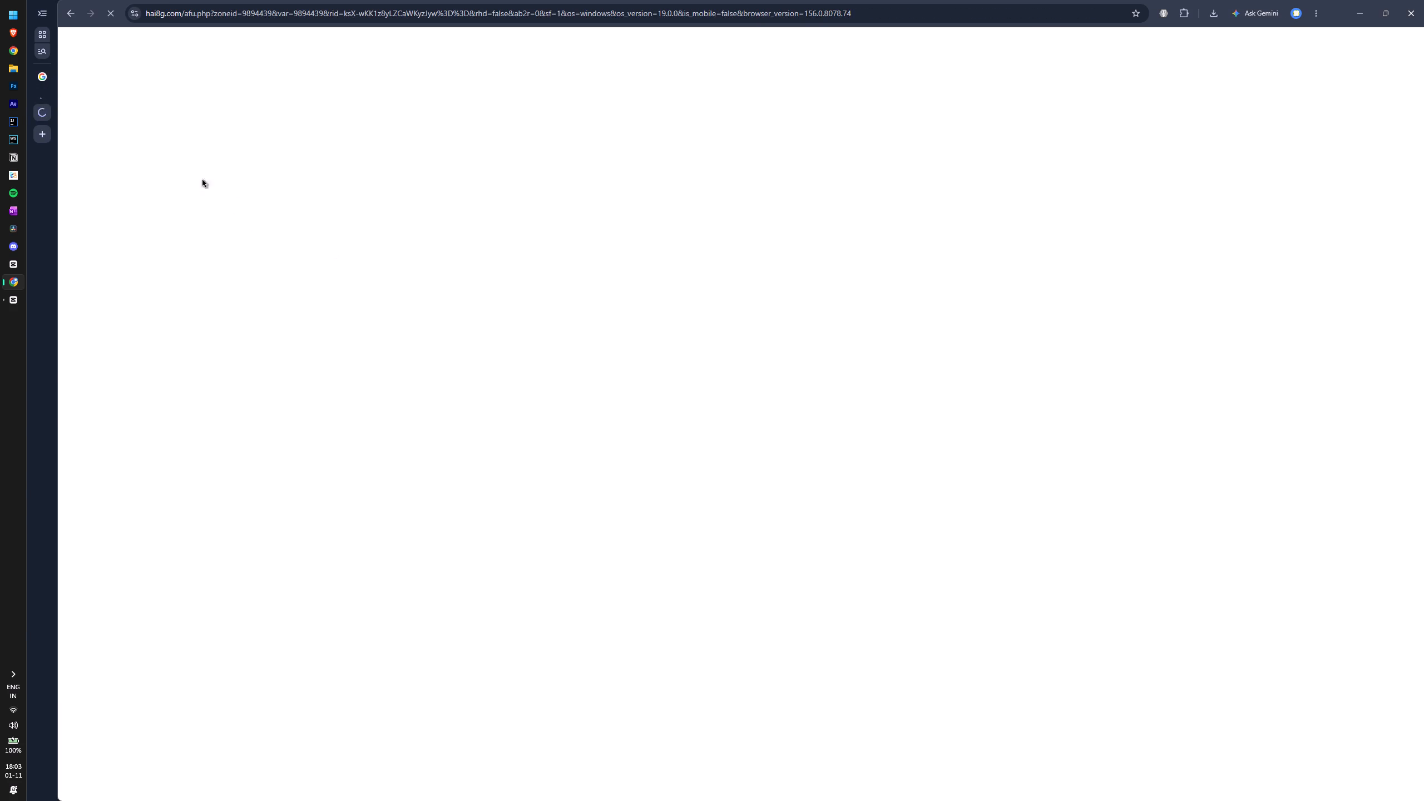
{"action": "left_click", "coordinate": [145, 114]}
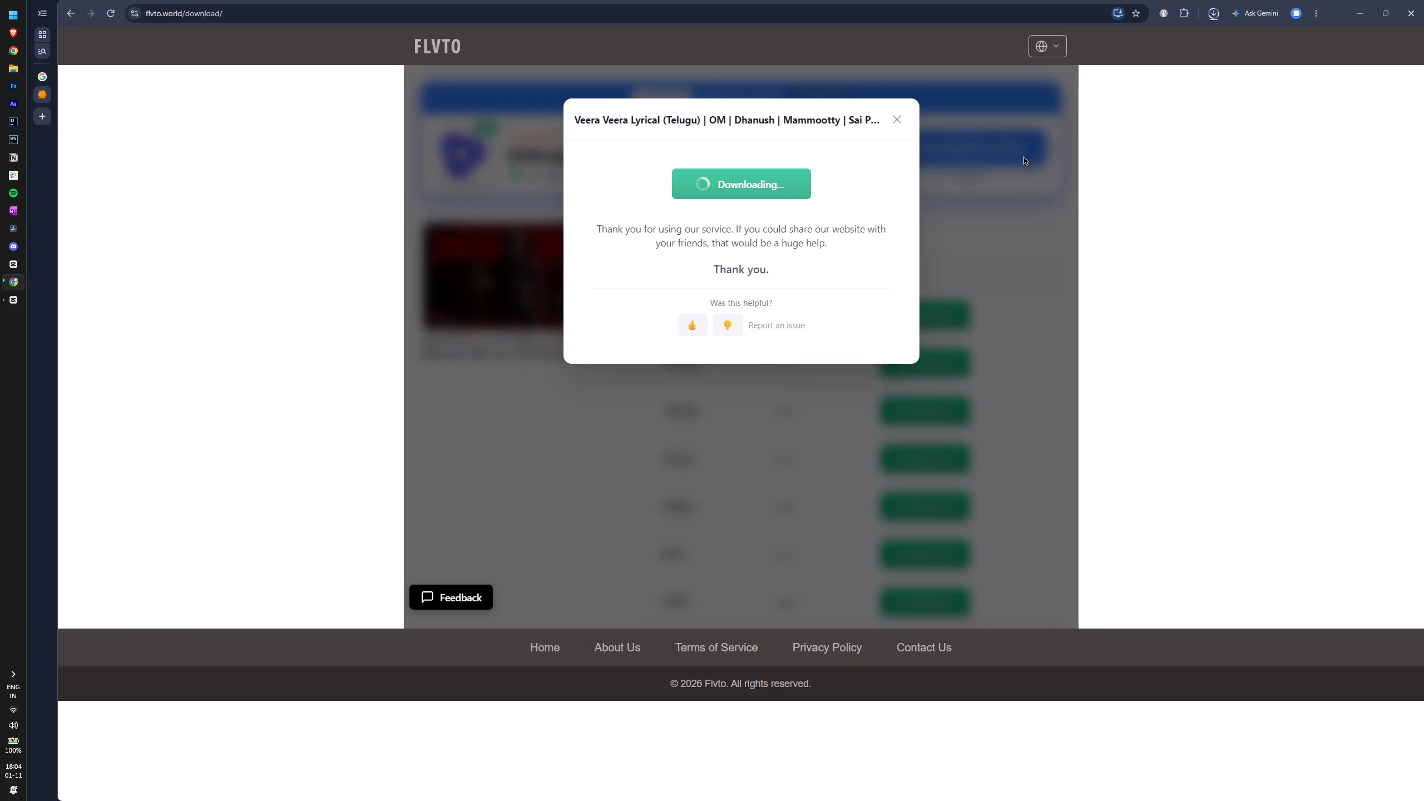
{"action": "left_click", "coordinate": [897, 118]}
{"action": "left_click", "coordinate": [1212, 17]}
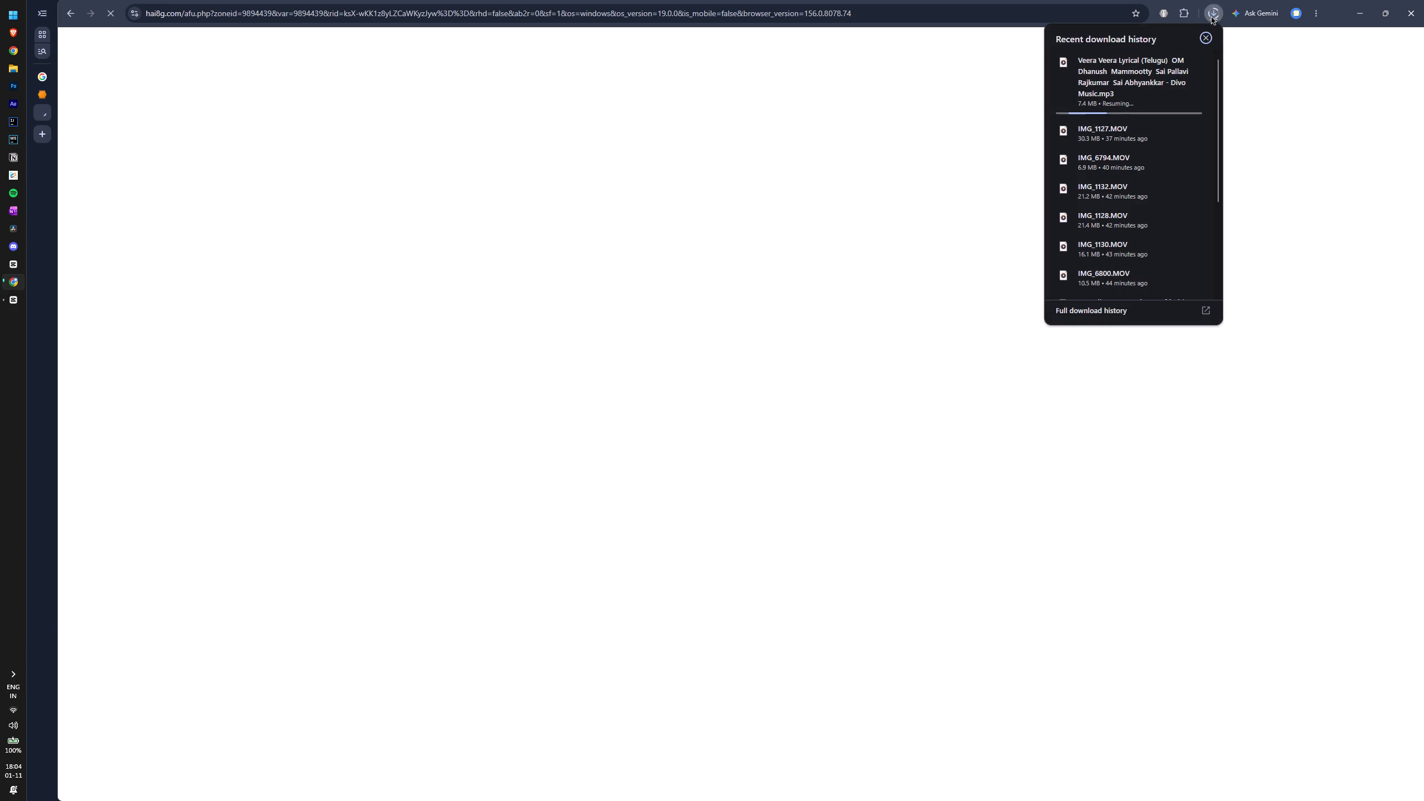
{"action": "key", "text": "alt+Tab"}
{"action": "key", "text": "alt+Tab"}
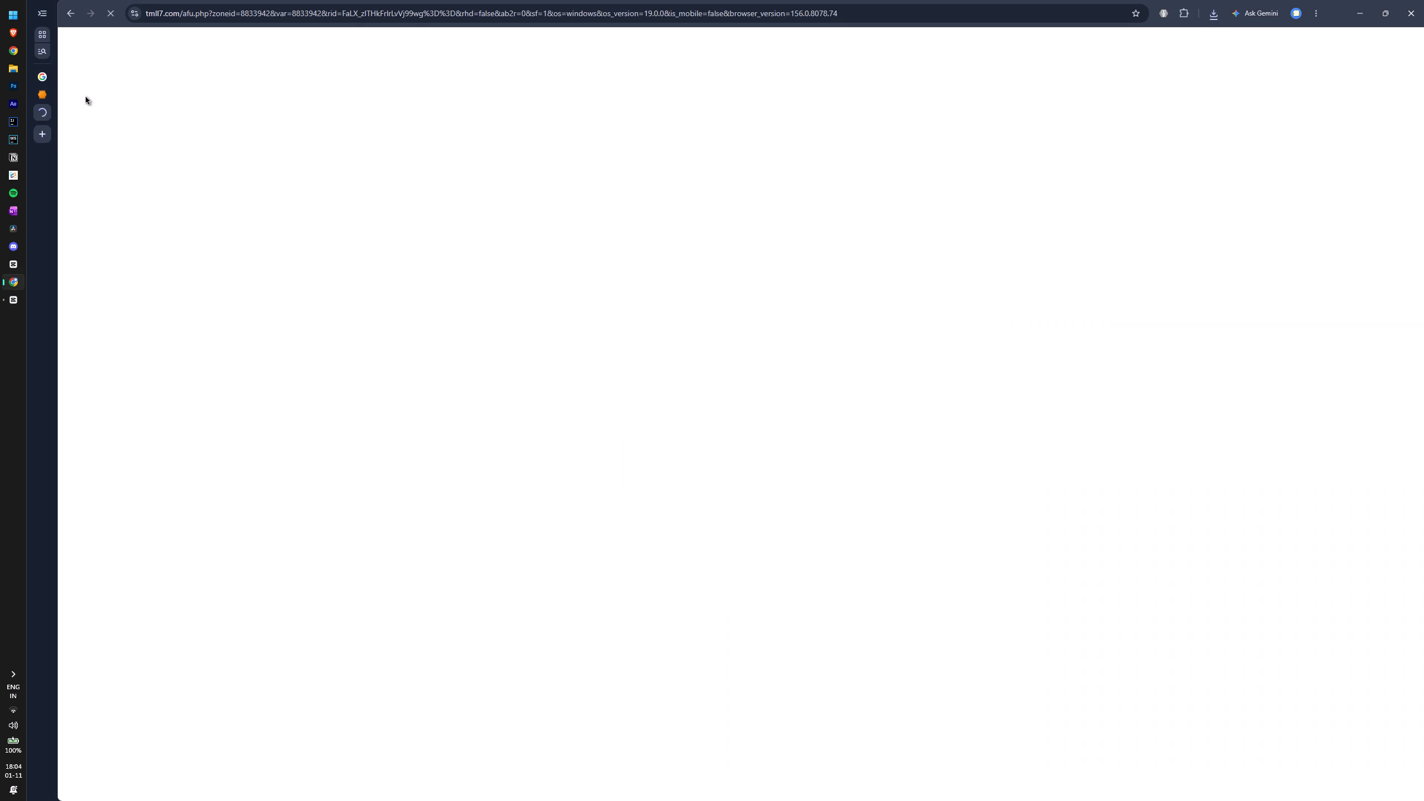
{"action": "left_click", "coordinate": [146, 112]}
{"action": "left_click", "coordinate": [144, 97]}
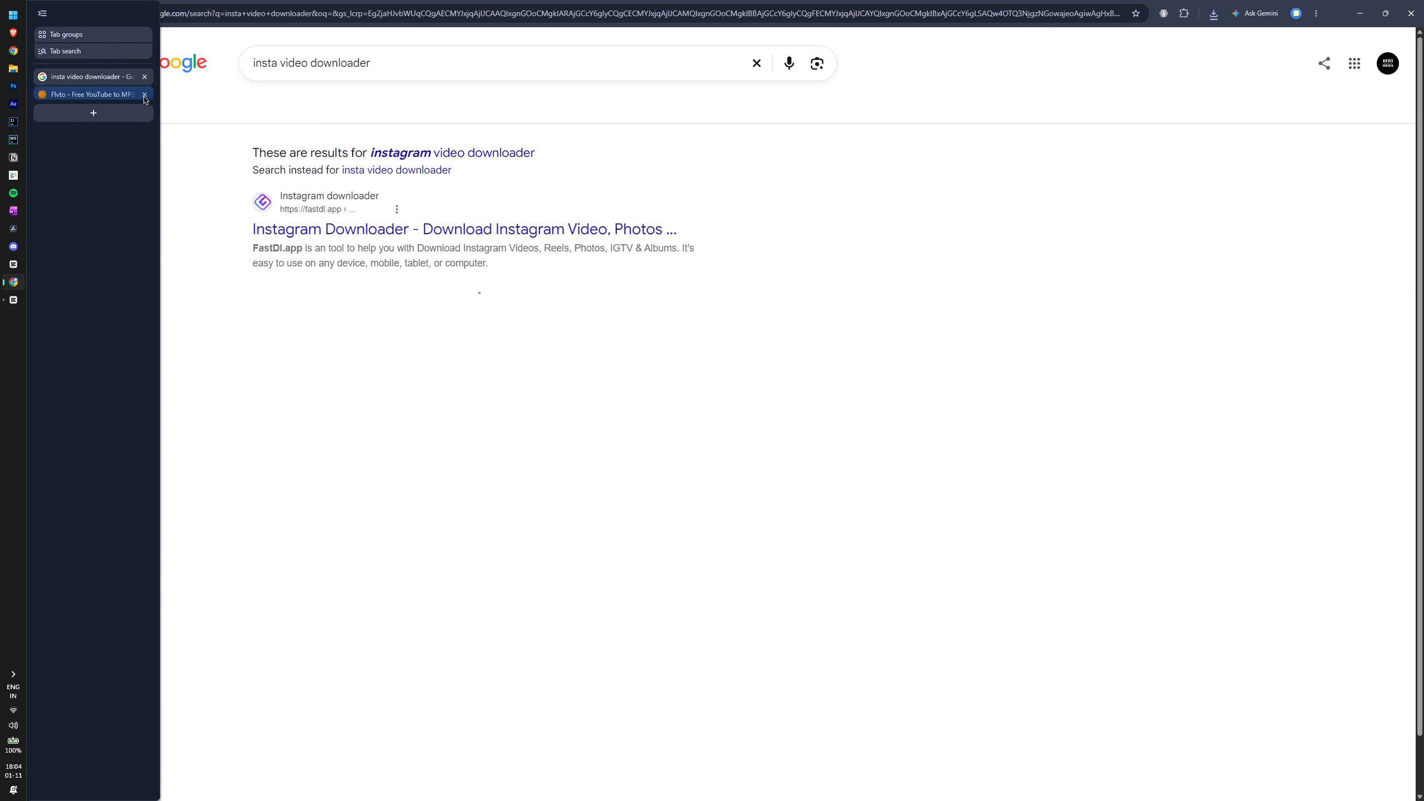
Switch to CapCut and import the "Veera Veera Lyrical (Telugu)" MP3 from the Downloads folder into the project's media.
{"action": "key", "text": "alt+Tab"}
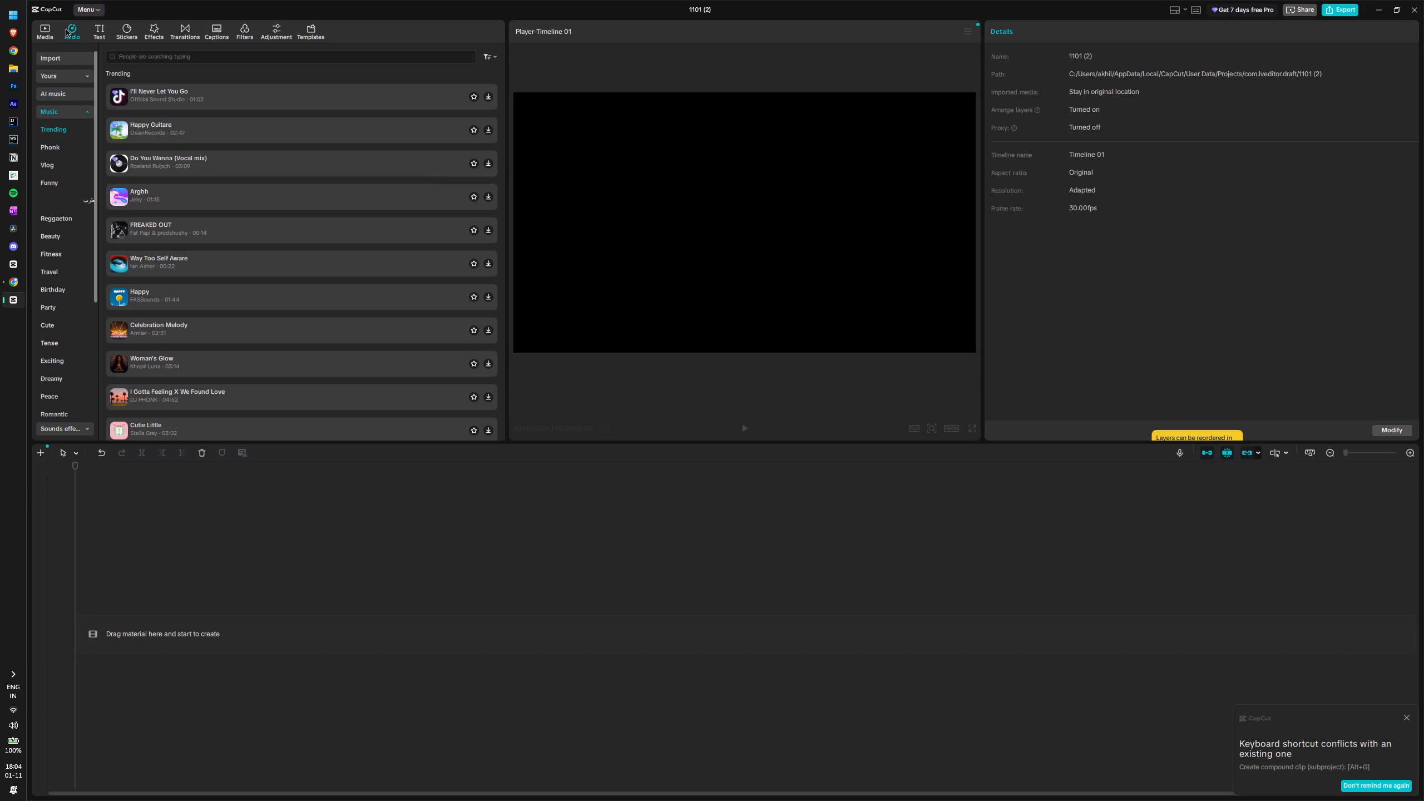
{"action": "left_click", "coordinate": [44, 31]}
{"action": "left_click", "coordinate": [122, 58]}
{"action": "left_click", "coordinate": [142, 76]}
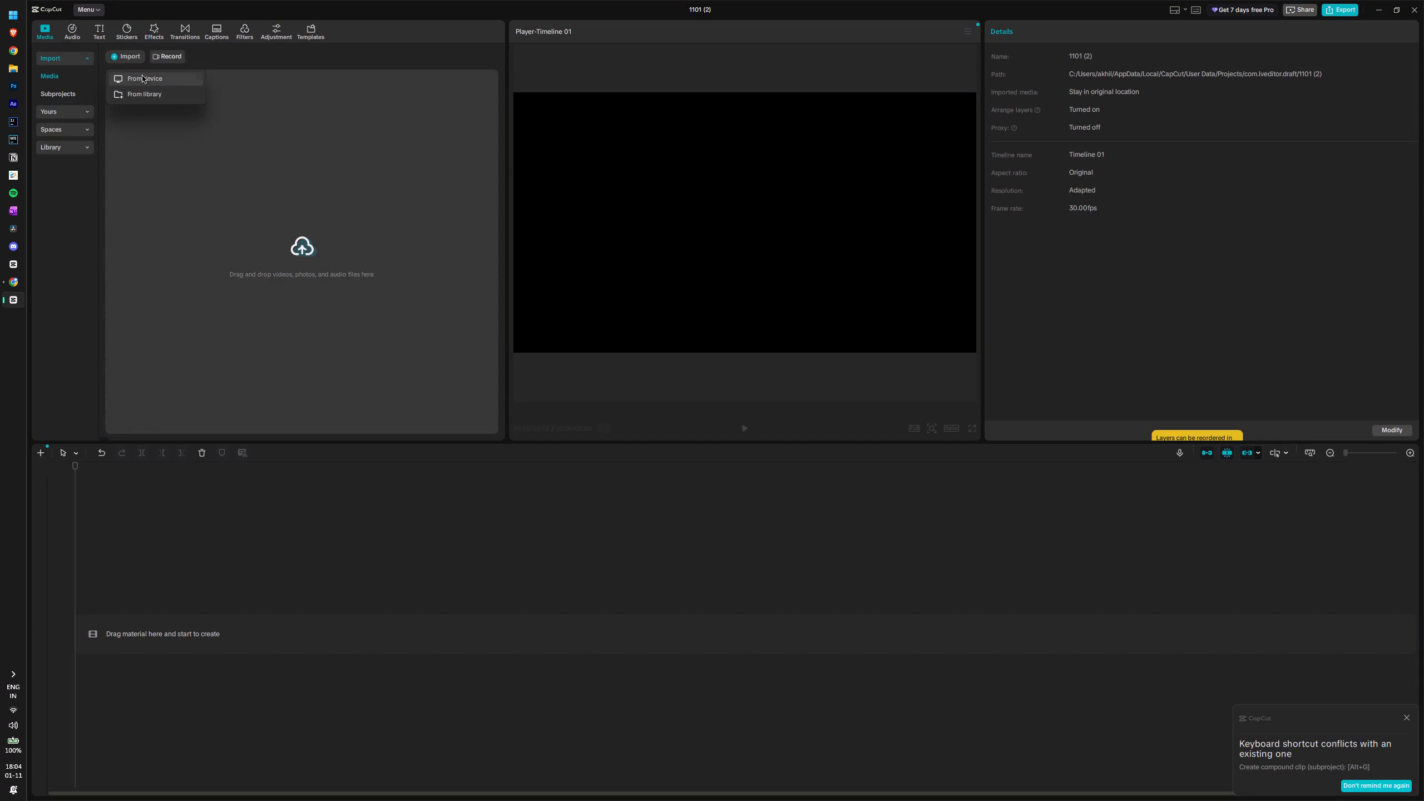
{"action": "left_click", "coordinate": [165, 125]}
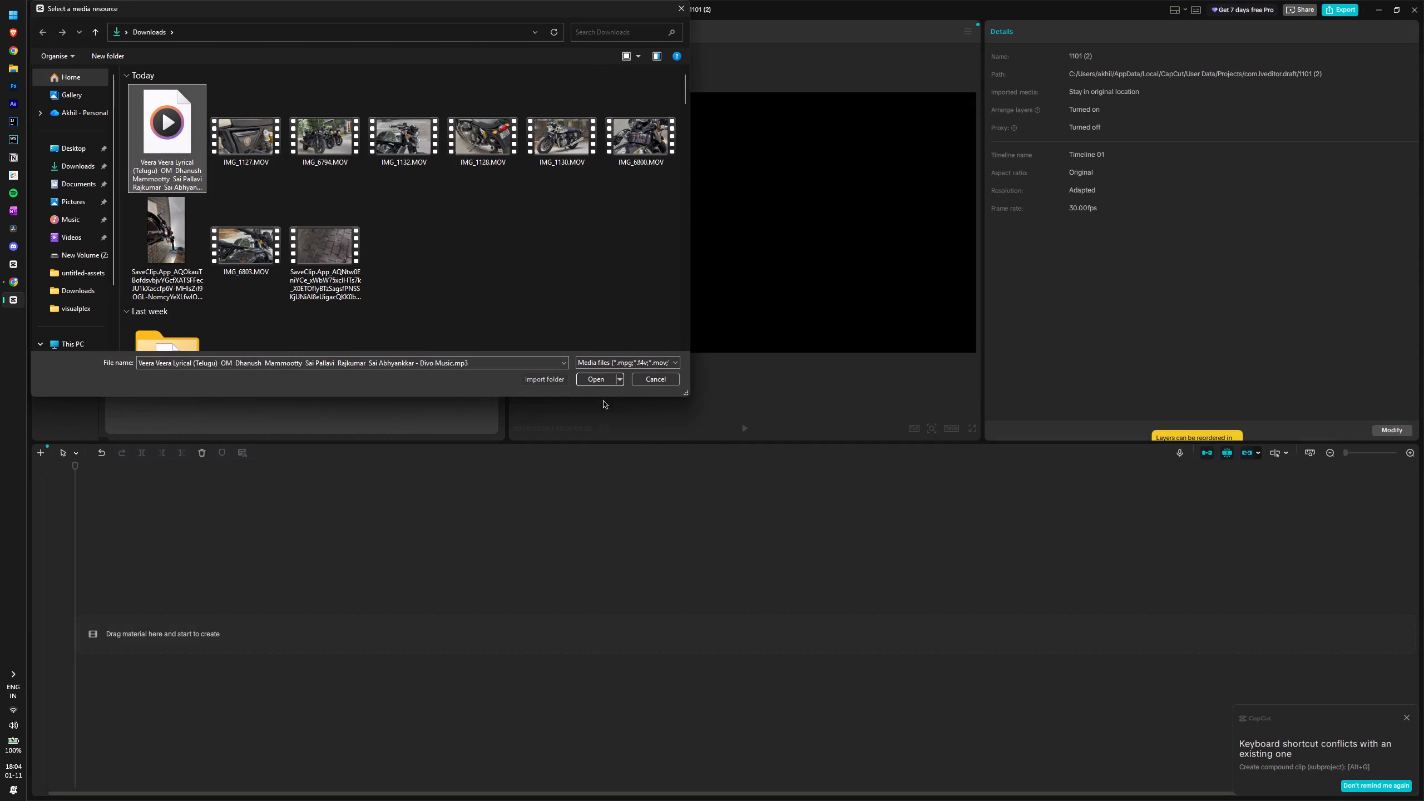
{"action": "left_click", "coordinate": [595, 378]}
Add the imported "Veera Veera" song to the empty timeline.
{"action": "left_click_drag", "start_coordinate": [130, 115], "coordinate": [179, 558]}
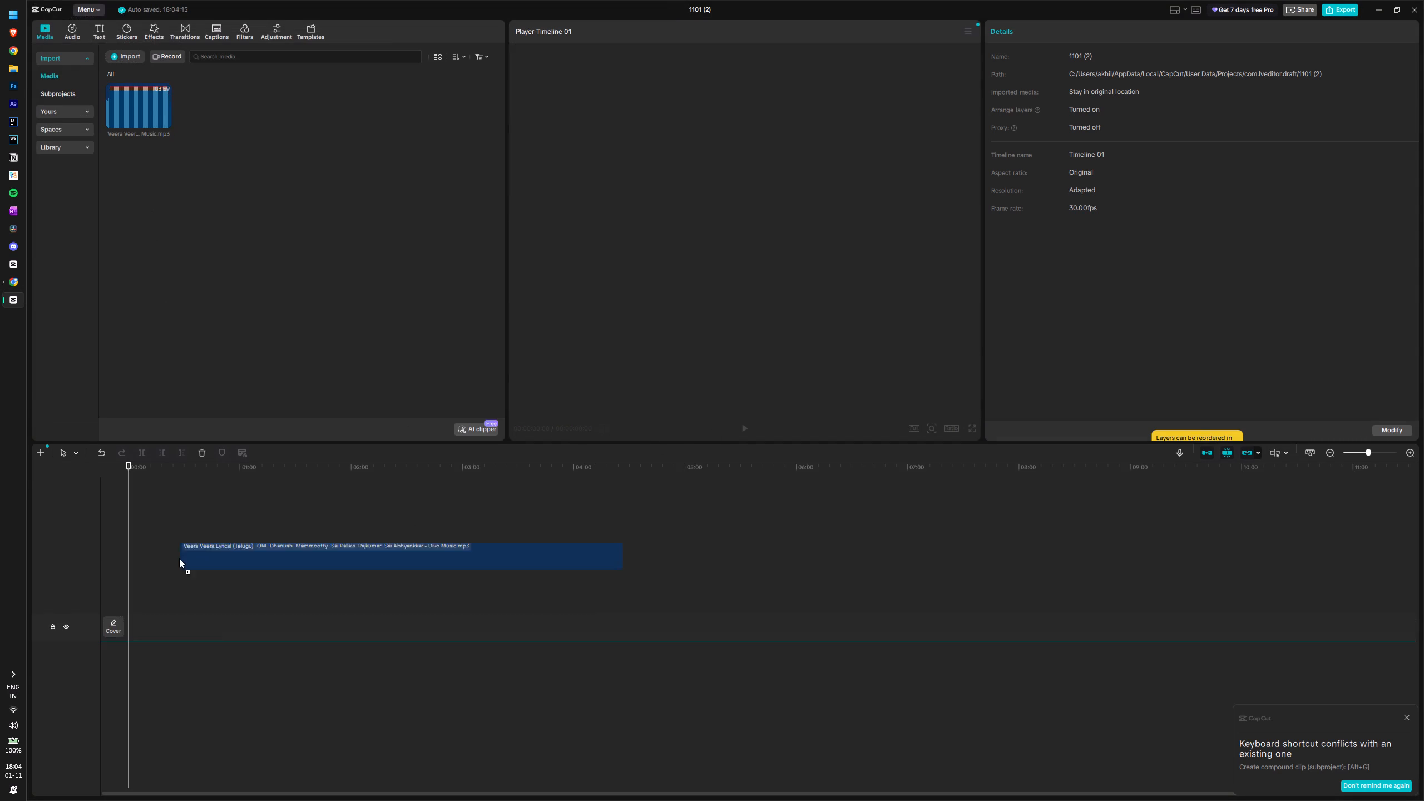
In CapCut, place the imported Veera Veera MP3 at the start of the timeline.
{"action": "left_click_drag", "start_coordinate": [179, 558], "coordinate": [131, 635]}
Find the song's wanted starting point by ear, trim about 25 seconds off its beginning, and move the clip to the timeline start.
{"action": "key", "text": "space"}
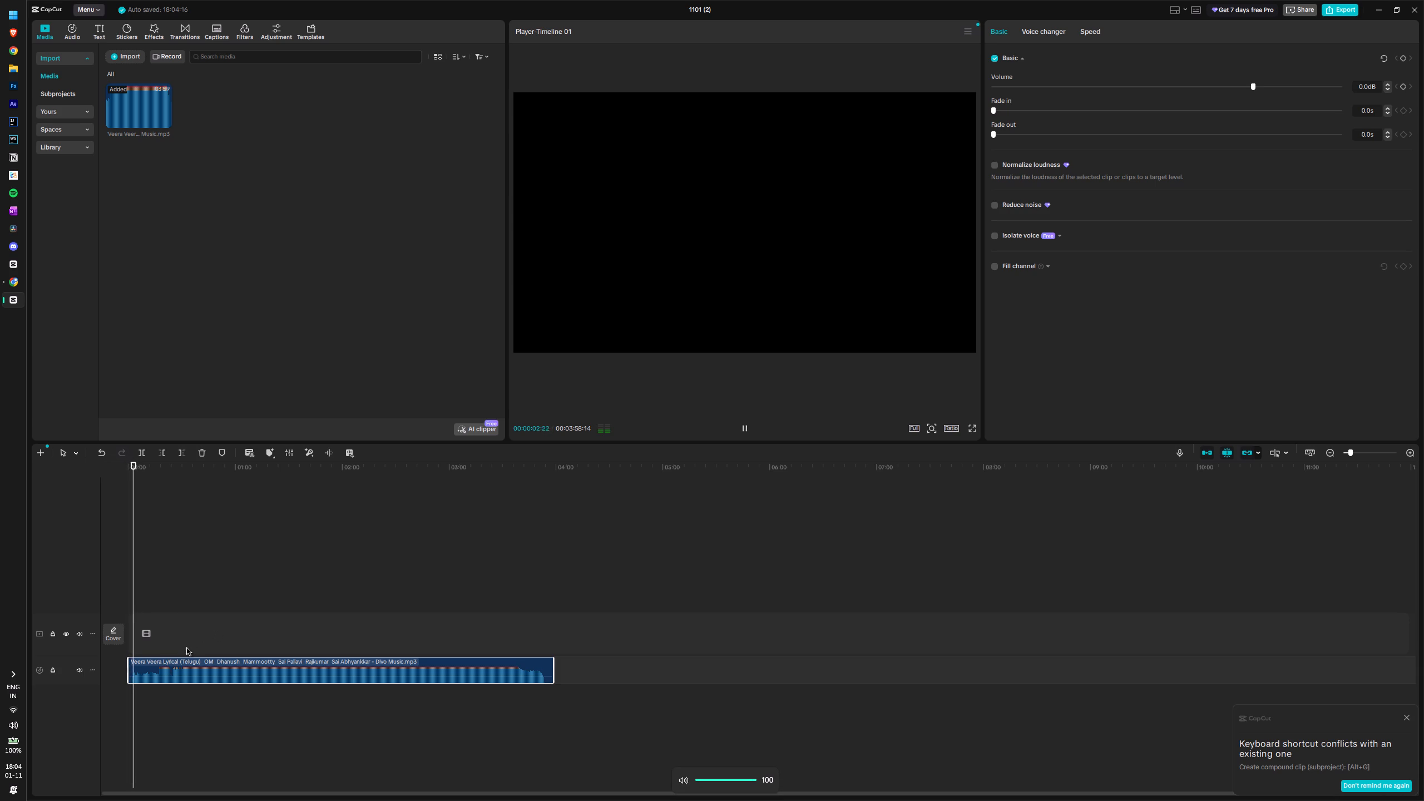
{"action": "key", "text": "space"}
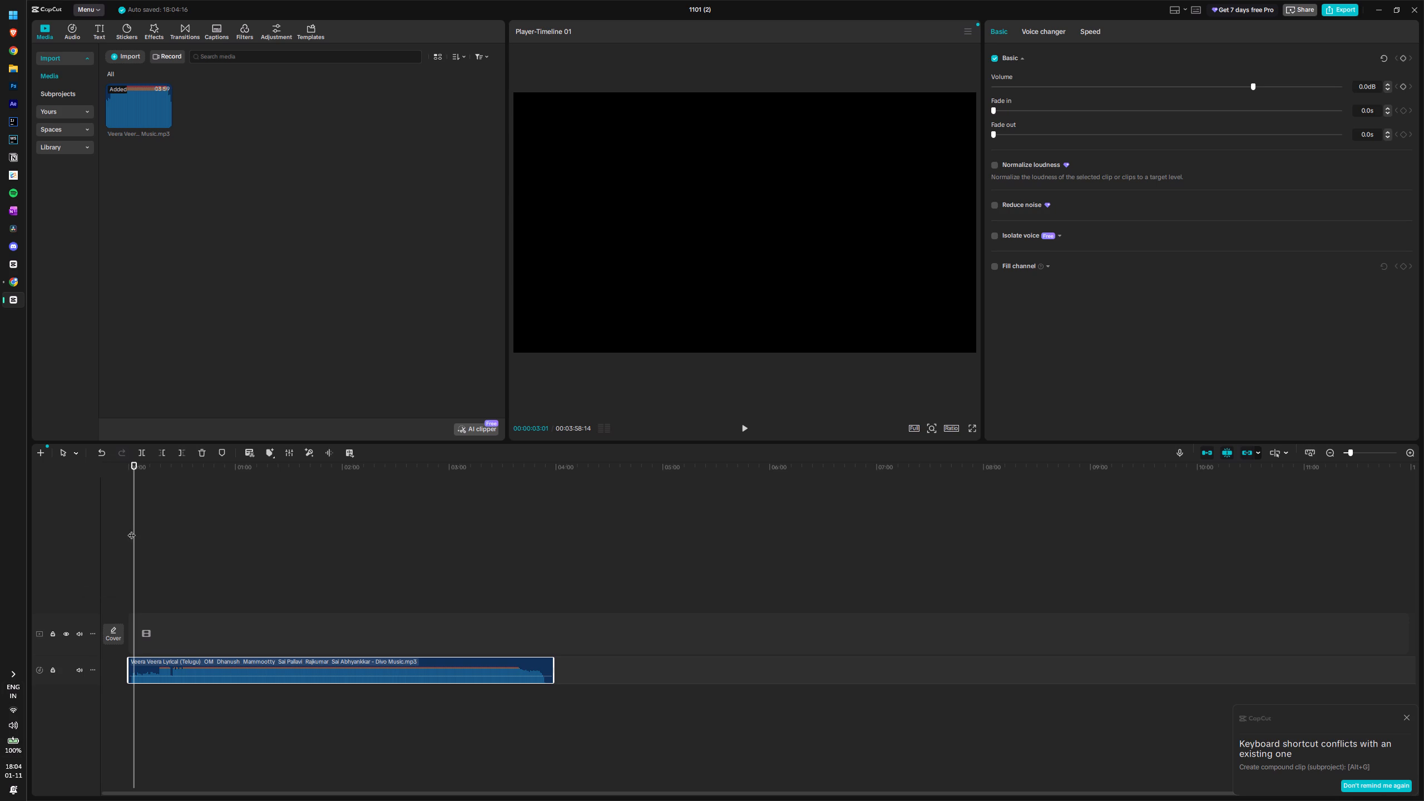
{"action": "left_click_drag", "start_coordinate": [133, 531], "coordinate": [176, 533]}
{"action": "key", "text": "space"}
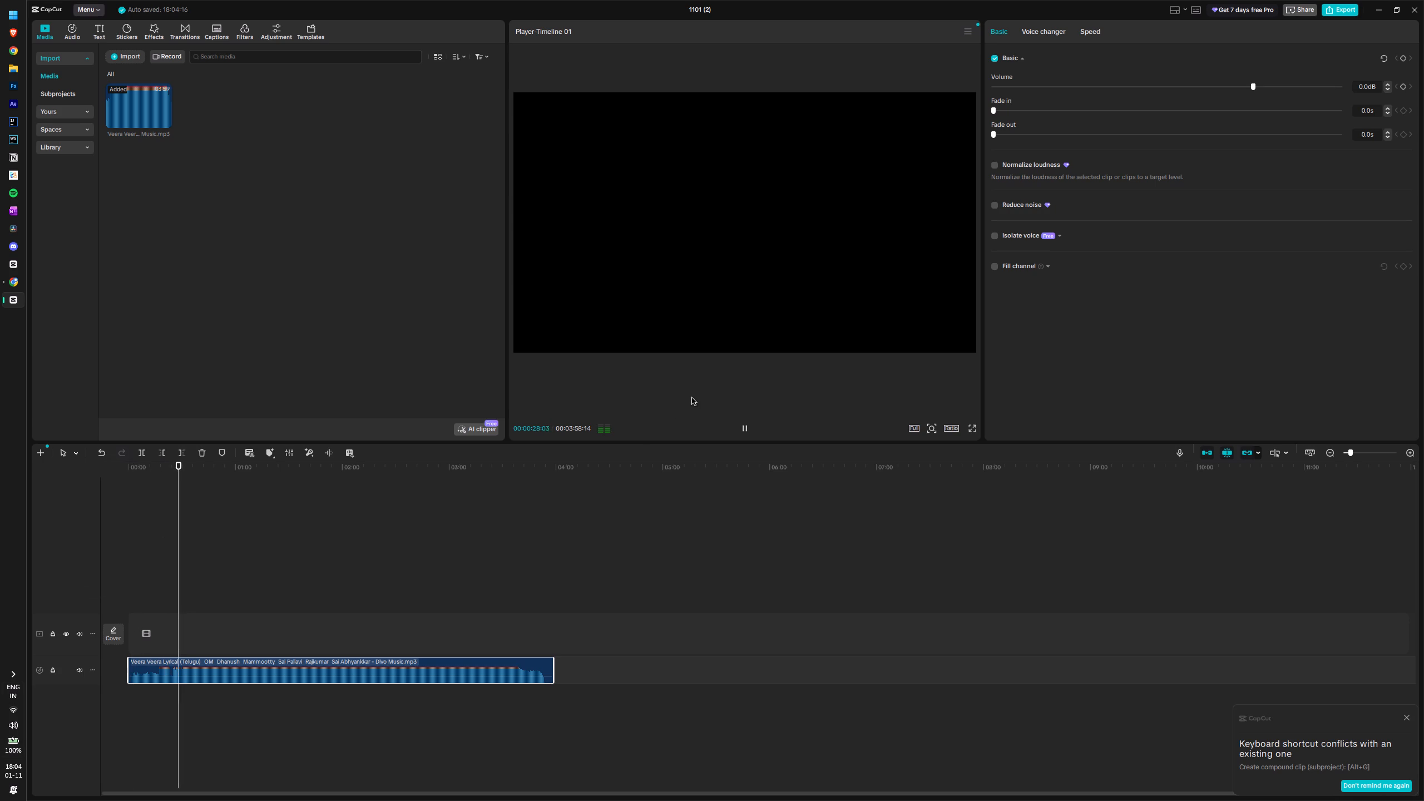
{"action": "key", "text": "space"}
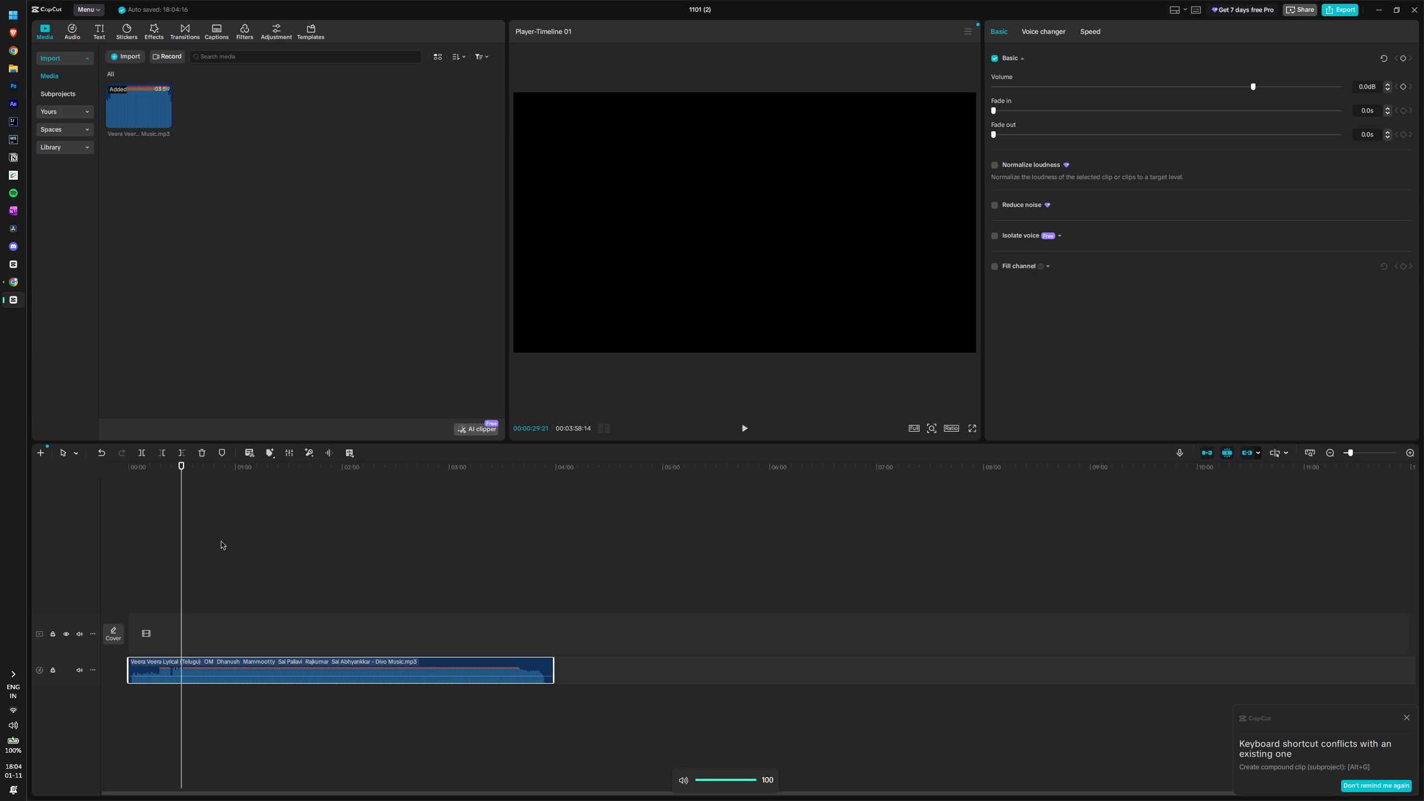
{"action": "left_click_drag", "start_coordinate": [180, 538], "coordinate": [170, 536]}
{"action": "key", "text": "space"}
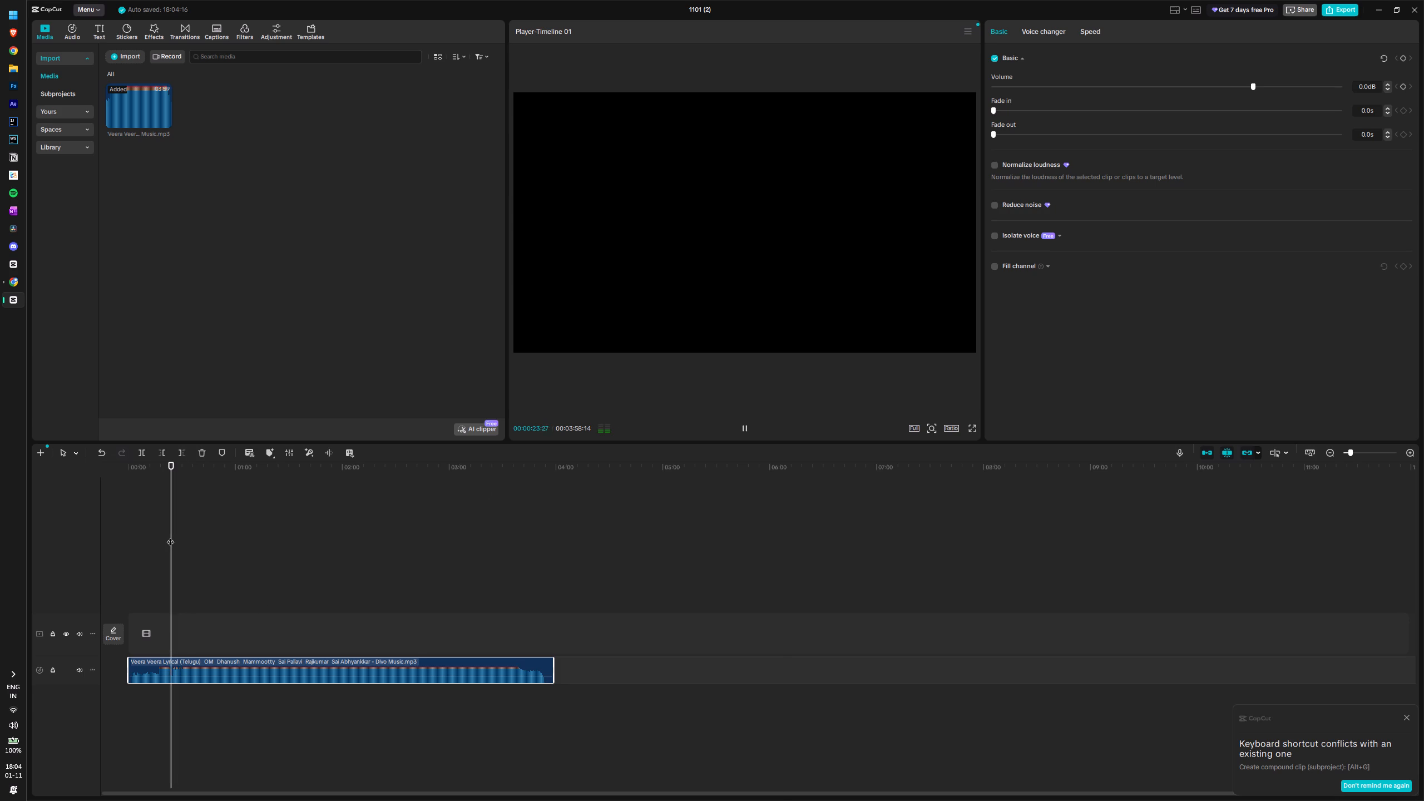
{"action": "key", "text": "space"}
{"action": "left_click_drag", "start_coordinate": [127, 666], "coordinate": [137, 666]}
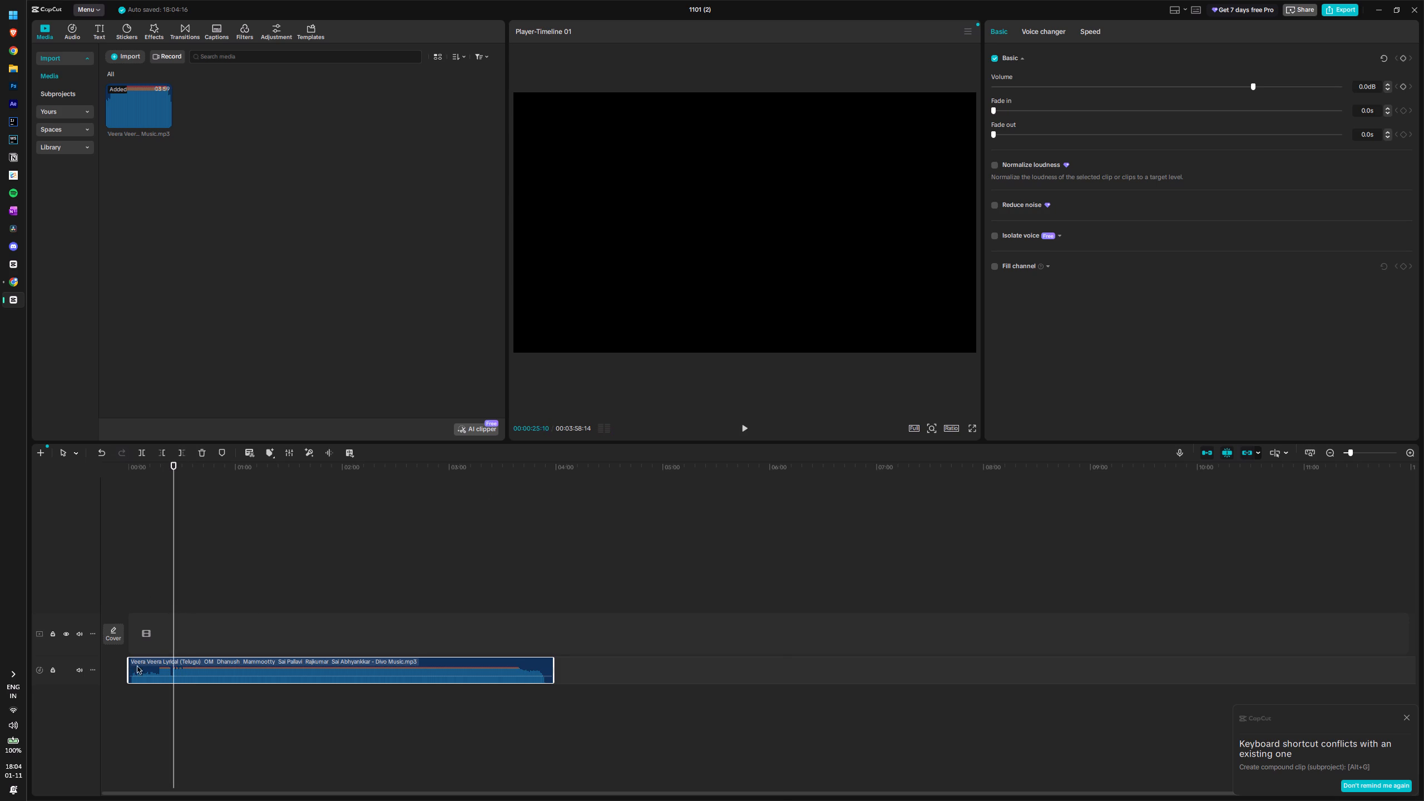
{"action": "left_click_drag", "start_coordinate": [137, 666], "coordinate": [144, 668]}
{"action": "left_click_drag", "start_coordinate": [126, 675], "coordinate": [170, 680]}
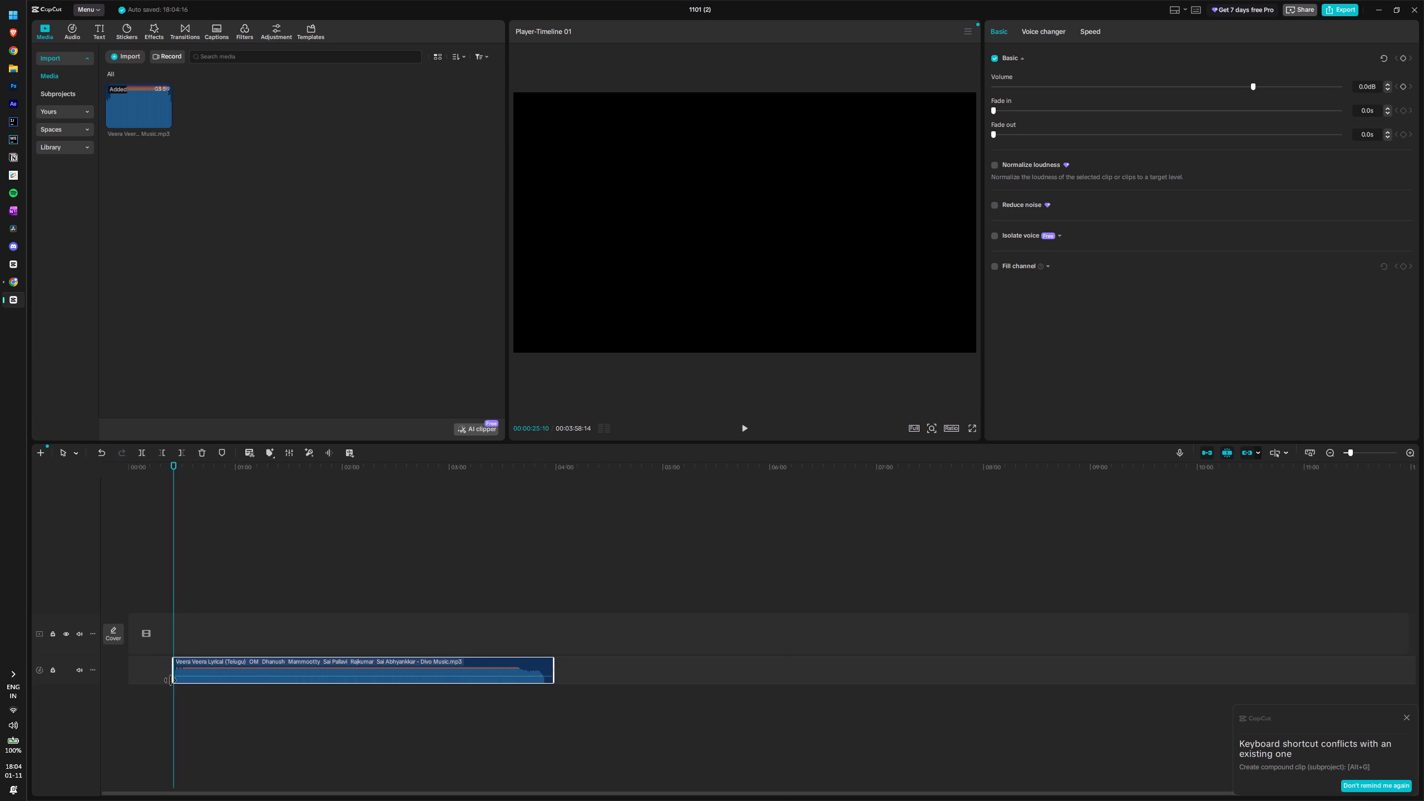
{"action": "left_click_drag", "start_coordinate": [170, 680], "coordinate": [171, 681]}
{"action": "left_click_drag", "start_coordinate": [241, 670], "coordinate": [170, 675]}
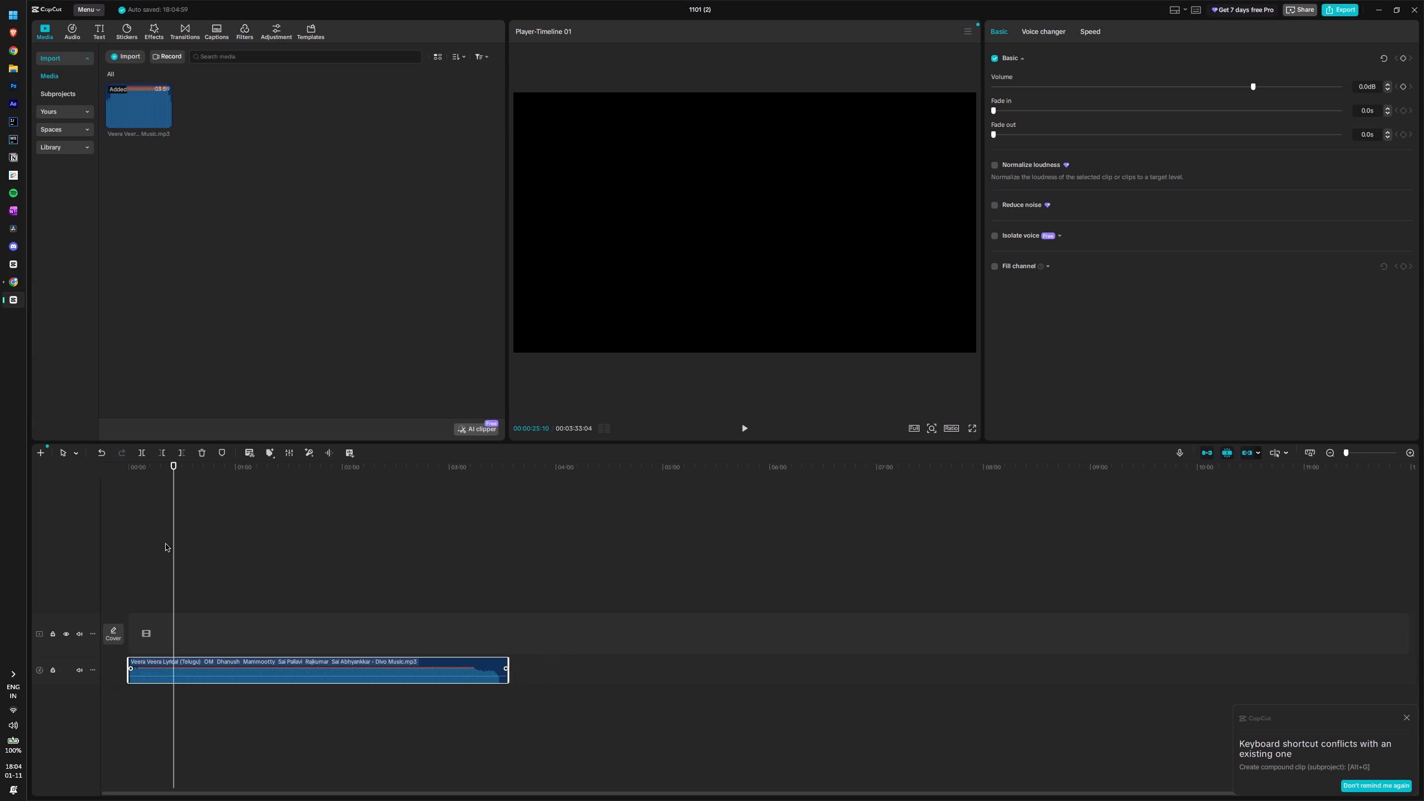
Play the trimmed song from the timeline start, trying full-screen preview, and sample it near the 29-second mark.
{"action": "left_click_drag", "start_coordinate": [172, 541], "coordinate": [86, 549]}
{"action": "key", "text": "space"}
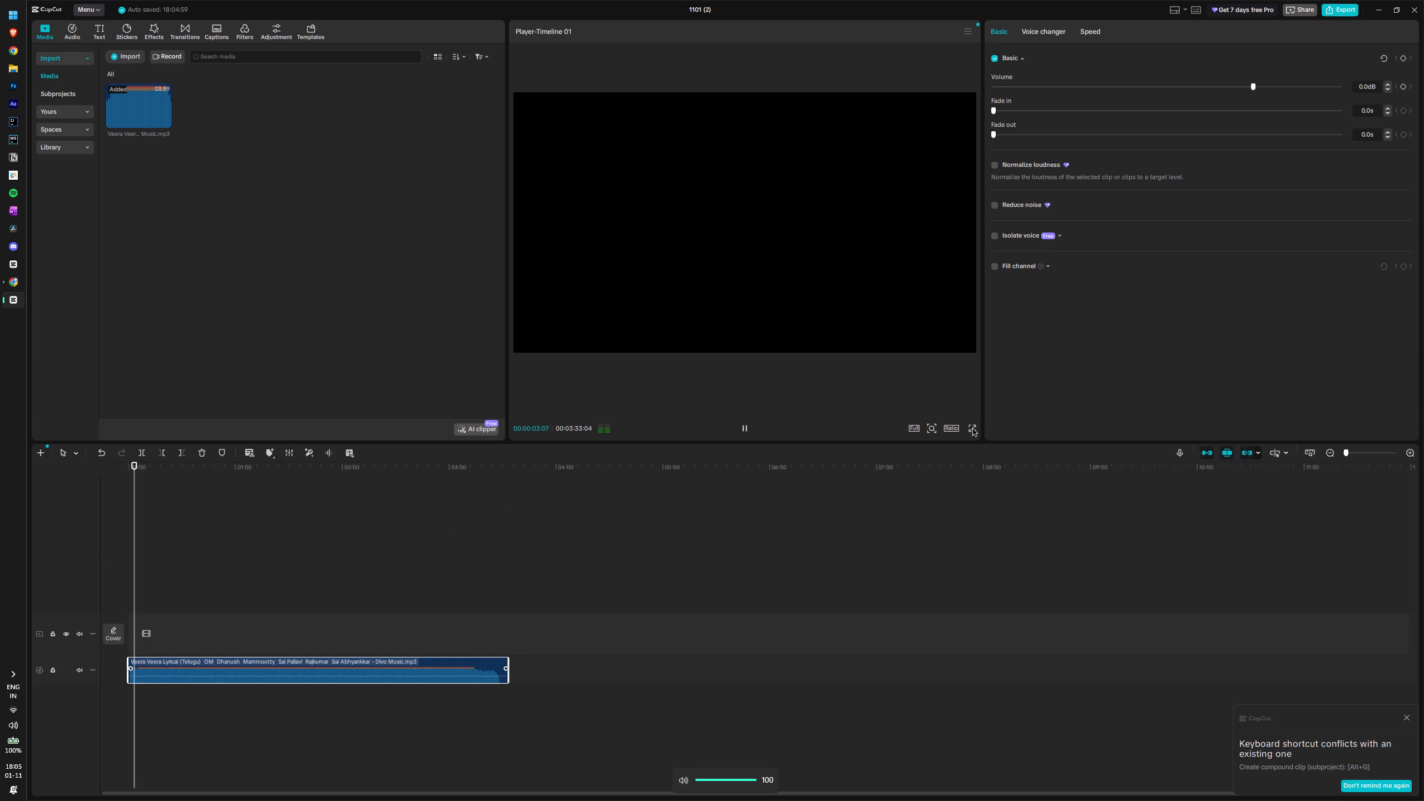
{"action": "left_click", "coordinate": [973, 429]}
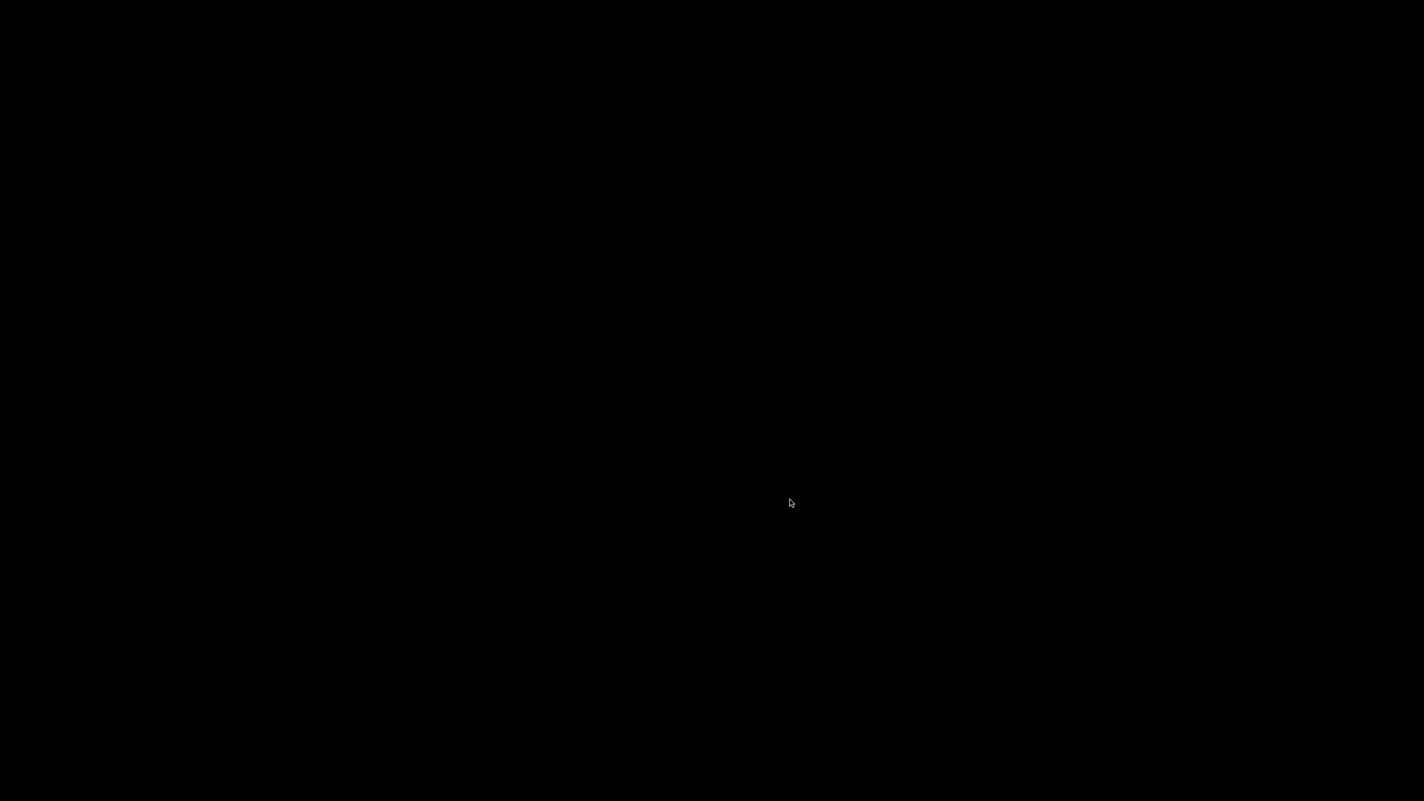
{"action": "key", "text": "Escape"}
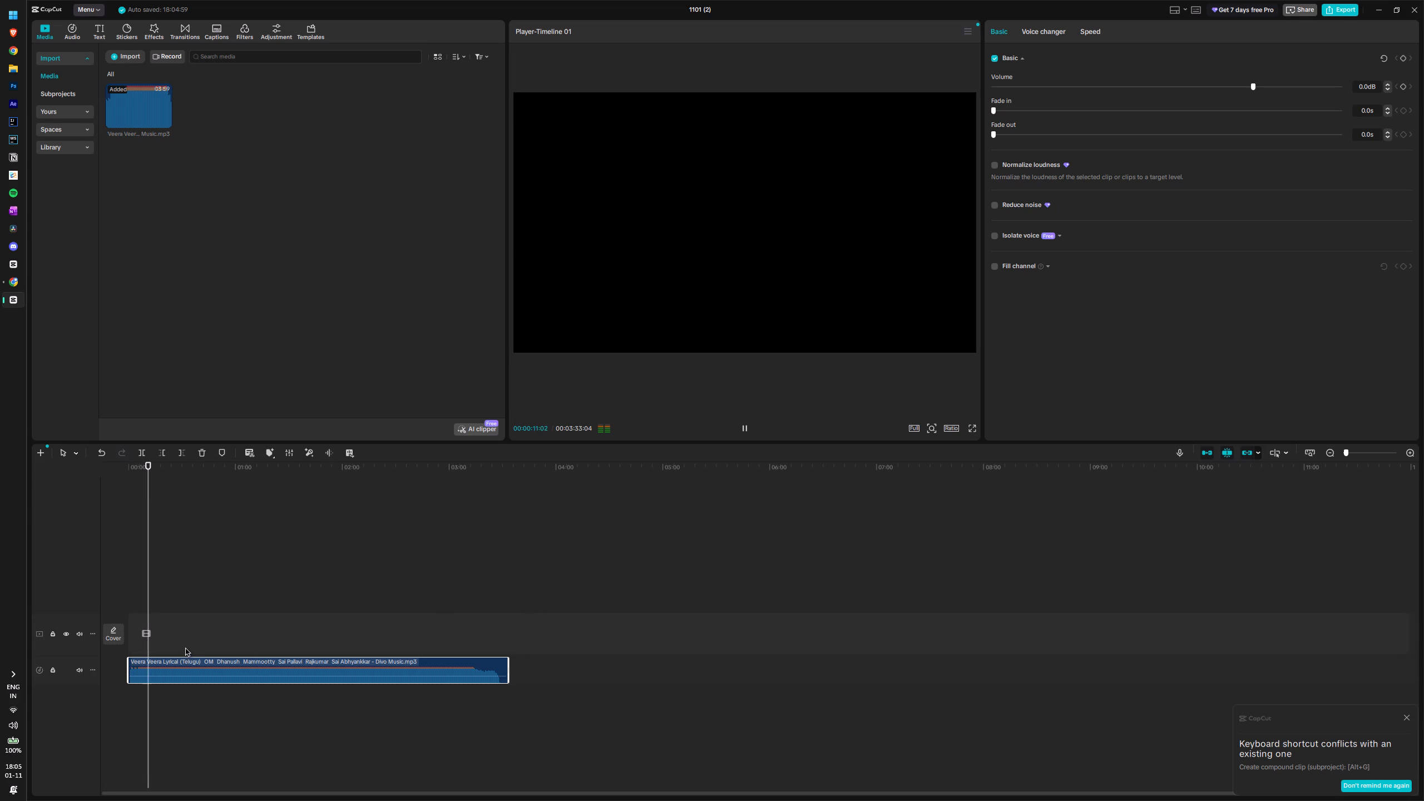
{"action": "key", "text": "space"}
{"action": "left_click_drag", "start_coordinate": [149, 610], "coordinate": [180, 611]}
{"action": "key", "text": "space"}
{"action": "key", "text": "space"}
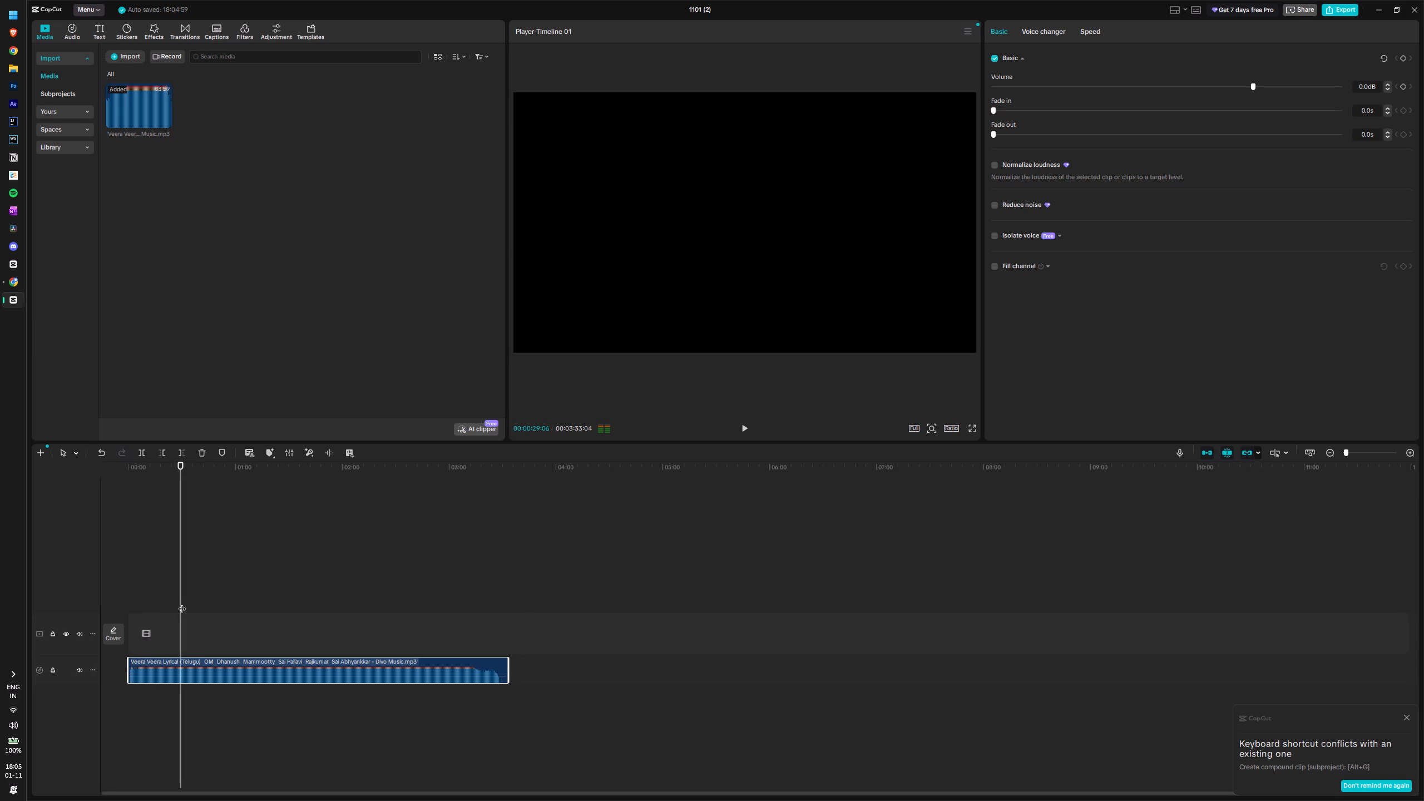
Listen to short samples of the song between about 1:30 and 2:42 to look for a suitable section.
{"action": "left_click_drag", "start_coordinate": [180, 600], "coordinate": [289, 594]}
{"action": "key", "text": "space"}
{"action": "key", "text": "space"}
{"action": "left_click_drag", "start_coordinate": [290, 587], "coordinate": [360, 587]}
{"action": "key", "text": "space"}
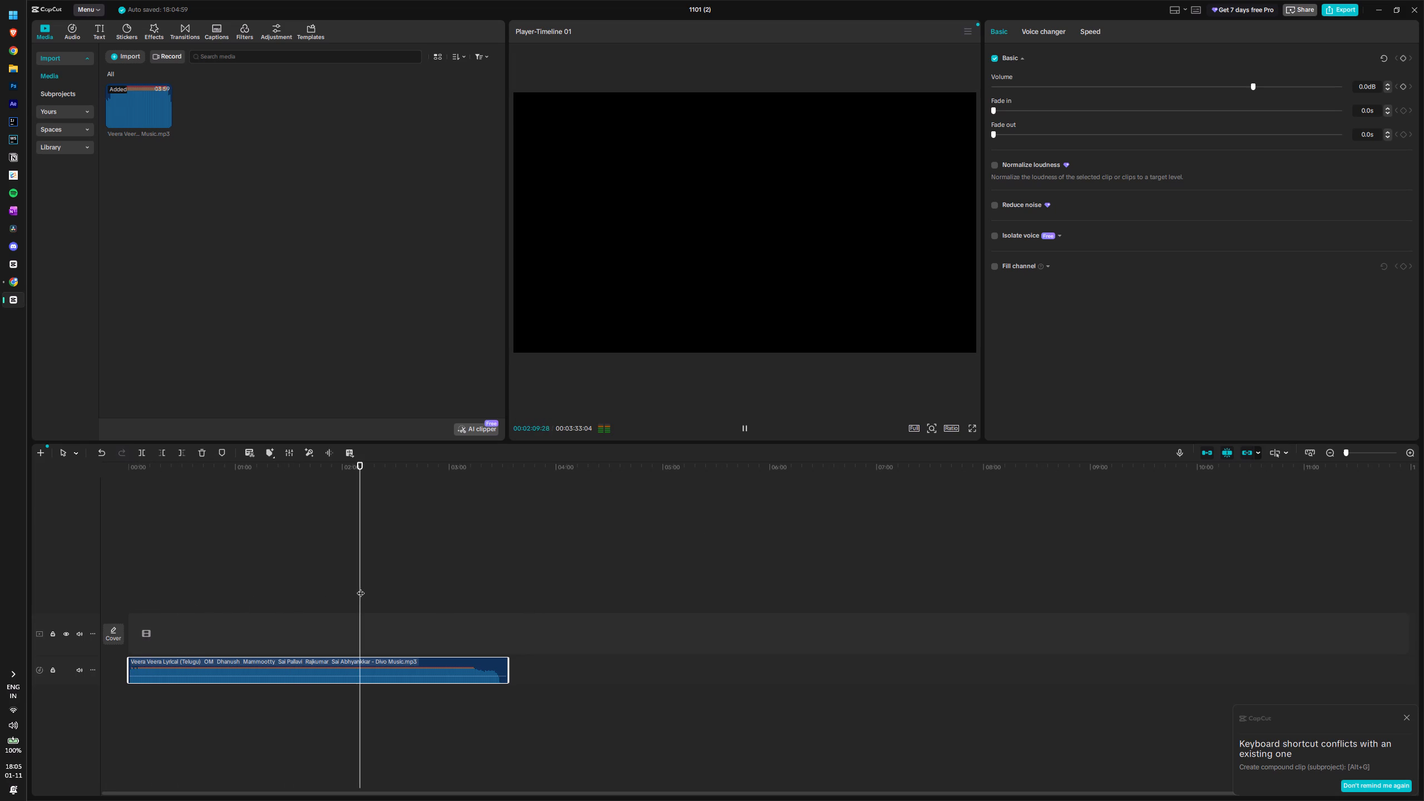
{"action": "key", "text": "space"}
{"action": "left_click_drag", "start_coordinate": [363, 587], "coordinate": [342, 587]}
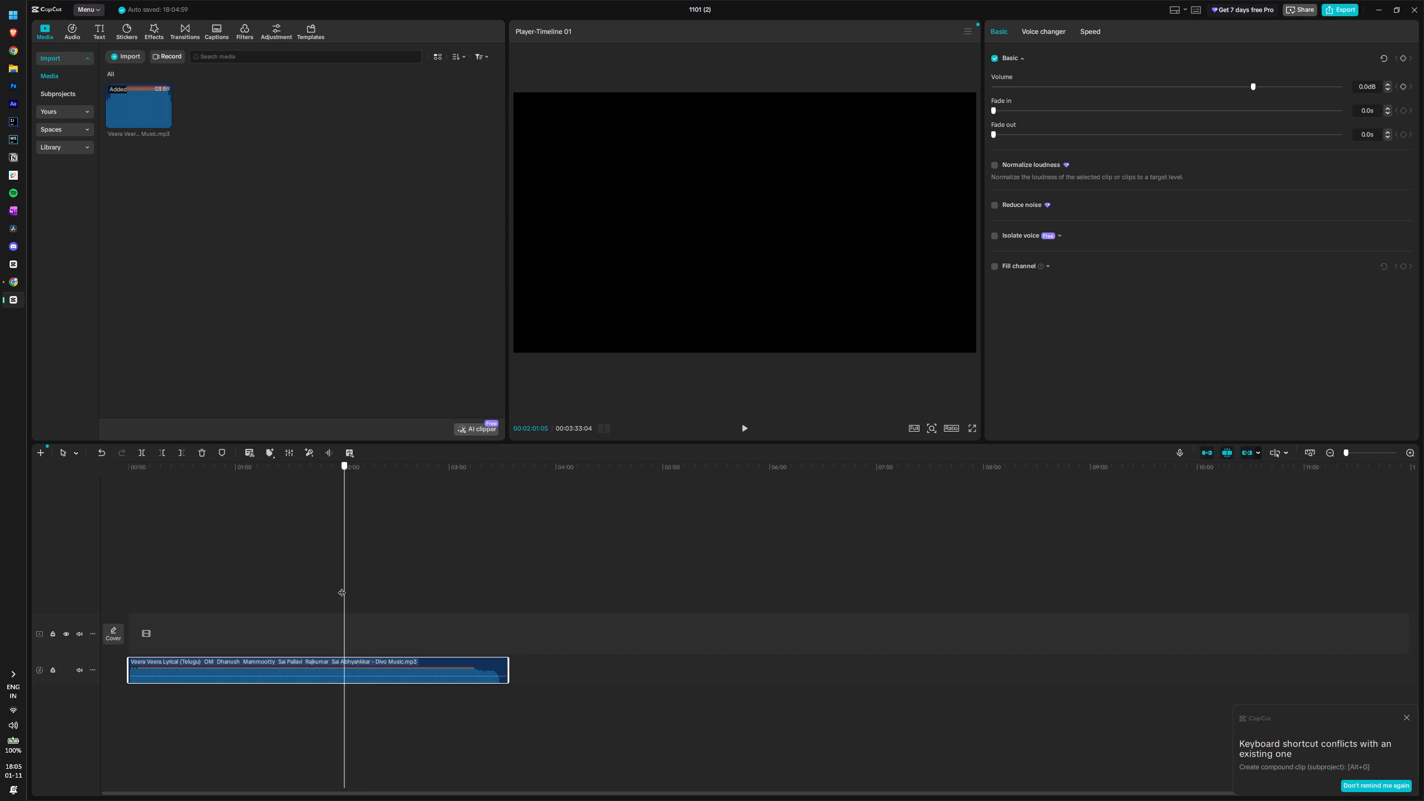
{"action": "left_click_drag", "start_coordinate": [342, 587], "coordinate": [332, 587]}
{"action": "key", "text": "space"}
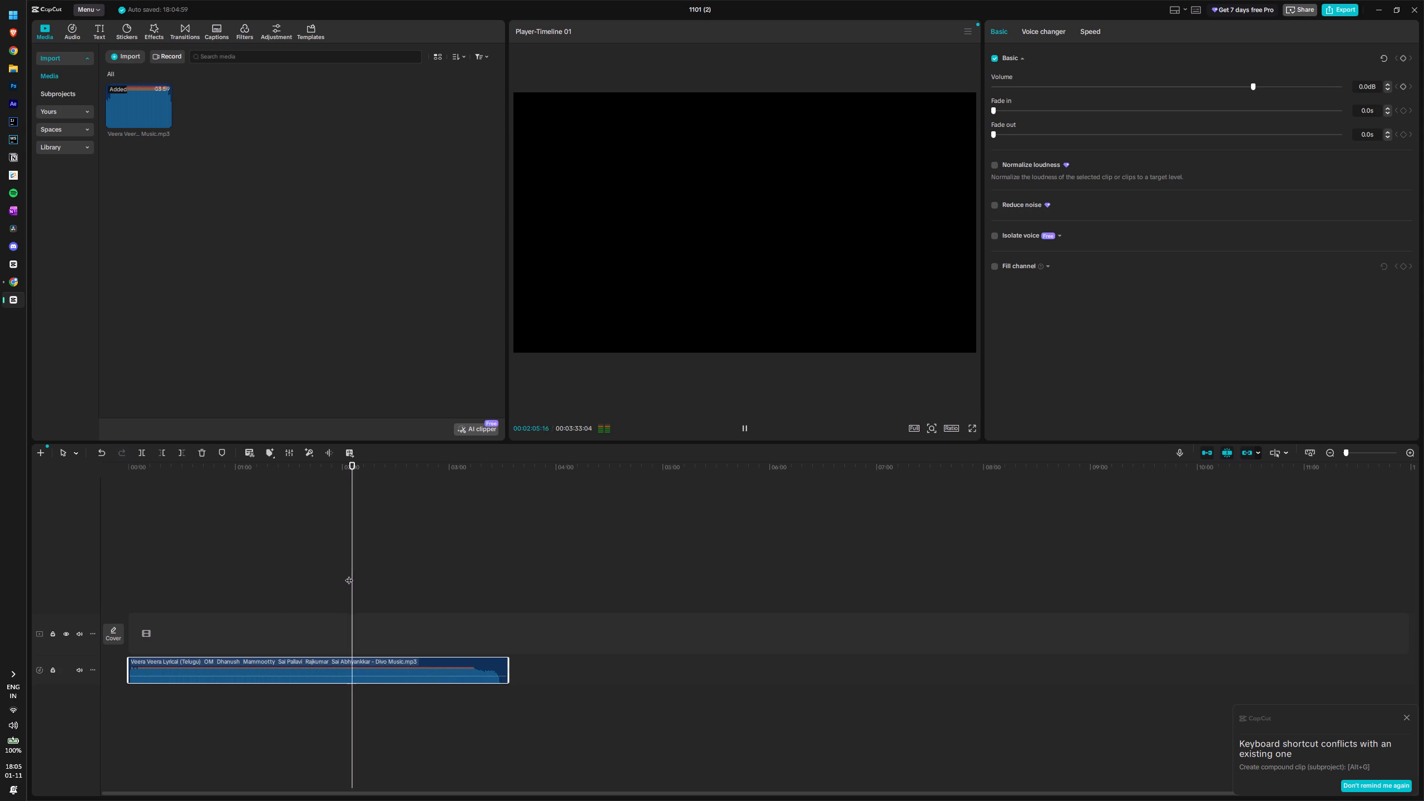
{"action": "key", "text": "space"}
{"action": "left_click_drag", "start_coordinate": [353, 572], "coordinate": [385, 578]}
{"action": "key", "text": "space"}
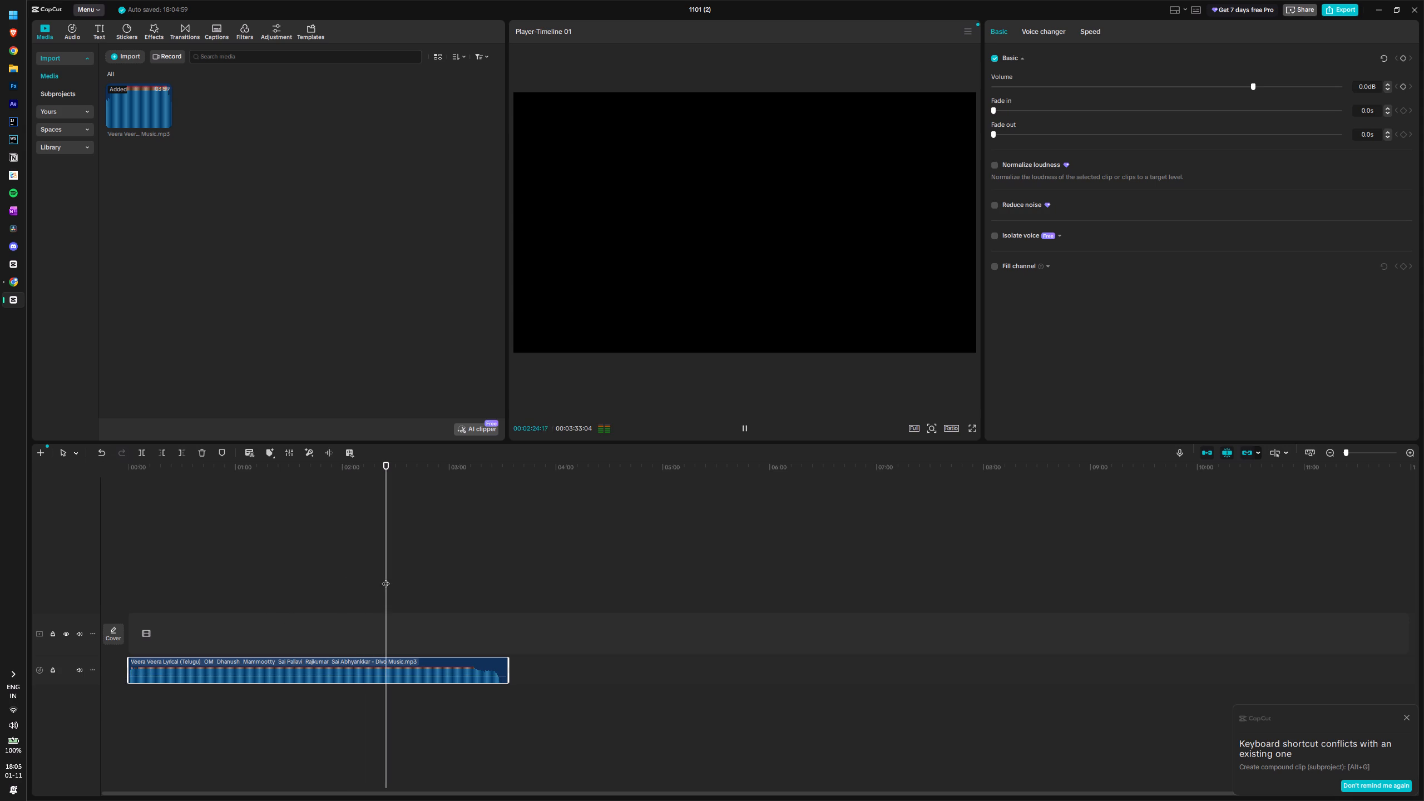
{"action": "key", "text": "space"}
{"action": "left_click_drag", "start_coordinate": [385, 578], "coordinate": [398, 578]}
{"action": "key", "text": "space"}
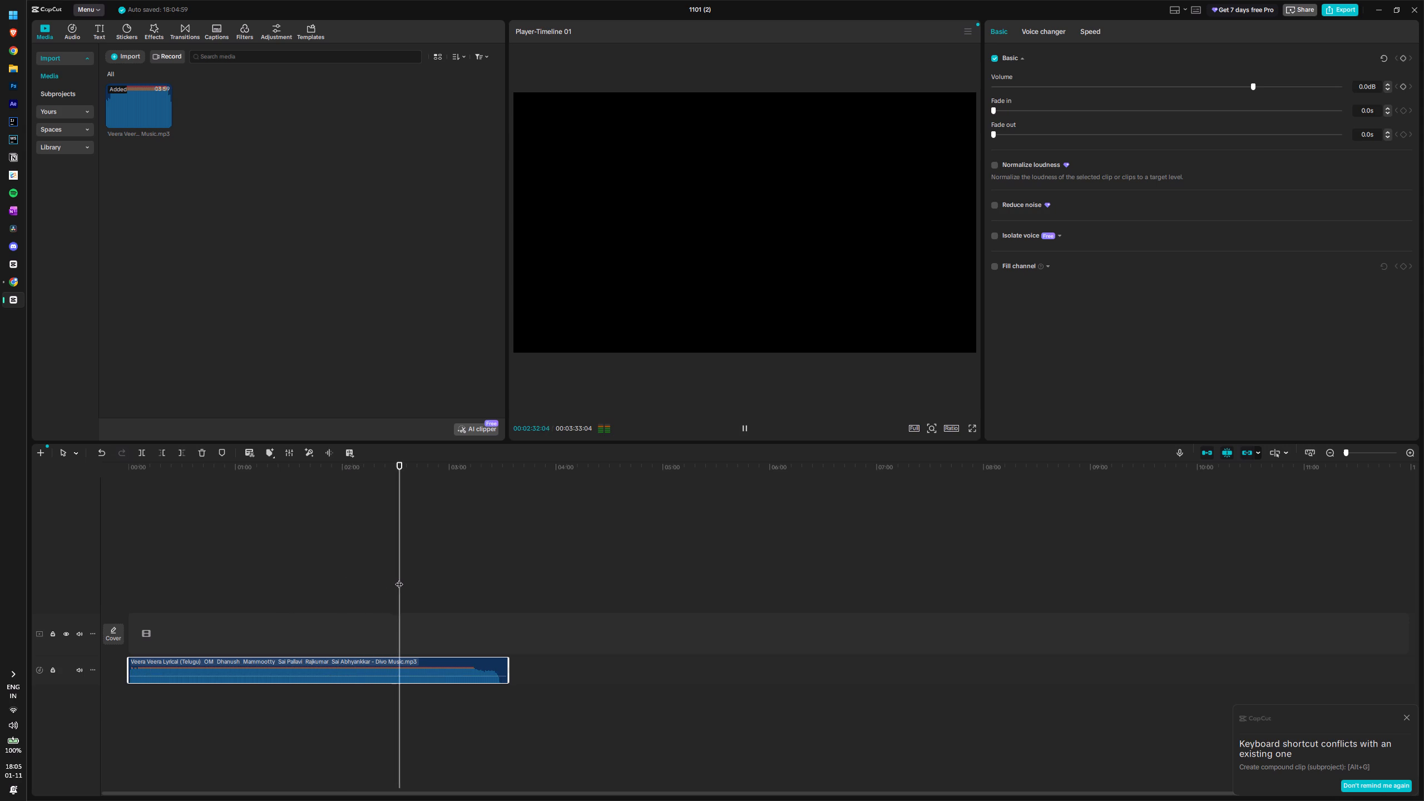
{"action": "key", "text": "space"}
{"action": "left_click_drag", "start_coordinate": [400, 577], "coordinate": [414, 579]}
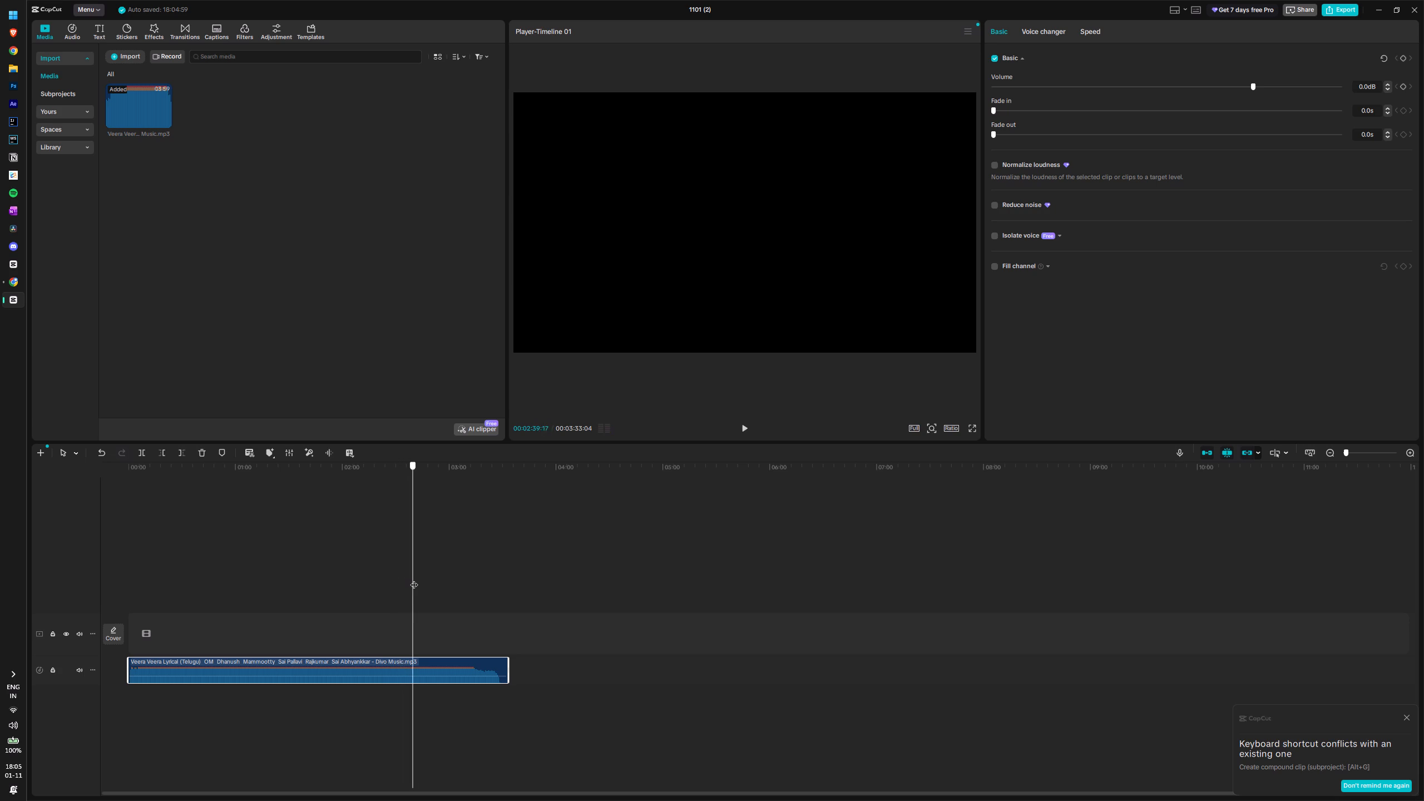
{"action": "left_click_drag", "start_coordinate": [414, 579], "coordinate": [414, 579]}
{"action": "key", "text": "space"}
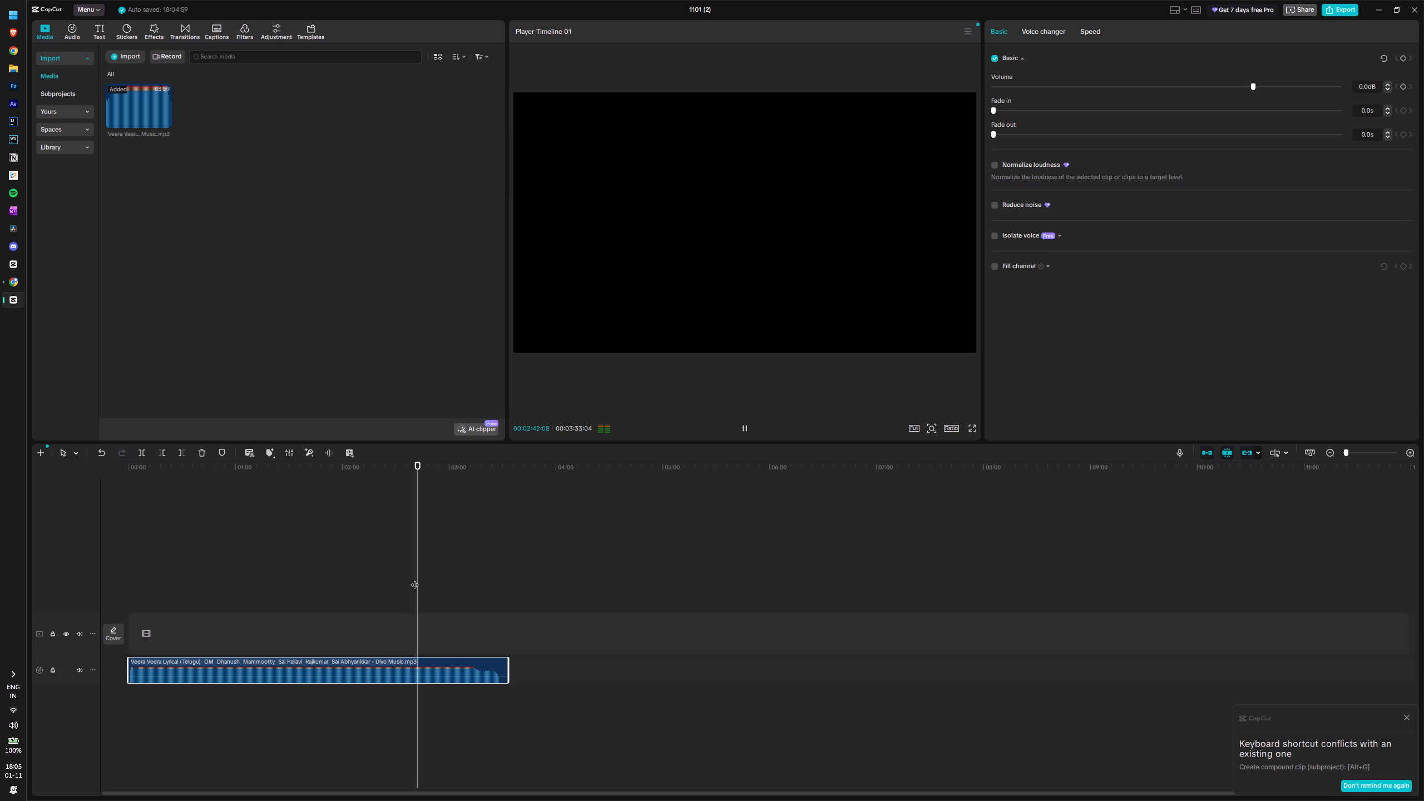
{"action": "key", "text": "space"}
Replay the song from the timeline start and listen to samples across roughly its first 45 seconds.
{"action": "left_click_drag", "start_coordinate": [419, 575], "coordinate": [0, 646]}
{"action": "key", "text": "space"}
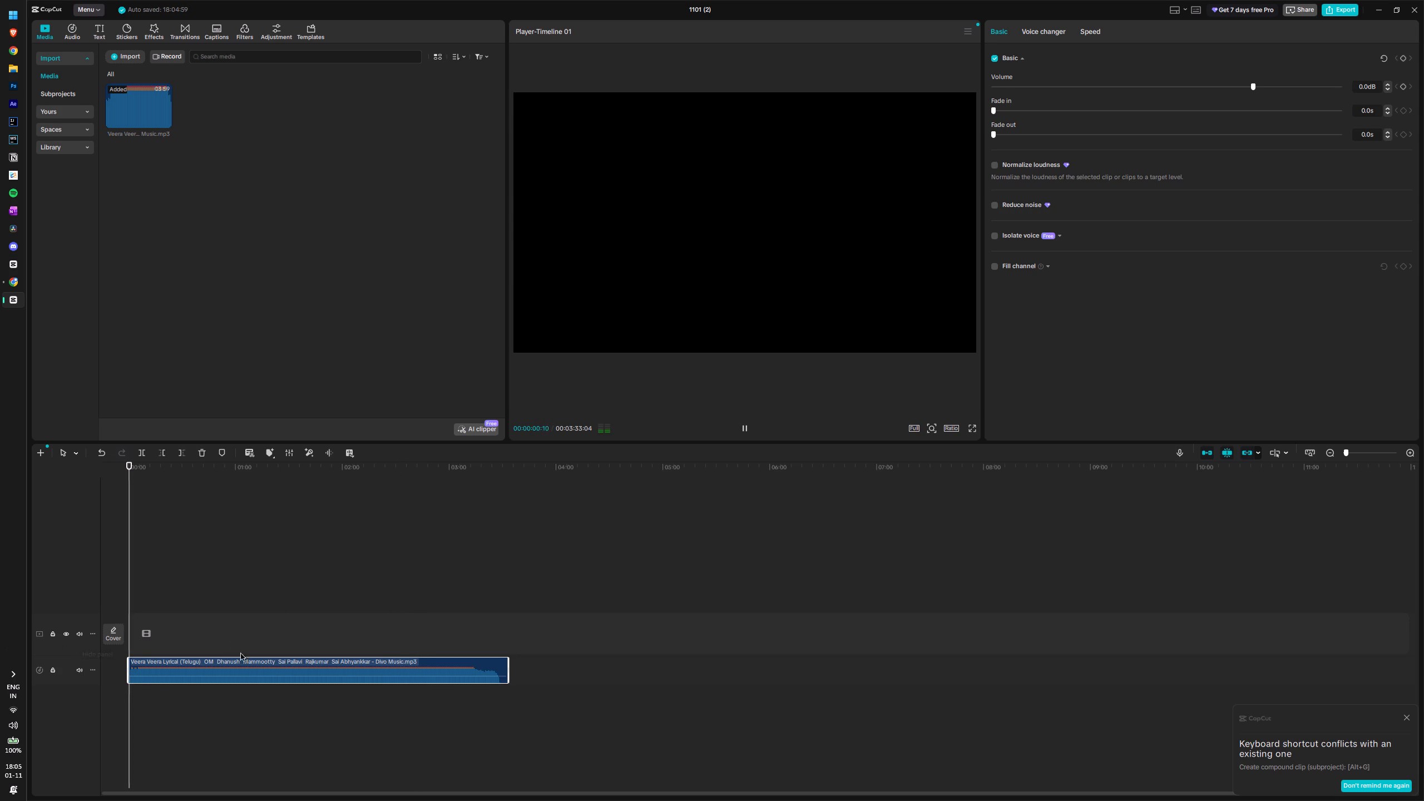
{"action": "key", "text": "space"}
{"action": "key", "text": "space"}
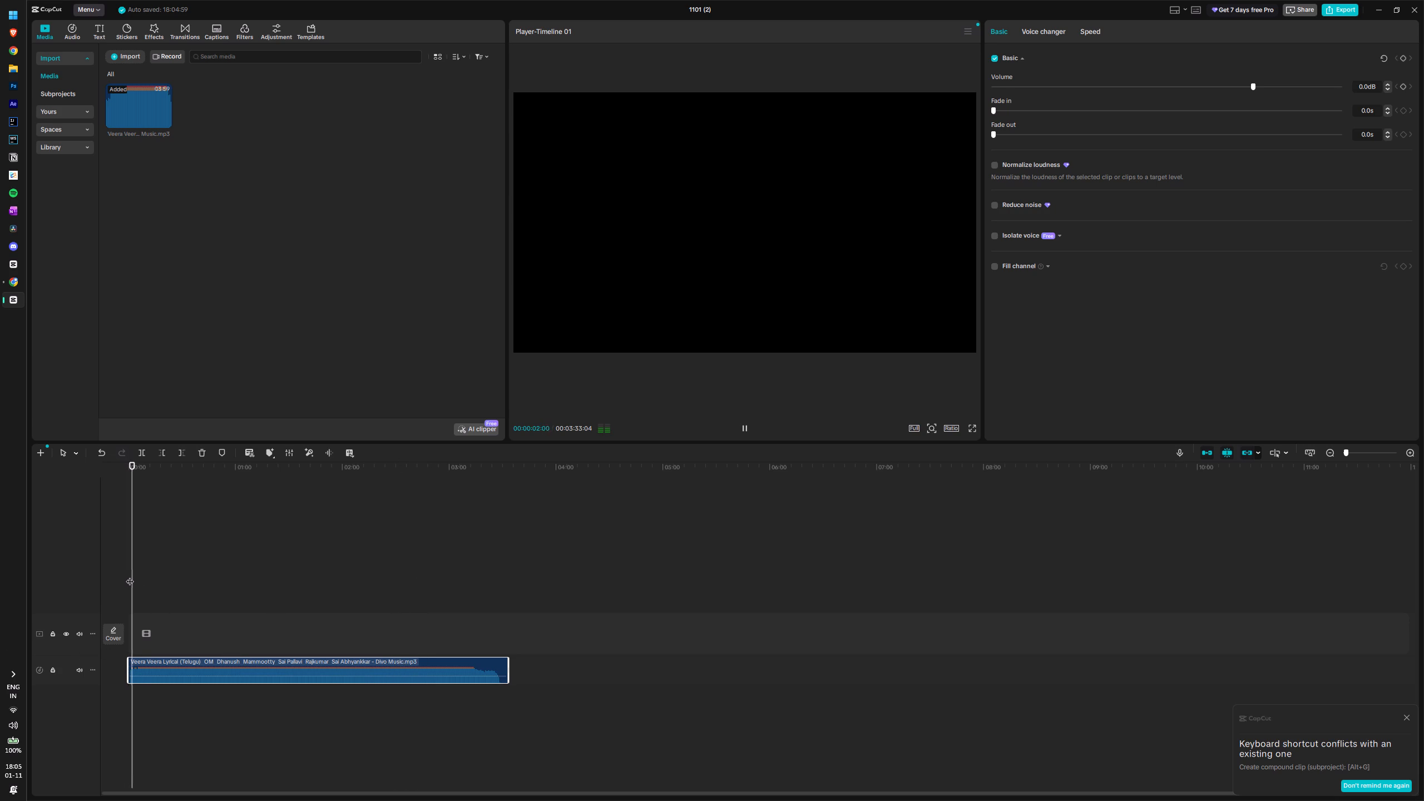
{"action": "left_click_drag", "start_coordinate": [132, 576], "coordinate": [146, 582]}
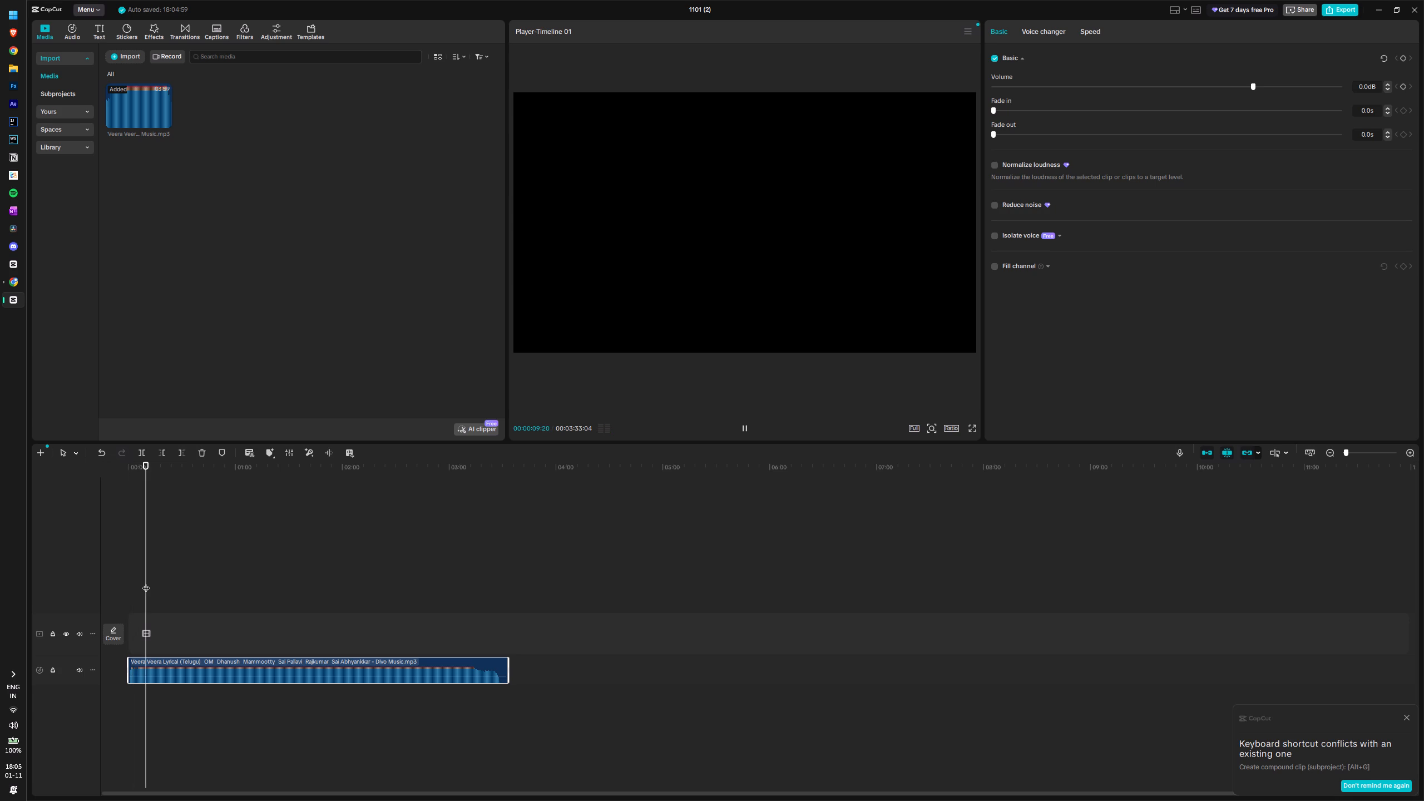
{"action": "left_click_drag", "start_coordinate": [145, 577], "coordinate": [154, 581]}
{"action": "key", "text": "space"}
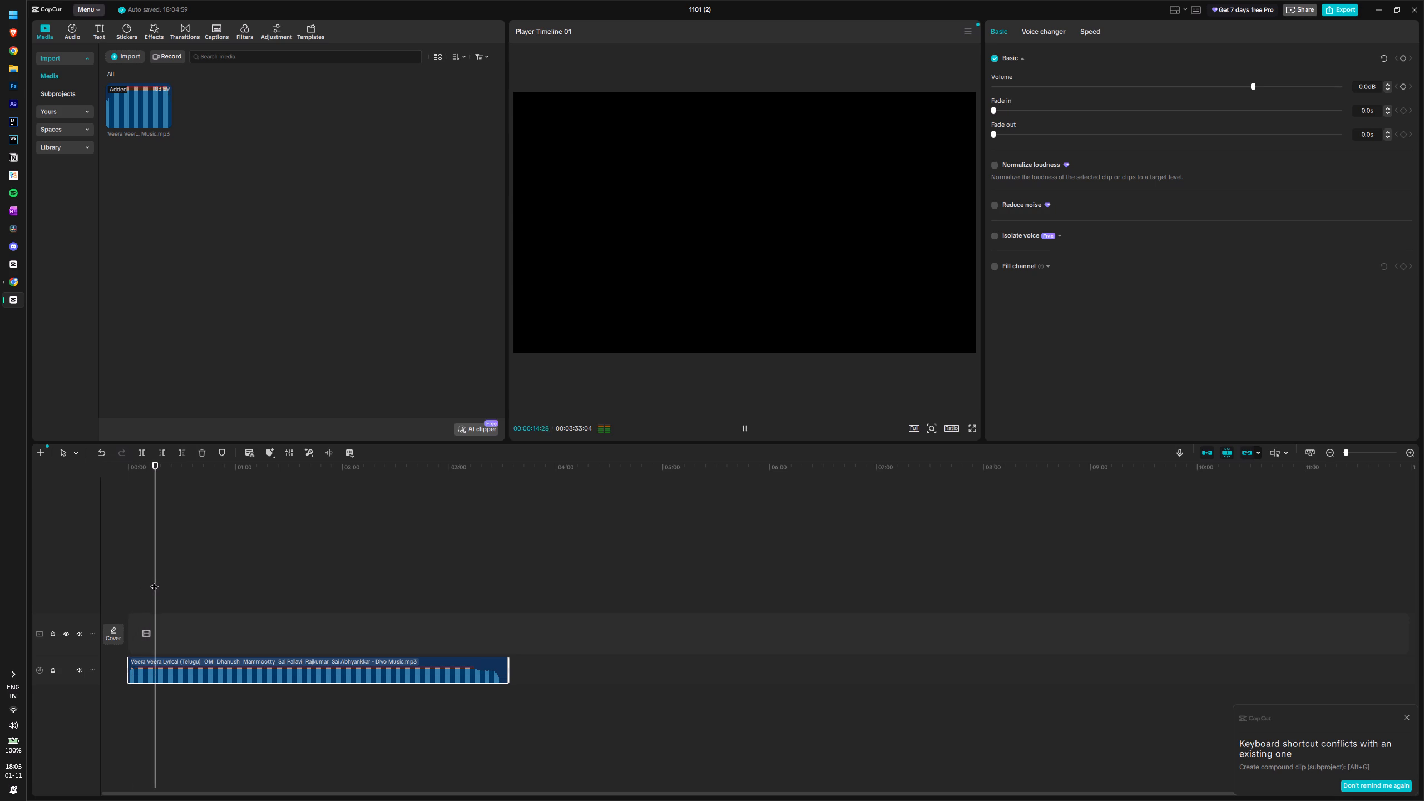
{"action": "key", "text": "space"}
{"action": "left_click_drag", "start_coordinate": [157, 577], "coordinate": [184, 582]}
{"action": "key", "text": "space"}
{"action": "key", "text": "space"}
{"action": "left_click_drag", "start_coordinate": [184, 578], "coordinate": [194, 580]}
{"action": "key", "text": "space"}
{"action": "key", "text": "space"}
{"action": "left_click_drag", "start_coordinate": [196, 578], "coordinate": [205, 578]}
{"action": "key", "text": "space"}
{"action": "key", "text": "space"}
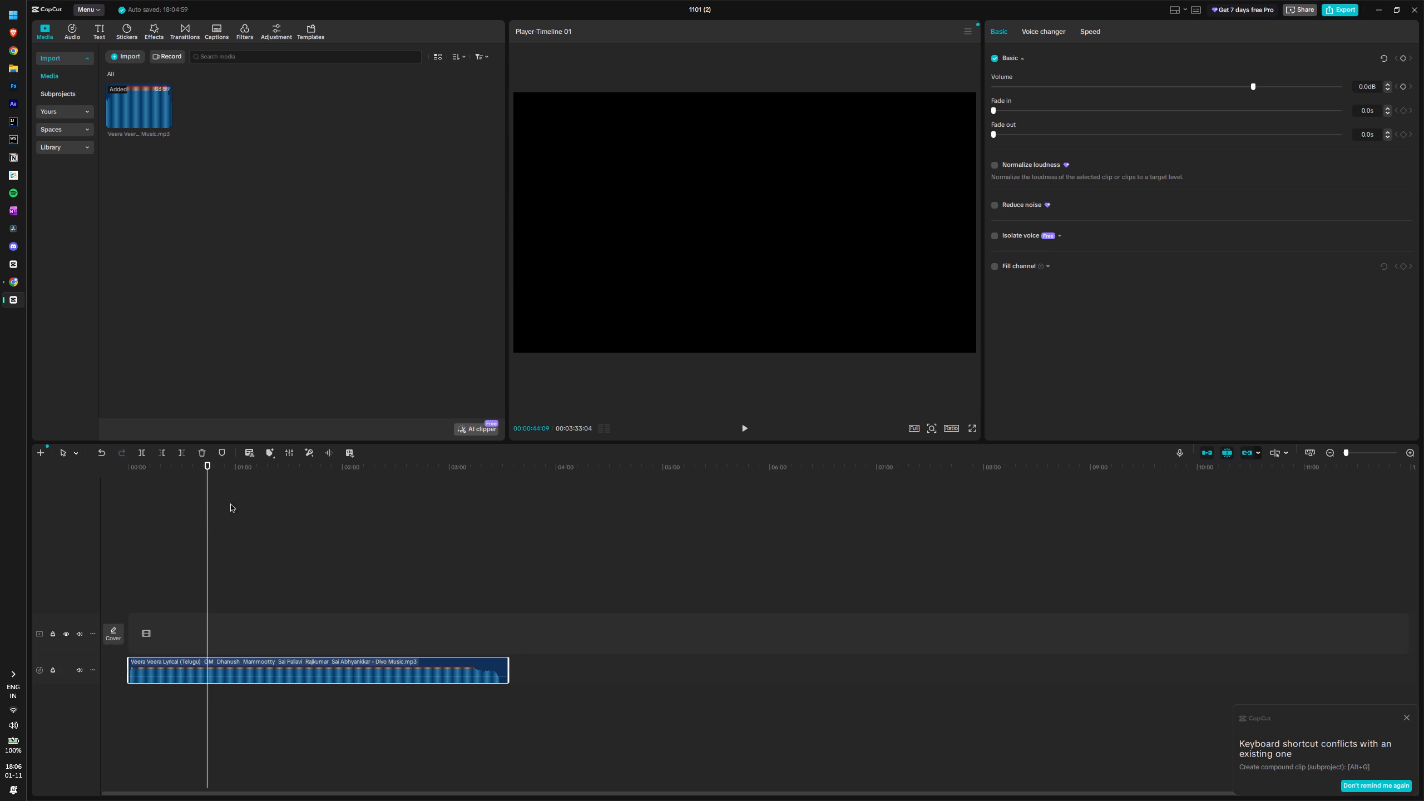
Listen to the song from the timeline start, then sample it around 0:44 and from about 1:06 to 1:13.
{"action": "left_click_drag", "start_coordinate": [206, 522], "coordinate": [95, 518]}
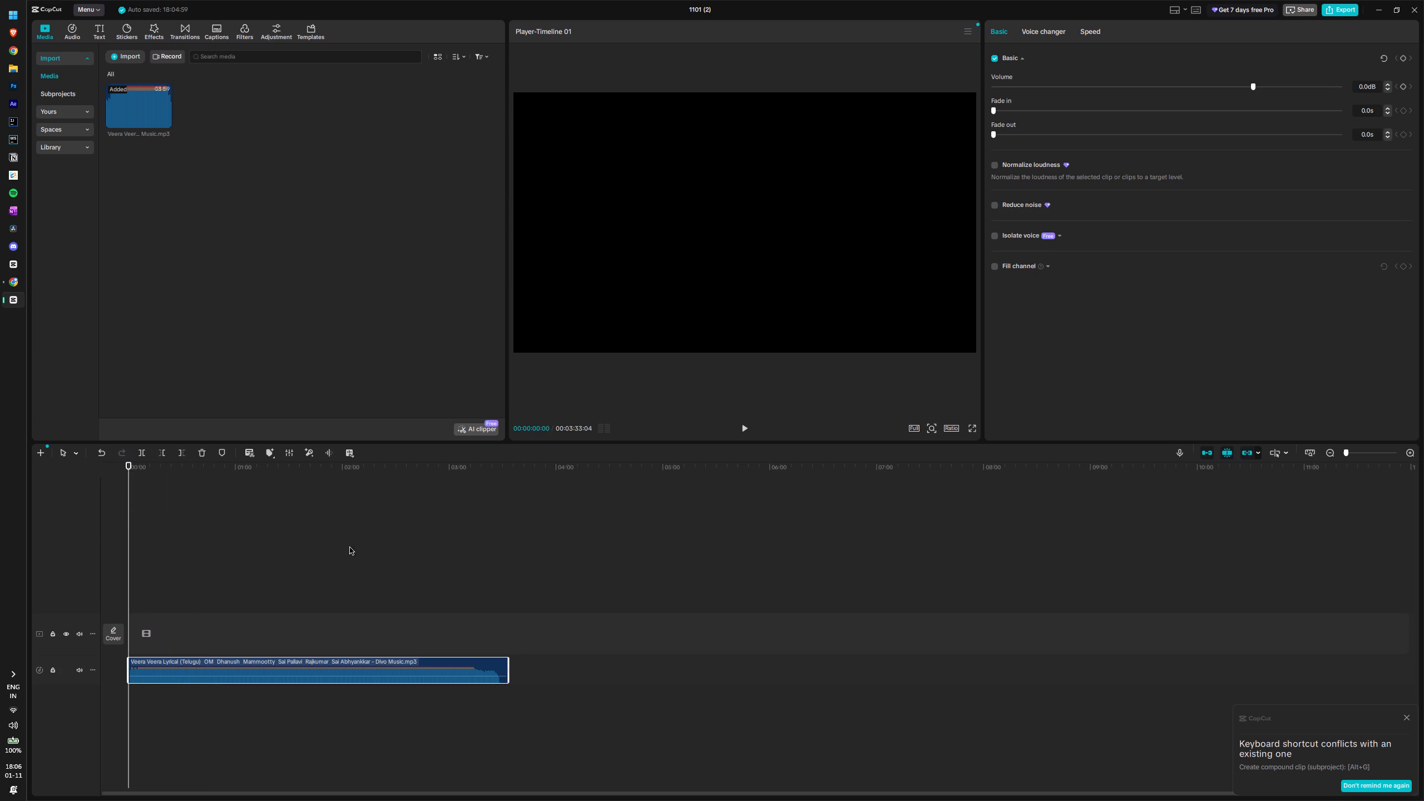
{"action": "key", "text": "space"}
{"action": "key", "text": "space"}
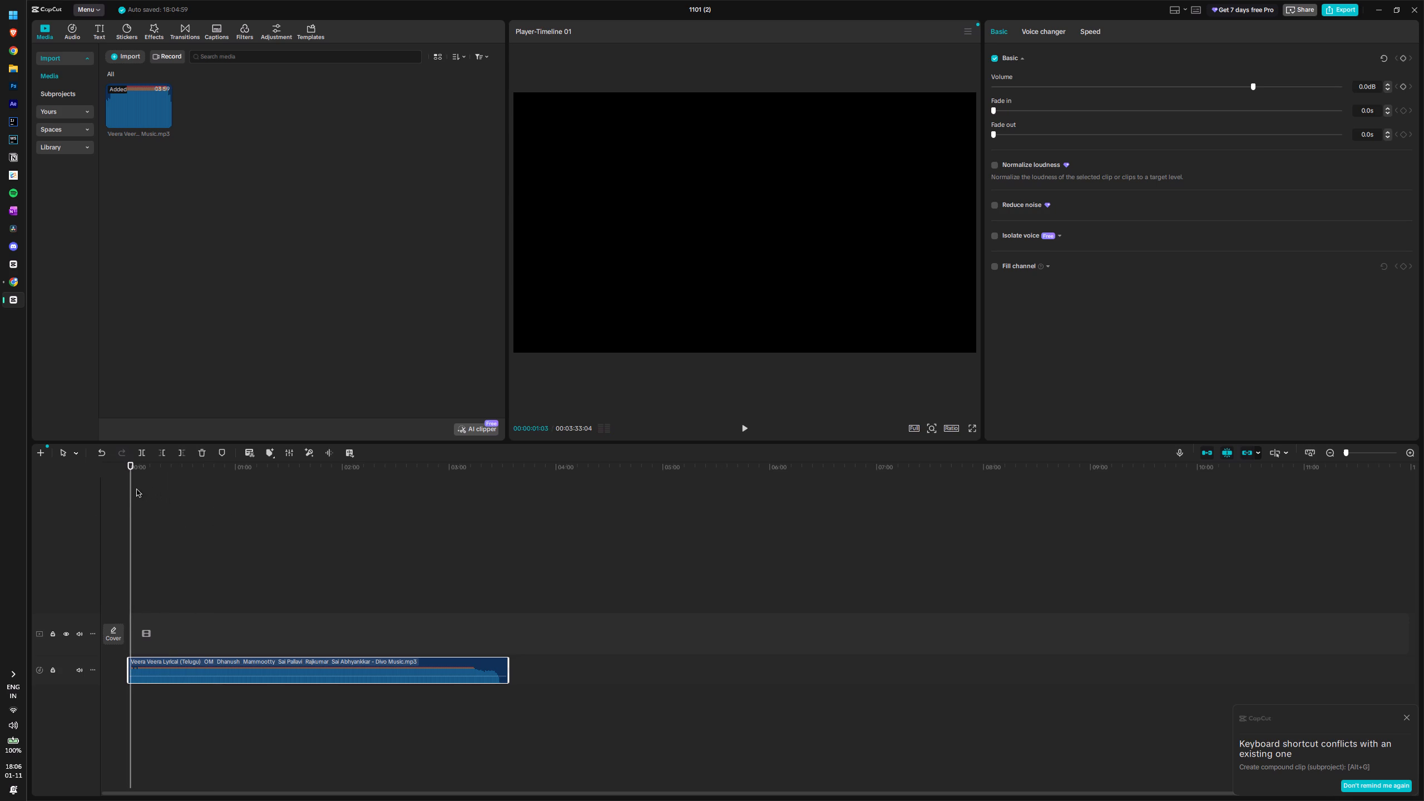
{"action": "key", "text": "space"}
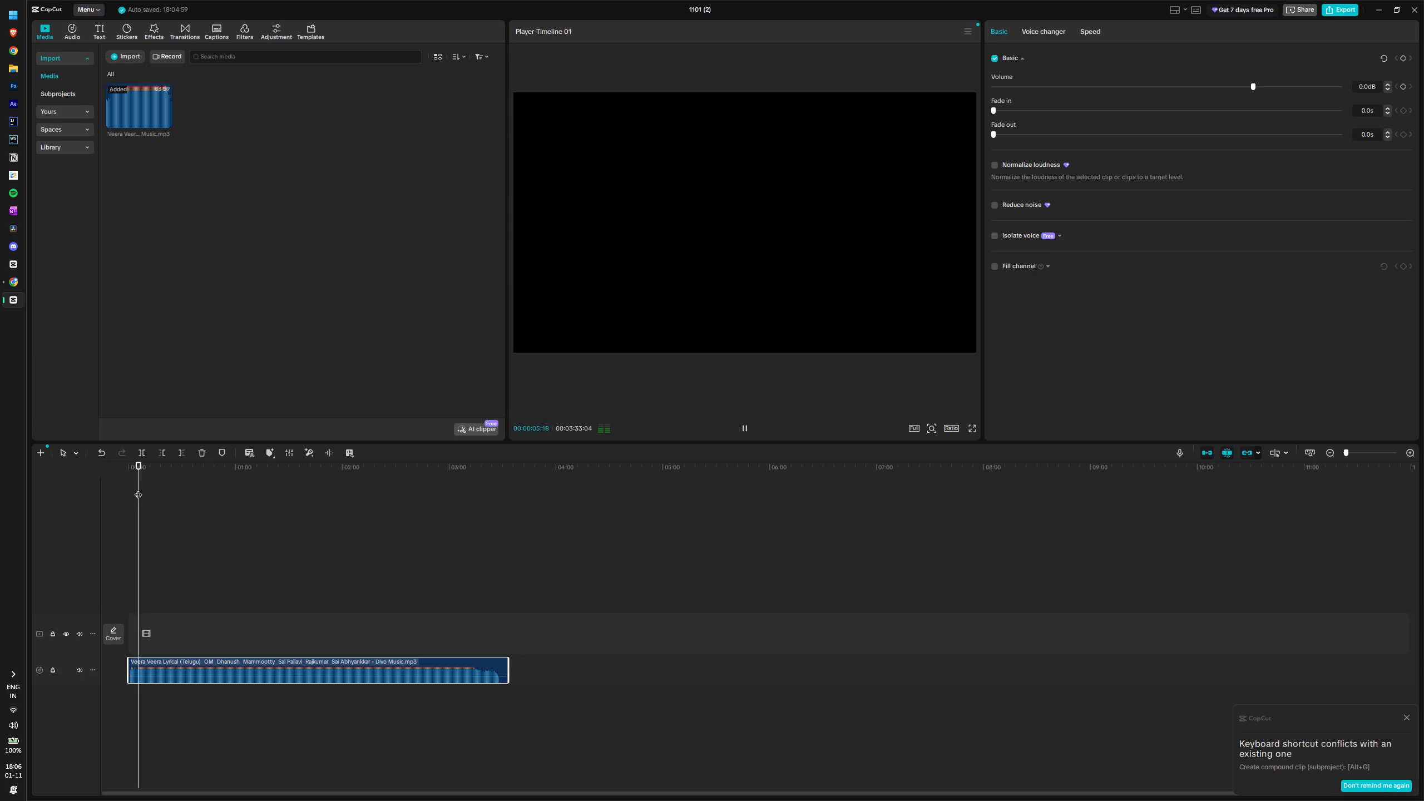
{"action": "key", "text": "space"}
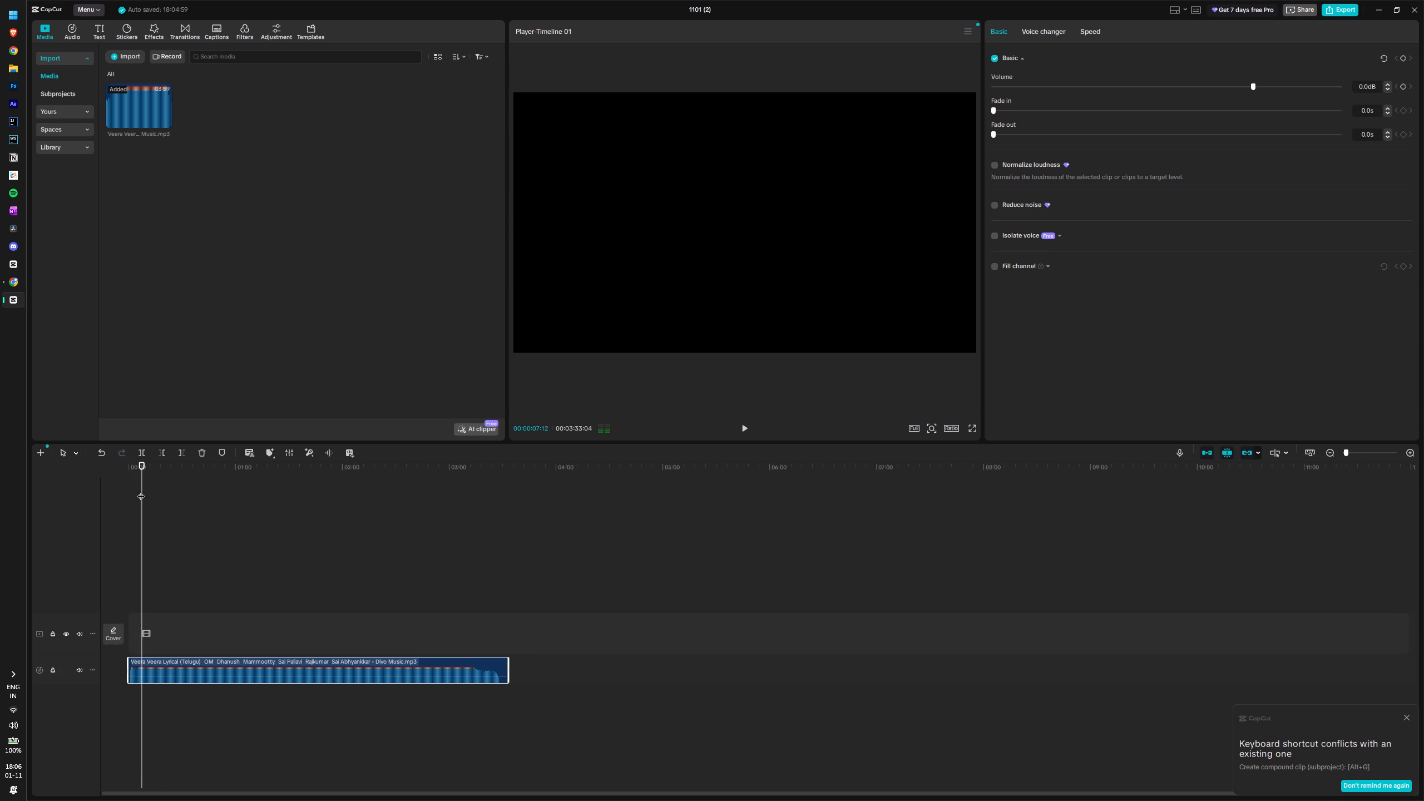
{"action": "left_click_drag", "start_coordinate": [141, 491], "coordinate": [206, 500]}
{"action": "key", "text": "space"}
{"action": "key", "text": "space"}
{"action": "left_click_drag", "start_coordinate": [206, 500], "coordinate": [246, 508]}
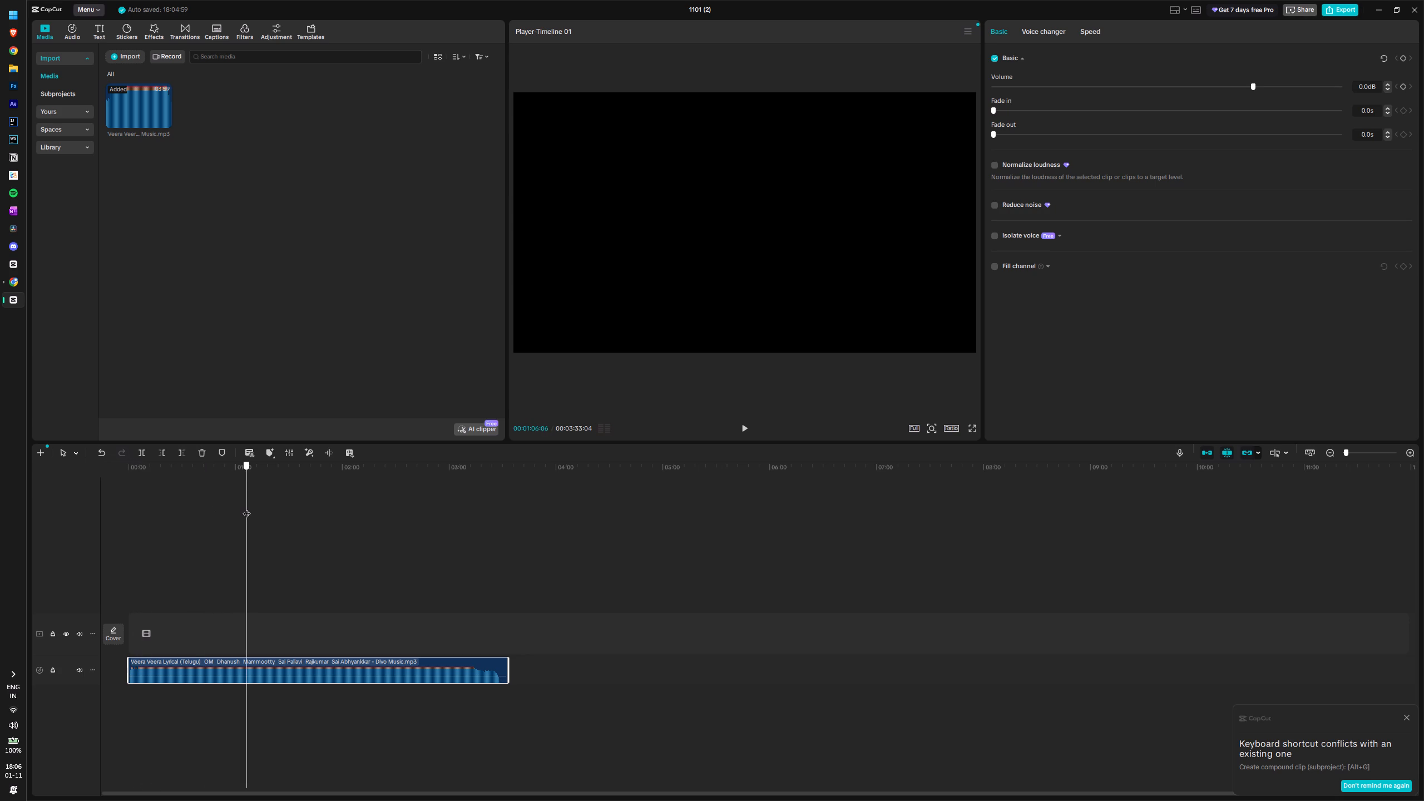
{"action": "key", "text": "space"}
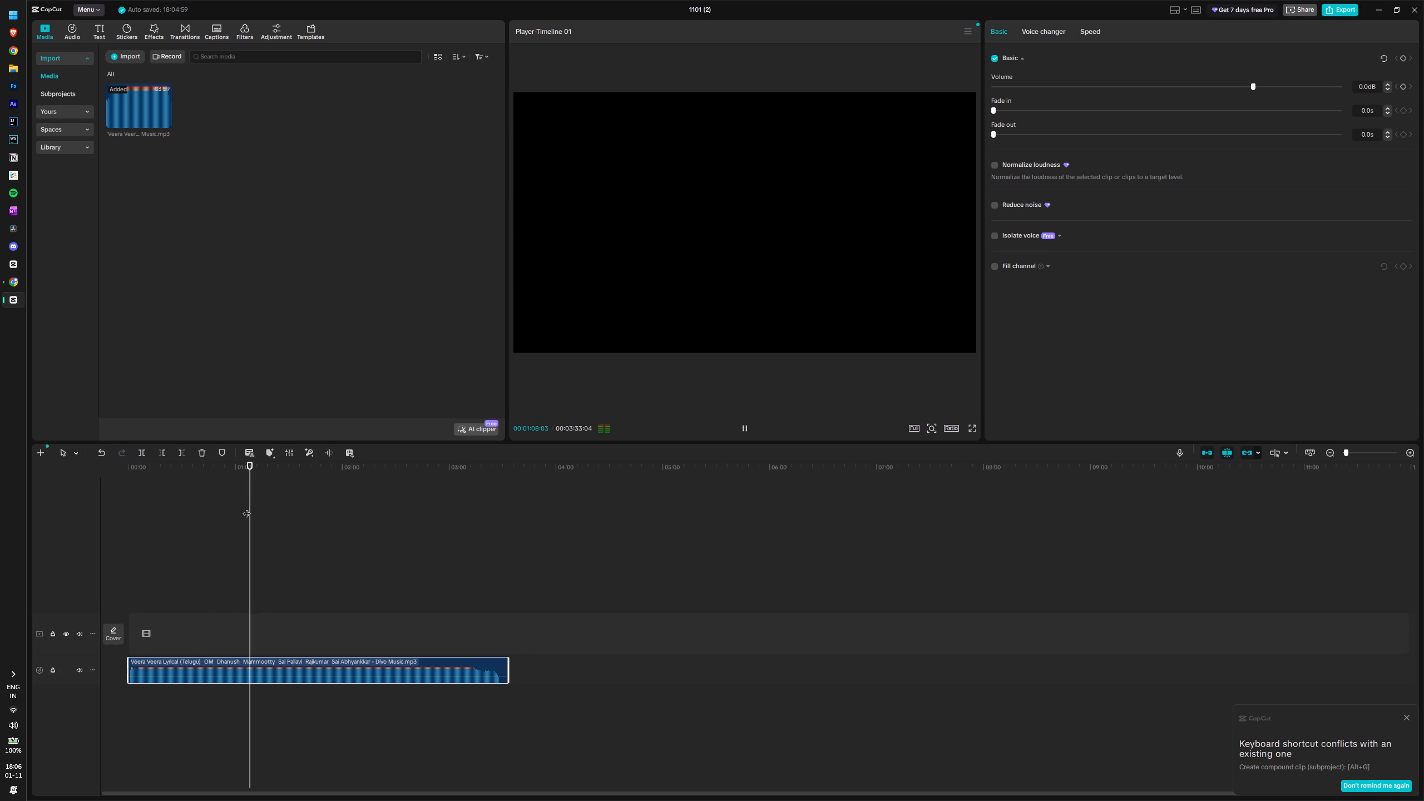
{"action": "left_click", "coordinate": [1408, 719]}
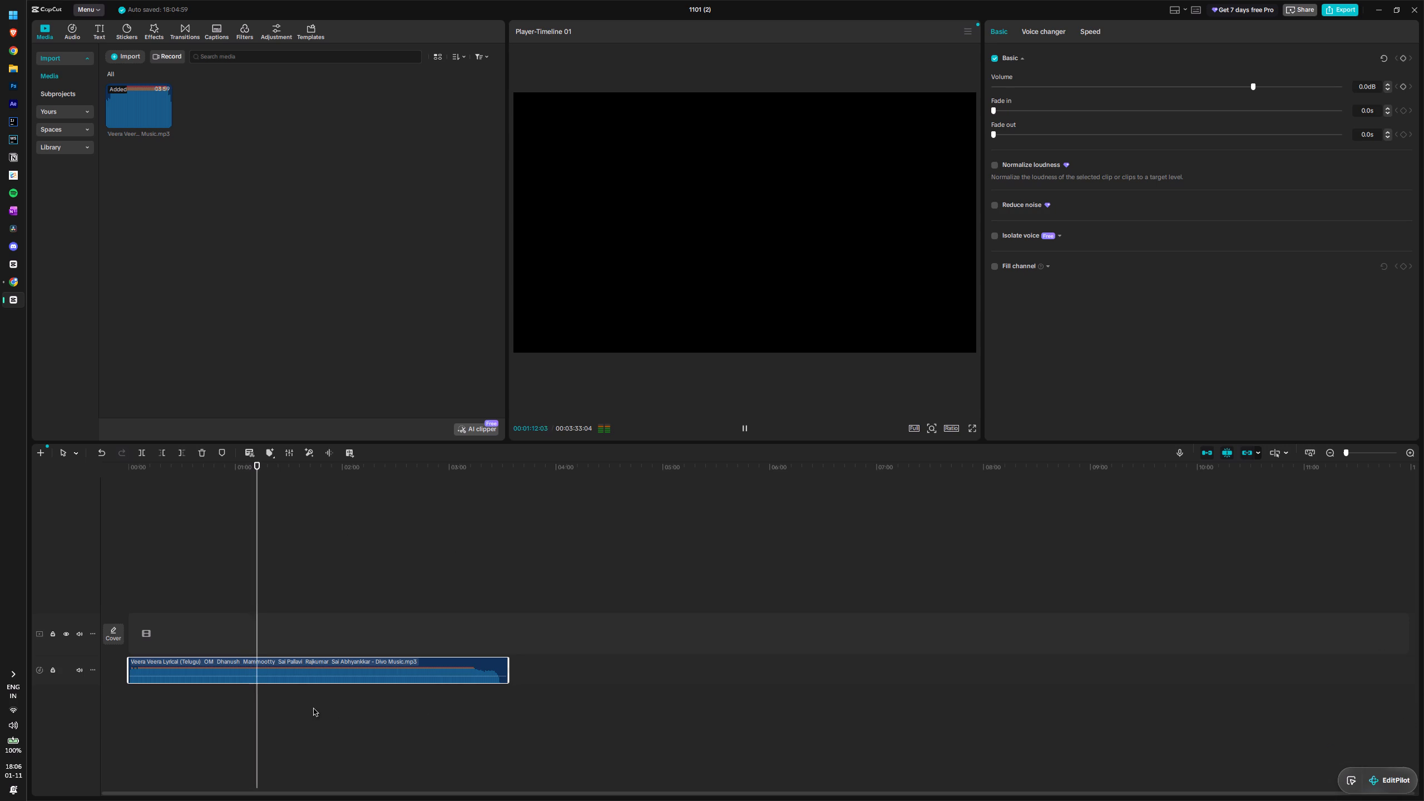
{"action": "key", "text": "space"}
Listen to samples of the song between about 1:23 and 2:03 to find the wanted starting point.
{"action": "left_click_drag", "start_coordinate": [258, 610], "coordinate": [277, 609]}
{"action": "key", "text": "space"}
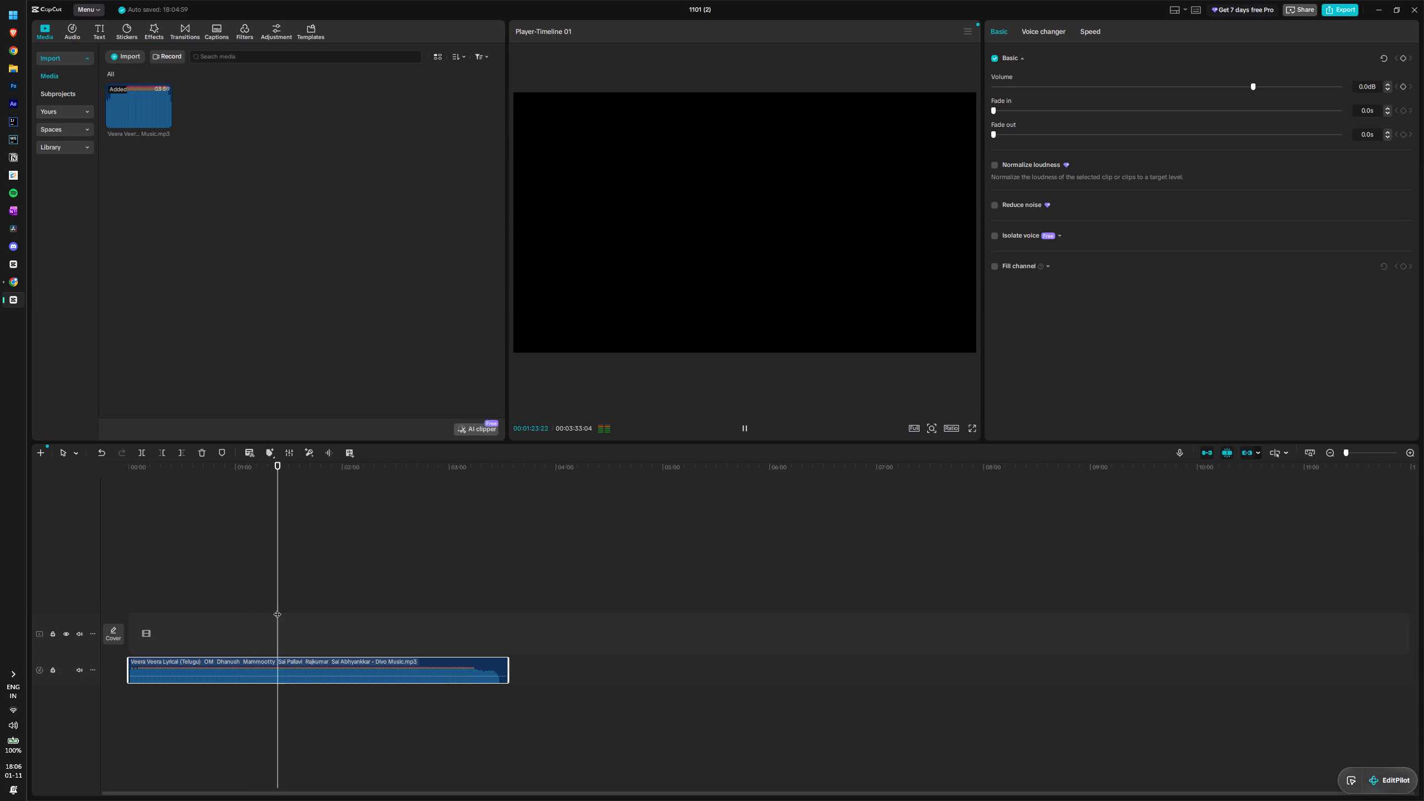
{"action": "key", "text": "space"}
{"action": "left_click_drag", "start_coordinate": [278, 607], "coordinate": [305, 608]}
{"action": "left_click_drag", "start_coordinate": [306, 609], "coordinate": [278, 609]}
{"action": "key", "text": "space"}
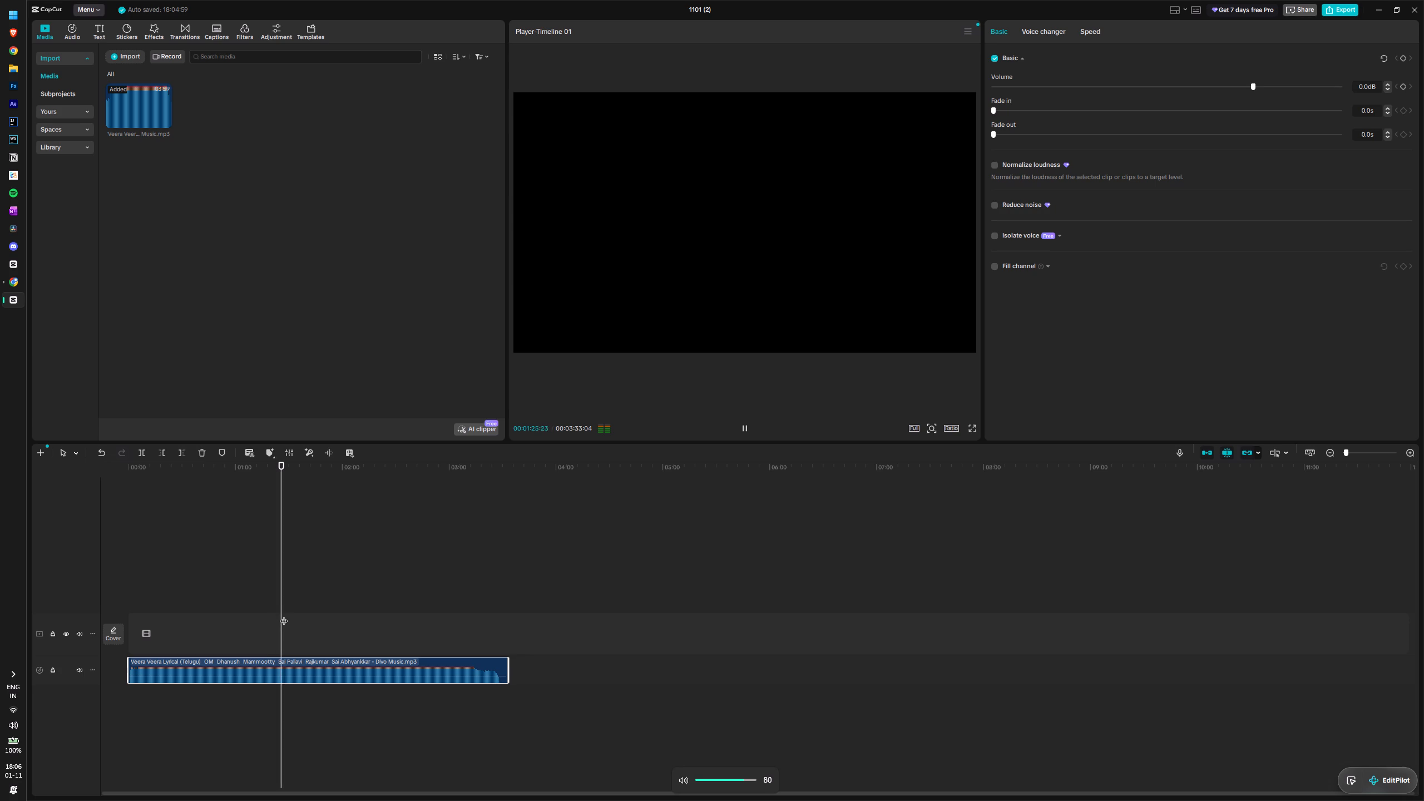
{"action": "key", "text": "space"}
{"action": "left_click_drag", "start_coordinate": [282, 596], "coordinate": [297, 597]}
{"action": "key", "text": "space"}
{"action": "key", "text": "space"}
{"action": "left_click_drag", "start_coordinate": [298, 597], "coordinate": [325, 601]}
{"action": "key", "text": "space"}
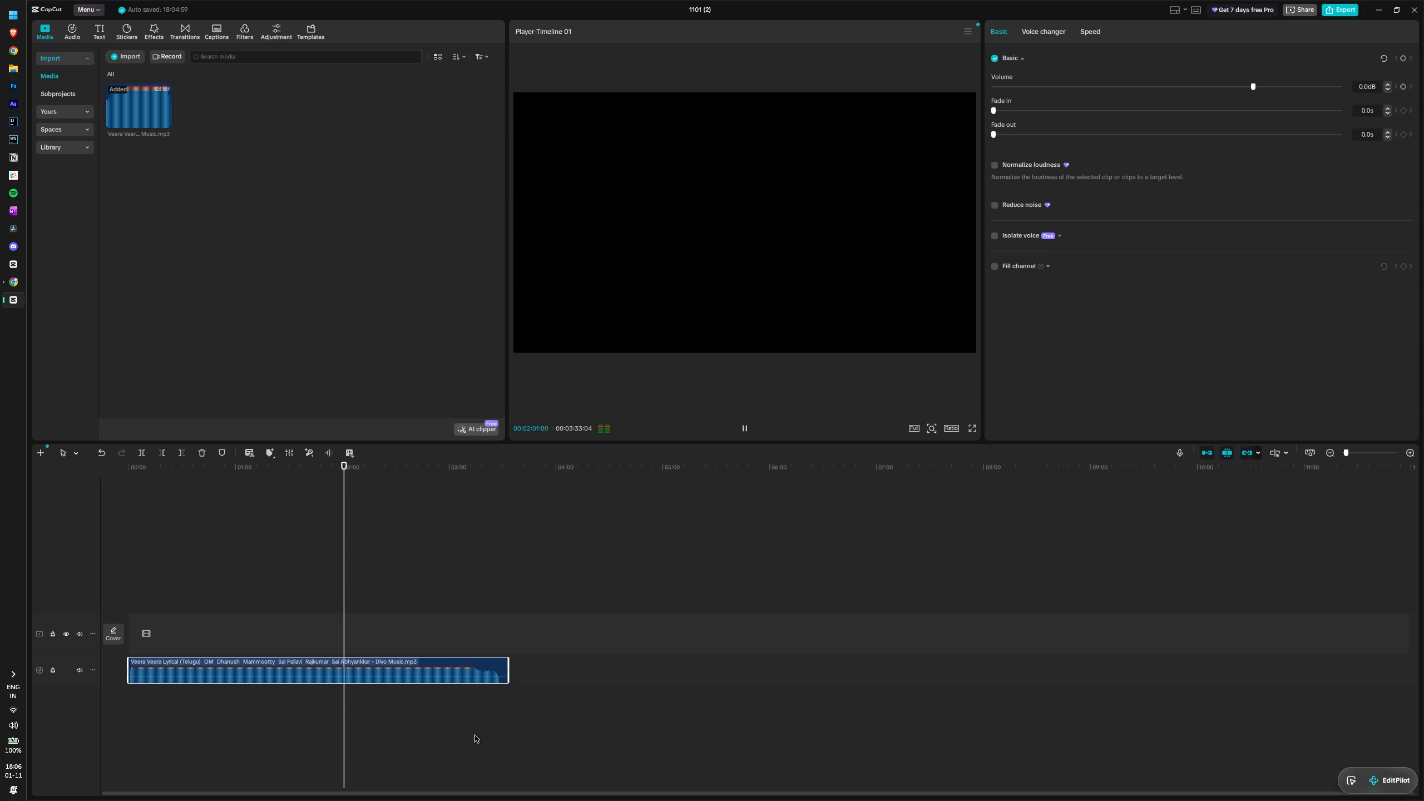
{"action": "key", "text": "space"}
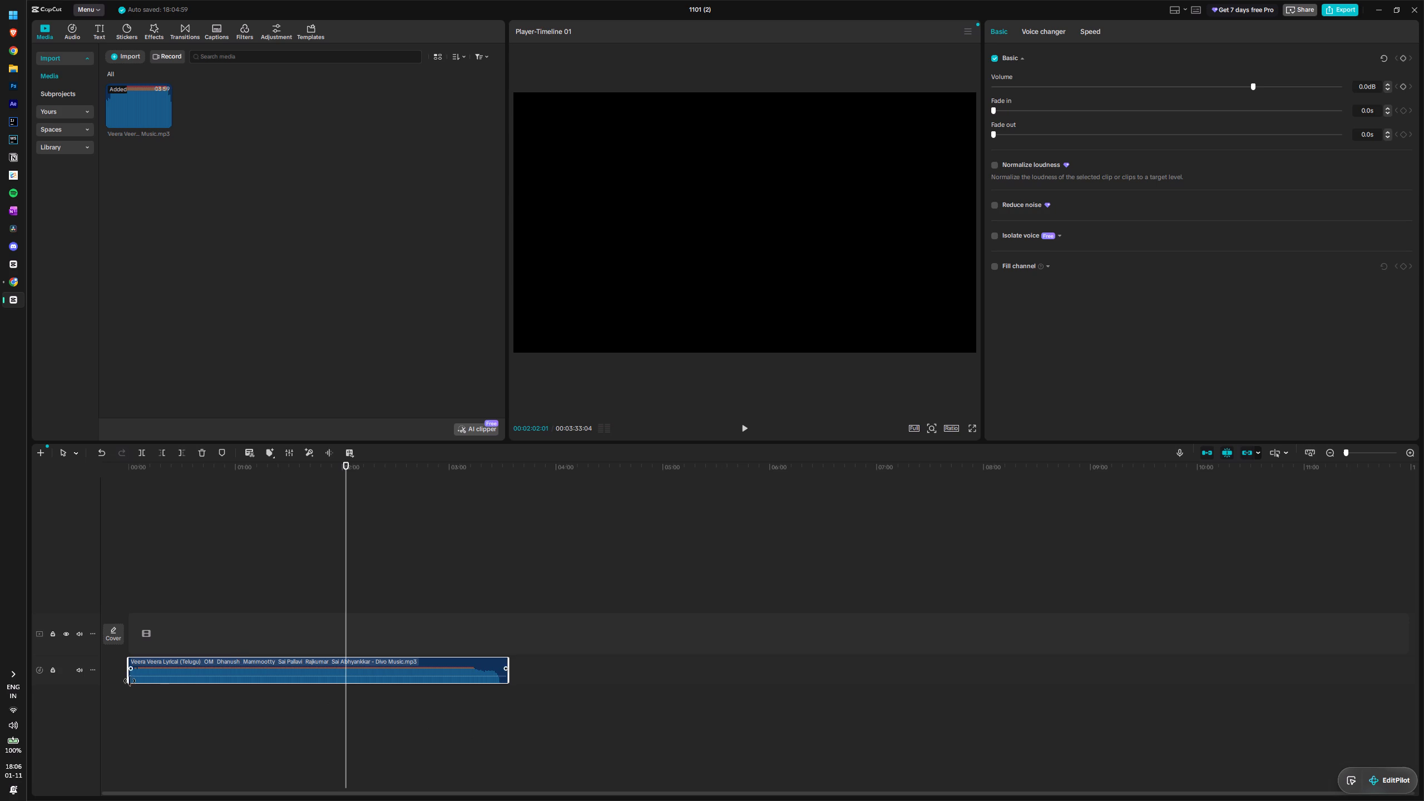
Trim about 1 minute 50 seconds off the song's beginning and move the clip to the timeline start.
{"action": "left_click_drag", "start_coordinate": [126, 678], "coordinate": [324, 675]}
{"action": "left_click_drag", "start_coordinate": [394, 667], "coordinate": [316, 667]}
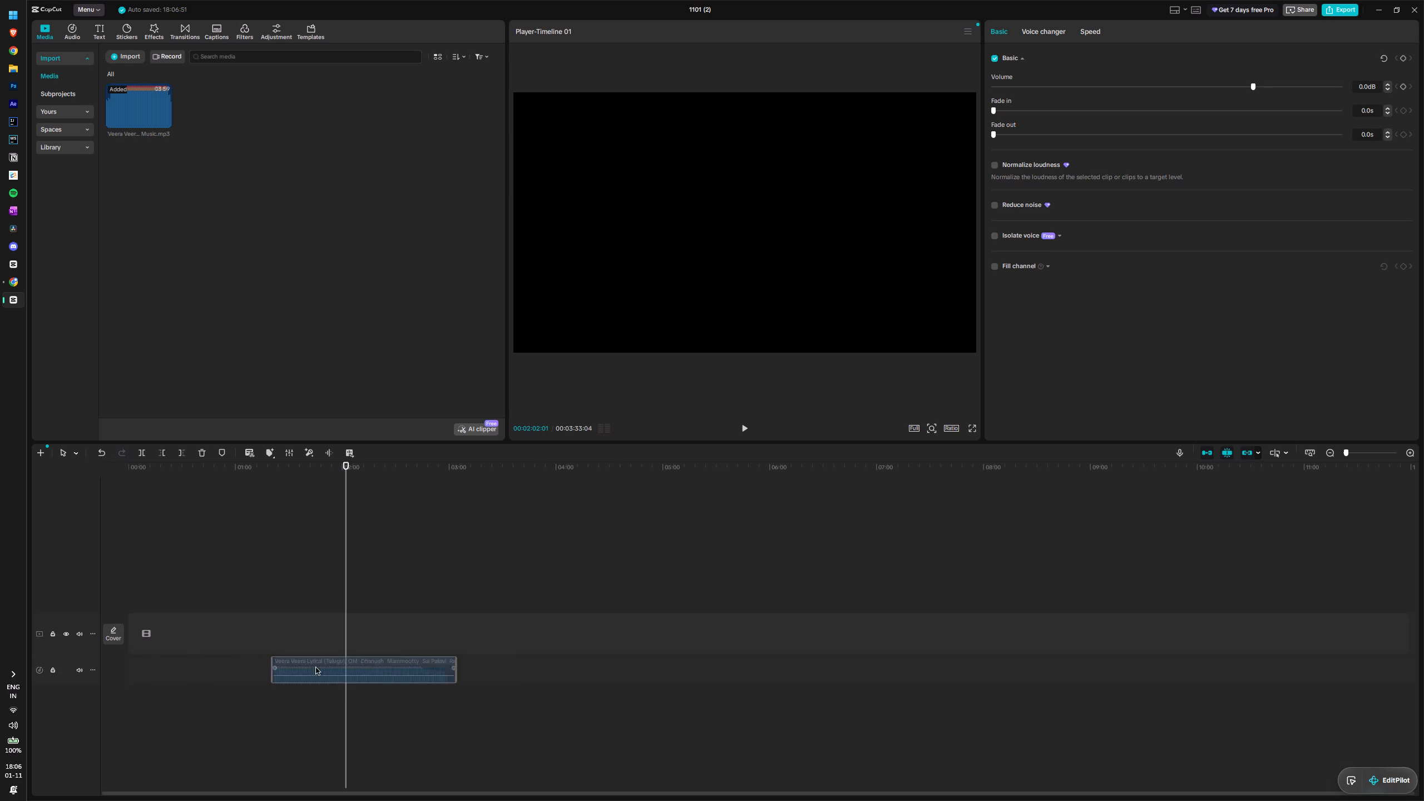
{"action": "left_click_drag", "start_coordinate": [316, 667], "coordinate": [182, 669]}
{"action": "left_click_drag", "start_coordinate": [310, 558], "coordinate": [0, 589]}
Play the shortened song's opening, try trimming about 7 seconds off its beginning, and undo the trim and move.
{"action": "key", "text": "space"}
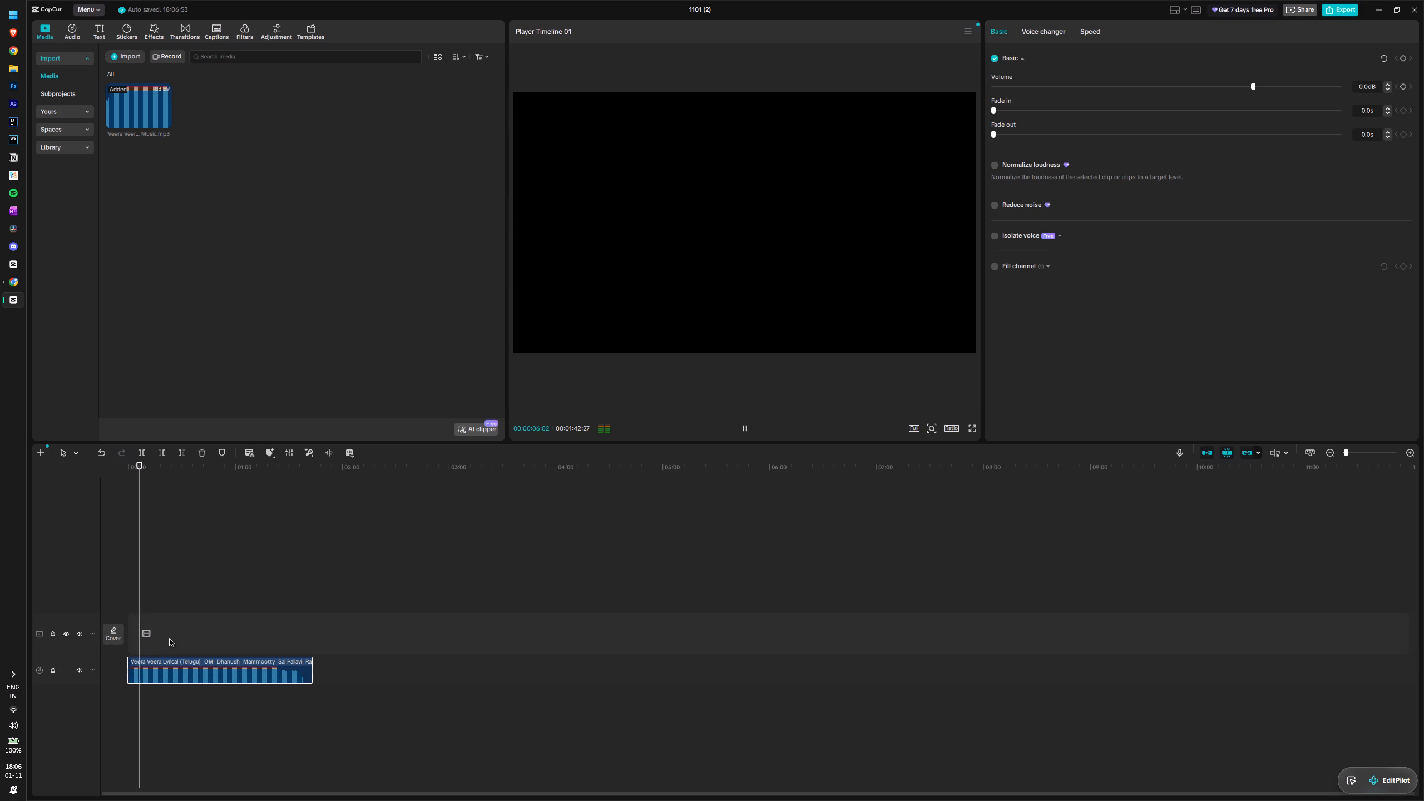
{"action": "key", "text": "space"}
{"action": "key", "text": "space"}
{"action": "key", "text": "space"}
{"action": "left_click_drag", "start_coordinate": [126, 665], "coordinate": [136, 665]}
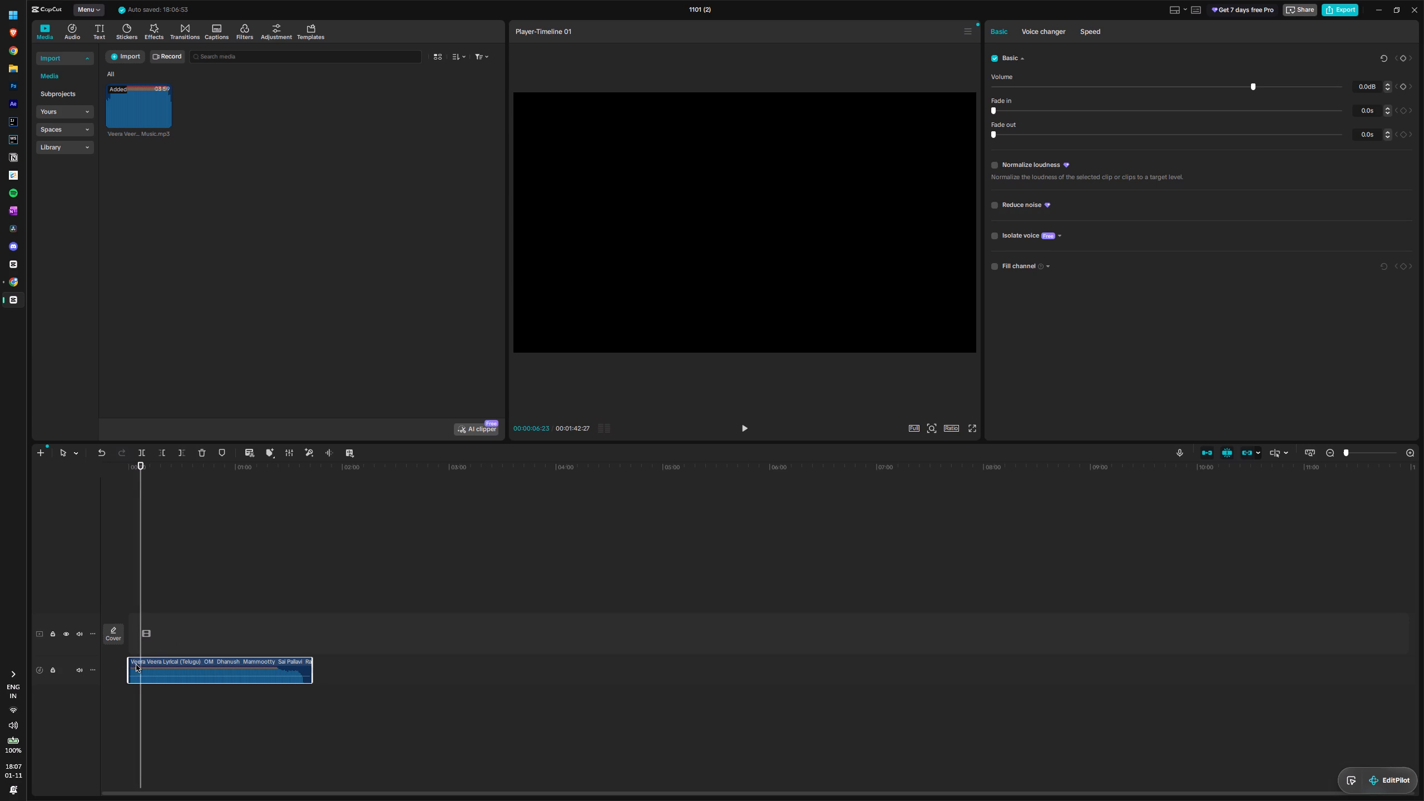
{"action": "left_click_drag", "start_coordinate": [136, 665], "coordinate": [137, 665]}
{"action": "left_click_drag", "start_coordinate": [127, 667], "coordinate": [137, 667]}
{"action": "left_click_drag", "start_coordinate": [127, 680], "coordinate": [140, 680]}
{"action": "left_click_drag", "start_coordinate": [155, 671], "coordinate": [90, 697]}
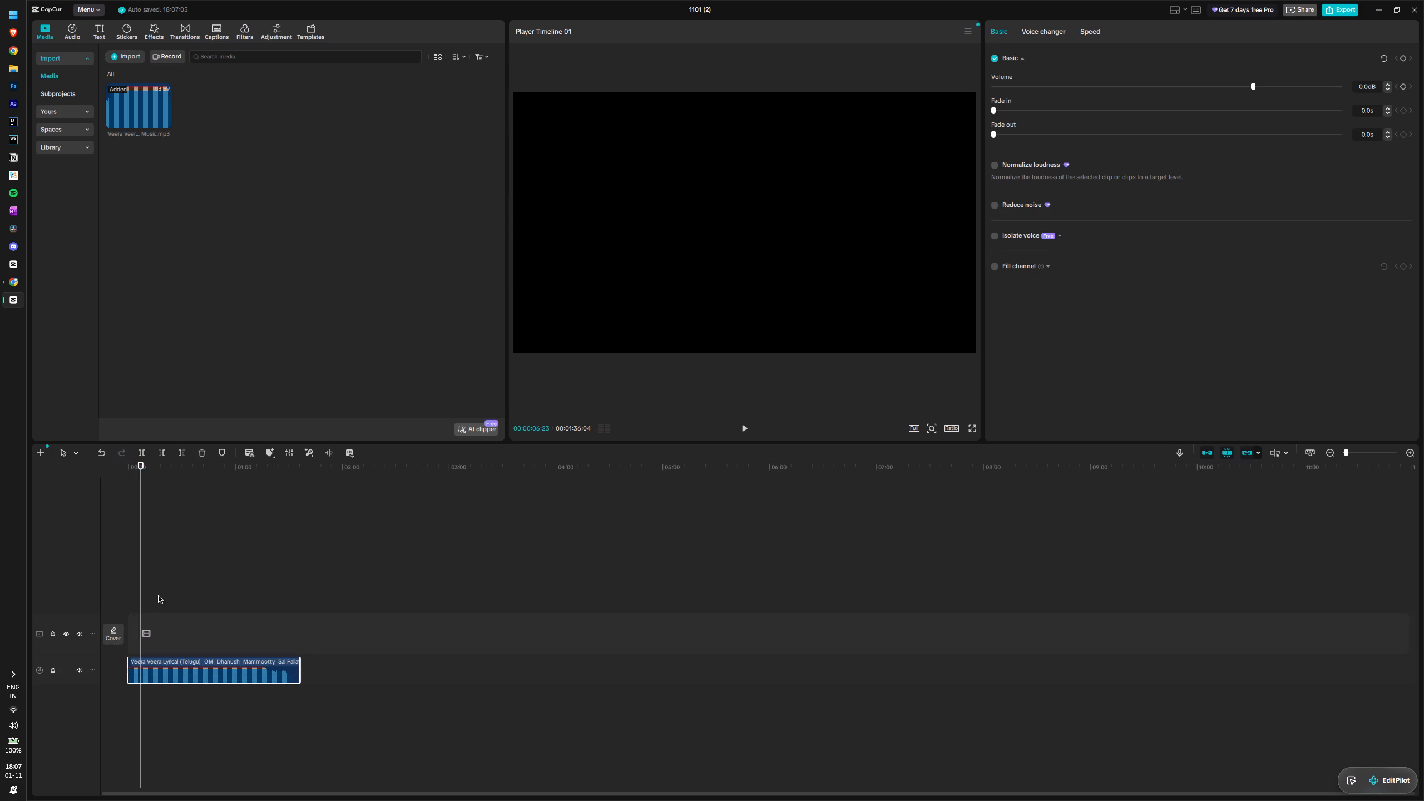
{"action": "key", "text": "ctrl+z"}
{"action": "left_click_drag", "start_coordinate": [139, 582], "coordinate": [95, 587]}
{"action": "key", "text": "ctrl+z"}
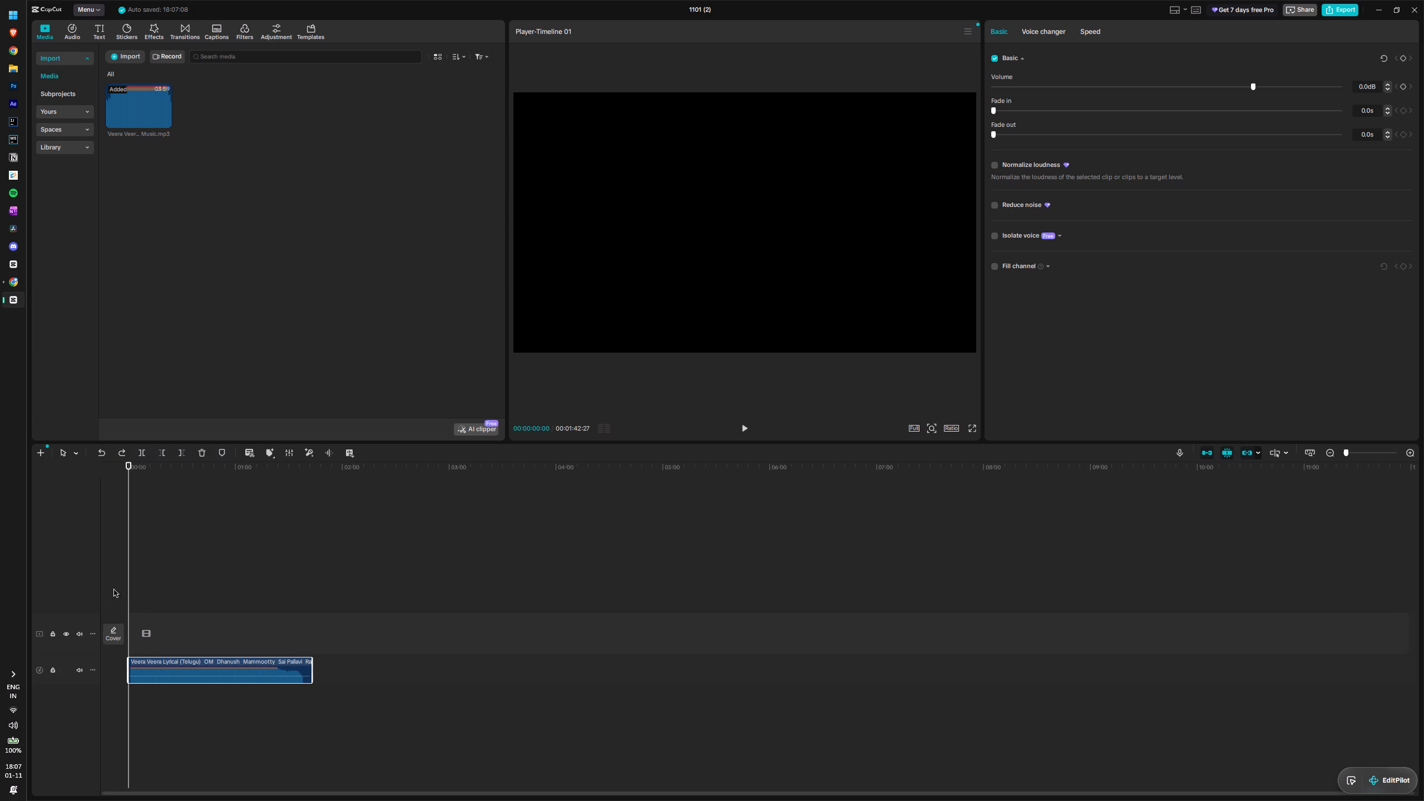
Play the song from the timeline start and set its fade-in to 3.0 s.
{"action": "key", "text": "space"}
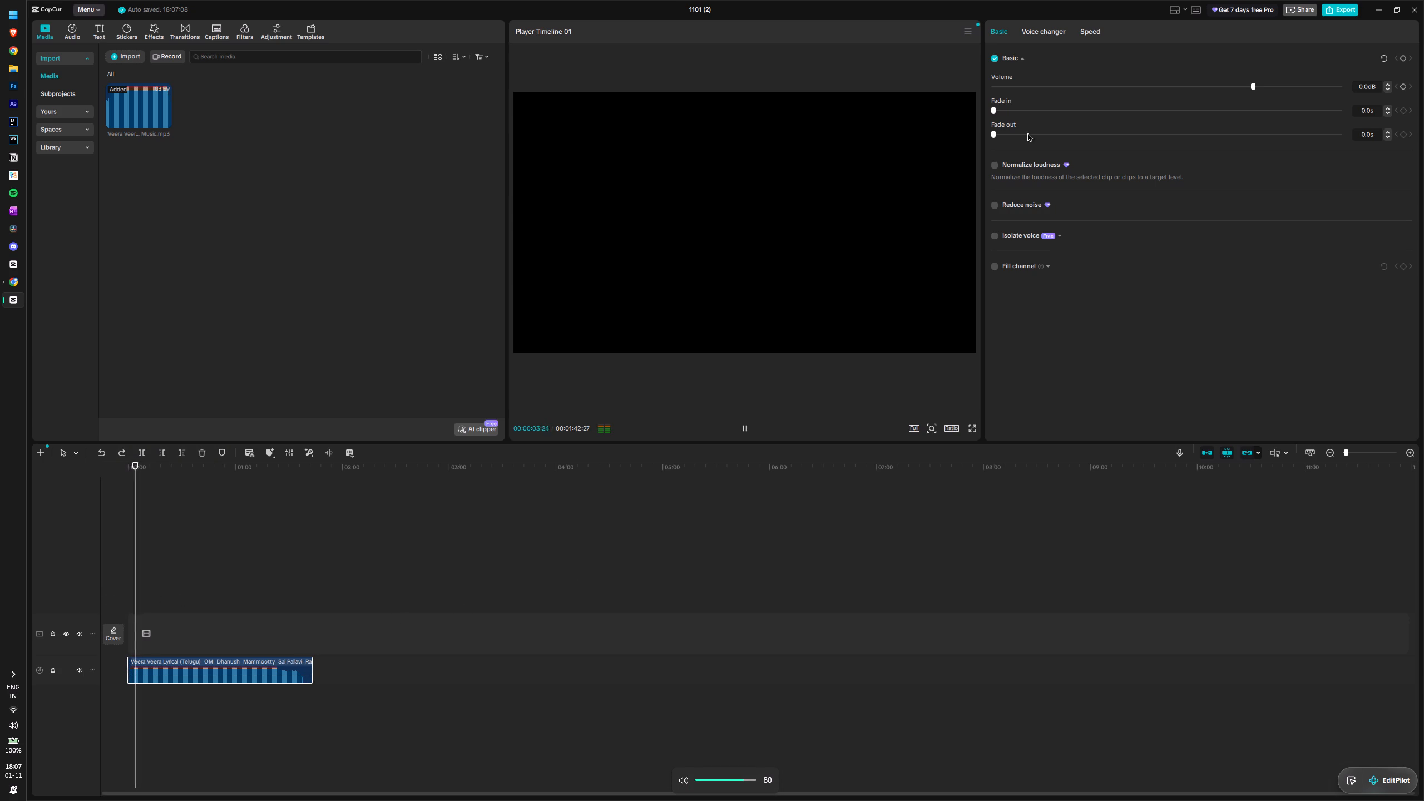
{"action": "left_click_drag", "start_coordinate": [995, 108], "coordinate": [1097, 118]}
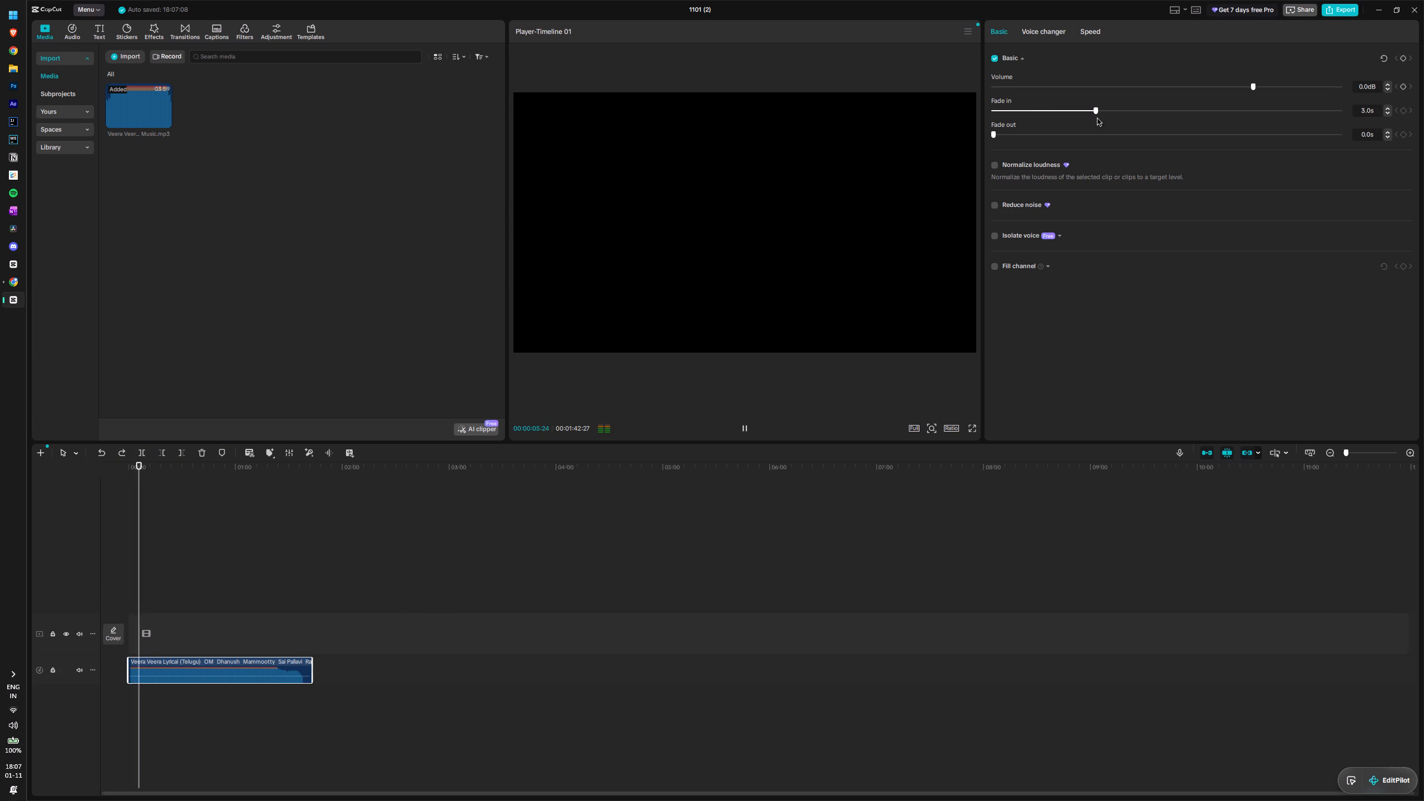
{"action": "left_click_drag", "start_coordinate": [1097, 118], "coordinate": [1099, 120]}
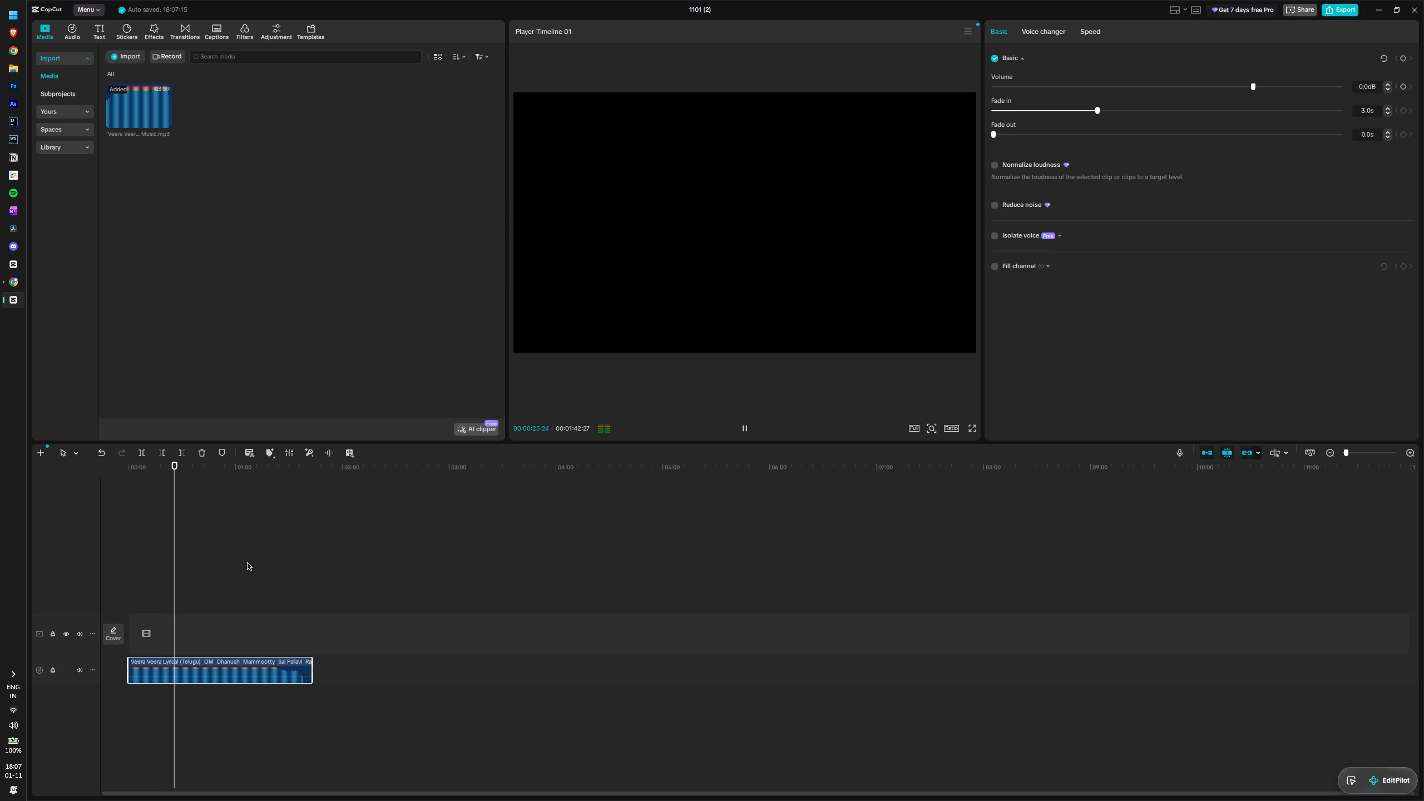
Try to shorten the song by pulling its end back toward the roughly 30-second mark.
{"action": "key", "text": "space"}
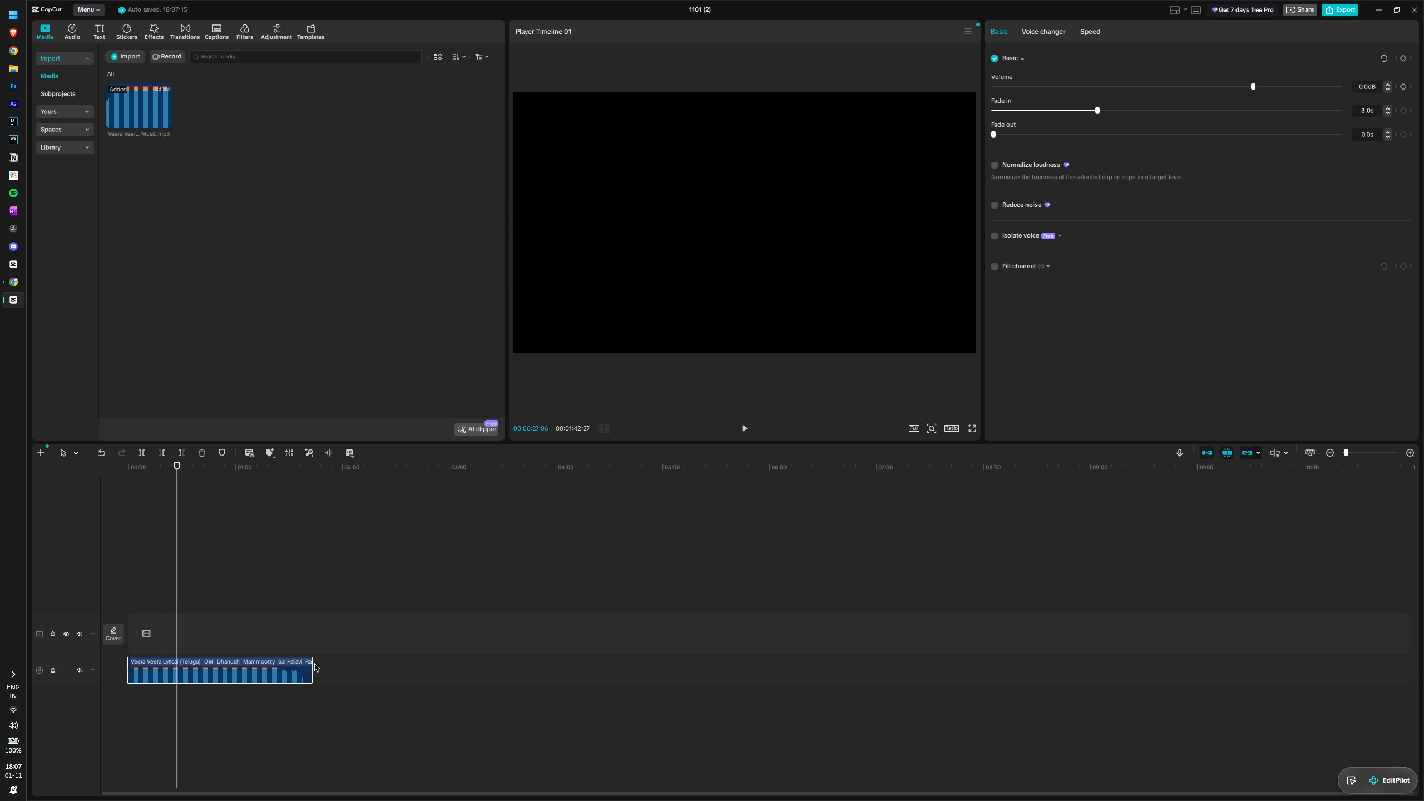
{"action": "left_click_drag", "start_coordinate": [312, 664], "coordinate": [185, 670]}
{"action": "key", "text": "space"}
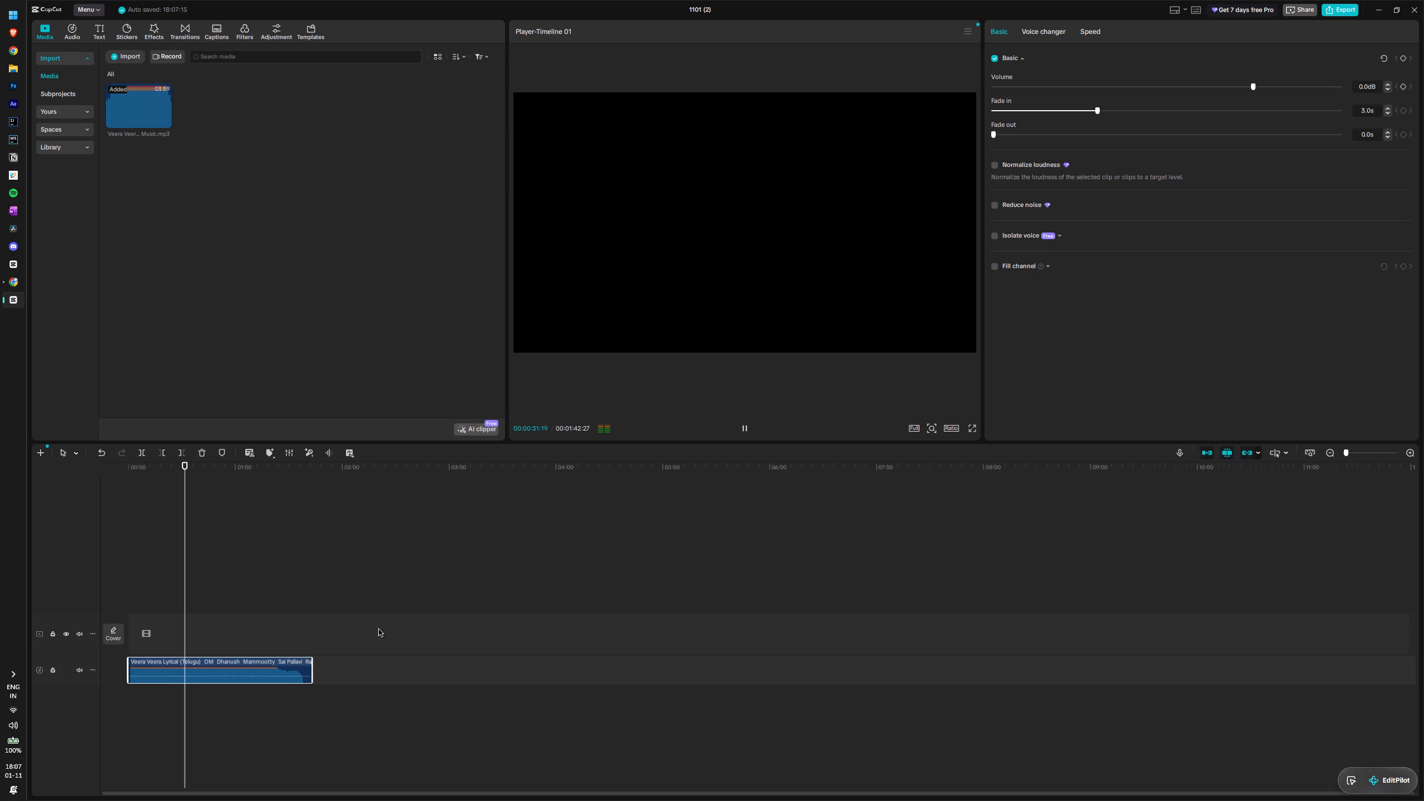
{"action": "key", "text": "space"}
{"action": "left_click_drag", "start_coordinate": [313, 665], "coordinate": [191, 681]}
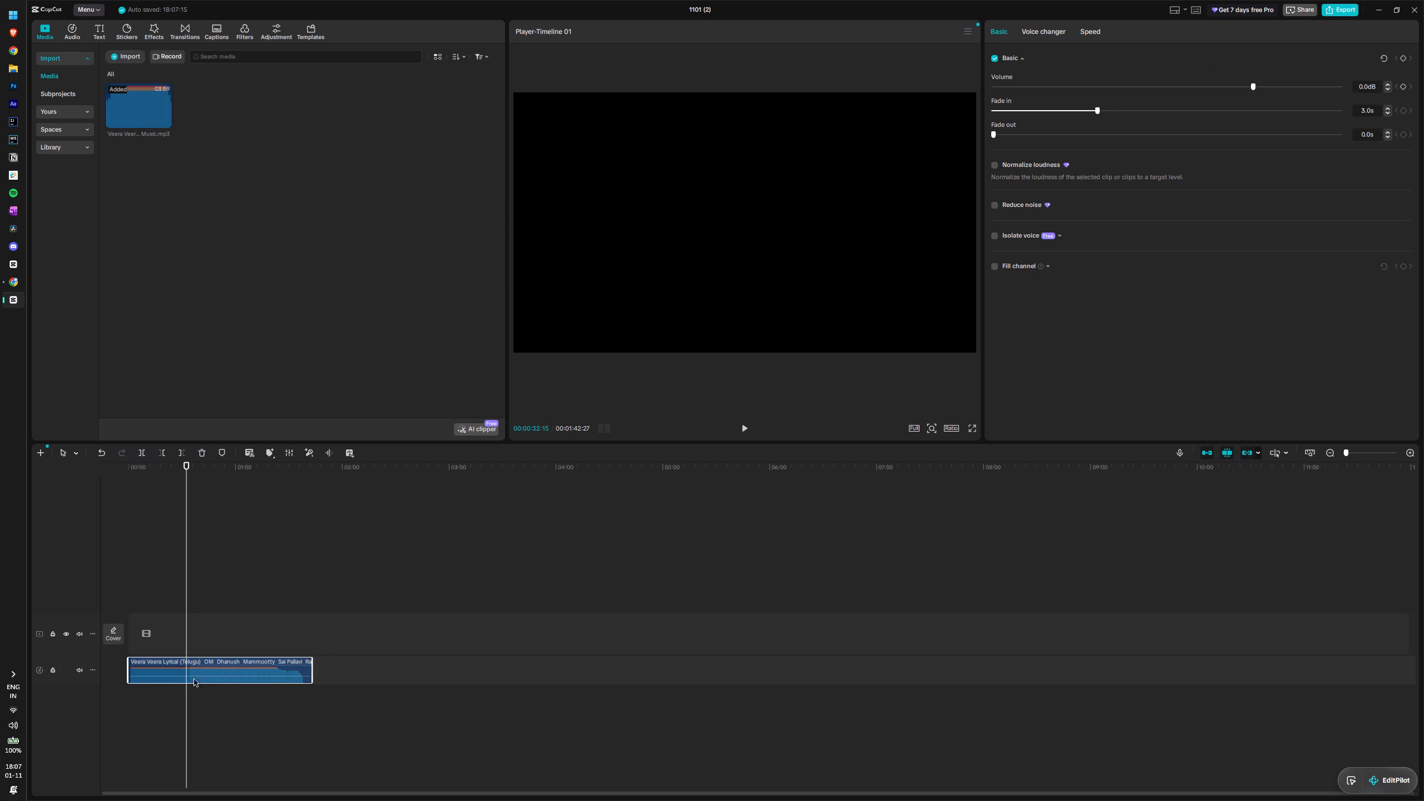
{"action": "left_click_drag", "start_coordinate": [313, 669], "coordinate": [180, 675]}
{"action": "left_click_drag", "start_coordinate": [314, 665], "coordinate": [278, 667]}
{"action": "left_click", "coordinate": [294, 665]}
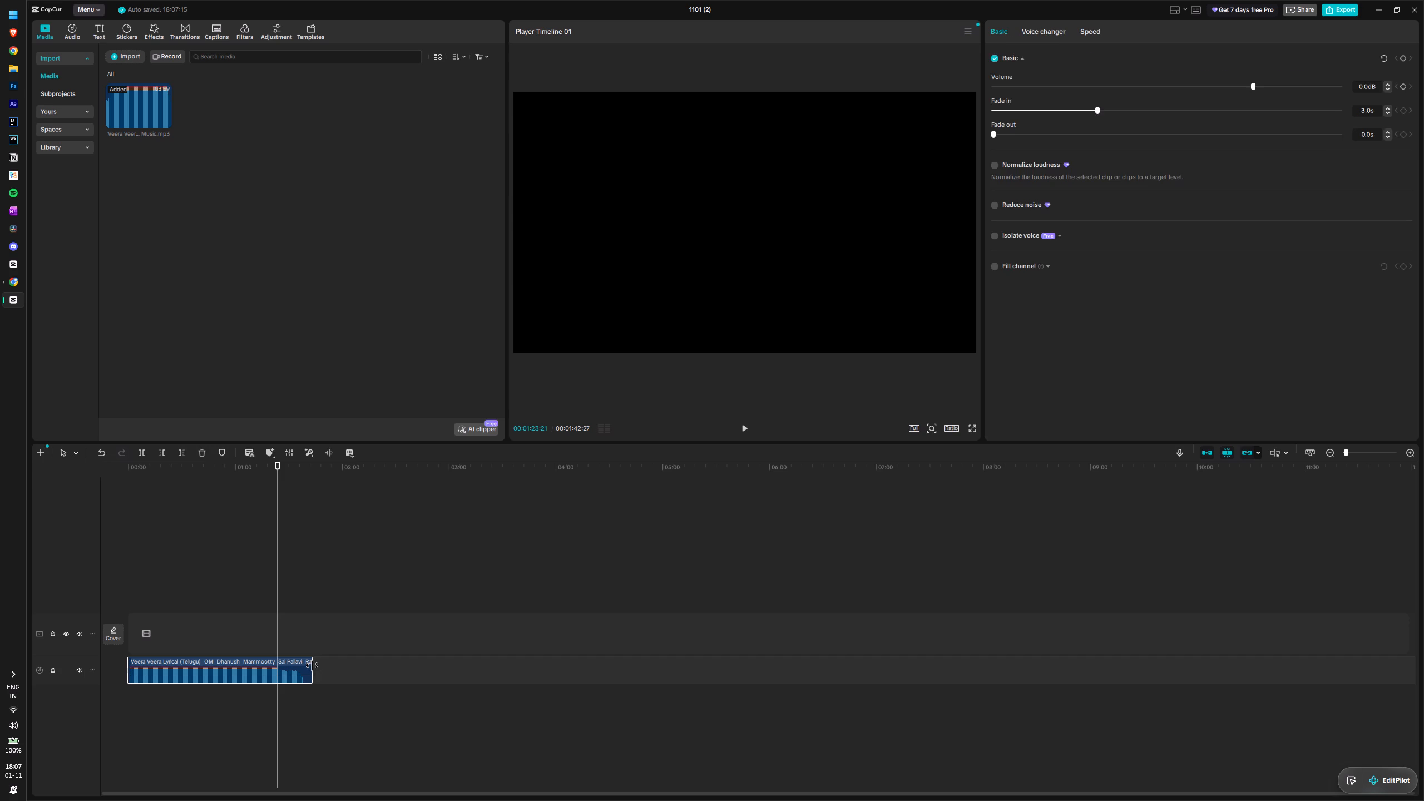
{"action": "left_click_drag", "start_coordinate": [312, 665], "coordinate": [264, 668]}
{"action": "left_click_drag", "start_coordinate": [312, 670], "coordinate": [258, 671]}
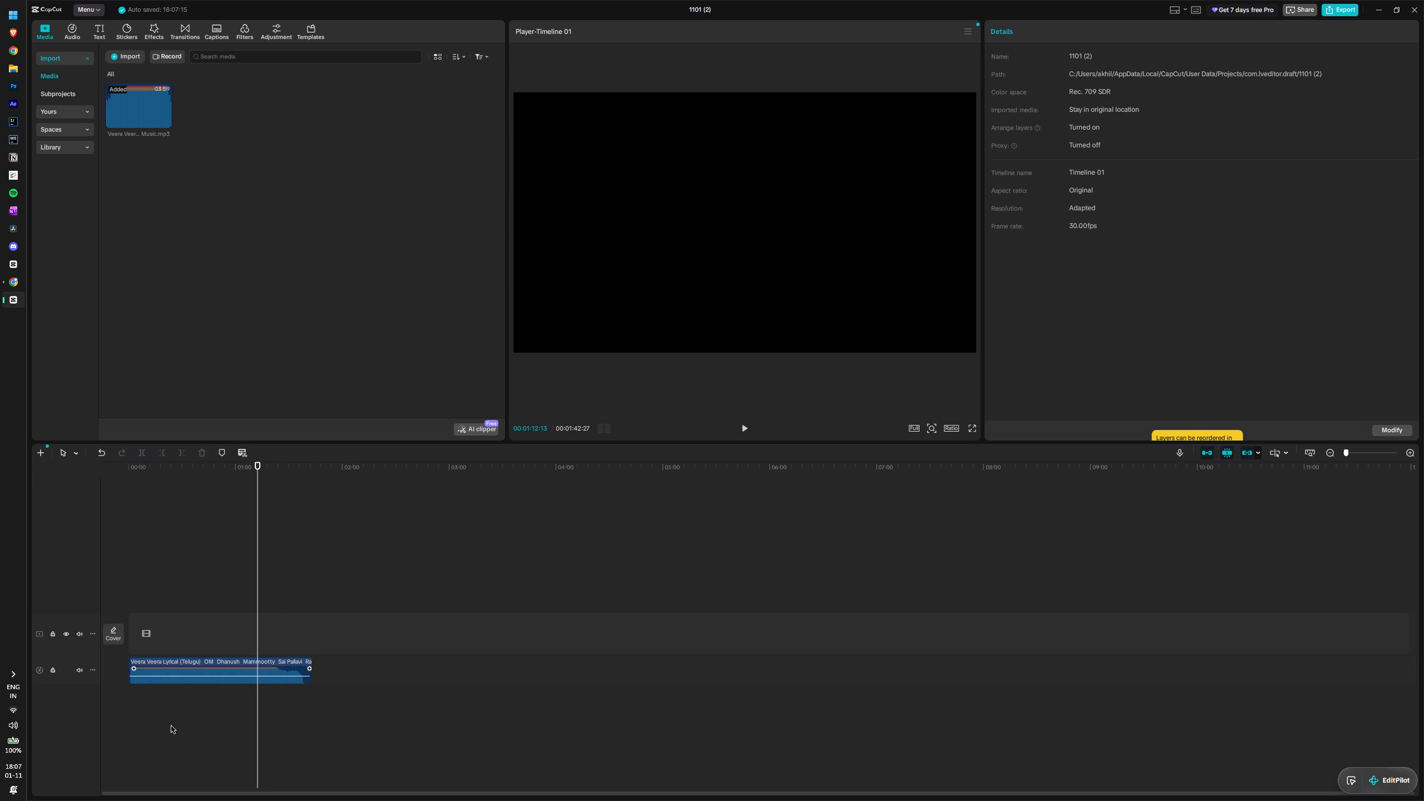
Replay the song from the timeline start, partly in full-screen preview, to find its wanted ending point.
{"action": "left_click_drag", "start_coordinate": [255, 546], "coordinate": [0, 602]}
{"action": "key", "text": "space"}
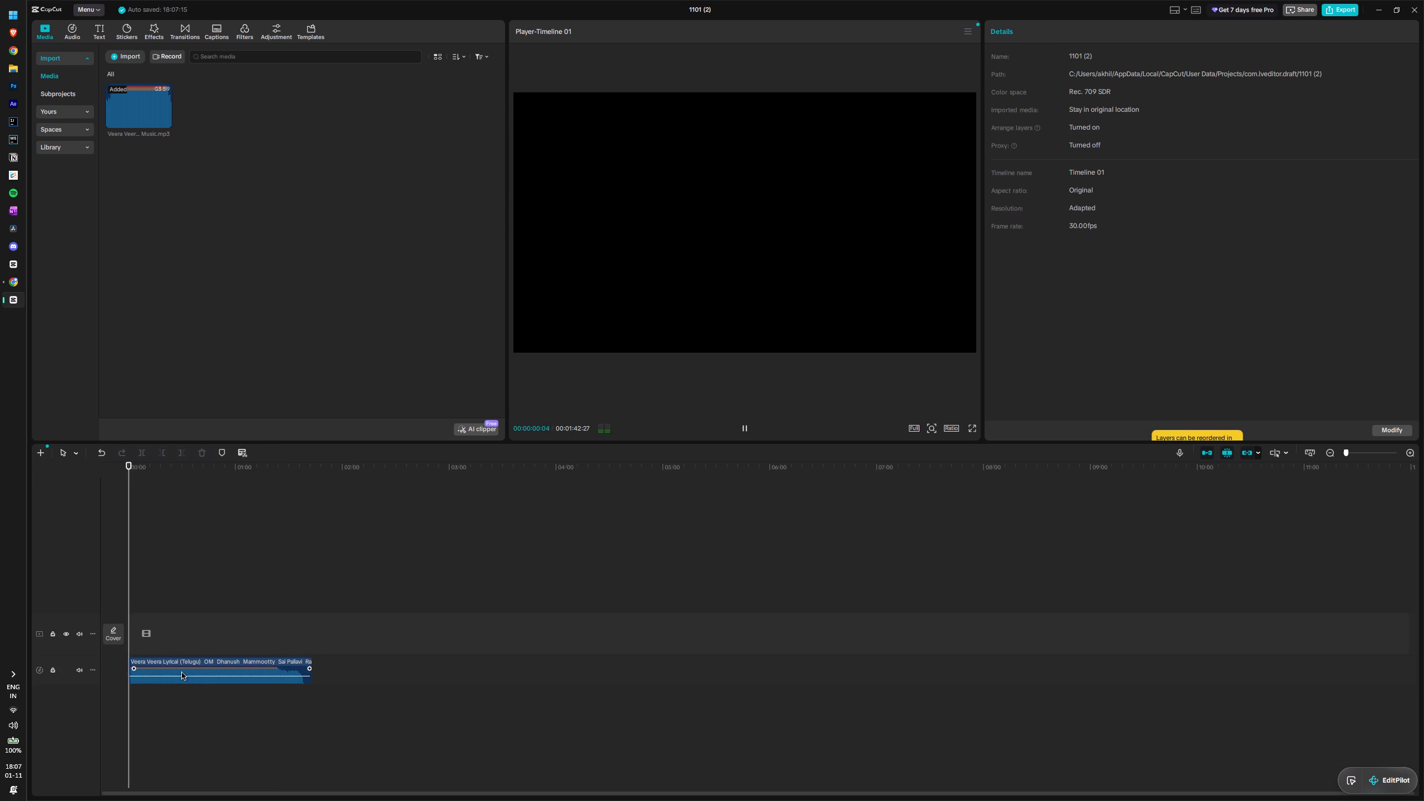
{"action": "left_click", "coordinate": [74, 37]}
{"action": "key", "text": "space"}
{"action": "left_click", "coordinate": [36, 36]}
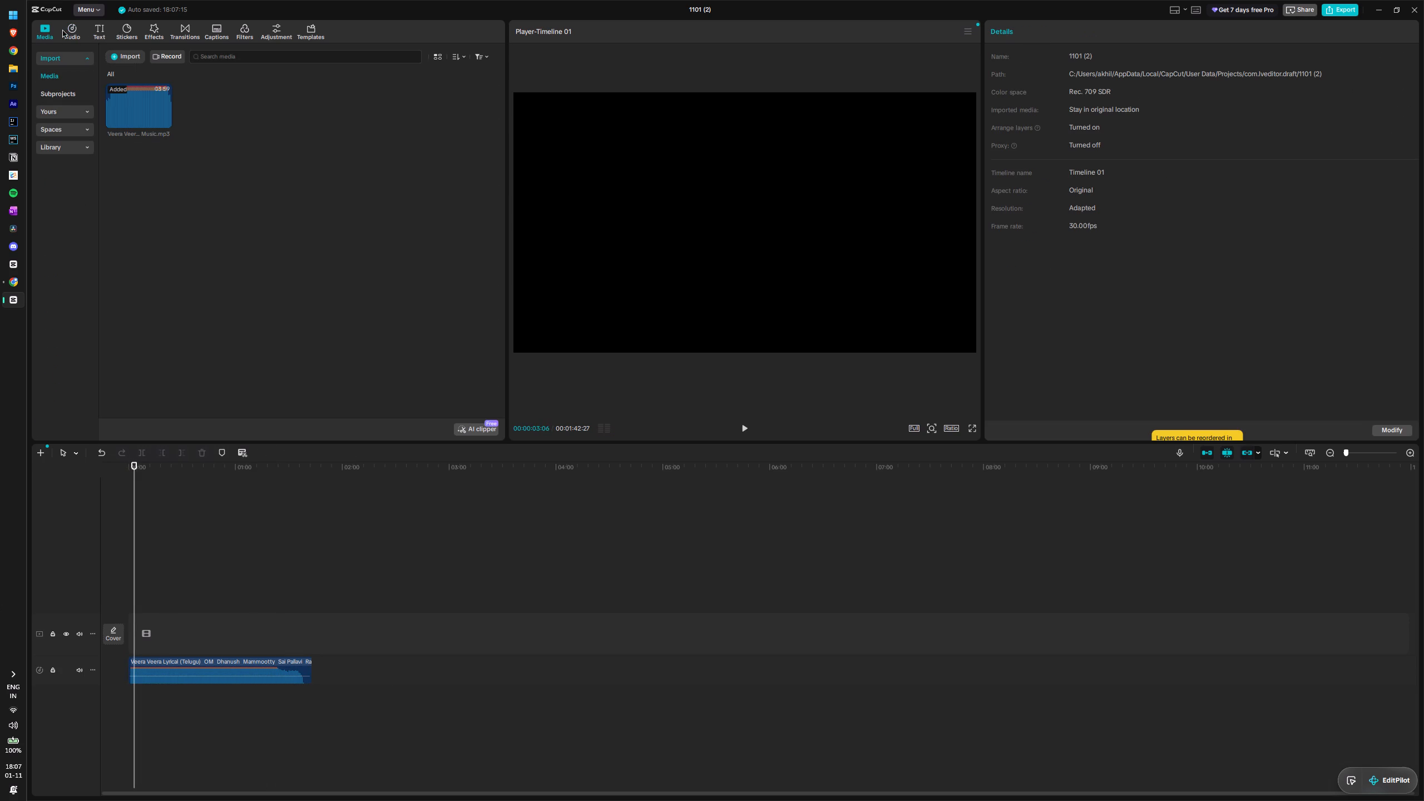
{"action": "key", "text": "space"}
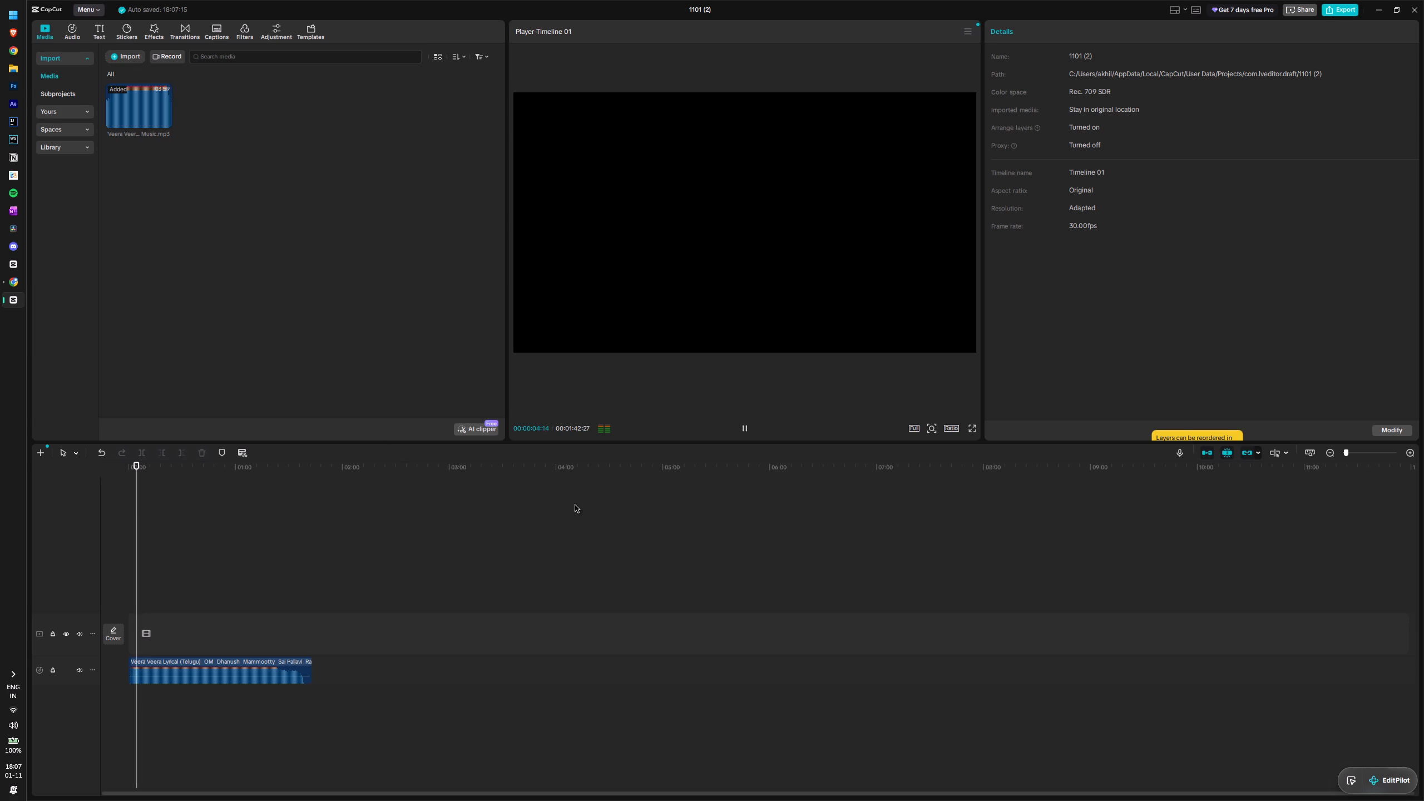
{"action": "left_click", "coordinate": [970, 430]}
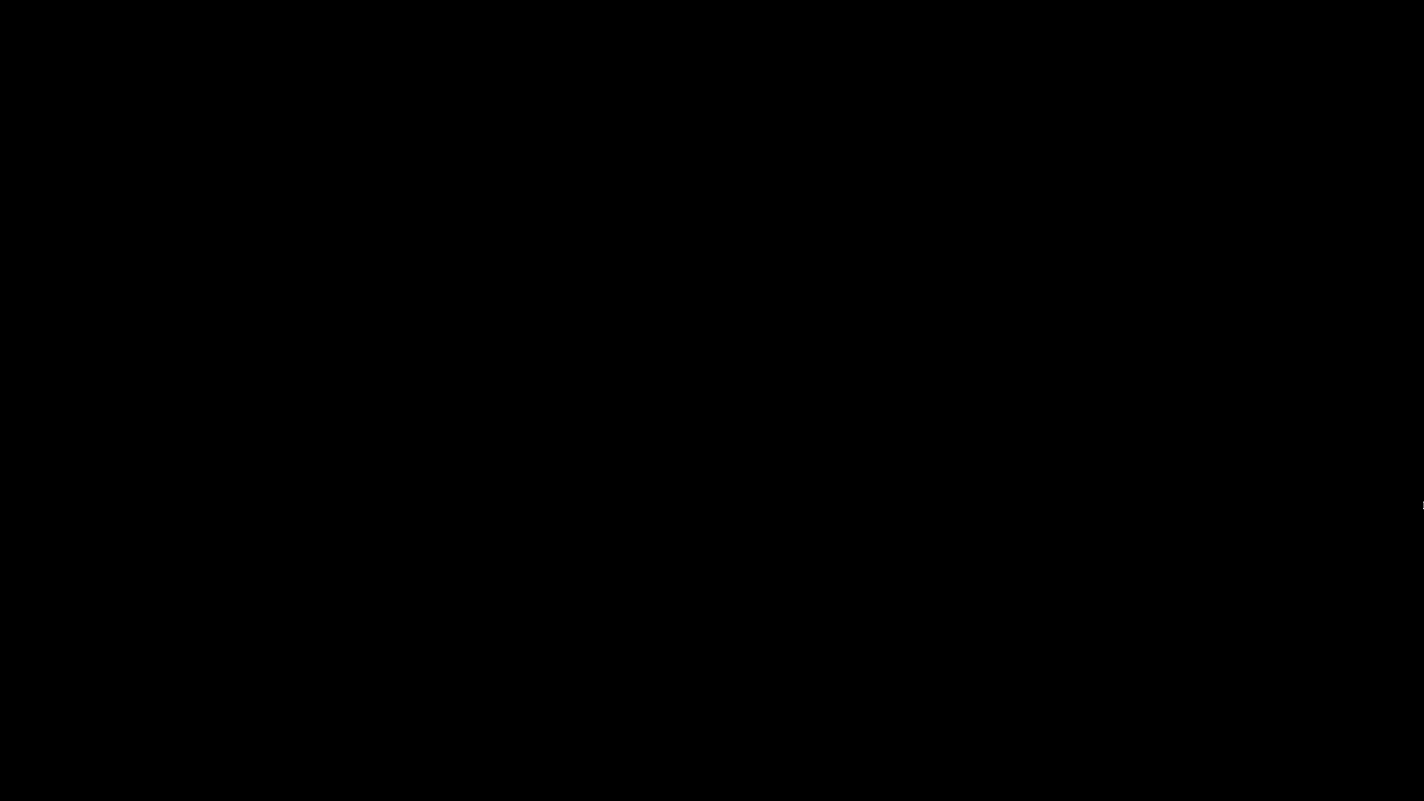
{"action": "left_click", "coordinate": [734, 632]}
{"action": "key", "text": "Escape"}
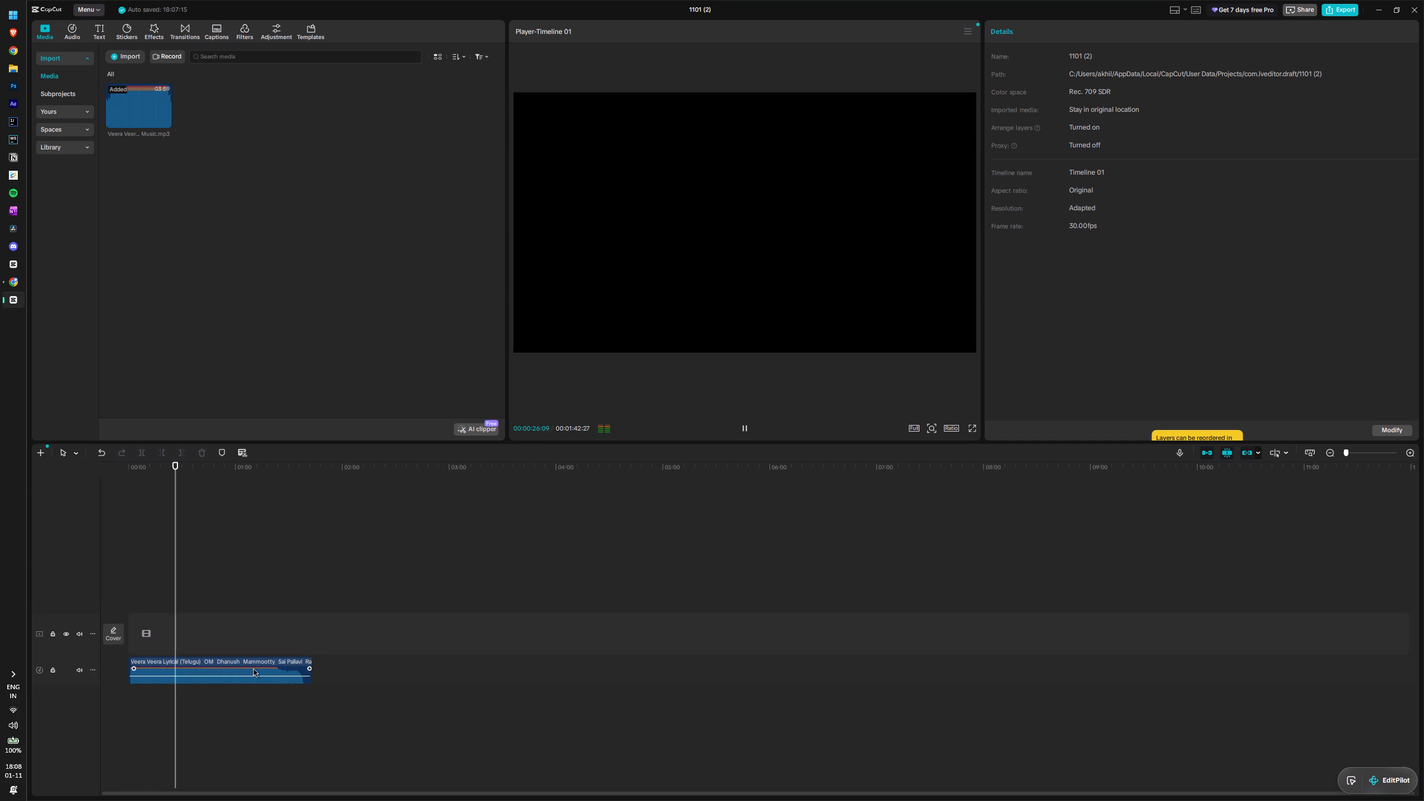
Split the song at about 27 seconds, delete the remainder, and return the playhead to the timeline start.
{"action": "key", "text": "space"}
{"action": "left_click", "coordinate": [233, 661]}
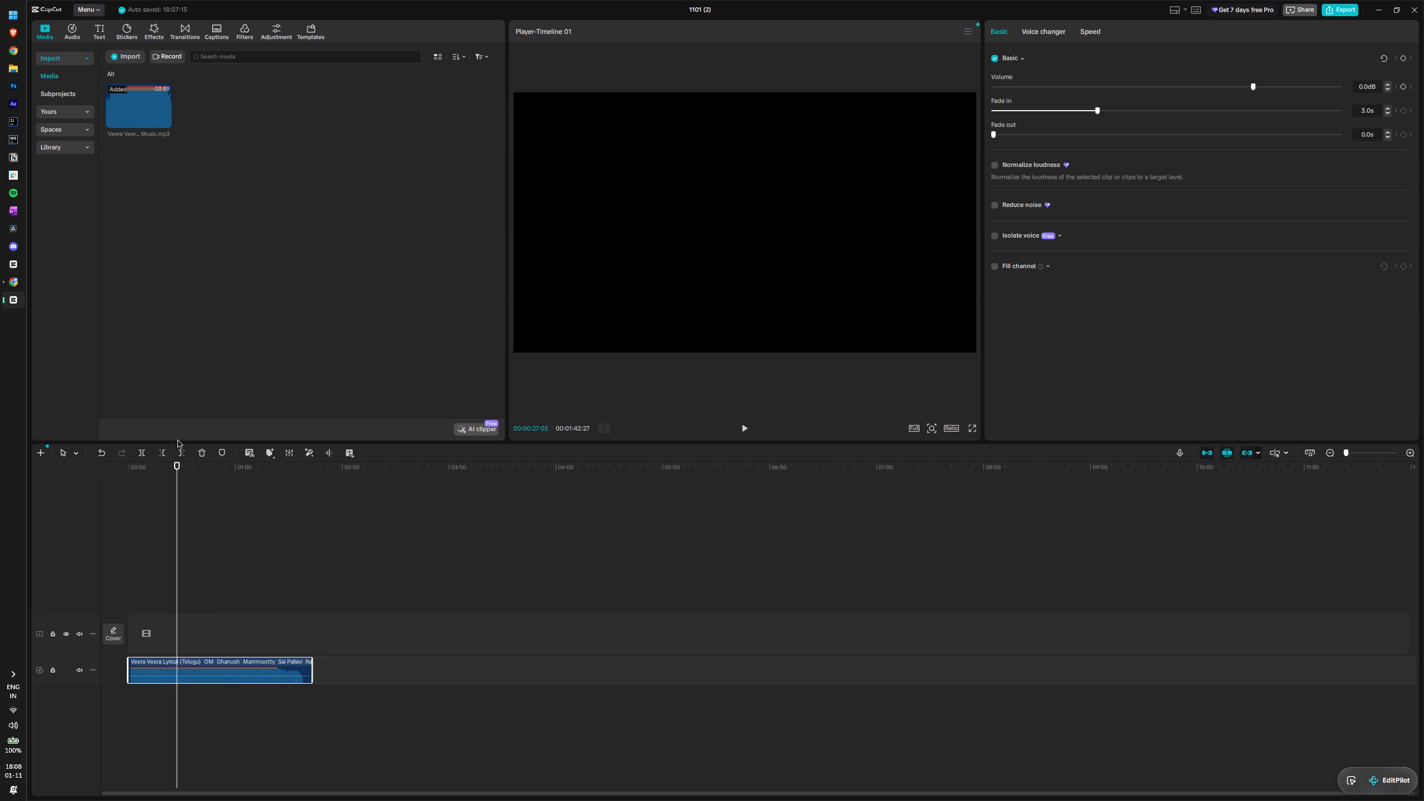
{"action": "left_click", "coordinate": [143, 454]}
{"action": "key", "text": "Delete"}
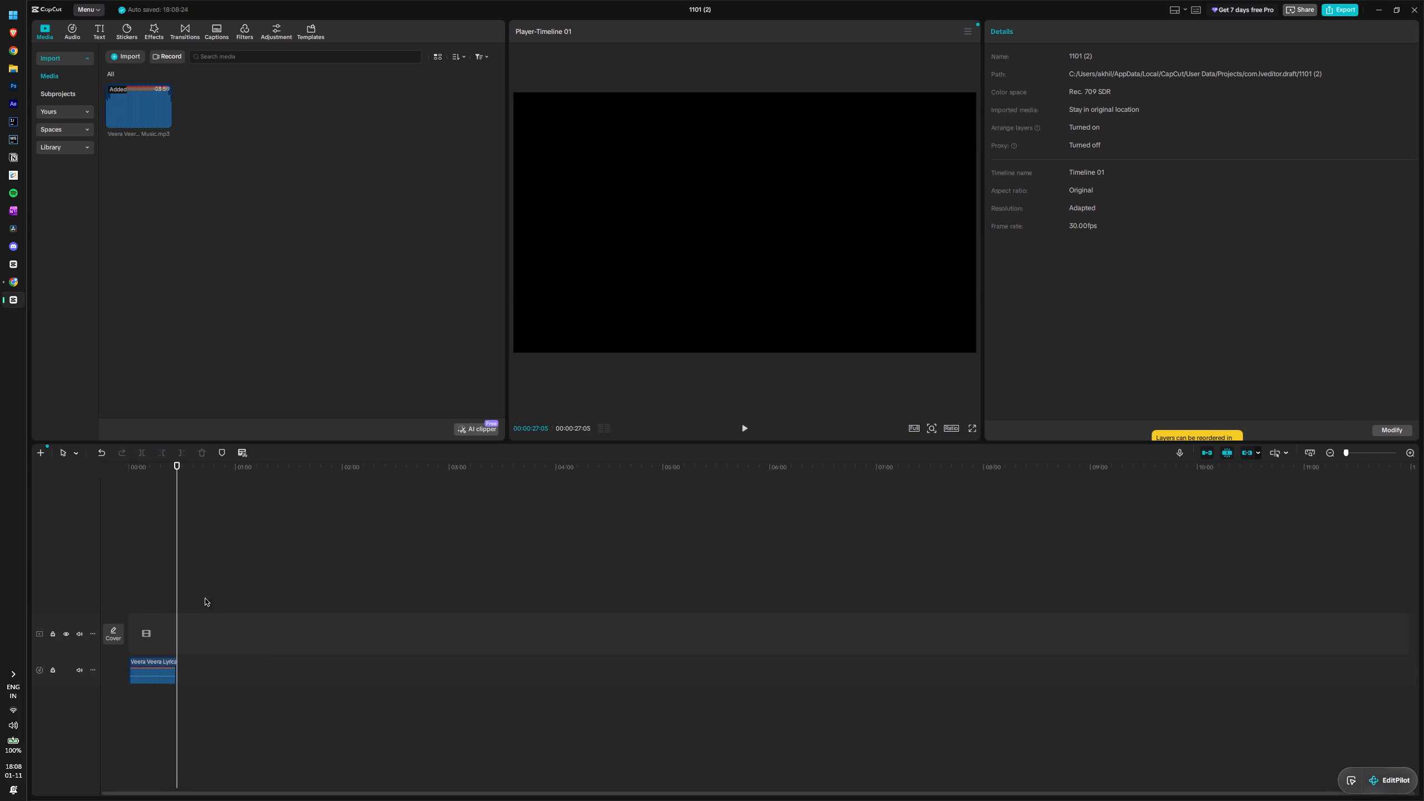
{"action": "left_click_drag", "start_coordinate": [178, 590], "coordinate": [90, 590]}
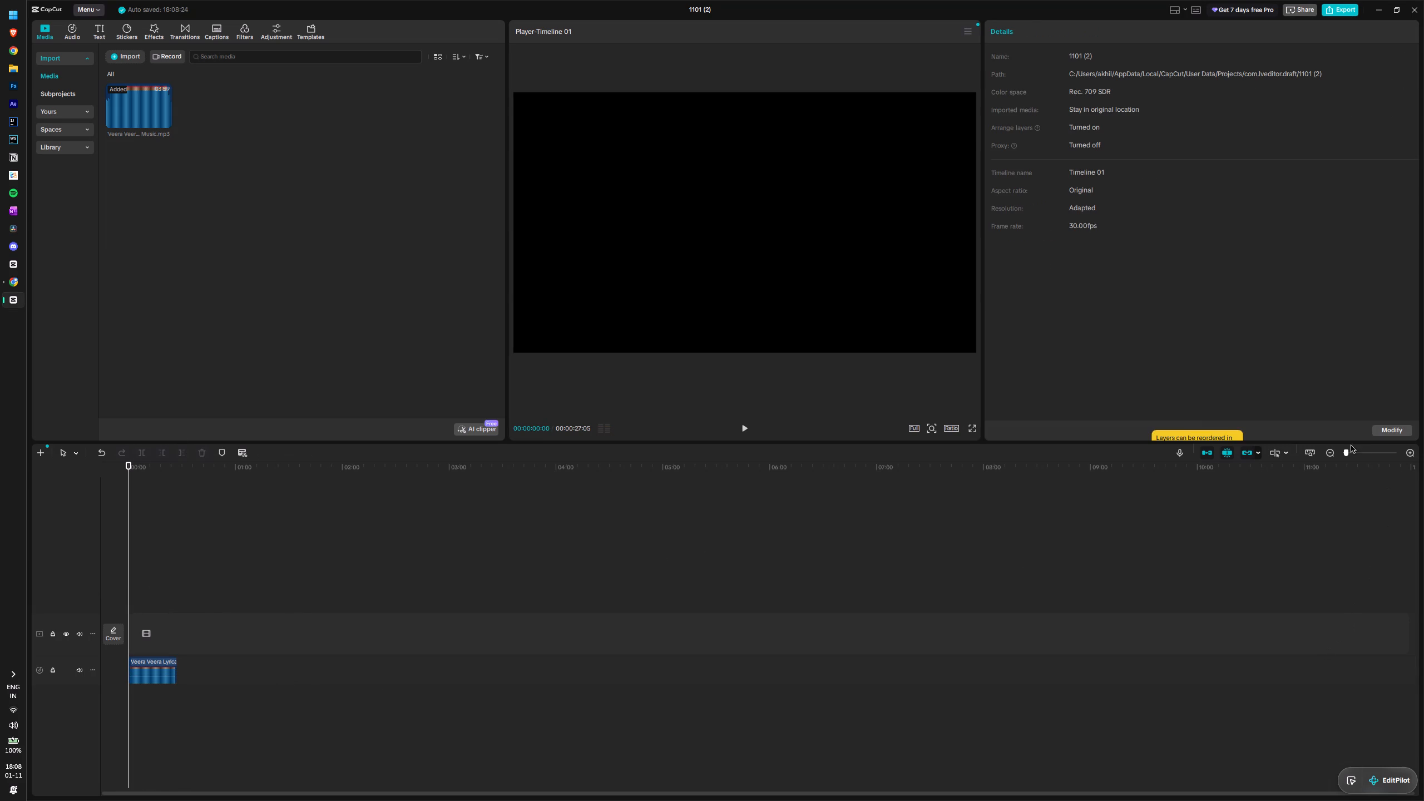
Play the song's opening, and import the seven IMG motorcycle clips and the portrait SaveClip video from the Downloads folder.
{"action": "left_click", "coordinate": [1346, 454]}
{"action": "key", "text": "space"}
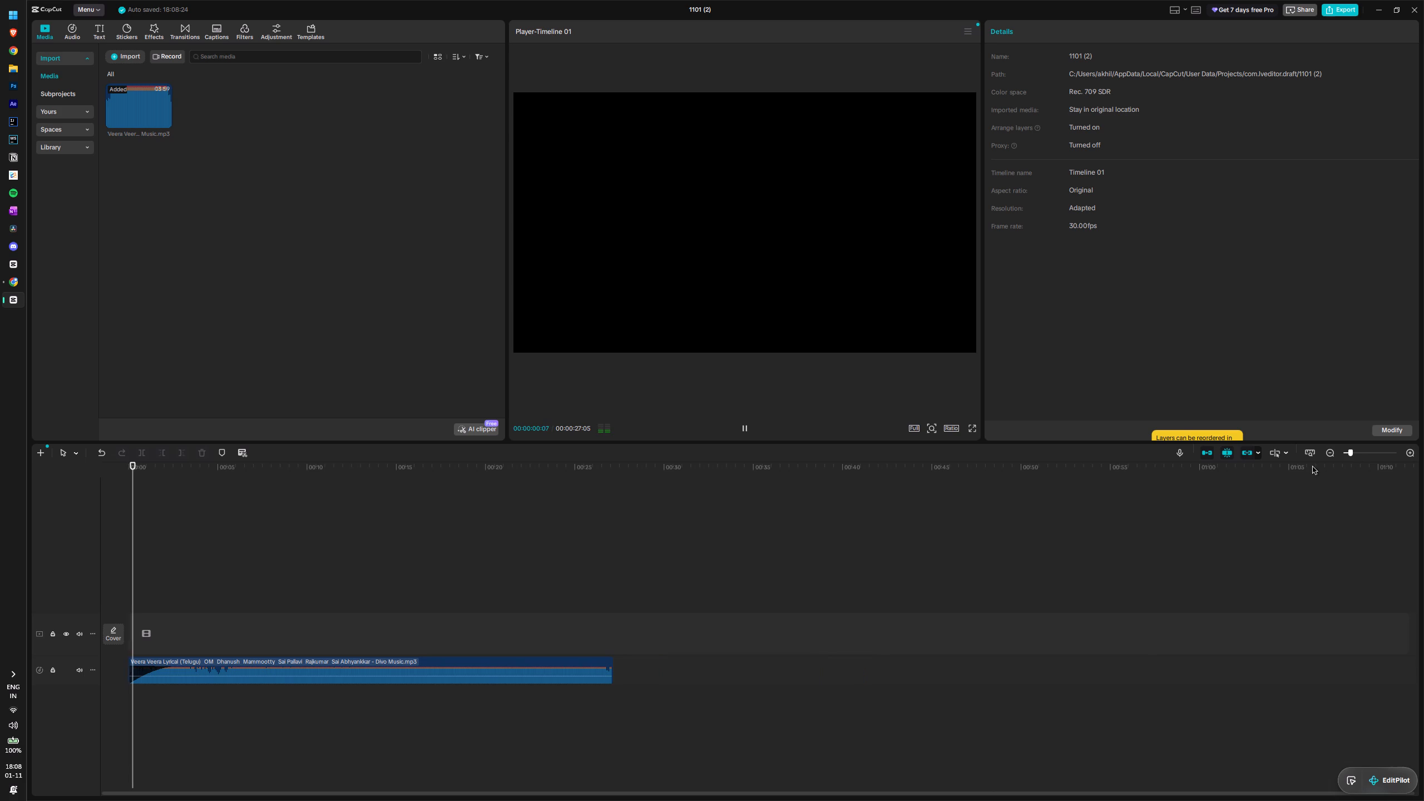
{"action": "key", "text": "space"}
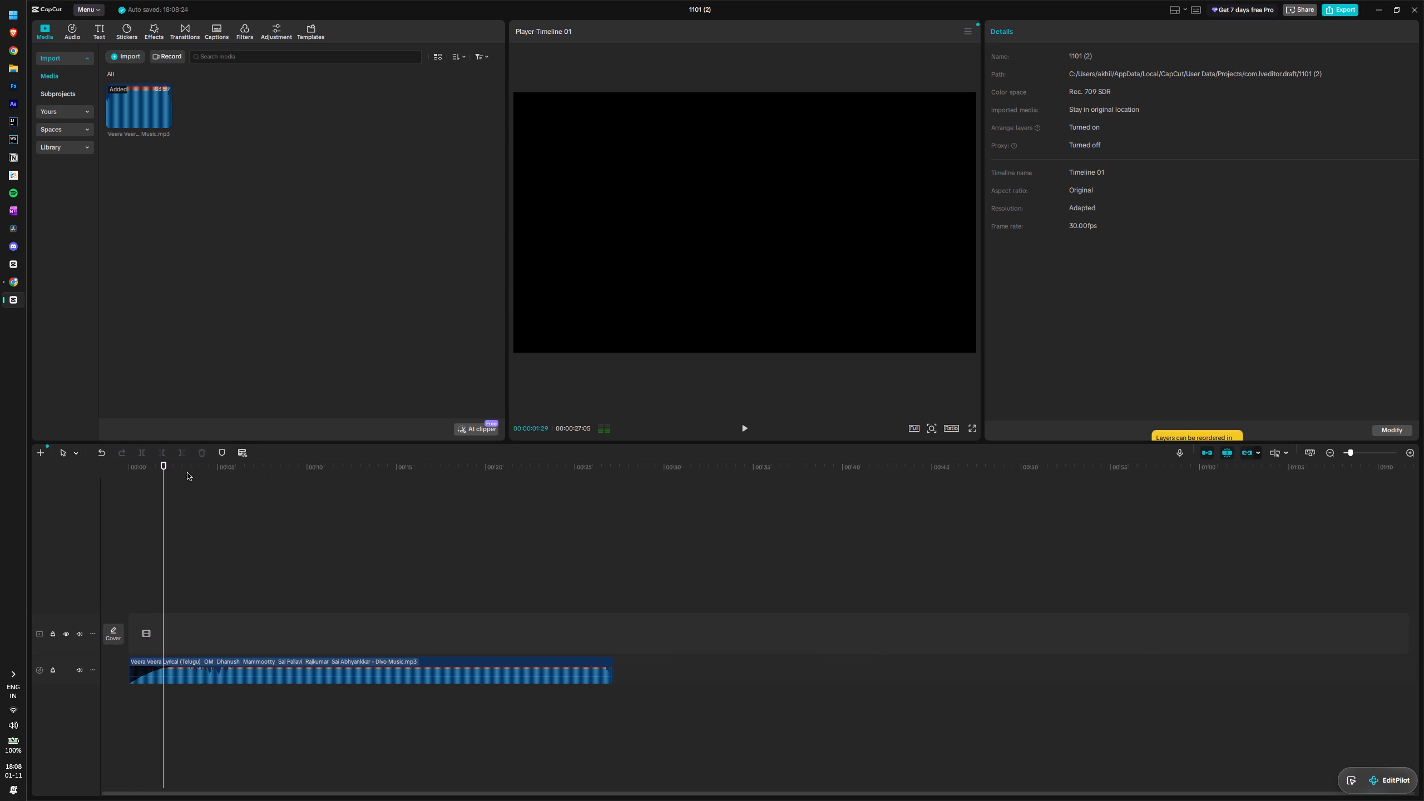
{"action": "left_click_drag", "start_coordinate": [165, 473], "coordinate": [42, 478]}
{"action": "left_click", "coordinate": [120, 52]}
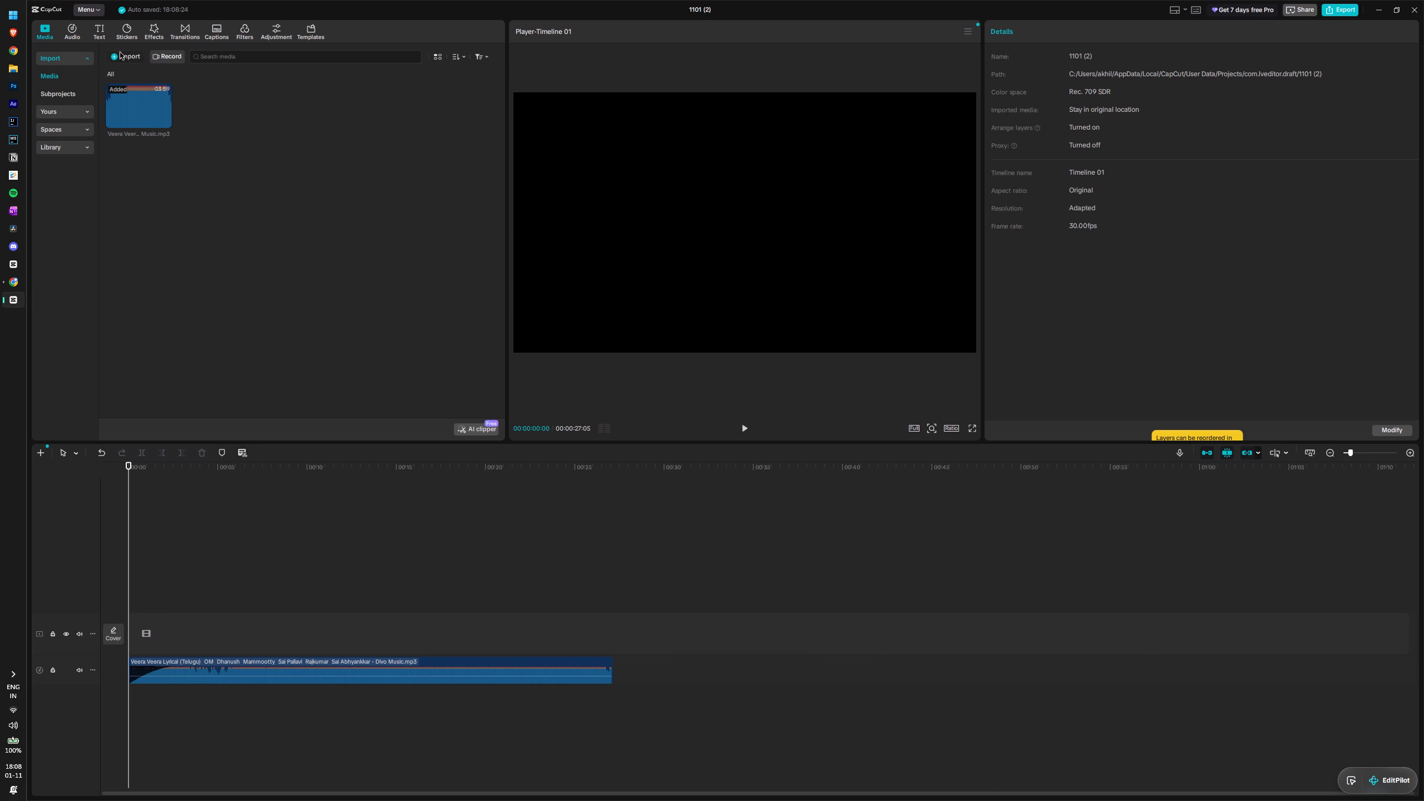
{"action": "left_click", "coordinate": [142, 76]}
{"action": "left_click", "coordinate": [152, 96]}
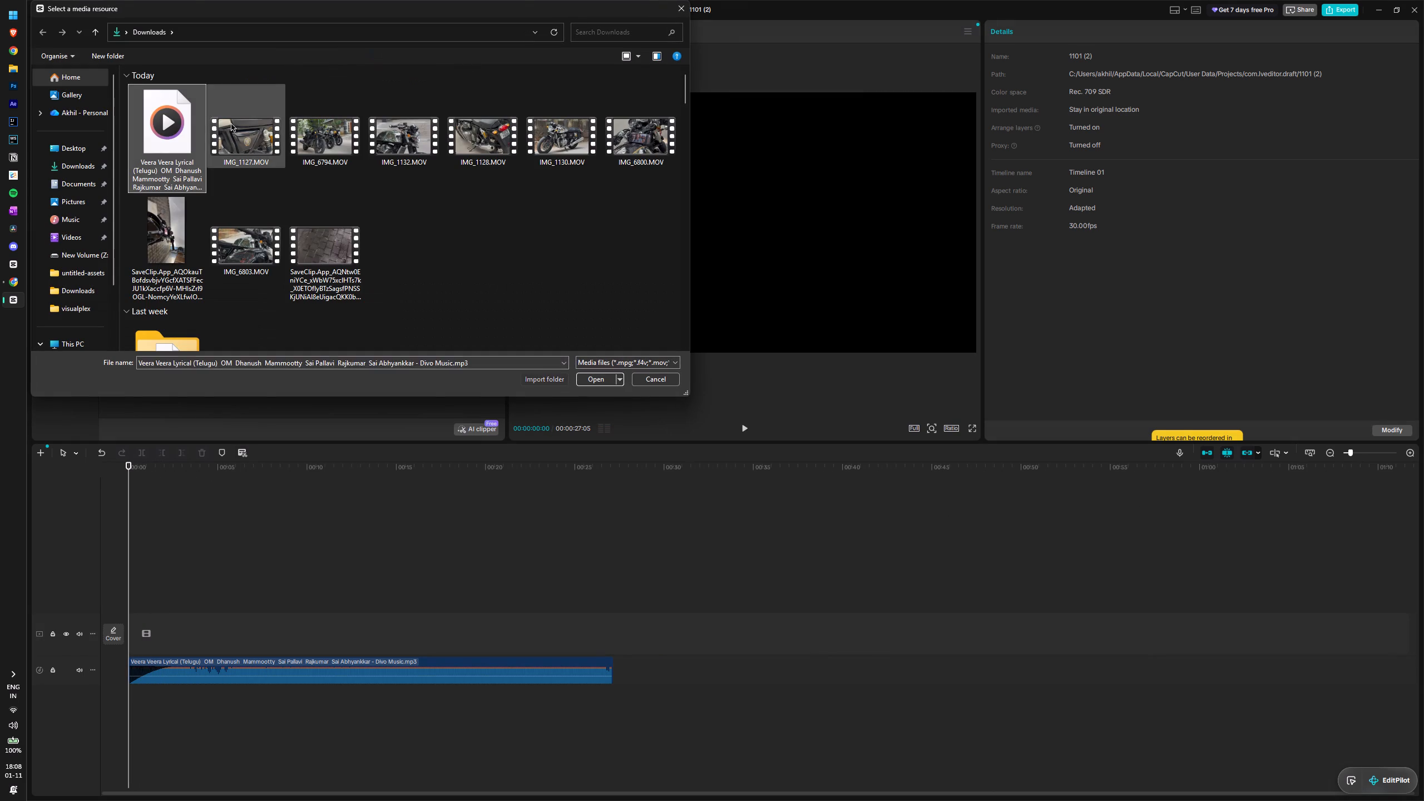
{"action": "left_click", "coordinate": [231, 124]}
{"action": "left_click", "coordinate": [258, 269], "text": "shift"}
{"action": "left_click", "coordinate": [607, 378]}
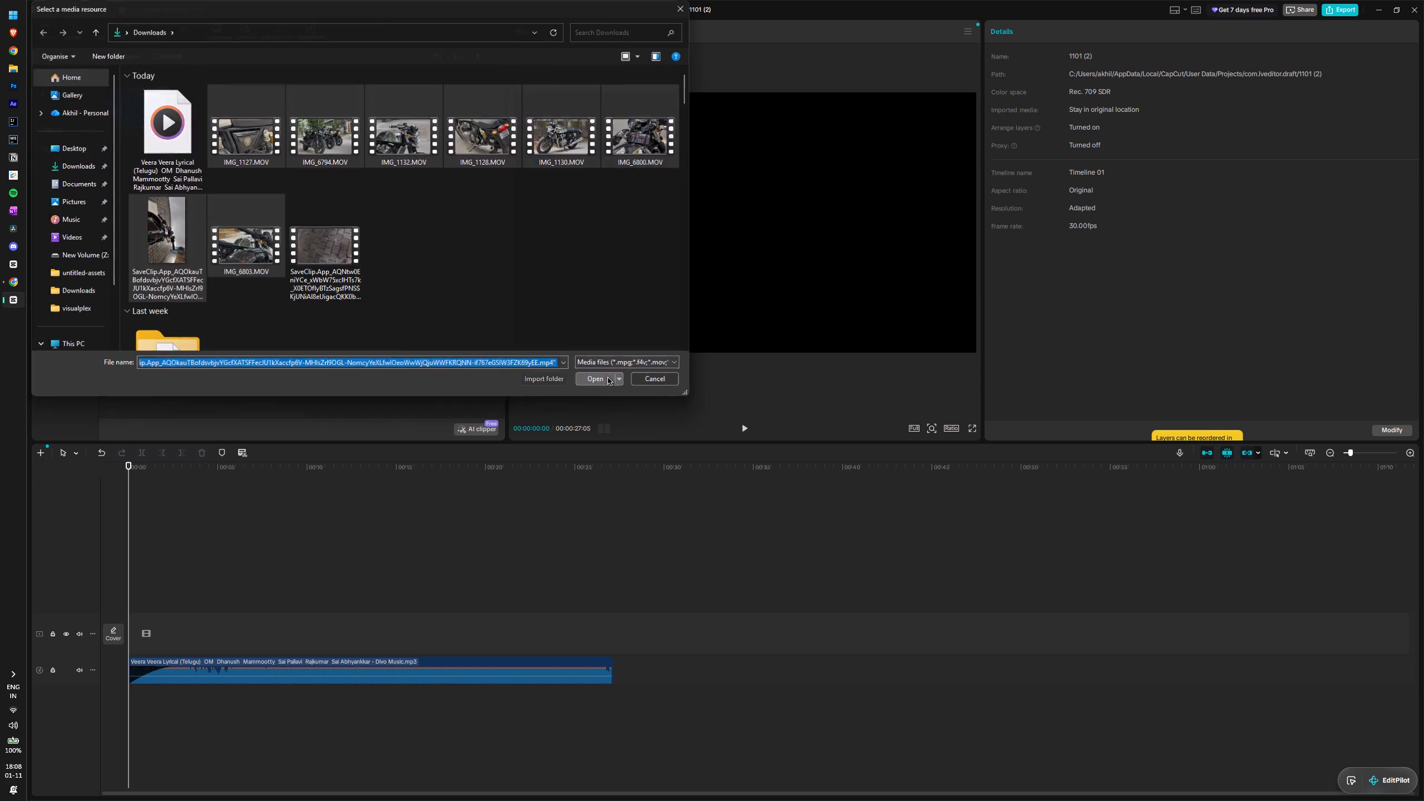
Place IMG_6794.MOV on a new track above the main track, starting at about 00:00:02:23.
{"action": "left_click", "coordinate": [266, 259]}
{"action": "key", "text": "space"}
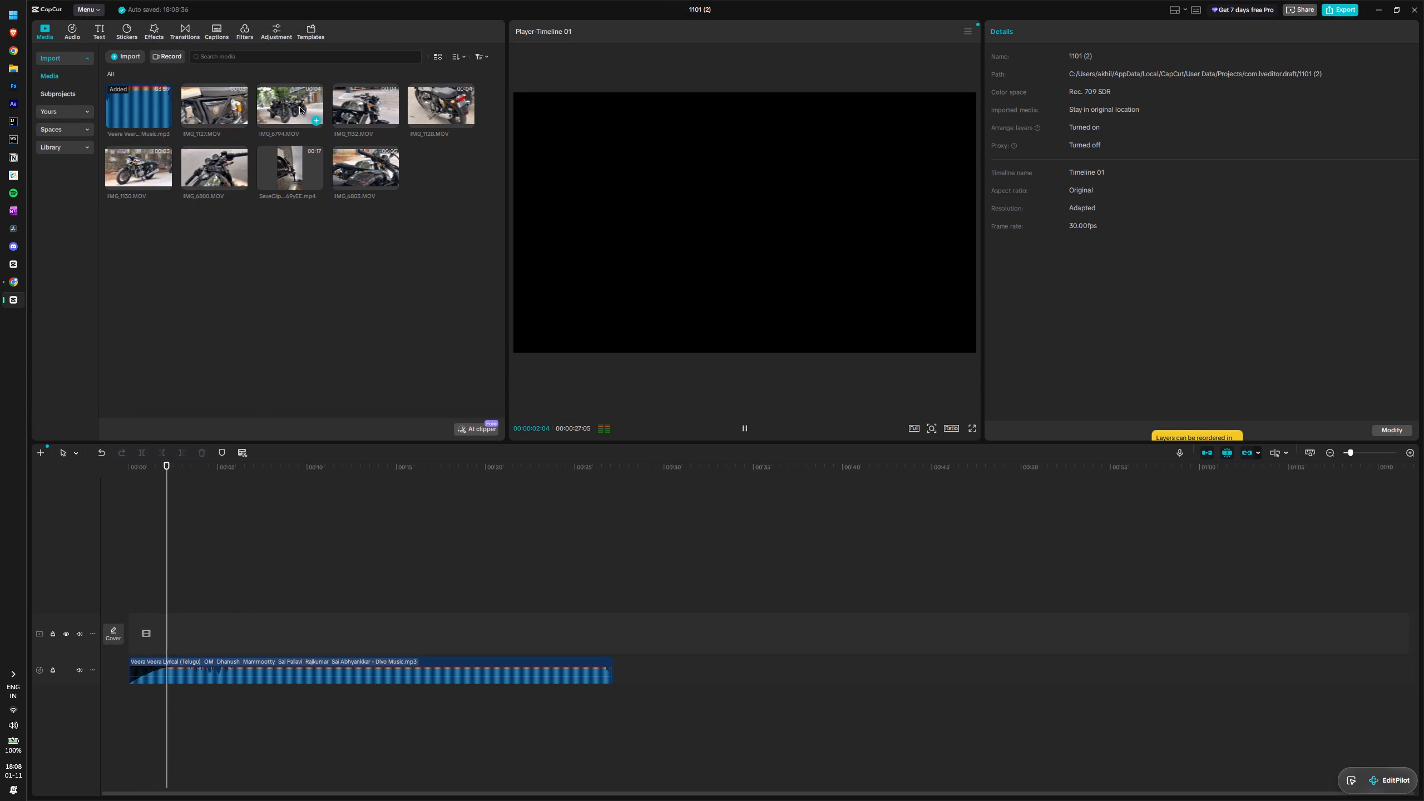
{"action": "key", "text": "space"}
{"action": "left_click_drag", "start_coordinate": [299, 107], "coordinate": [178, 640]}
{"action": "left_click_drag", "start_coordinate": [161, 635], "coordinate": [210, 639]}
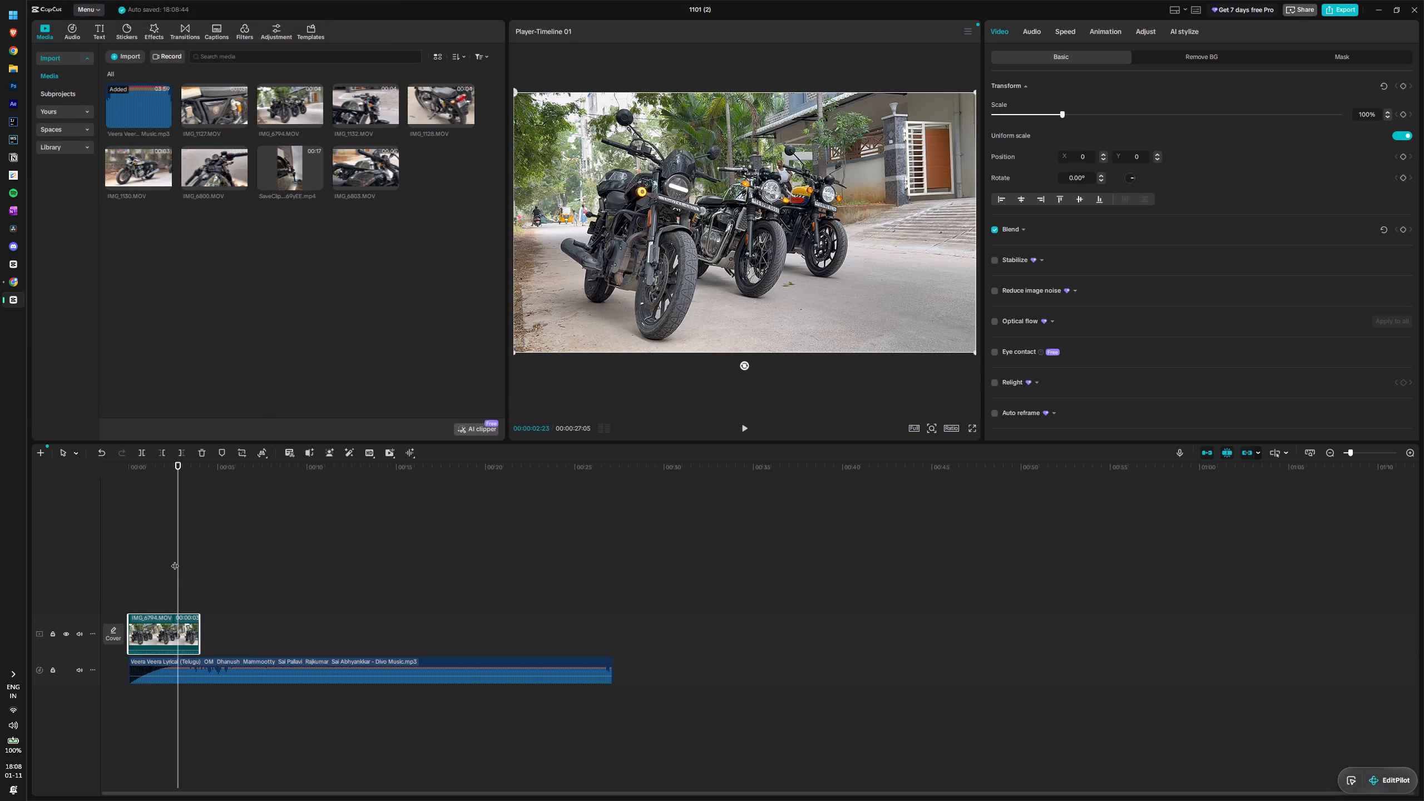
{"action": "left_click_drag", "start_coordinate": [171, 630], "coordinate": [209, 631]}
{"action": "left_click_drag", "start_coordinate": [169, 633], "coordinate": [311, 612]}
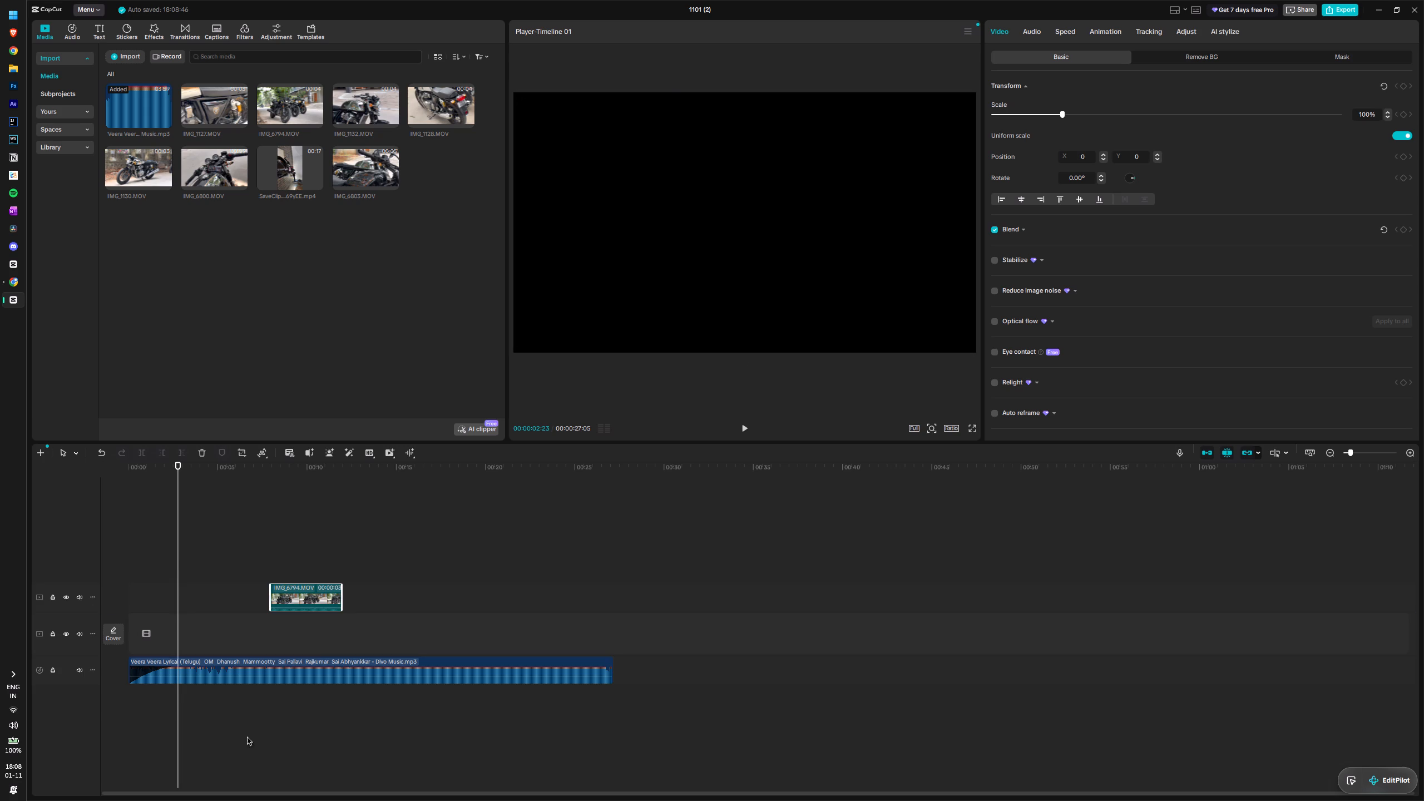
{"action": "left_click_drag", "start_coordinate": [295, 596], "coordinate": [185, 643]}
{"action": "left_click_drag", "start_coordinate": [174, 636], "coordinate": [225, 635]}
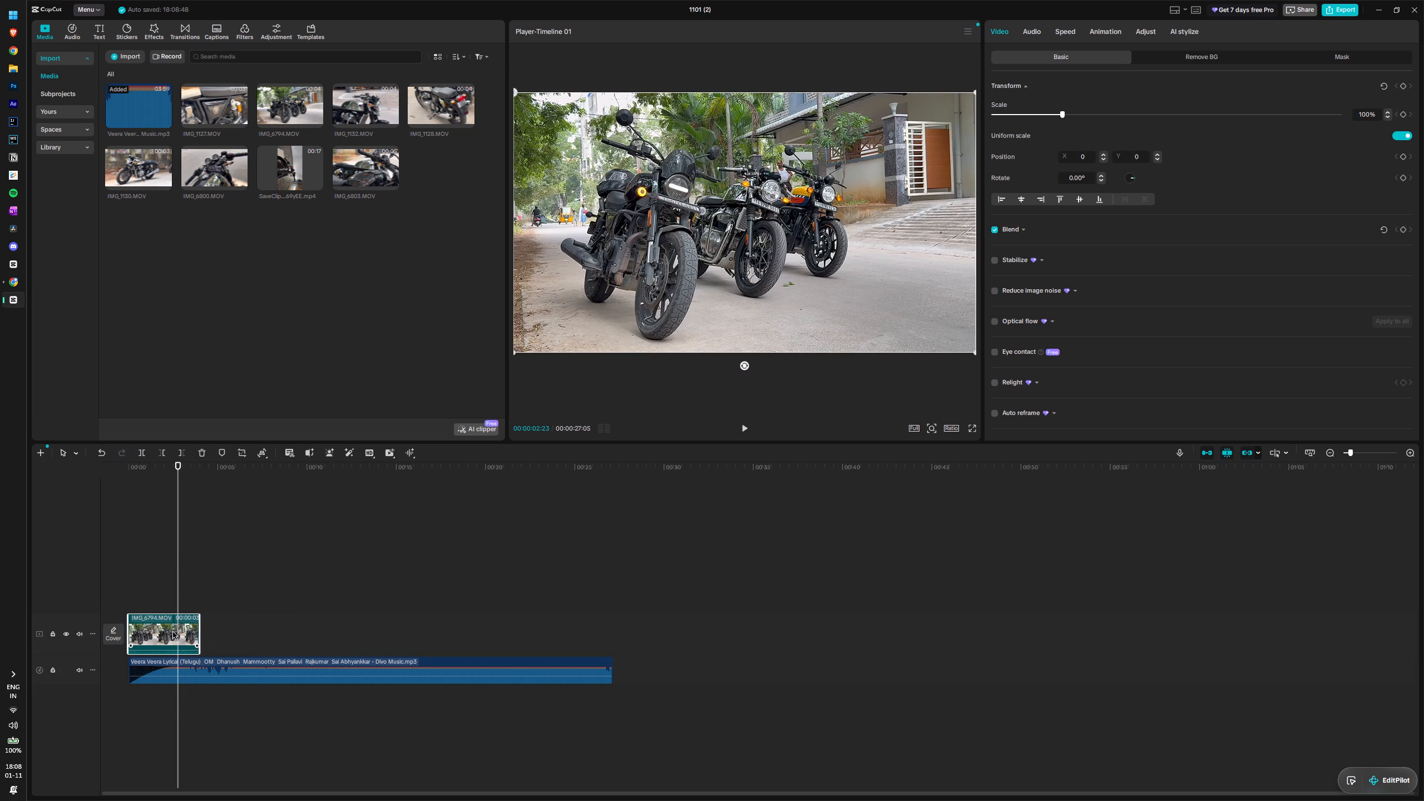
{"action": "left_click_drag", "start_coordinate": [172, 632], "coordinate": [224, 594]}
Play the song's opening and shift the IMG_6794.MOV clip earlier, starting at about 2 seconds.
{"action": "left_click_drag", "start_coordinate": [175, 514], "coordinate": [97, 518]}
{"action": "key", "text": "space"}
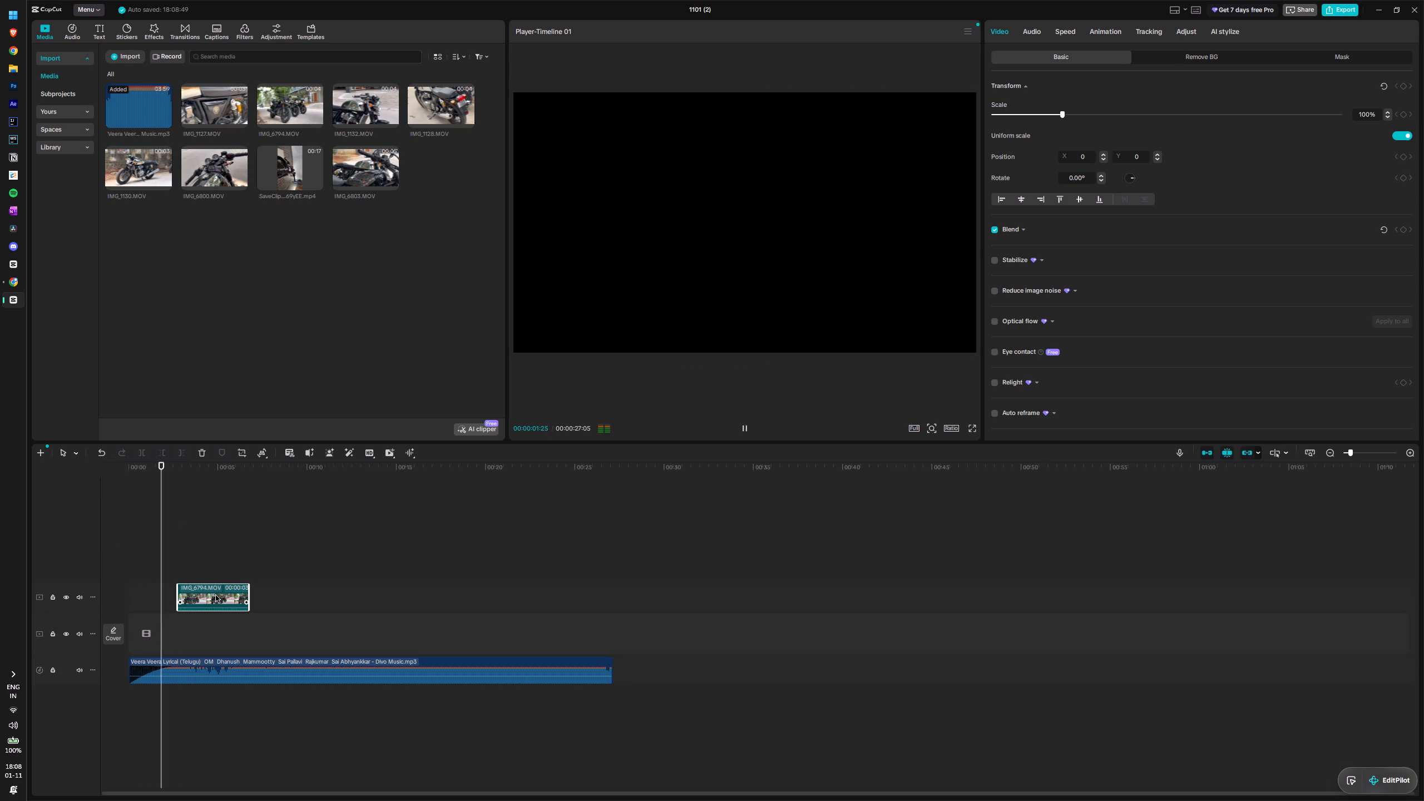
{"action": "key", "text": "space"}
{"action": "left_click_drag", "start_coordinate": [207, 599], "coordinate": [194, 599]}
{"action": "left_click", "coordinate": [162, 531]}
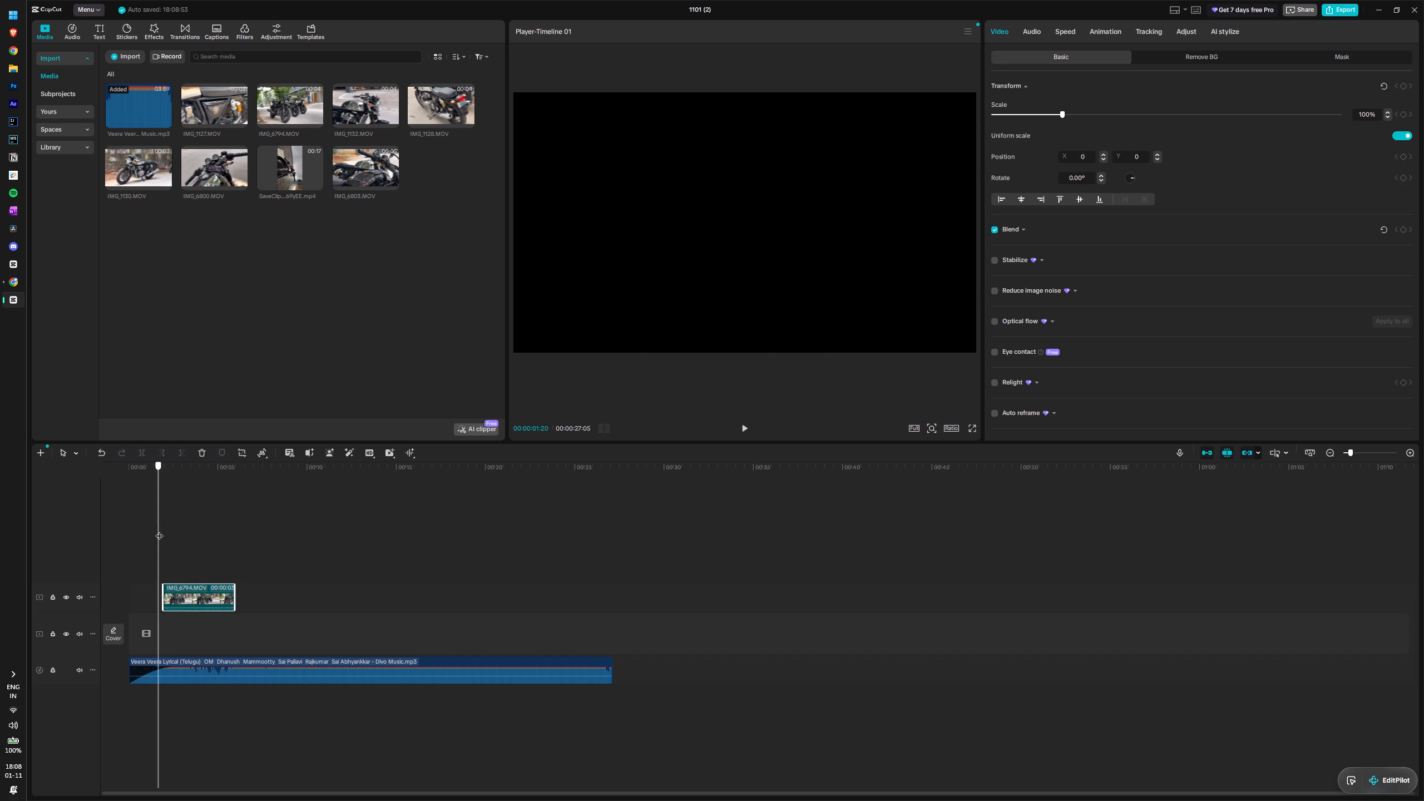
{"action": "key", "text": "space"}
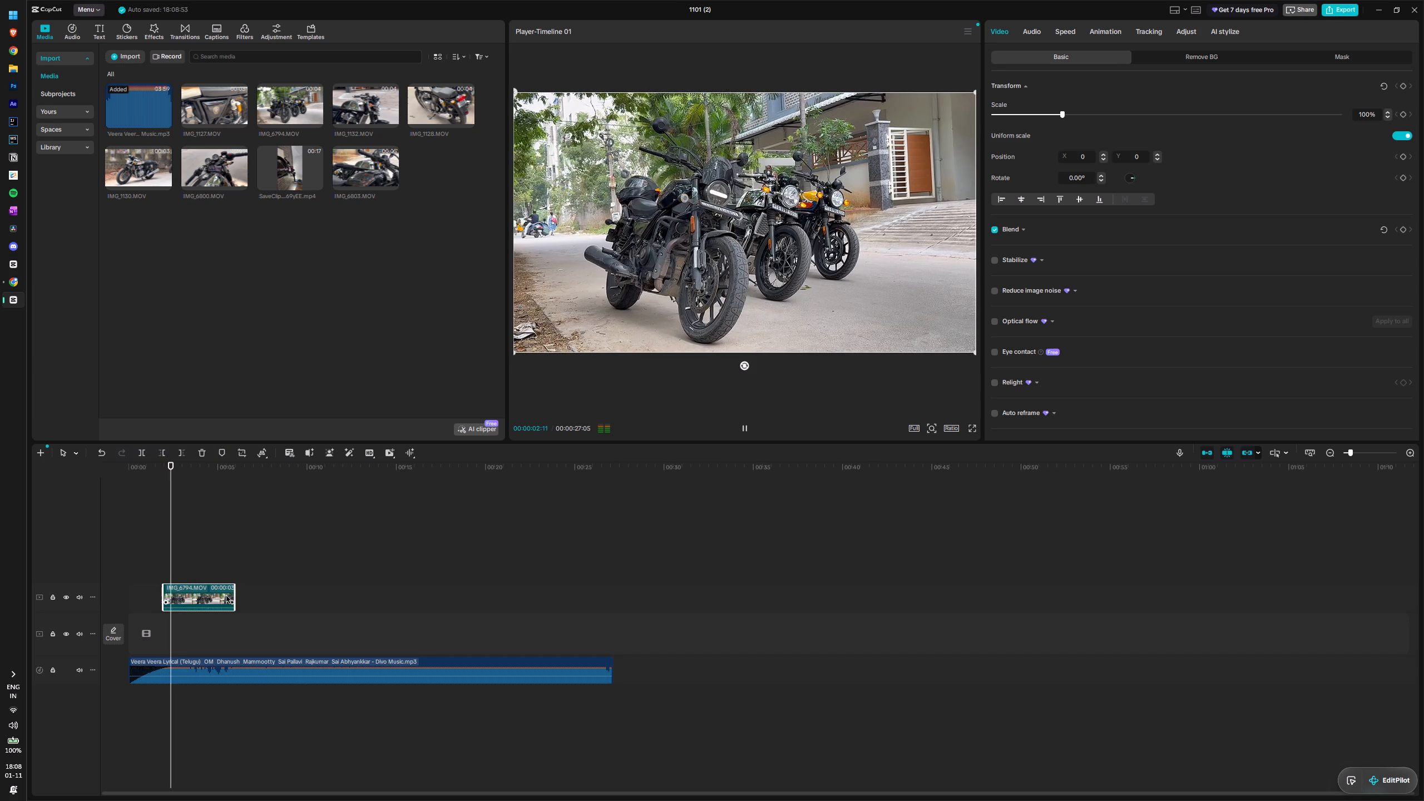
{"action": "key", "text": "space"}
Look through the clip's audio and video properties and the effects, filters, adjustment, text, sticker and transition libraries.
{"action": "left_click", "coordinate": [1129, 35]}
{"action": "left_click", "coordinate": [1030, 31]}
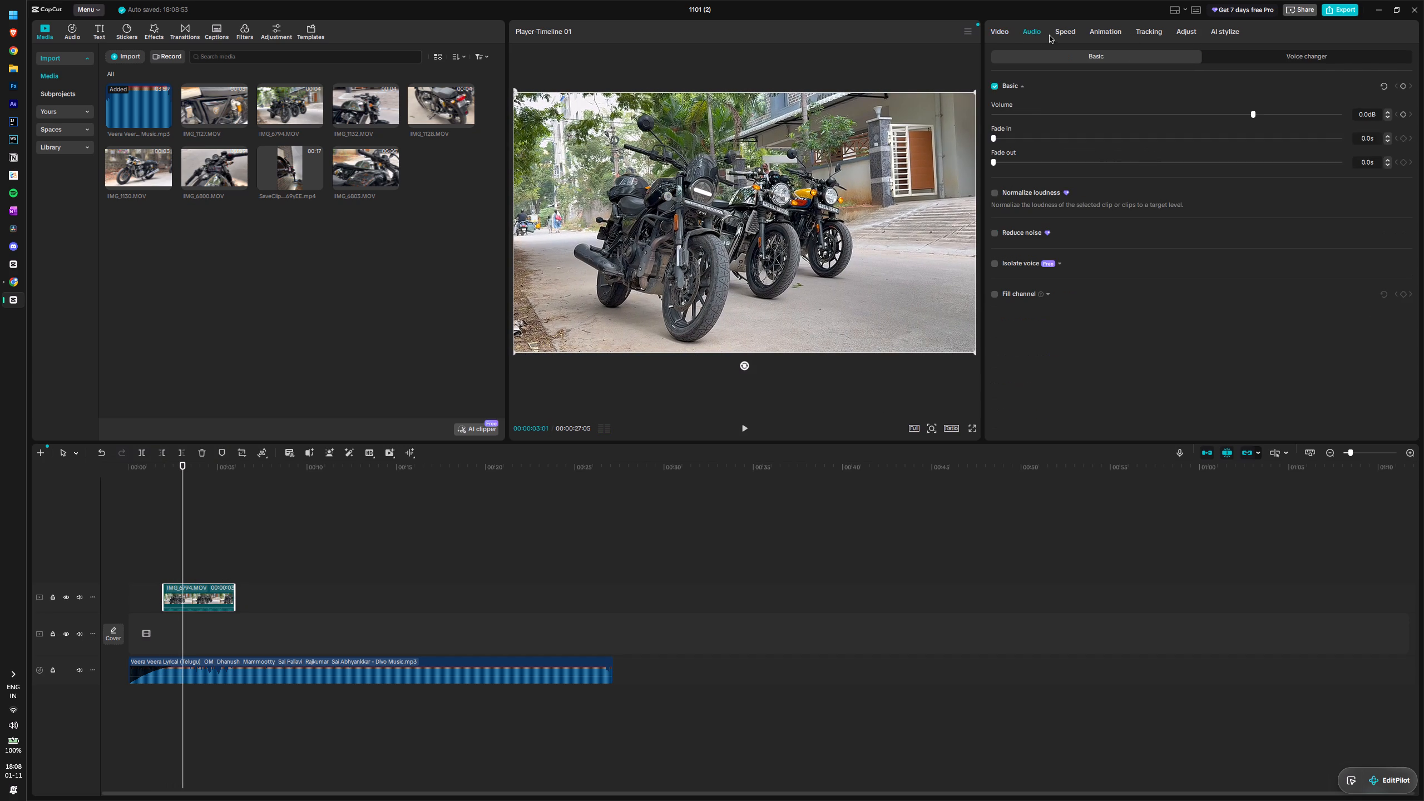
{"action": "left_click", "coordinate": [1002, 34]}
{"action": "scroll", "coordinate": [1052, 241], "scroll_direction": "down", "scroll_amount": 4}
{"action": "scroll", "coordinate": [1052, 241], "scroll_direction": "up", "scroll_amount": 5}
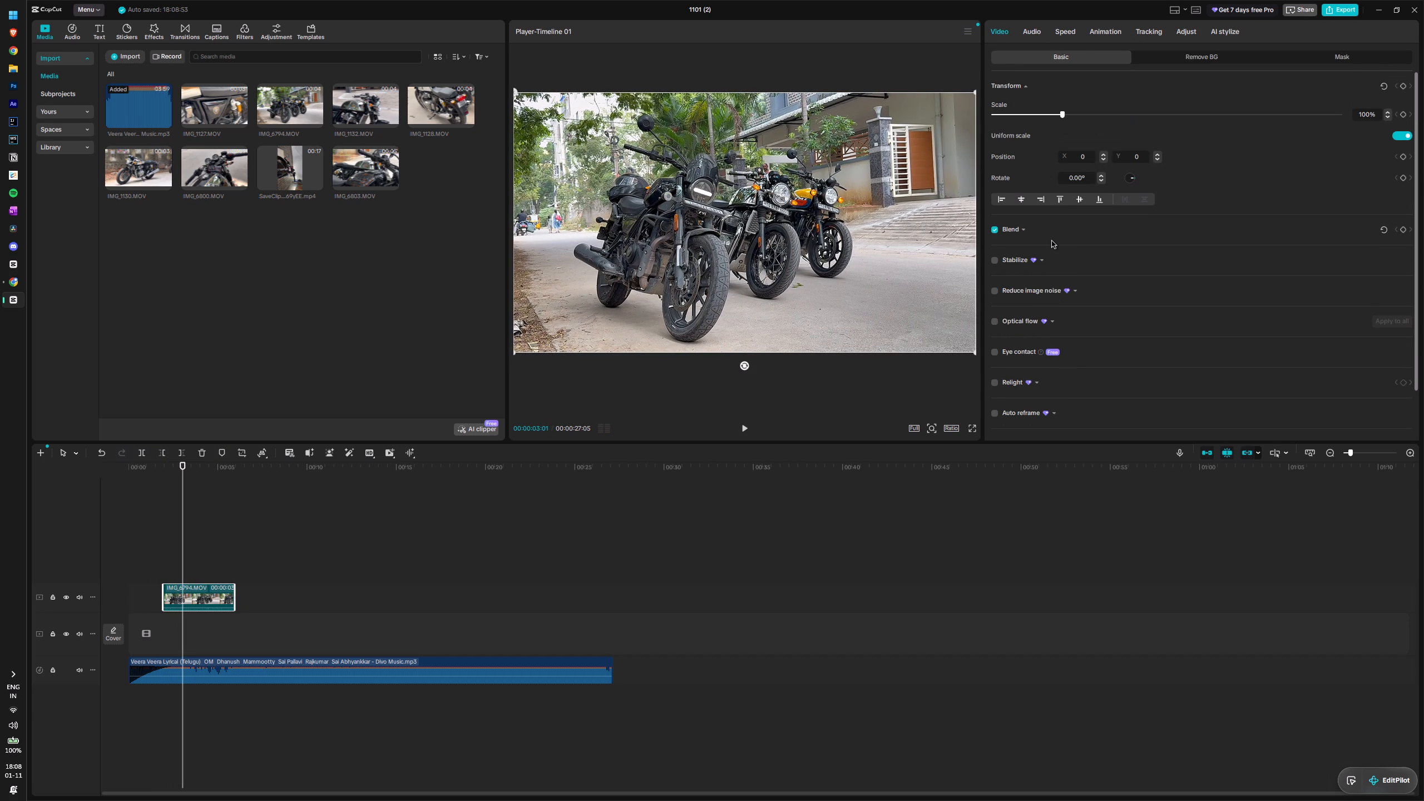
{"action": "left_click", "coordinate": [159, 32]}
{"action": "left_click_drag", "start_coordinate": [185, 545], "coordinate": [174, 544]}
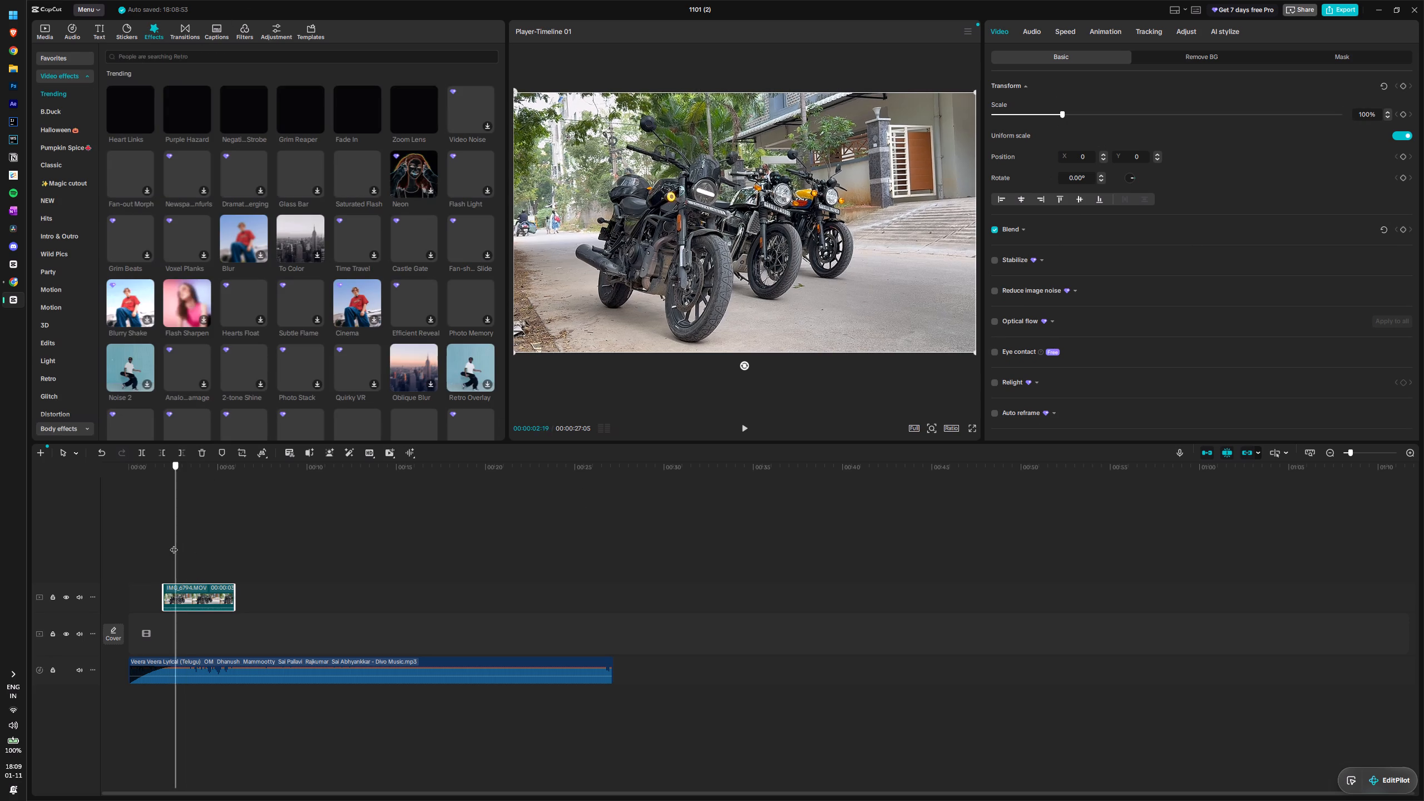
{"action": "left_click_drag", "start_coordinate": [174, 544], "coordinate": [162, 544]}
{"action": "left_click", "coordinate": [246, 28]}
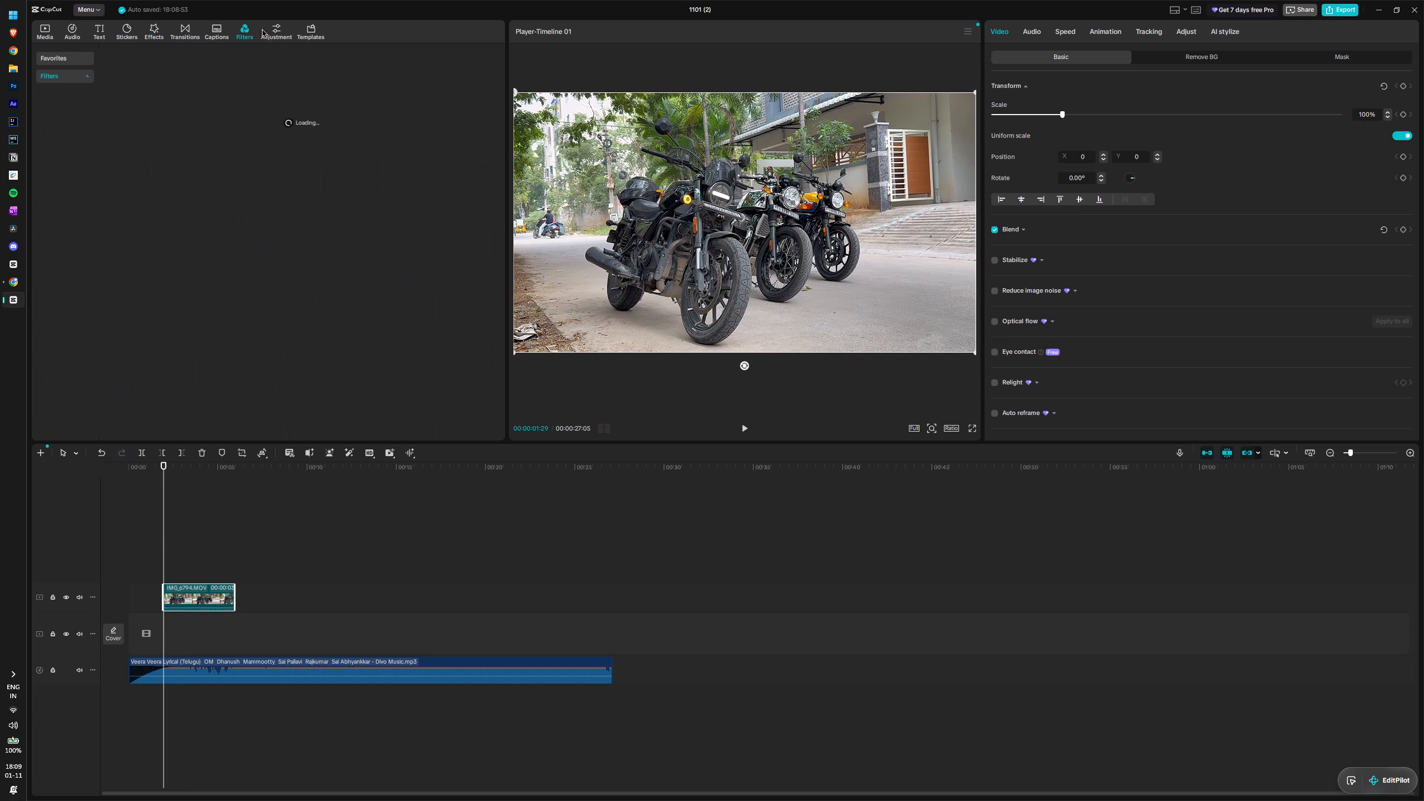
{"action": "left_click", "coordinate": [280, 35]}
{"action": "left_click", "coordinate": [123, 29]}
{"action": "left_click", "coordinate": [103, 27]}
{"action": "left_click", "coordinate": [154, 29]}
{"action": "left_click", "coordinate": [184, 30]}
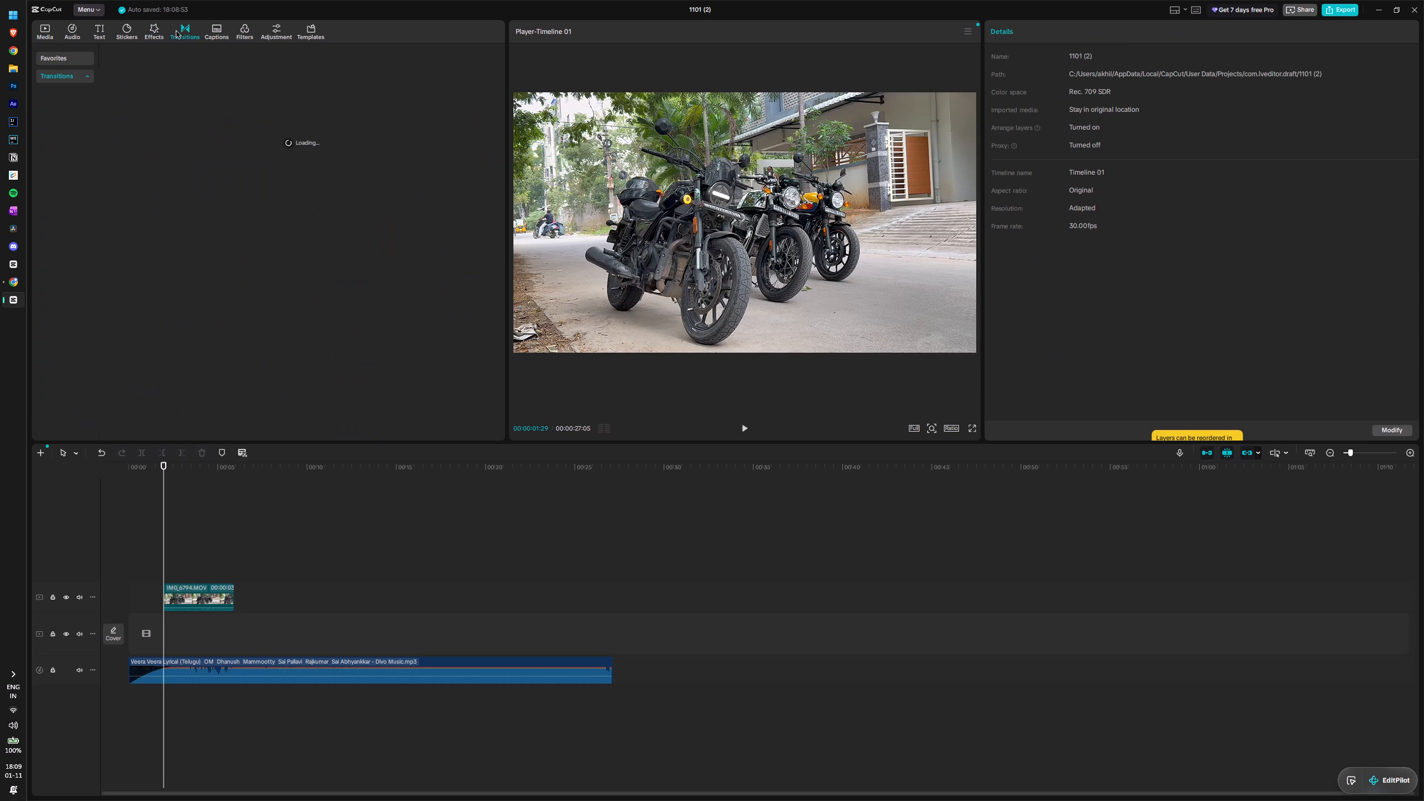
{"action": "left_click", "coordinate": [157, 31]}
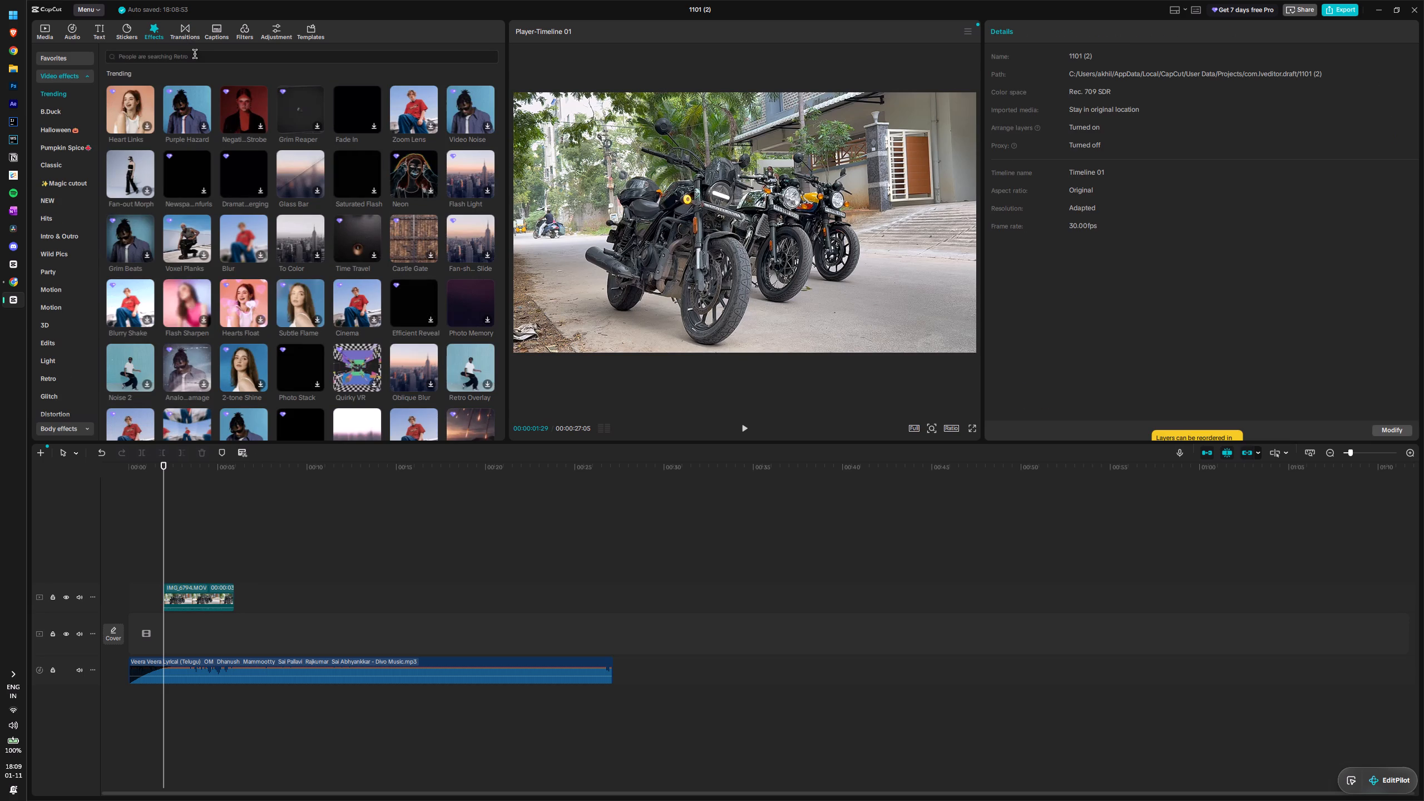
Search the video effects library for "fade in".
{"action": "left_click", "coordinate": [195, 54]}
{"action": "type", "text": "das"}
{"action": "key", "text": "BackSpace"}
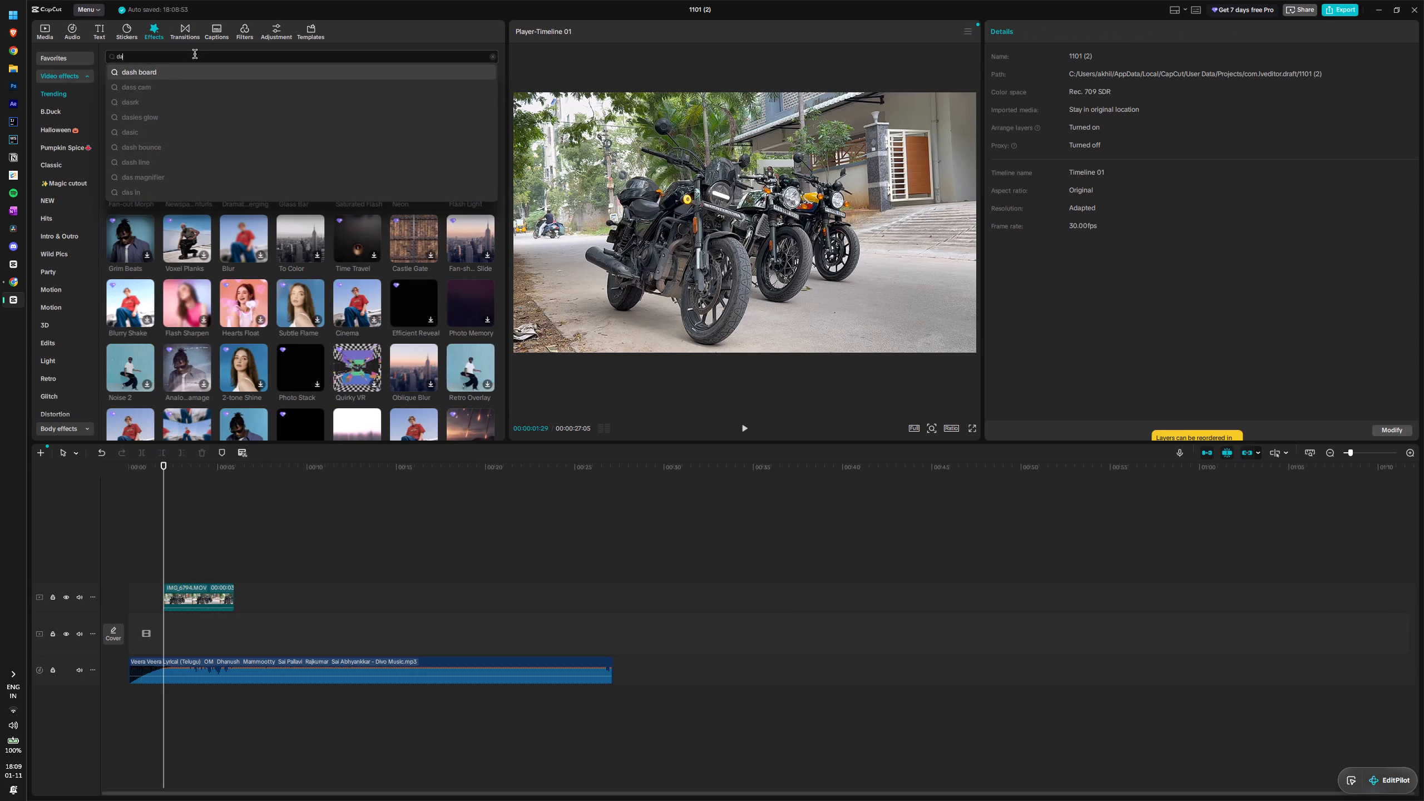
{"action": "key", "text": "e"}
{"action": "key", "text": "BackSpace"}
{"action": "key", "text": "BackSpace"}
{"action": "key", "text": "BackSpace"}
{"action": "key", "text": "BackSpace"}
{"action": "key", "text": "d"}
{"action": "key", "text": "BackSpace"}
{"action": "type", "text": "fade in"}
{"action": "key", "text": "Return"}
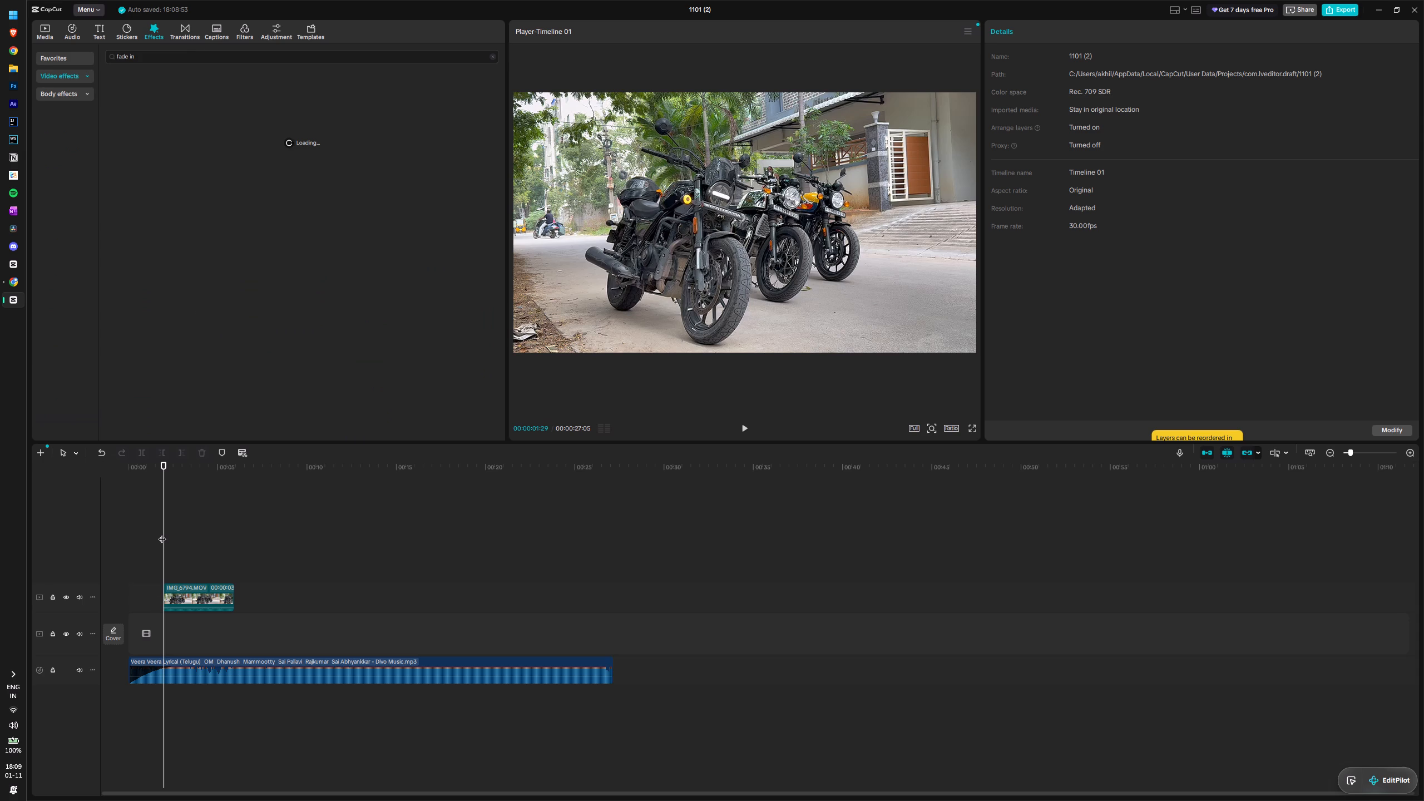
Replay the song from the timeline start, and replay the motorcycle clip from its beginning to judge its pace.
{"action": "left_click_drag", "start_coordinate": [162, 533], "coordinate": [87, 548]}
{"action": "left_click", "coordinate": [286, 746]}
{"action": "key", "text": "space"}
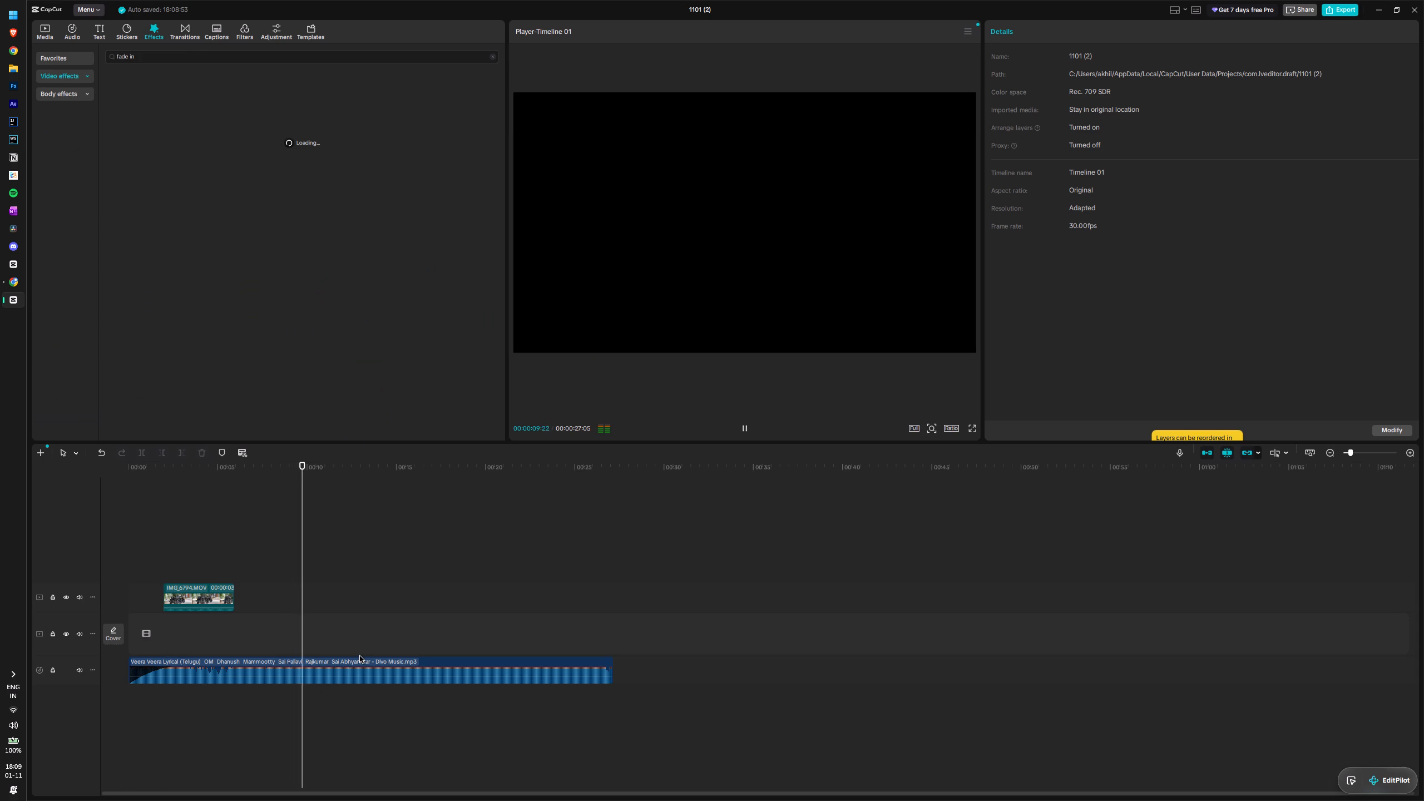
{"action": "key", "text": "space"}
{"action": "left_click_drag", "start_coordinate": [310, 553], "coordinate": [164, 568]}
{"action": "key", "text": "space"}
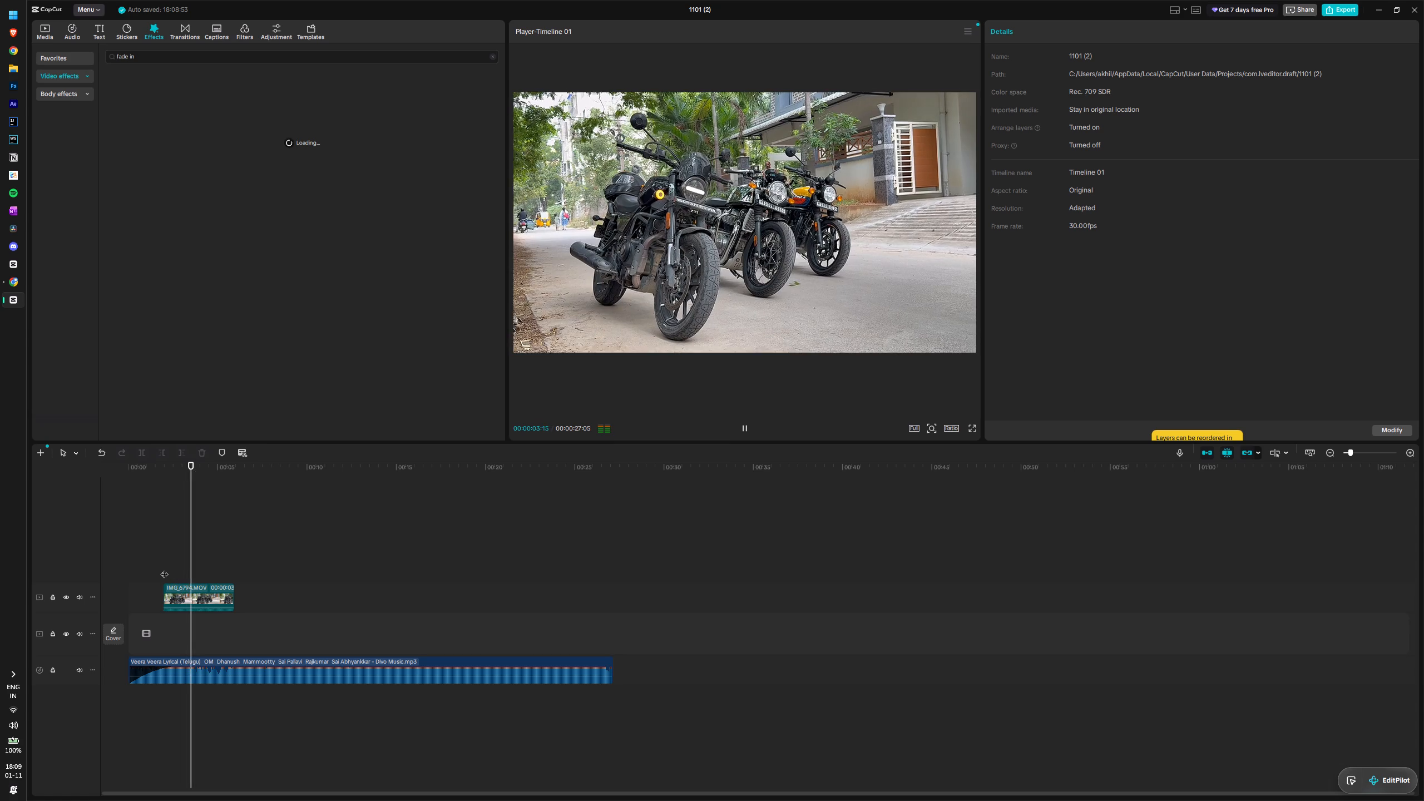
{"action": "key", "text": "space"}
Slow the IMG_6794.MOV clip to 0.27x and turn on Smooth slow-mo with the Optical flow method.
{"action": "left_click", "coordinate": [202, 593]}
{"action": "left_click", "coordinate": [1038, 36]}
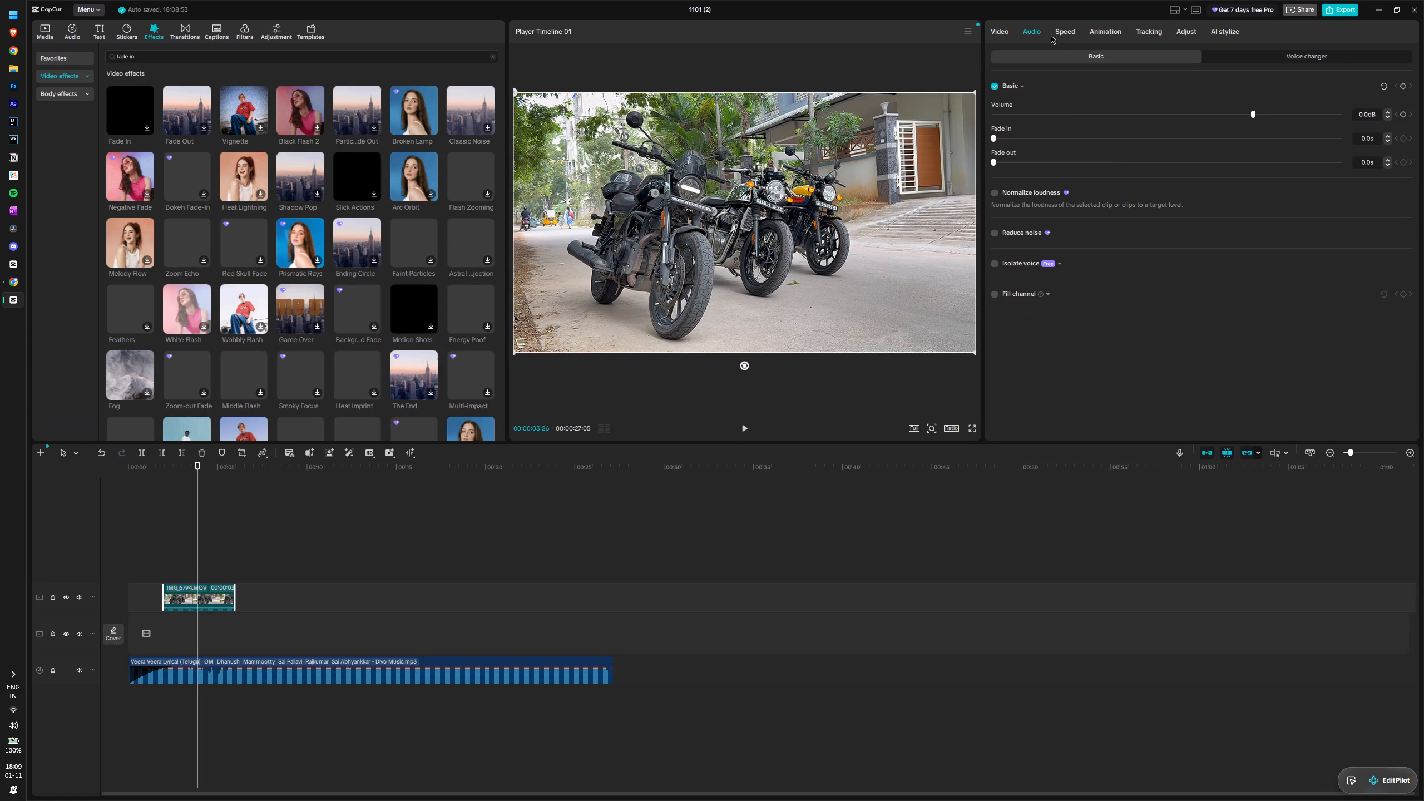
{"action": "left_click", "coordinate": [1069, 33]}
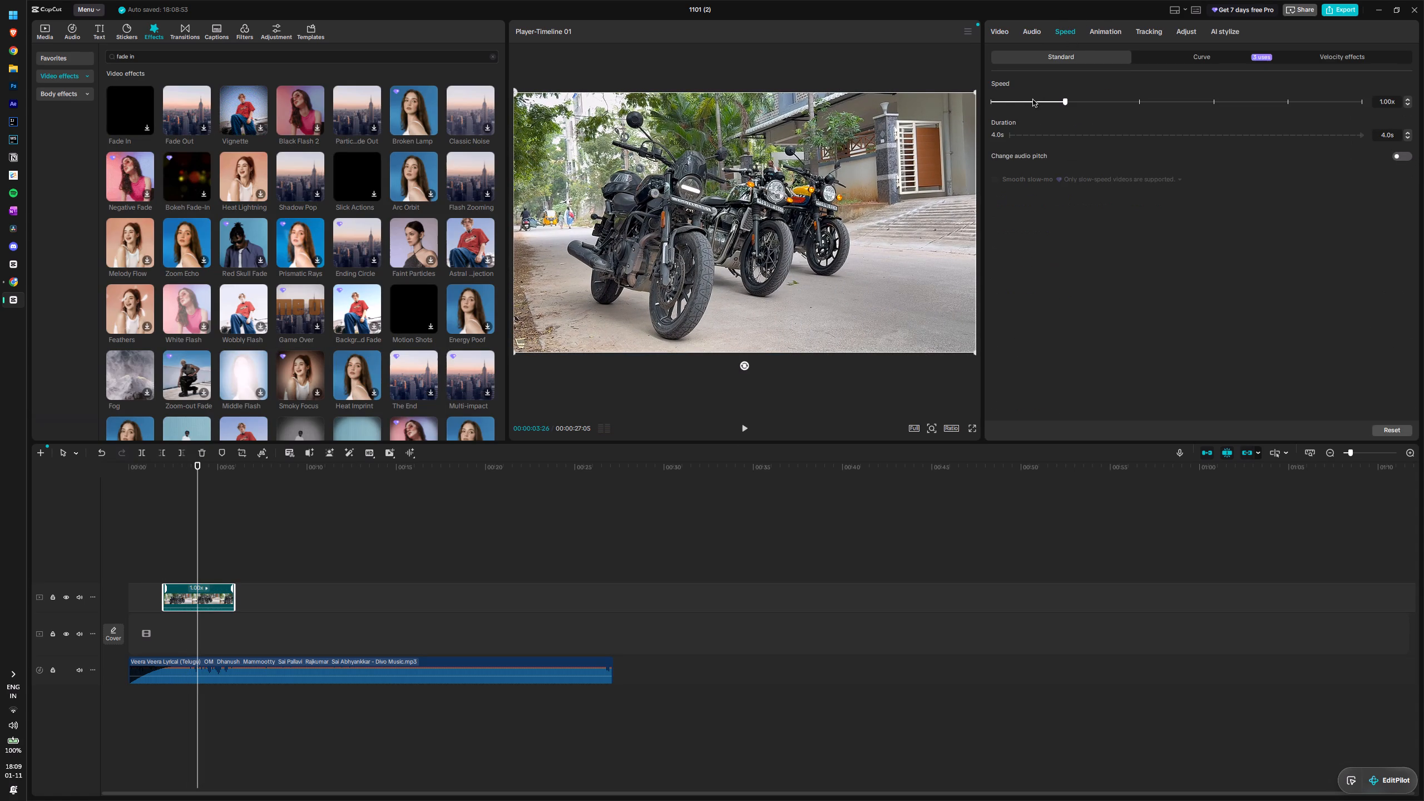
{"action": "left_click_drag", "start_coordinate": [1027, 102], "coordinate": [1005, 104]}
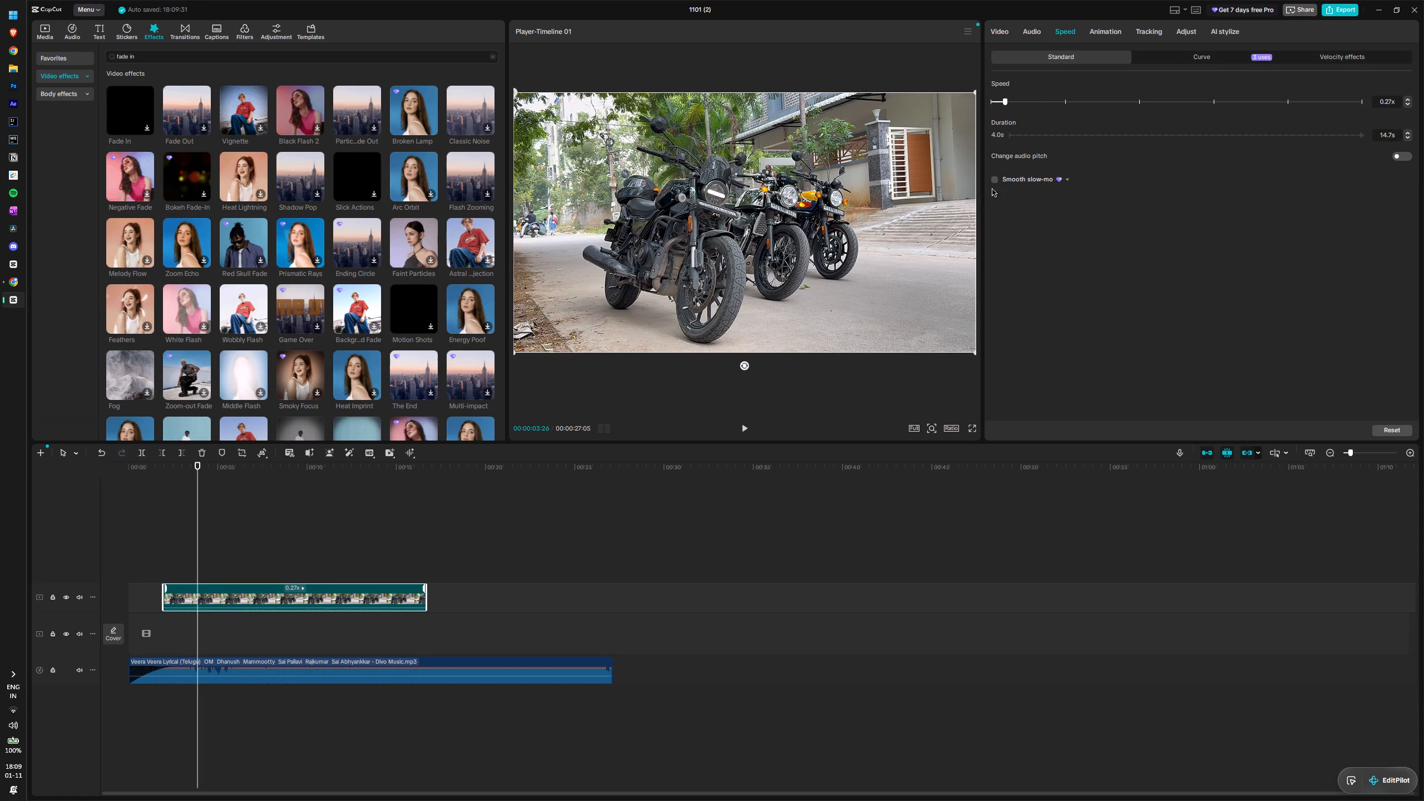
{"action": "left_click", "coordinate": [995, 181]}
{"action": "left_click", "coordinate": [1060, 197]}
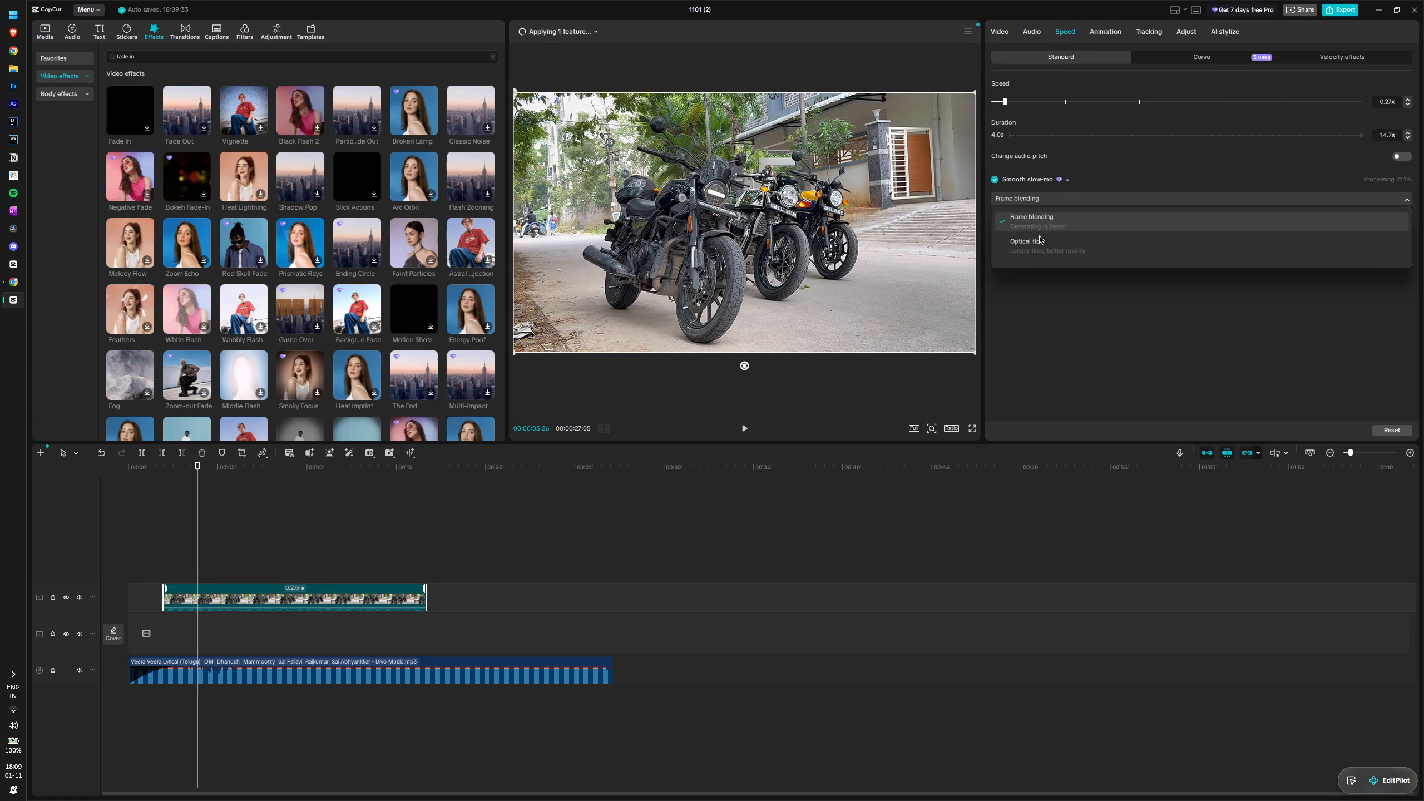
{"action": "left_click", "coordinate": [1038, 242]}
Replay the slowed clip from its beginning and set its speed to 0.44x.
{"action": "left_click_drag", "start_coordinate": [196, 536], "coordinate": [159, 543]}
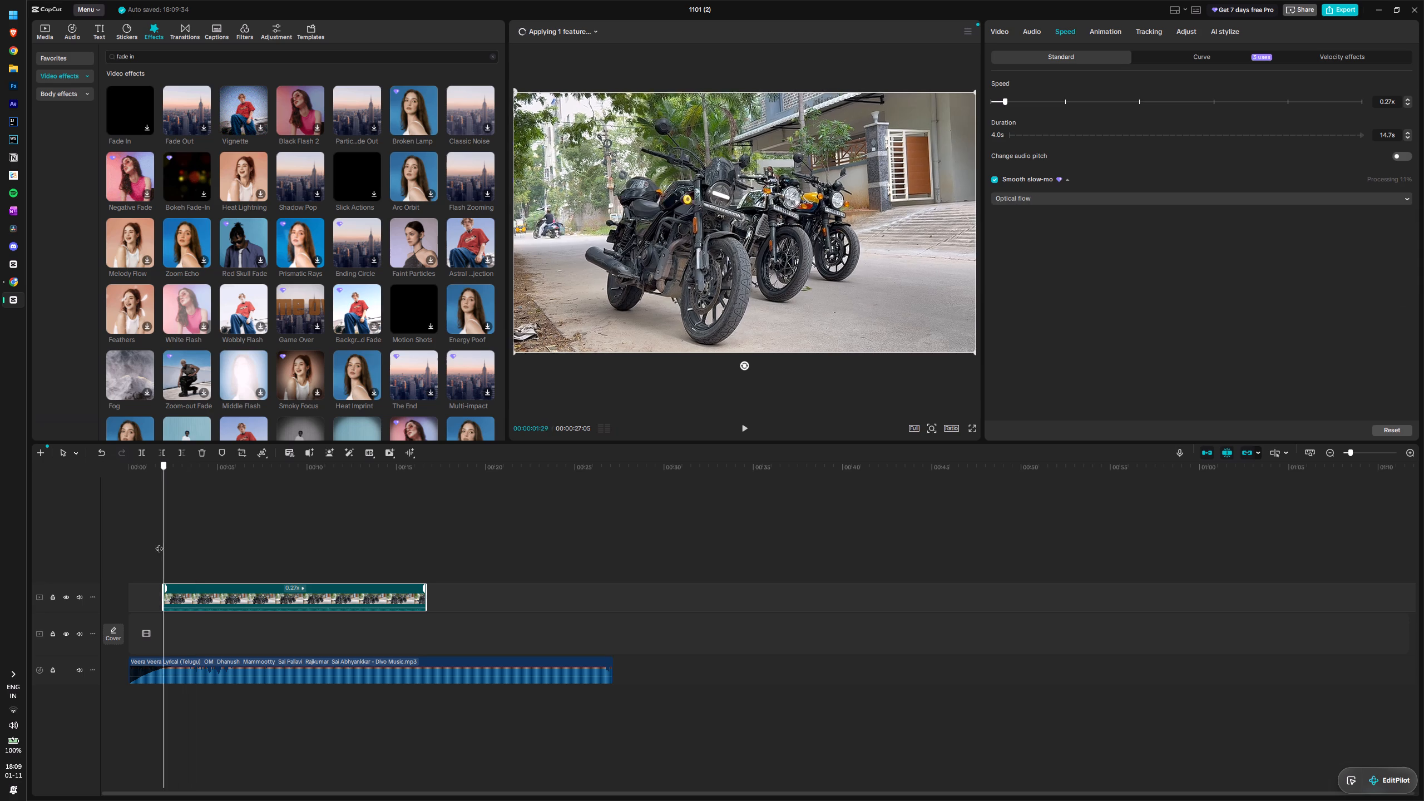
{"action": "left_click_drag", "start_coordinate": [159, 543], "coordinate": [161, 546]}
{"action": "key", "text": "space"}
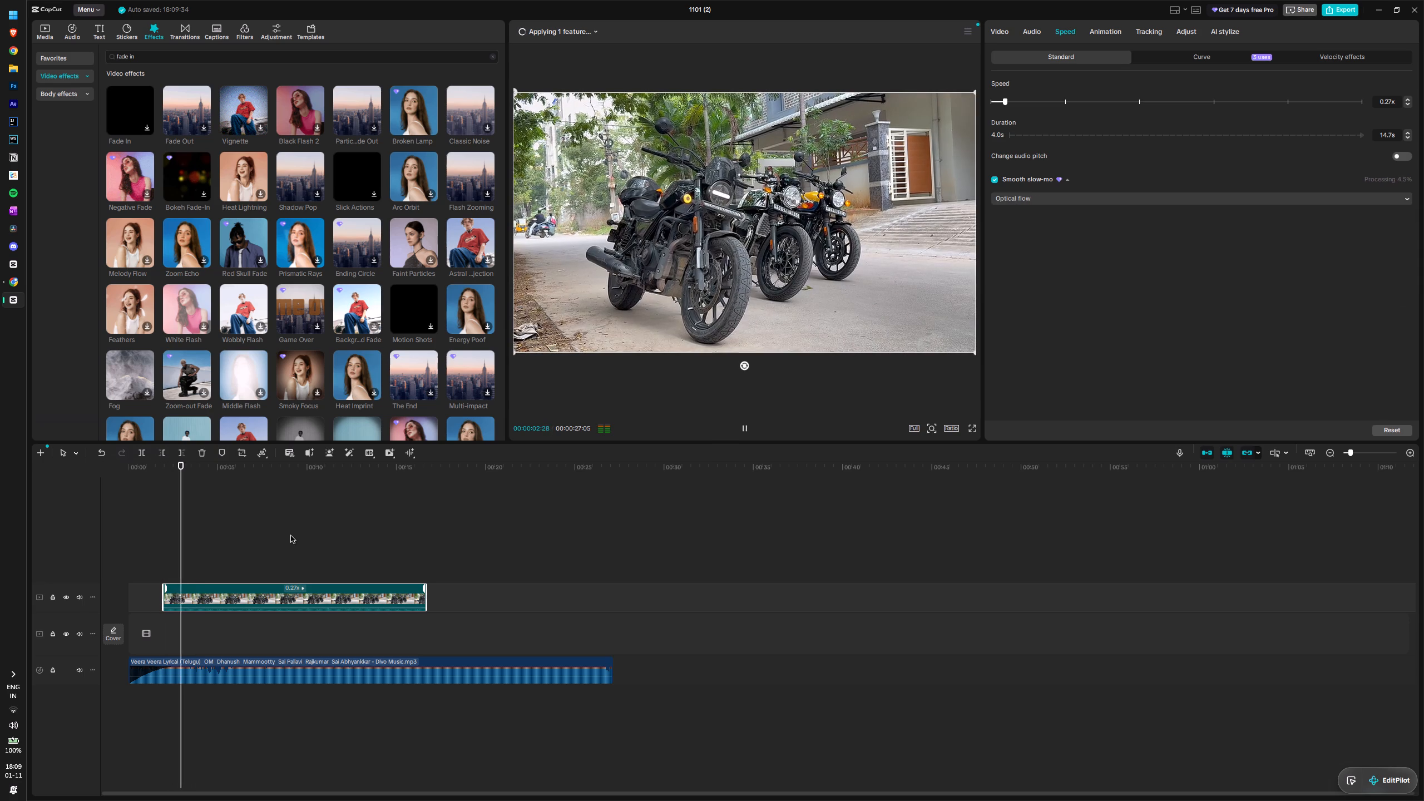
{"action": "key", "text": "space"}
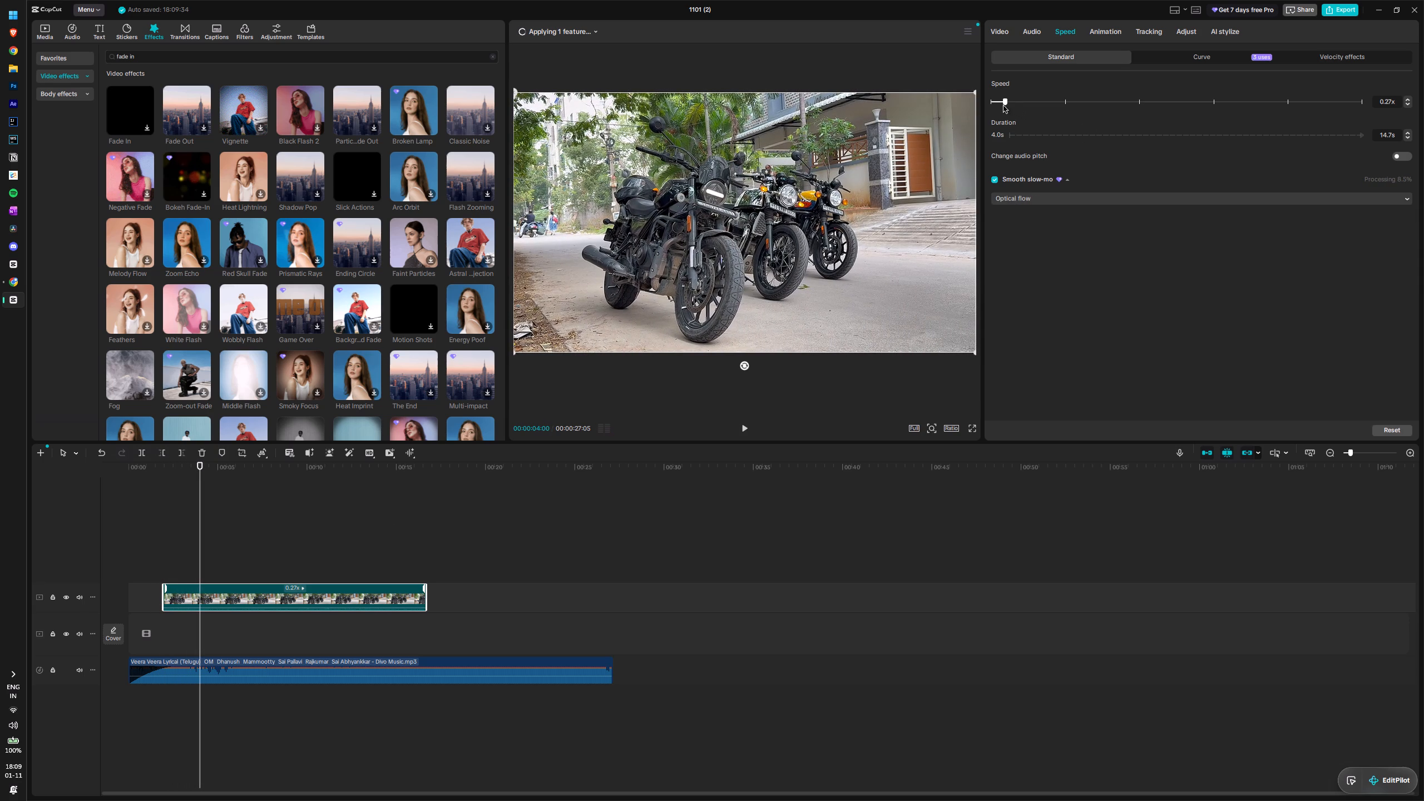
{"action": "left_click_drag", "start_coordinate": [1005, 103], "coordinate": [1019, 103]}
{"action": "key", "text": "space"}
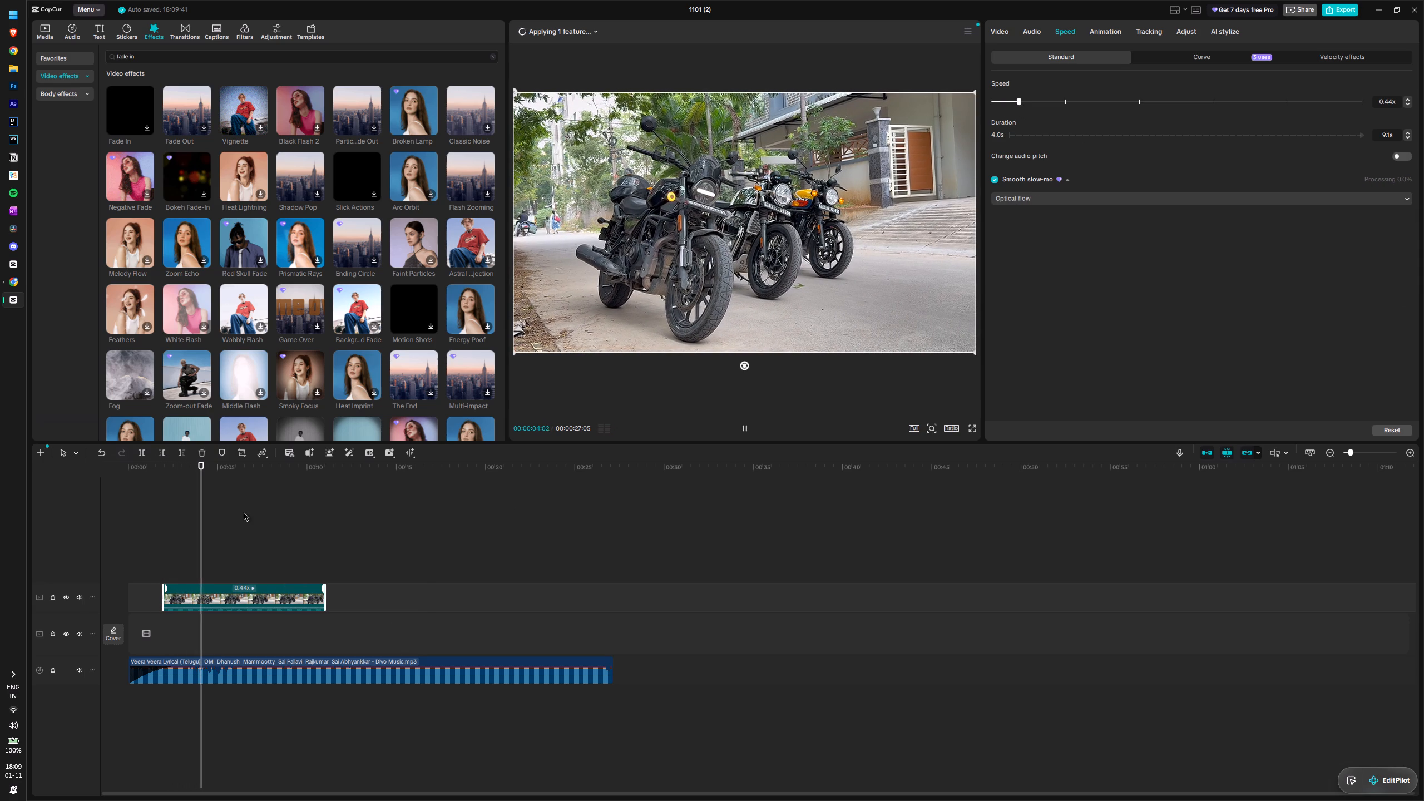
{"action": "key", "text": "space"}
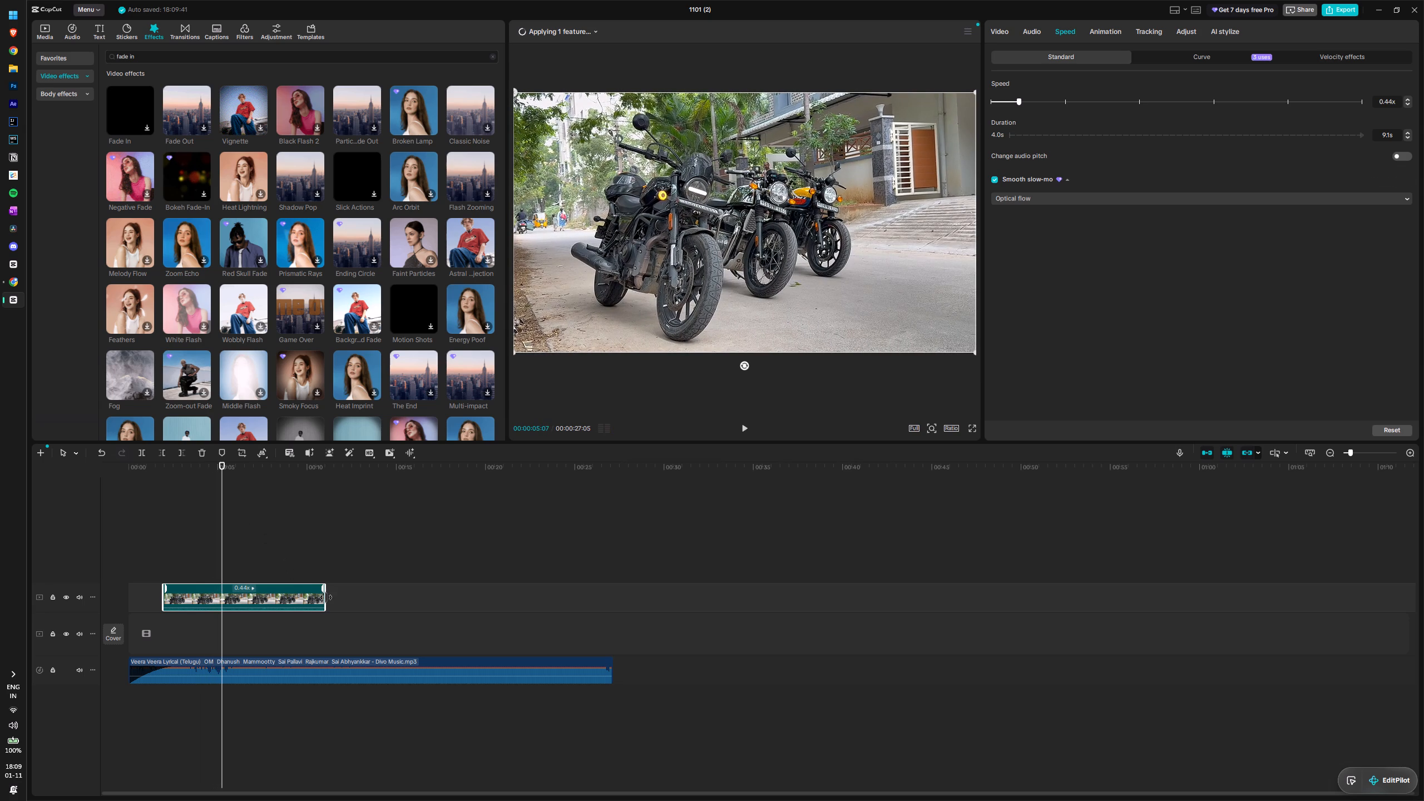
Trim the end and the start of the slowed IMG_6794.MOV clip to a duration of 1.9 s, checking it in playback.
{"action": "left_click_drag", "start_coordinate": [326, 597], "coordinate": [202, 613]}
{"action": "left_click_drag", "start_coordinate": [219, 580], "coordinate": [162, 579]}
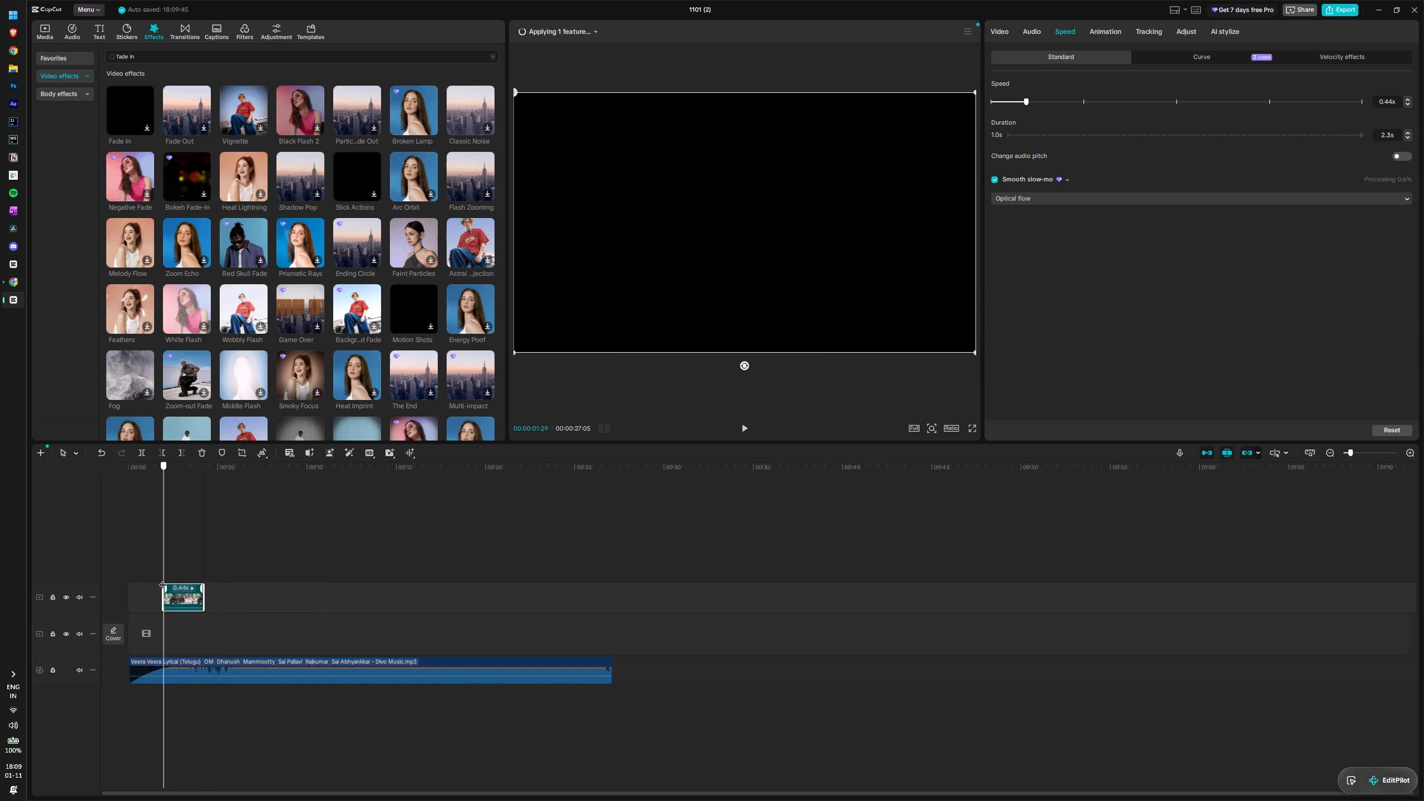
{"action": "left_click_drag", "start_coordinate": [162, 579], "coordinate": [161, 579]}
{"action": "key", "text": "space"}
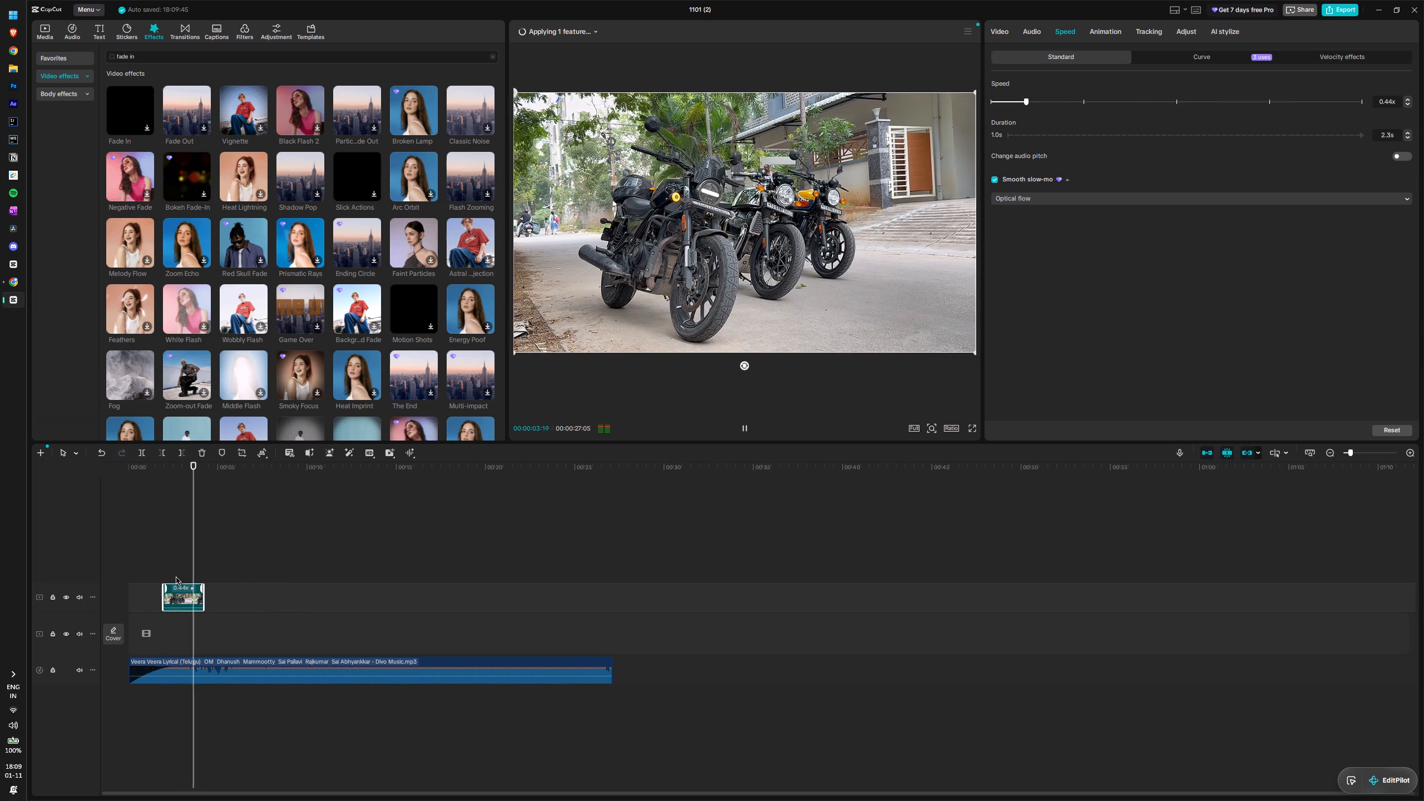
{"action": "key", "text": "space"}
{"action": "left_click_drag", "start_coordinate": [163, 598], "coordinate": [171, 599]}
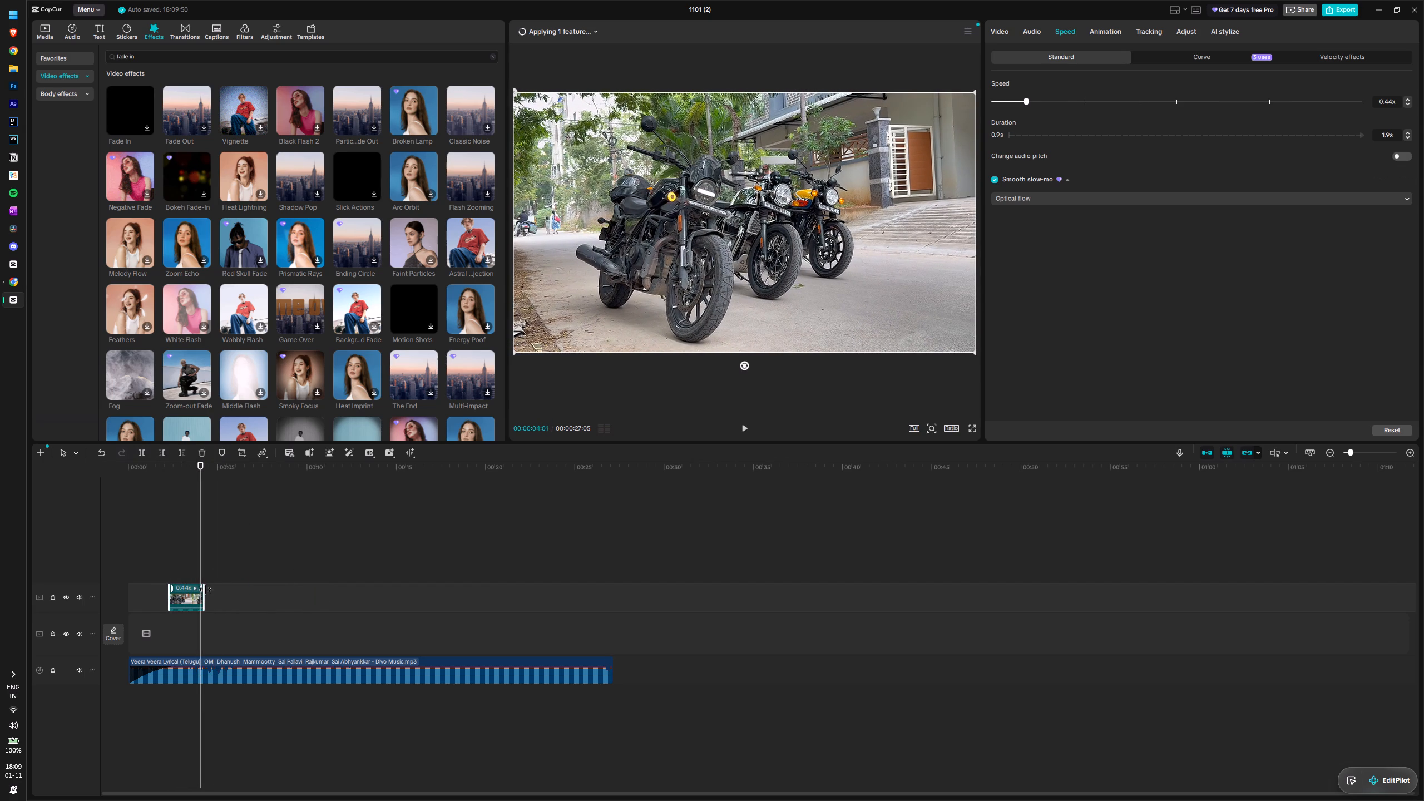
Lengthen the slowed IMG_6794.MOV clip by extending its end, and replay it from its beginning.
{"action": "left_click_drag", "start_coordinate": [204, 591], "coordinate": [215, 592]}
{"action": "left_click", "coordinate": [197, 593]}
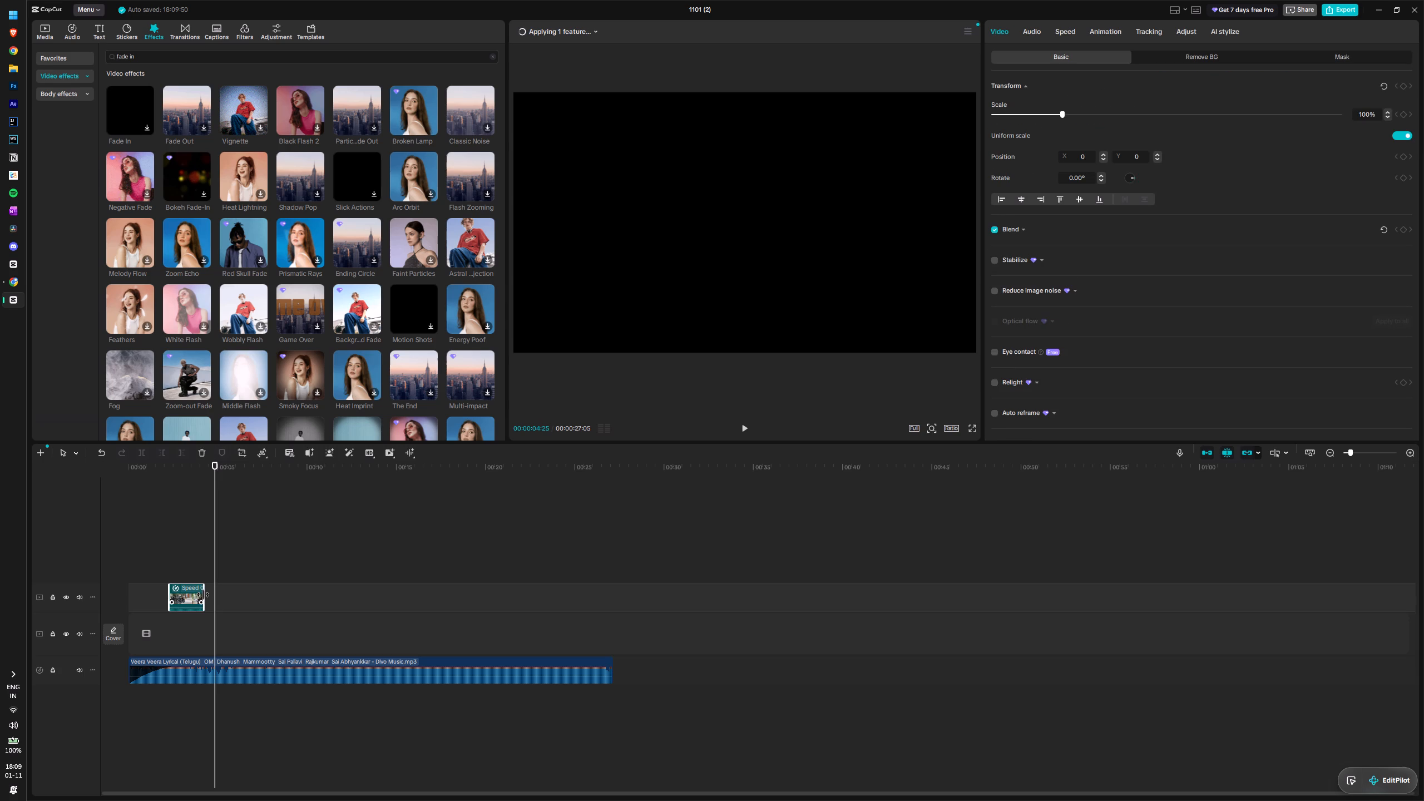
{"action": "left_click_drag", "start_coordinate": [203, 595], "coordinate": [210, 596]}
{"action": "left_click", "coordinate": [198, 597]}
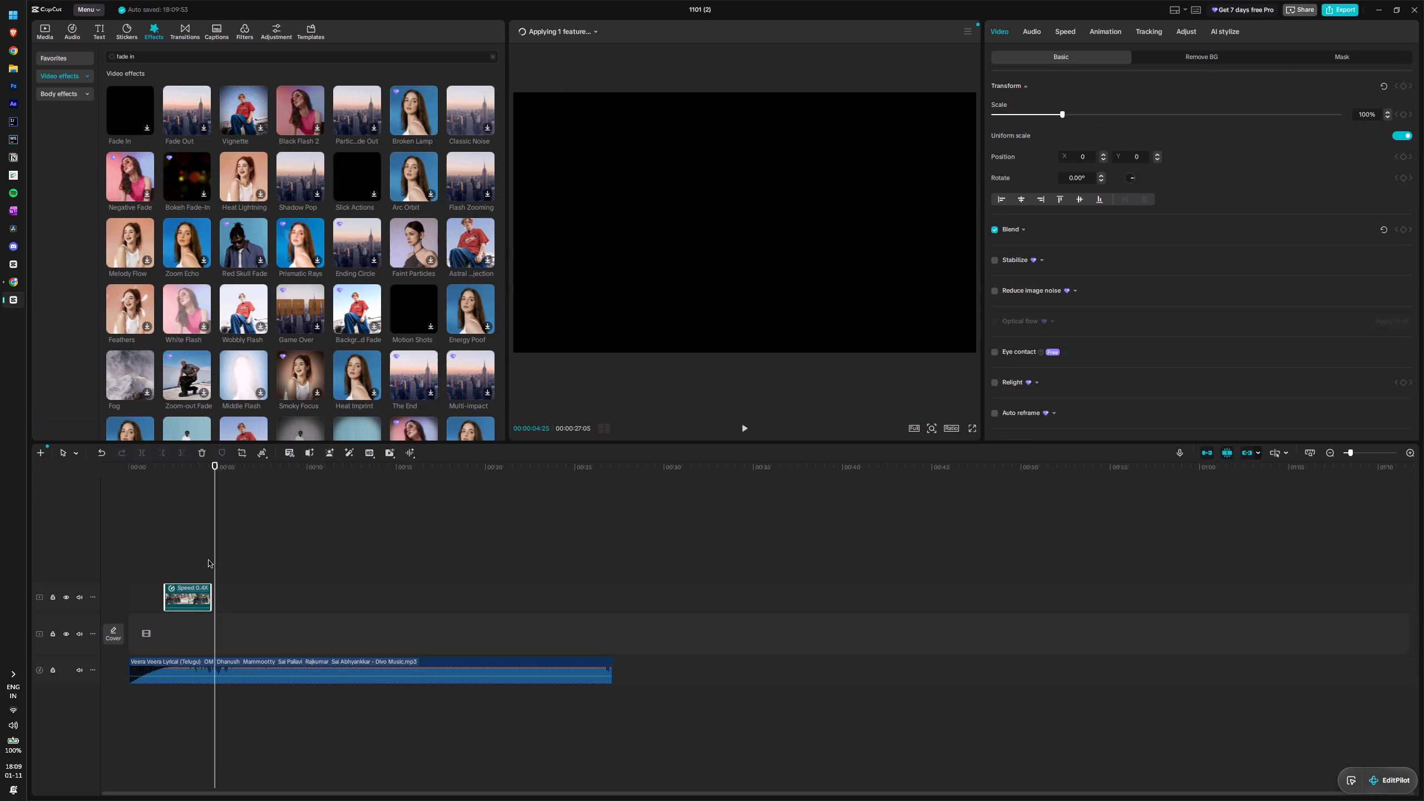
{"action": "left_click_drag", "start_coordinate": [212, 560], "coordinate": [165, 575]}
{"action": "key", "text": "space"}
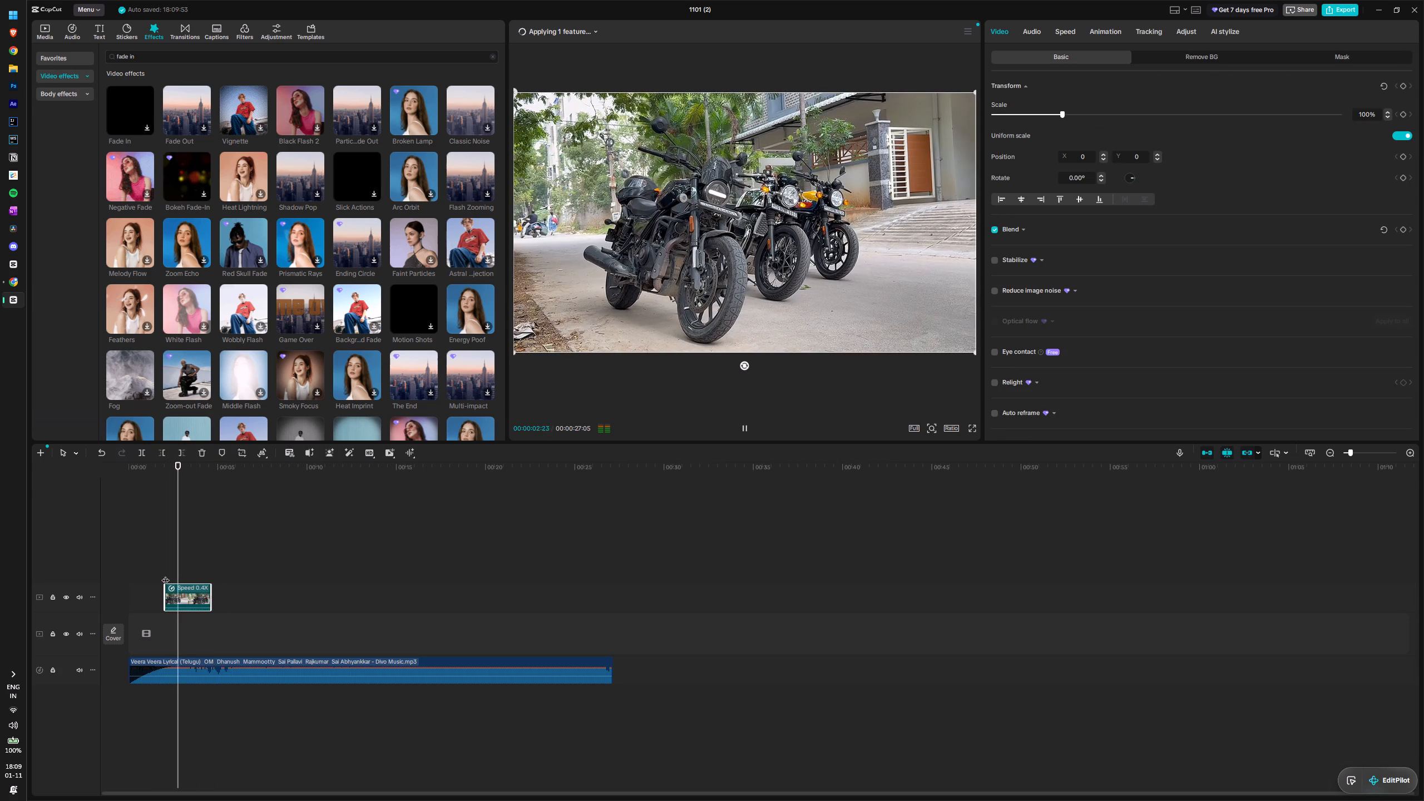
{"action": "key", "text": "space"}
Move the slowed IMG_6794.MOV clip along its track to start just after the 15 s mark.
{"action": "left_click_drag", "start_coordinate": [180, 589], "coordinate": [425, 590]}
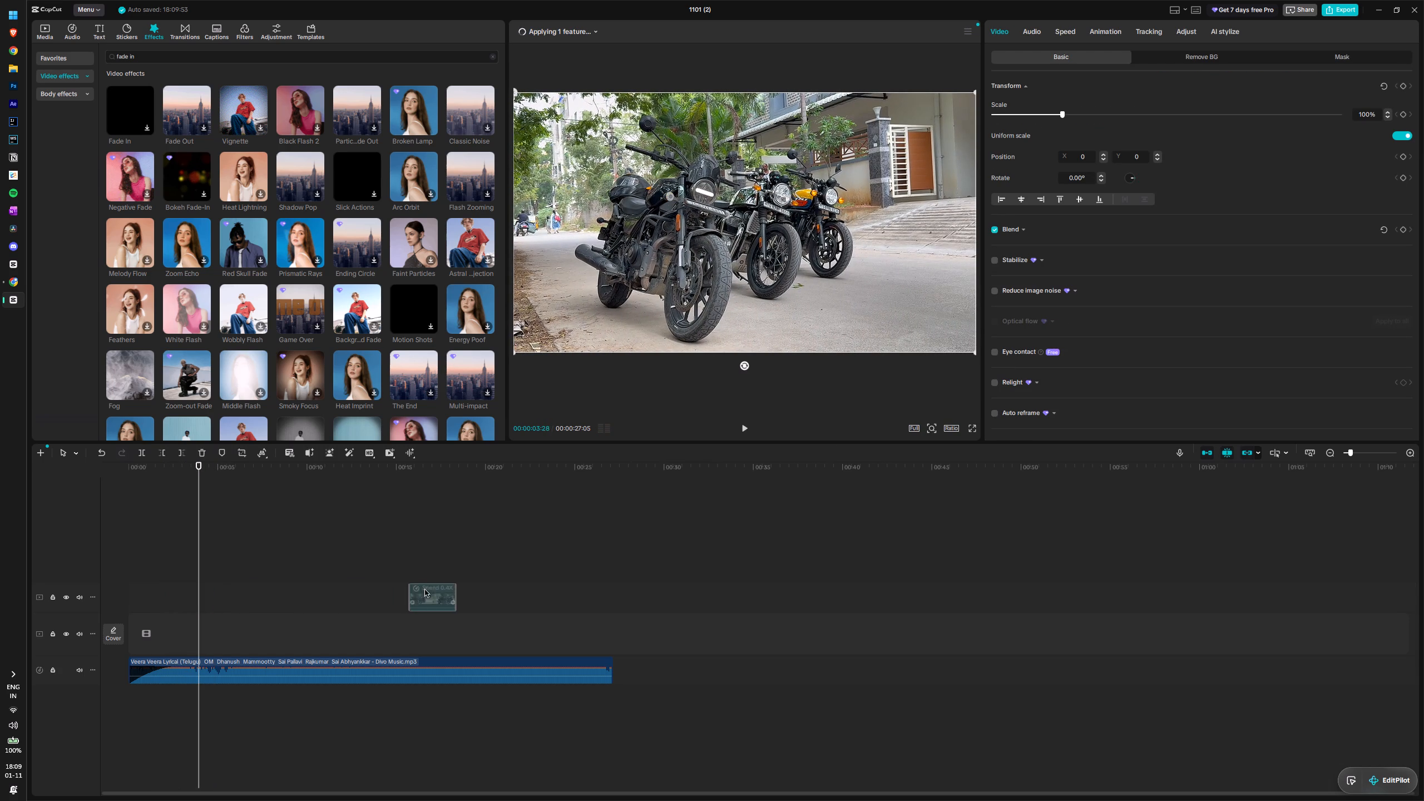
{"action": "left_click_drag", "start_coordinate": [425, 590], "coordinate": [426, 590]}
Add the side-panel close-up clip IMG_1127.MOV to the upper video track at the playhead and dismiss the import notices.
{"action": "left_click", "coordinate": [55, 36]}
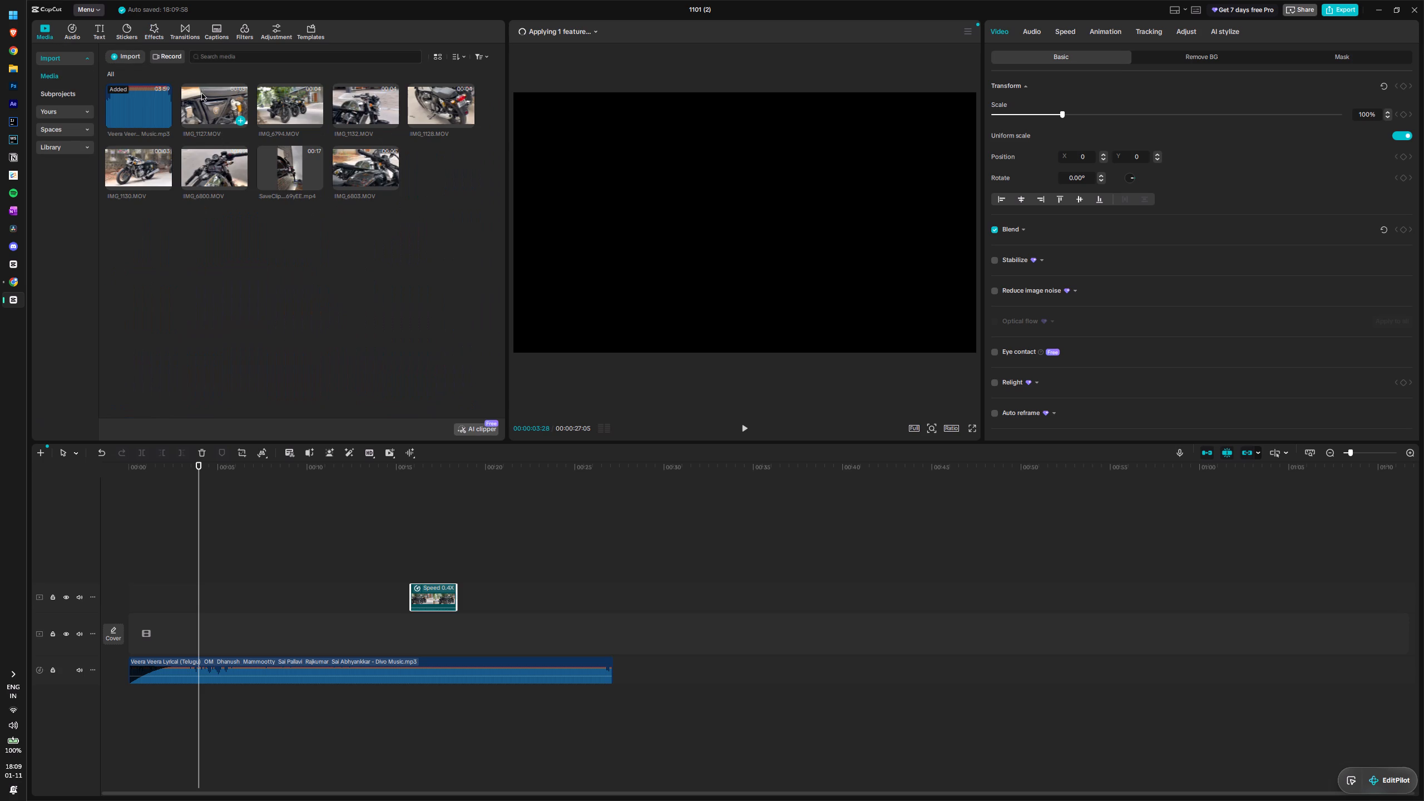
{"action": "left_click", "coordinate": [209, 103]}
{"action": "left_click_drag", "start_coordinate": [211, 101], "coordinate": [197, 599]}
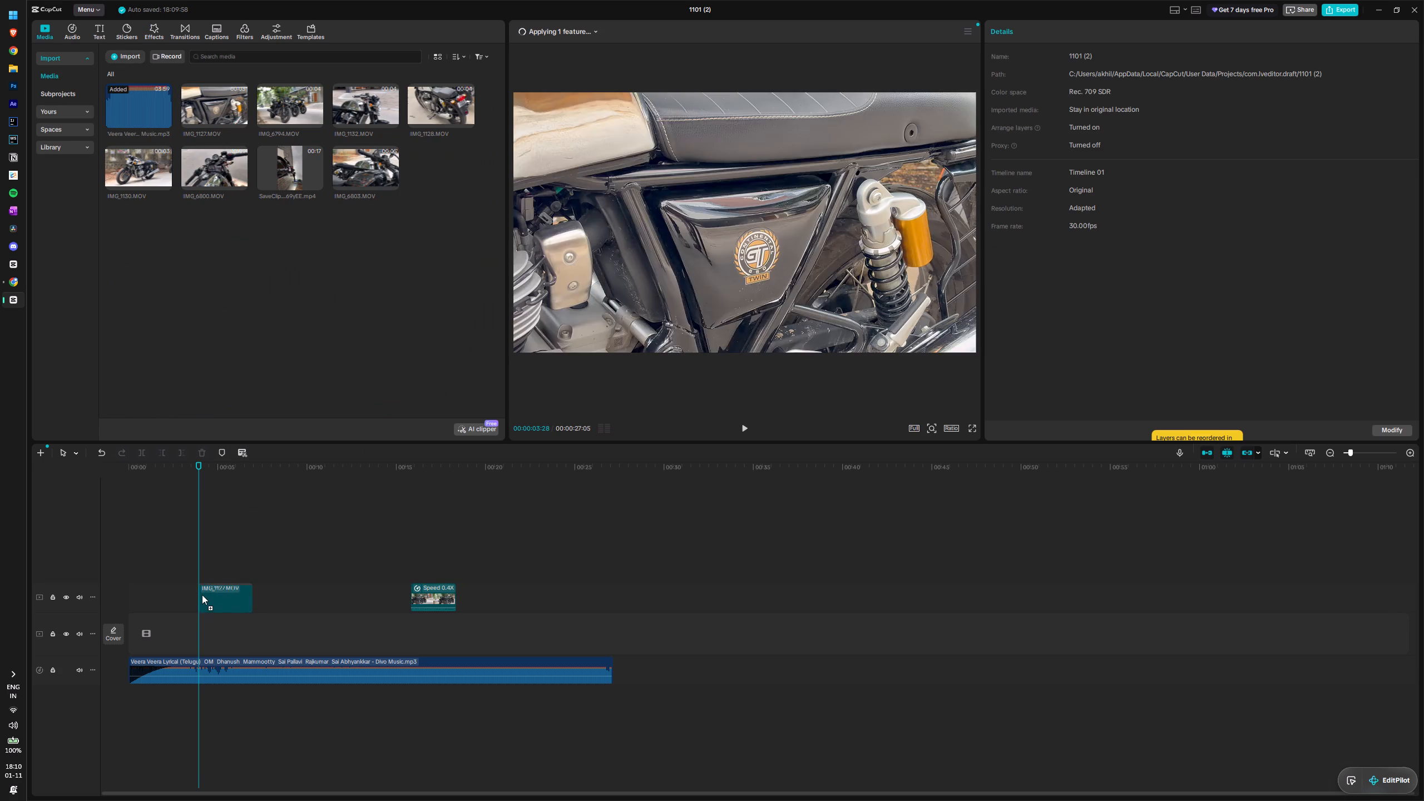
{"action": "left_click_drag", "start_coordinate": [212, 596], "coordinate": [201, 596]}
{"action": "left_click", "coordinate": [768, 429]}
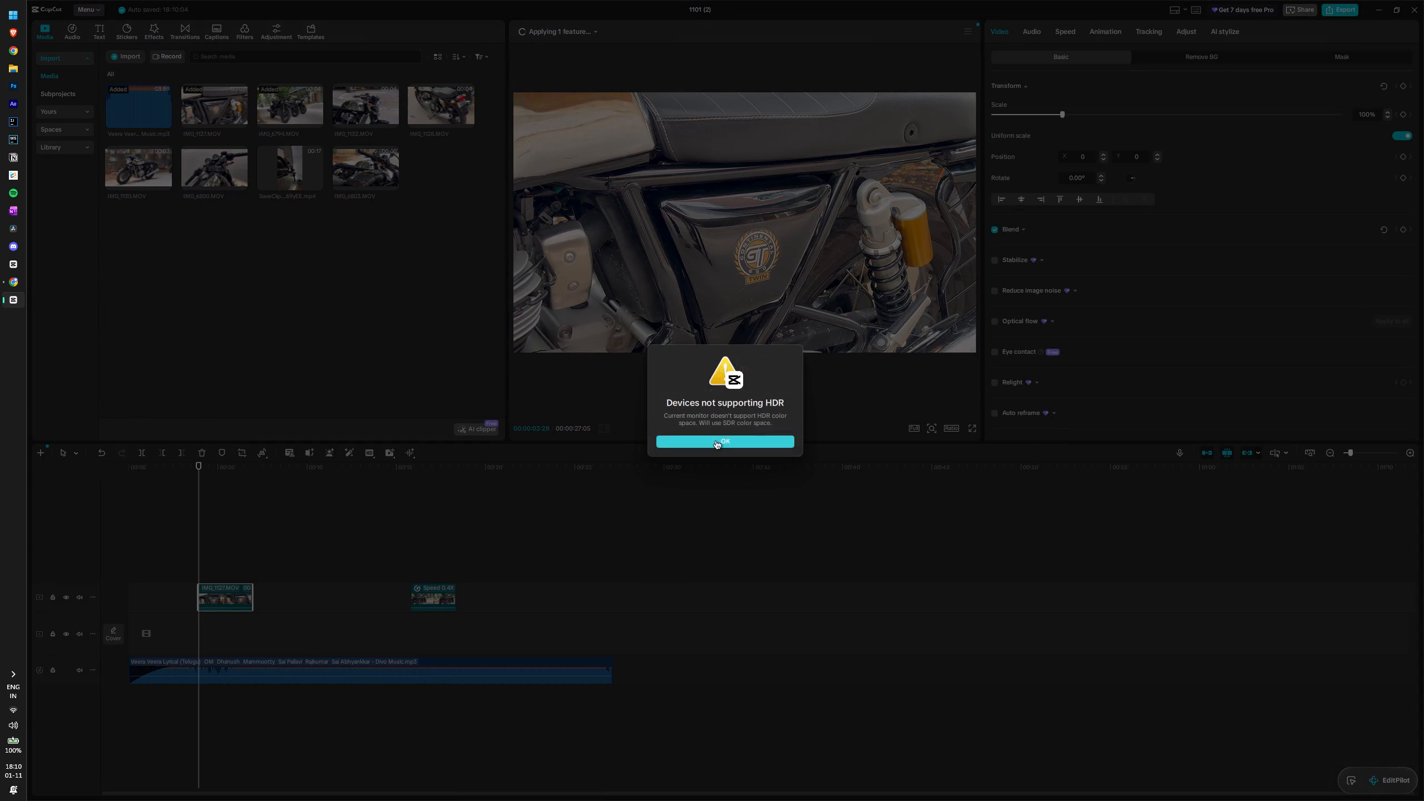
{"action": "left_click", "coordinate": [715, 441]}
Shift the IMG_1127.MOV clip earlier so it starts at about 2 s, checking the timing against the song in playback.
{"action": "left_click_drag", "start_coordinate": [225, 597], "coordinate": [200, 602]}
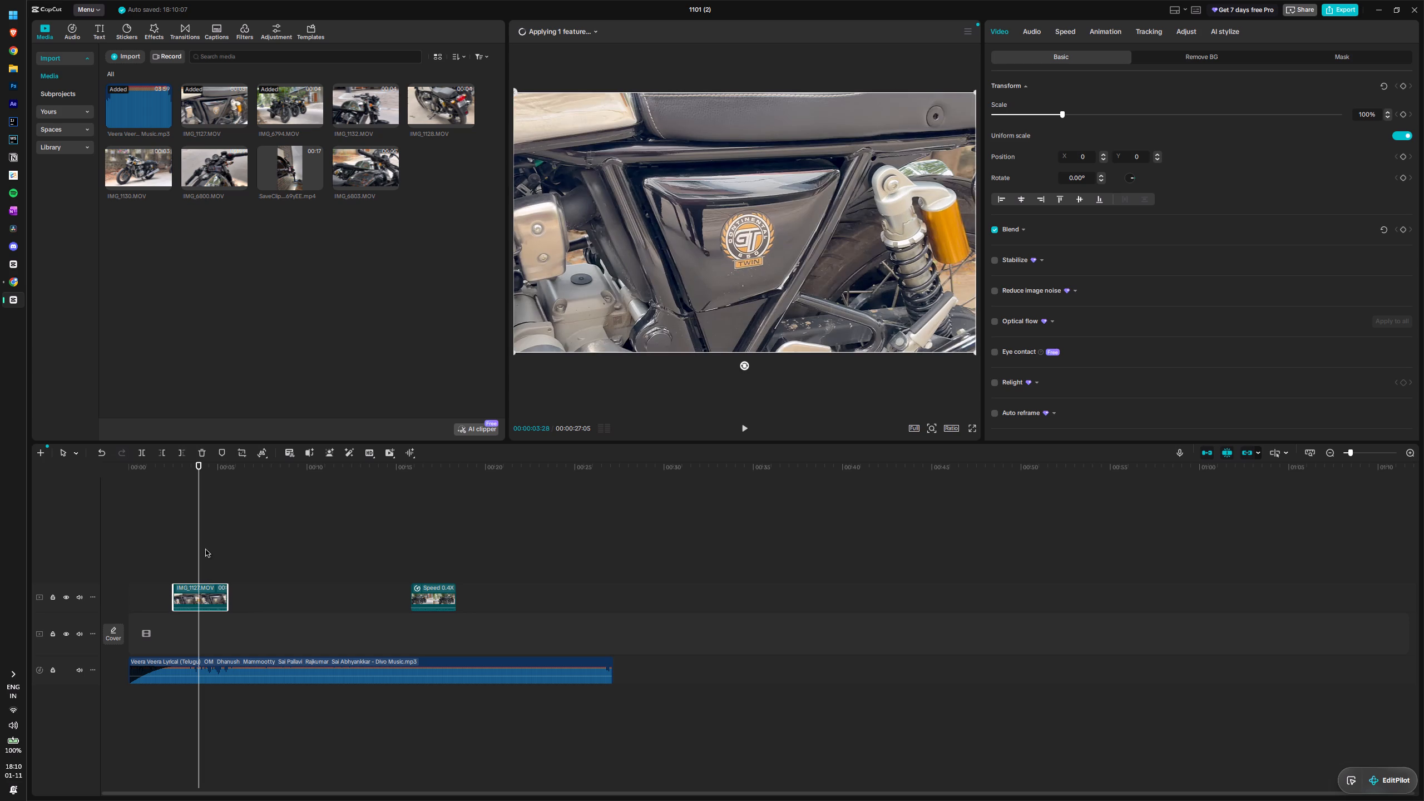
{"action": "left_click_drag", "start_coordinate": [198, 550], "coordinate": [162, 556]}
{"action": "key", "text": "space"}
{"action": "key", "text": "space"}
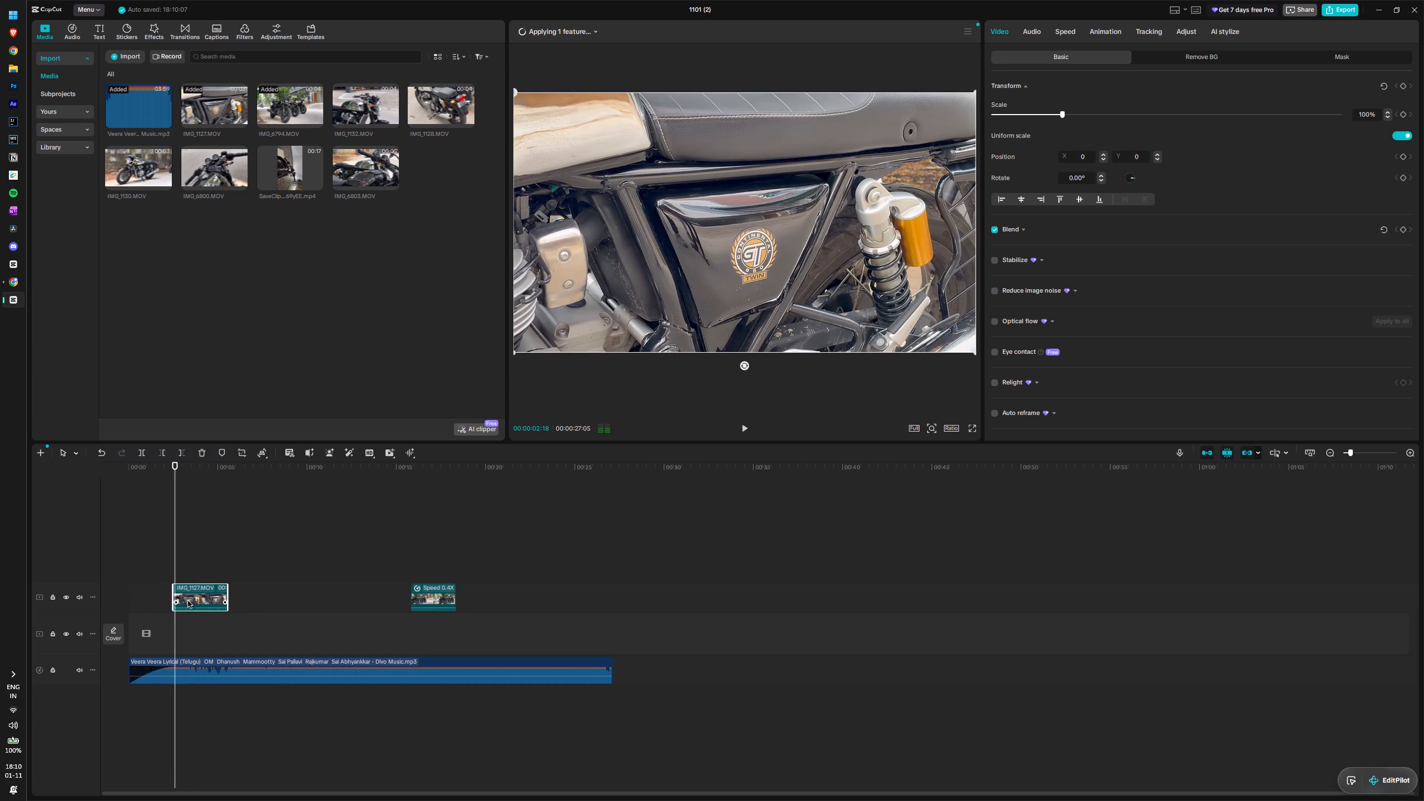
{"action": "left_click_drag", "start_coordinate": [187, 603], "coordinate": [182, 602]}
{"action": "left_click_drag", "start_coordinate": [174, 558], "coordinate": [164, 558]}
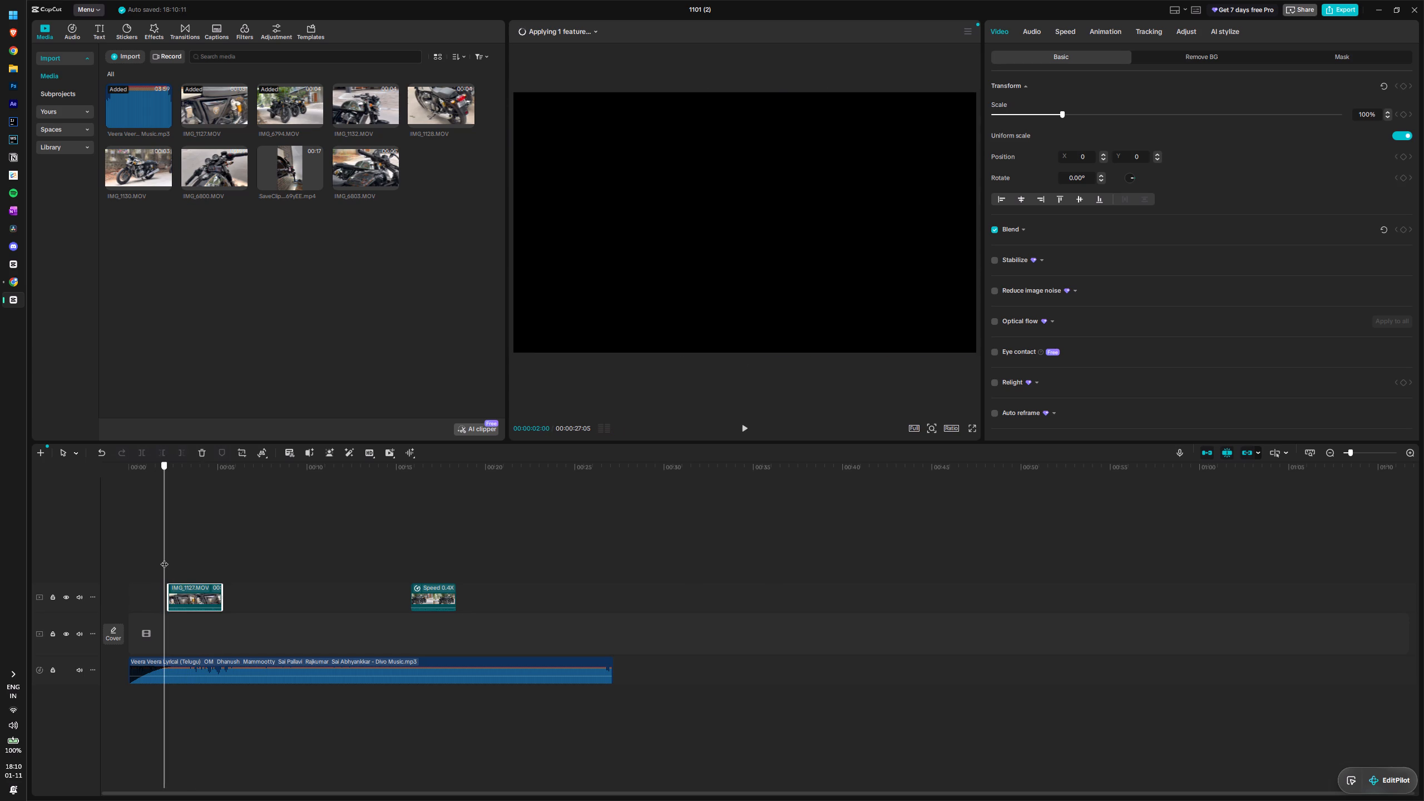
{"action": "left_click_drag", "start_coordinate": [164, 558], "coordinate": [168, 560]}
{"action": "key", "text": "space"}
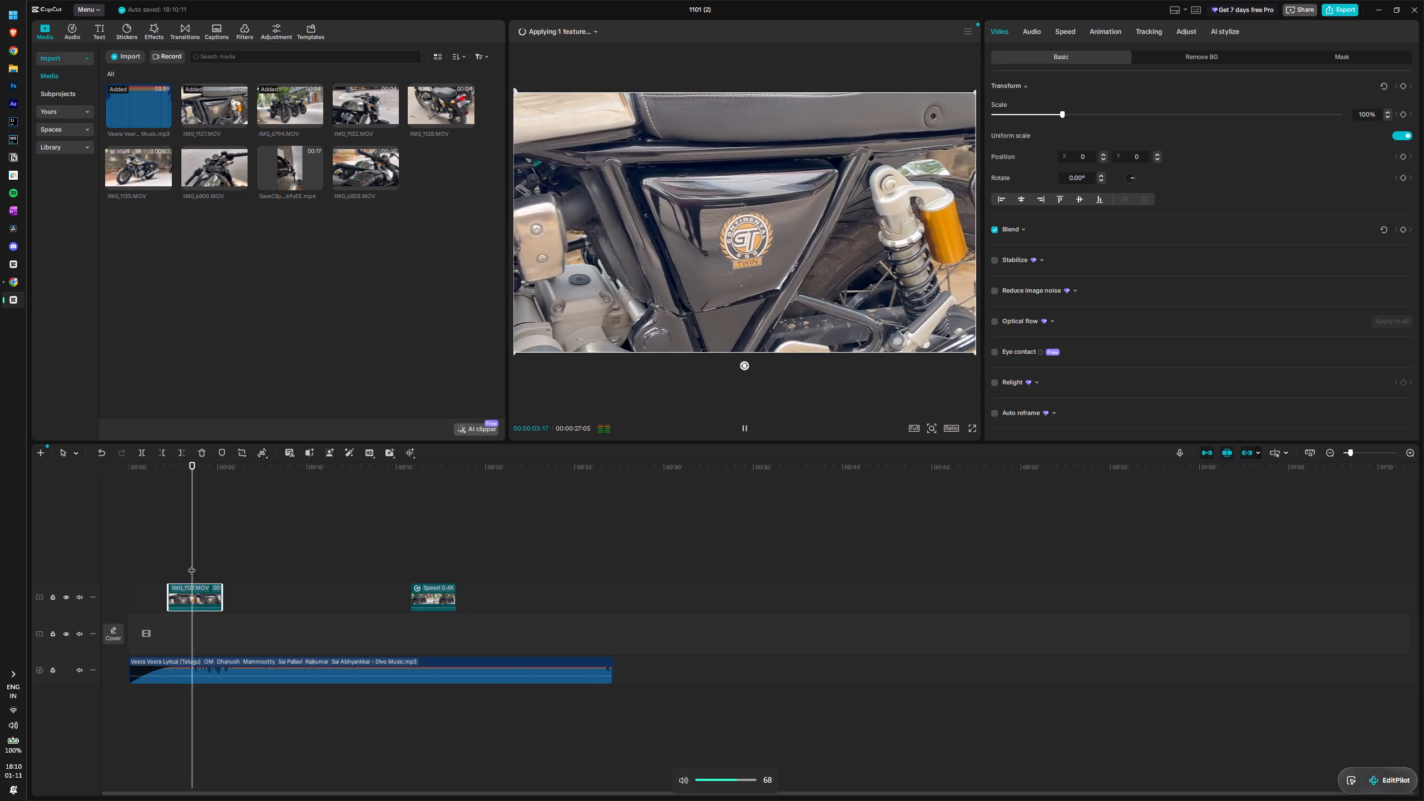
{"action": "key", "text": "space"}
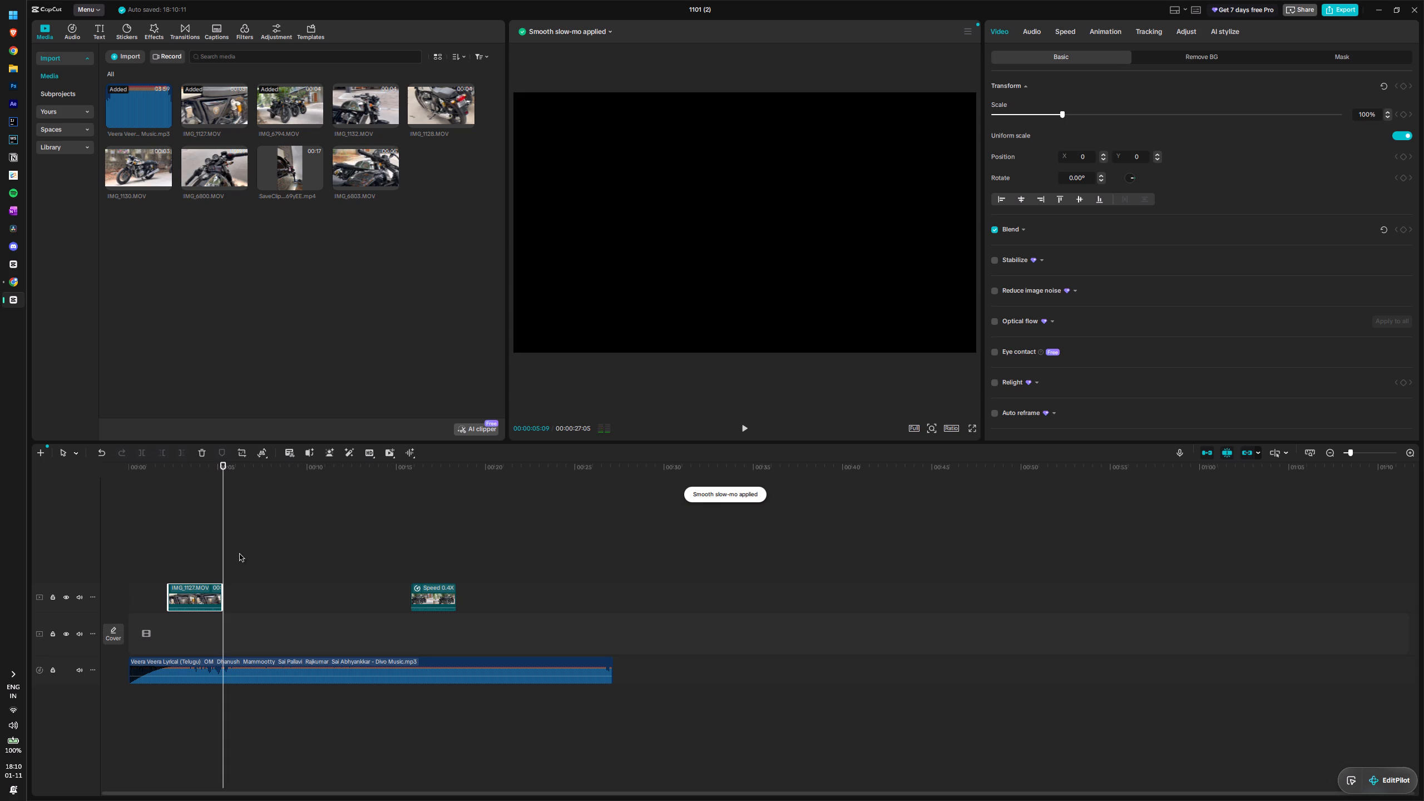
Trim the end of the IMG_1127.MOV clip back to just before 4 s, replaying it against the song.
{"action": "left_click_drag", "start_coordinate": [221, 587], "coordinate": [209, 589]}
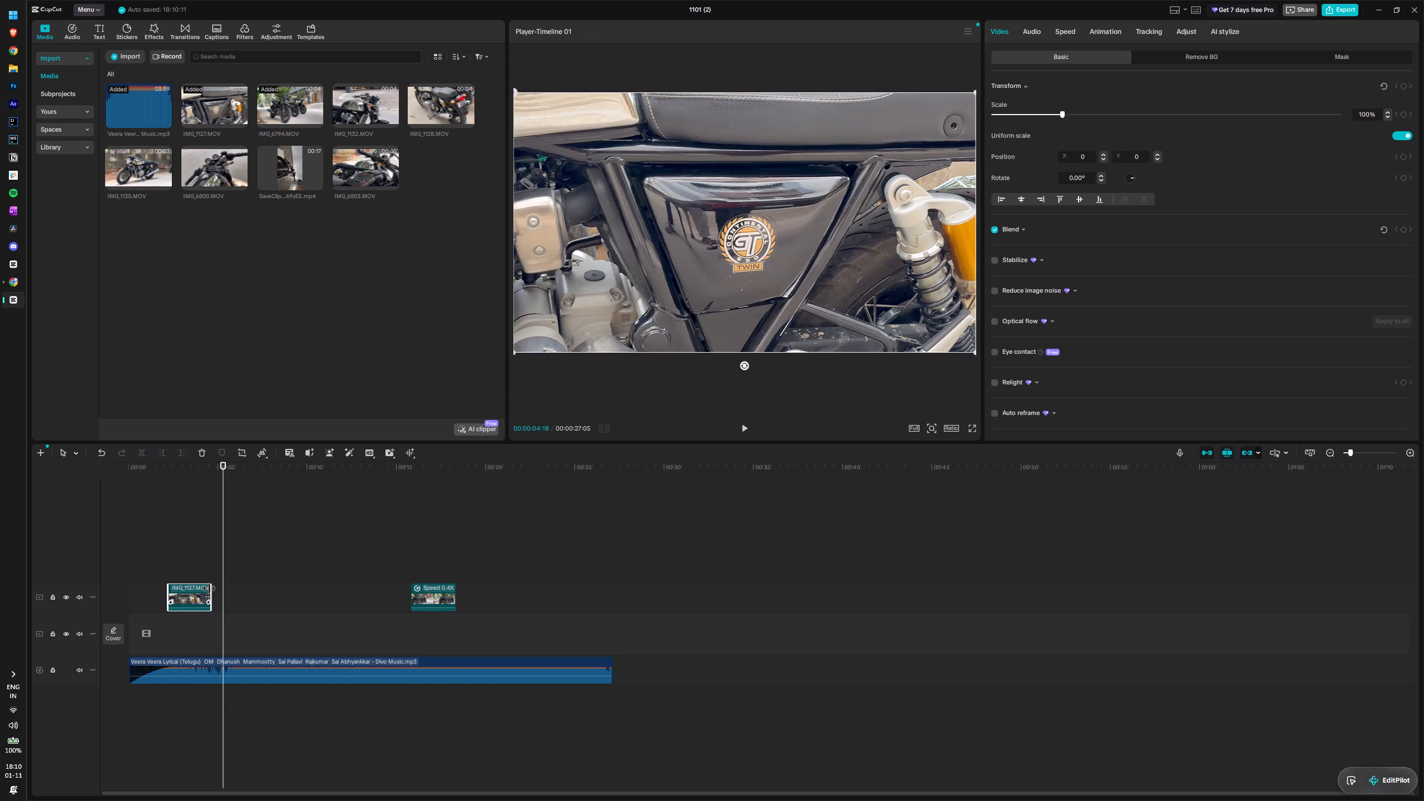
{"action": "left_click_drag", "start_coordinate": [209, 589], "coordinate": [201, 589]}
{"action": "left_click_drag", "start_coordinate": [224, 553], "coordinate": [167, 558]}
{"action": "key", "text": "space"}
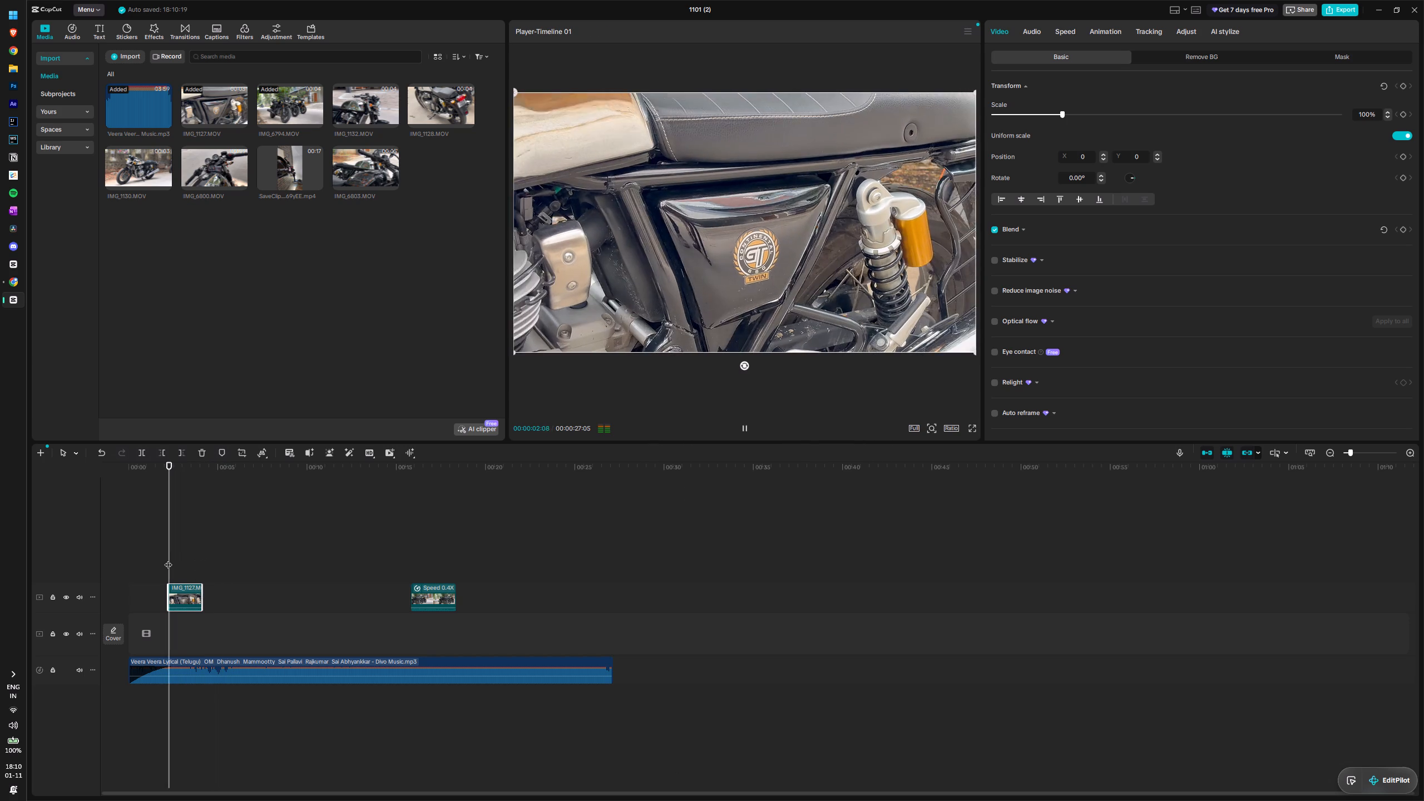
{"action": "key", "text": "space"}
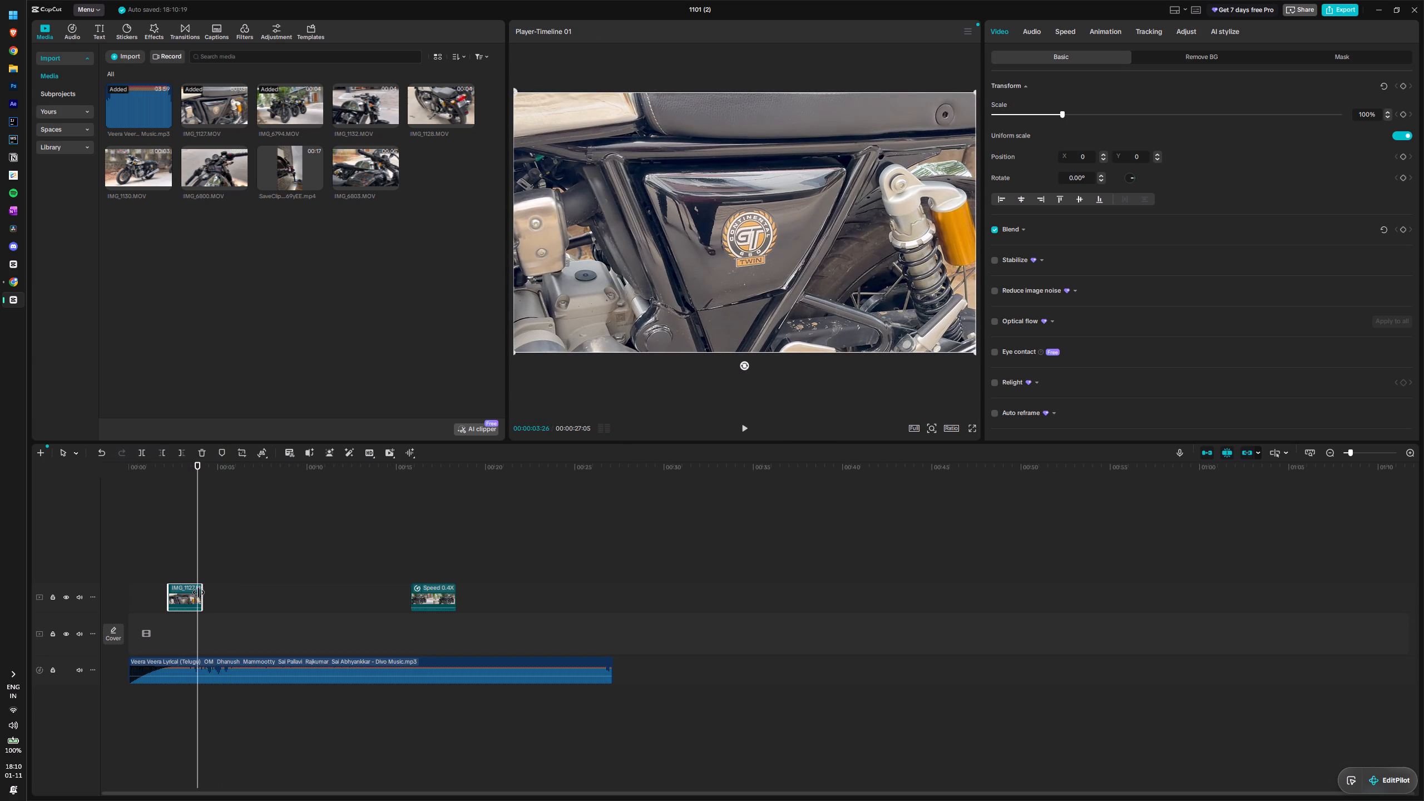
{"action": "left_click_drag", "start_coordinate": [201, 593], "coordinate": [196, 593]}
{"action": "key", "text": "space"}
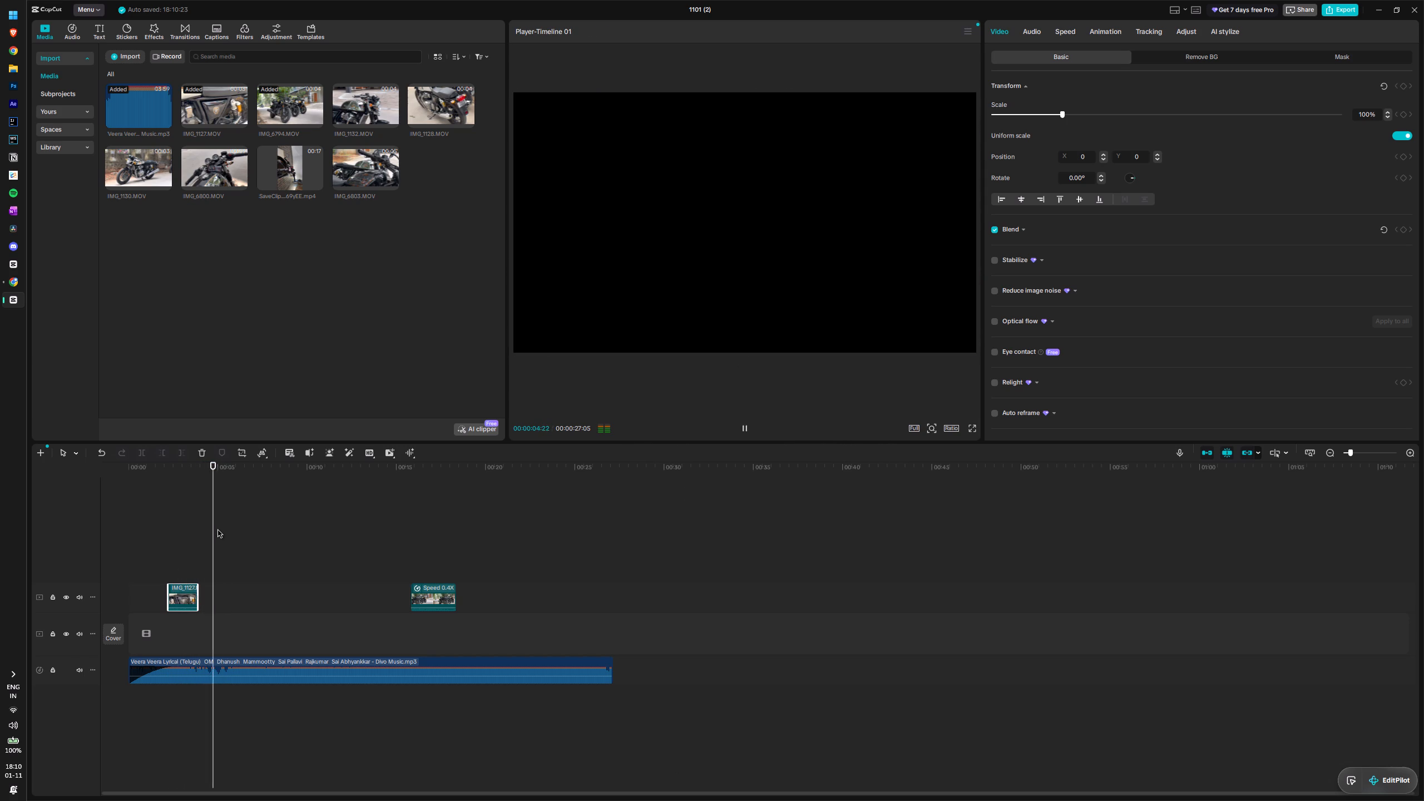
{"action": "key", "text": "space"}
Place the rear-view clip IMG_1128.MOV on the upper track at about 5 s, dismiss the audio-track notice and play it.
{"action": "left_click", "coordinate": [222, 520]}
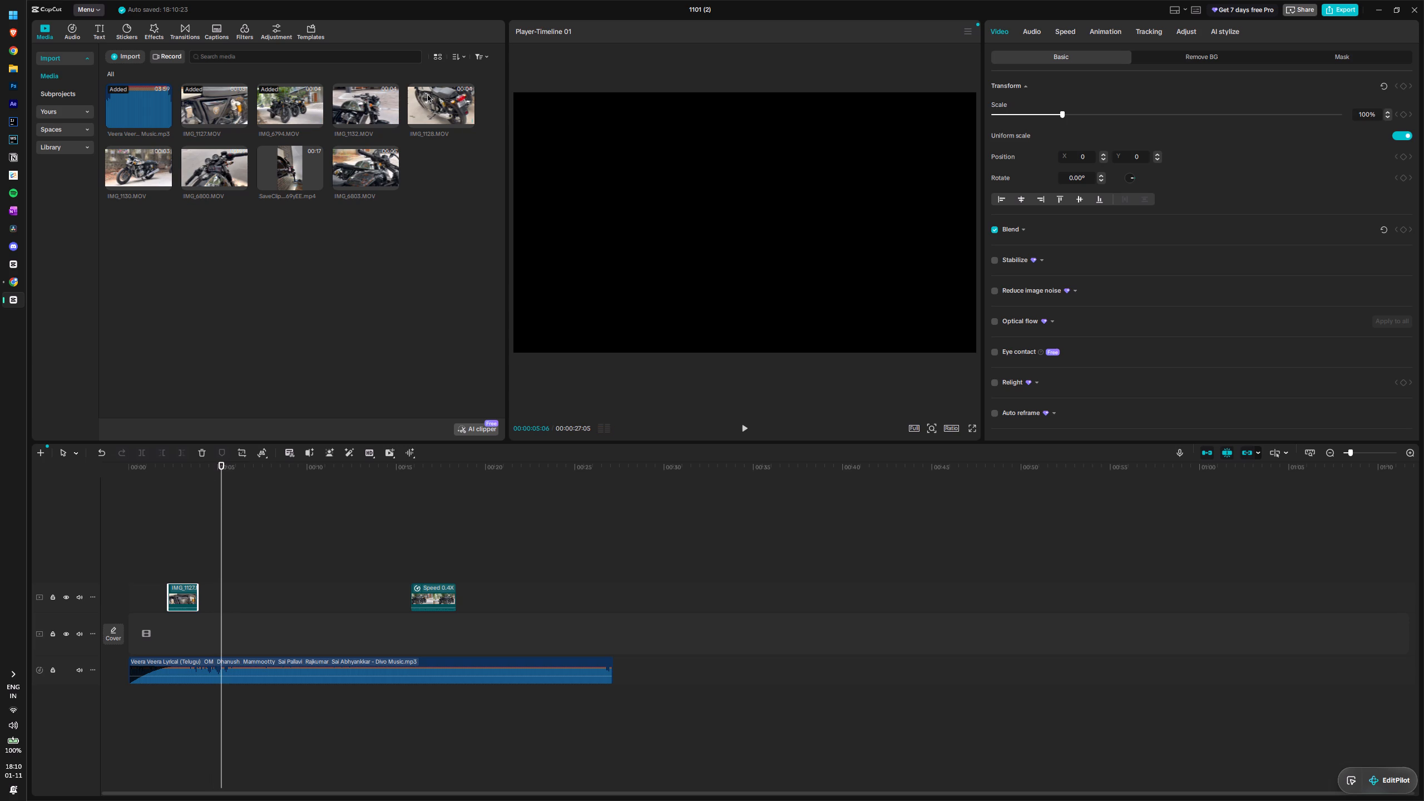
{"action": "left_click_drag", "start_coordinate": [441, 101], "coordinate": [221, 595]}
{"action": "key", "text": "space"}
{"action": "left_click", "coordinate": [784, 433]}
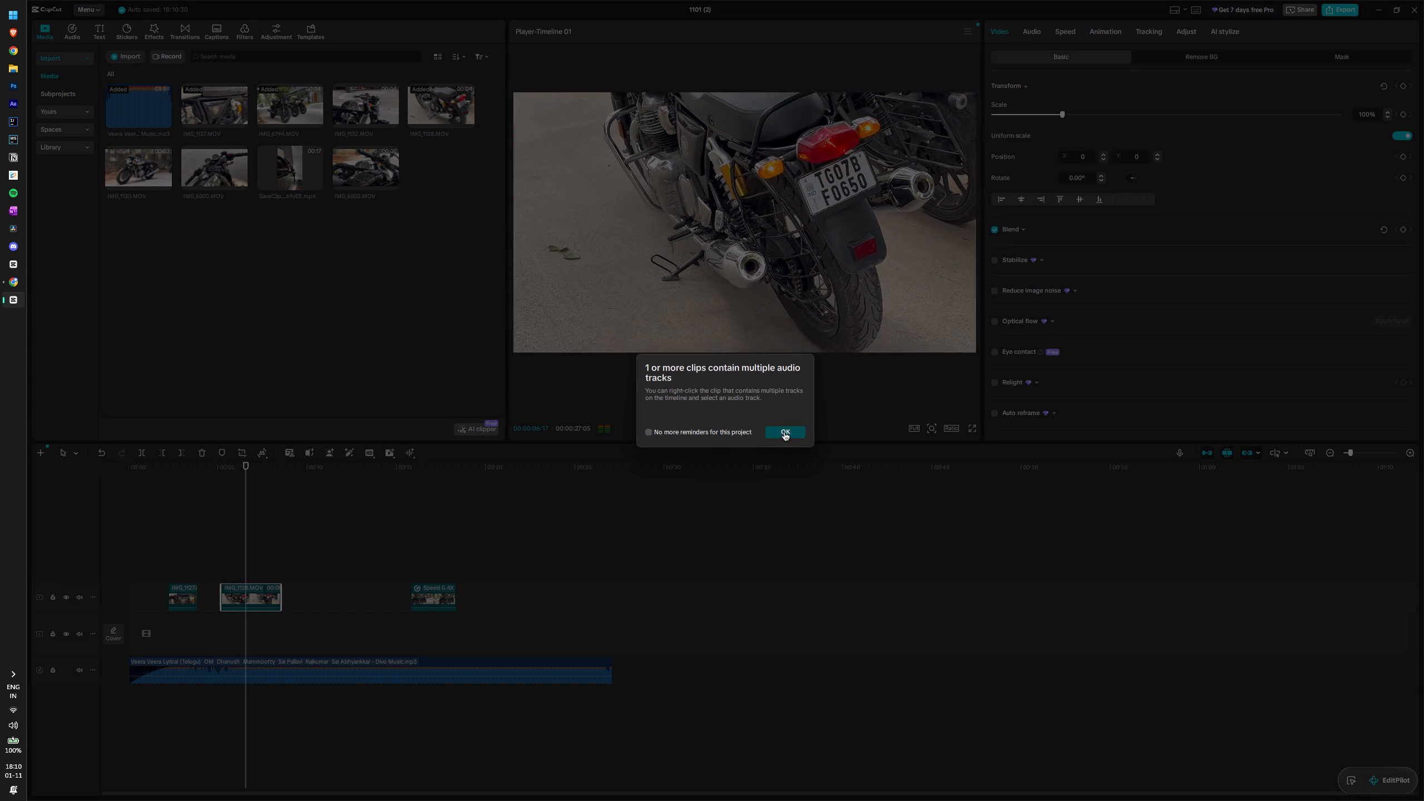
{"action": "key", "text": "space"}
{"action": "key", "text": "space"}
{"action": "key", "text": "space"}
{"action": "key", "text": "space"}
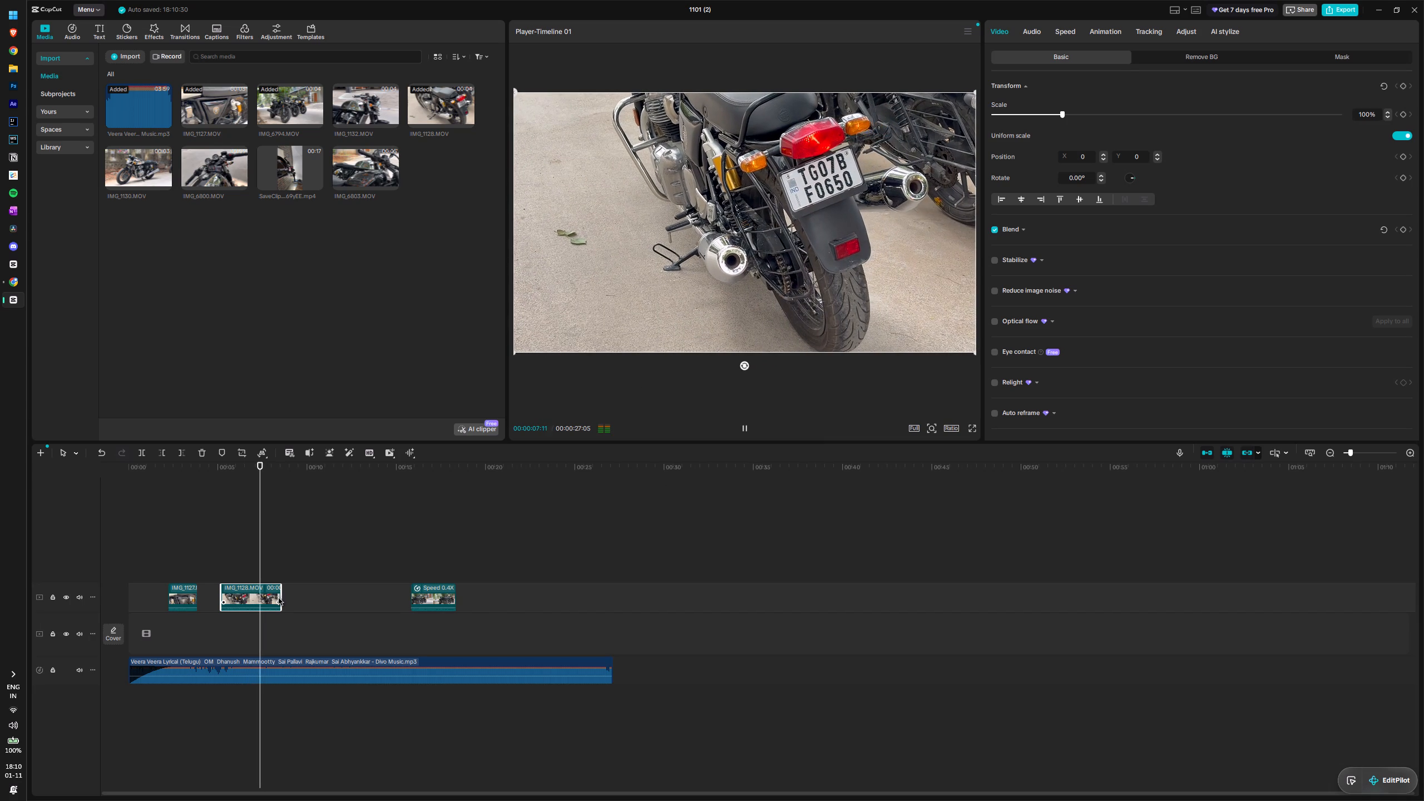
{"action": "key", "text": "space"}
Trim the end of the rear-view IMG_1128.MOV clip to about 7 s, adjusting it against the song in playback.
{"action": "left_click_drag", "start_coordinate": [280, 598], "coordinate": [264, 599]}
{"action": "left_click_drag", "start_coordinate": [270, 576], "coordinate": [245, 576]}
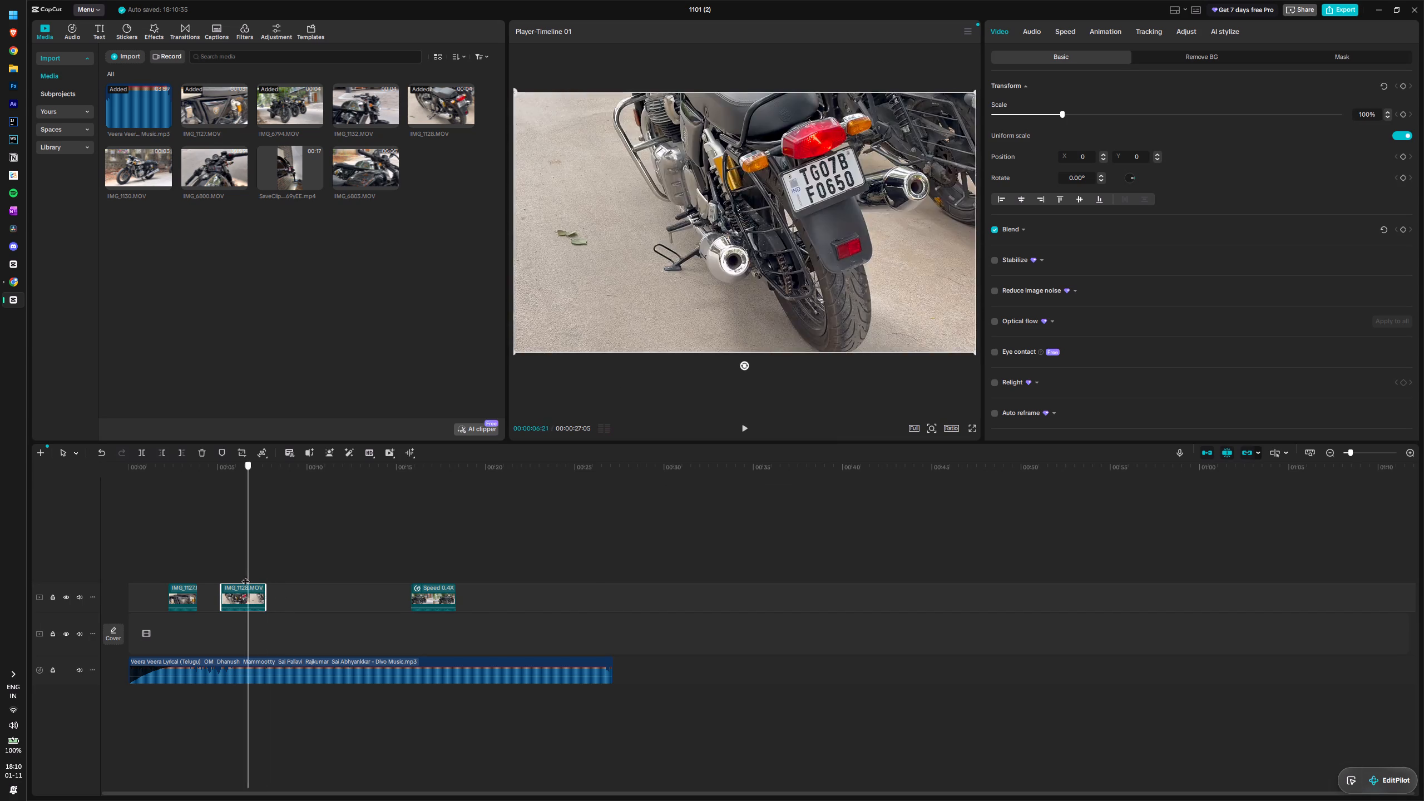
{"action": "left_click_drag", "start_coordinate": [245, 576], "coordinate": [221, 578]}
{"action": "key", "text": "space"}
{"action": "key", "text": "space"}
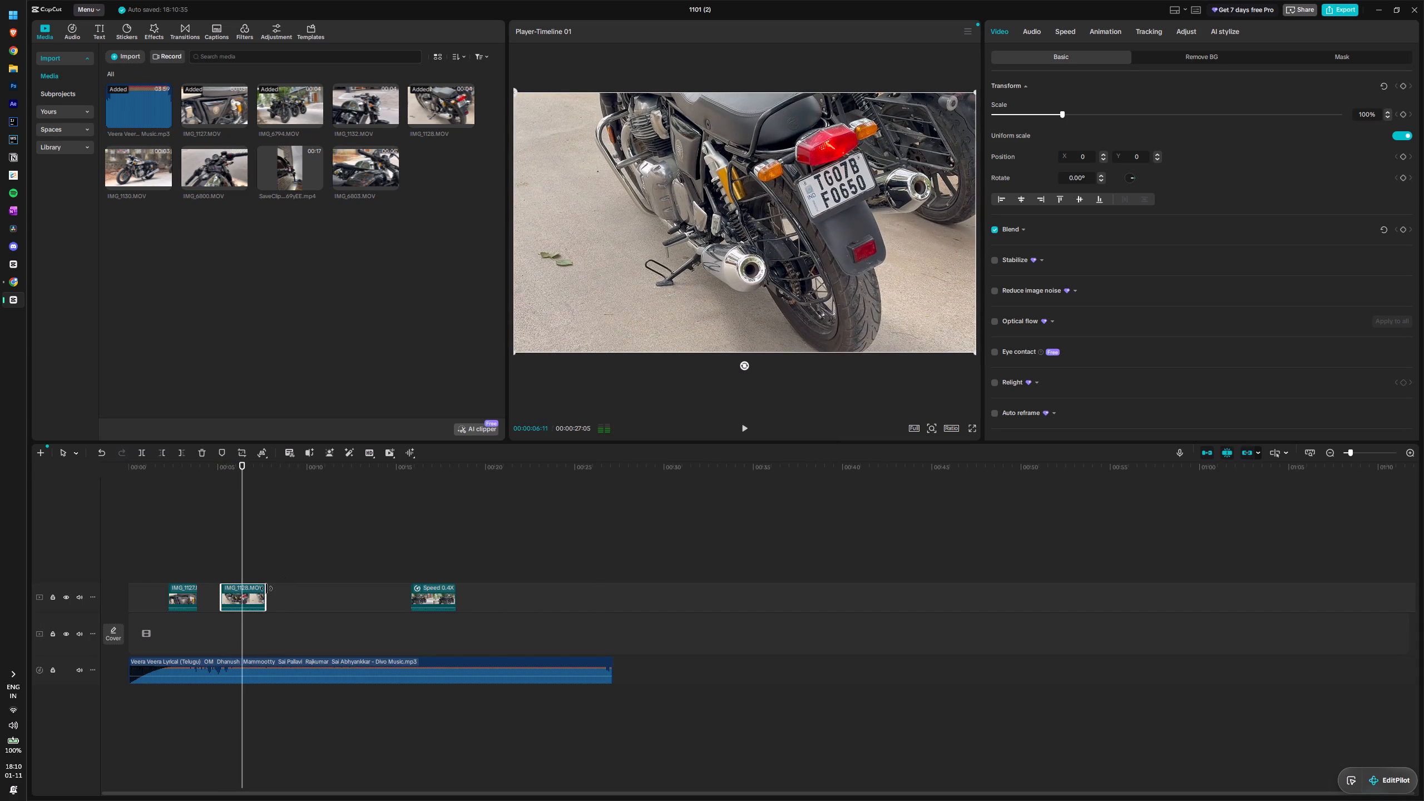
{"action": "left_click_drag", "start_coordinate": [264, 591], "coordinate": [238, 592]}
{"action": "key", "text": "space"}
{"action": "key", "text": "space"}
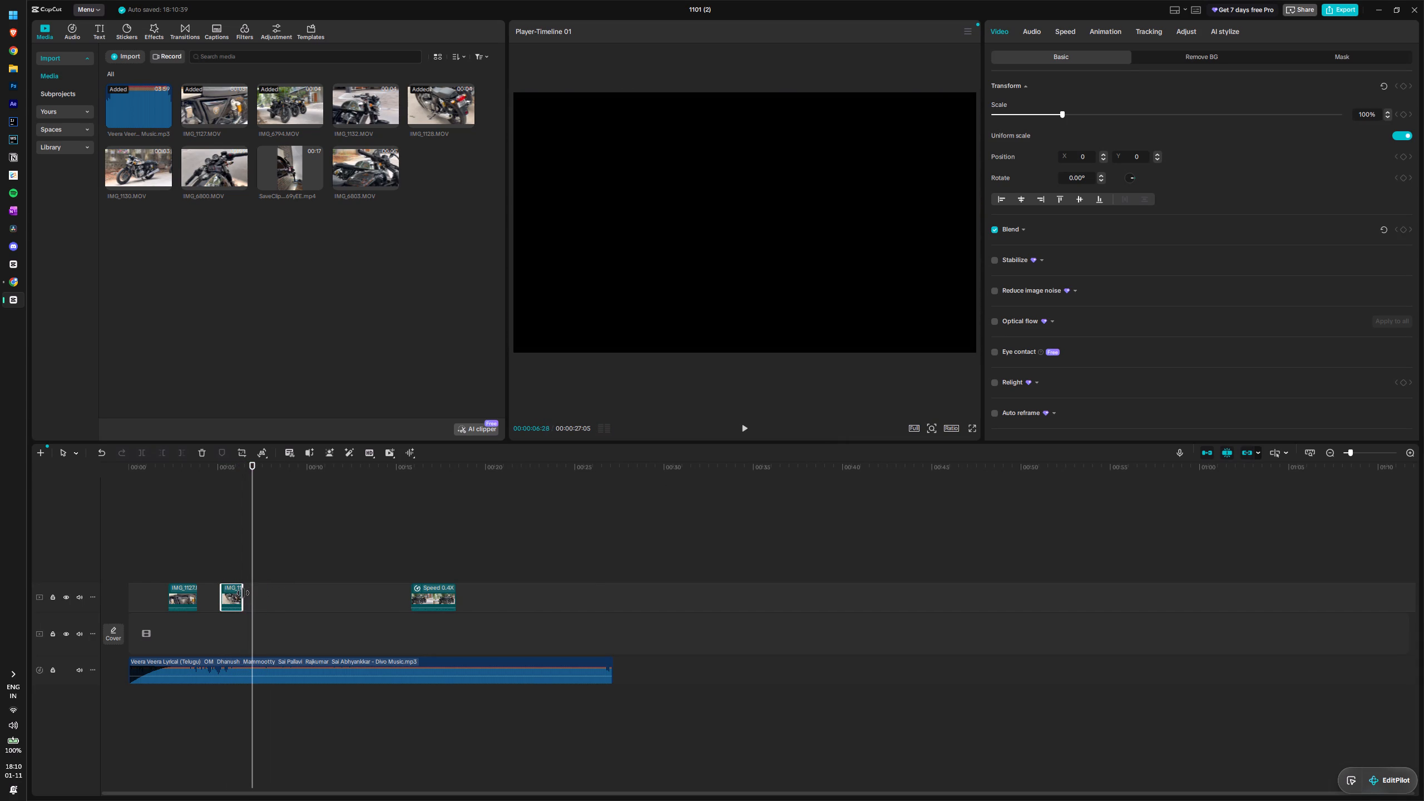
{"action": "left_click_drag", "start_coordinate": [243, 593], "coordinate": [249, 593]}
{"action": "key", "text": "space"}
{"action": "key", "text": "space"}
{"action": "left_click_drag", "start_coordinate": [256, 566], "coordinate": [251, 566]}
Place the fuel-tank clip IMG_6803.MOV directly after the rear-view clip on the upper track and play its opening.
{"action": "left_click_drag", "start_coordinate": [363, 157], "coordinate": [244, 625]}
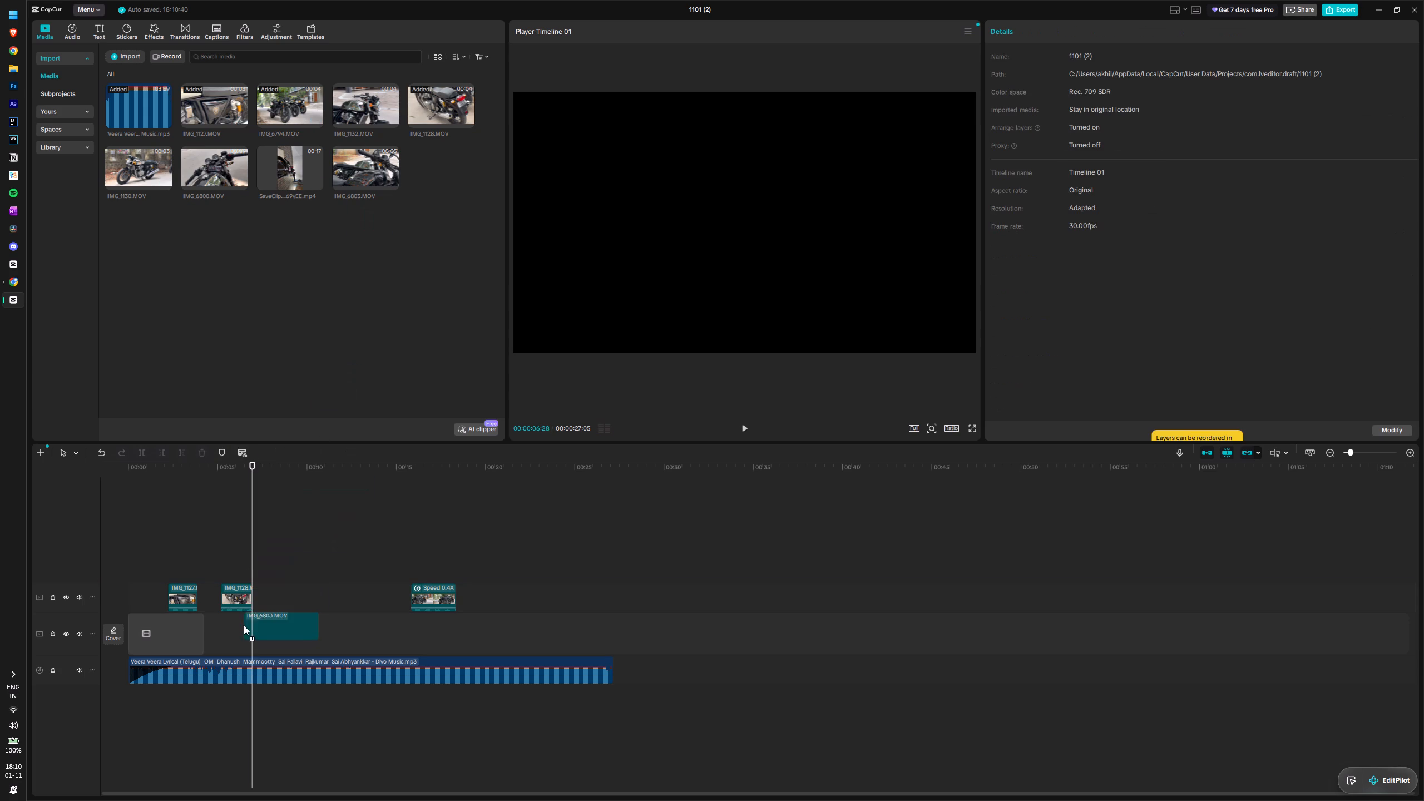
{"action": "left_click_drag", "start_coordinate": [244, 625], "coordinate": [250, 598]}
{"action": "key", "text": "space"}
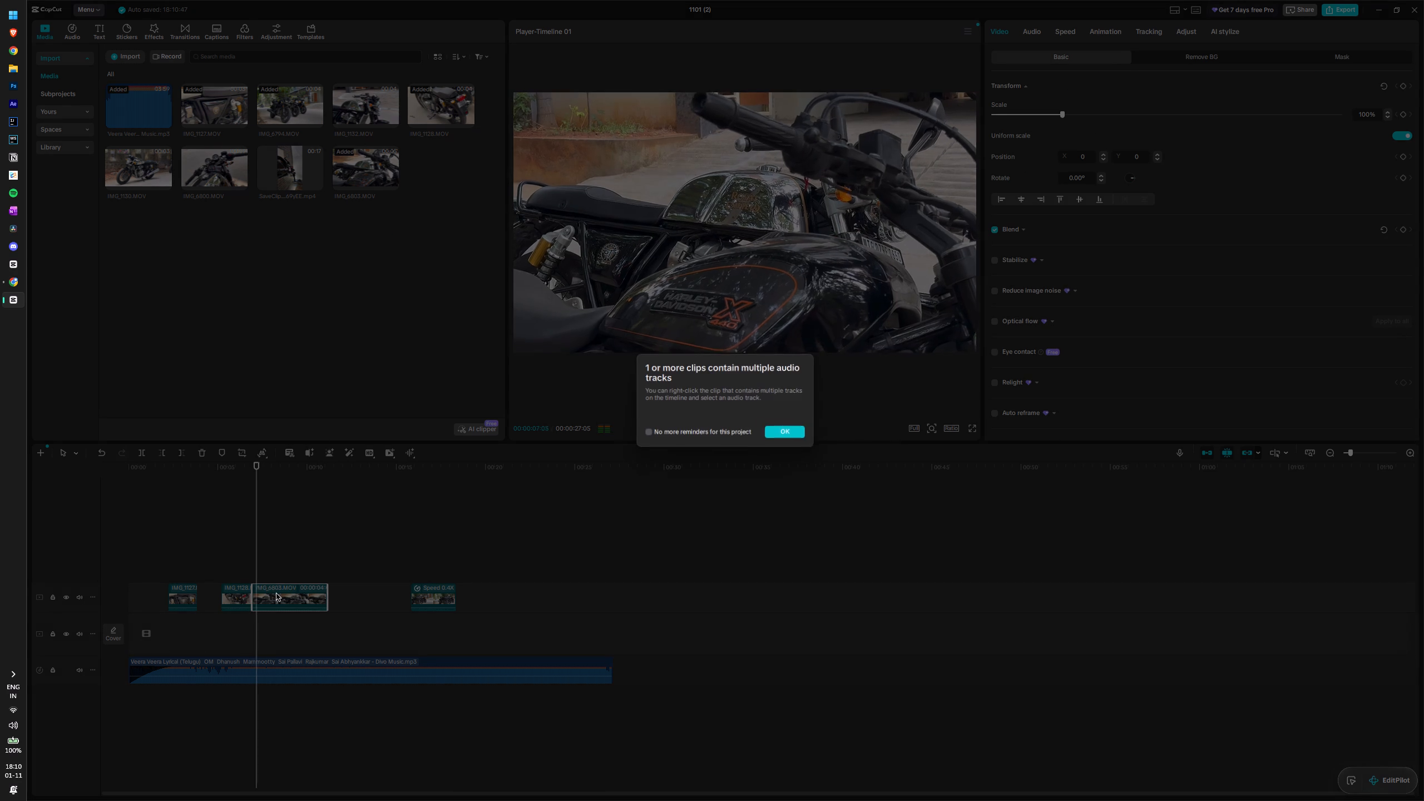
{"action": "key", "text": "space"}
{"action": "left_click", "coordinate": [774, 435]}
{"action": "key", "text": "space"}
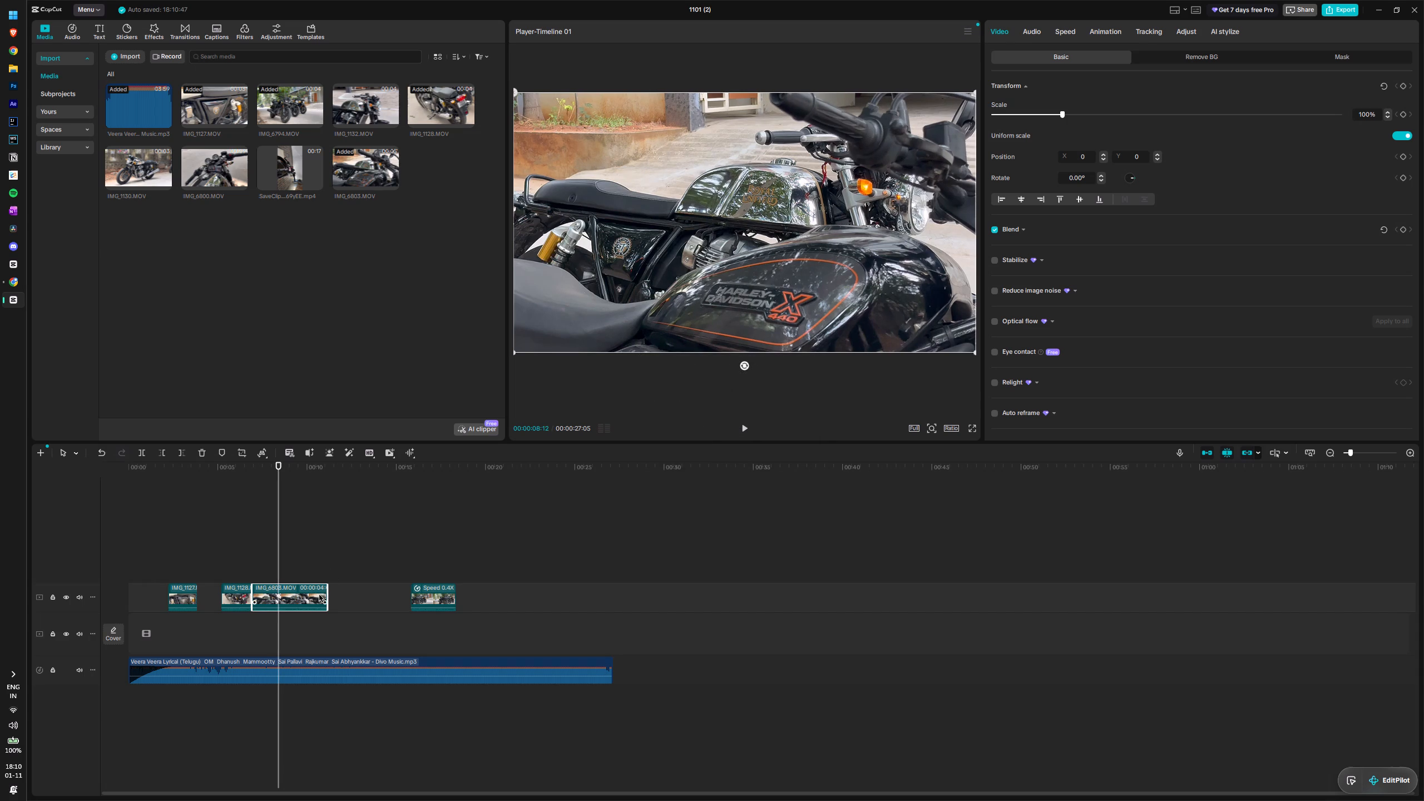
Trim the end of the IMG_6803.MOV clip to about 8.4 s and replay the sequence from before the first clip.
{"action": "left_click_drag", "start_coordinate": [328, 597], "coordinate": [274, 603]}
{"action": "left_click_drag", "start_coordinate": [279, 525], "coordinate": [218, 537]}
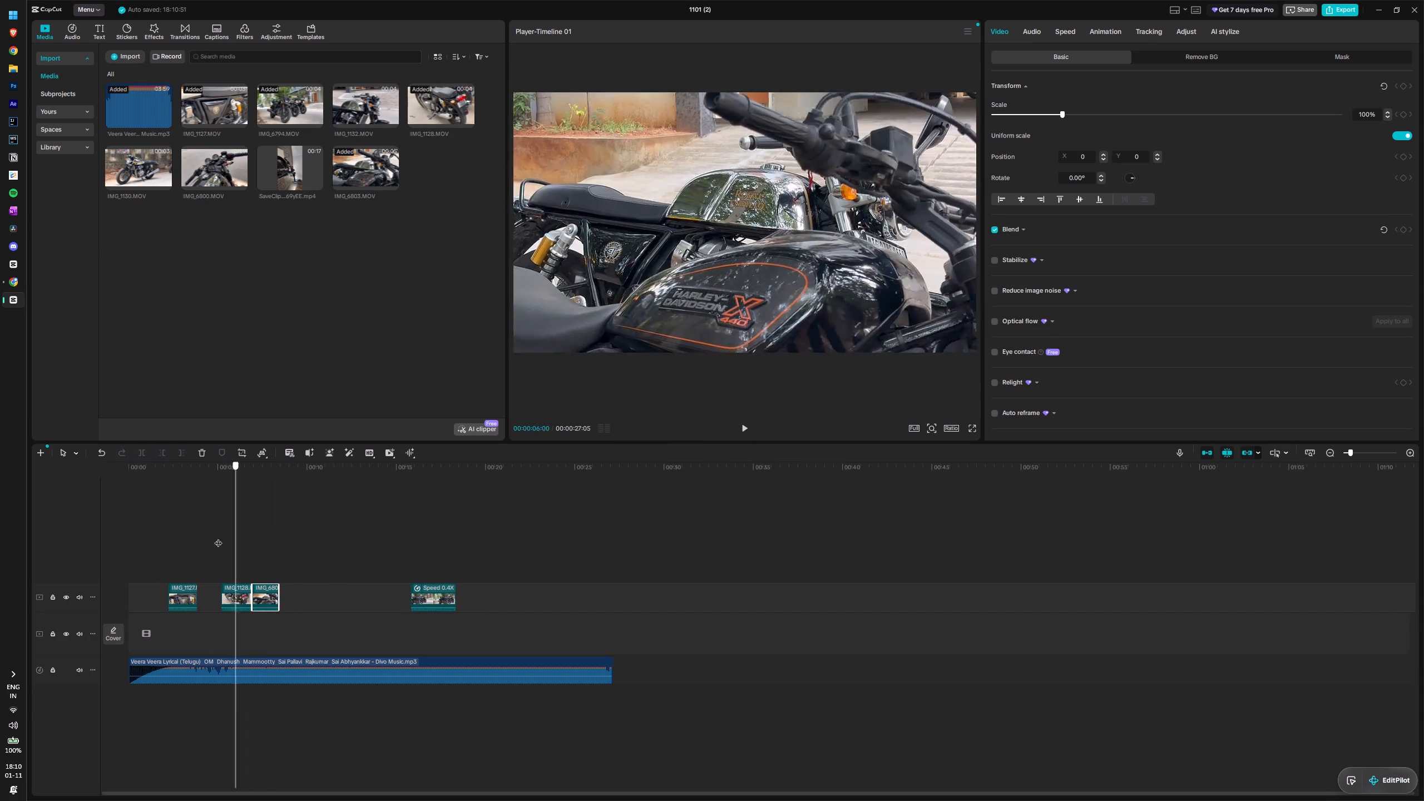
{"action": "left_click_drag", "start_coordinate": [218, 537], "coordinate": [152, 538]}
{"action": "key", "text": "space"}
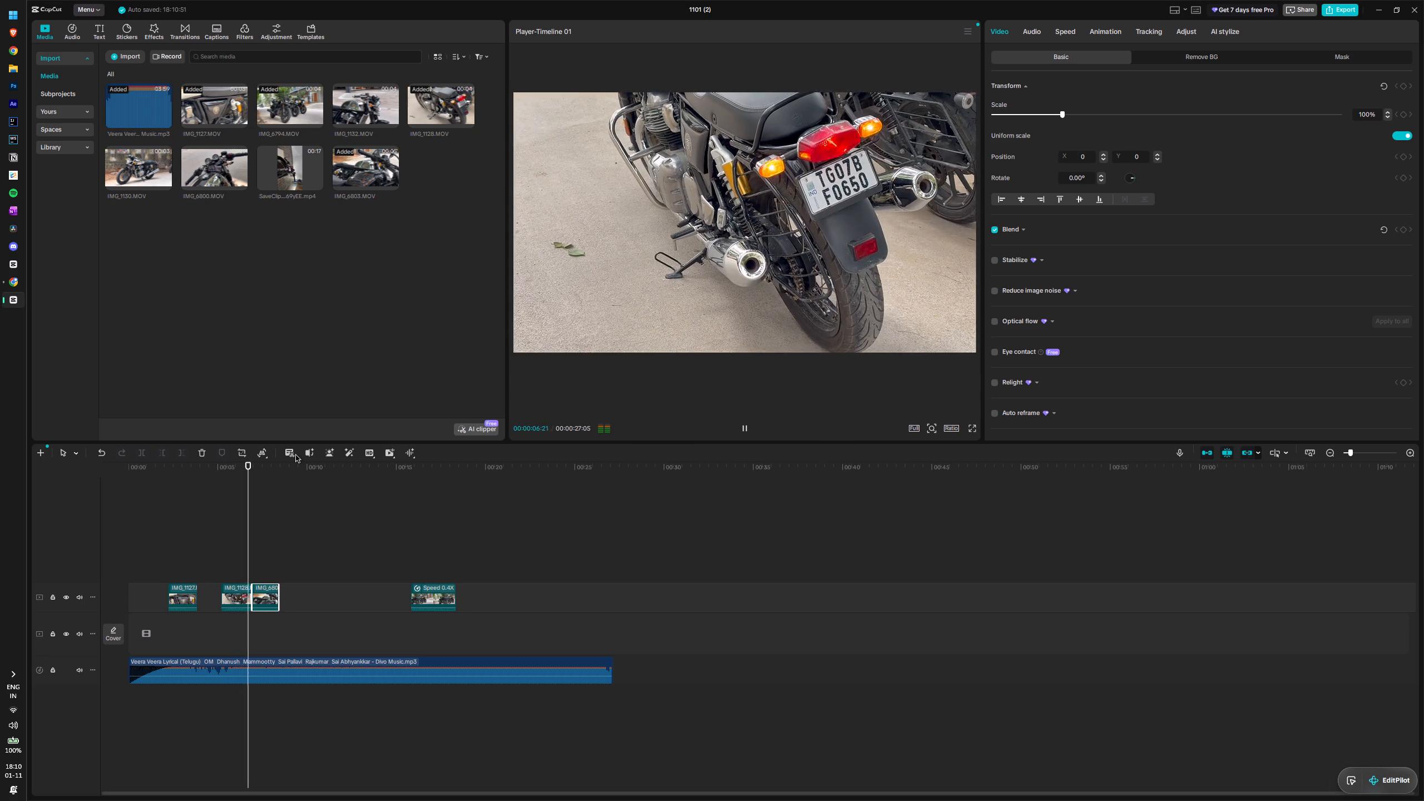
{"action": "key", "text": "space"}
Shorten the end of the rear-view IMG_1128.MOV clip slightly, close the gap with the fuel-tank clip and replay the cut.
{"action": "left_click", "coordinate": [244, 604]}
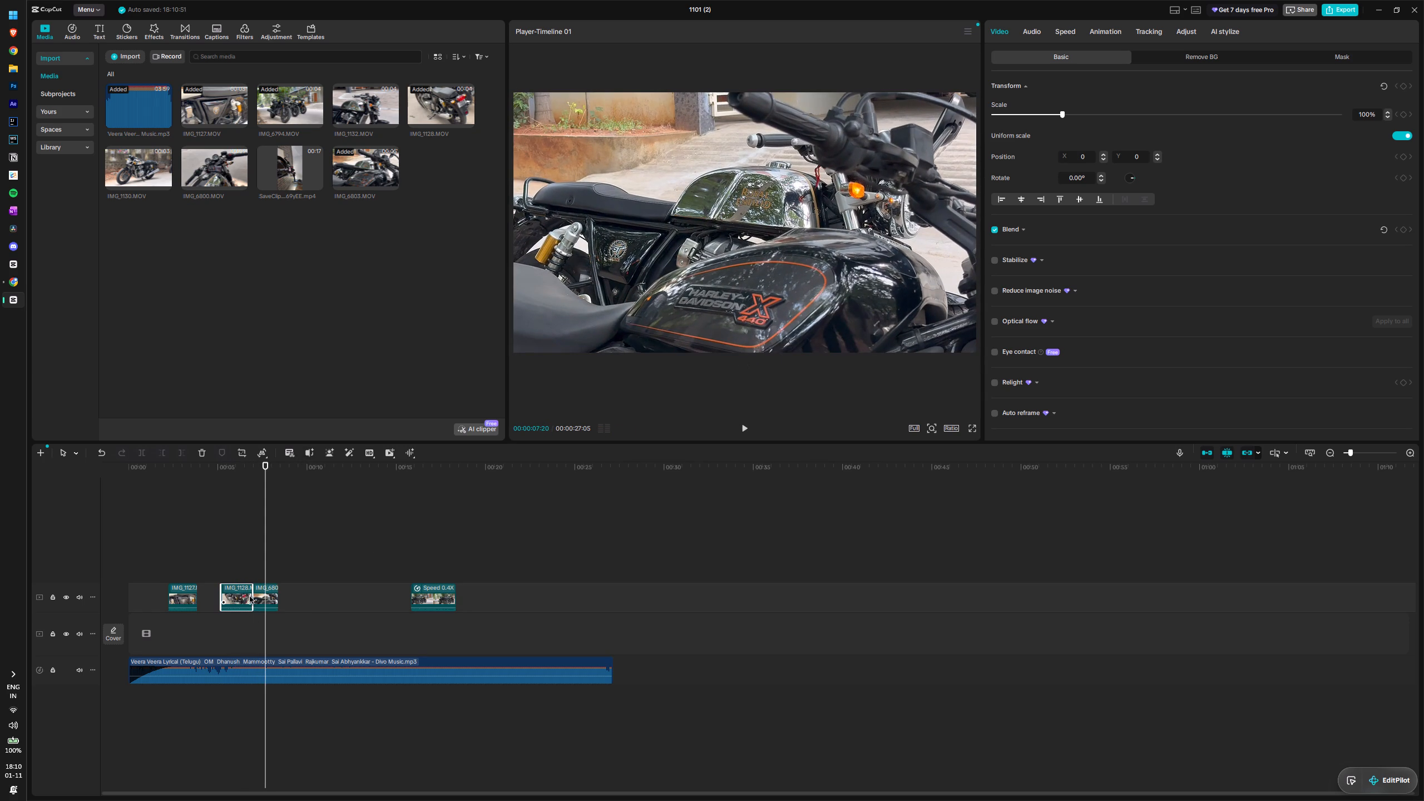
{"action": "left_click_drag", "start_coordinate": [254, 598], "coordinate": [248, 598]}
{"action": "left_click_drag", "start_coordinate": [259, 598], "coordinate": [256, 599]}
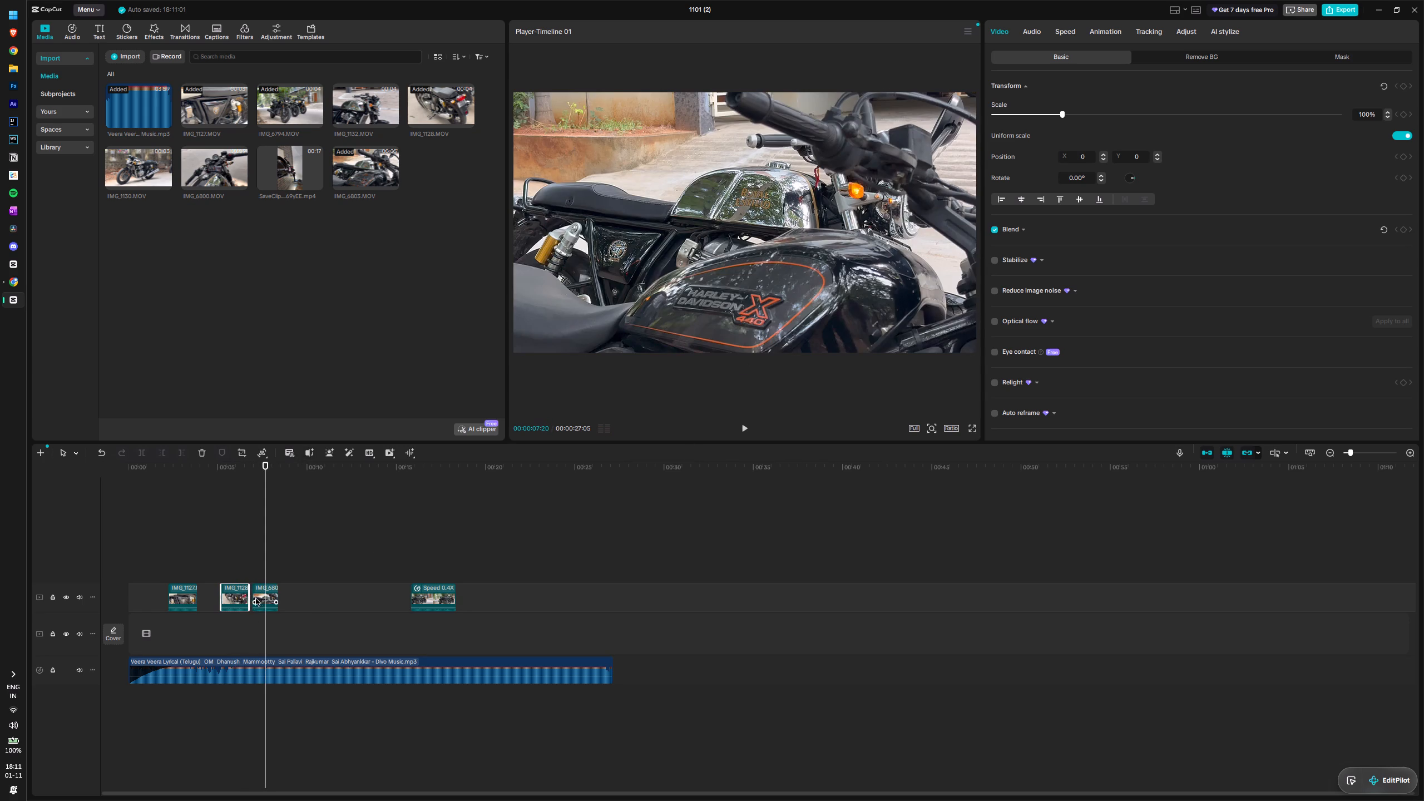
{"action": "left_click_drag", "start_coordinate": [256, 599], "coordinate": [253, 599]}
{"action": "left_click_drag", "start_coordinate": [263, 561], "coordinate": [255, 561]}
{"action": "key", "text": "space"}
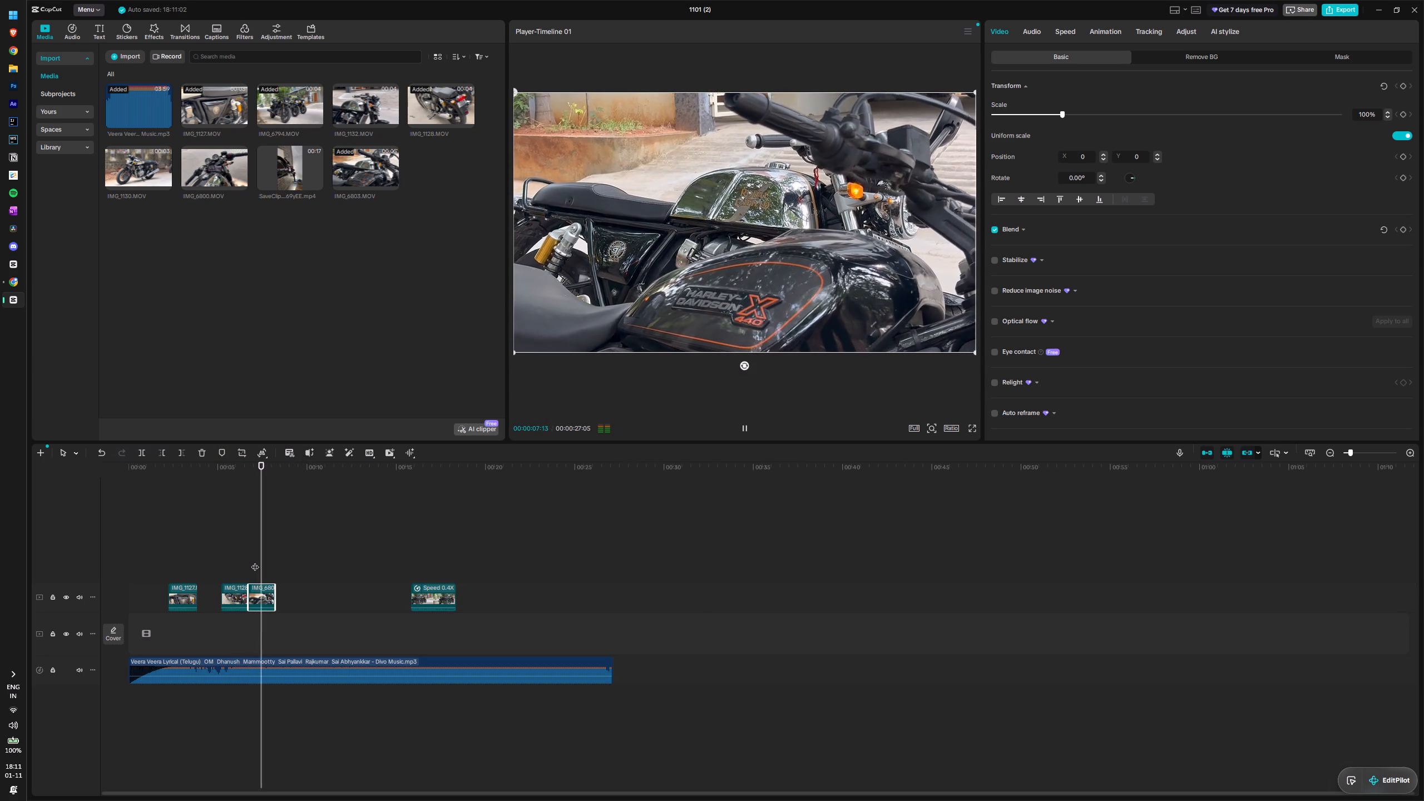
{"action": "key", "text": "space"}
Trim the end of the fuel-tank IMG_6803.MOV clip to just before 8 s and place the playhead at its end.
{"action": "left_click_drag", "start_coordinate": [273, 598], "coordinate": [265, 599]}
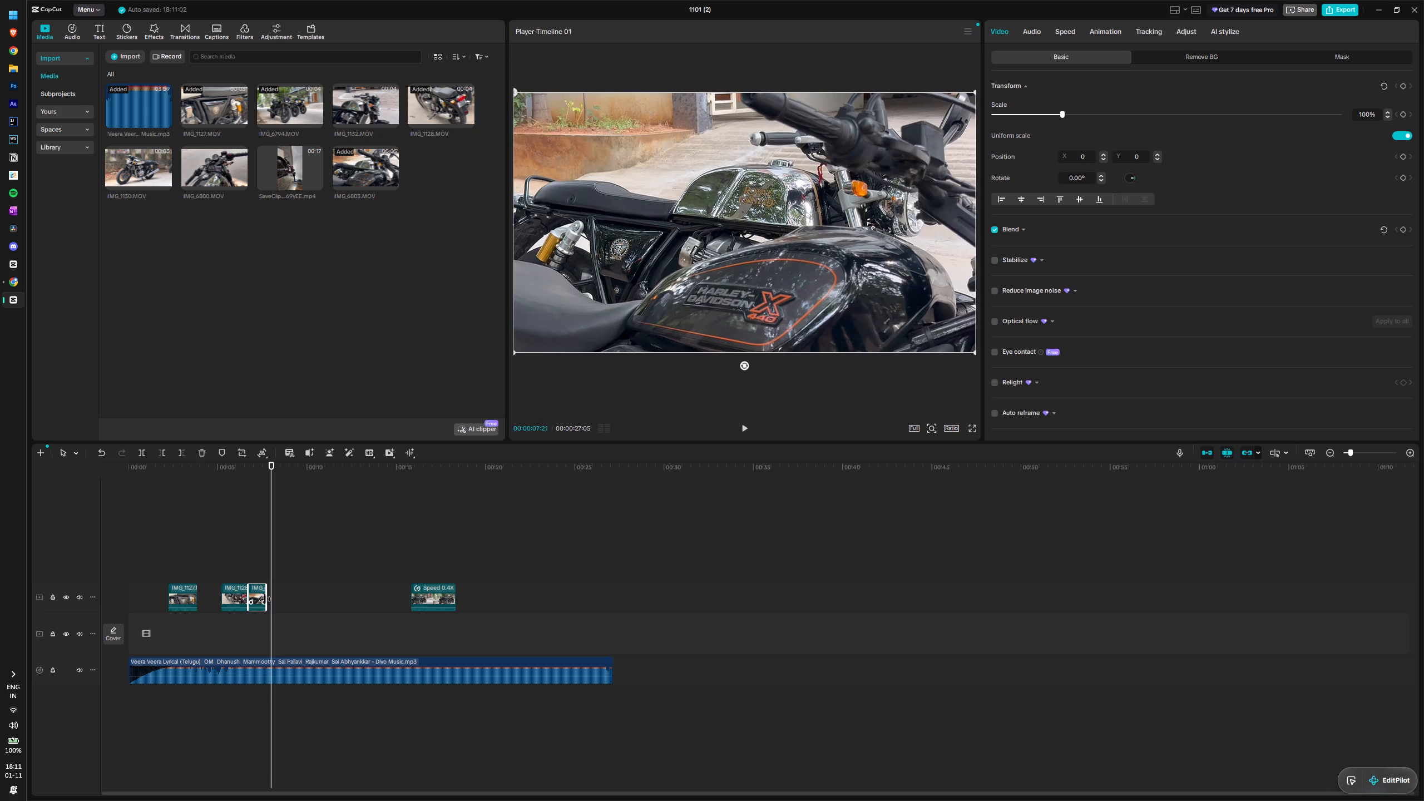
{"action": "left_click_drag", "start_coordinate": [265, 599], "coordinate": [265, 599]}
{"action": "left_click", "coordinate": [270, 568]}
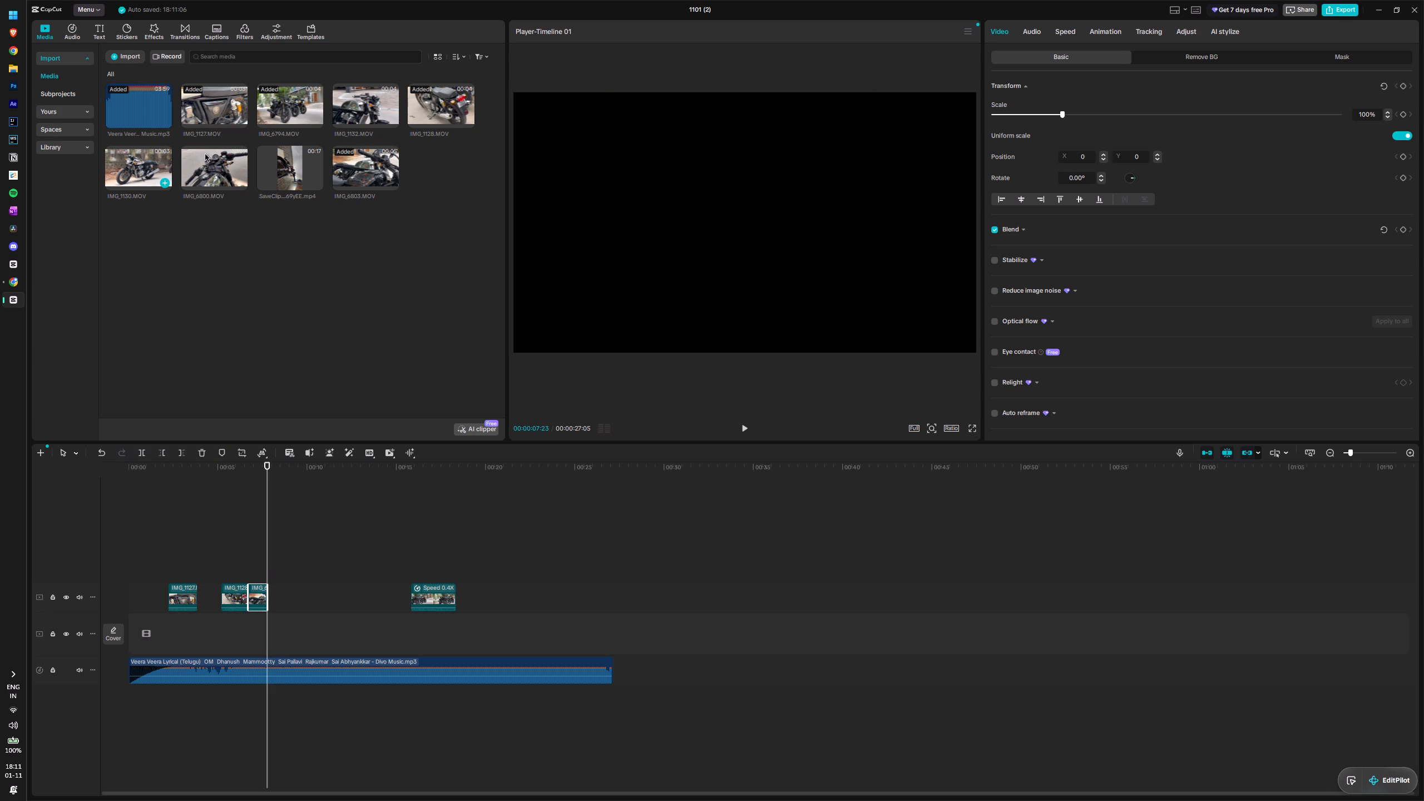
Switch to Chrome, open the REEL1 folder in Google Drive in place of the video-downloader tab, and return to CapCut.
{"action": "key", "text": "alt+Tab"}
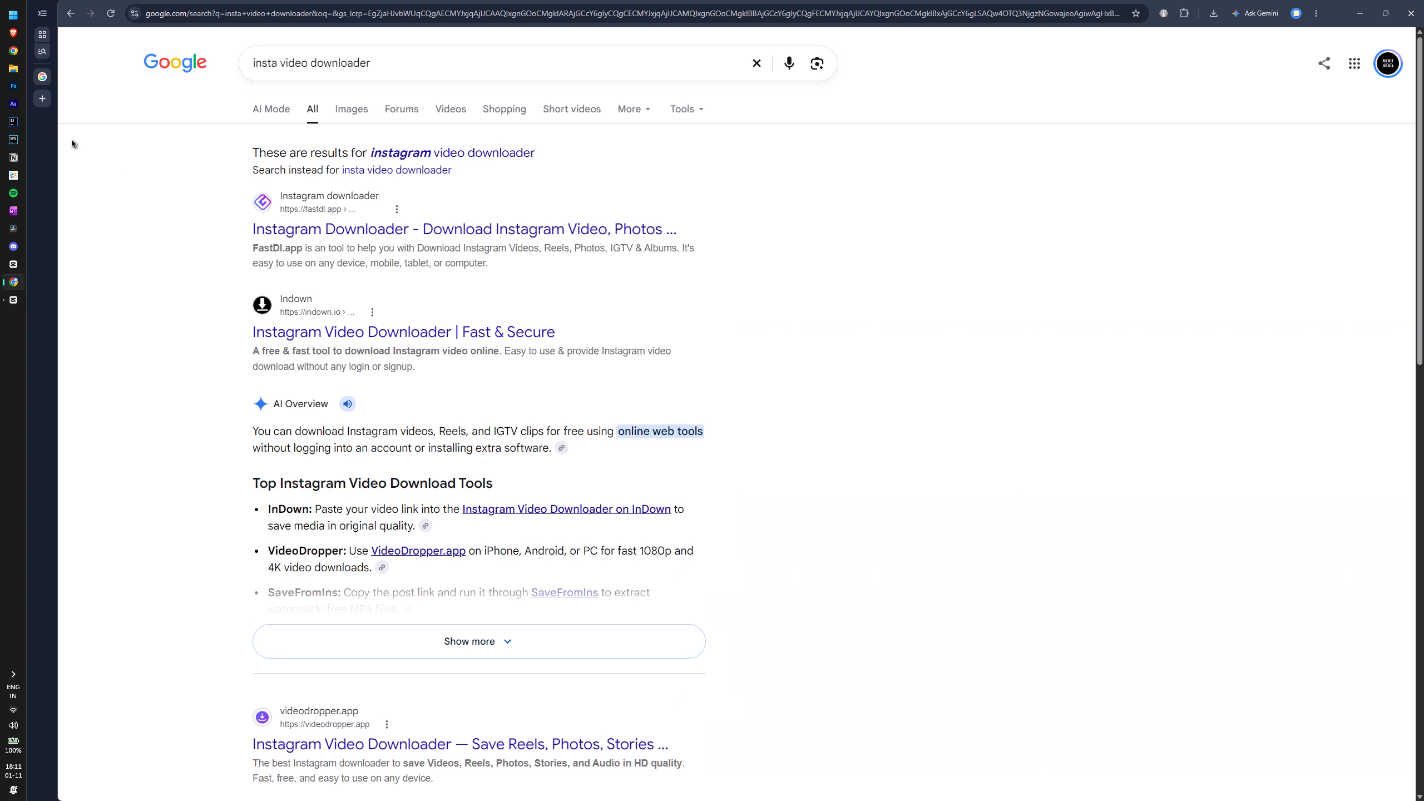
{"action": "left_click", "coordinate": [77, 98]}
{"action": "type", "text": "dr"}
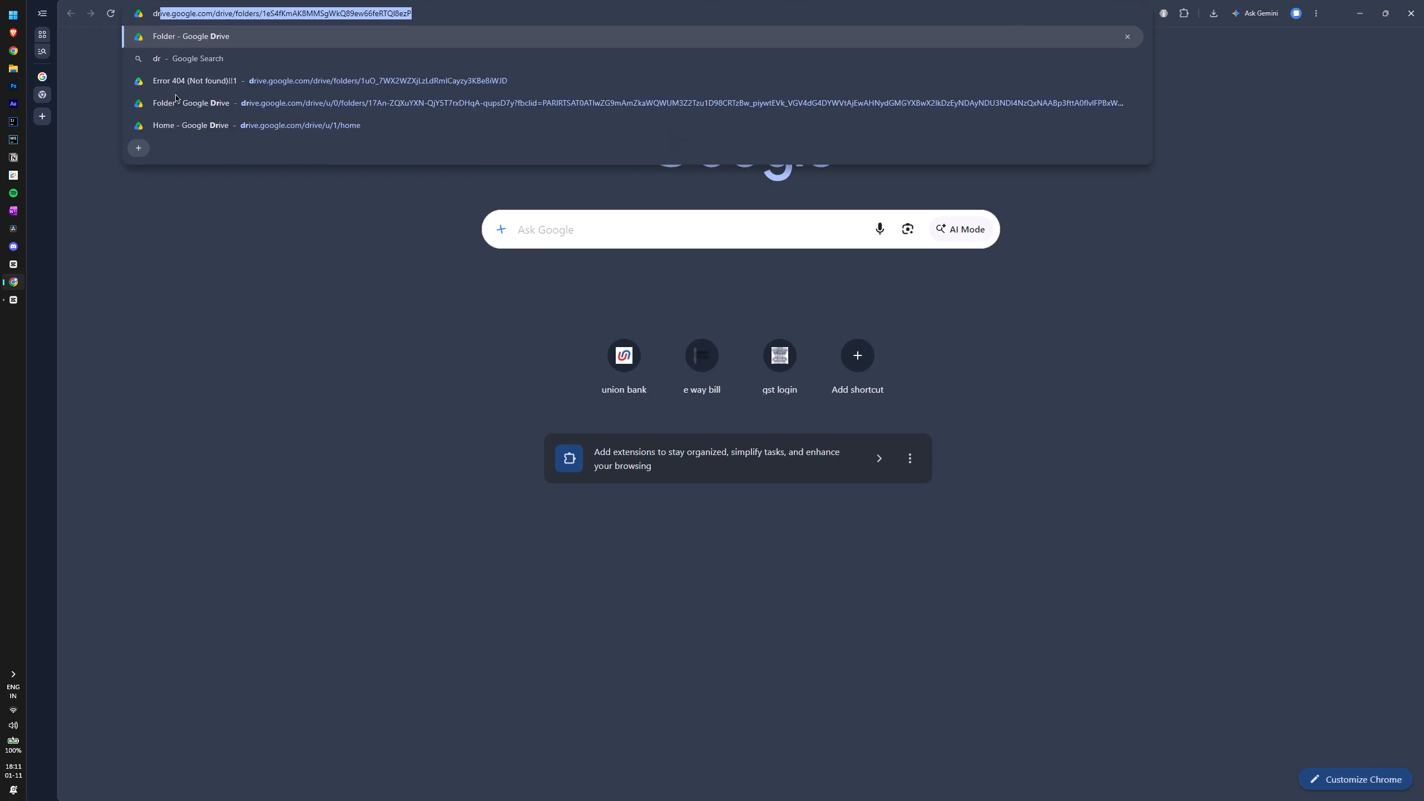
{"action": "left_click", "coordinate": [235, 42]}
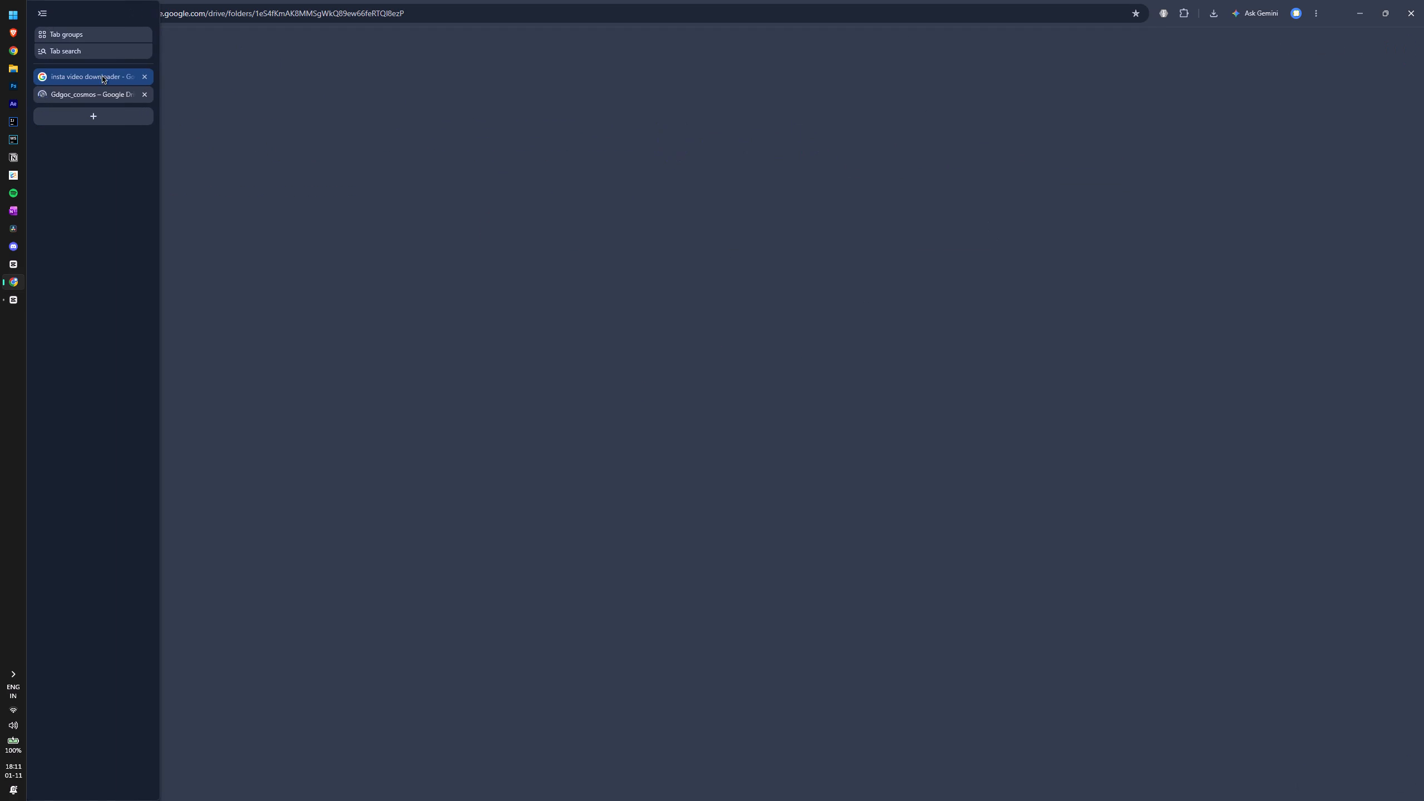
{"action": "left_click", "coordinate": [142, 79]}
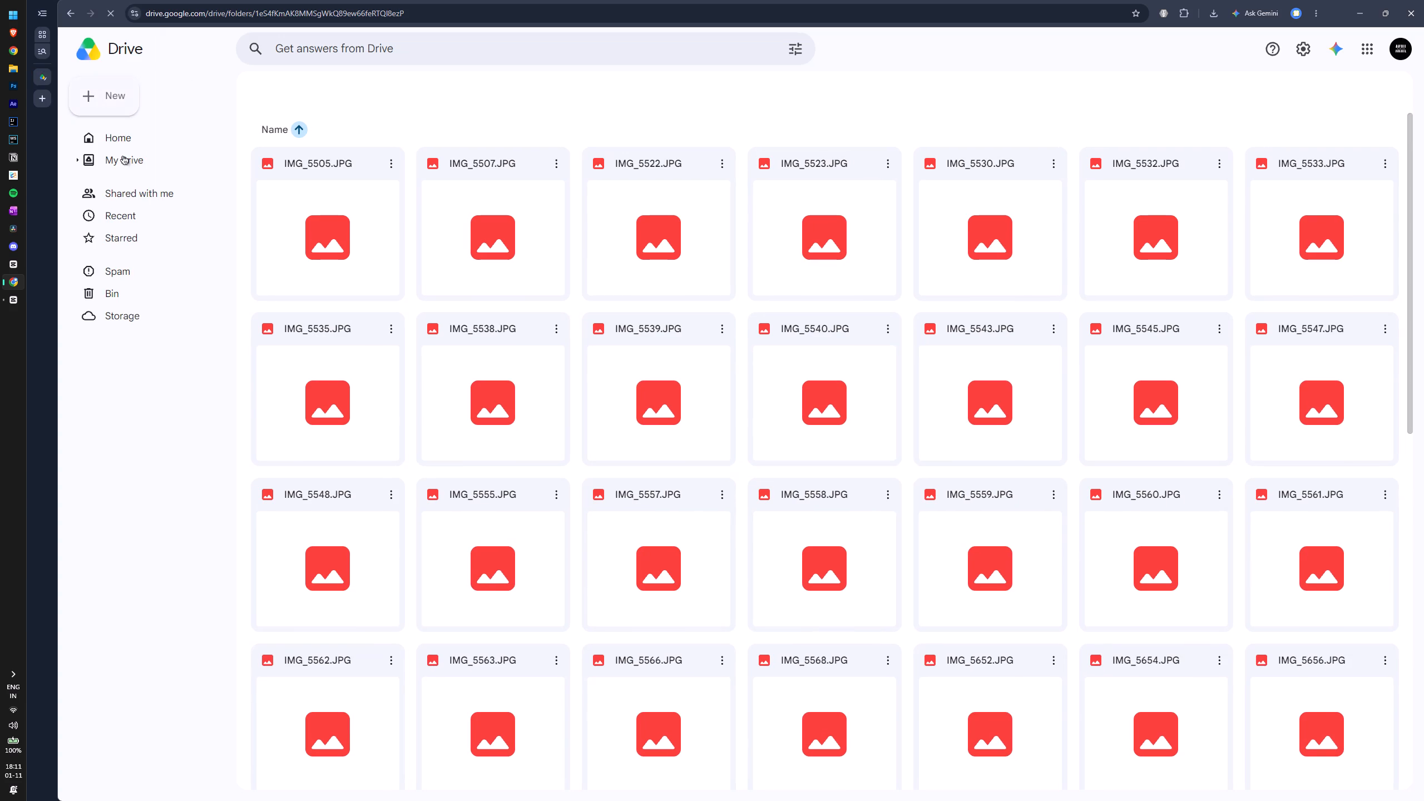
{"action": "left_click", "coordinate": [121, 148]}
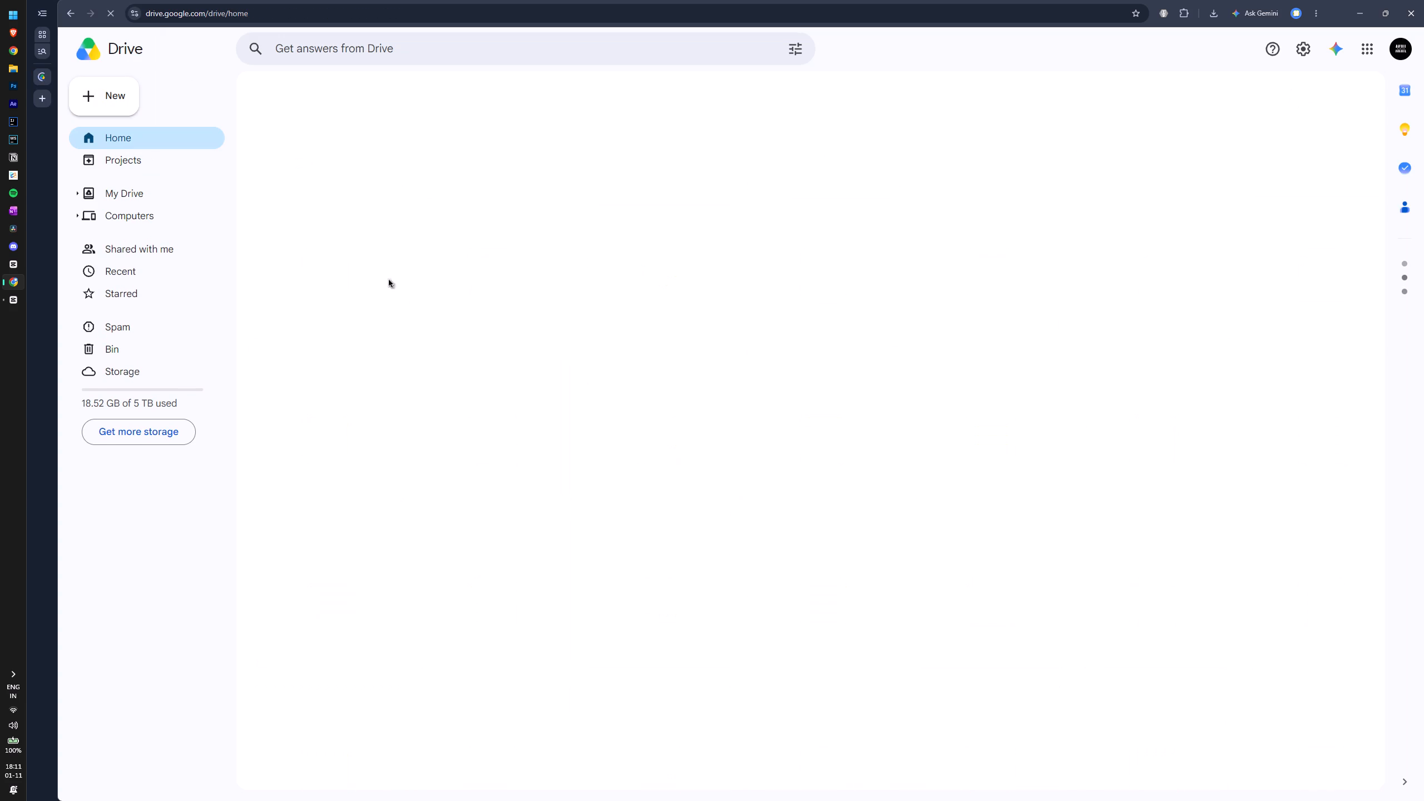
{"action": "left_click", "coordinate": [382, 181]}
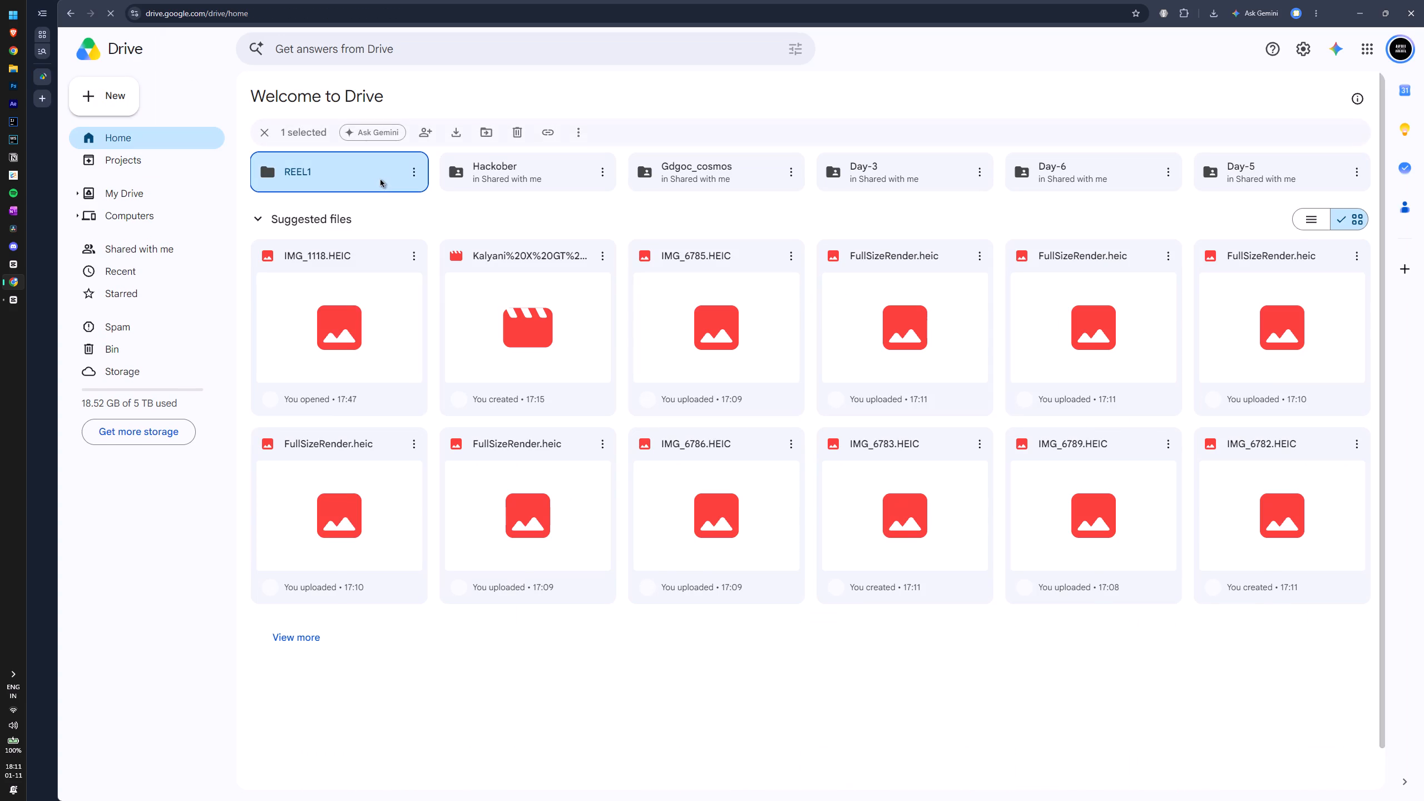
{"action": "double_click", "coordinate": [380, 180]}
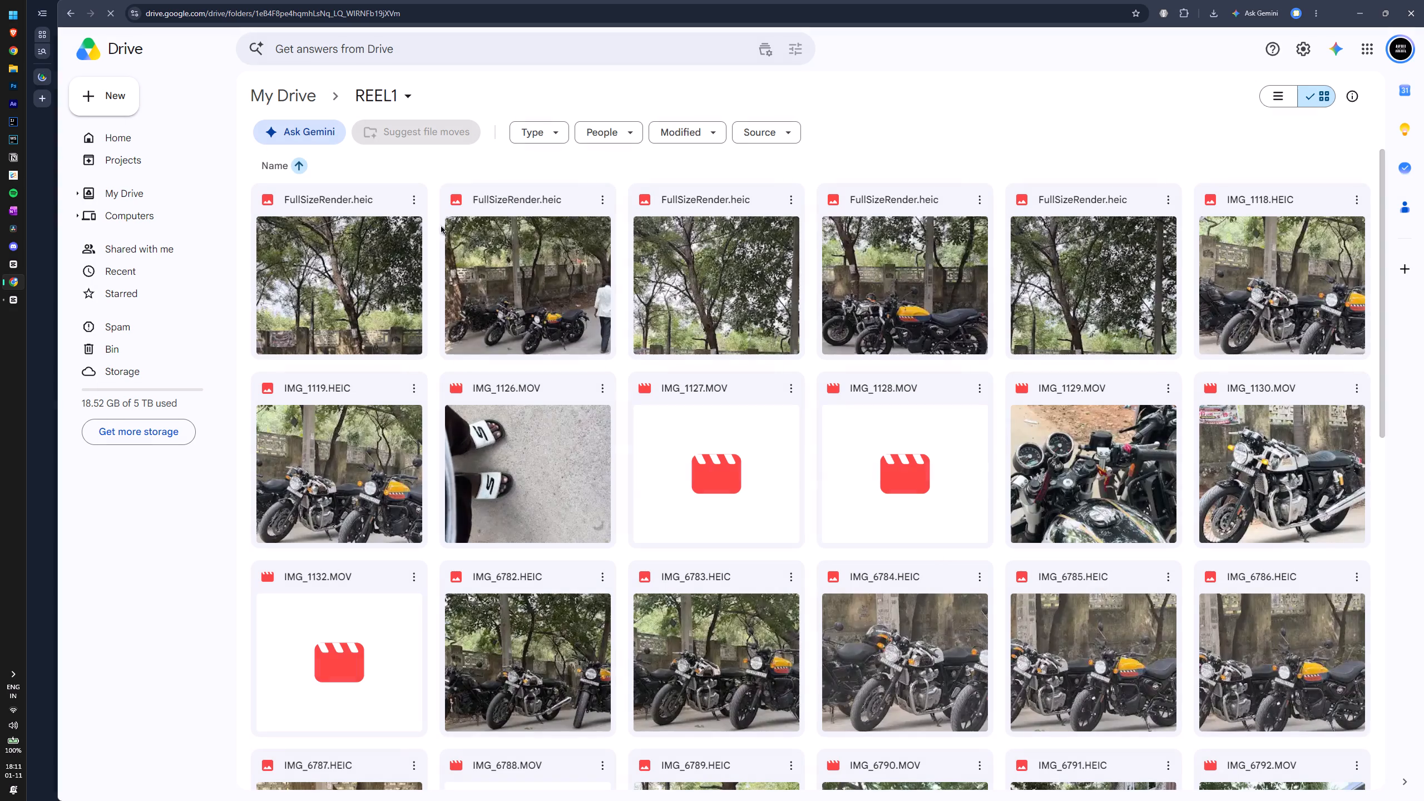
{"action": "key", "text": "alt+Tab"}
Place the playhead on the fuel-tank clip and search the filter library for "grey".
{"action": "left_click_drag", "start_coordinate": [266, 511], "coordinate": [244, 512]}
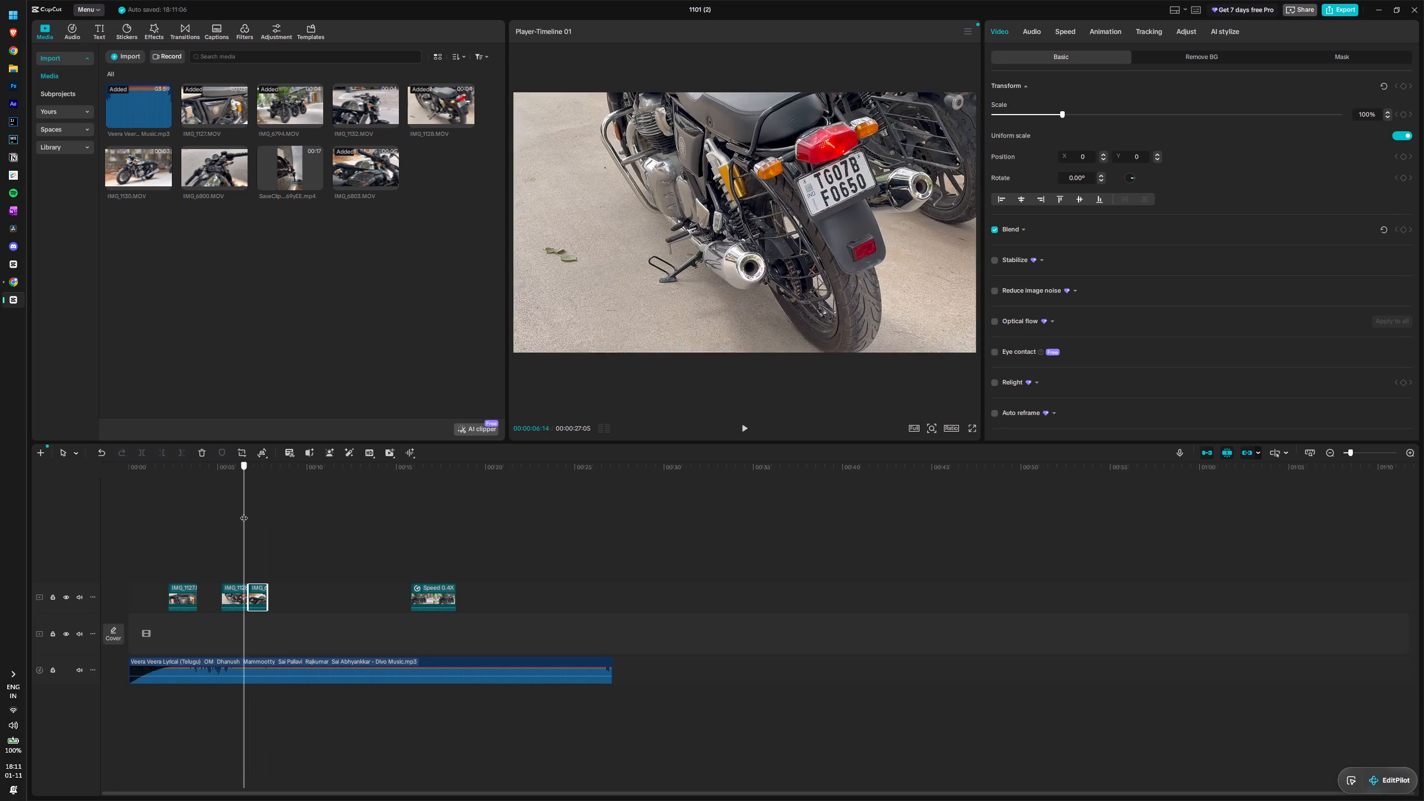
{"action": "left_click_drag", "start_coordinate": [244, 512], "coordinate": [258, 512]}
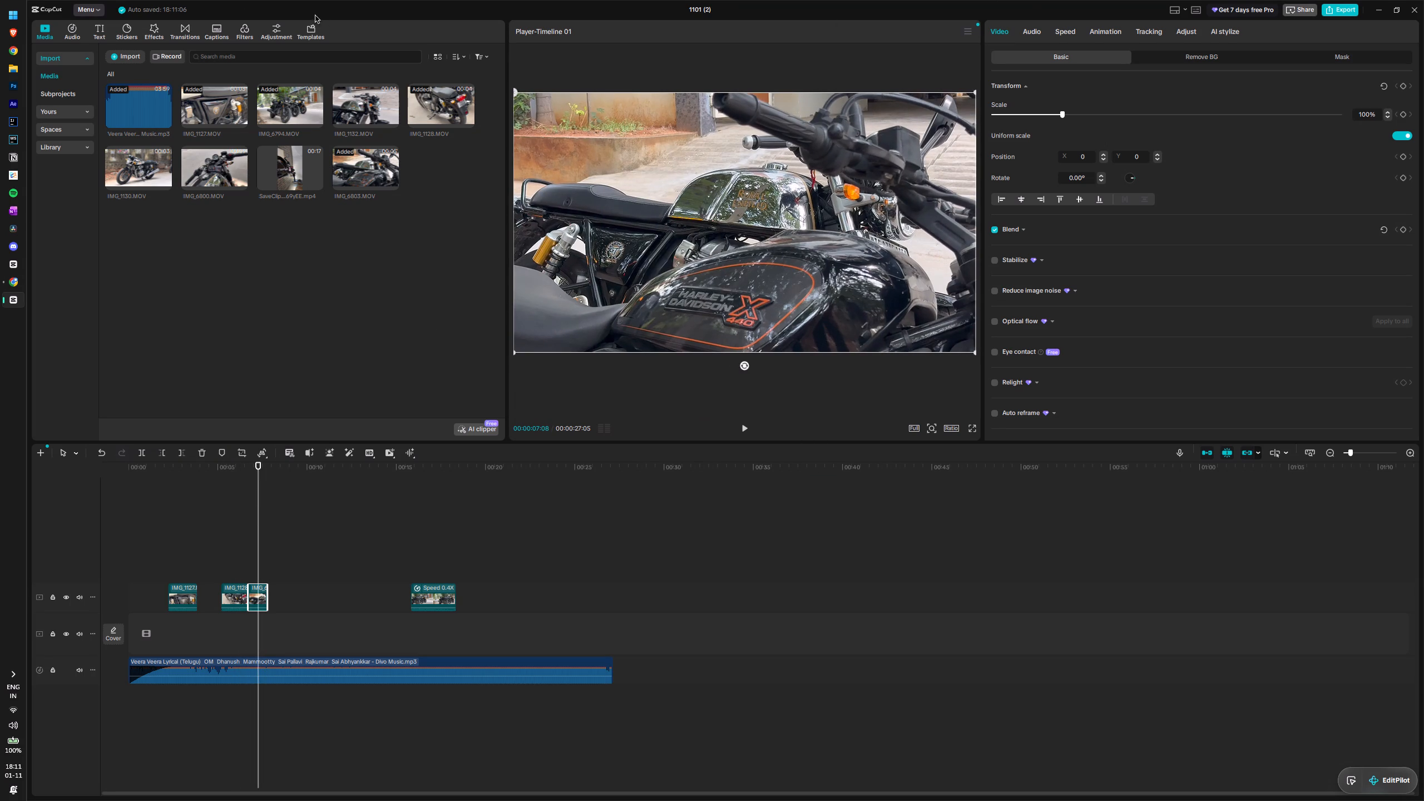
{"action": "left_click", "coordinate": [242, 34]}
{"action": "left_click", "coordinate": [224, 58]}
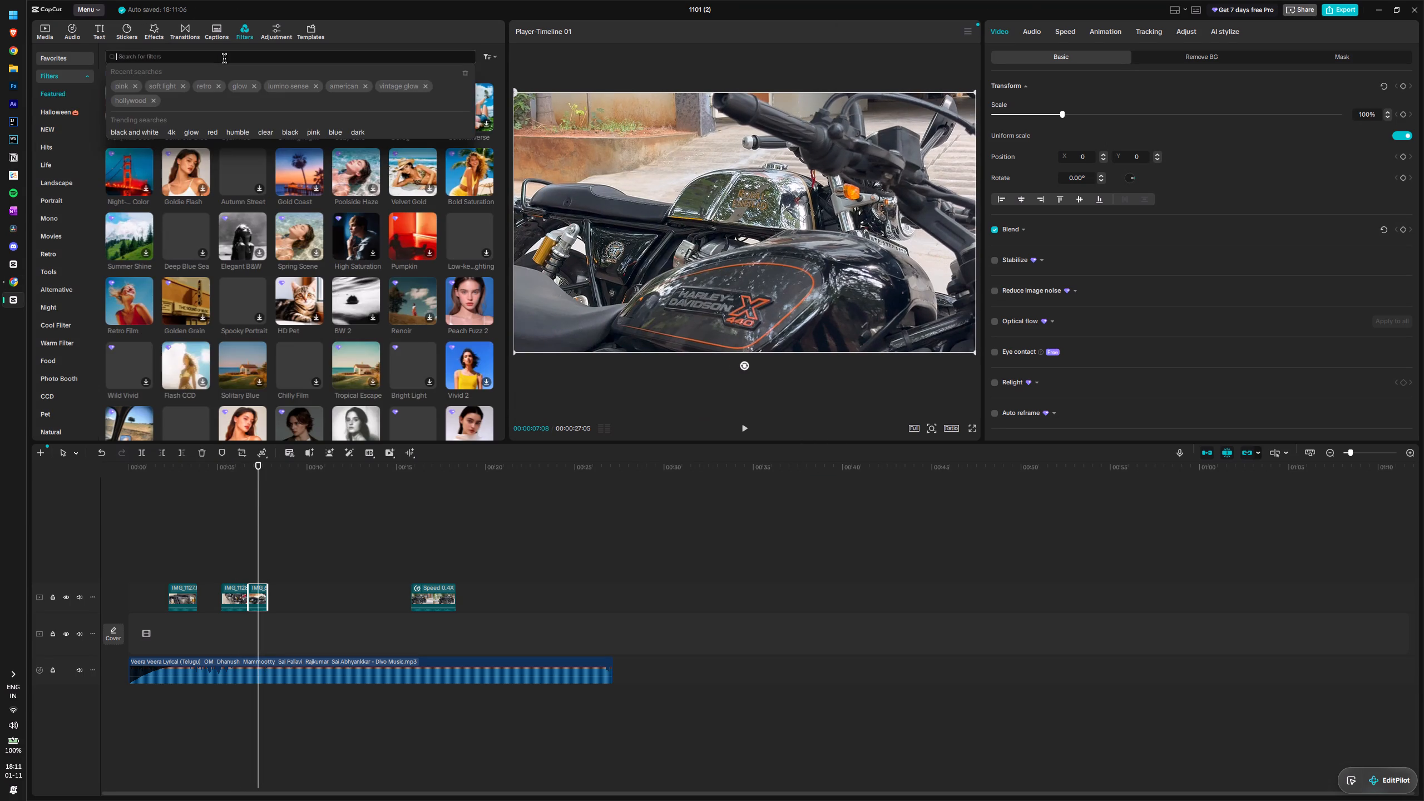
{"action": "type", "text": "grey"}
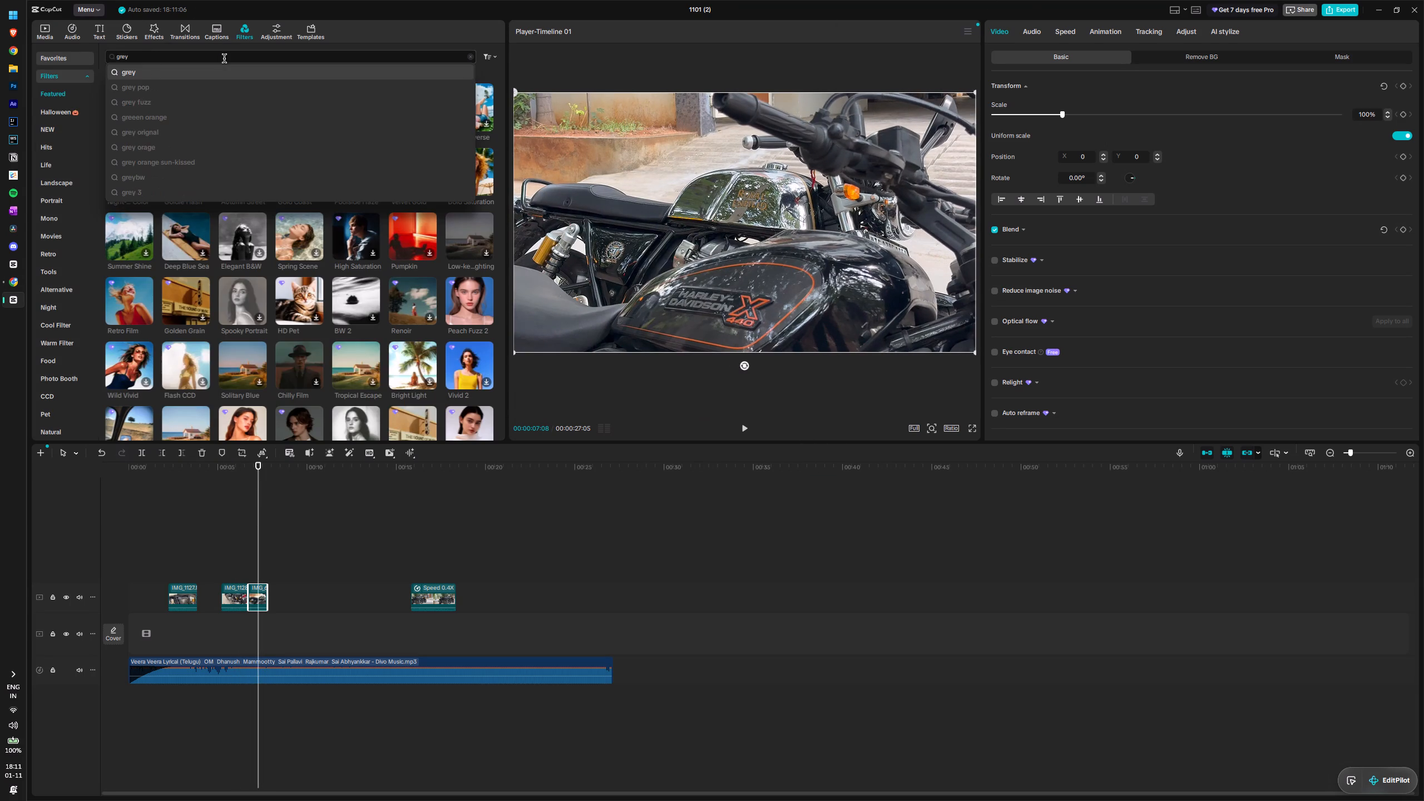
{"action": "key", "text": "Return"}
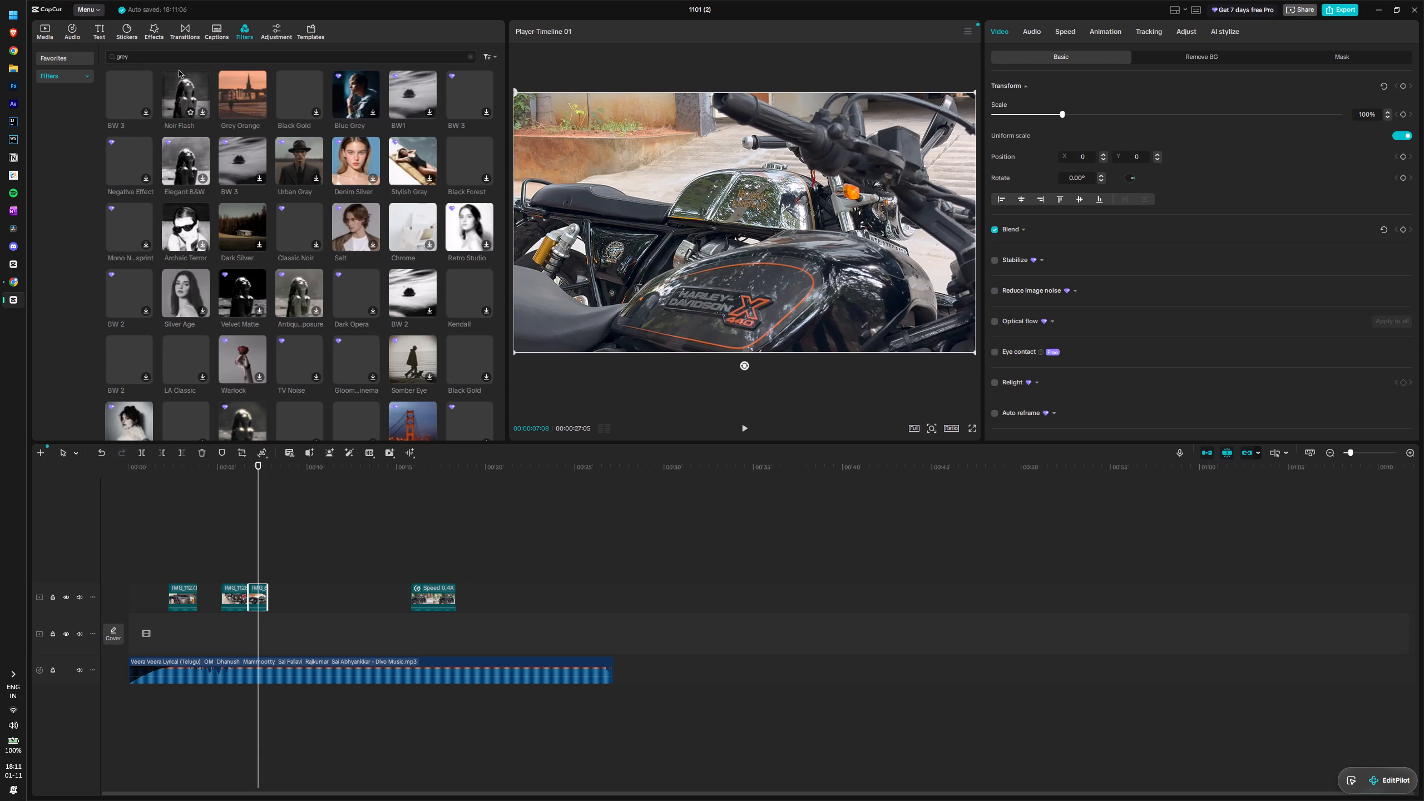
Replace the filter search term with "ORANGE" and run the search.
{"action": "left_click_drag", "start_coordinate": [159, 55], "coordinate": [90, 55]}
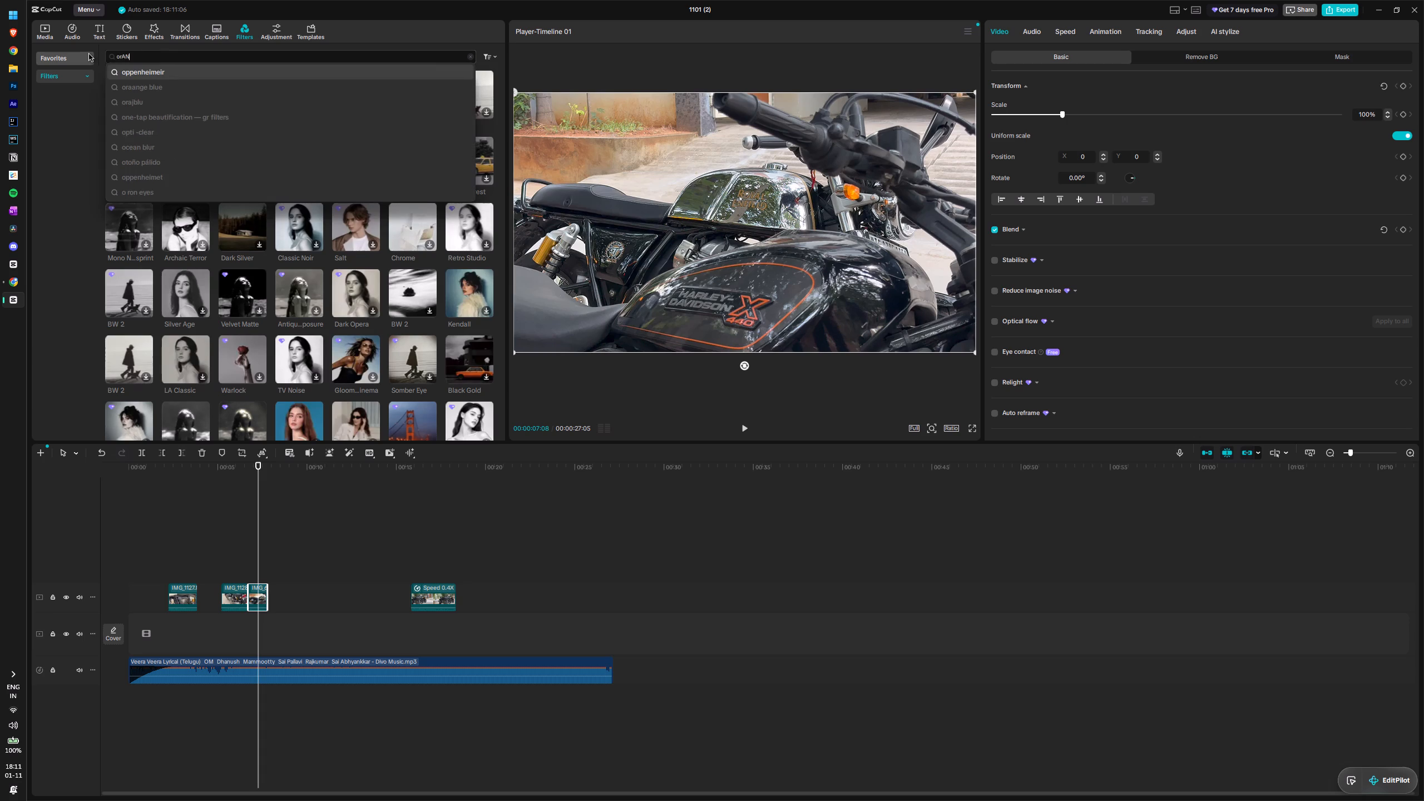
{"action": "key", "text": "BackSpace"}
{"action": "key", "text": "BackSpace"}
{"action": "key", "text": "BackSpace"}
{"action": "key", "text": "BackSpace"}
{"action": "type", "text": "ORANGE"}
{"action": "key", "text": "Return"}
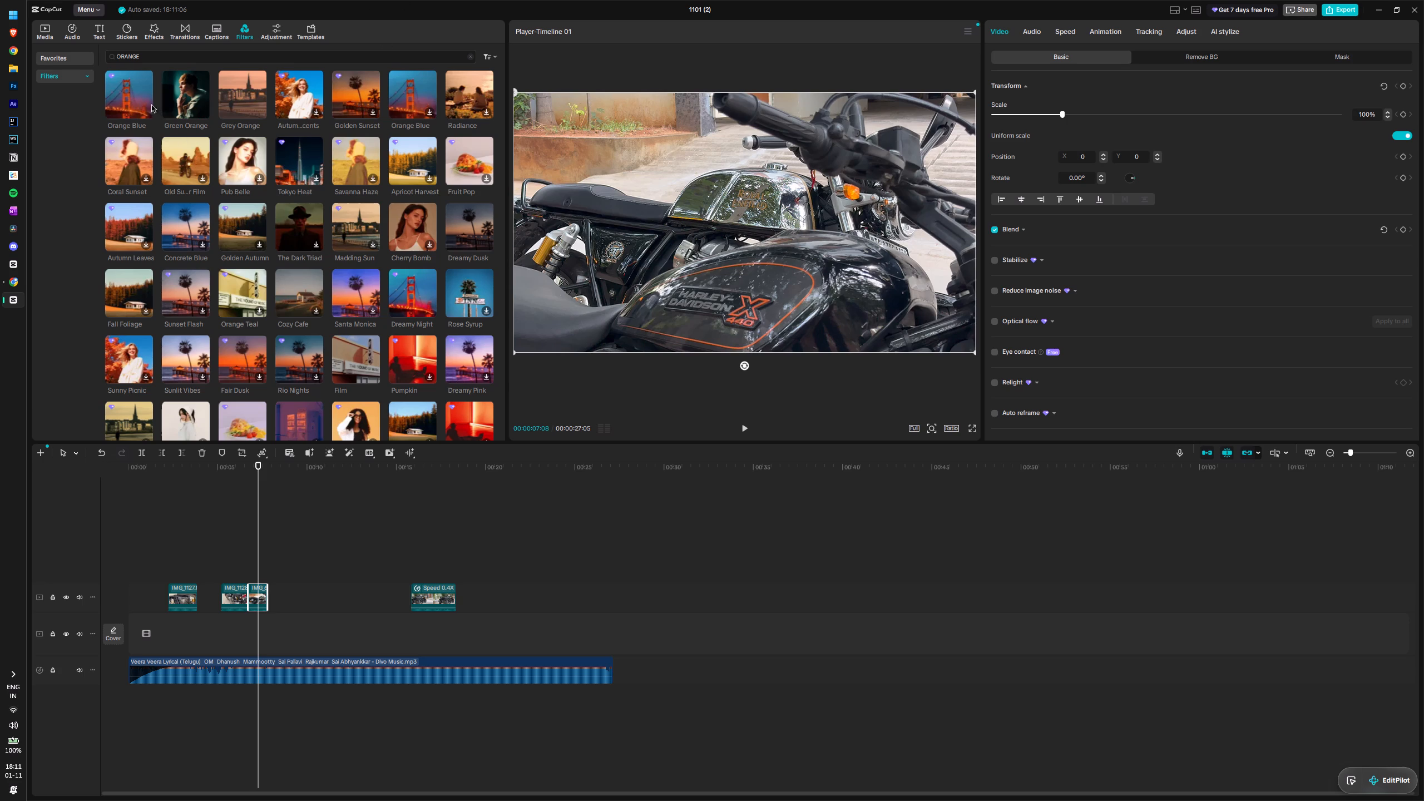
Try out orange-toned filters such as Orange Blue, Tokyo Heat, The Dark Triad and Rio Nights on the fuel-tank frame.
{"action": "left_click", "coordinate": [120, 95]}
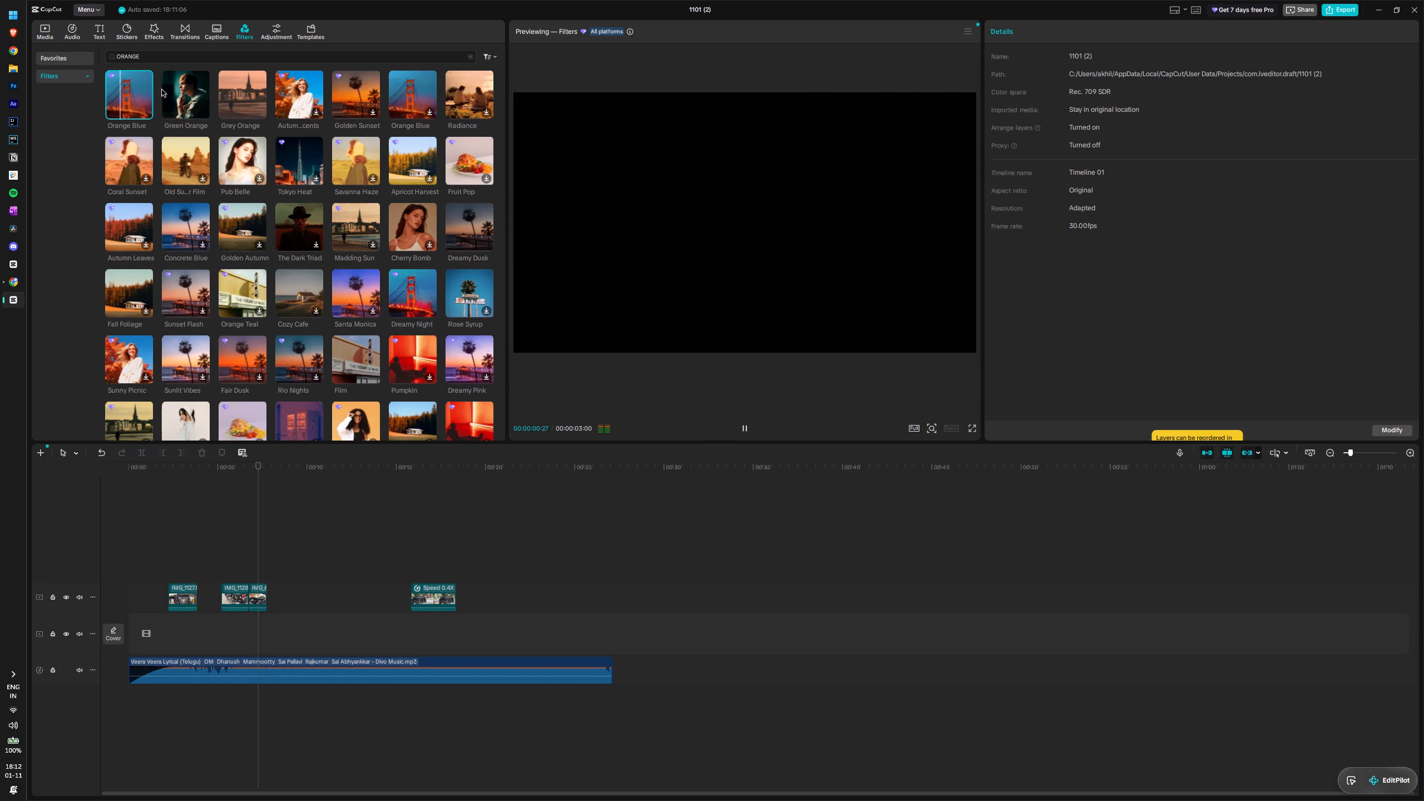
{"action": "key", "text": "space"}
{"action": "left_click_drag", "start_coordinate": [258, 490], "coordinate": [249, 493]}
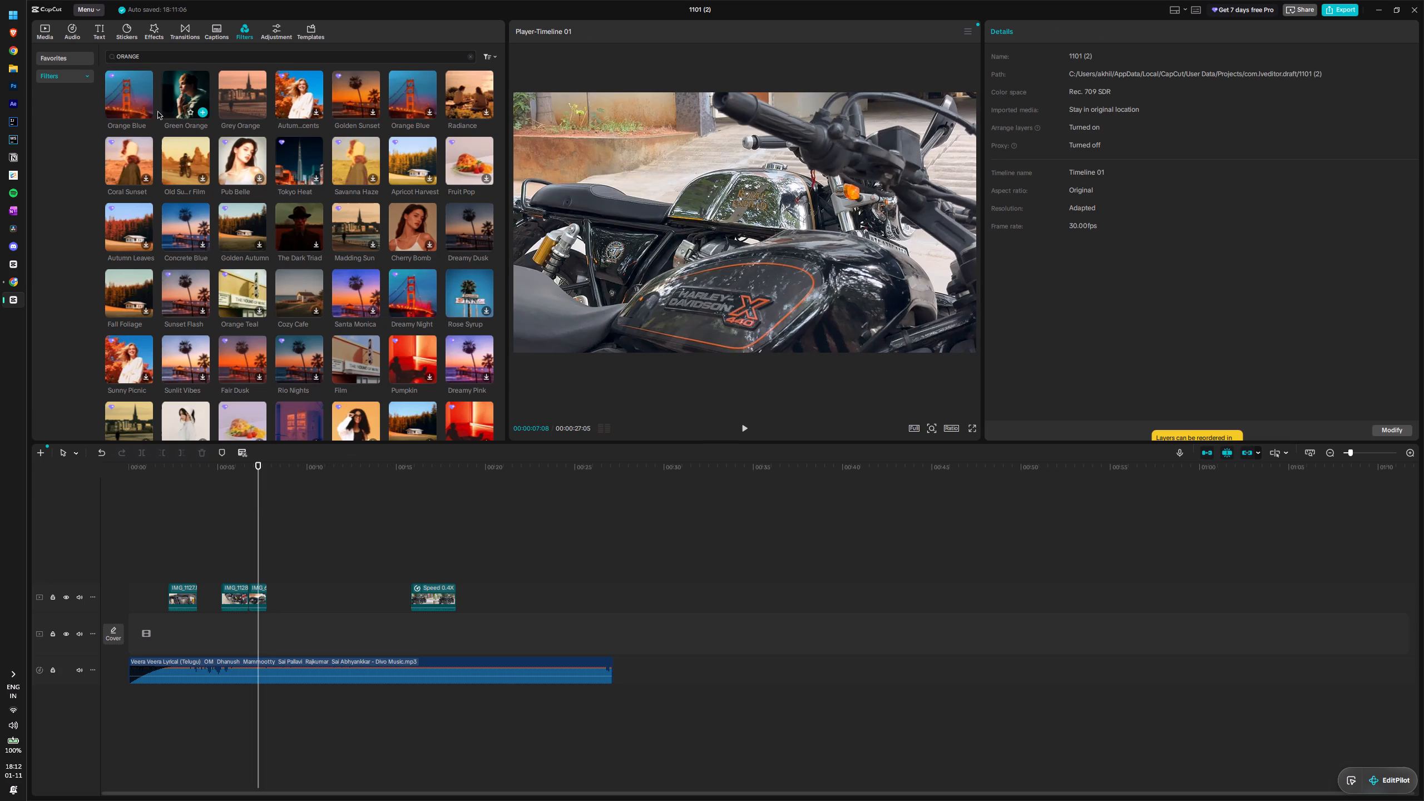
{"action": "left_click", "coordinate": [190, 95]}
{"action": "left_click", "coordinate": [141, 97]}
{"action": "key", "text": "space"}
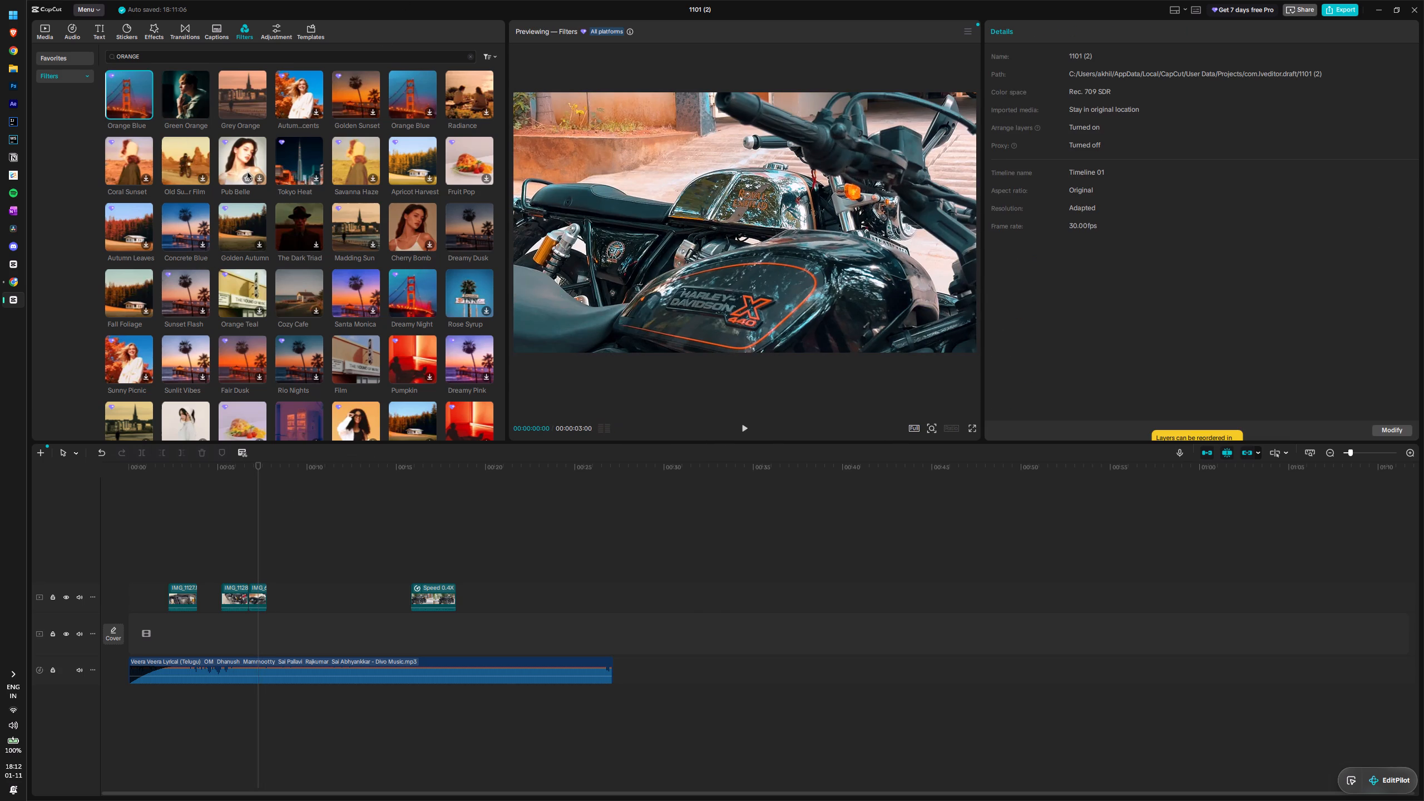
{"action": "left_click", "coordinate": [248, 172]}
{"action": "left_click", "coordinate": [293, 165]}
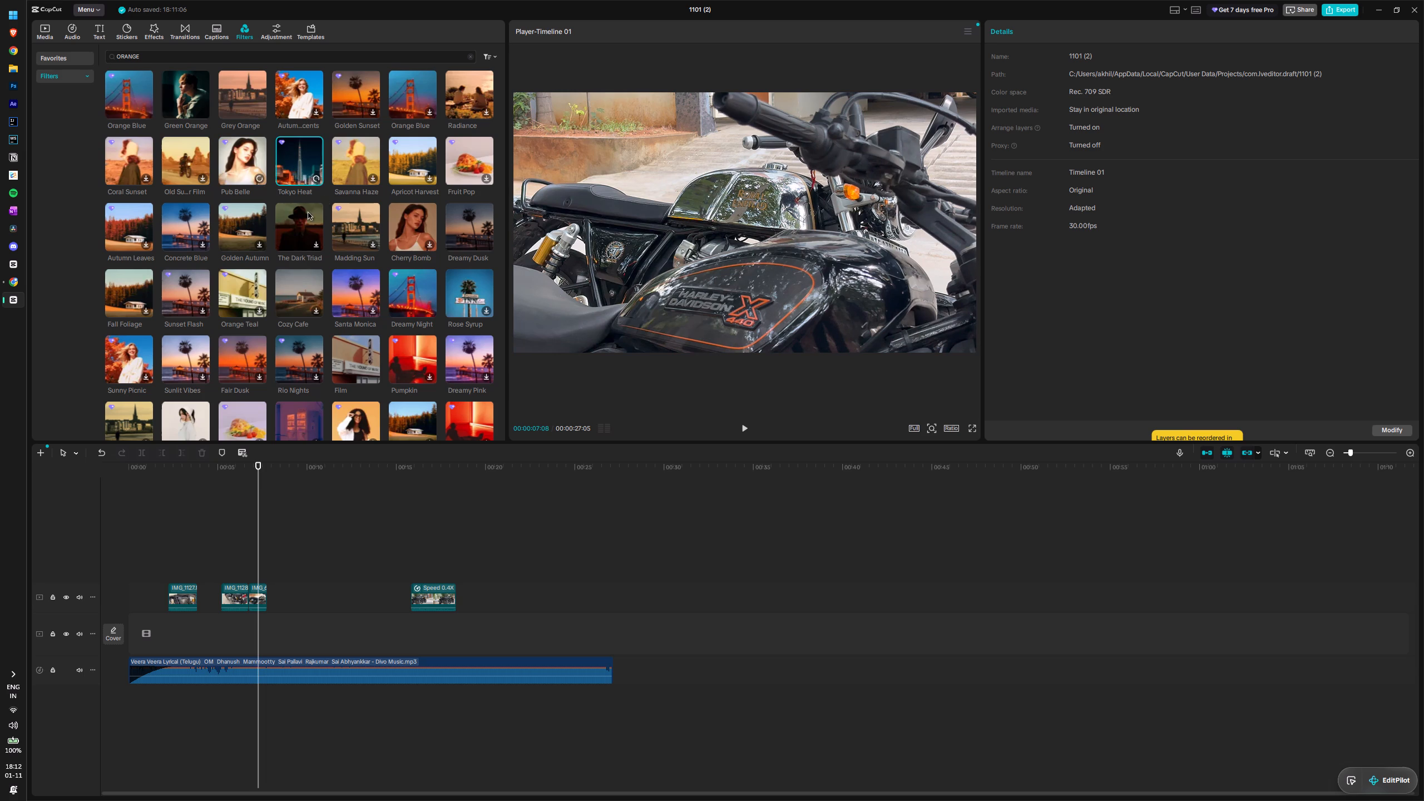
{"action": "key", "text": "space"}
{"action": "left_click", "coordinate": [301, 234]}
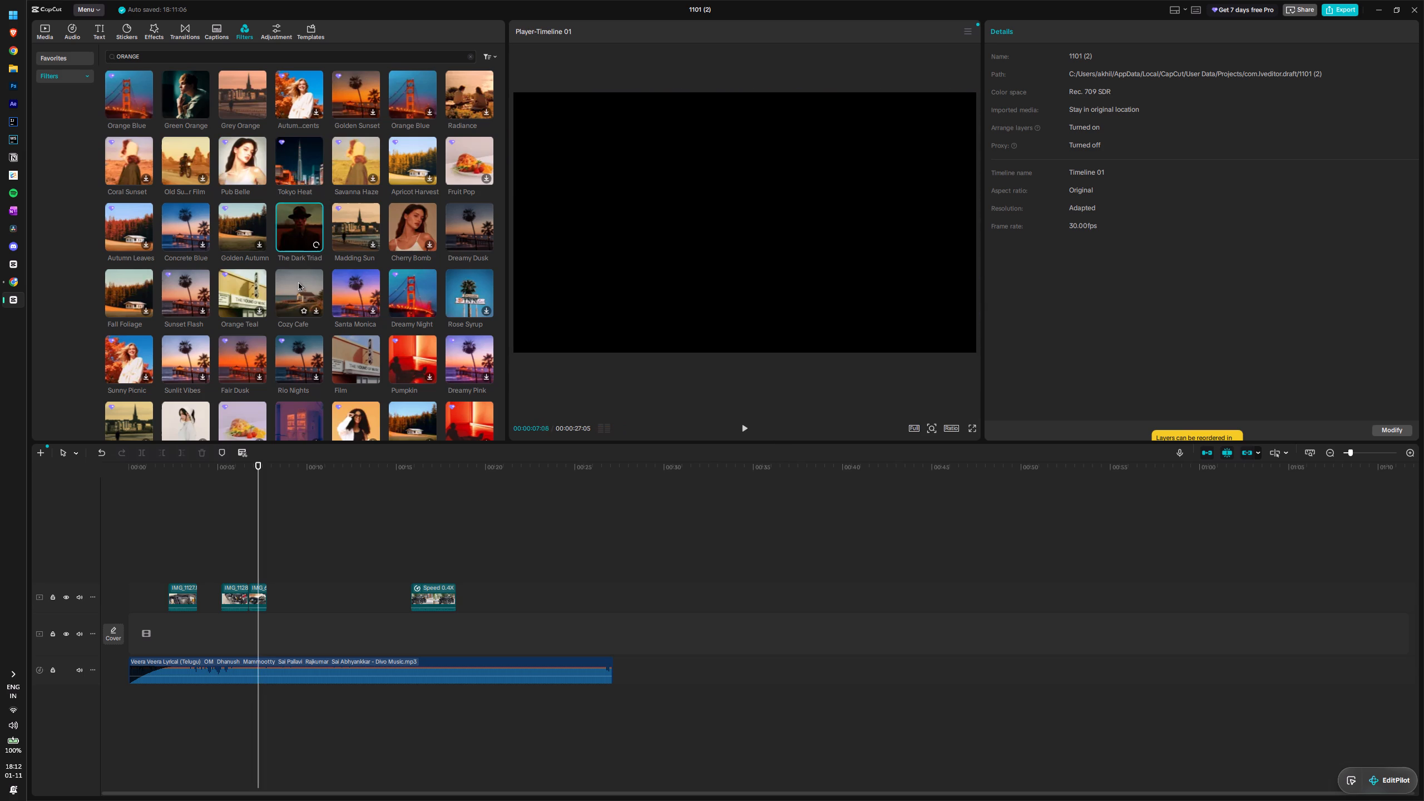
{"action": "left_click", "coordinate": [298, 285]}
{"action": "left_click", "coordinate": [285, 368]}
{"action": "left_click_drag", "start_coordinate": [183, 56], "coordinate": [164, 57]}
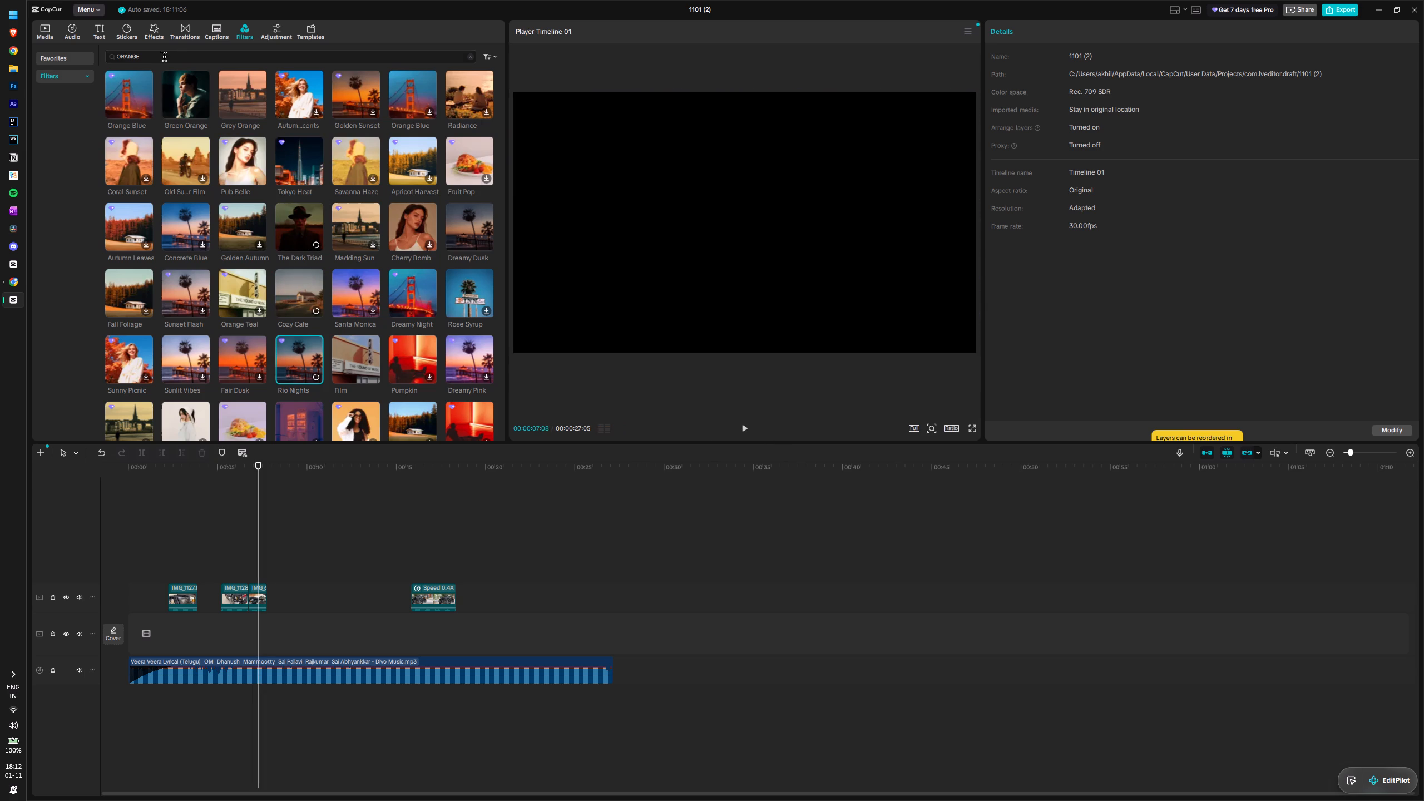
{"action": "left_click_drag", "start_coordinate": [164, 57], "coordinate": [76, 58]}
{"action": "left_click", "coordinate": [161, 56]}
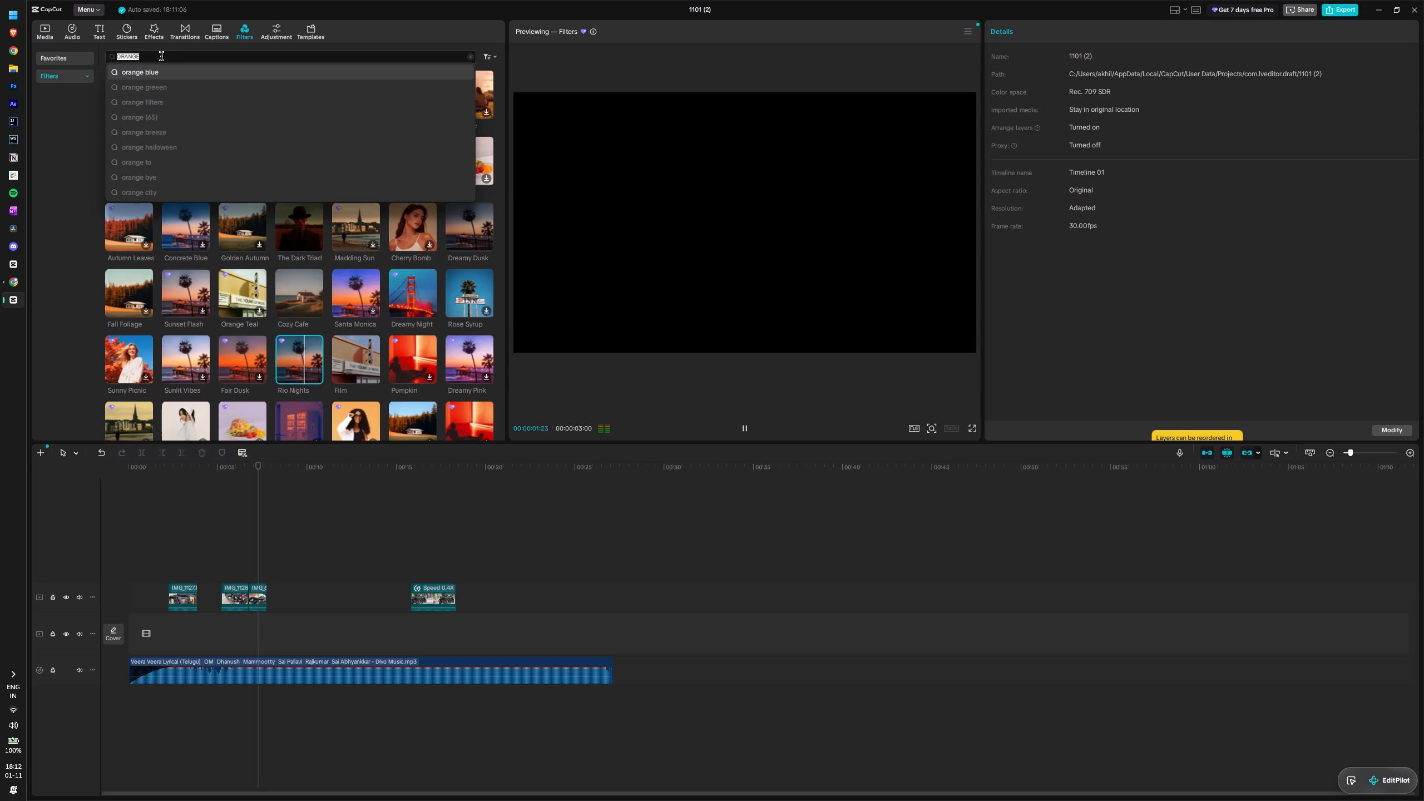
{"action": "left_click", "coordinate": [473, 521]}
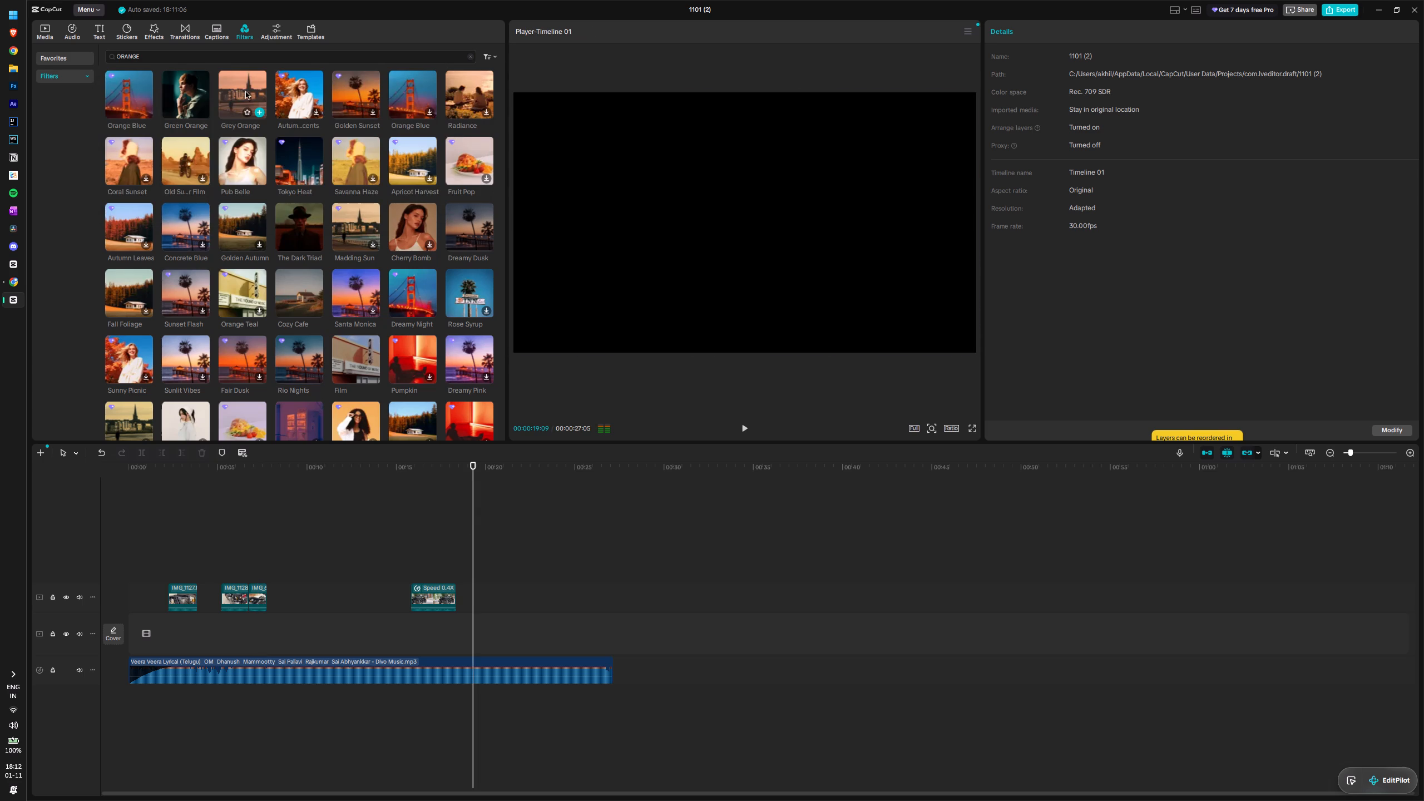
Add the Grey Orange filter above the clips and stretch it from the timeline's start to the end of the last clip.
{"action": "left_click_drag", "start_coordinate": [246, 91], "coordinate": [235, 570]}
{"action": "left_click_drag", "start_coordinate": [472, 479], "coordinate": [464, 481]}
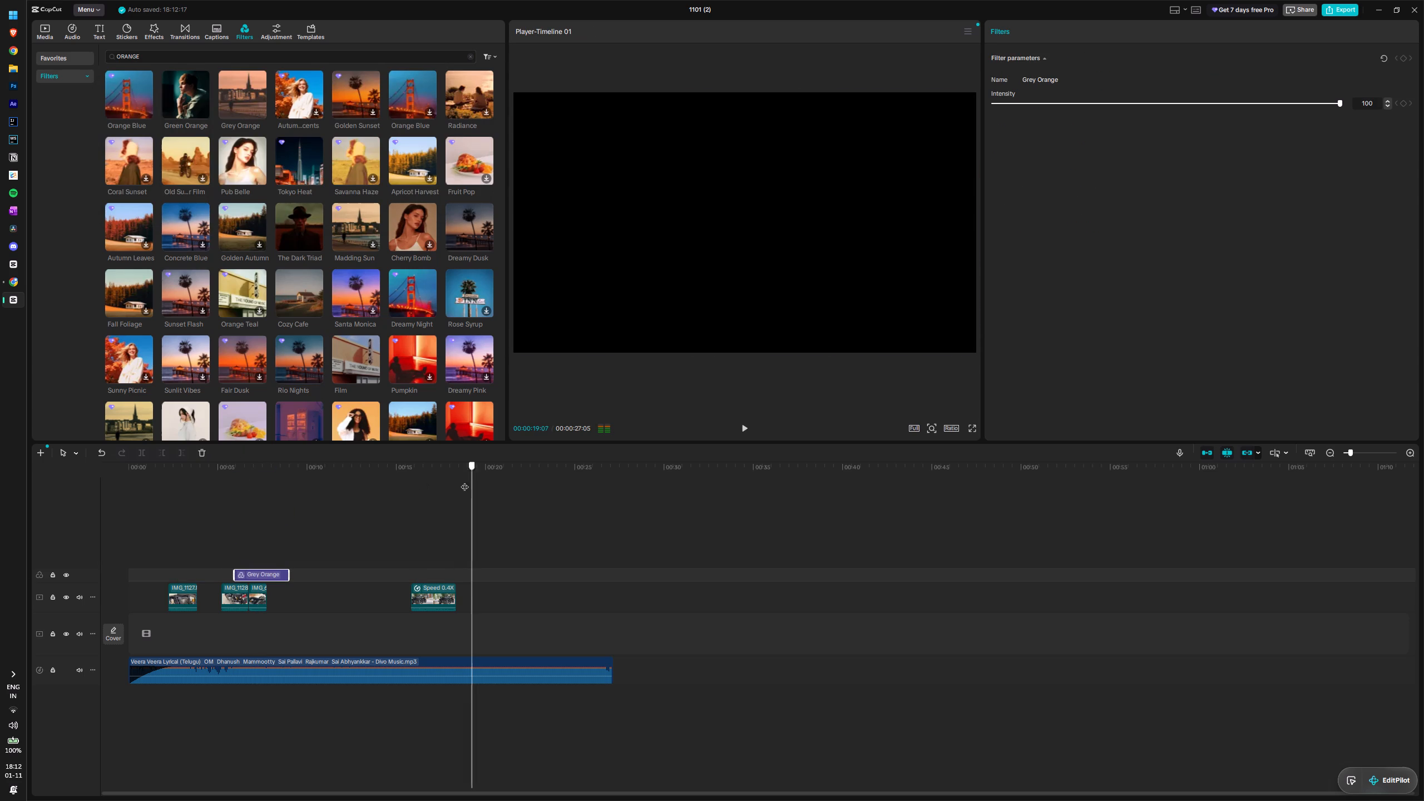
{"action": "left_click_drag", "start_coordinate": [464, 481], "coordinate": [263, 503]}
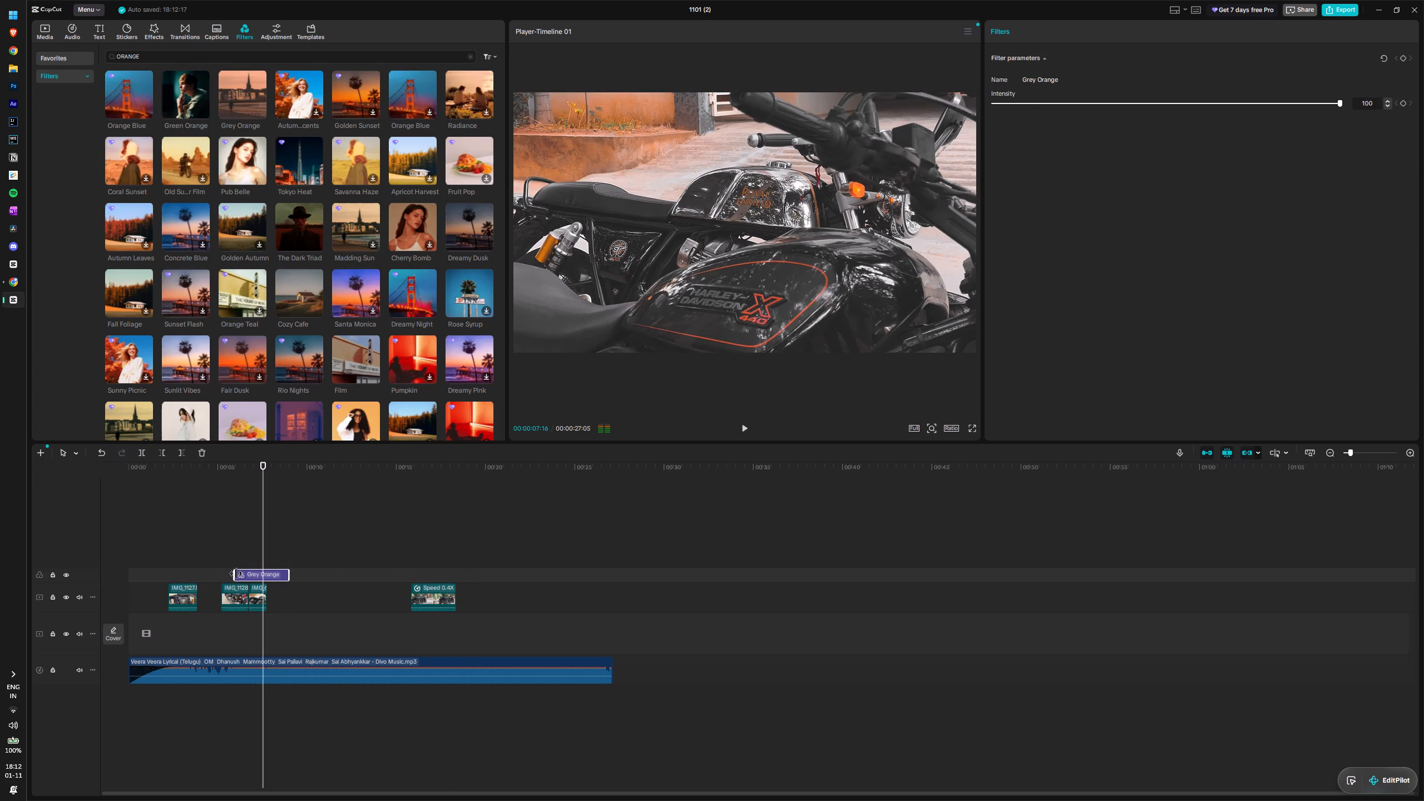
{"action": "left_click_drag", "start_coordinate": [230, 575], "coordinate": [95, 594]}
{"action": "left_click", "coordinate": [256, 575]}
{"action": "left_click_drag", "start_coordinate": [233, 577], "coordinate": [115, 585]}
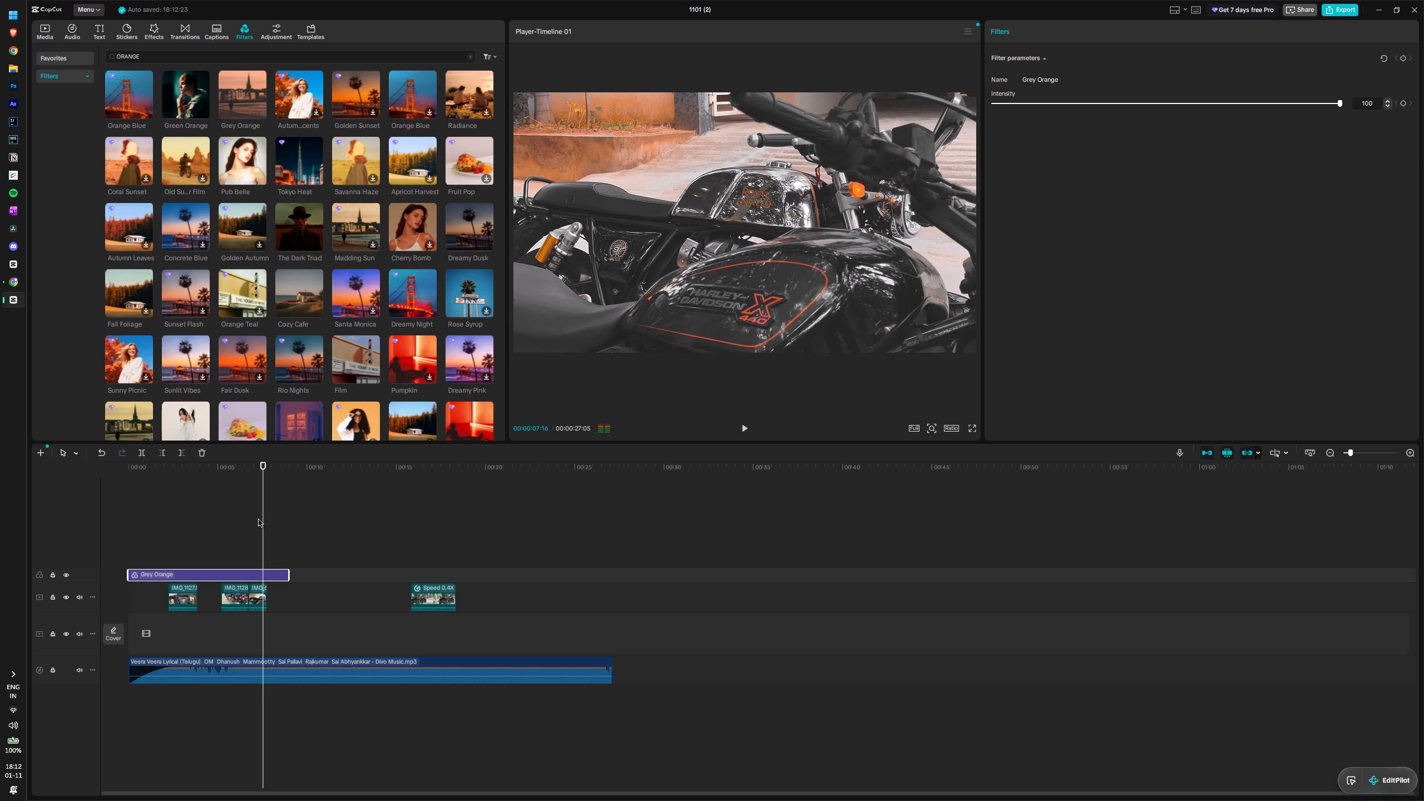
{"action": "left_click_drag", "start_coordinate": [258, 520], "coordinate": [127, 556]}
{"action": "left_click_drag", "start_coordinate": [264, 510], "coordinate": [105, 553]}
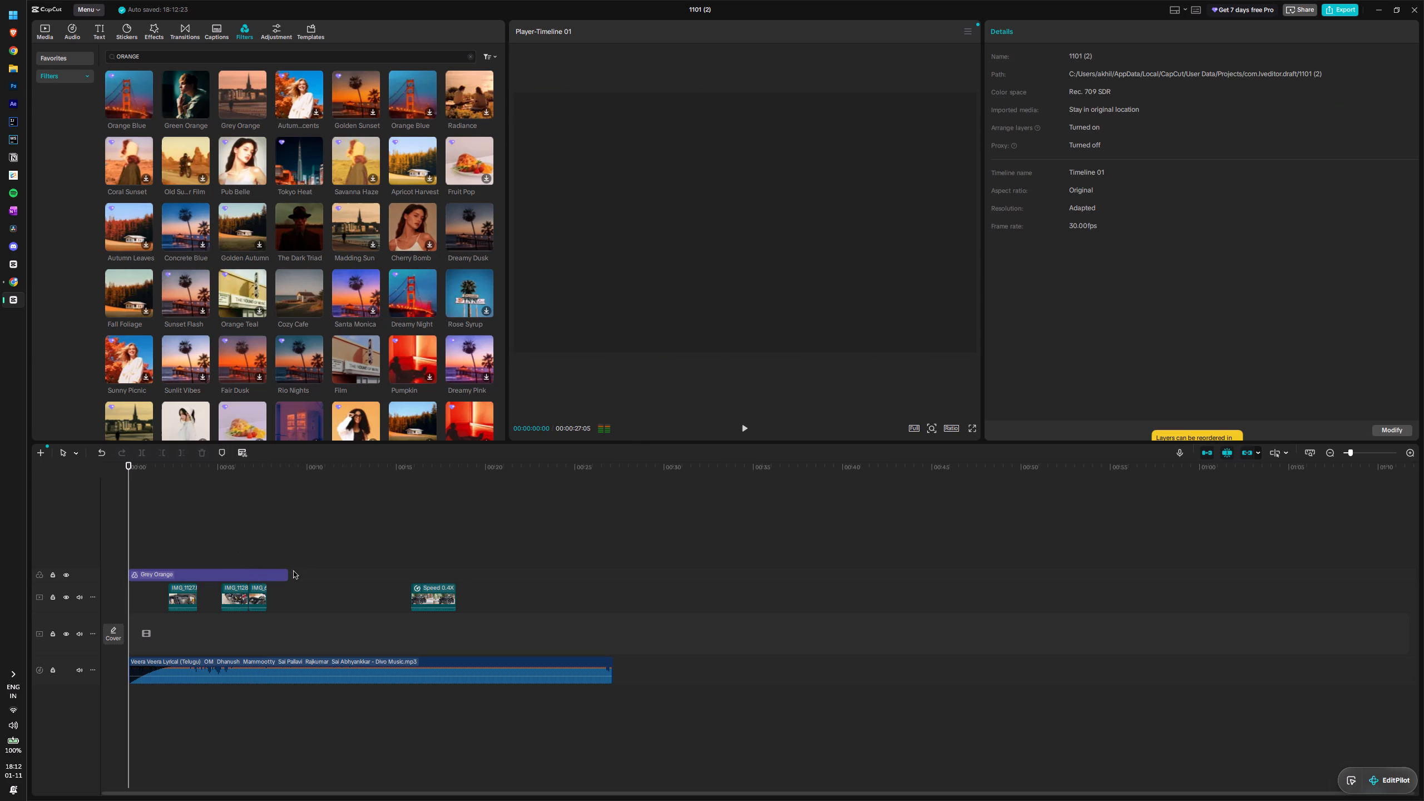
{"action": "left_click", "coordinate": [284, 573]}
{"action": "left_click_drag", "start_coordinate": [287, 575], "coordinate": [456, 561]}
Replay the filtered sequence from the start through the fuel-tank clip and check the frames at that clip's end.
{"action": "key", "text": "space"}
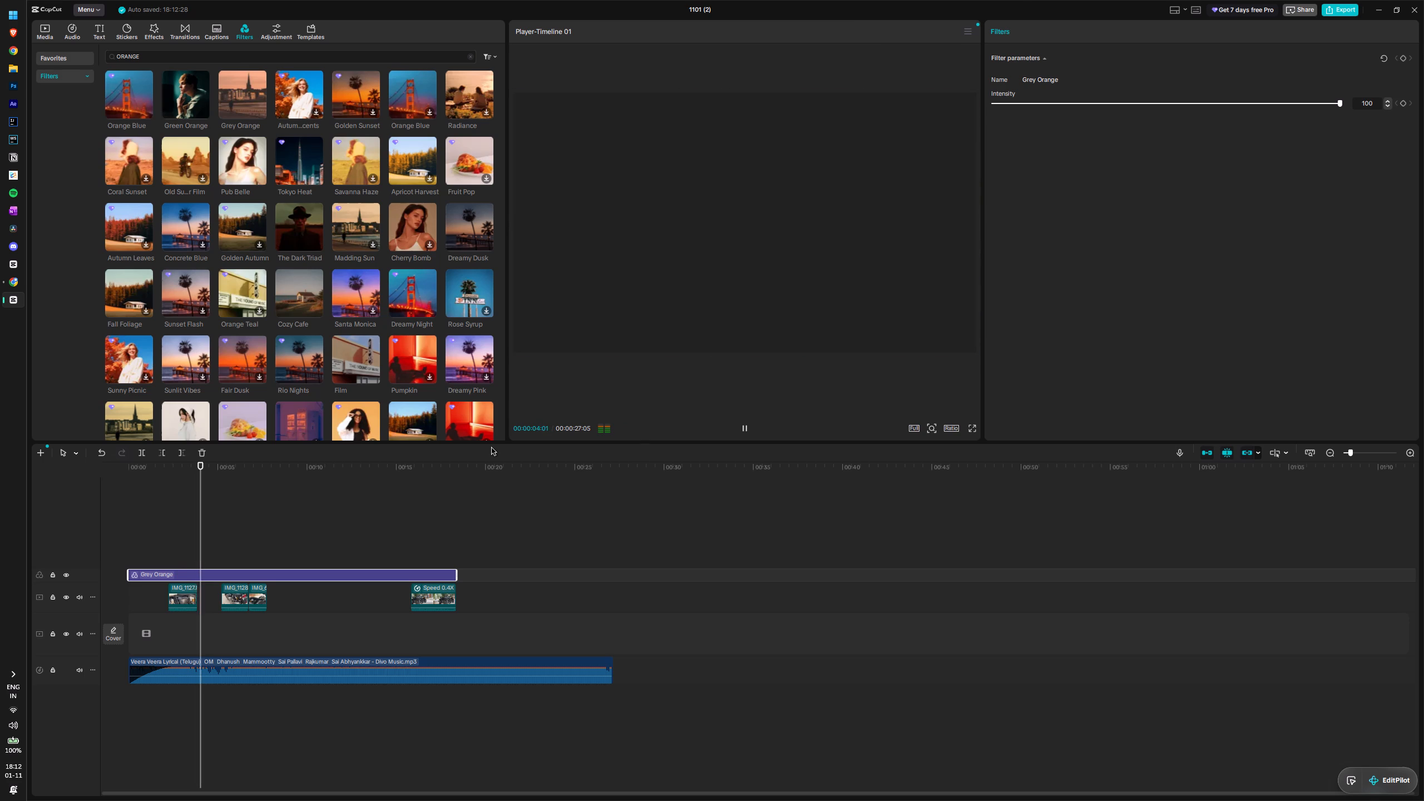
{"action": "key", "text": "space"}
{"action": "left_click_drag", "start_coordinate": [200, 516], "coordinate": [93, 526]}
{"action": "key", "text": "space"}
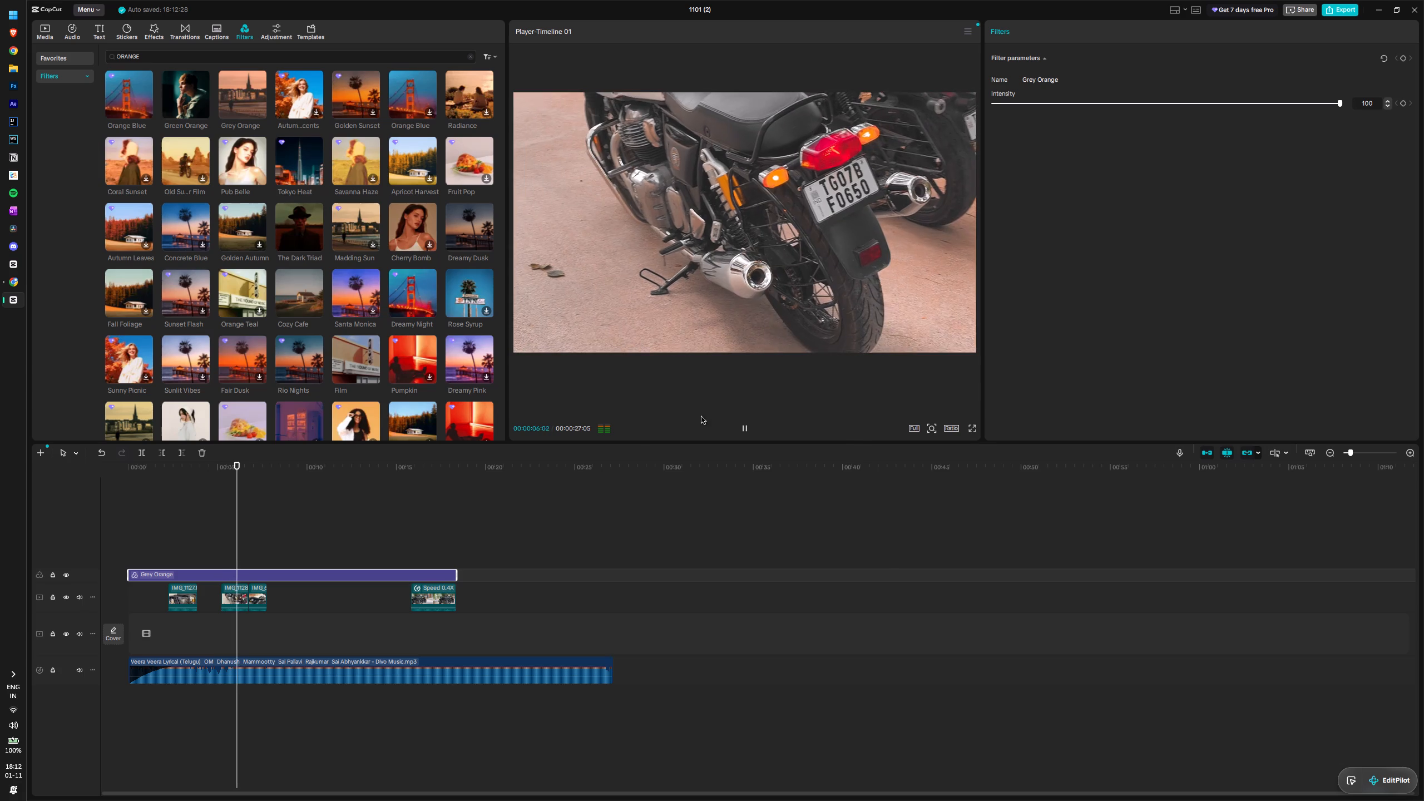
{"action": "key", "text": "space"}
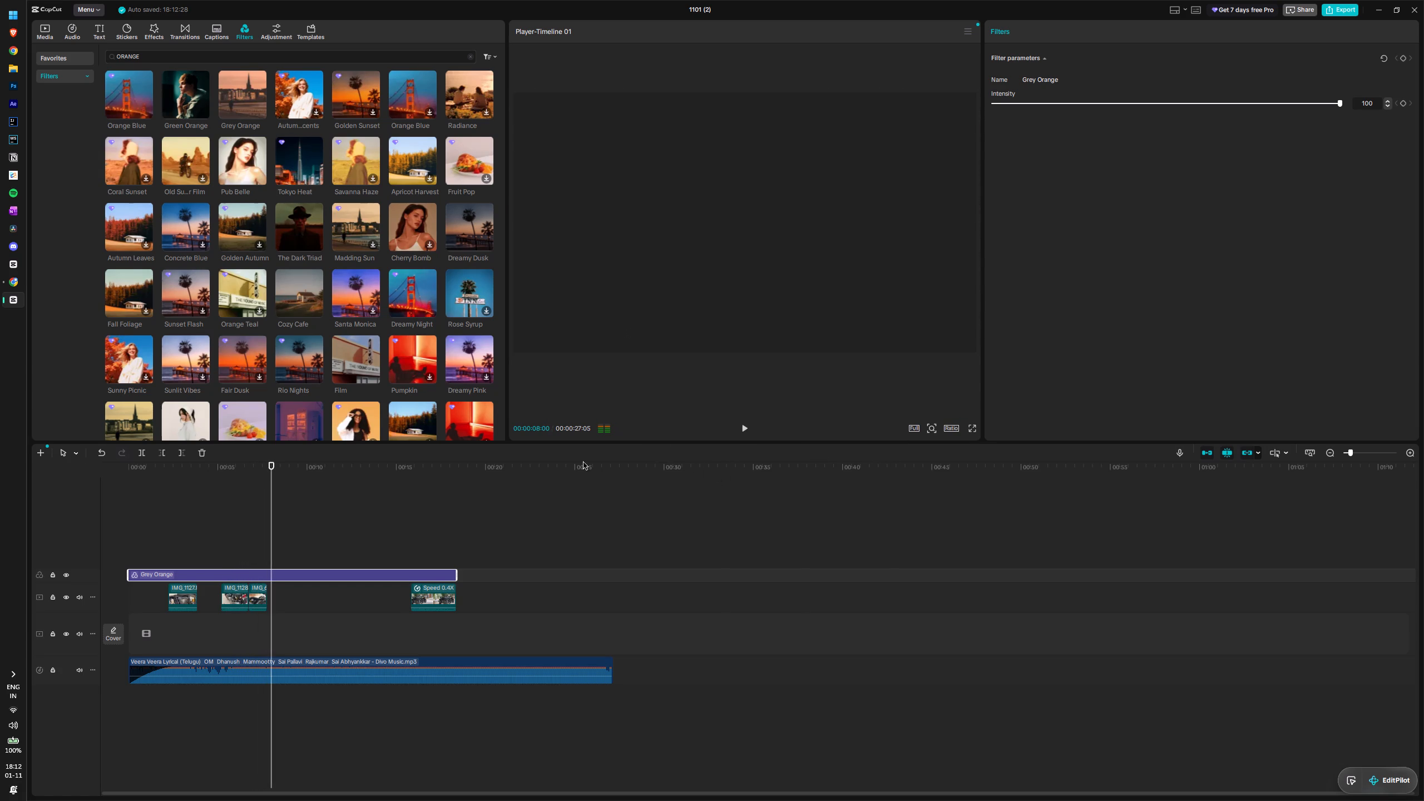
{"action": "left_click_drag", "start_coordinate": [269, 517], "coordinate": [264, 517]}
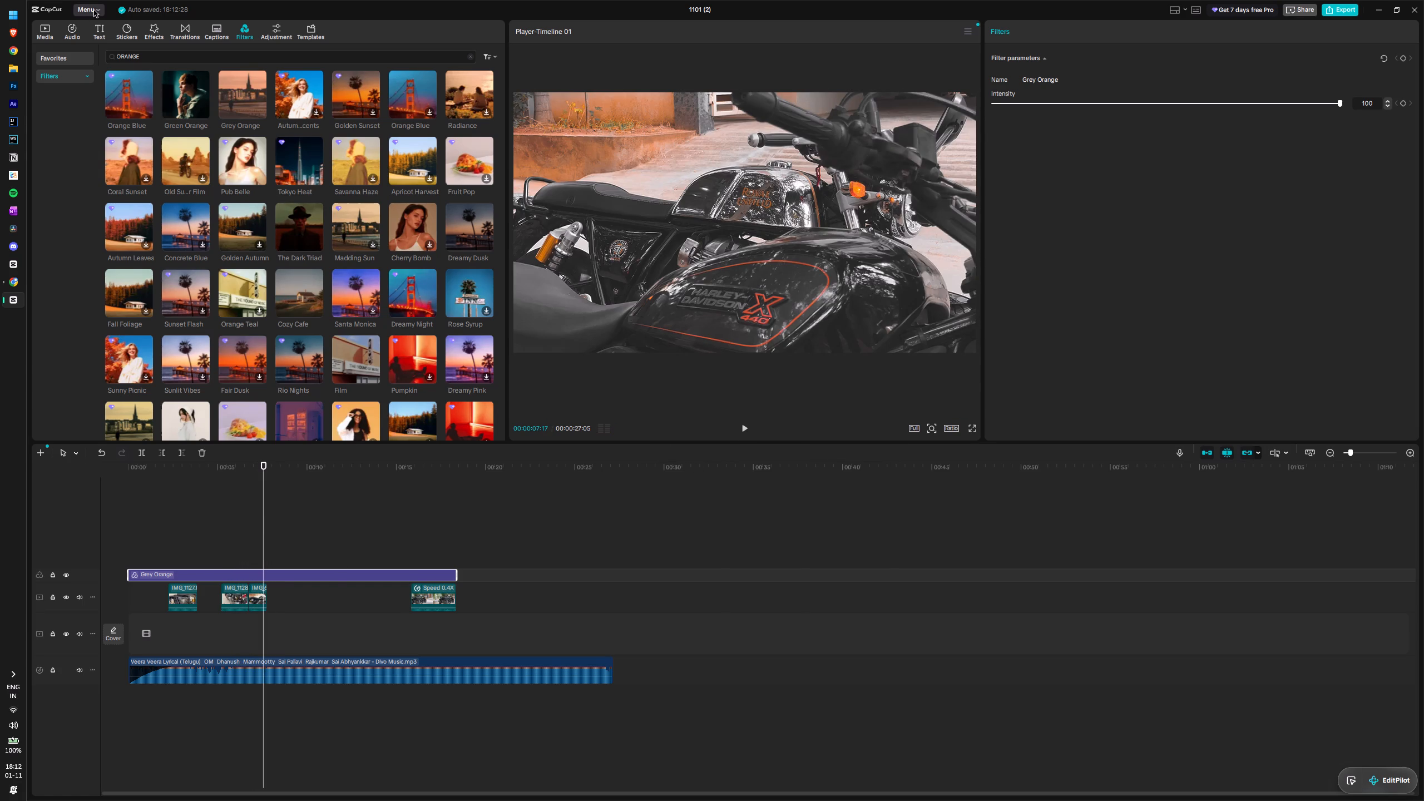
{"action": "left_click_drag", "start_coordinate": [264, 473], "coordinate": [266, 478]}
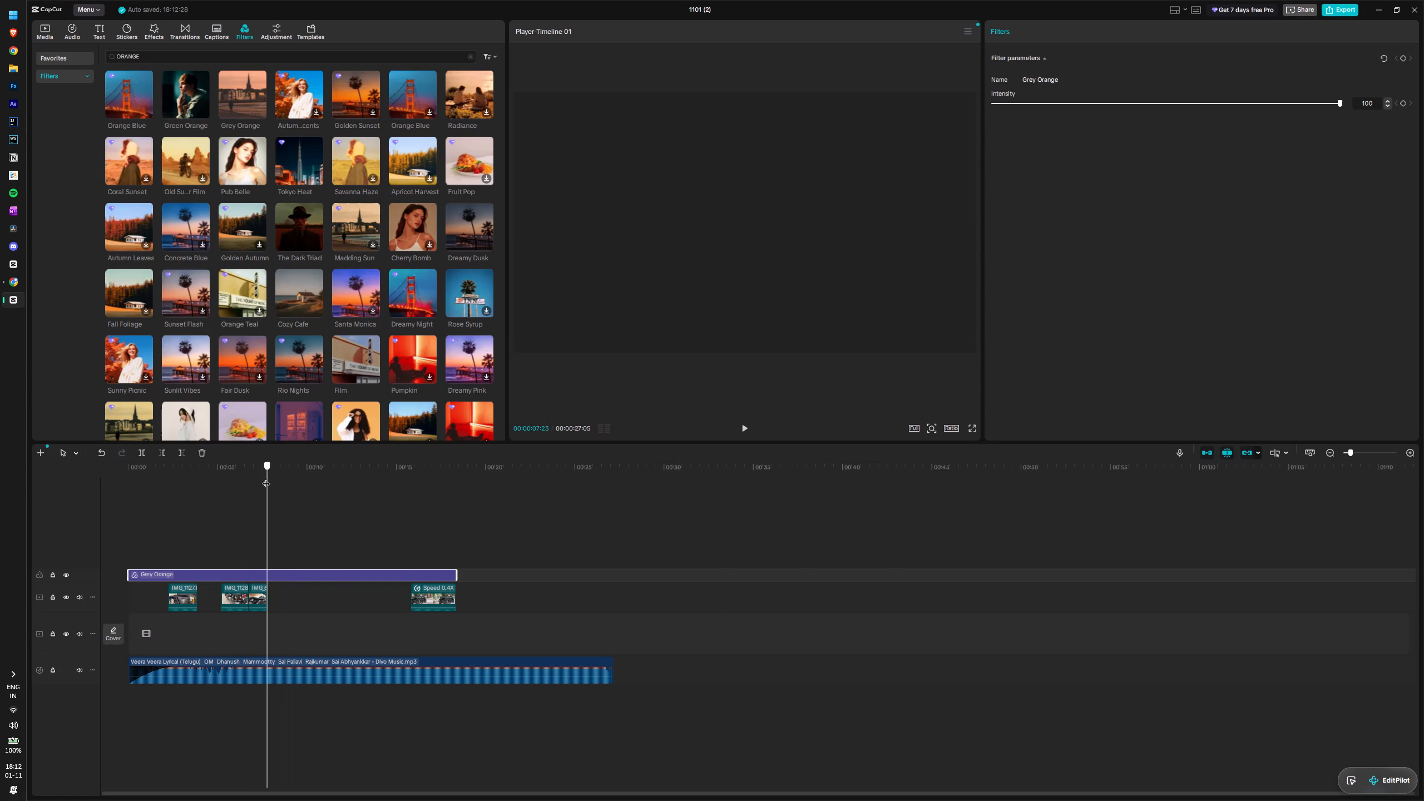
{"action": "left_click_drag", "start_coordinate": [266, 478], "coordinate": [265, 478]}
Search the transitions for "nounce" and apply Sudden Quake at the cut between the rear-view clip and the fuel-tank clip.
{"action": "left_click_drag", "start_coordinate": [265, 519], "coordinate": [249, 519]}
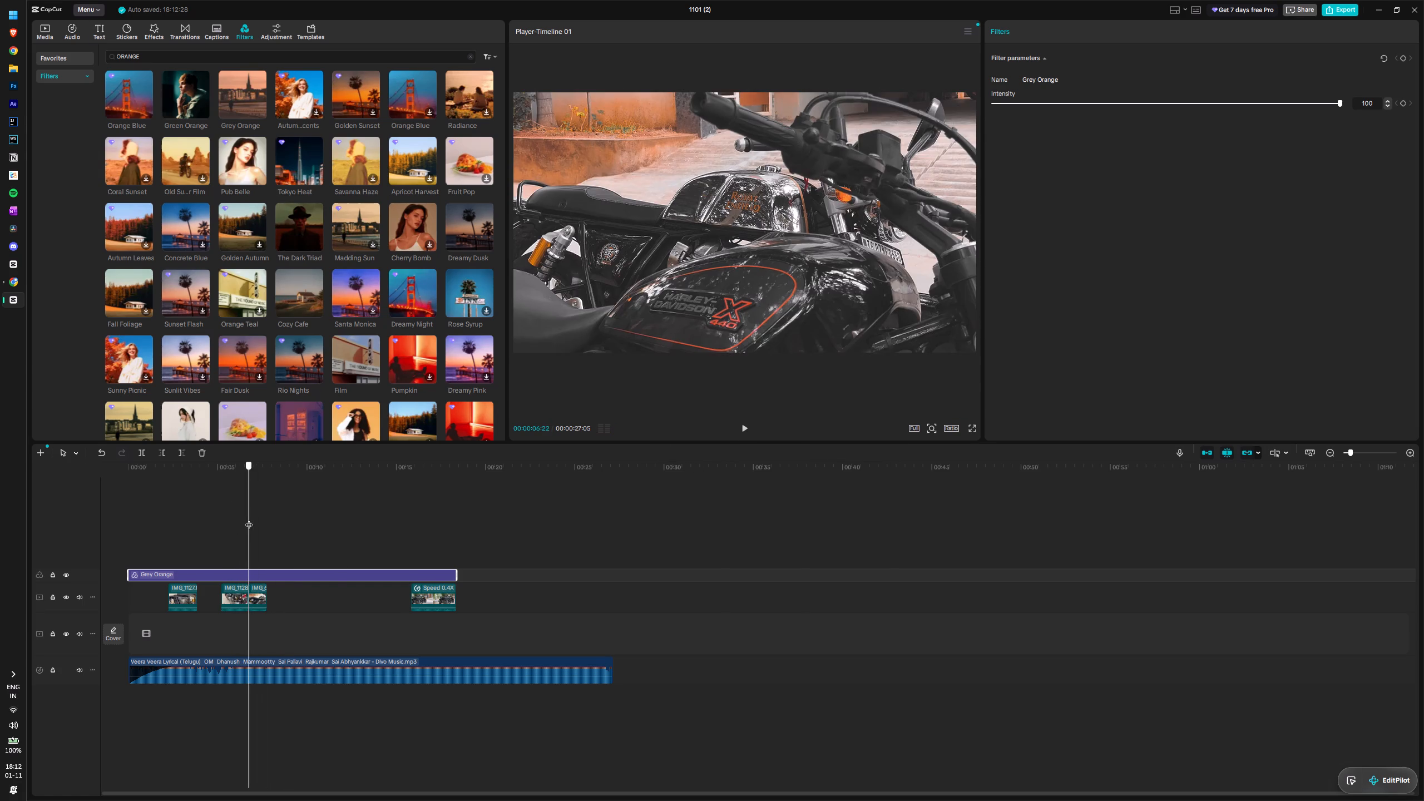
{"action": "left_click_drag", "start_coordinate": [249, 519], "coordinate": [247, 519]}
{"action": "left_click", "coordinate": [183, 34]}
{"action": "left_click", "coordinate": [209, 54]}
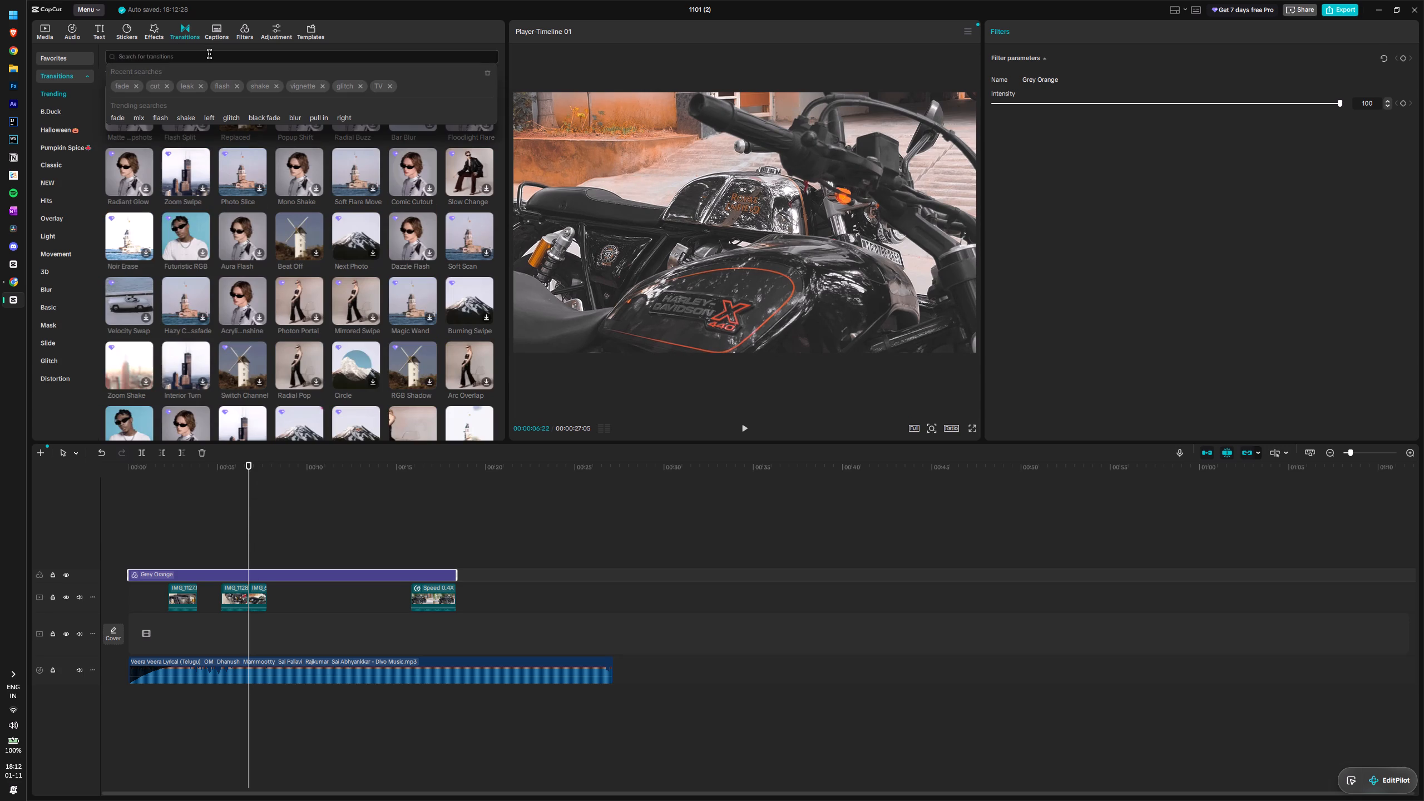
{"action": "type", "text": "nounce"}
{"action": "key", "text": "Return"}
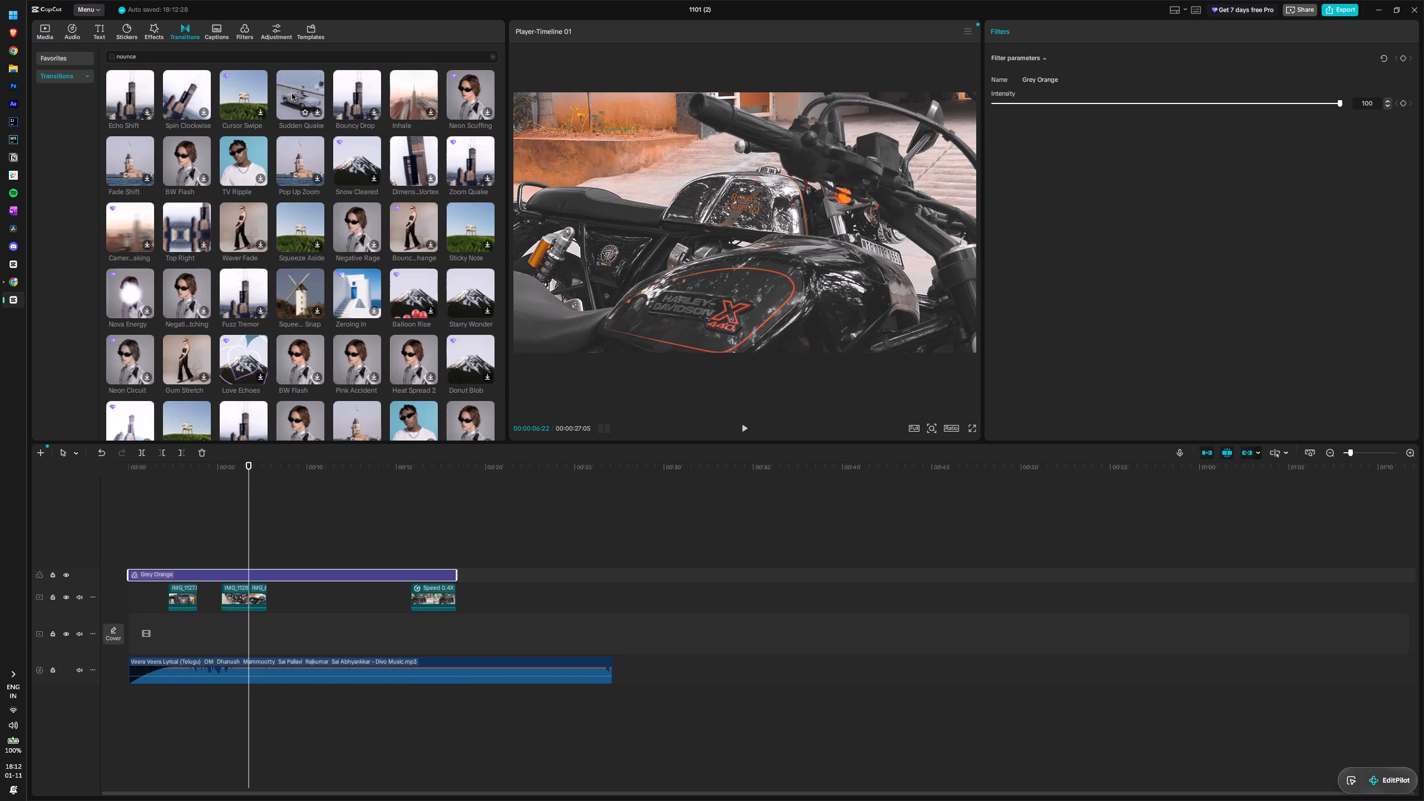
{"action": "left_click_drag", "start_coordinate": [294, 92], "coordinate": [238, 597]}
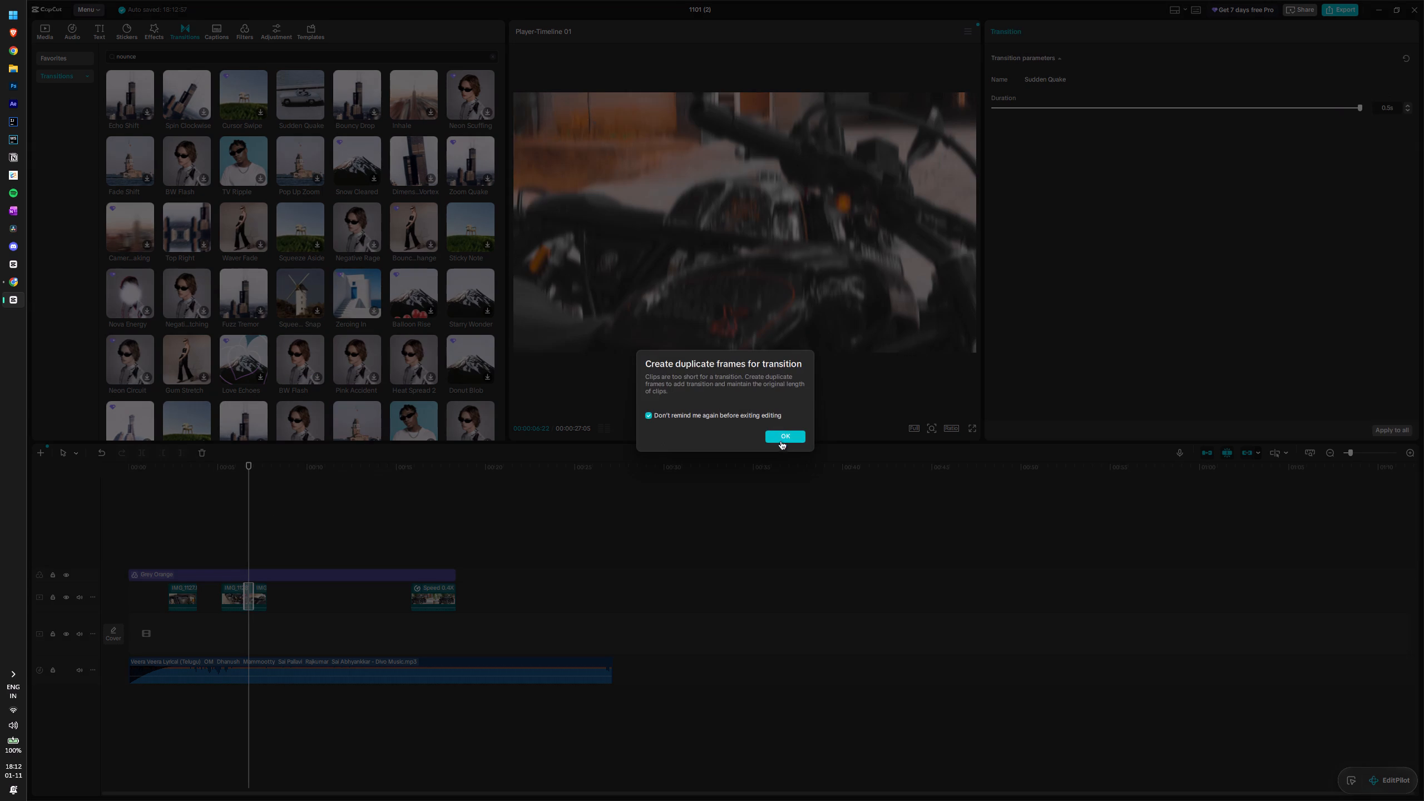
{"action": "left_click", "coordinate": [780, 438]}
Replay from the rear-view clip through the Sudden Quake transition to the end of the fuel-tank clip.
{"action": "left_click_drag", "start_coordinate": [250, 491], "coordinate": [242, 491]}
{"action": "left_click_drag", "start_coordinate": [240, 490], "coordinate": [233, 489]}
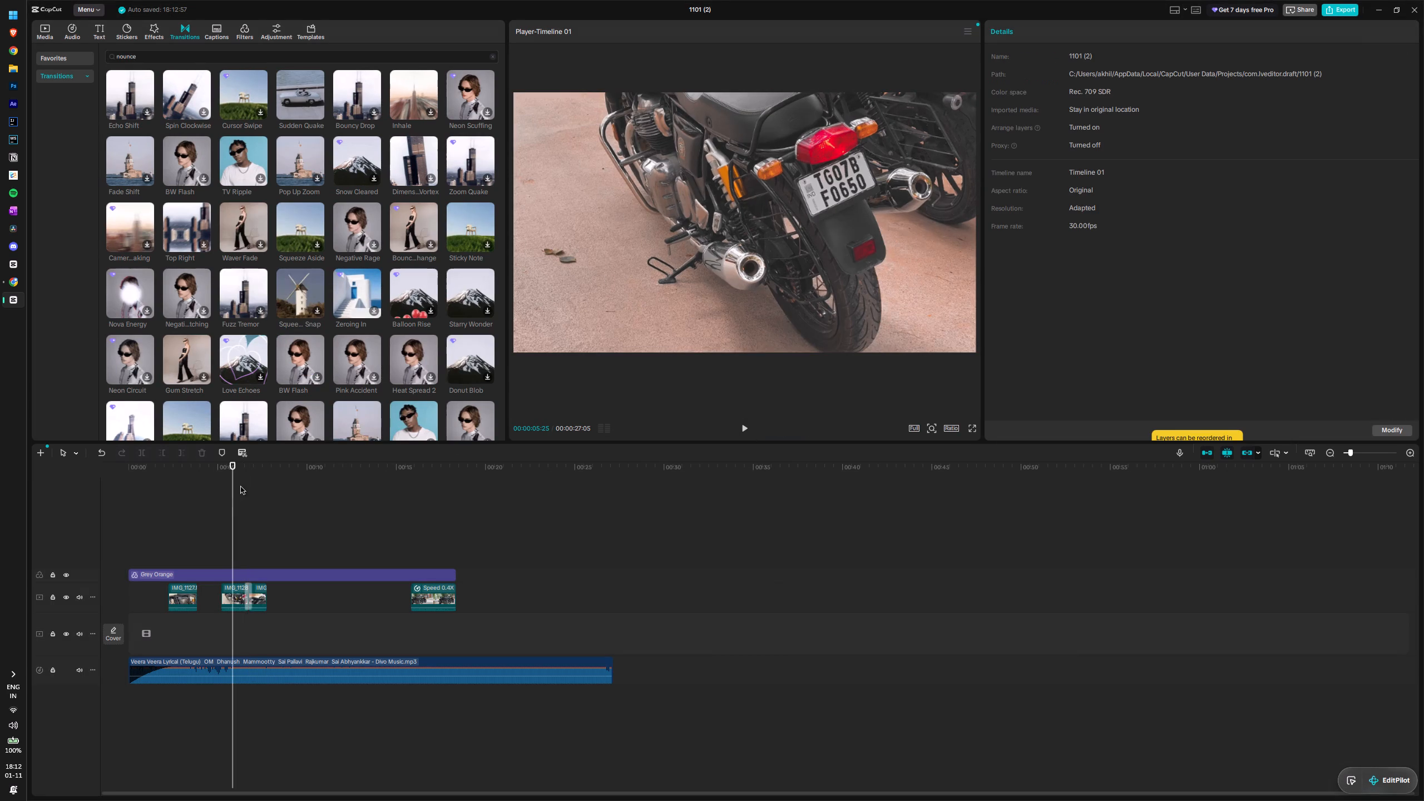
{"action": "key", "text": "space"}
{"action": "key", "text": "space"}
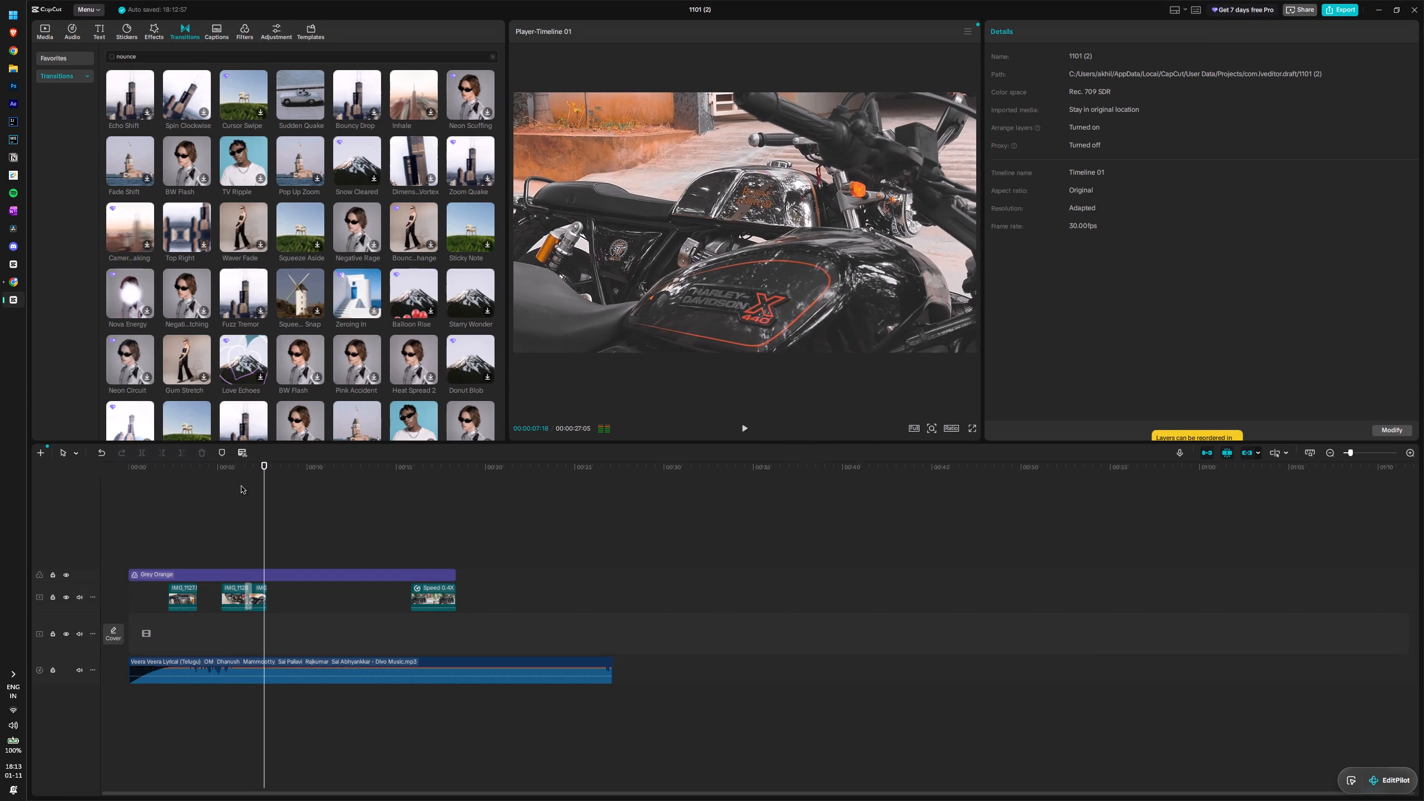
{"action": "key", "text": "space"}
{"action": "key", "text": "space"}
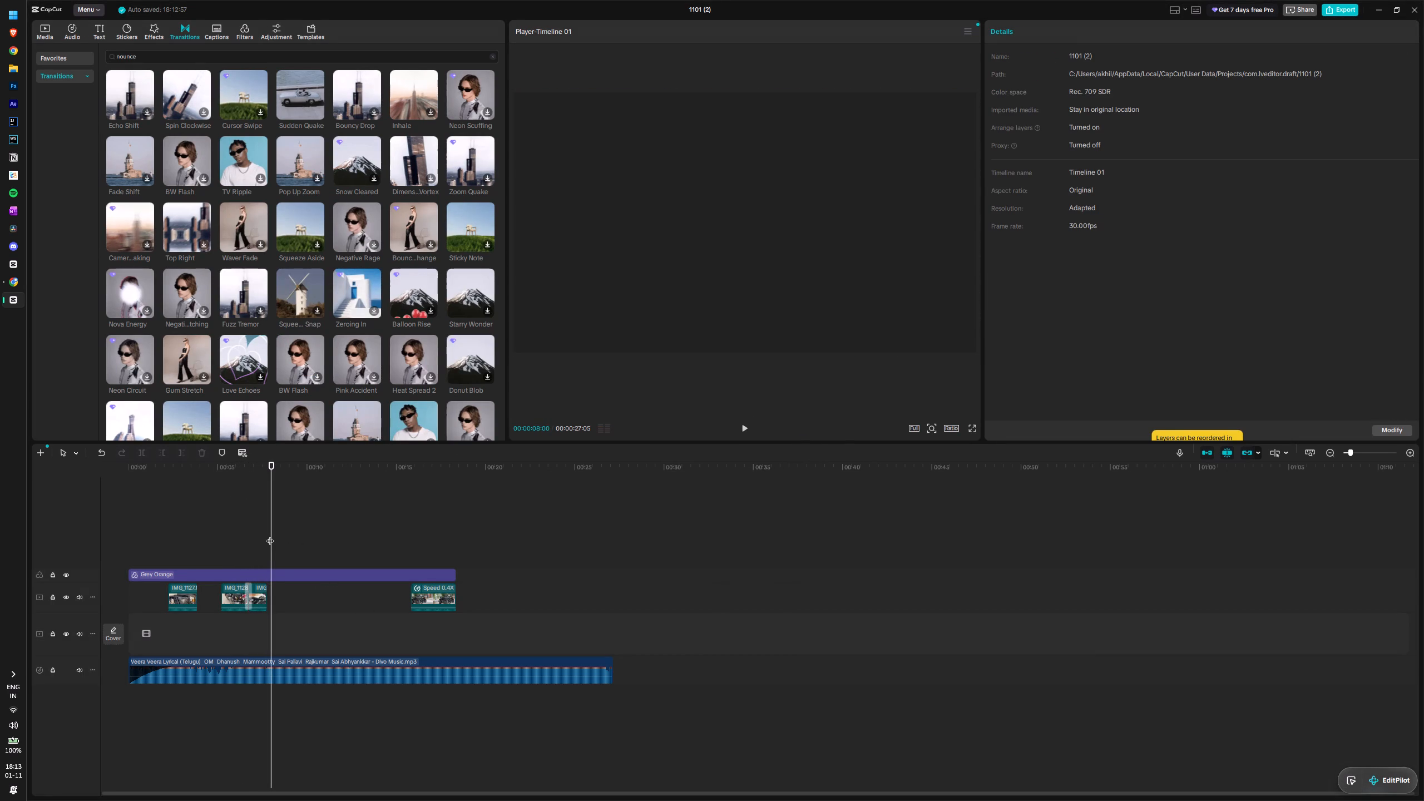
{"action": "left_click", "coordinate": [270, 535]}
Switch to the REEL1 folder in Google Drive and open IMG_1129.MOV and IMG_1132.MOV in separate new tabs.
{"action": "key", "text": "alt+Tab"}
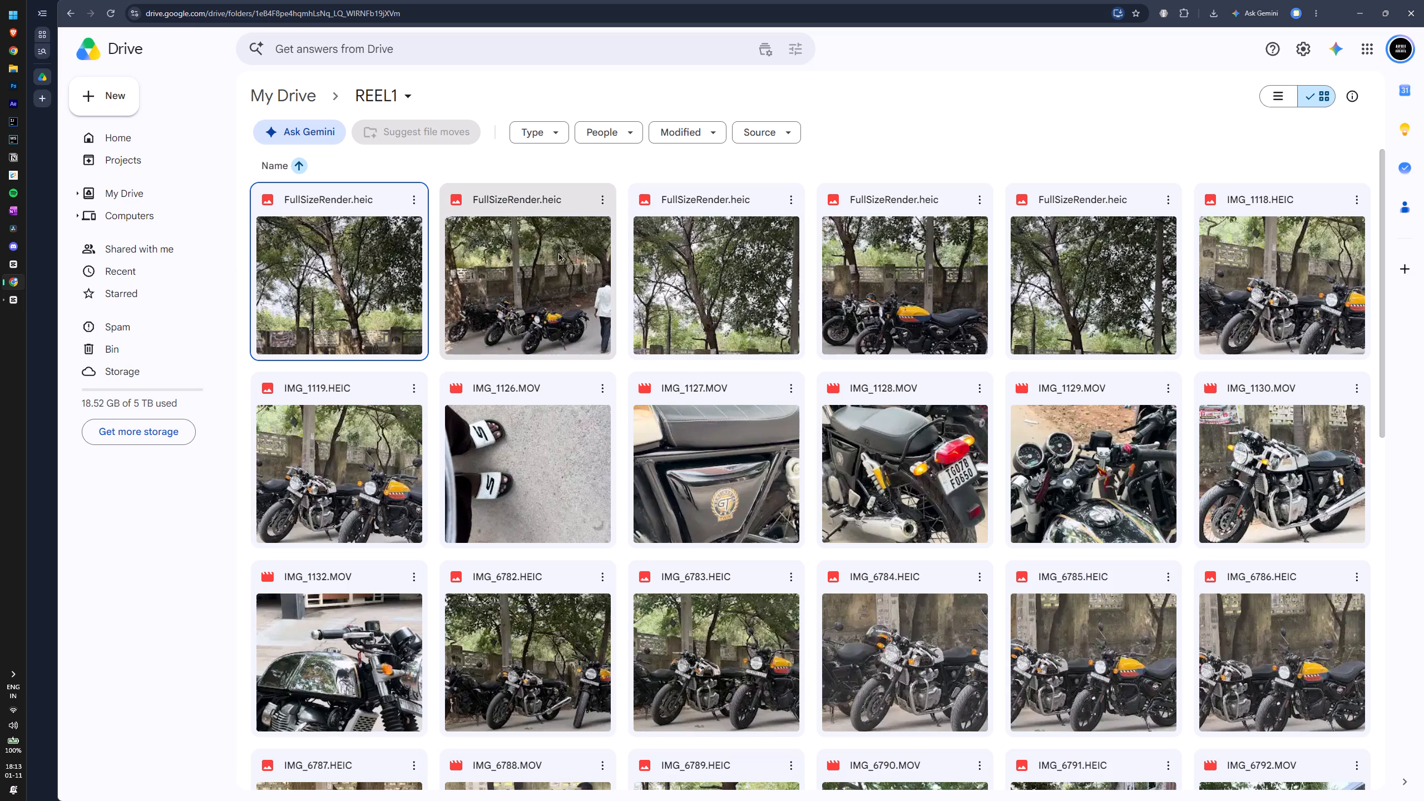
{"action": "scroll", "coordinate": [735, 427], "scroll_direction": "down", "scroll_amount": 1}
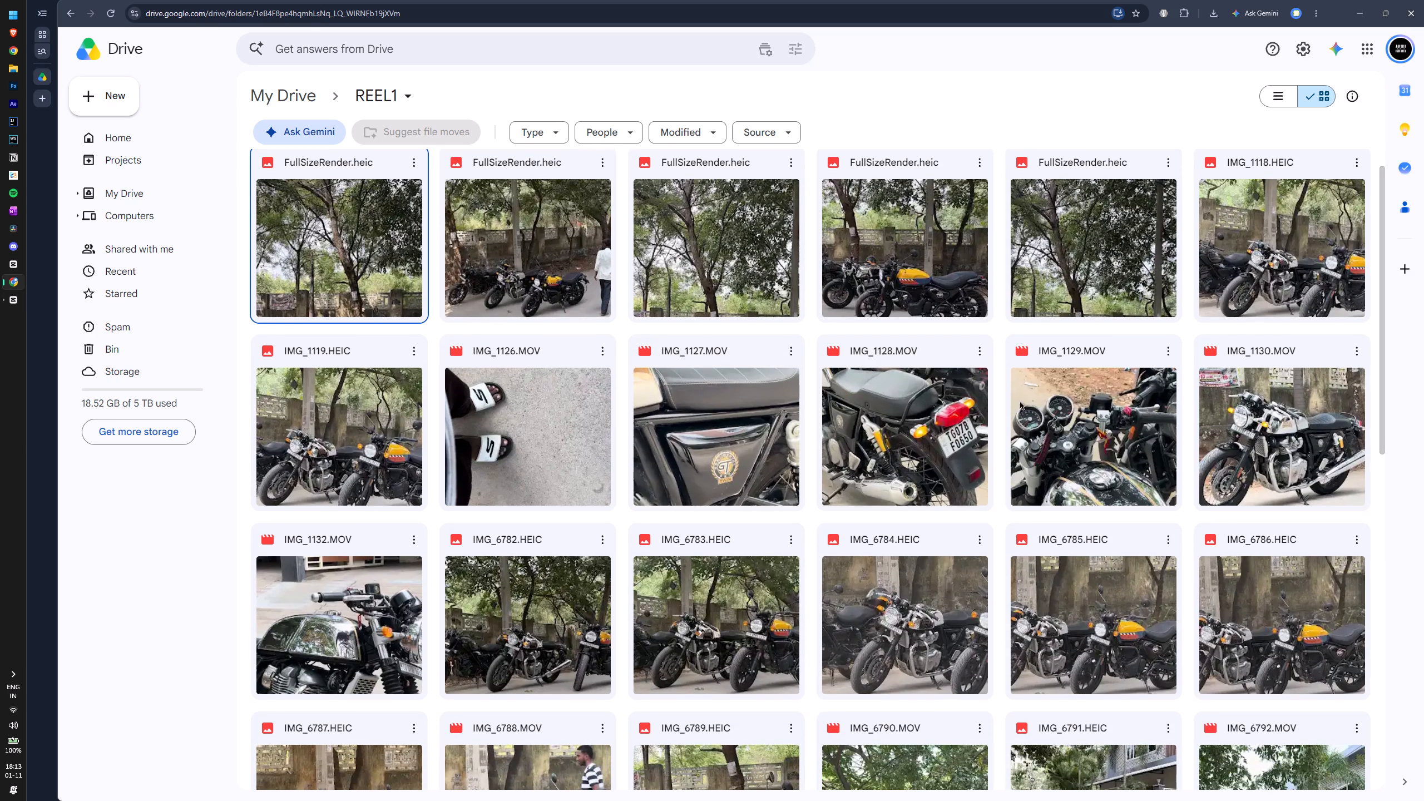
{"action": "left_click", "coordinate": [1144, 350]}
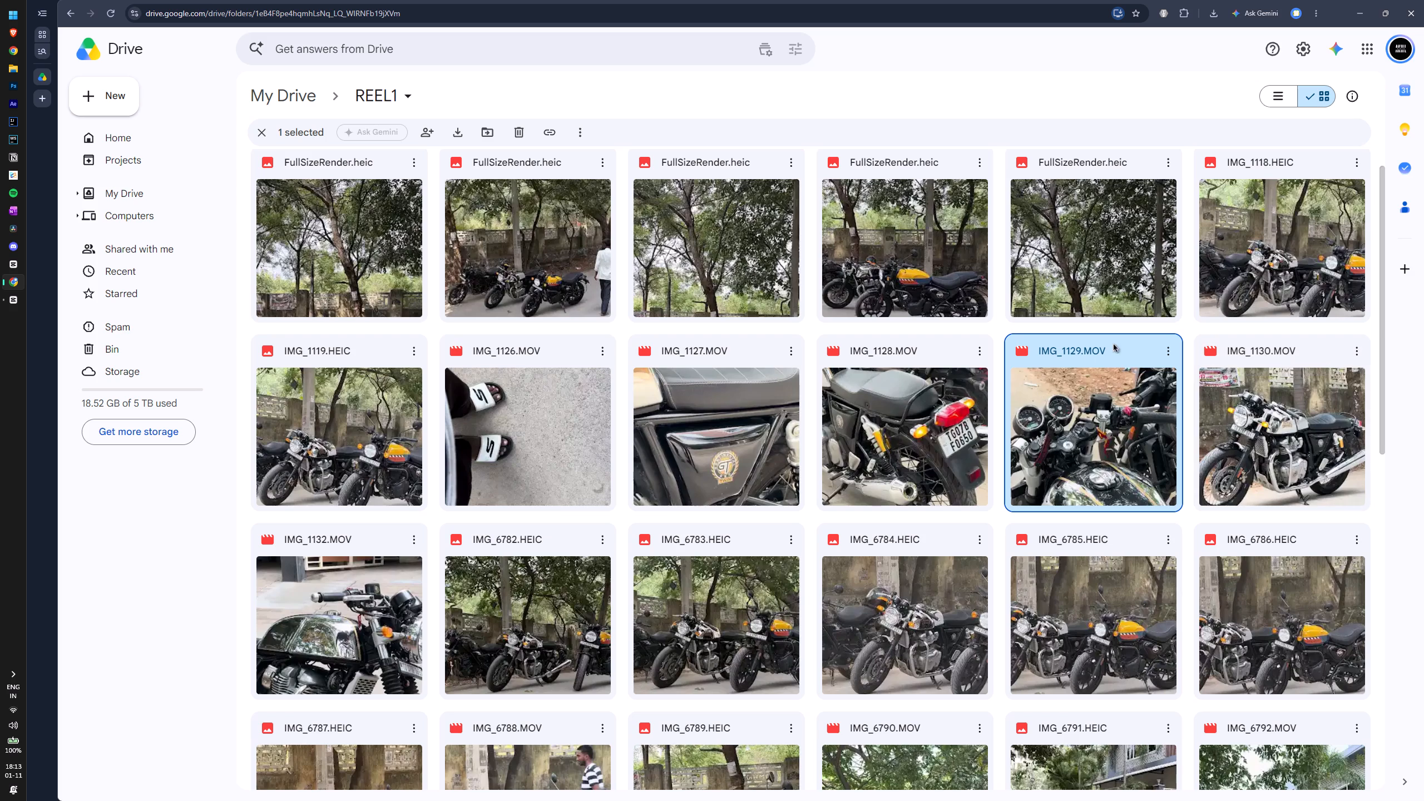
{"action": "left_click", "coordinate": [1164, 356]}
{"action": "left_click", "coordinate": [1189, 380]}
{"action": "left_click", "coordinate": [1068, 402]}
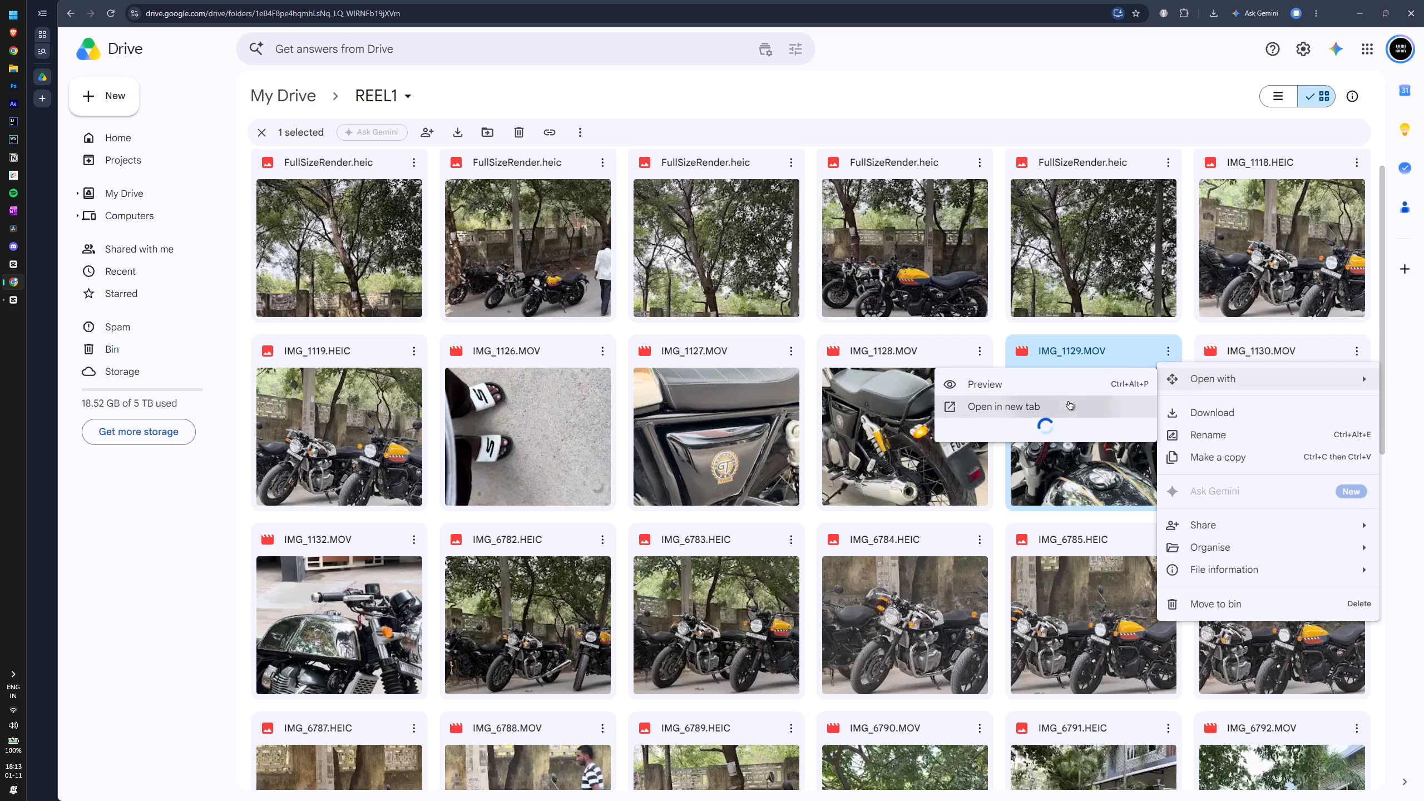
{"action": "key", "text": "alt+Tab"}
{"action": "key", "text": "alt+Tab"}
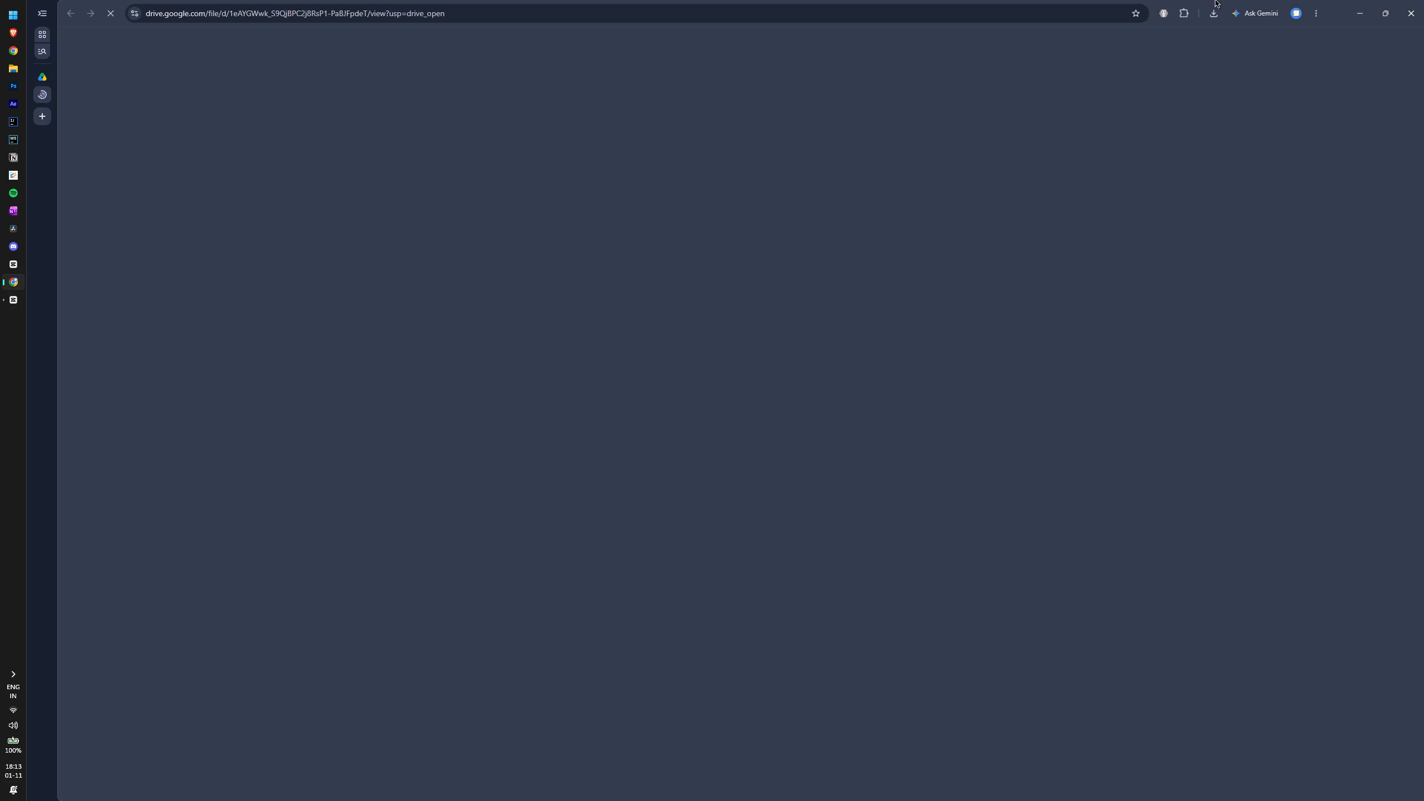
{"action": "left_click", "coordinate": [44, 79]}
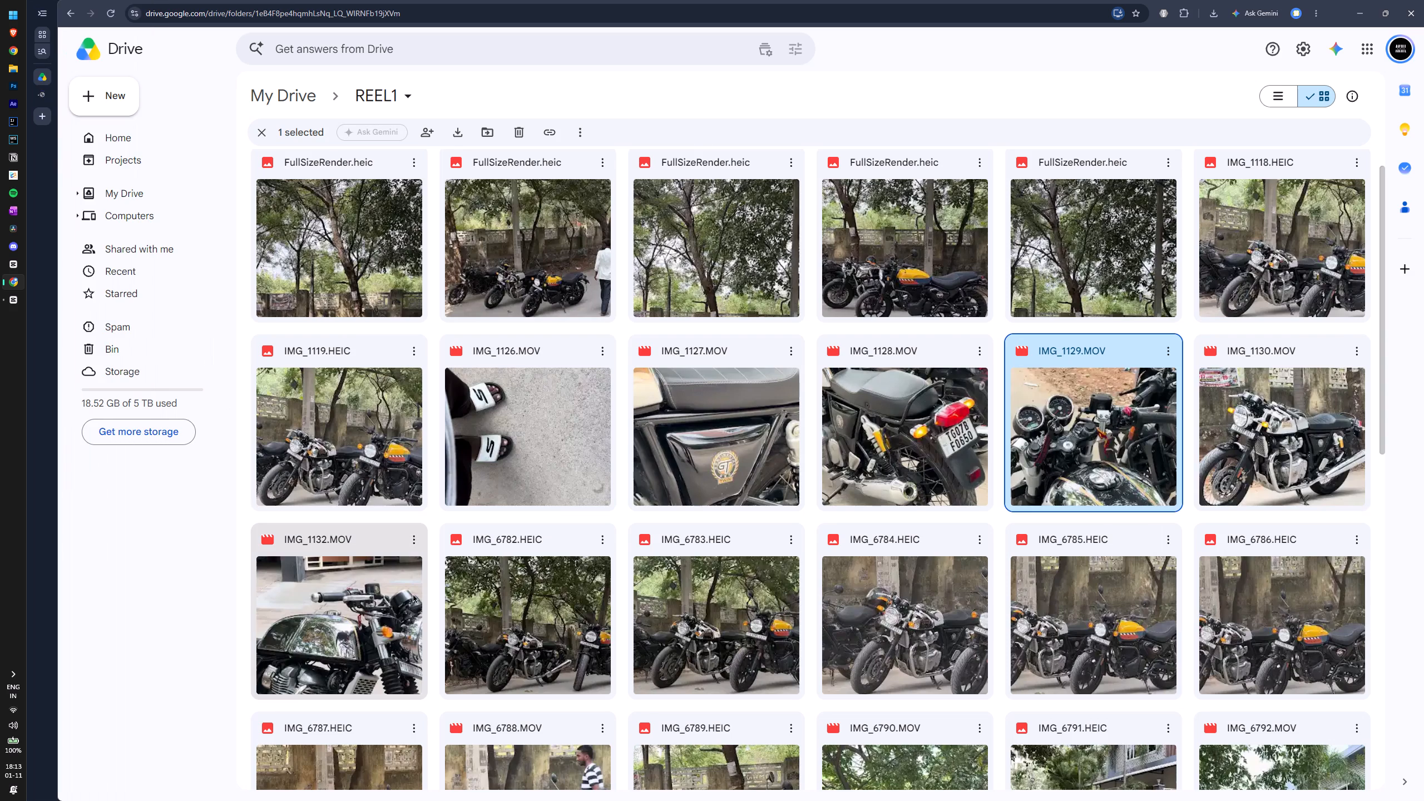
{"action": "left_click", "coordinate": [414, 542]}
{"action": "left_click", "coordinate": [510, 300]}
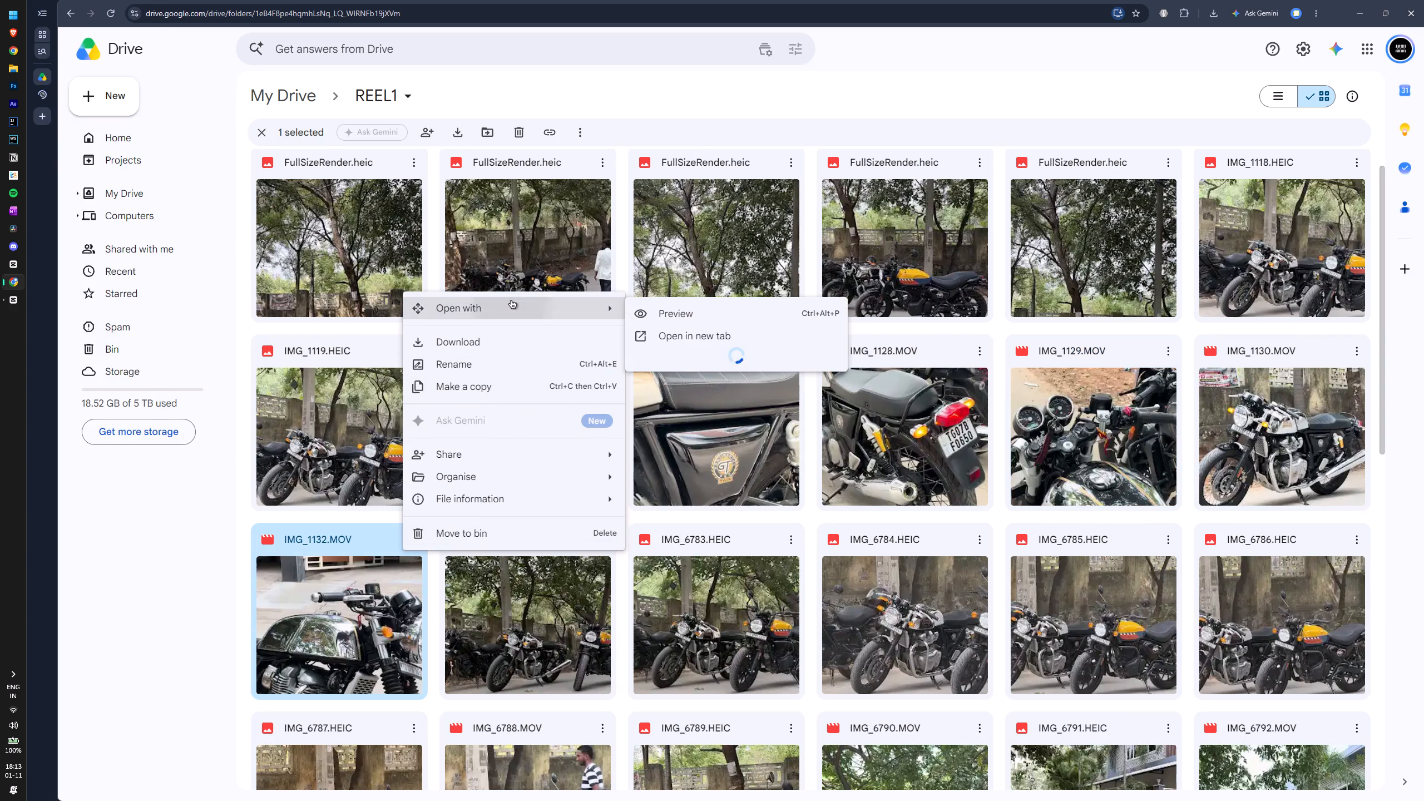
{"action": "left_click", "coordinate": [709, 329]}
Download IMG_1129.MOV and IMG_1132.MOV from their opened Drive tabs.
{"action": "left_click", "coordinate": [54, 82]}
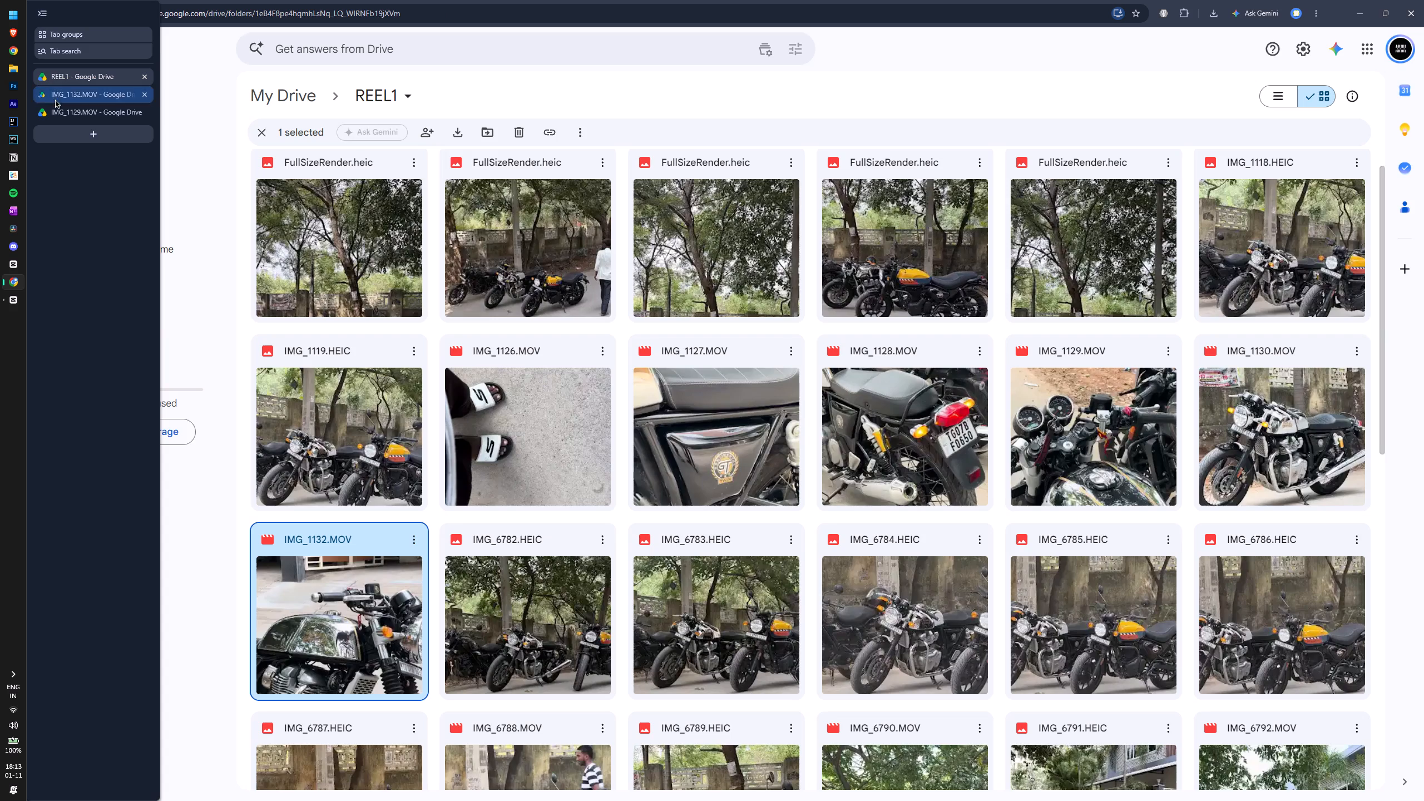
{"action": "left_click", "coordinate": [58, 106]}
{"action": "left_click", "coordinate": [99, 95]}
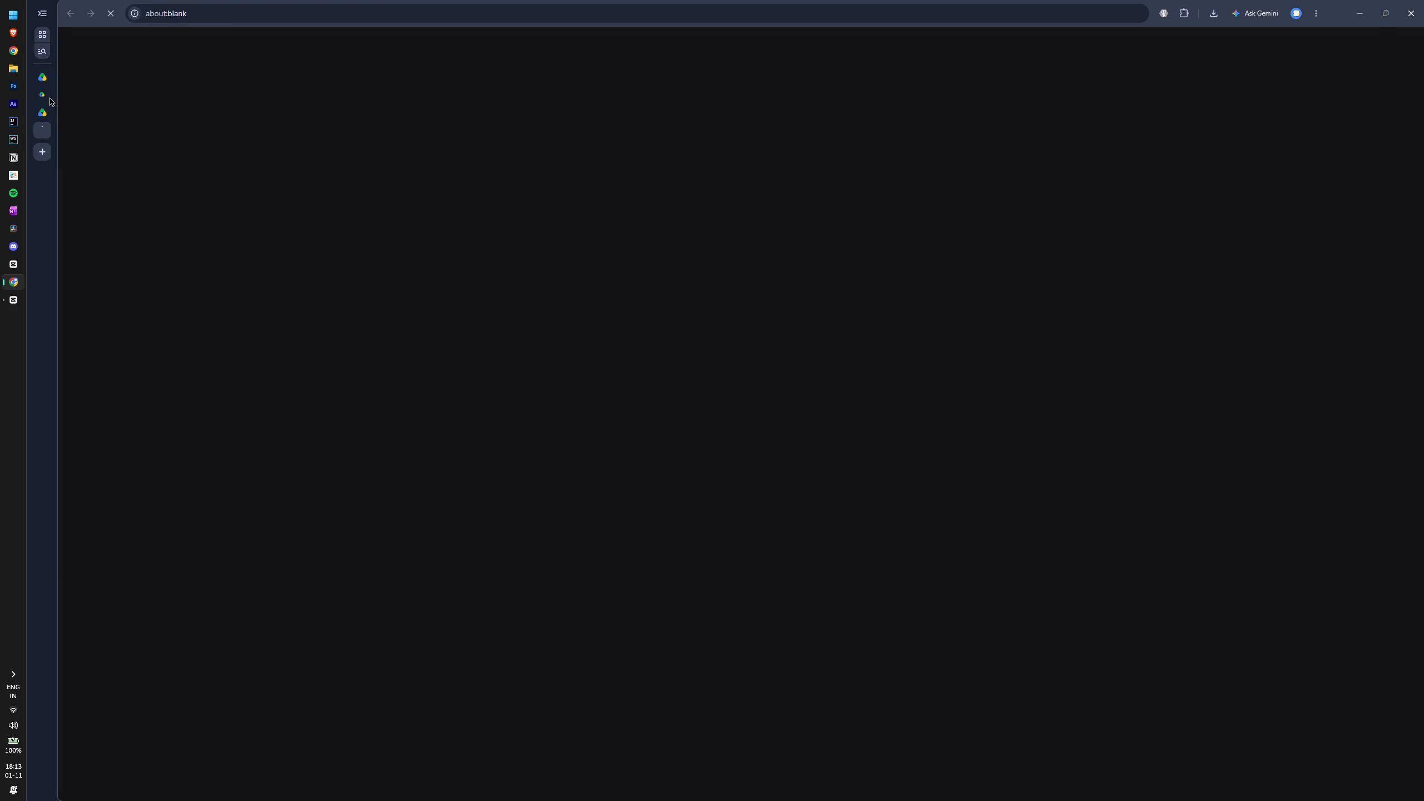
{"action": "left_click", "coordinate": [43, 97]}
{"action": "left_click", "coordinate": [91, 98]}
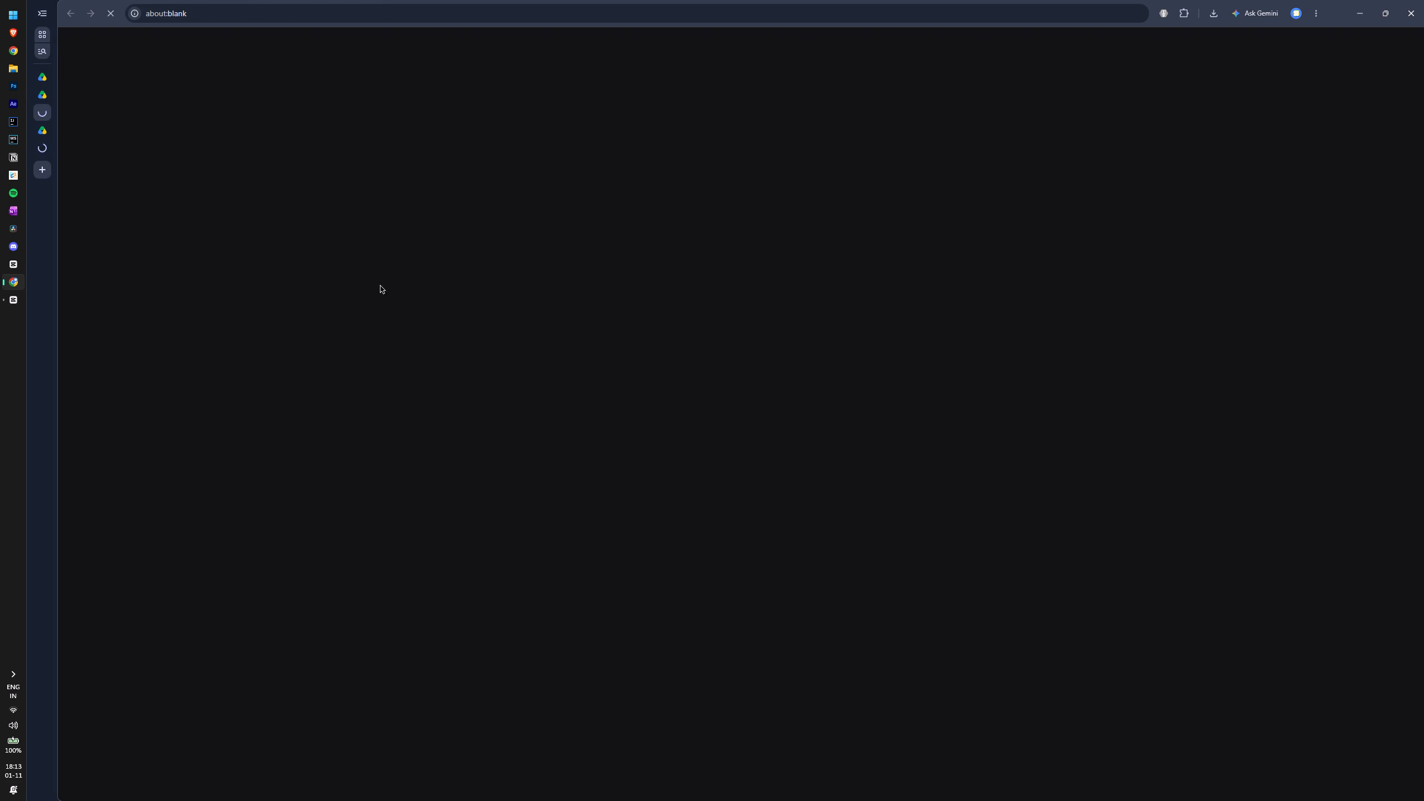
{"action": "left_click", "coordinate": [48, 131]}
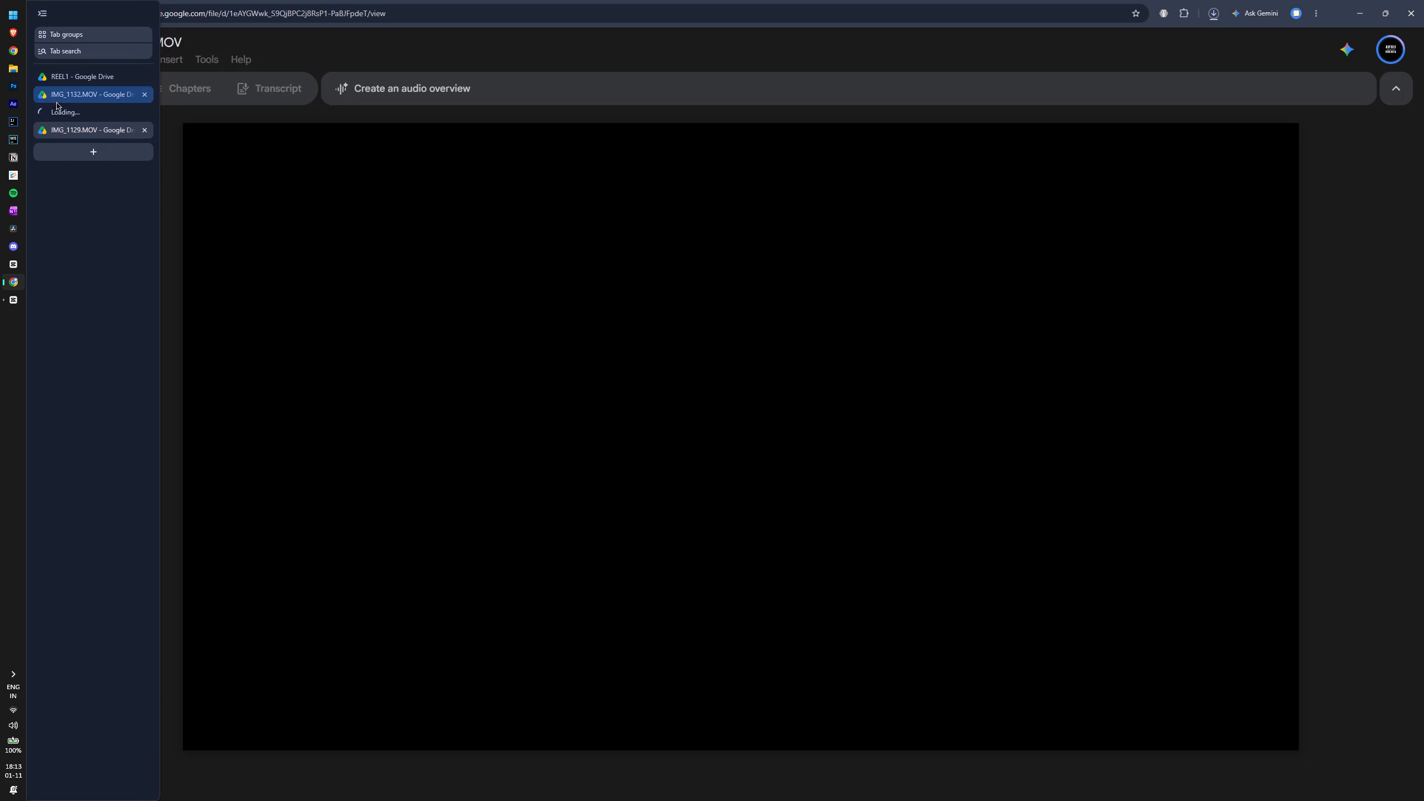
{"action": "left_click", "coordinate": [60, 112]}
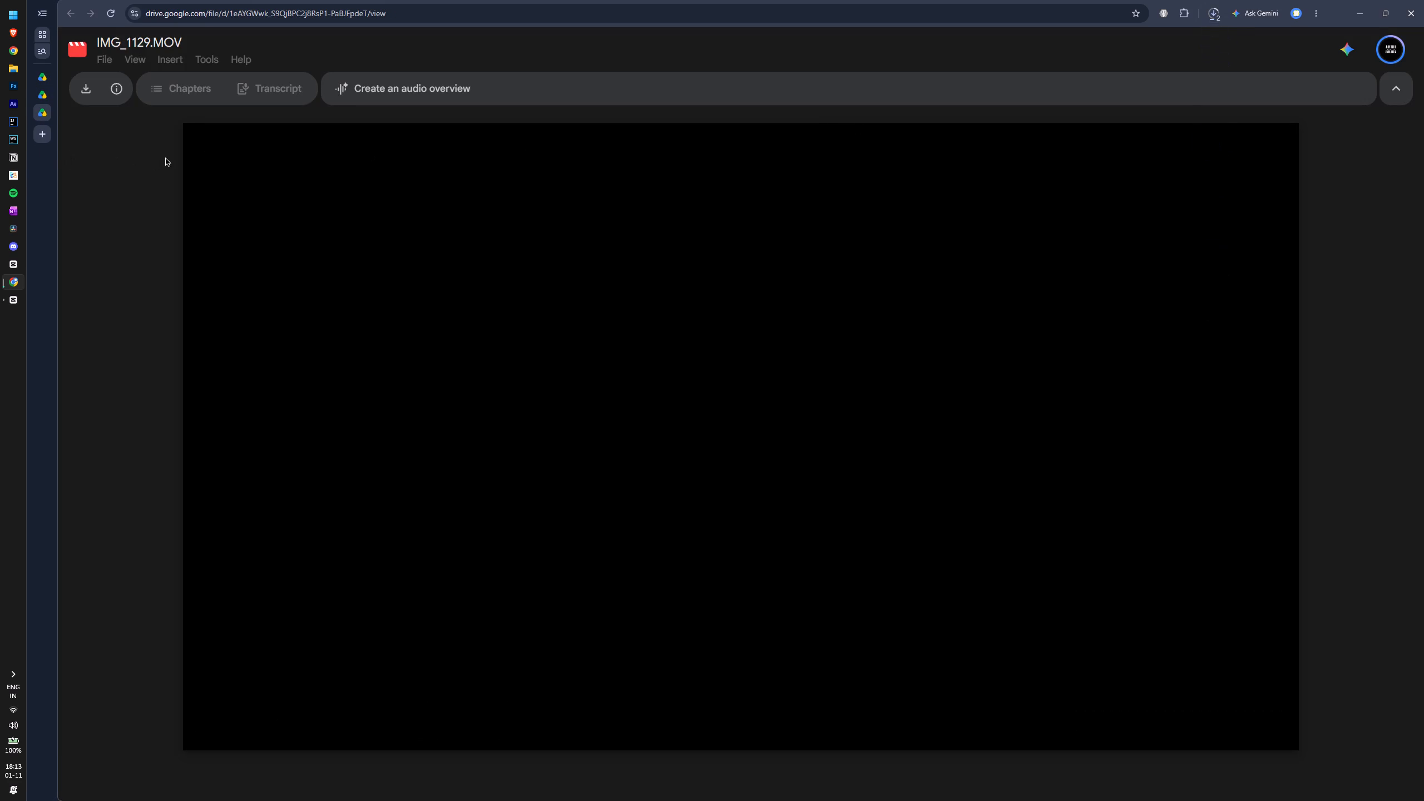
Return to CapCut and import IMG_1132 (1).MOV and IMG_1129.MOV from Downloads into the project media.
{"action": "key", "text": "alt+Tab"}
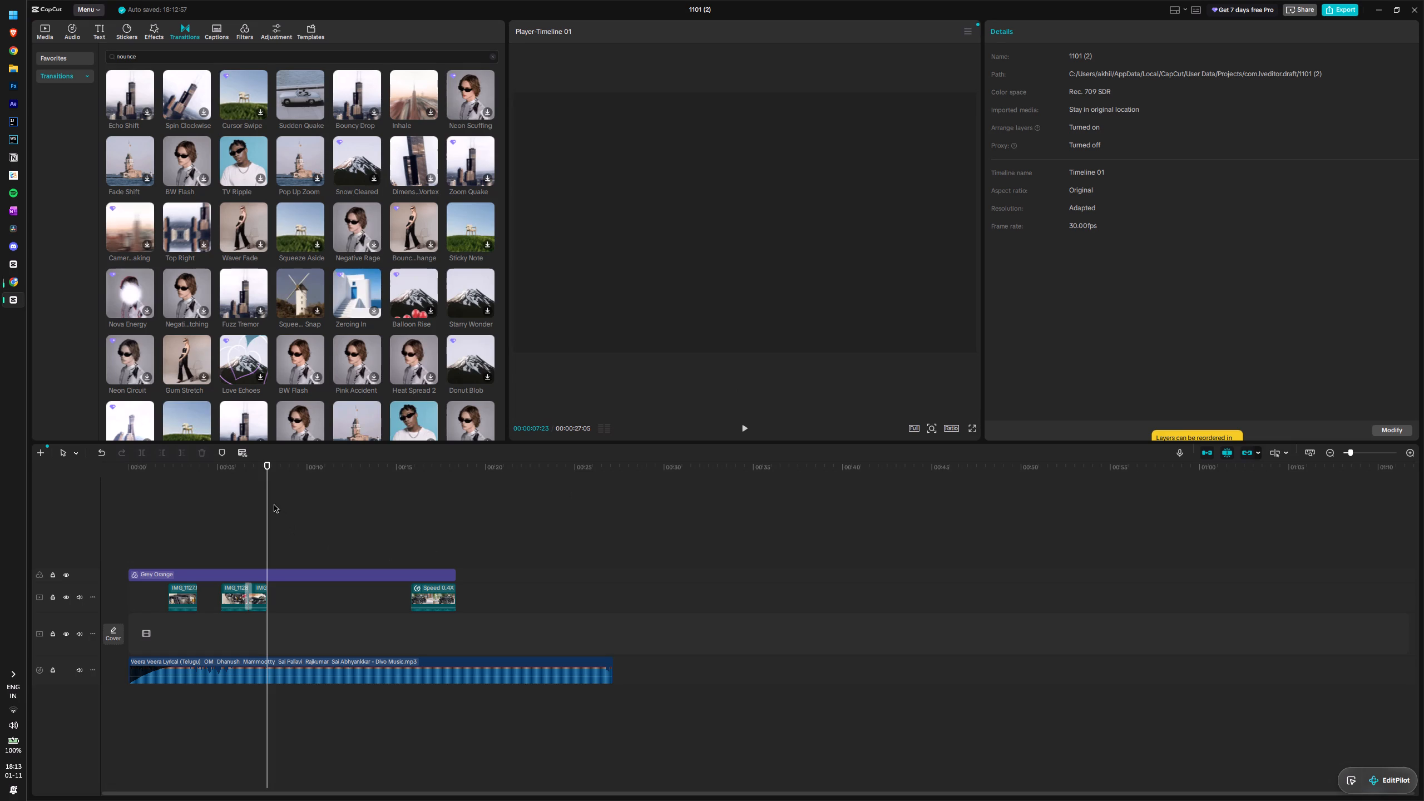
{"action": "left_click_drag", "start_coordinate": [264, 505], "coordinate": [150, 524]}
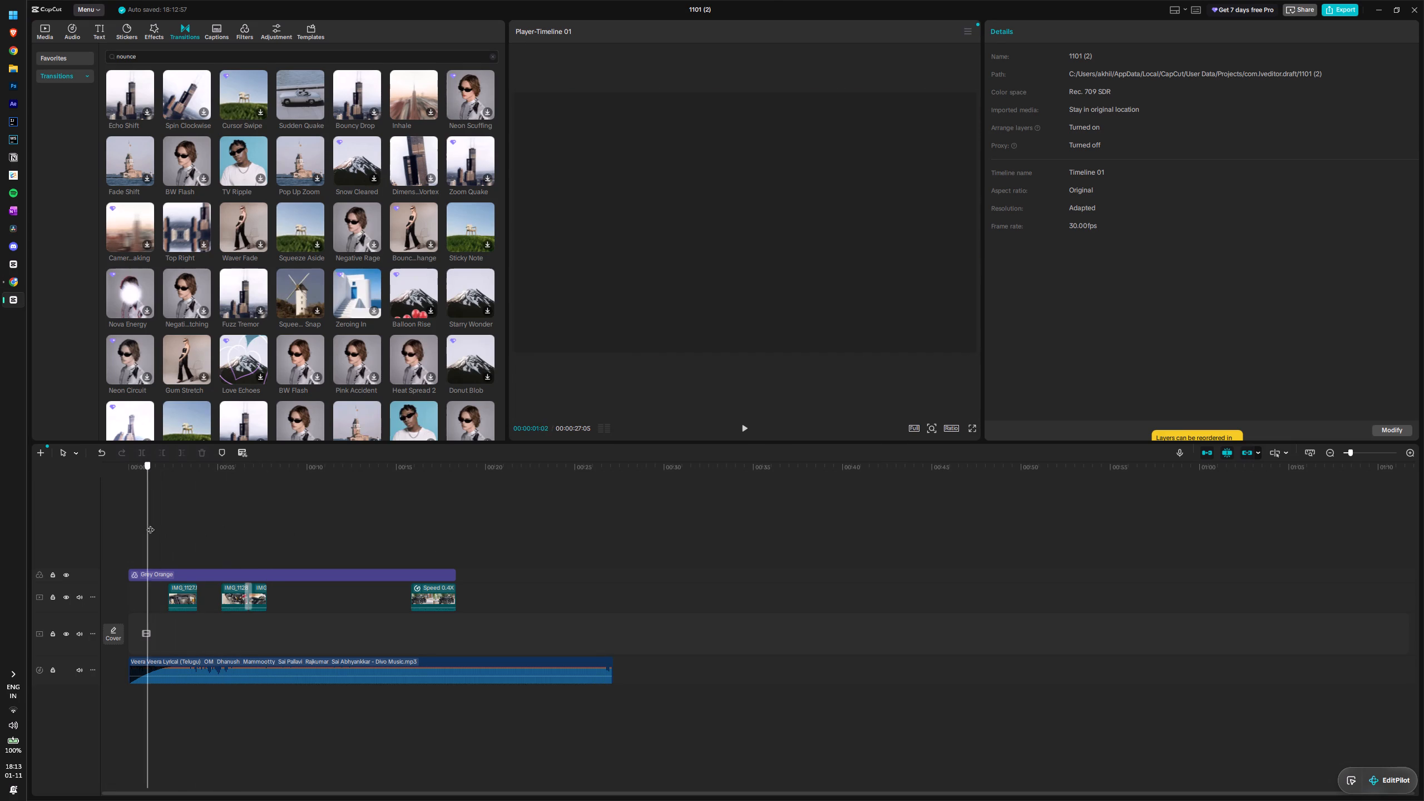
{"action": "left_click_drag", "start_coordinate": [150, 524], "coordinate": [220, 520]}
{"action": "key", "text": "alt+Tab"}
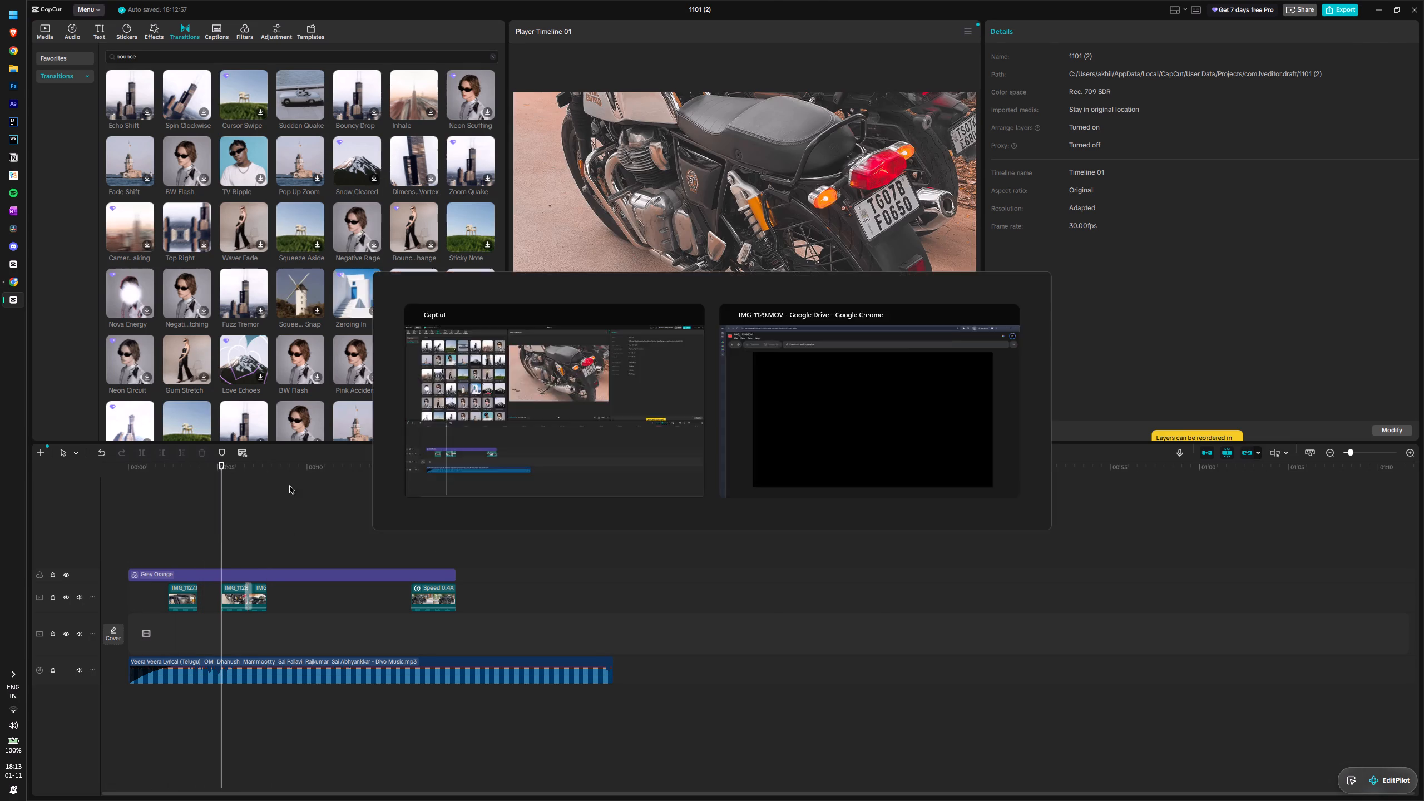
{"action": "key", "text": "alt+Tab"}
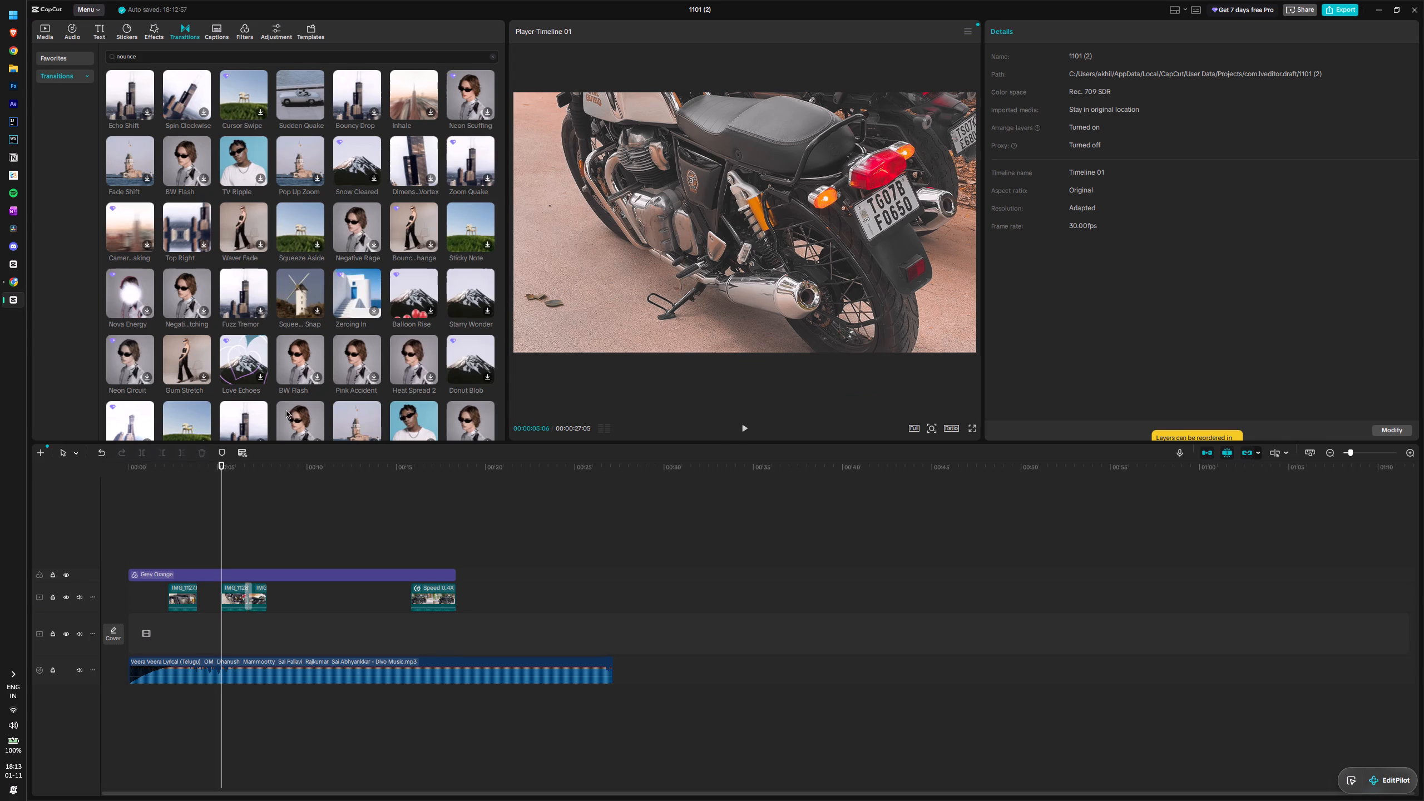
{"action": "left_click", "coordinate": [51, 33]}
{"action": "left_click", "coordinate": [133, 56]}
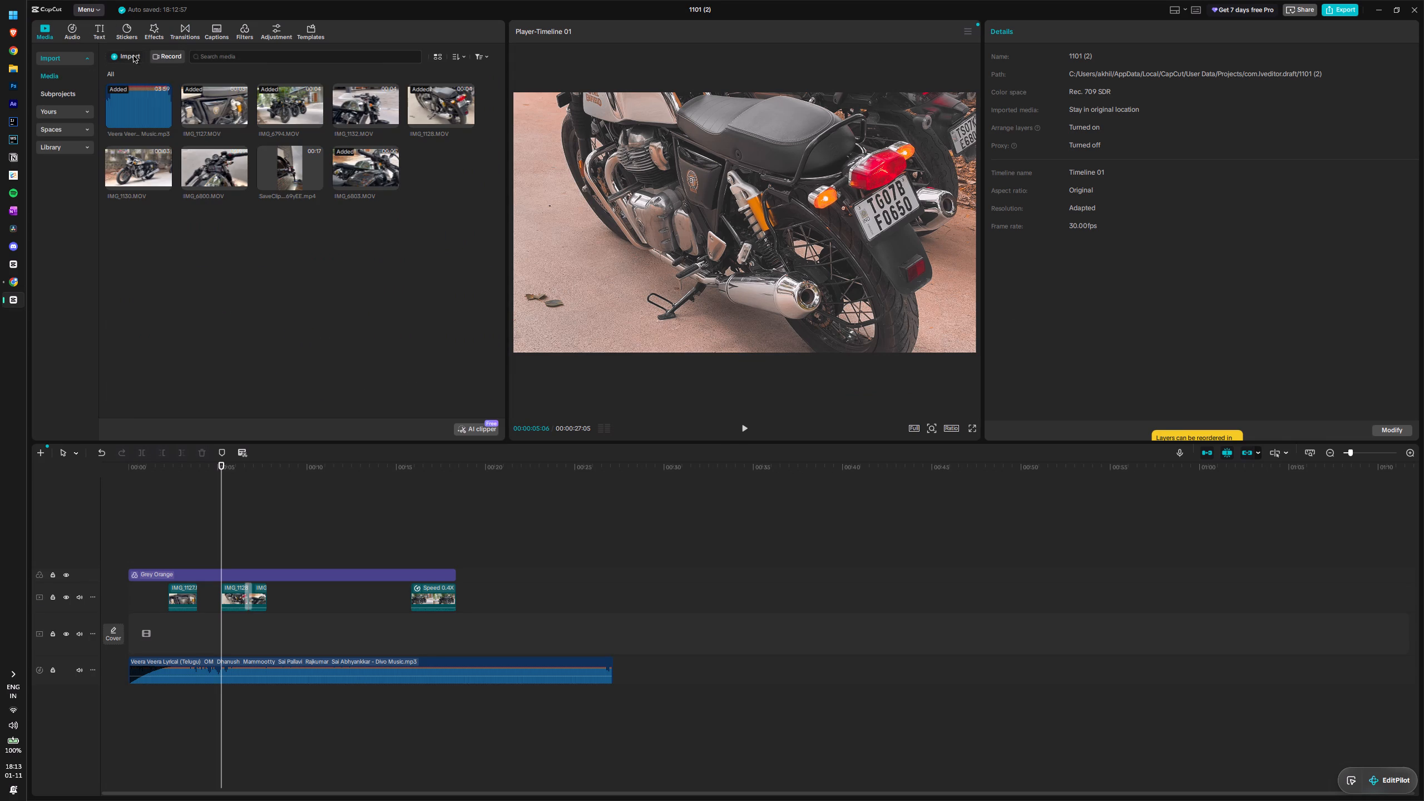
{"action": "left_click", "coordinate": [120, 78]}
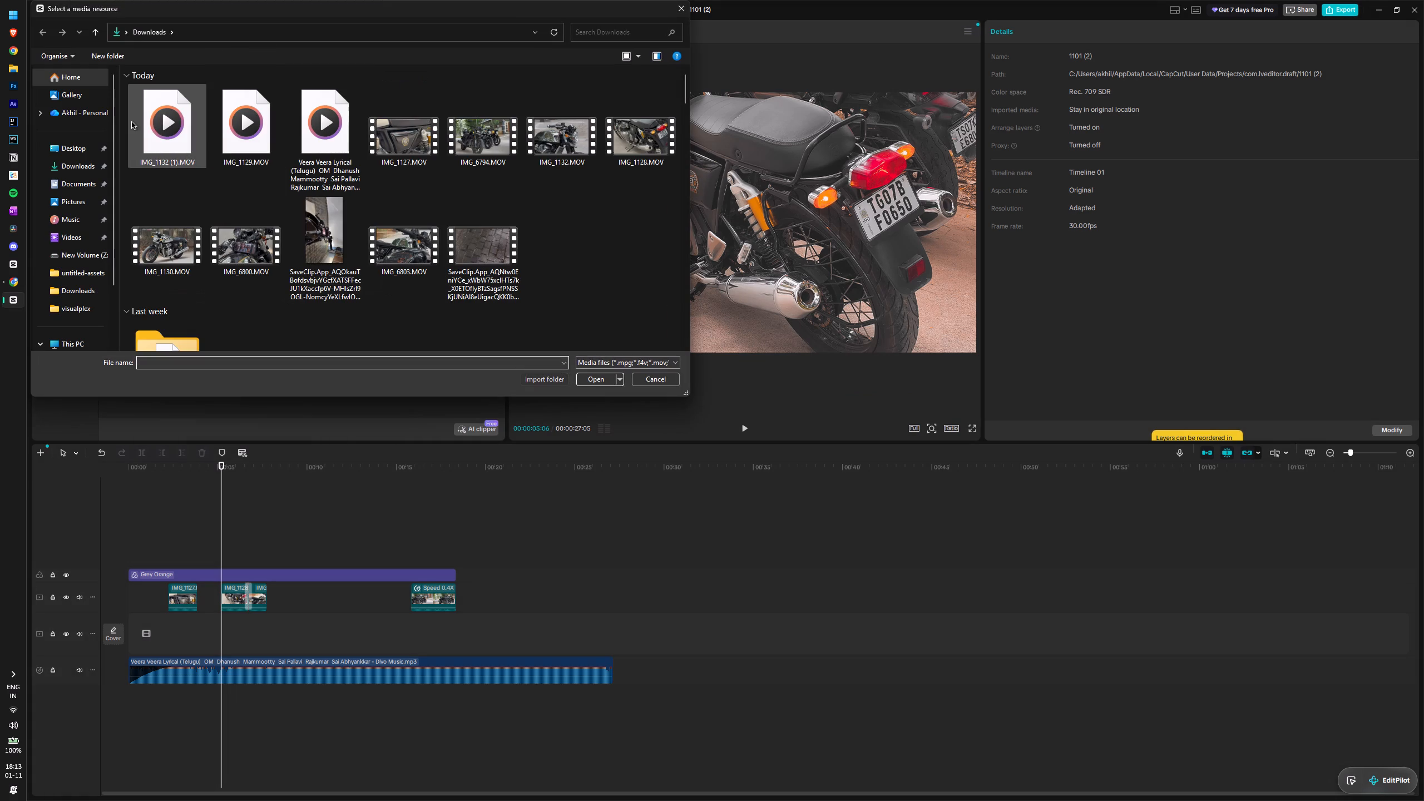
{"action": "left_click", "coordinate": [161, 122]}
{"action": "left_click", "coordinate": [228, 123], "text": "shift"}
{"action": "left_click", "coordinate": [582, 381]}
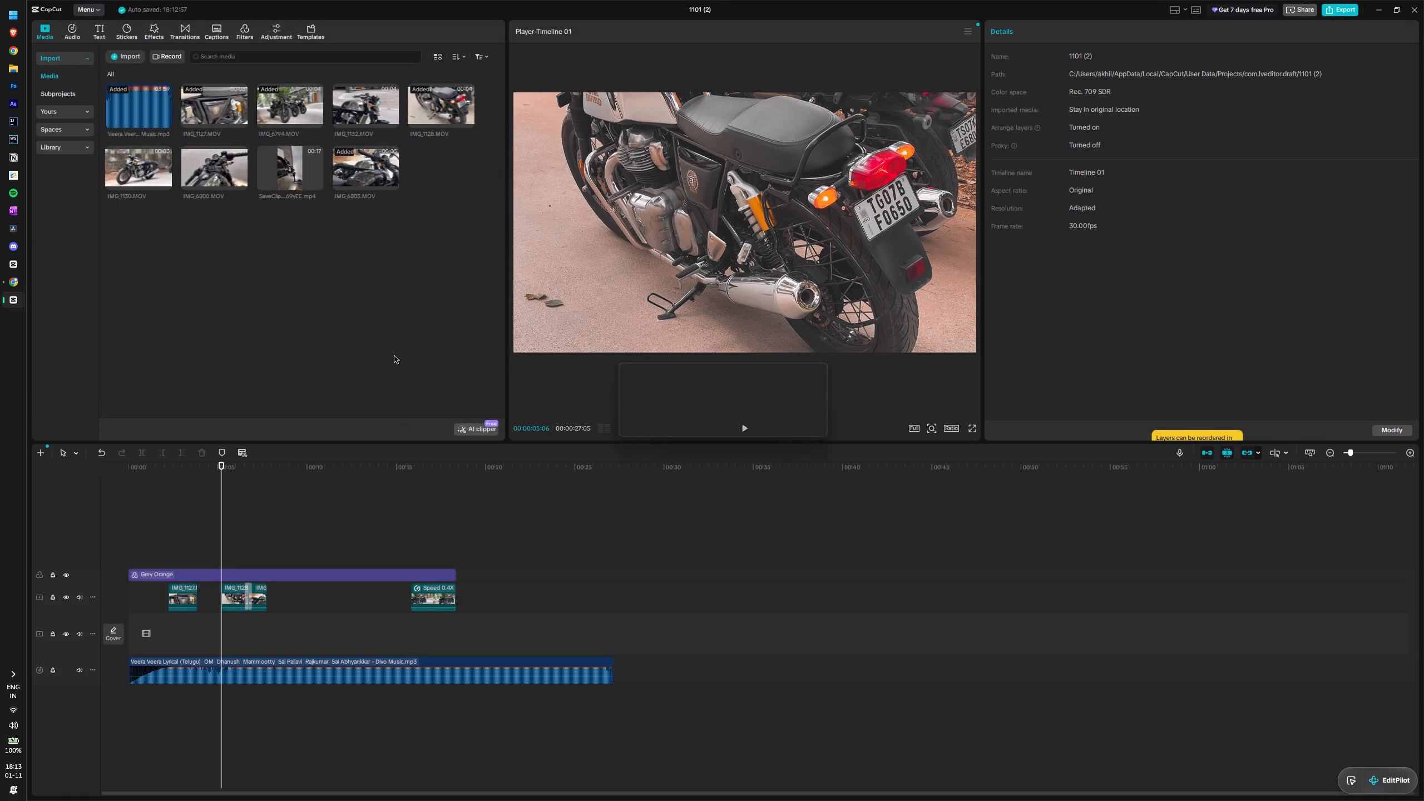
{"action": "left_click", "coordinate": [303, 238]}
Place IMG_1129.MOV on the clip track directly against the end of the fuel-tank clip, playing the sequence to check the timing.
{"action": "left_click_drag", "start_coordinate": [147, 233], "coordinate": [287, 601]}
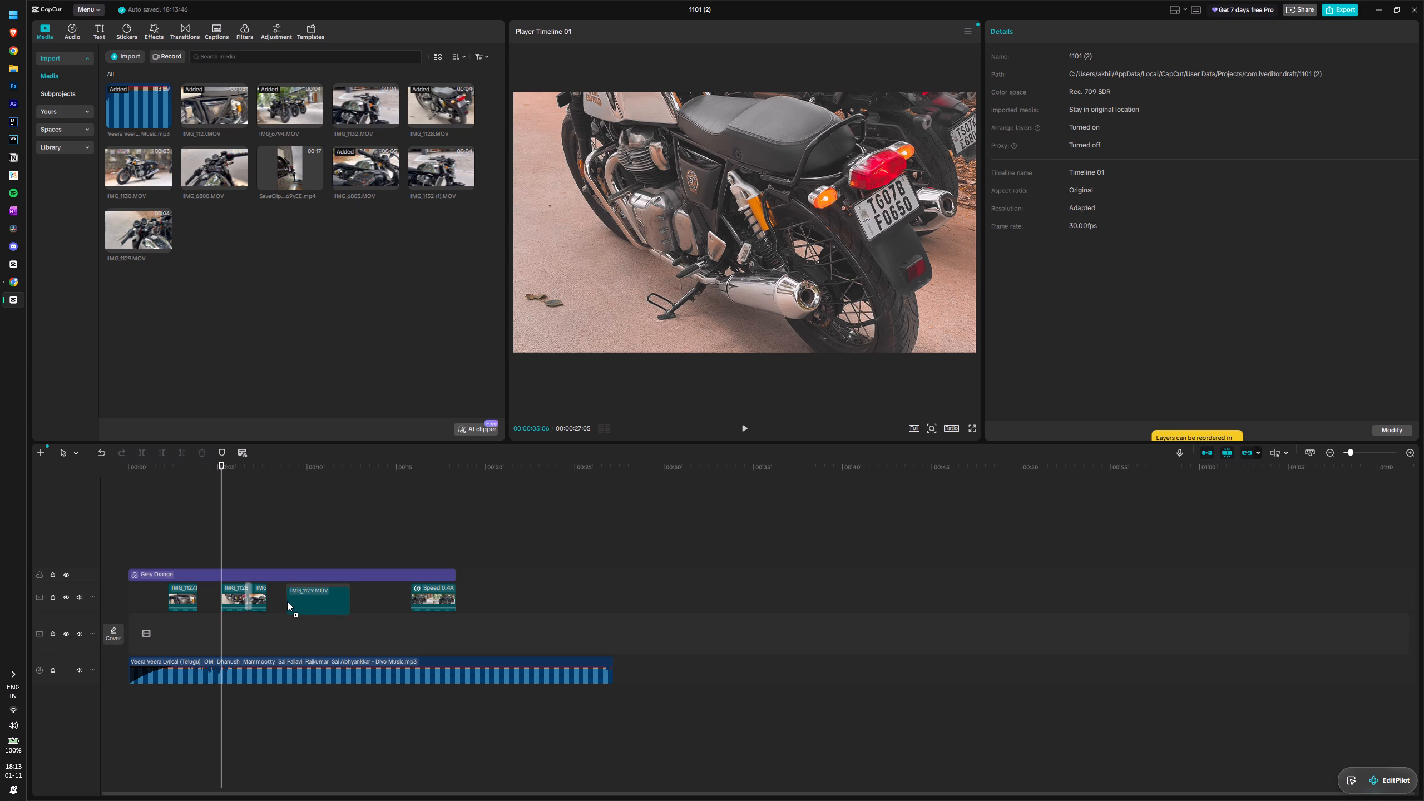
{"action": "left_click_drag", "start_coordinate": [287, 601], "coordinate": [271, 599]}
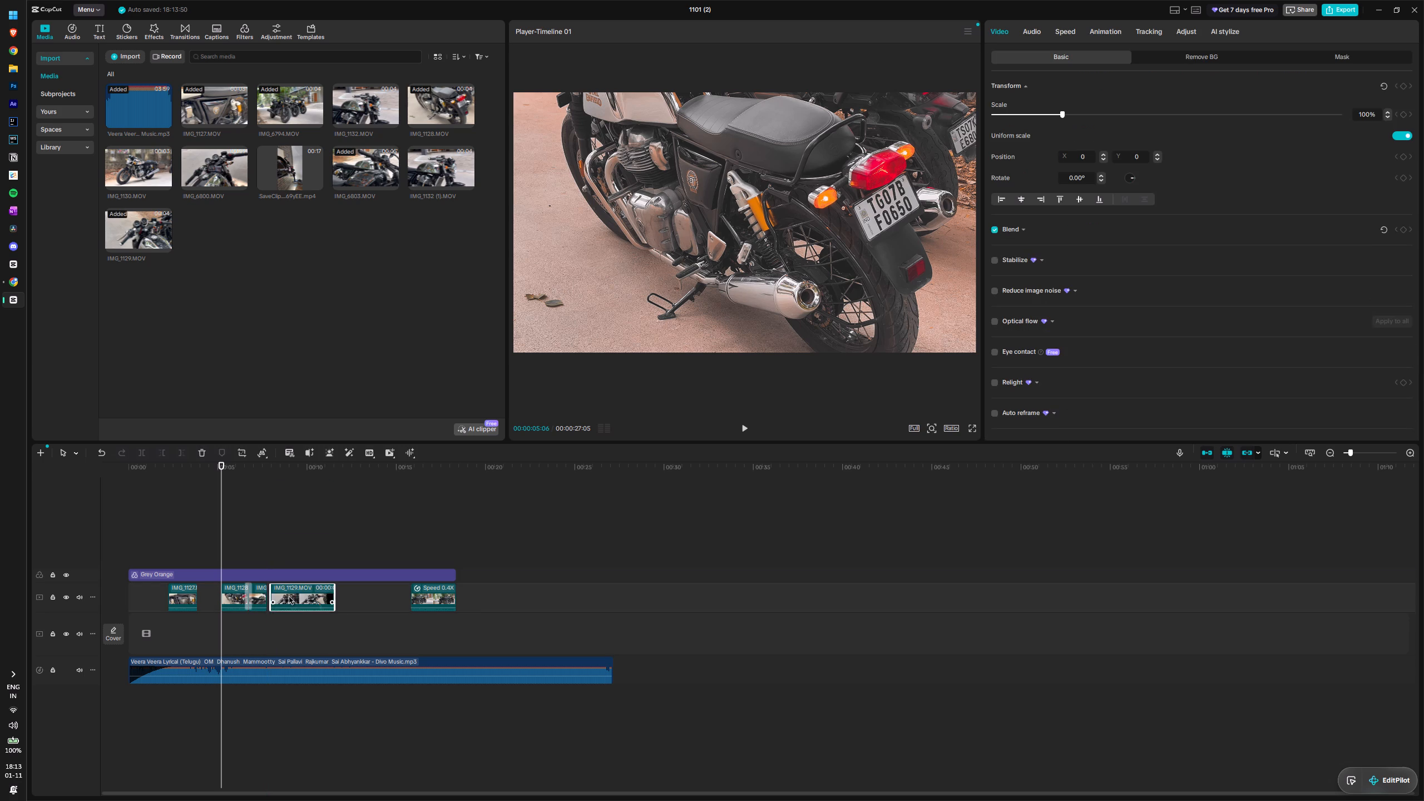
{"action": "left_click", "coordinate": [289, 597]}
{"action": "left_click", "coordinate": [793, 432]}
{"action": "key", "text": "space"}
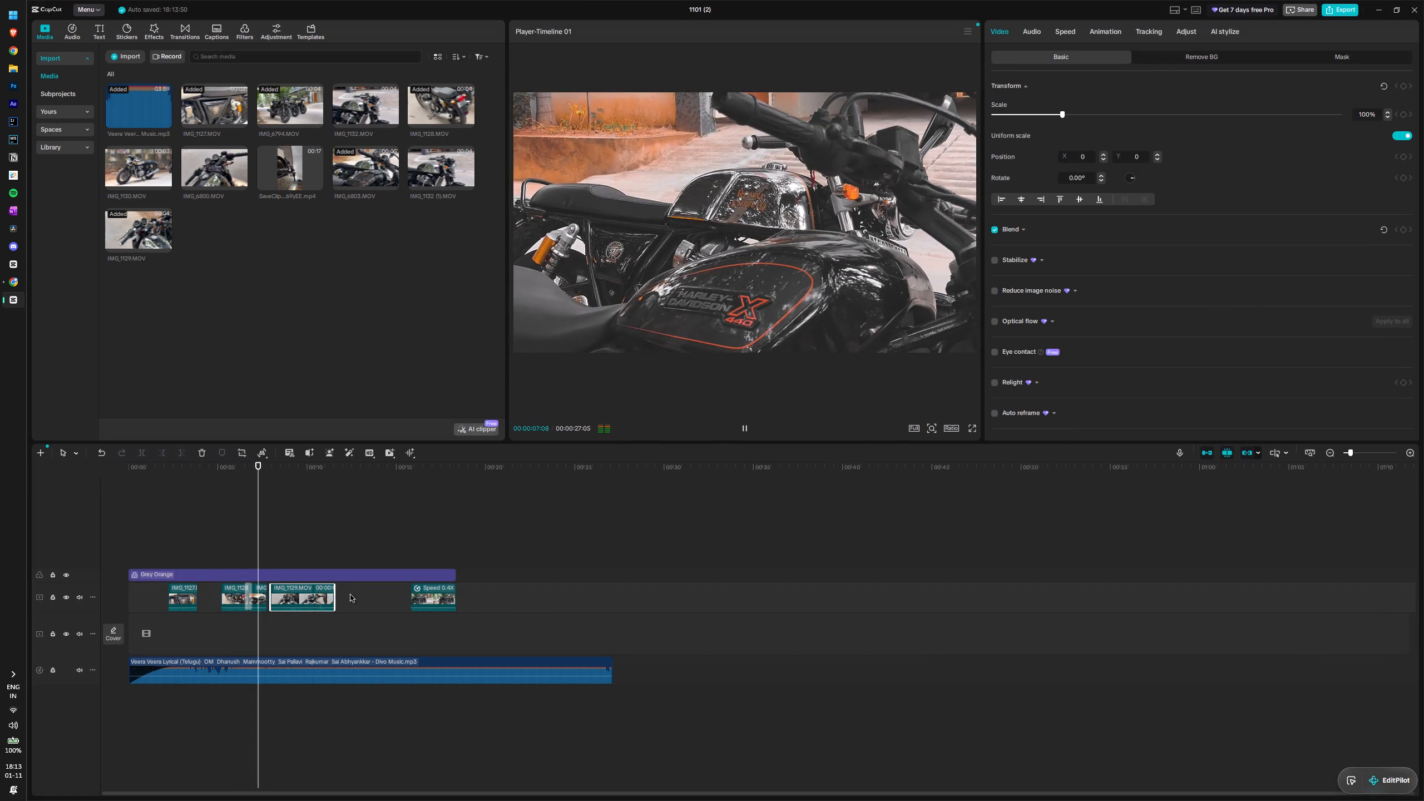
{"action": "key", "text": "space"}
{"action": "left_click", "coordinate": [295, 599]}
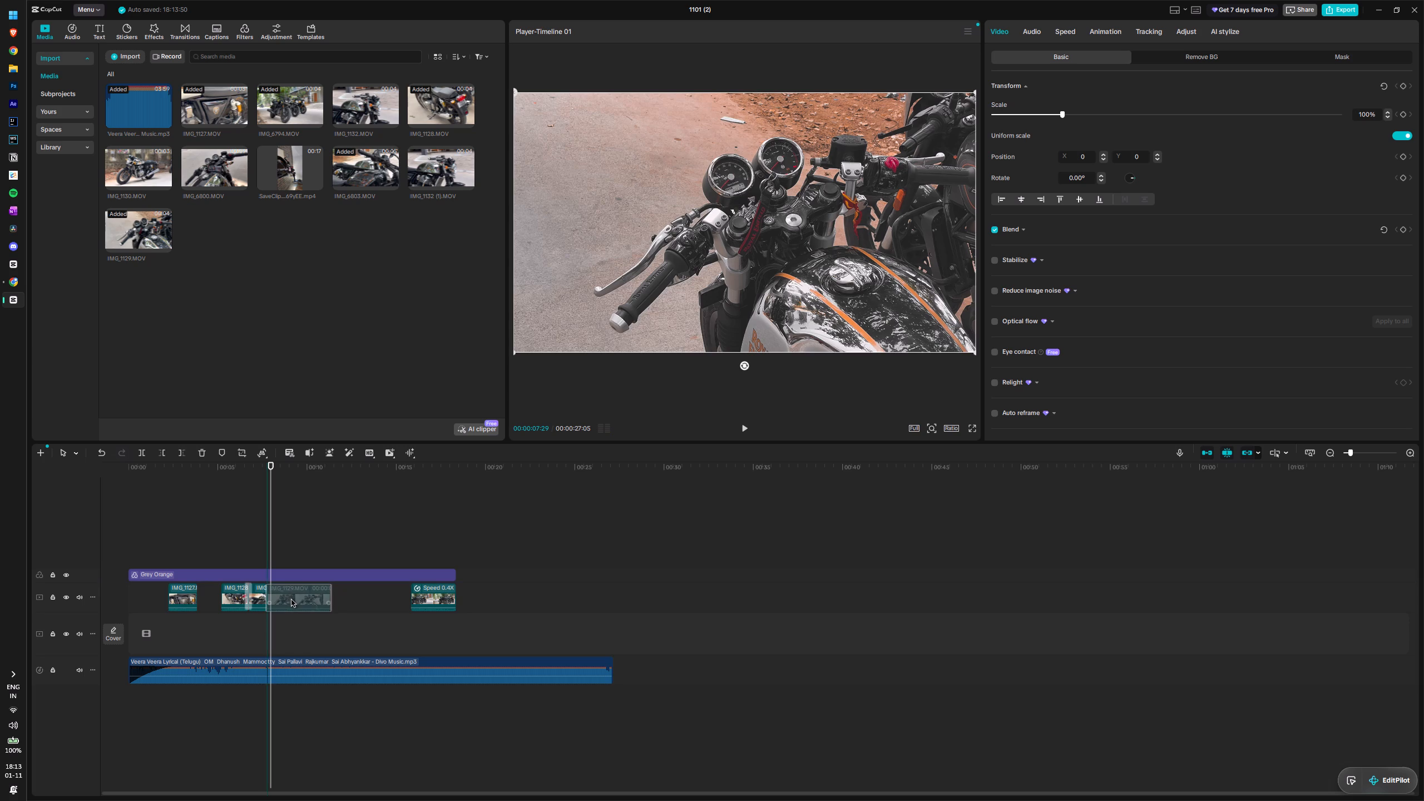
Play the IMG_1129 handlebar clip against the song and trim its end back to about 9 seconds on the timeline.
{"action": "key", "text": "space"}
{"action": "key", "text": "space"}
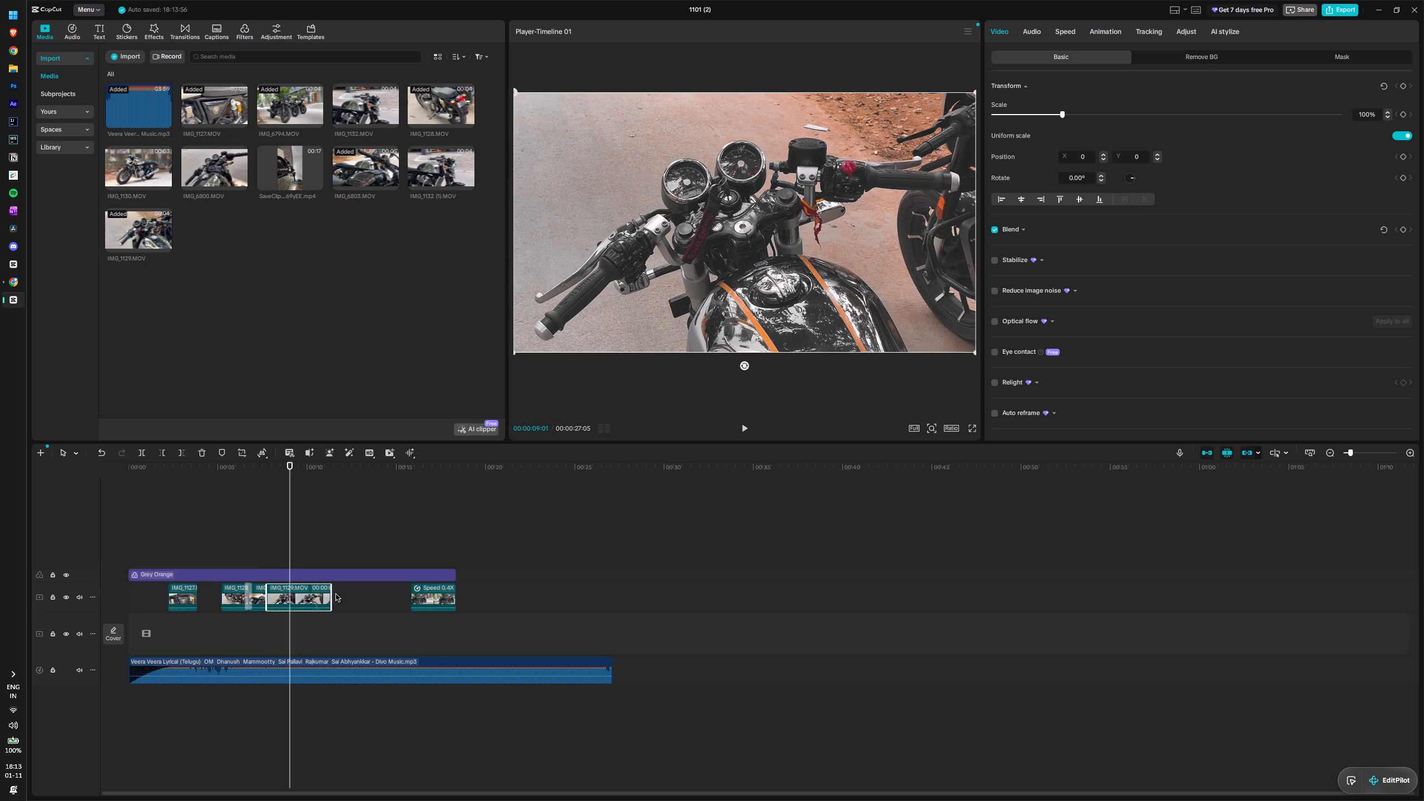
{"action": "key", "text": "space"}
{"action": "key", "text": "space"}
{"action": "left_click_drag", "start_coordinate": [332, 596], "coordinate": [294, 601]}
{"action": "key", "text": "space"}
{"action": "key", "text": "space"}
{"action": "left_click_drag", "start_coordinate": [305, 561], "coordinate": [296, 560]}
Preview the remaining motorcycle videos in the project media and add IMG_1130.MOV directly after the IMG_1129 clip.
{"action": "left_click", "coordinate": [194, 167]}
{"action": "left_click", "coordinate": [136, 169]}
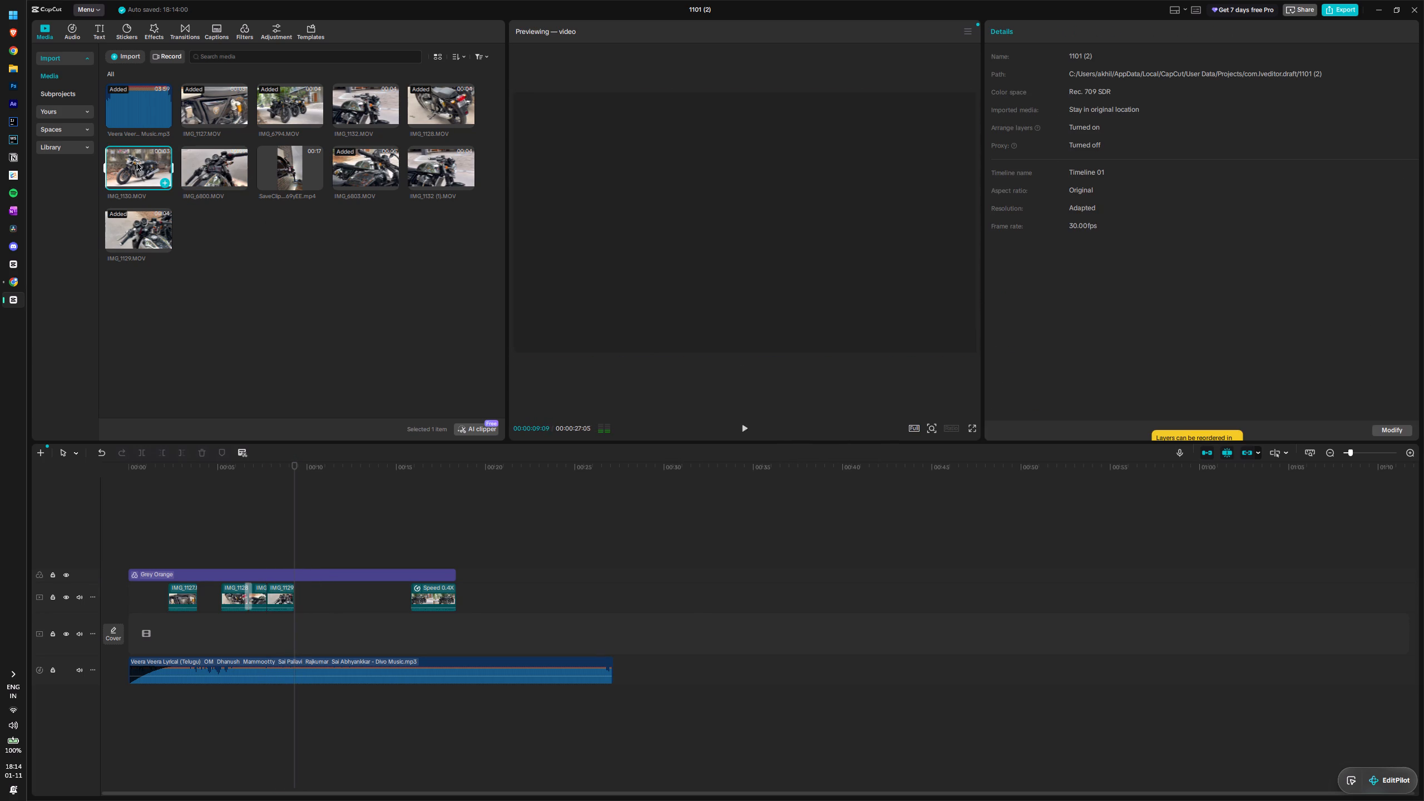
{"action": "left_click", "coordinate": [146, 227]}
{"action": "left_click", "coordinate": [198, 172]}
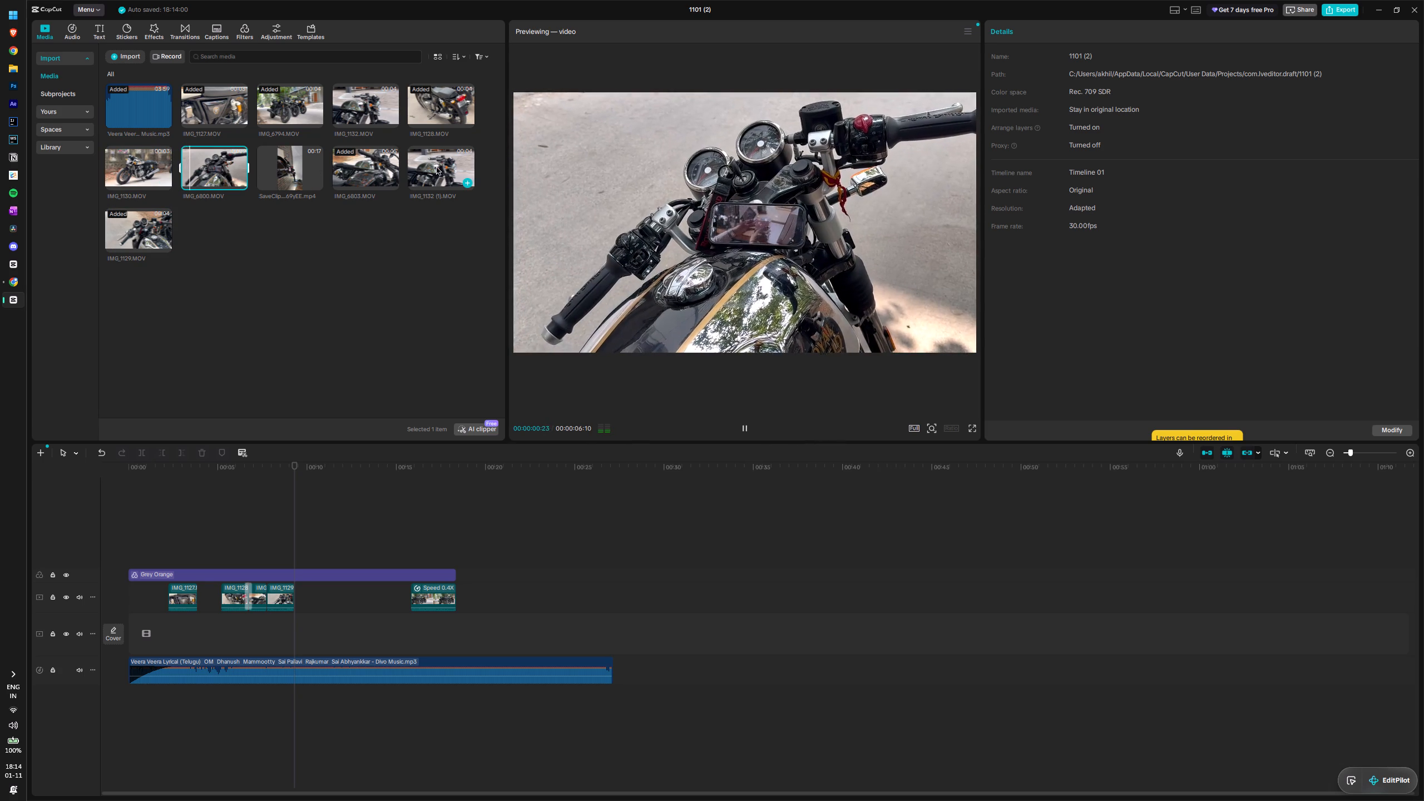
{"action": "left_click", "coordinate": [437, 167]}
{"action": "left_click", "coordinate": [137, 166]}
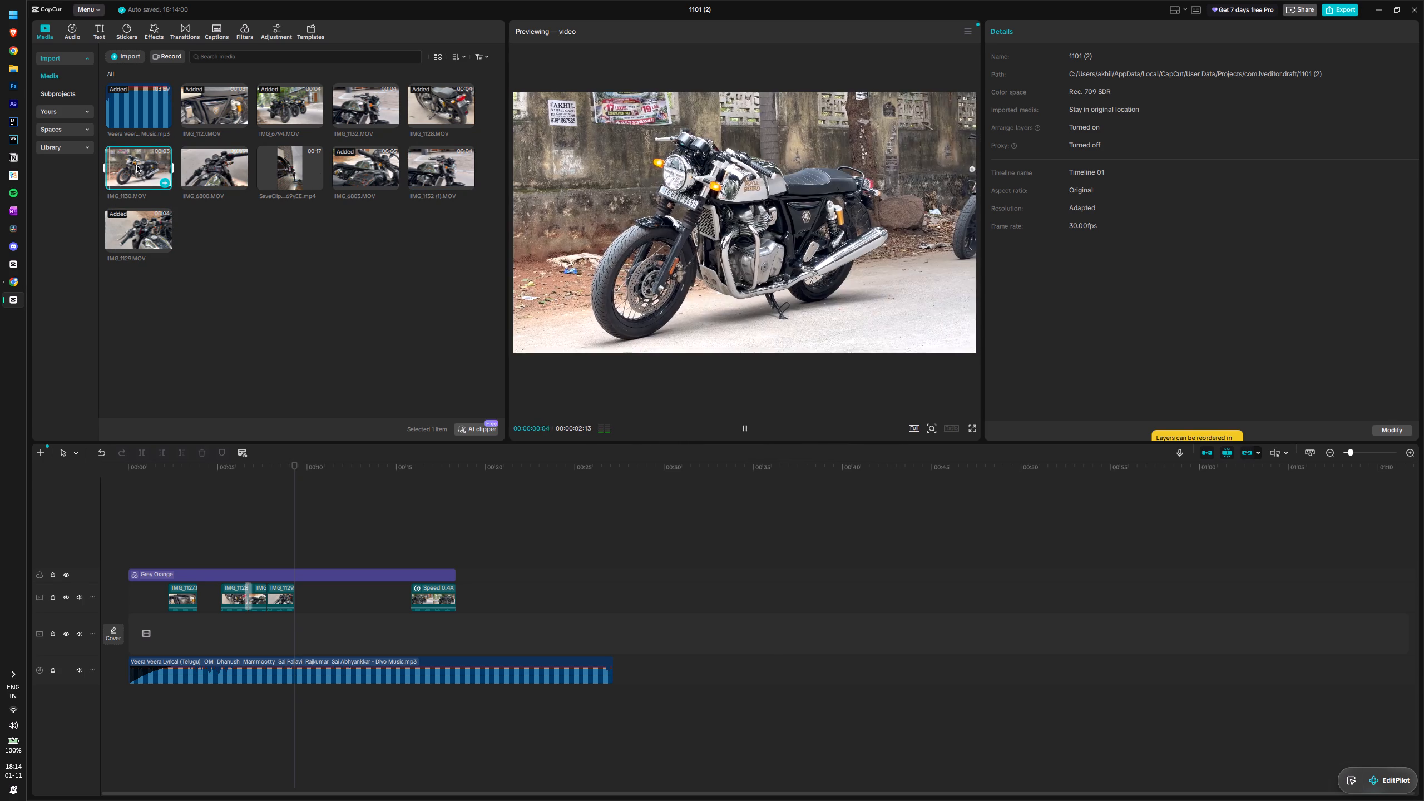
{"action": "left_click_drag", "start_coordinate": [137, 166], "coordinate": [297, 604]}
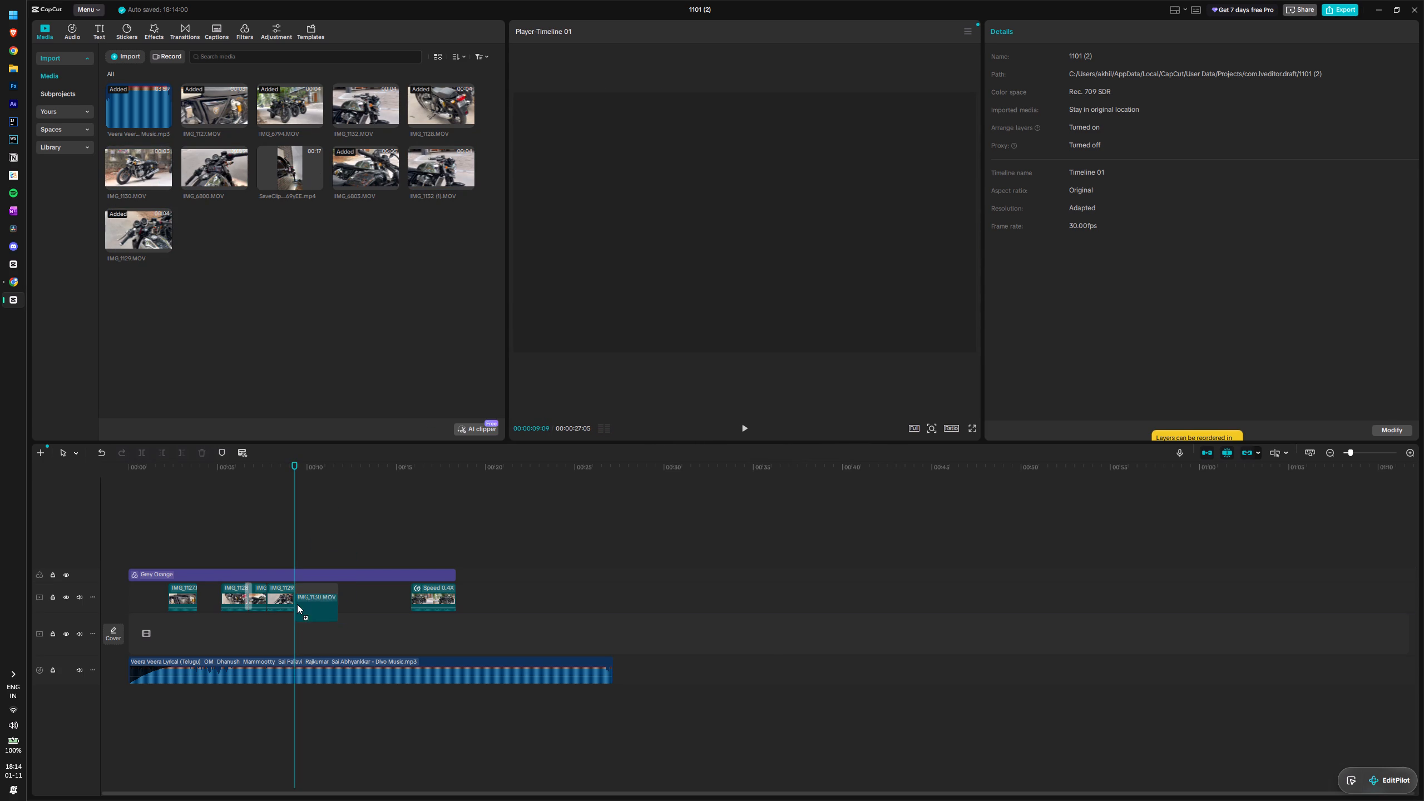
Place IMG_1130.MOV against the end of the IMG_1129 clip and, checking against the song, trim its end to about 10 seconds on the timeline.
{"action": "left_click_drag", "start_coordinate": [297, 604], "coordinate": [291, 599]}
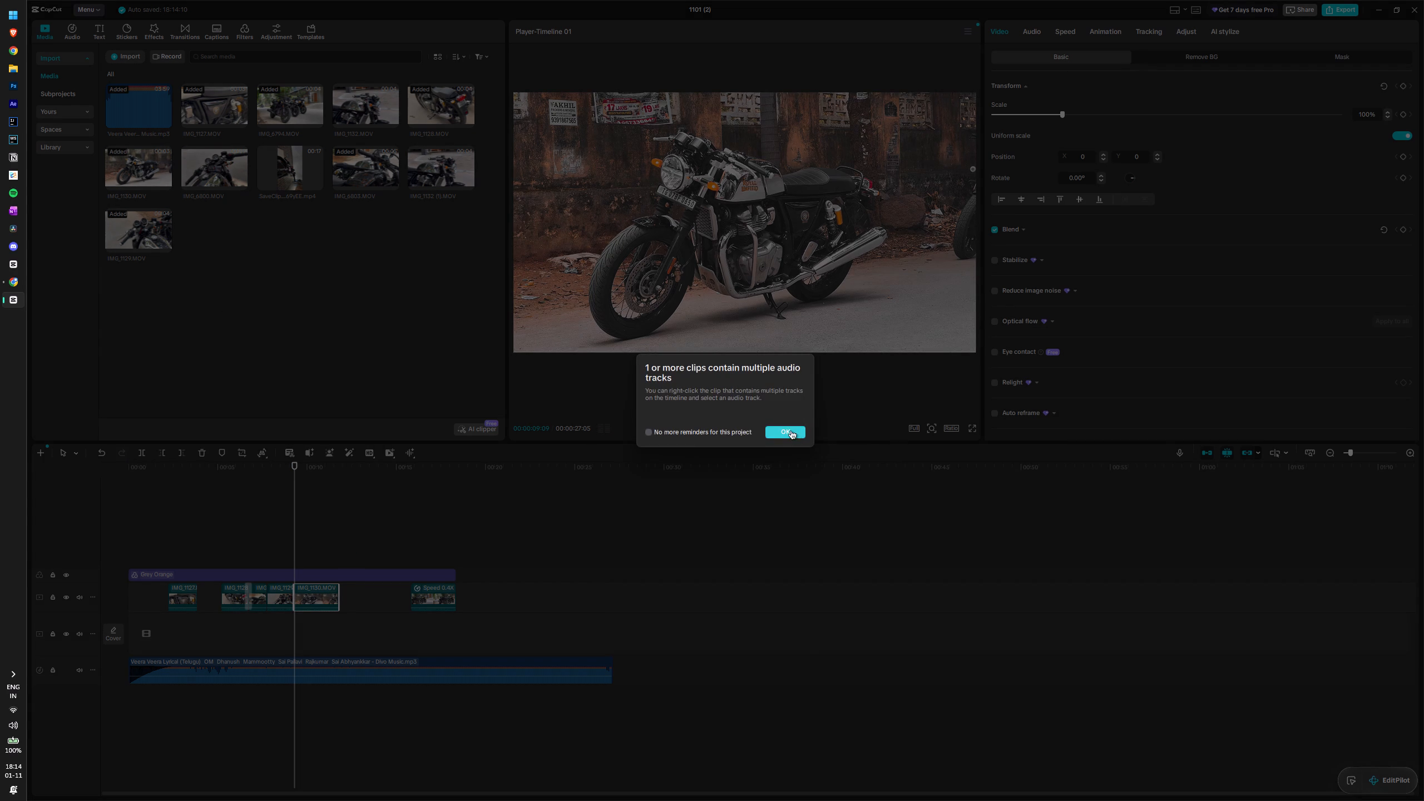
{"action": "left_click", "coordinate": [790, 431]}
{"action": "key", "text": "space"}
{"action": "key", "text": "space"}
{"action": "key", "text": "space"}
{"action": "key", "text": "space"}
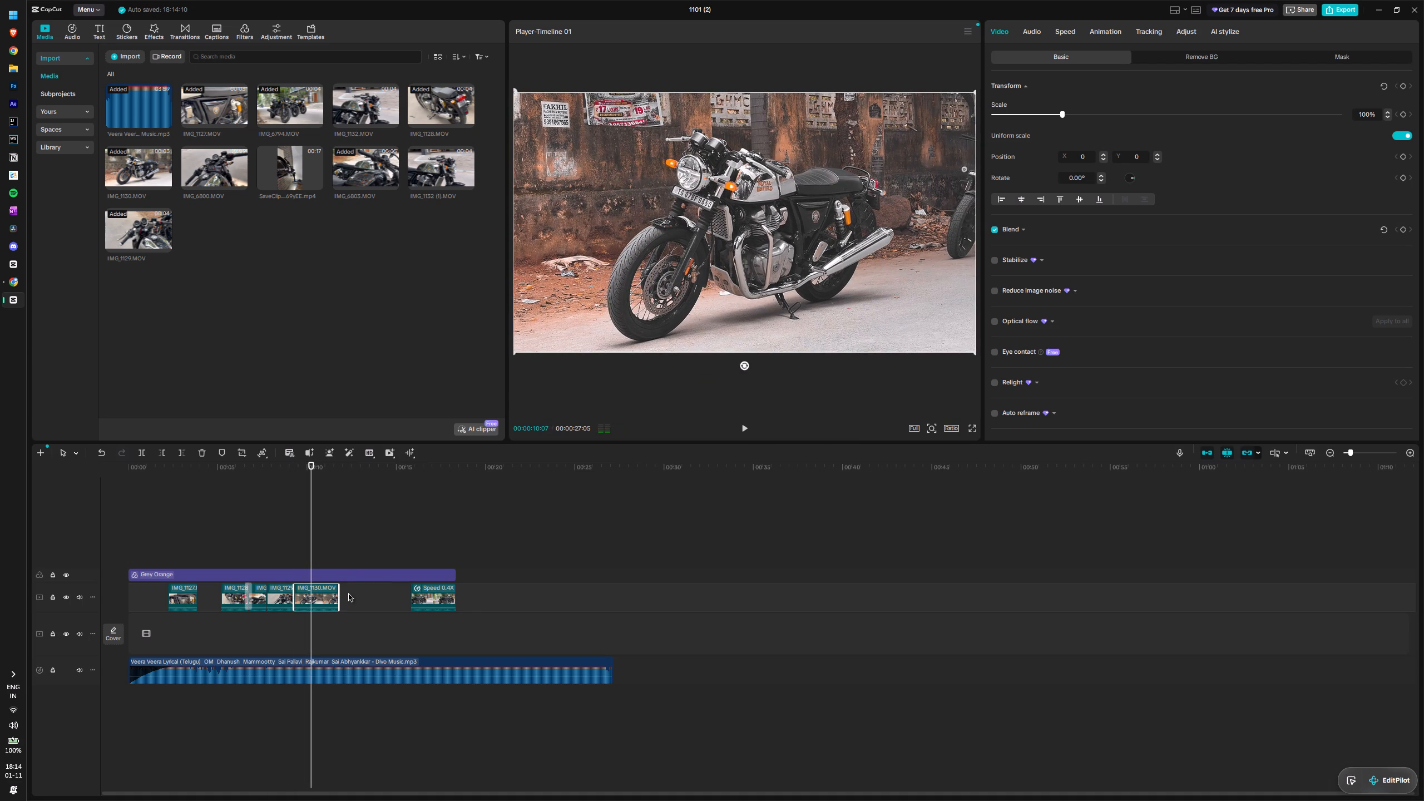
{"action": "key", "text": "space"}
{"action": "key", "text": "space"}
{"action": "left_click_drag", "start_coordinate": [339, 597], "coordinate": [310, 599]}
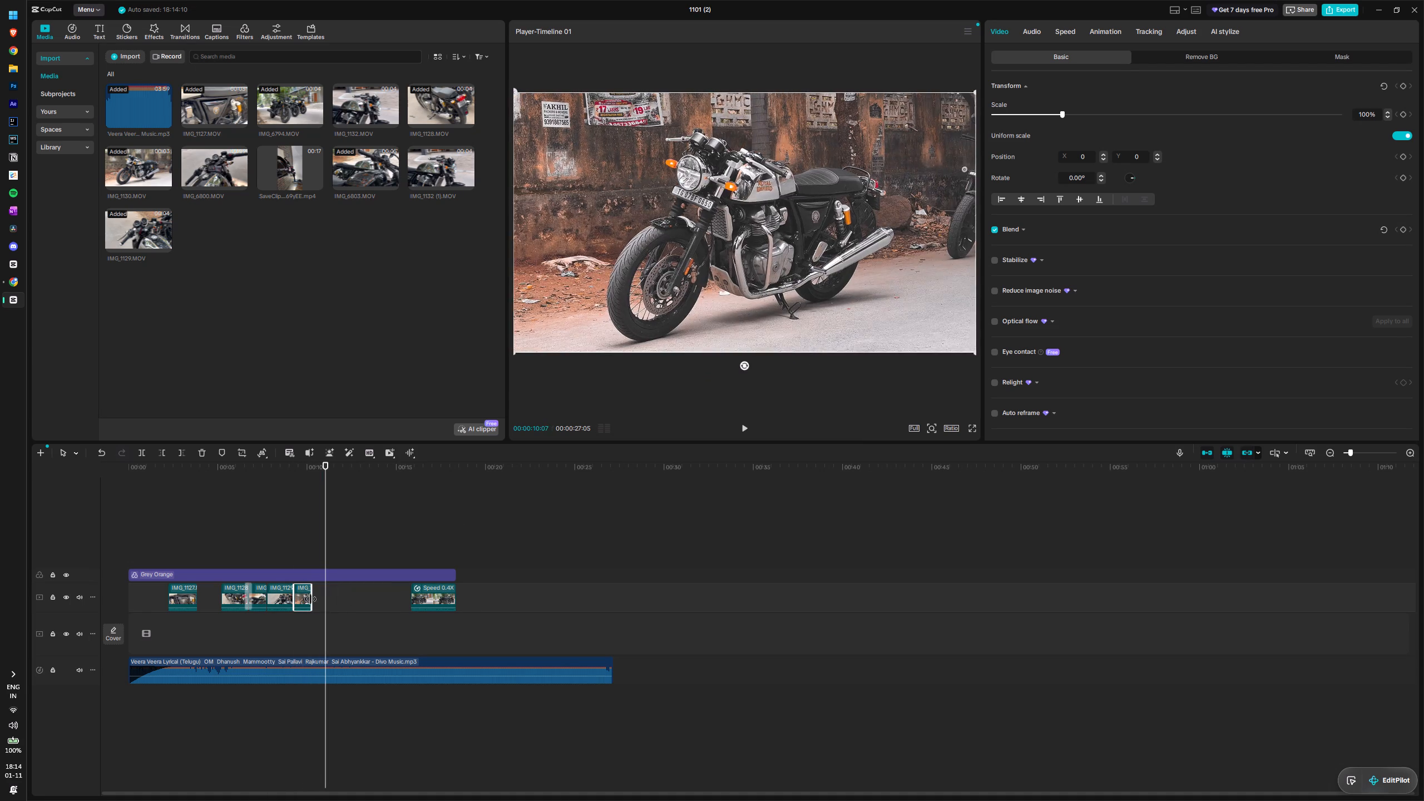
{"action": "left_click_drag", "start_coordinate": [310, 599], "coordinate": [311, 599]}
{"action": "left_click", "coordinate": [324, 566]}
{"action": "left_click_drag", "start_coordinate": [327, 561], "coordinate": [289, 571]}
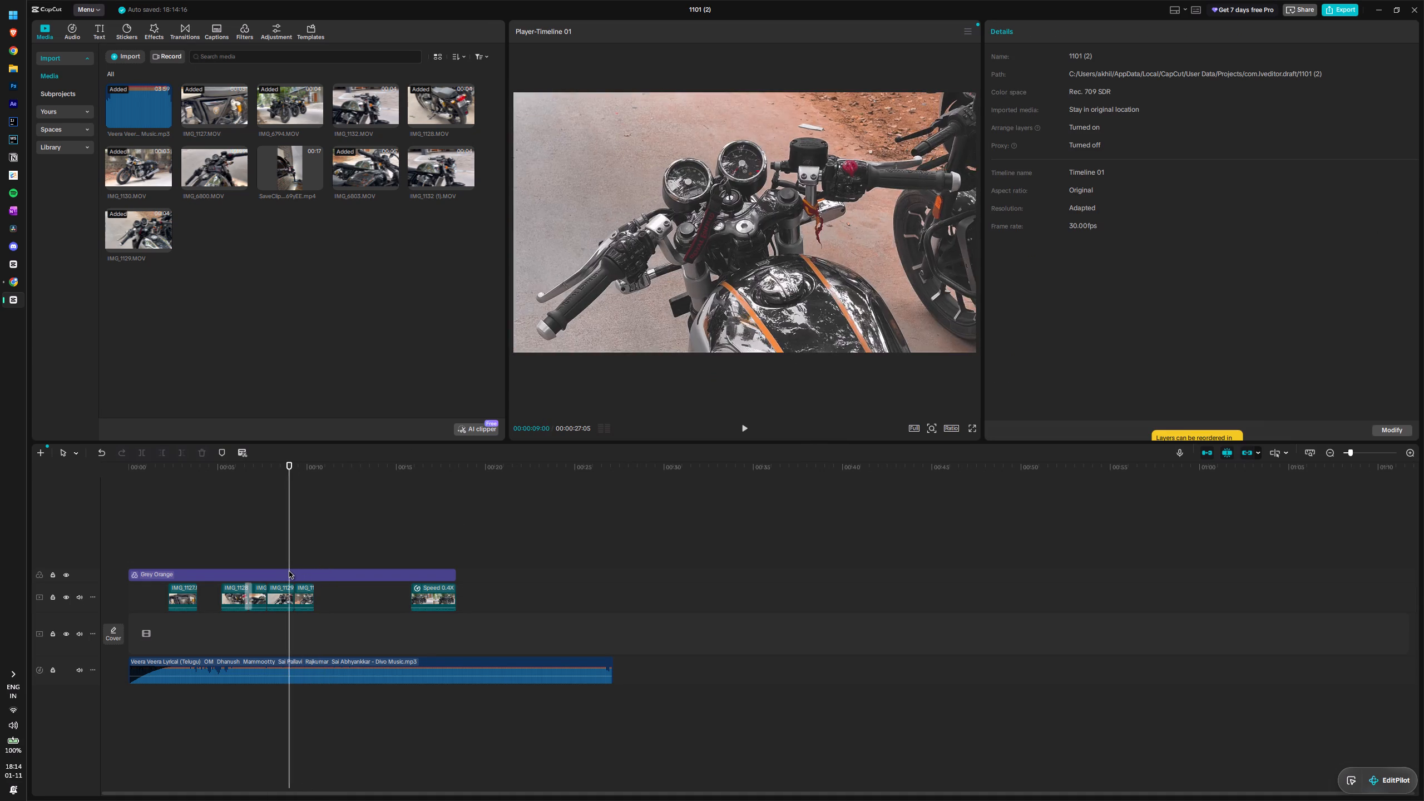
{"action": "key", "text": "space"}
{"action": "key", "text": "space"}
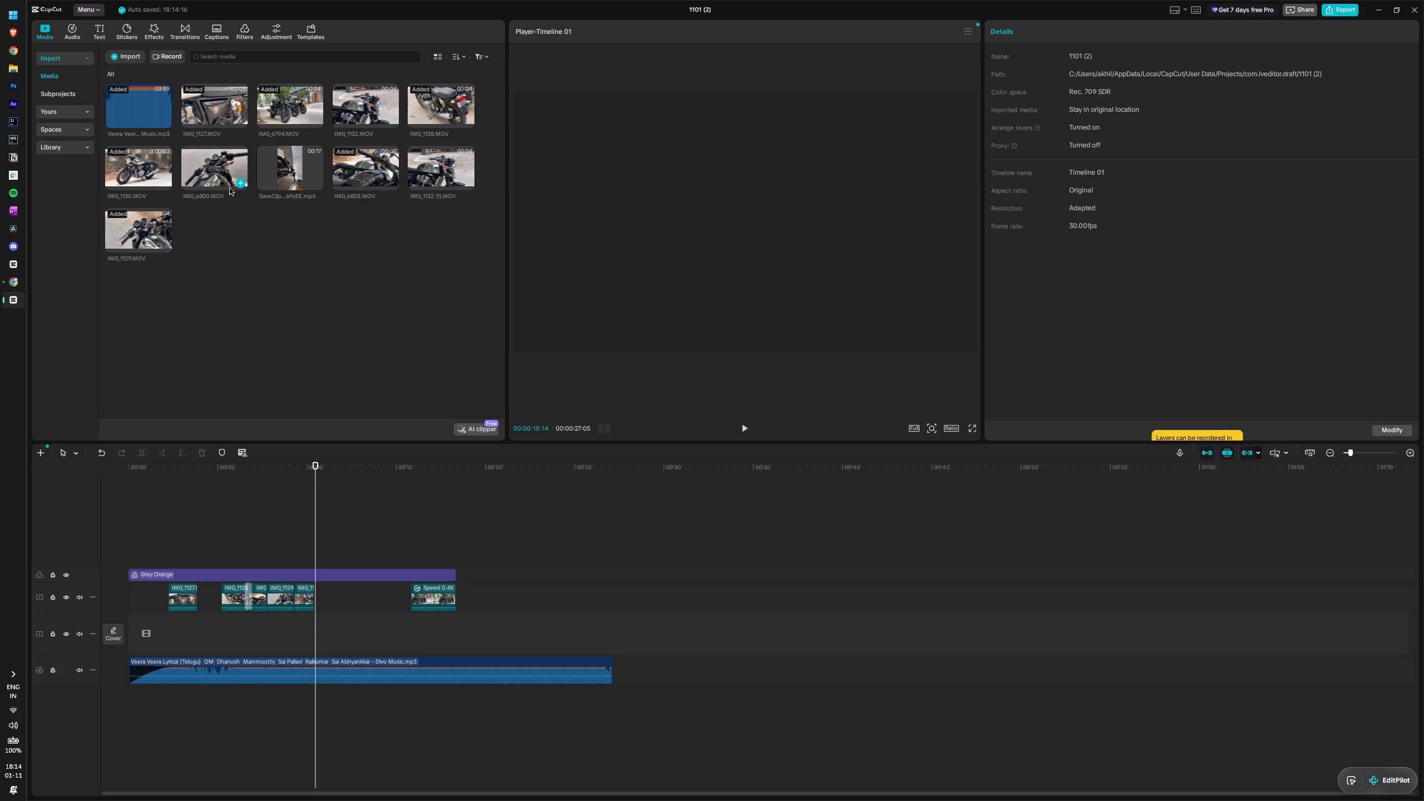
Copy the four consecutive clips from the rear-view motorcycle through IMG_1130 and paste them on a new track, starting where IMG_1130 ends.
{"action": "left_click", "coordinate": [228, 595]}
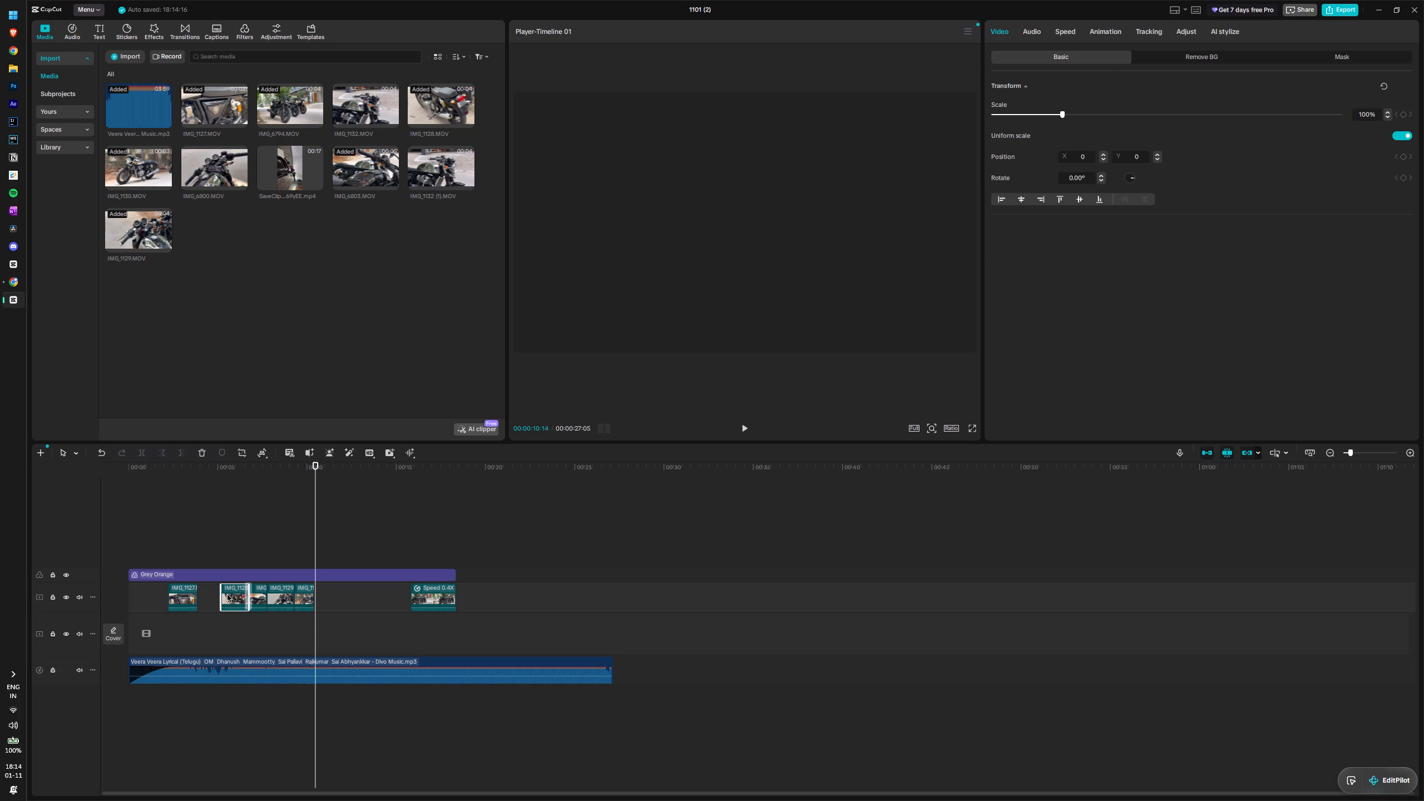
{"action": "left_click", "coordinate": [306, 596], "text": "shift"}
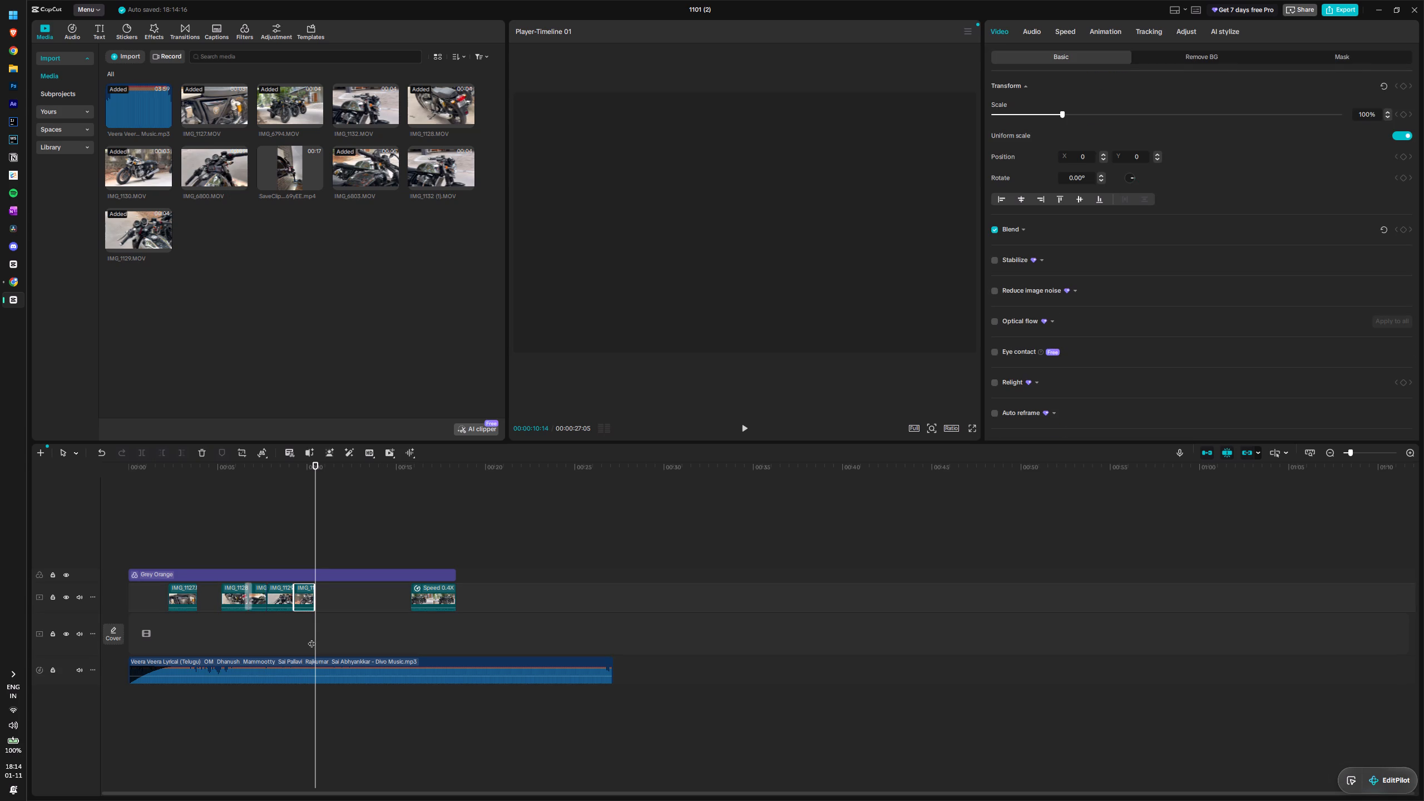
{"action": "left_click_drag", "start_coordinate": [311, 637], "coordinate": [287, 598]}
{"action": "left_click", "coordinate": [319, 624]}
{"action": "left_click_drag", "start_coordinate": [326, 598], "coordinate": [248, 604]}
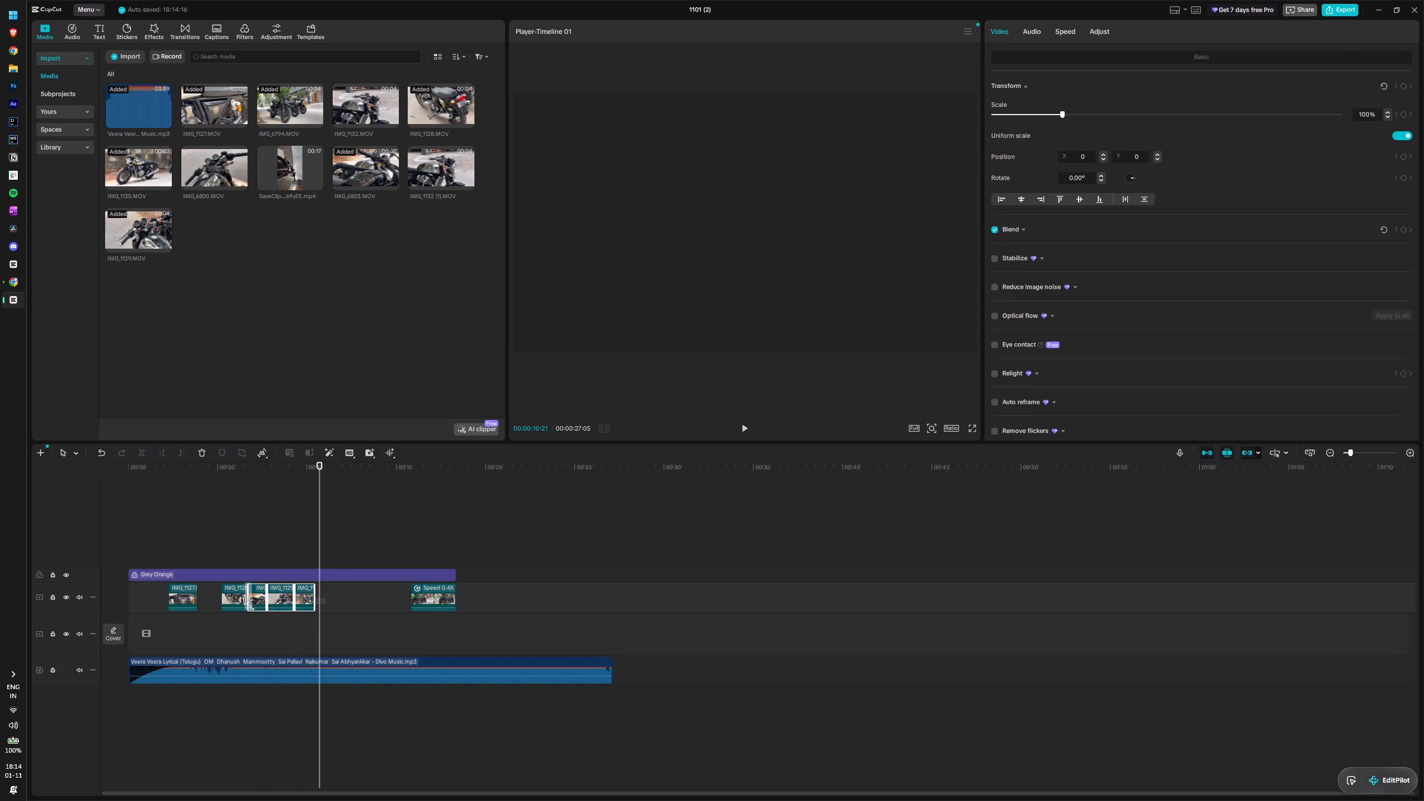
{"action": "left_click_drag", "start_coordinate": [248, 604], "coordinate": [219, 607]}
{"action": "key", "text": "ctrl+c"}
{"action": "key", "text": "ctrl+v"}
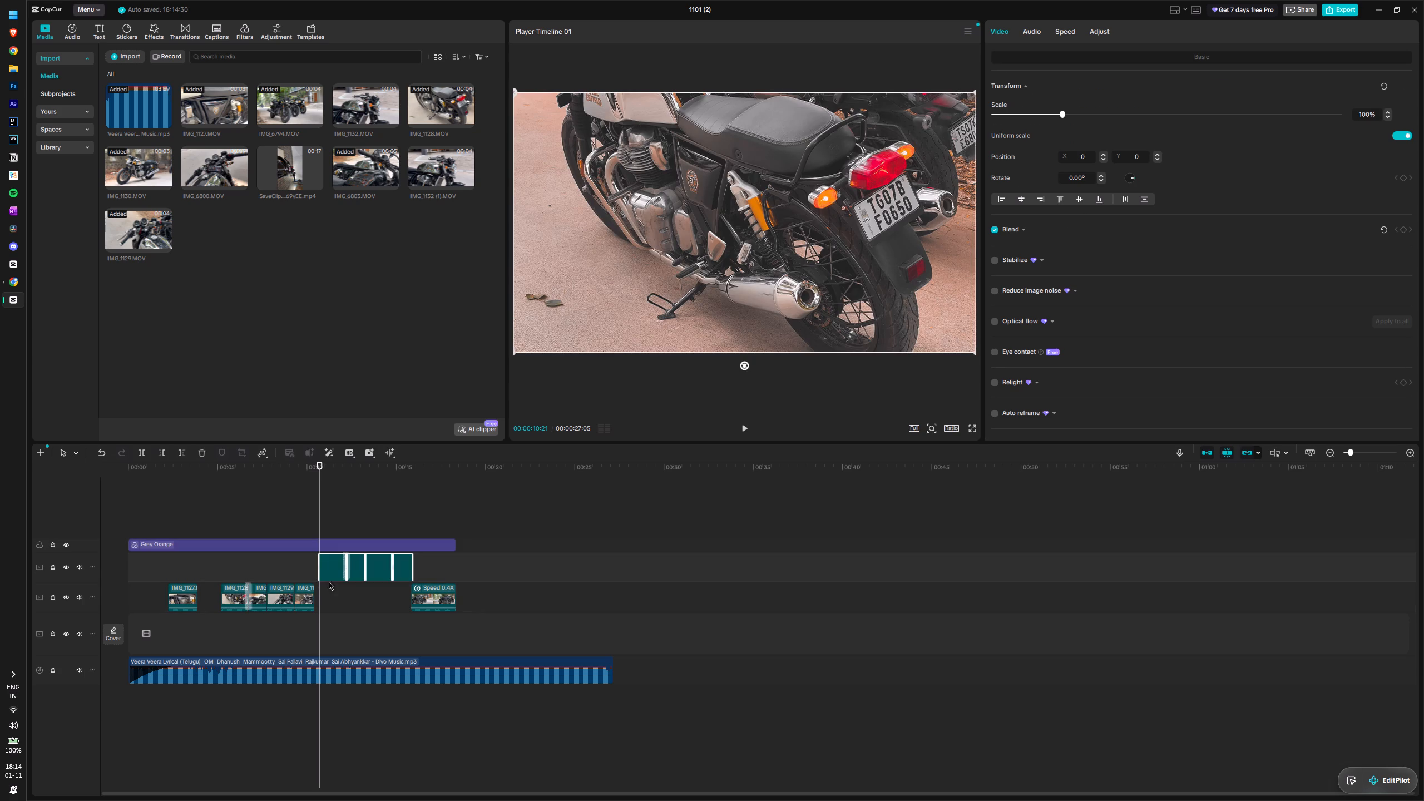
{"action": "left_click_drag", "start_coordinate": [335, 562], "coordinate": [329, 562]}
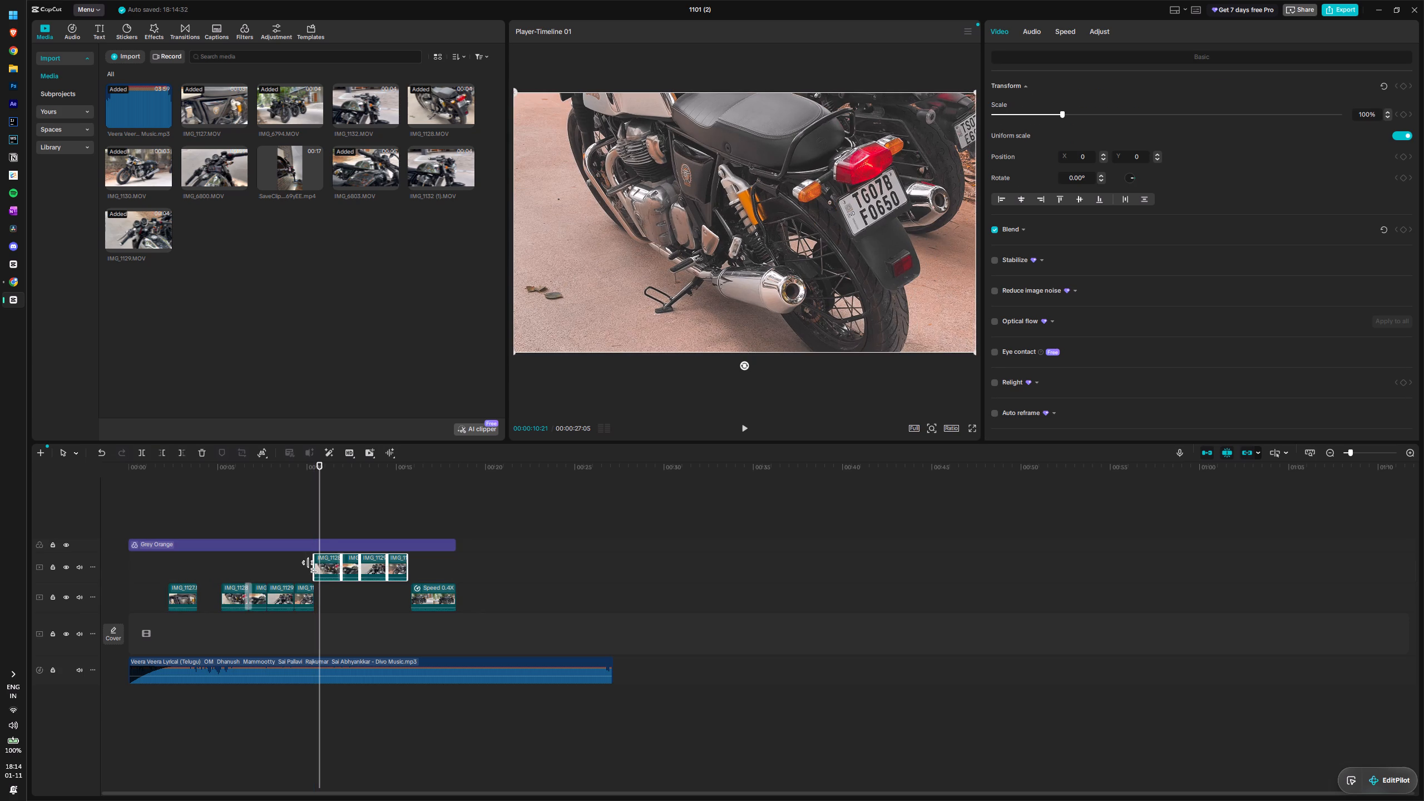
Play the pasted clips, trim the rear-view copy's end to about 11 seconds, and butt the fuel-tank copy against it.
{"action": "left_click_drag", "start_coordinate": [319, 526], "coordinate": [309, 525]}
{"action": "key", "text": "space"}
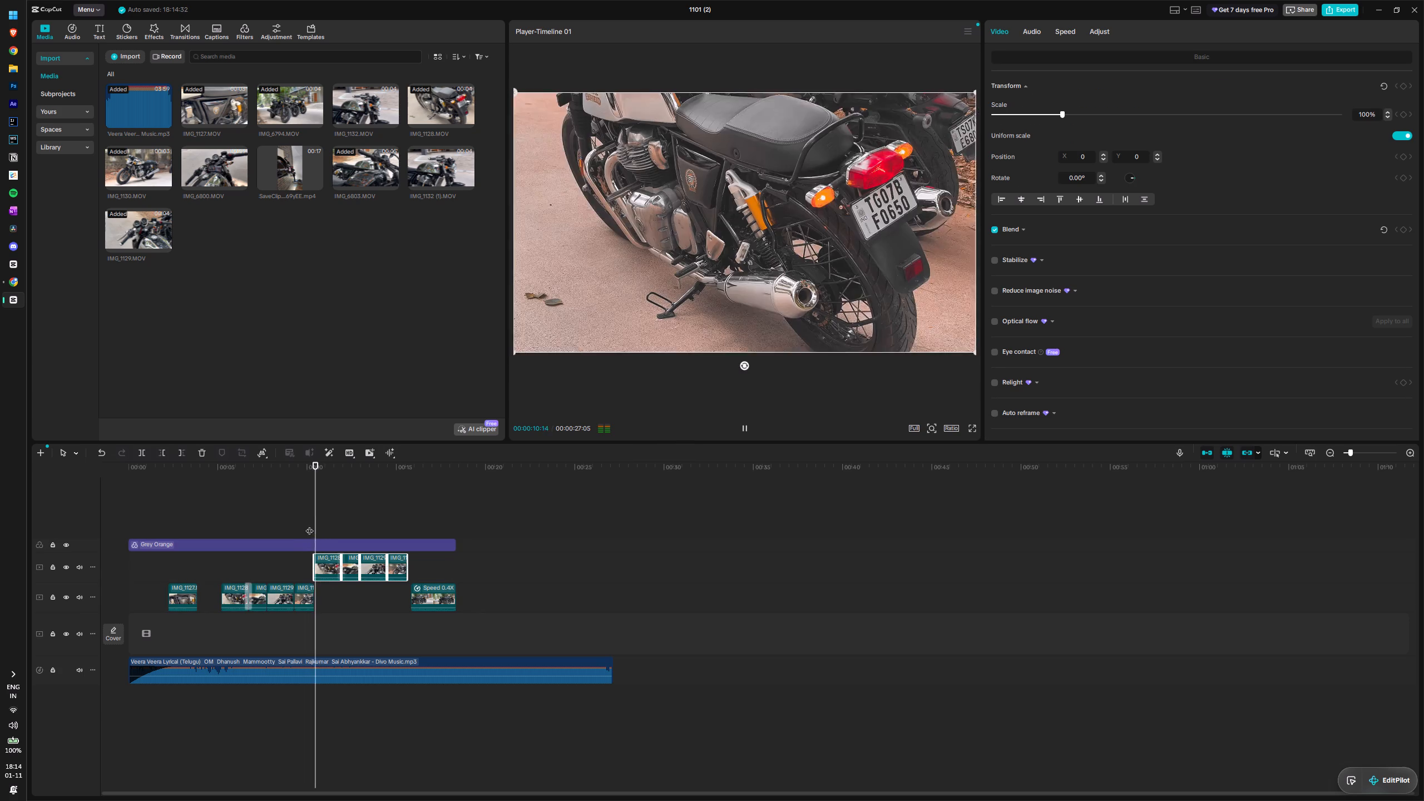
{"action": "key", "text": "space"}
{"action": "key", "text": "space"}
{"action": "key", "text": "space"}
{"action": "key", "text": "space"}
{"action": "key", "text": "space"}
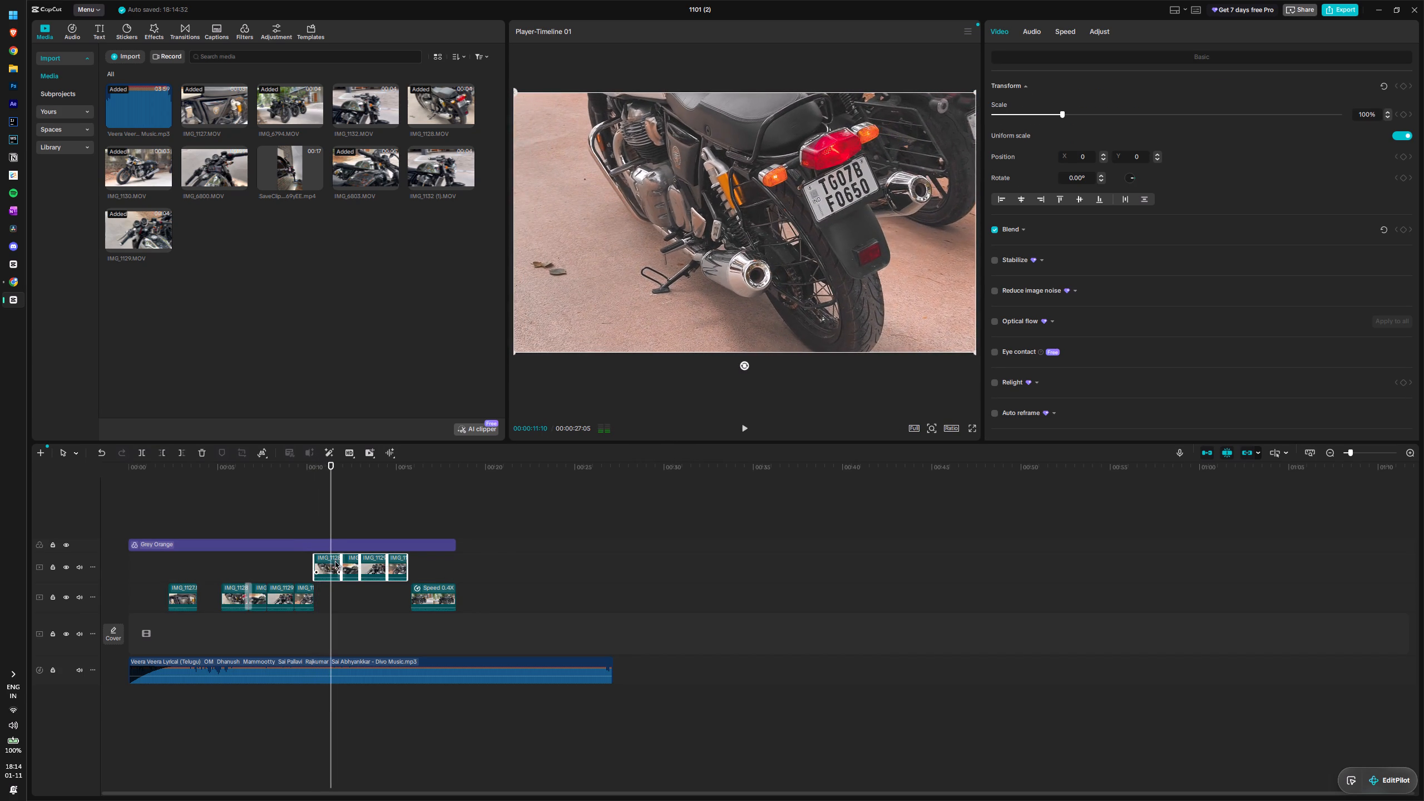
{"action": "key", "text": "space"}
{"action": "key", "text": "space"}
{"action": "left_click", "coordinate": [335, 566]}
{"action": "left_click_drag", "start_coordinate": [341, 564], "coordinate": [330, 564]}
{"action": "left_click_drag", "start_coordinate": [349, 565], "coordinate": [340, 566]}
Play the fuel-tank copy against the song and trim its end to about 11.7 seconds on the timeline.
{"action": "left_click", "coordinate": [338, 521]}
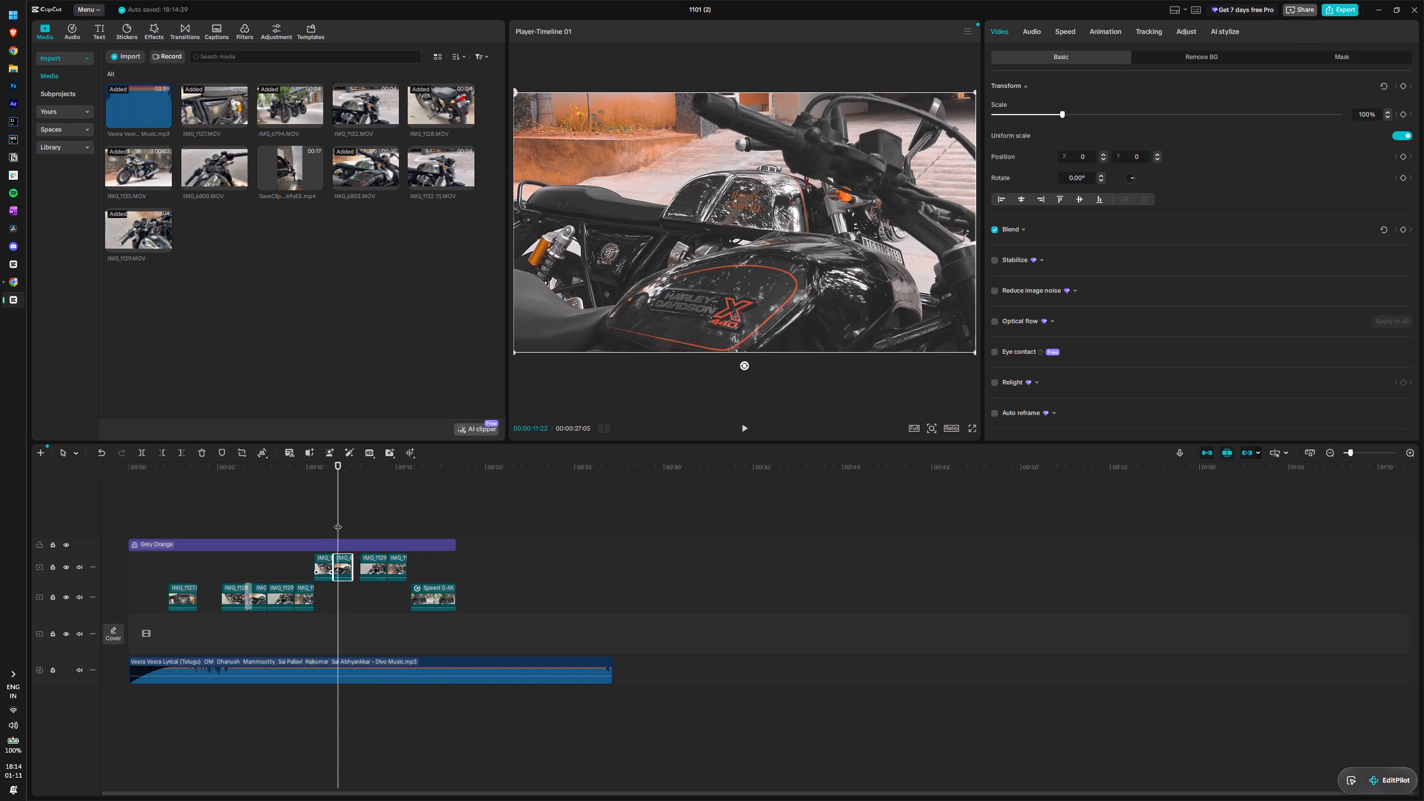
{"action": "key", "text": "space"}
{"action": "key", "text": "space"}
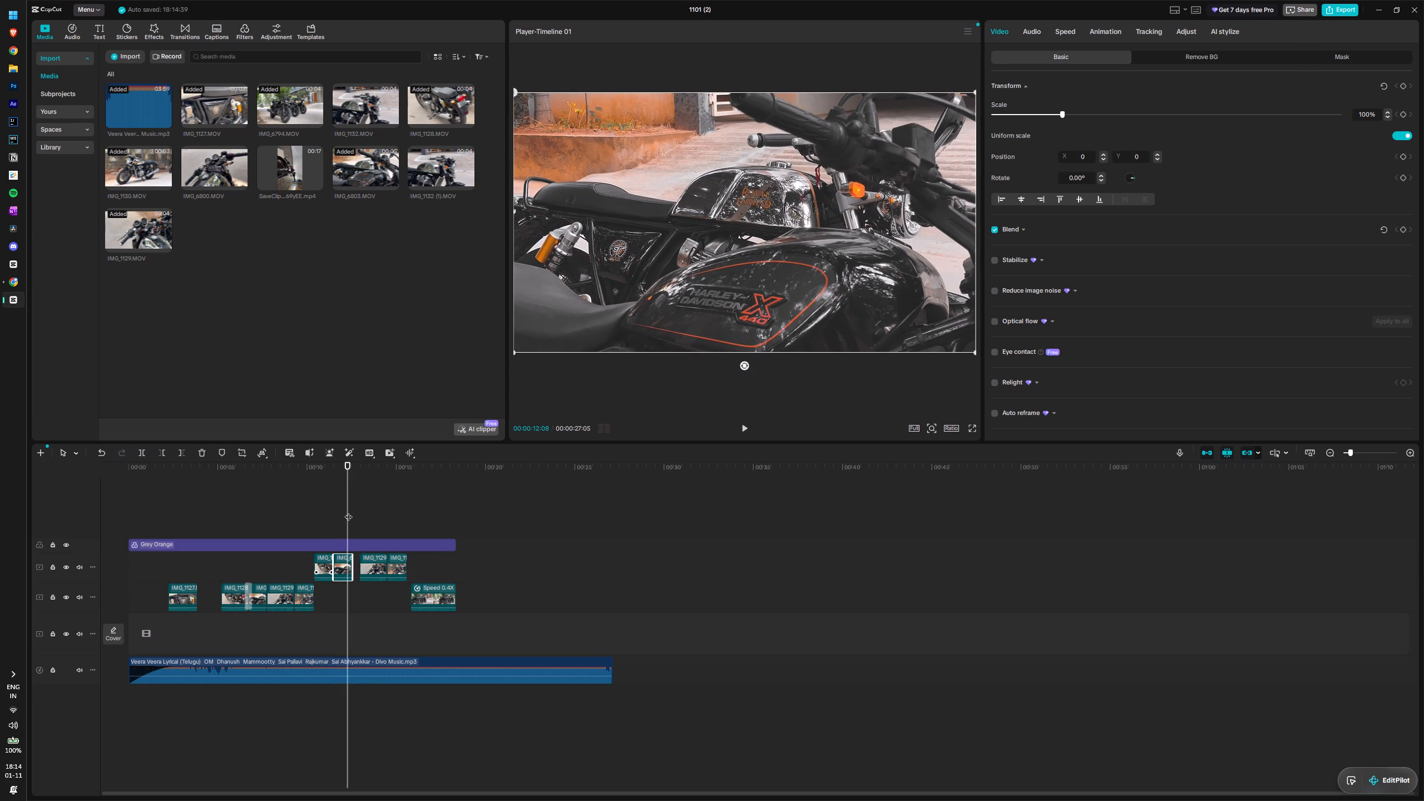
{"action": "left_click_drag", "start_coordinate": [348, 511], "coordinate": [334, 511]}
{"action": "key", "text": "space"}
{"action": "key", "text": "space"}
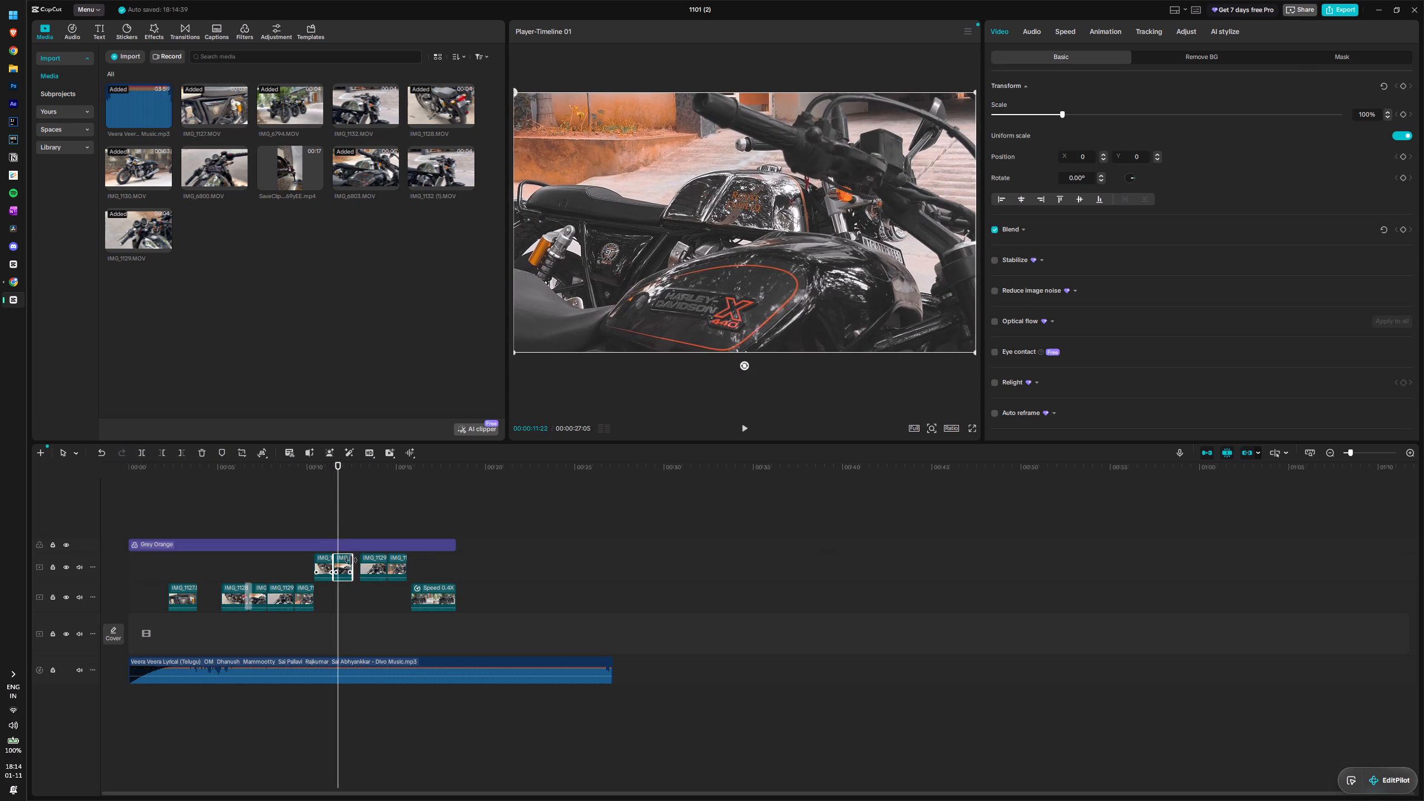
{"action": "left_click_drag", "start_coordinate": [351, 560], "coordinate": [338, 560]}
Move the handlebar clip copy directly after the fuel-tank copy and trim its end to about 12 seconds.
{"action": "left_click_drag", "start_coordinate": [368, 563], "coordinate": [347, 563]}
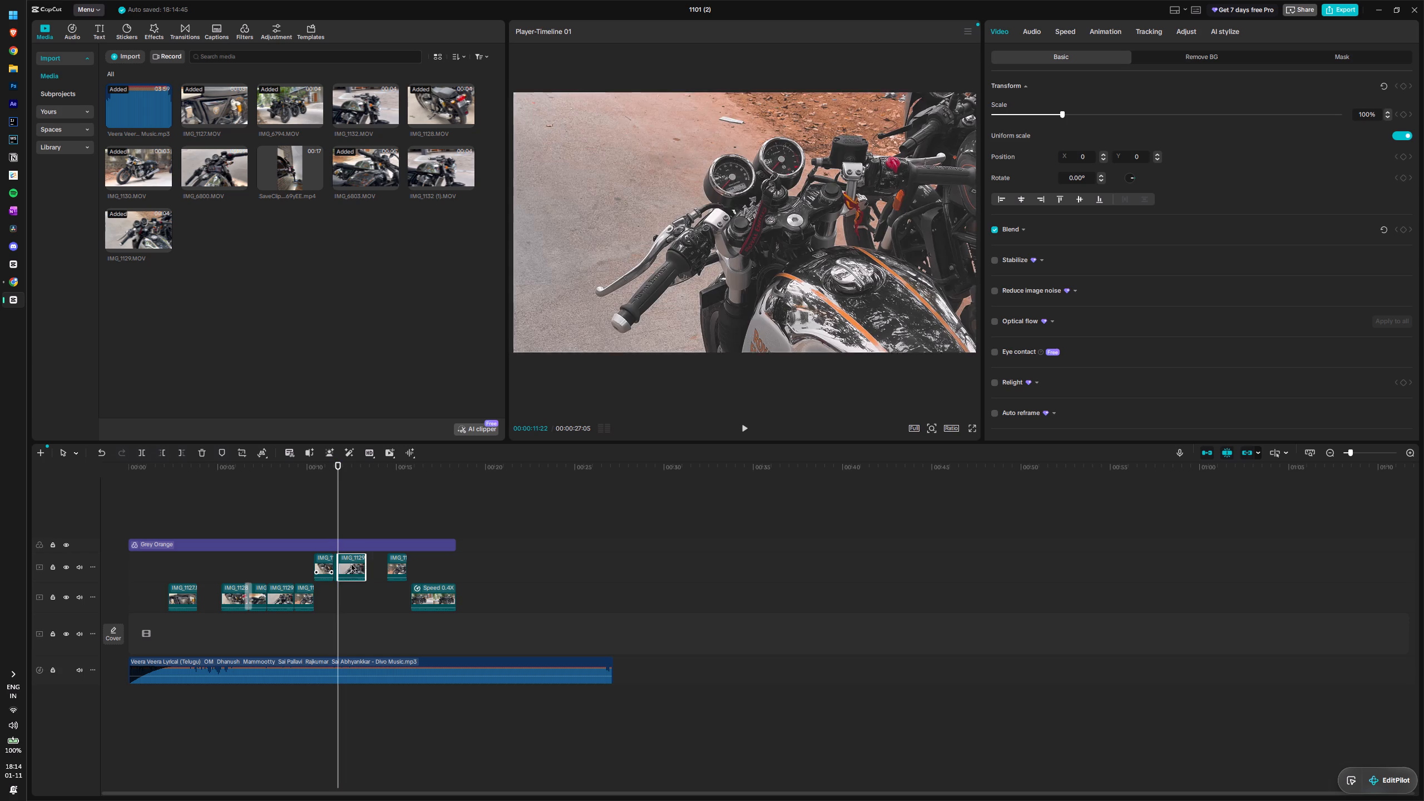
{"action": "left_click_drag", "start_coordinate": [365, 565], "coordinate": [341, 564]}
{"action": "key", "text": "space"}
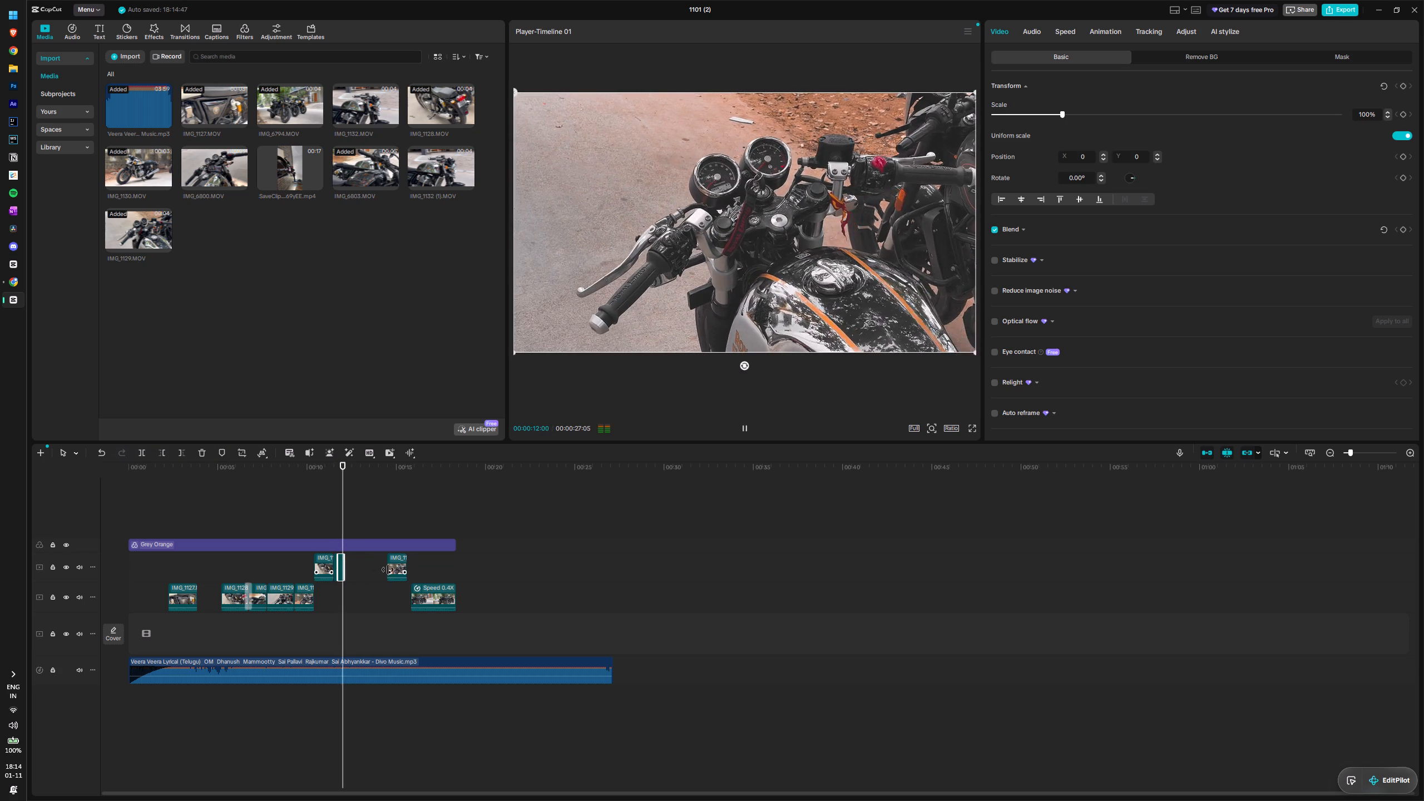
{"action": "key", "text": "space"}
Retime the IMG_1130 copy against the song by adjusting its end and placing it to start at about 13 seconds.
{"action": "left_click_drag", "start_coordinate": [399, 567], "coordinate": [357, 569]}
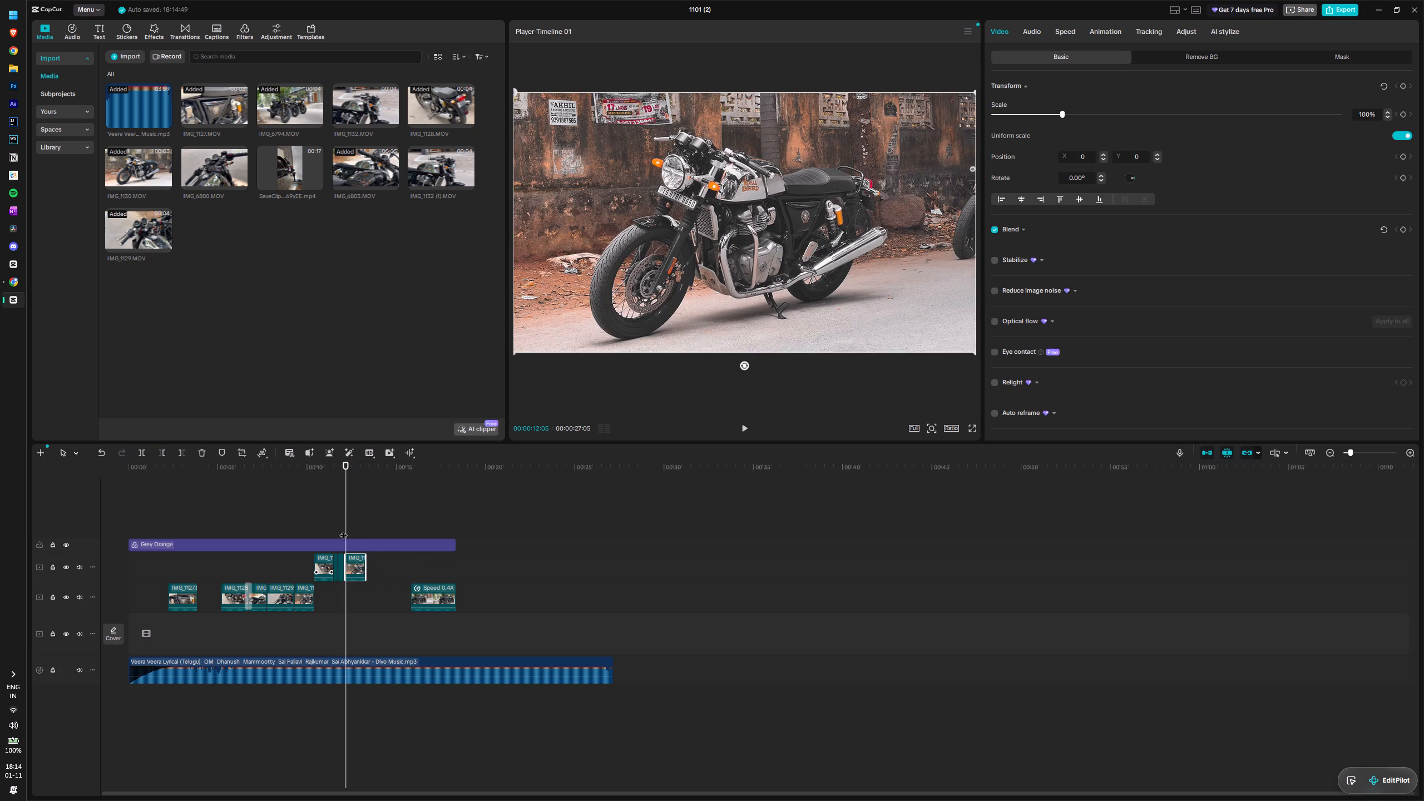
{"action": "left_click_drag", "start_coordinate": [343, 516], "coordinate": [330, 516]}
{"action": "key", "text": "space"}
{"action": "key", "text": "space"}
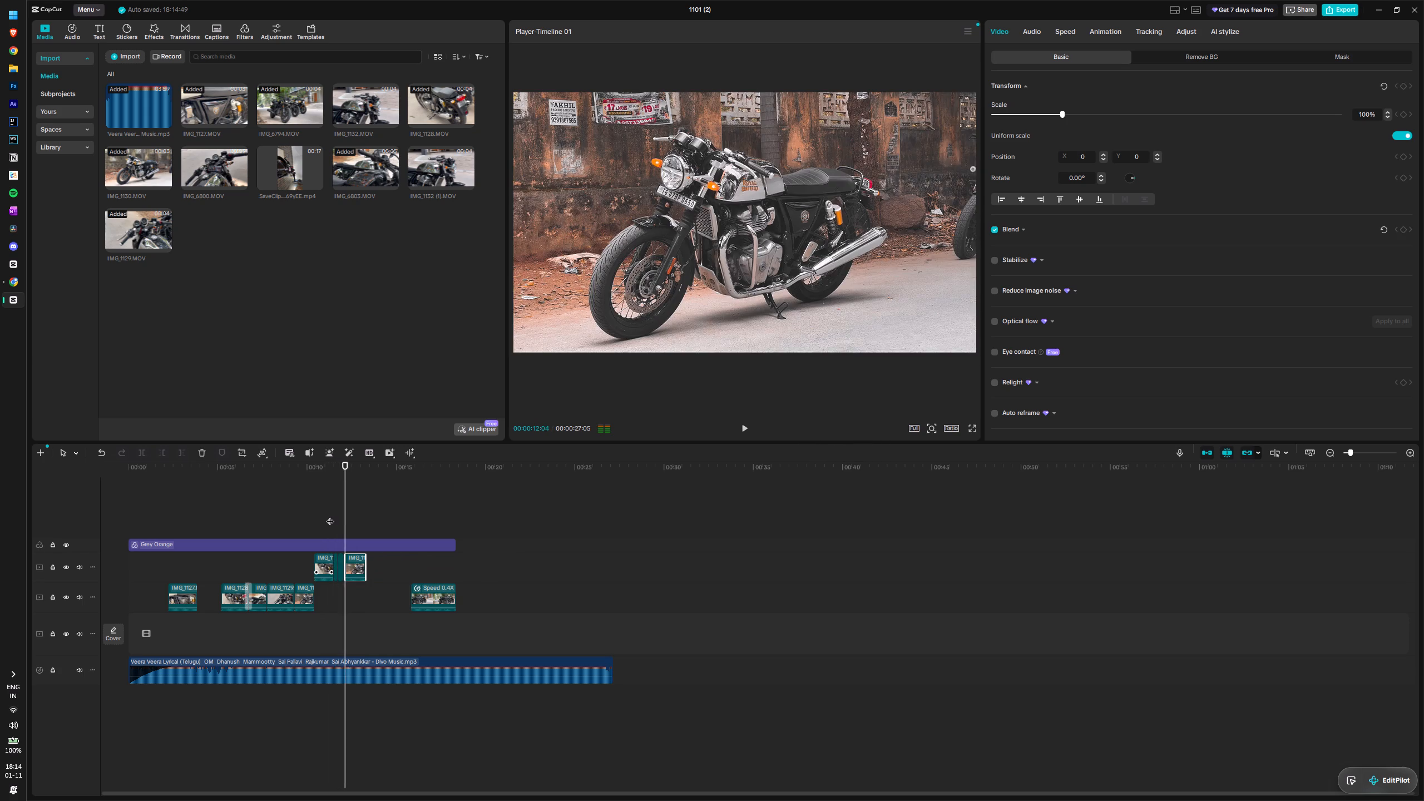
{"action": "key", "text": "space"}
{"action": "key", "text": "space"}
{"action": "left_click_drag", "start_coordinate": [365, 565], "coordinate": [356, 565]}
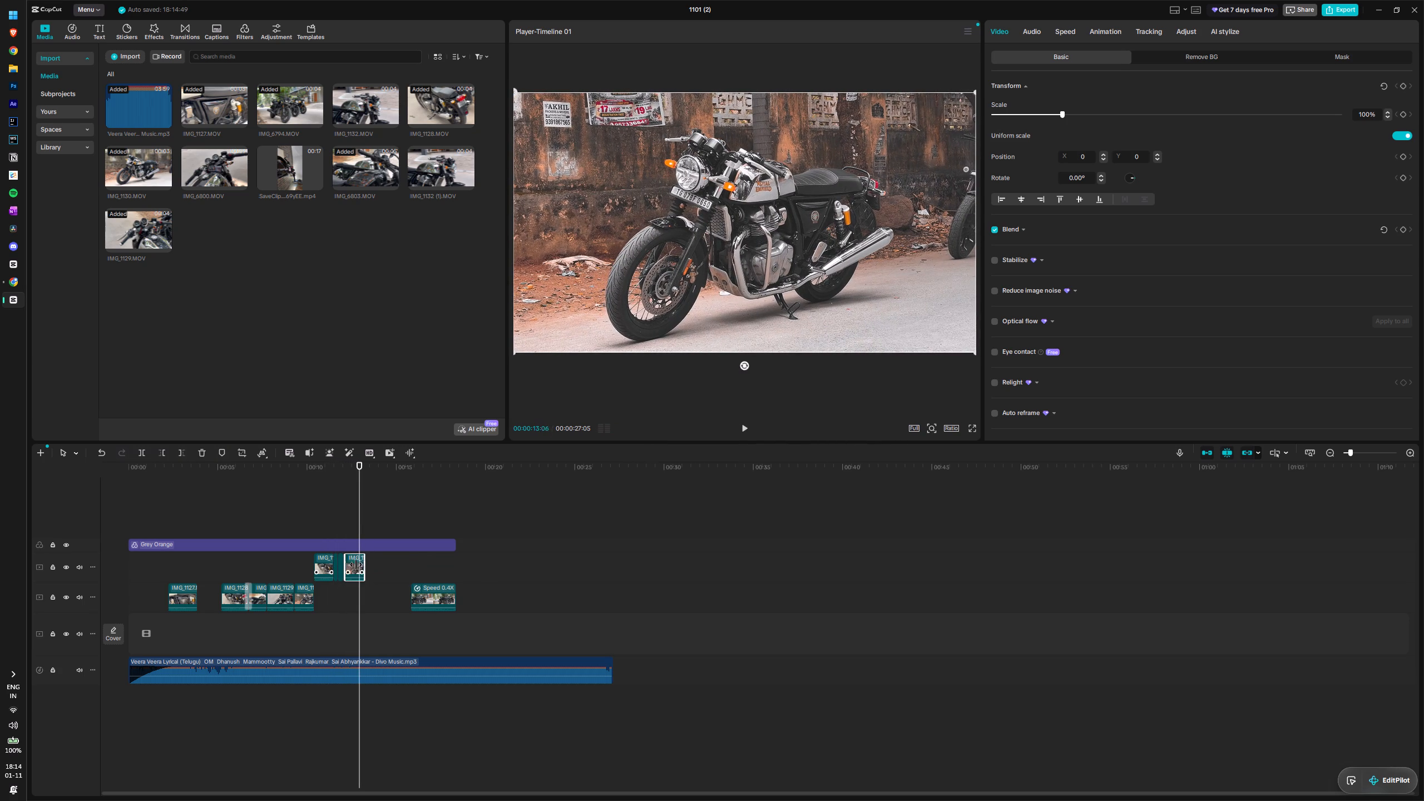
{"action": "left_click_drag", "start_coordinate": [356, 565], "coordinate": [350, 565]}
{"action": "left_click_drag", "start_coordinate": [348, 565], "coordinate": [367, 567]}
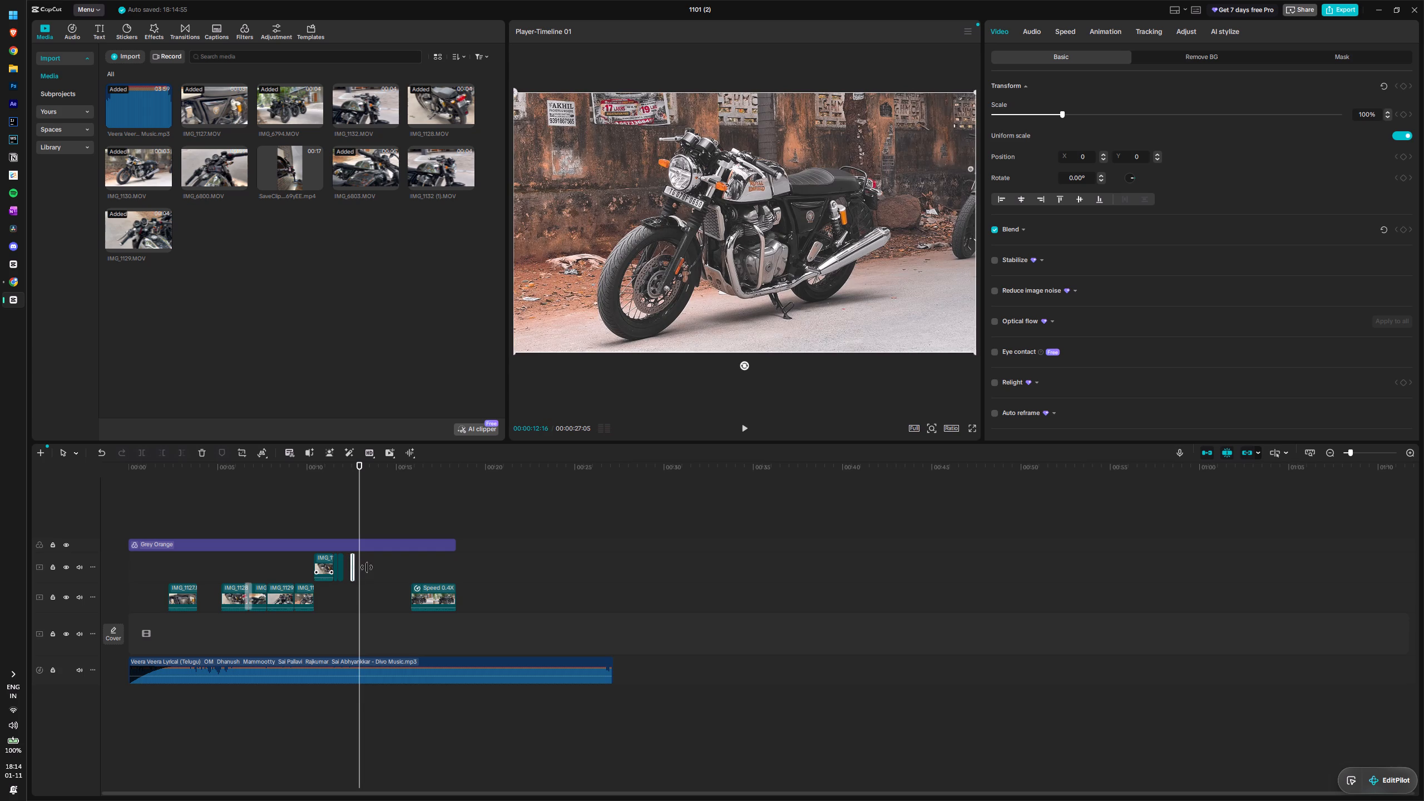
{"action": "left_click_drag", "start_coordinate": [367, 567], "coordinate": [354, 567]}
{"action": "left_click_drag", "start_coordinate": [353, 568], "coordinate": [375, 570]}
{"action": "left_click_drag", "start_coordinate": [358, 567], "coordinate": [364, 569]}
Copy the IMG_1127 clip, shorten the copy, and place it in the gap between the handlebar and IMG_1130 copies.
{"action": "left_click", "coordinate": [185, 597]}
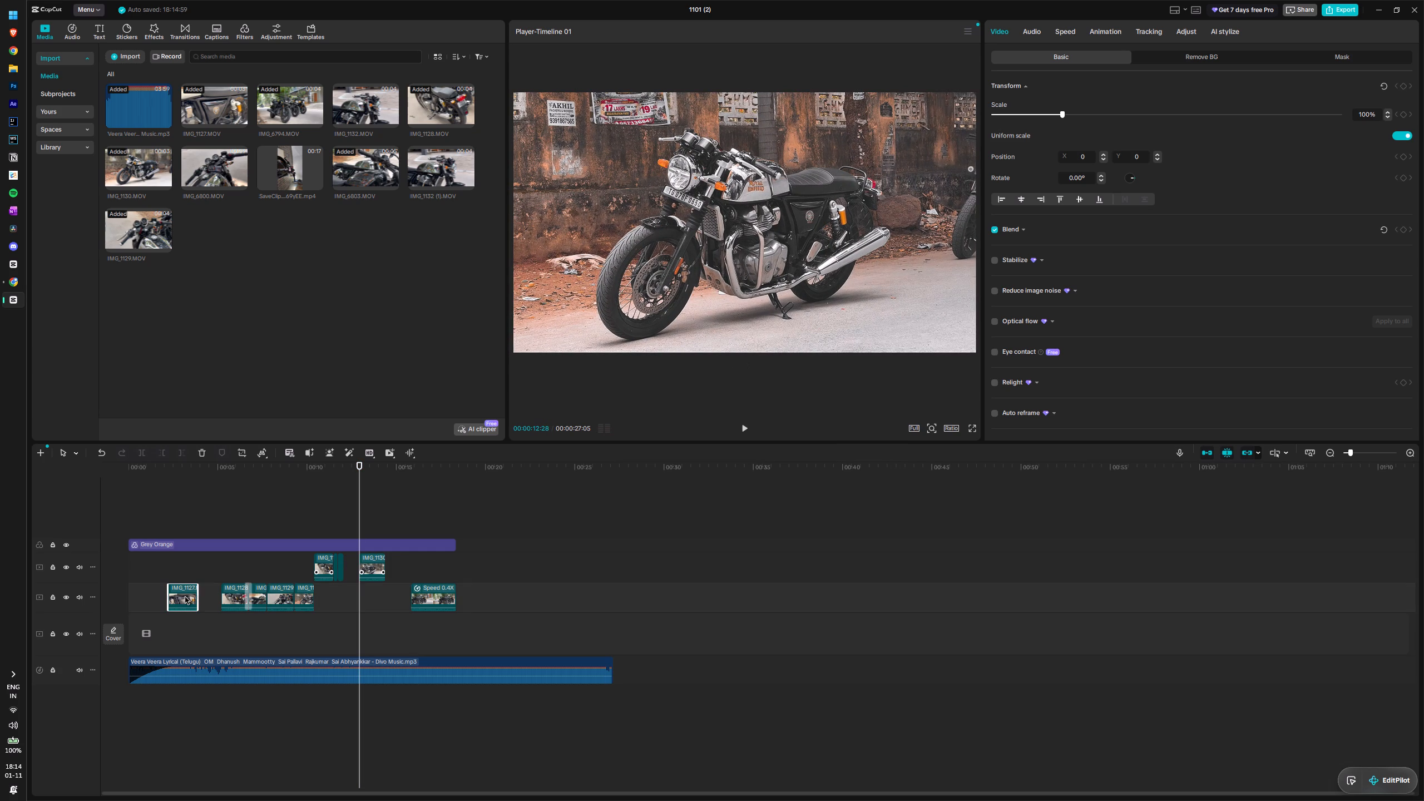
{"action": "key", "text": "ctrl+c"}
{"action": "key", "text": "ctrl+v"}
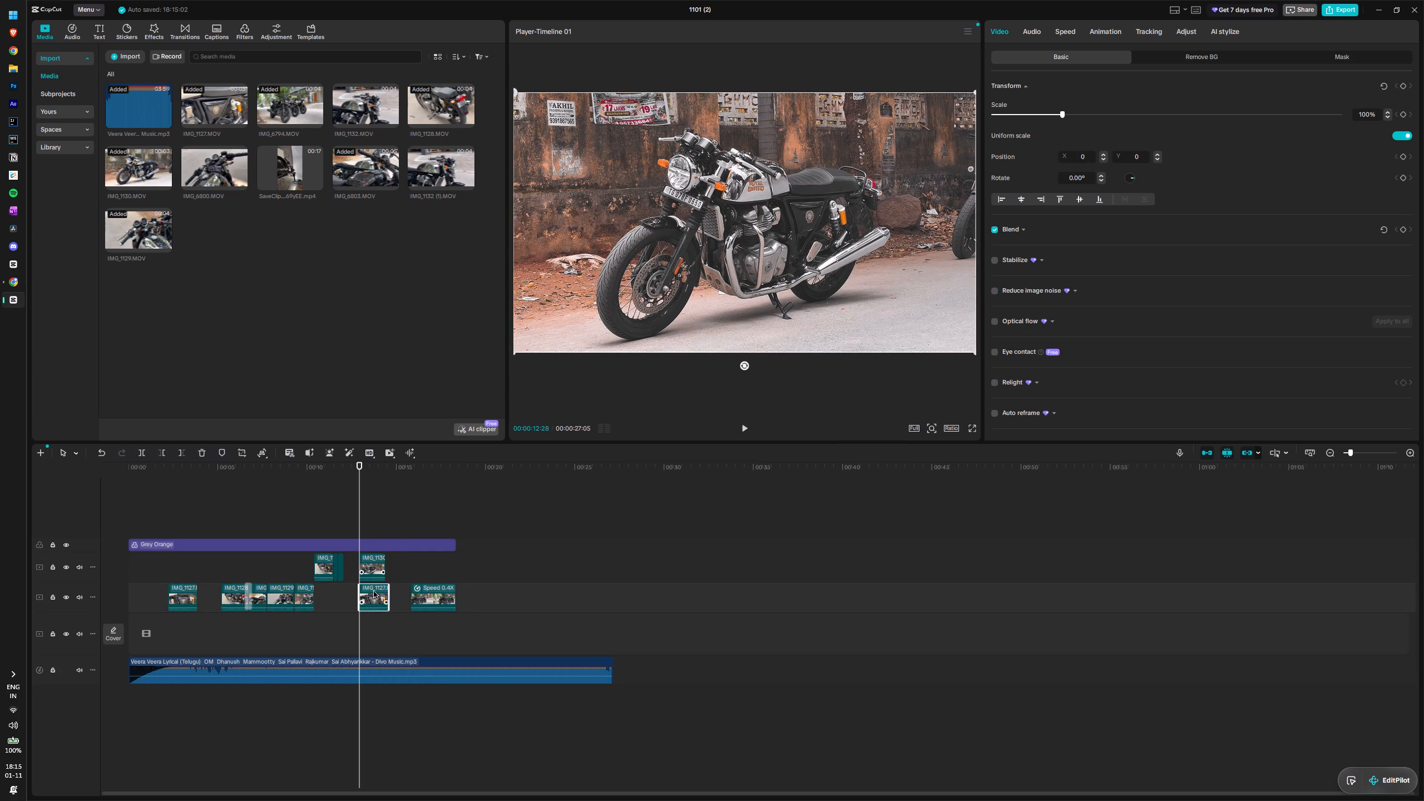
{"action": "left_click_drag", "start_coordinate": [370, 597], "coordinate": [354, 572]}
{"action": "left_click_drag", "start_coordinate": [373, 539], "coordinate": [354, 540]}
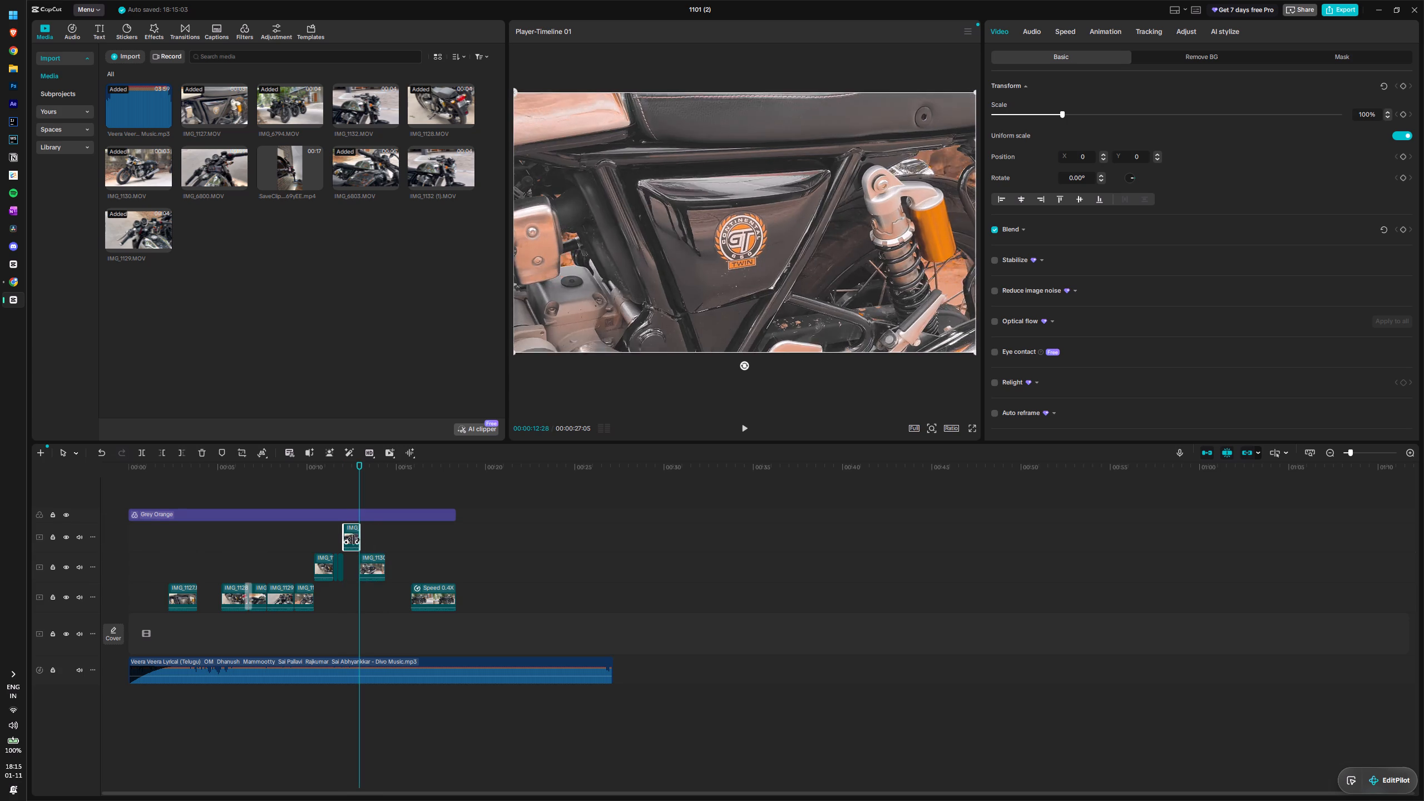
{"action": "left_click_drag", "start_coordinate": [354, 540], "coordinate": [349, 540]}
{"action": "left_click_drag", "start_coordinate": [347, 539], "coordinate": [346, 566]}
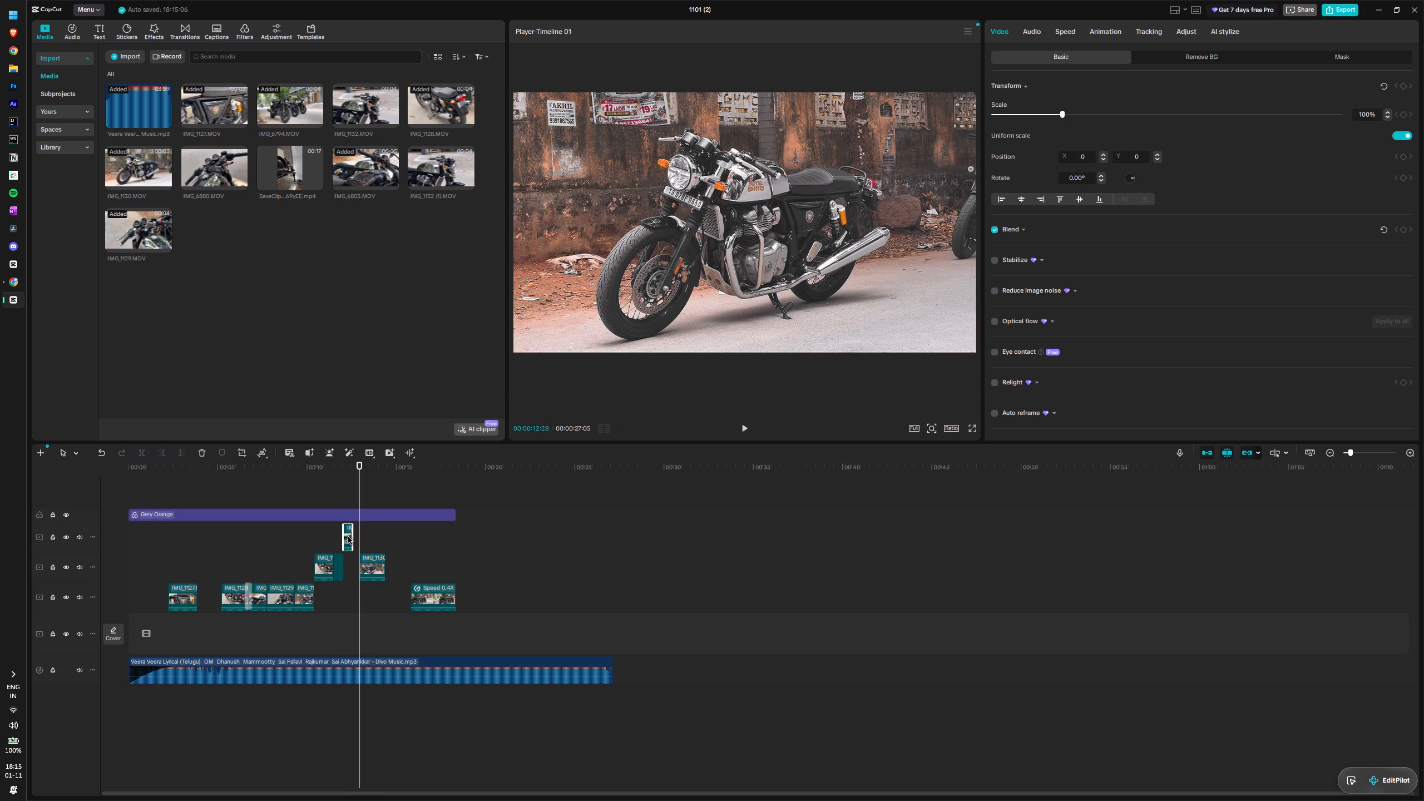
{"action": "left_click_drag", "start_coordinate": [348, 537], "coordinate": [350, 563]}
Play the retimed copies and review the whole sequence from the start in full screen.
{"action": "left_click_drag", "start_coordinate": [357, 522], "coordinate": [321, 525]}
{"action": "key", "text": "space"}
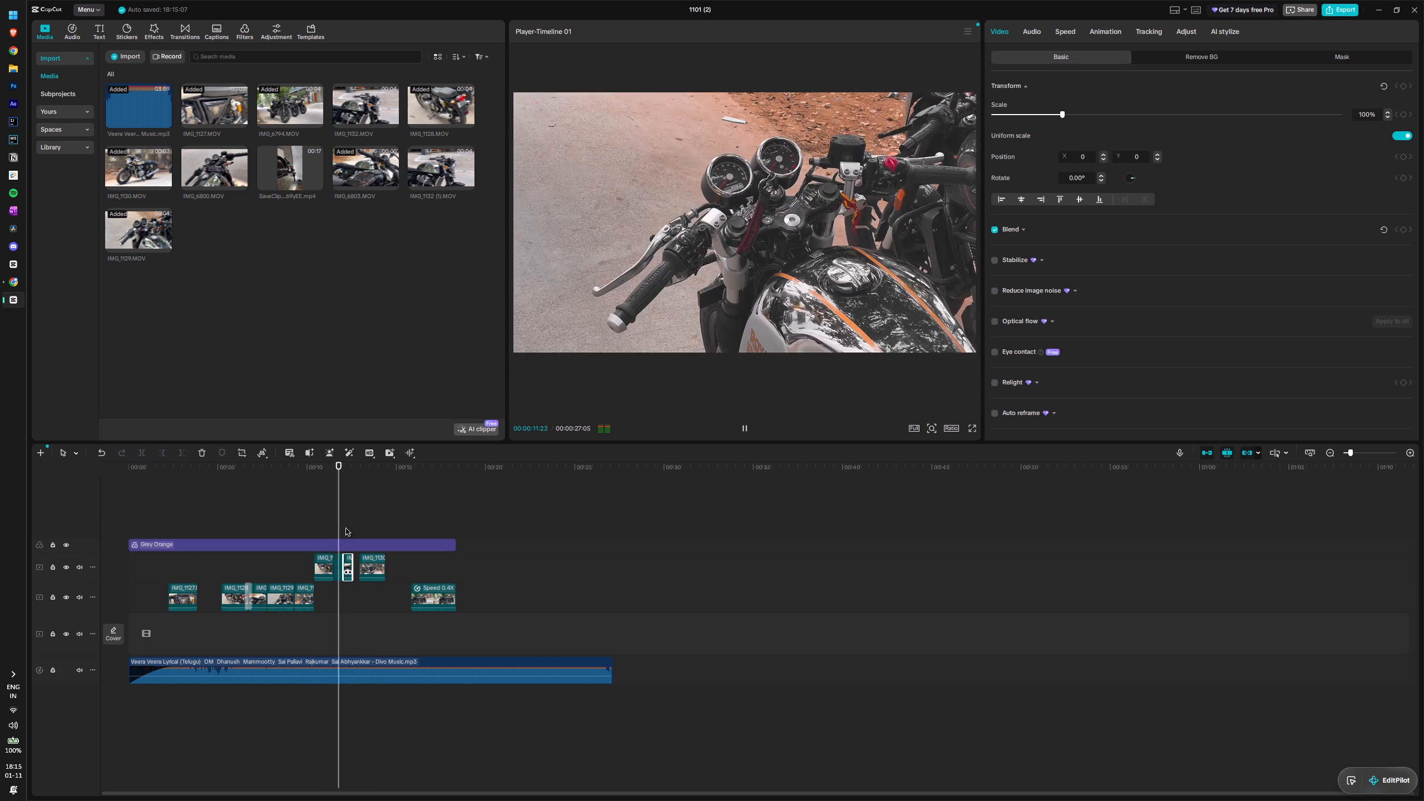
{"action": "key", "text": "space"}
{"action": "key", "text": "space"}
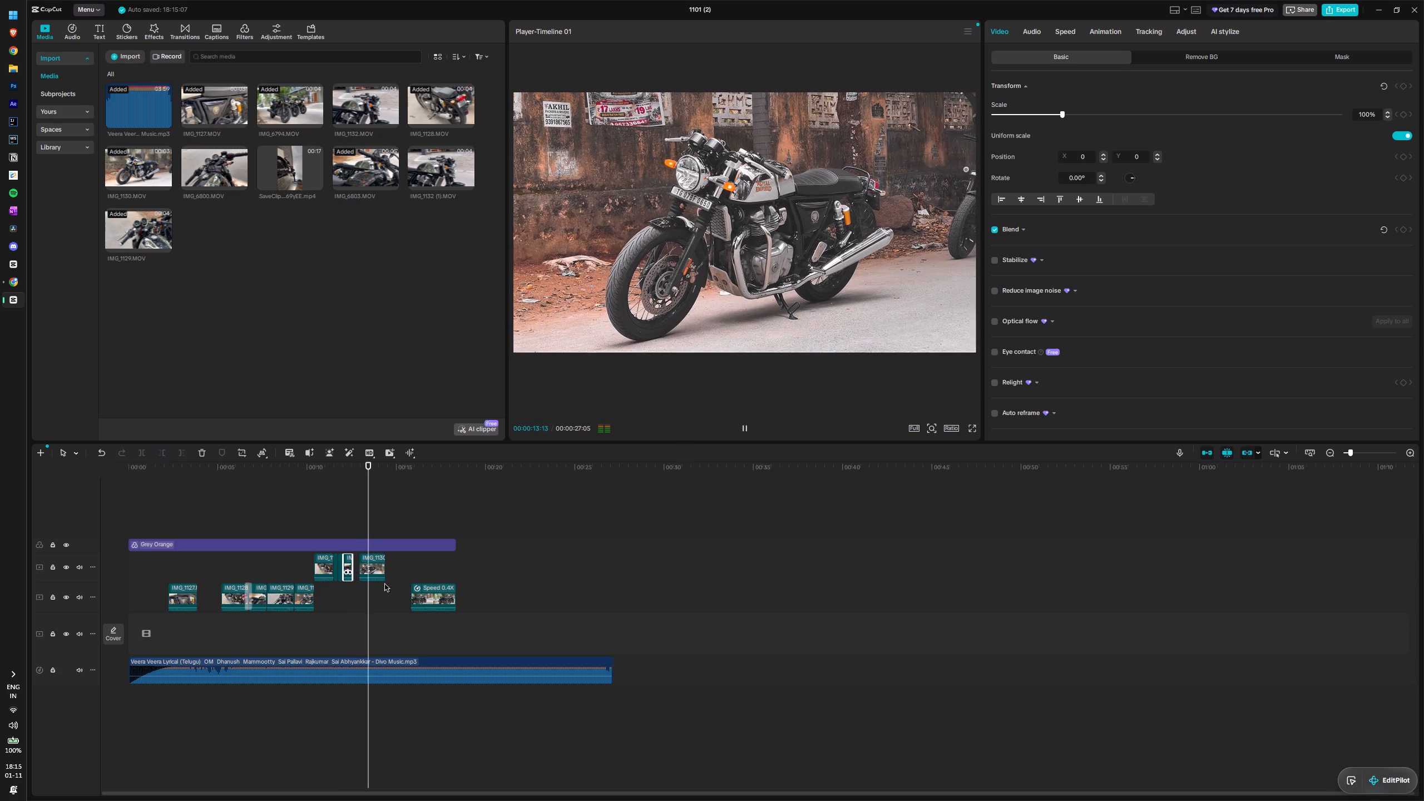
{"action": "key", "text": "space"}
{"action": "left_click_drag", "start_coordinate": [370, 520], "coordinate": [70, 530]}
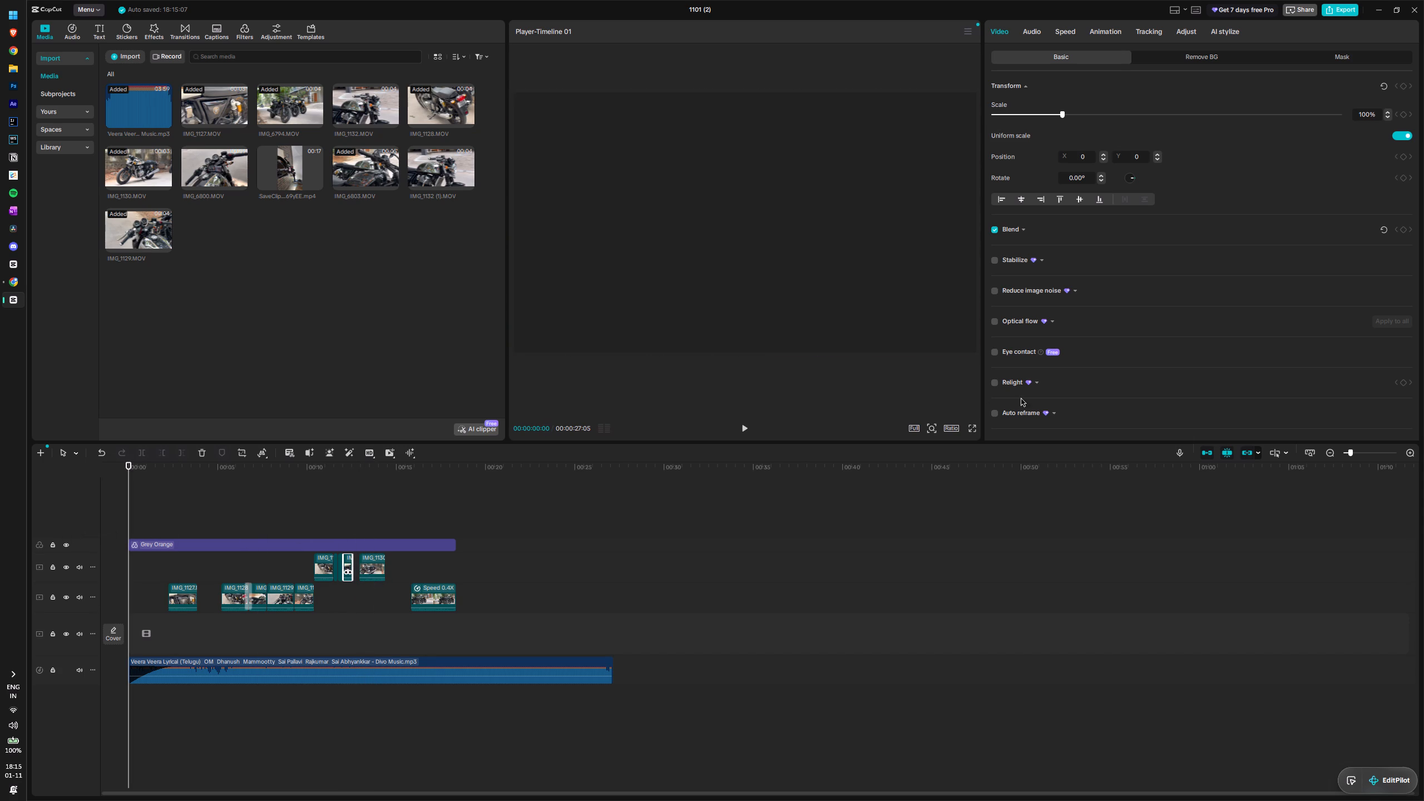
{"action": "left_click", "coordinate": [975, 431]}
{"action": "key", "text": "space"}
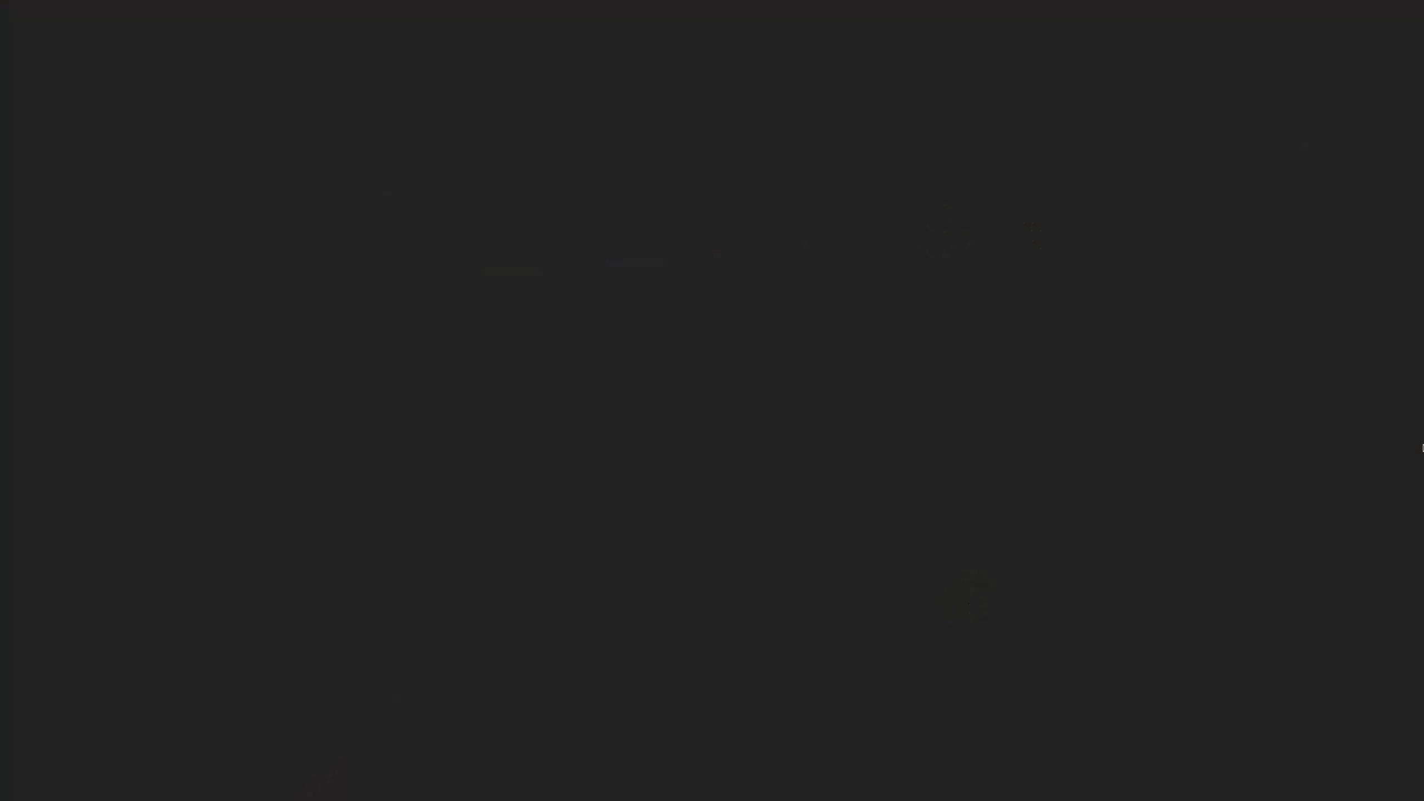
{"action": "key", "text": "space"}
{"action": "key", "text": "Escape"}
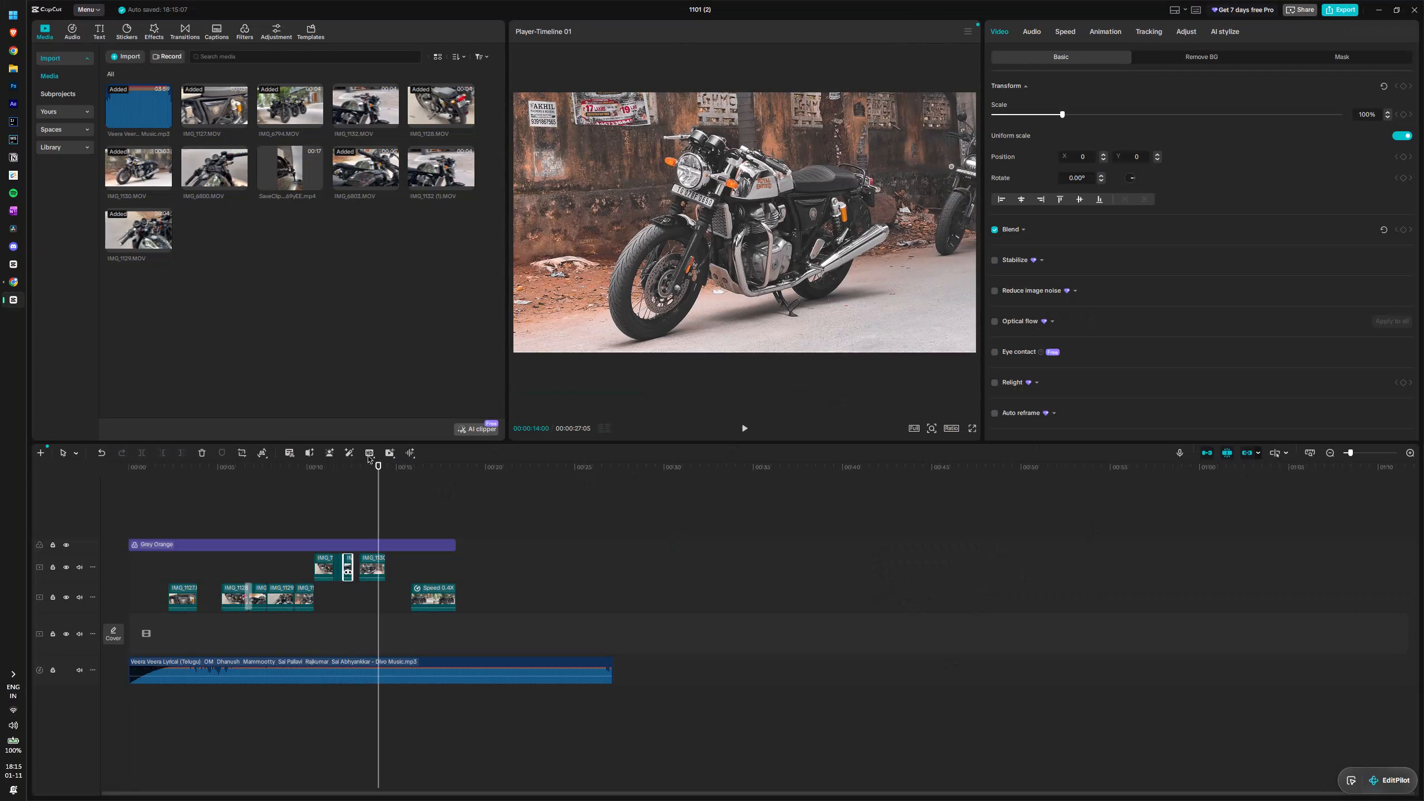
Enable Stabilize on the first IMG_1127 clip and set its level to Most stable.
{"action": "left_click_drag", "start_coordinate": [381, 521], "coordinate": [202, 529]}
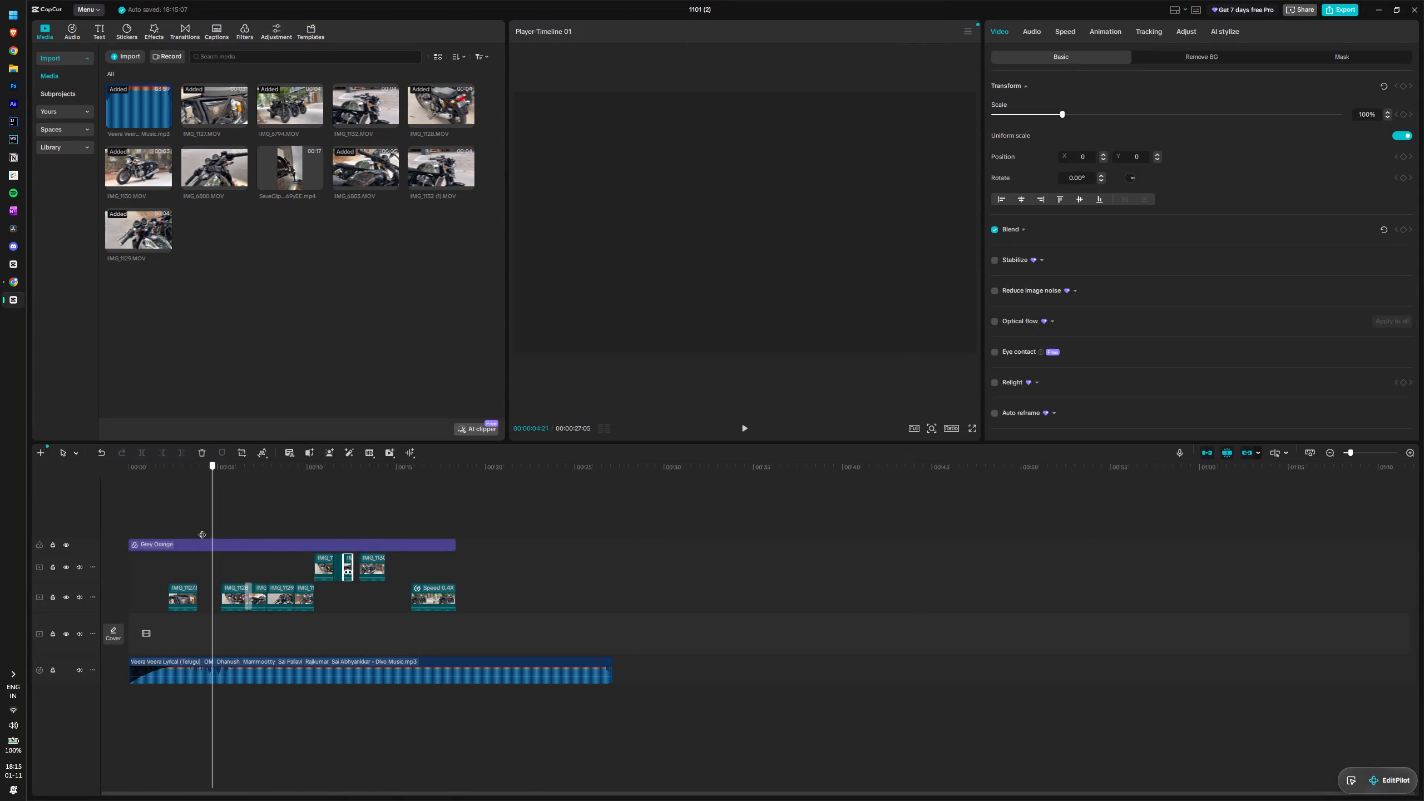
{"action": "left_click_drag", "start_coordinate": [202, 529], "coordinate": [164, 526]}
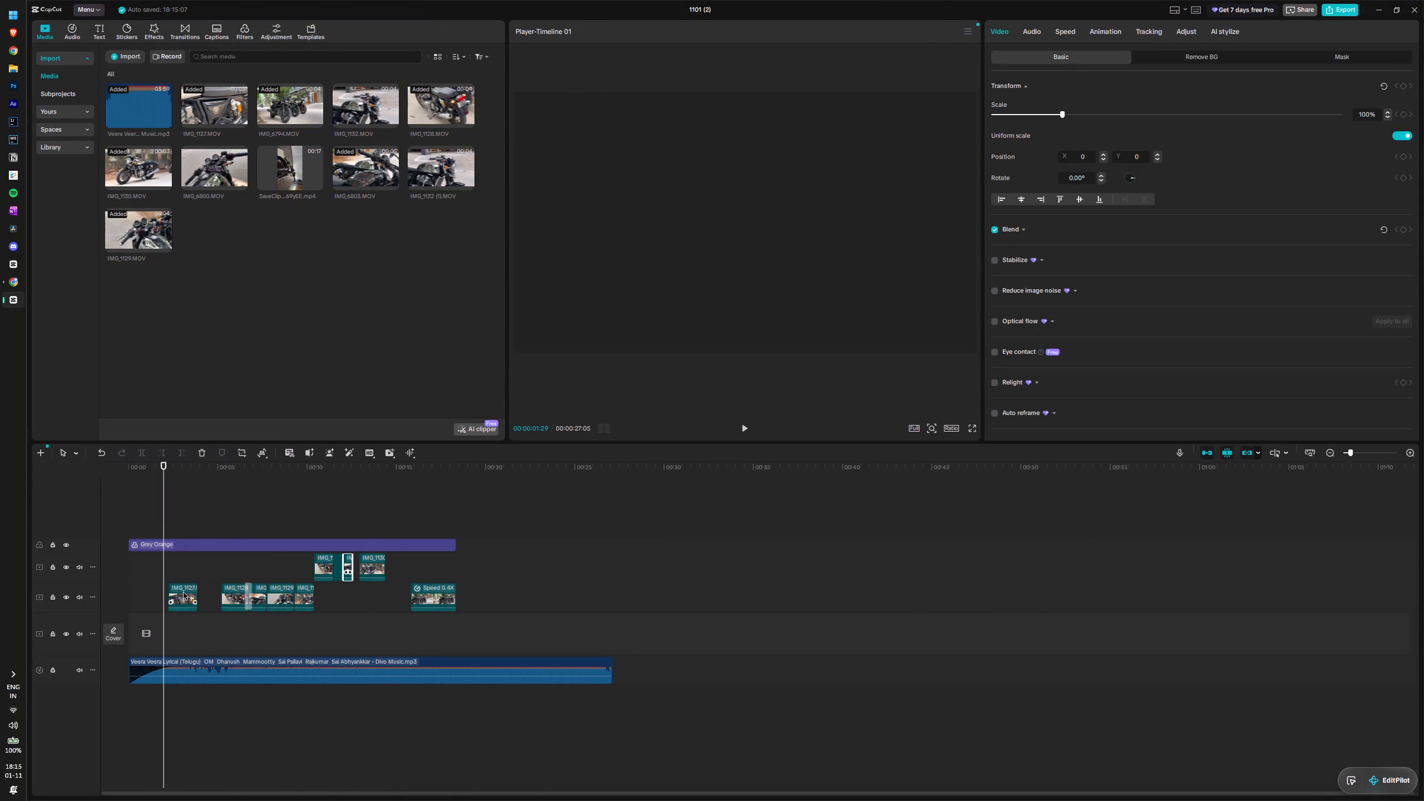
{"action": "left_click", "coordinate": [184, 592]}
{"action": "left_click", "coordinate": [997, 260]}
{"action": "left_click", "coordinate": [1125, 284]}
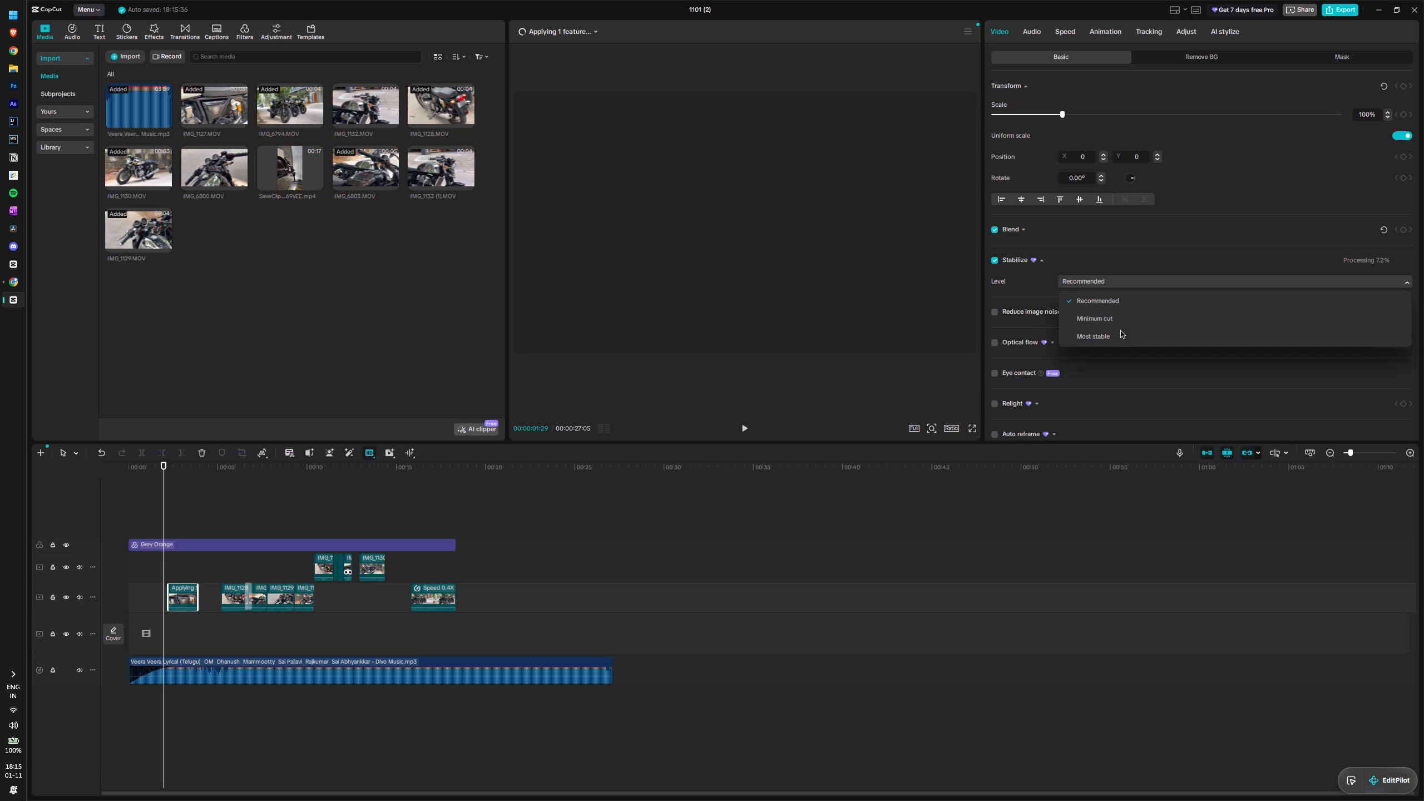
{"action": "left_click", "coordinate": [1123, 337]}
Slow the first IMG_1127 clip to 0.60x and enable Smooth slow-mo with Optical flow.
{"action": "left_click", "coordinate": [1067, 31]}
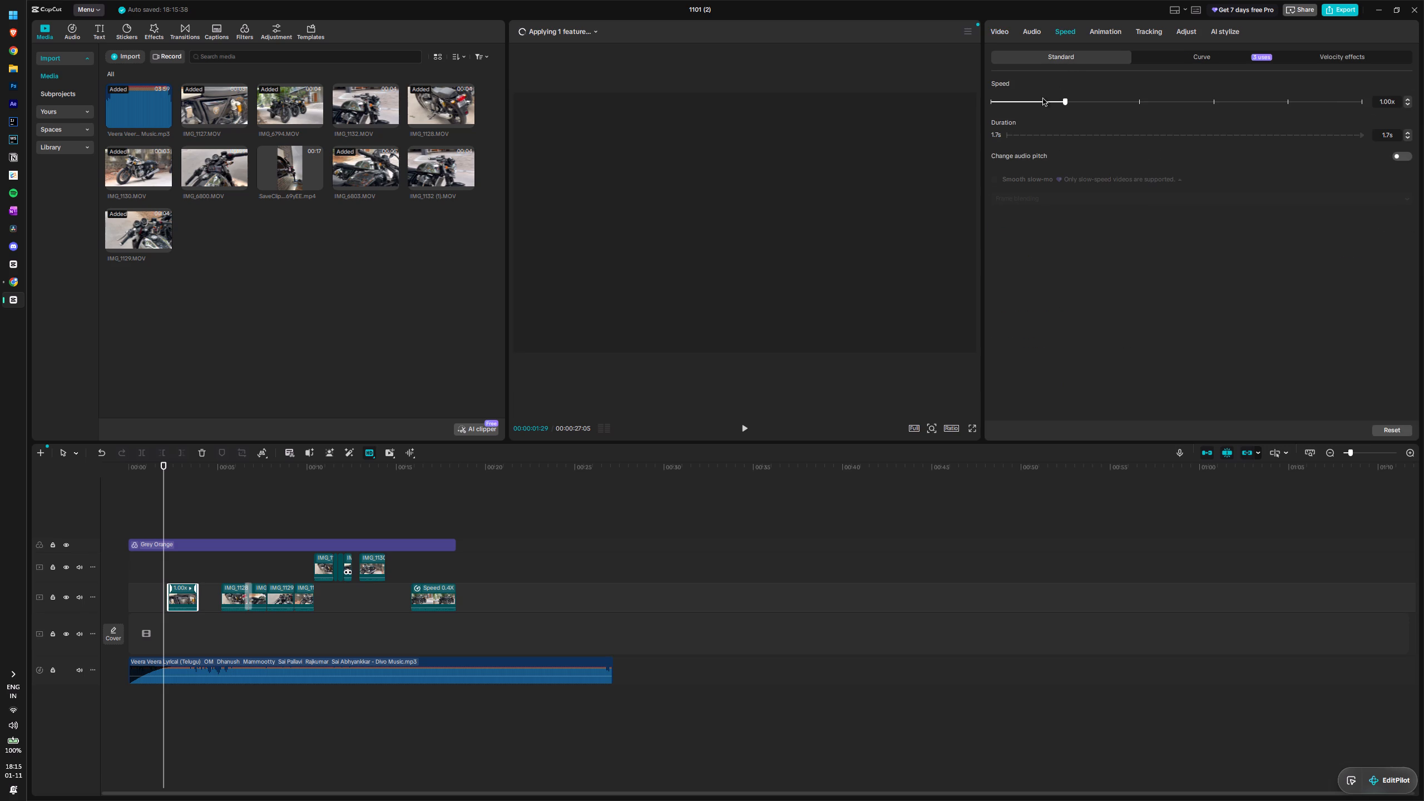
{"action": "left_click_drag", "start_coordinate": [1038, 103], "coordinate": [1032, 103]}
{"action": "left_click", "coordinate": [993, 183]}
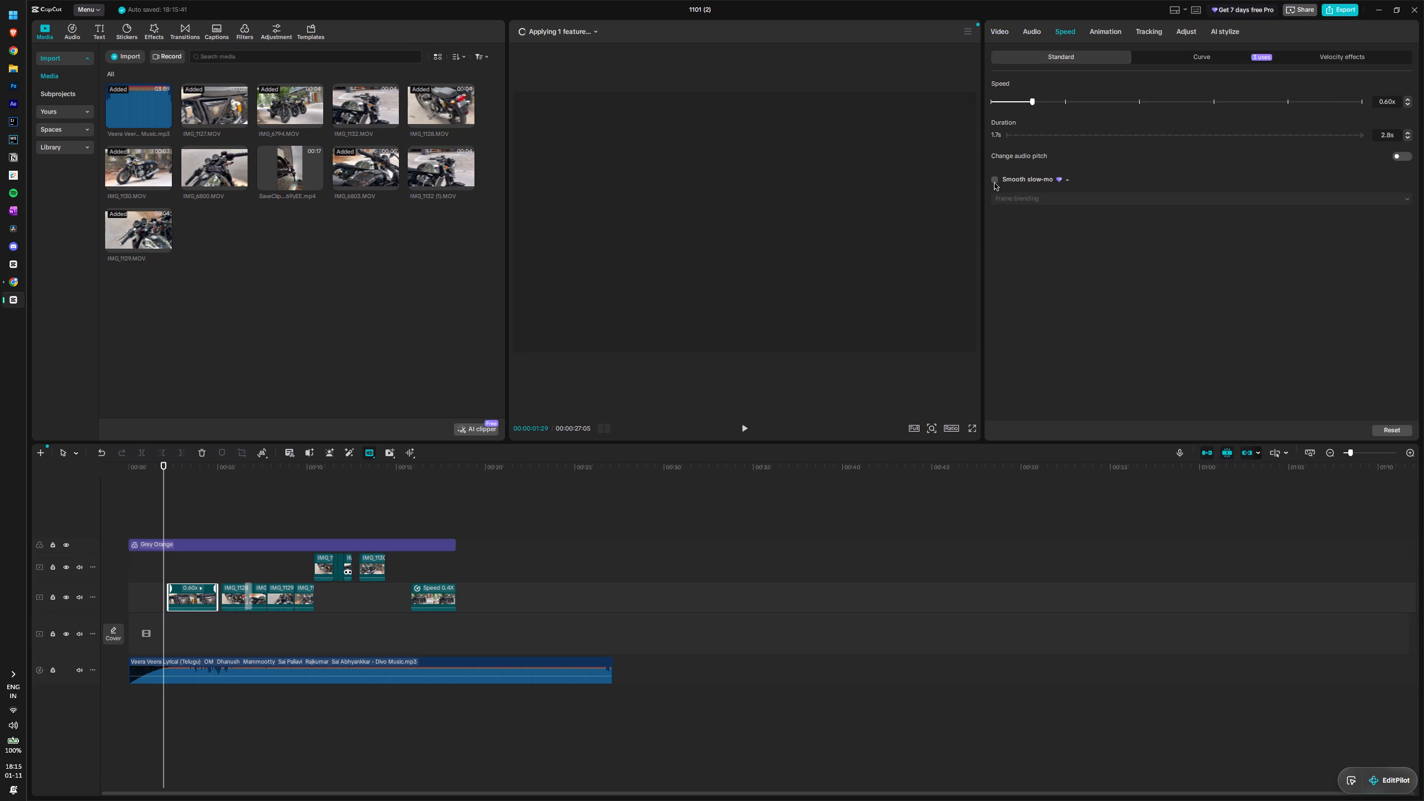
{"action": "left_click", "coordinate": [995, 182]}
{"action": "left_click", "coordinate": [1012, 199]}
{"action": "left_click", "coordinate": [1035, 248]}
Trim the end of the slowed IMG_1127 clip to a duration of 1.5 s and play it back against the song.
{"action": "key", "text": "space"}
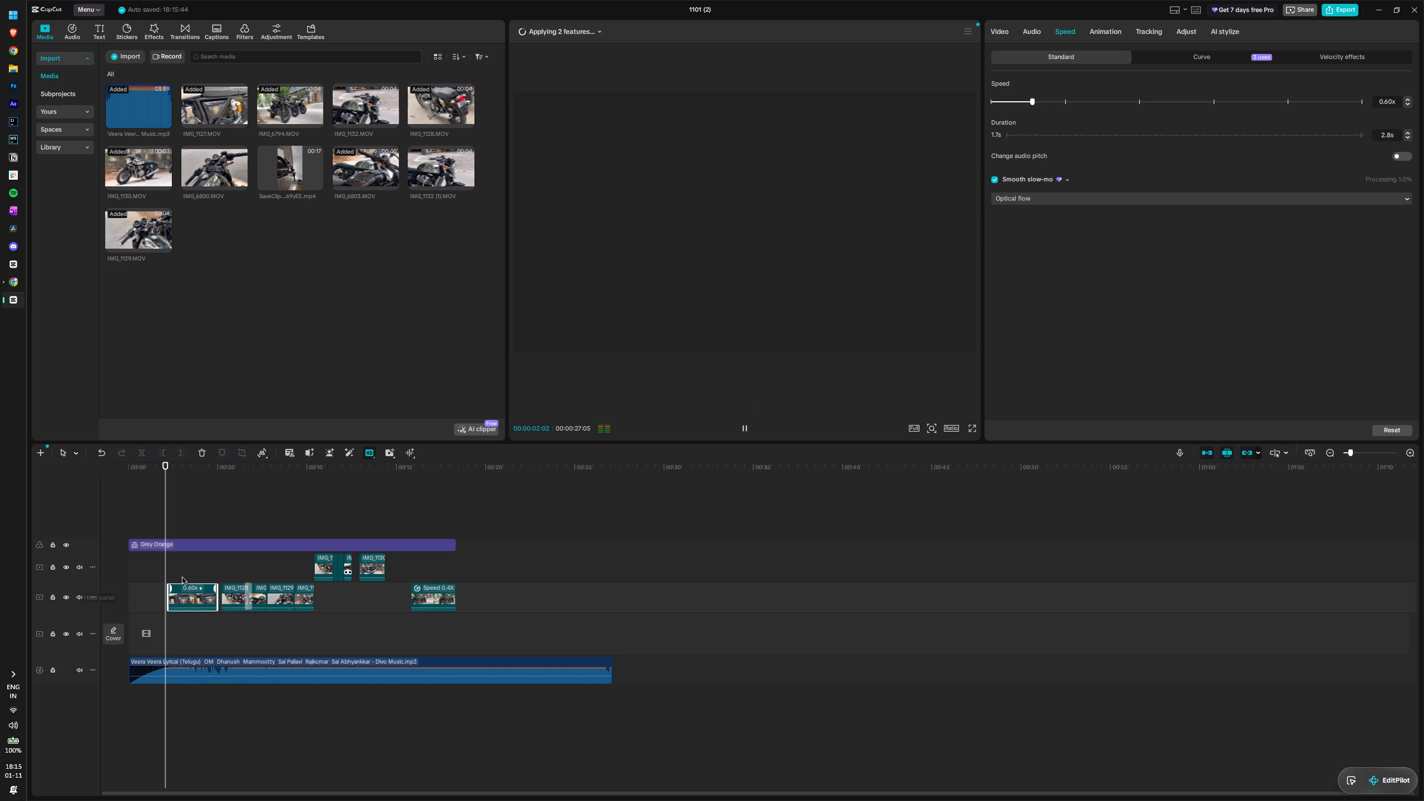
{"action": "key", "text": "space"}
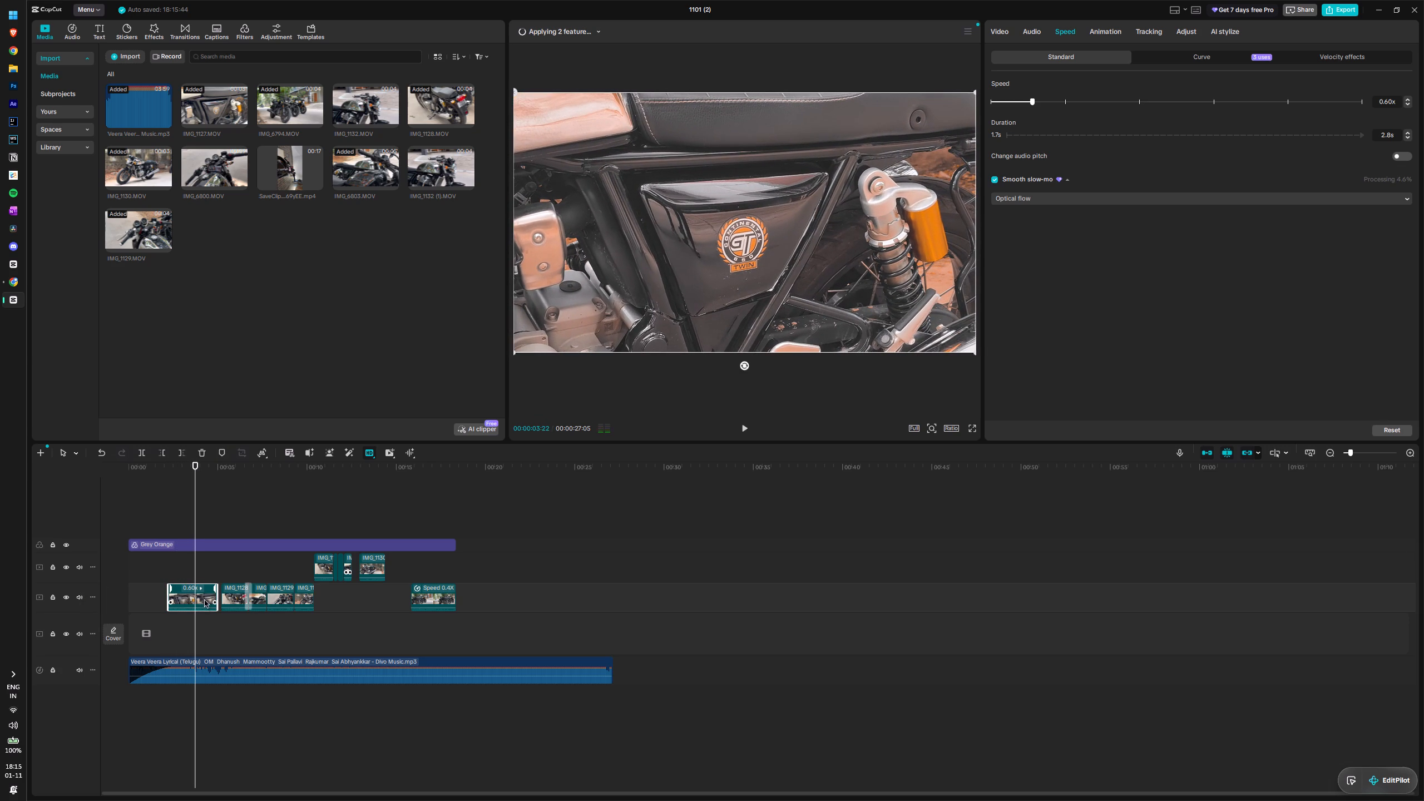
{"action": "left_click", "coordinate": [205, 600]}
{"action": "left_click_drag", "start_coordinate": [218, 598], "coordinate": [194, 599]}
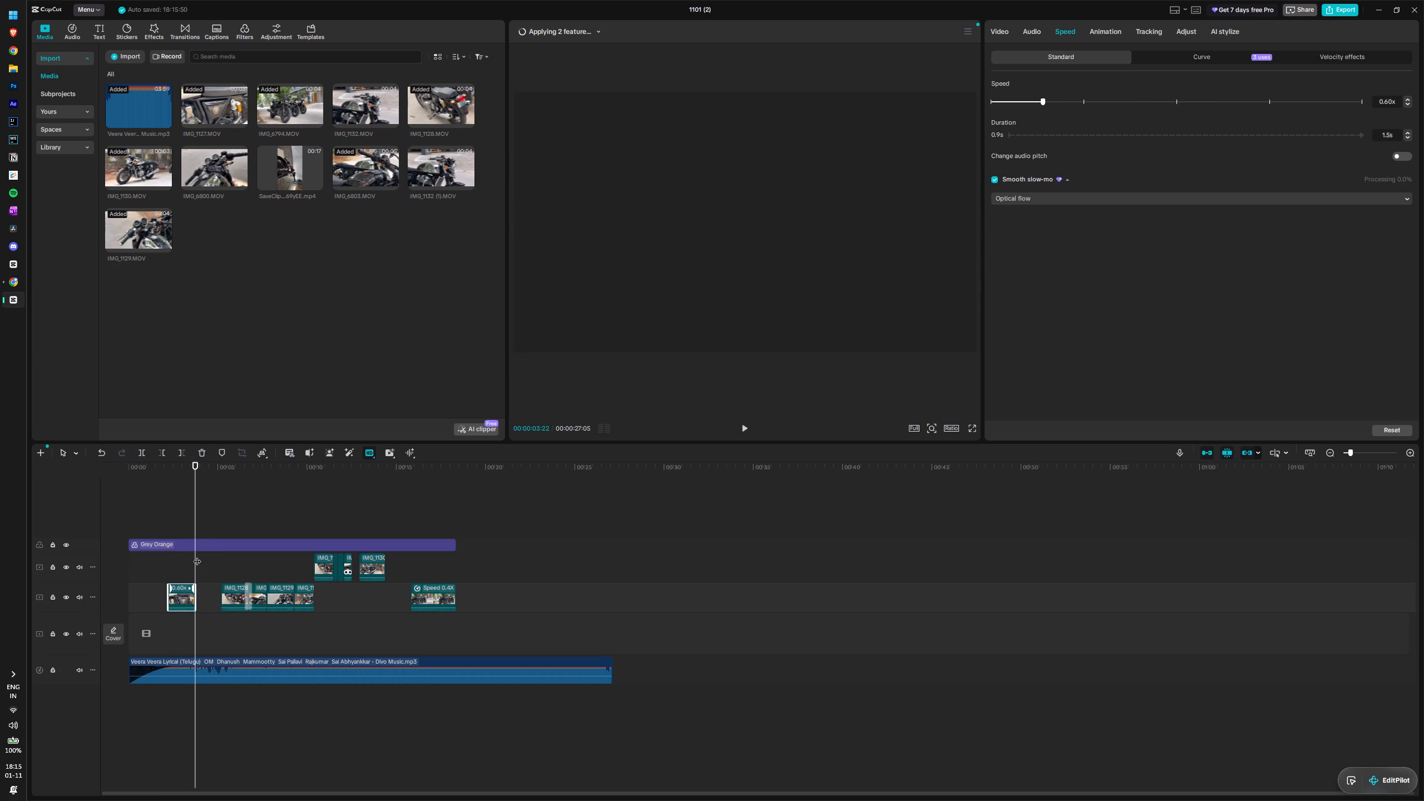
{"action": "left_click_drag", "start_coordinate": [195, 556], "coordinate": [162, 560]}
{"action": "key", "text": "space"}
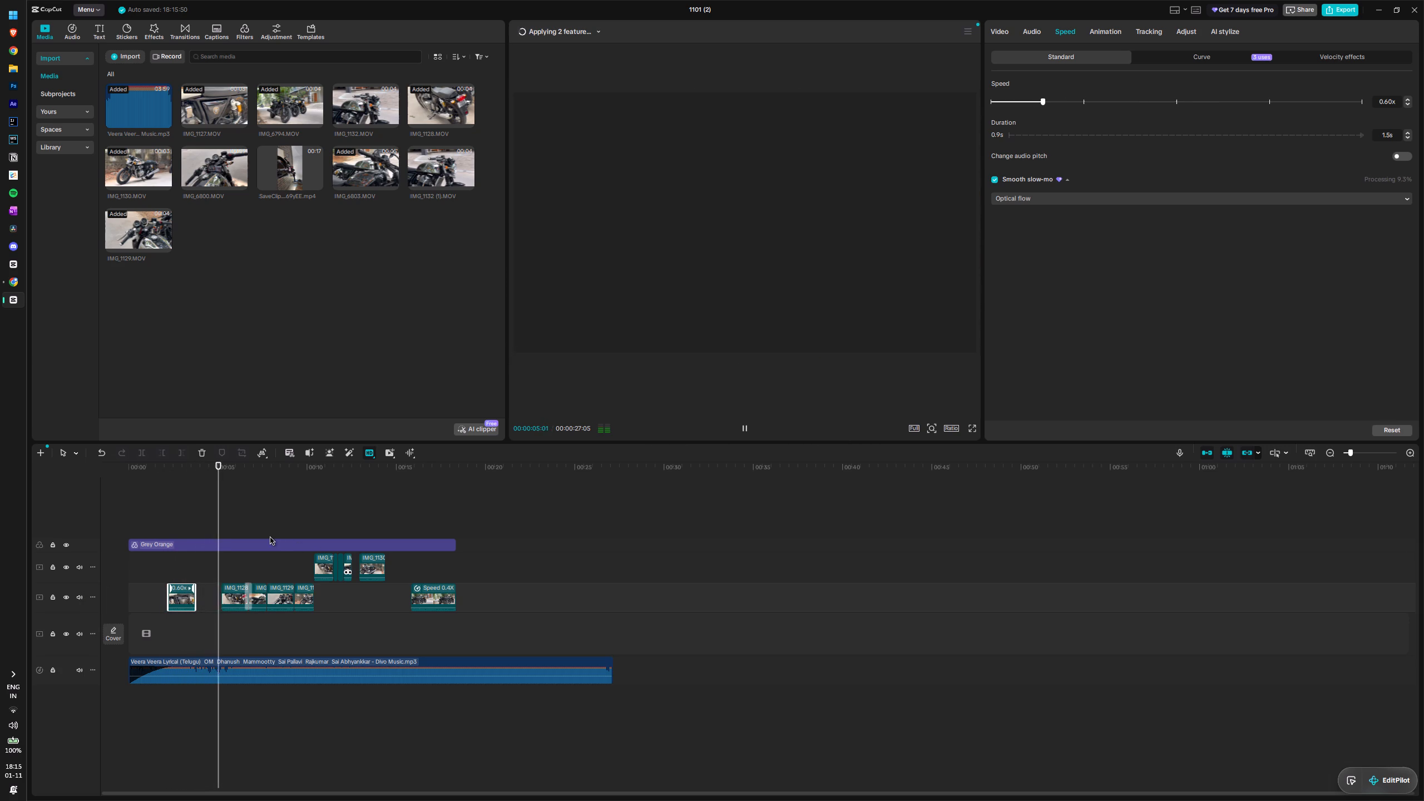
{"action": "key", "text": "space"}
Slow the tail-light clip at about 5 seconds to 0.56x, turning on Change audio pitch and Smooth slow-mo with Optical flow.
{"action": "left_click", "coordinate": [235, 590]}
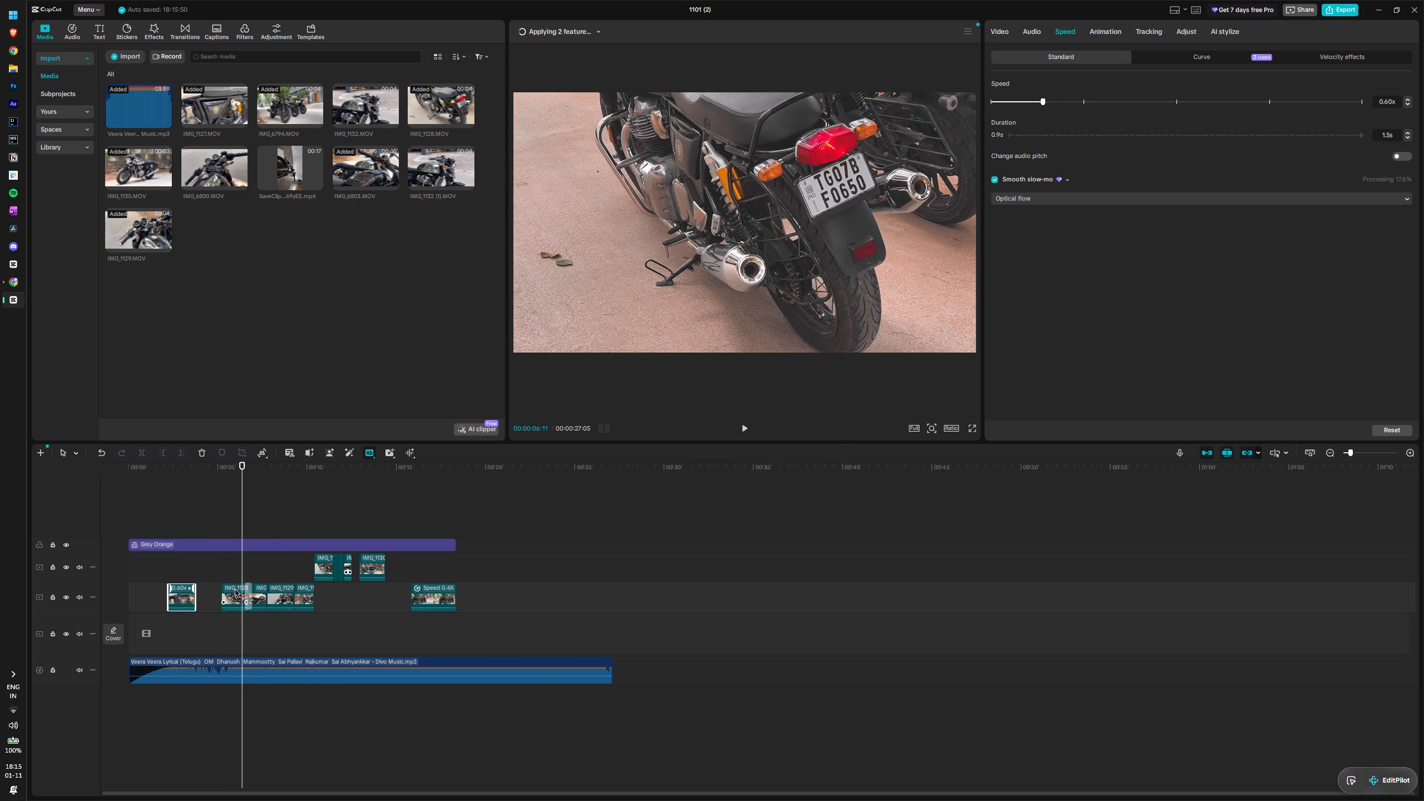
{"action": "left_click", "coordinate": [1029, 102]}
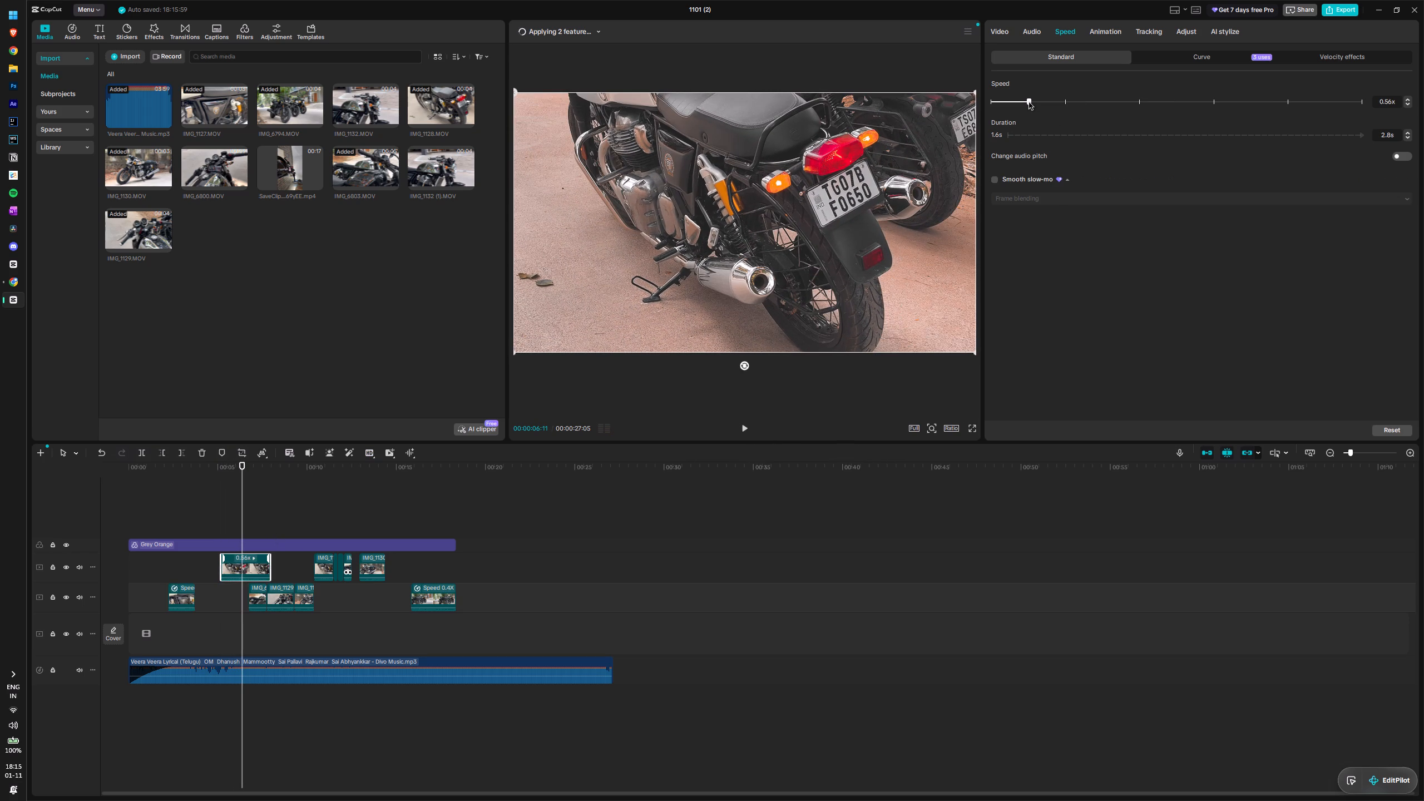
{"action": "left_click", "coordinate": [1406, 158]}
{"action": "left_click", "coordinate": [997, 181]}
{"action": "left_click", "coordinate": [1013, 201]}
{"action": "left_click", "coordinate": [1032, 246]}
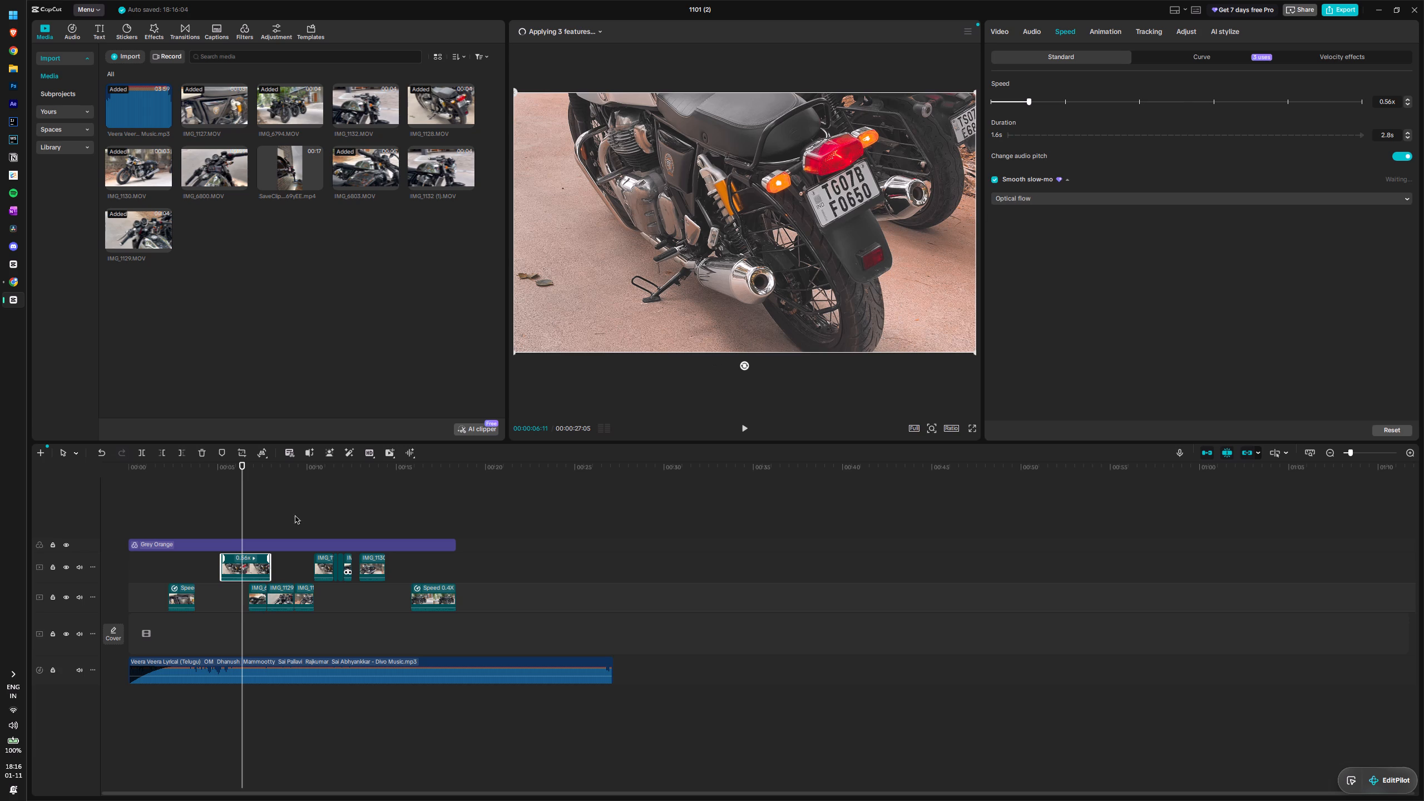
Trim the start of the tail-light clip to a 1.6 s duration, return it to its original track before the Harley-Davidson clip, and check playback.
{"action": "left_click", "coordinate": [271, 564]}
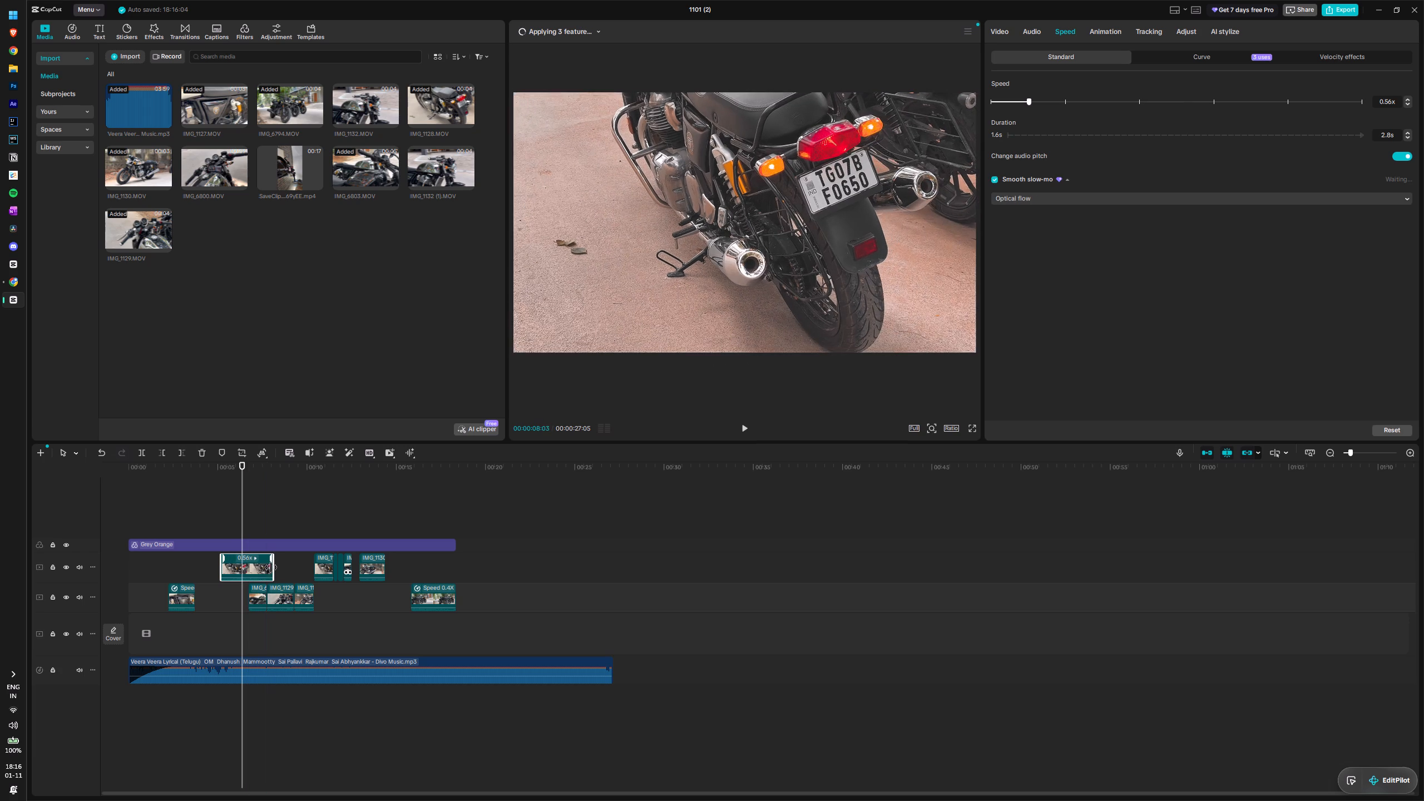
{"action": "left_click_drag", "start_coordinate": [220, 574], "coordinate": [245, 573]}
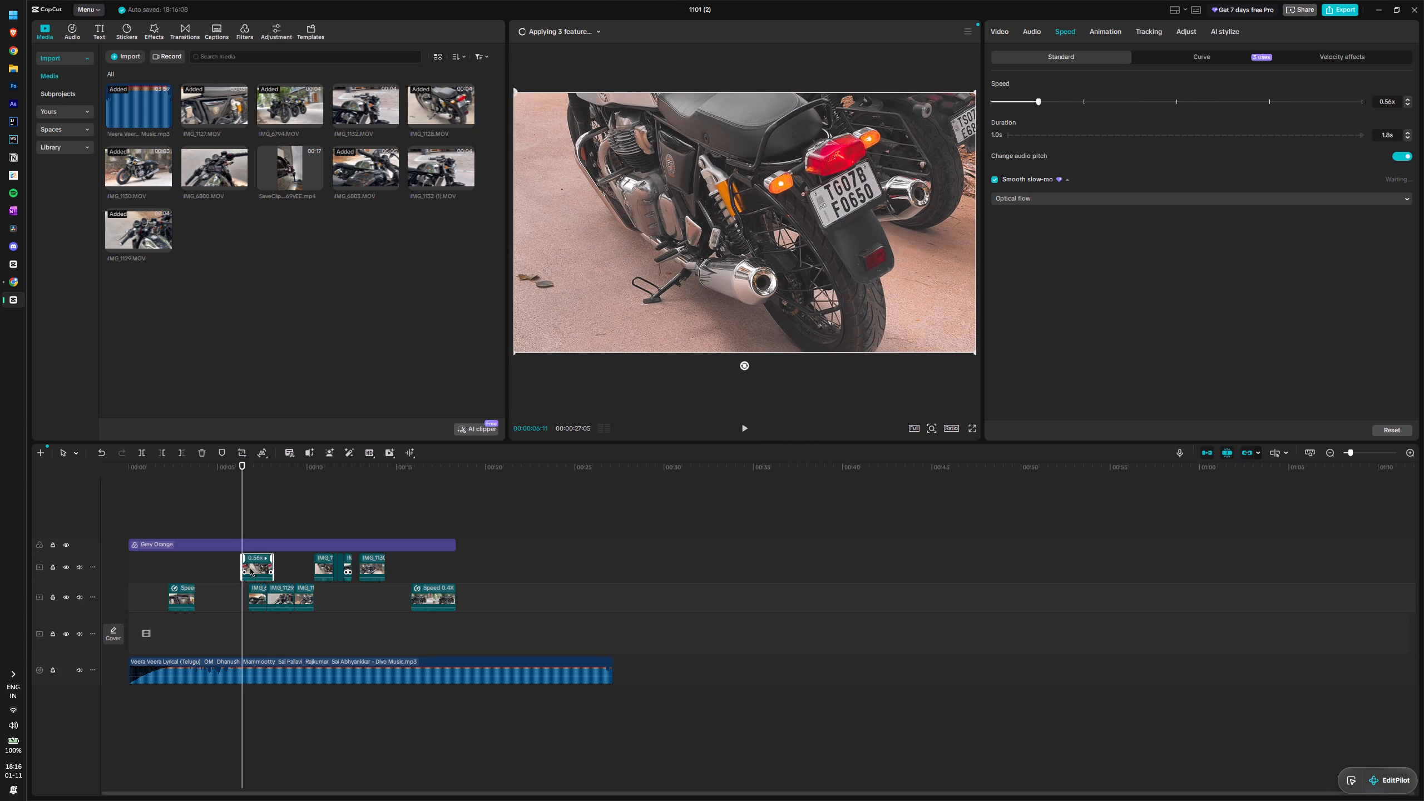
{"action": "left_click_drag", "start_coordinate": [251, 568], "coordinate": [228, 600]}
{"action": "left_click_drag", "start_coordinate": [241, 562], "coordinate": [239, 561]}
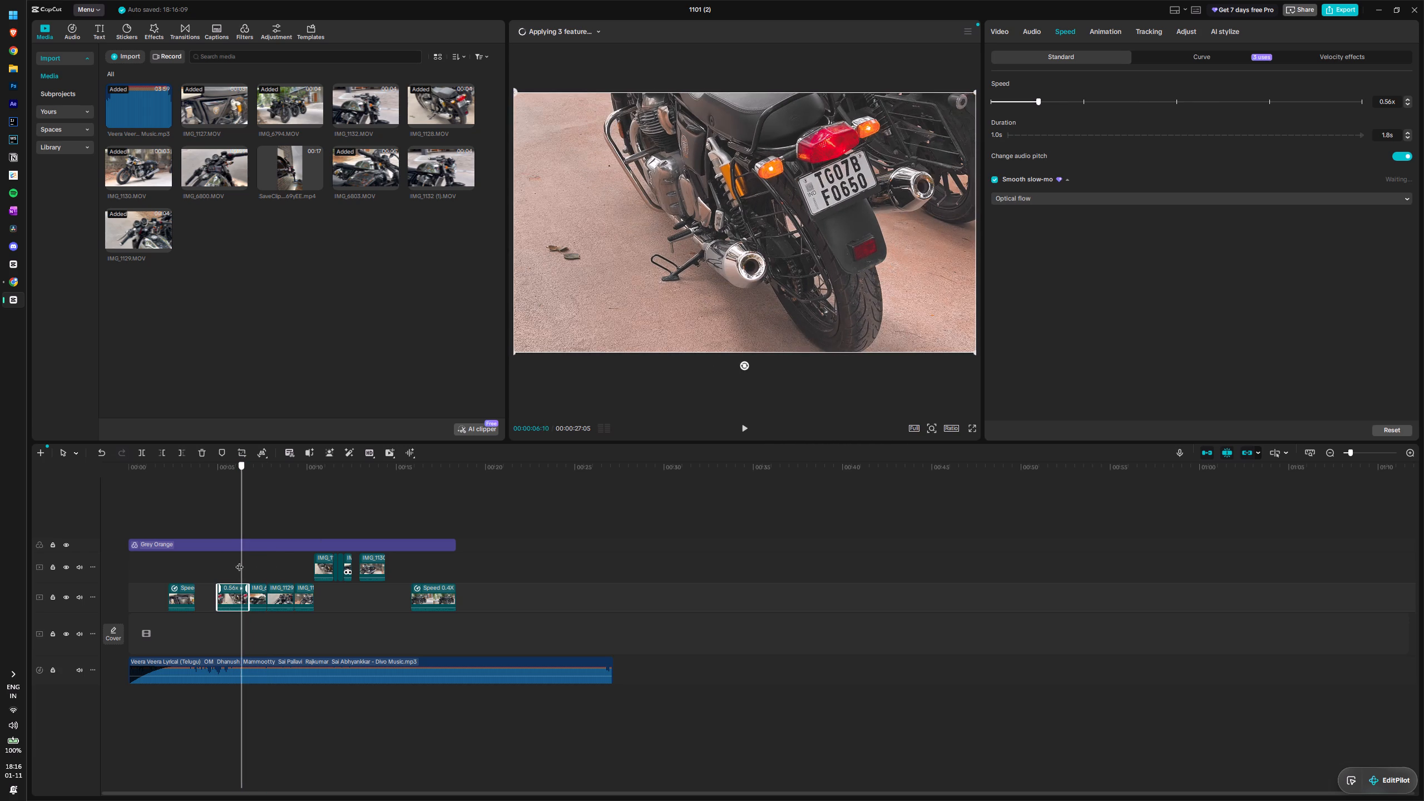
{"action": "left_click_drag", "start_coordinate": [239, 561], "coordinate": [216, 562]}
{"action": "key", "text": "space"}
{"action": "key", "text": "space"}
{"action": "left_click", "coordinate": [216, 591]}
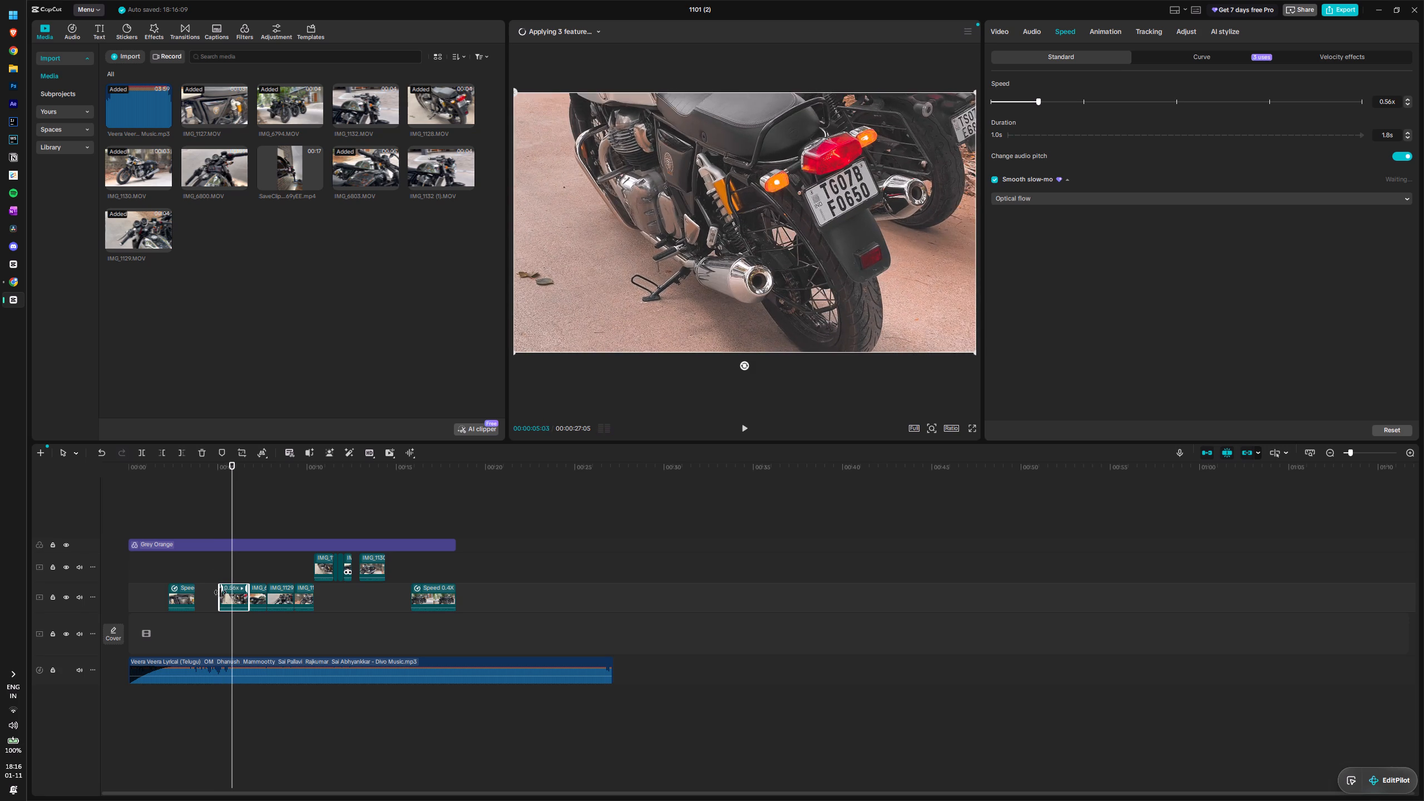
{"action": "left_click_drag", "start_coordinate": [232, 562], "coordinate": [213, 562]}
{"action": "key", "text": "space"}
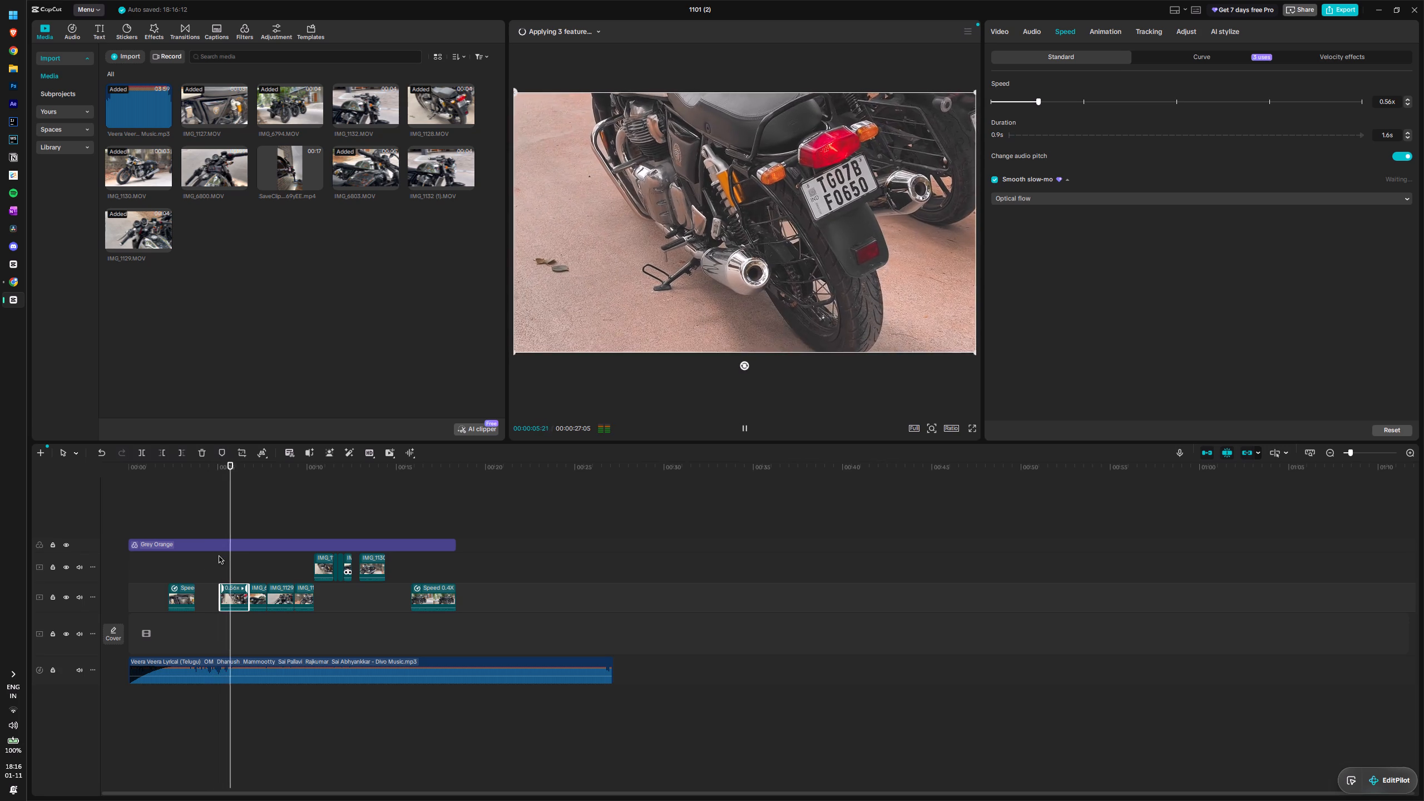
{"action": "key", "text": "space"}
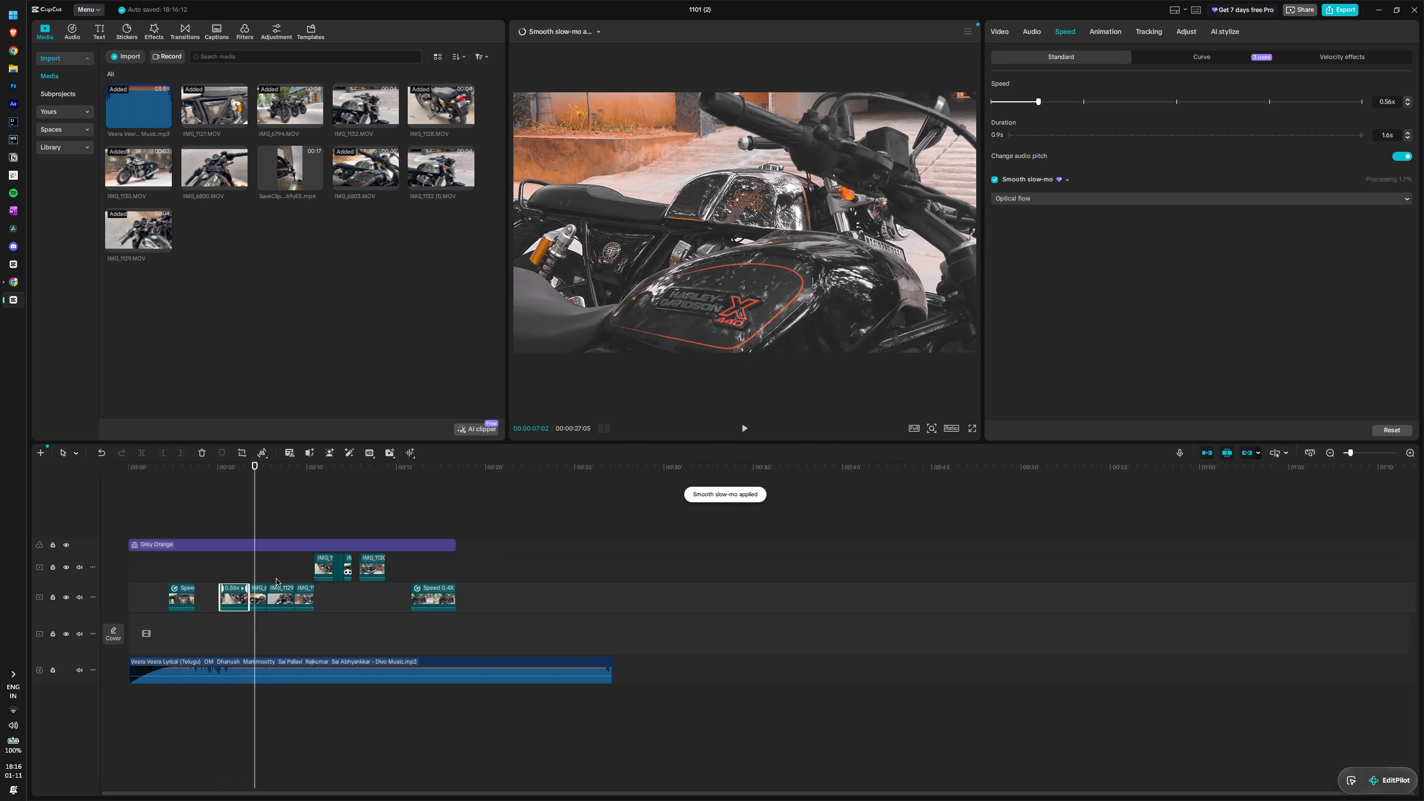
{"action": "key", "text": "space"}
{"action": "key", "text": "space"}
Enable Stabilize at the Most stable level on the Harley-Davidson tank clip and play through that section.
{"action": "left_click", "coordinate": [256, 604]}
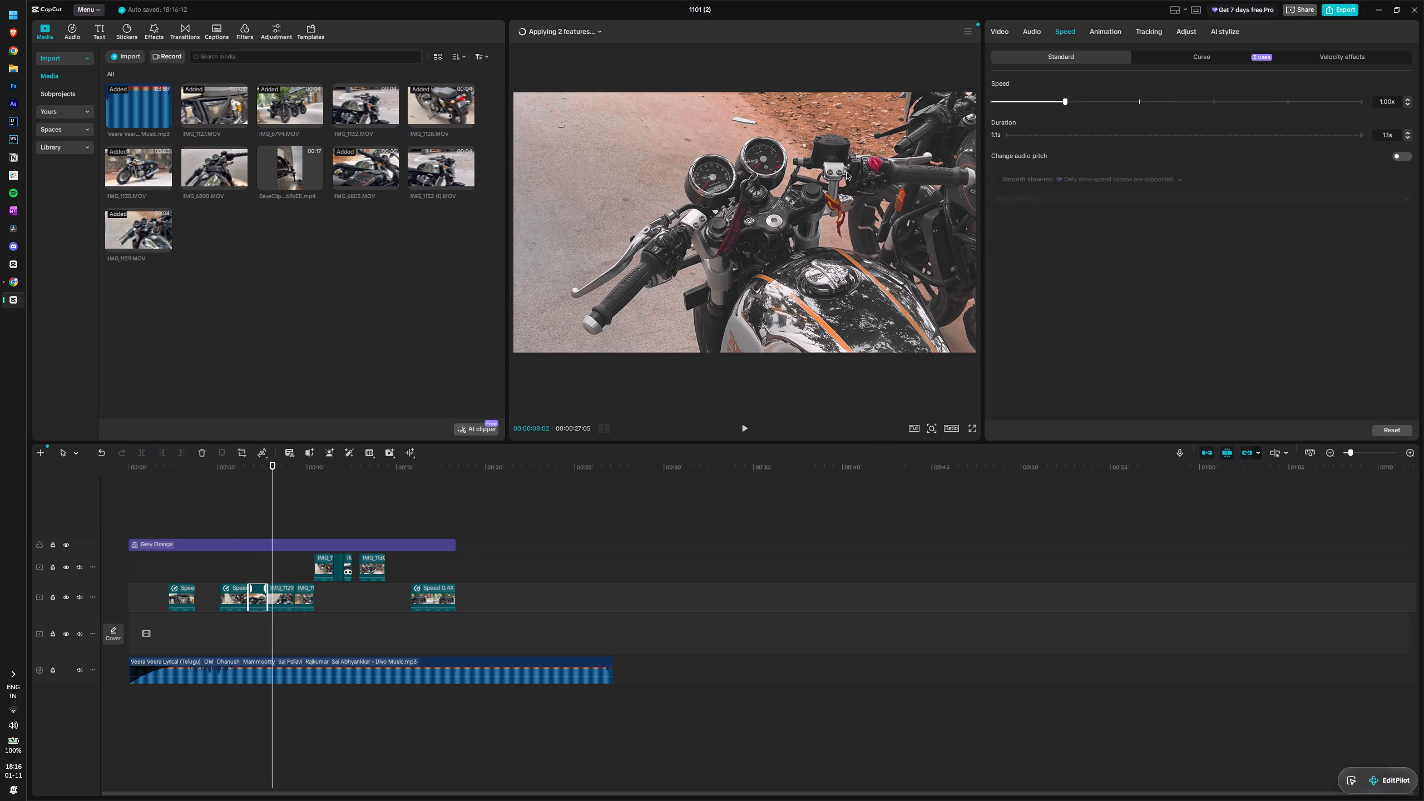
{"action": "left_click", "coordinate": [999, 33]}
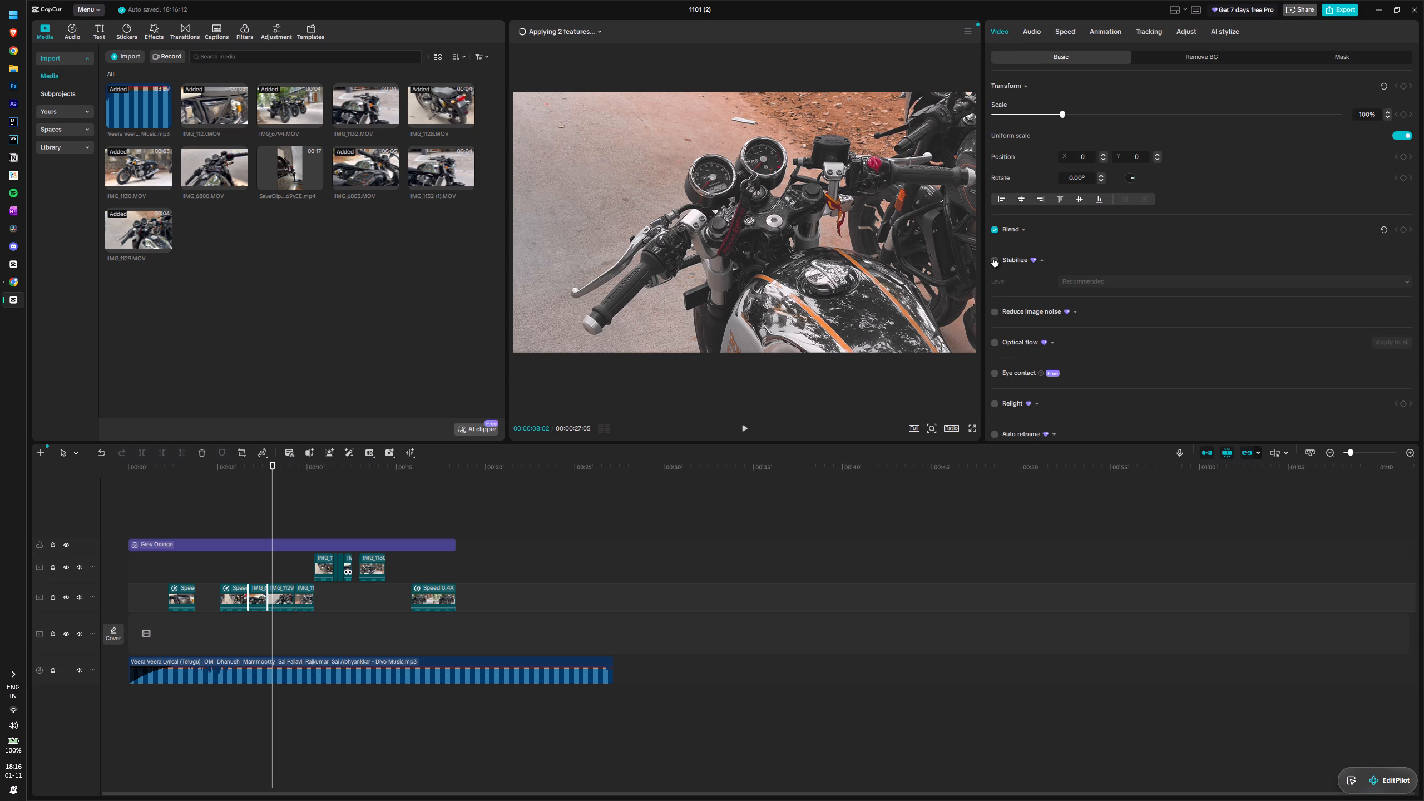
{"action": "left_click", "coordinate": [995, 261]}
{"action": "left_click", "coordinate": [1080, 285]}
{"action": "left_click", "coordinate": [1095, 335]}
{"action": "left_click_drag", "start_coordinate": [273, 484], "coordinate": [234, 488]}
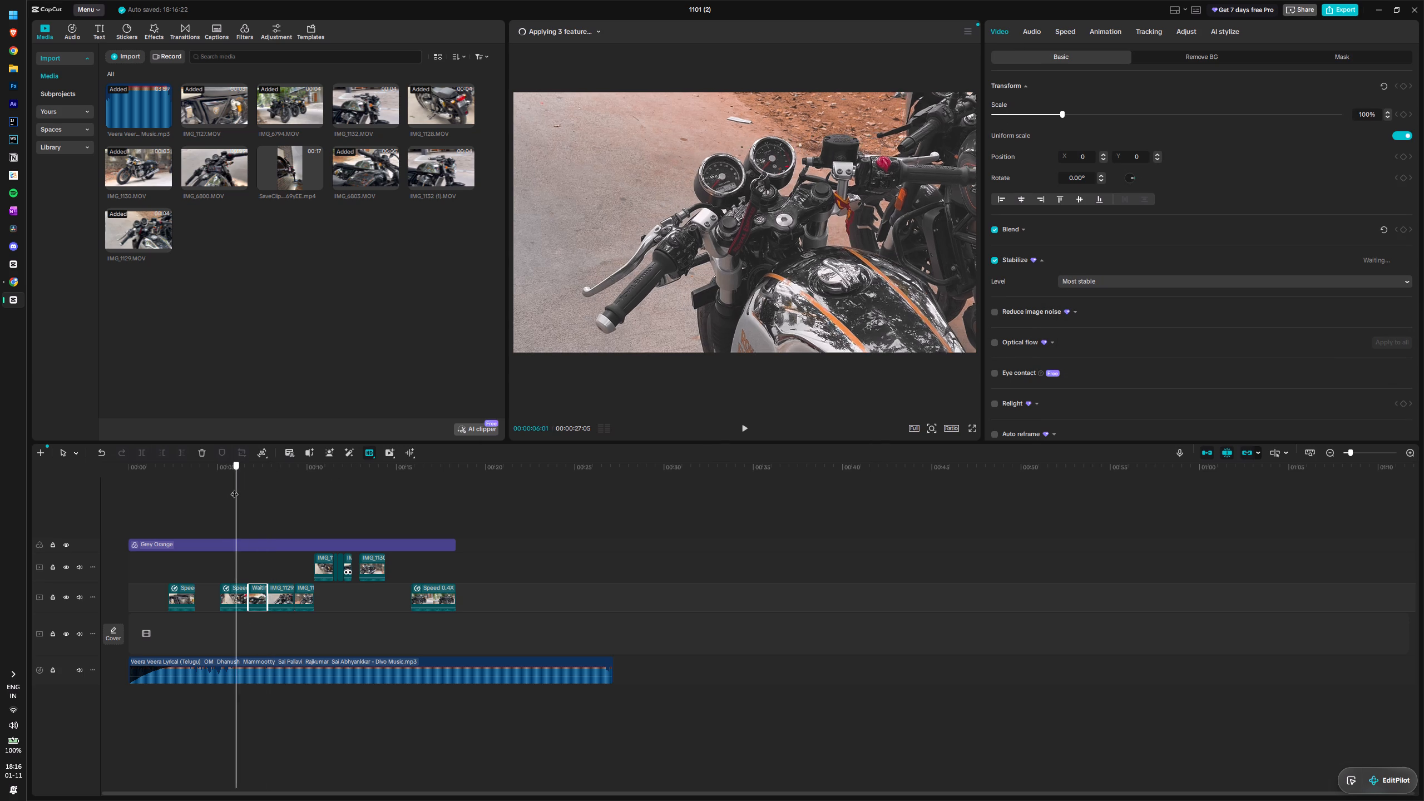
{"action": "left_click_drag", "start_coordinate": [234, 488], "coordinate": [231, 488]}
{"action": "key", "text": "space"}
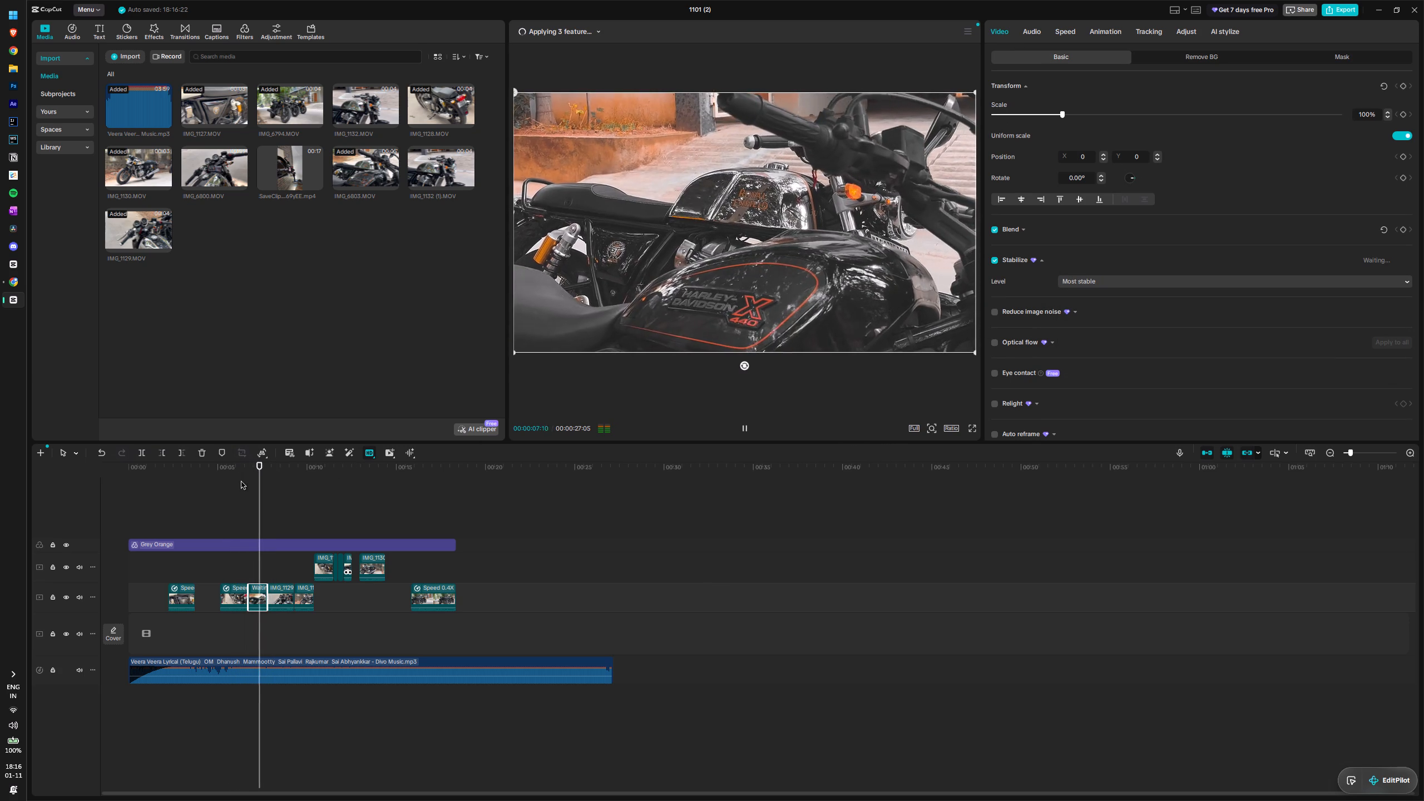
{"action": "key", "text": "space"}
Slow the handlebar clip after the Harley-Davidson clip to 0.52x and enable Smooth slow-mo with Optical flow.
{"action": "left_click", "coordinate": [272, 598]}
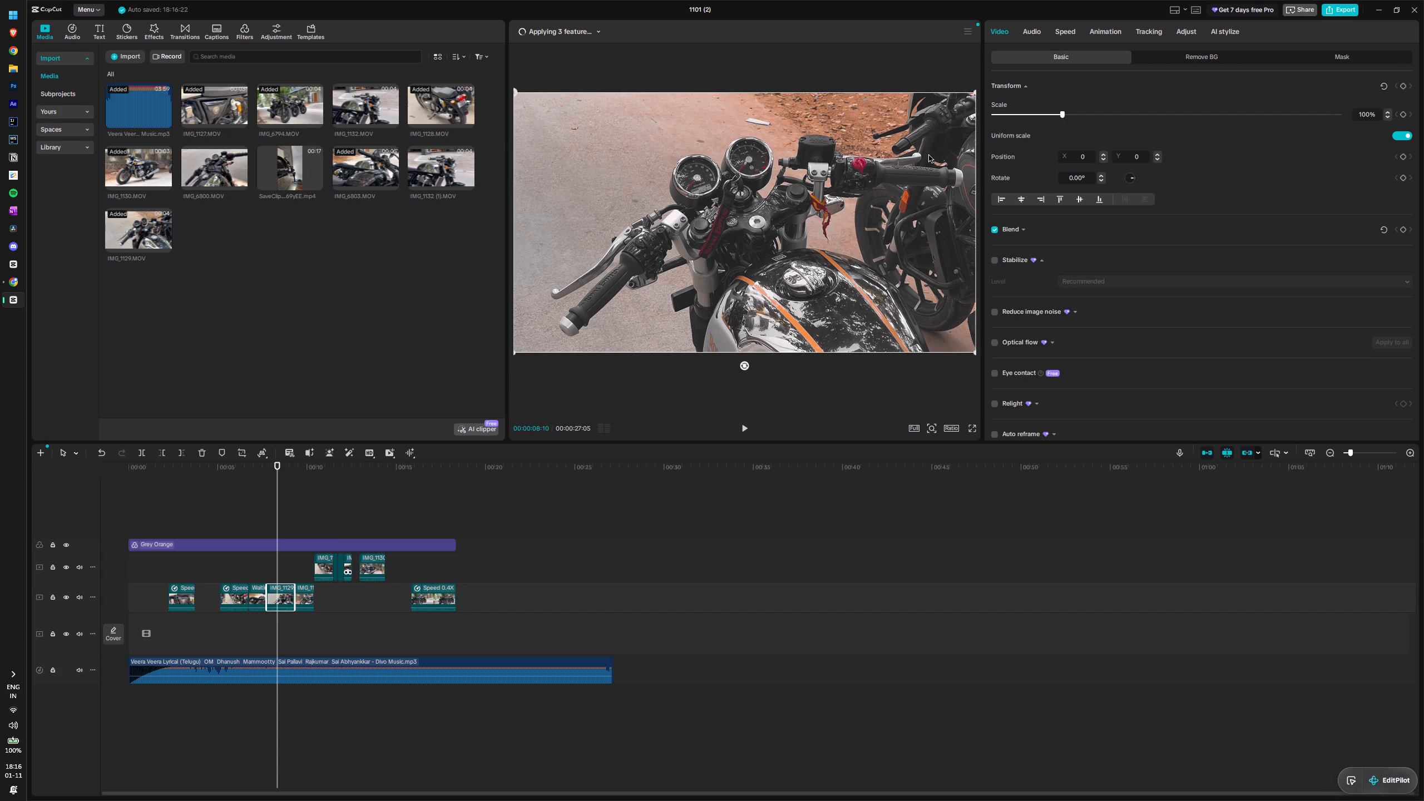
{"action": "left_click", "coordinate": [1060, 33]}
{"action": "left_click", "coordinate": [1032, 101]}
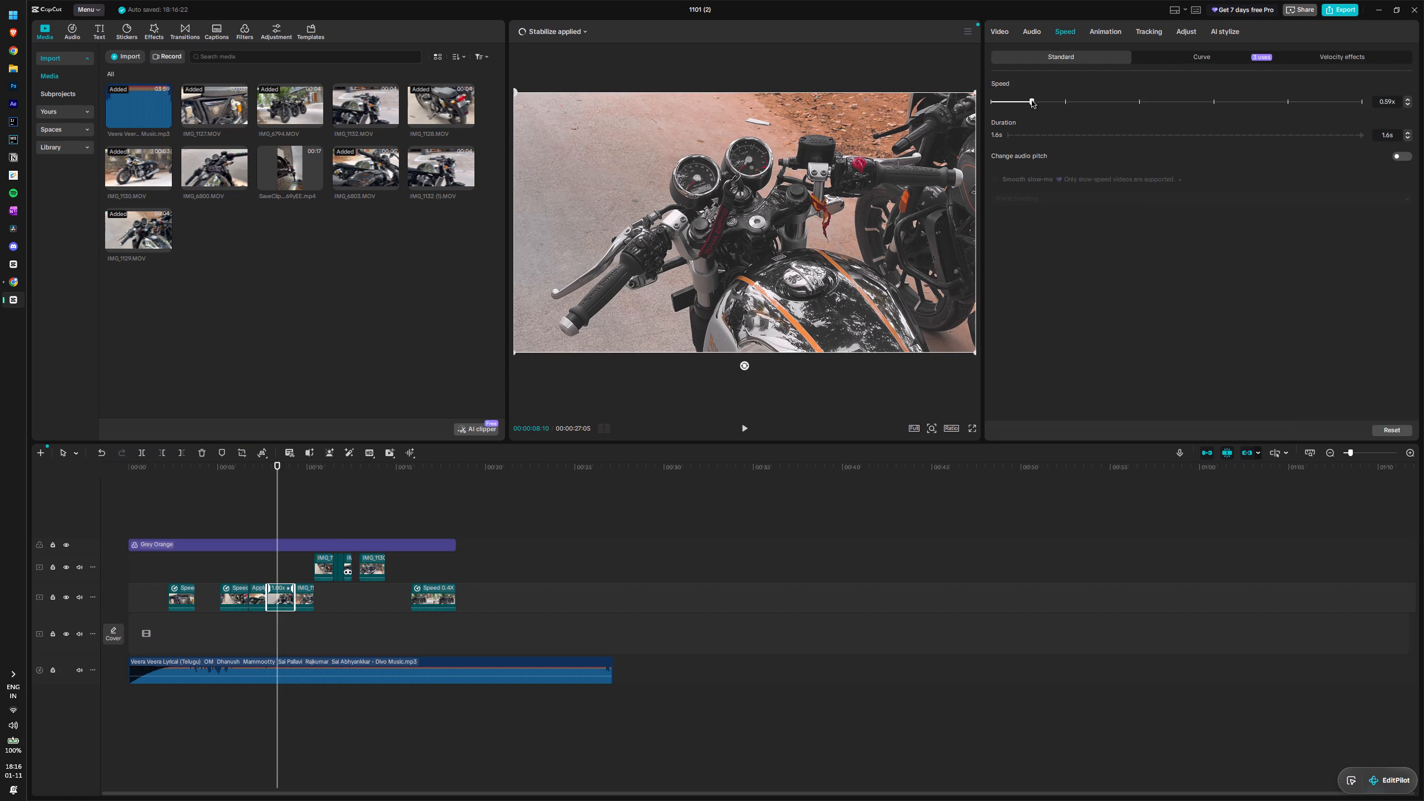
{"action": "left_click", "coordinate": [1026, 101]}
{"action": "left_click", "coordinate": [996, 184]}
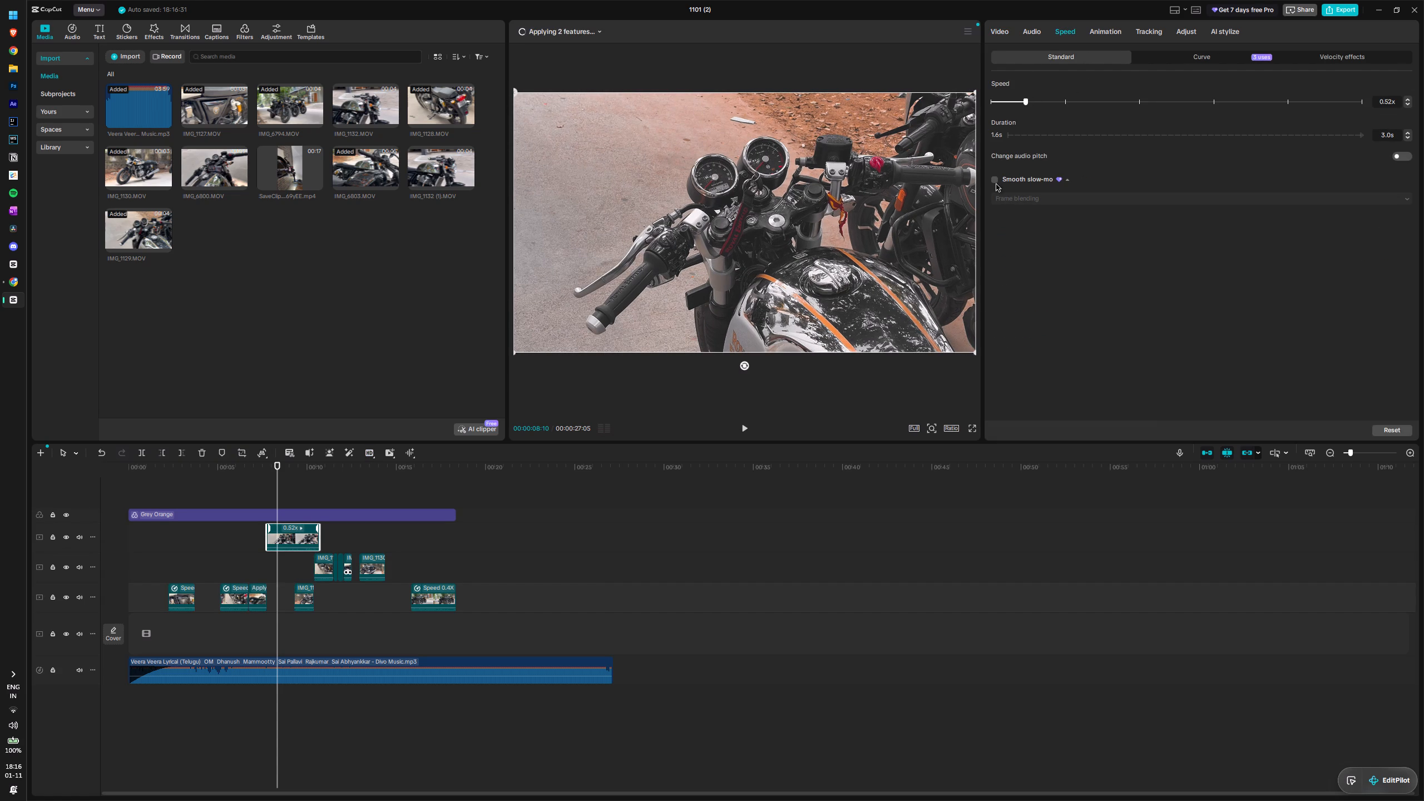
{"action": "left_click", "coordinate": [993, 183]}
{"action": "left_click", "coordinate": [1007, 177]}
{"action": "left_click", "coordinate": [996, 184]}
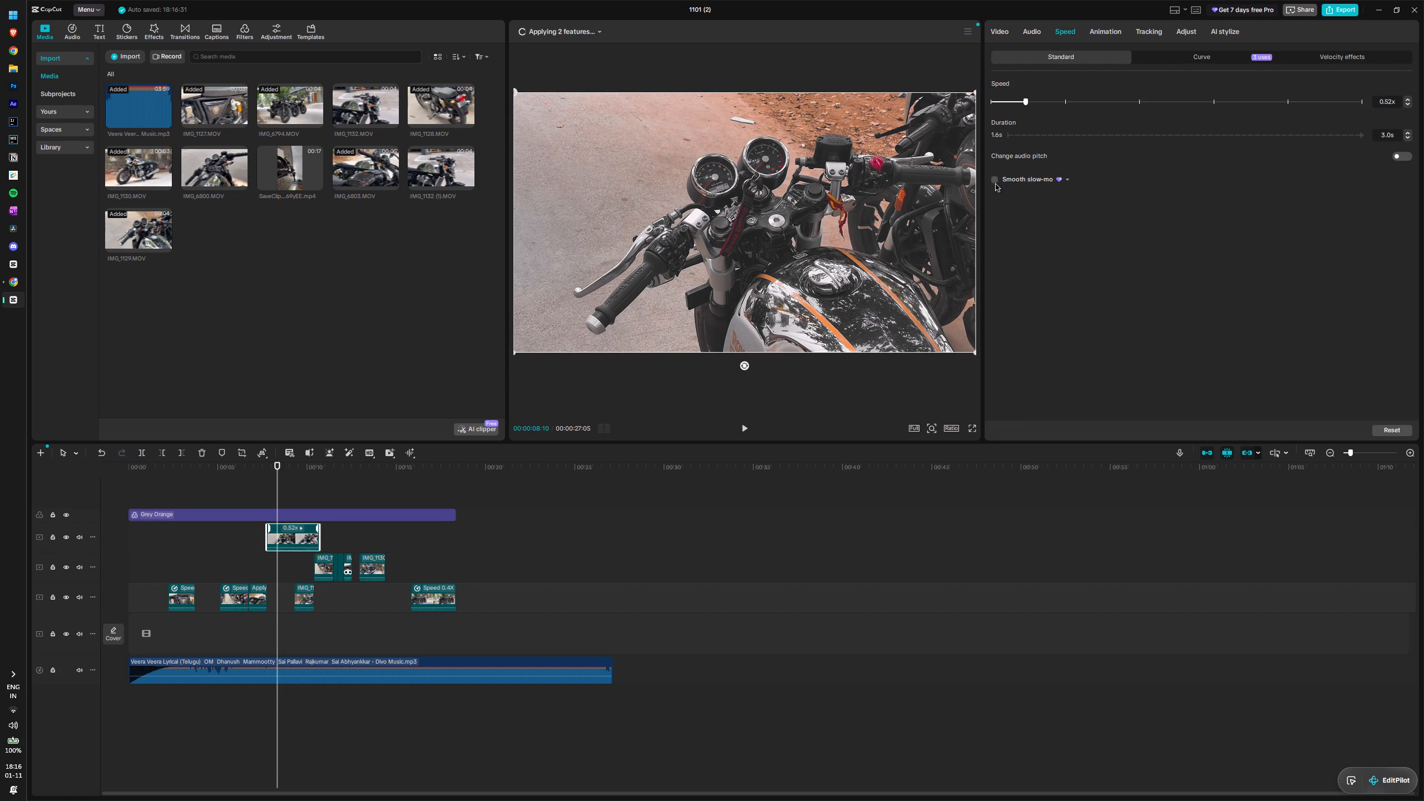
{"action": "left_click", "coordinate": [1029, 184]}
{"action": "left_click", "coordinate": [994, 181]}
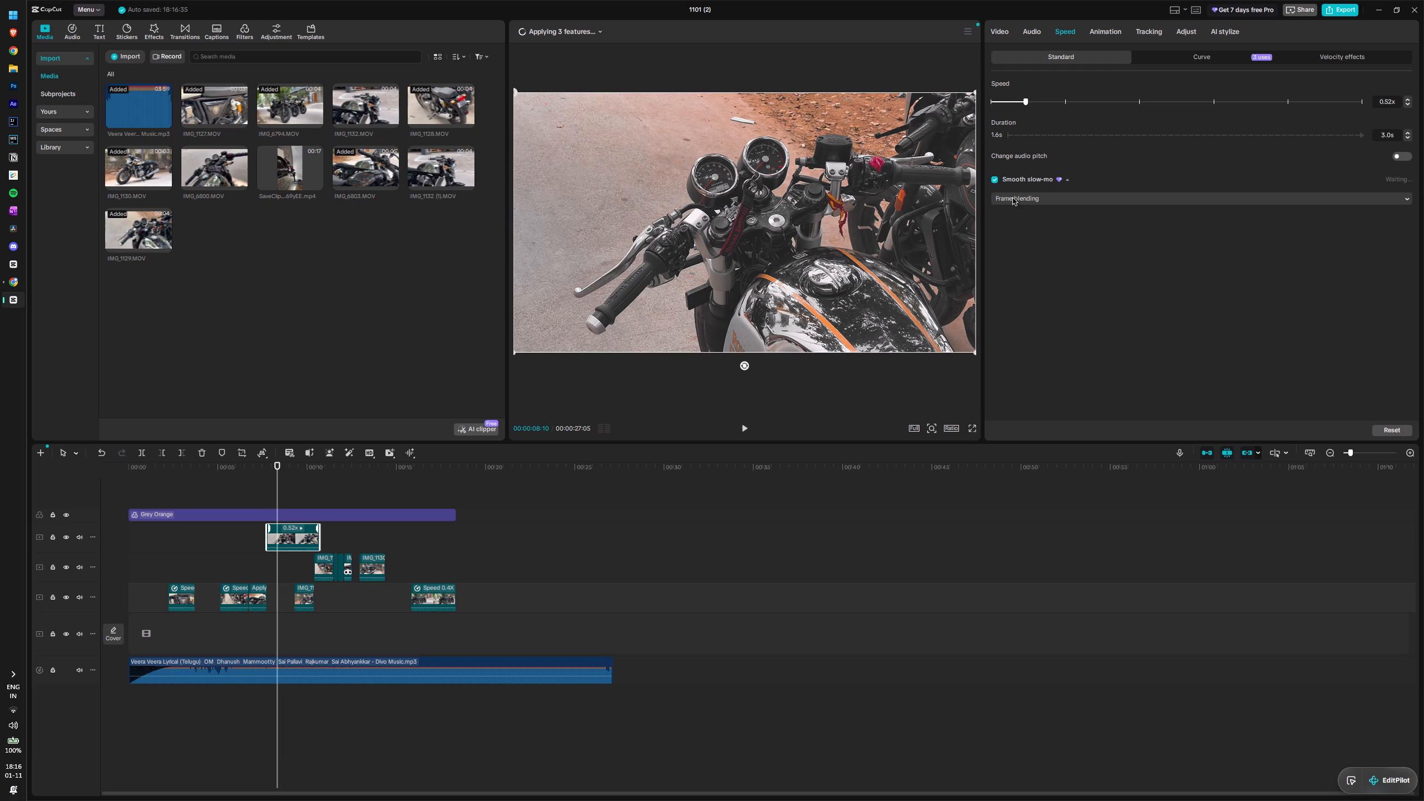
{"action": "left_click", "coordinate": [1013, 198]}
{"action": "left_click", "coordinate": [1025, 242]}
Shorten the slowed handlebar clip's end and return it to the gap right after the Harley-Davidson clip on its original track.
{"action": "left_click_drag", "start_coordinate": [320, 530], "coordinate": [295, 533]}
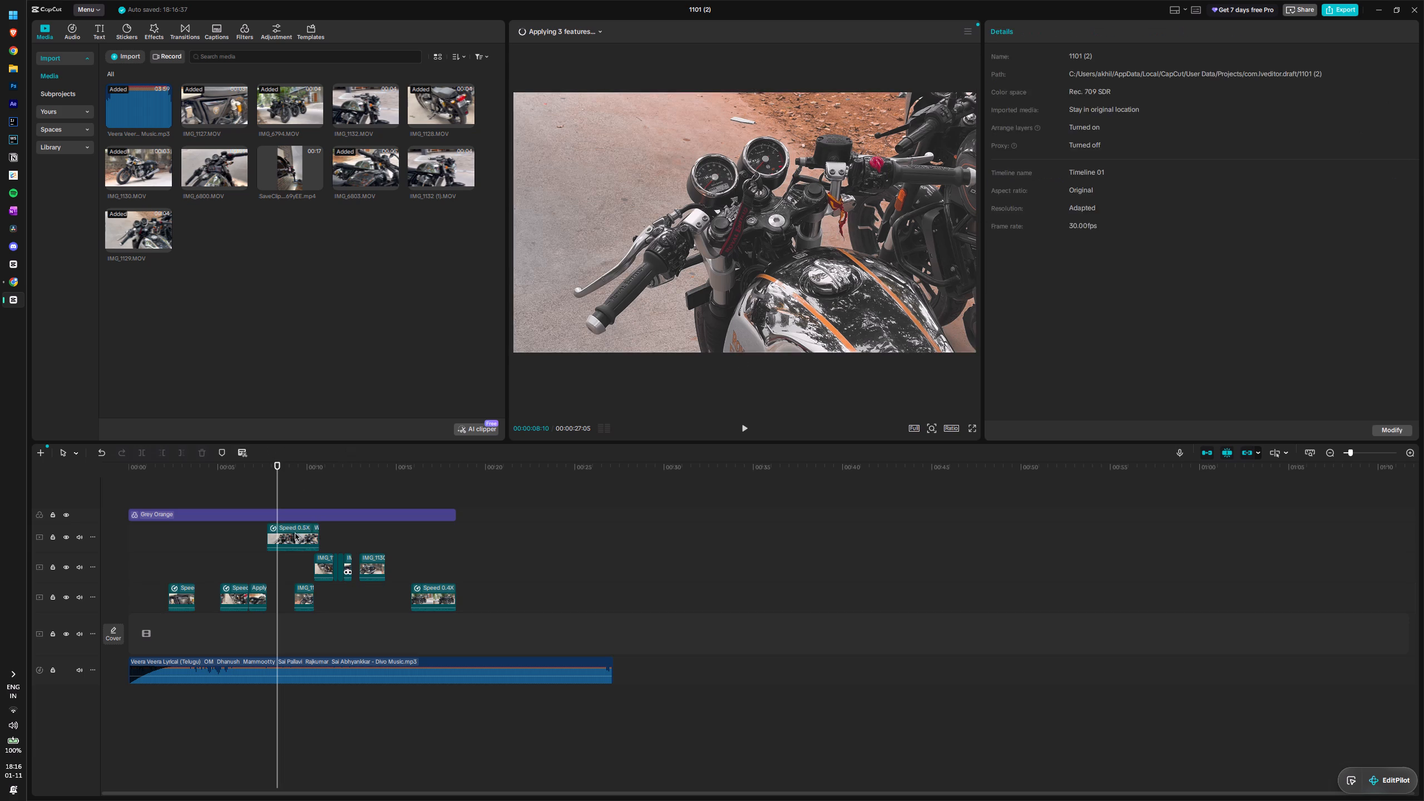
{"action": "left_click_drag", "start_coordinate": [295, 533], "coordinate": [290, 535]}
{"action": "left_click_drag", "start_coordinate": [288, 535], "coordinate": [290, 571]}
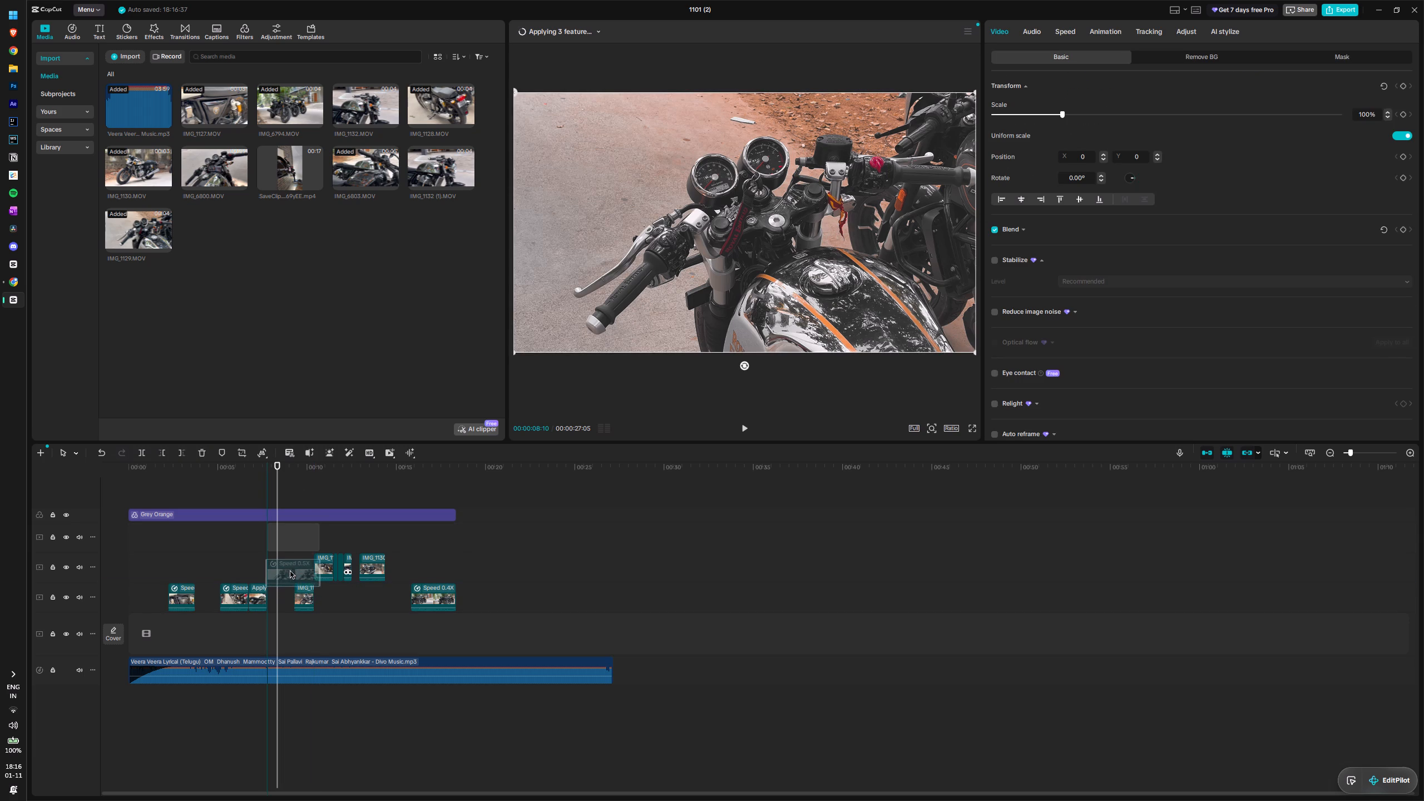
{"action": "left_click_drag", "start_coordinate": [290, 571], "coordinate": [290, 567]}
{"action": "left_click_drag", "start_coordinate": [318, 541], "coordinate": [295, 541]}
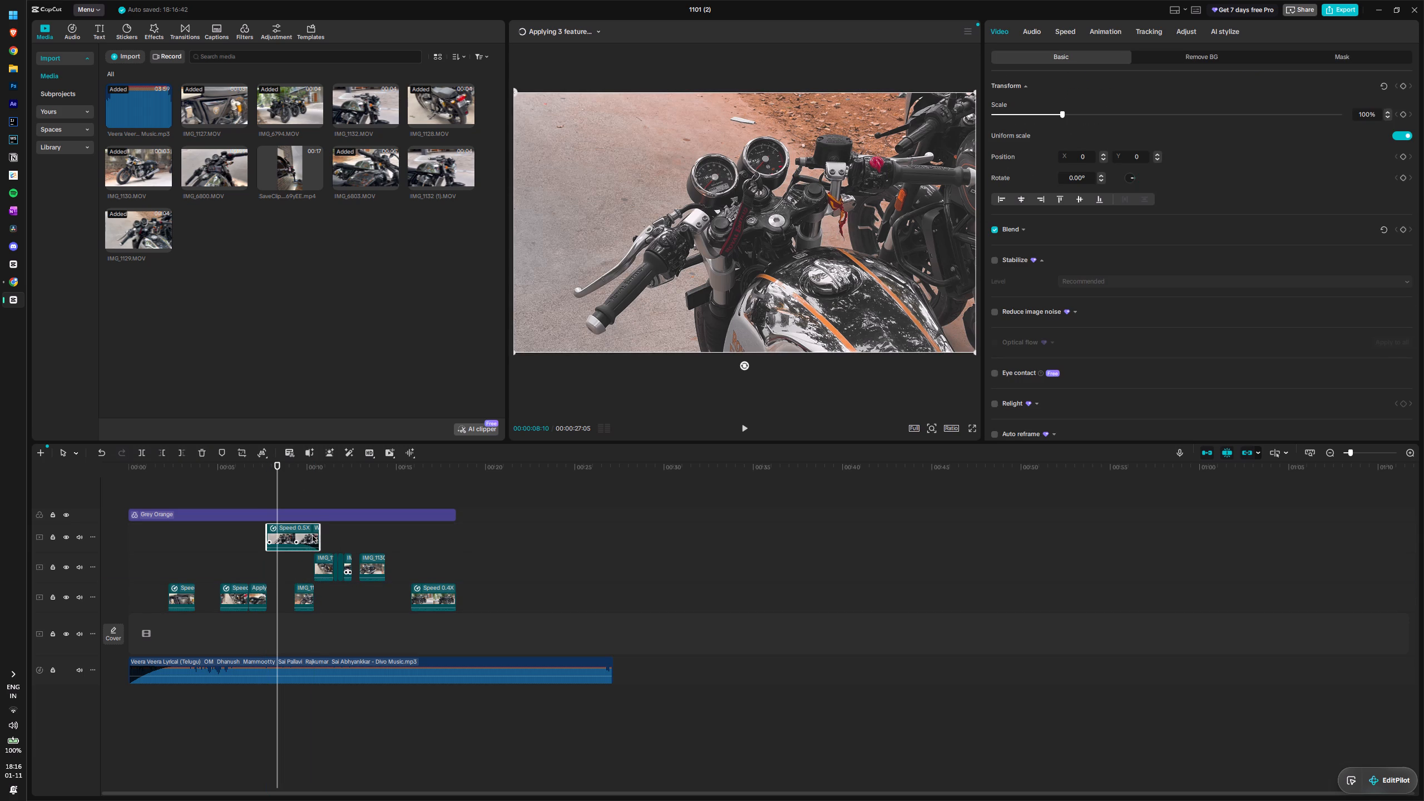
{"action": "left_click_drag", "start_coordinate": [318, 534], "coordinate": [299, 535]}
{"action": "left_click_drag", "start_coordinate": [287, 533], "coordinate": [285, 590]}
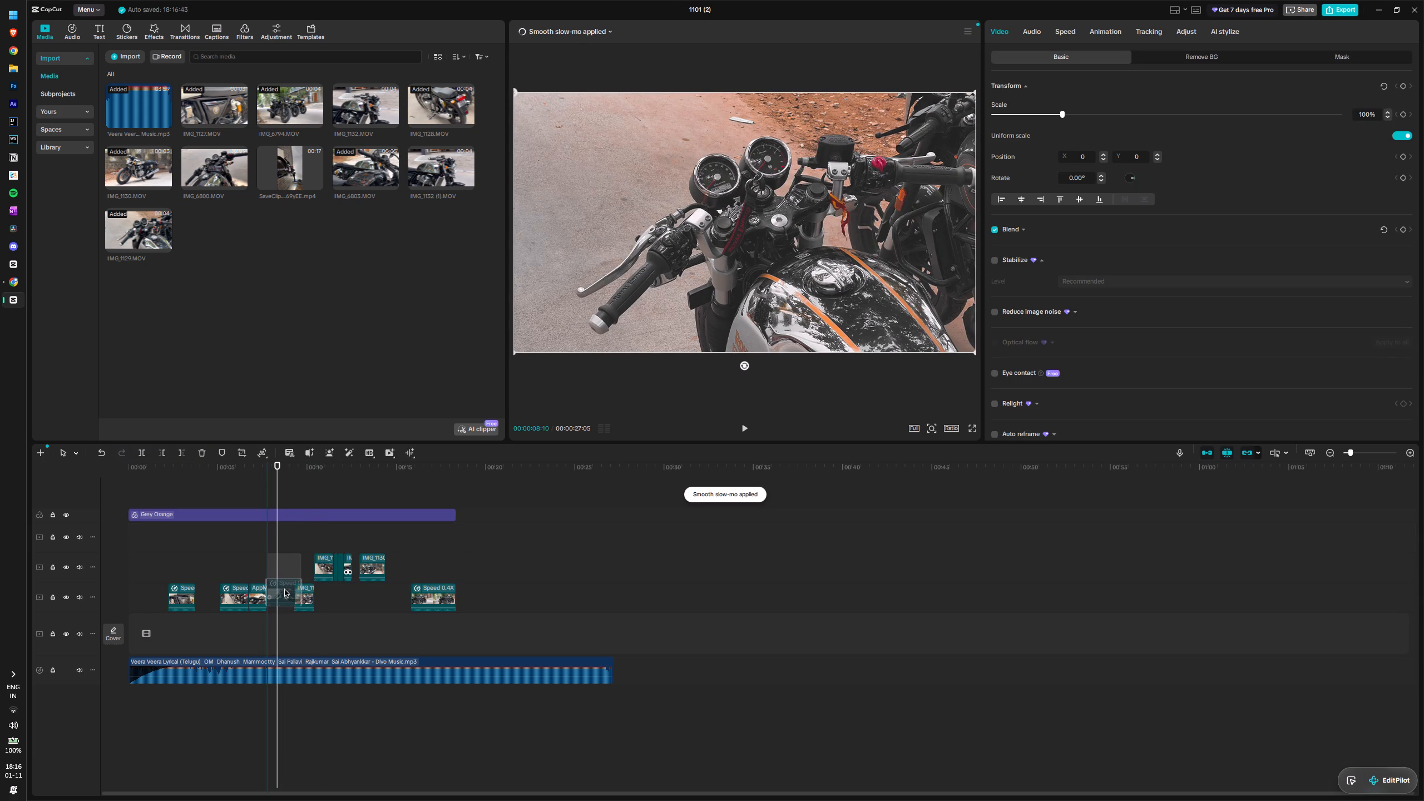
{"action": "left_click_drag", "start_coordinate": [285, 590], "coordinate": [285, 594]}
{"action": "left_click_drag", "start_coordinate": [301, 567], "coordinate": [294, 566]}
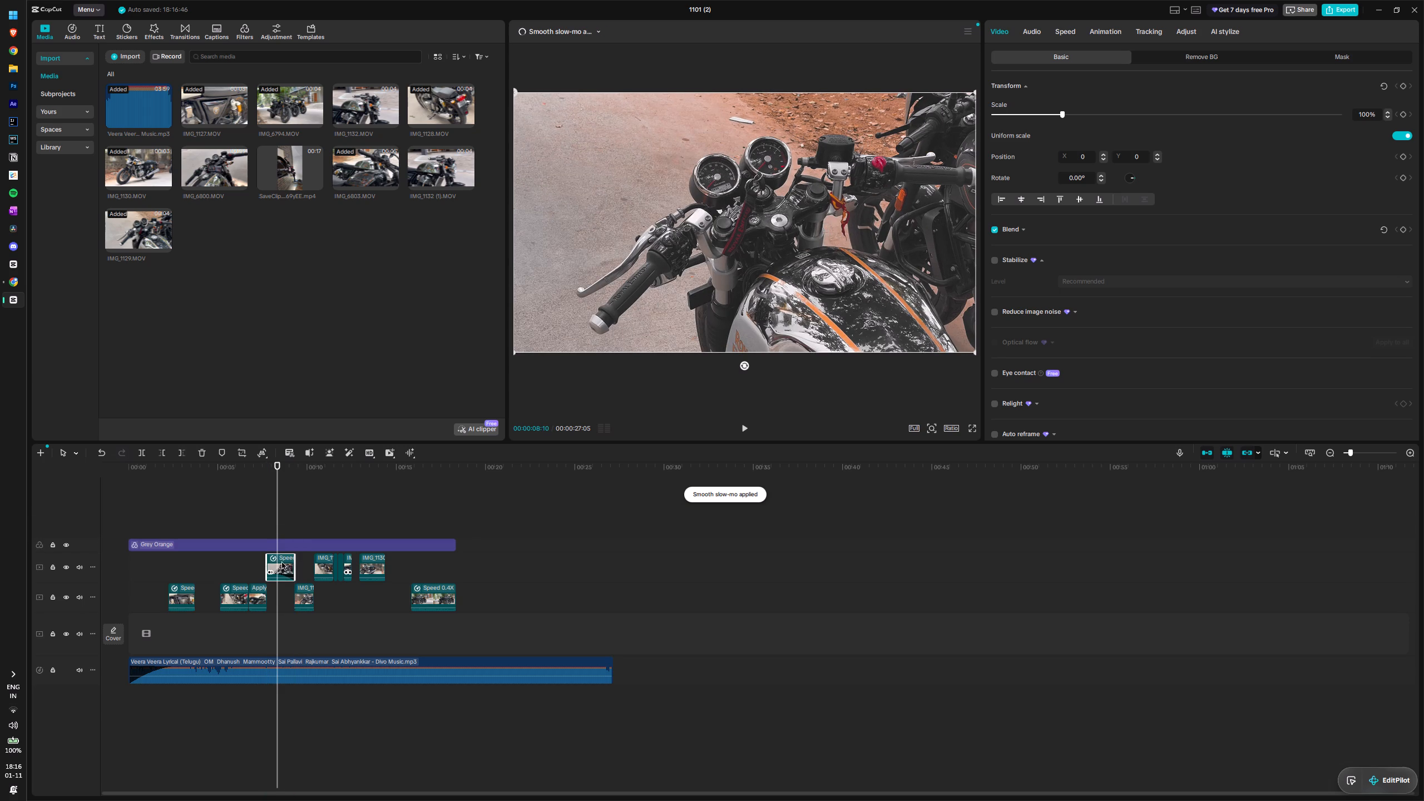
{"action": "left_click_drag", "start_coordinate": [282, 562], "coordinate": [283, 591]}
Play the slowed clips from about 7 seconds and recheck the timing of the IMG_1127 copy at about 12 seconds.
{"action": "left_click_drag", "start_coordinate": [278, 508], "coordinate": [256, 506]}
{"action": "key", "text": "space"}
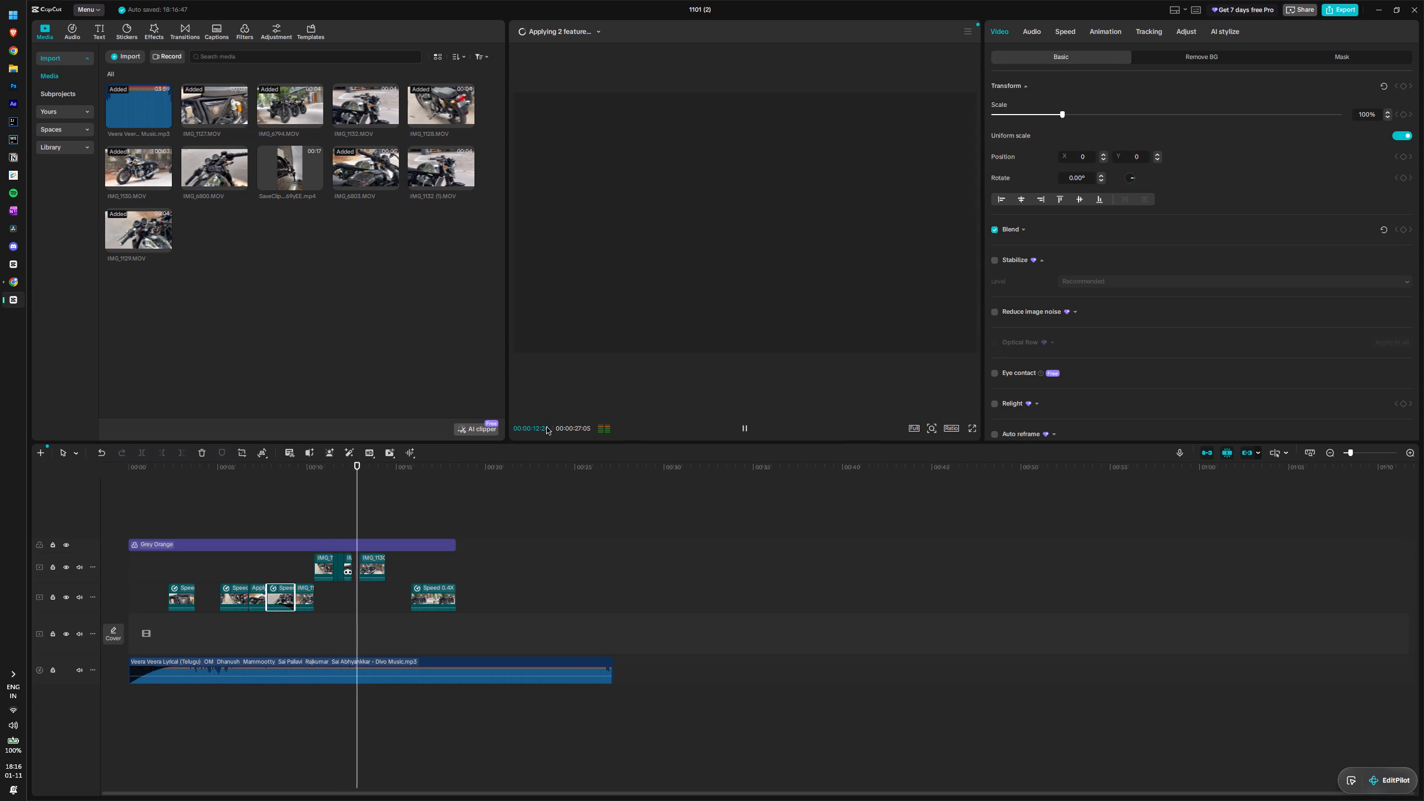
{"action": "key", "text": "space"}
{"action": "left_click_drag", "start_coordinate": [358, 531], "coordinate": [345, 532]}
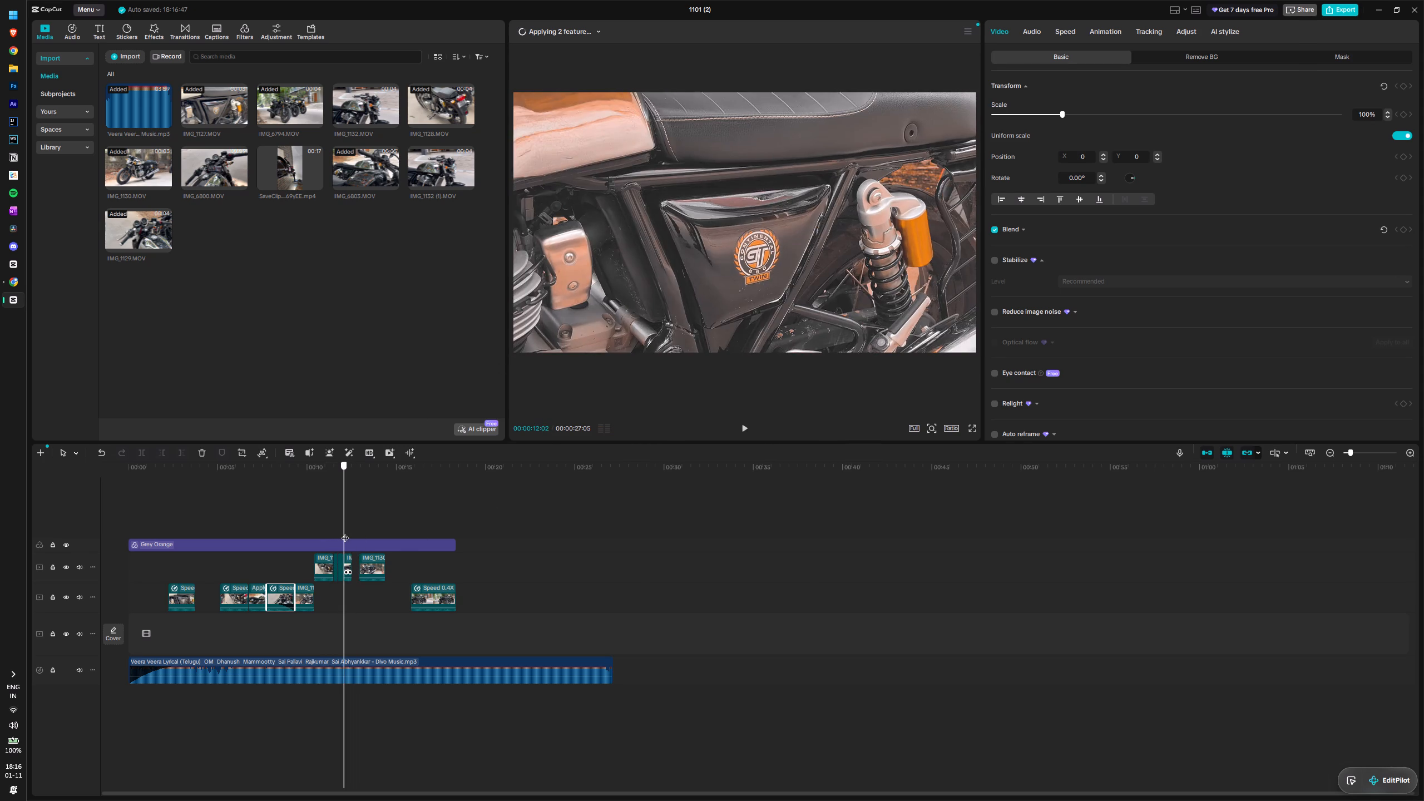
{"action": "left_click_drag", "start_coordinate": [345, 532], "coordinate": [335, 533]}
{"action": "key", "text": "space"}
{"action": "key", "text": "space"}
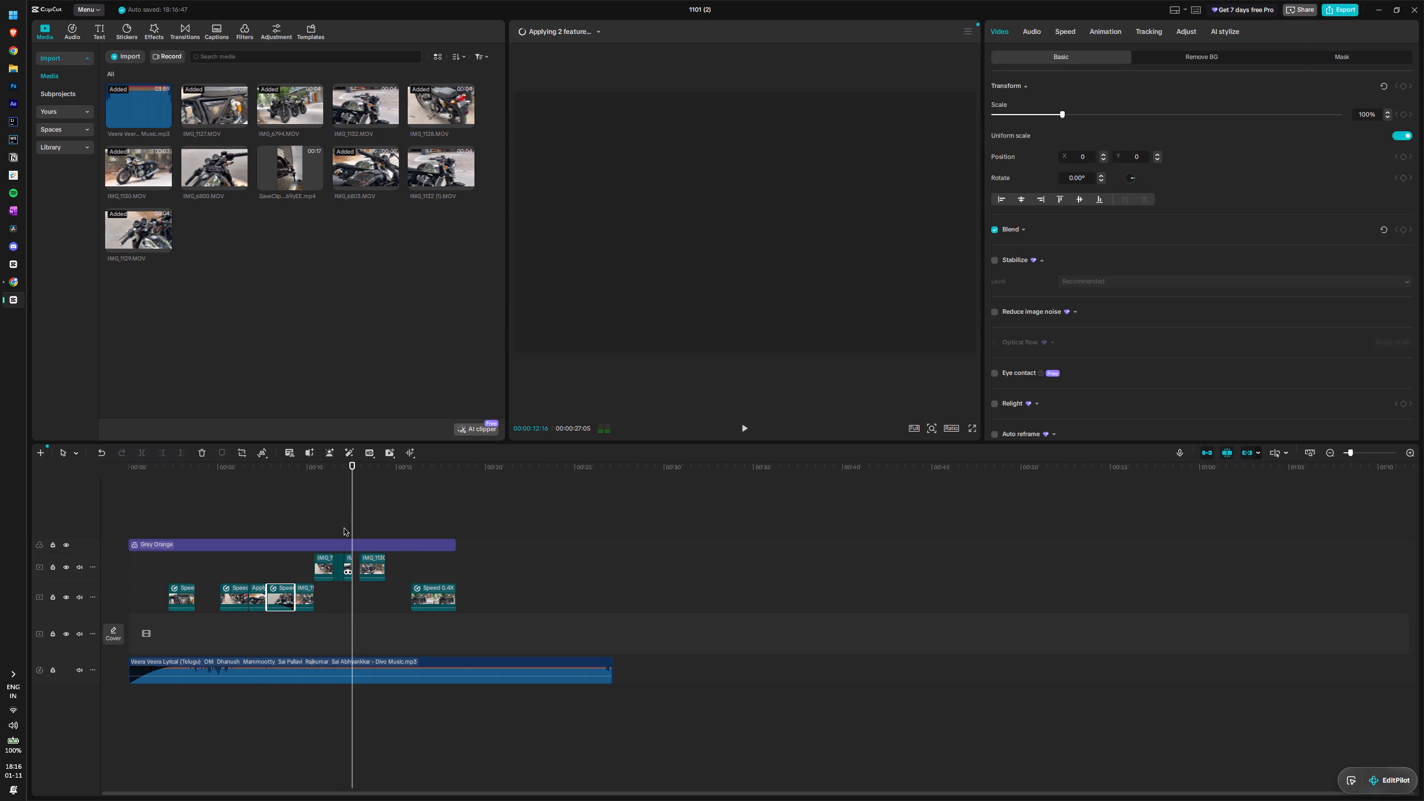
Play the section around 12 seconds to find the beat for the cut after the IMG_1127 clip.
{"action": "left_click_drag", "start_coordinate": [354, 513], "coordinate": [338, 515]}
{"action": "key", "text": "space"}
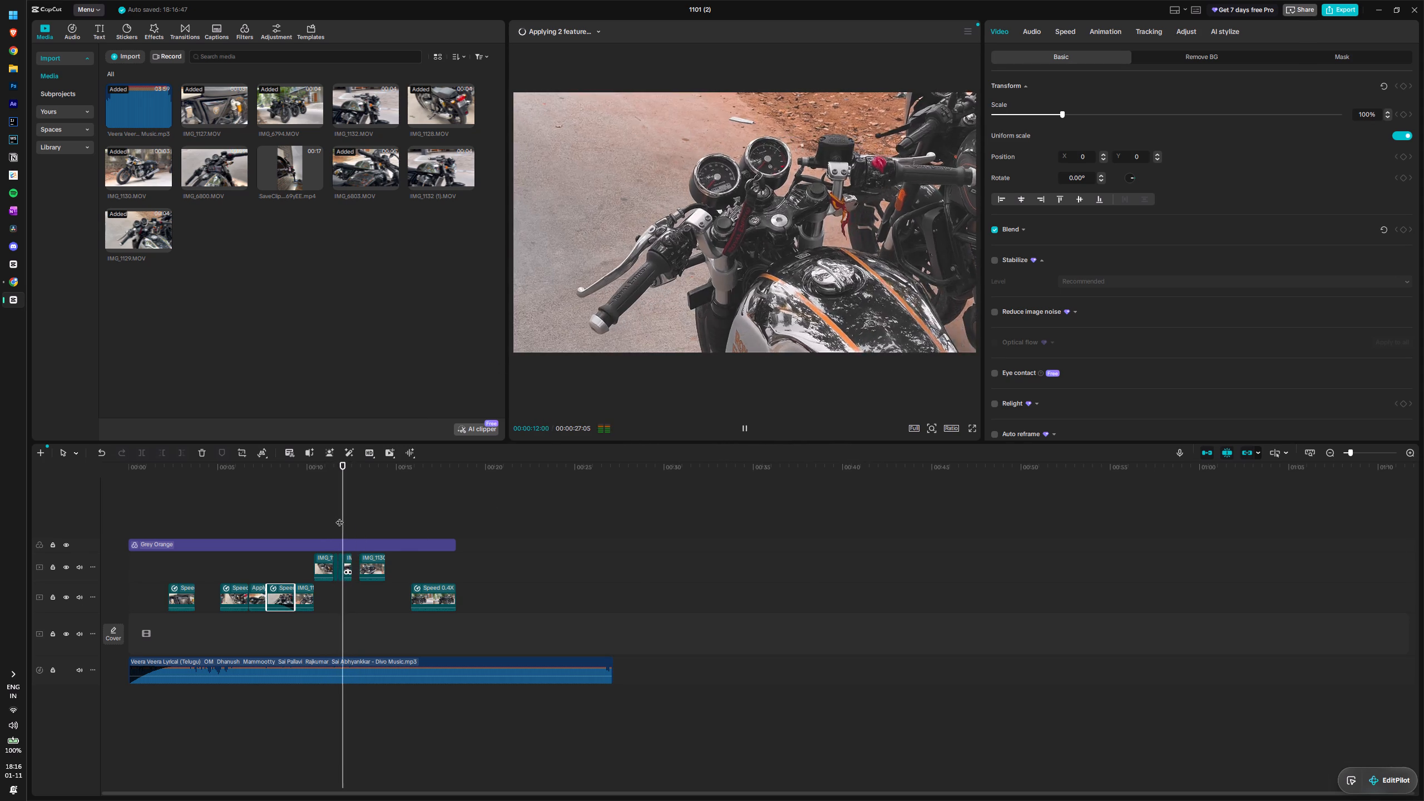
{"action": "key", "text": "space"}
{"action": "key", "text": "space"}
{"action": "key", "text": "space"}
{"action": "key", "text": "space"}
{"action": "key", "text": "space"}
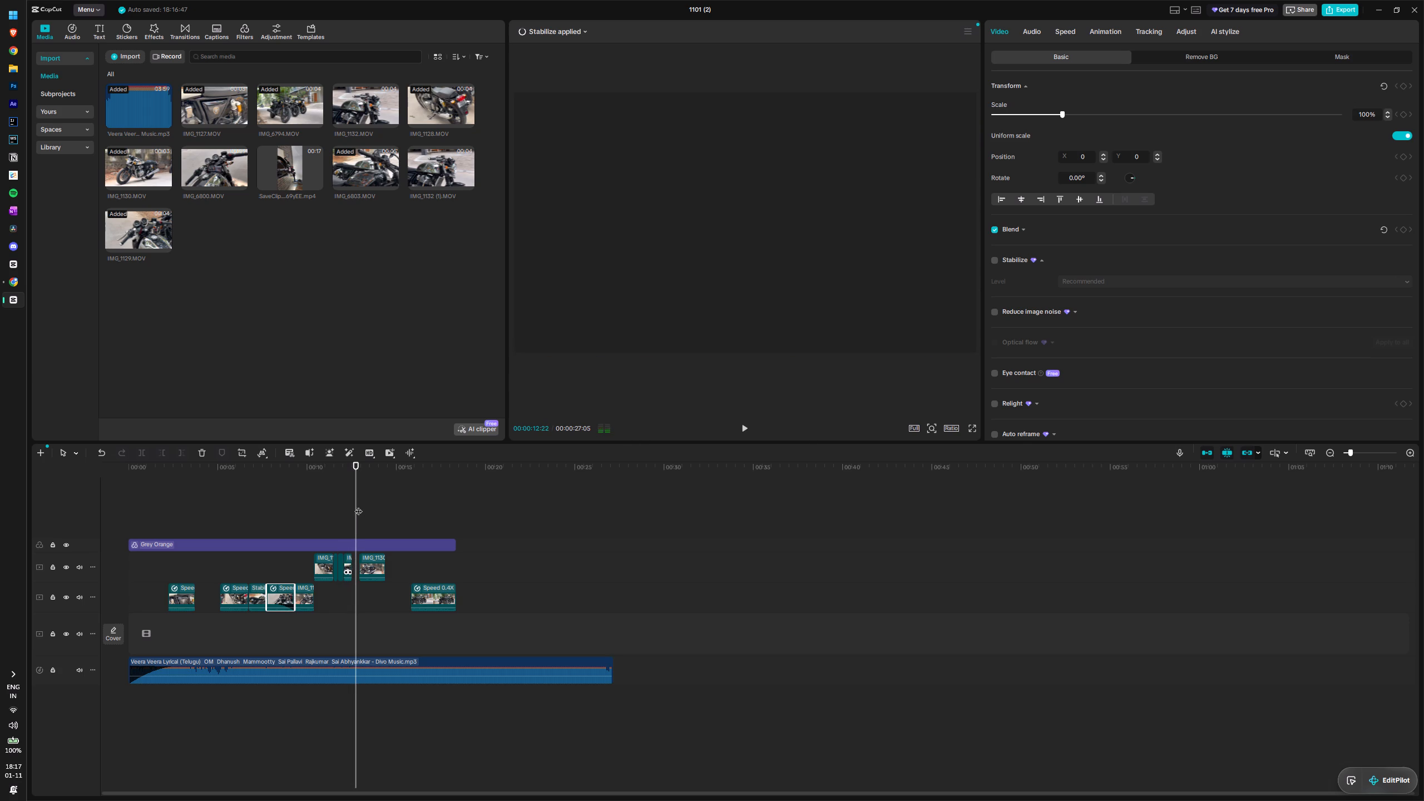
{"action": "left_click_drag", "start_coordinate": [354, 502], "coordinate": [349, 502]}
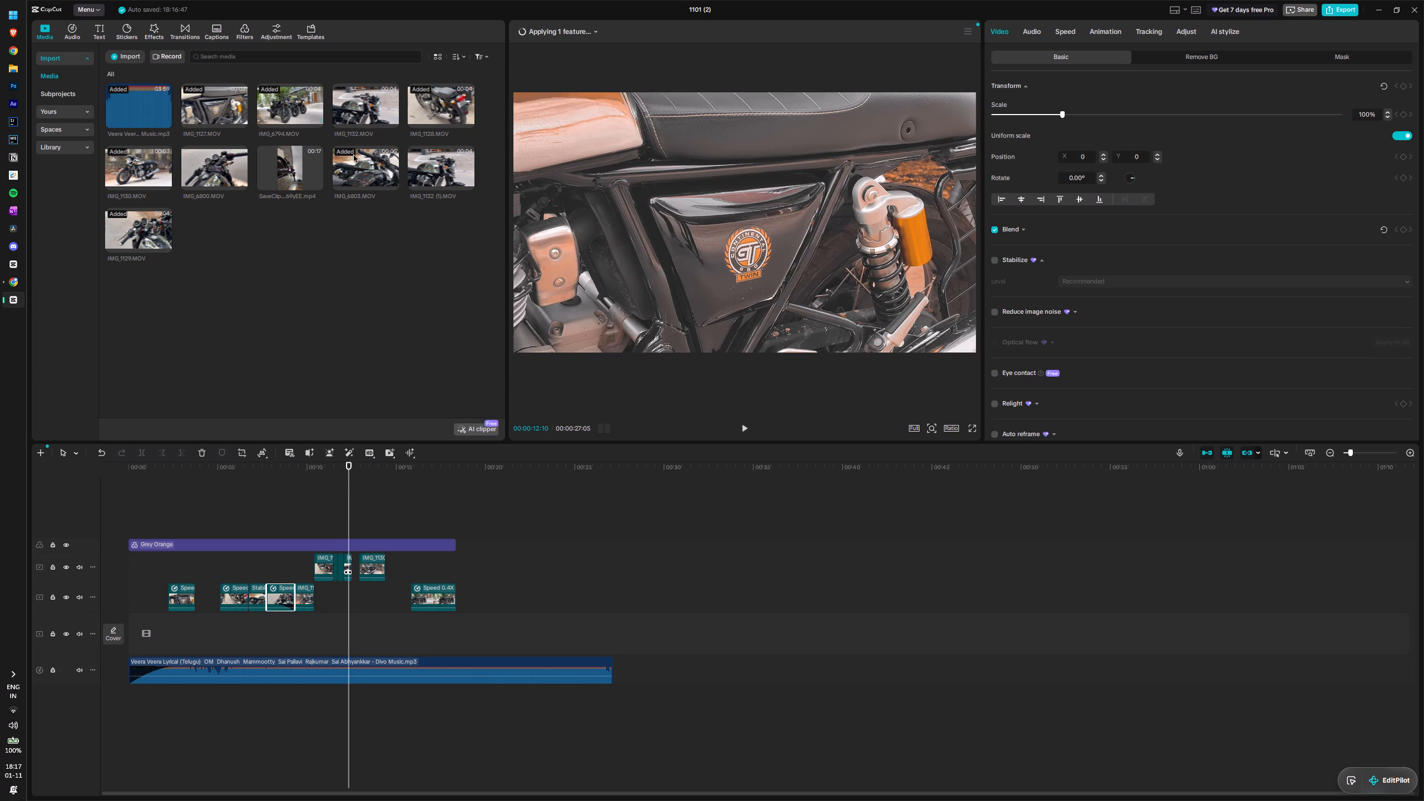
Add IMG_6794.MOV to the timeline at about 00:00:12:10 and trim its end to a very short clip.
{"action": "left_click_drag", "start_coordinate": [296, 106], "coordinate": [350, 560]}
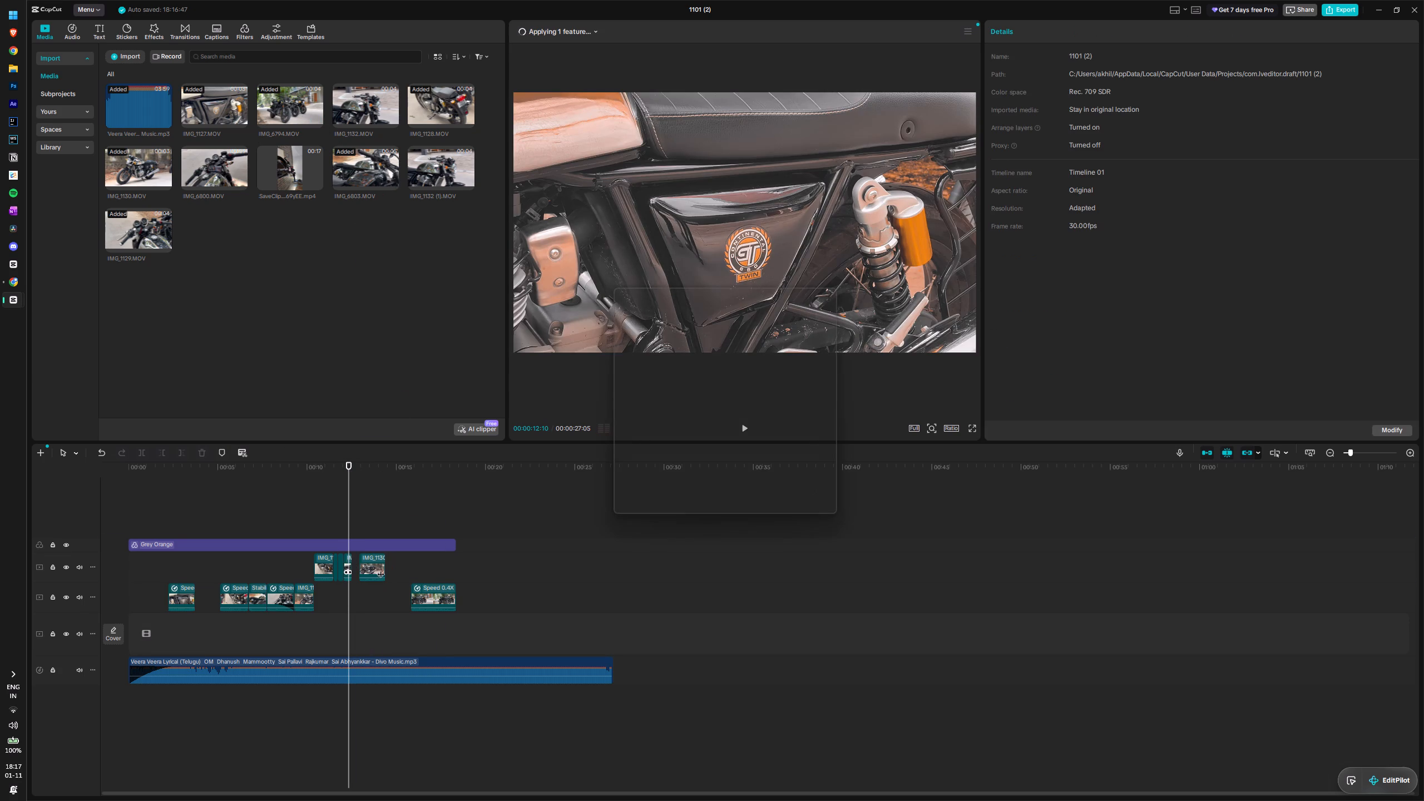
{"action": "left_click", "coordinate": [811, 500]}
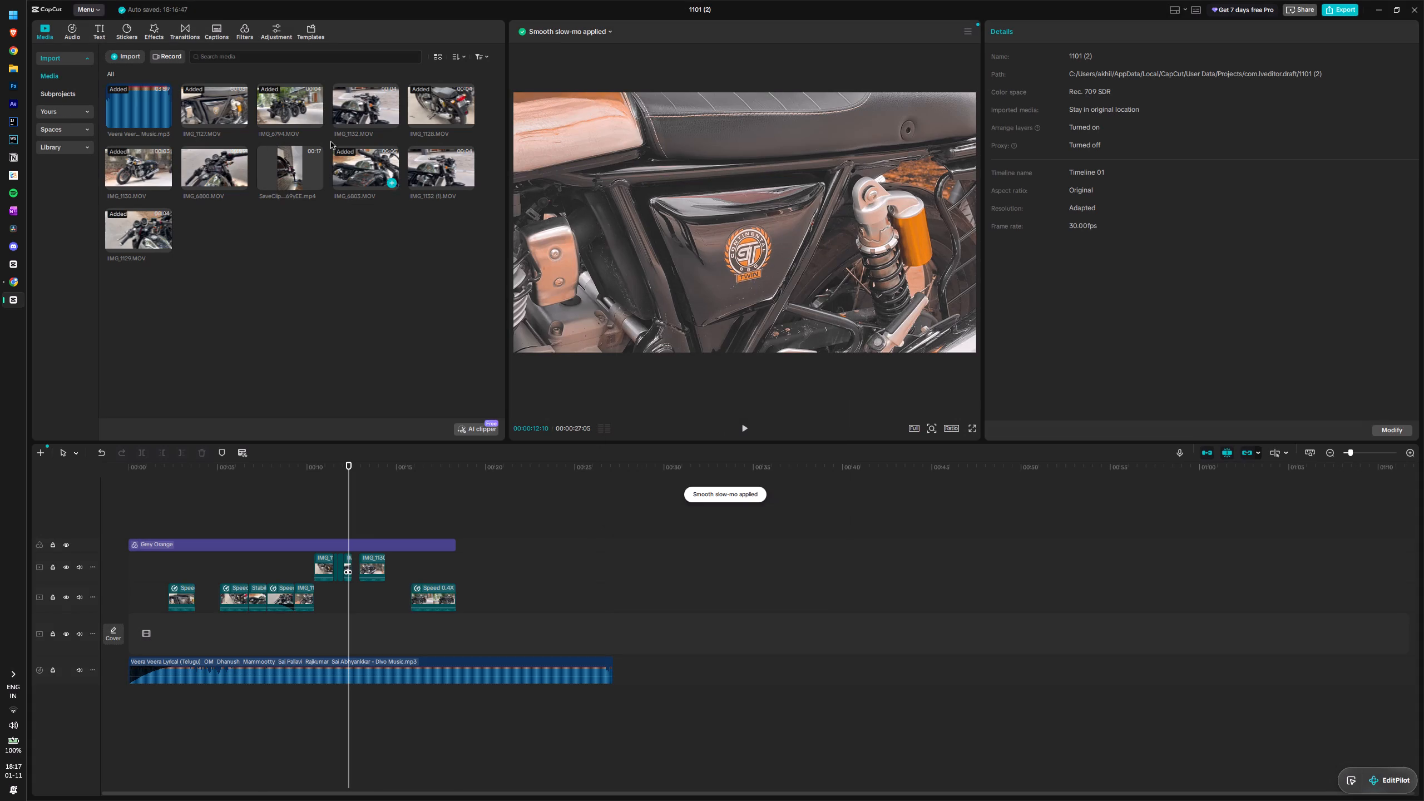
{"action": "left_click_drag", "start_coordinate": [302, 112], "coordinate": [348, 529]}
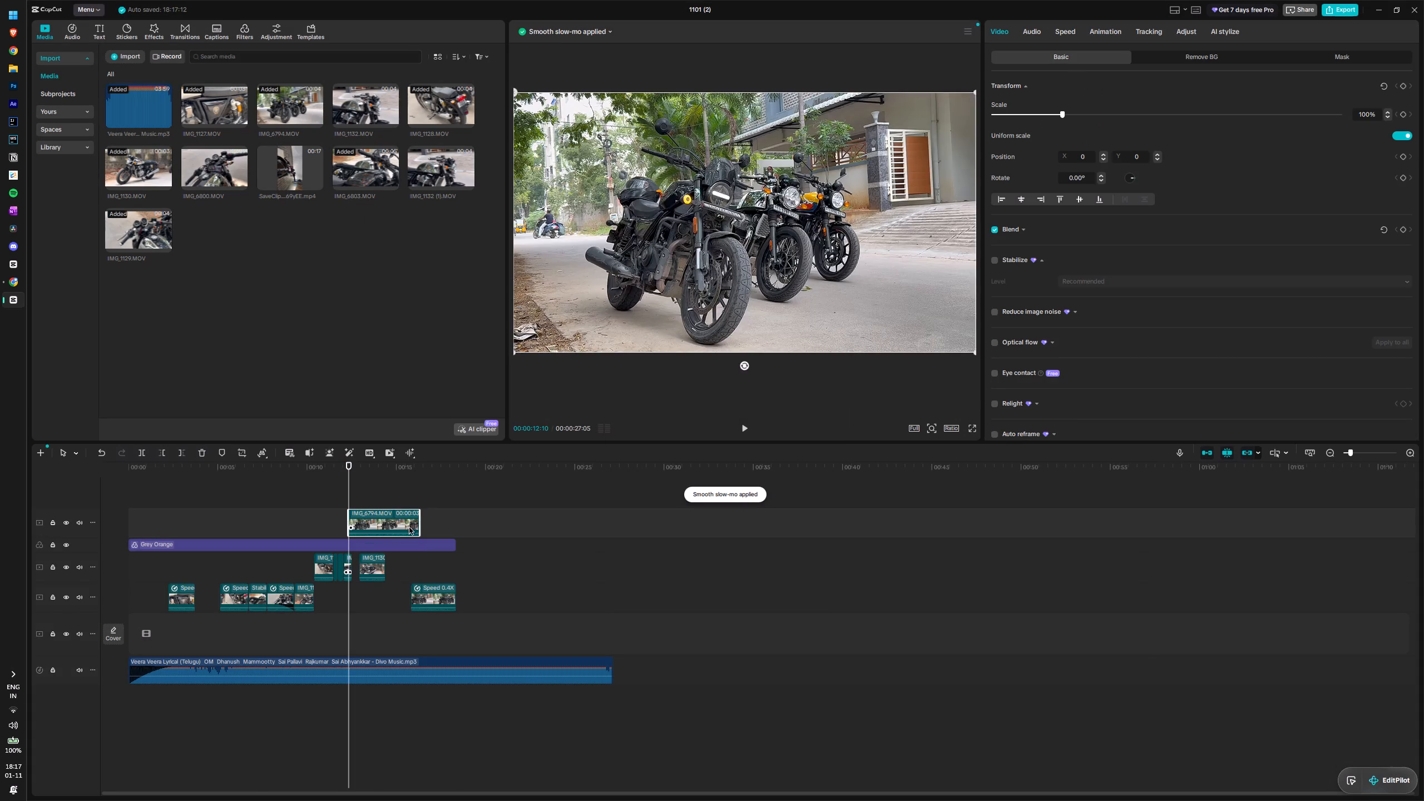
{"action": "left_click", "coordinate": [775, 433]}
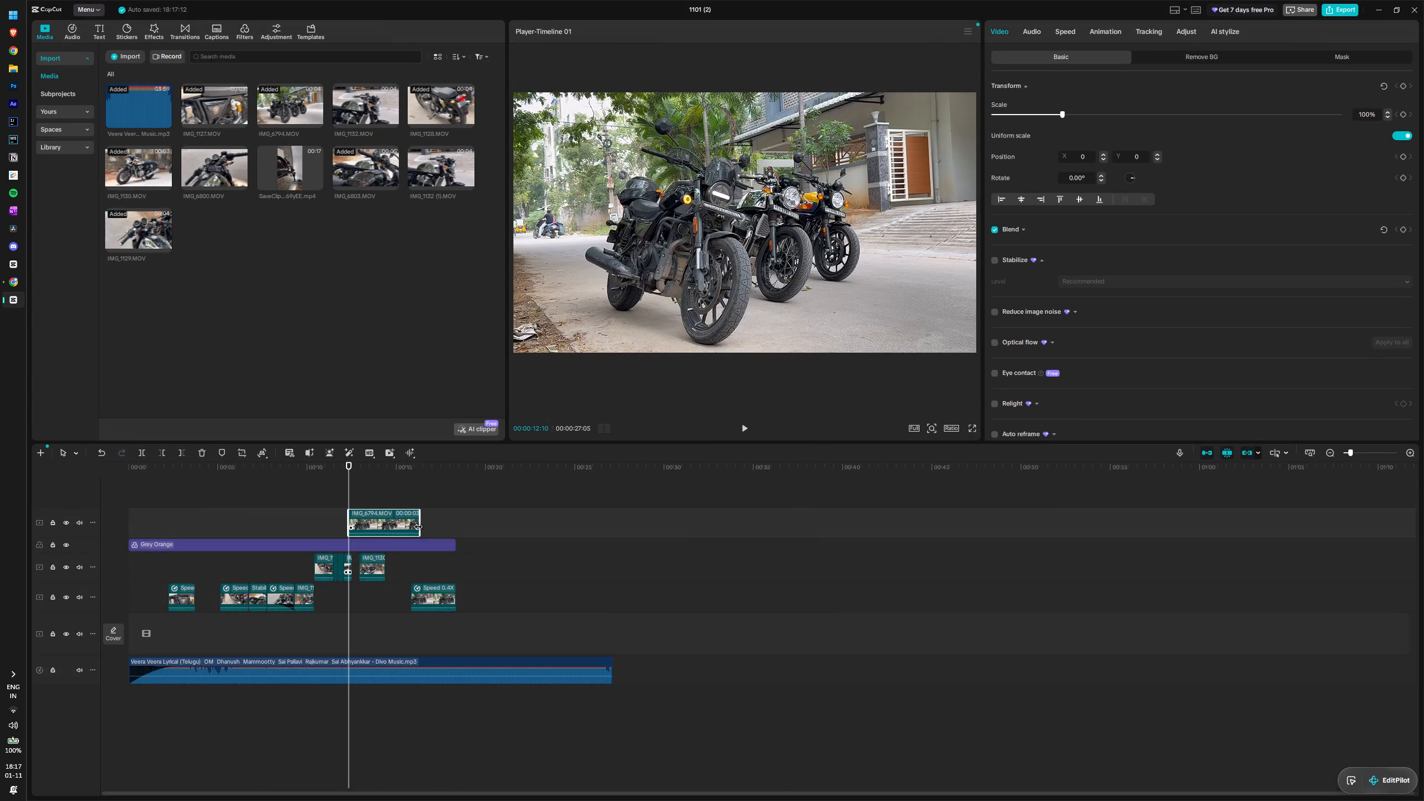
{"action": "left_click_drag", "start_coordinate": [421, 527], "coordinate": [355, 523]}
{"action": "left_click_drag", "start_coordinate": [351, 522], "coordinate": [351, 537]}
{"action": "left_click", "coordinate": [352, 520]}
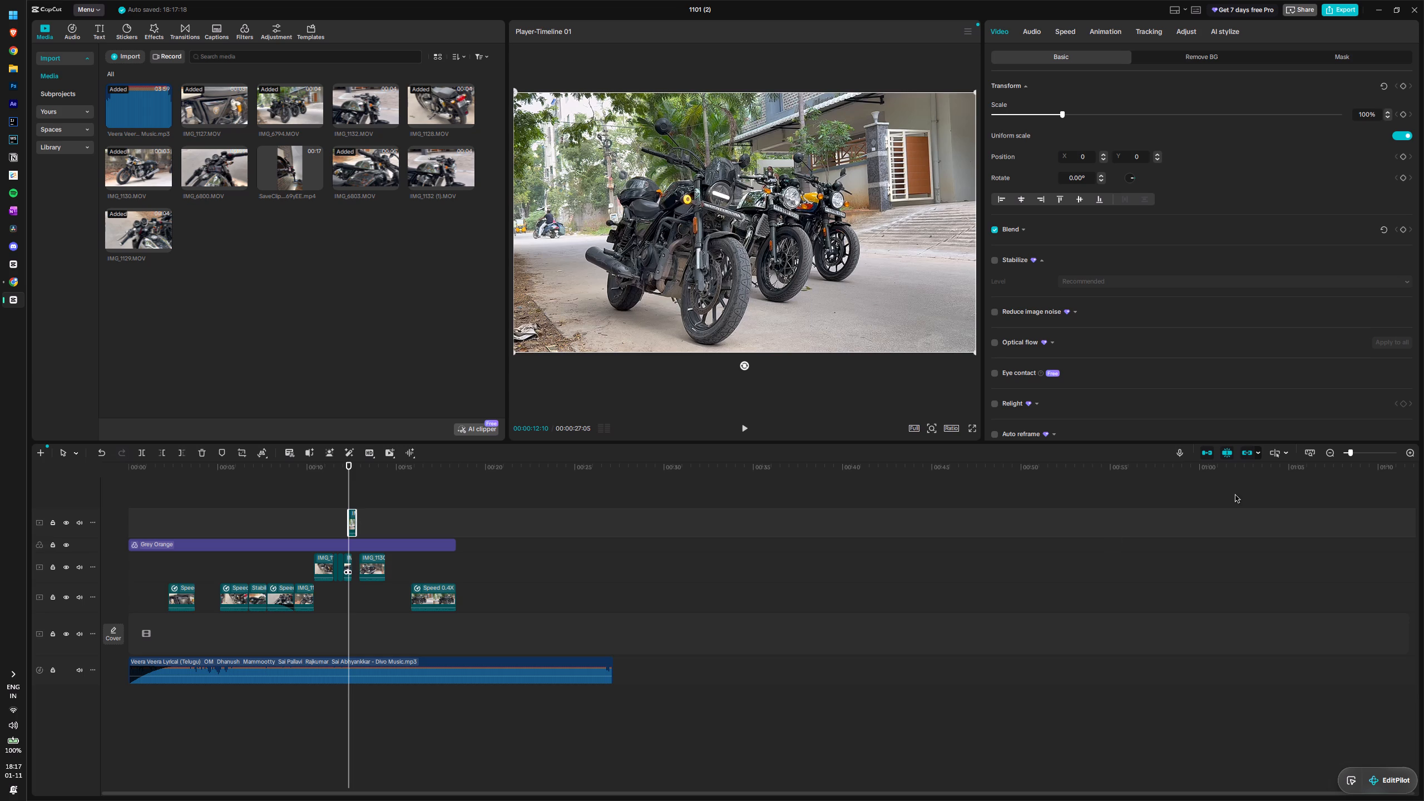
Place the IMG_6794 clip right after the IMG_1127 clip and extend its end to fill the gap before the silver motorcycle clip.
{"action": "left_click_drag", "start_coordinate": [1352, 452], "coordinate": [1372, 456]}
{"action": "left_click_drag", "start_coordinate": [614, 523], "coordinate": [565, 523]}
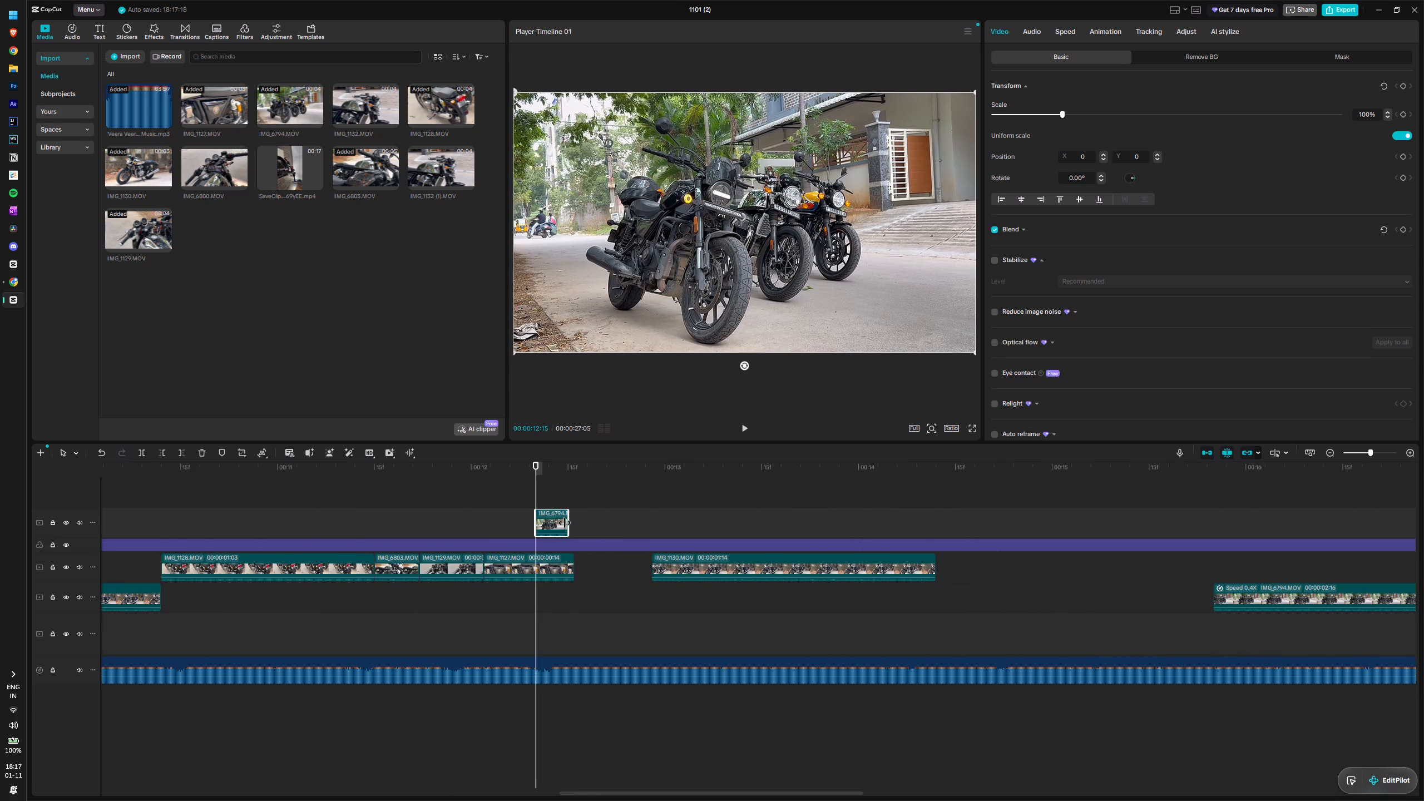
{"action": "left_click_drag", "start_coordinate": [565, 523], "coordinate": [552, 523]}
{"action": "left_click_drag", "start_coordinate": [544, 522], "coordinate": [584, 566]}
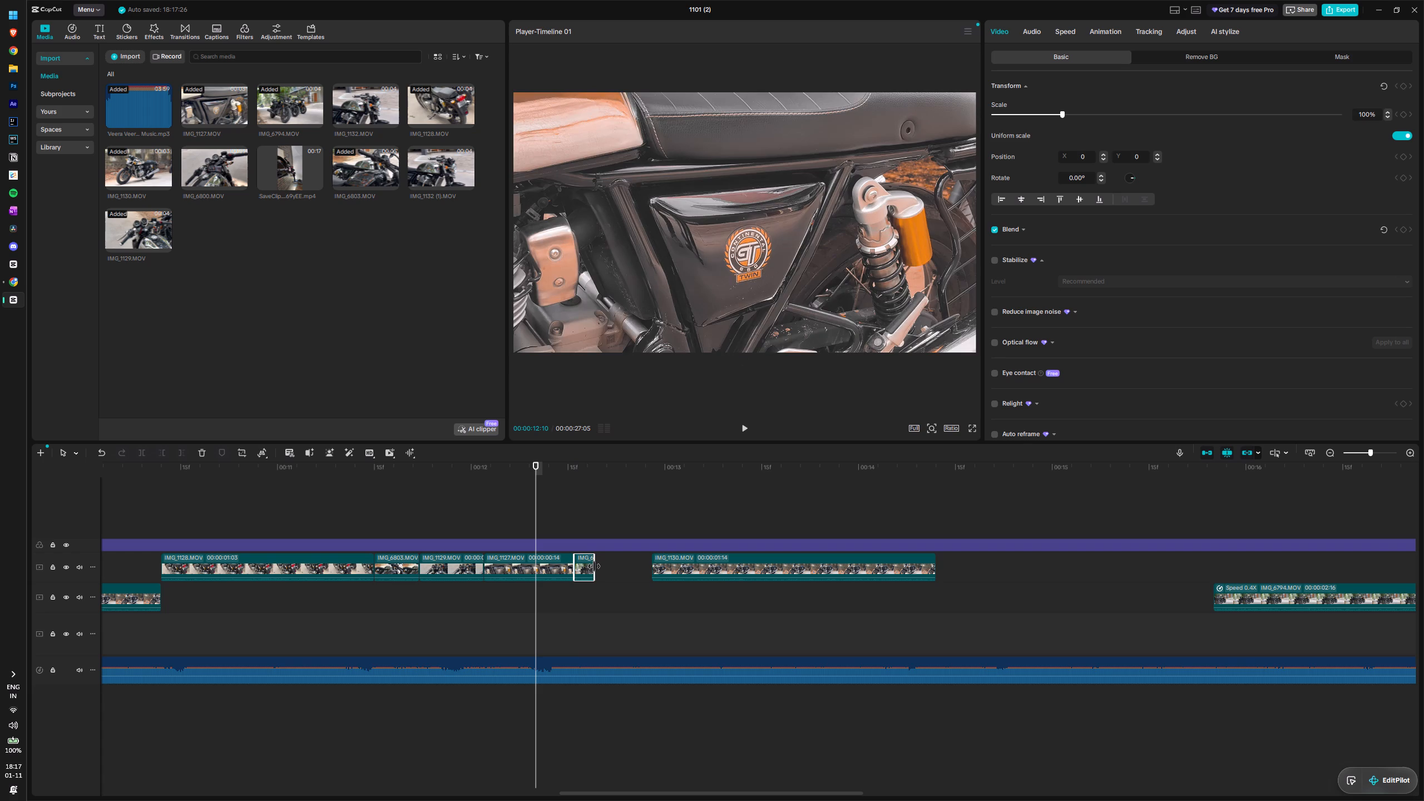
{"action": "left_click_drag", "start_coordinate": [594, 566], "coordinate": [650, 561]}
Play the sequence repeatedly from about 10 seconds to check the timing of the short clips against the song.
{"action": "left_click_drag", "start_coordinate": [533, 485], "coordinate": [152, 533]}
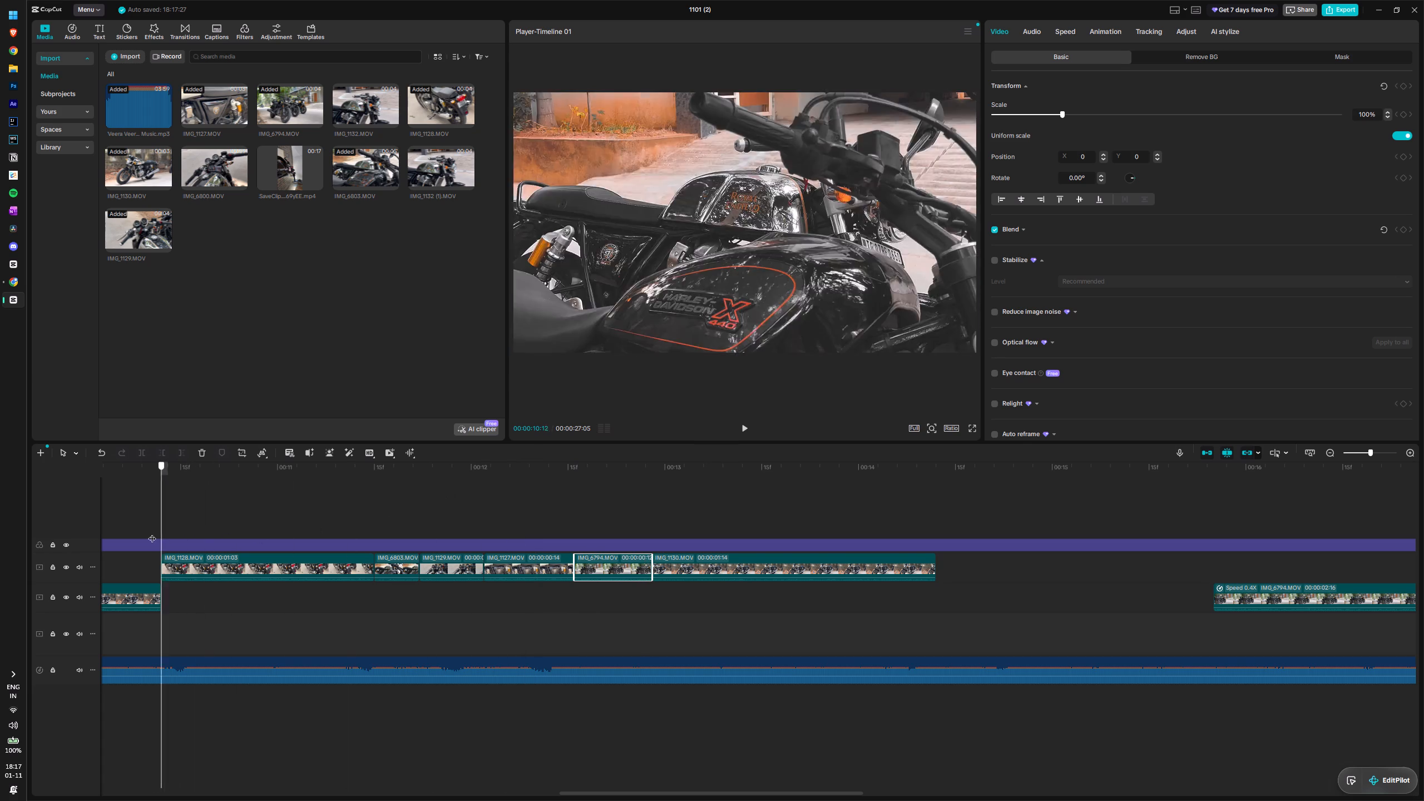
{"action": "left_click_drag", "start_coordinate": [152, 533], "coordinate": [147, 531]}
{"action": "key", "text": "space"}
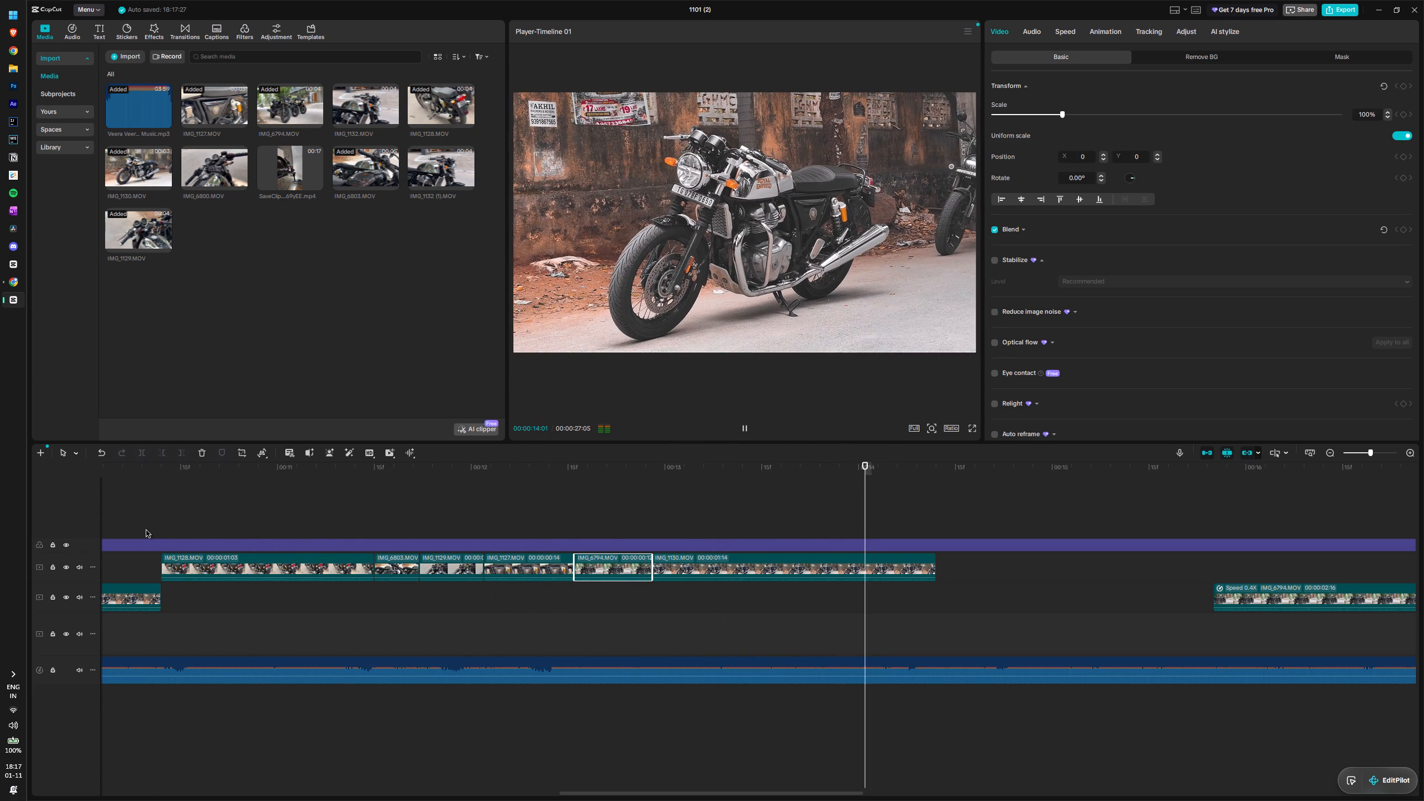
{"action": "key", "text": "space"}
{"action": "left_click_drag", "start_coordinate": [868, 513], "coordinate": [214, 544]}
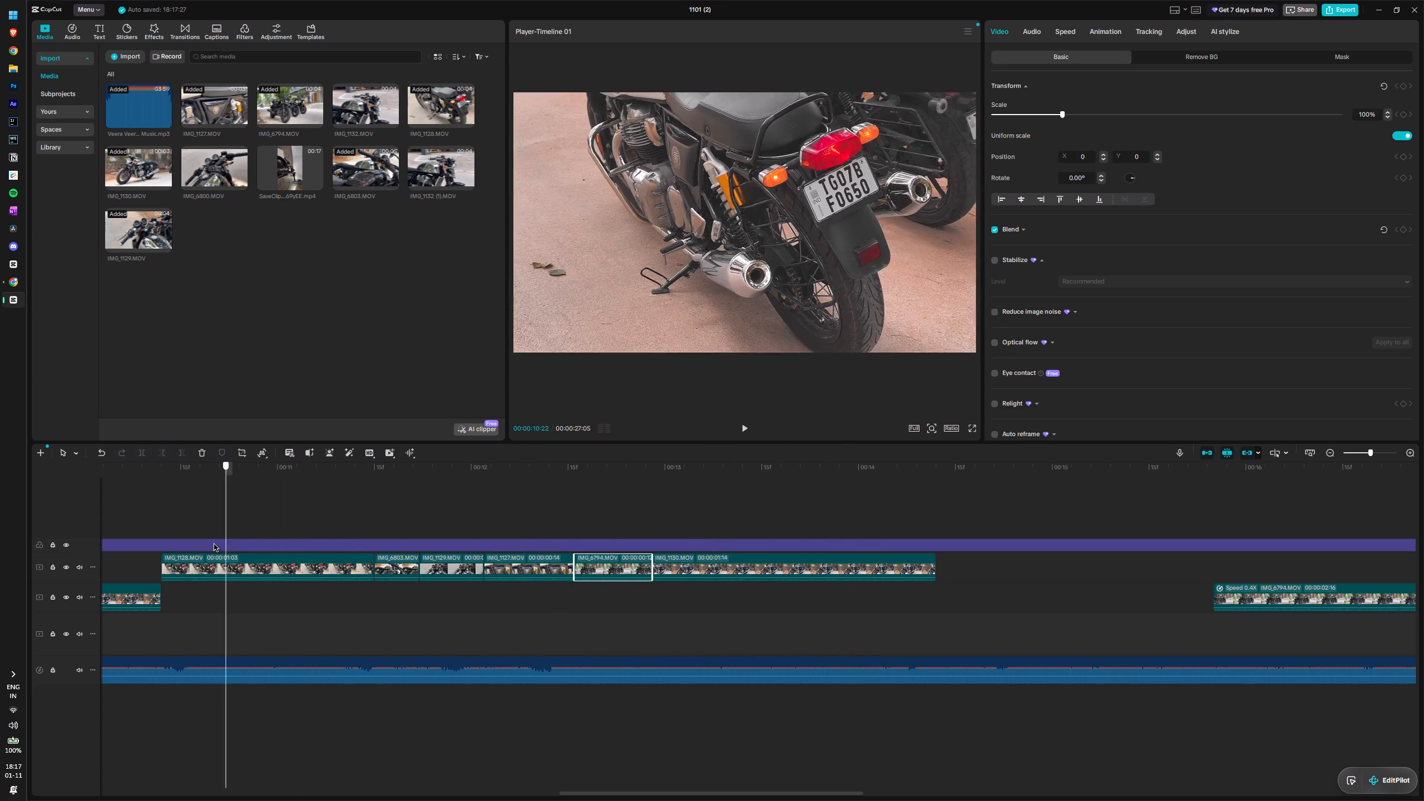
{"action": "left_click_drag", "start_coordinate": [214, 544], "coordinate": [164, 535]}
{"action": "key", "text": "space"}
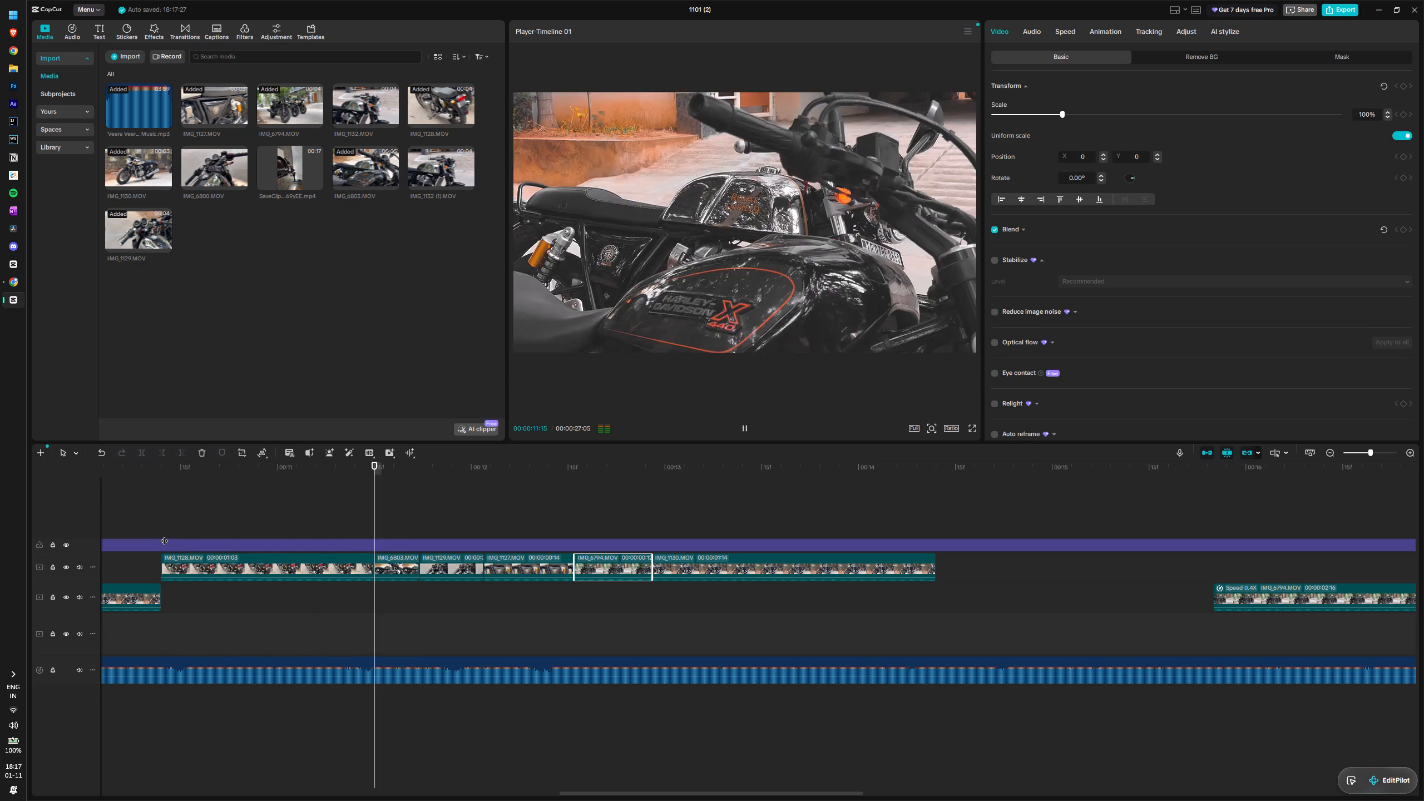
{"action": "key", "text": "space"}
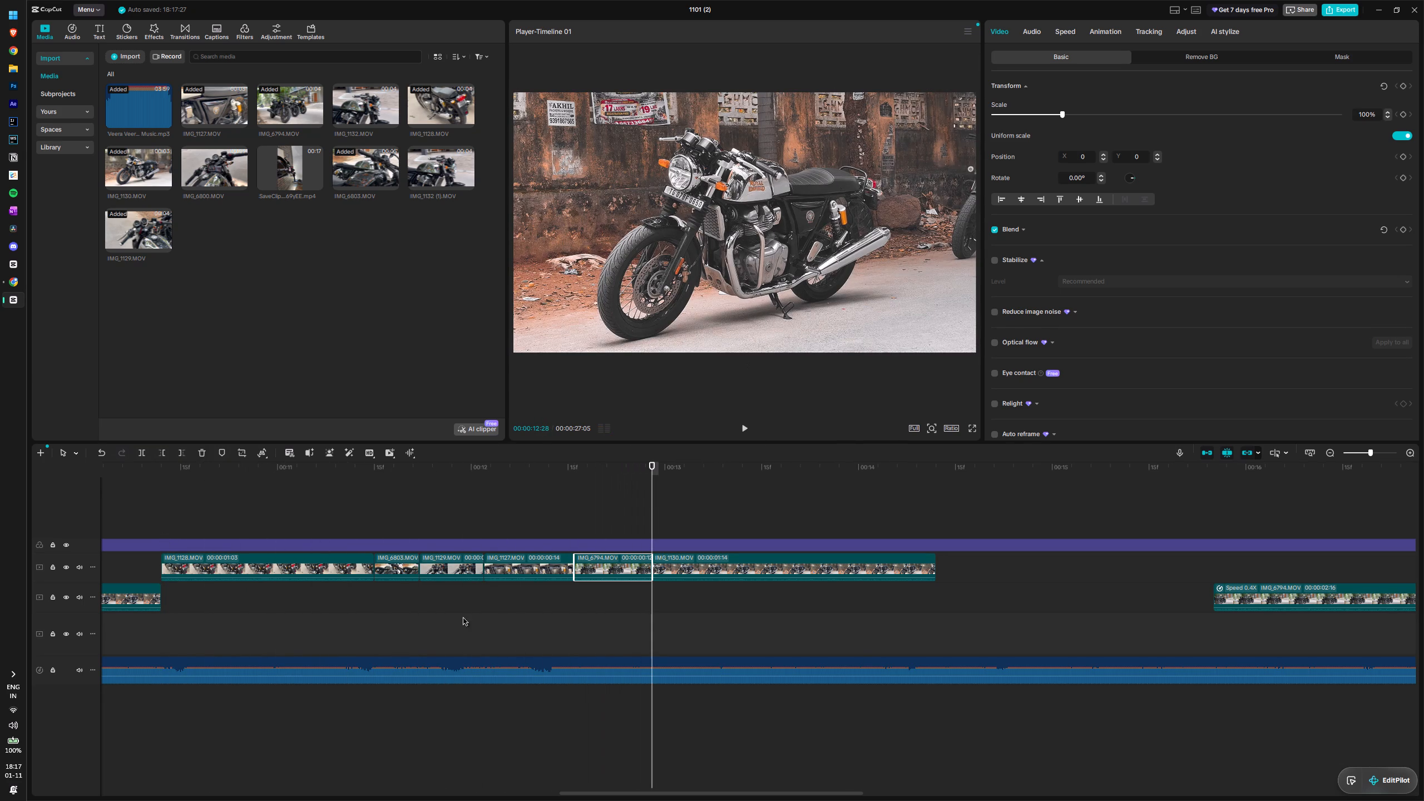
{"action": "left_click_drag", "start_coordinate": [650, 504], "coordinate": [322, 534]}
{"action": "key", "text": "space"}
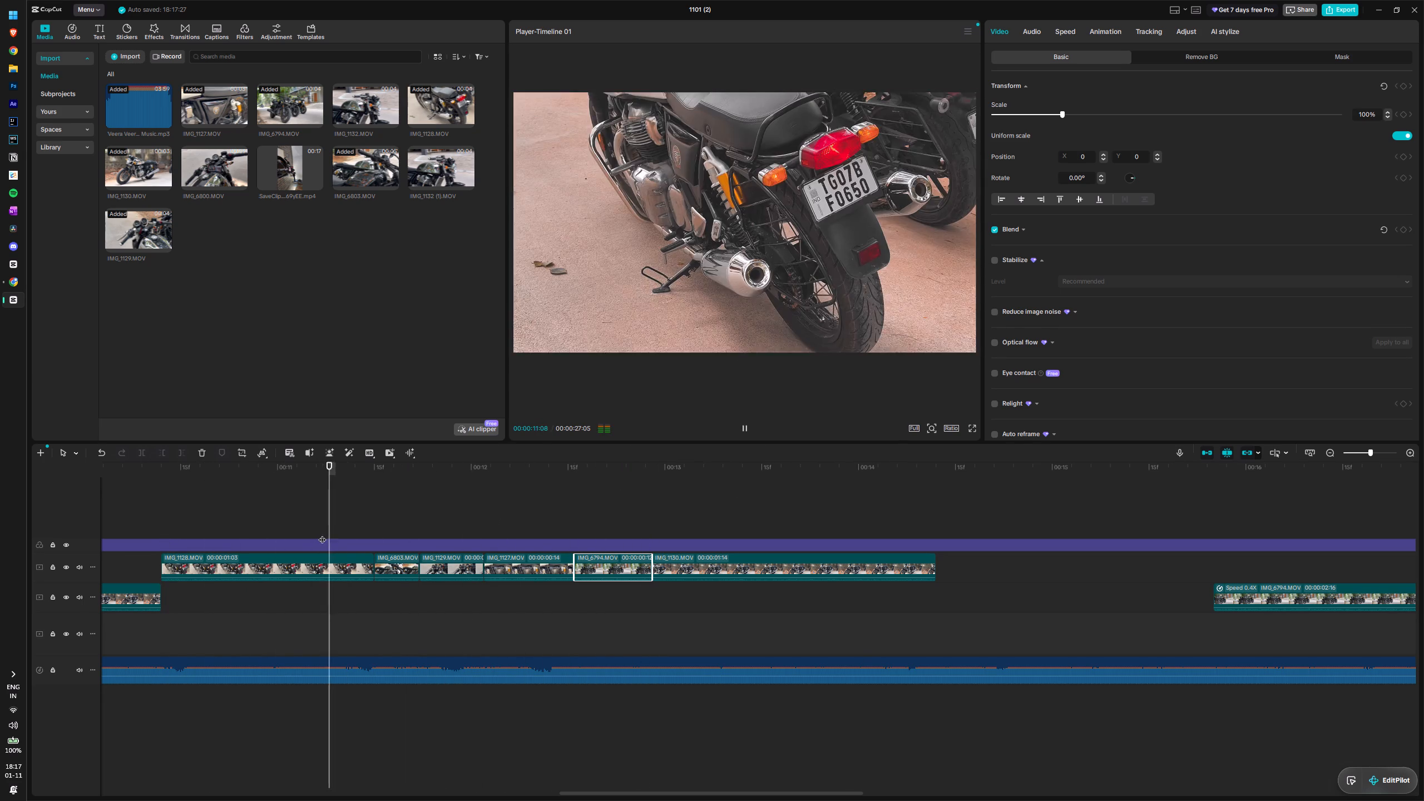
{"action": "key", "text": "space"}
{"action": "left_click_drag", "start_coordinate": [427, 495], "coordinate": [367, 498]}
{"action": "key", "text": "space"}
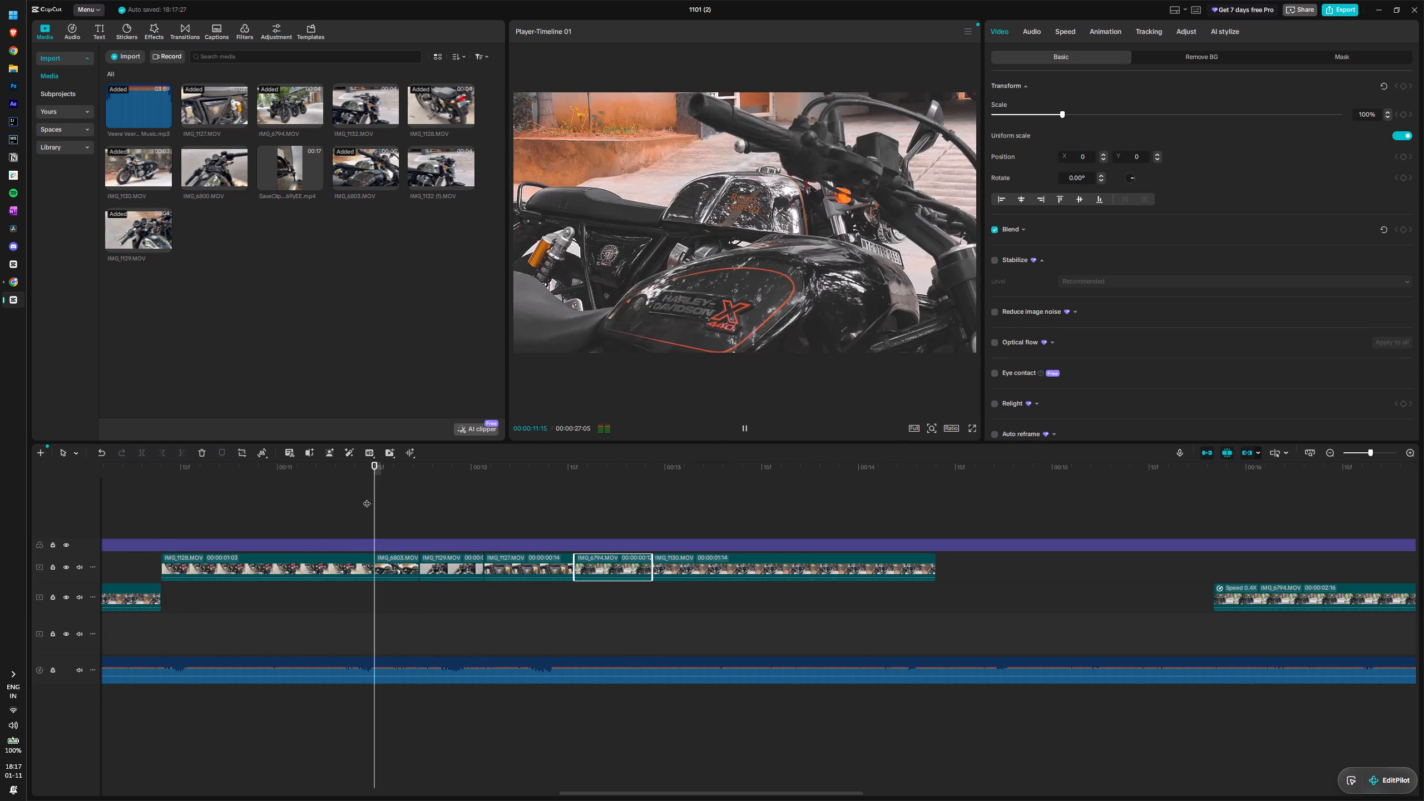
{"action": "key", "text": "space"}
{"action": "left_click_drag", "start_coordinate": [475, 497], "coordinate": [371, 506]}
{"action": "key", "text": "space"}
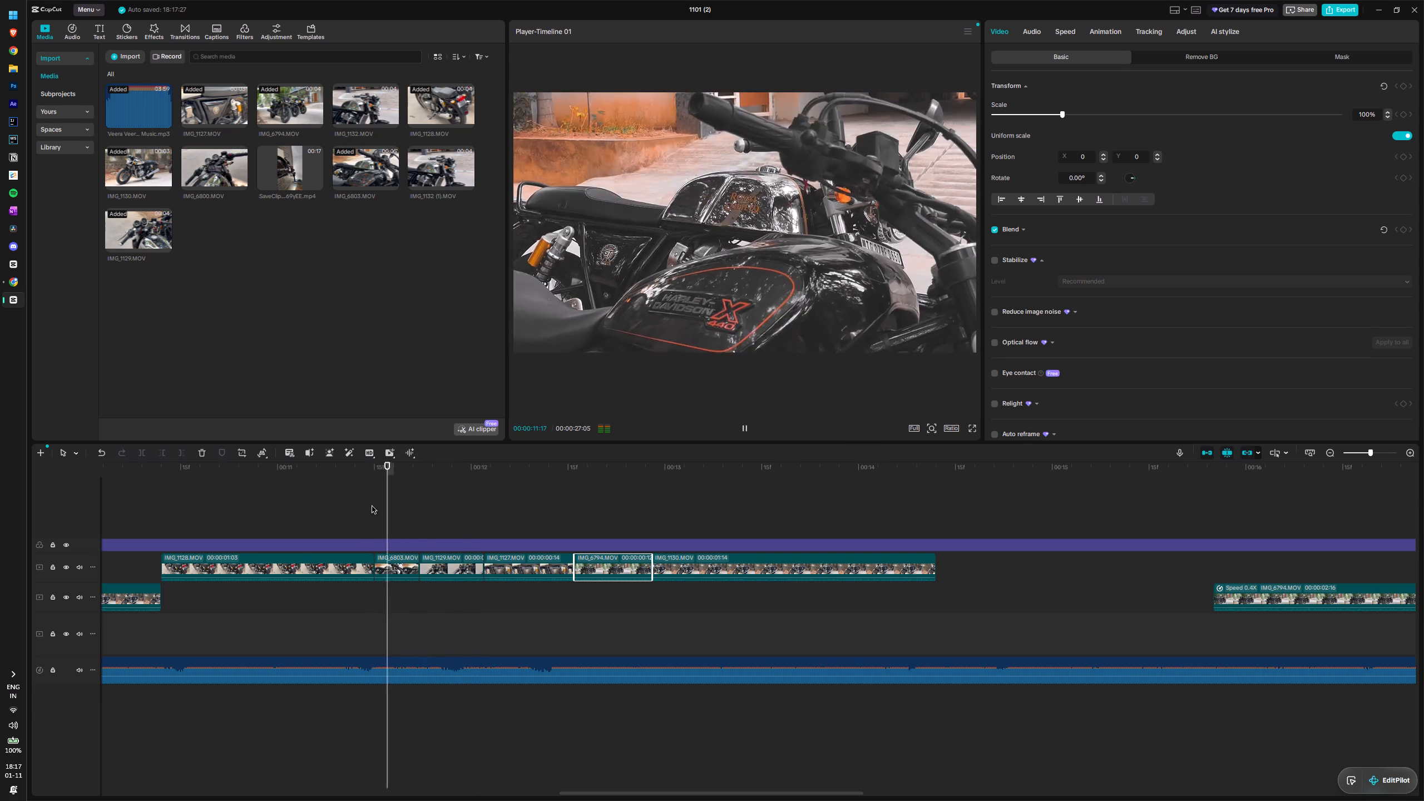
{"action": "key", "text": "space"}
Trim the end of the IMG_1127 clip to 00:00:12:10 and move the IMG_6794 clip up against it.
{"action": "left_click_drag", "start_coordinate": [547, 510], "coordinate": [538, 510]}
{"action": "left_click", "coordinate": [552, 566]}
{"action": "left_click_drag", "start_coordinate": [576, 566], "coordinate": [533, 566]}
{"action": "left_click", "coordinate": [587, 567]}
{"action": "left_click_drag", "start_coordinate": [583, 566], "coordinate": [545, 566]}
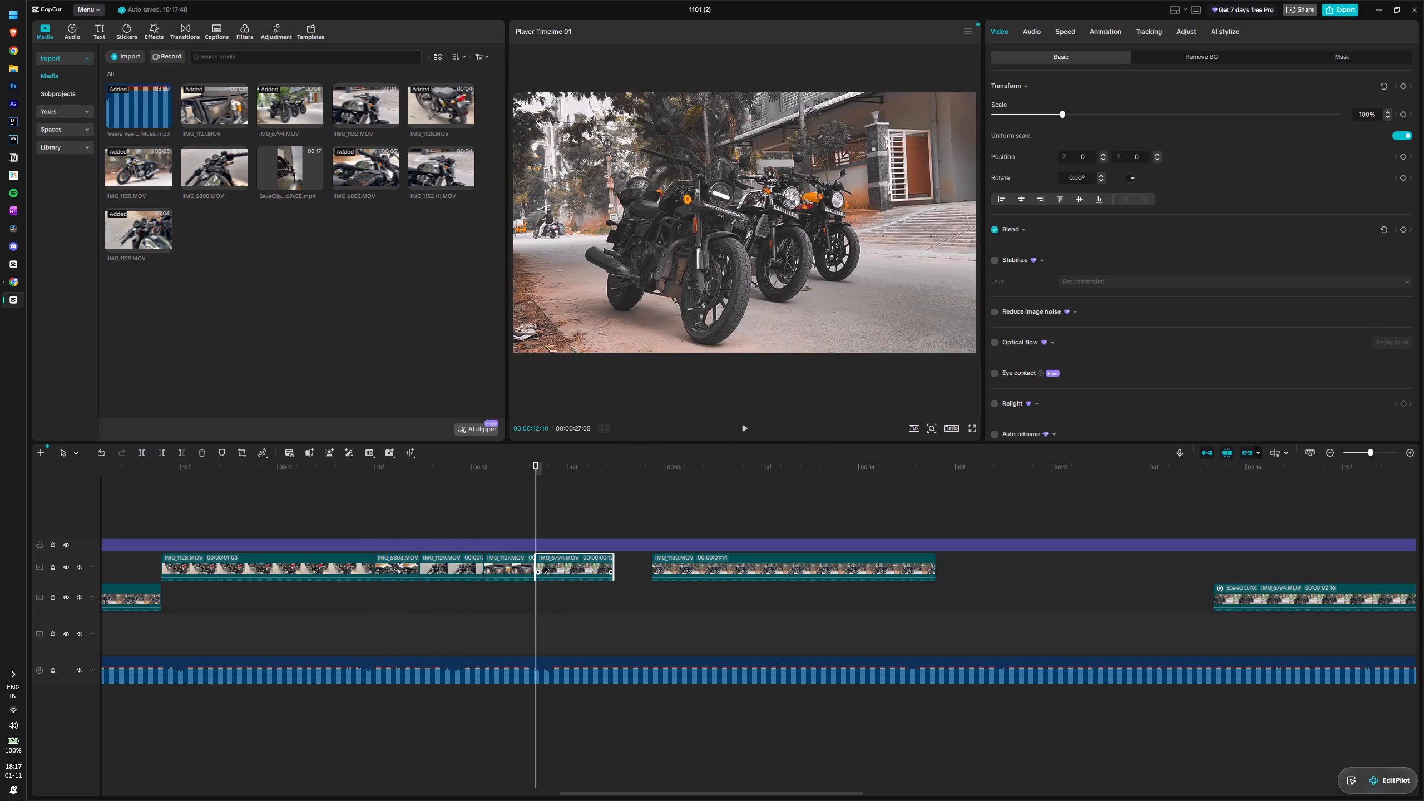
Play past the new cut and move the silver motorcycle clip directly against the end of the IMG_6794 clip.
{"action": "key", "text": "space"}
{"action": "key", "text": "space"}
{"action": "left_click_drag", "start_coordinate": [673, 563], "coordinate": [642, 565]}
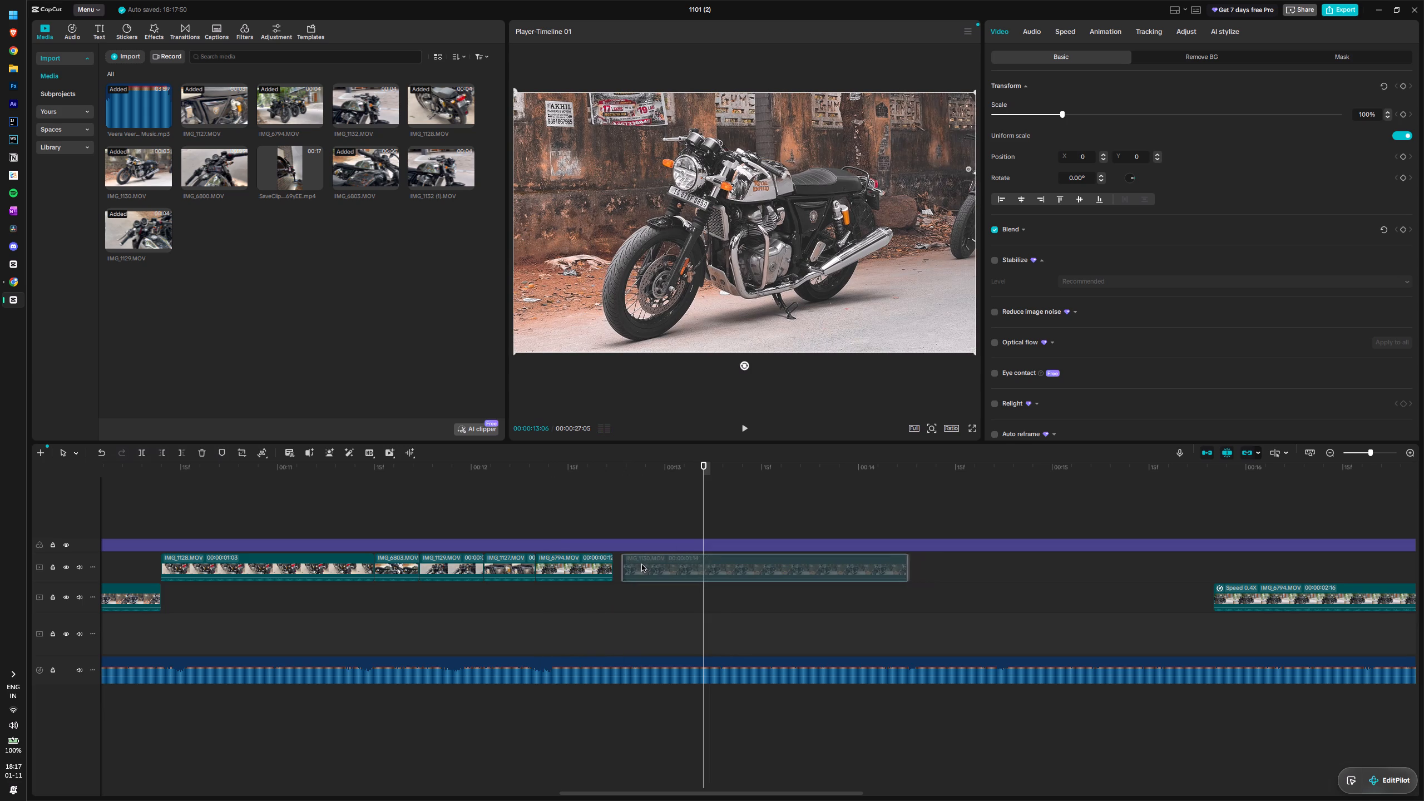
{"action": "left_click_drag", "start_coordinate": [642, 565], "coordinate": [635, 565]}
Play the tightened sequence from about 10 seconds through the silver motorcycle clip and go back to its start.
{"action": "left_click_drag", "start_coordinate": [702, 513], "coordinate": [247, 522]}
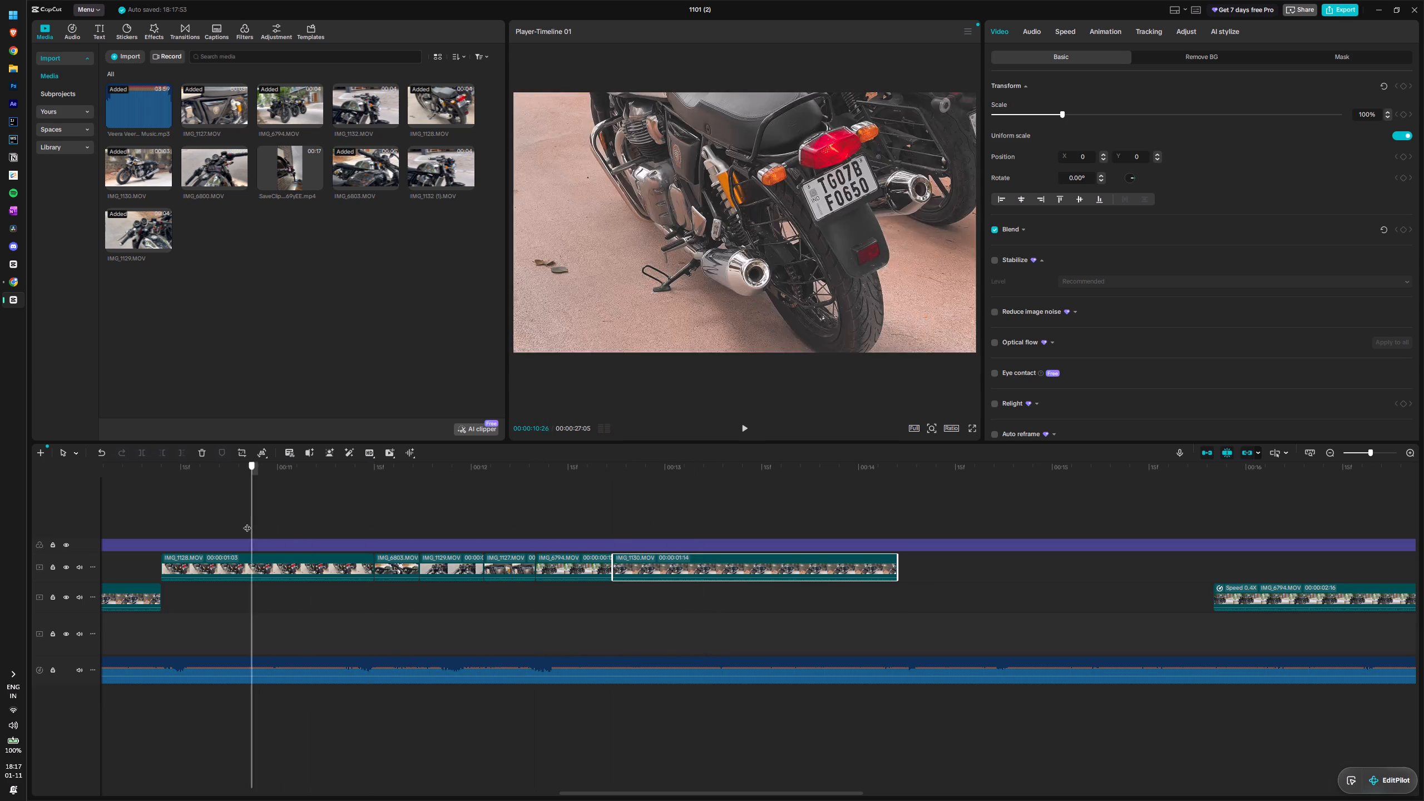
{"action": "left_click_drag", "start_coordinate": [247, 522], "coordinate": [151, 501]}
{"action": "key", "text": "space"}
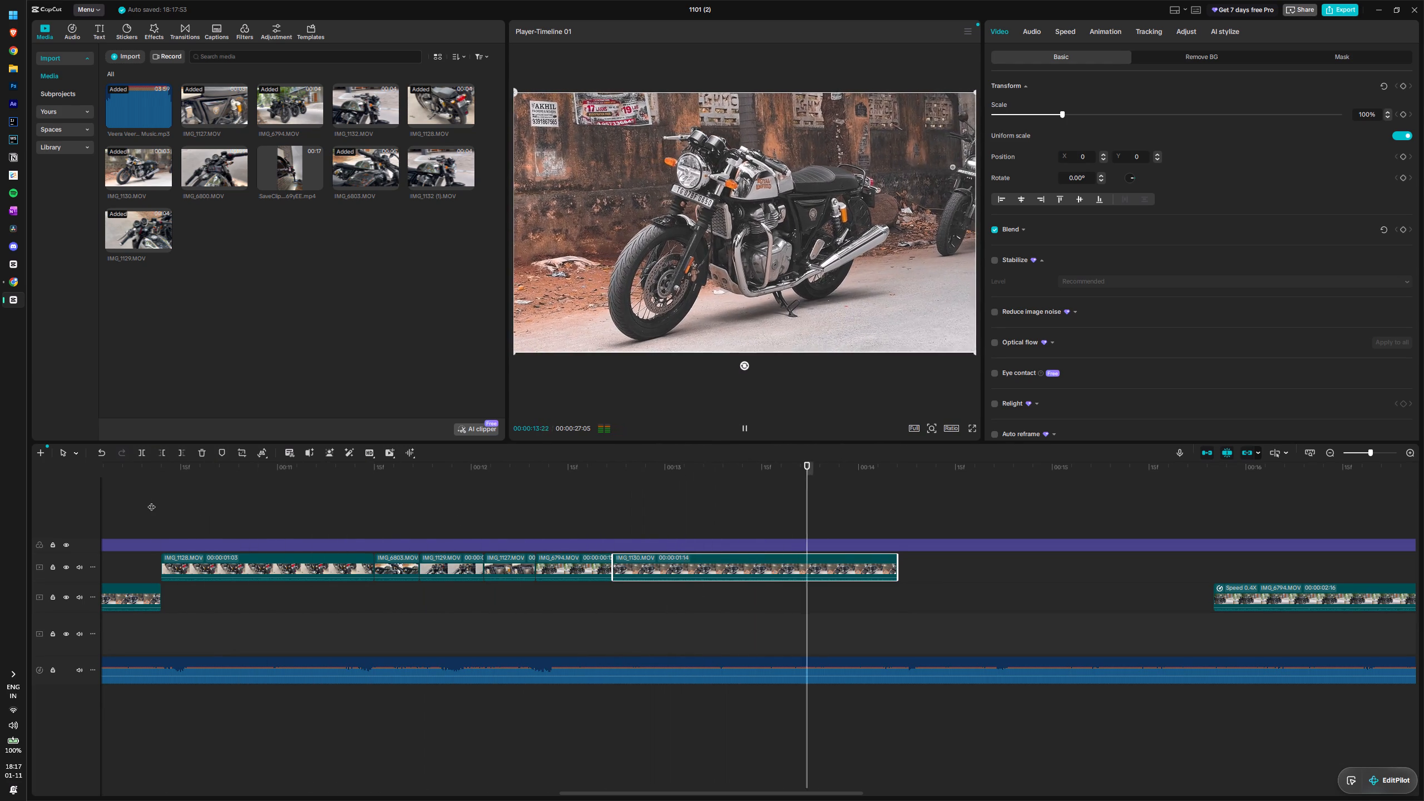
{"action": "key", "text": "space"}
{"action": "left_click_drag", "start_coordinate": [932, 502], "coordinate": [165, 470]}
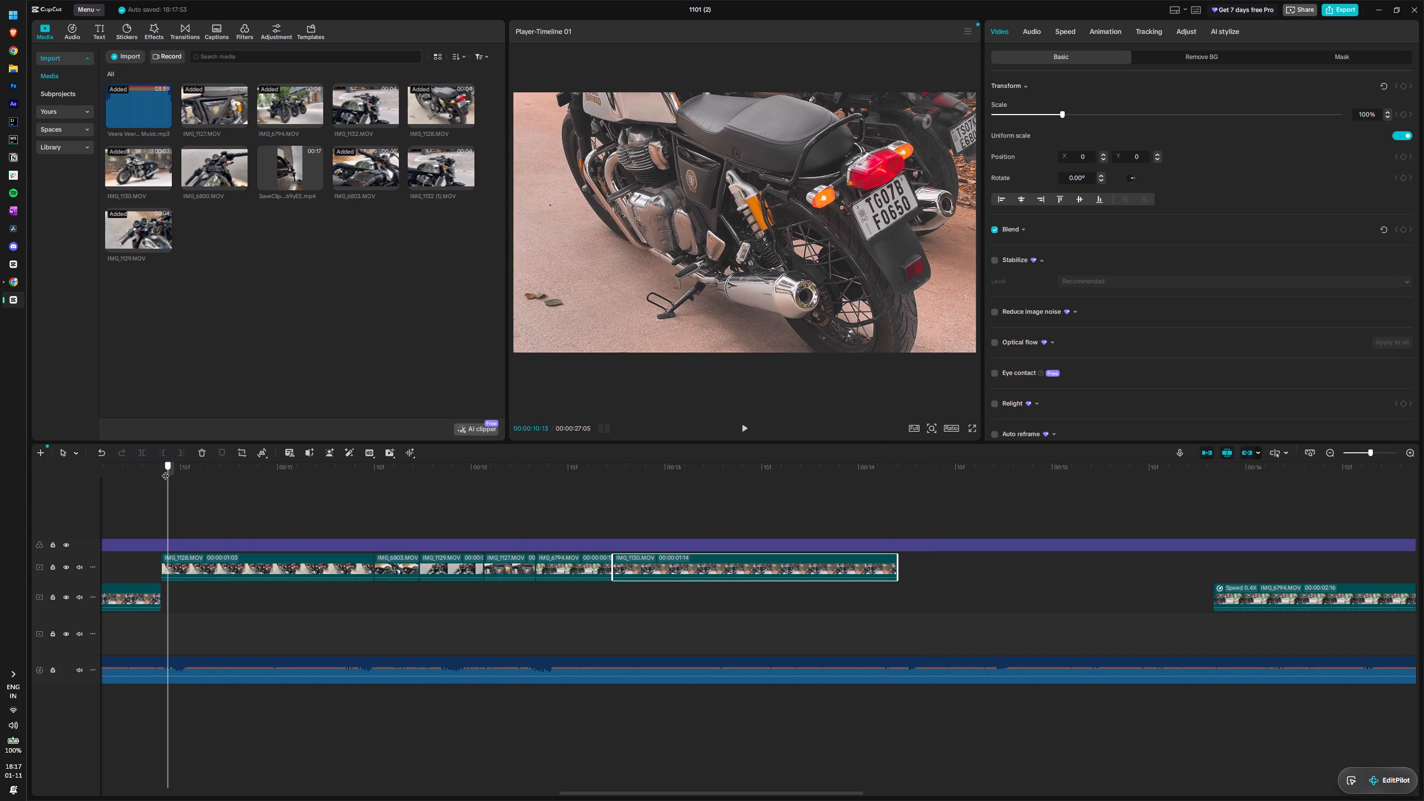
{"action": "left_click_drag", "start_coordinate": [165, 470], "coordinate": [165, 469]}
Clear the effects search and browse the video effect categories, including Intro & Outro, Wild Pics, Motion, 3D and Classic.
{"action": "left_click", "coordinate": [159, 35]}
{"action": "left_click_drag", "start_coordinate": [186, 60], "coordinate": [111, 59]}
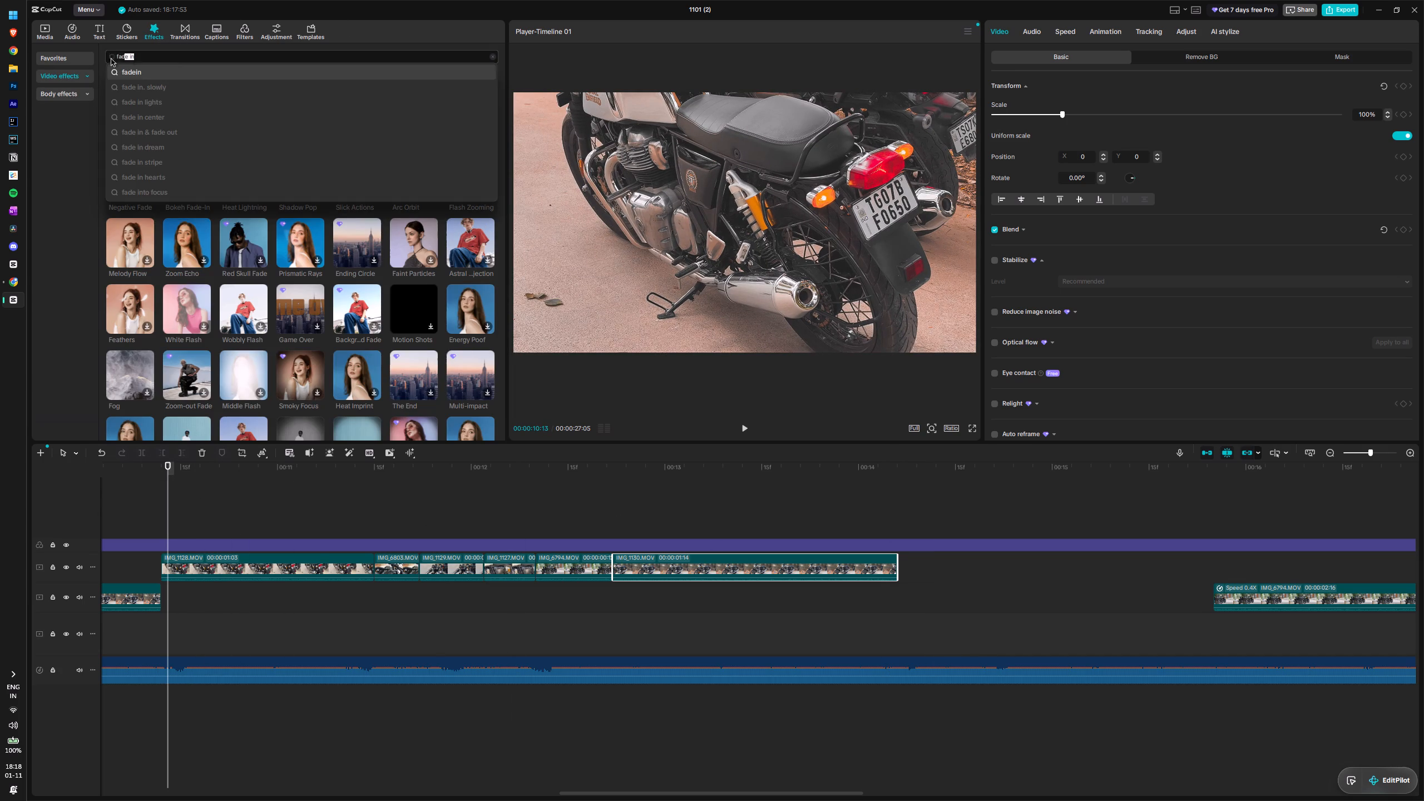
{"action": "left_click_drag", "start_coordinate": [111, 59], "coordinate": [101, 56]}
{"action": "key", "text": "s"}
{"action": "key", "text": "BackSpace"}
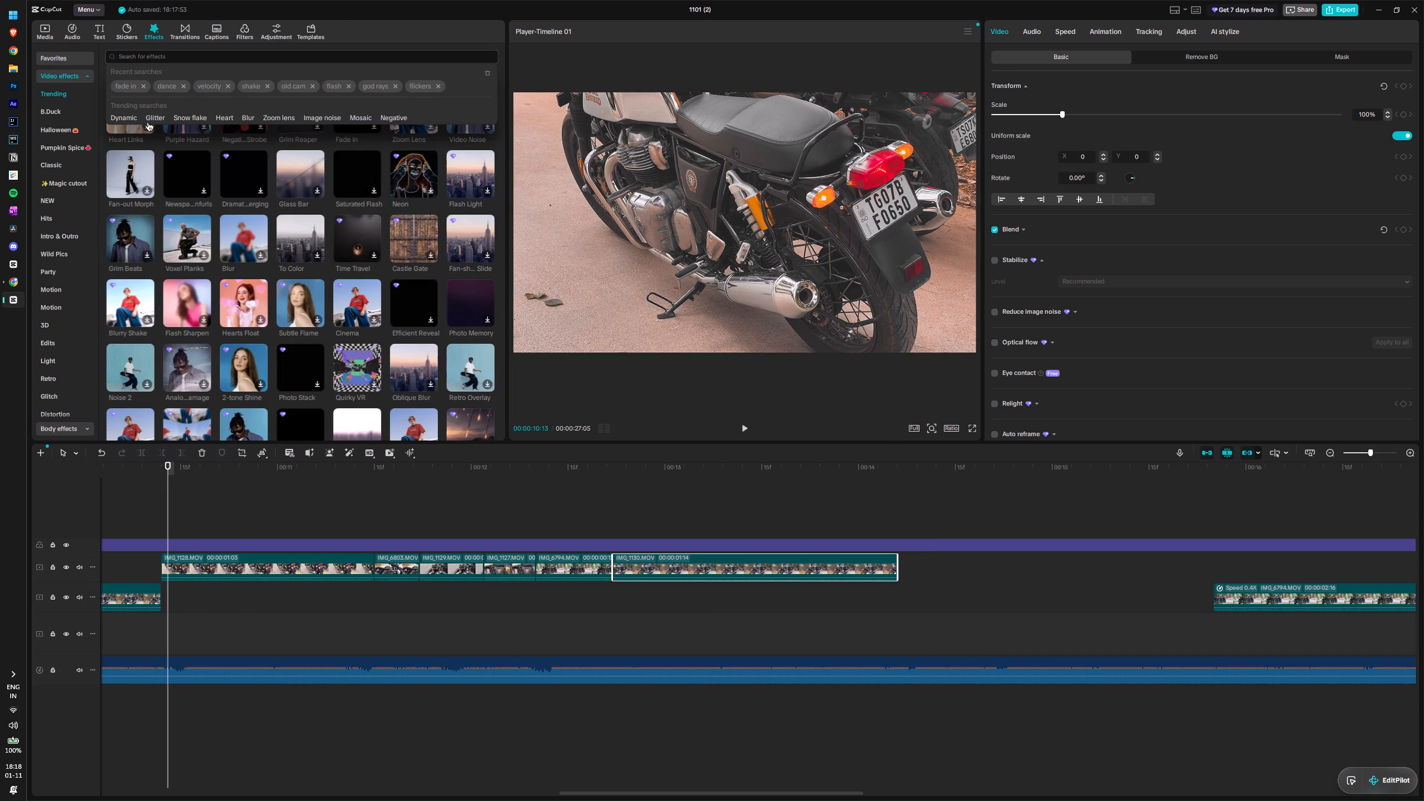
{"action": "left_click", "coordinate": [63, 234]}
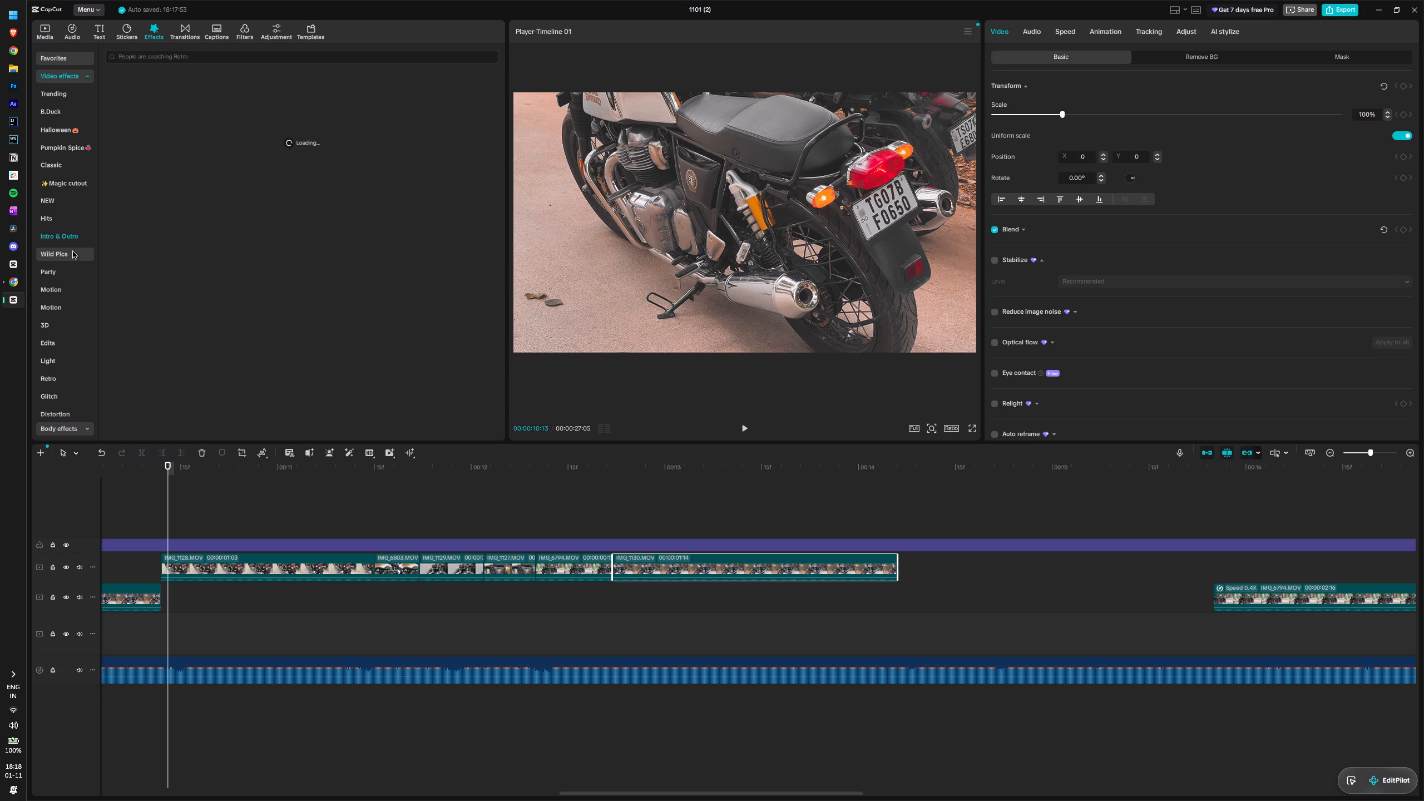
{"action": "left_click", "coordinate": [73, 251]}
{"action": "left_click", "coordinate": [77, 290]}
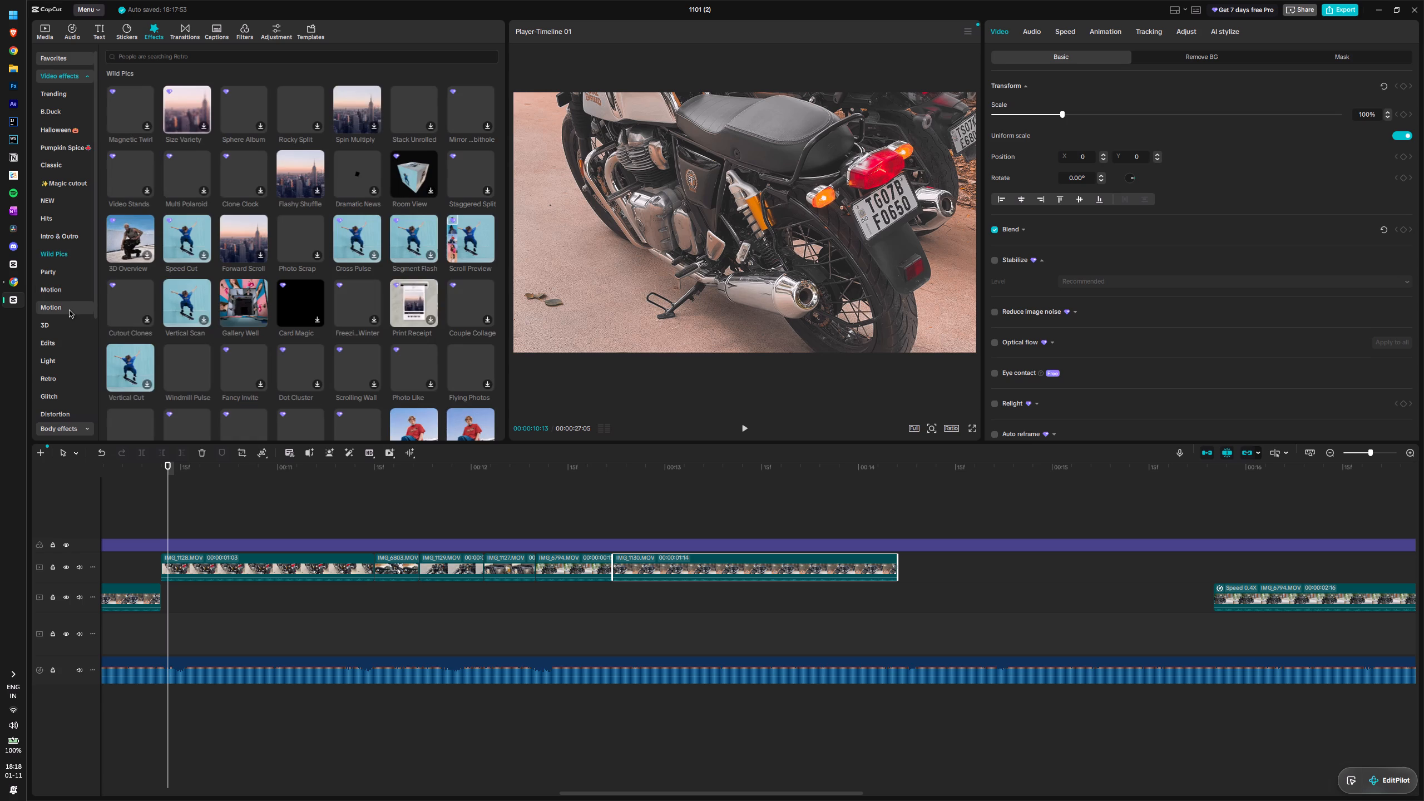
{"action": "left_click", "coordinate": [67, 310]}
{"action": "left_click", "coordinate": [65, 334]}
{"action": "left_click", "coordinate": [67, 344]}
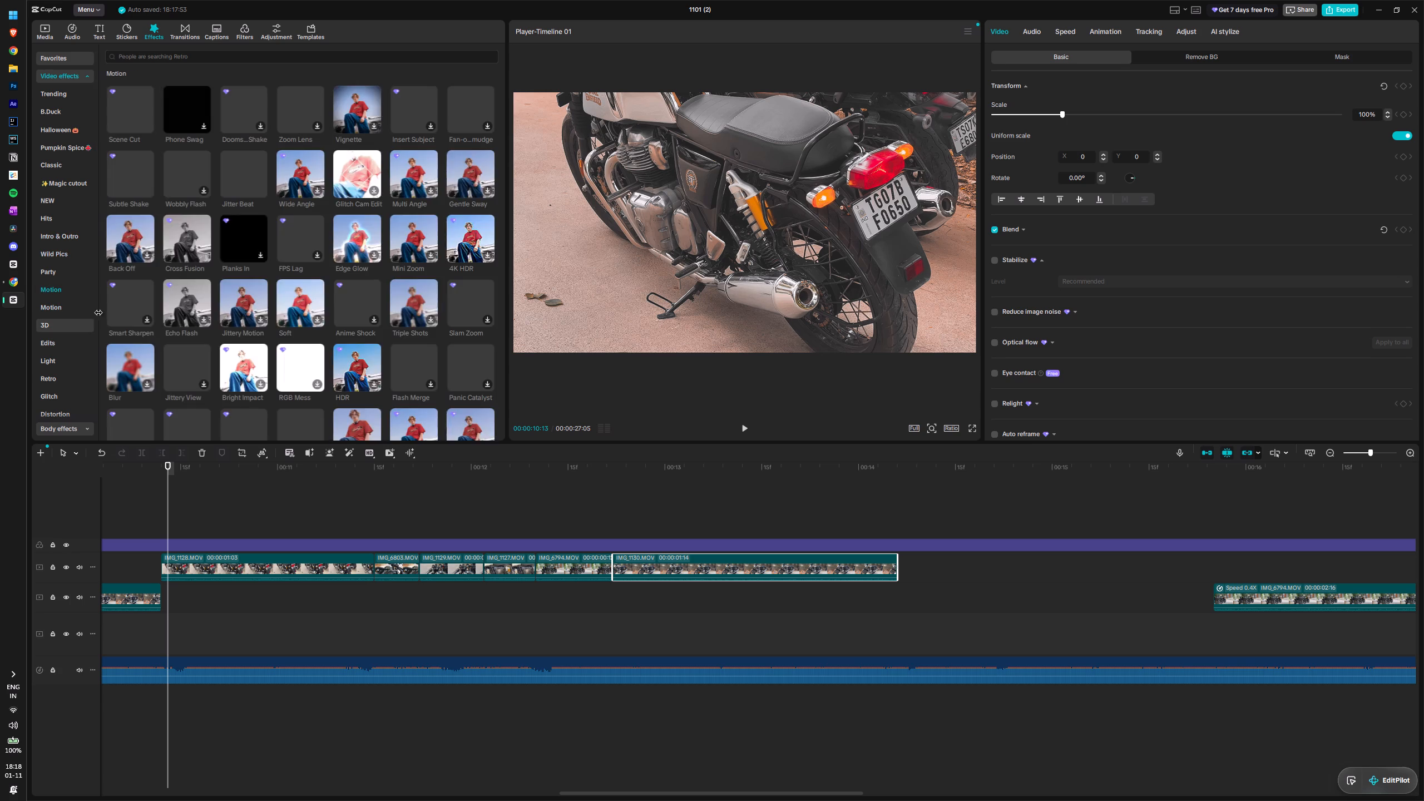
{"action": "left_click", "coordinate": [52, 329]}
{"action": "left_click", "coordinate": [57, 344]}
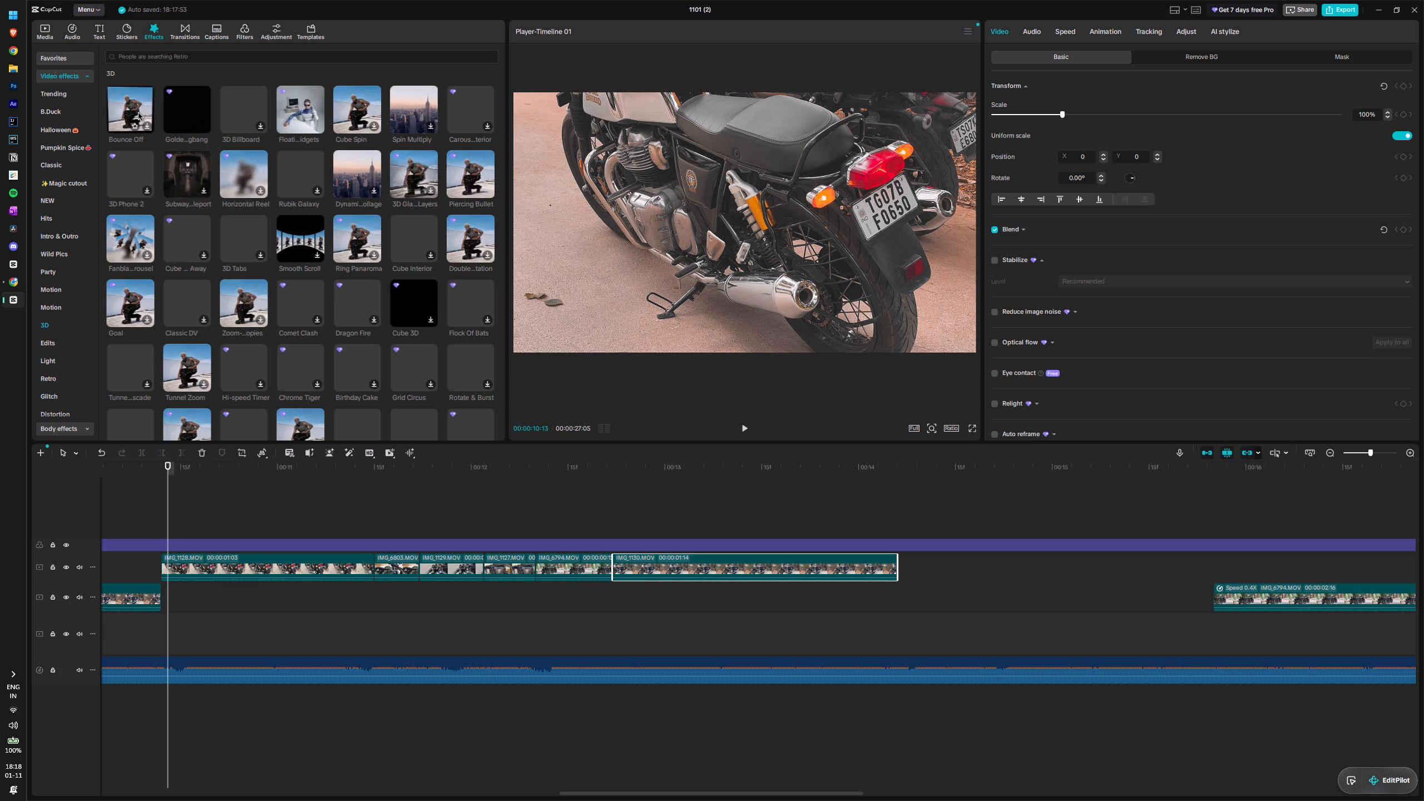
{"action": "left_click", "coordinate": [80, 156]}
{"action": "left_click", "coordinate": [76, 150]}
{"action": "left_click", "coordinate": [74, 166]}
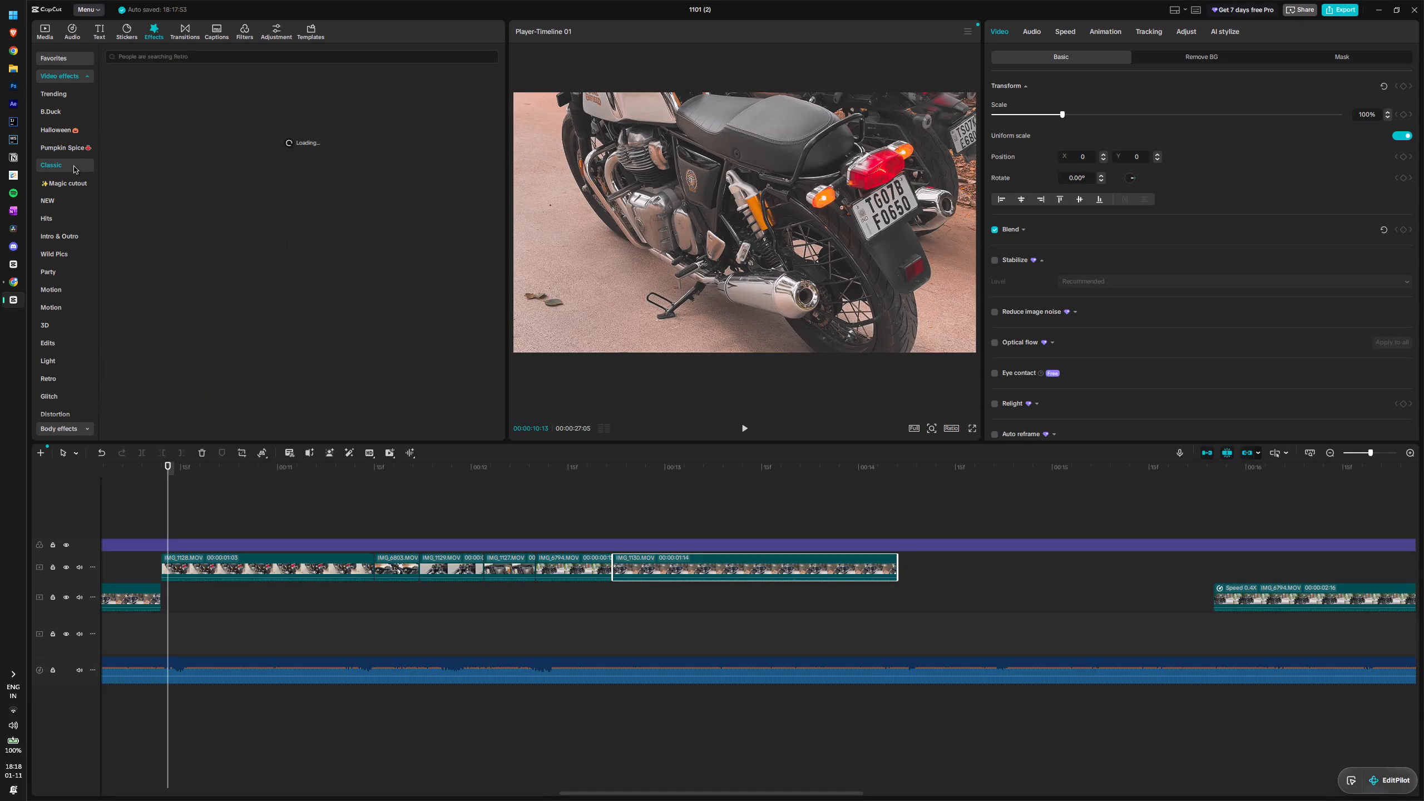
Search the effects for shake and lay the Shake effect over the upper-track clips from IMG_1128 to the end of the silver motorcycle clip.
{"action": "left_click", "coordinate": [138, 56]}
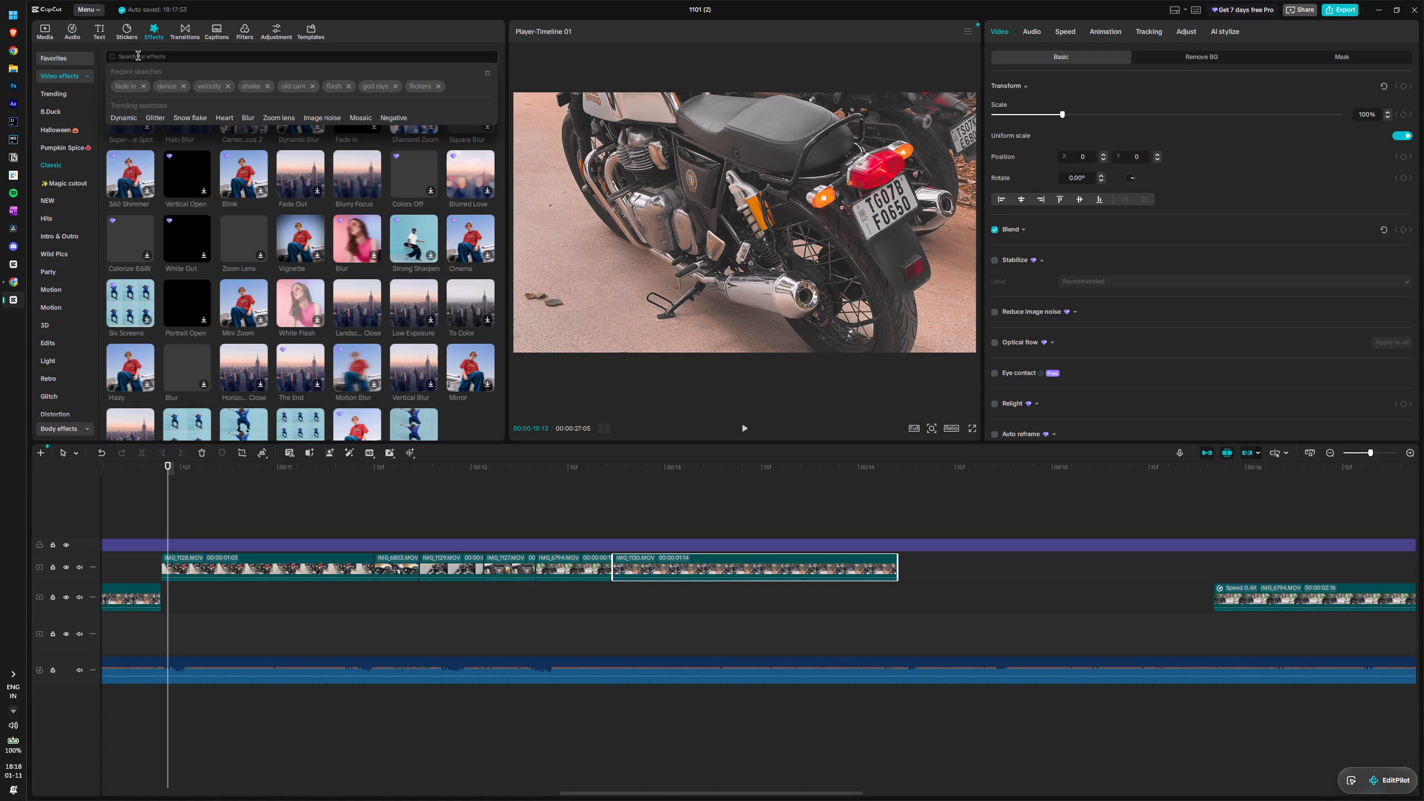
{"action": "type", "text": "sa"}
{"action": "key", "text": "BackSpace"}
{"action": "type", "text": "hake"}
{"action": "key", "text": "Return"}
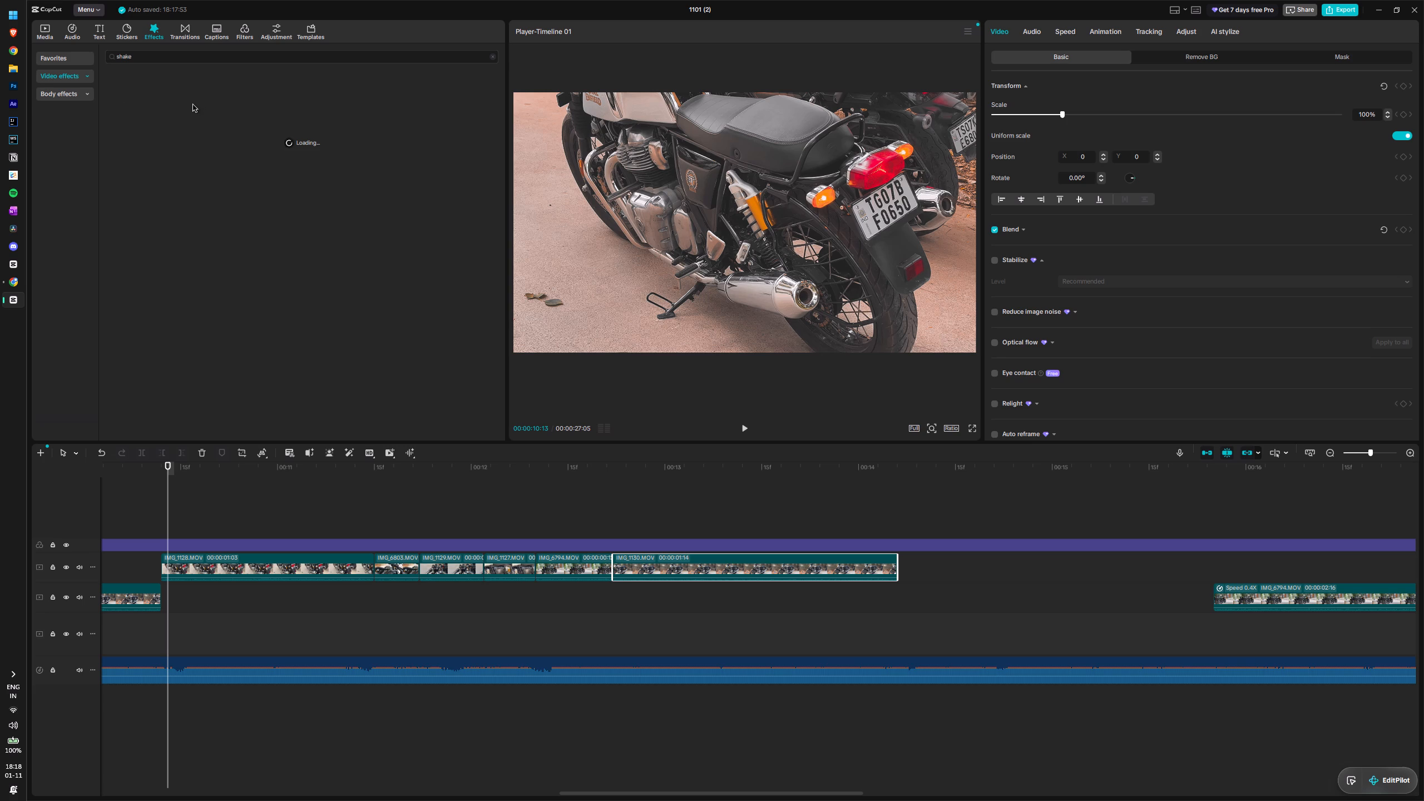
{"action": "left_click_drag", "start_coordinate": [139, 106], "coordinate": [179, 552]}
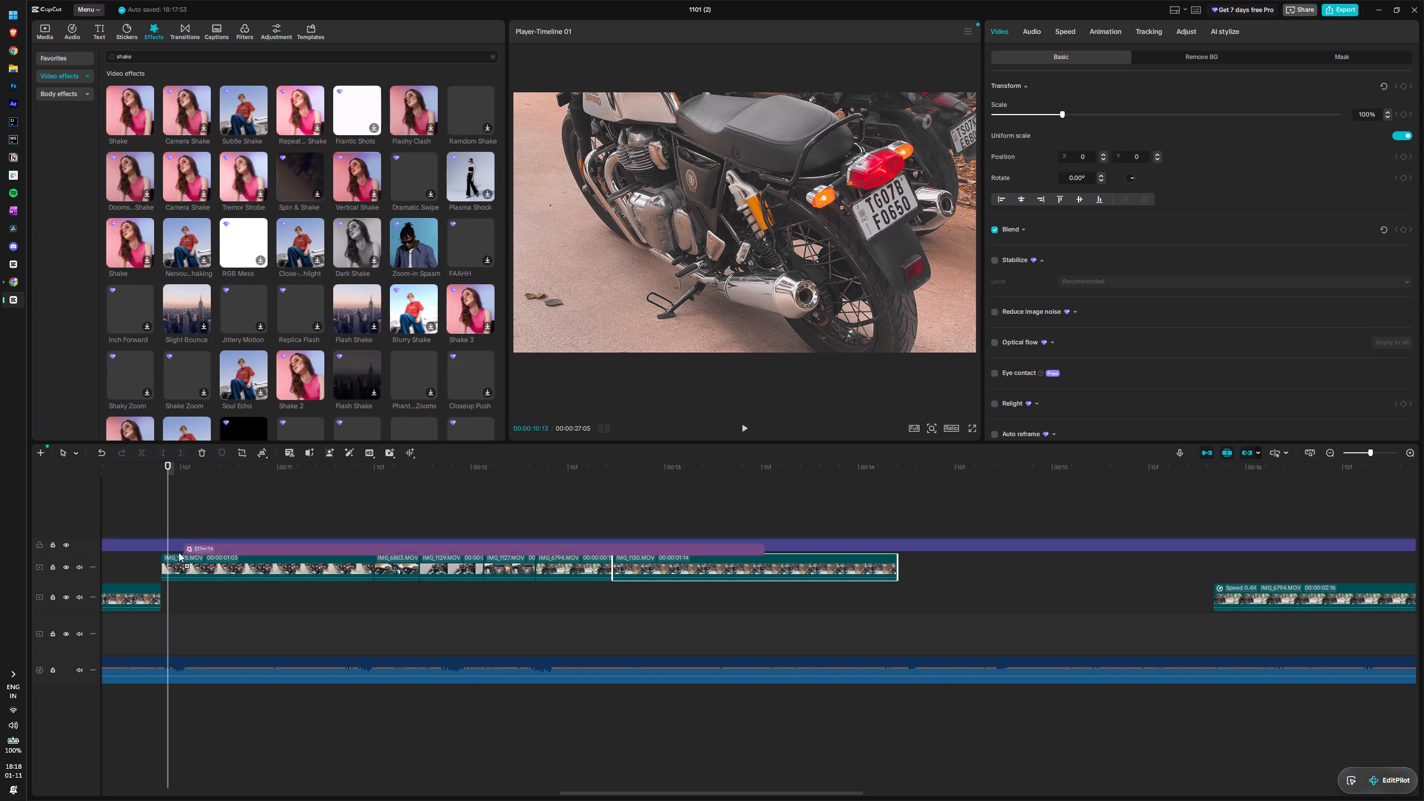
{"action": "left_click_drag", "start_coordinate": [179, 552], "coordinate": [161, 532]}
{"action": "left_click_drag", "start_coordinate": [744, 531], "coordinate": [789, 530]}
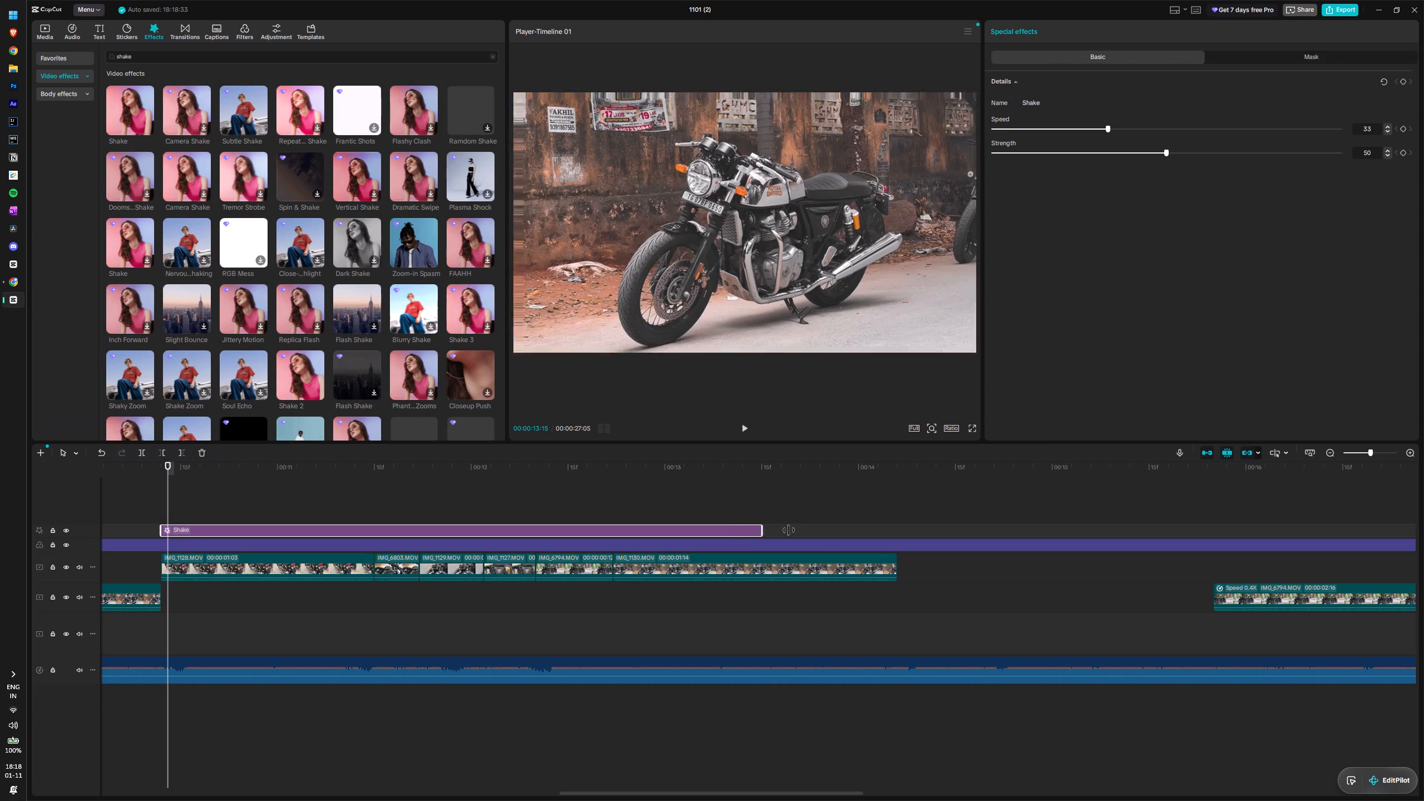
{"action": "left_click_drag", "start_coordinate": [789, 530], "coordinate": [891, 533]}
Set the Shake effect's strength to 11 and its speed to 7.
{"action": "left_click_drag", "start_coordinate": [1118, 154], "coordinate": [1098, 156]}
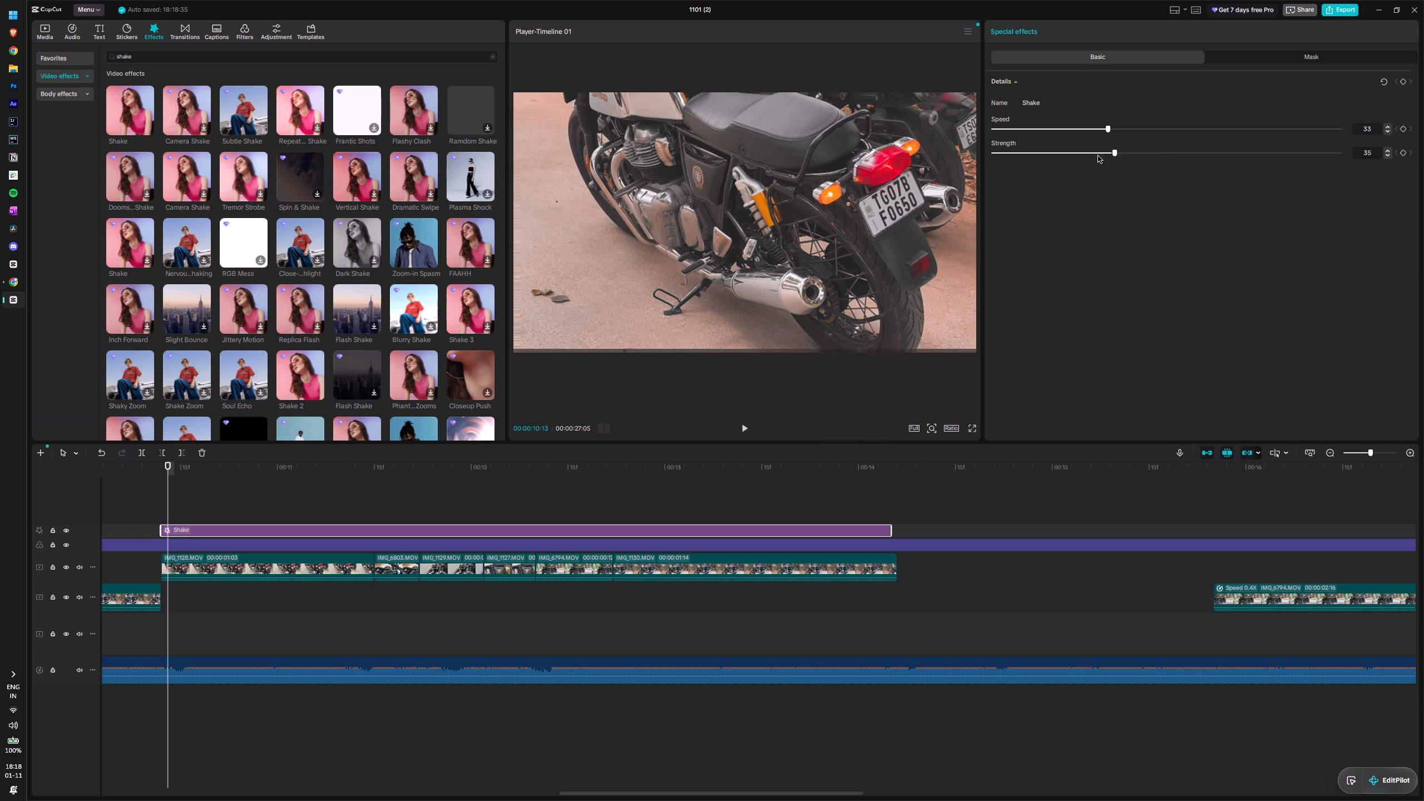
{"action": "left_click_drag", "start_coordinate": [1098, 156], "coordinate": [1032, 161]}
{"action": "left_click_drag", "start_coordinate": [1045, 131], "coordinate": [1019, 131]}
Play the section under the Shake effect, go back to the timeline start and show the imported media.
{"action": "left_click", "coordinate": [166, 485]}
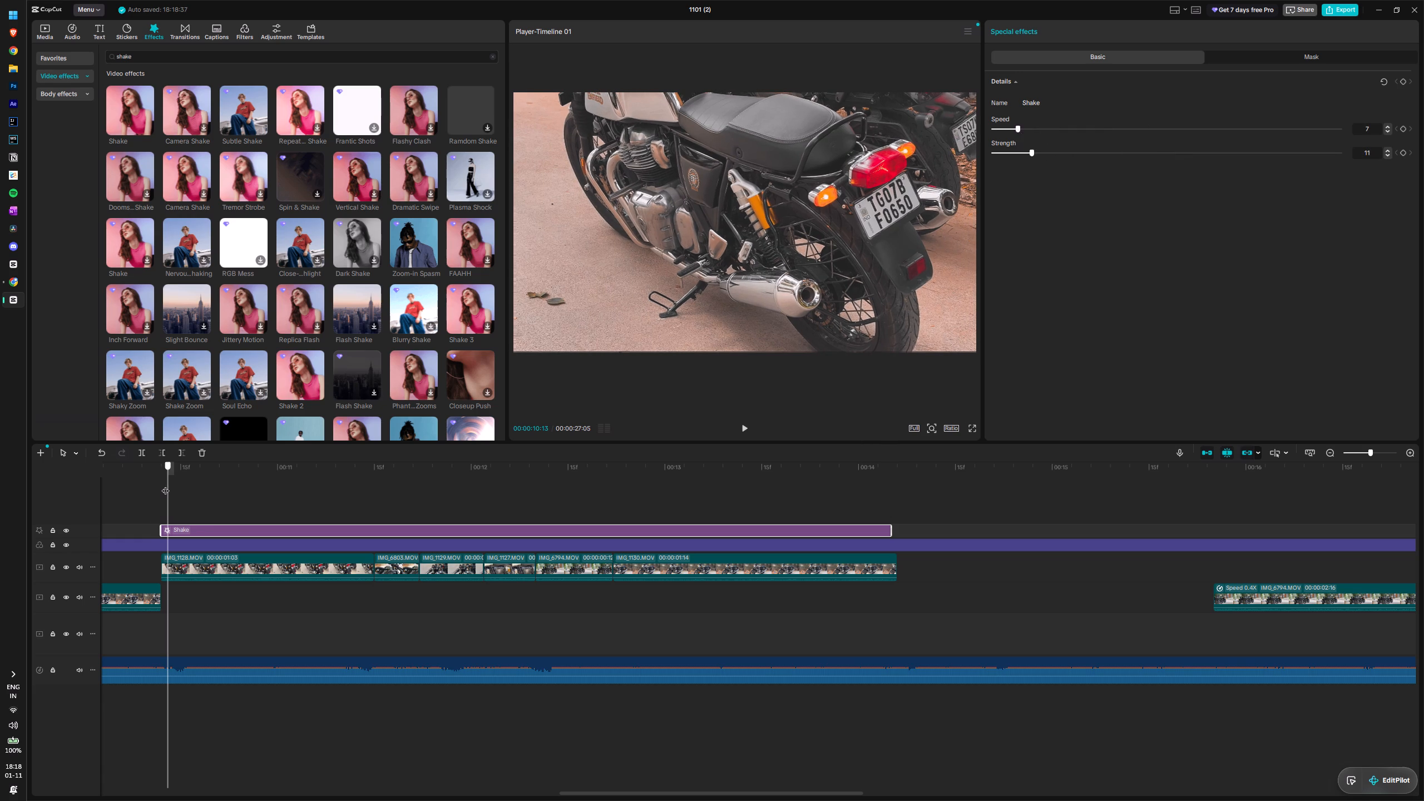
{"action": "key", "text": "space"}
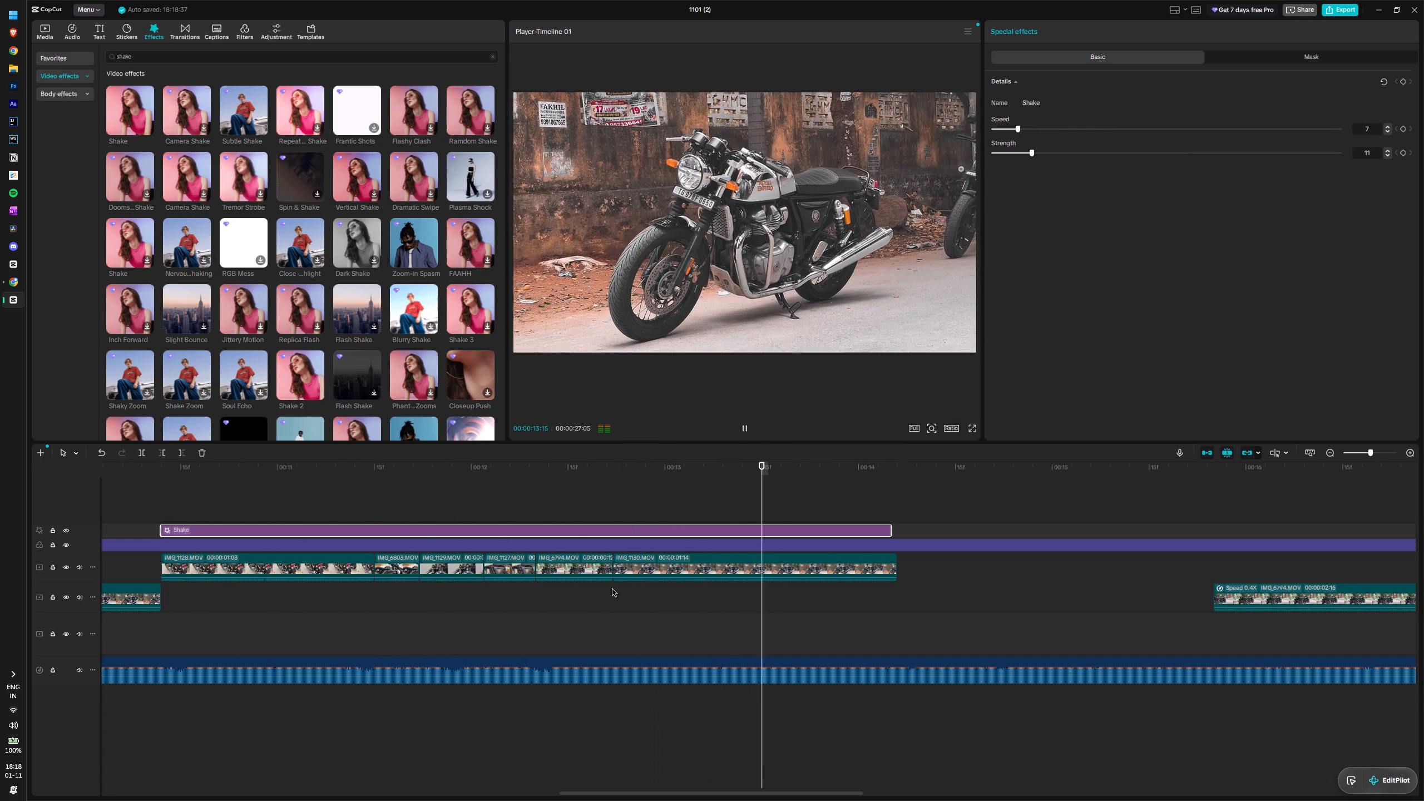
{"action": "key", "text": "space"}
{"action": "key", "text": "space"}
{"action": "key", "text": "space"}
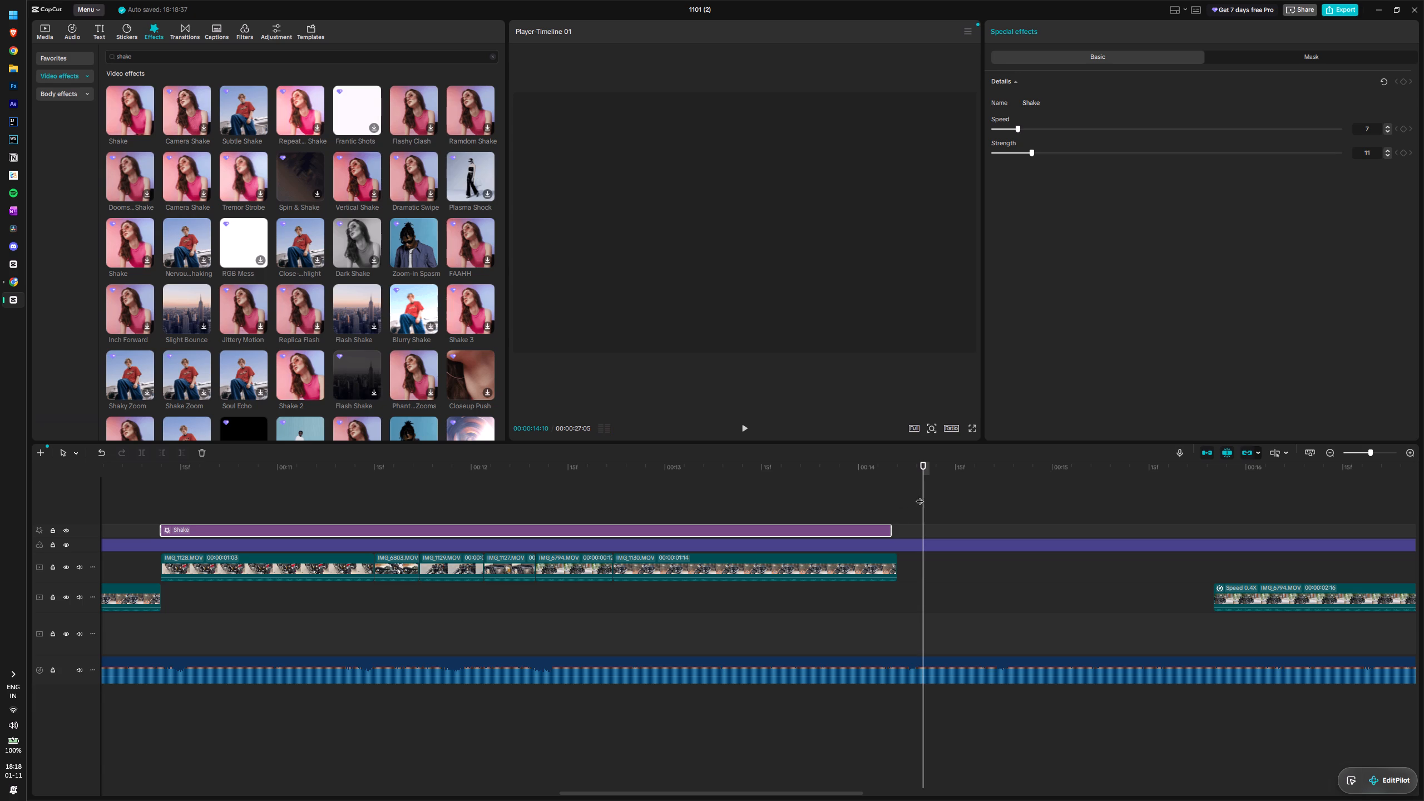
{"action": "left_click_drag", "start_coordinate": [922, 496], "coordinate": [86, 561]}
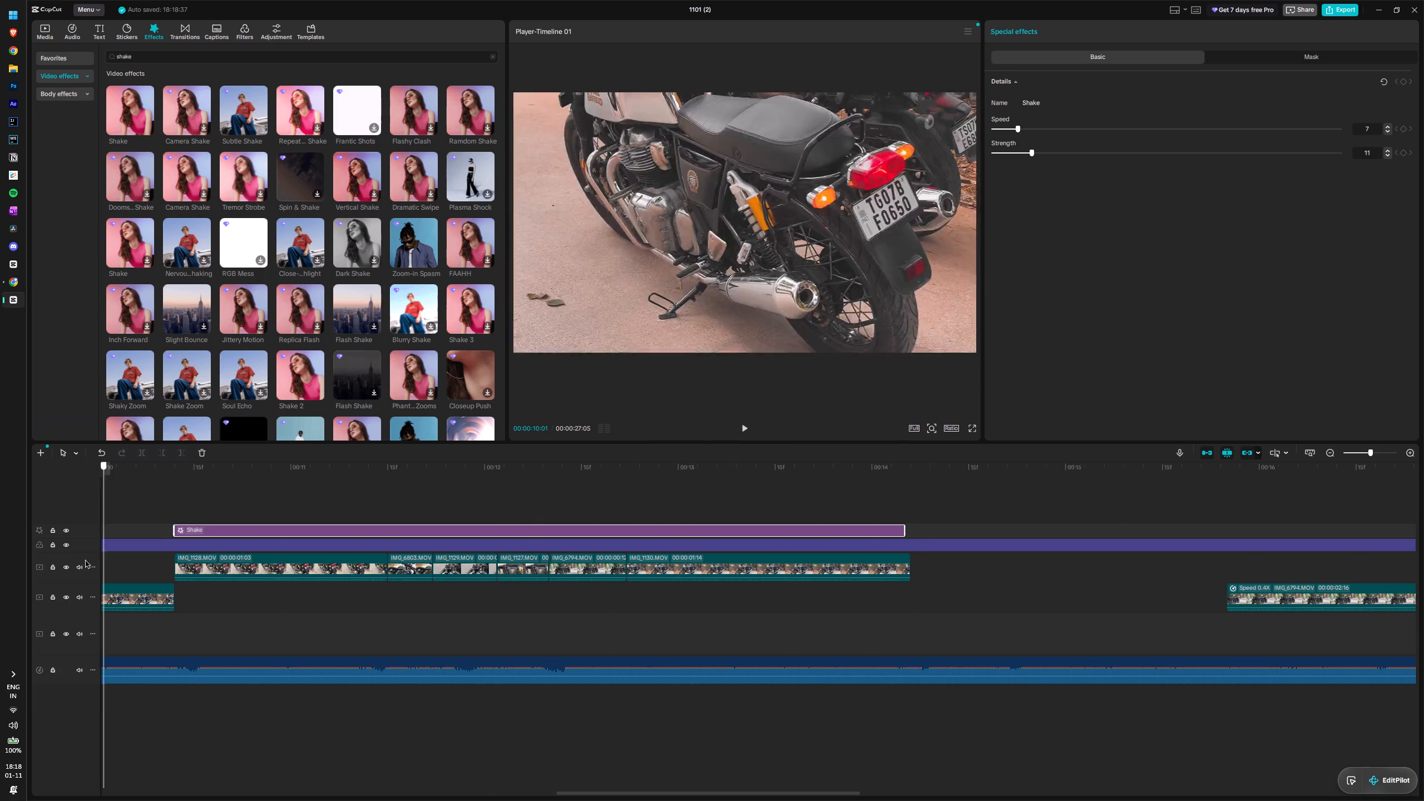
{"action": "left_click_drag", "start_coordinate": [86, 561], "coordinate": [52, 553]}
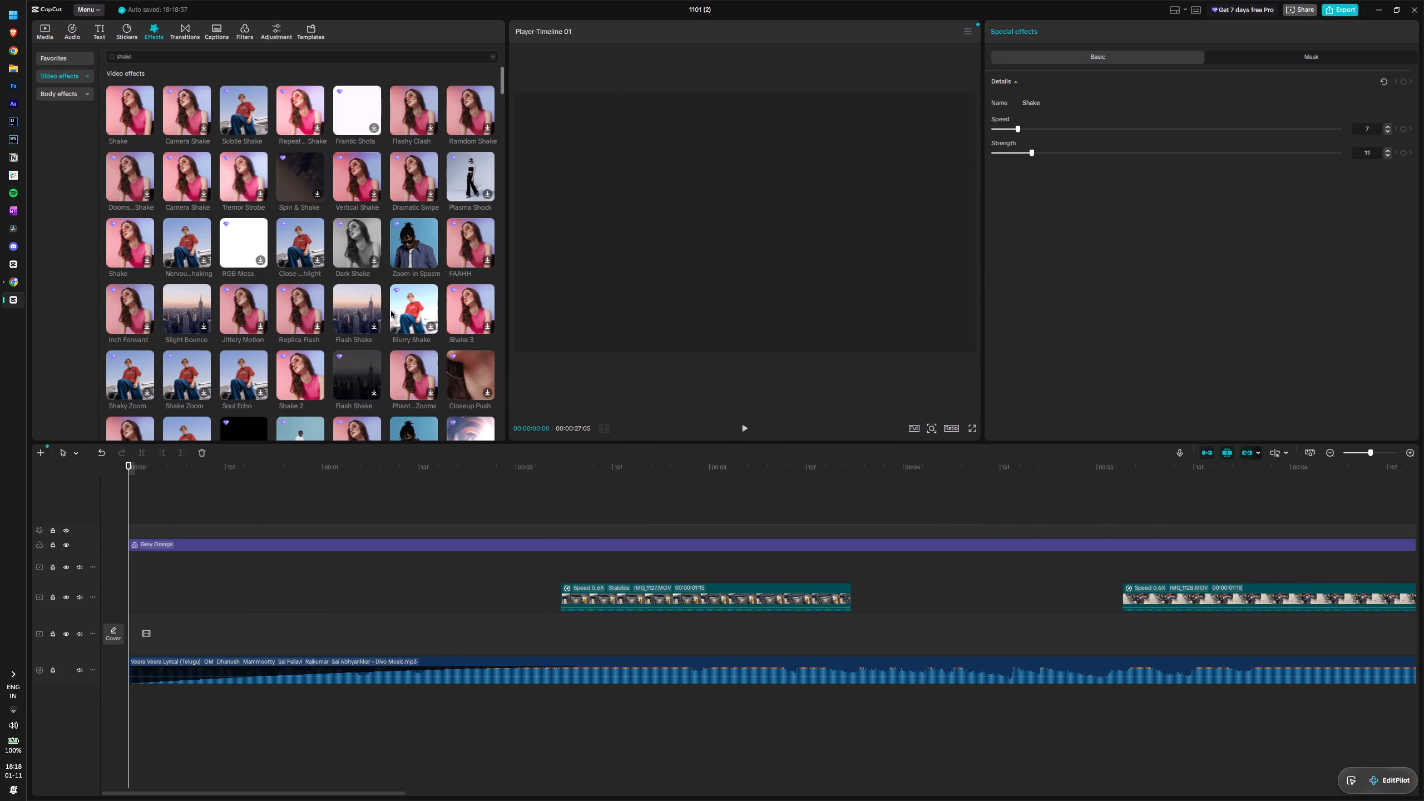
{"action": "left_click", "coordinate": [50, 31]}
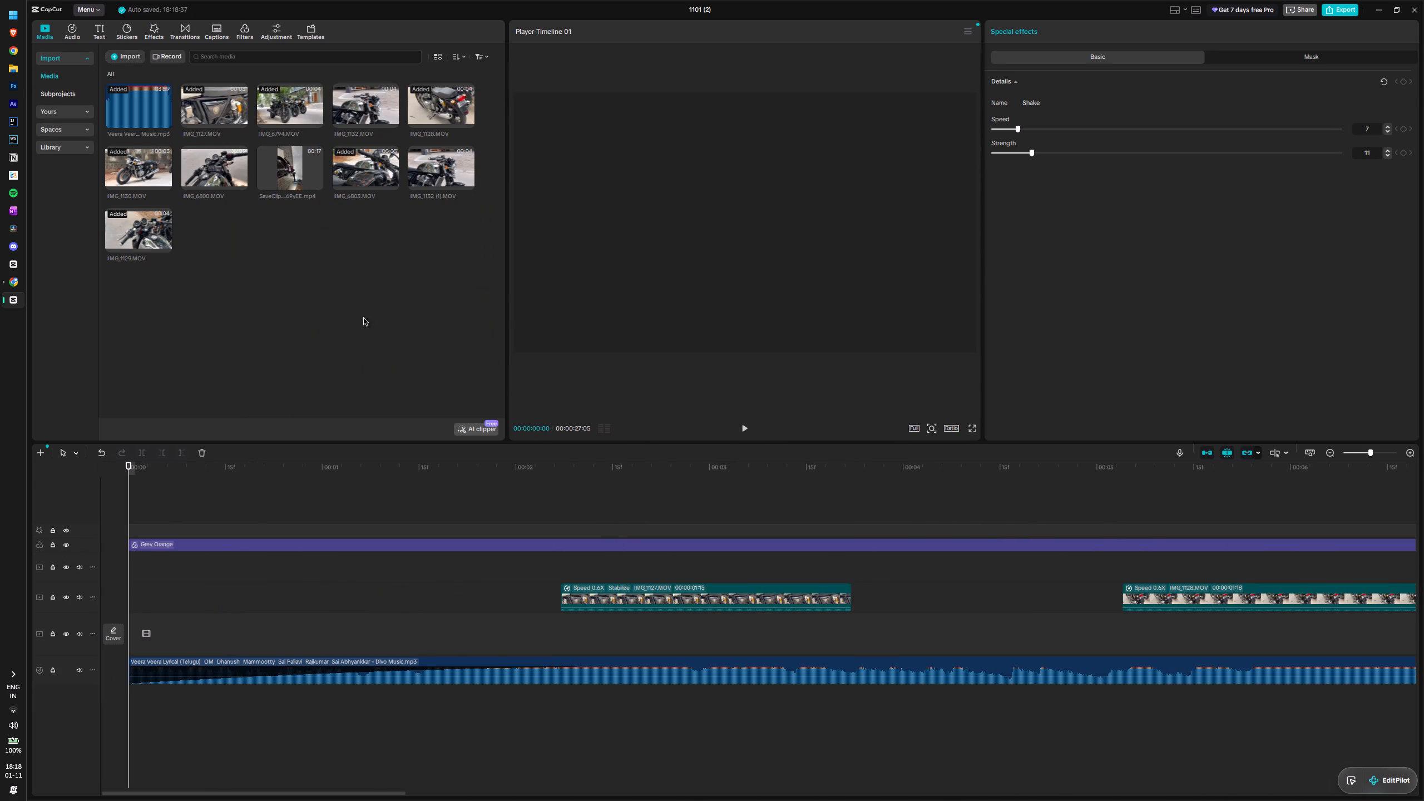
{"action": "key", "text": "space"}
{"action": "key", "text": "space"}
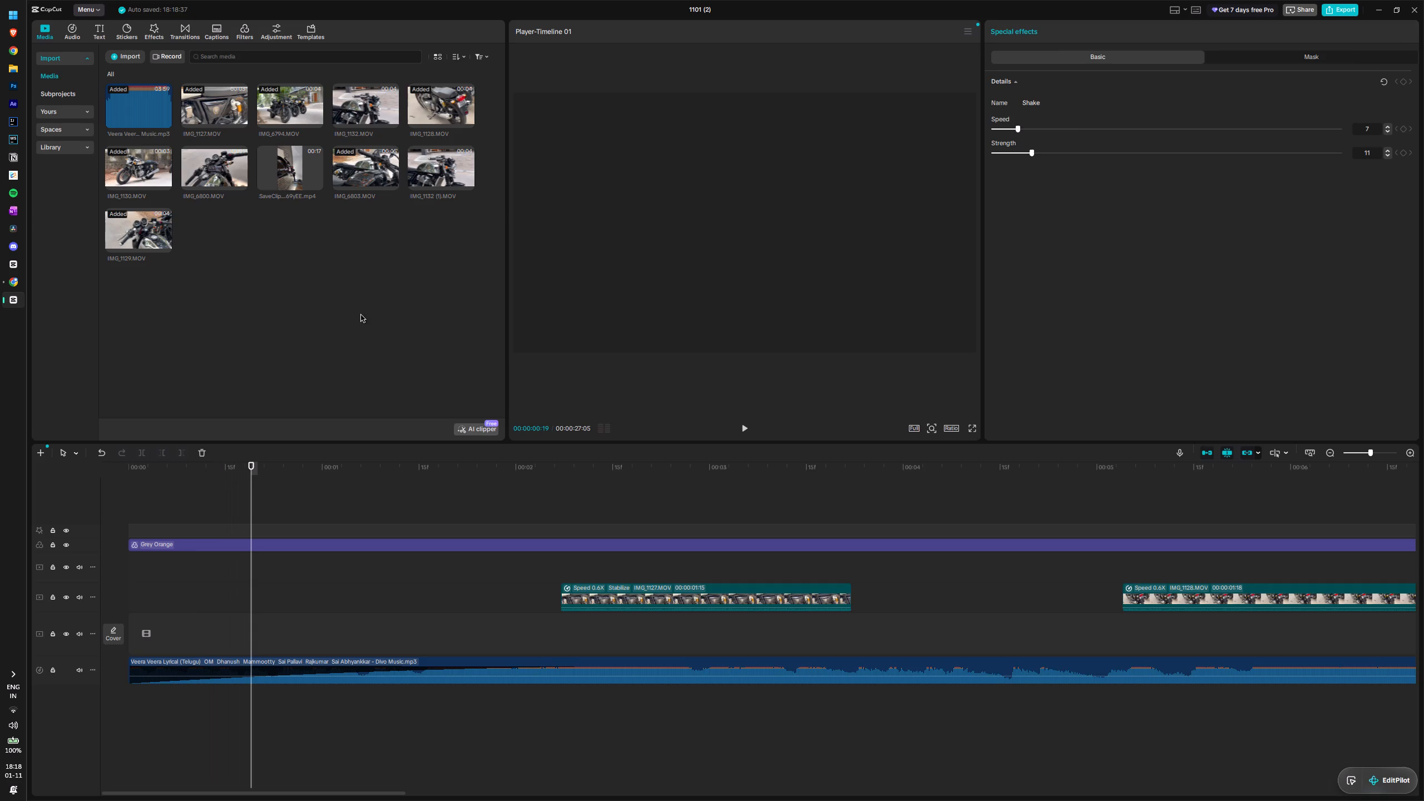
Switch to Chrome, close the IMG_1129.MOV preview, look over the clips in the REEL1 Drive folder and return to CapCut.
{"action": "key", "text": "alt+Tab"}
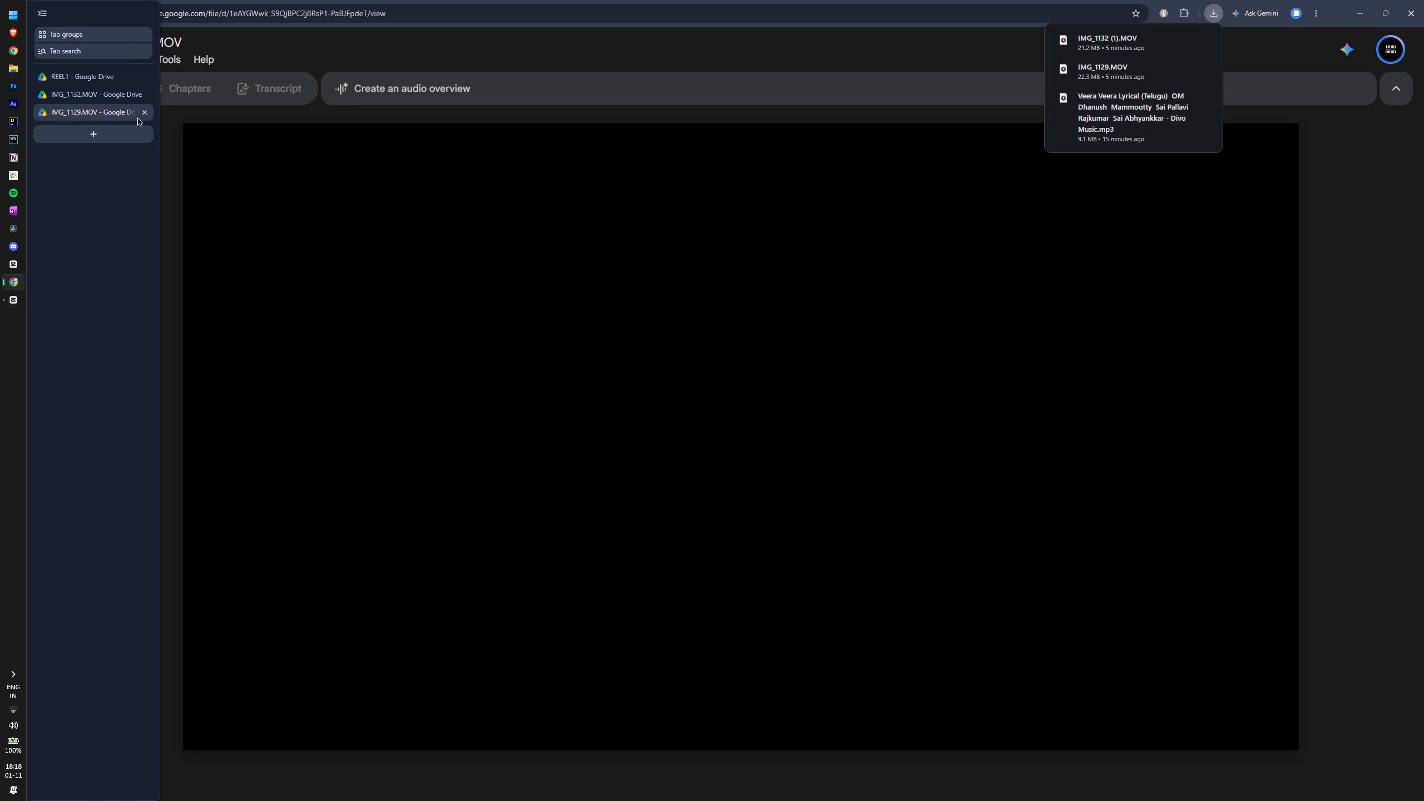
{"action": "left_click", "coordinate": [144, 113]}
{"action": "left_click", "coordinate": [93, 76]}
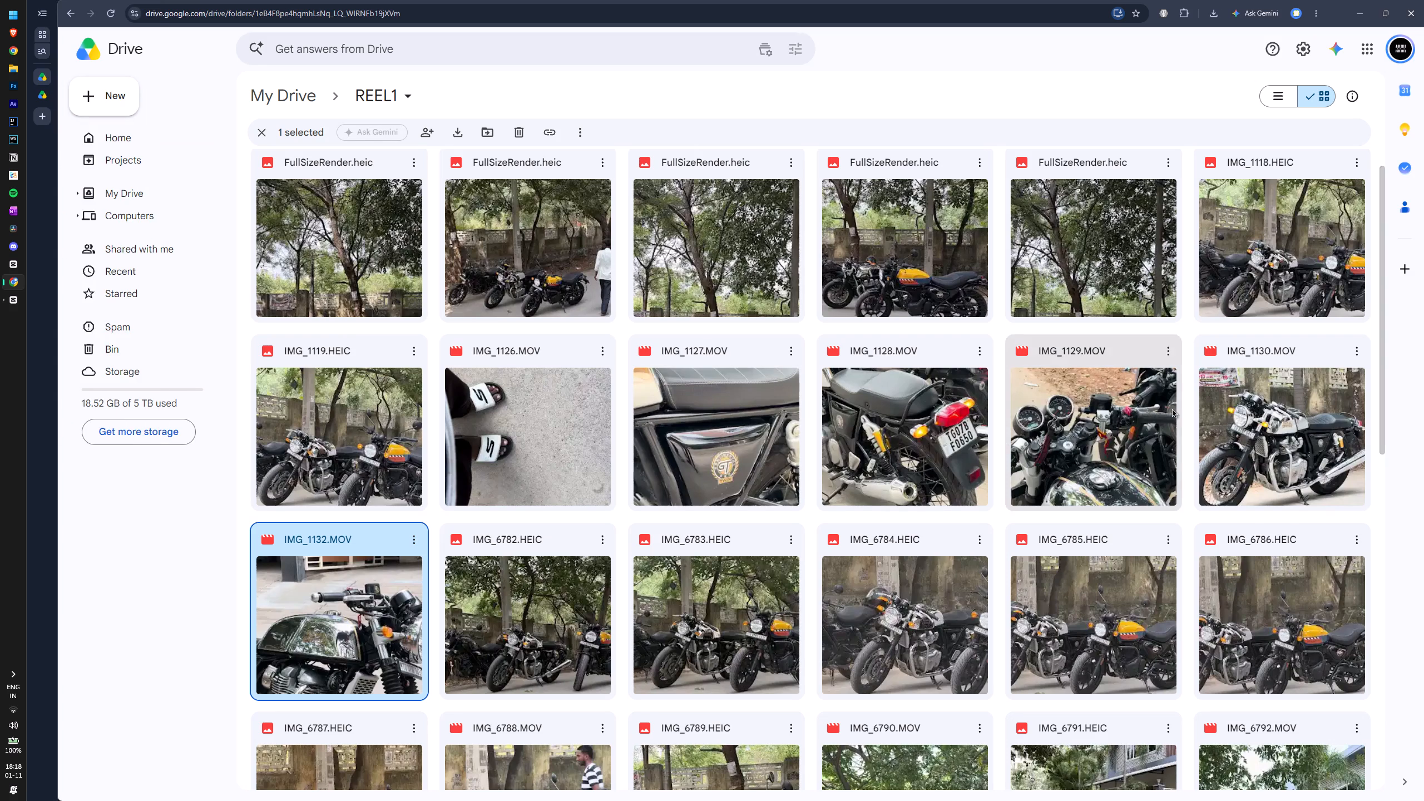
{"action": "scroll", "coordinate": [313, 636], "scroll_direction": "down", "scroll_amount": 1}
{"action": "key", "text": "alt+Tab"}
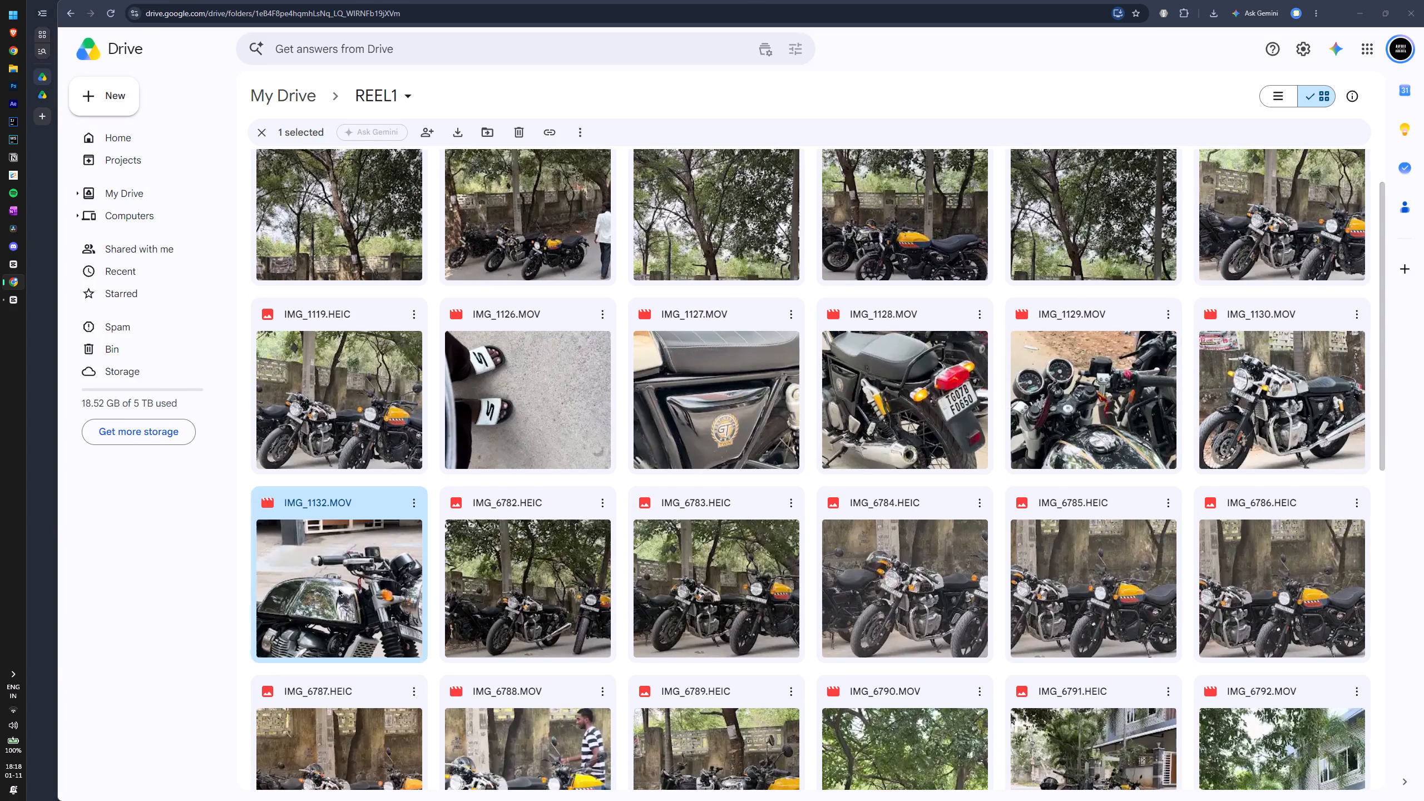
Play the edit from its opening into the silver motorcycle clip, and scrub back over the slow-motion clips and the shaken section.
{"action": "key", "text": "space"}
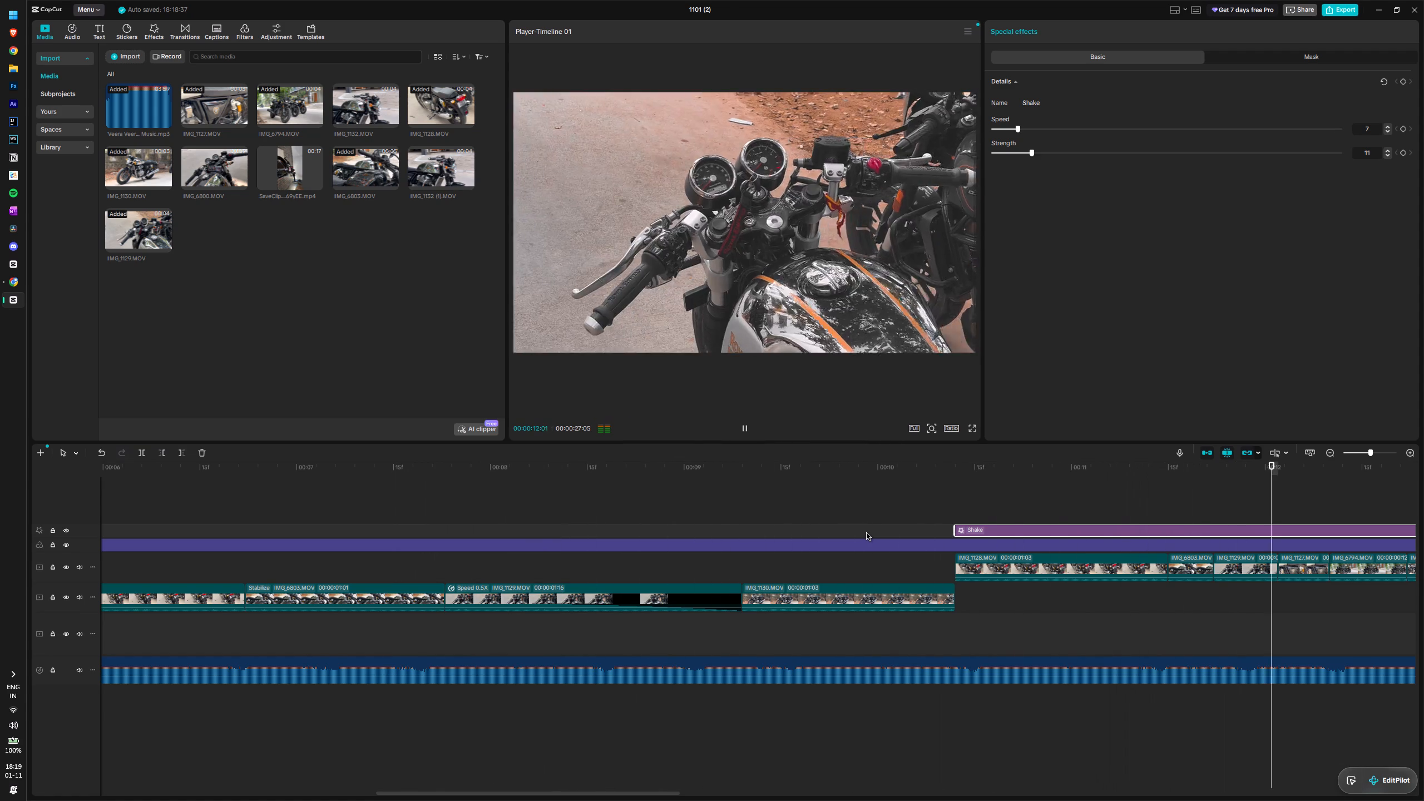
{"action": "key", "text": "space"}
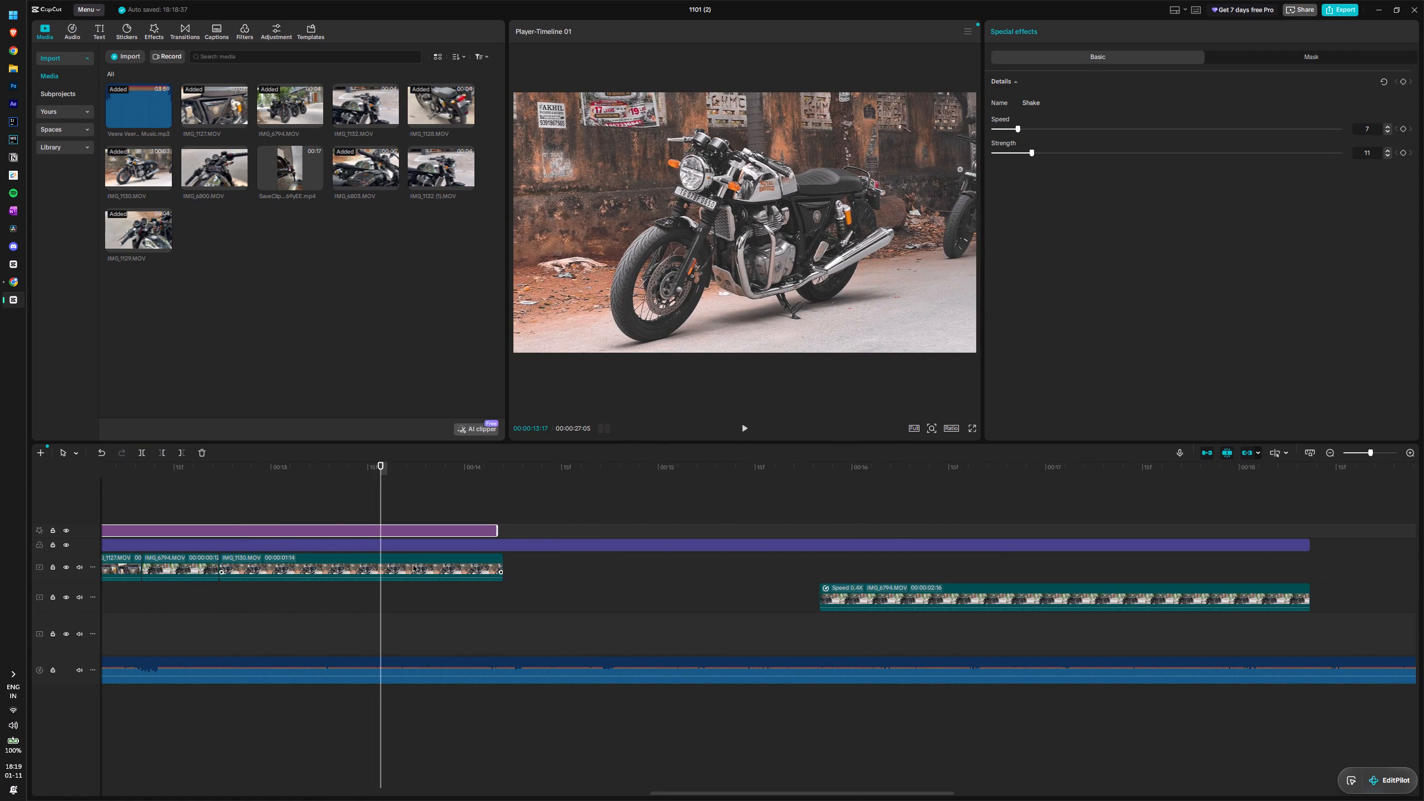
{"action": "left_click_drag", "start_coordinate": [381, 498], "coordinate": [314, 499]}
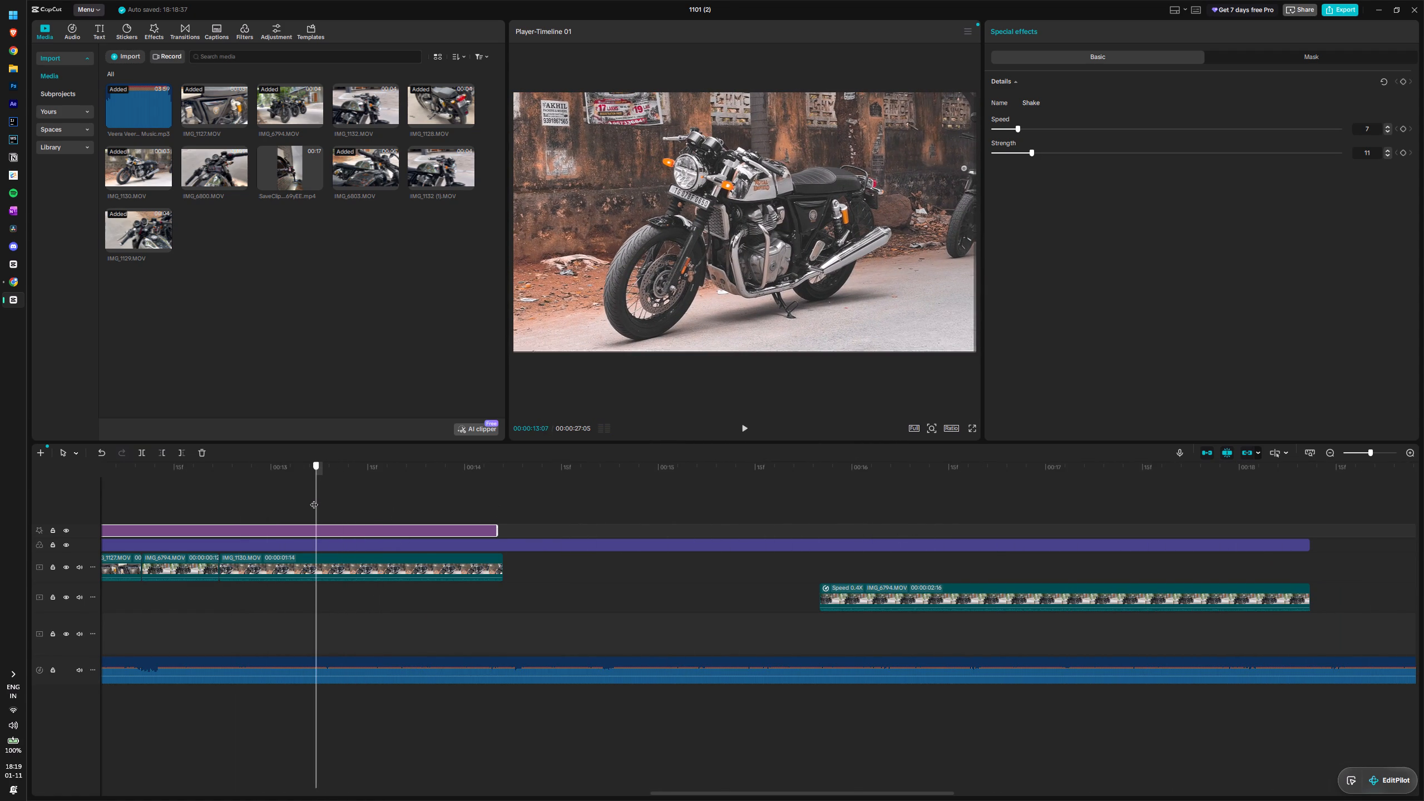
{"action": "left_click_drag", "start_coordinate": [314, 499], "coordinate": [77, 501]}
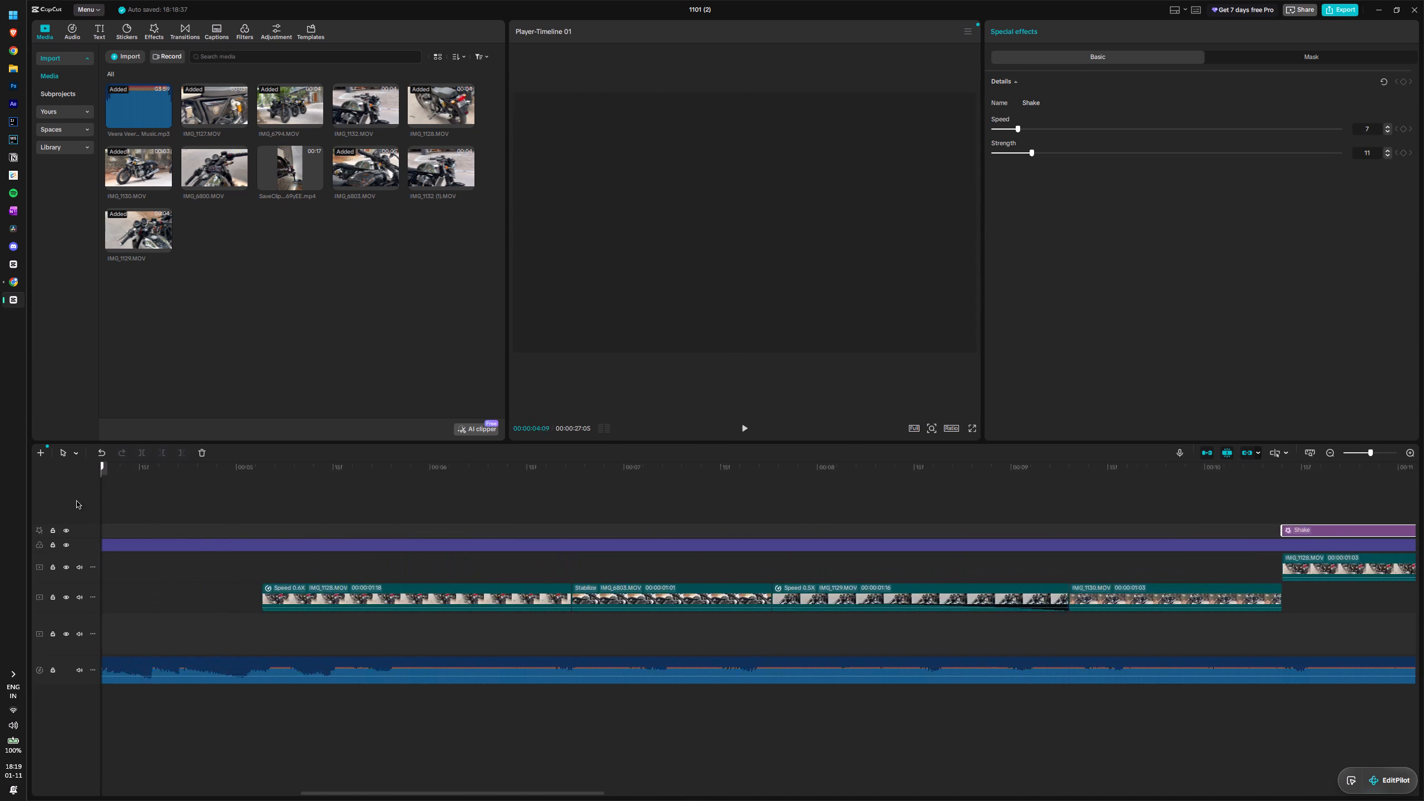
{"action": "left_click_drag", "start_coordinate": [77, 501], "coordinate": [877, 557]}
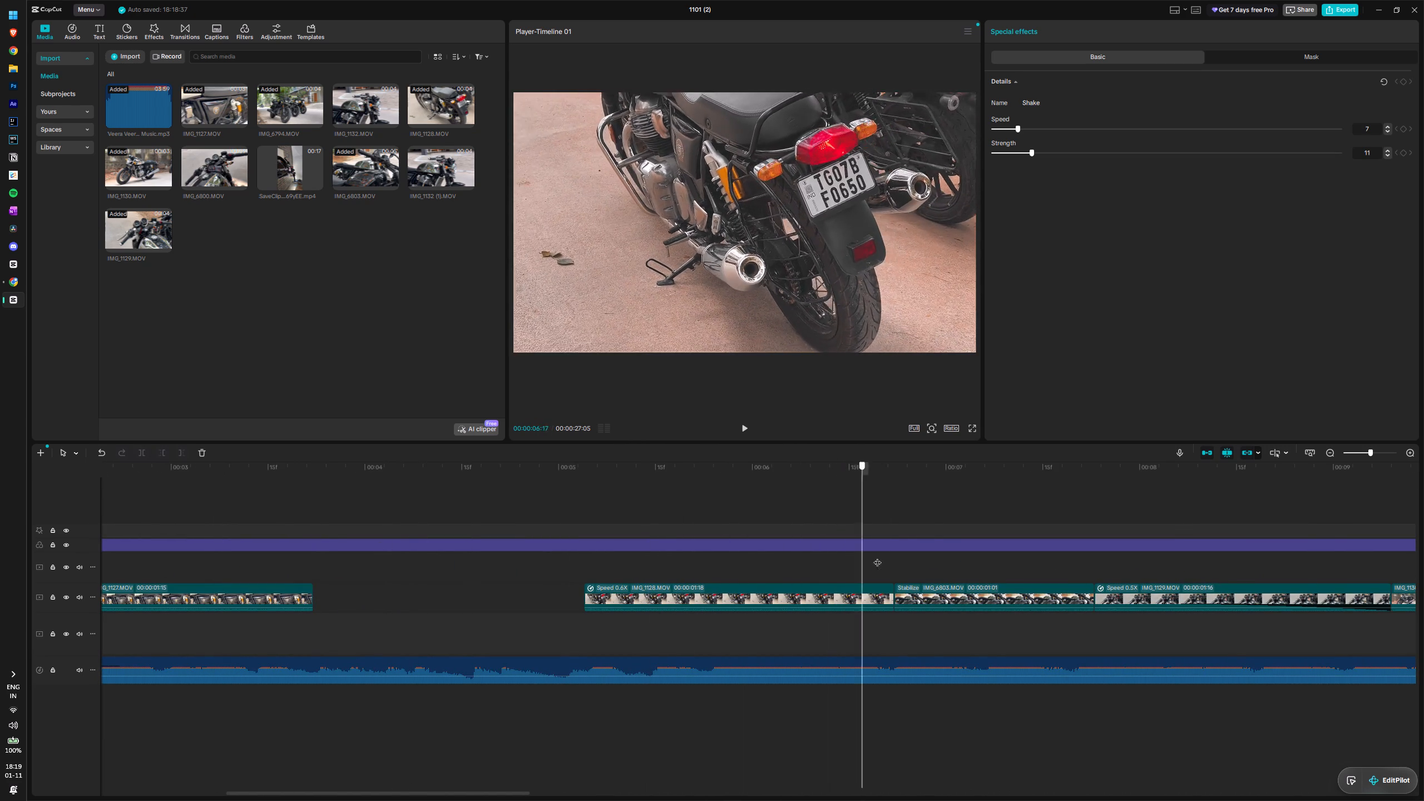
{"action": "left_click_drag", "start_coordinate": [877, 557], "coordinate": [1395, 558]}
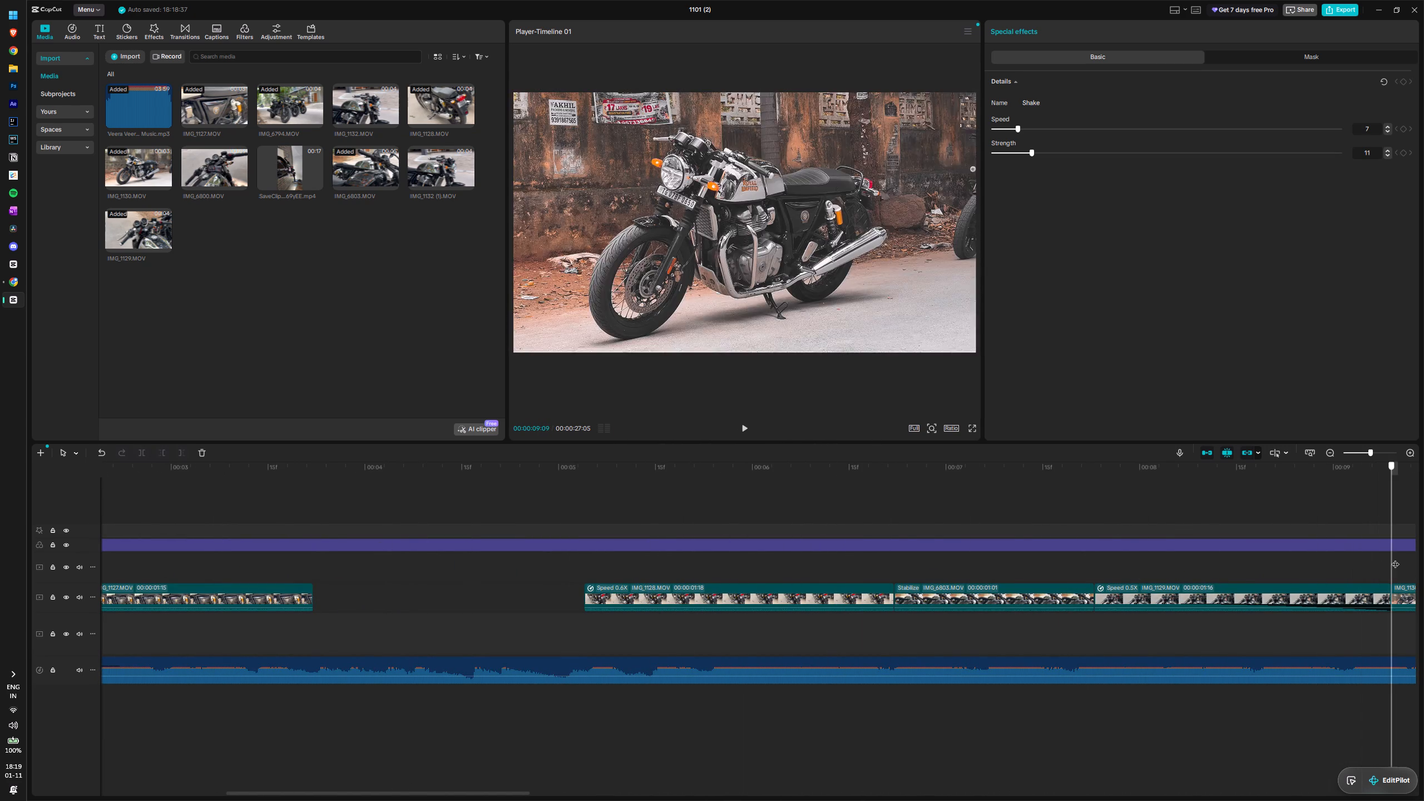
{"action": "left_click_drag", "start_coordinate": [1395, 558], "coordinate": [1079, 574]}
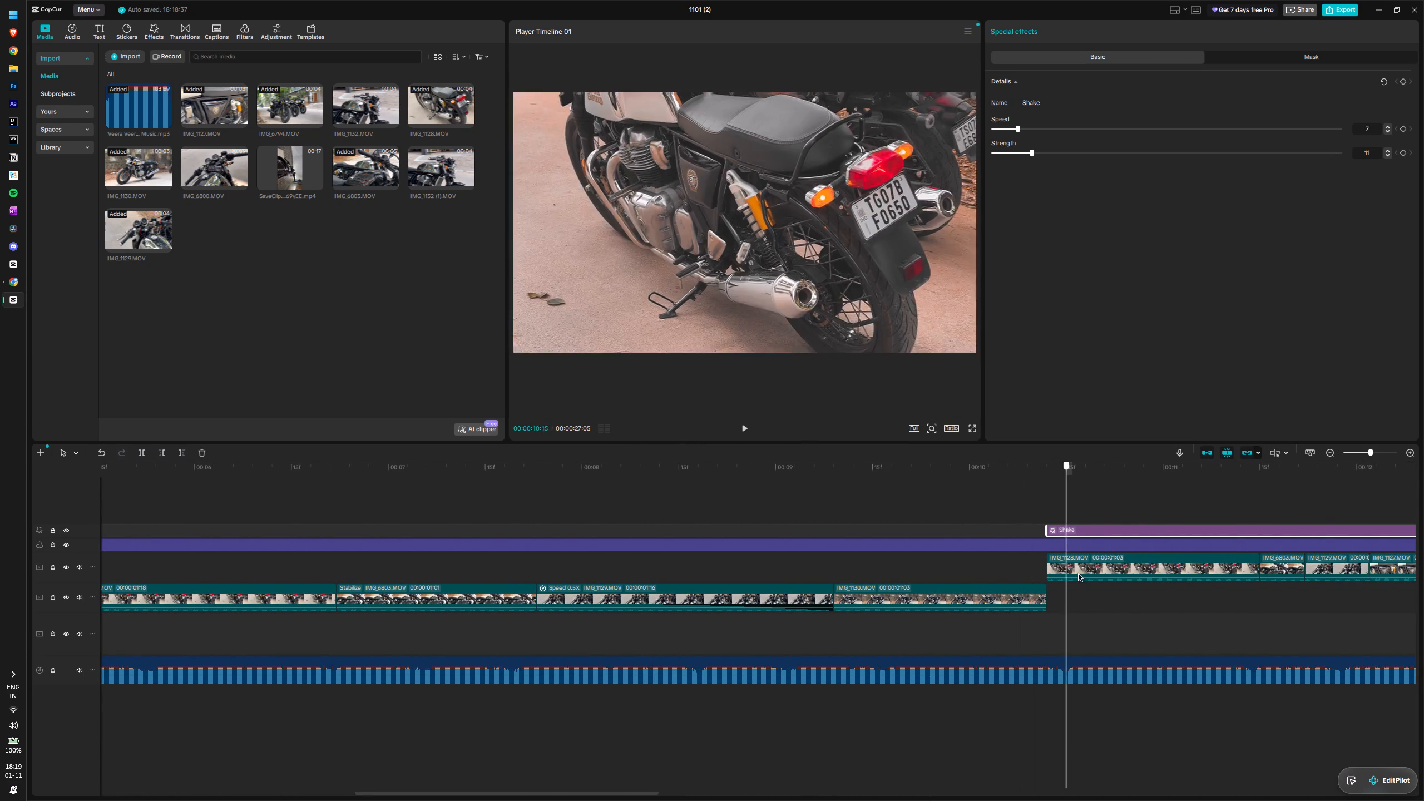
{"action": "left_click_drag", "start_coordinate": [1079, 574], "coordinate": [1030, 580]}
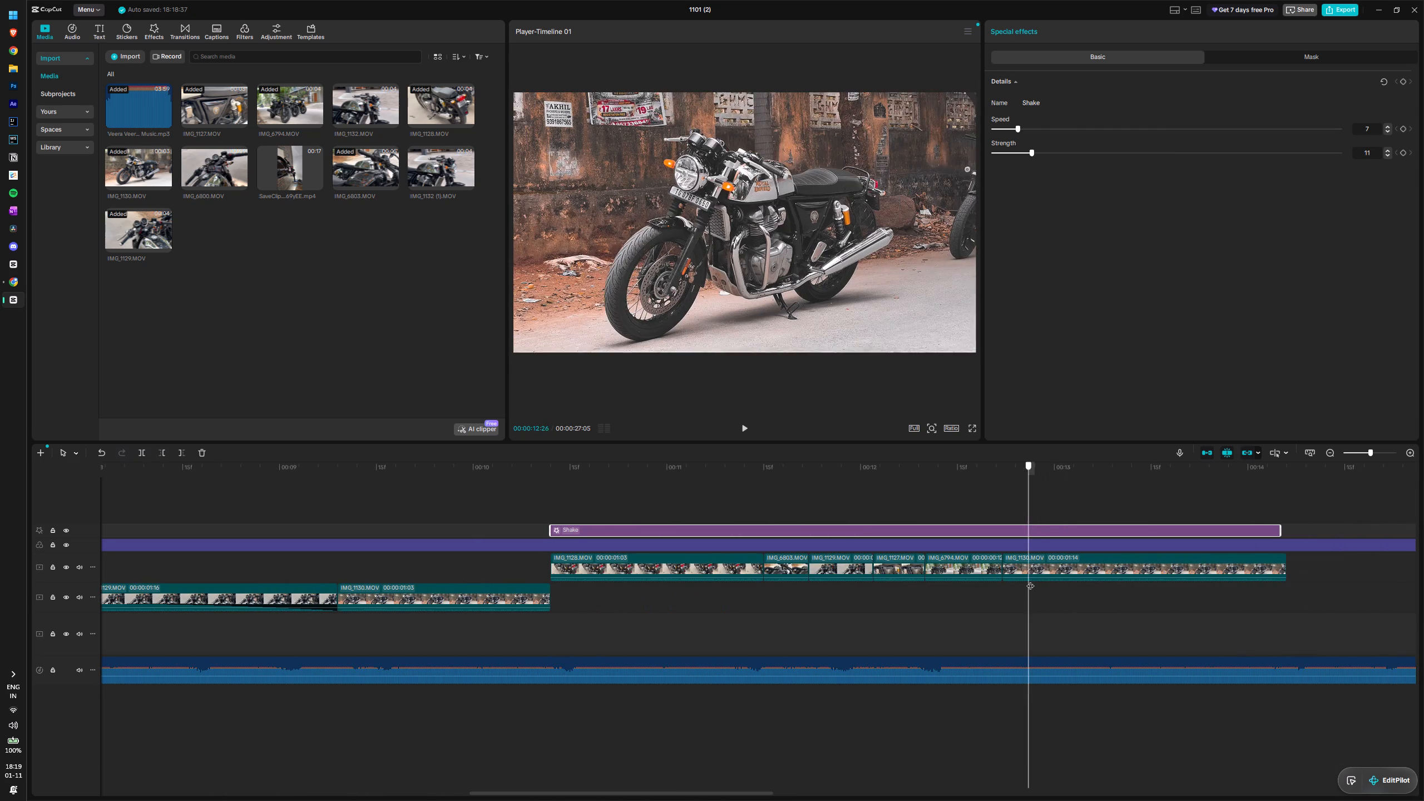
{"action": "left_click_drag", "start_coordinate": [1030, 580], "coordinate": [1044, 580]}
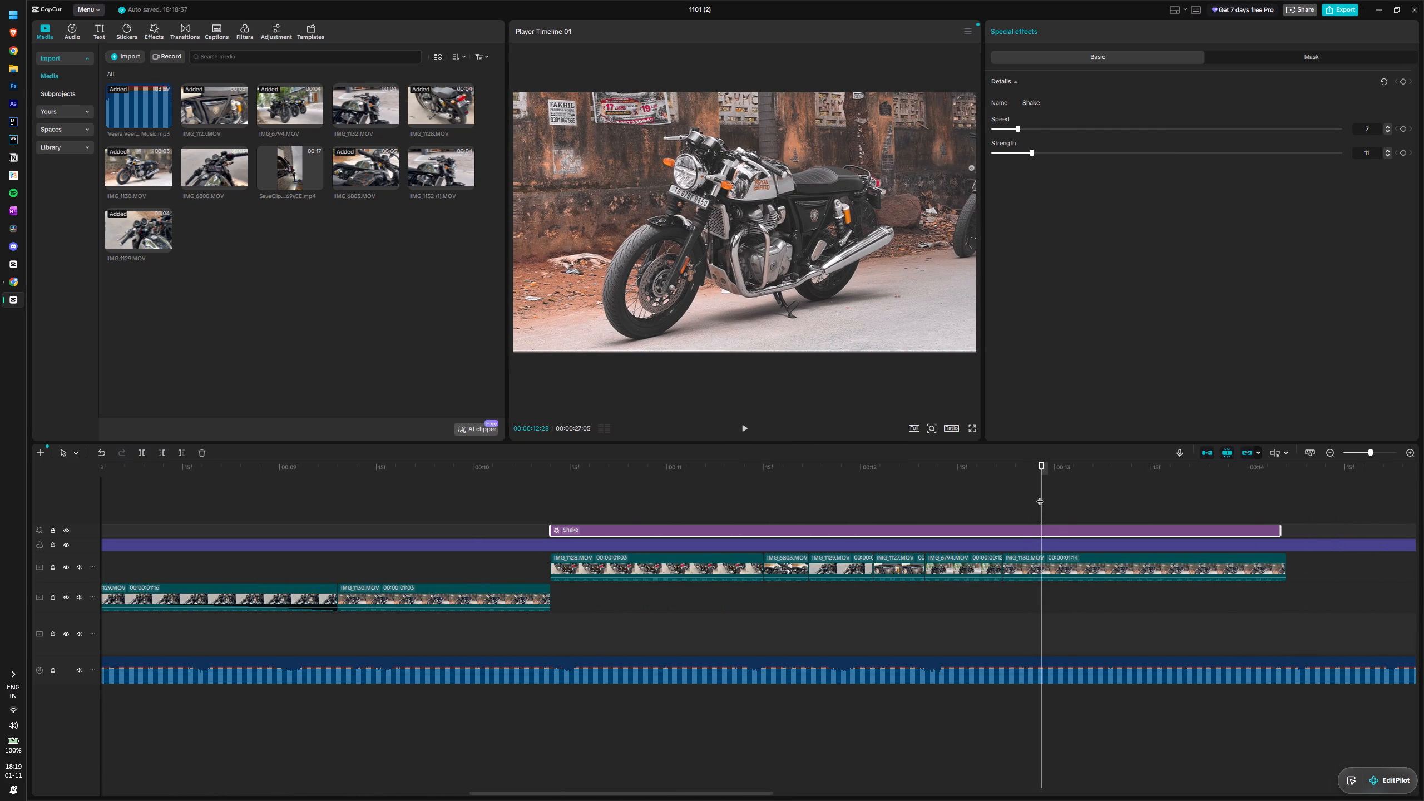
Examine the shaken clips and the cut where IMG_1127 meets the IMG_6794 clip at about 00:00:12:10.
{"action": "left_click_drag", "start_coordinate": [1040, 496], "coordinate": [965, 496]}
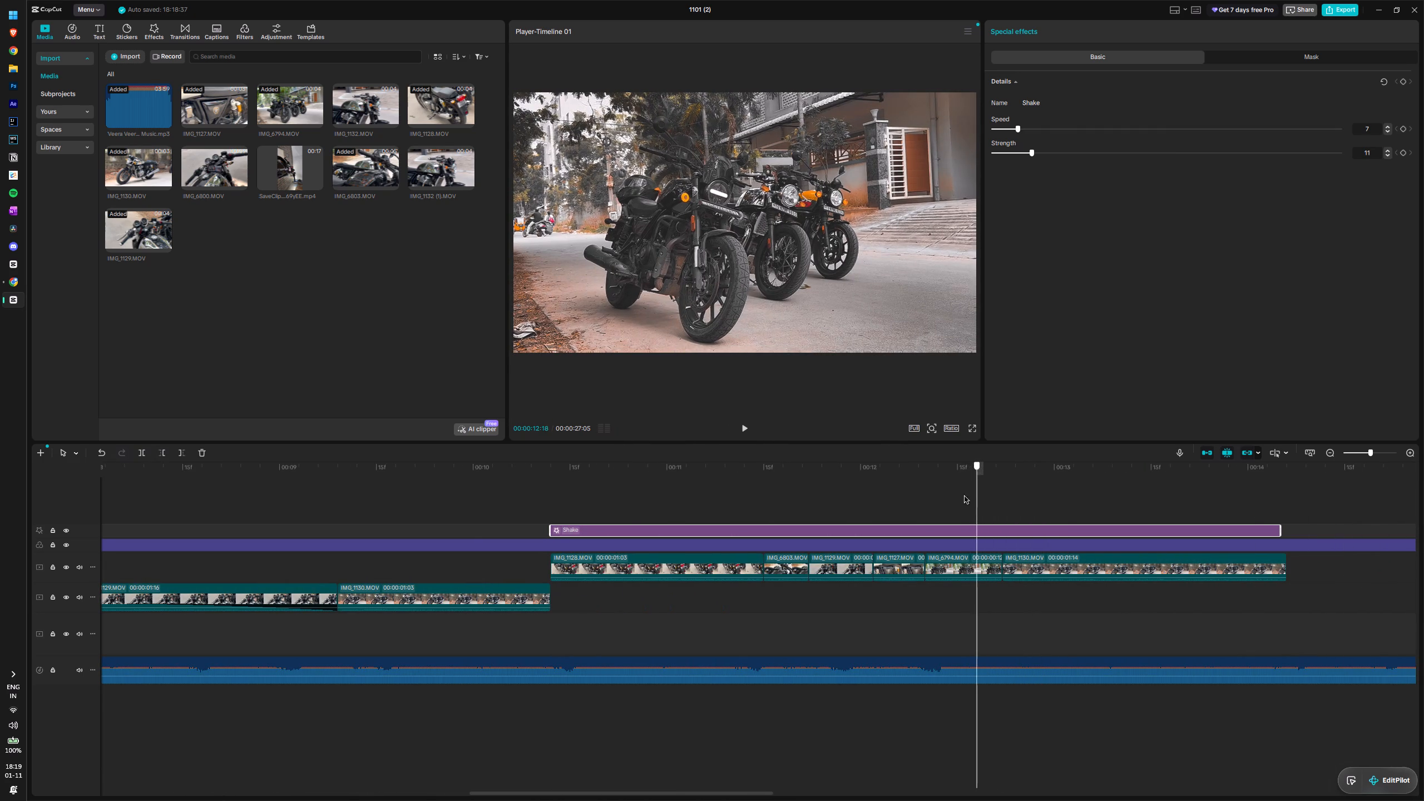
{"action": "left_click_drag", "start_coordinate": [965, 496], "coordinate": [640, 511]}
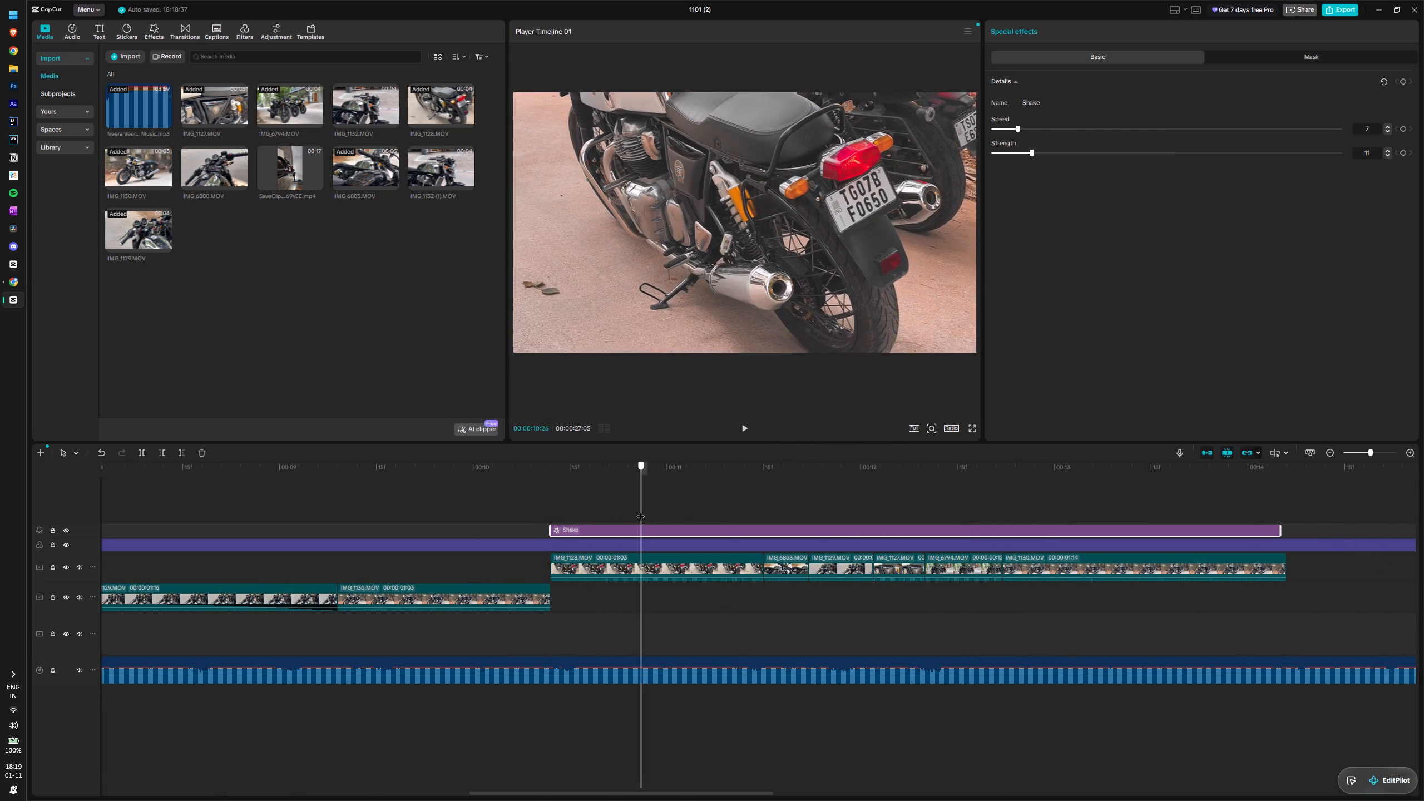
{"action": "left_click_drag", "start_coordinate": [640, 511], "coordinate": [830, 522]}
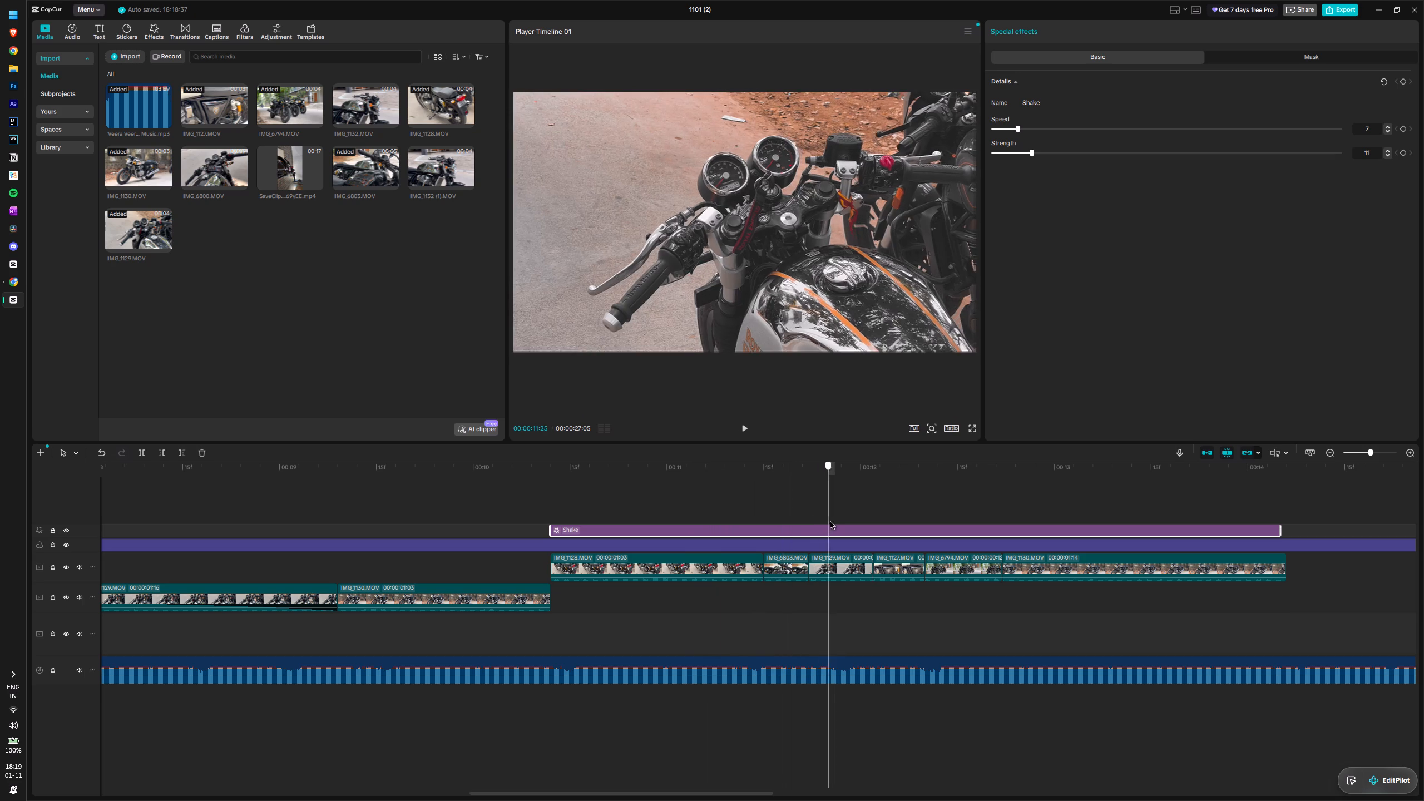
{"action": "left_click_drag", "start_coordinate": [830, 522], "coordinate": [973, 522]}
{"action": "left_click", "coordinate": [975, 560]}
{"action": "left_click_drag", "start_coordinate": [970, 498], "coordinate": [903, 492]}
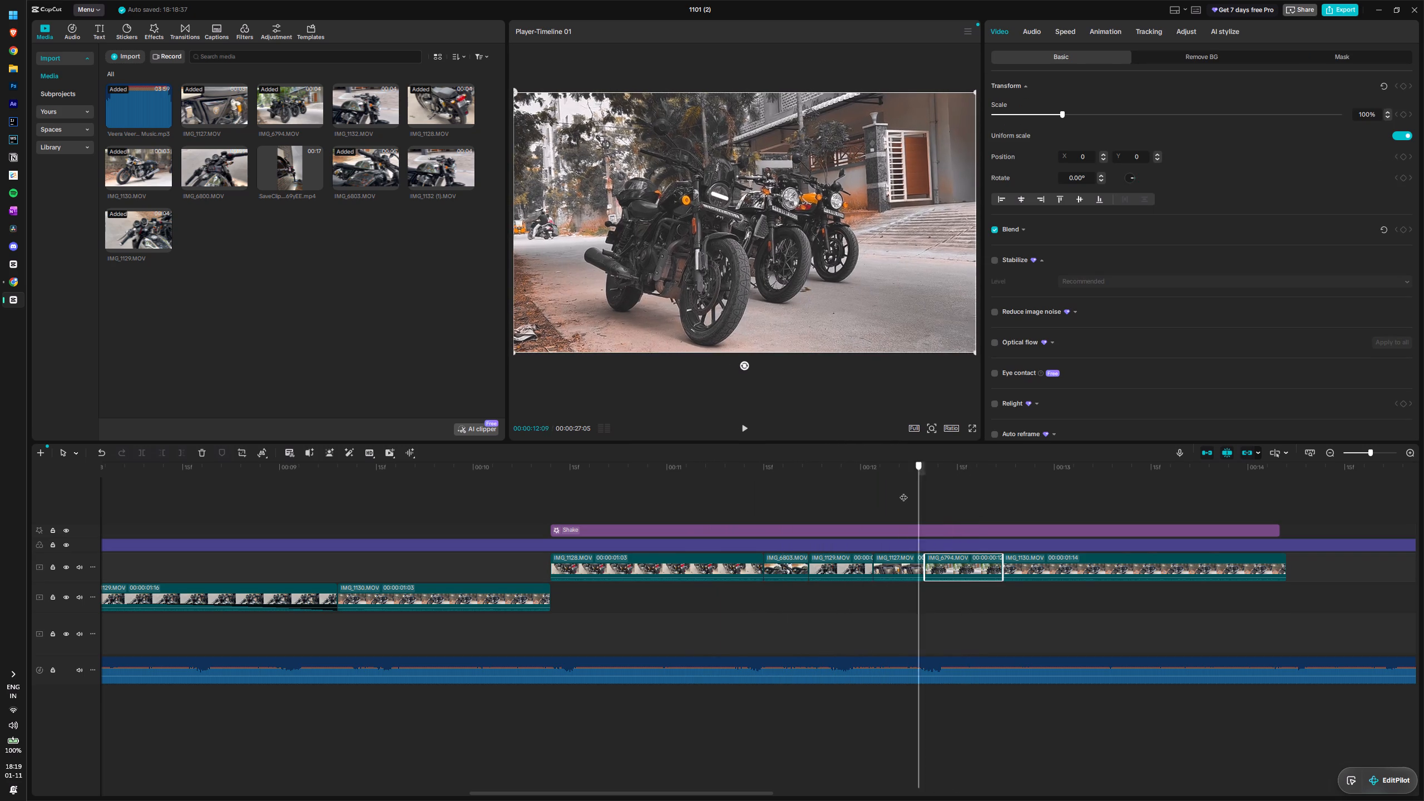
{"action": "left_click_drag", "start_coordinate": [903, 492], "coordinate": [924, 504]}
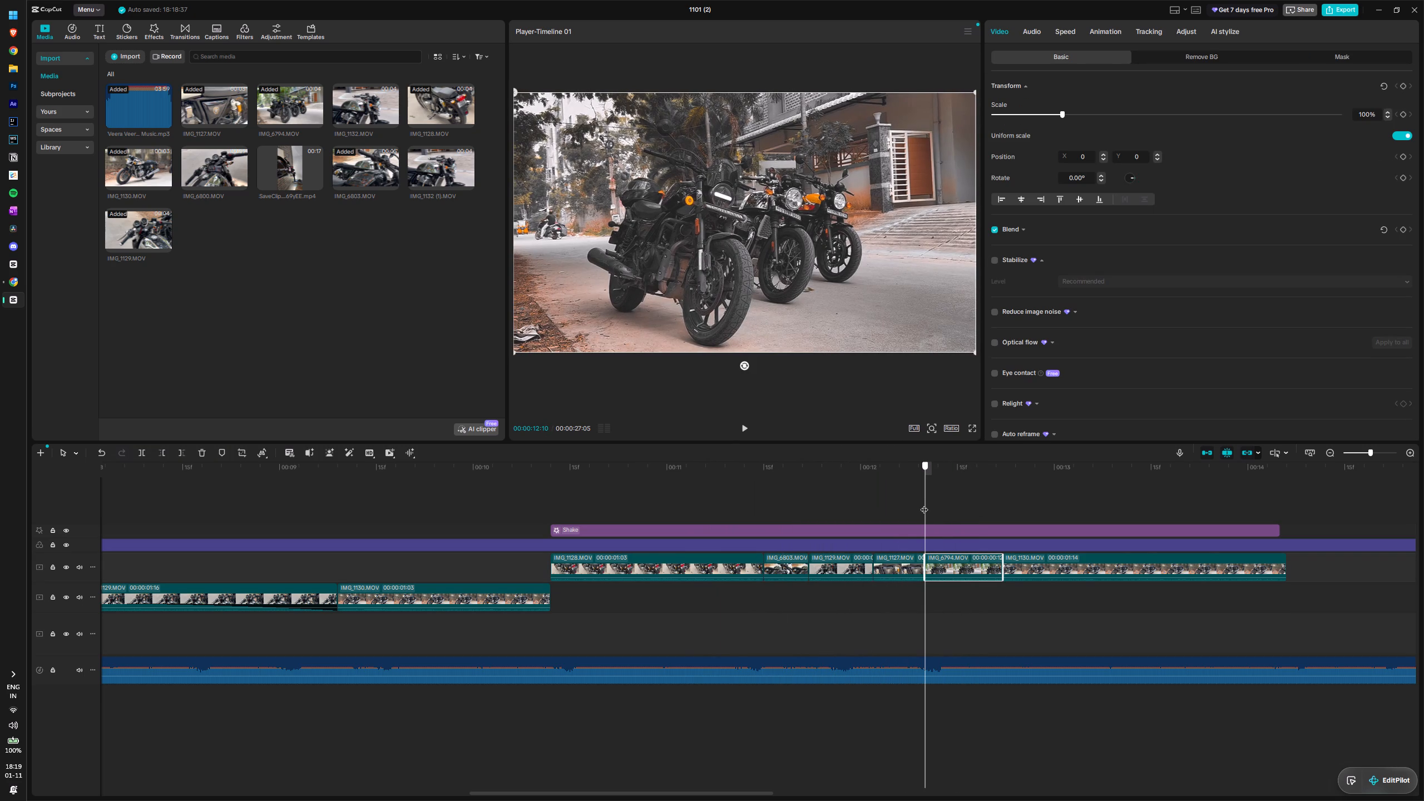
Scrub through the edit from about 1 second to the IMG_1127 clip in the shaken section, checking the earlier clips.
{"action": "left_click_drag", "start_coordinate": [924, 504], "coordinate": [483, 548]}
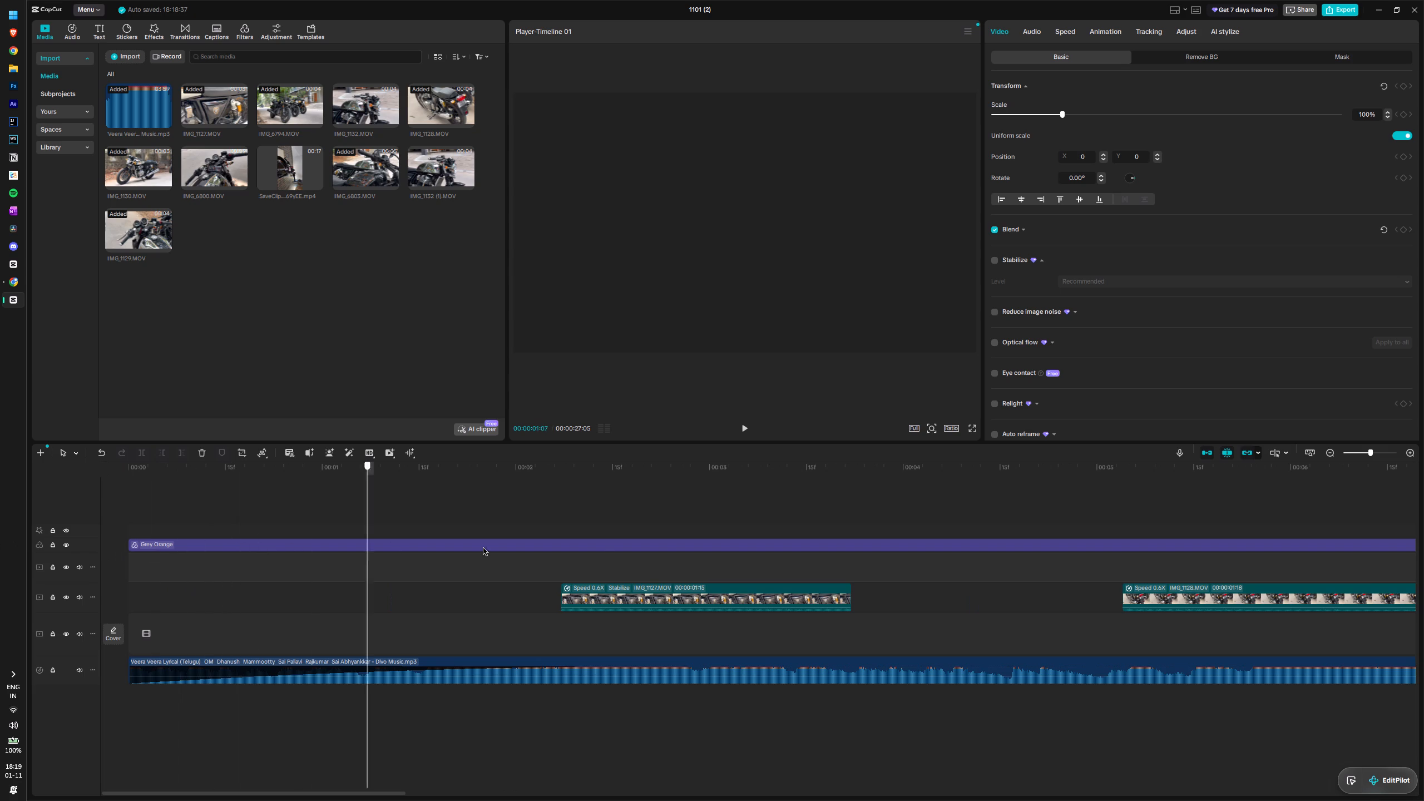
{"action": "left_click_drag", "start_coordinate": [483, 548], "coordinate": [1387, 531]}
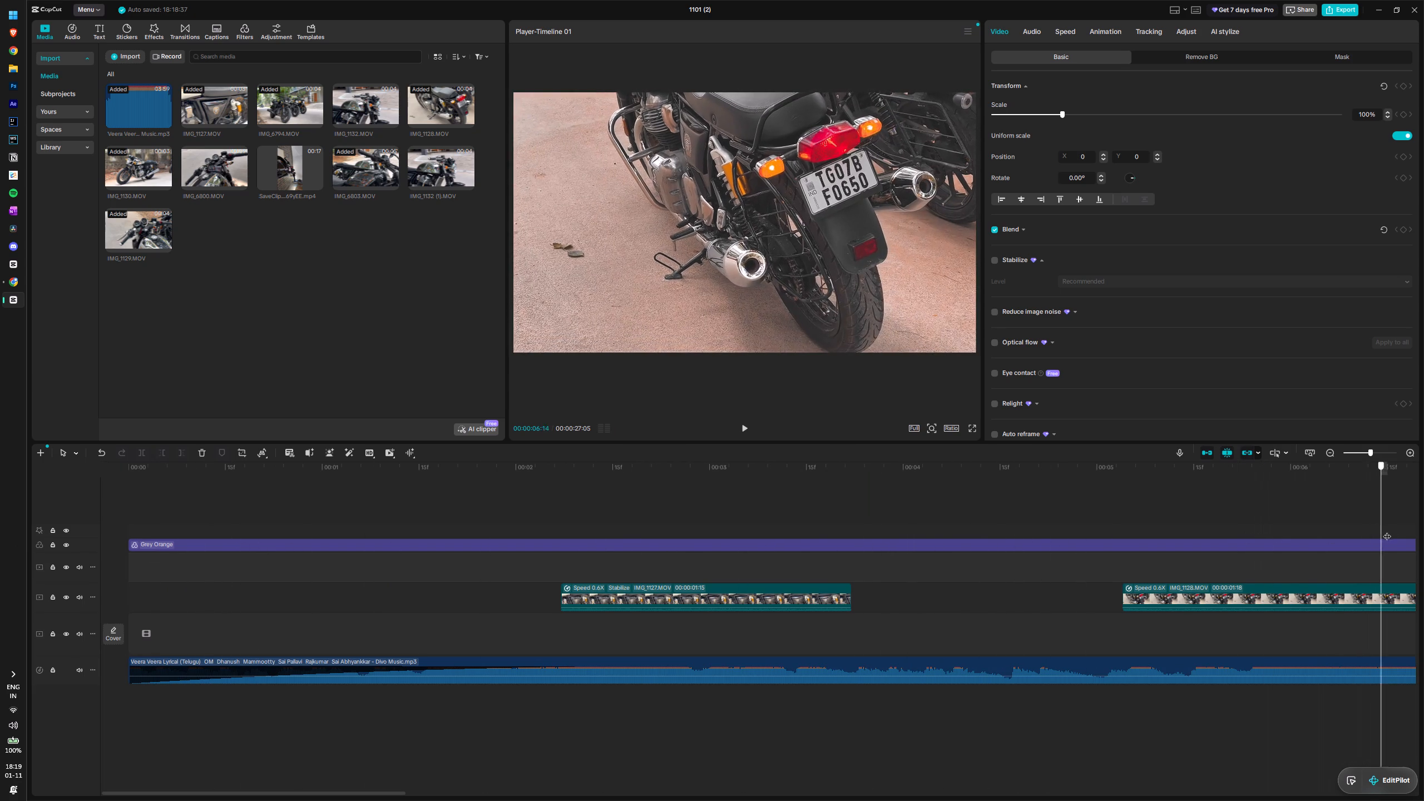
{"action": "left_click_drag", "start_coordinate": [1387, 531], "coordinate": [1423, 528]}
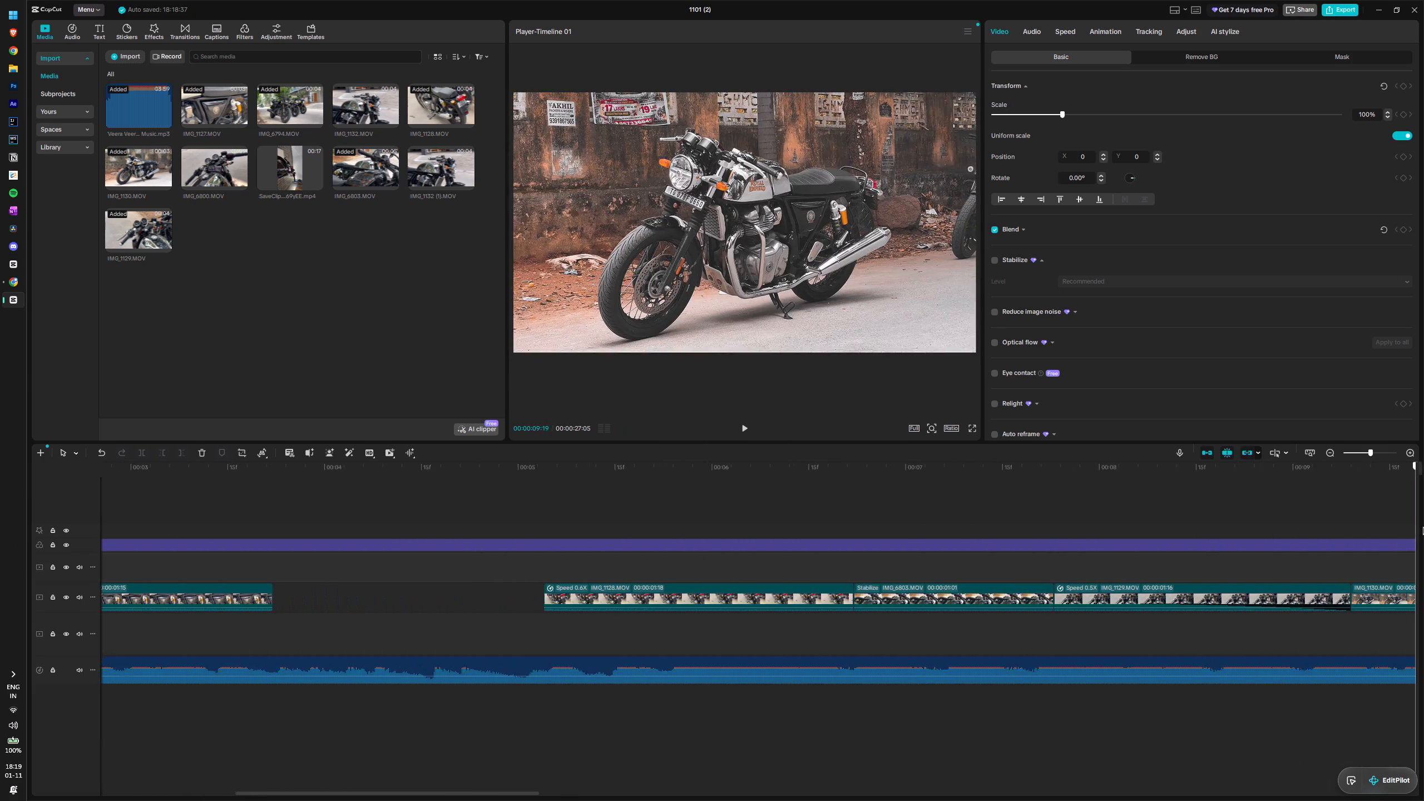
{"action": "left_click_drag", "start_coordinate": [1423, 528], "coordinate": [735, 520]}
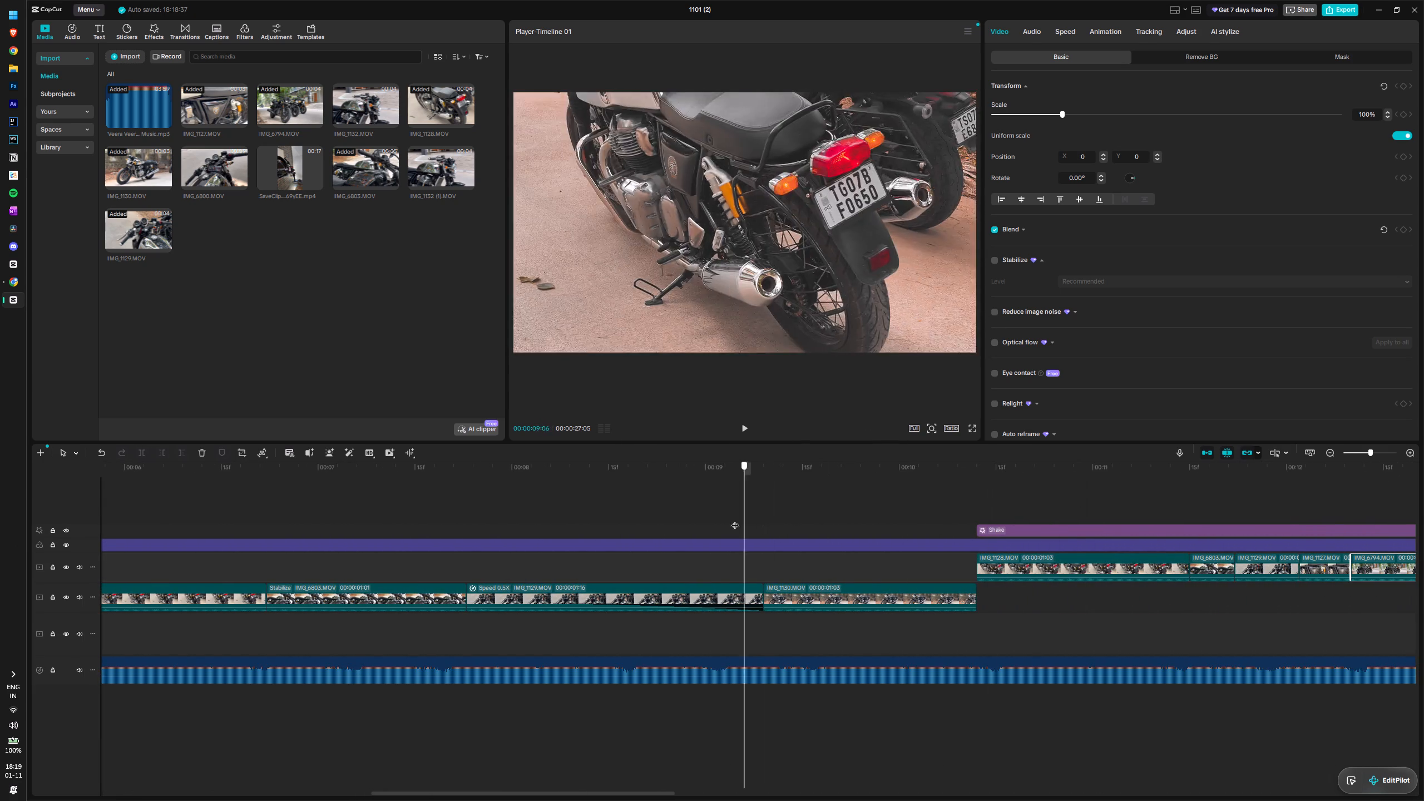
{"action": "left_click_drag", "start_coordinate": [735, 520], "coordinate": [177, 575]}
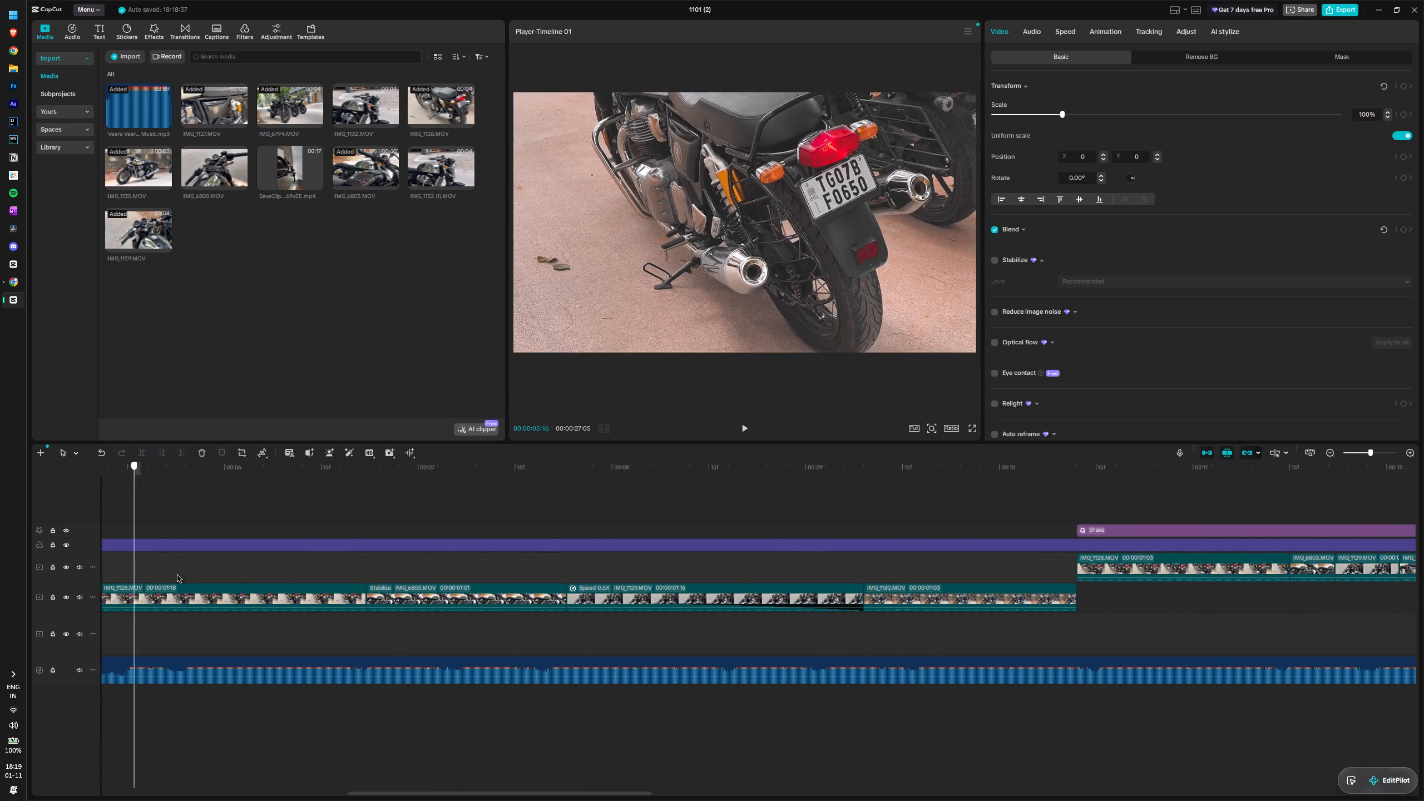
{"action": "left_click_drag", "start_coordinate": [177, 575], "coordinate": [1230, 595]}
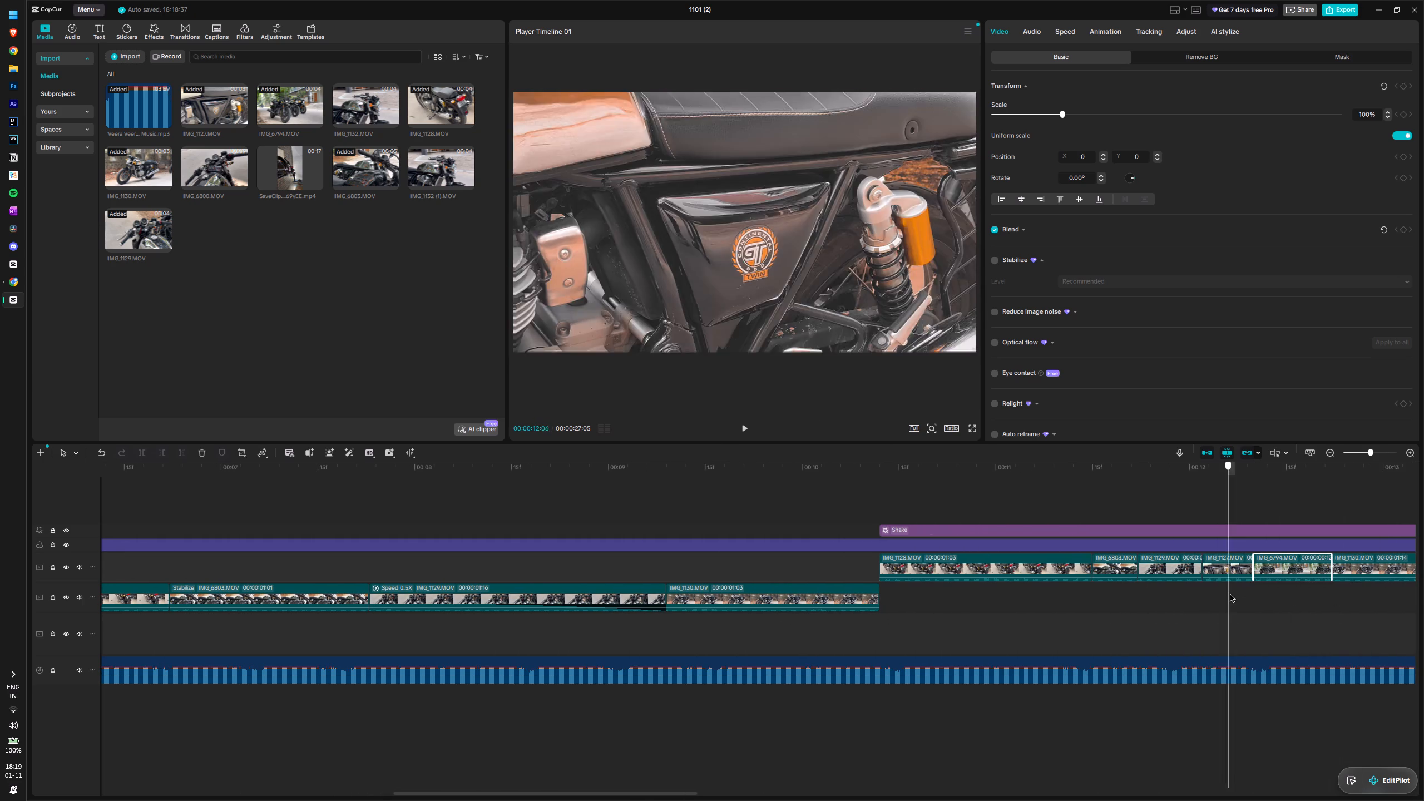
Replace the IMG_1127 clip in the shaken section with IMG_1132, trimmed to fill the gap up to the IMG_6794 clip.
{"action": "left_click_drag", "start_coordinate": [1230, 595], "coordinate": [1221, 590]}
{"action": "left_click", "coordinate": [1230, 570]}
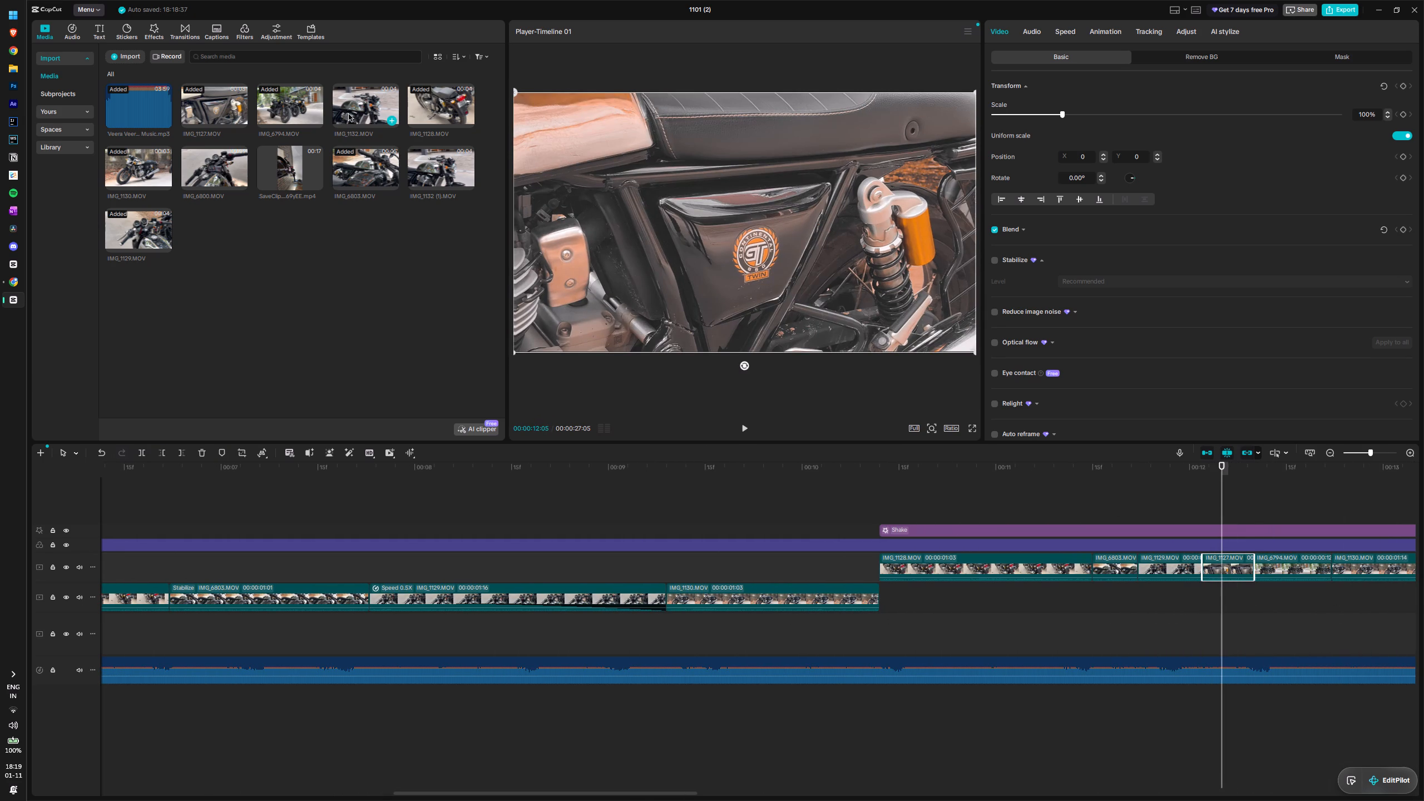
{"action": "key", "text": "Delete"}
{"action": "left_click_drag", "start_coordinate": [355, 108], "coordinate": [1204, 569]}
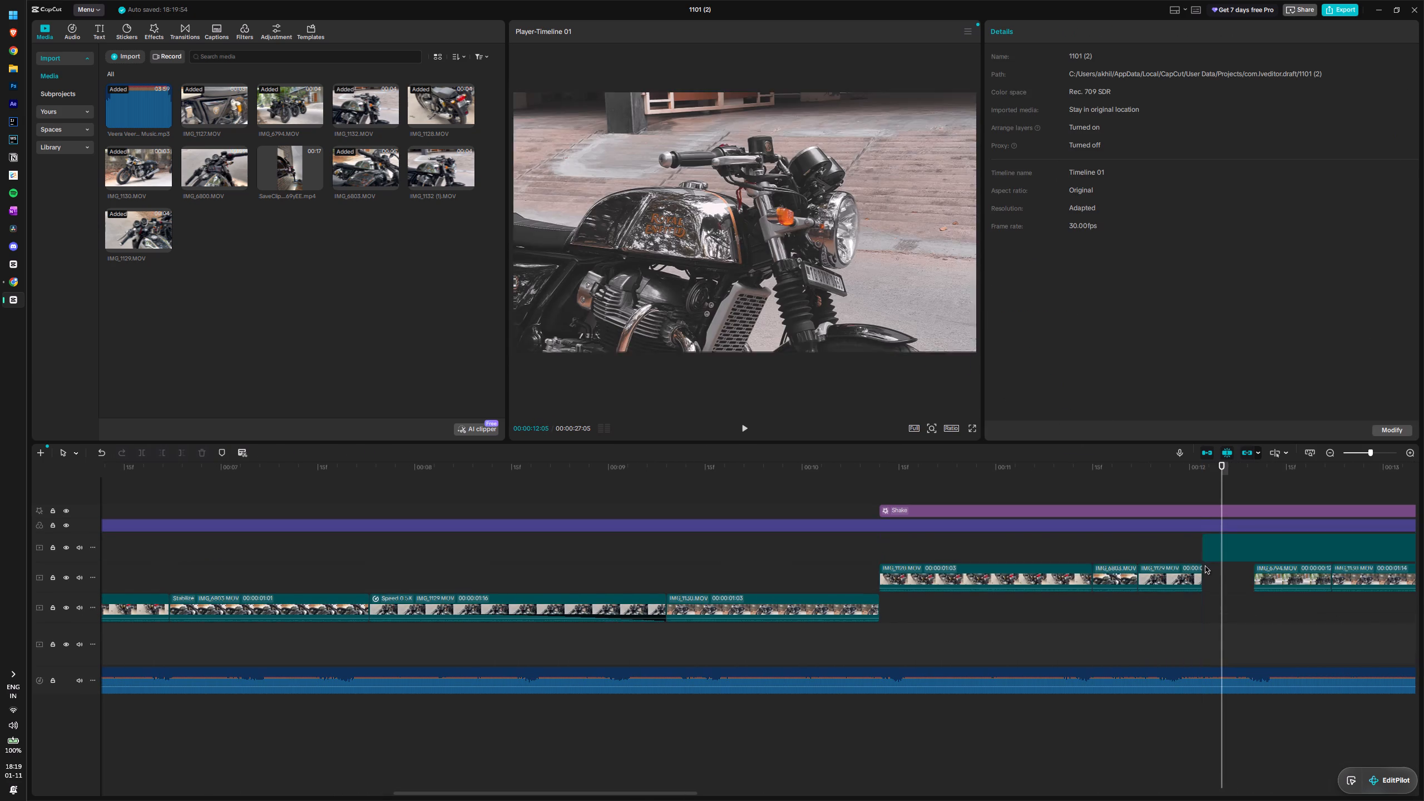
{"action": "left_click", "coordinate": [792, 433]}
{"action": "key", "text": "space"}
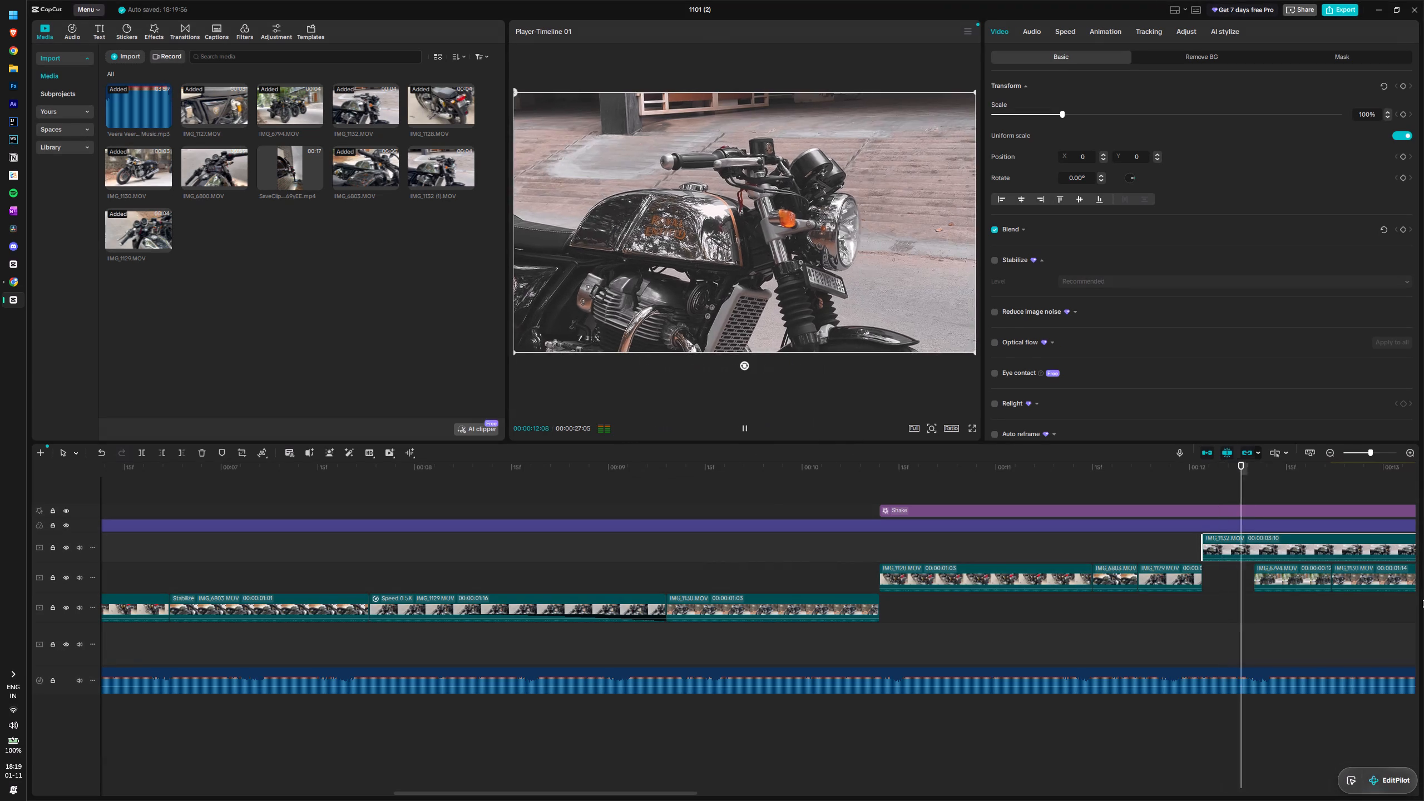
{"action": "key", "text": "space"}
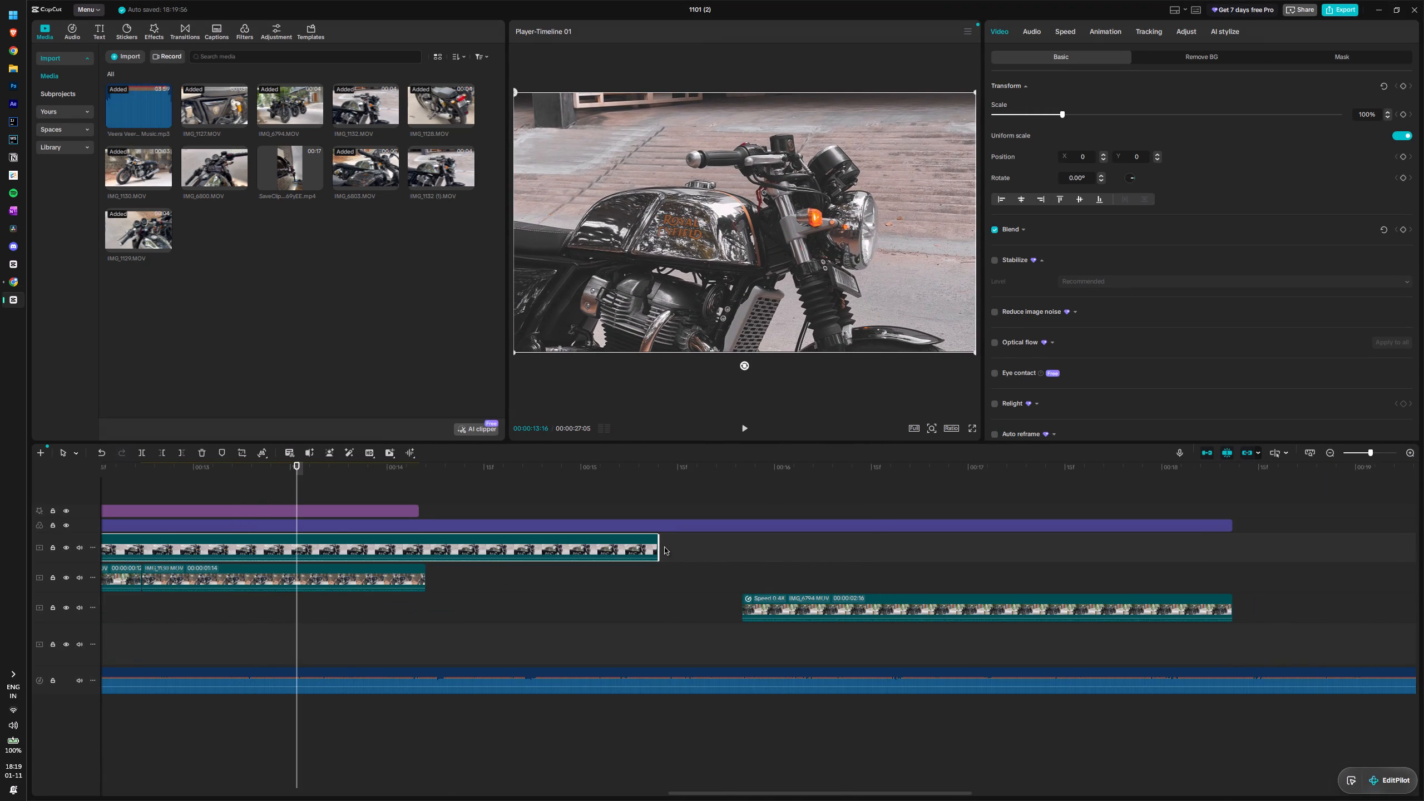
{"action": "left_click_drag", "start_coordinate": [661, 547], "coordinate": [170, 559]}
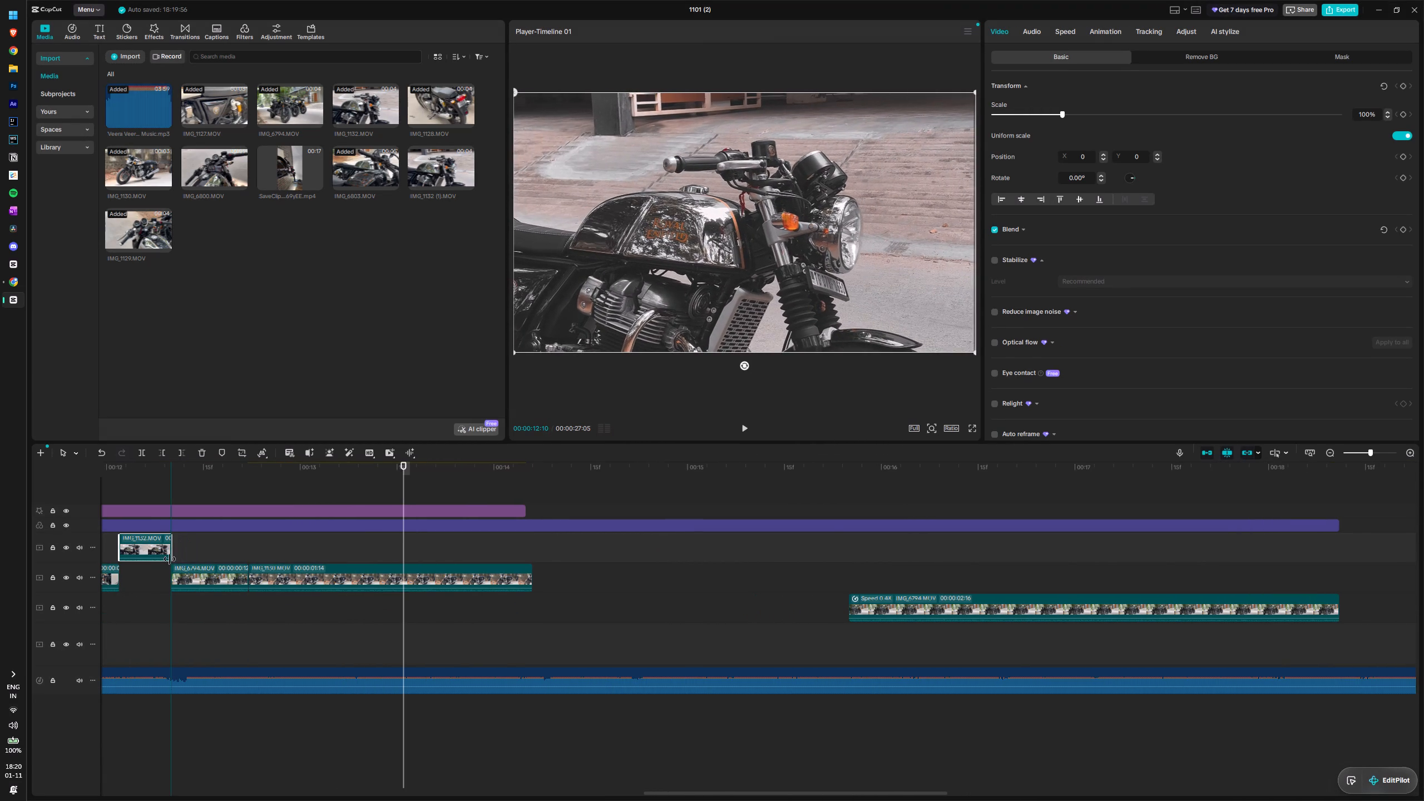
{"action": "left_click_drag", "start_coordinate": [170, 559], "coordinate": [169, 559]}
{"action": "left_click_drag", "start_coordinate": [155, 547], "coordinate": [158, 580]}
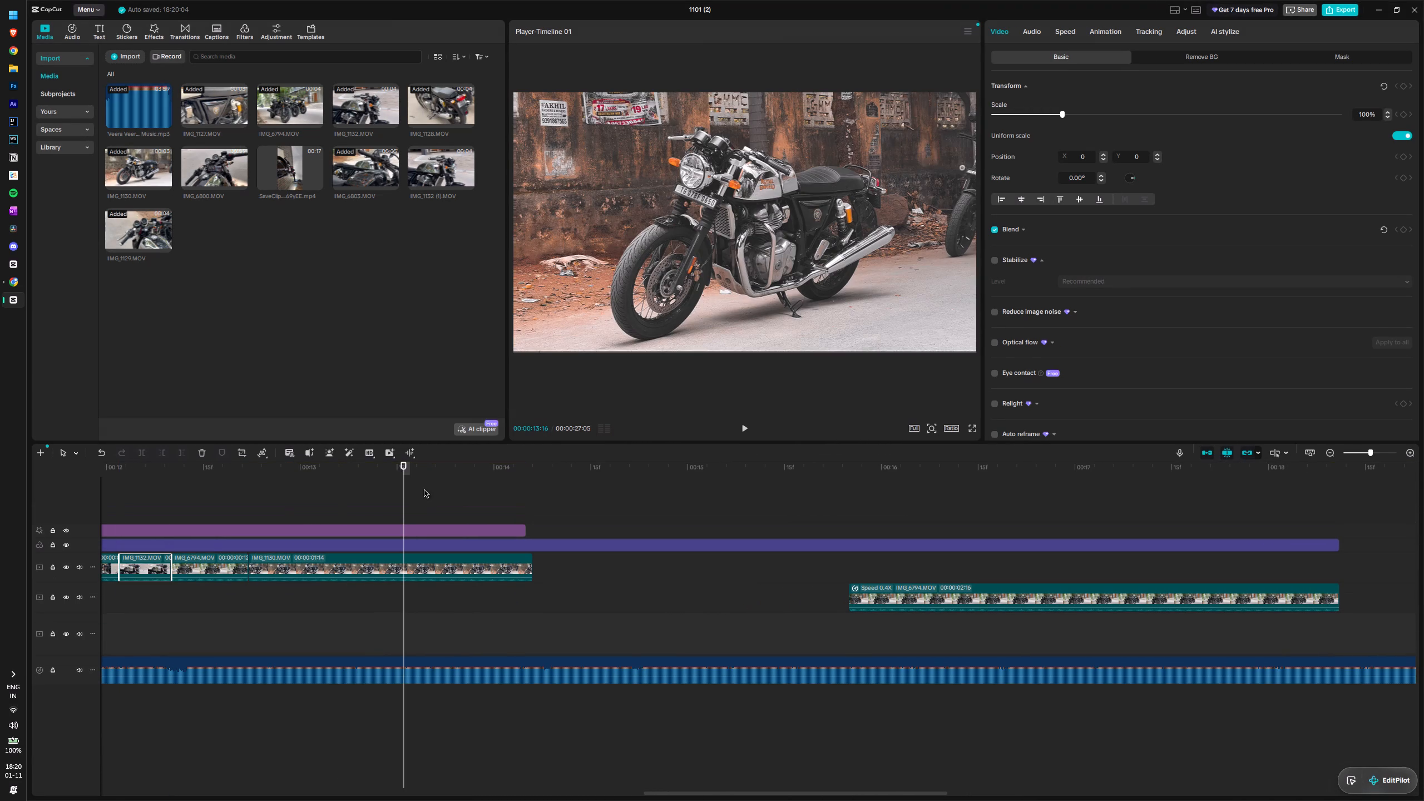
Search the transitions library for "zoom".
{"action": "left_click_drag", "start_coordinate": [403, 483], "coordinate": [77, 518]}
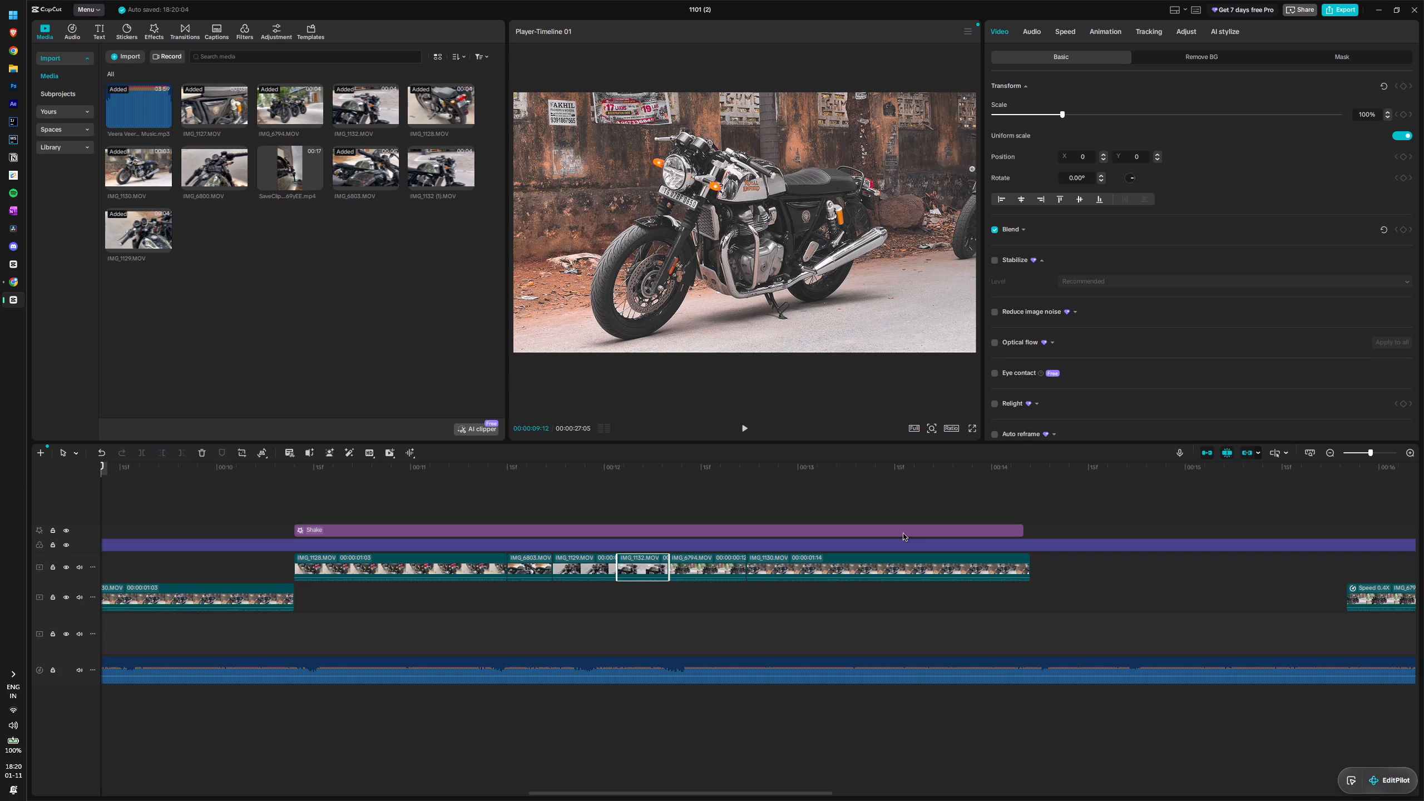
{"action": "left_click", "coordinate": [726, 499]}
{"action": "left_click", "coordinate": [481, 567]}
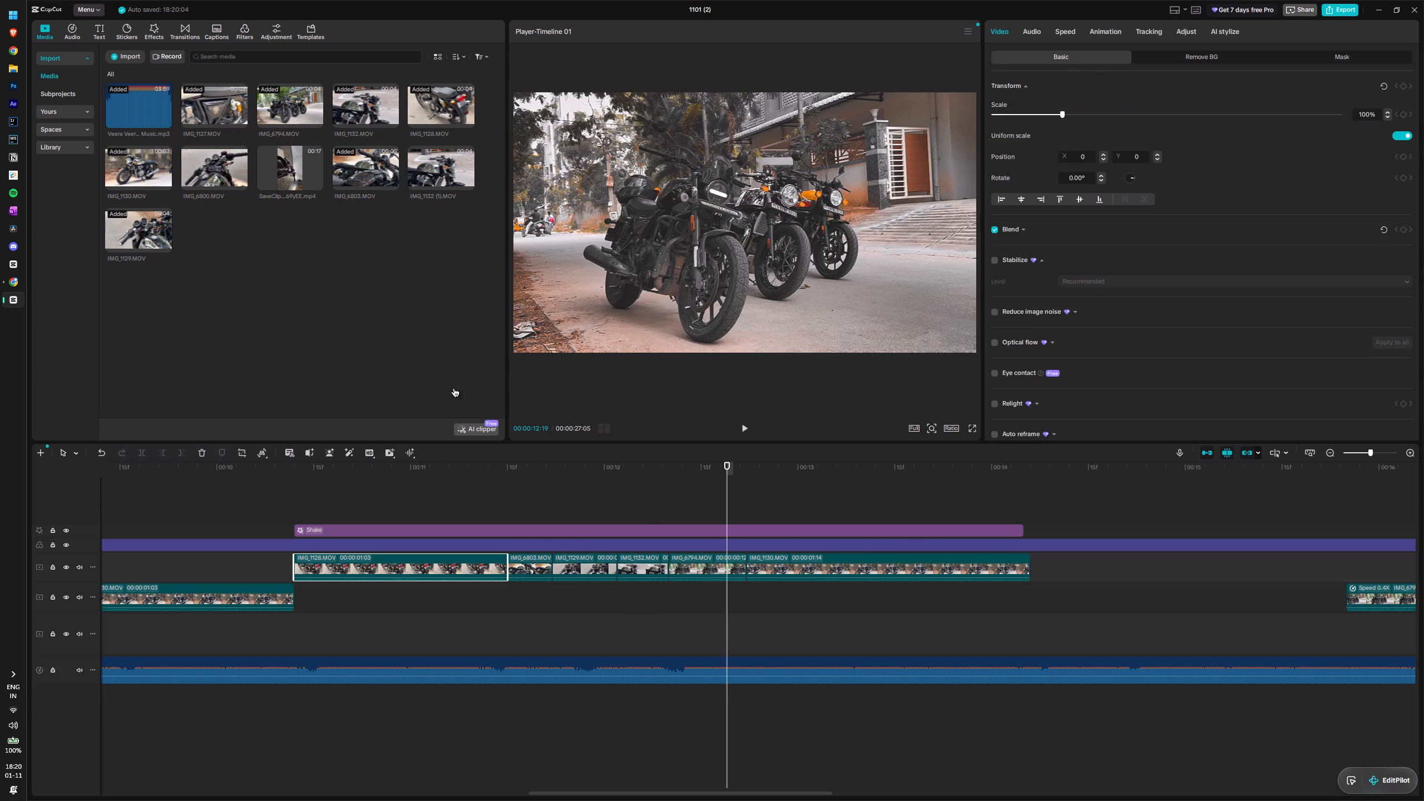
{"action": "left_click", "coordinate": [181, 28]}
{"action": "left_click_drag", "start_coordinate": [204, 59], "coordinate": [92, 62]}
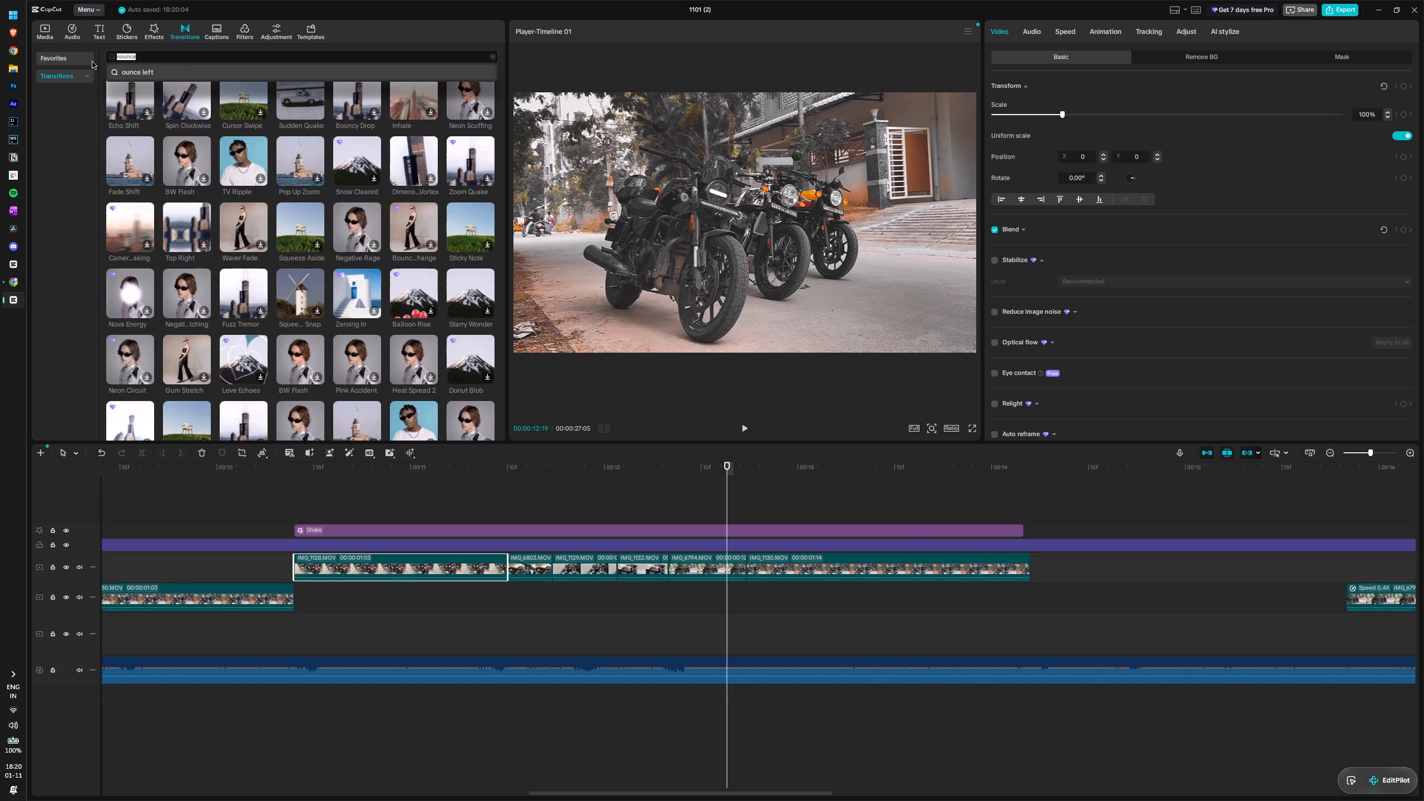
{"action": "type", "text": "zoom"}
{"action": "key", "text": "Return"}
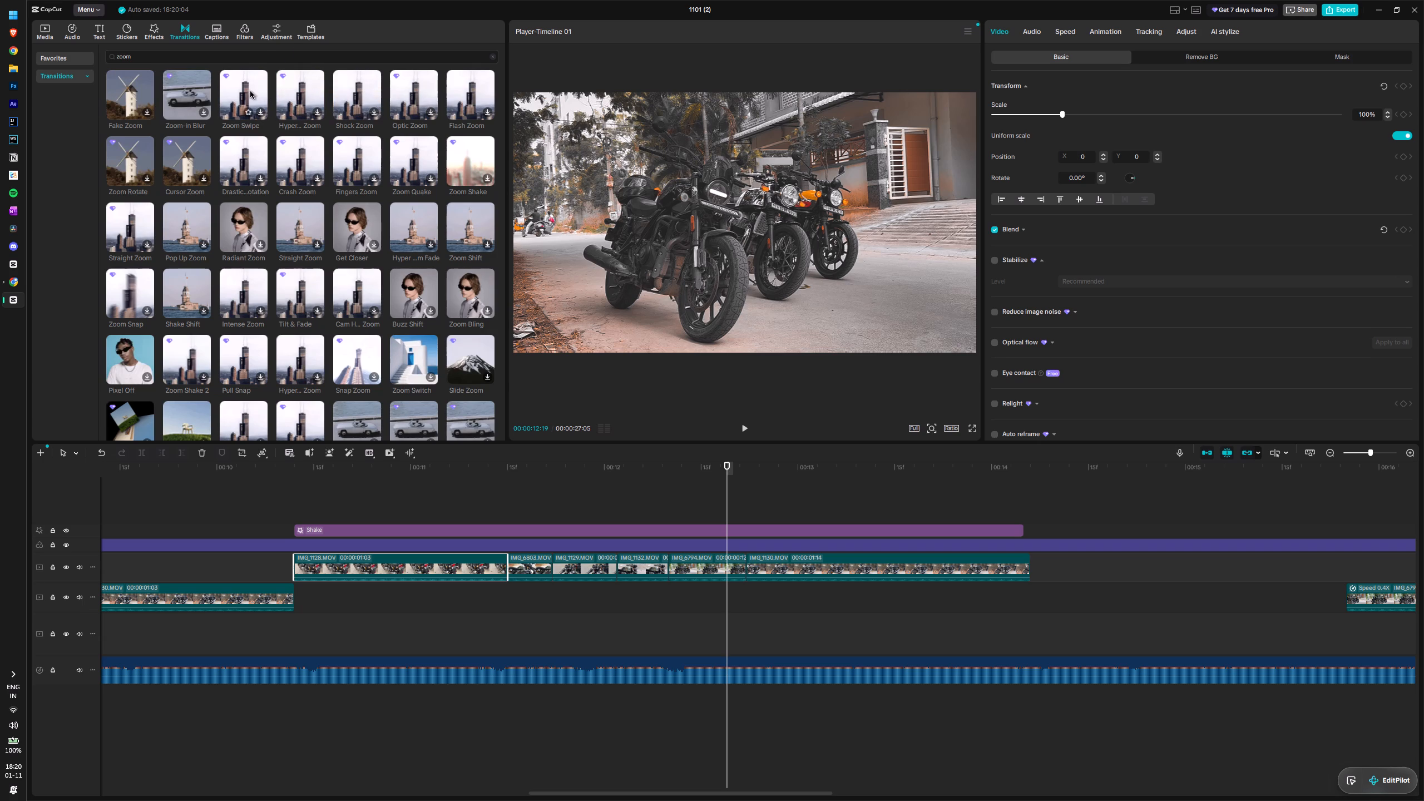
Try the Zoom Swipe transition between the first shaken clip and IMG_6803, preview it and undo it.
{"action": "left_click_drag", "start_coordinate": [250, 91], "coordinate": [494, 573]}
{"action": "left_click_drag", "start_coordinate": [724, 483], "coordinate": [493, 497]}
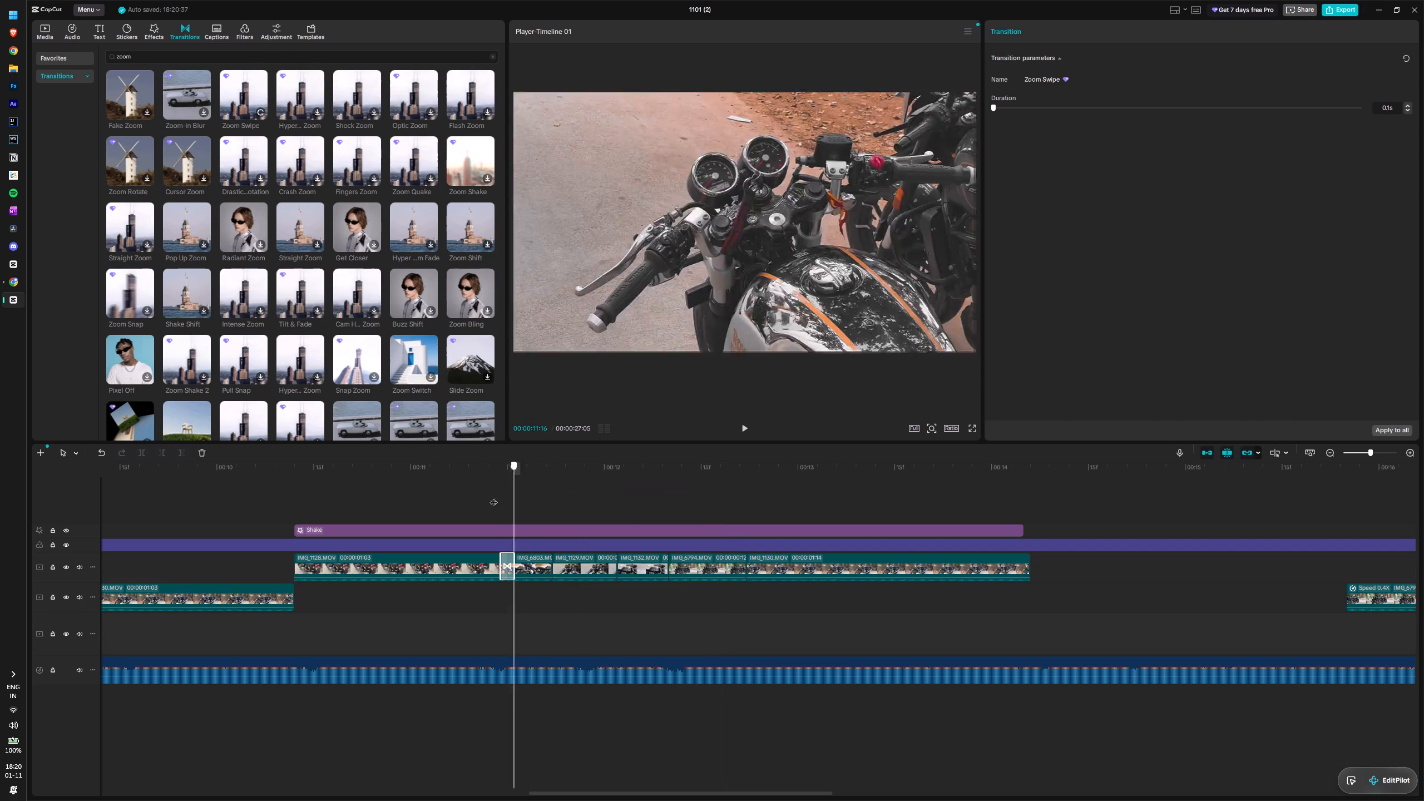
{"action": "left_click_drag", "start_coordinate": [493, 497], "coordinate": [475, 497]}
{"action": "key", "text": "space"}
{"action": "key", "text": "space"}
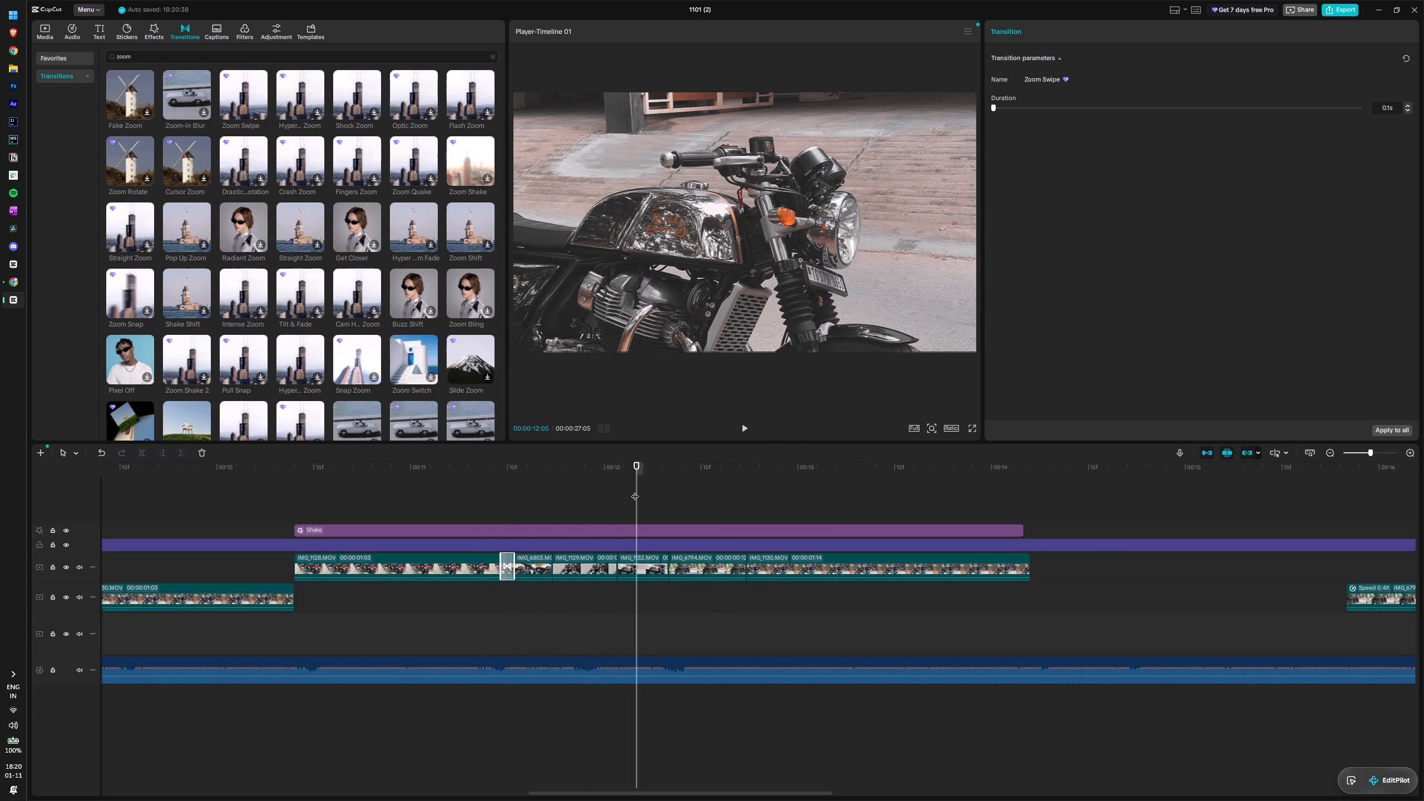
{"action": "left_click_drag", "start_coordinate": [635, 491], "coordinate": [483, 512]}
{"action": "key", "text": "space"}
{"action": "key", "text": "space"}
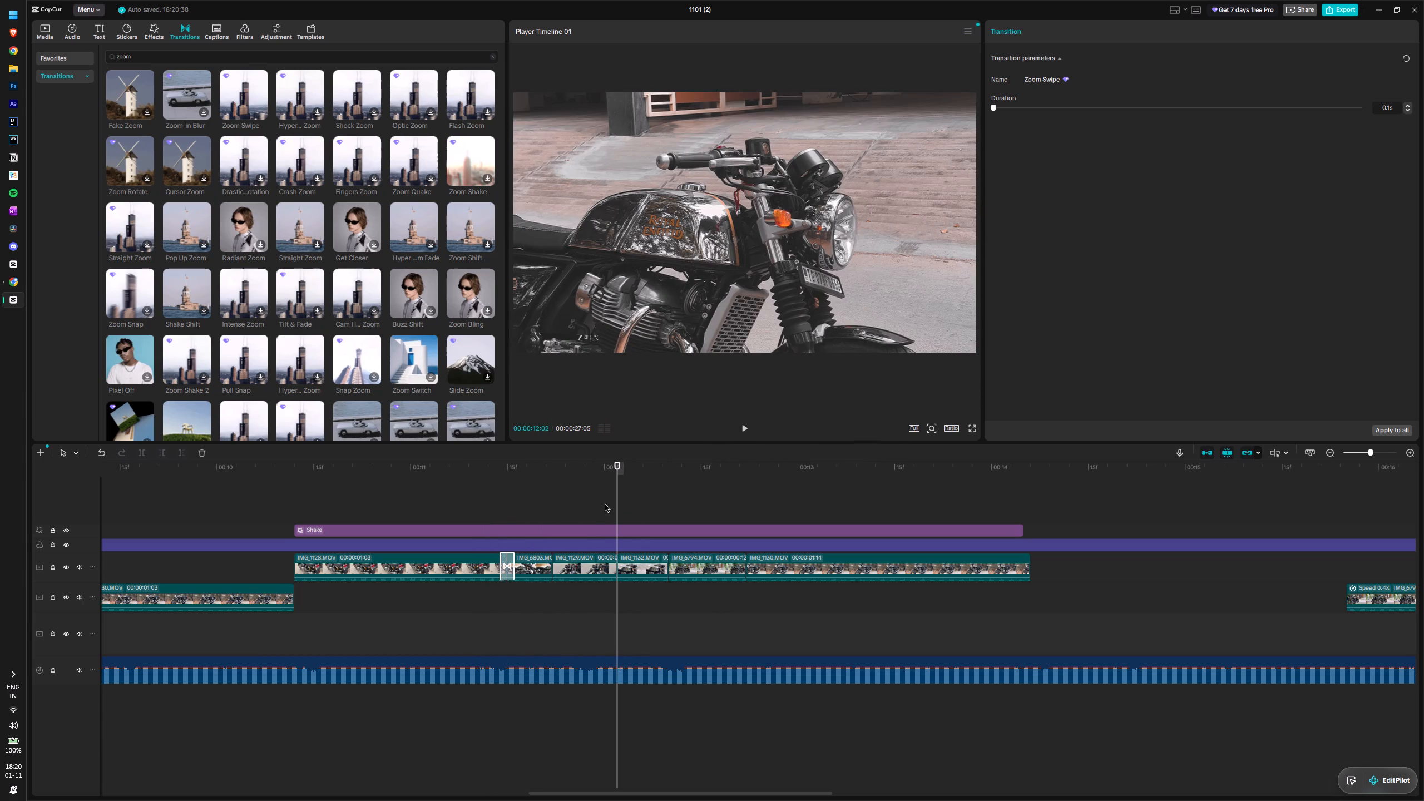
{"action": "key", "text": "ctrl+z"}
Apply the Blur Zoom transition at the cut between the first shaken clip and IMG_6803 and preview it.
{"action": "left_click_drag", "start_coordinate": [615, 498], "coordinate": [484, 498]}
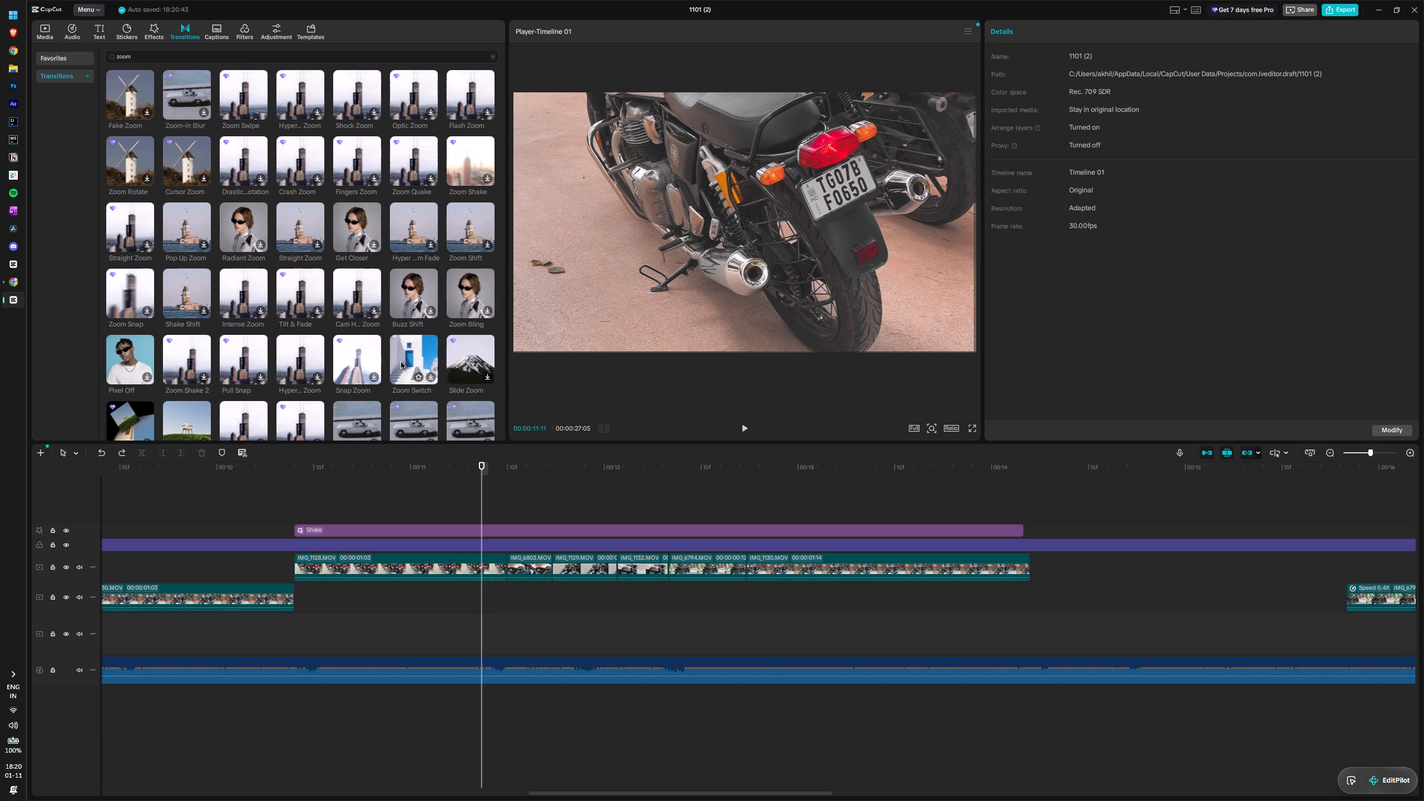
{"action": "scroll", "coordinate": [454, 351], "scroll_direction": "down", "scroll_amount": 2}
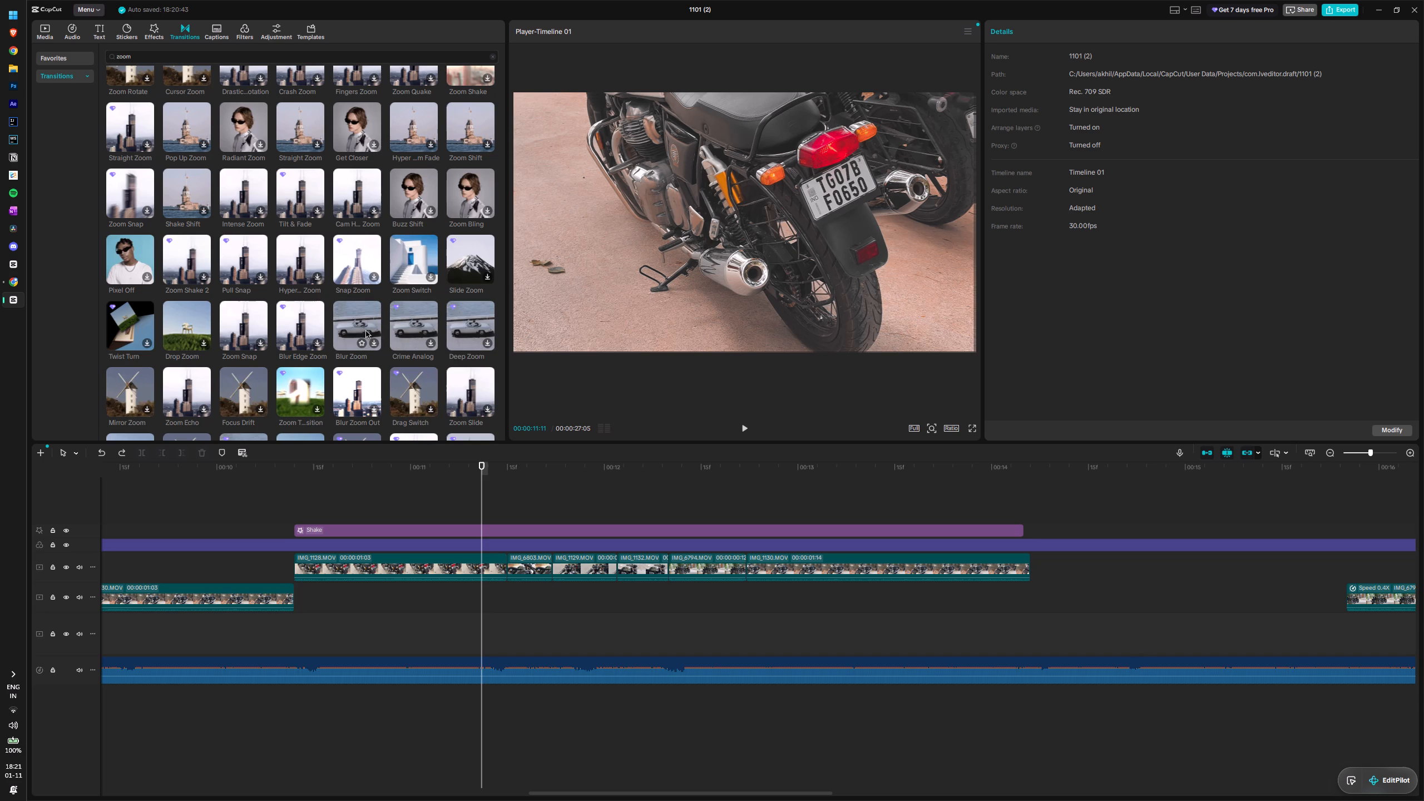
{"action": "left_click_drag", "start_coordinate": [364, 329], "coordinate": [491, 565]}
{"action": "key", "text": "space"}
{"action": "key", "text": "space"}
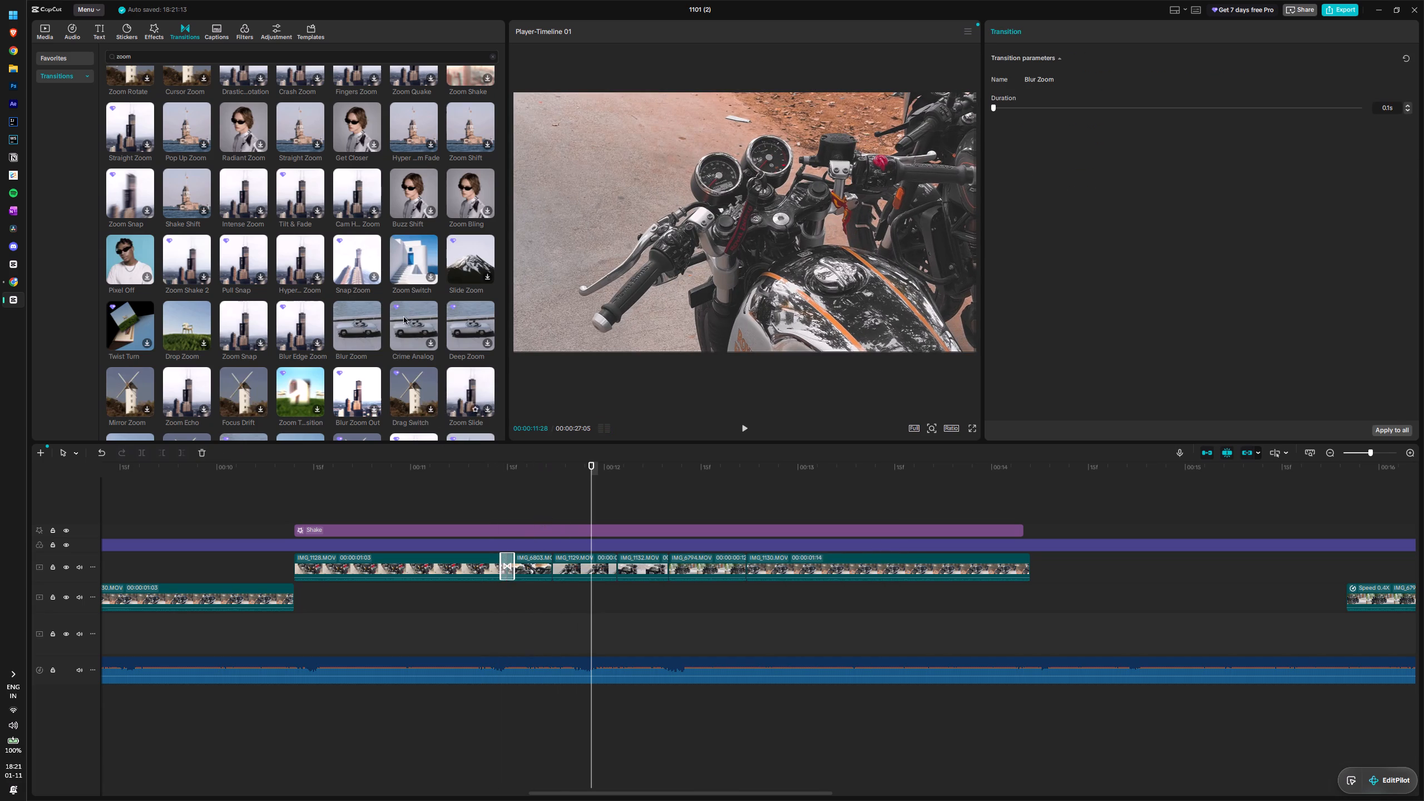
Apply the Blur Zoom transition at the cut between IMG_6803 and IMG_1129 and play across both transitions.
{"action": "left_click_drag", "start_coordinate": [356, 323], "coordinate": [536, 567]}
{"action": "left_click_drag", "start_coordinate": [591, 484], "coordinate": [540, 484]}
{"action": "key", "text": "space"}
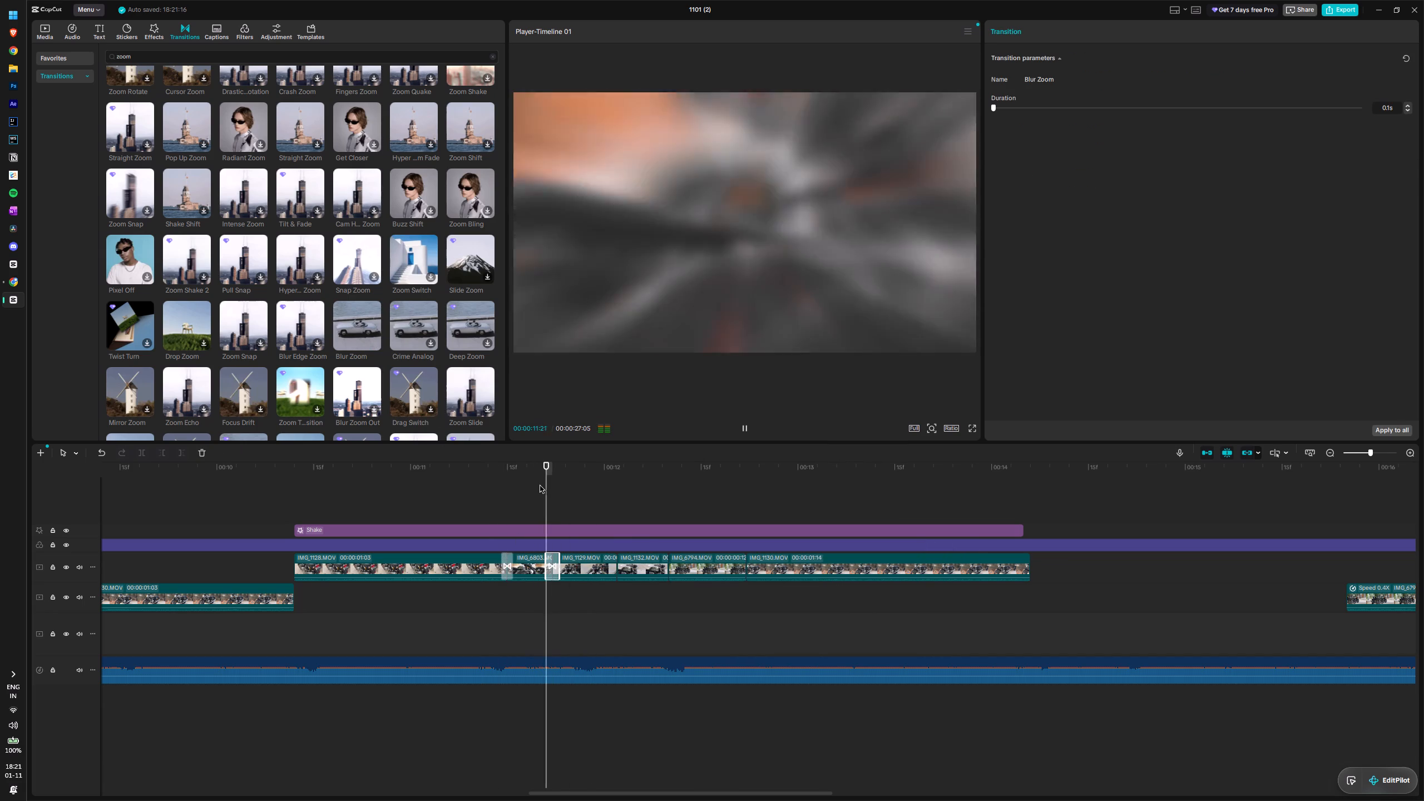
{"action": "key", "text": "space"}
{"action": "left_click_drag", "start_coordinate": [654, 487], "coordinate": [527, 501]}
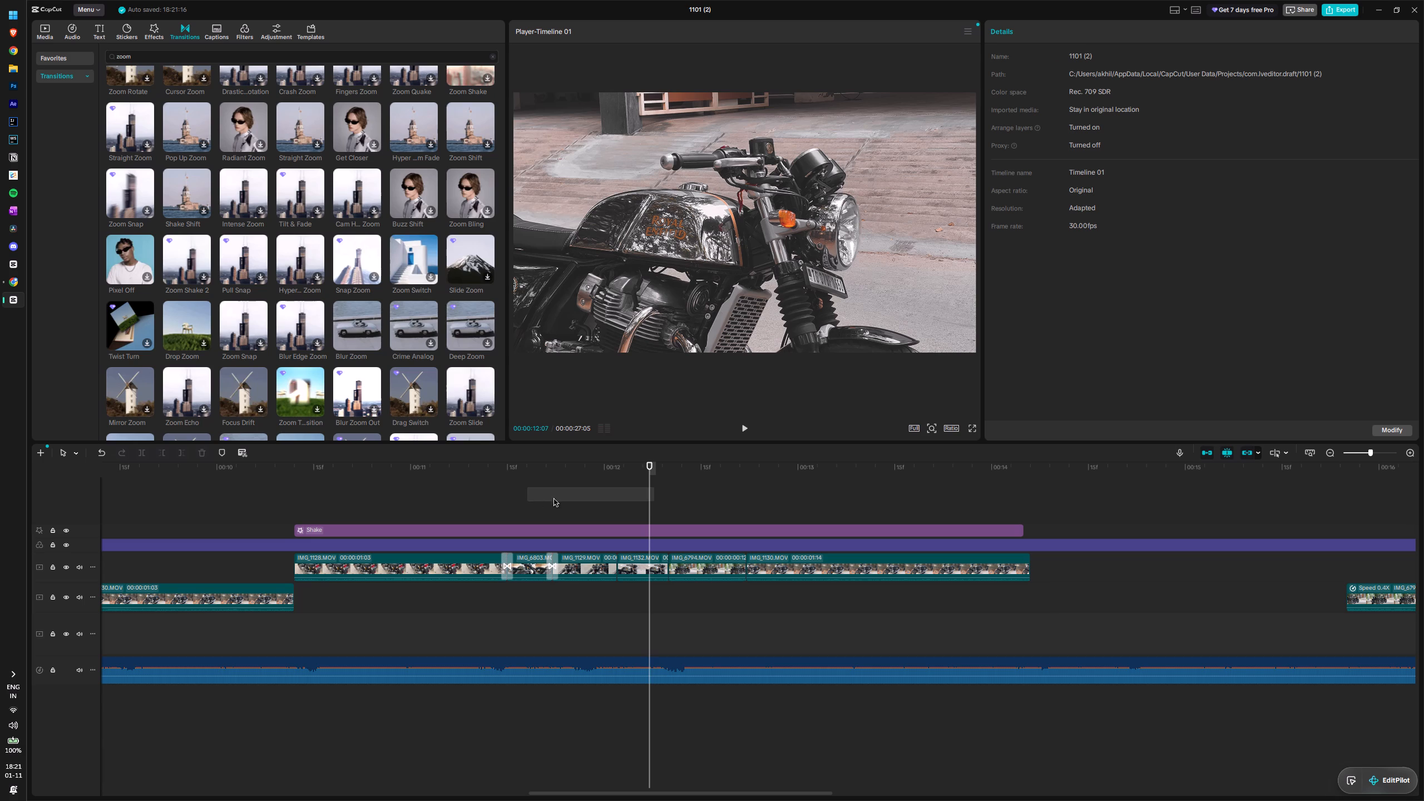
{"action": "left_click_drag", "start_coordinate": [652, 489], "coordinate": [505, 514]}
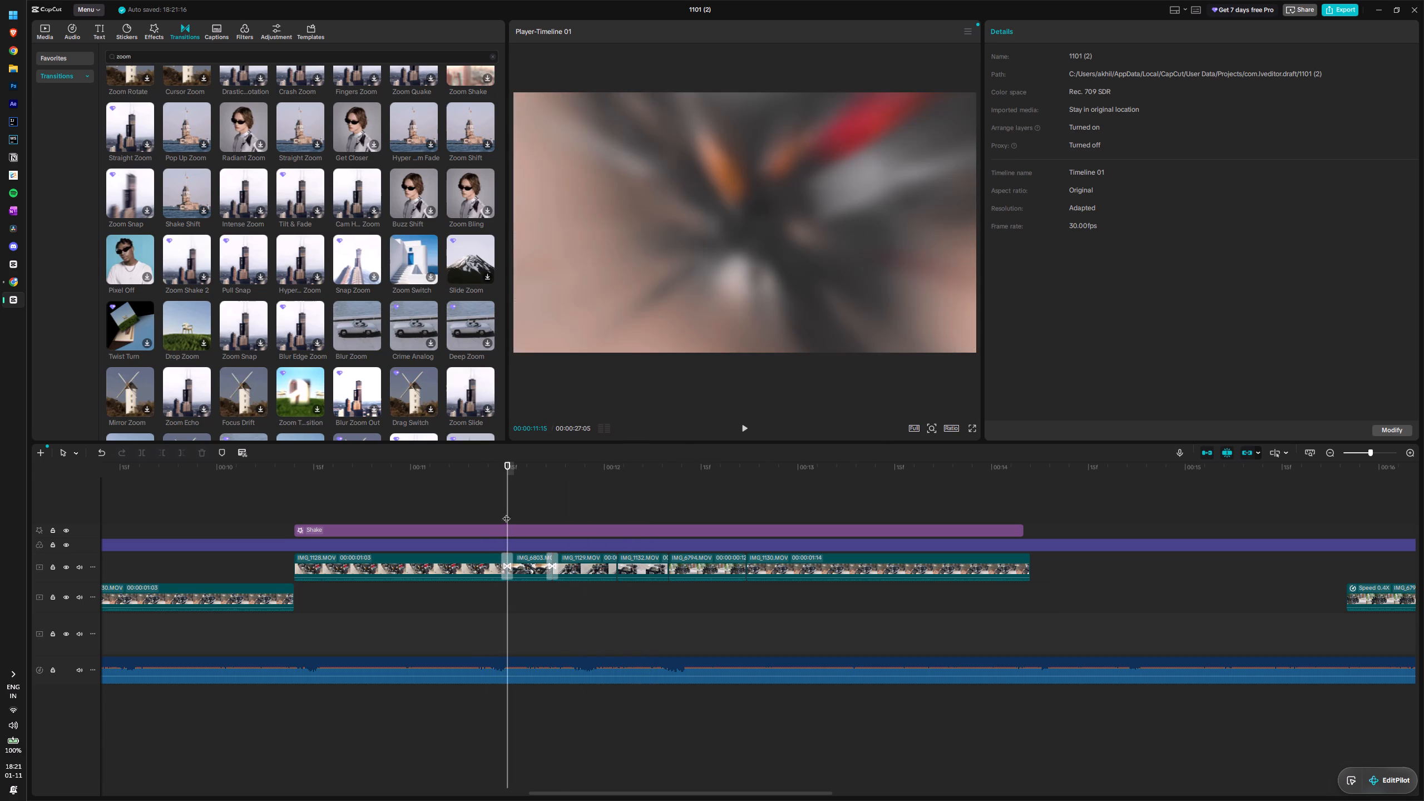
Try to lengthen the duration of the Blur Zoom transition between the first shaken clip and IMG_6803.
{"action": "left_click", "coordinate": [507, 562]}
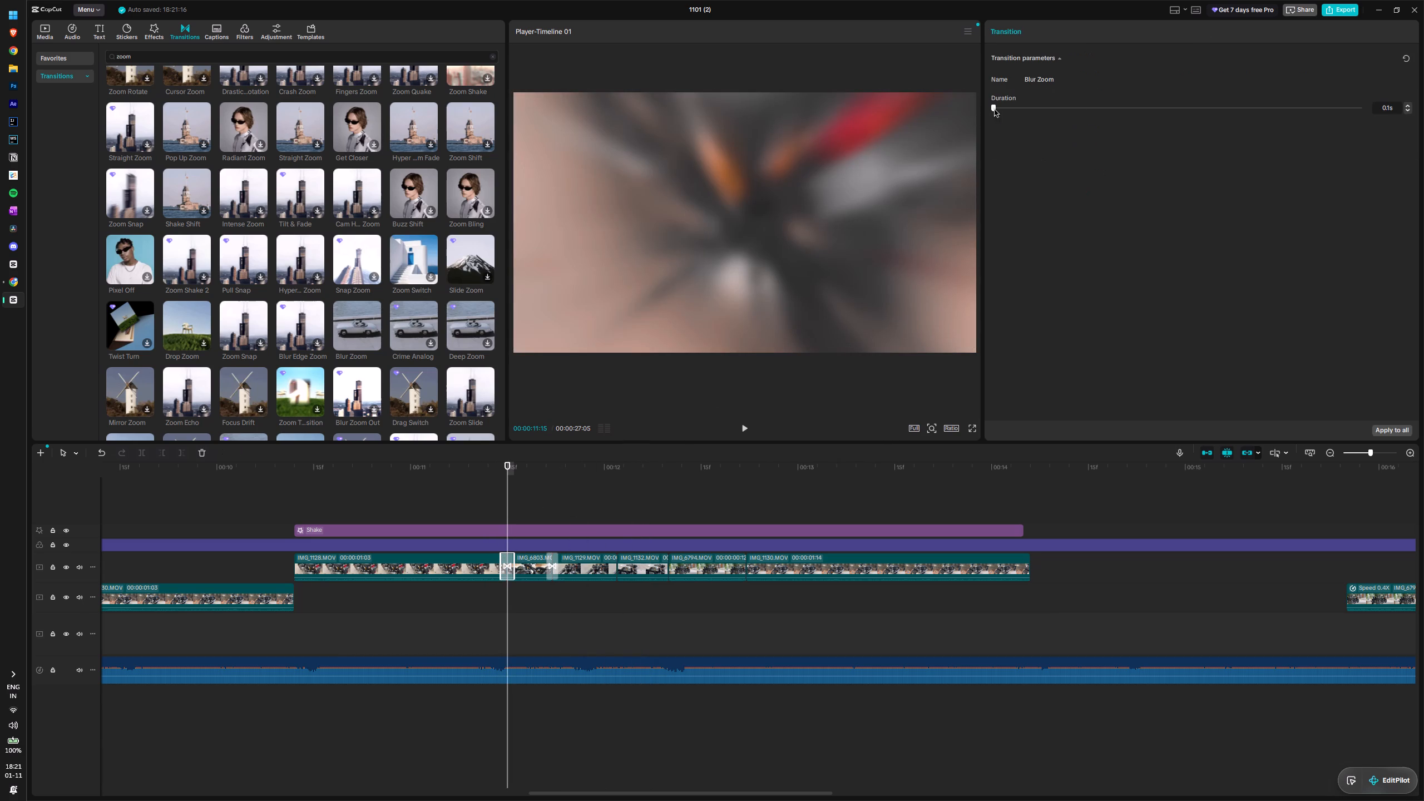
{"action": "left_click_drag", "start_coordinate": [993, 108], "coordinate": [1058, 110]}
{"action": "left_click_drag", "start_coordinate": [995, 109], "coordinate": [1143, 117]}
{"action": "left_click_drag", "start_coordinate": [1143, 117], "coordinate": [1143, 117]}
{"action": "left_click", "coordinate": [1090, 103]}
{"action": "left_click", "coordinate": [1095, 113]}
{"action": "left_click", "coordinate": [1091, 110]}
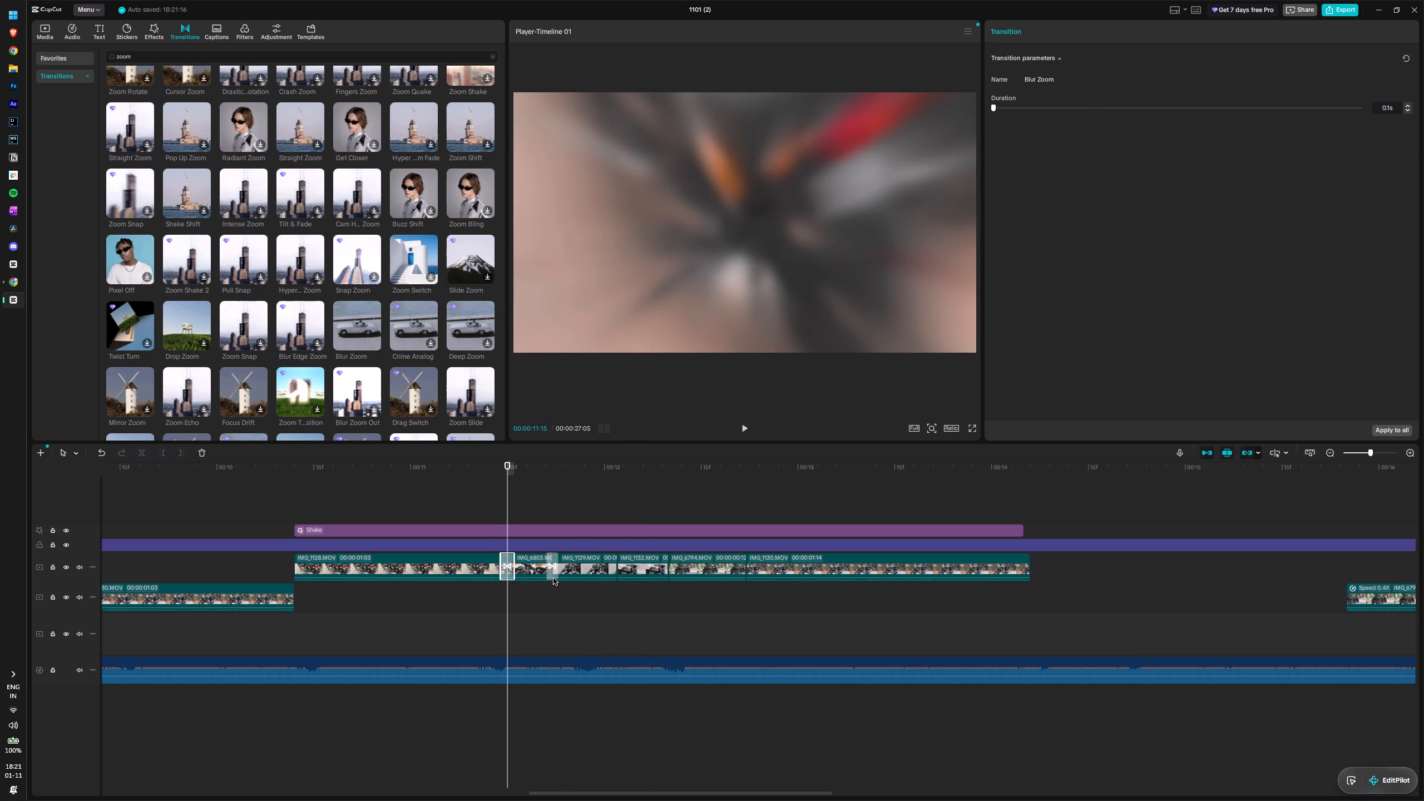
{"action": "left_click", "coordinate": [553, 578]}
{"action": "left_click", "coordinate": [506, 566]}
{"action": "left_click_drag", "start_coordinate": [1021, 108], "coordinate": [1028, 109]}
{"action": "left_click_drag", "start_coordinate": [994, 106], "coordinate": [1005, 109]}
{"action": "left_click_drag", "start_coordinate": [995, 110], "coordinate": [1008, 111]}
Move all the clips under the Shake effect down onto the main video track, keeping their timing.
{"action": "left_click", "coordinate": [438, 564]}
{"action": "left_click", "coordinate": [894, 566], "text": "shift"}
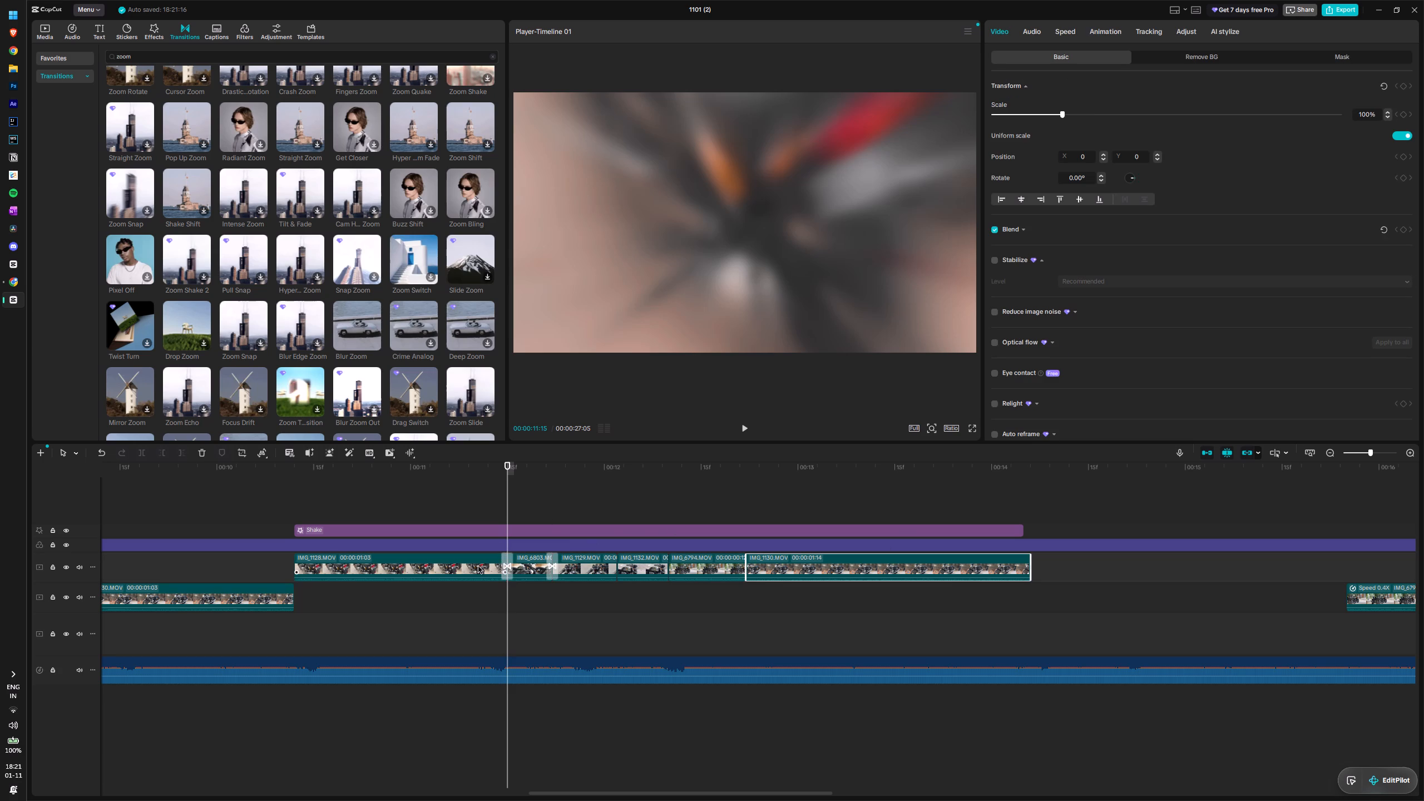
{"action": "left_click", "coordinate": [415, 569]}
{"action": "left_click_drag", "start_coordinate": [1115, 562], "coordinate": [356, 567]}
{"action": "left_click_drag", "start_coordinate": [335, 570], "coordinate": [338, 598]}
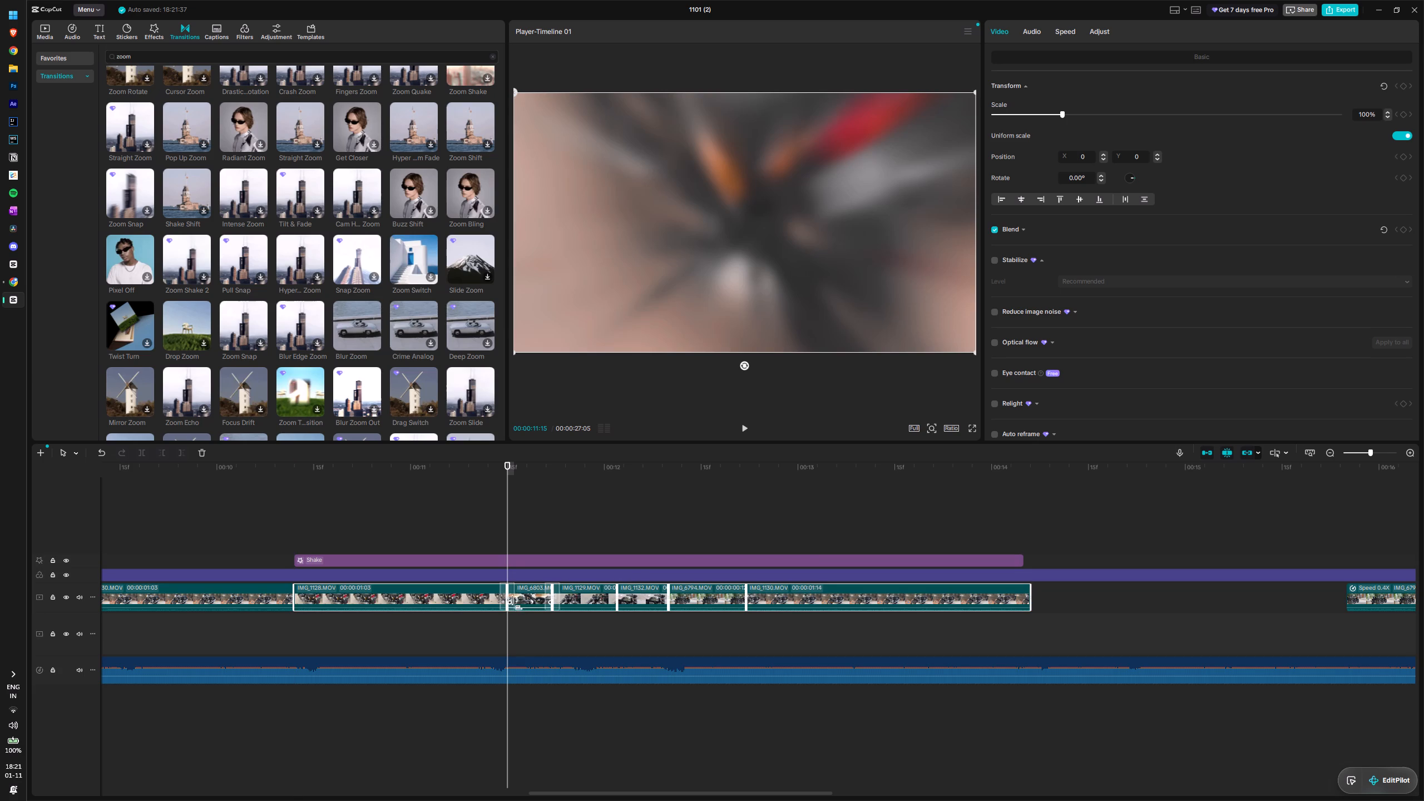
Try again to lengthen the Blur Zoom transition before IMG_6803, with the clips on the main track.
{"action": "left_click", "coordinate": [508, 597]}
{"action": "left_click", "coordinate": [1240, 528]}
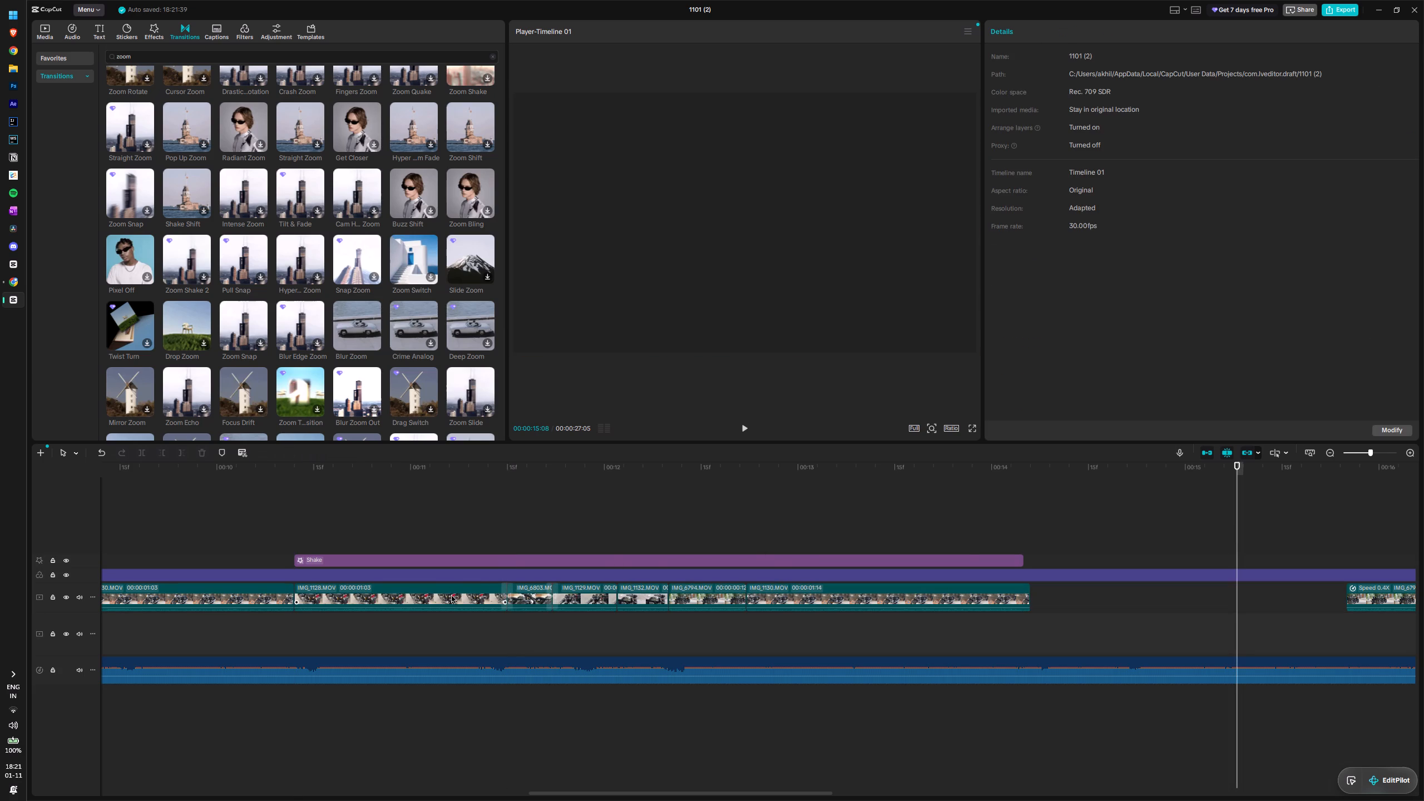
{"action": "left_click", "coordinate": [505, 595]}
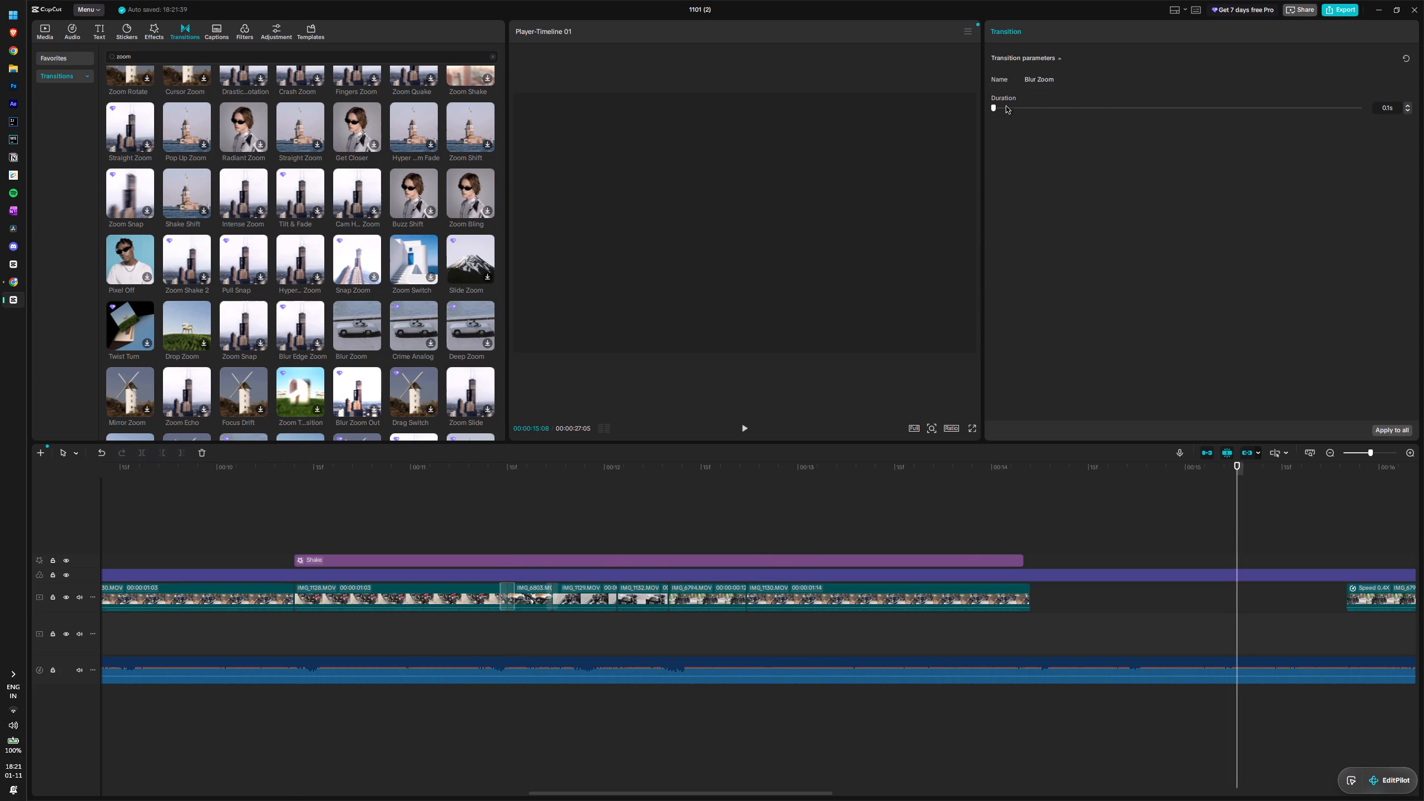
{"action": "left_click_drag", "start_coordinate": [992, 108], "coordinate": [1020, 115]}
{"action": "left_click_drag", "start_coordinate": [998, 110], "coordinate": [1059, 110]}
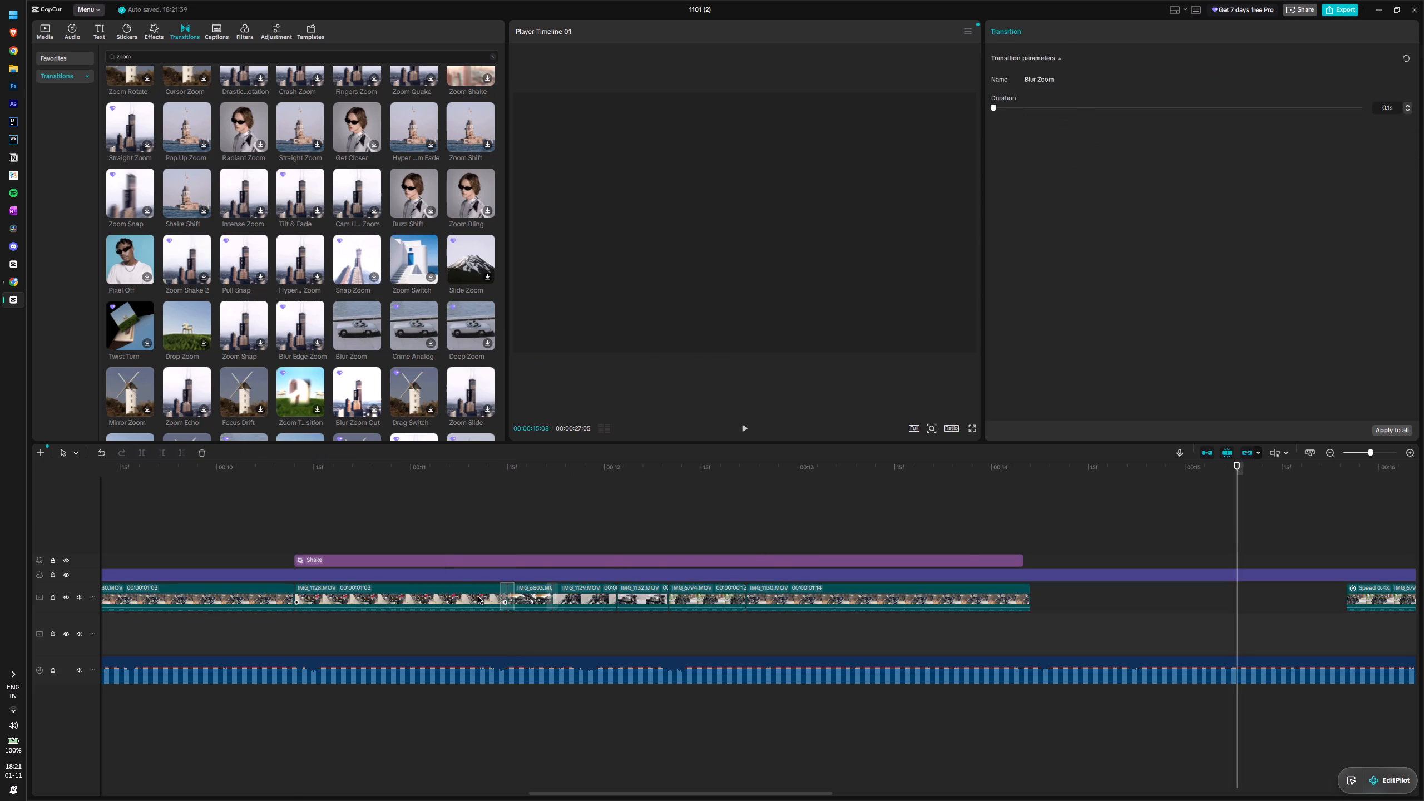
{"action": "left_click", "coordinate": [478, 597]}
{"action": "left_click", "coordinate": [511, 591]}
Browse the zoom transitions, replace the Blur Zoom before IMG_6803 with Fake Zoom, and play across the cut to check it.
{"action": "left_click", "coordinate": [414, 337]}
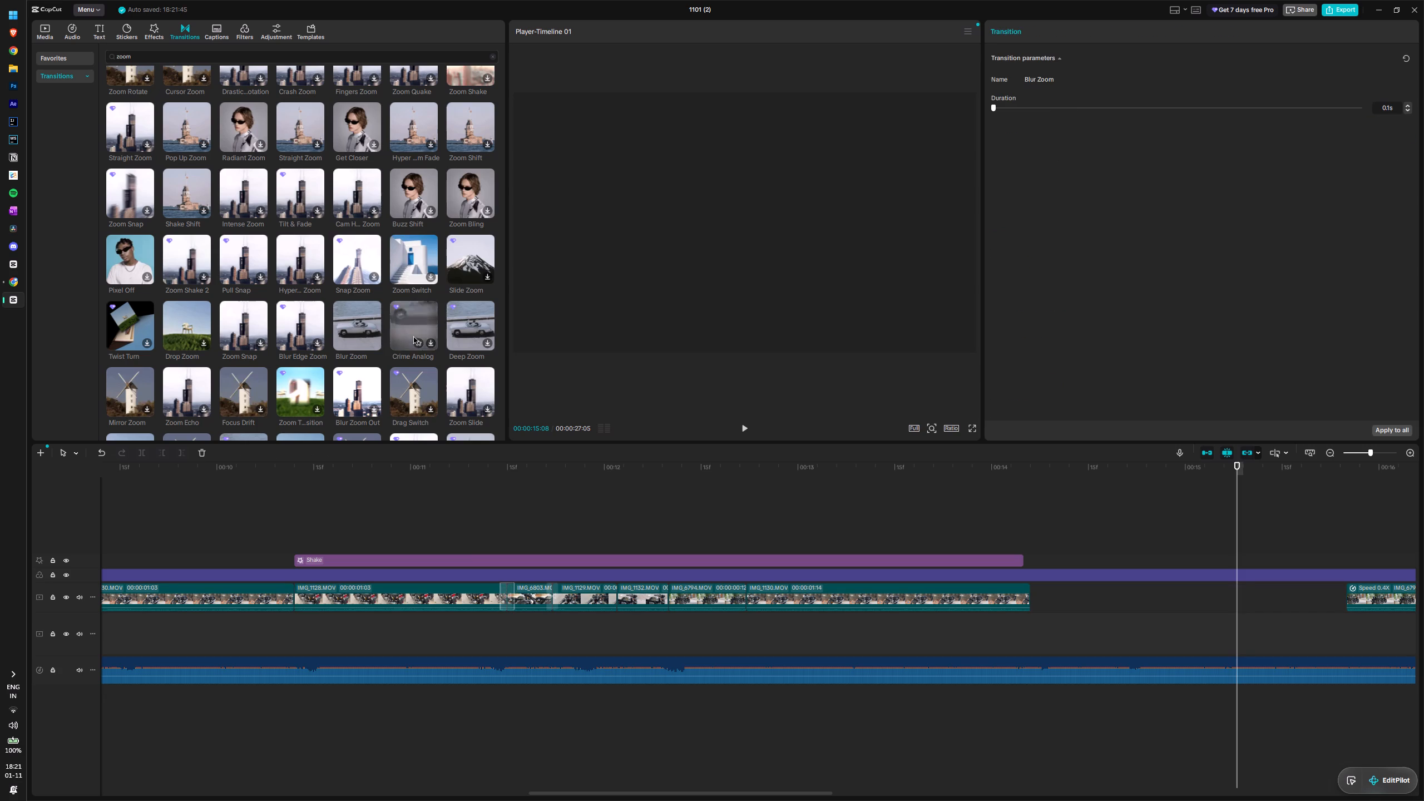
{"action": "left_click", "coordinate": [443, 592]}
{"action": "scroll", "coordinate": [349, 268], "scroll_direction": "down", "scroll_amount": 5}
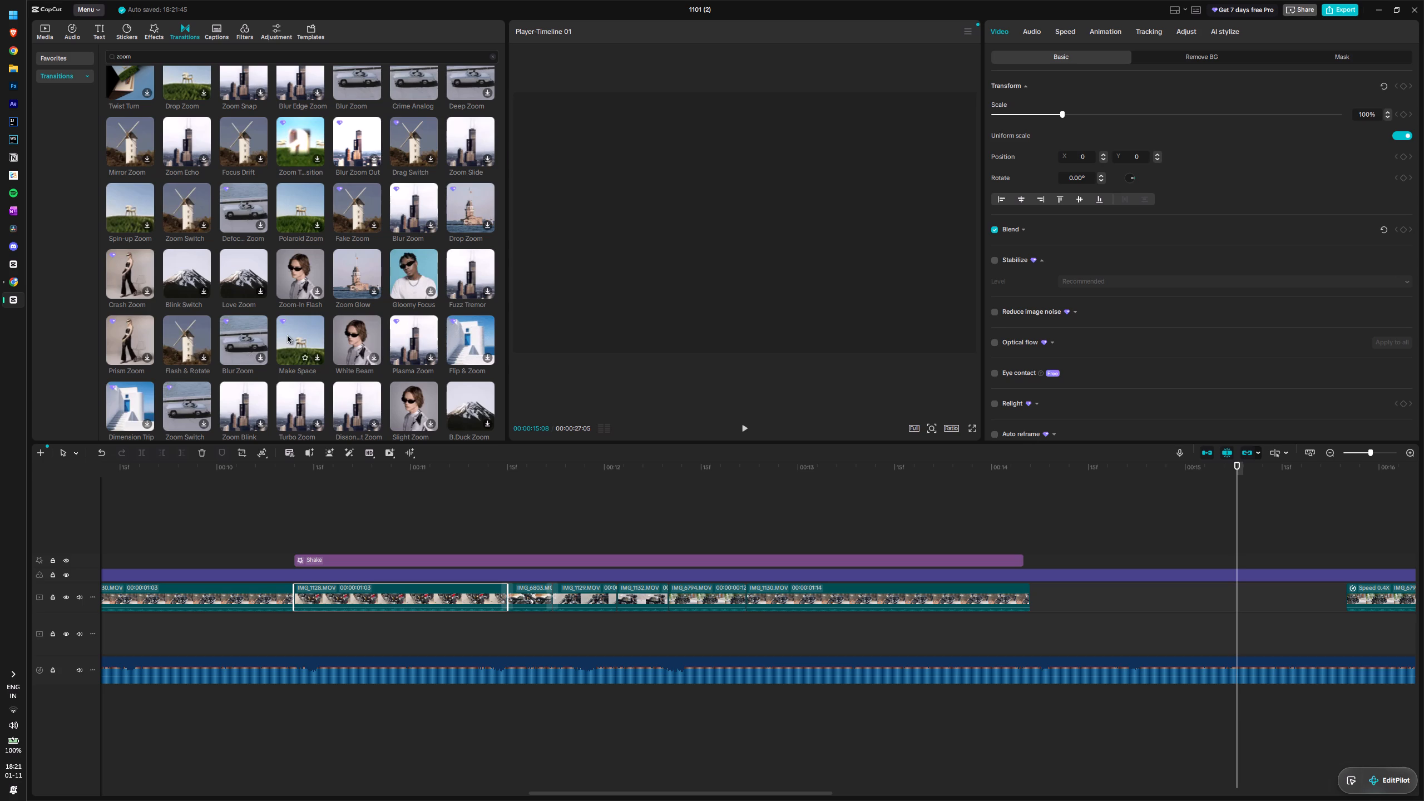
{"action": "scroll", "coordinate": [288, 336], "scroll_direction": "up", "scroll_amount": 1}
{"action": "scroll", "coordinate": [288, 336], "scroll_direction": "down", "scroll_amount": 1}
{"action": "scroll", "coordinate": [288, 336], "scroll_direction": "up", "scroll_amount": 1}
{"action": "scroll", "coordinate": [288, 336], "scroll_direction": "down", "scroll_amount": 1}
{"action": "scroll", "coordinate": [288, 336], "scroll_direction": "up", "scroll_amount": 7}
{"action": "scroll", "coordinate": [201, 184], "scroll_direction": "up", "scroll_amount": 5}
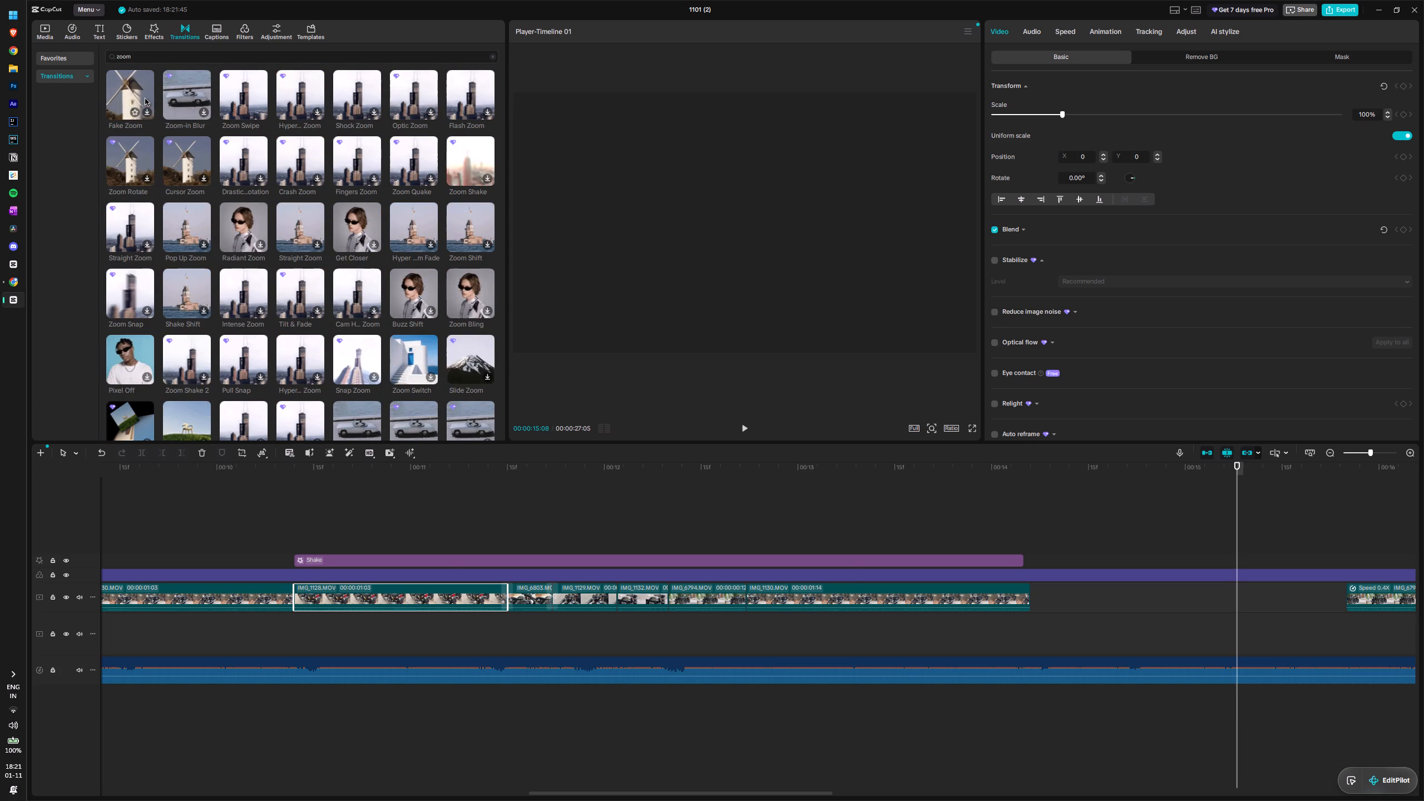
{"action": "left_click_drag", "start_coordinate": [145, 98], "coordinate": [499, 601]}
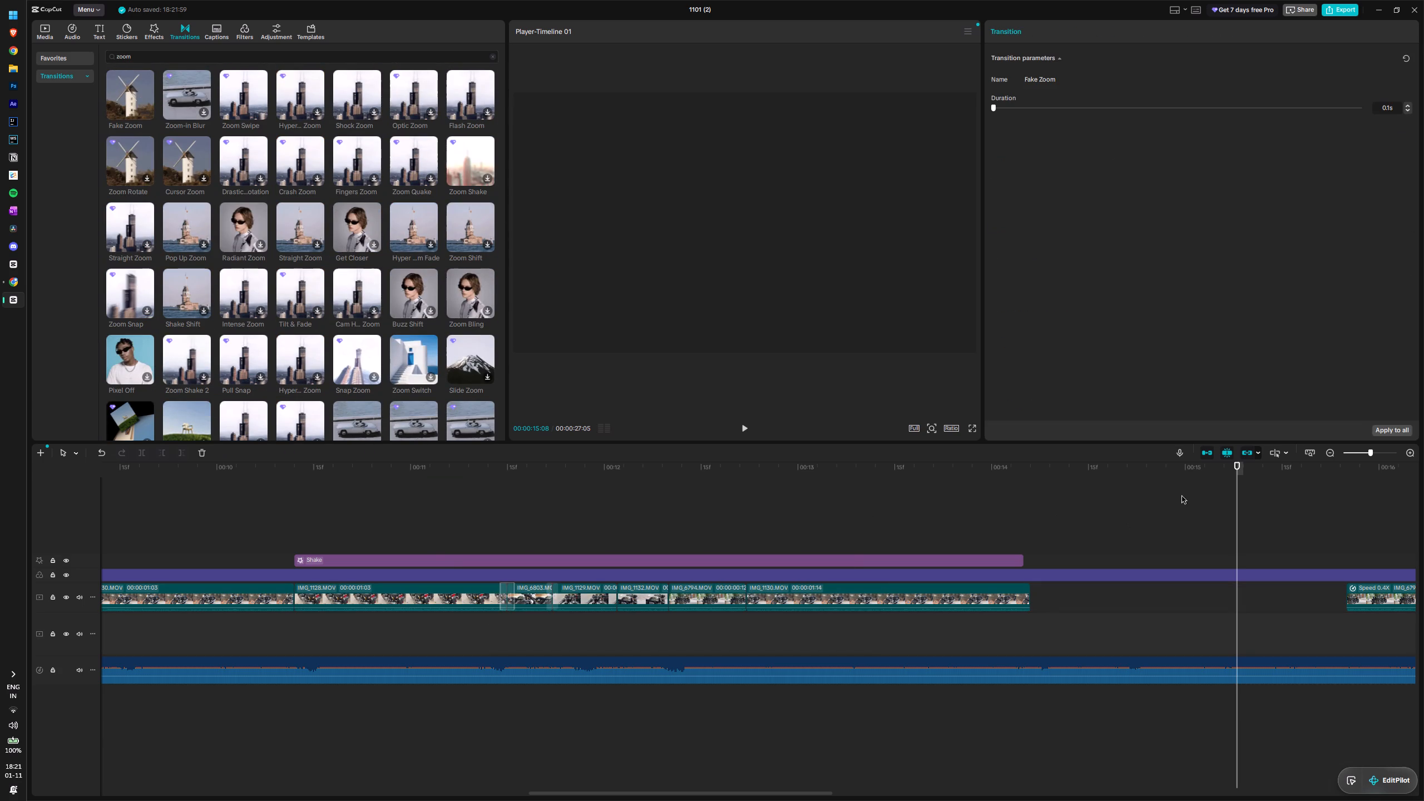
{"action": "left_click_drag", "start_coordinate": [1237, 492], "coordinate": [492, 522]}
{"action": "key", "text": "space"}
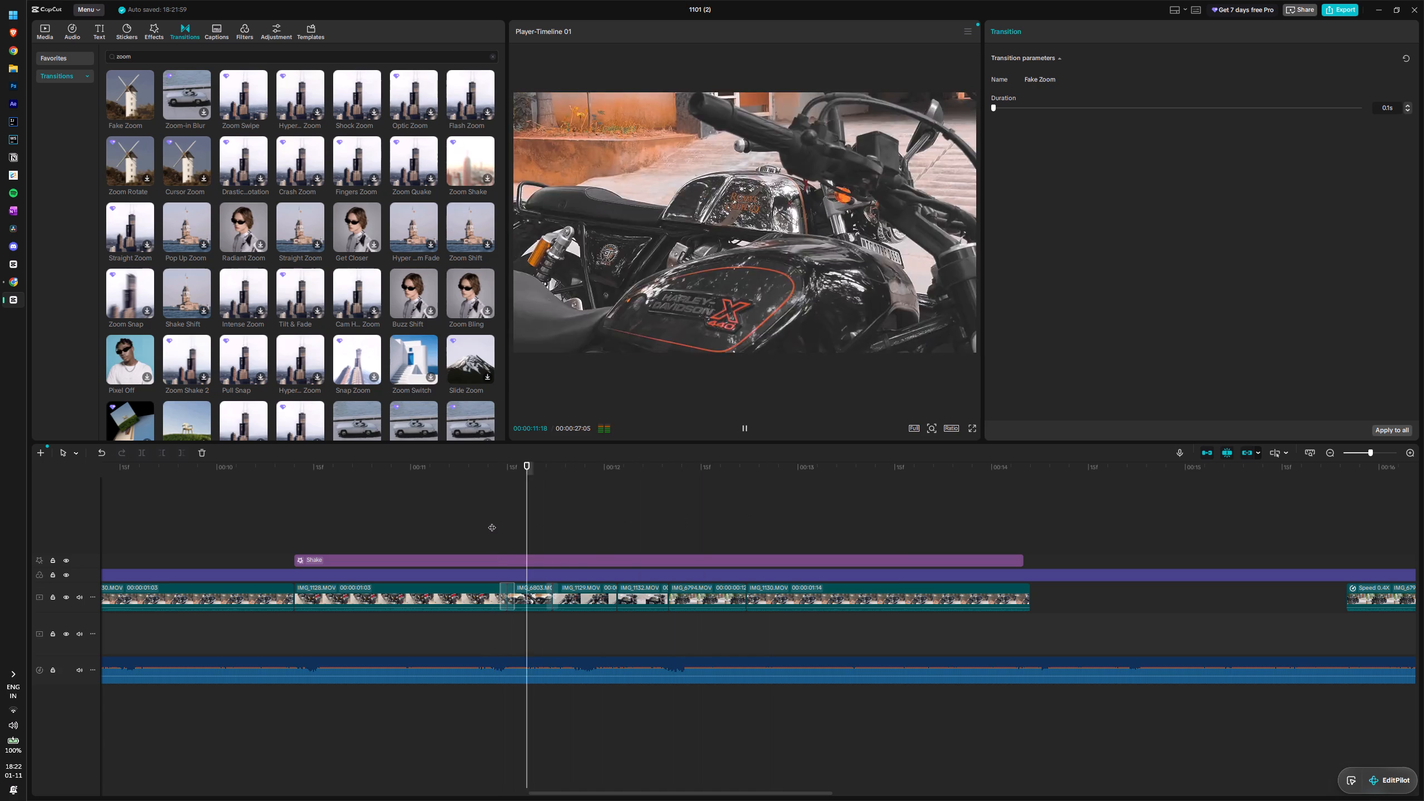
{"action": "key", "text": "space"}
{"action": "left_click_drag", "start_coordinate": [591, 487], "coordinate": [479, 496]}
{"action": "key", "text": "space"}
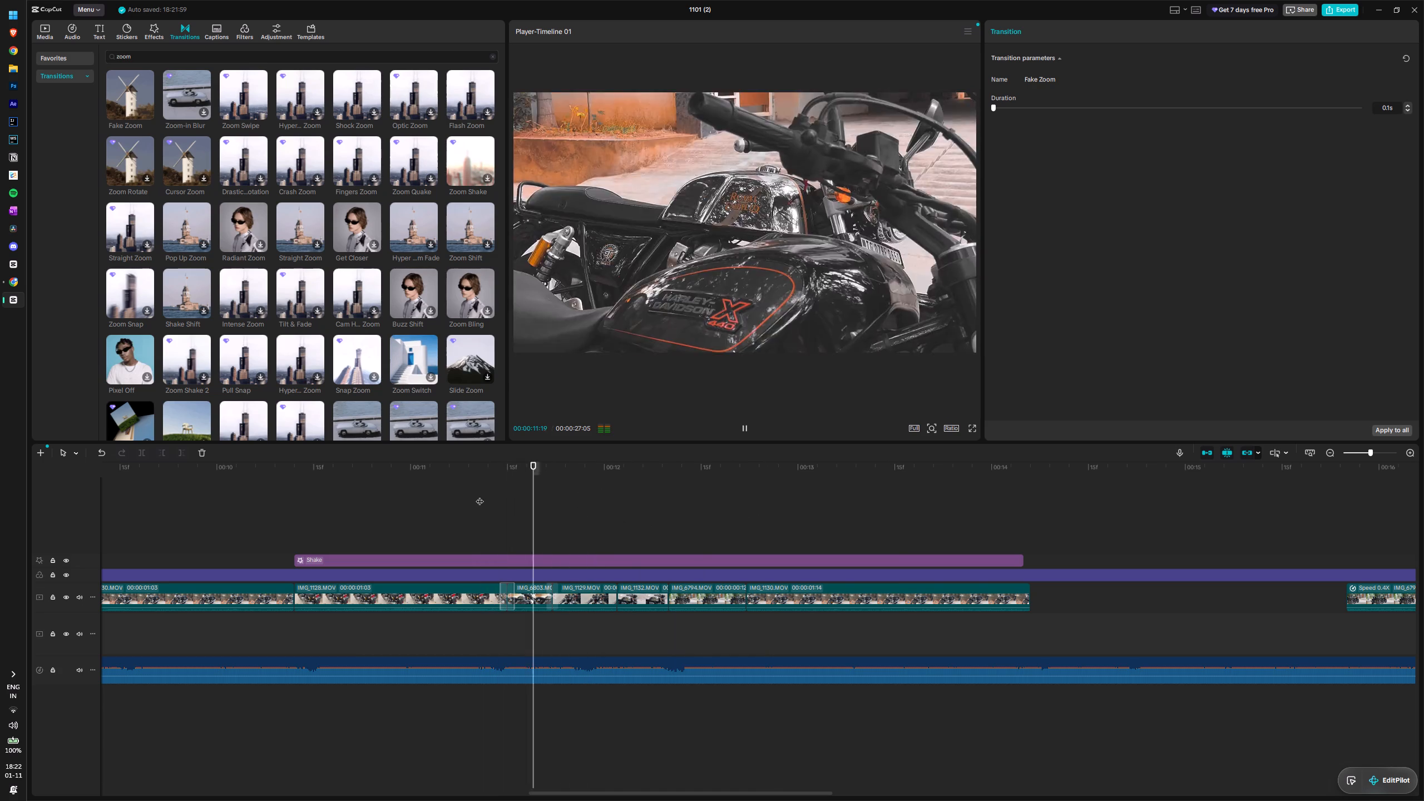
Play through the clips under the Shake effect several times to check the Fake Zoom cut before IMG_6803.
{"action": "key", "text": "space"}
{"action": "left_click_drag", "start_coordinate": [570, 508], "coordinate": [465, 508]}
{"action": "key", "text": "space"}
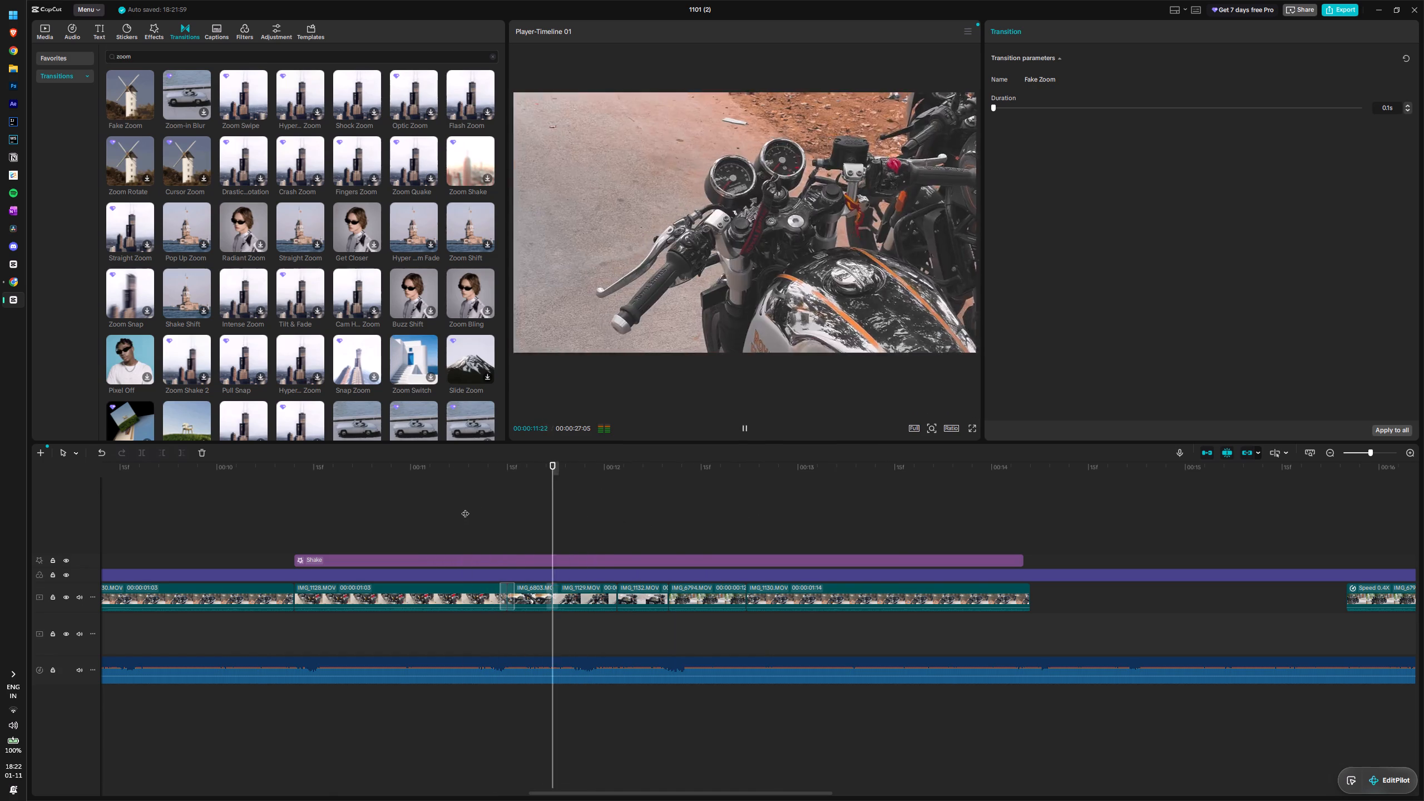
{"action": "key", "text": "space"}
{"action": "left_click_drag", "start_coordinate": [706, 496], "coordinate": [304, 521]}
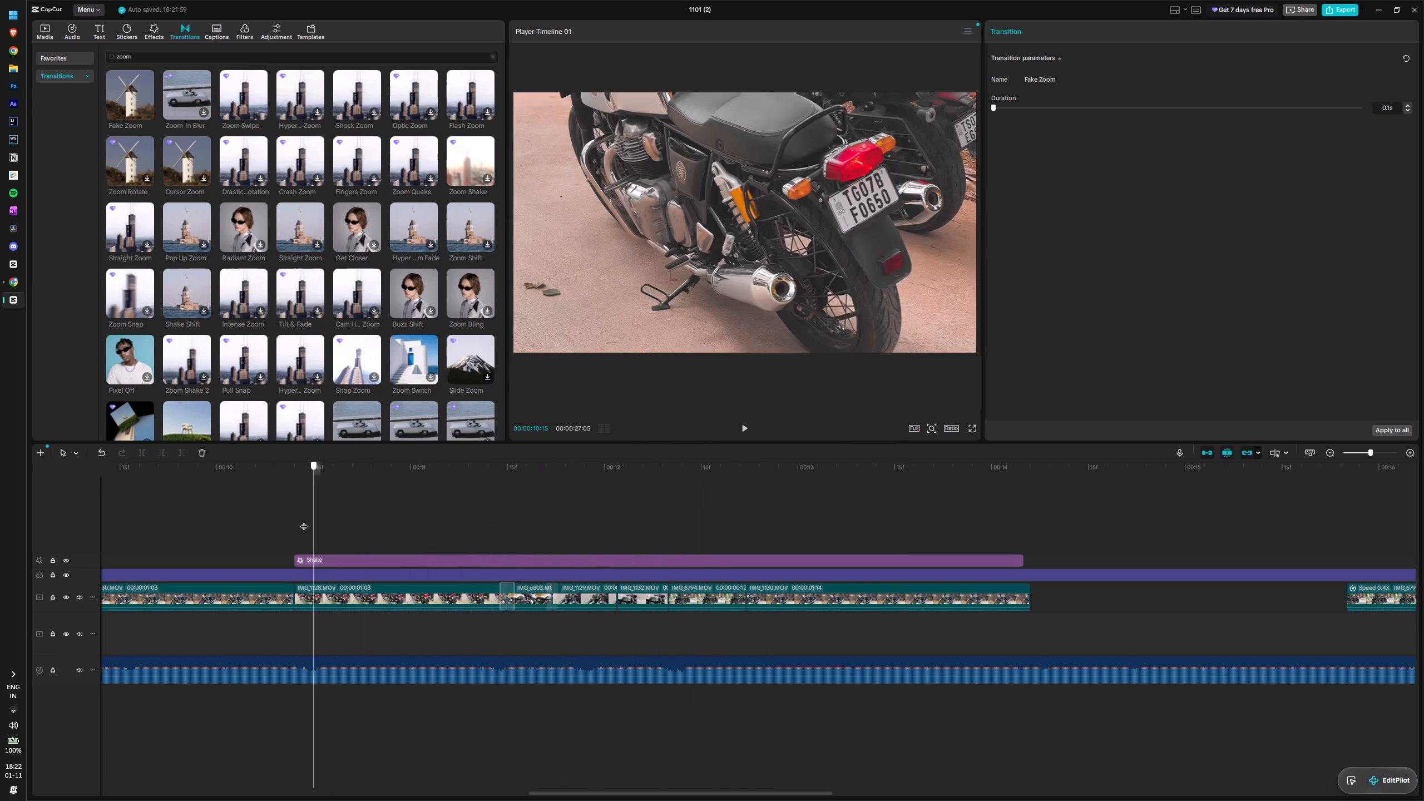
{"action": "left_click_drag", "start_coordinate": [304, 521], "coordinate": [280, 518]}
{"action": "key", "text": "space"}
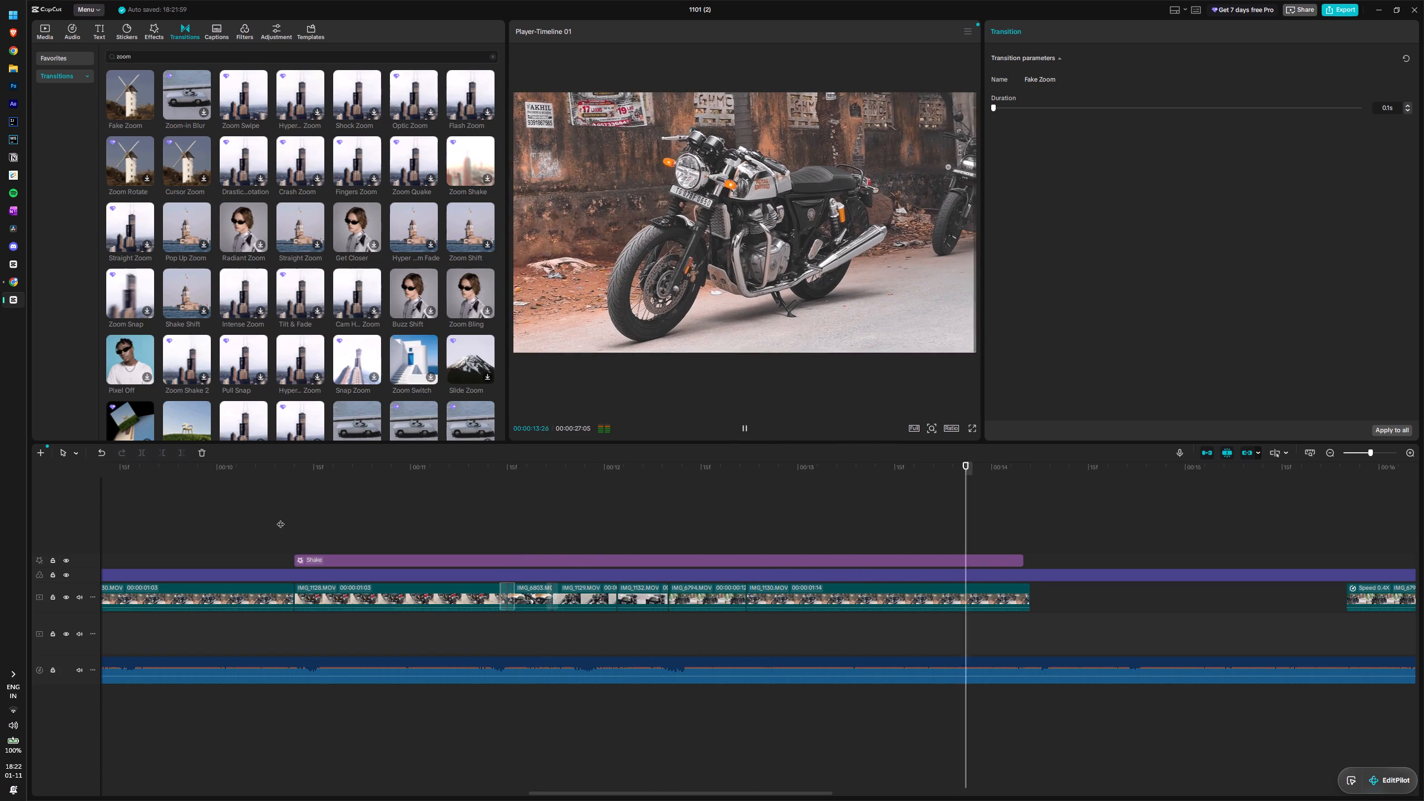
{"action": "key", "text": "space"}
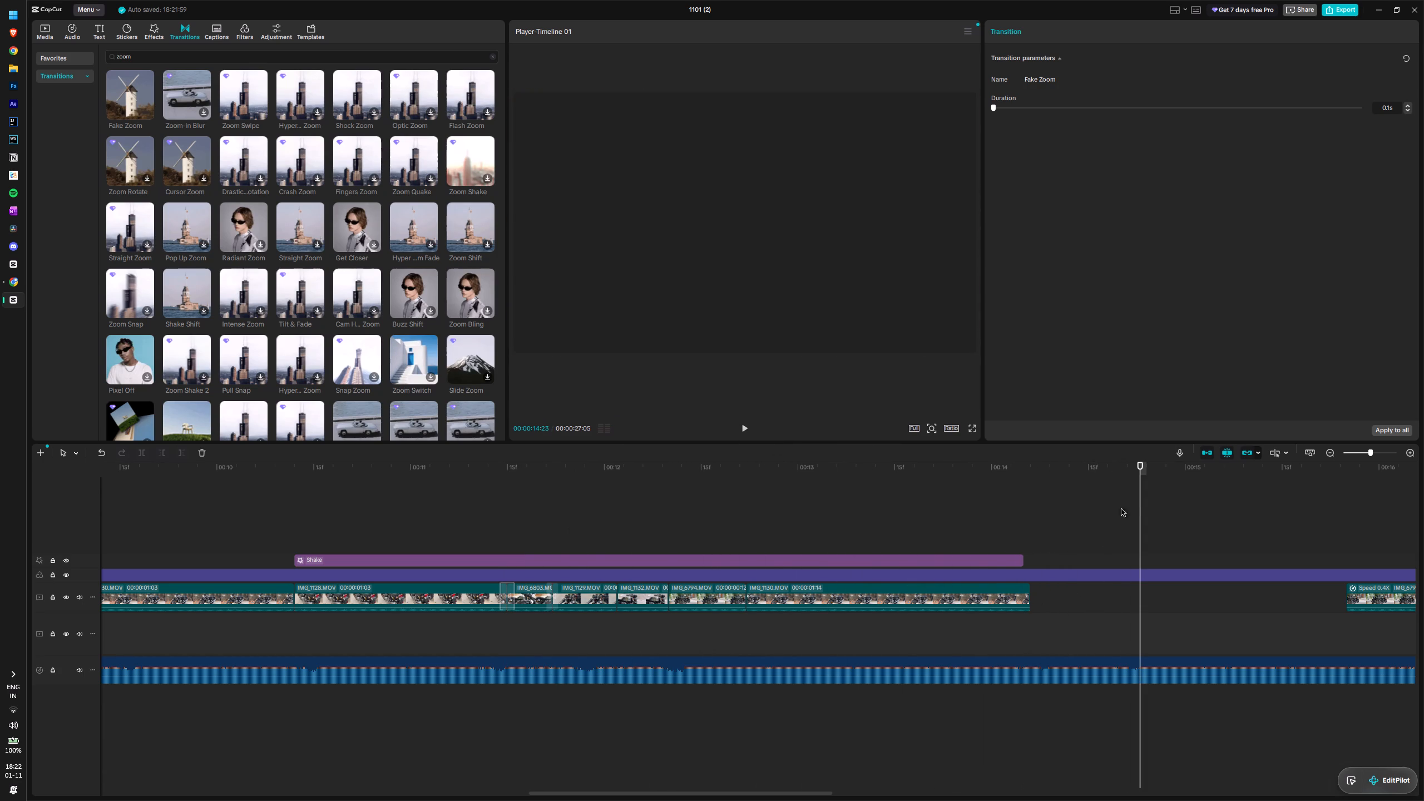
Review the edit from the beginning, including in full-screen preview, through to the end of the shaken clips.
{"action": "left_click_drag", "start_coordinate": [1139, 501], "coordinate": [0, 545]}
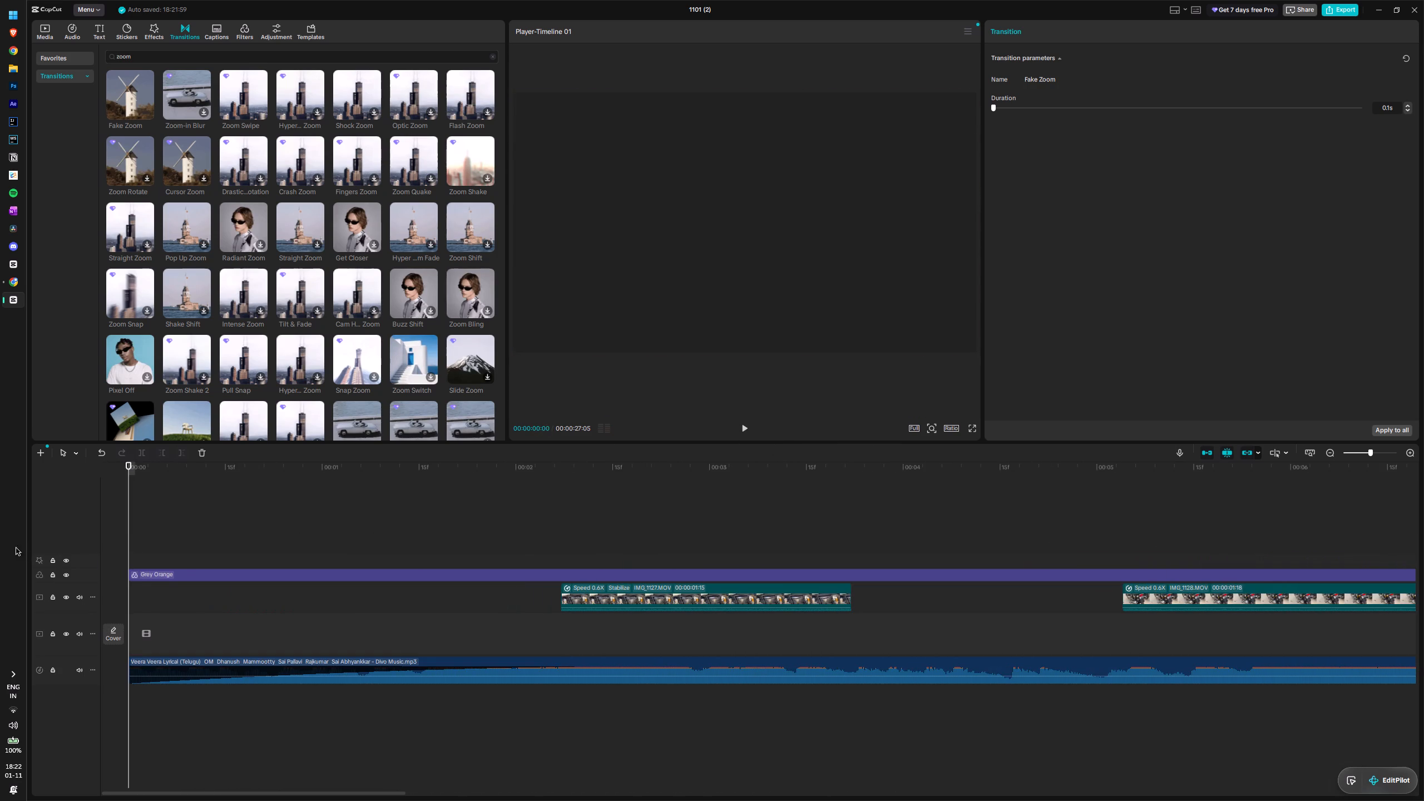
{"action": "key", "text": "space"}
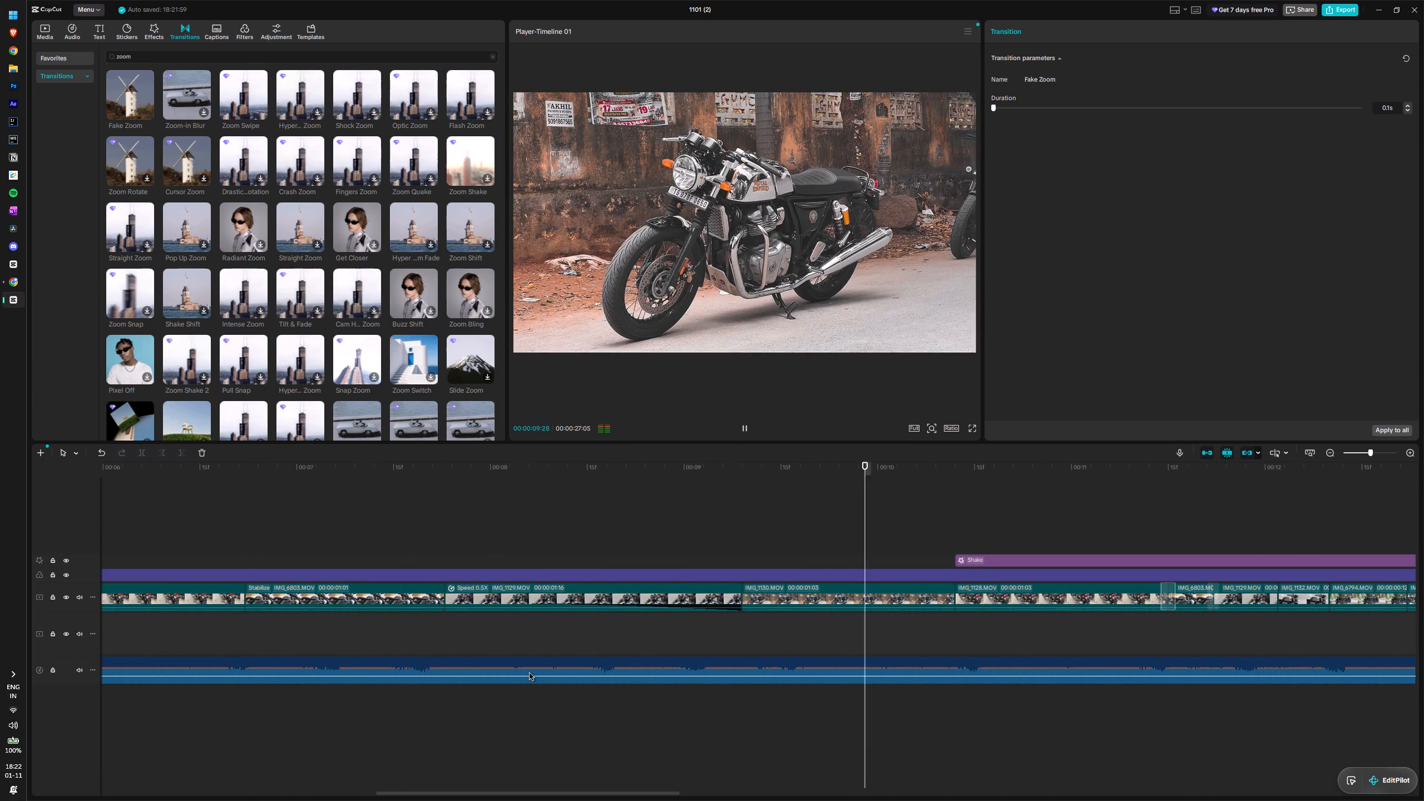
{"action": "key", "text": "space"}
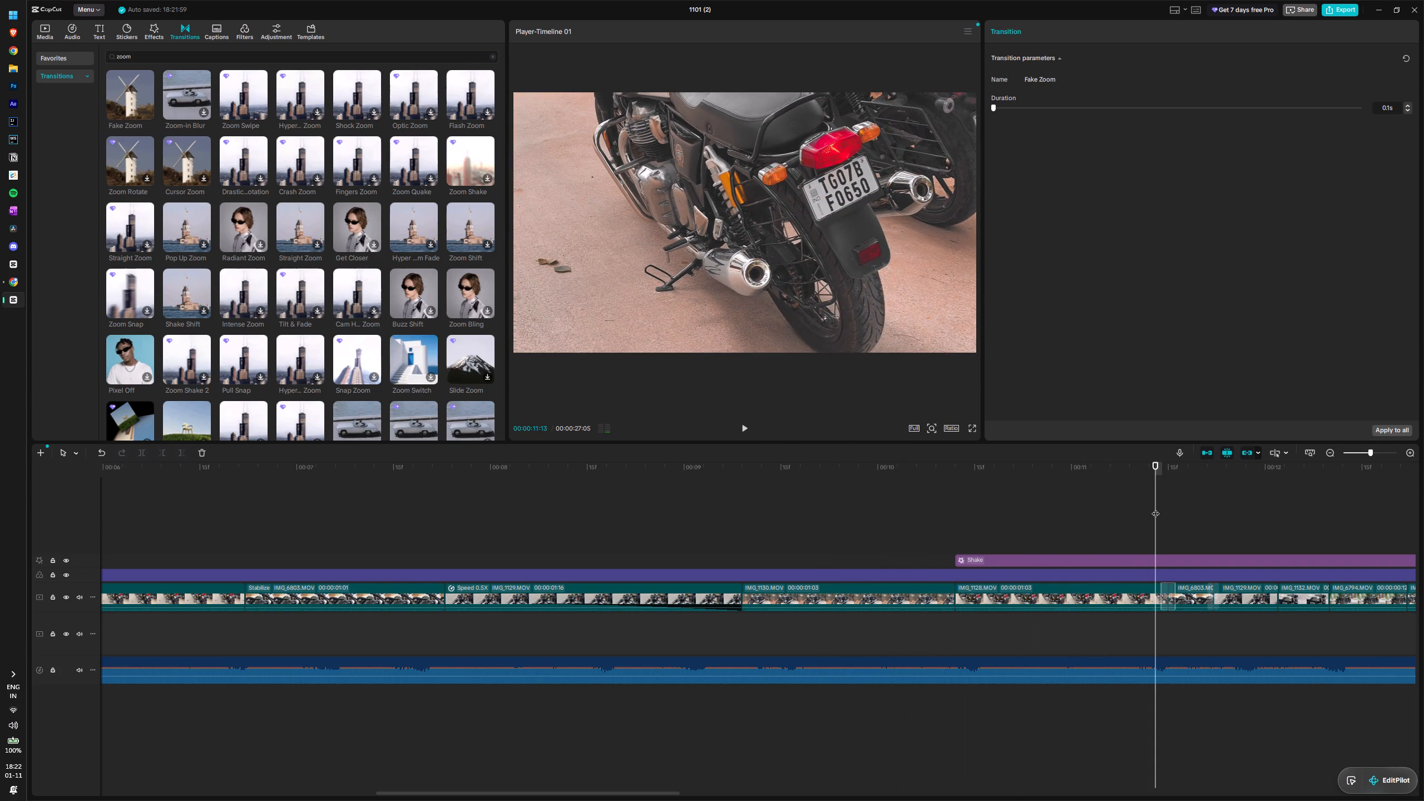
{"action": "left_click_drag", "start_coordinate": [1155, 507], "coordinate": [1177, 581]}
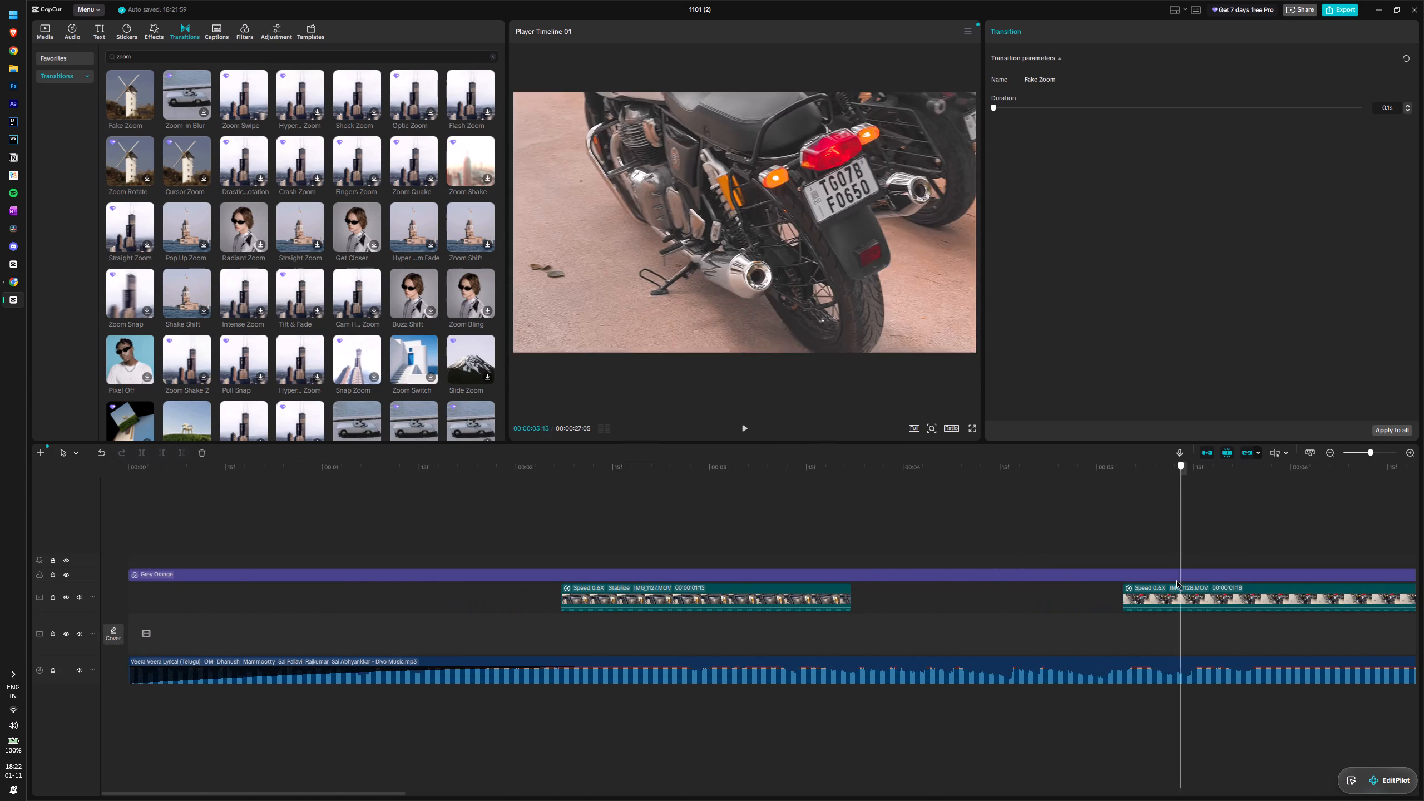
{"action": "left_click_drag", "start_coordinate": [1177, 581], "coordinate": [1117, 572]}
{"action": "key", "text": "space"}
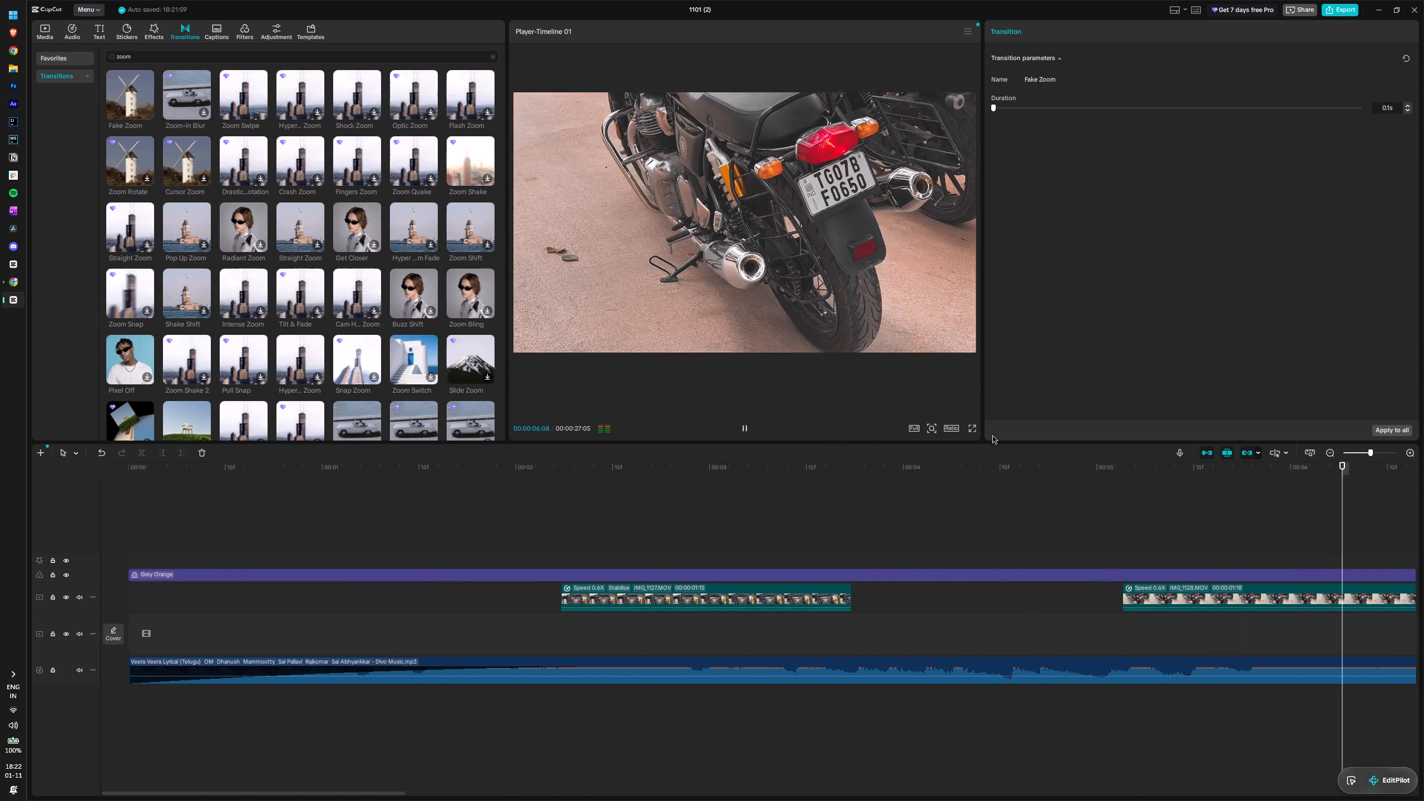
{"action": "left_click", "coordinate": [976, 430]}
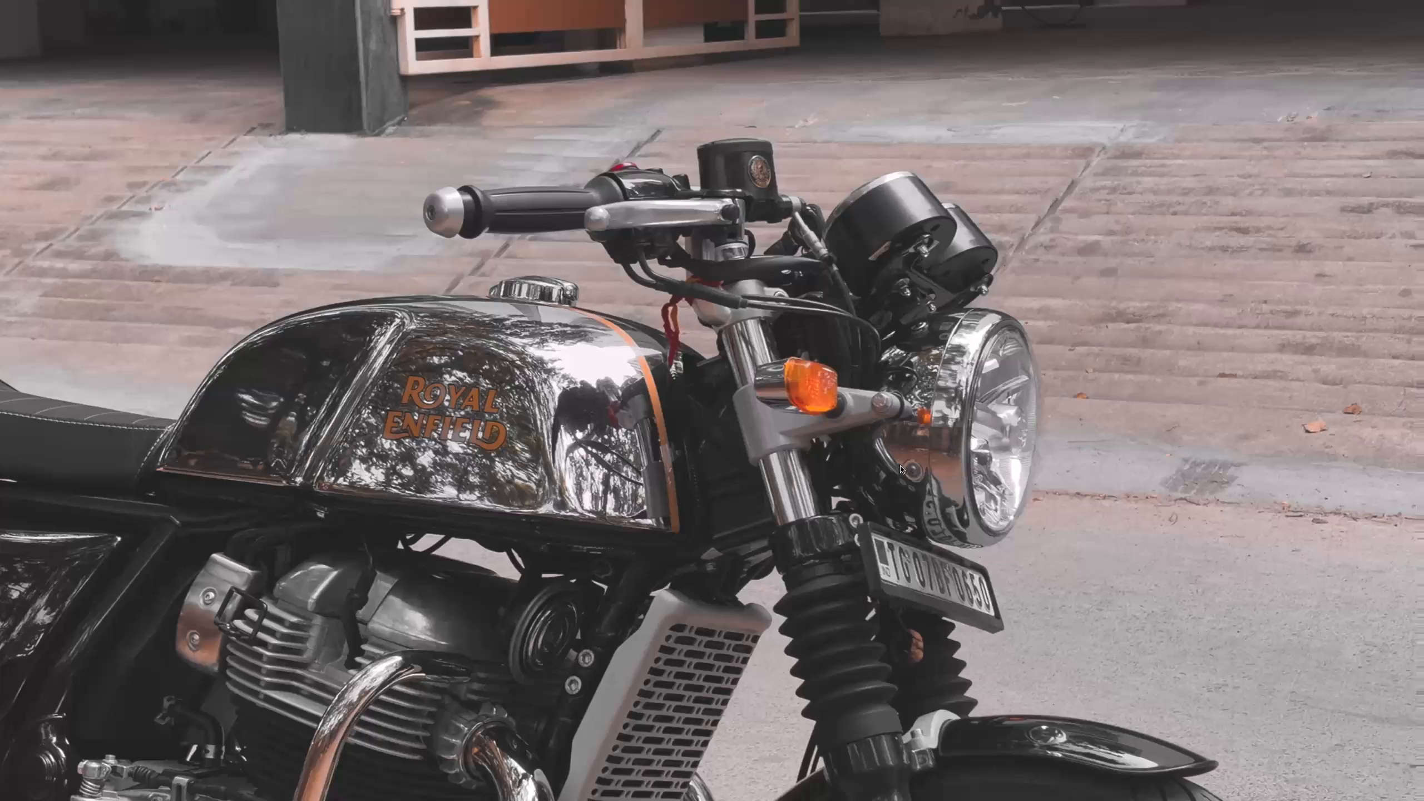
{"action": "key", "text": "space"}
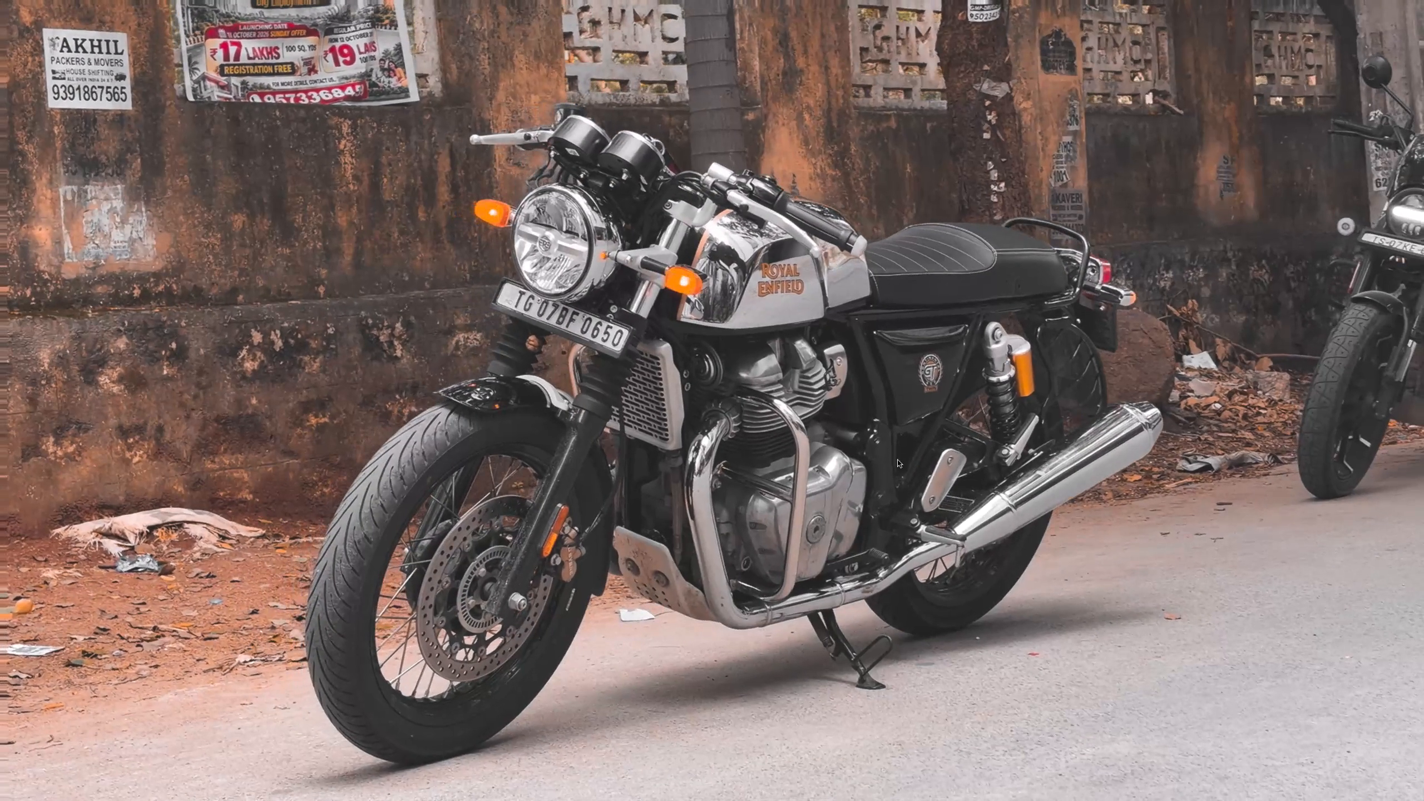
{"action": "key", "text": "Escape"}
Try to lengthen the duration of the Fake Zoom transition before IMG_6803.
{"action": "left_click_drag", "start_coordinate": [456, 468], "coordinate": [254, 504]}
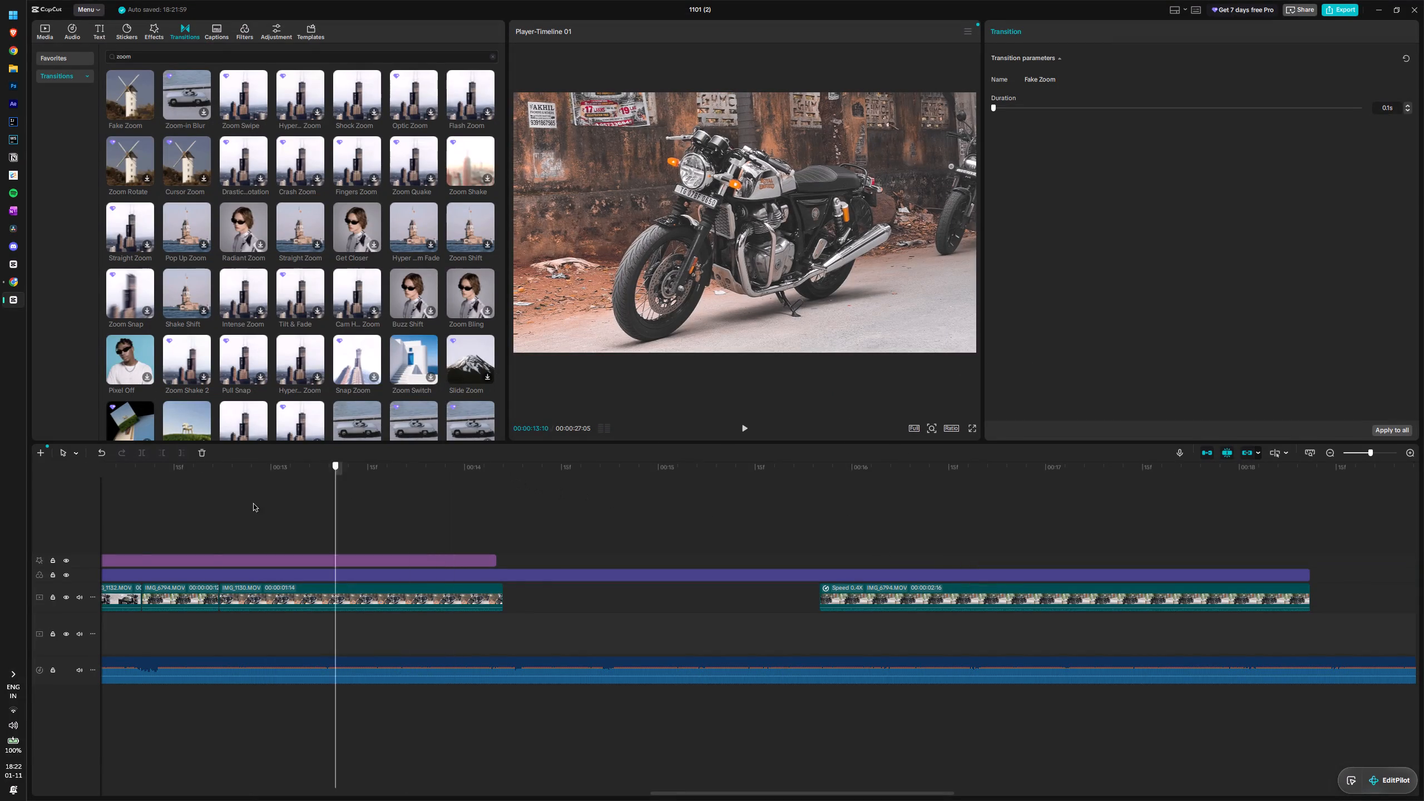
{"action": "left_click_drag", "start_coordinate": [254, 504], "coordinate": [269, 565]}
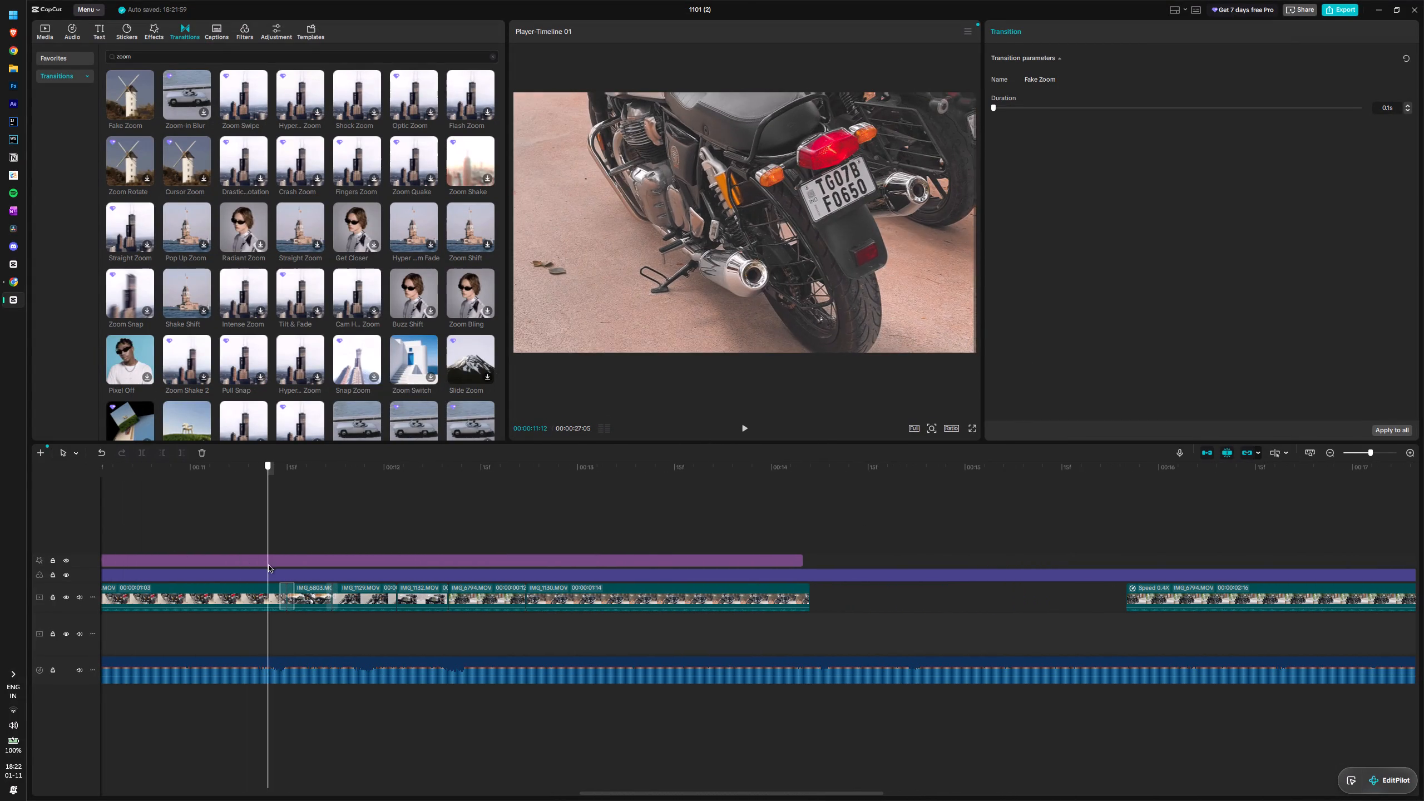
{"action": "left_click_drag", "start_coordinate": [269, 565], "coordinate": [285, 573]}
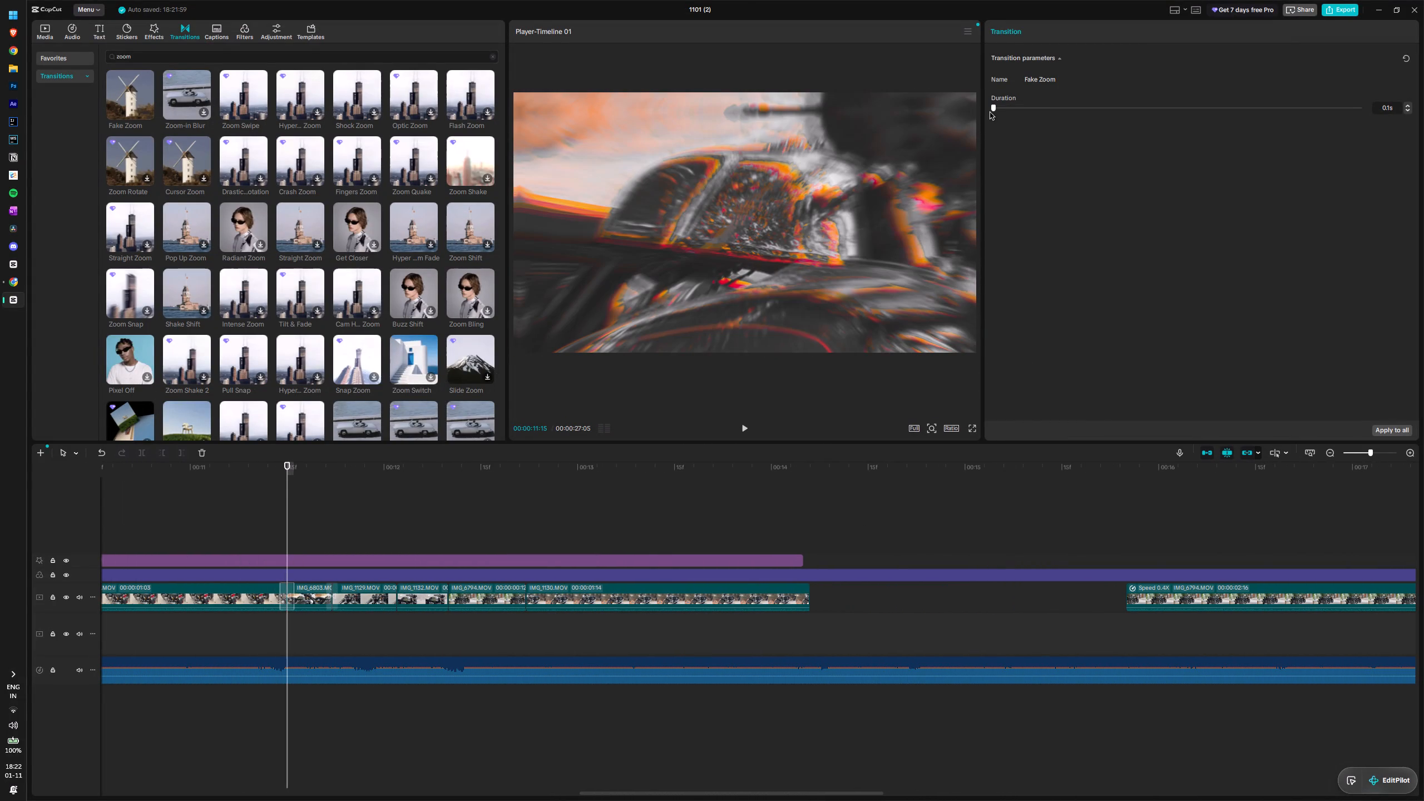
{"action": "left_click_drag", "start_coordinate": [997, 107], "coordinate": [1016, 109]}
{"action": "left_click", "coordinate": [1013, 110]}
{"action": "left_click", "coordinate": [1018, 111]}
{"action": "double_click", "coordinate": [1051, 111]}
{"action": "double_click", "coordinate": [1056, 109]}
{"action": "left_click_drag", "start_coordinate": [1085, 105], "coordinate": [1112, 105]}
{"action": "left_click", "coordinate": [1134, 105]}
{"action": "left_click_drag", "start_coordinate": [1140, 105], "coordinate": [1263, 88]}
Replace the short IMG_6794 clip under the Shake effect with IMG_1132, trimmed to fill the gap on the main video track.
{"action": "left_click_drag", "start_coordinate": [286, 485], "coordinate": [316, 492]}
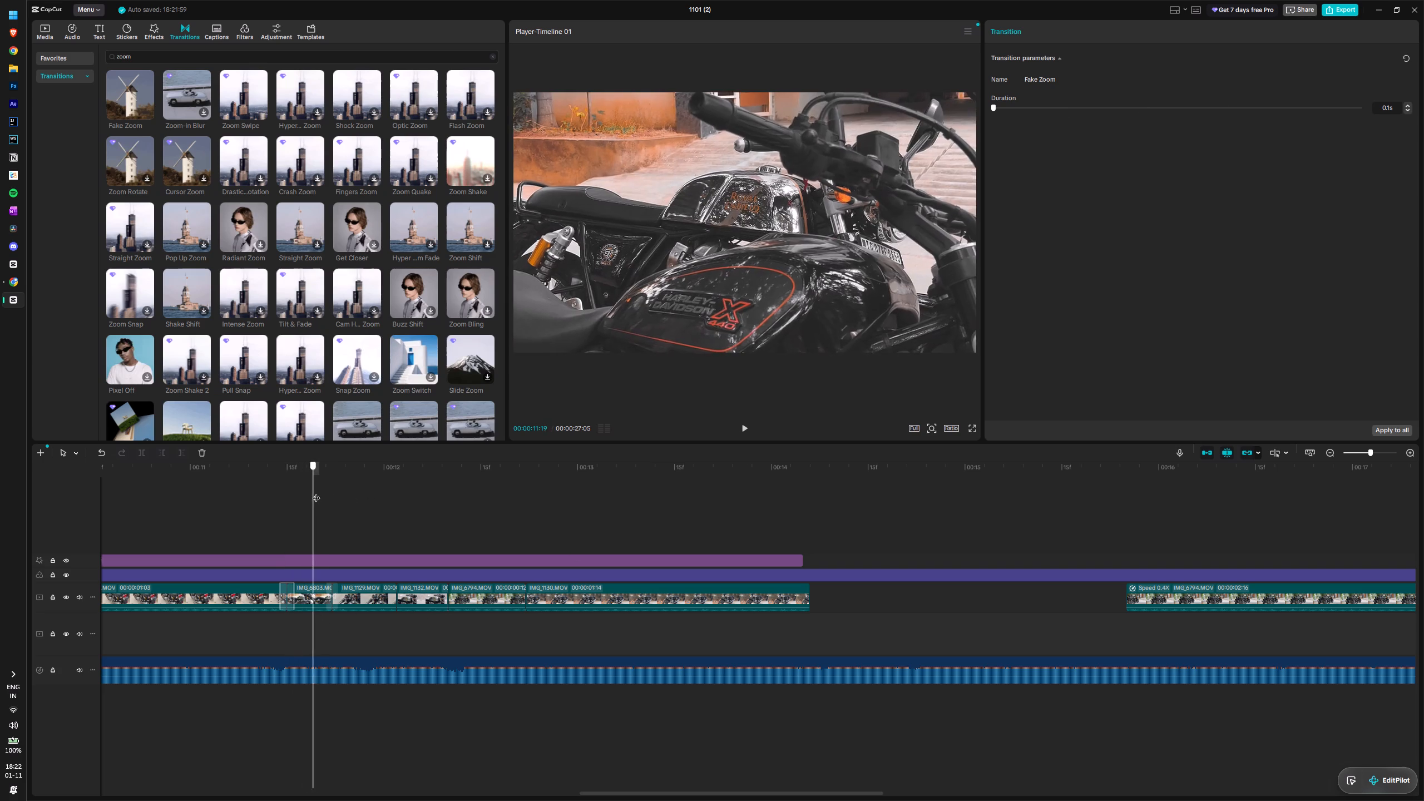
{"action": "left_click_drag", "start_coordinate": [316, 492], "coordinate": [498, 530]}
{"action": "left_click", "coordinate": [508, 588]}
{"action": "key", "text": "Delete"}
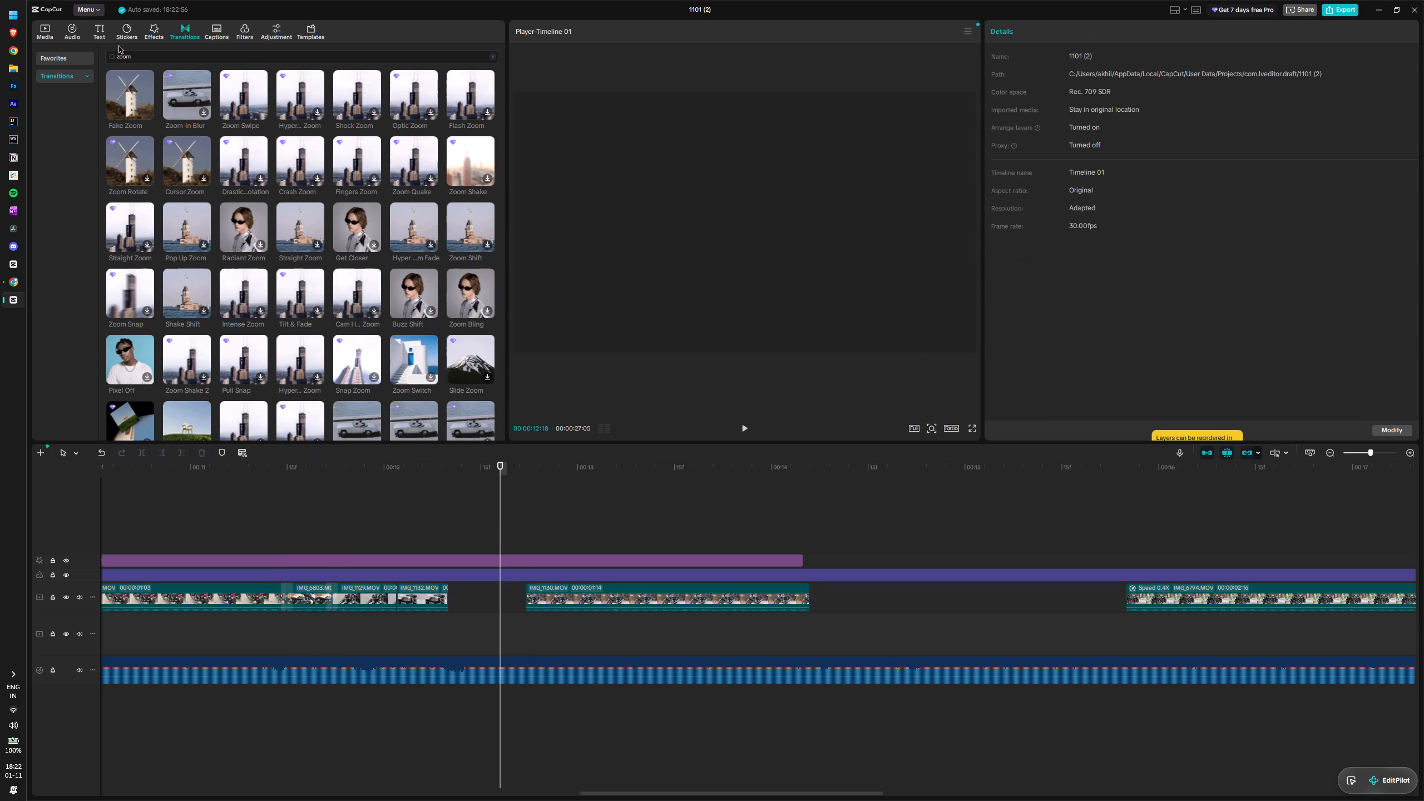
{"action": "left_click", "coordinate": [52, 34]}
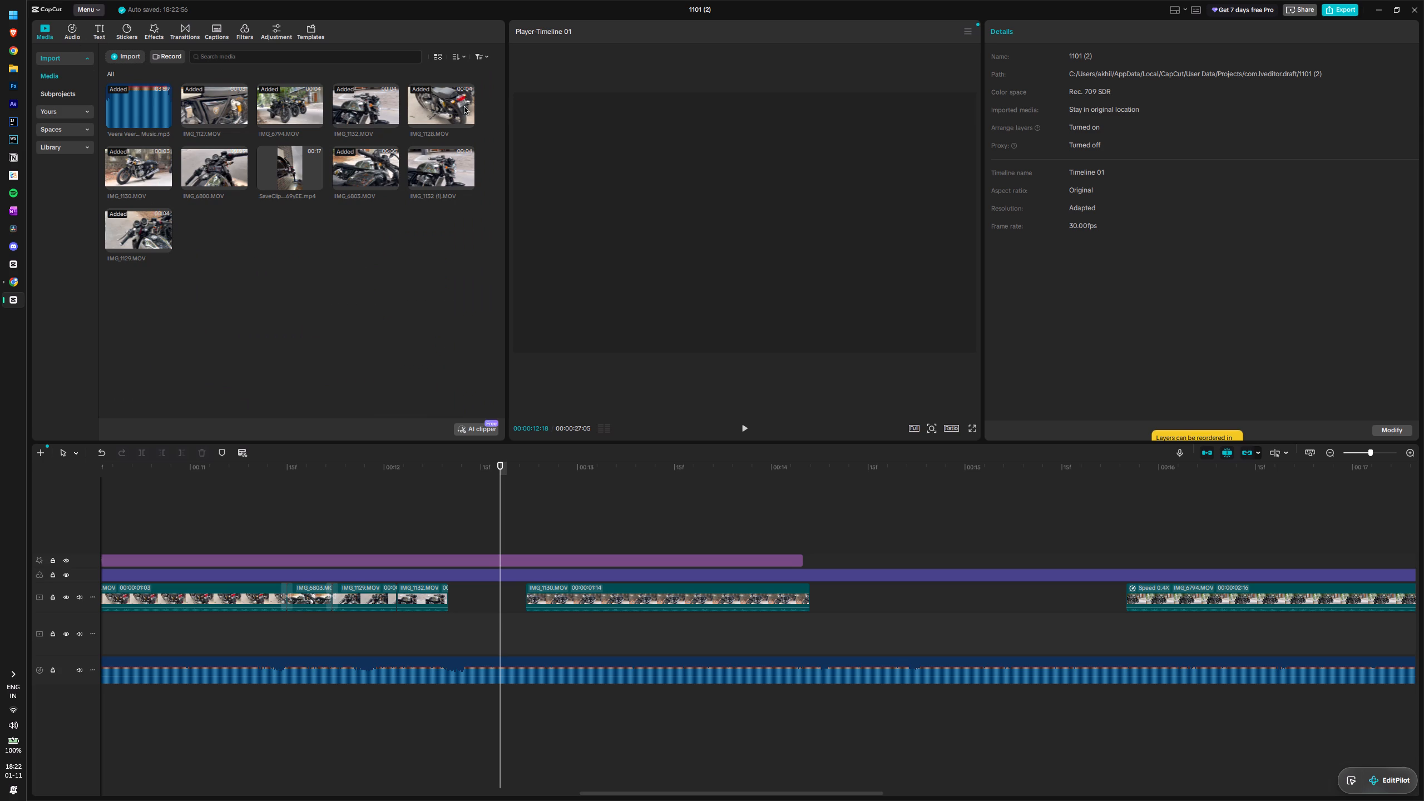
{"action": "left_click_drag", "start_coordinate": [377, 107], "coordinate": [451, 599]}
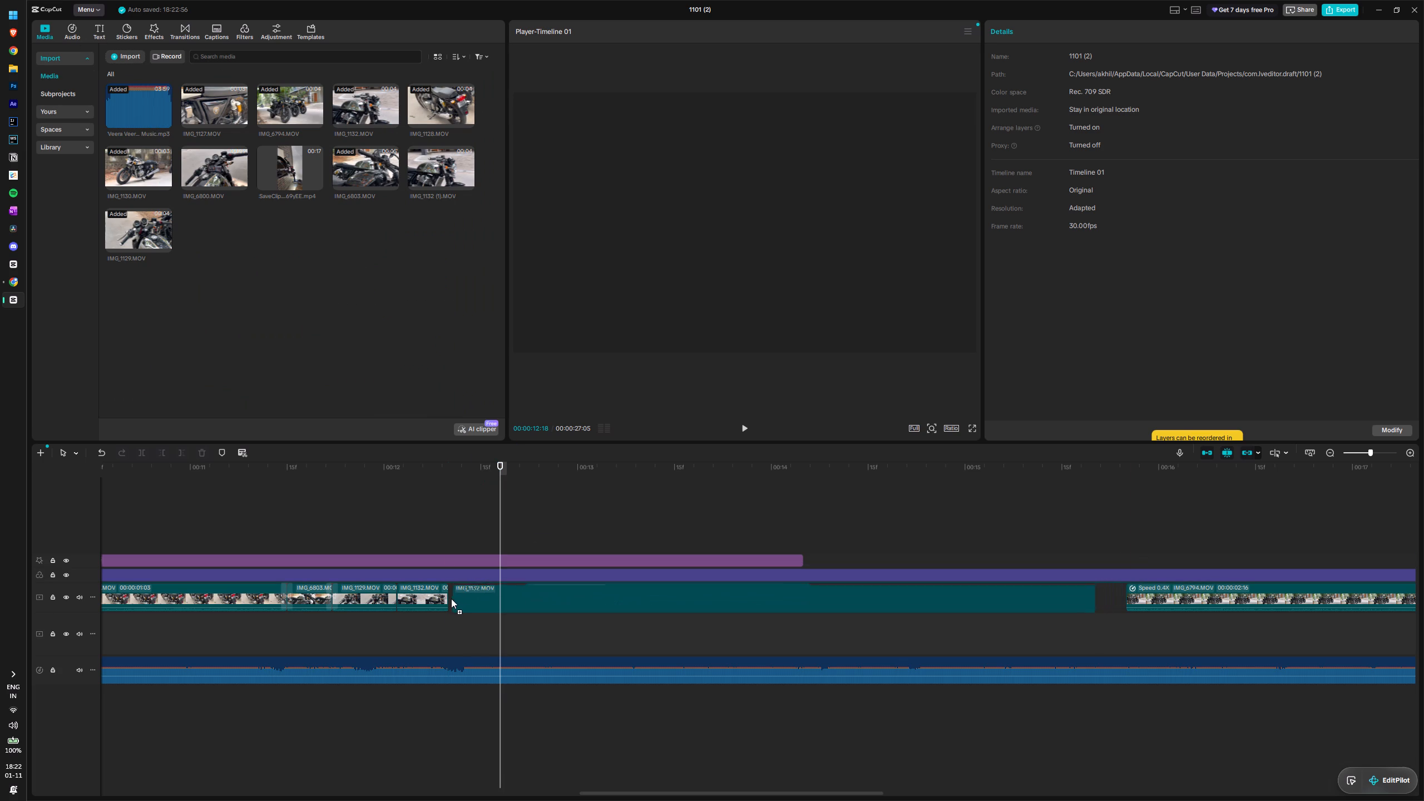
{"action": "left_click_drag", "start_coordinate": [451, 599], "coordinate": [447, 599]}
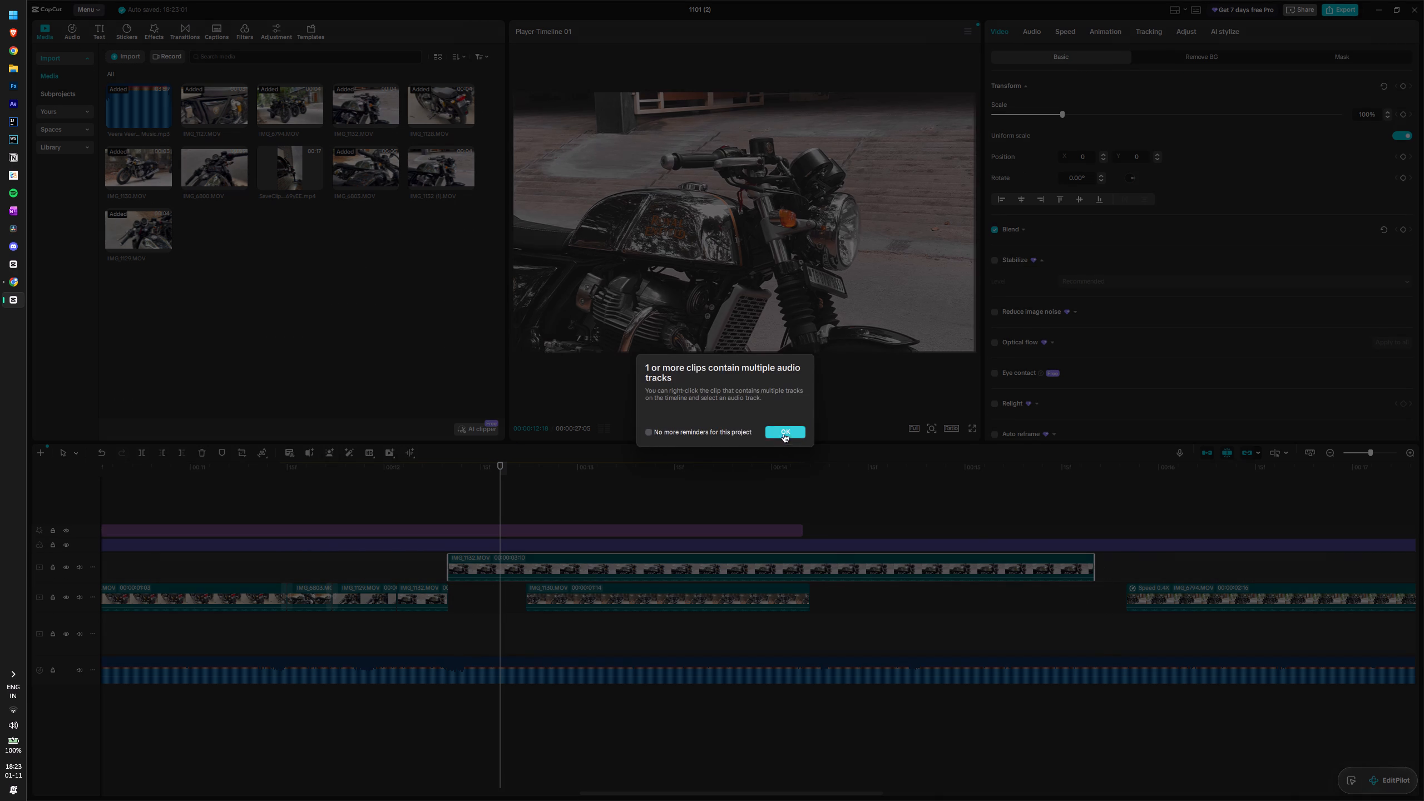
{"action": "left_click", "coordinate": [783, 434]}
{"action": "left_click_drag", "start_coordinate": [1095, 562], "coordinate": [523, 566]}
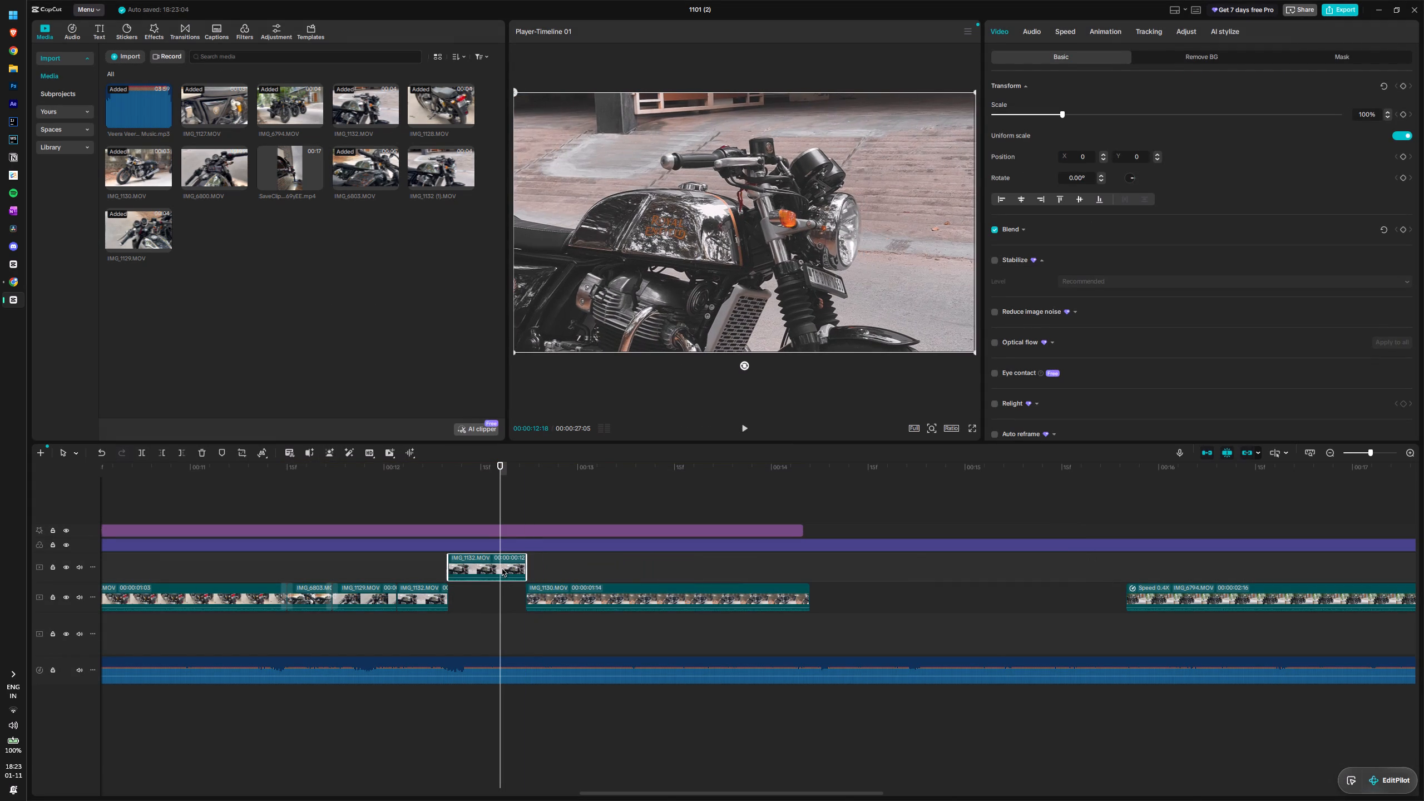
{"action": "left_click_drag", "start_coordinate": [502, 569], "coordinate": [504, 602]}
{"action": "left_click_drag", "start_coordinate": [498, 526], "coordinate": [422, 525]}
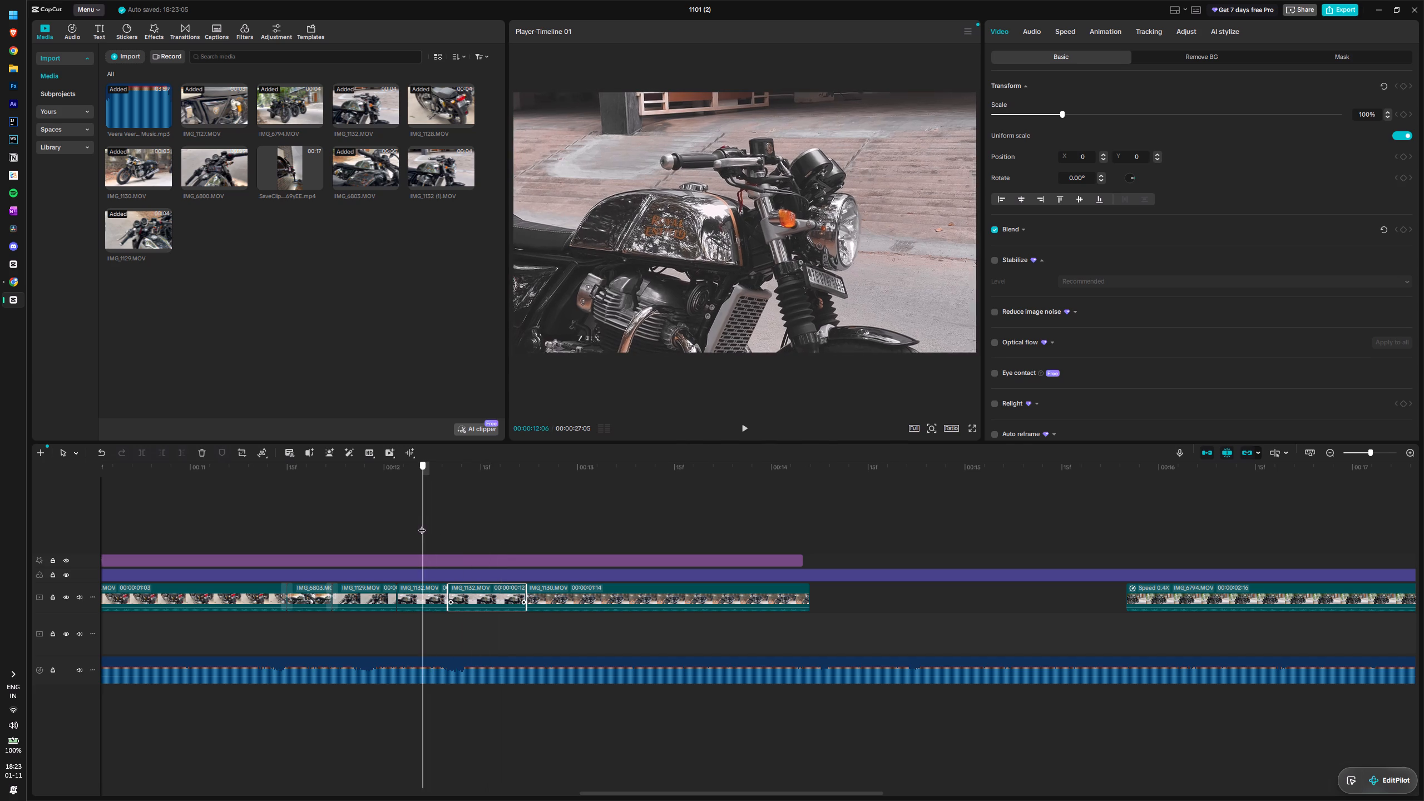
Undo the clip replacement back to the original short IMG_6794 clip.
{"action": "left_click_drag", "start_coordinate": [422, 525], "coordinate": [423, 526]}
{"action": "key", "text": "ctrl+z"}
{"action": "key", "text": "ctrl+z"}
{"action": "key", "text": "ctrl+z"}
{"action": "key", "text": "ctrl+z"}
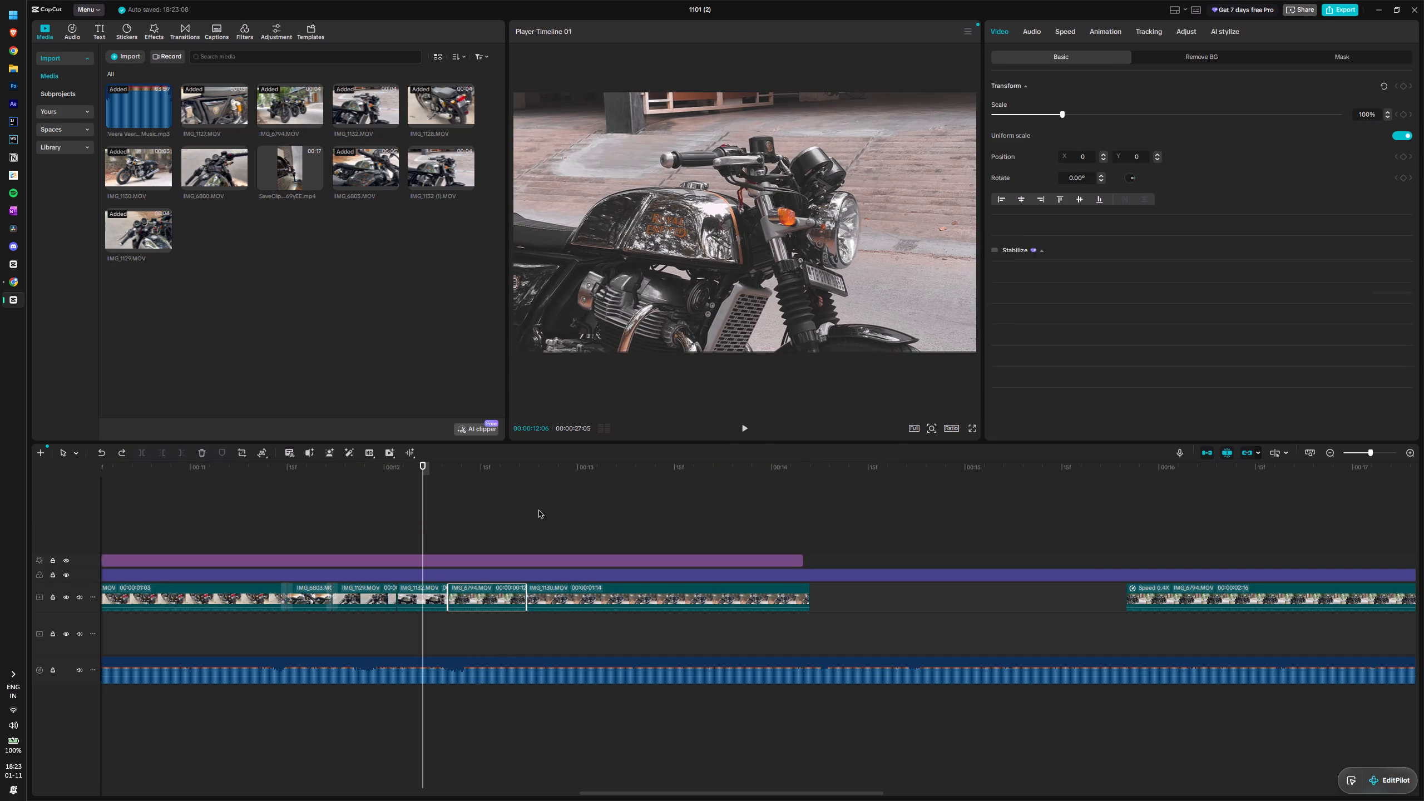
Scrub and replay the edit from the beginning through the shaken clips to review the cuts against the music.
{"action": "left_click_drag", "start_coordinate": [420, 510], "coordinate": [377, 534]}
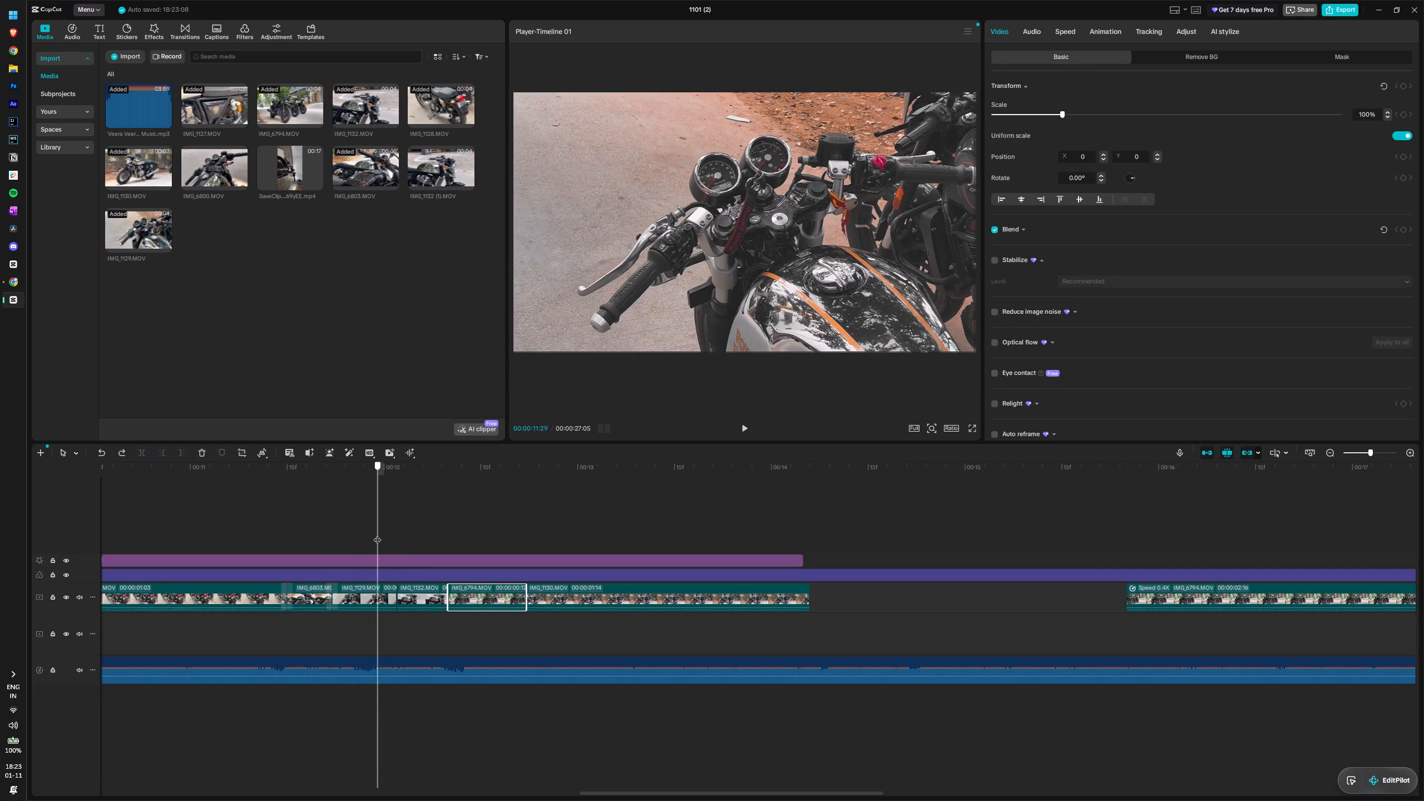
{"action": "left_click_drag", "start_coordinate": [377, 534], "coordinate": [464, 528]}
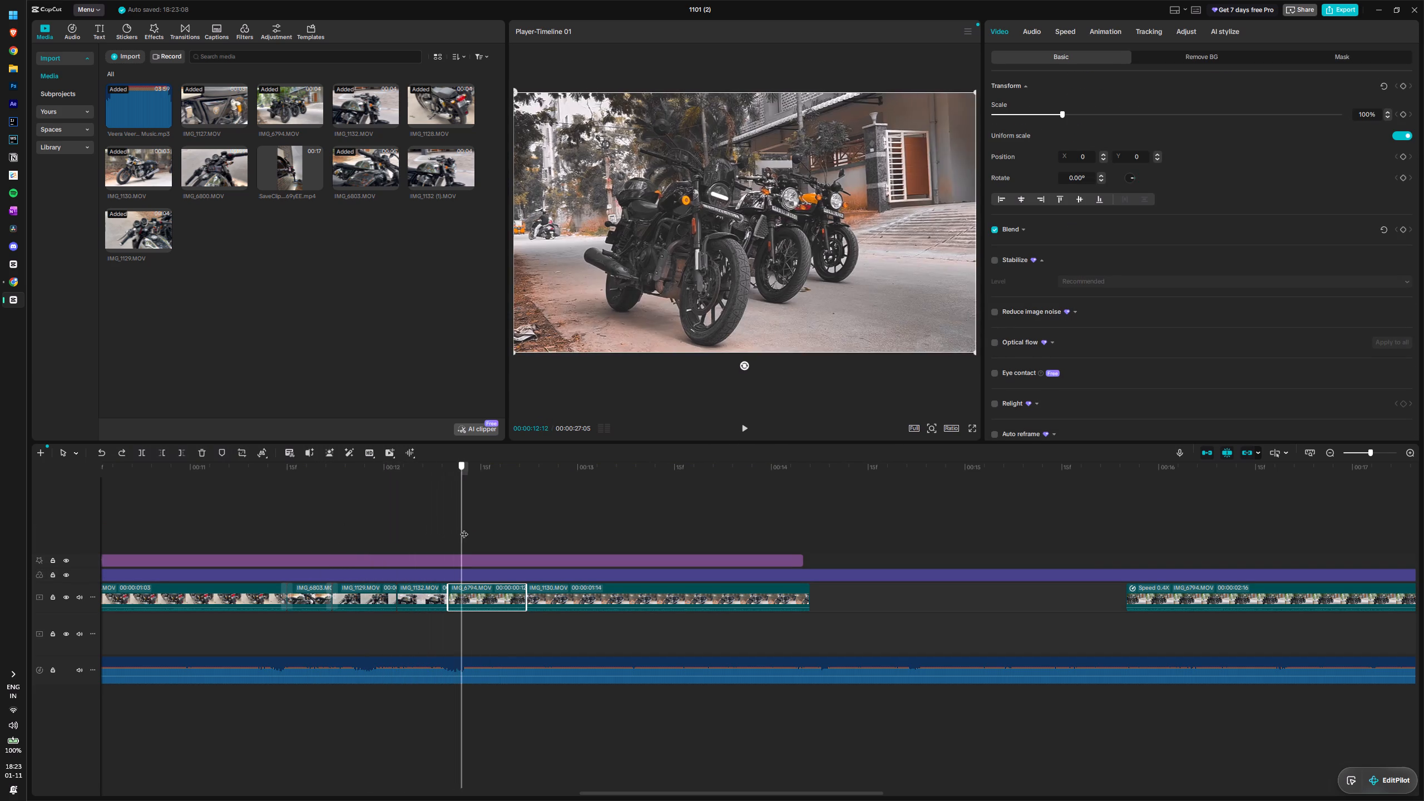
{"action": "left_click_drag", "start_coordinate": [464, 528], "coordinate": [738, 524]}
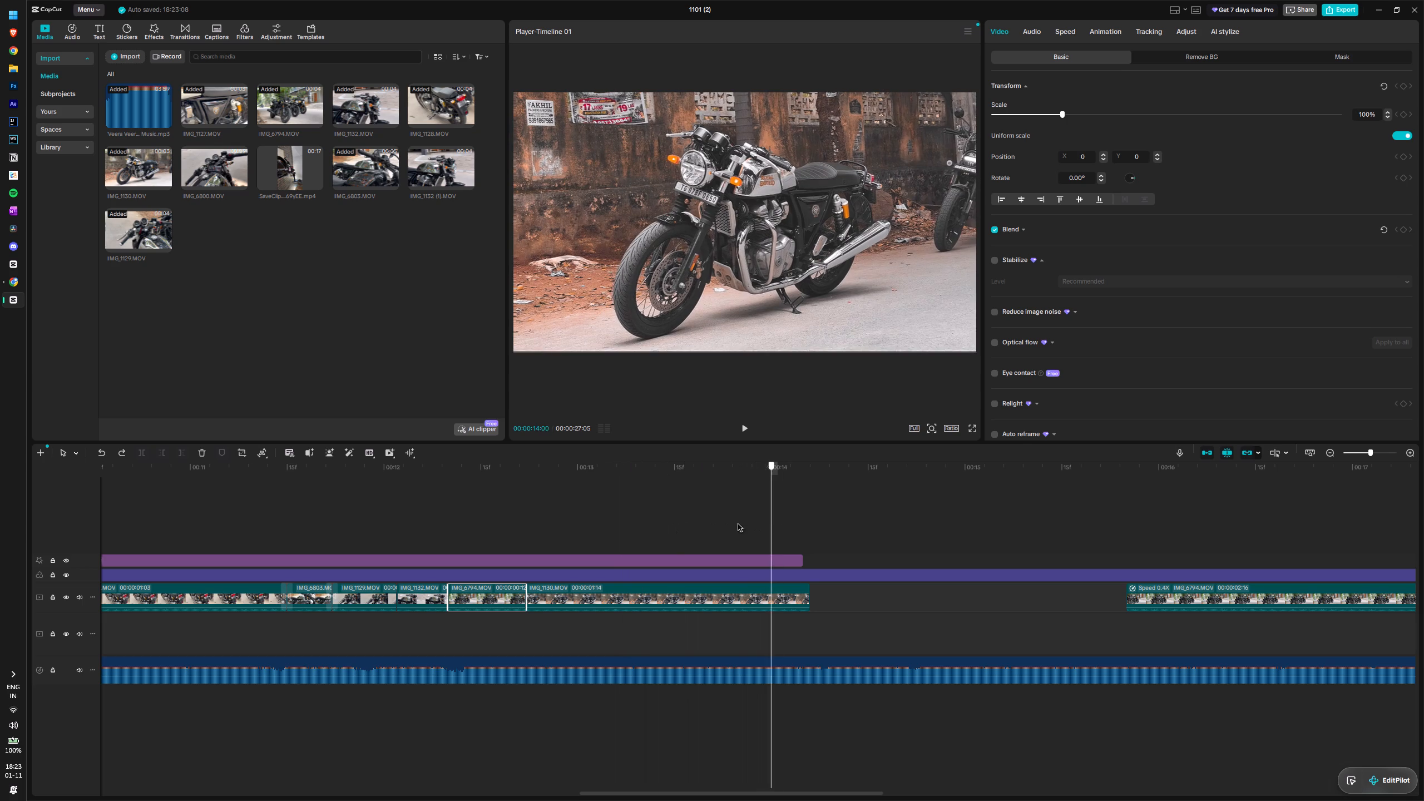
{"action": "left_click_drag", "start_coordinate": [738, 524], "coordinate": [85, 545]}
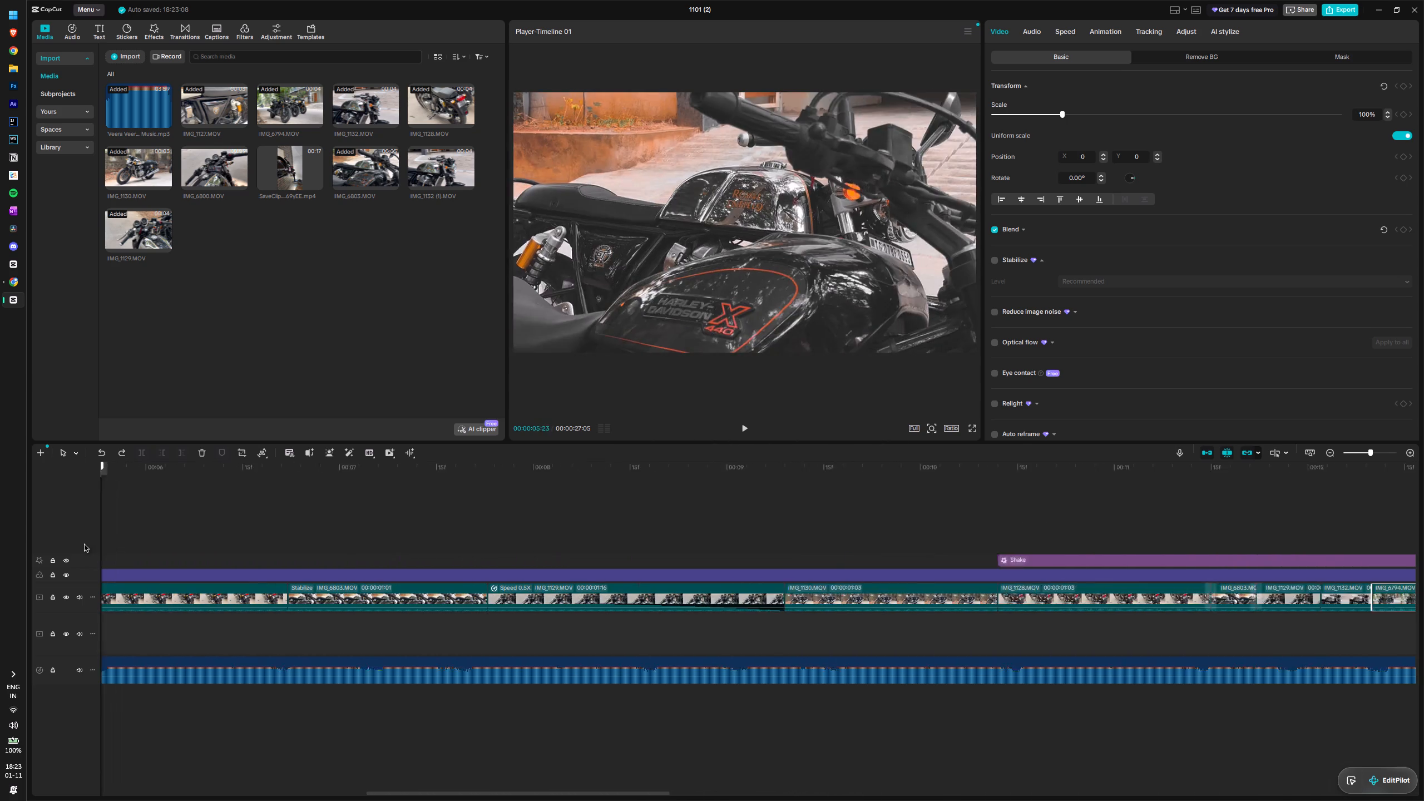
{"action": "left_click_drag", "start_coordinate": [85, 545], "coordinate": [0, 579]}
{"action": "key", "text": "space"}
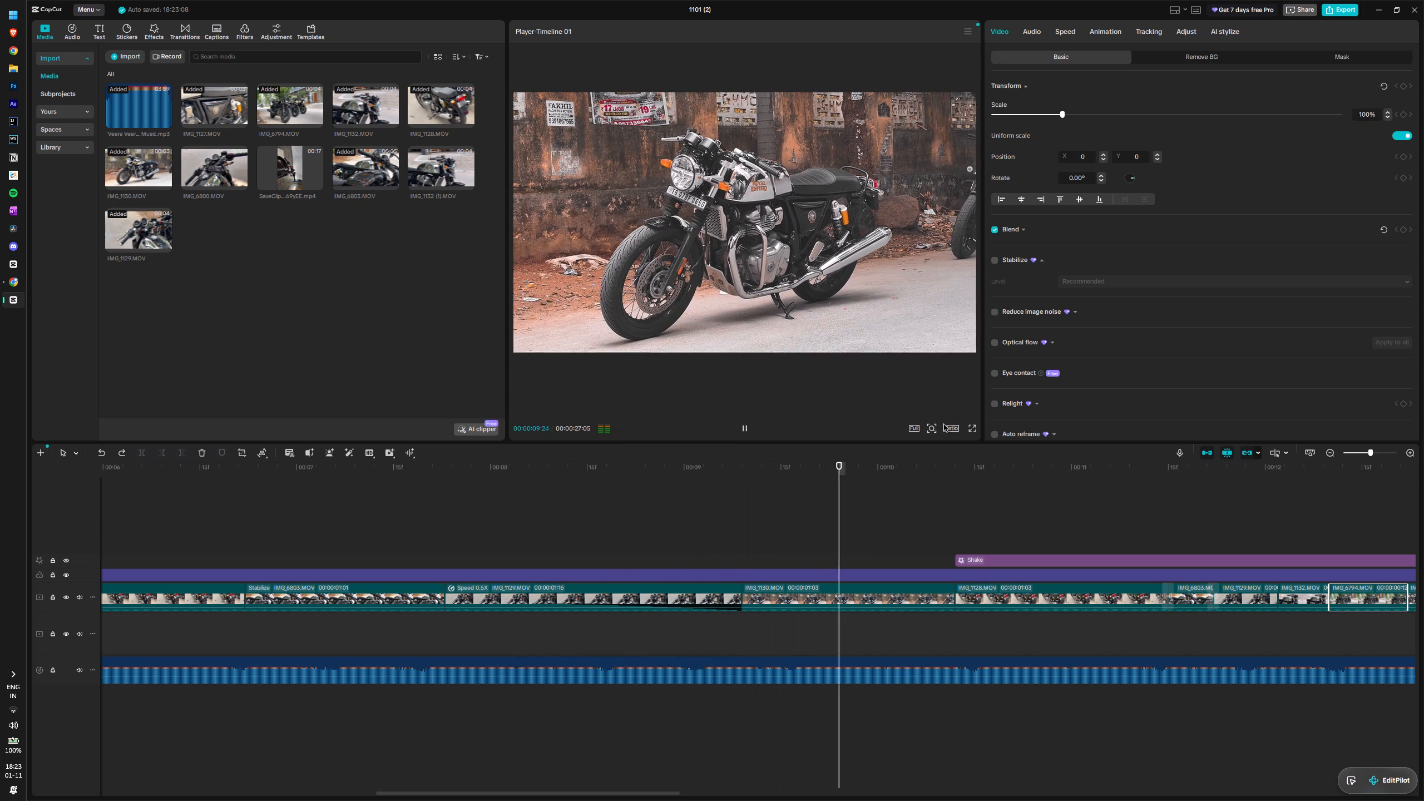
{"action": "key", "text": "space"}
{"action": "left_click_drag", "start_coordinate": [852, 491], "coordinate": [821, 502]}
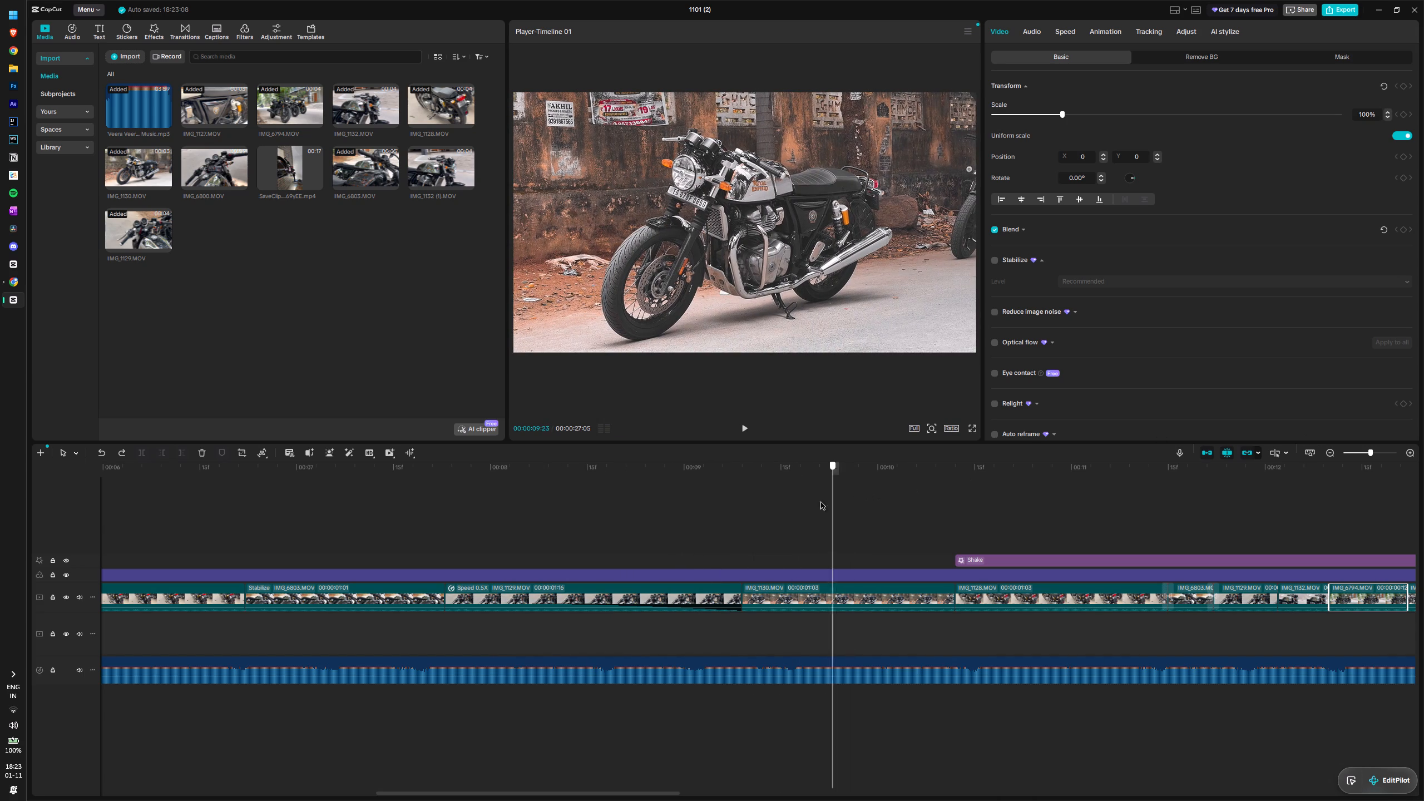
{"action": "left_click_drag", "start_coordinate": [821, 502], "coordinate": [711, 518]}
{"action": "key", "text": "space"}
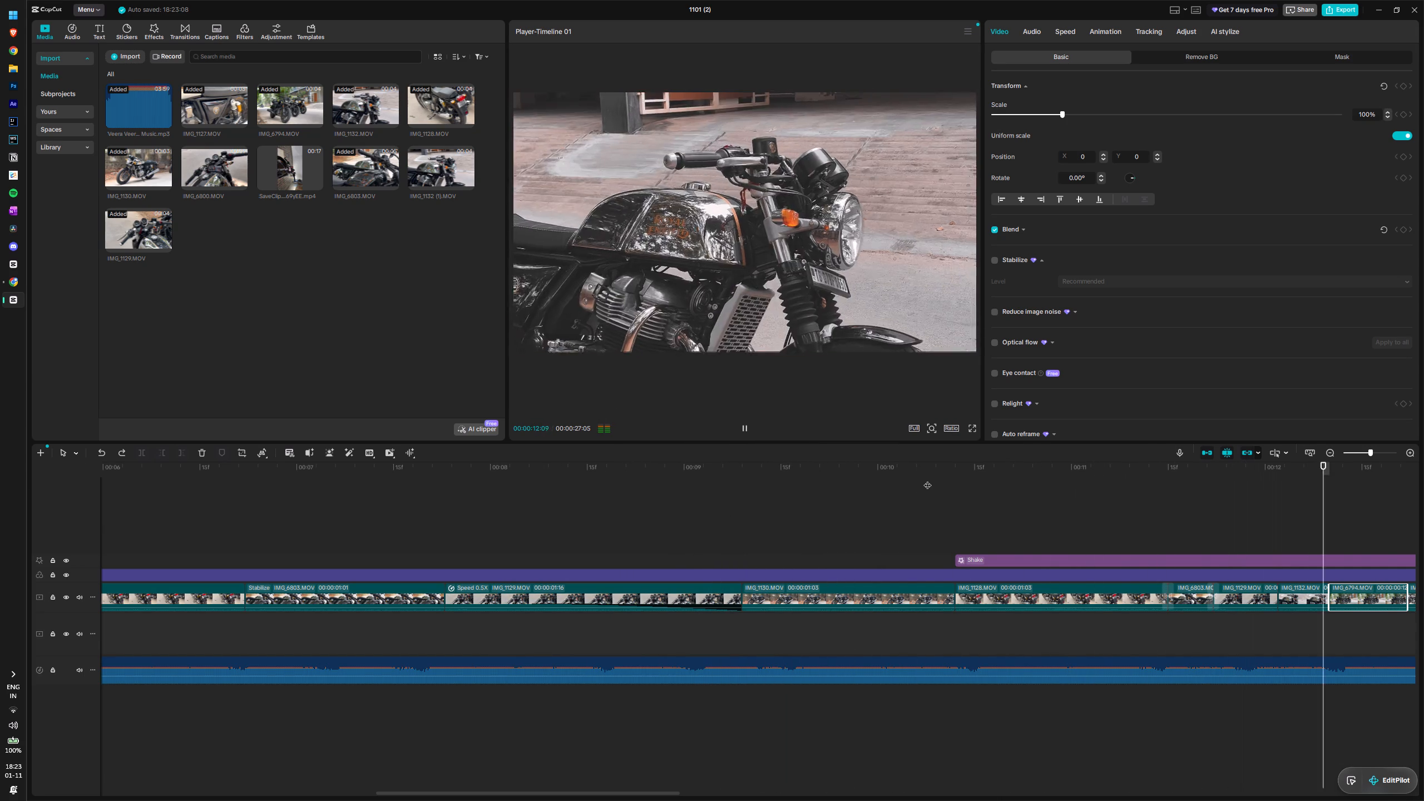
{"action": "key", "text": "space"}
Replace the transition into the IMG_6803 clip on the main video track with Pop Up Zoom.
{"action": "left_click_drag", "start_coordinate": [1388, 477], "coordinate": [1156, 488]}
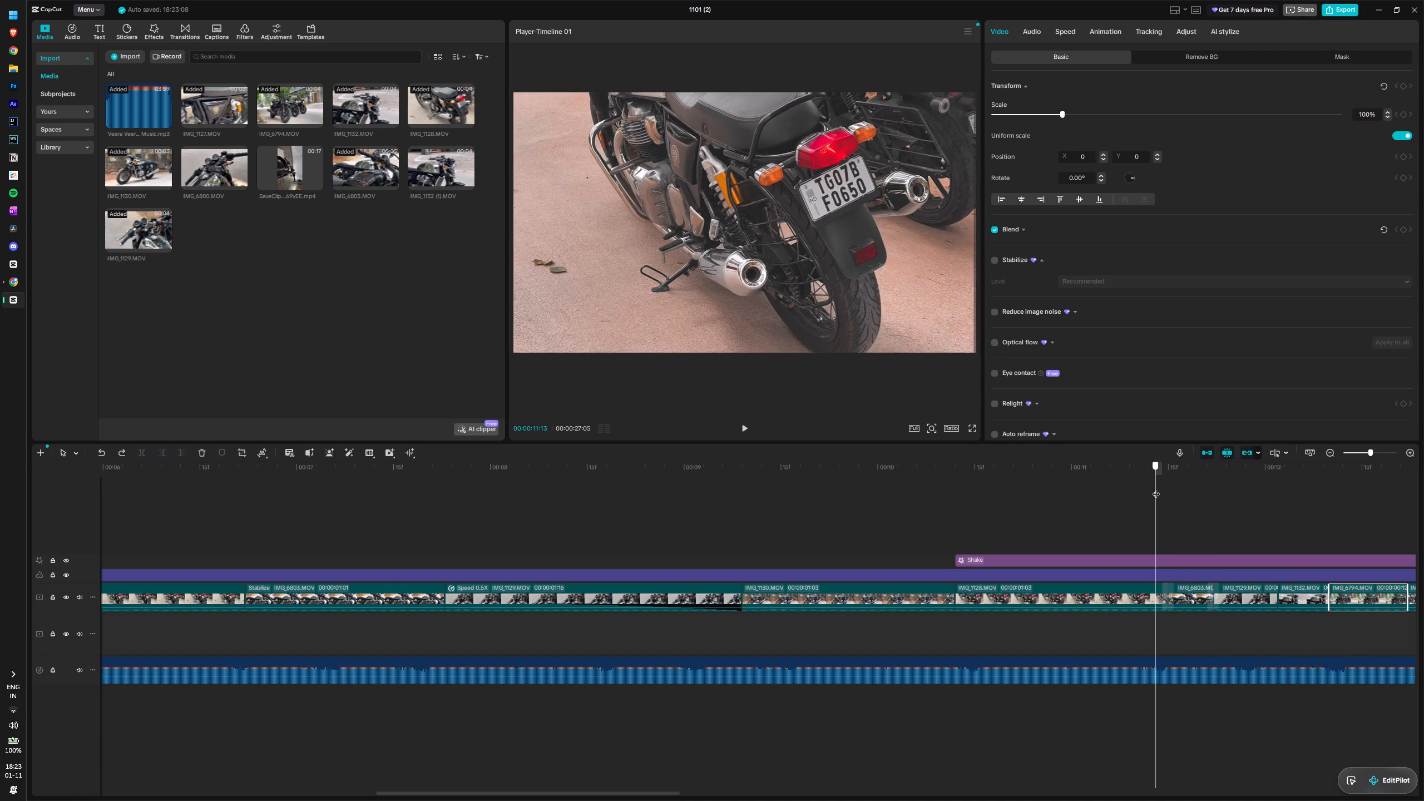
{"action": "left_click_drag", "start_coordinate": [1156, 488], "coordinate": [1162, 490]}
{"action": "left_click", "coordinate": [1129, 602]}
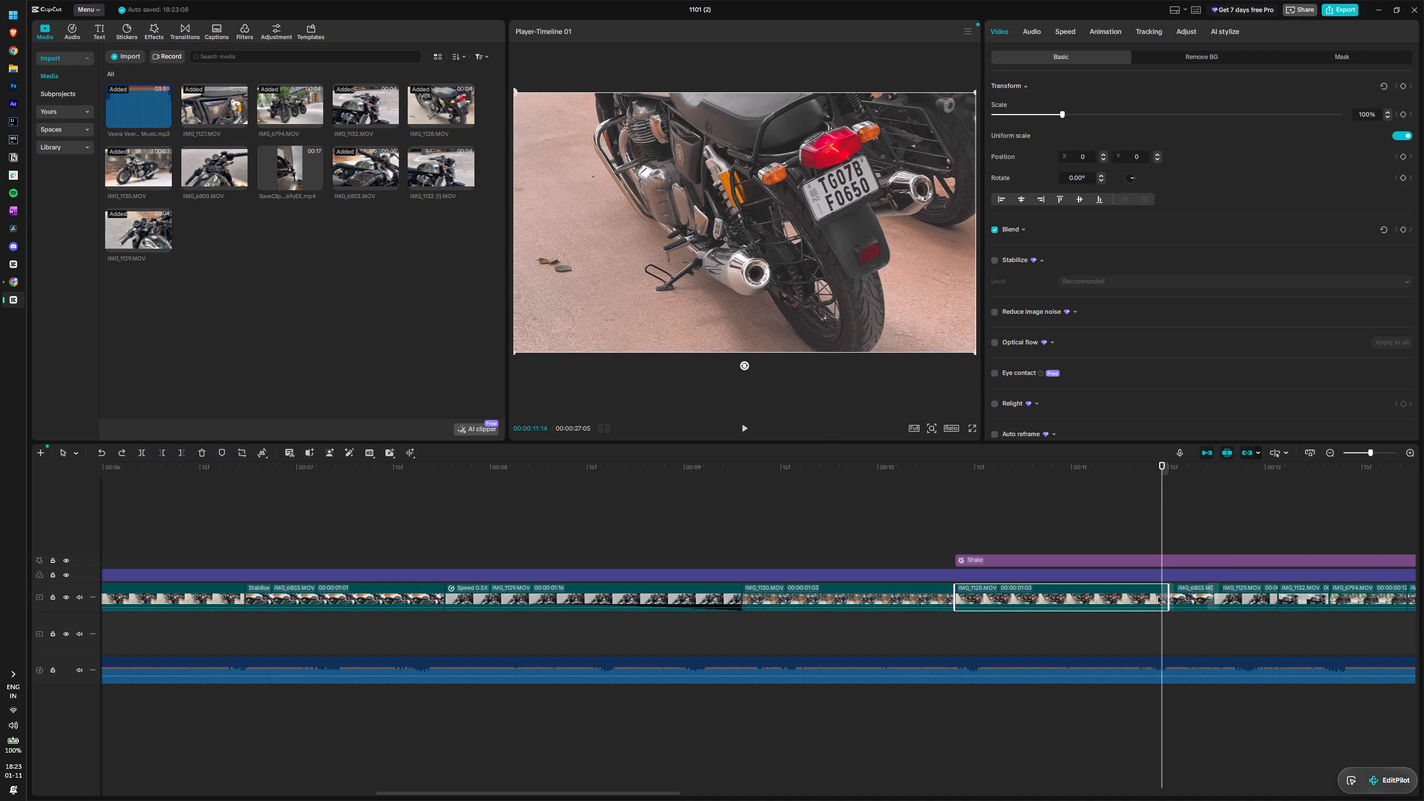
{"action": "left_click", "coordinate": [1158, 556]}
{"action": "left_click", "coordinate": [1162, 539]}
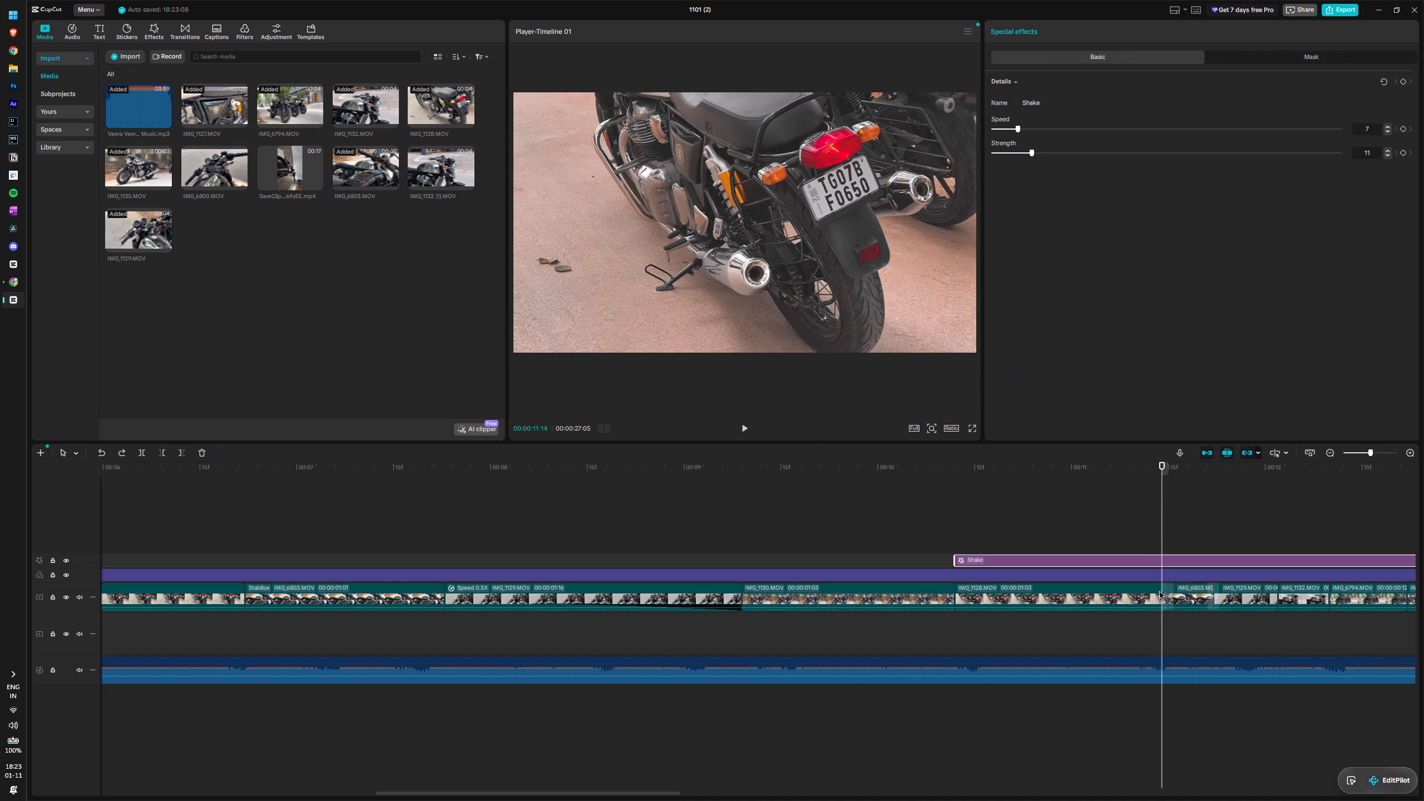
{"action": "left_click", "coordinate": [1159, 592]}
{"action": "left_click", "coordinate": [174, 37]}
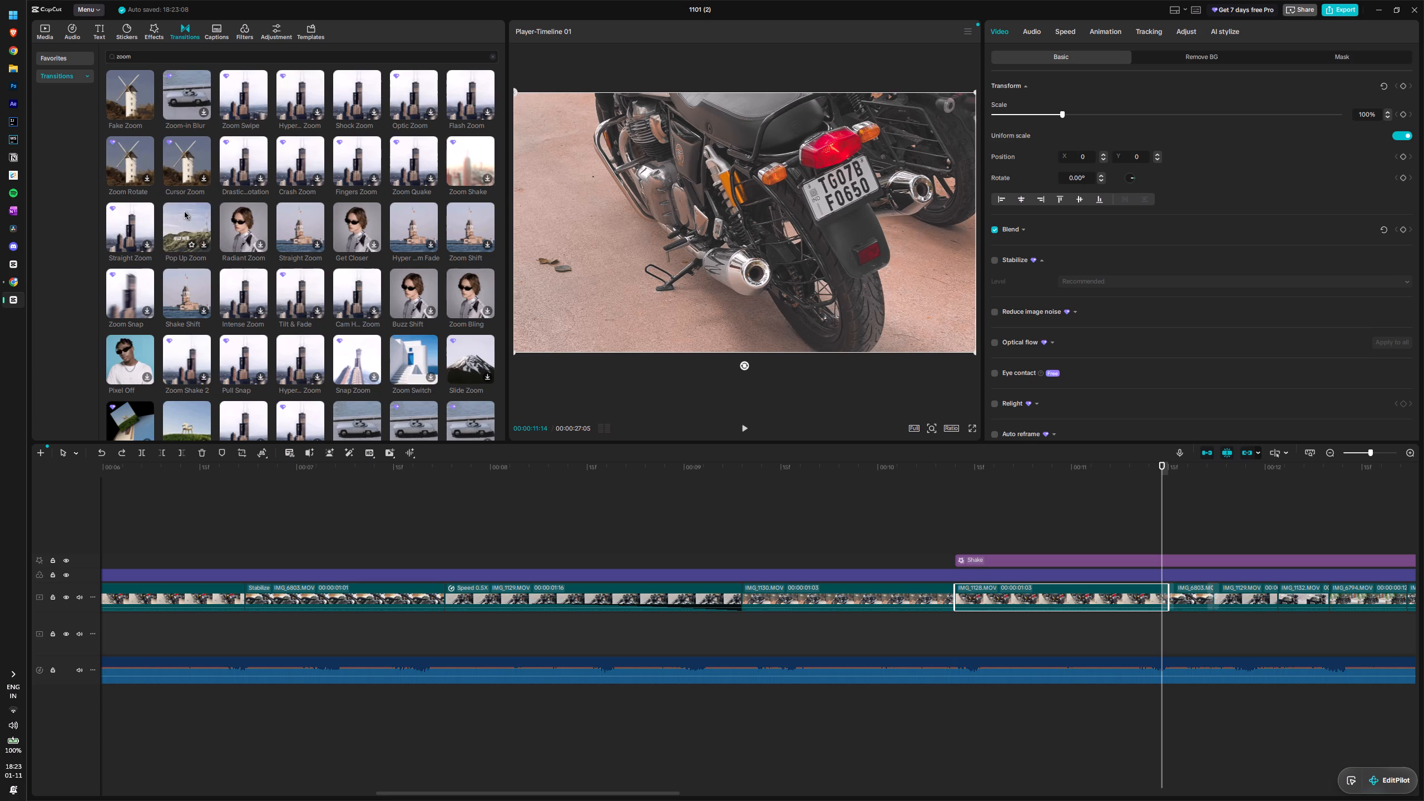
{"action": "left_click_drag", "start_coordinate": [192, 237], "coordinate": [1159, 596]}
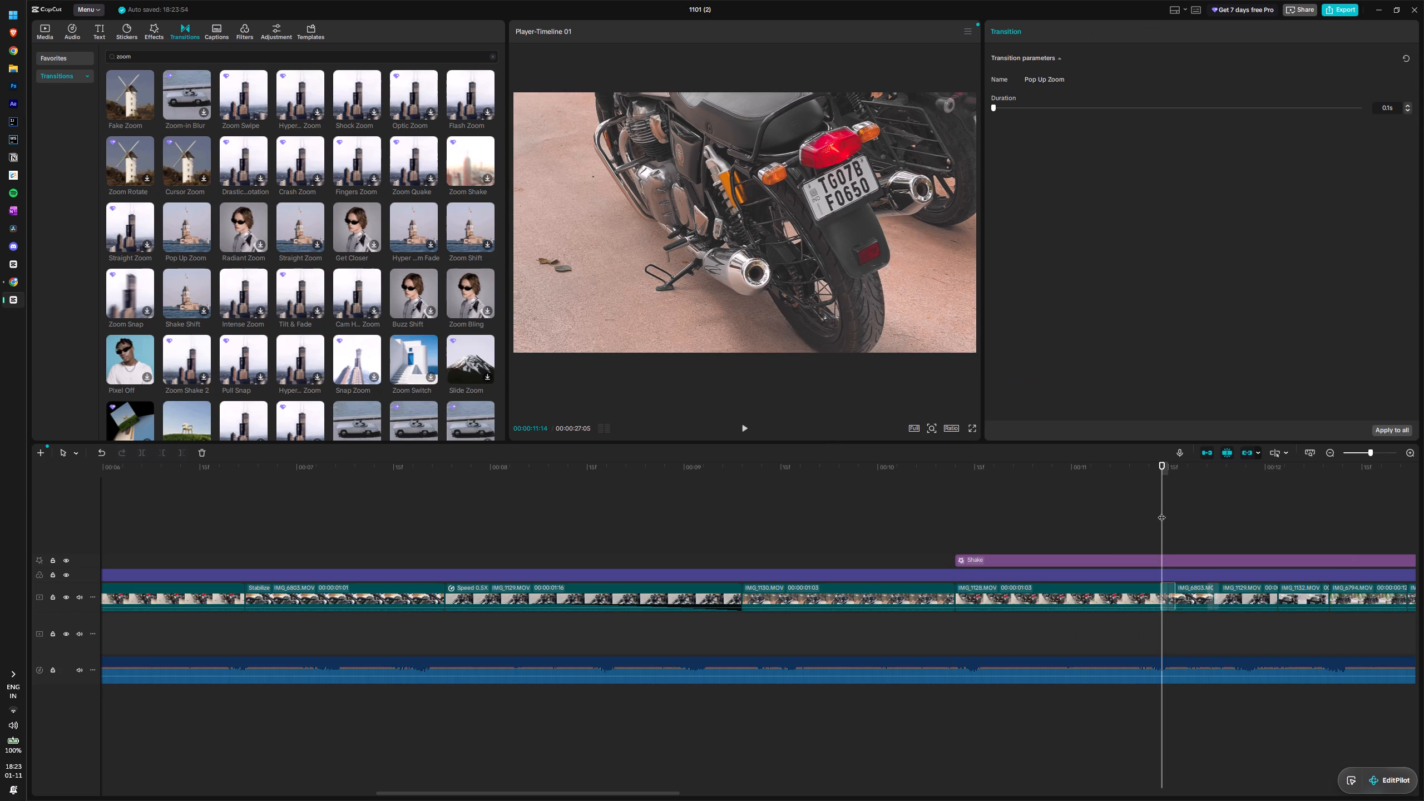
Replay and scrub the Pop Up Zoom transition into IMG_6803 to check how it plays.
{"action": "left_click", "coordinate": [1161, 512]}
{"action": "key", "text": "space"}
{"action": "key", "text": "space"}
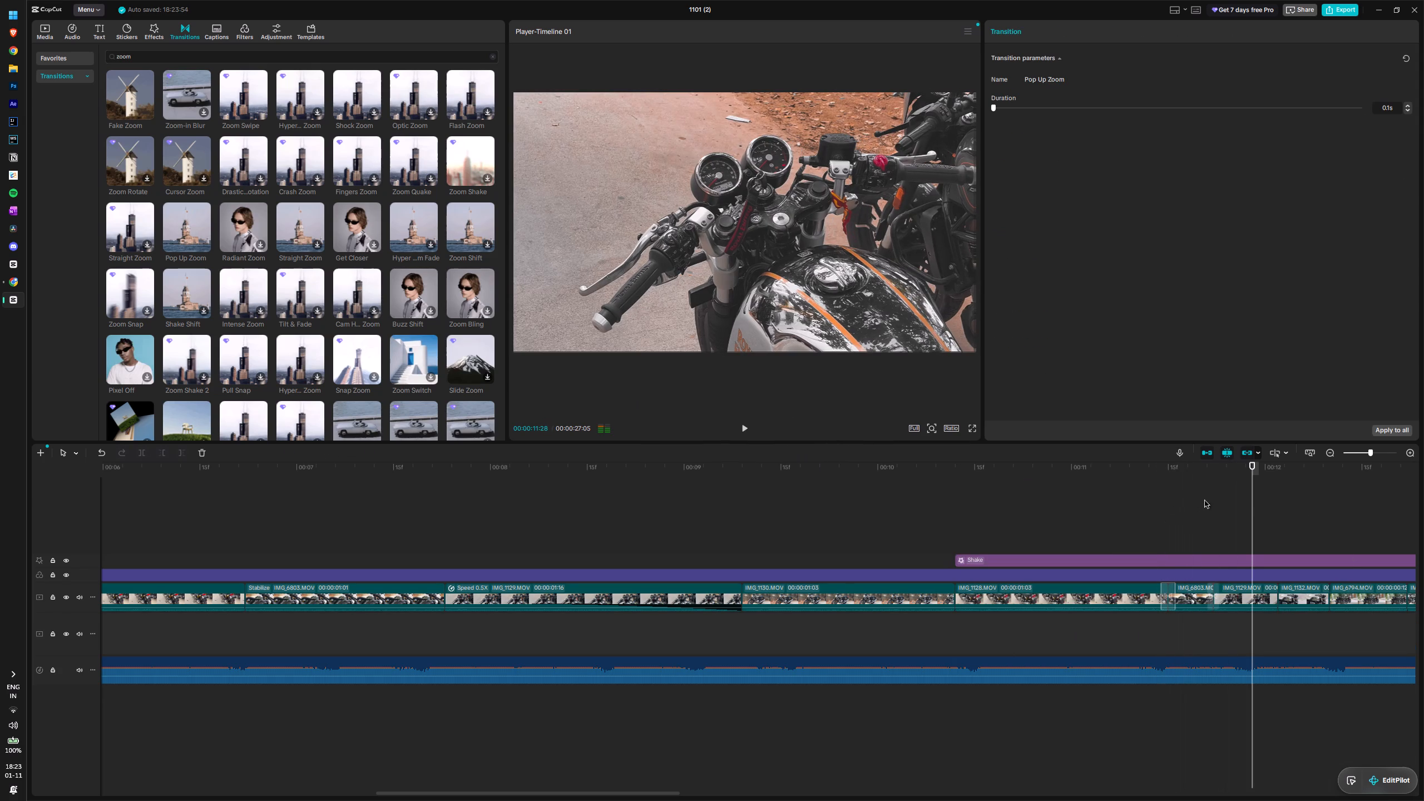
{"action": "left_click_drag", "start_coordinate": [1254, 494], "coordinate": [1168, 502]}
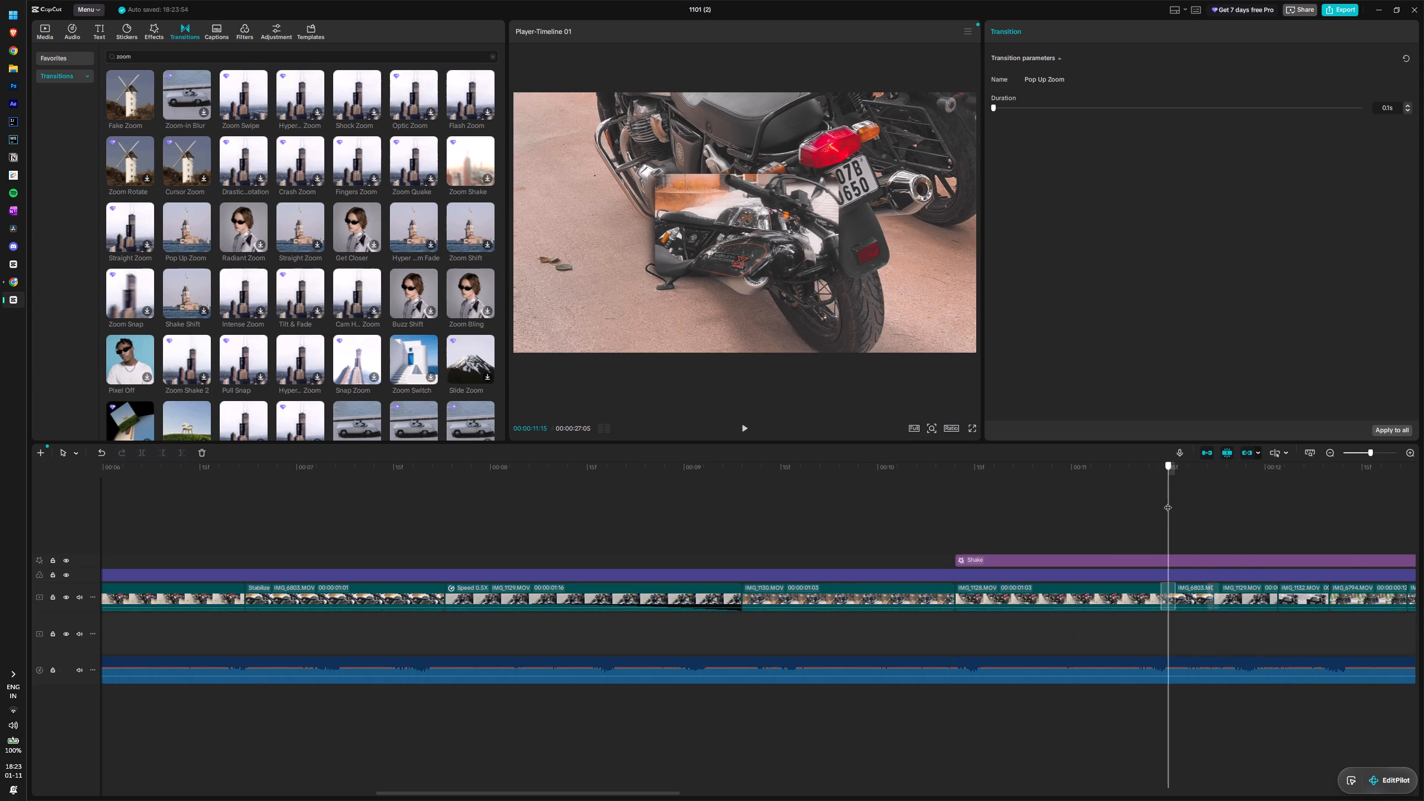
{"action": "left_click_drag", "start_coordinate": [1168, 502], "coordinate": [1165, 505]}
{"action": "left_click_drag", "start_coordinate": [1165, 505], "coordinate": [1161, 505]}
{"action": "key", "text": "space"}
{"action": "key", "text": "space"}
{"action": "left_click_drag", "start_coordinate": [1218, 493], "coordinate": [1151, 496]}
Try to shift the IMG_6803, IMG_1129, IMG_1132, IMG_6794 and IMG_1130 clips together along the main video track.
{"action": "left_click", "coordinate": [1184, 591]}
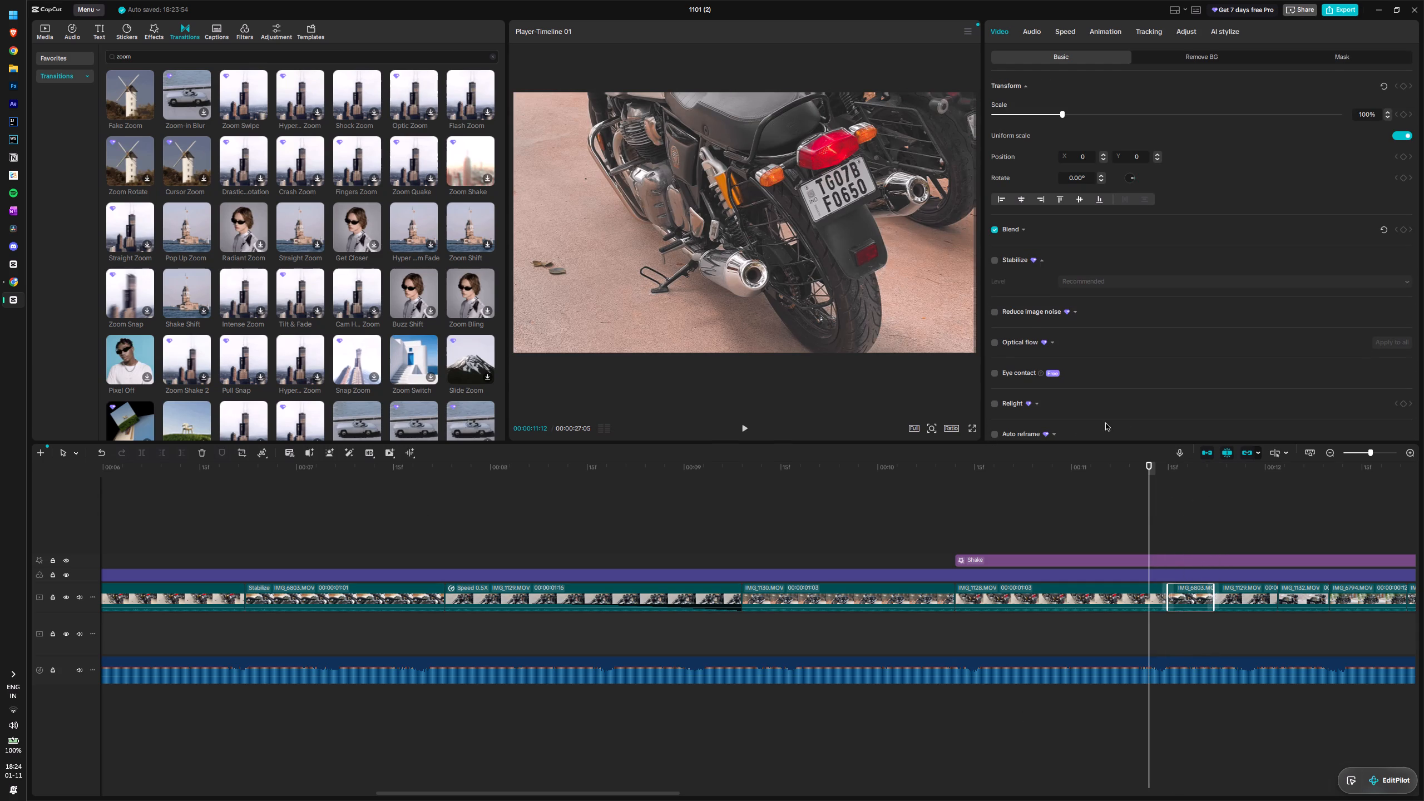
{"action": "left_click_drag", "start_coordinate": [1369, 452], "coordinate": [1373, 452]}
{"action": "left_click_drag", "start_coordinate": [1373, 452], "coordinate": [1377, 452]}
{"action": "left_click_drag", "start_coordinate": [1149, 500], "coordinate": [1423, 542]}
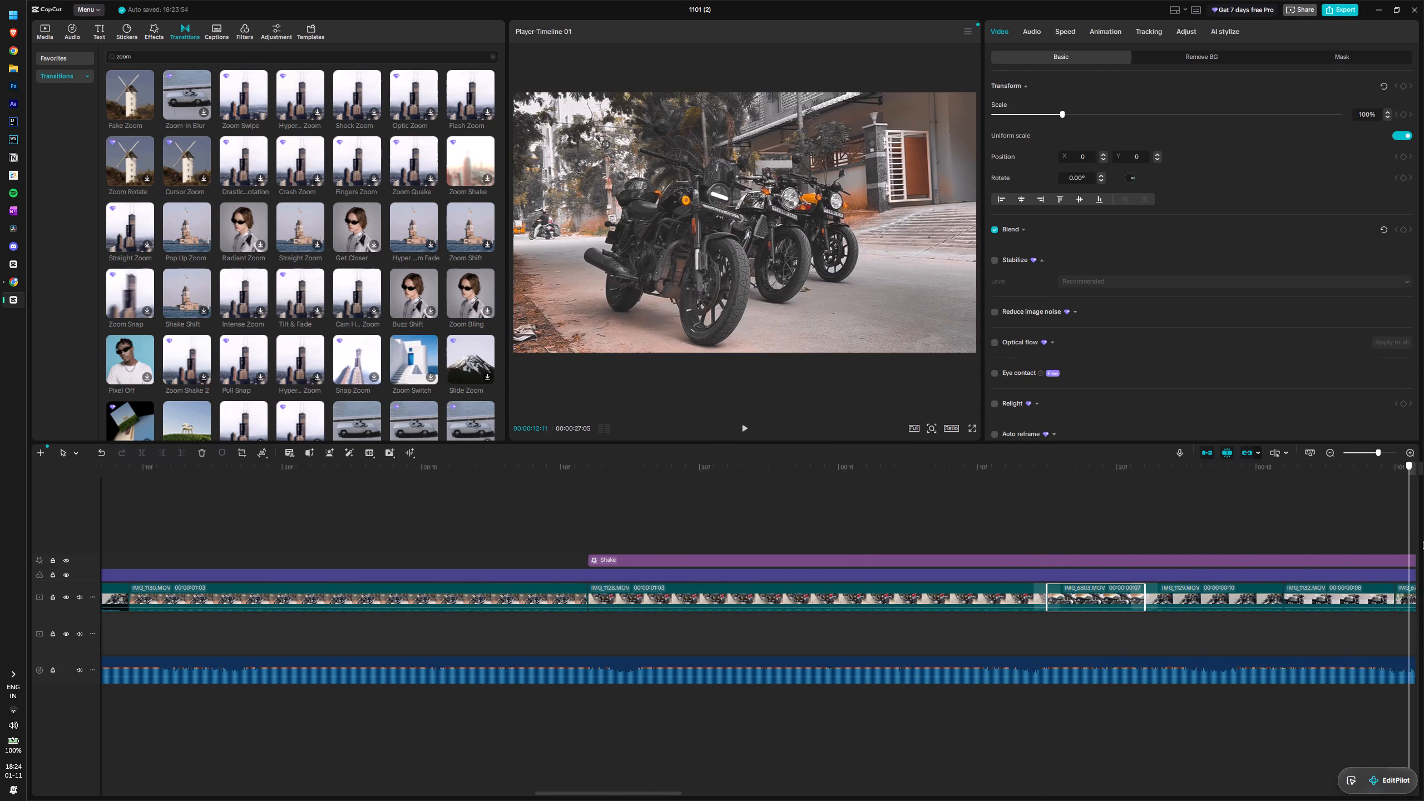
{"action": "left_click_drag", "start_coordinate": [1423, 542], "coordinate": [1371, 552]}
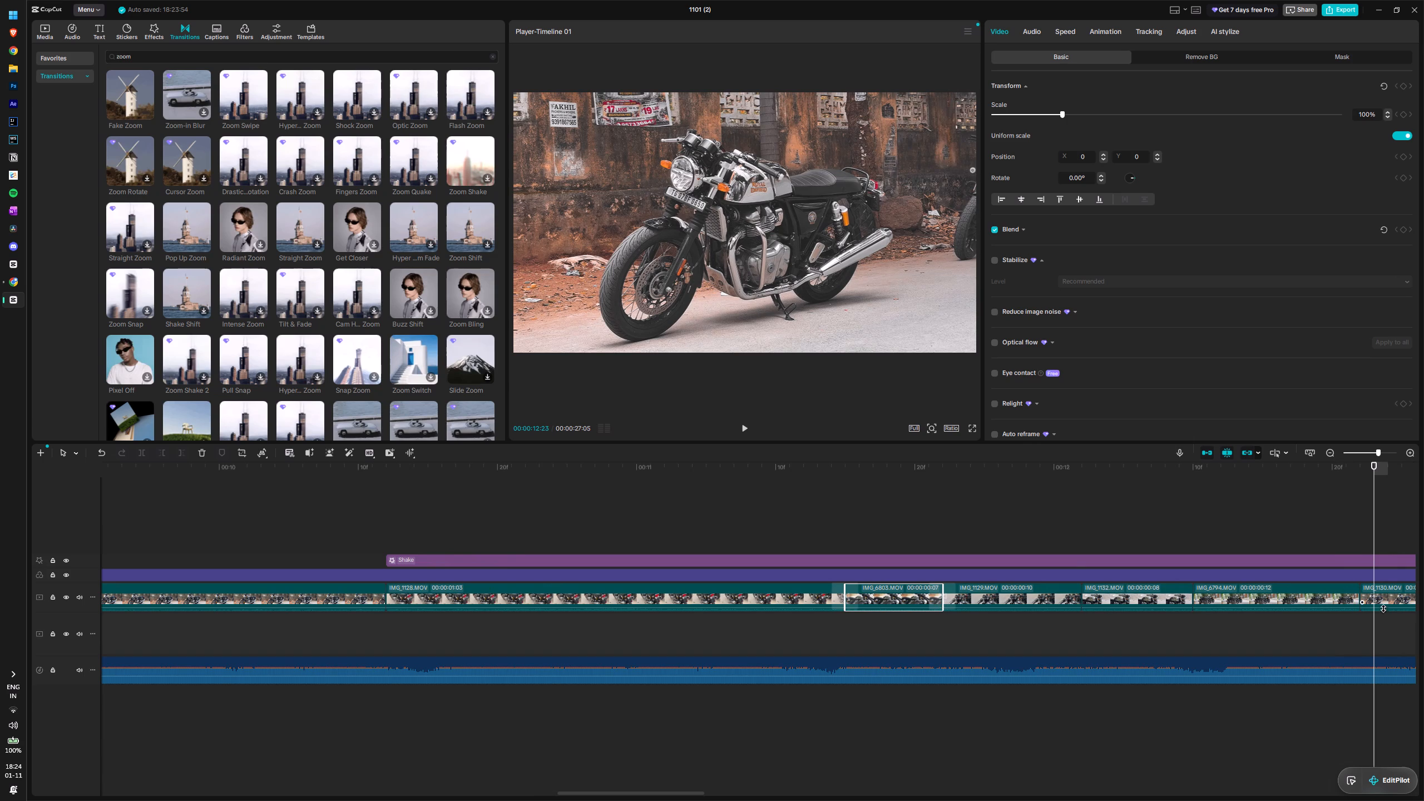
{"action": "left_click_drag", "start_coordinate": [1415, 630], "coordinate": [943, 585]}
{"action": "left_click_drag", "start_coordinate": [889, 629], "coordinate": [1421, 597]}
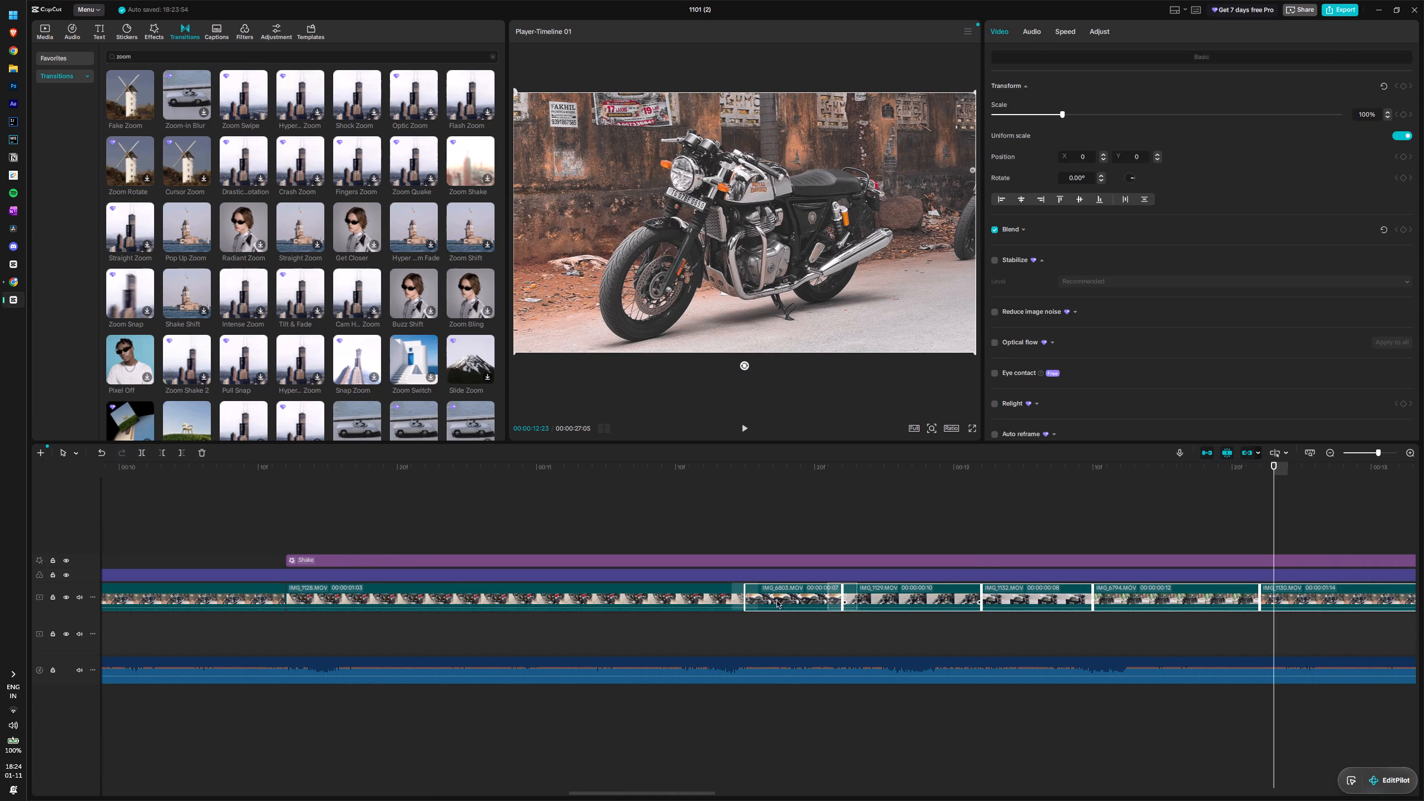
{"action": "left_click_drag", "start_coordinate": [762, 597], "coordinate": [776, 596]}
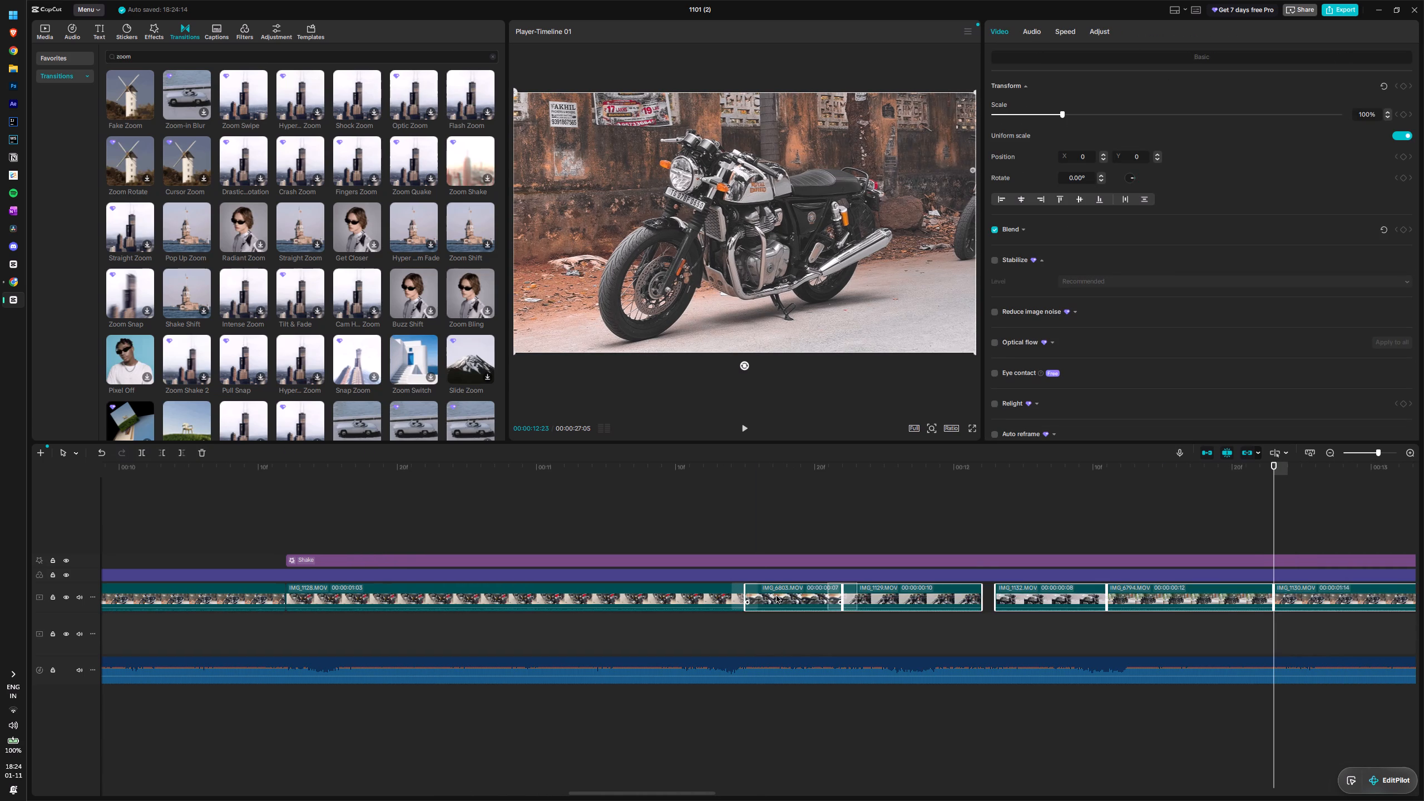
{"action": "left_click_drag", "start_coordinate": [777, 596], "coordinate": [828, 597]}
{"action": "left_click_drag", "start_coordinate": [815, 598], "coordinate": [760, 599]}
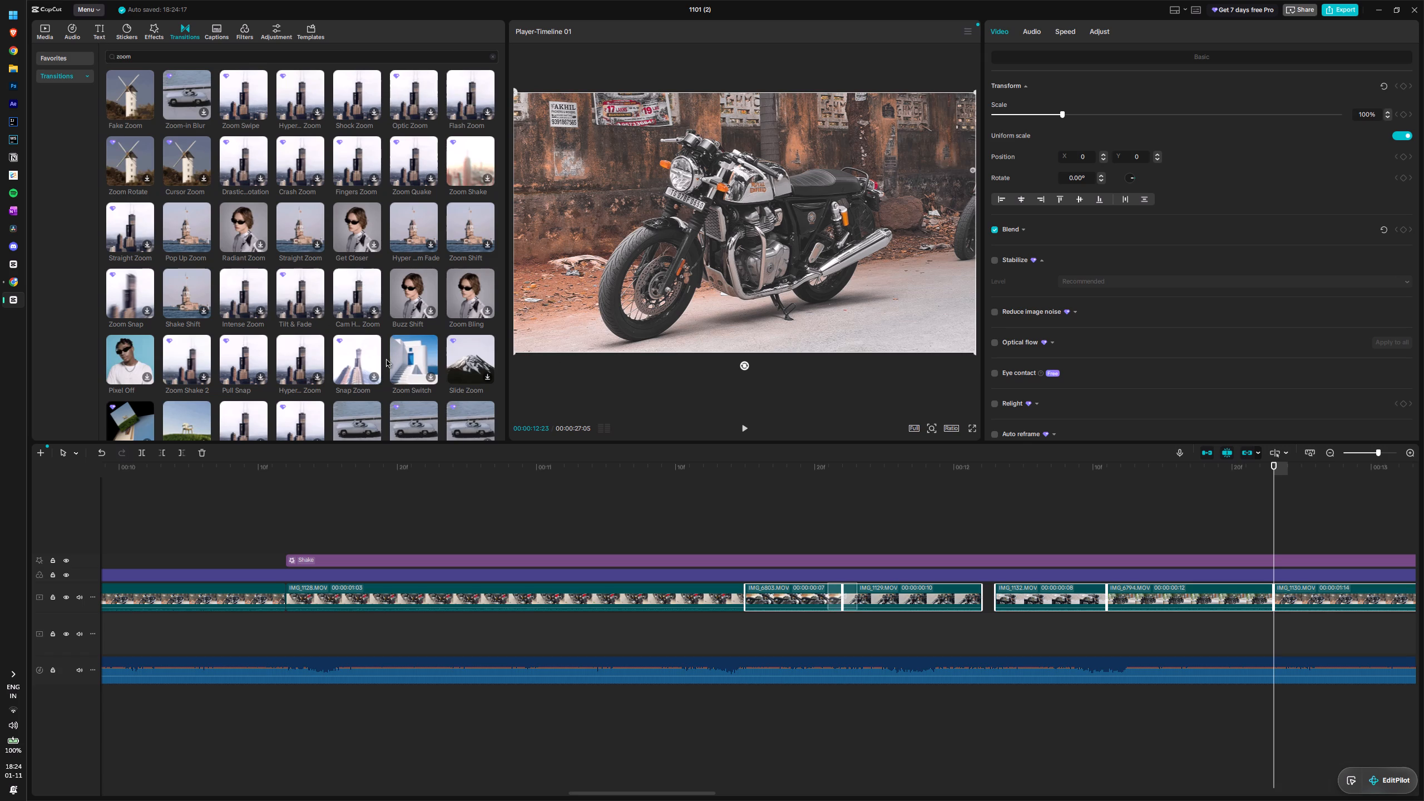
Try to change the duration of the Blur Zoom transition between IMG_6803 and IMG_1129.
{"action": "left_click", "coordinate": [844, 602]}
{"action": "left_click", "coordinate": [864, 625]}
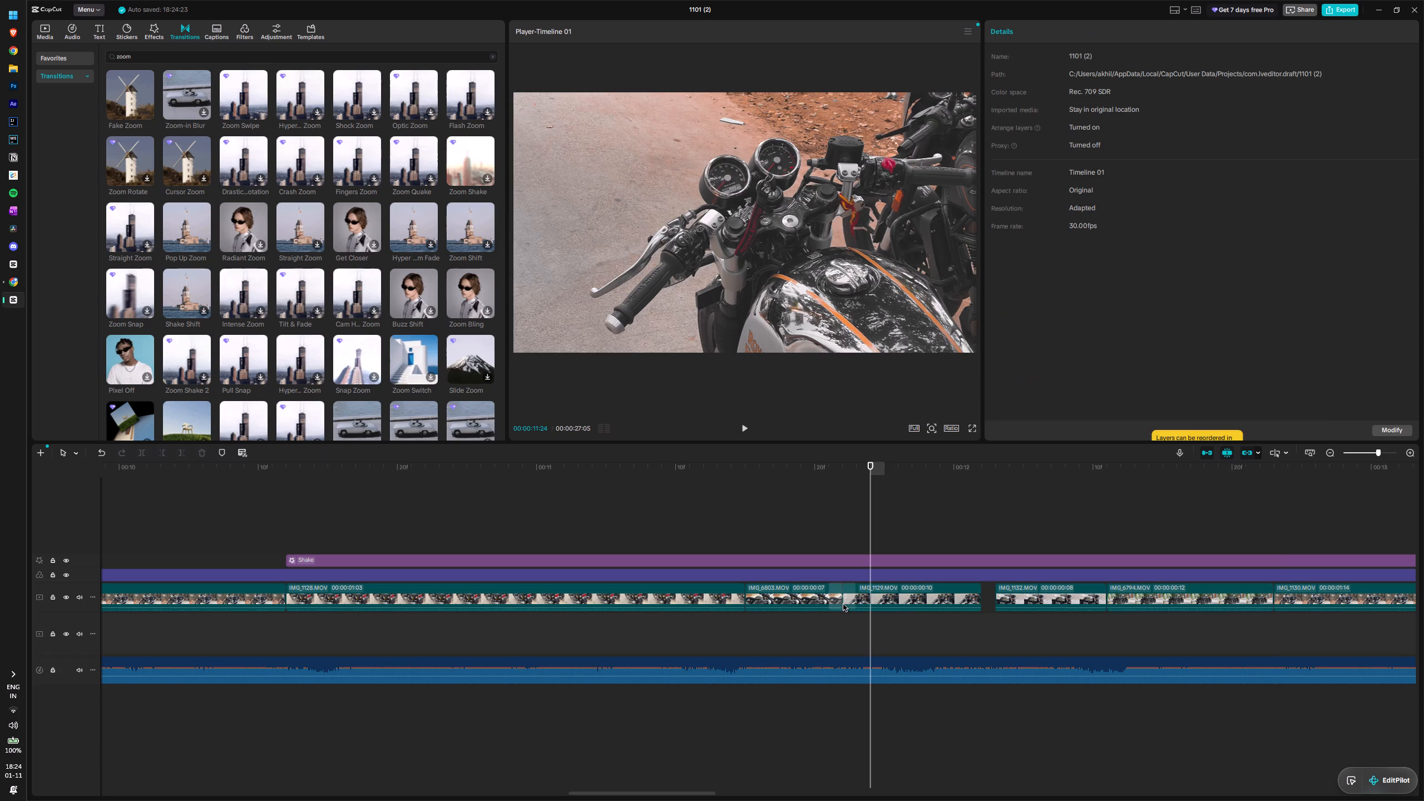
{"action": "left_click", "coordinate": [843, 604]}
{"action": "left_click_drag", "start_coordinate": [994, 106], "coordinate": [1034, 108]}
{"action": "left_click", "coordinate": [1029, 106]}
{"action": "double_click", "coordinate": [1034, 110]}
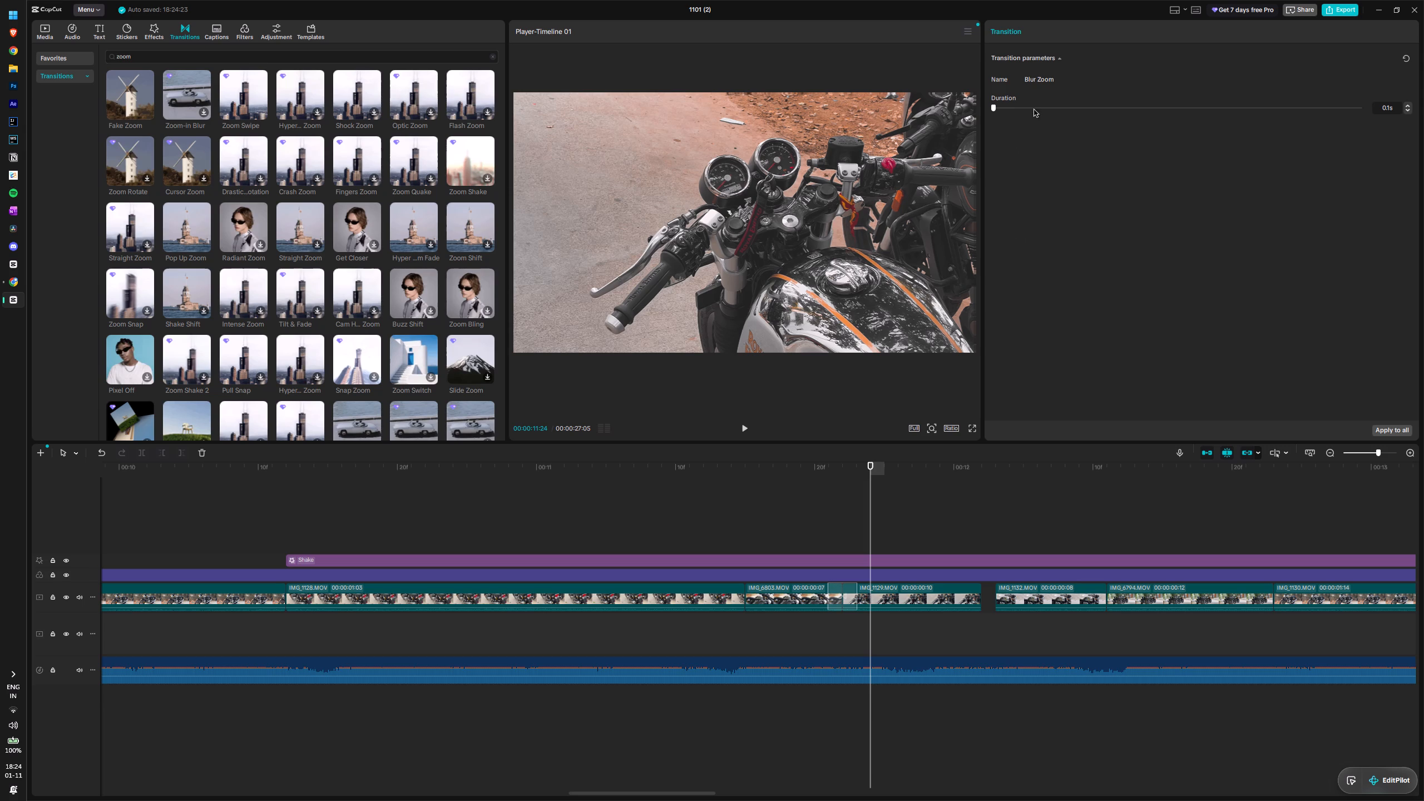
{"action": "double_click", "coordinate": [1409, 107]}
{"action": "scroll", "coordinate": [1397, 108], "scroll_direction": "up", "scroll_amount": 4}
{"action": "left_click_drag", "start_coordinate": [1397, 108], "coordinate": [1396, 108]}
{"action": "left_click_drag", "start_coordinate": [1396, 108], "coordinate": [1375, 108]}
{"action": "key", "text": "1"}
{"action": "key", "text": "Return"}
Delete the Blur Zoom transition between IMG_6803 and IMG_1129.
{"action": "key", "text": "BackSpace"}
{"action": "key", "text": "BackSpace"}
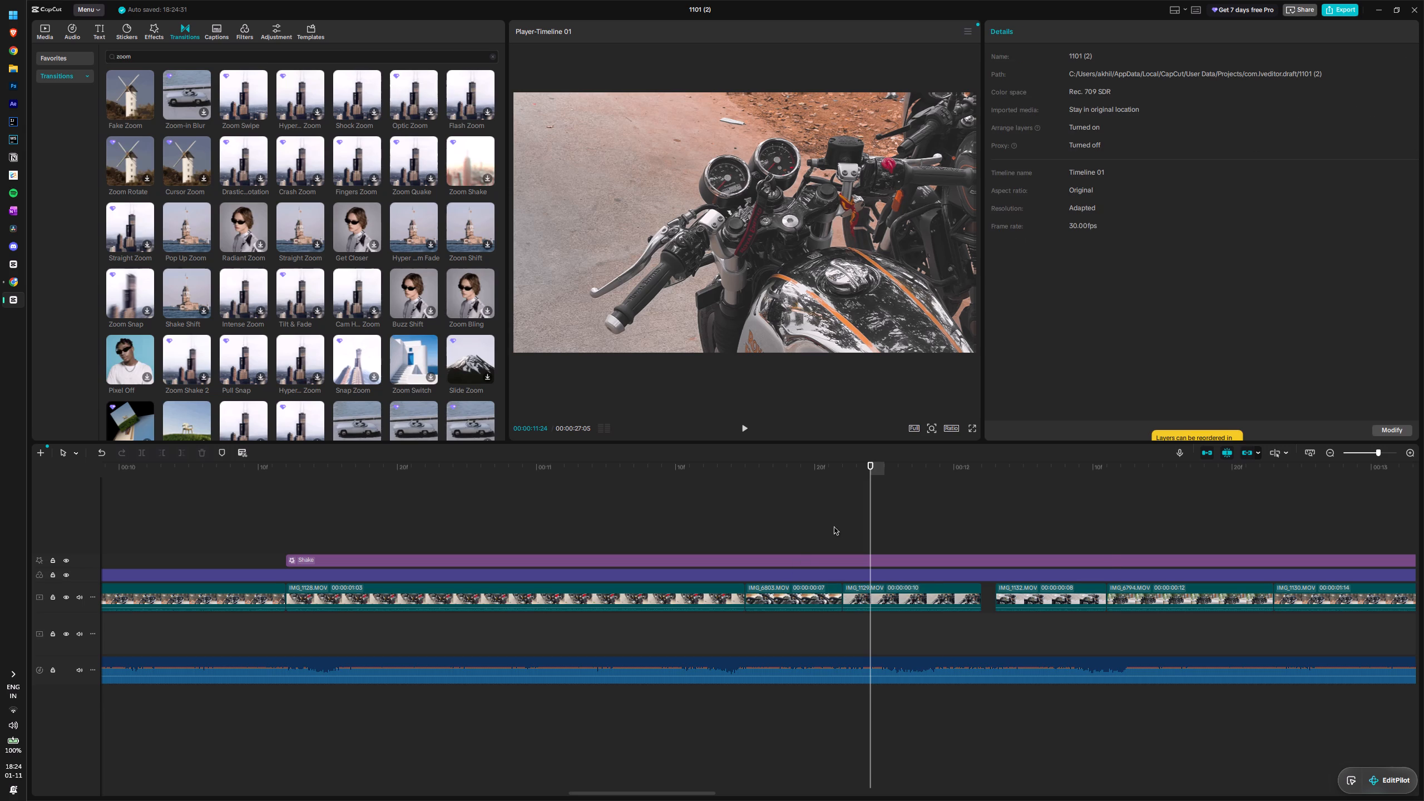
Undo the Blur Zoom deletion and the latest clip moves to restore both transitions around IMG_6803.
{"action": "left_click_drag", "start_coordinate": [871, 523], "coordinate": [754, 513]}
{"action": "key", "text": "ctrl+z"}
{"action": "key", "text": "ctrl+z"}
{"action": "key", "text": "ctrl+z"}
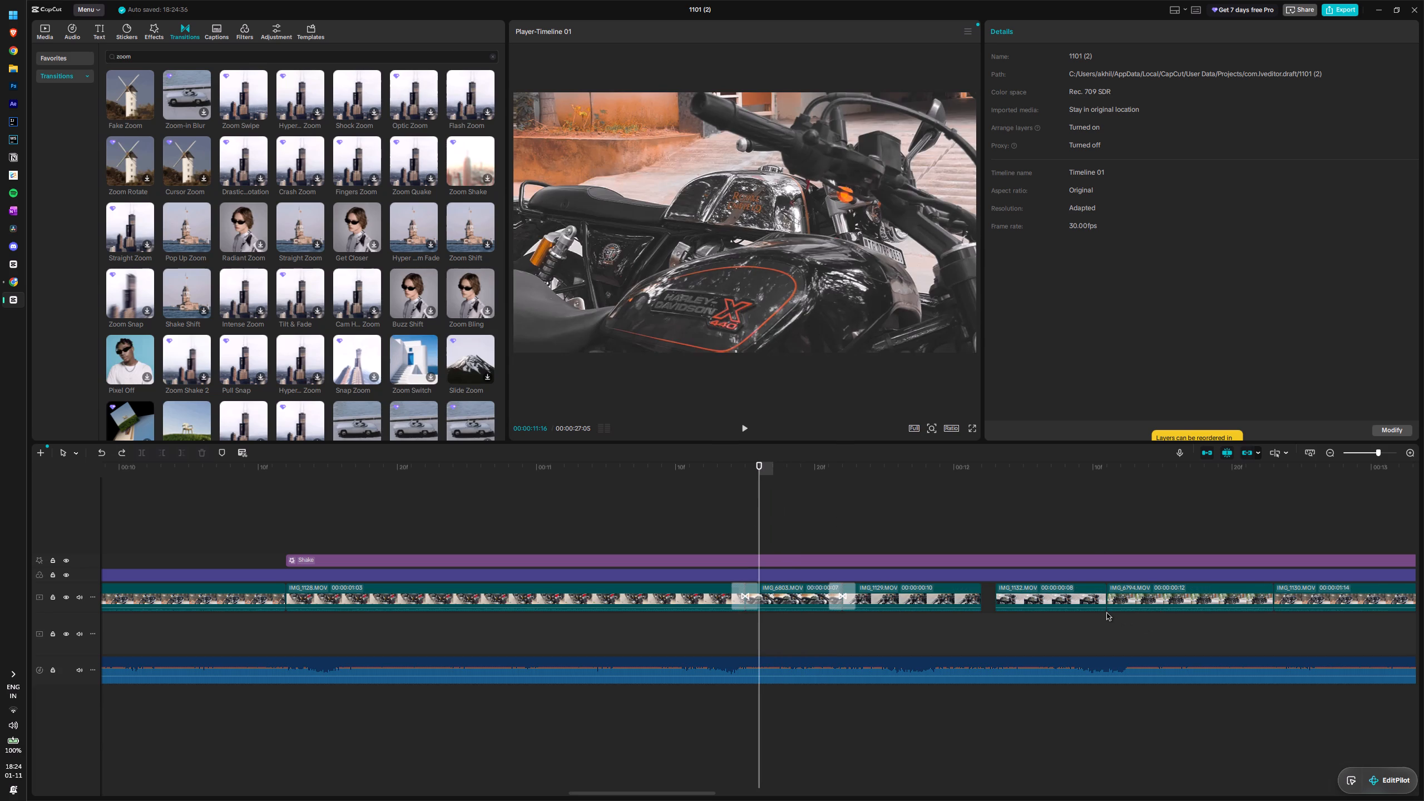
Play through the clips under the Shake effect to review the cuts and transitions against the music.
{"action": "key", "text": "space"}
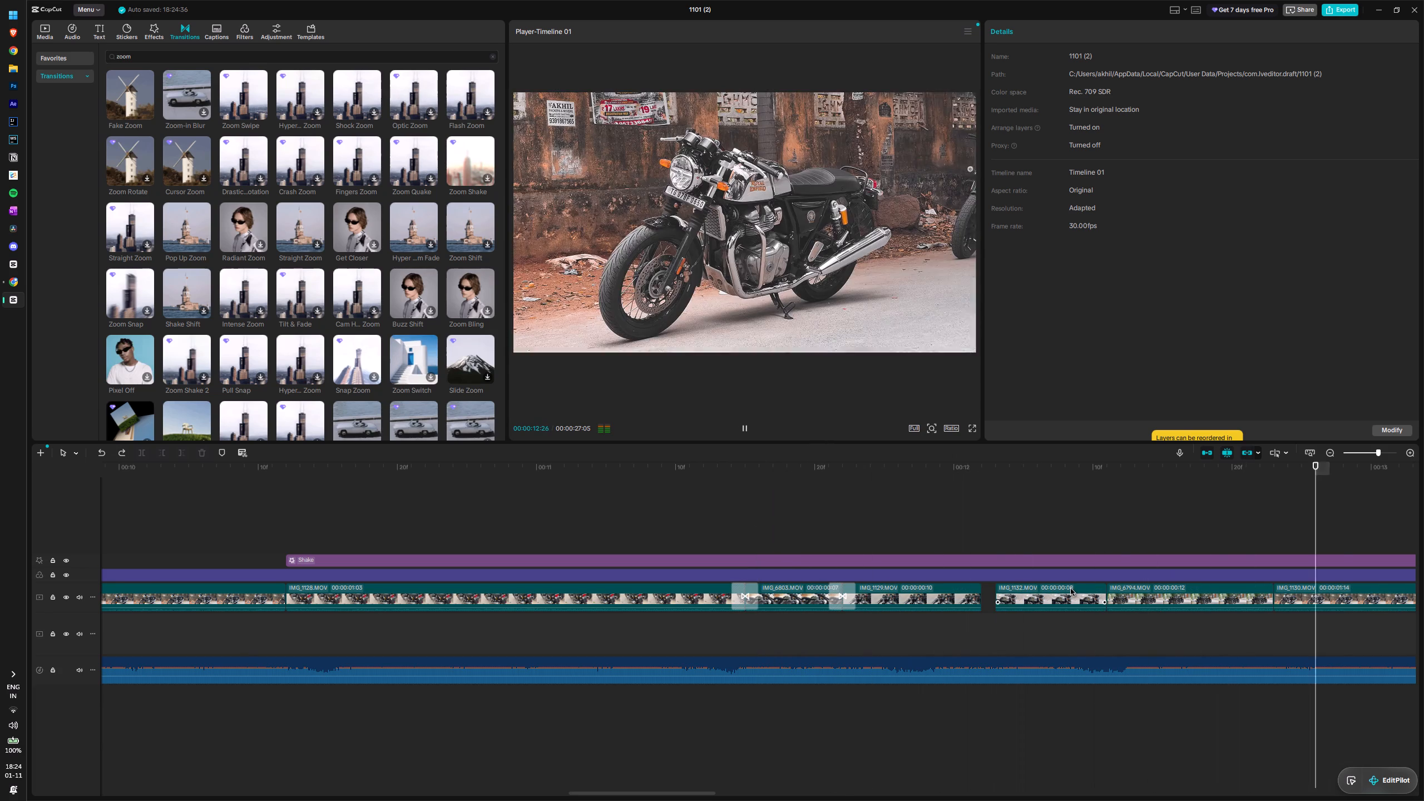
{"action": "key", "text": "space"}
{"action": "key", "text": "space"}
{"action": "key", "text": "space"}
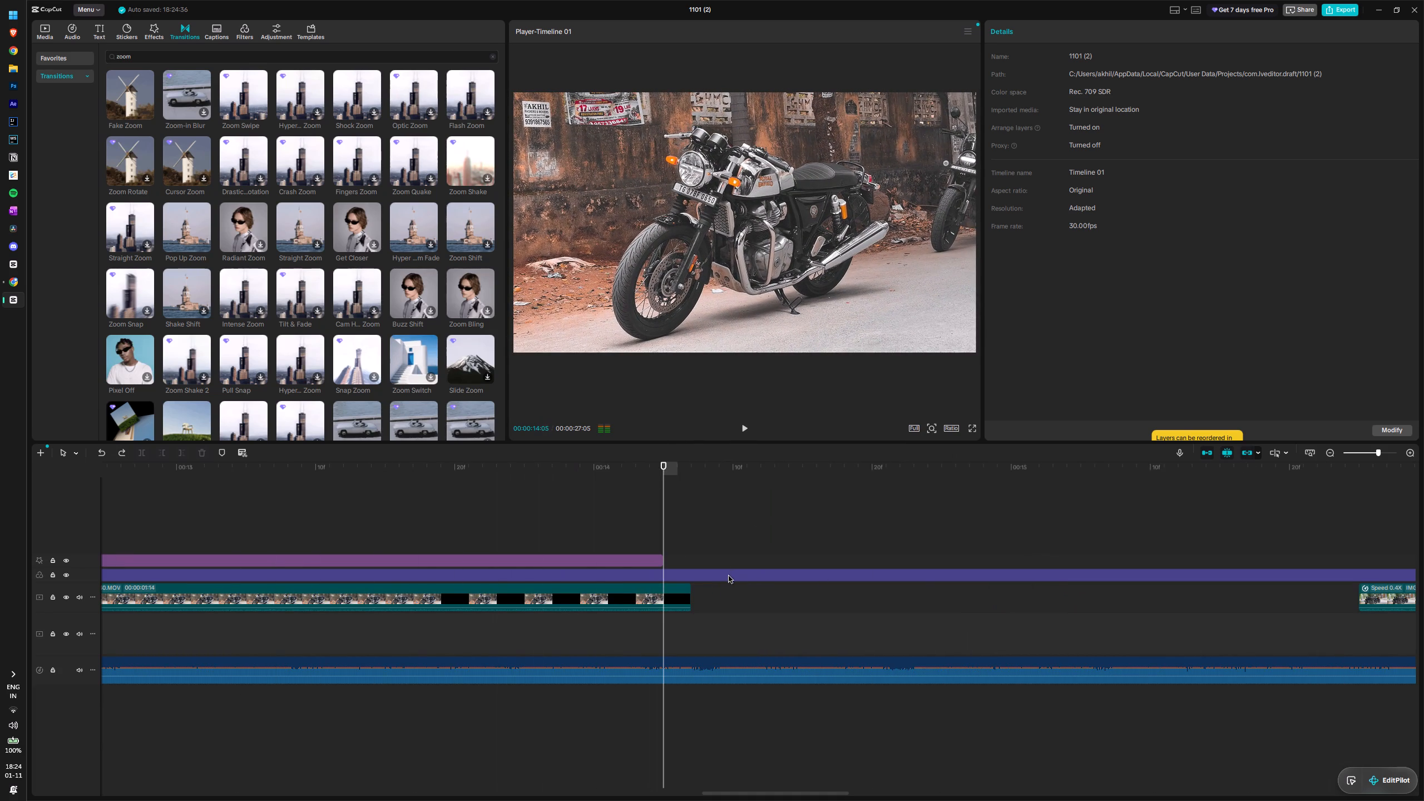
{"action": "left_click_drag", "start_coordinate": [664, 491], "coordinate": [491, 554]}
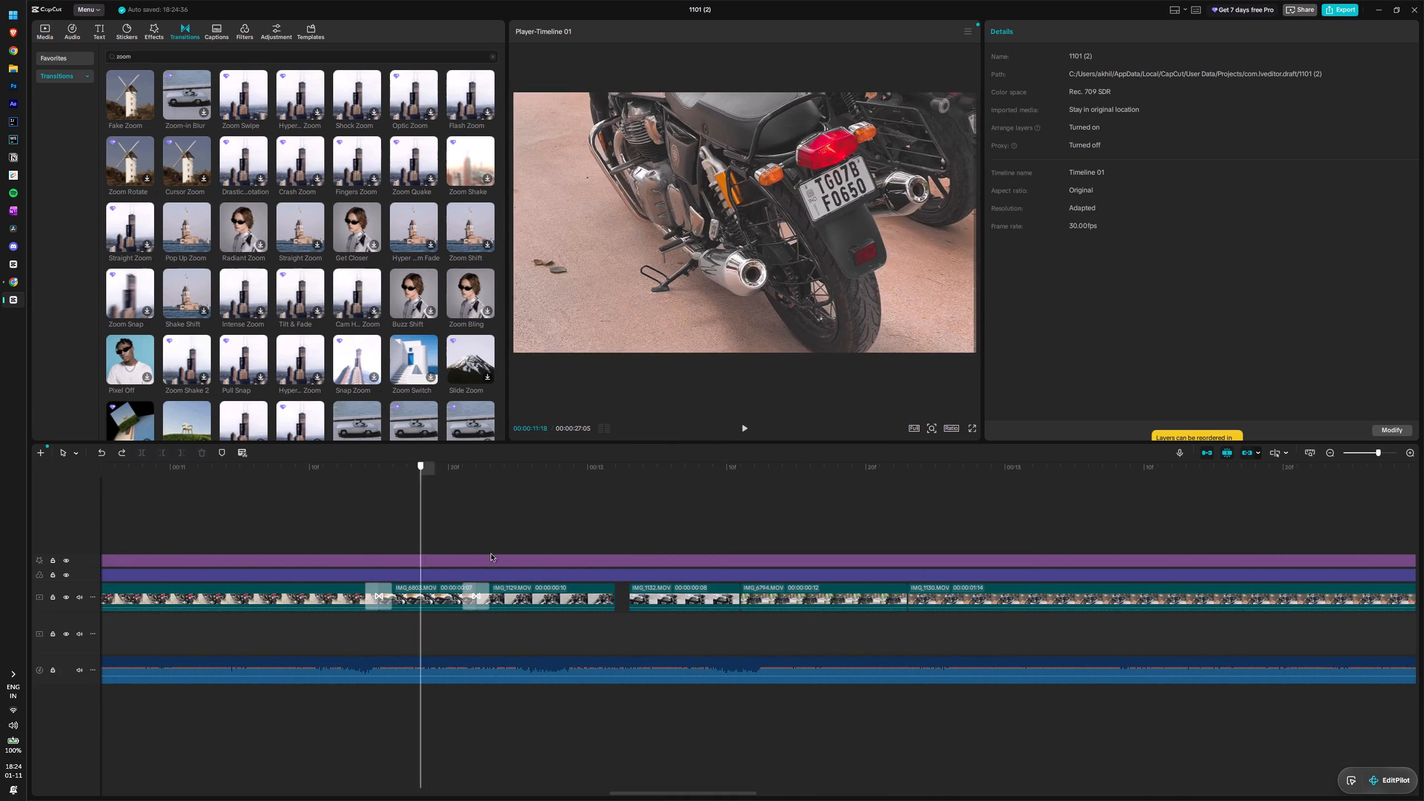
{"action": "left_click_drag", "start_coordinate": [491, 554], "coordinate": [858, 610]}
{"action": "key", "text": "space"}
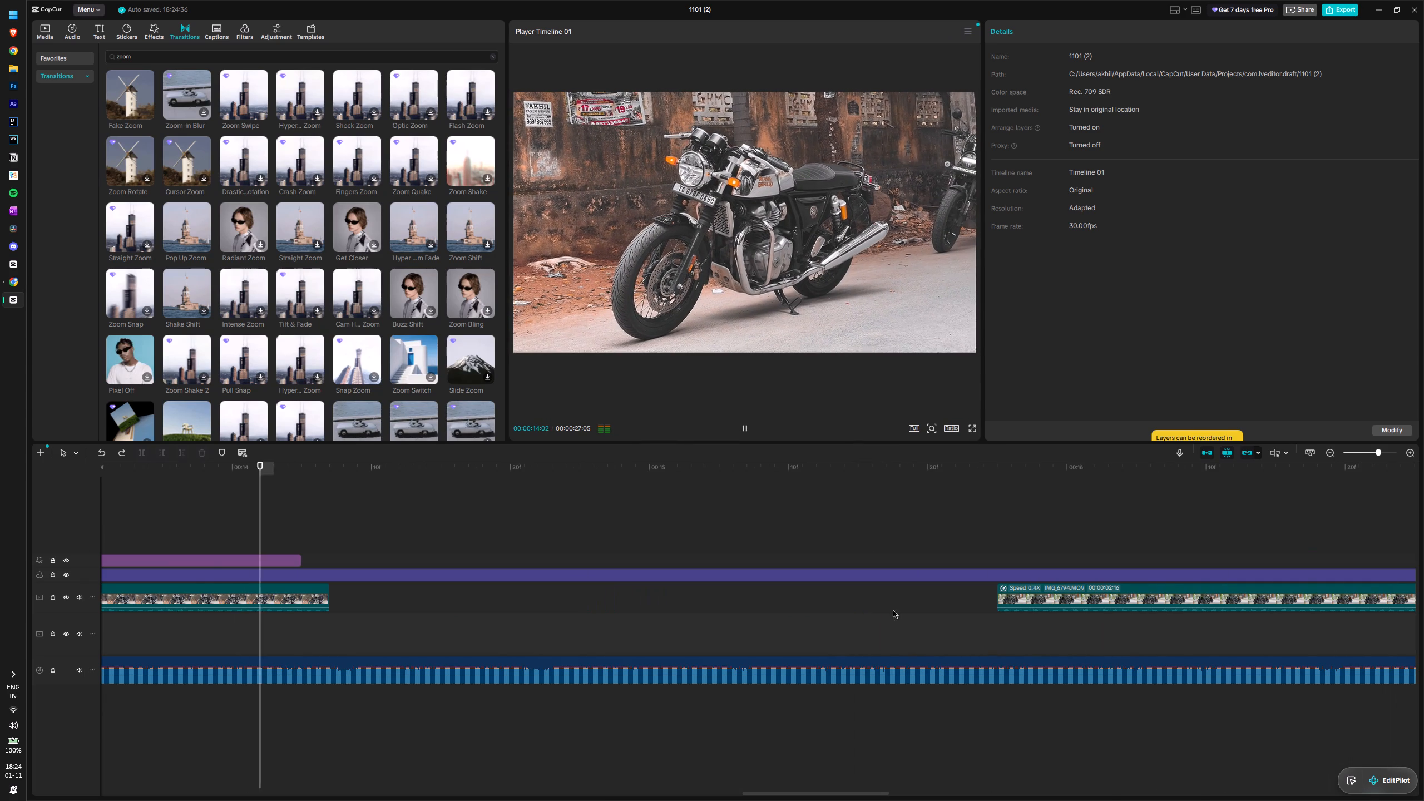
{"action": "key", "text": "space"}
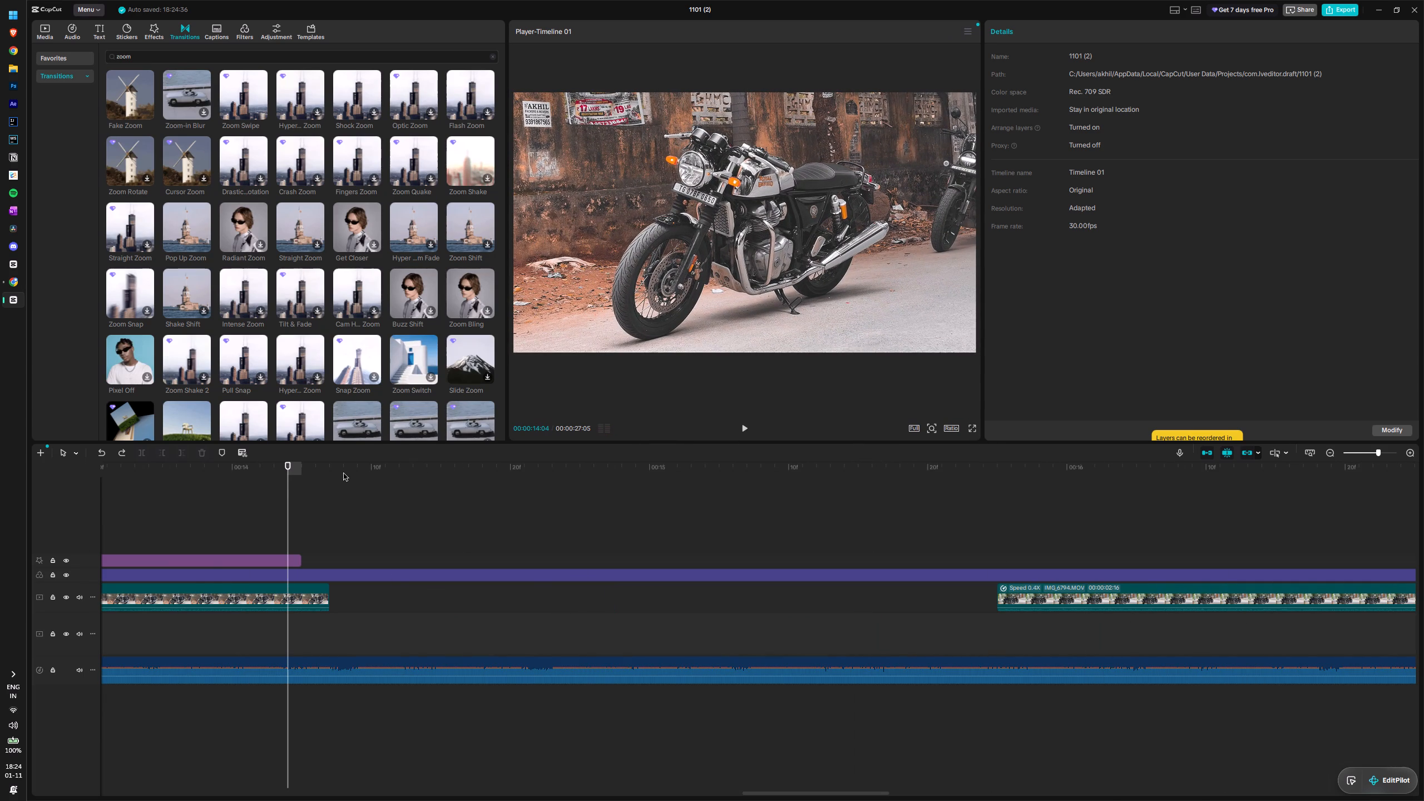
{"action": "left_click_drag", "start_coordinate": [1361, 454], "coordinate": [1351, 454]}
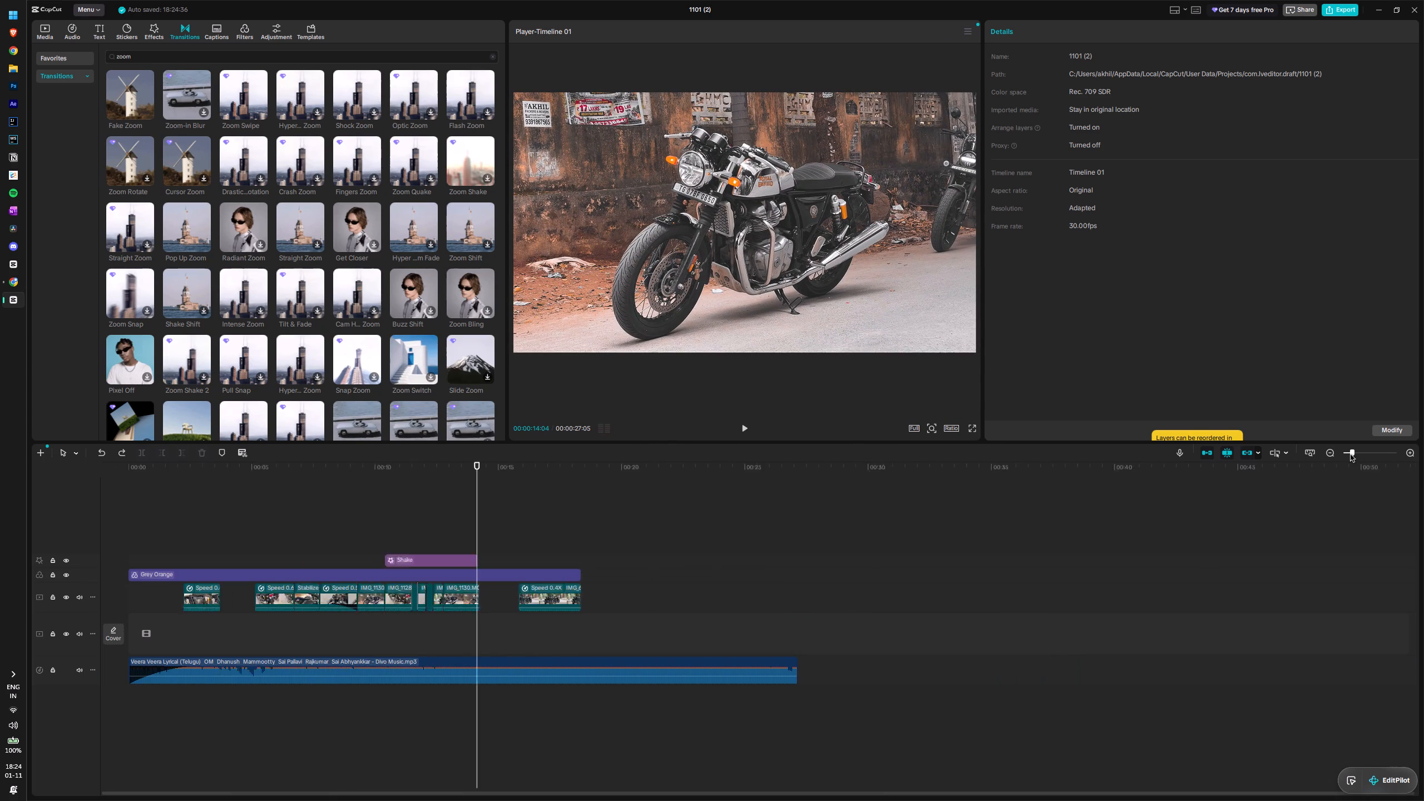
{"action": "left_click_drag", "start_coordinate": [1351, 454], "coordinate": [1350, 454]}
{"action": "left_click_drag", "start_coordinate": [357, 521], "coordinate": [291, 525]}
{"action": "key", "text": "space"}
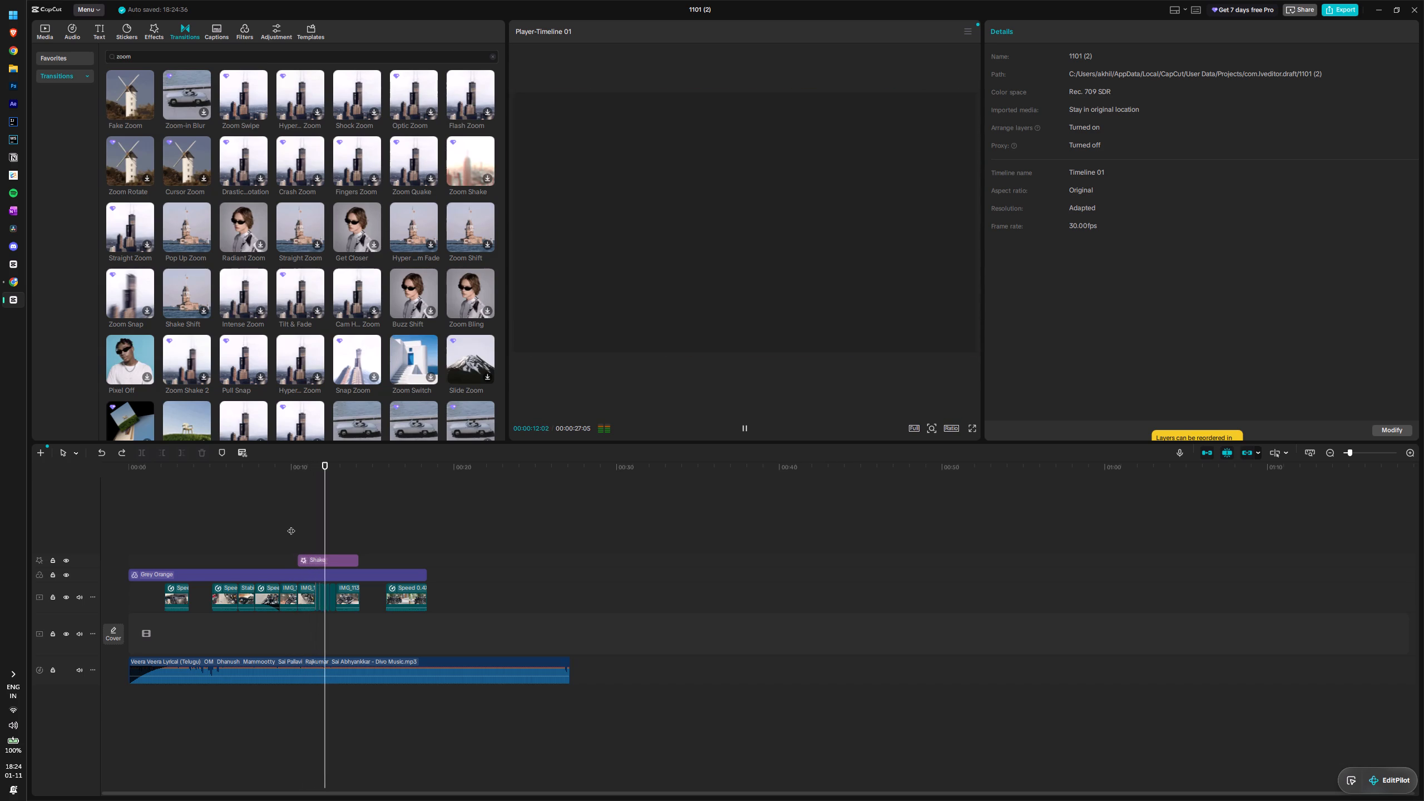
{"action": "key", "text": "space"}
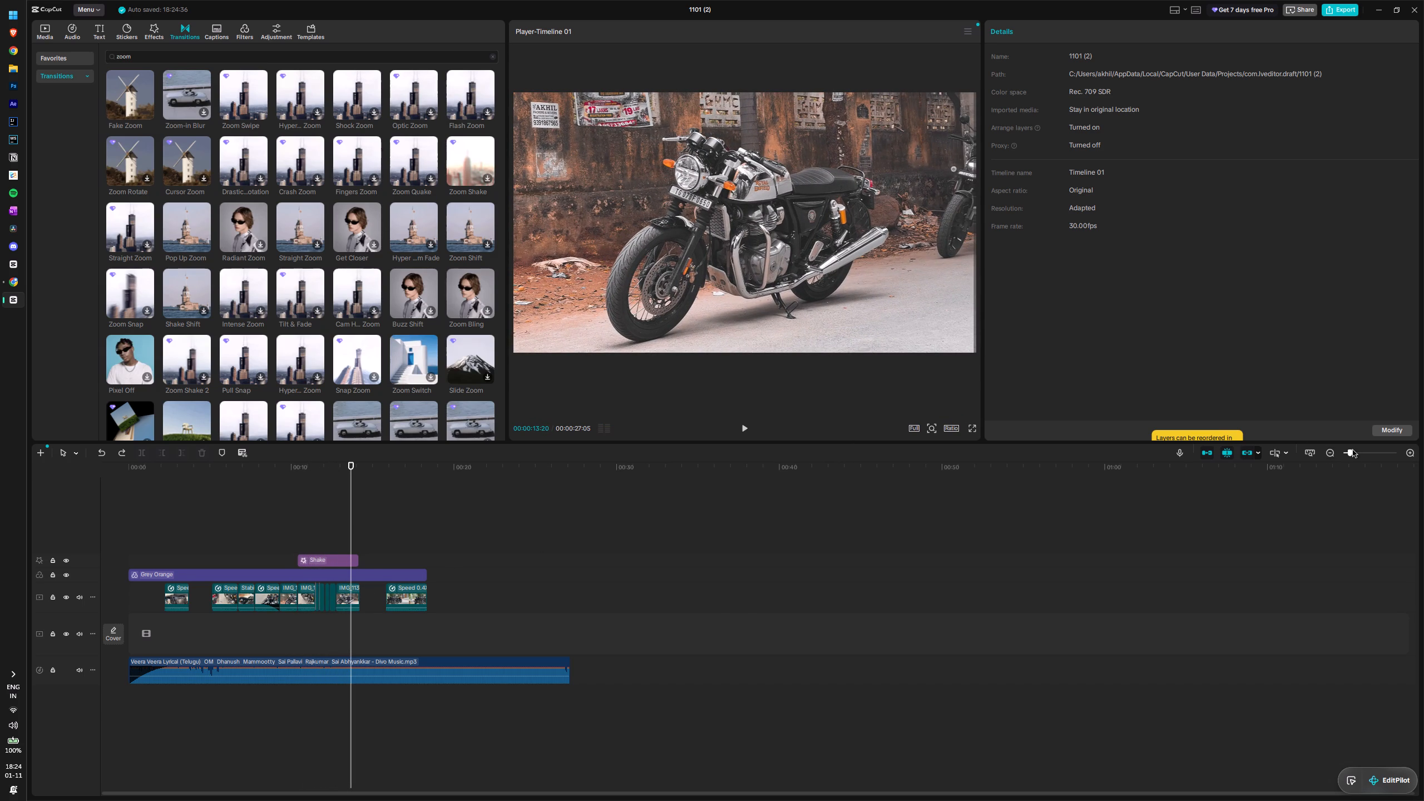
Close the gap after IMG_1129 by moving the IMG_1132, IMG_6794 and IMG_1130 clips back against it together.
{"action": "left_click_drag", "start_coordinate": [1352, 451], "coordinate": [1371, 457]}
{"action": "left_click", "coordinate": [289, 597]}
{"action": "left_click_drag", "start_coordinate": [763, 636], "coordinate": [666, 614]}
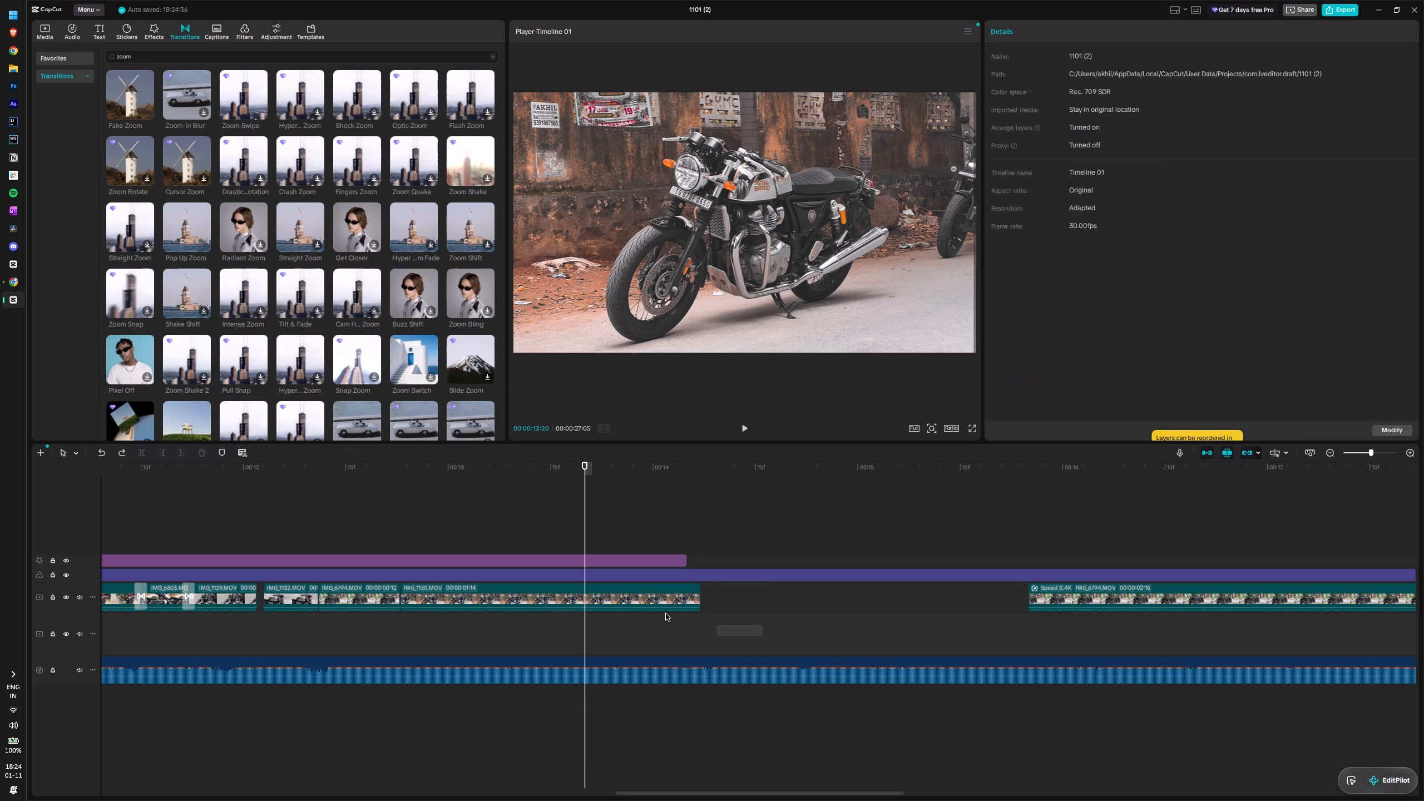
{"action": "left_click_drag", "start_coordinate": [666, 614], "coordinate": [280, 585]}
{"action": "left_click_drag", "start_coordinate": [283, 597], "coordinate": [276, 597]}
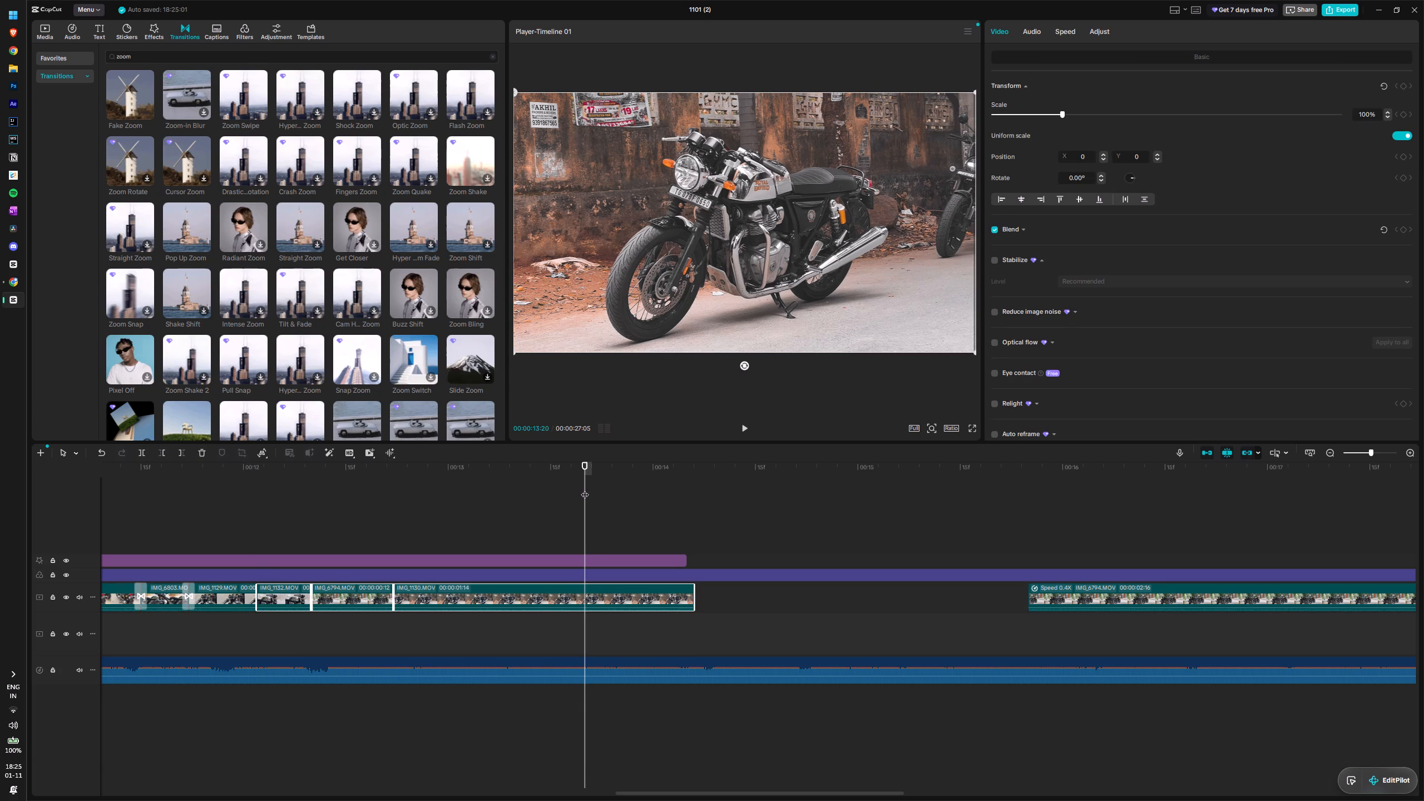
Replay the cut from IMG_6794 into IMG_1130 and find the point in IMG_1130 for another effect.
{"action": "left_click_drag", "start_coordinate": [585, 489], "coordinate": [383, 510]}
{"action": "key", "text": "space"}
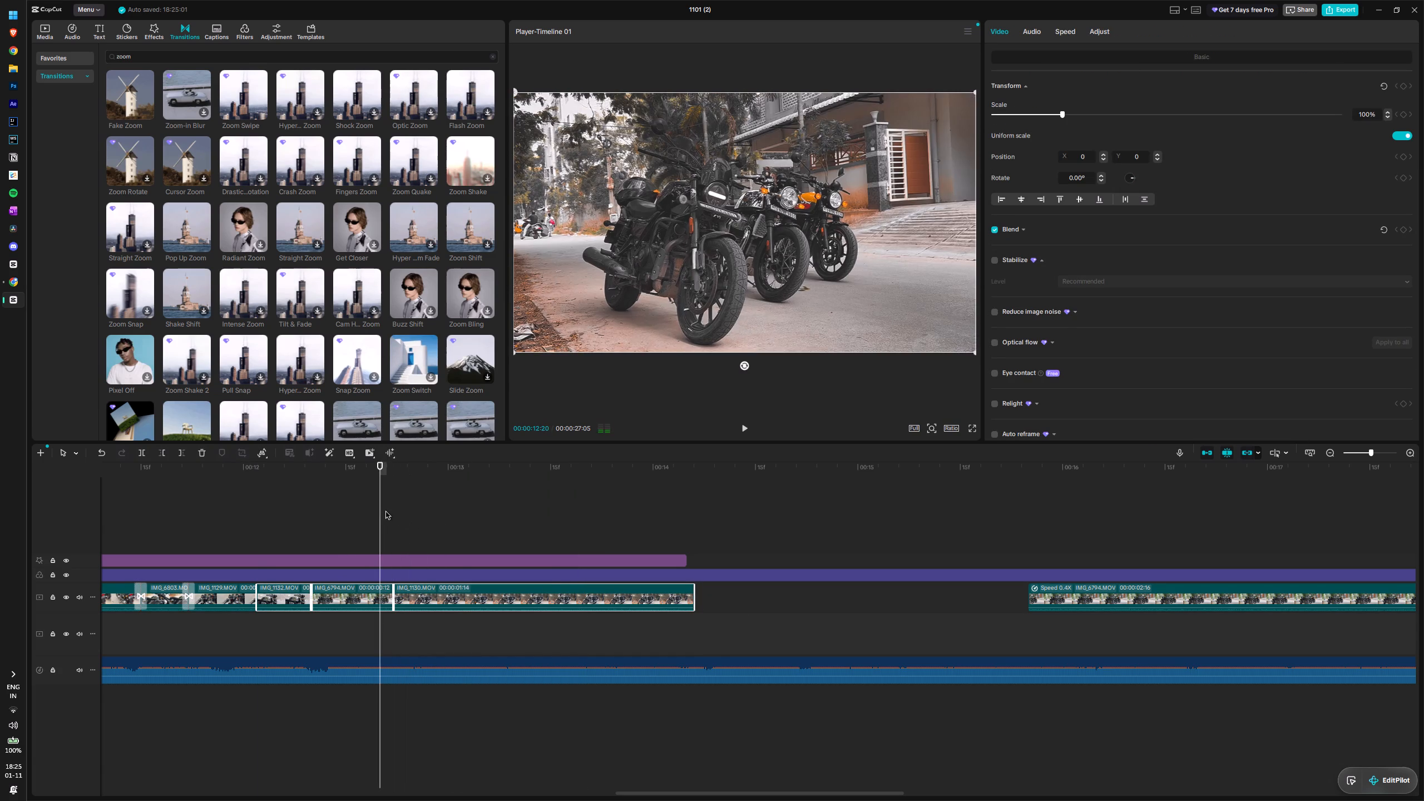
{"action": "key", "text": "space"}
{"action": "key", "text": "space"}
{"action": "key", "text": "space"}
{"action": "key", "text": "space"}
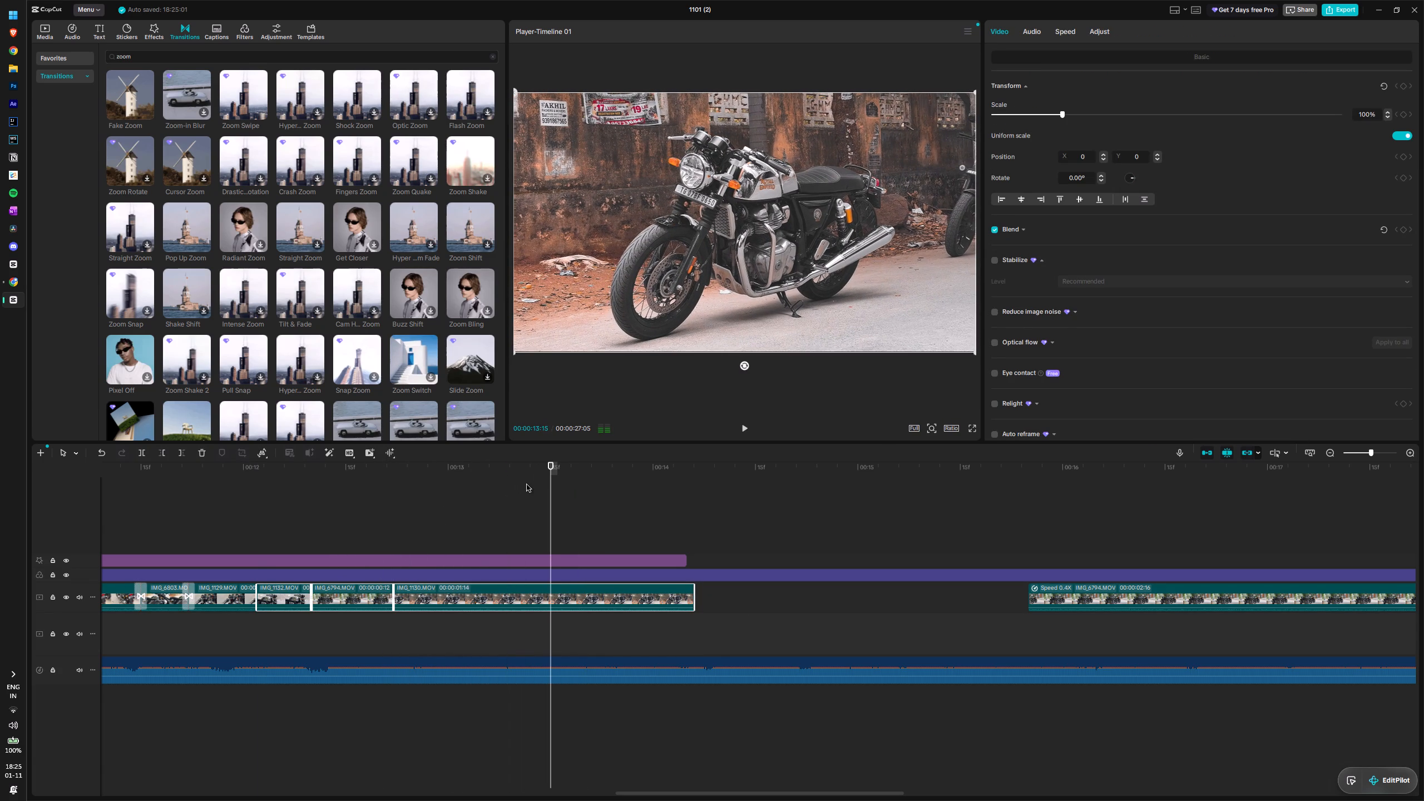
{"action": "left_click_drag", "start_coordinate": [548, 487], "coordinate": [517, 489]}
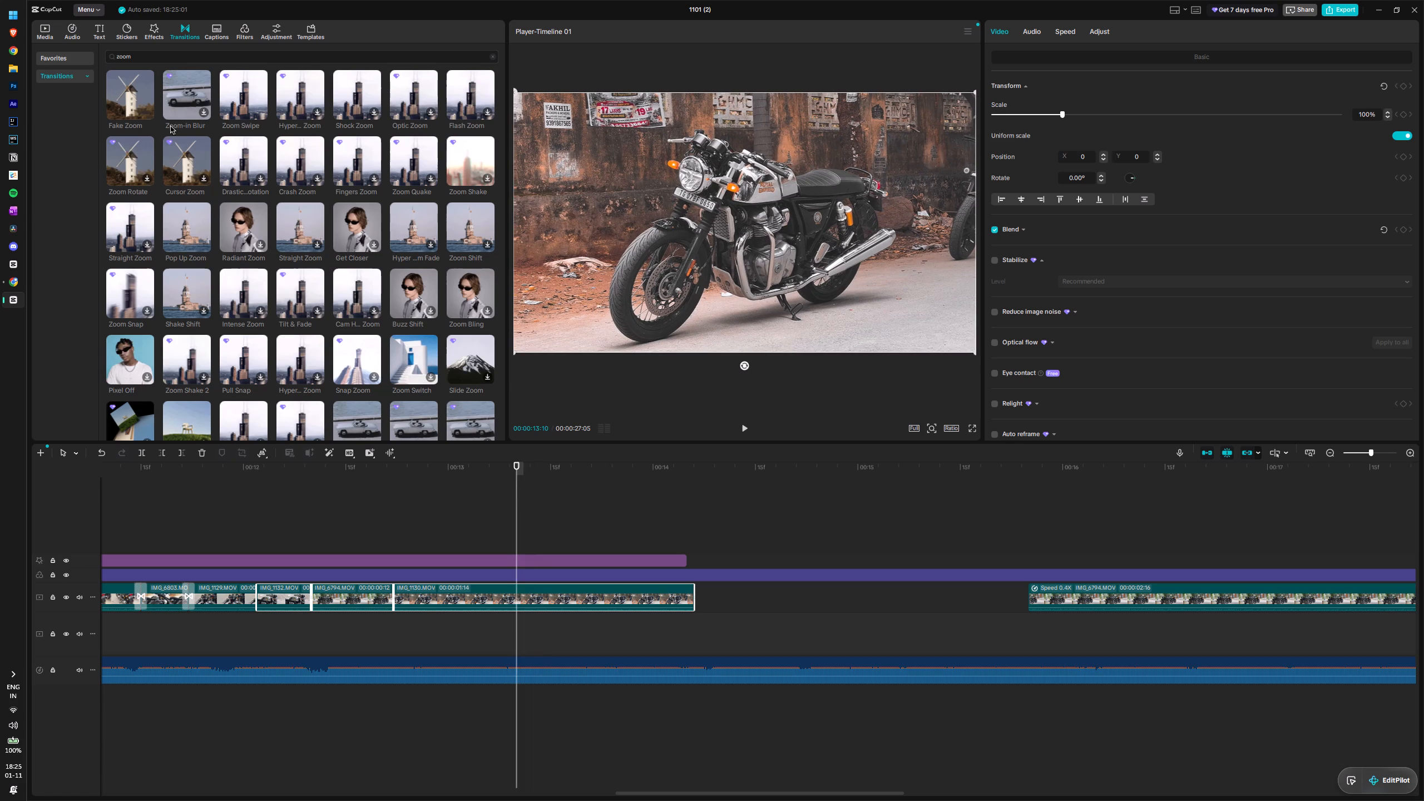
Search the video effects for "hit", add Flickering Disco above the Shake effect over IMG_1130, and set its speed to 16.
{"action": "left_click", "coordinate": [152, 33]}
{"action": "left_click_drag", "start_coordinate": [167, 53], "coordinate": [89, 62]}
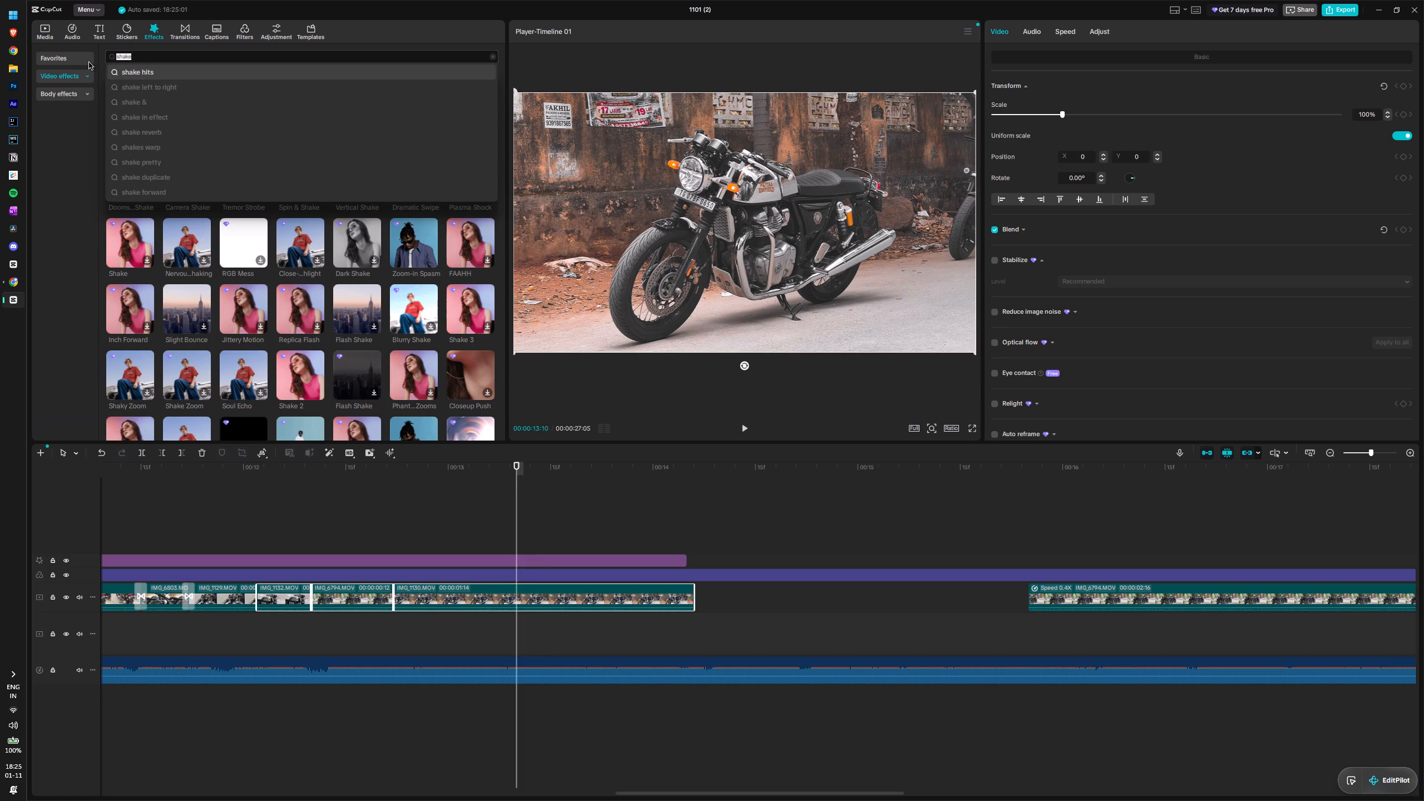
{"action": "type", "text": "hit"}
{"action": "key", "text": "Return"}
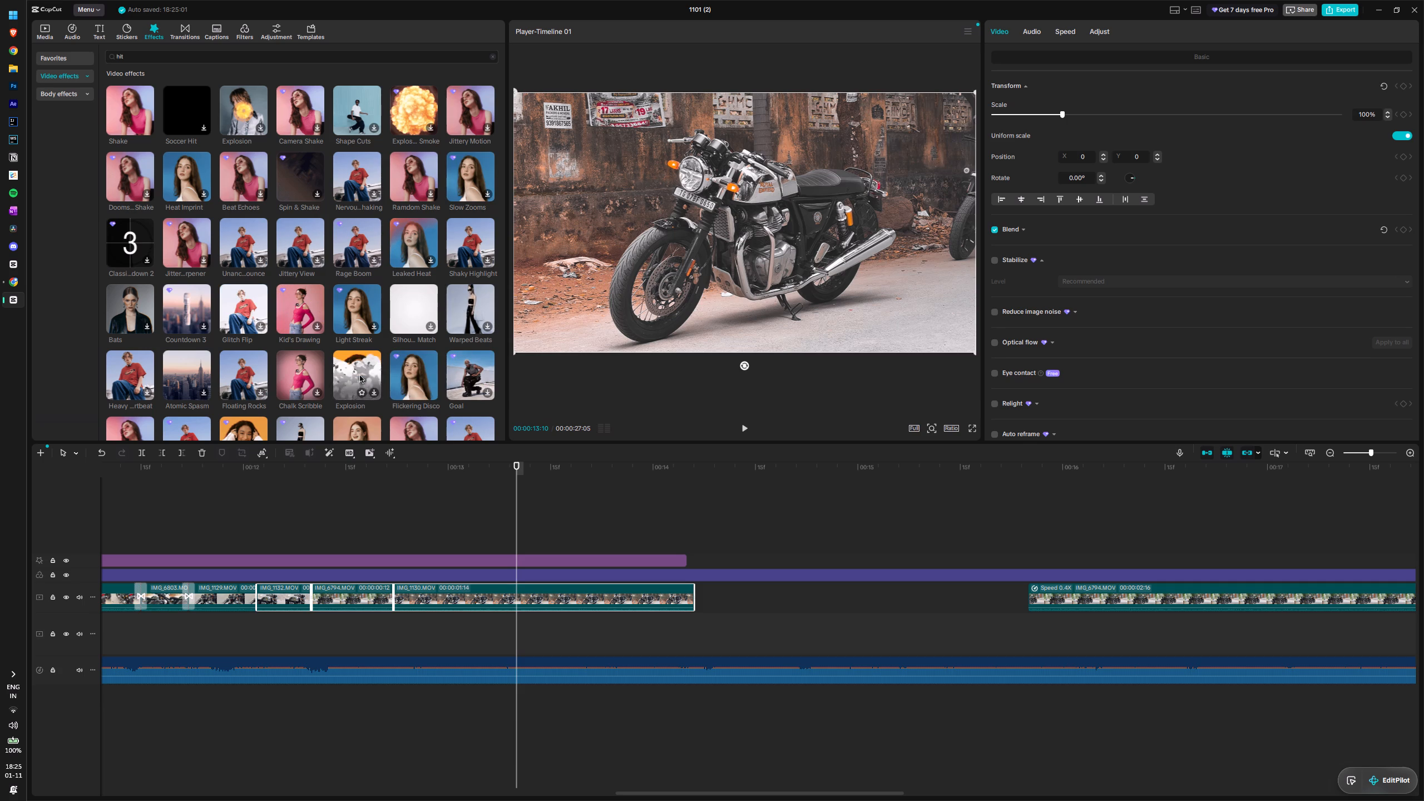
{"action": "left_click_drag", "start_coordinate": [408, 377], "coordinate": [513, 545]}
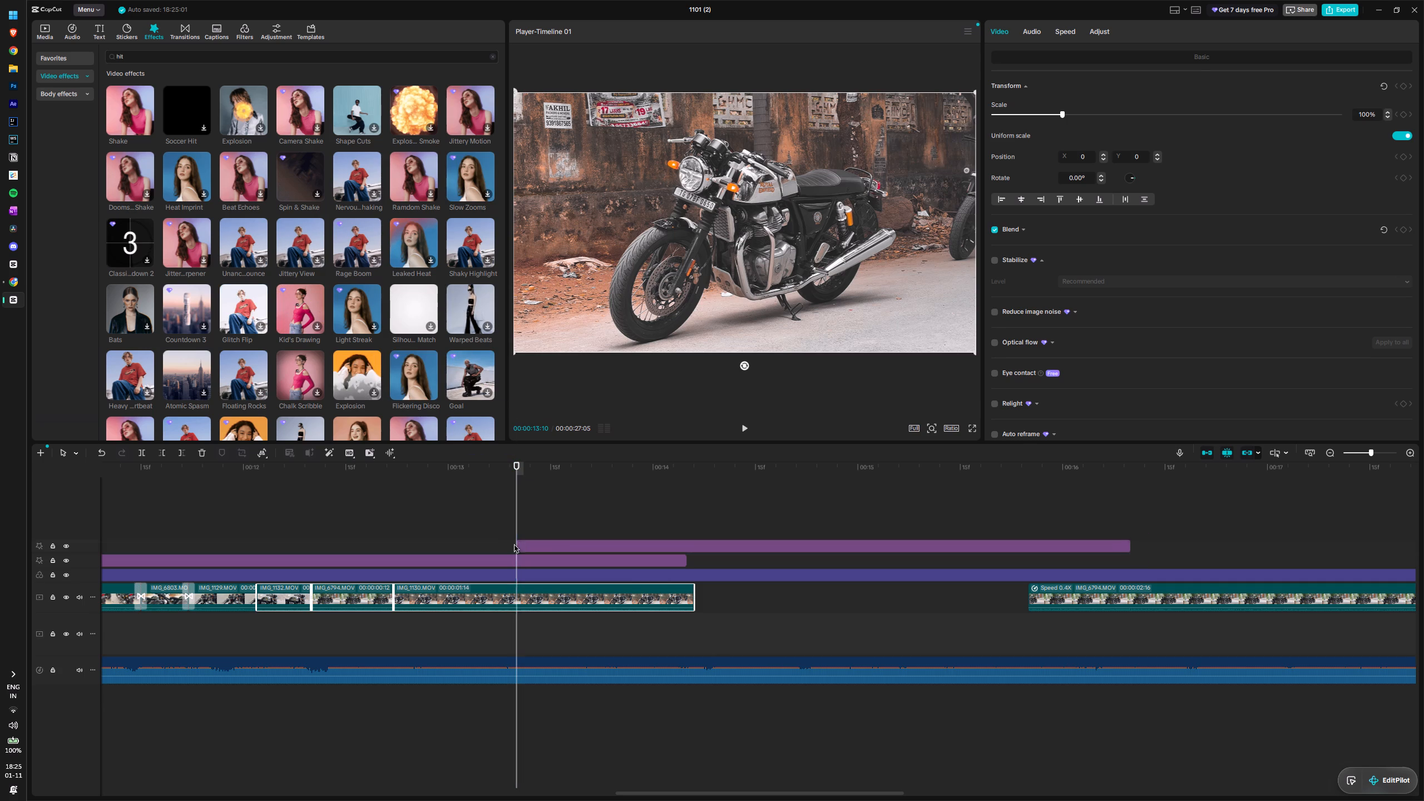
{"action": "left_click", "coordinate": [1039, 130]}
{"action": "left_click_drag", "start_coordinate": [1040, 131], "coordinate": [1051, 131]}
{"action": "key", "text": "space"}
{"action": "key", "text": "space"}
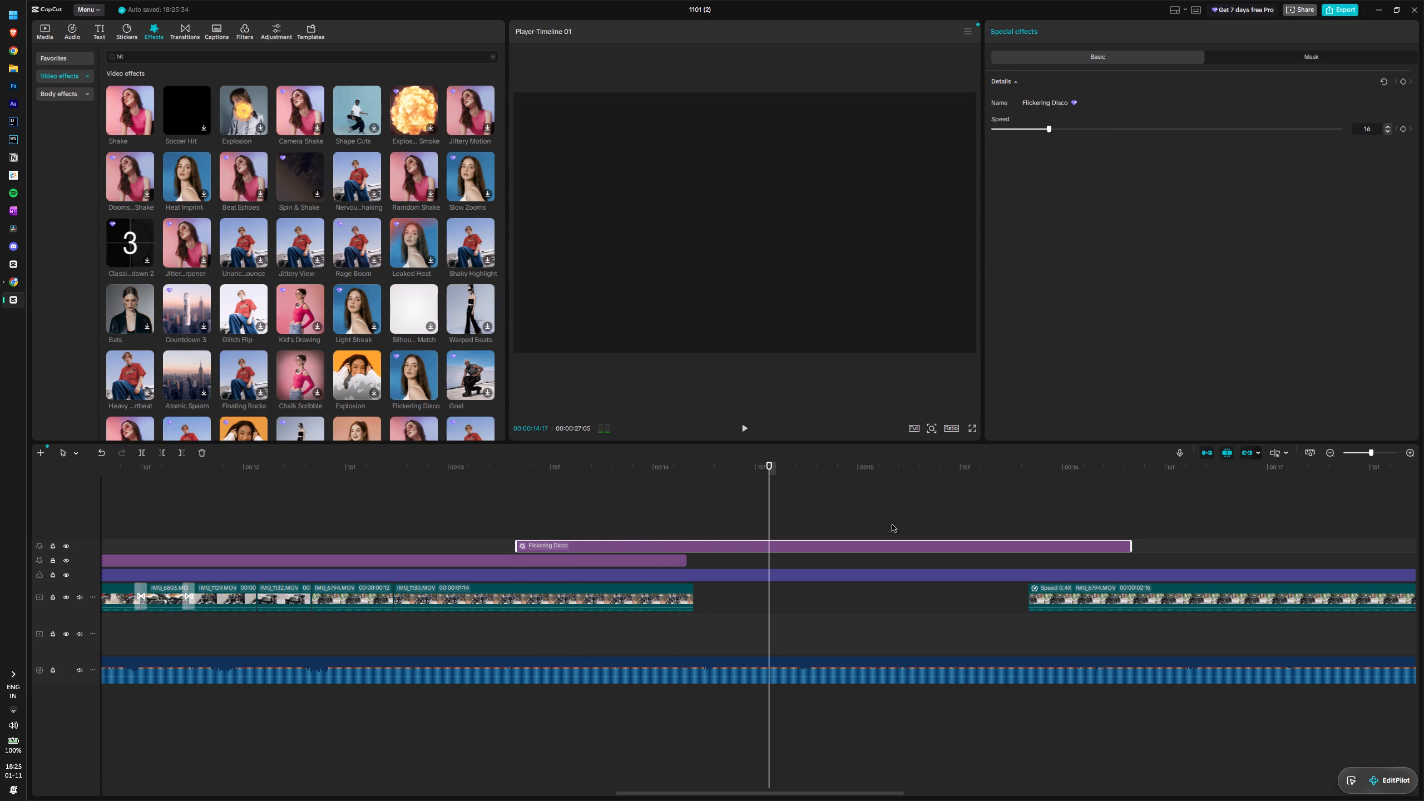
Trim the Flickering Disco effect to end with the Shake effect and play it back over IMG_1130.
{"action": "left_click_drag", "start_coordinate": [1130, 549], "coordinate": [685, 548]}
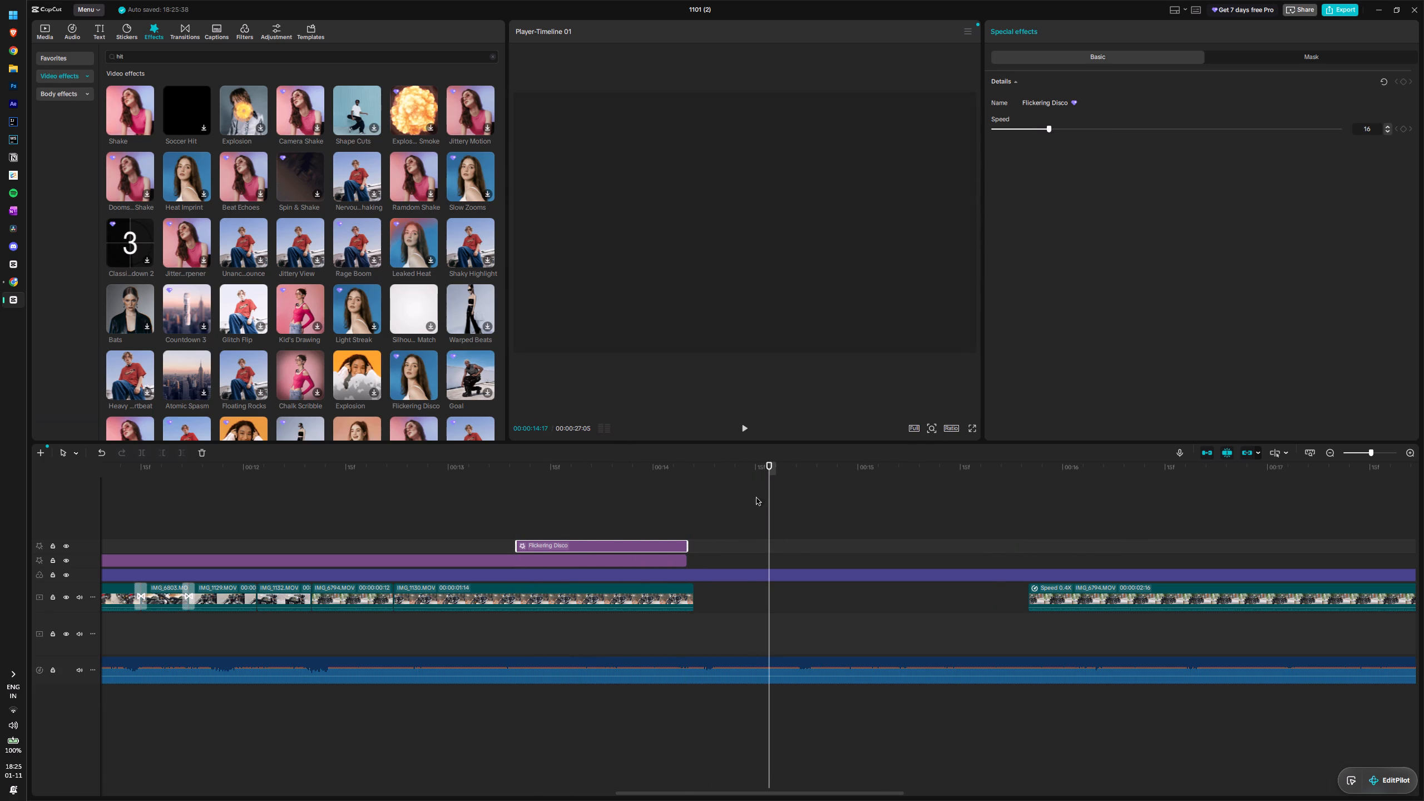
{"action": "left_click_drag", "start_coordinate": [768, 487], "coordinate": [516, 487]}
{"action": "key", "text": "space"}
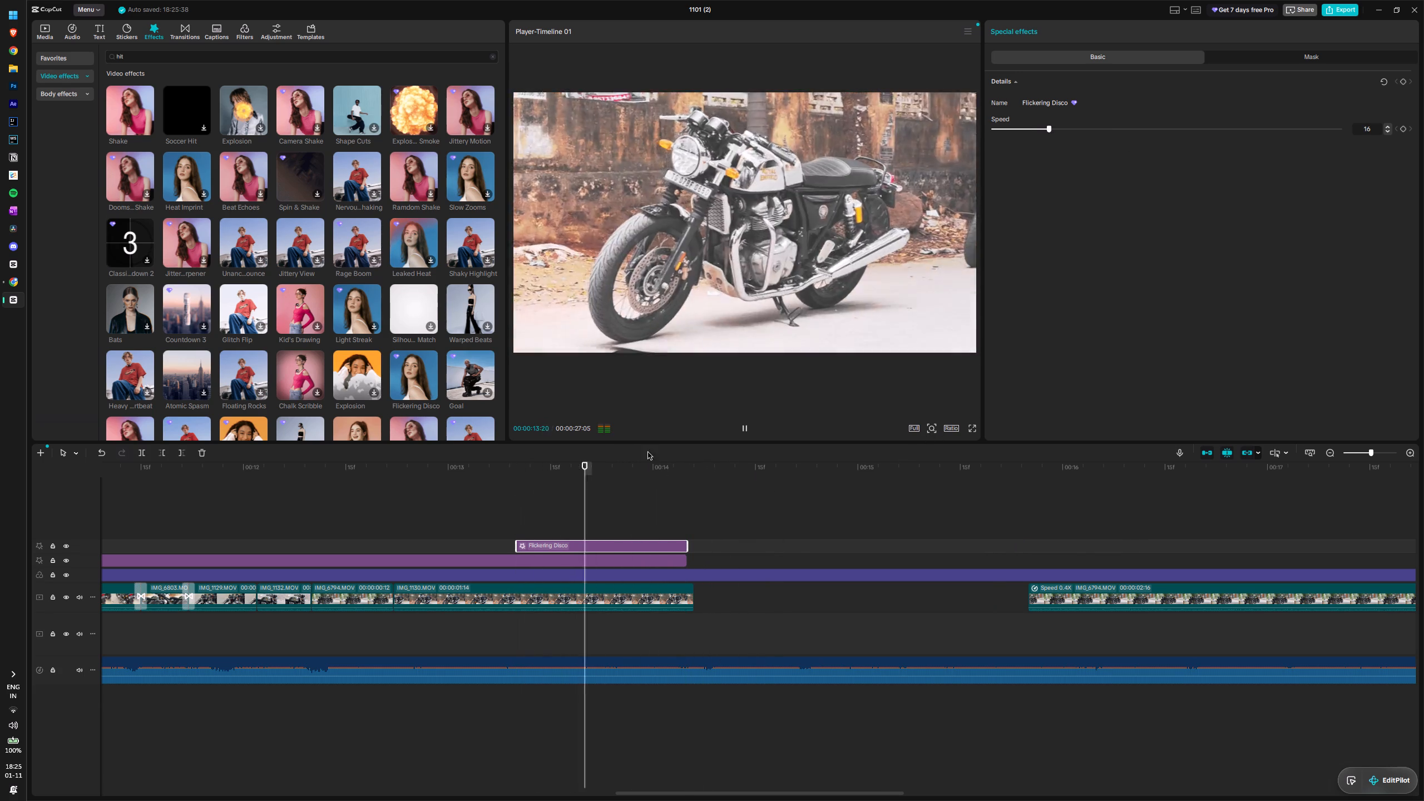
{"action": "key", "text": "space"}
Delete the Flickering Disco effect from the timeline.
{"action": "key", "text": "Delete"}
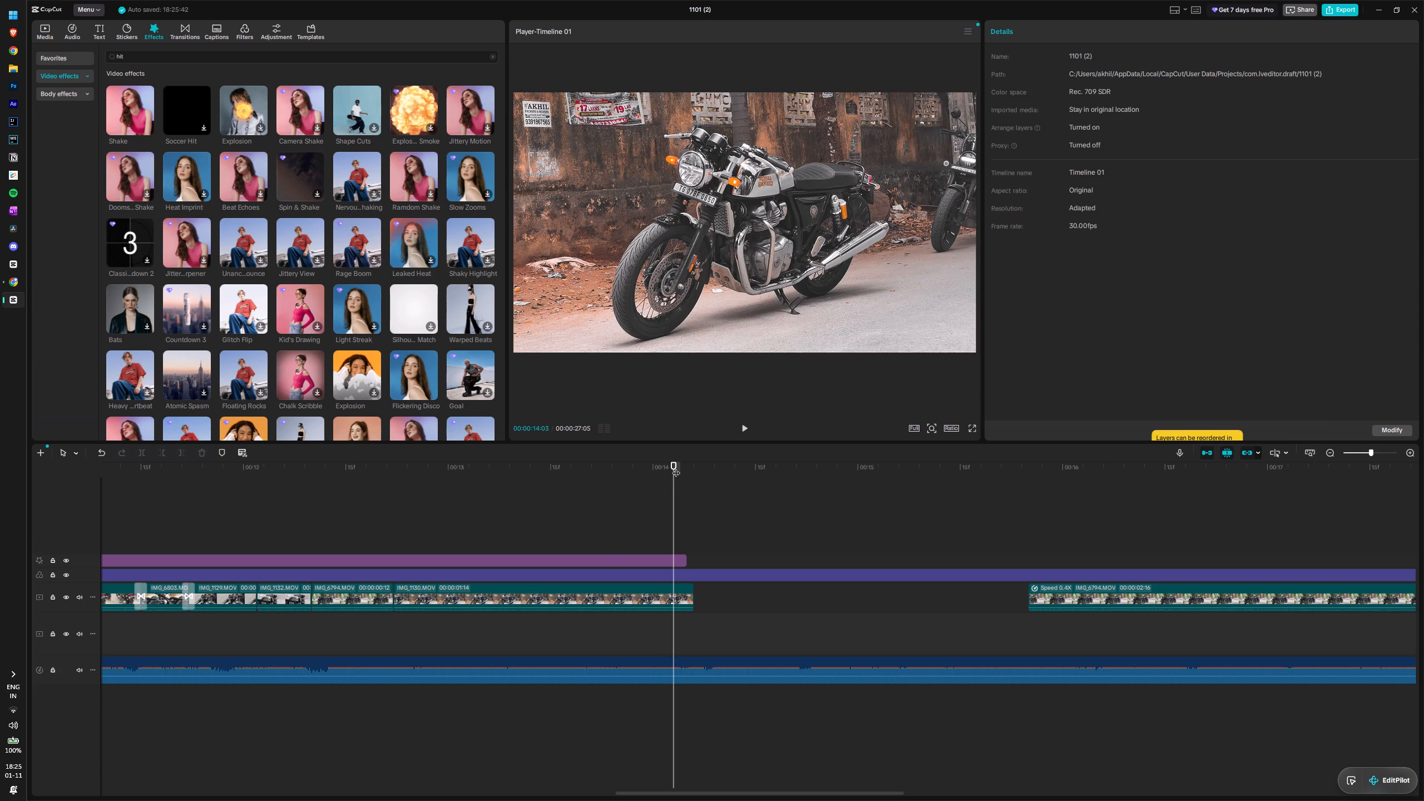
Return to the early part of IMG_1130 and look through the "hit" effects for another one that suits it.
{"action": "left_click_drag", "start_coordinate": [675, 467], "coordinate": [481, 469]}
{"action": "scroll", "coordinate": [403, 329], "scroll_direction": "down", "scroll_amount": 3}
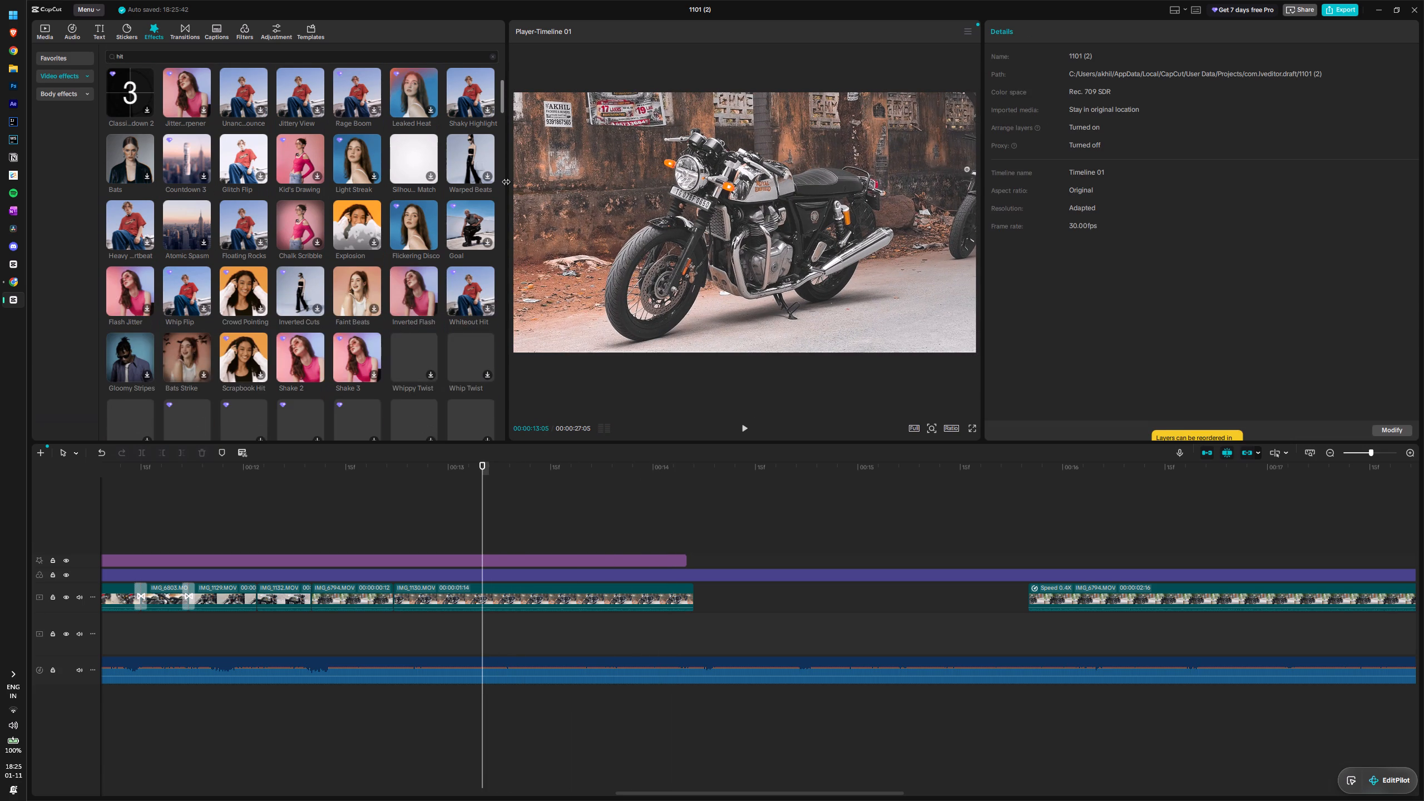
{"action": "left_click", "coordinate": [140, 58]}
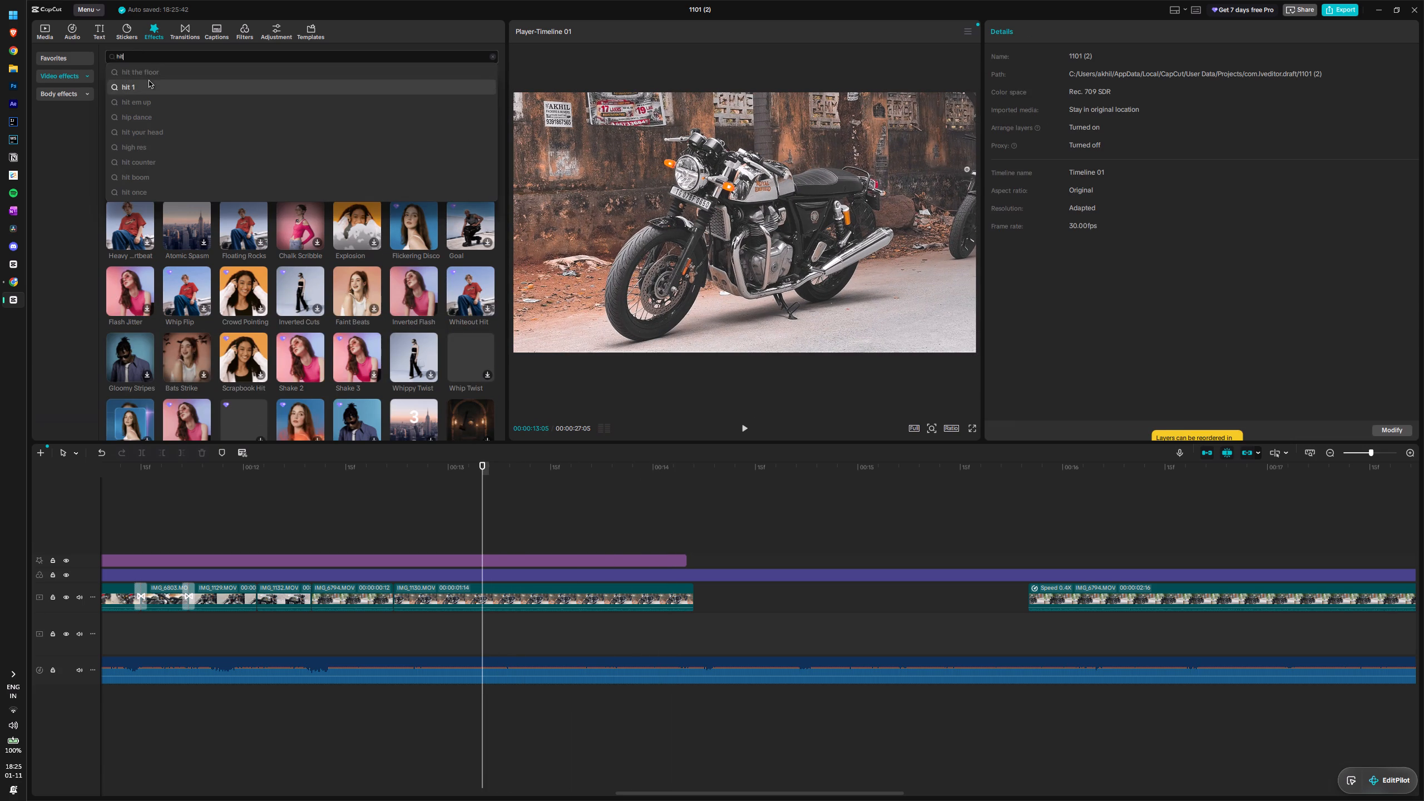
{"action": "left_click", "coordinate": [137, 57]}
{"action": "left_click", "coordinate": [137, 57]}
{"action": "key", "text": "BackSpace"}
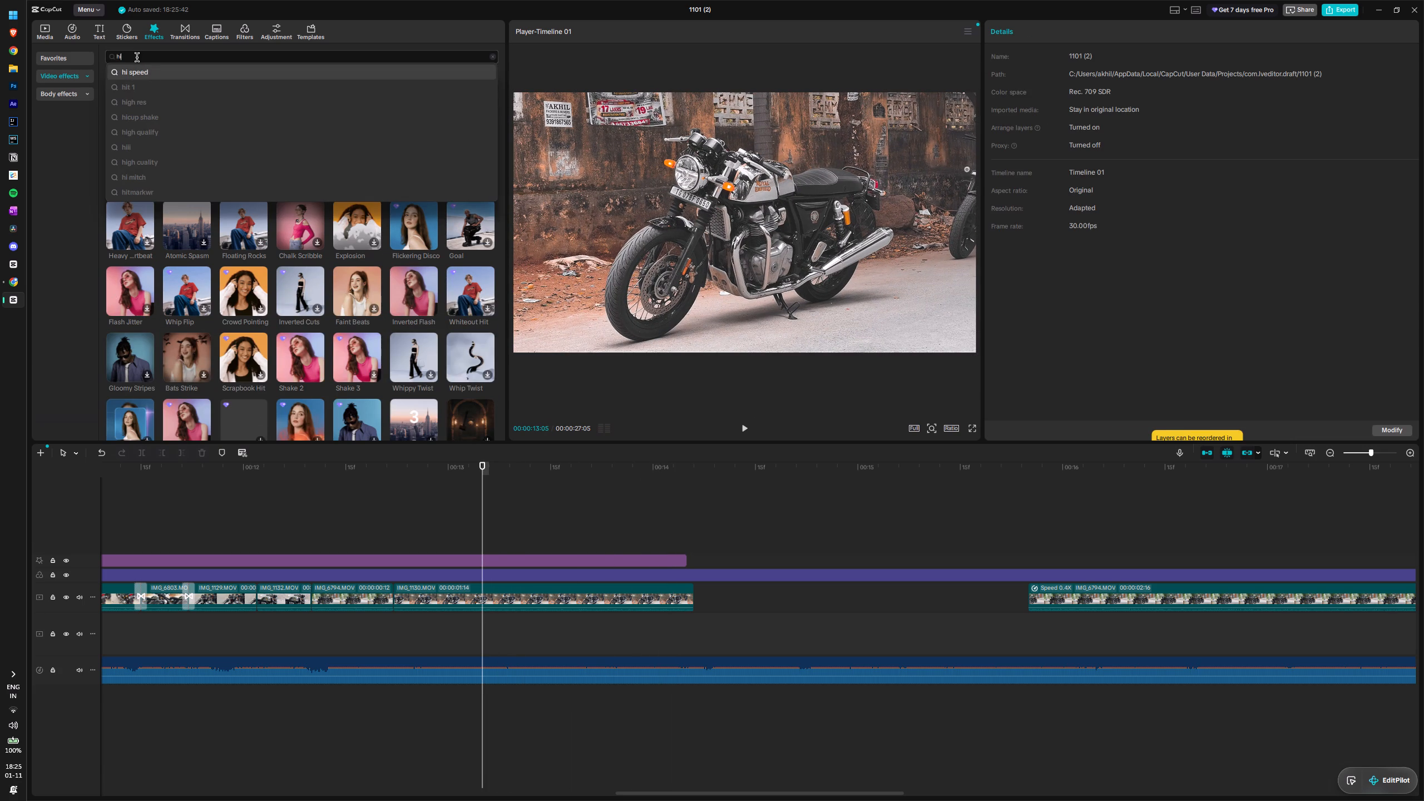
{"action": "key", "text": "t"}
{"action": "key", "text": "Return"}
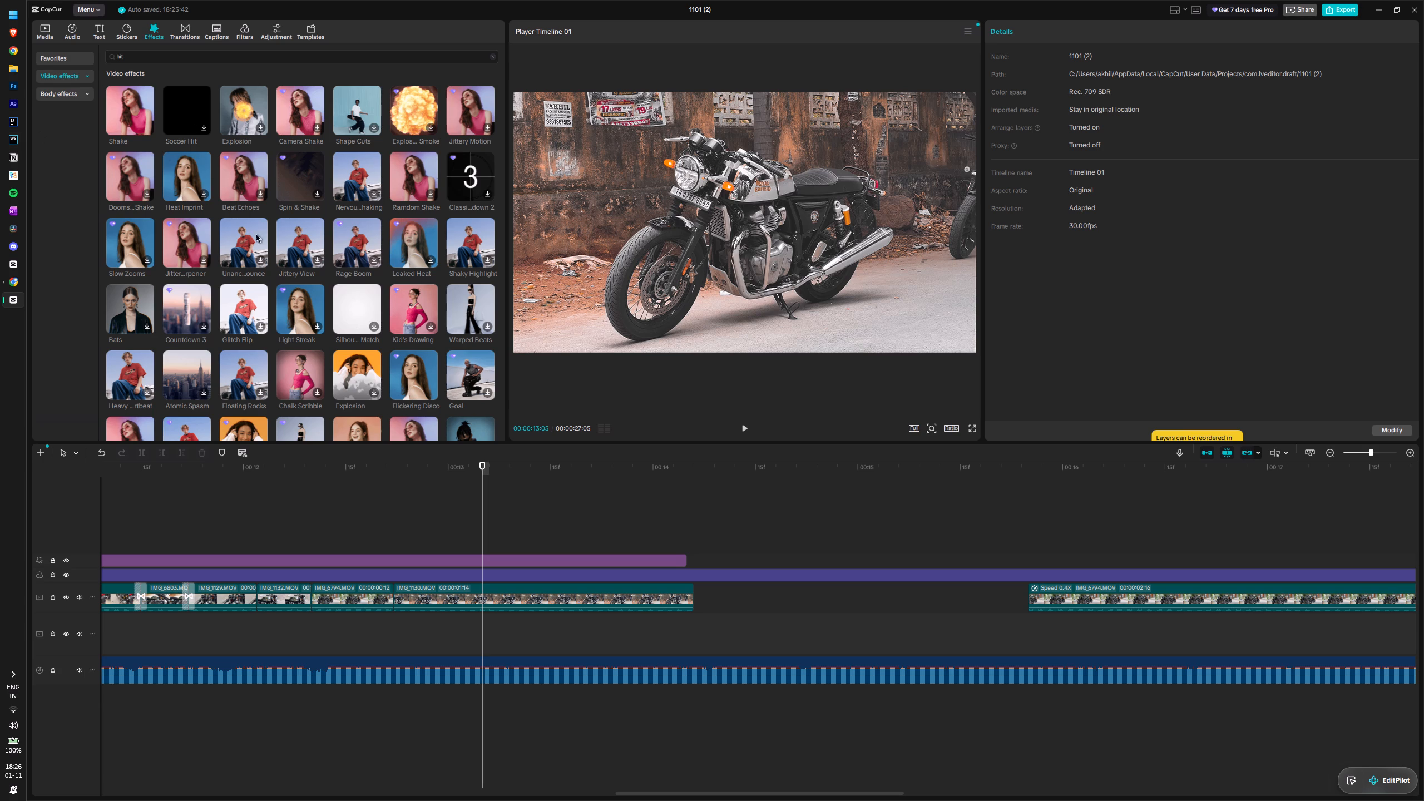
{"action": "scroll", "coordinate": [249, 346], "scroll_direction": "down", "scroll_amount": 2}
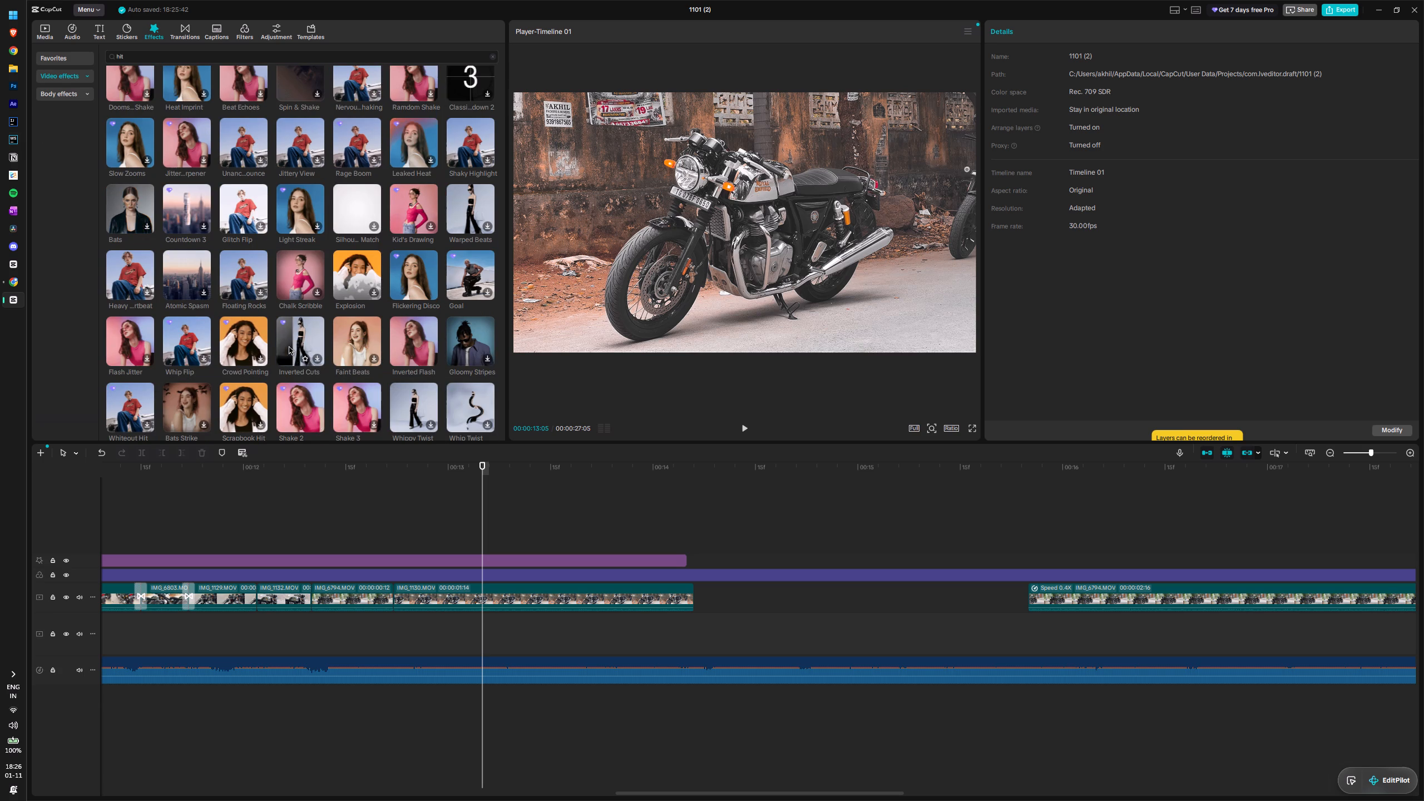
{"action": "scroll", "coordinate": [289, 347], "scroll_direction": "down", "scroll_amount": 1}
{"action": "scroll", "coordinate": [428, 347], "scroll_direction": "down", "scroll_amount": 1}
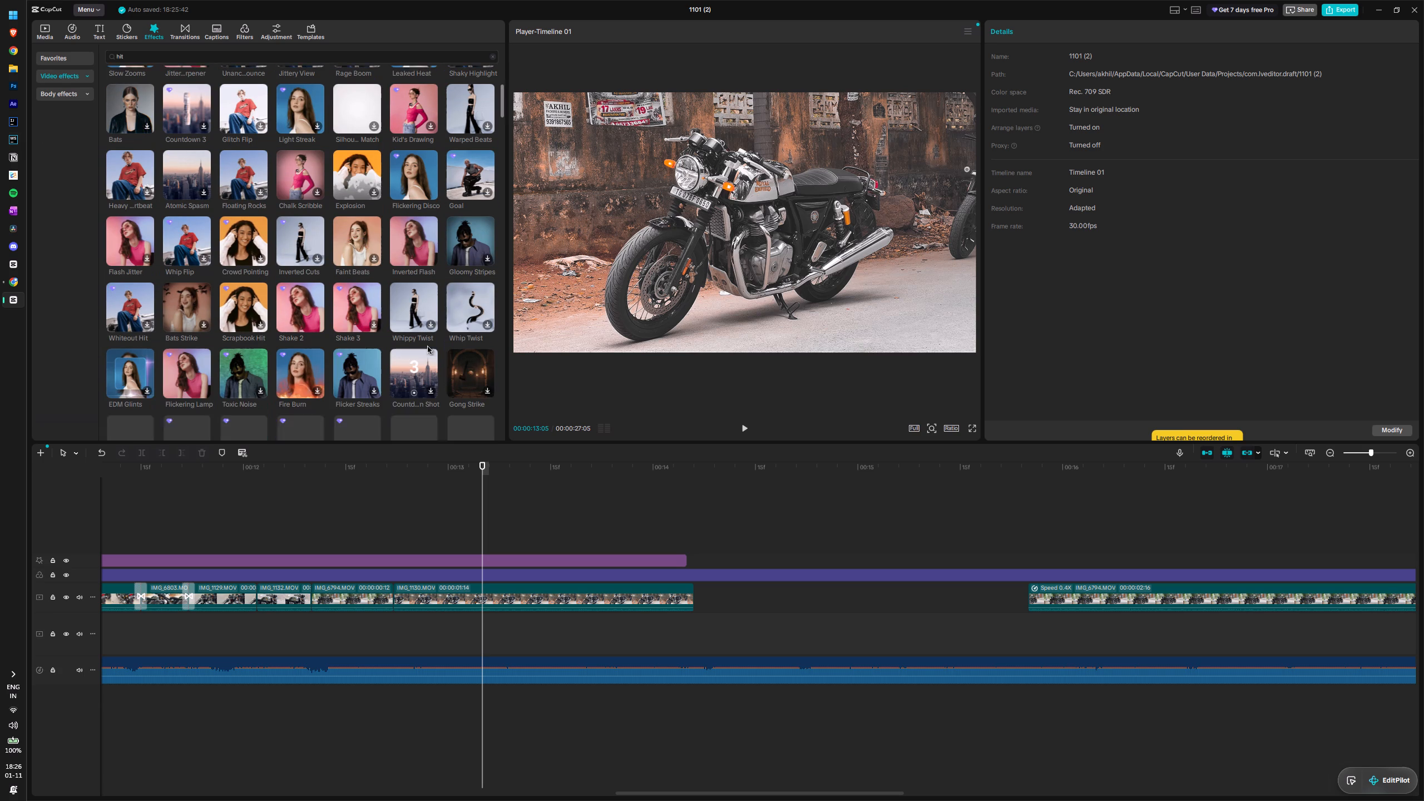
{"action": "scroll", "coordinate": [428, 347], "scroll_direction": "down", "scroll_amount": 1}
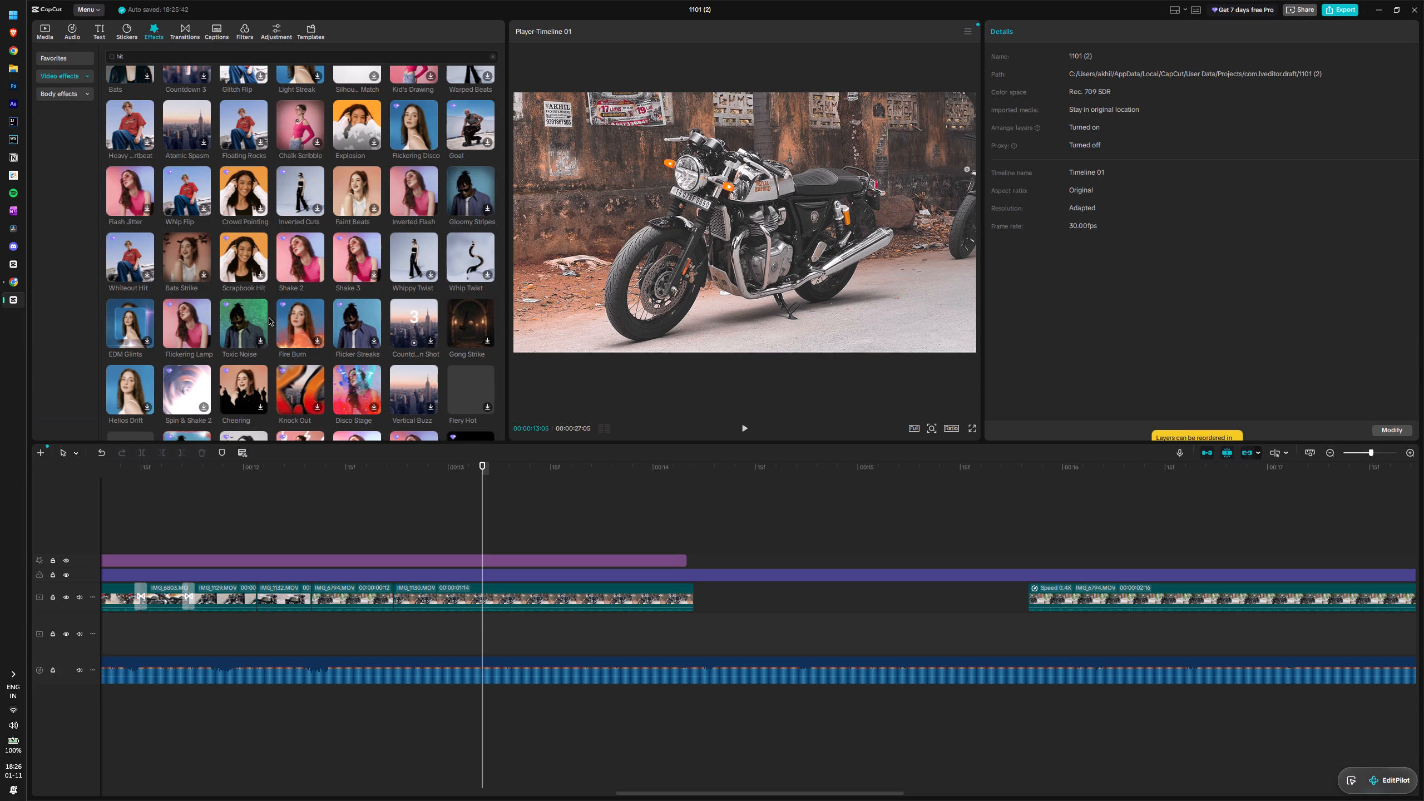
{"action": "scroll", "coordinate": [189, 284], "scroll_direction": "up", "scroll_amount": 1}
{"action": "scroll", "coordinate": [190, 284], "scroll_direction": "down", "scroll_amount": 1}
{"action": "scroll", "coordinate": [190, 284], "scroll_direction": "up", "scroll_amount": 5}
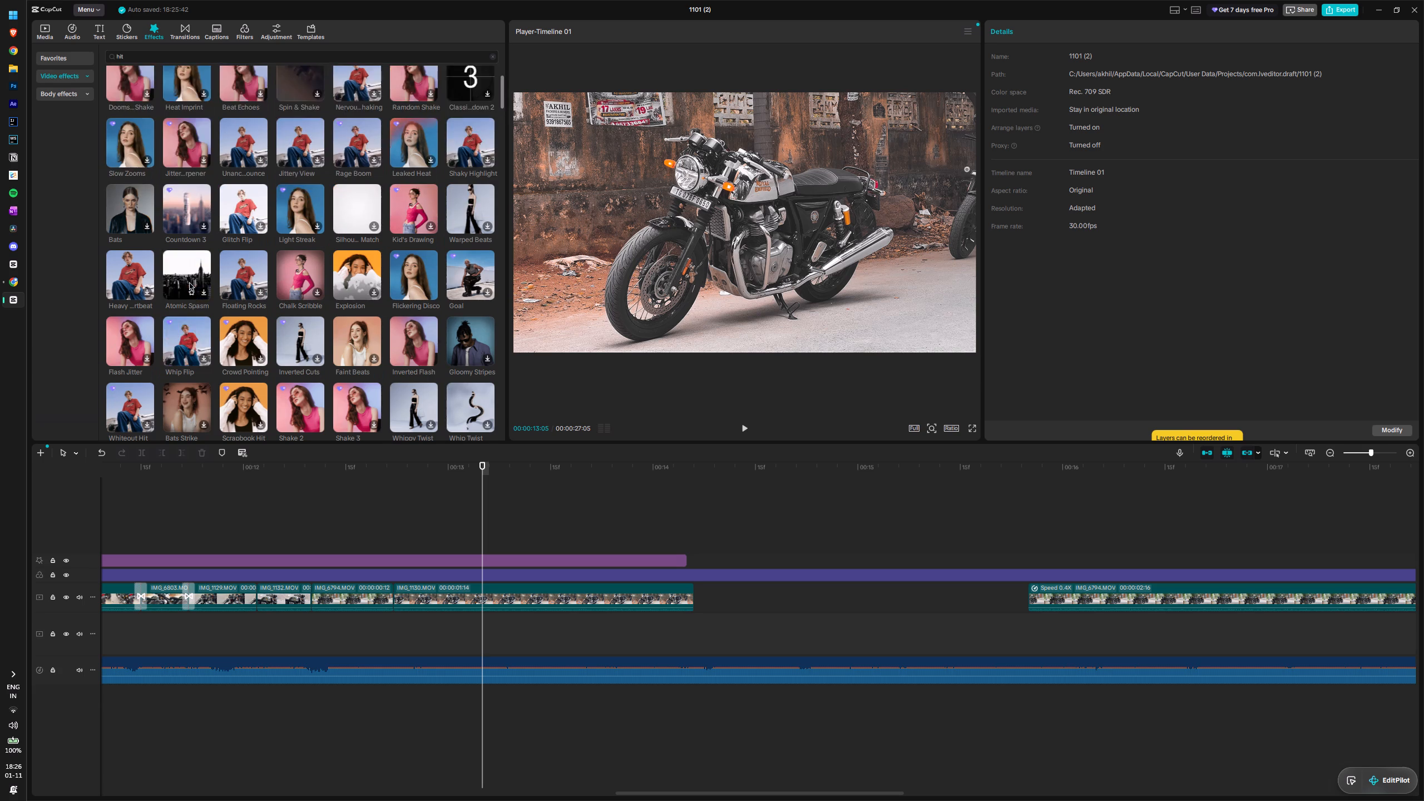
{"action": "scroll", "coordinate": [190, 283], "scroll_direction": "up", "scroll_amount": 2}
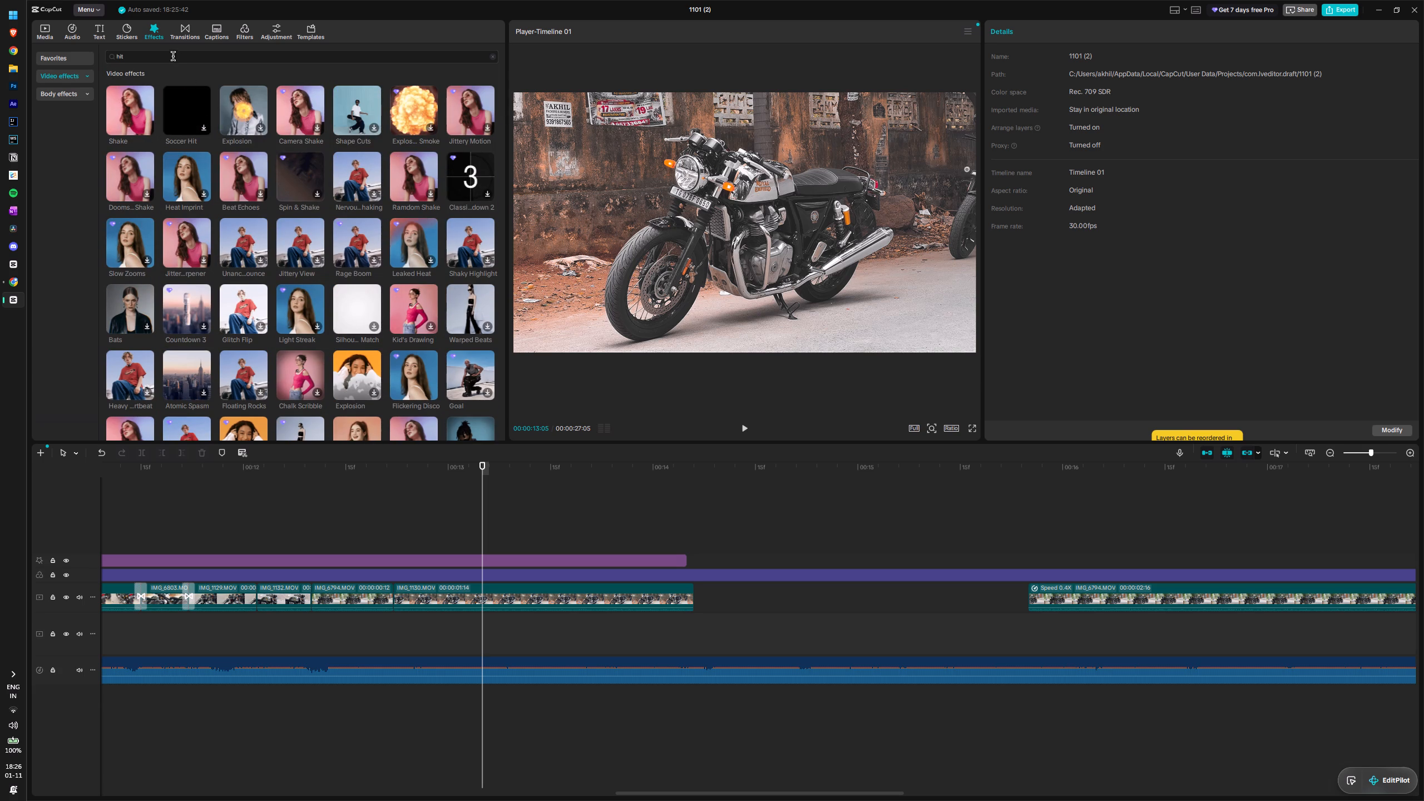
Search the video effects for "thud".
{"action": "left_click_drag", "start_coordinate": [171, 55], "coordinate": [105, 54]}
{"action": "type", "text": "thud"}
{"action": "key", "text": "Return"}
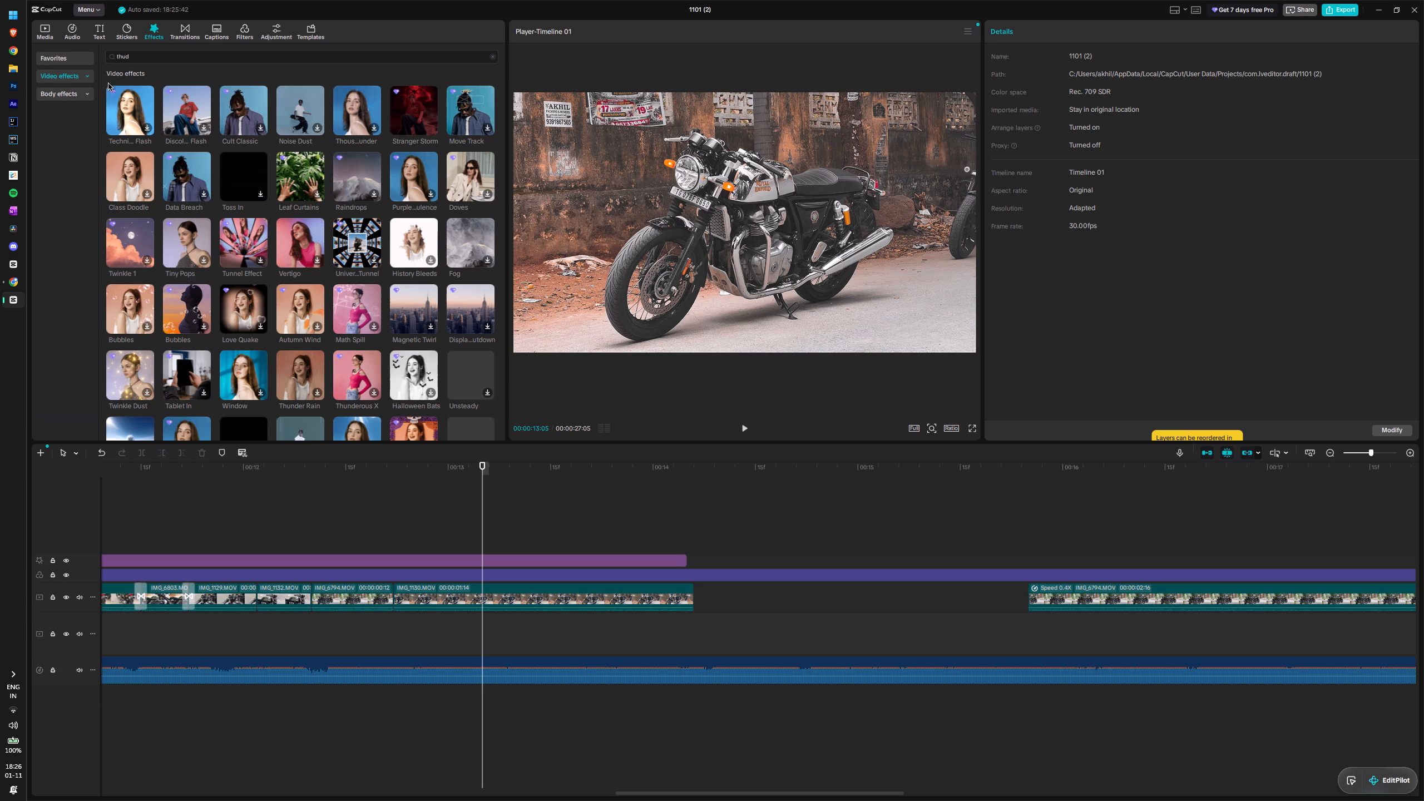
Add the Insert Subject effect from the Hits category above the Shake effect, starting early in IMG_1130.
{"action": "left_click", "coordinate": [90, 76]}
{"action": "left_click", "coordinate": [67, 115]}
{"action": "left_click", "coordinate": [59, 98]}
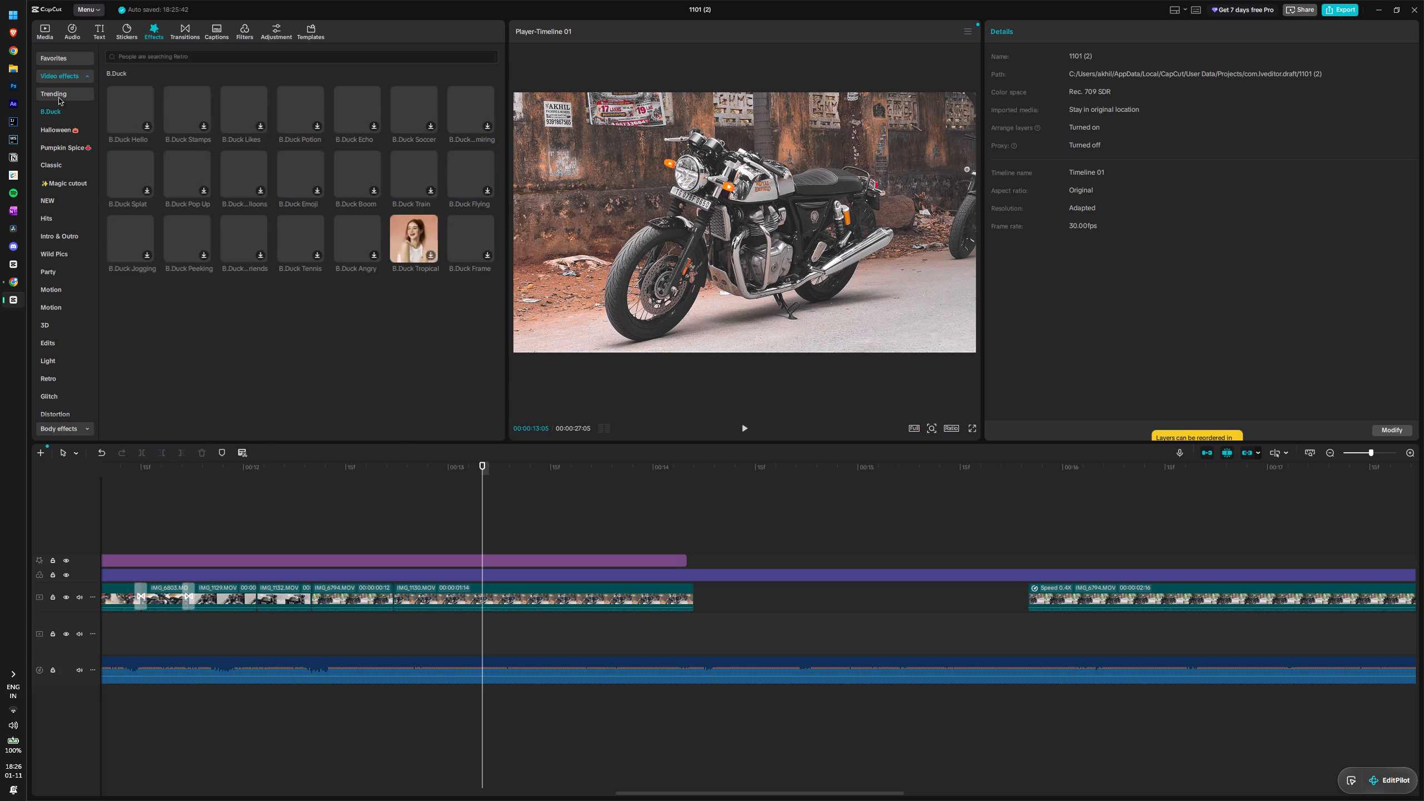
{"action": "left_click", "coordinate": [71, 217]}
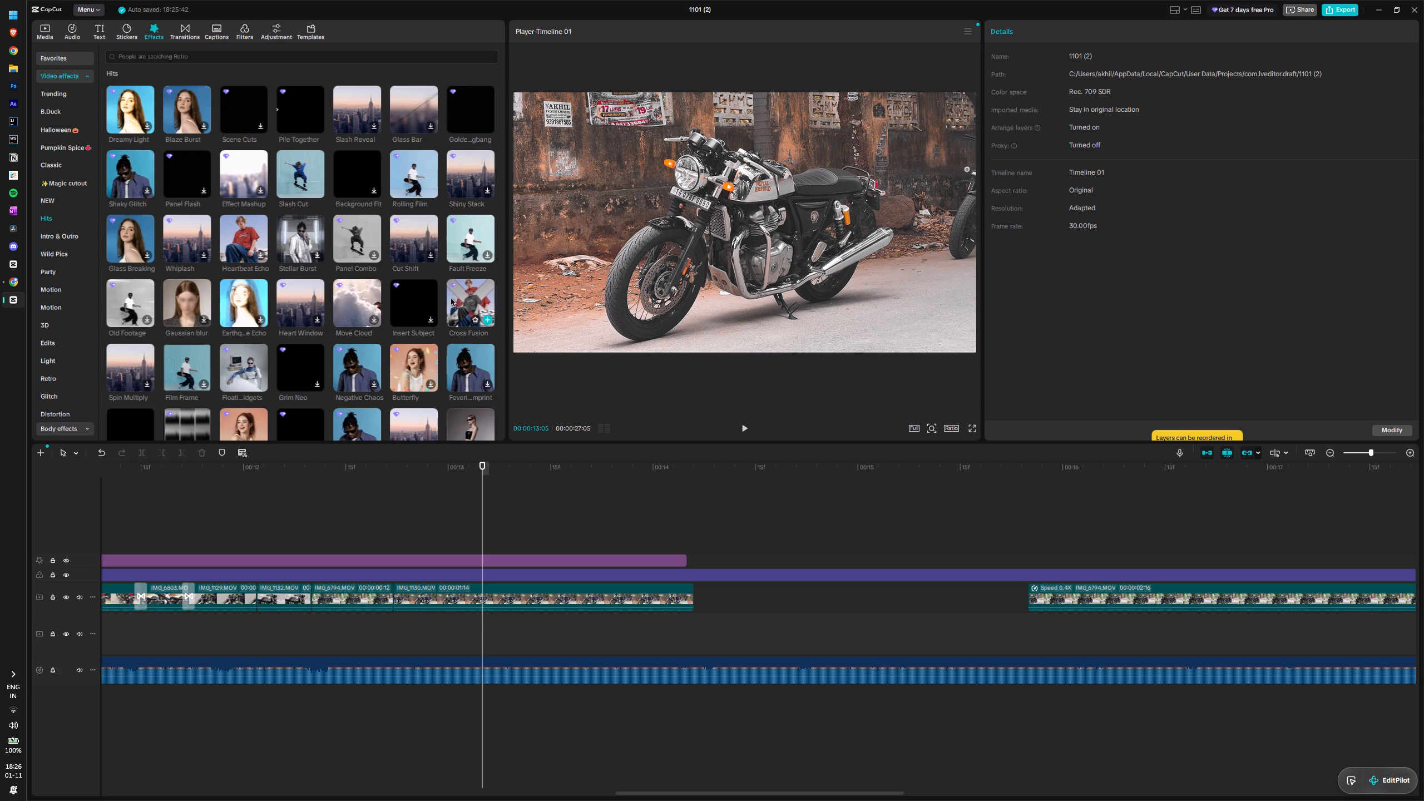
{"action": "left_click_drag", "start_coordinate": [399, 303], "coordinate": [480, 551]}
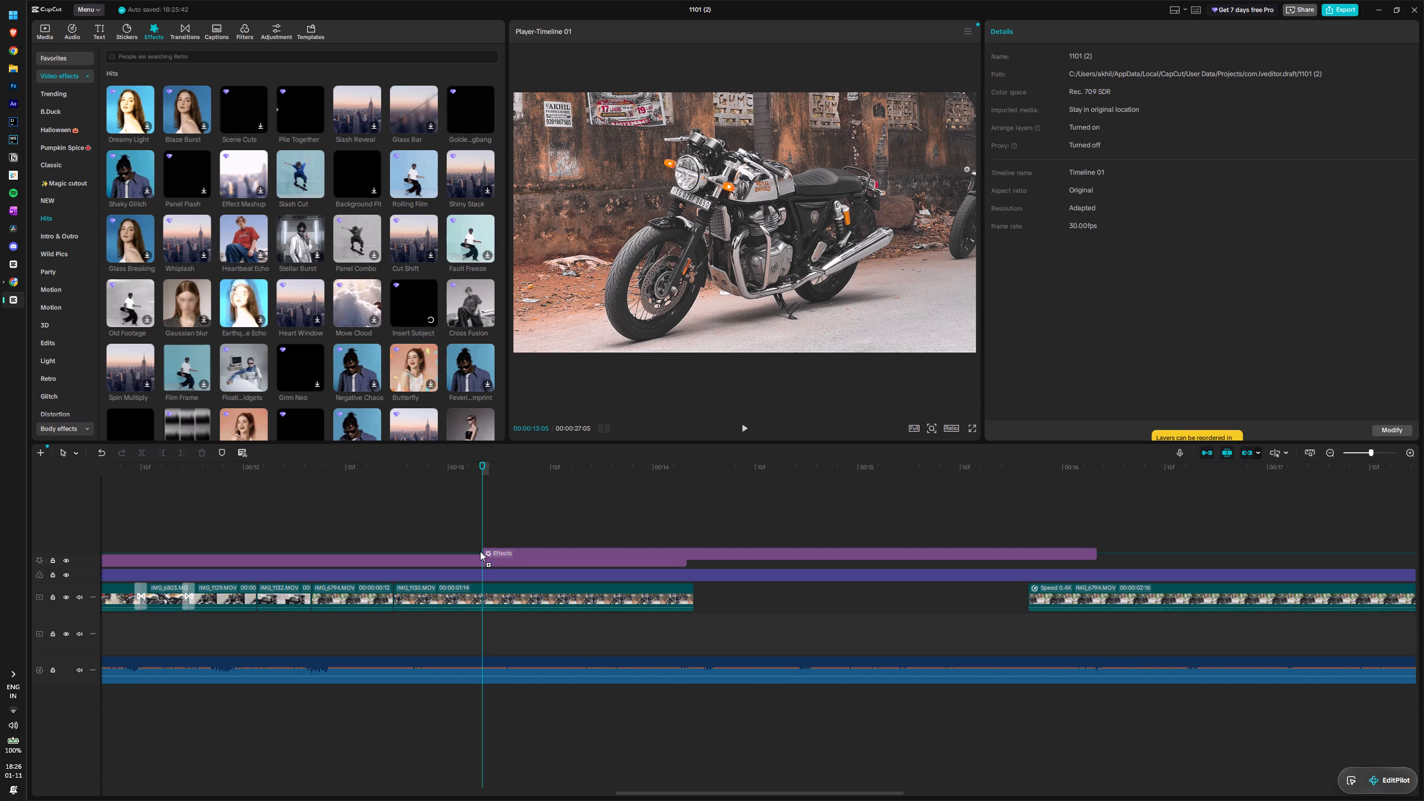
{"action": "left_click_drag", "start_coordinate": [480, 551], "coordinate": [480, 545]}
Scrub through the Insert Subject effect over IMG_1130 to examine its look and look over its mask options.
{"action": "left_click_drag", "start_coordinate": [482, 472], "coordinate": [497, 471]}
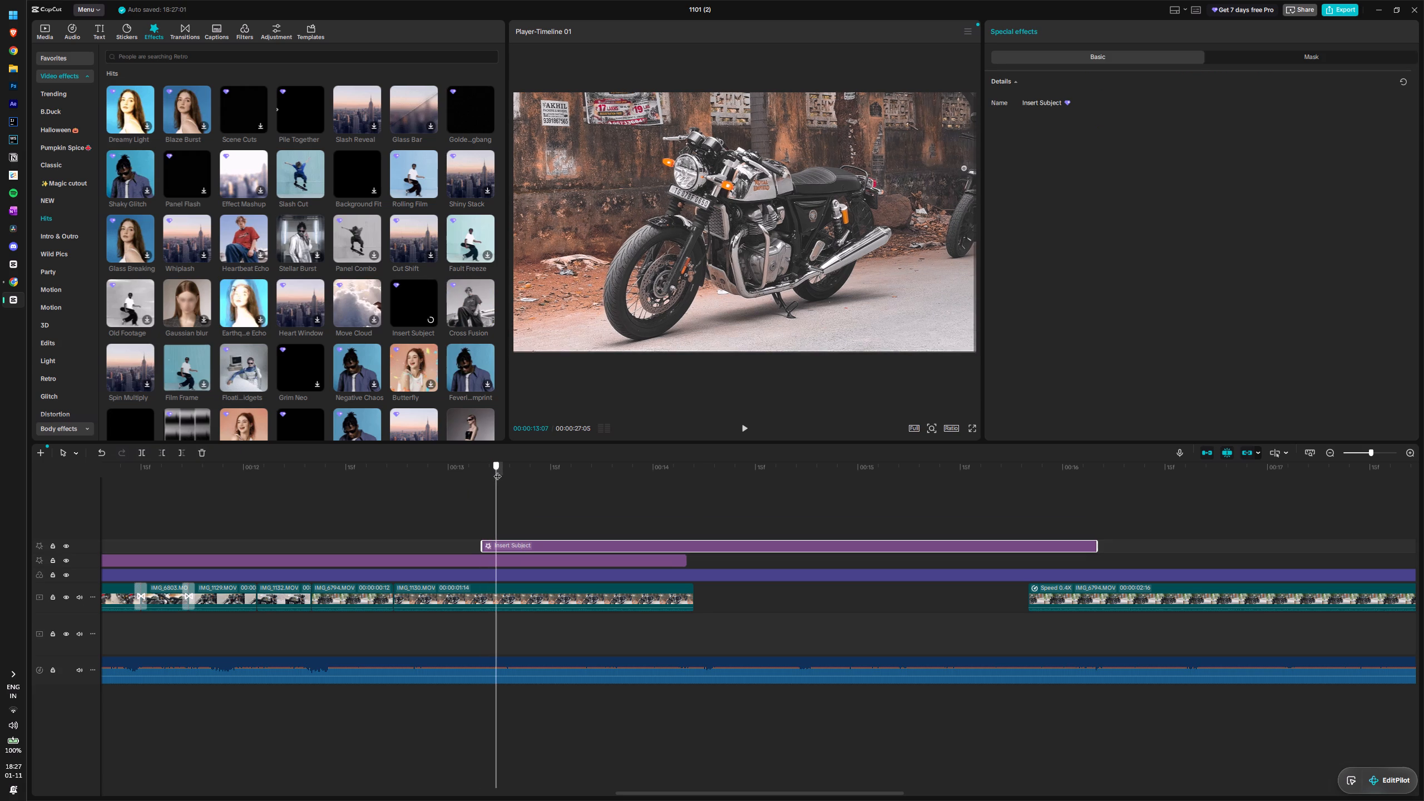
{"action": "left_click_drag", "start_coordinate": [497, 471], "coordinate": [589, 493]}
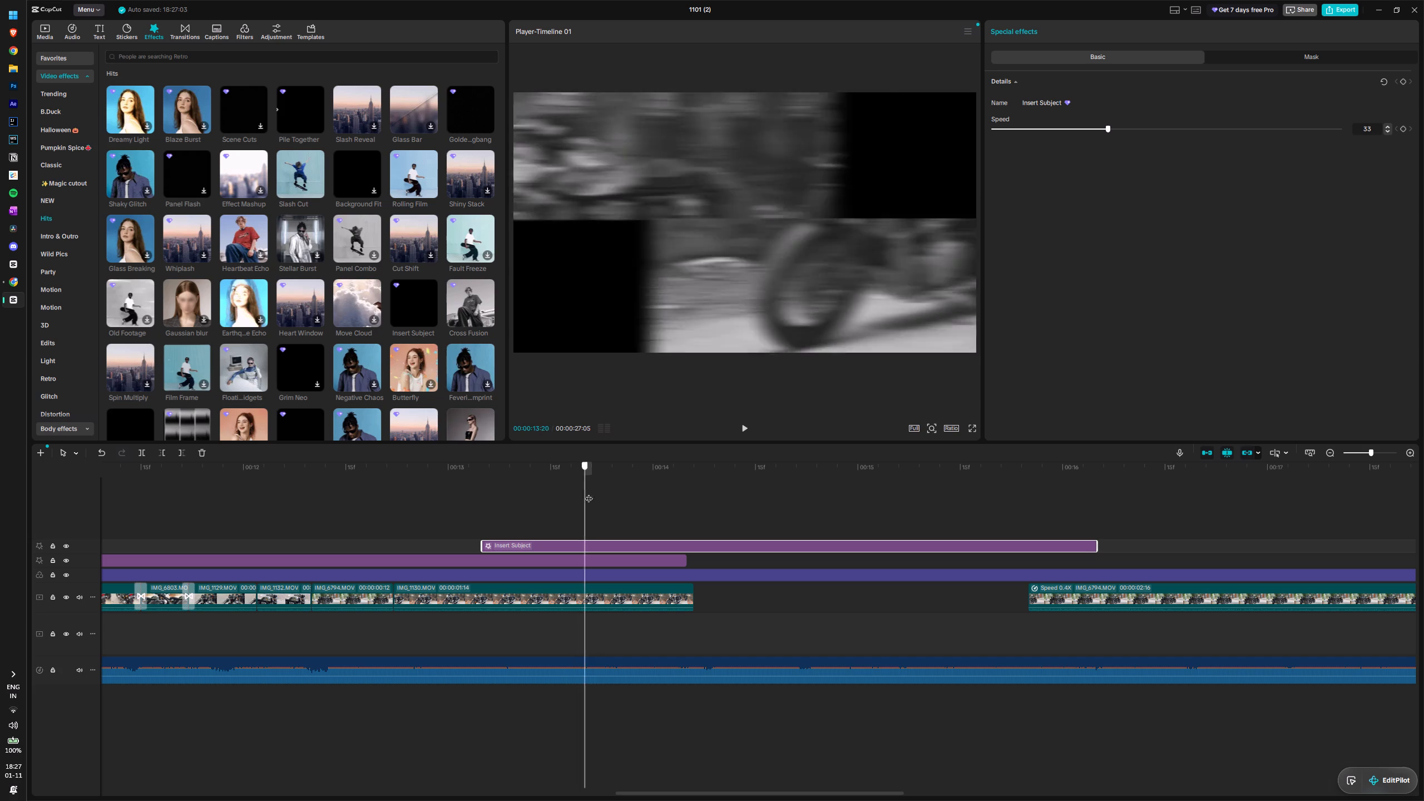
{"action": "left_click_drag", "start_coordinate": [589, 493], "coordinate": [701, 488]}
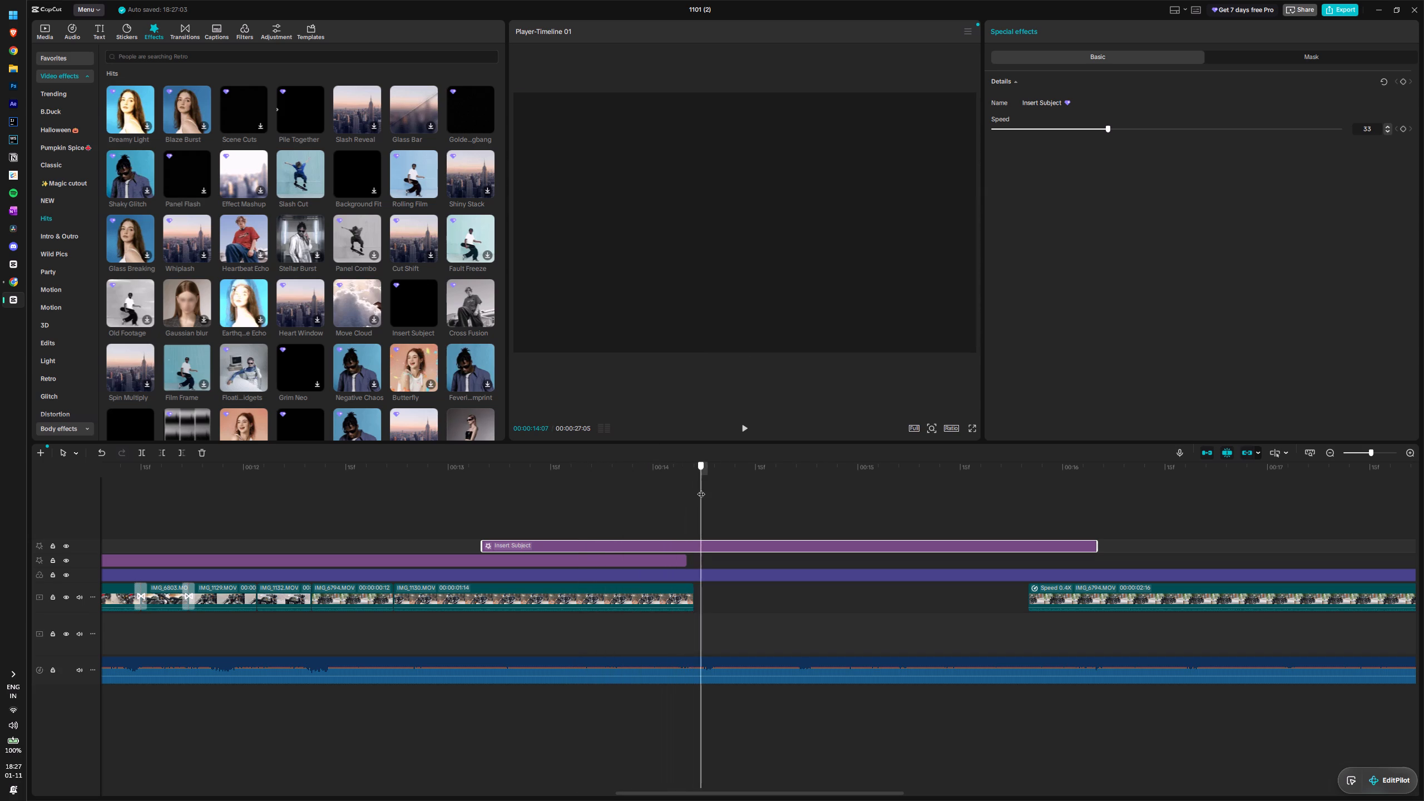
{"action": "left_click_drag", "start_coordinate": [701, 488], "coordinate": [641, 495]}
{"action": "left_click", "coordinate": [1259, 62]}
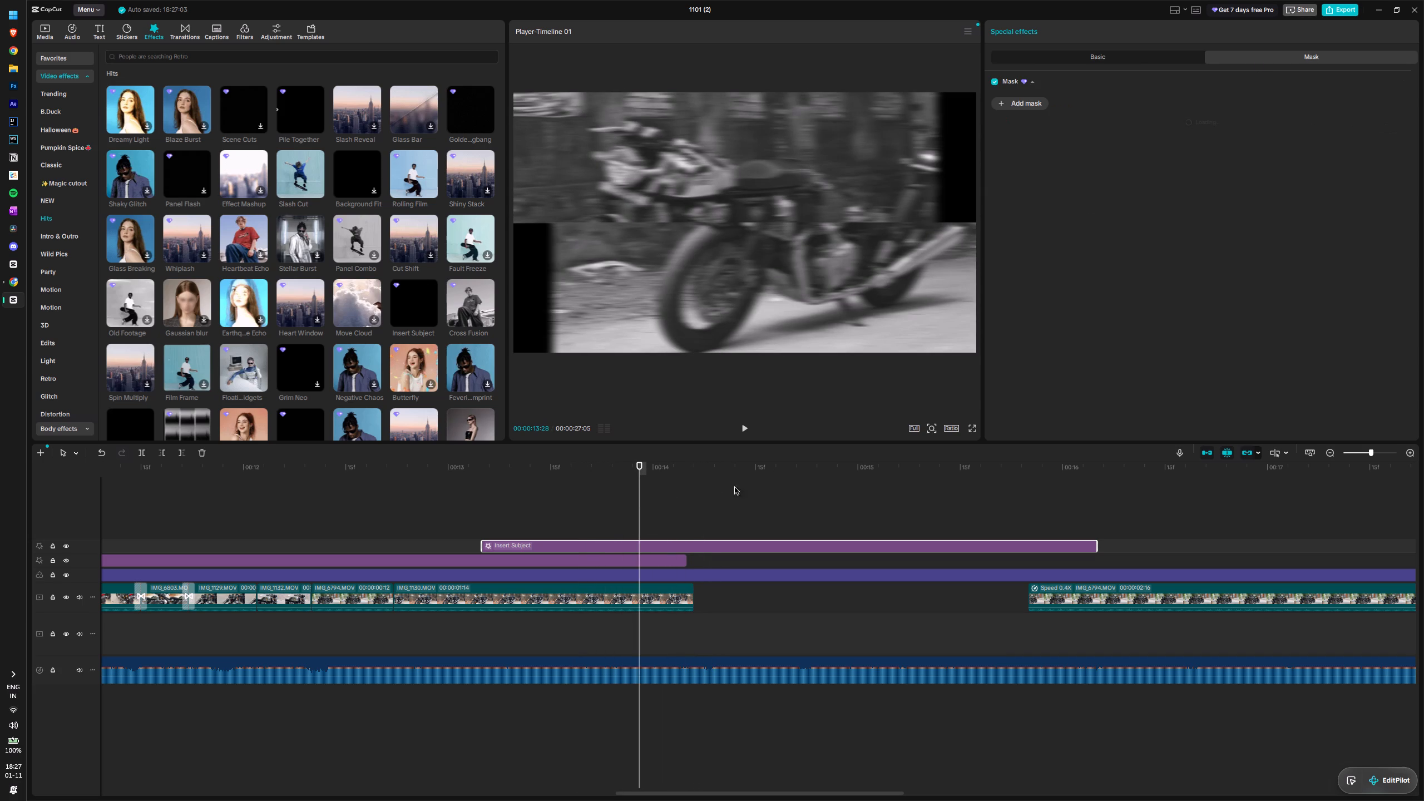
{"action": "left_click_drag", "start_coordinate": [639, 483], "coordinate": [786, 483]}
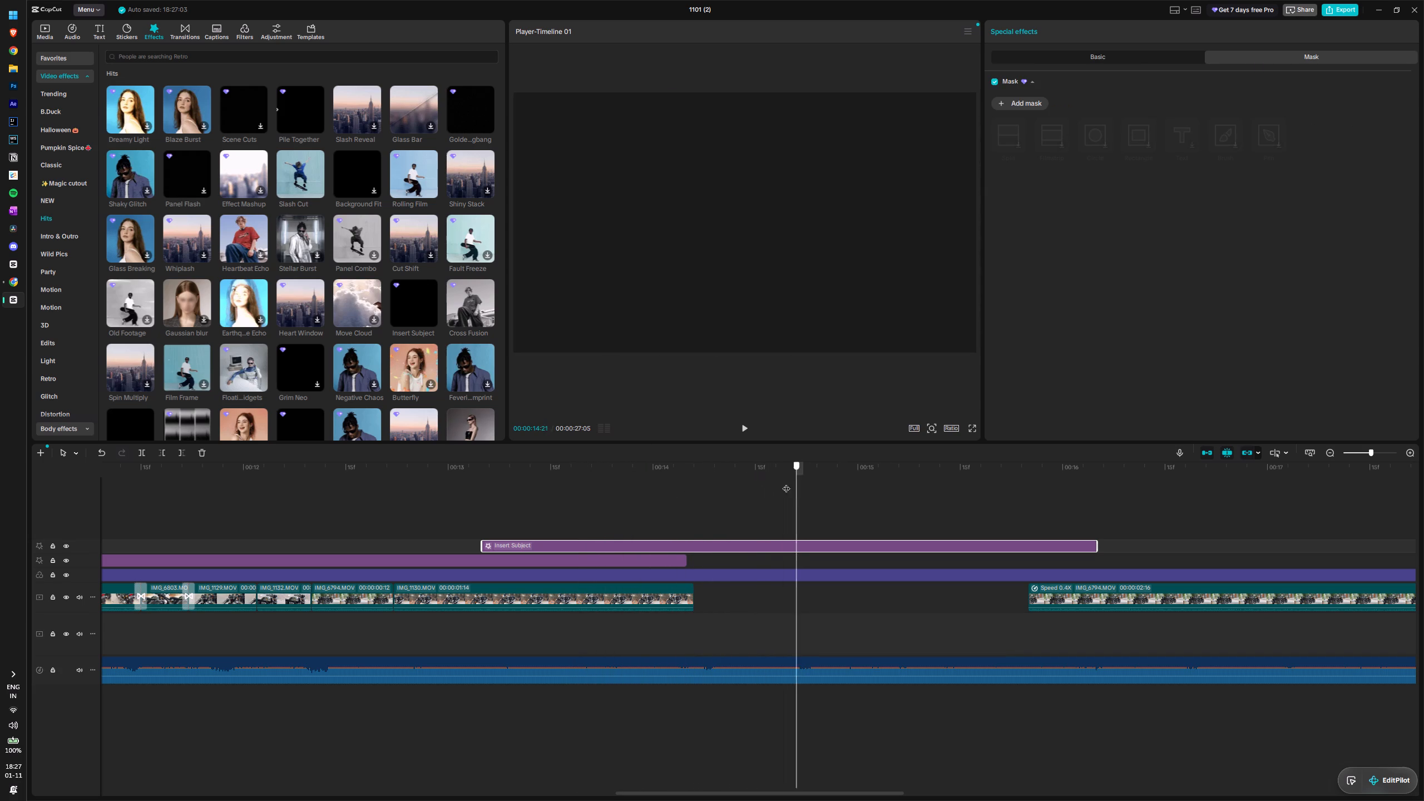
{"action": "left_click_drag", "start_coordinate": [786, 483], "coordinate": [651, 497]}
Move the Insert Subject effect earlier so it starts just before the cut into IMG_1130, and scrub through it to check.
{"action": "left_click_drag", "start_coordinate": [603, 546], "coordinate": [508, 546]}
{"action": "left_click_drag", "start_coordinate": [652, 493], "coordinate": [423, 524]}
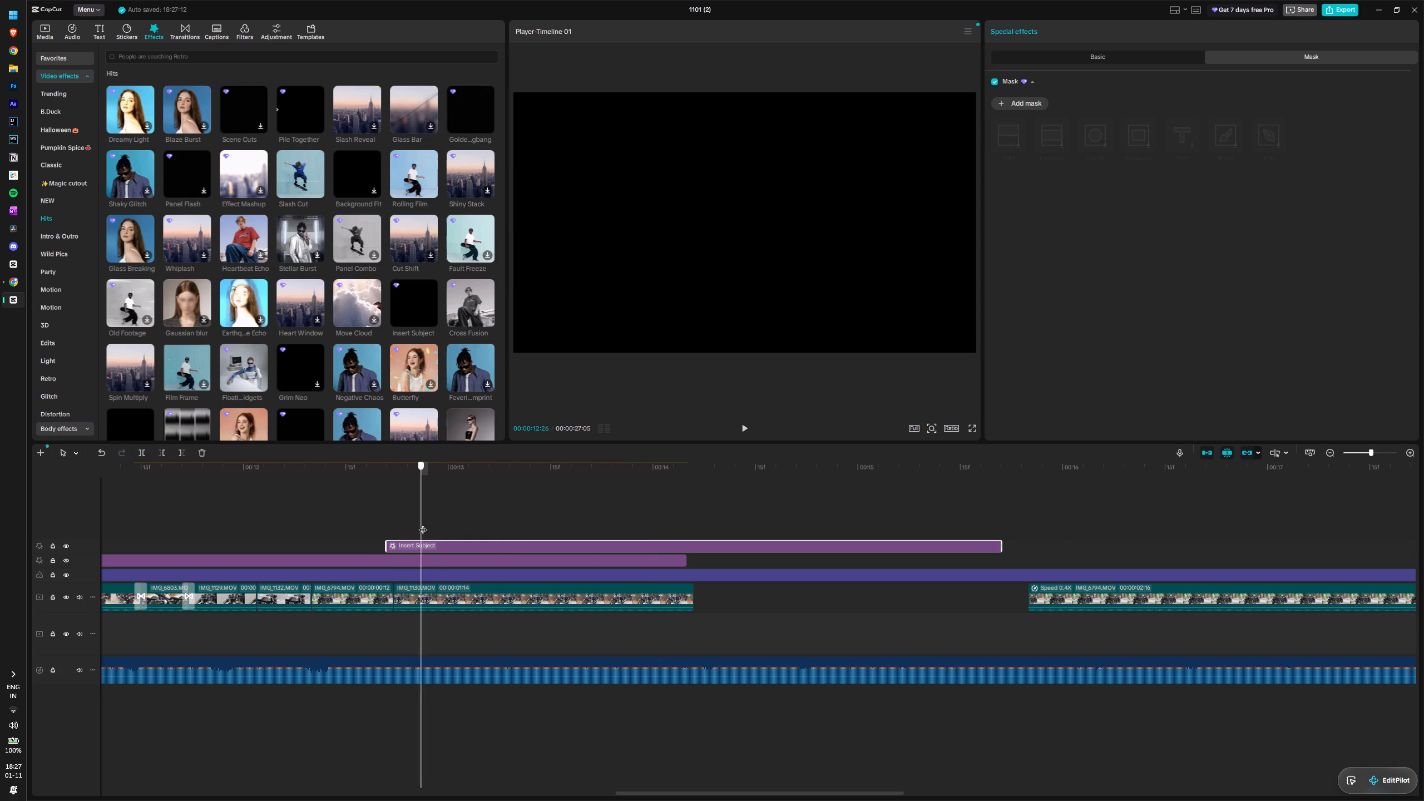
{"action": "left_click_drag", "start_coordinate": [423, 524], "coordinate": [581, 524]}
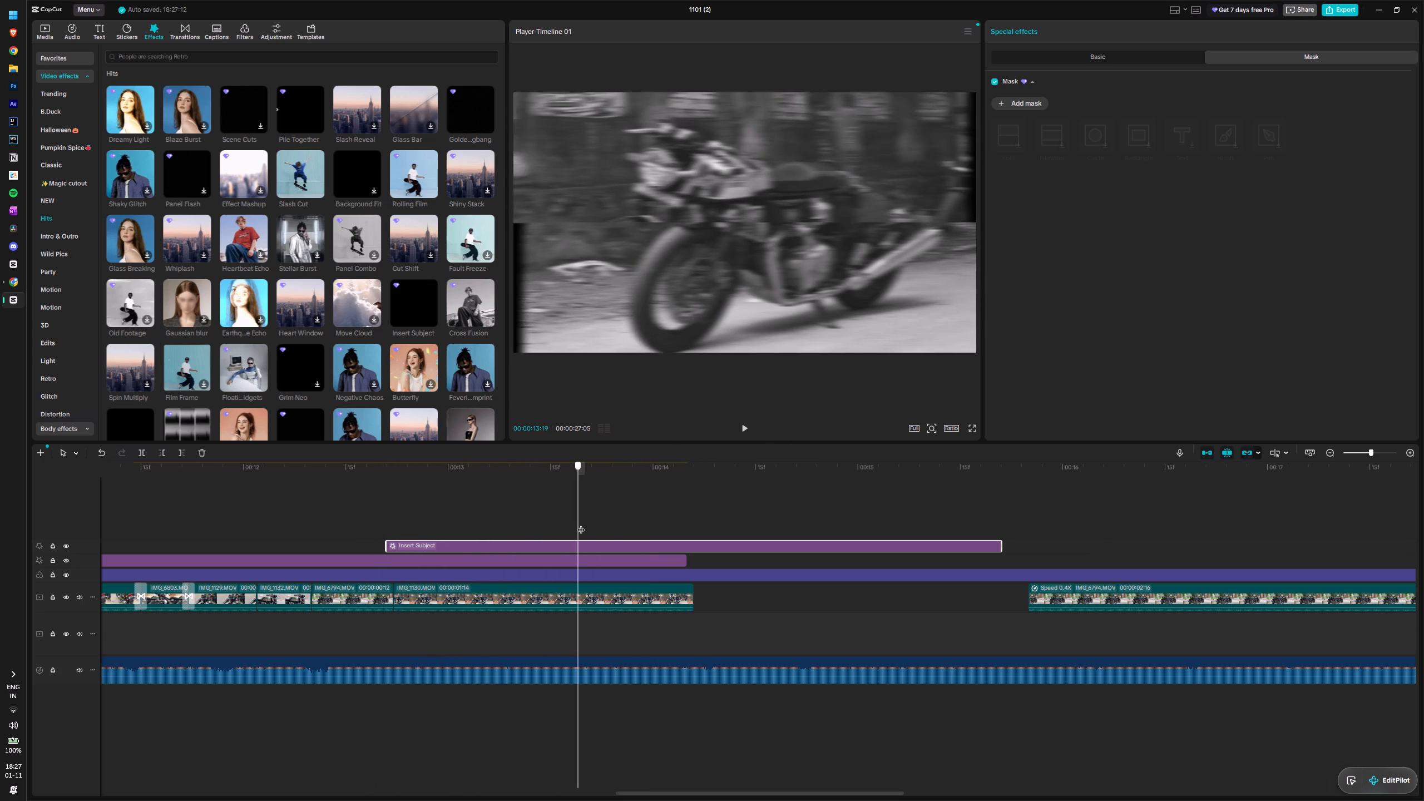
{"action": "left_click_drag", "start_coordinate": [581, 524], "coordinate": [584, 517]}
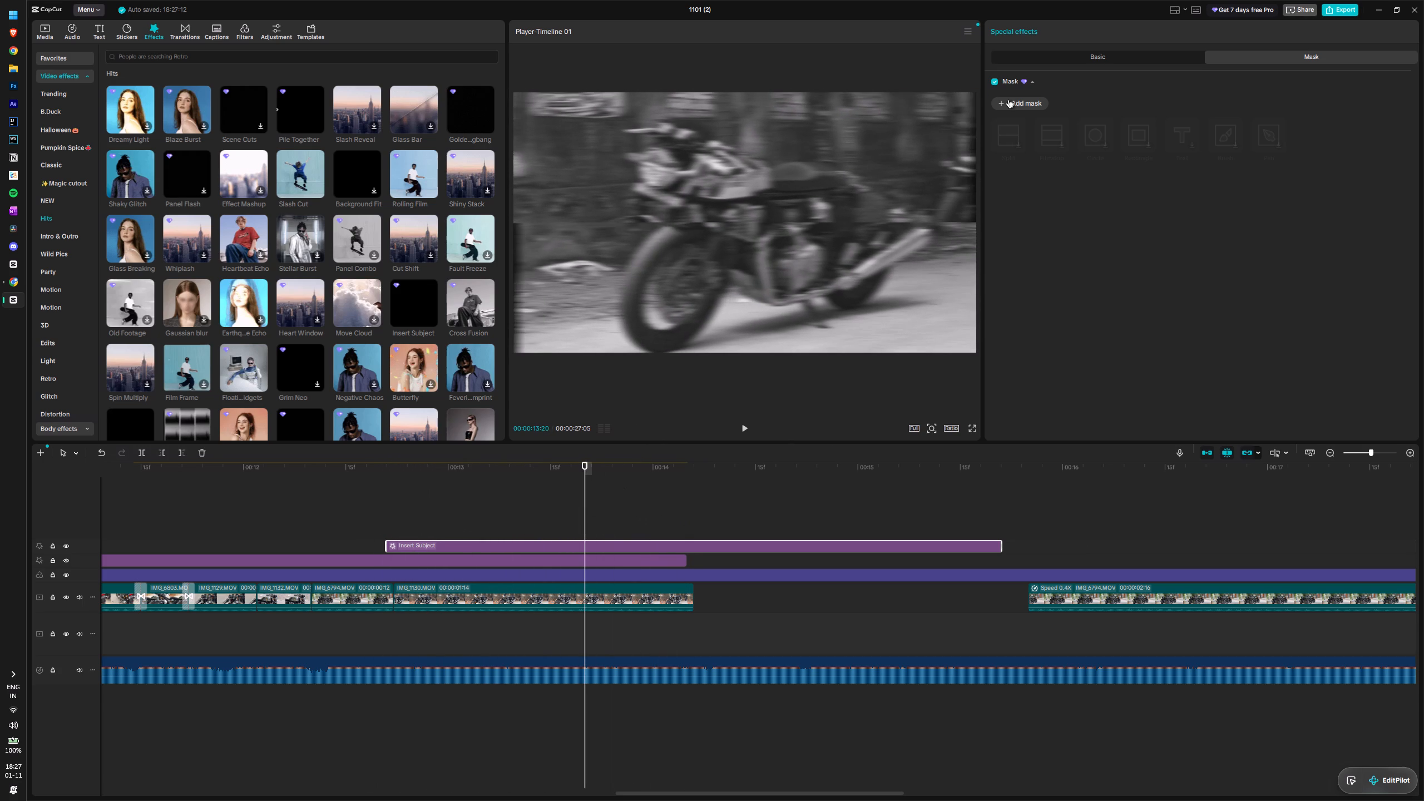
Add a single Pen mask to the Insert Subject effect, removing the extra Rectangle mask.
{"action": "left_click", "coordinate": [1008, 100]}
{"action": "left_click_drag", "start_coordinate": [584, 487], "coordinate": [617, 487]}
{"action": "left_click", "coordinate": [1035, 105]}
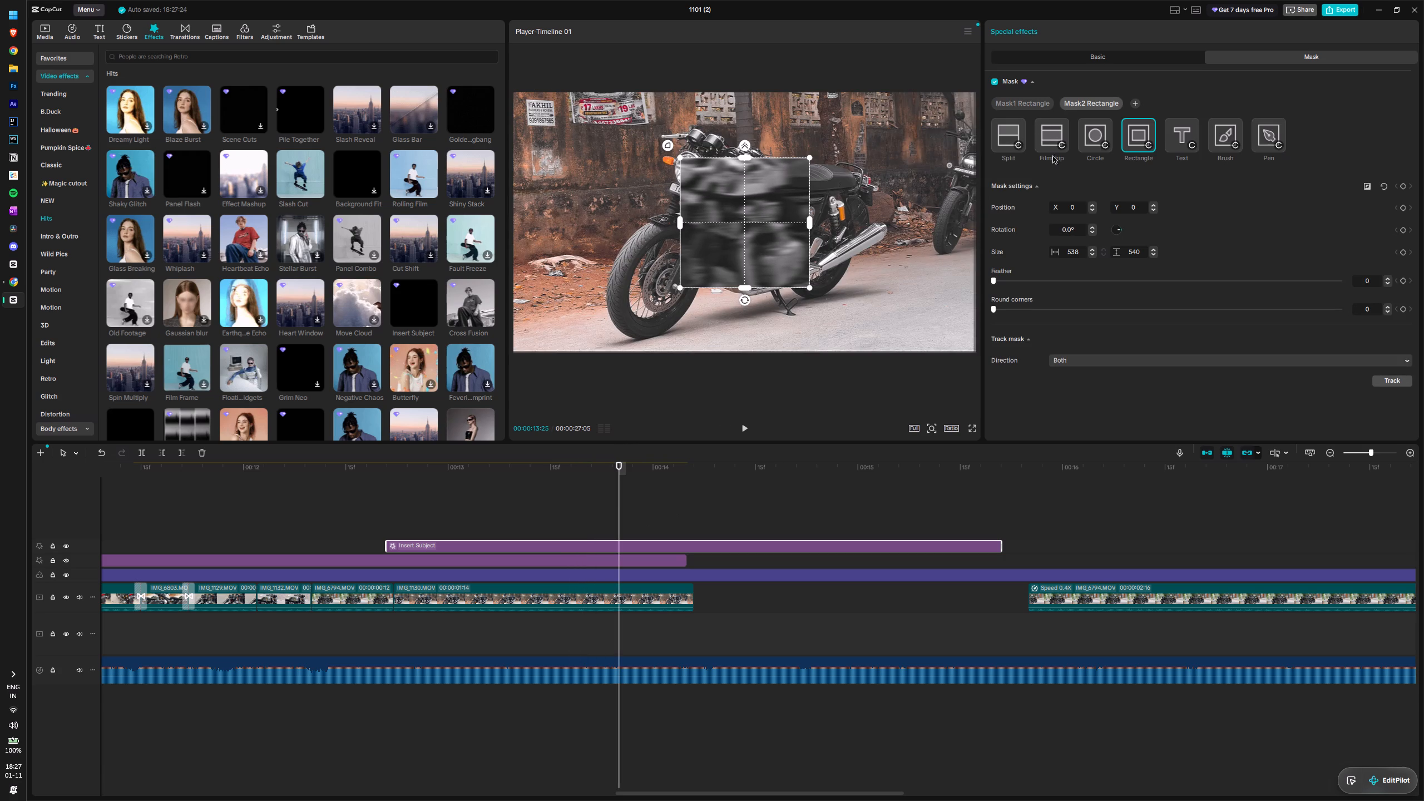
{"action": "left_click", "coordinate": [1121, 99]}
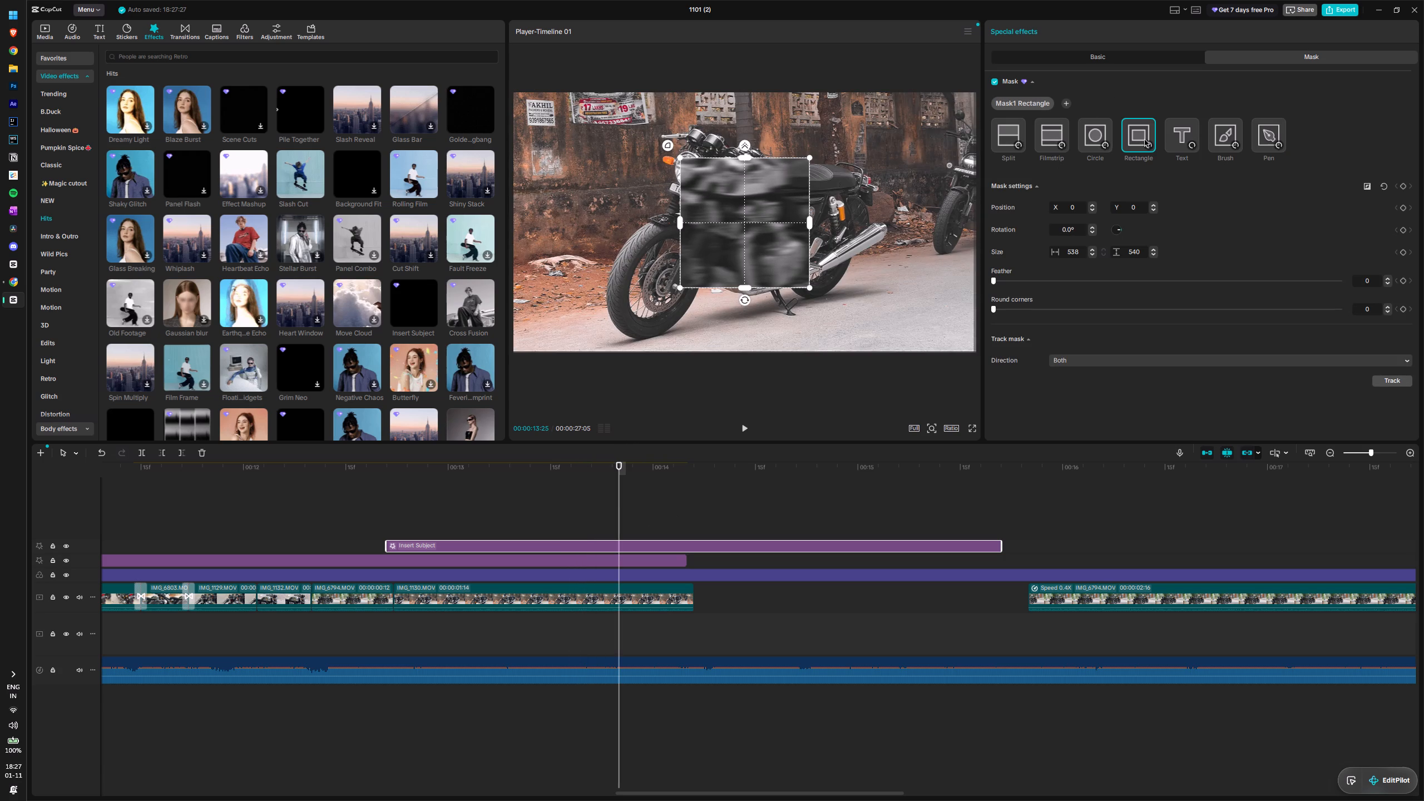
{"action": "left_click", "coordinate": [1269, 136]}
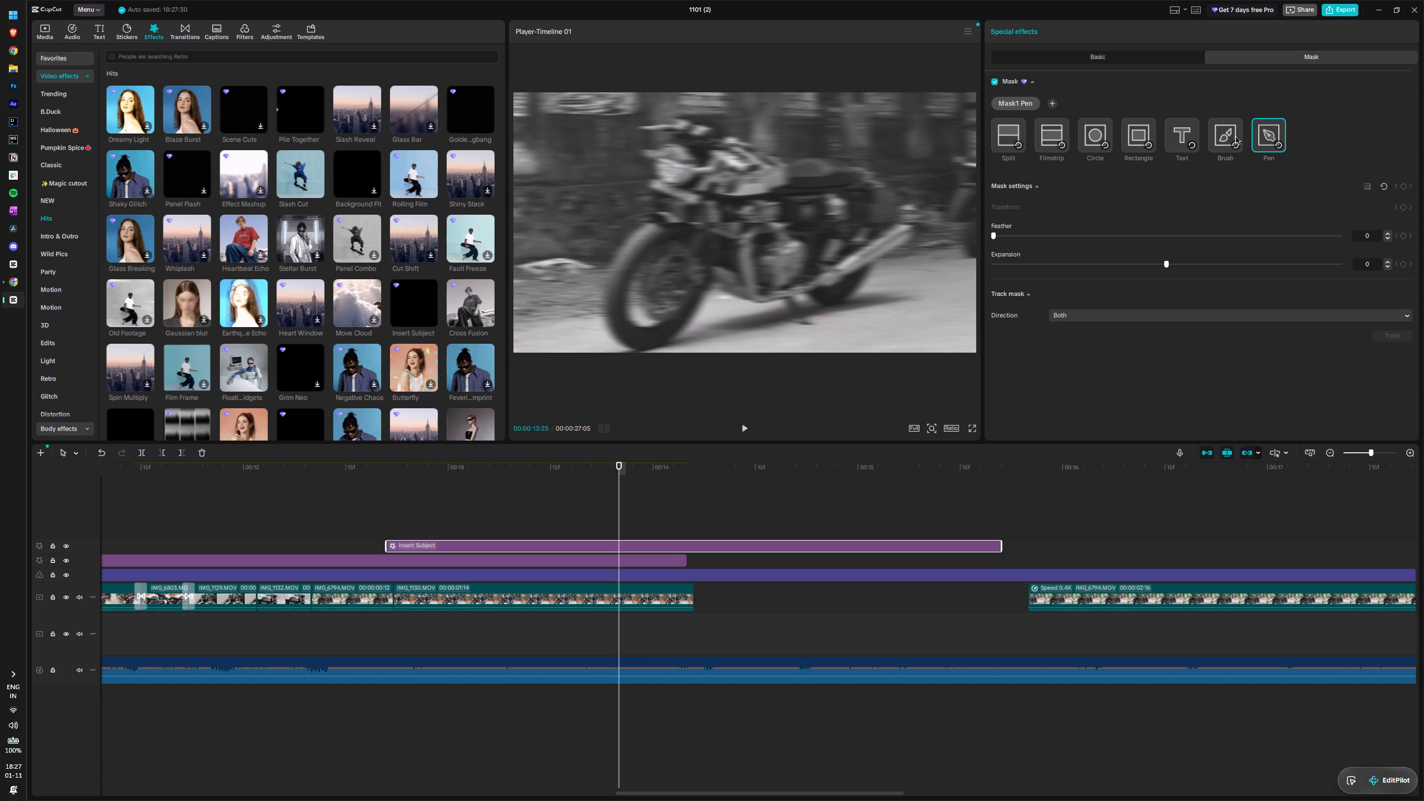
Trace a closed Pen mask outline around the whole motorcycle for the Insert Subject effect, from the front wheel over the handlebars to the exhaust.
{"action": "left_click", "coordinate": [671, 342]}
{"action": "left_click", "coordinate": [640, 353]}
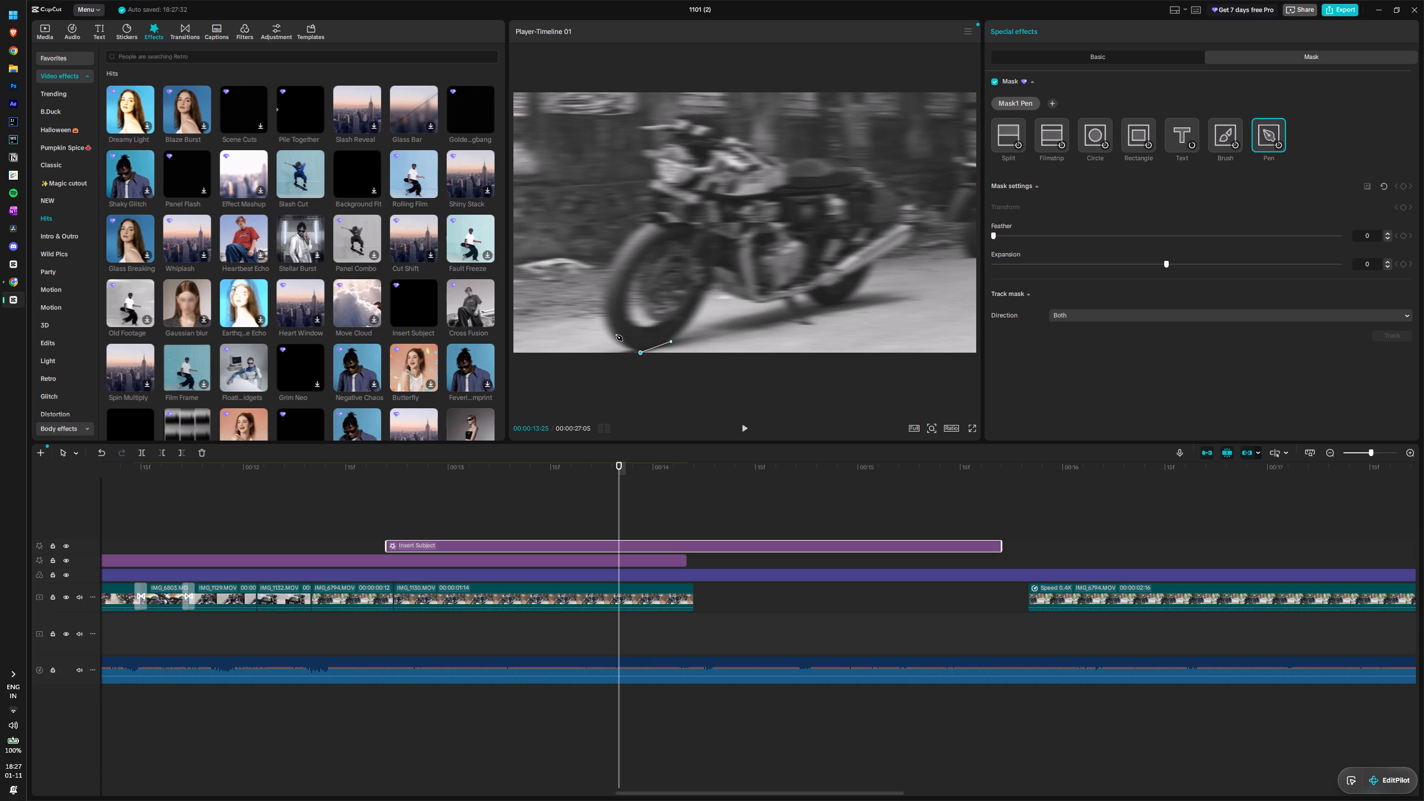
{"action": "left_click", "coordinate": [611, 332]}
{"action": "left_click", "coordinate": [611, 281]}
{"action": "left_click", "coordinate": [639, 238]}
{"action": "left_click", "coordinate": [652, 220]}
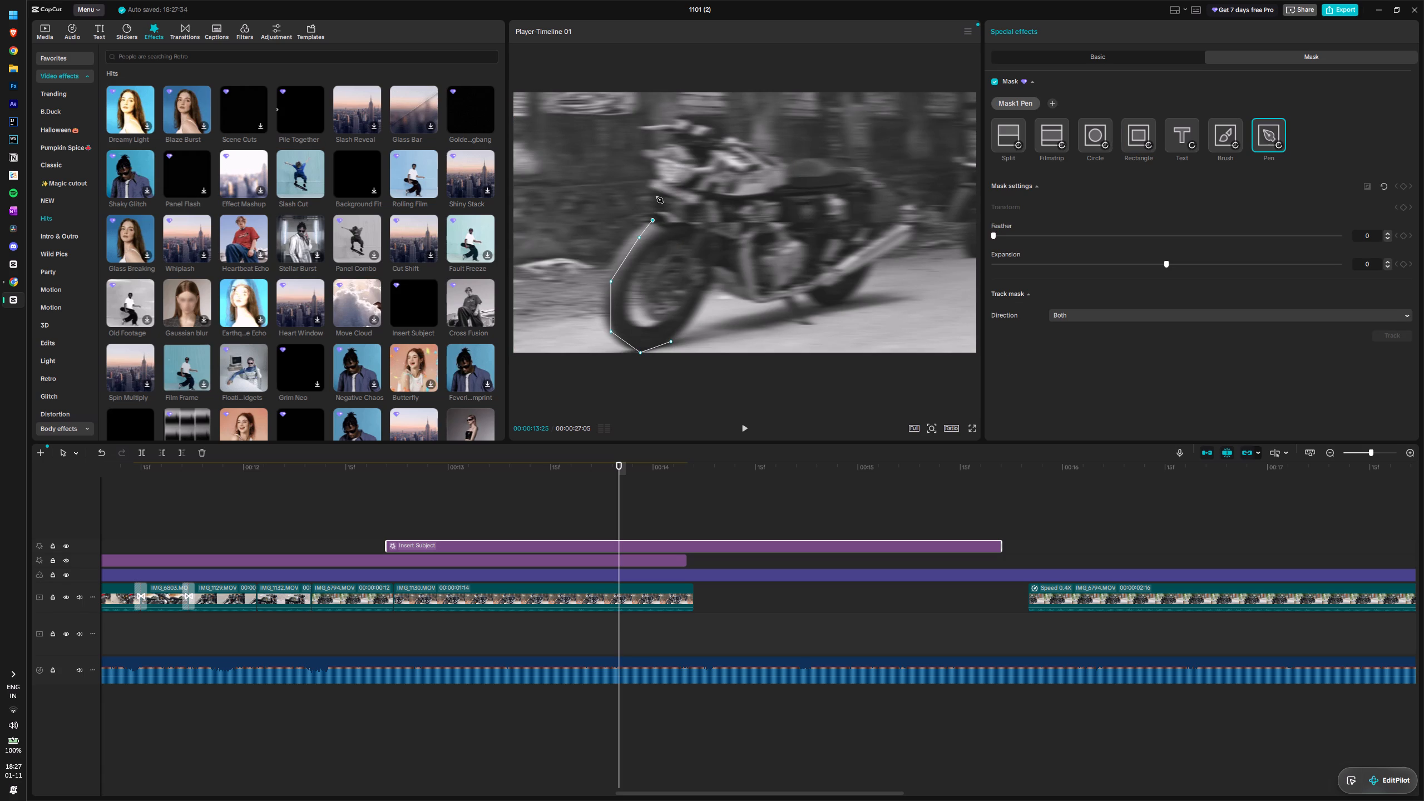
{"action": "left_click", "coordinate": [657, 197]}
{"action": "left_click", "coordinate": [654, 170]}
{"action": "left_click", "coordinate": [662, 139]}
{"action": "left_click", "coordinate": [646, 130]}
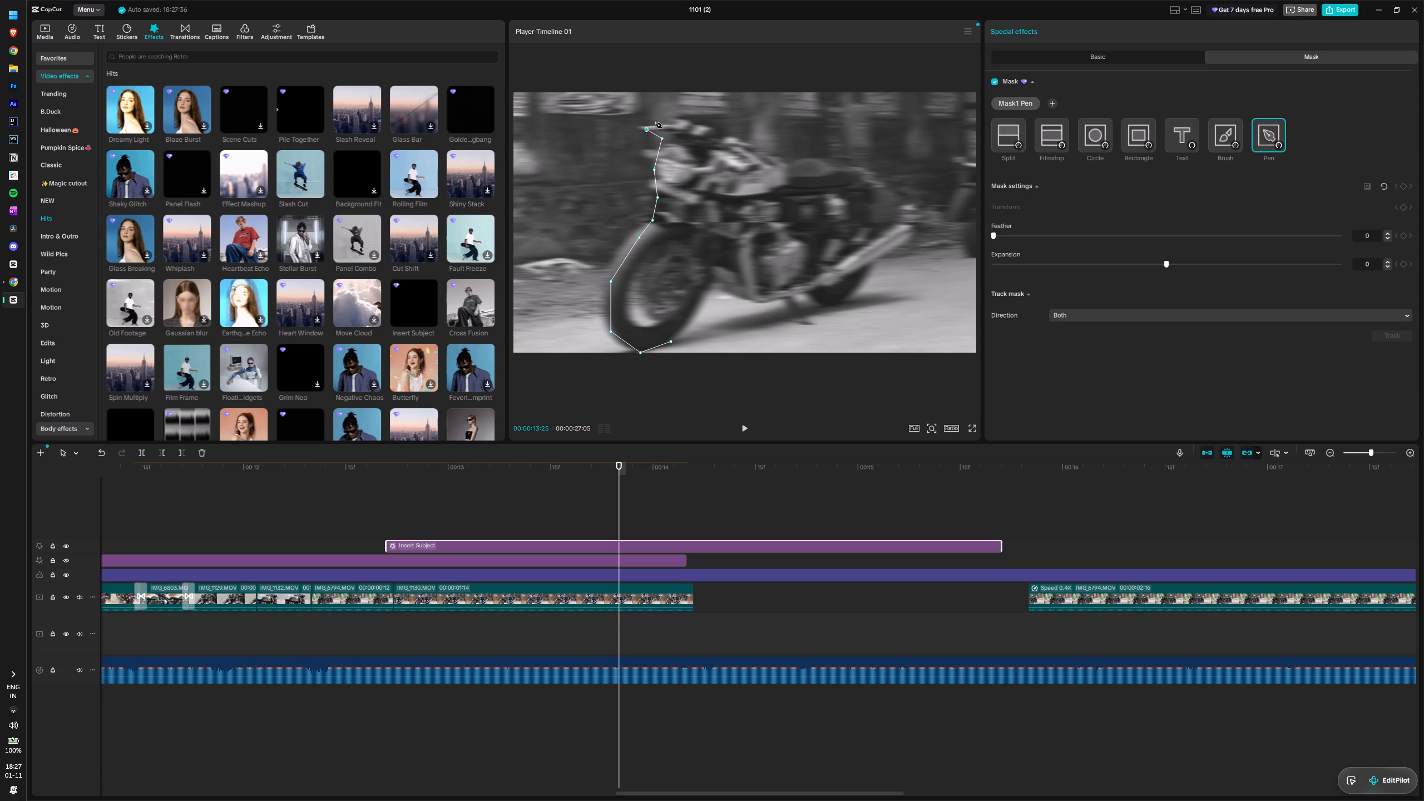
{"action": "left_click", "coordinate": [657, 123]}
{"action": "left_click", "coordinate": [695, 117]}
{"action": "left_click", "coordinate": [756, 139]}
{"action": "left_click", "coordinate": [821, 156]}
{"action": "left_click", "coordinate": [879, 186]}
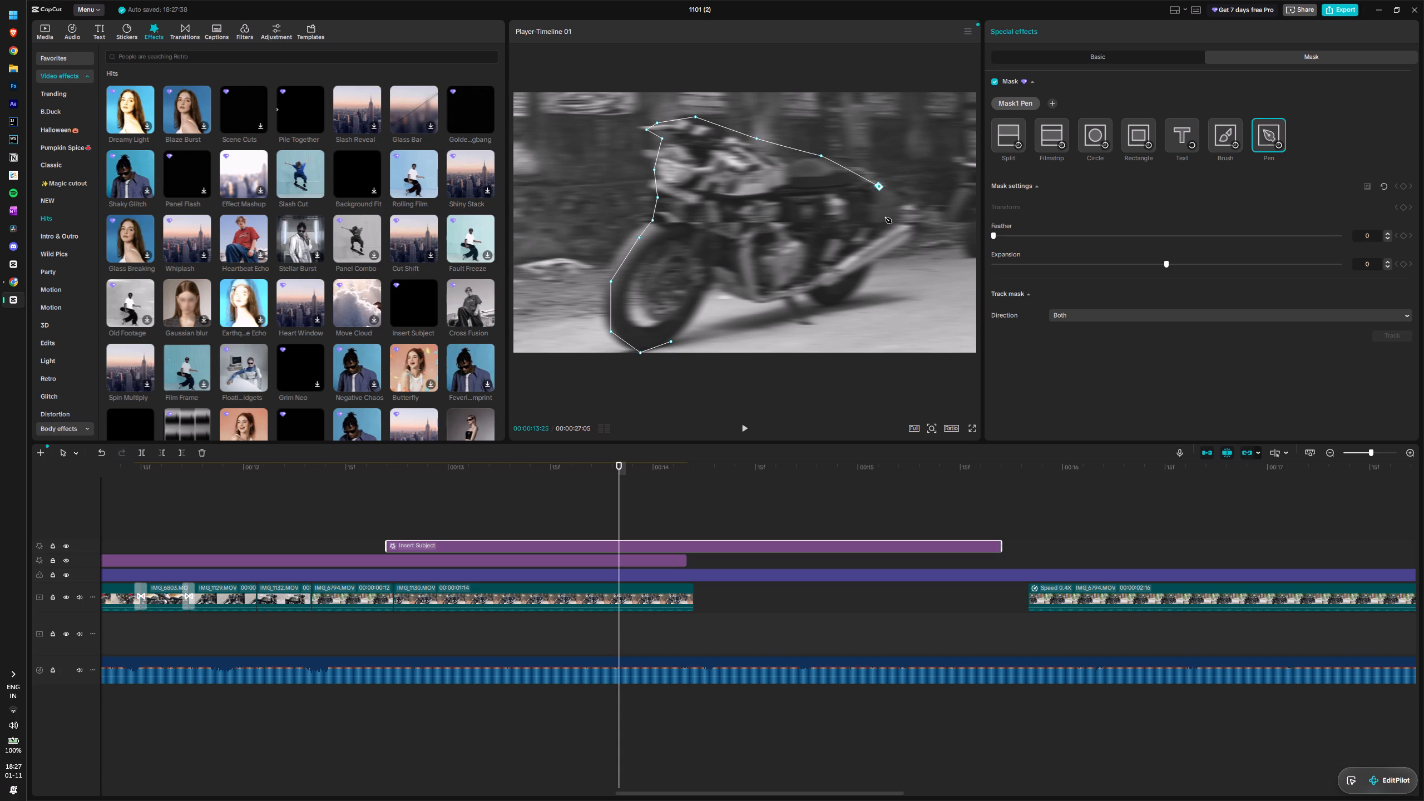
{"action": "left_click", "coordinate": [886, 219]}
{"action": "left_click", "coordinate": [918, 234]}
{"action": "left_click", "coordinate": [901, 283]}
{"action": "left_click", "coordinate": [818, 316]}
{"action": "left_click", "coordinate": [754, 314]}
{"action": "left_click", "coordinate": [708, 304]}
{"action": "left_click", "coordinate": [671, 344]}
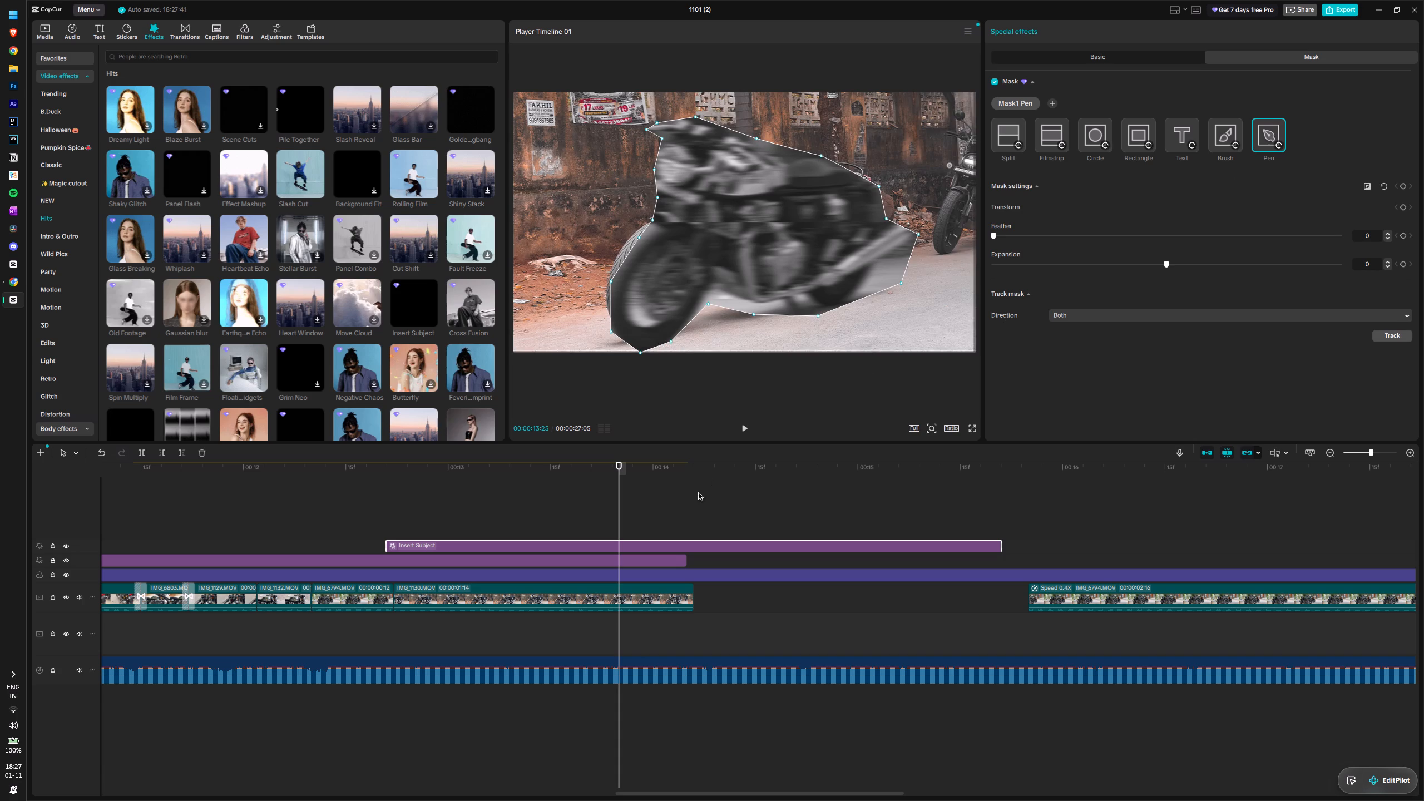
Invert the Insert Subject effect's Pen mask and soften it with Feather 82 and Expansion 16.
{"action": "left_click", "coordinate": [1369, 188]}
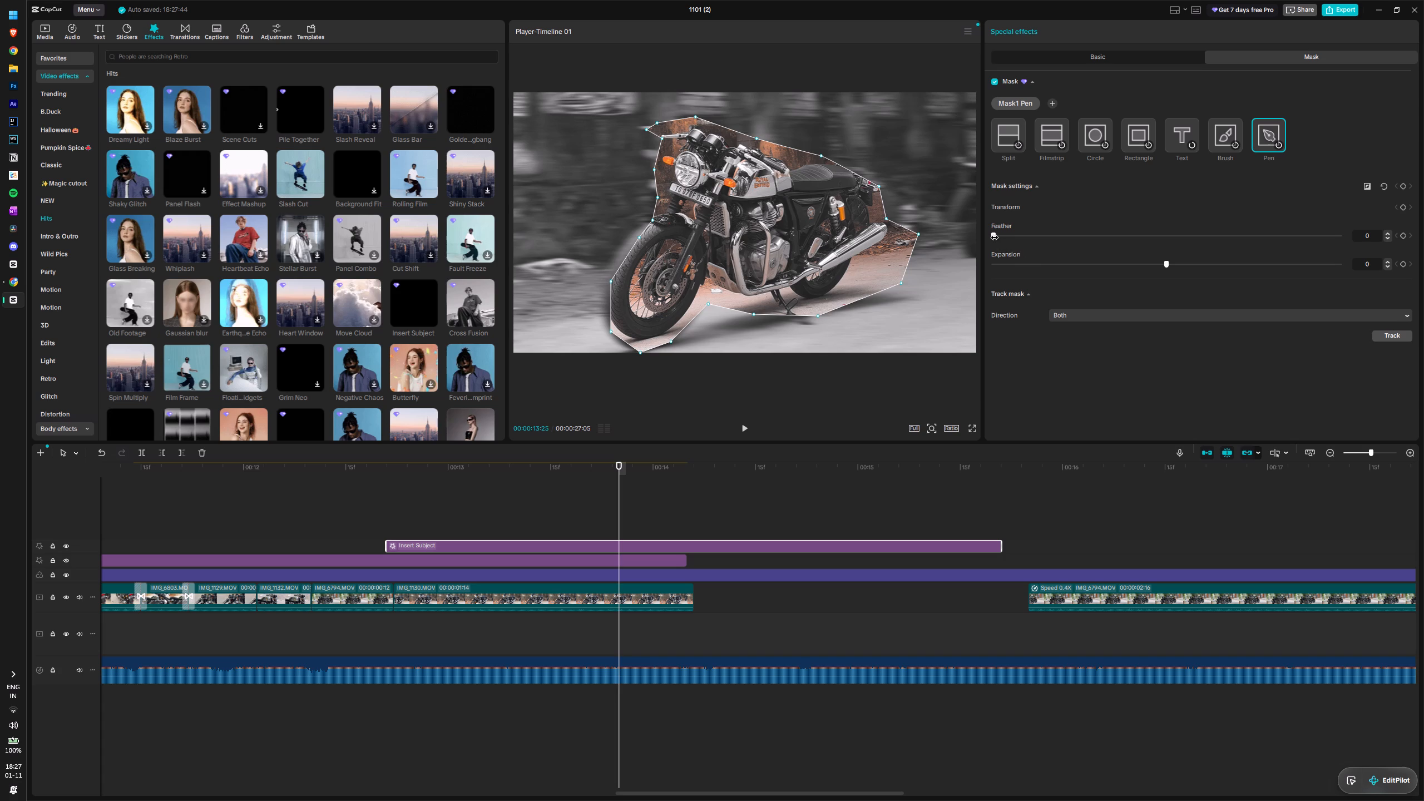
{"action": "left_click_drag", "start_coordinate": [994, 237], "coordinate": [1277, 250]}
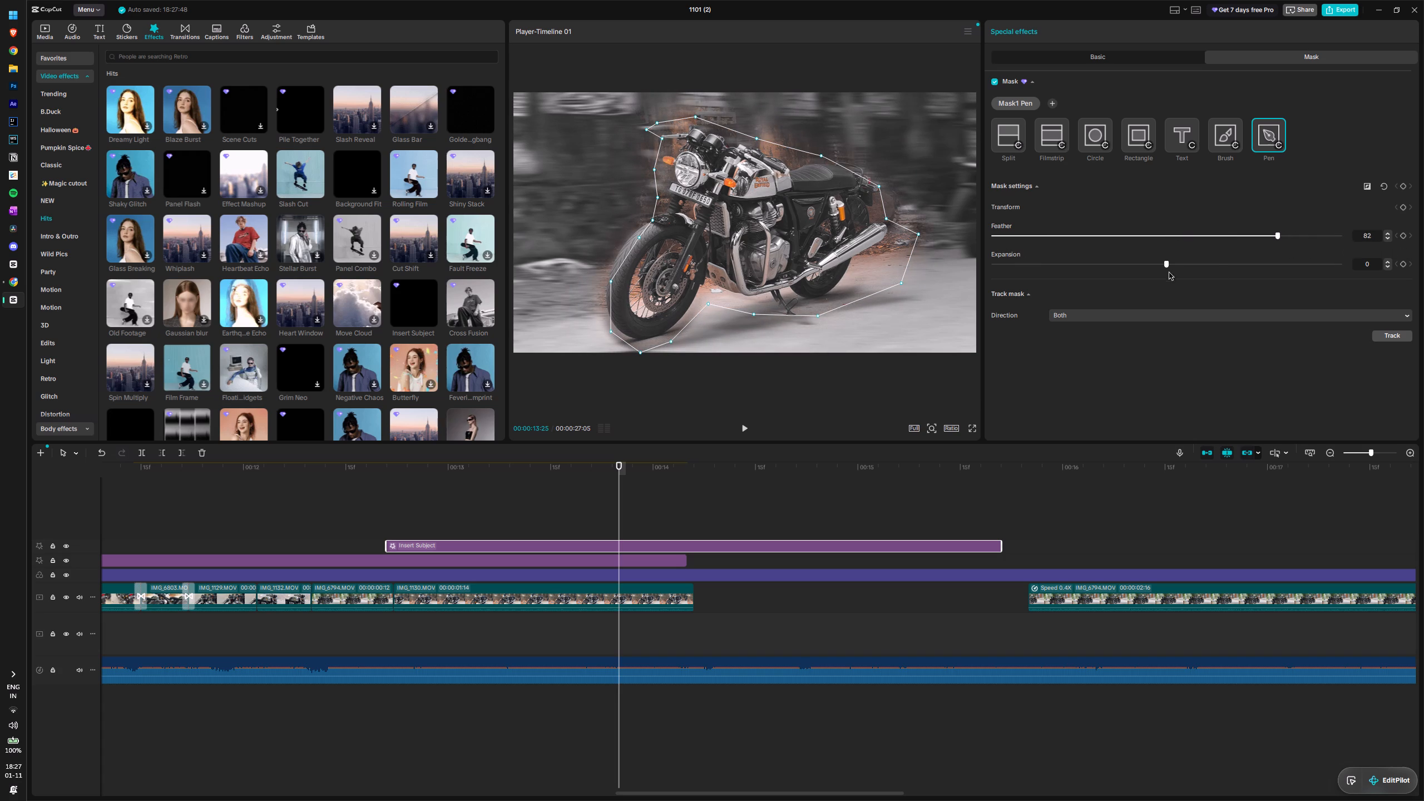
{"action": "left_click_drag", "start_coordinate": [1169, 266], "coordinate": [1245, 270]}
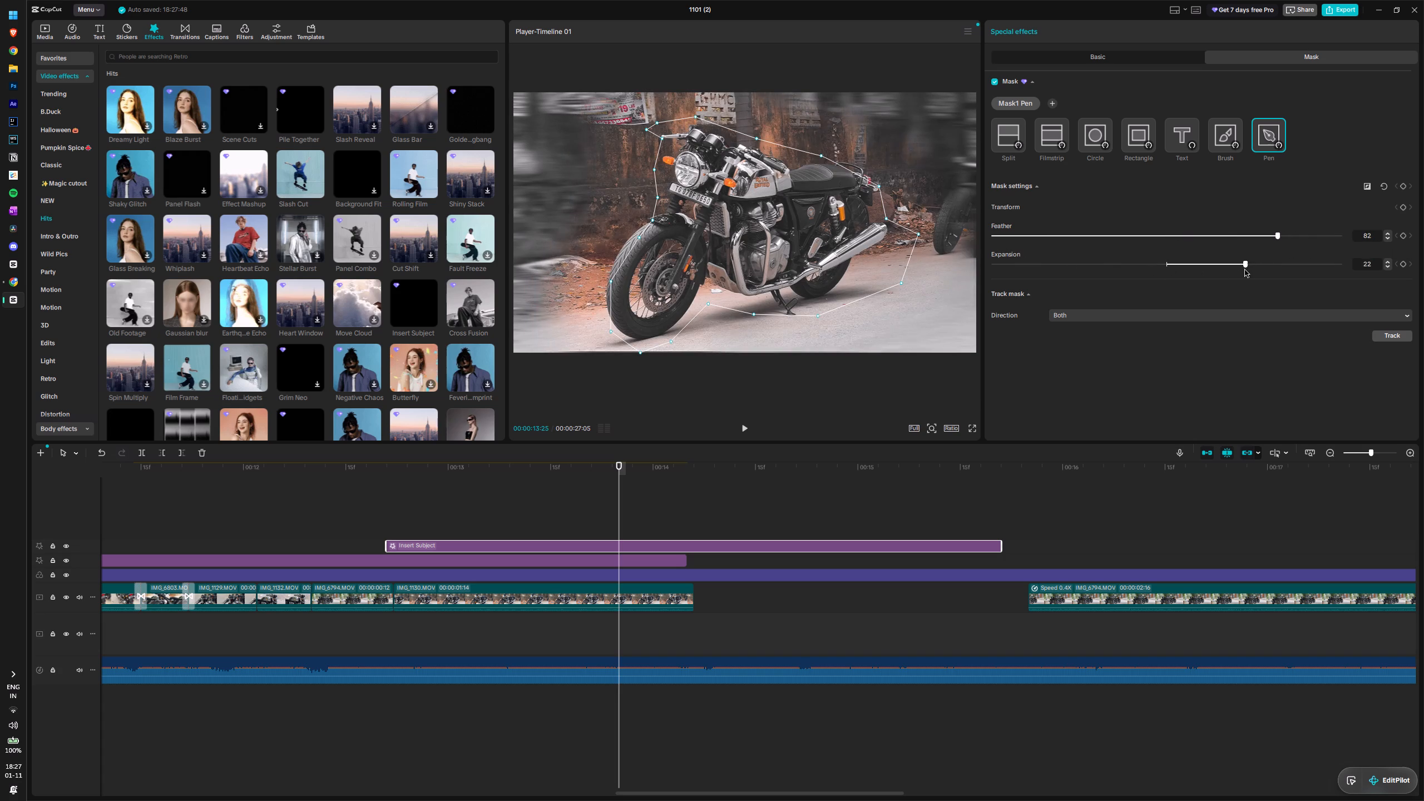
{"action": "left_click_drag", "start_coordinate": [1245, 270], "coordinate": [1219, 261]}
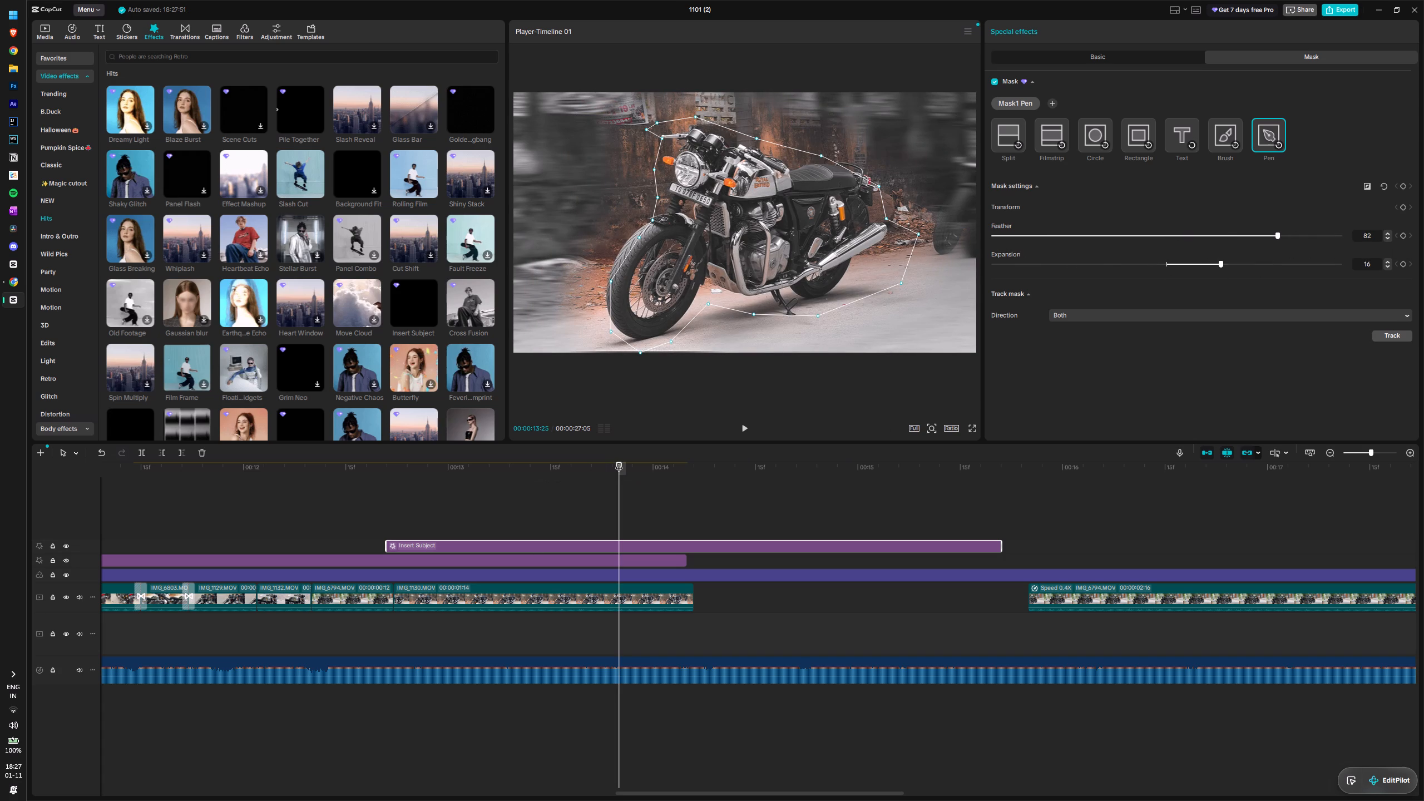
Play through the masked Insert Subject effect from just before its start to check how it looks.
{"action": "left_click_drag", "start_coordinate": [618, 467], "coordinate": [379, 489]}
{"action": "key", "text": "space"}
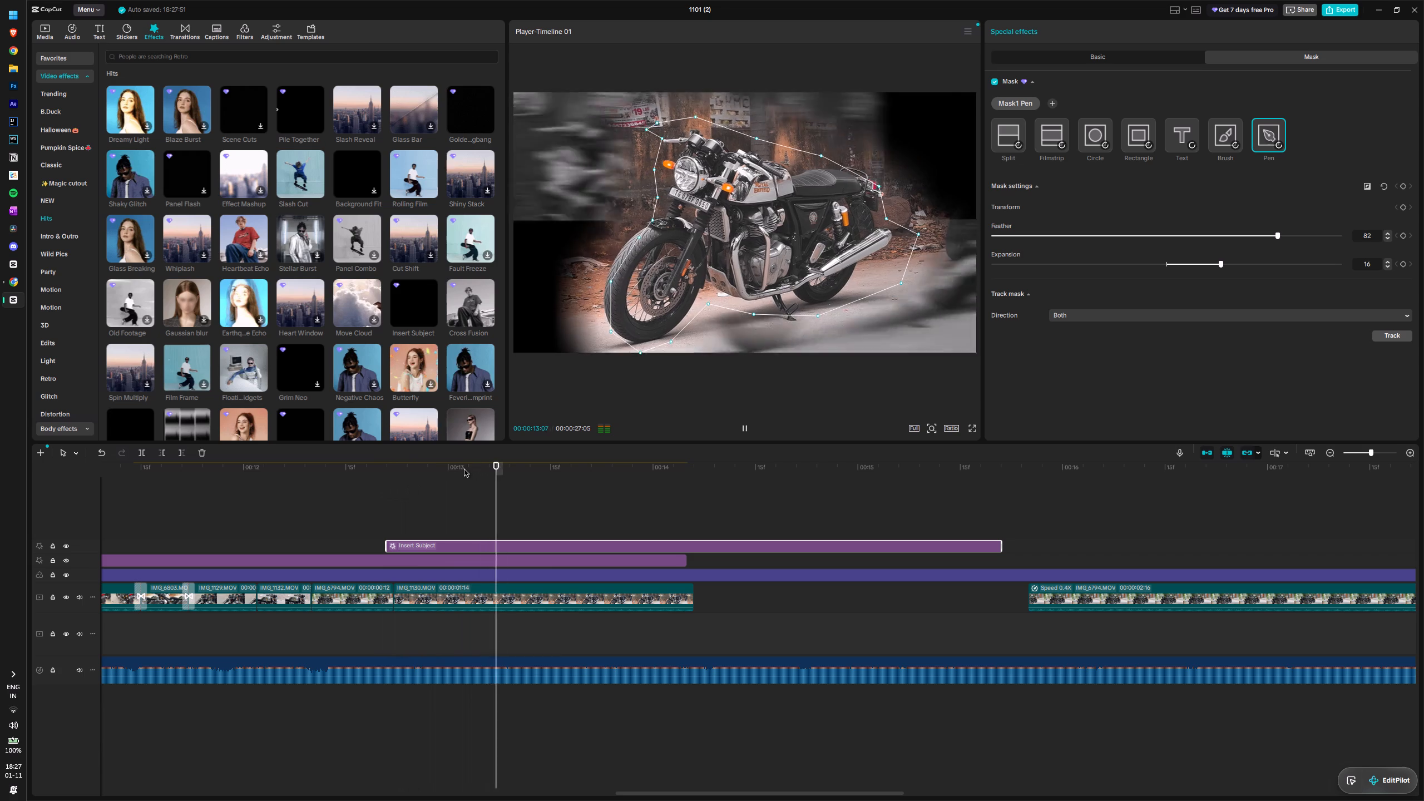
{"action": "key", "text": "space"}
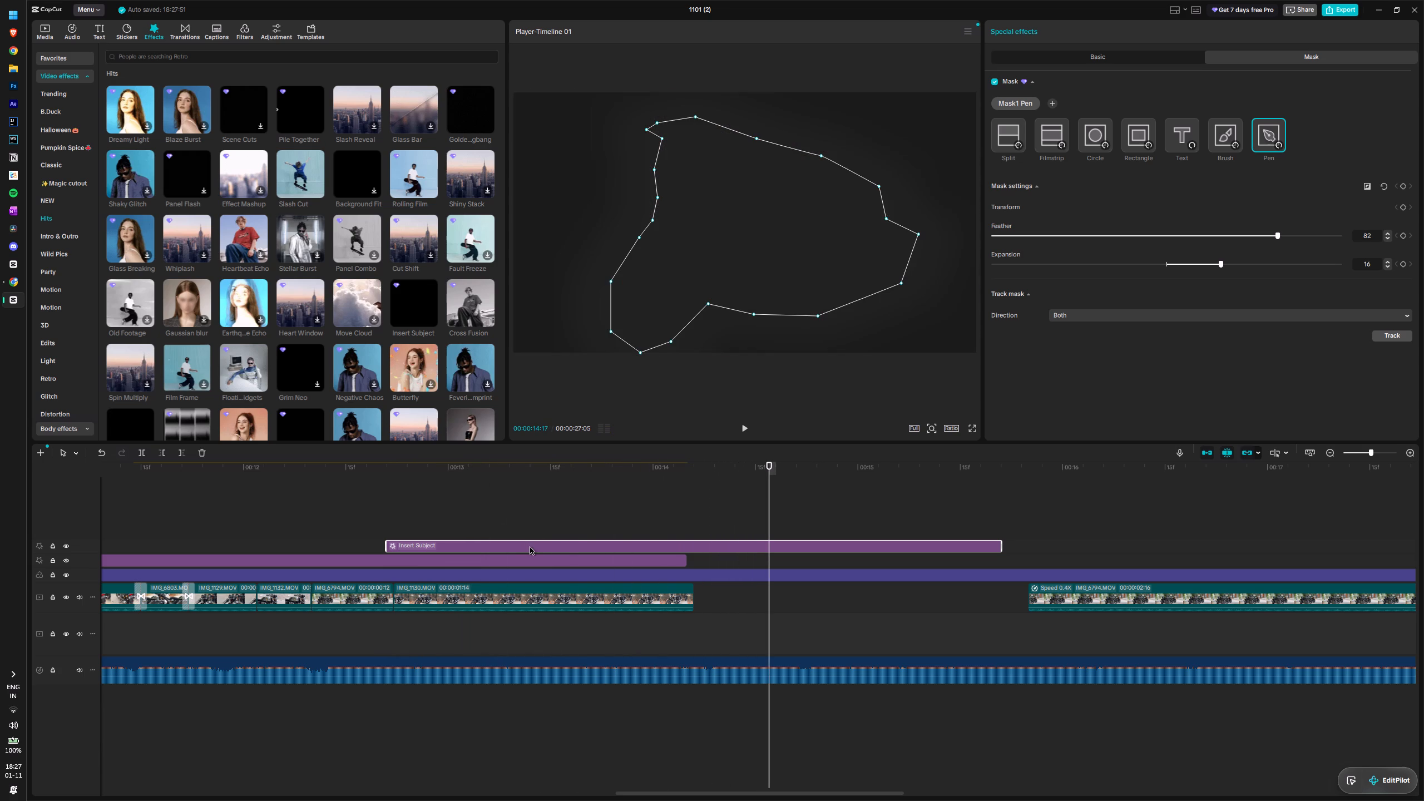
Delete the Insert Subject effect from the timeline.
{"action": "left_click", "coordinate": [530, 547]}
{"action": "key", "text": "Delete"}
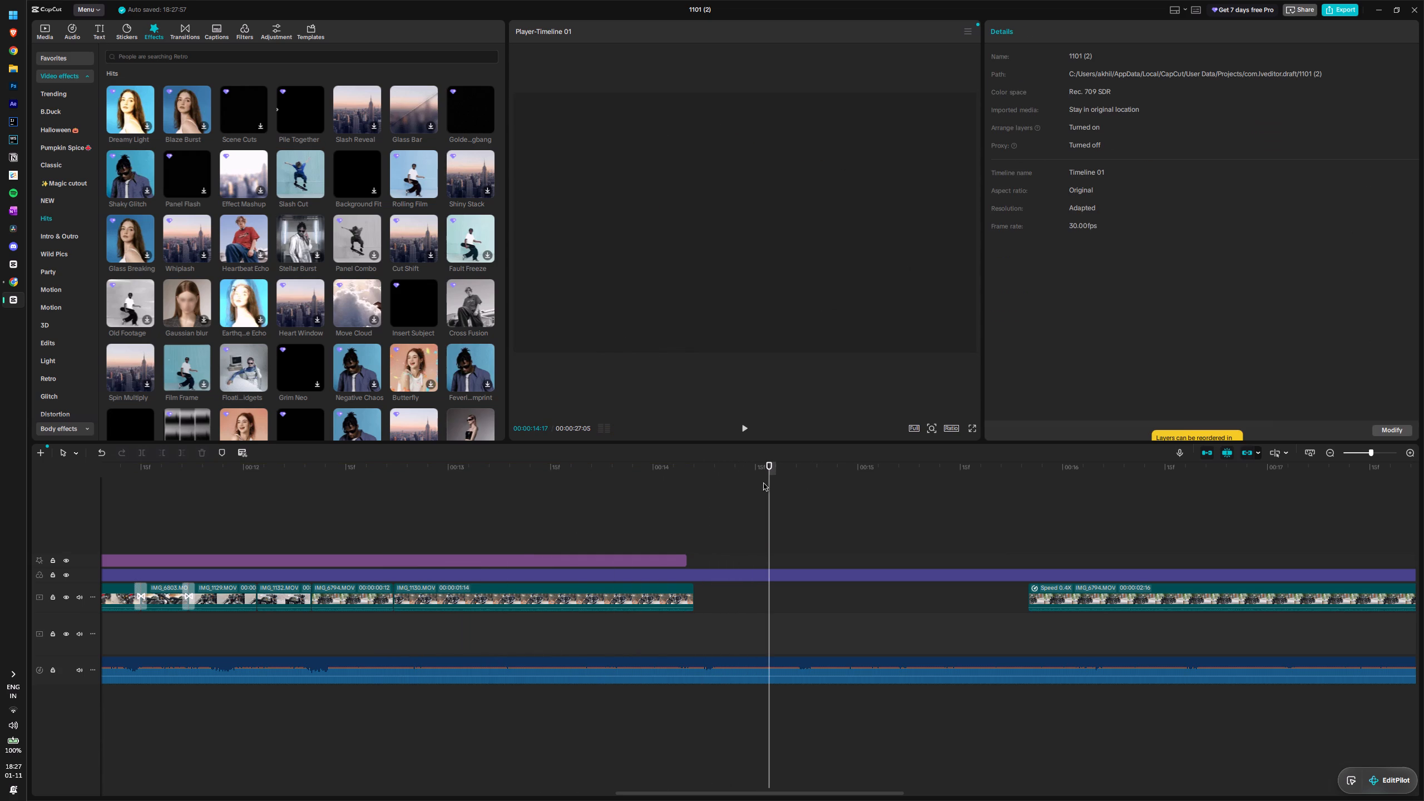
Place the playhead early in IMG_1130 and look through the Hits effects for a replacement effect.
{"action": "left_click_drag", "start_coordinate": [765, 484], "coordinate": [428, 531]}
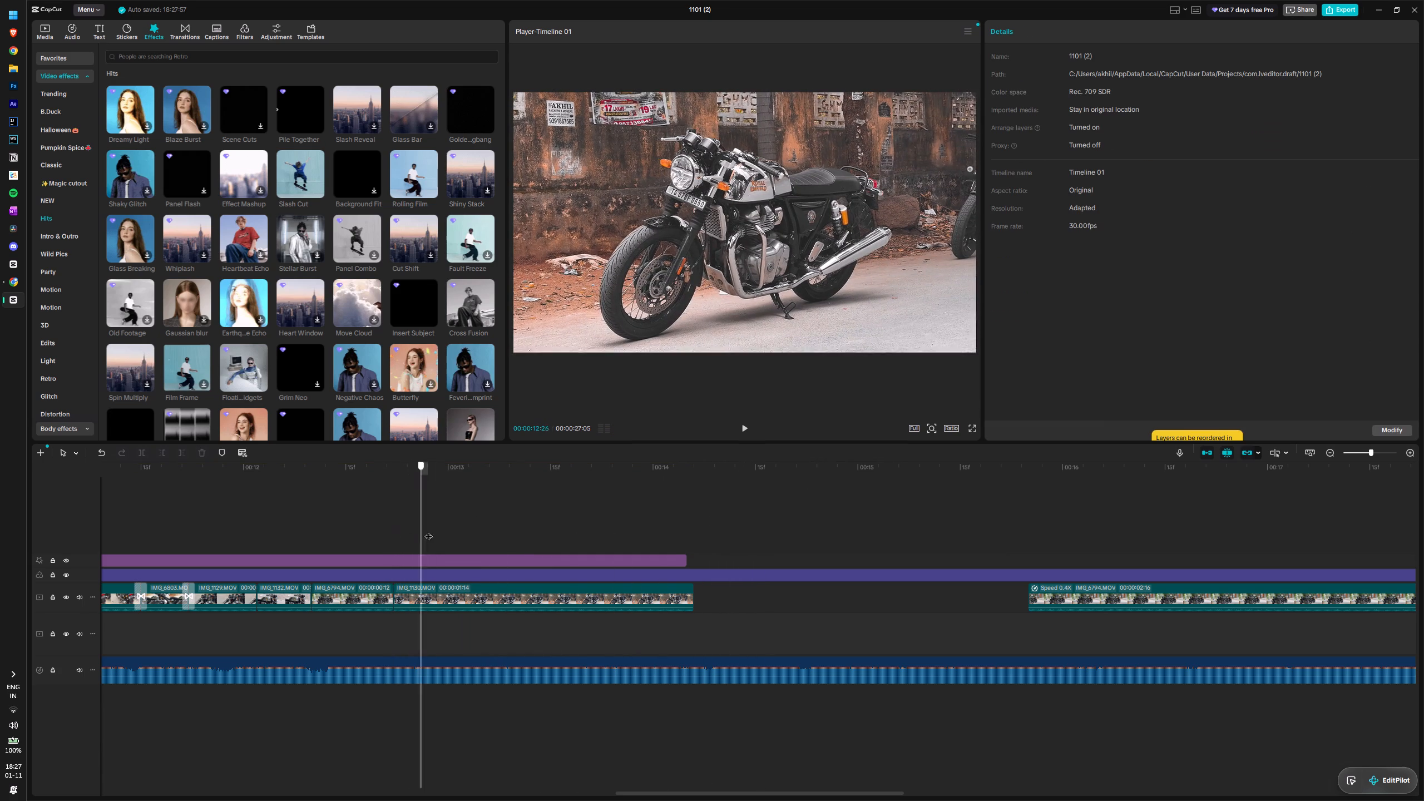
{"action": "left_click_drag", "start_coordinate": [428, 531], "coordinate": [426, 531]}
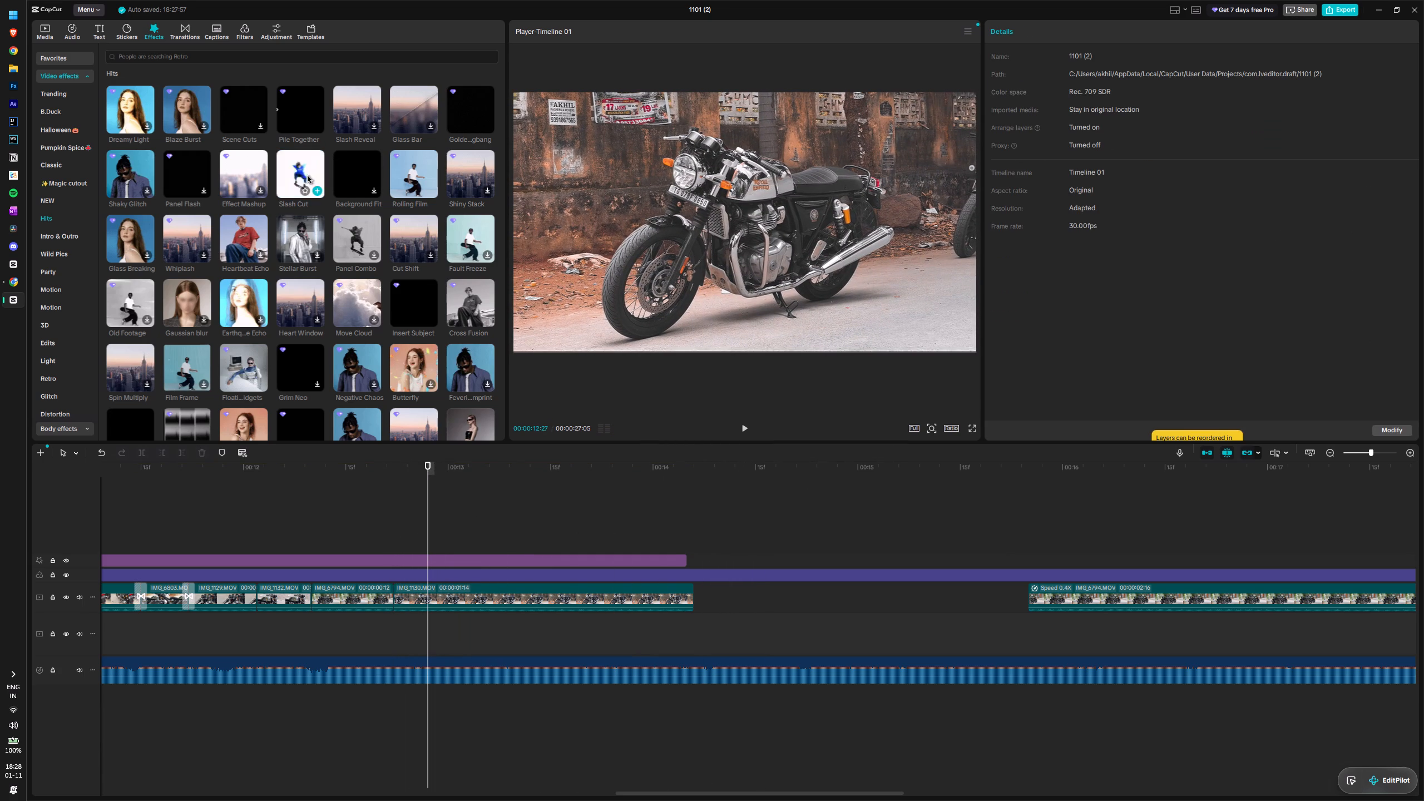
{"action": "scroll", "coordinate": [309, 237], "scroll_direction": "down", "scroll_amount": 1}
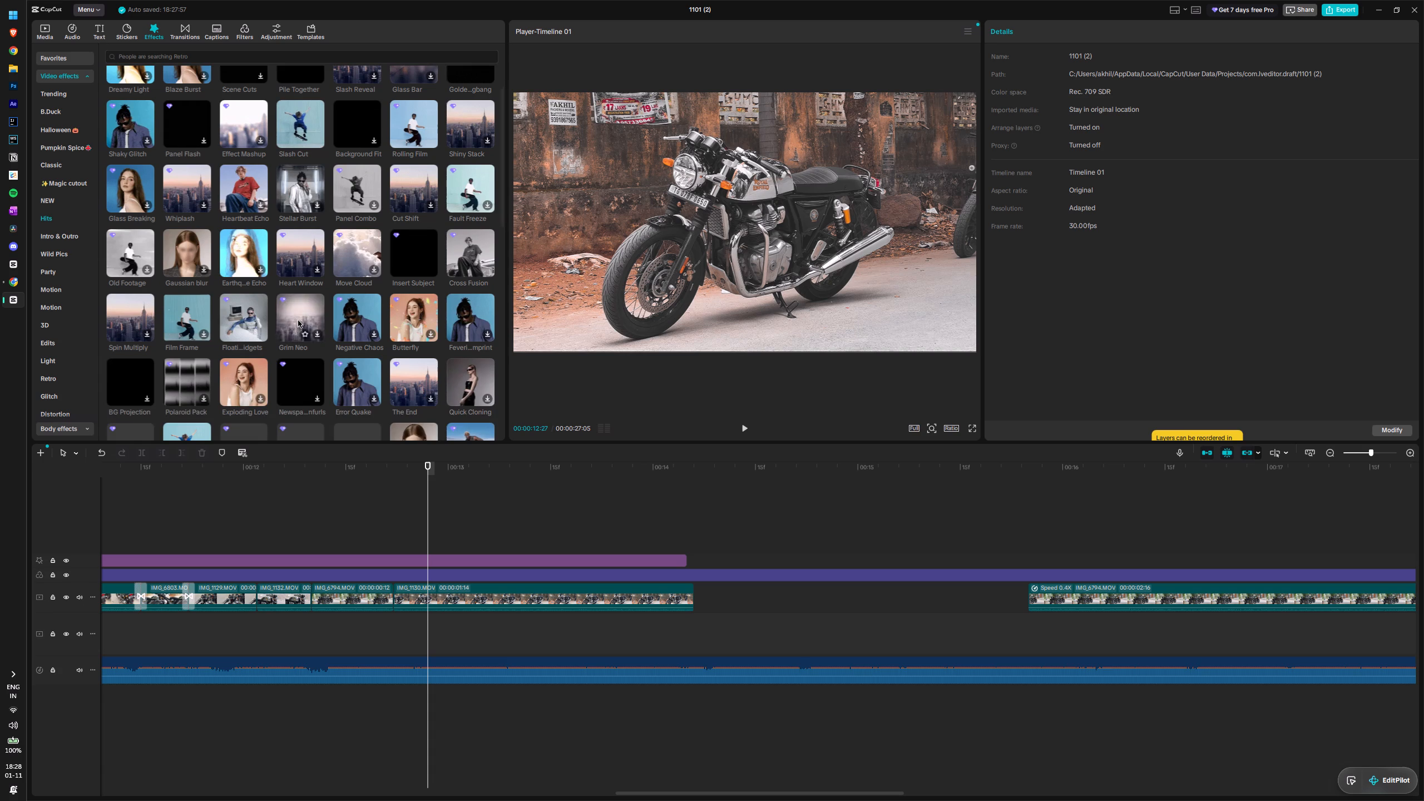
{"action": "scroll", "coordinate": [125, 329], "scroll_direction": "down", "scroll_amount": 1}
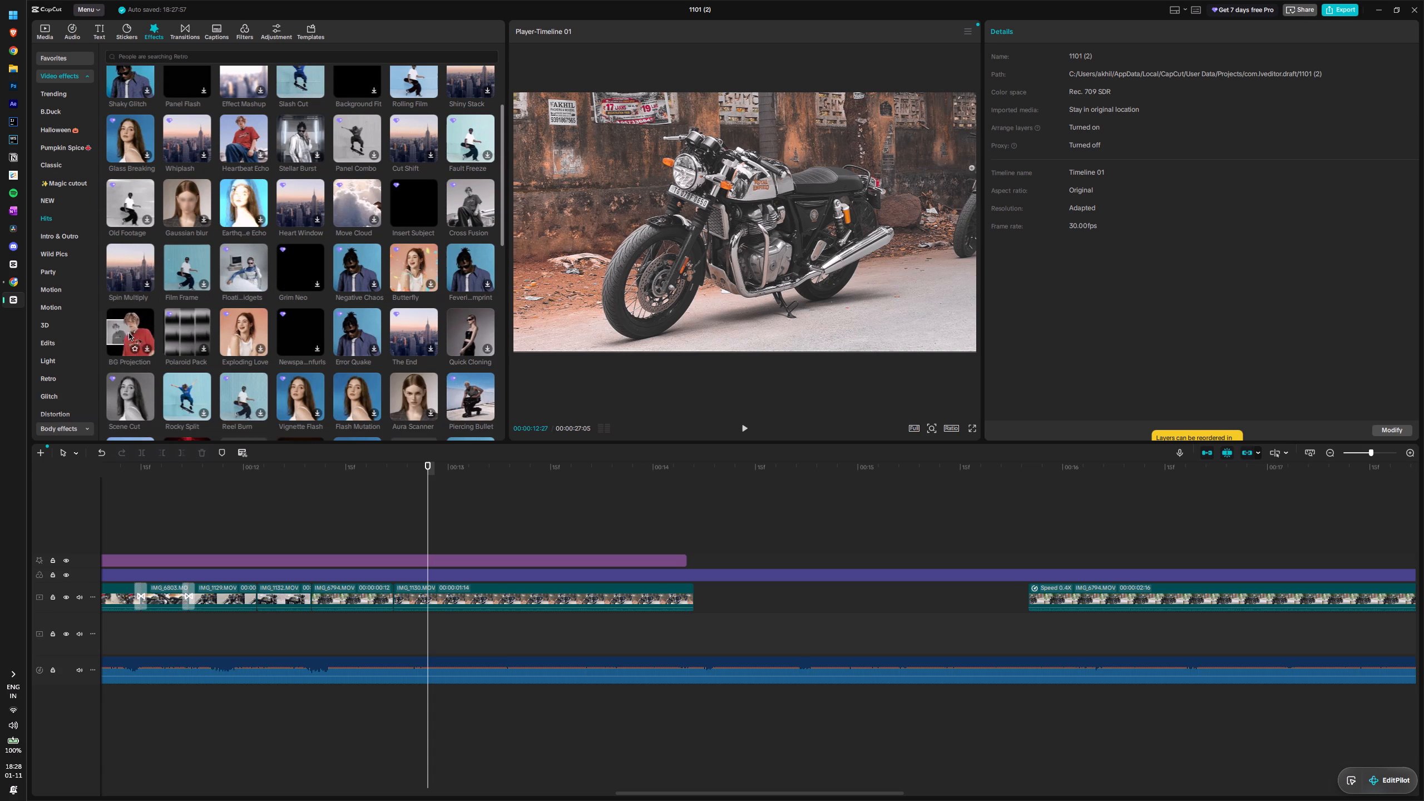
{"action": "scroll", "coordinate": [134, 340], "scroll_direction": "down", "scroll_amount": 2}
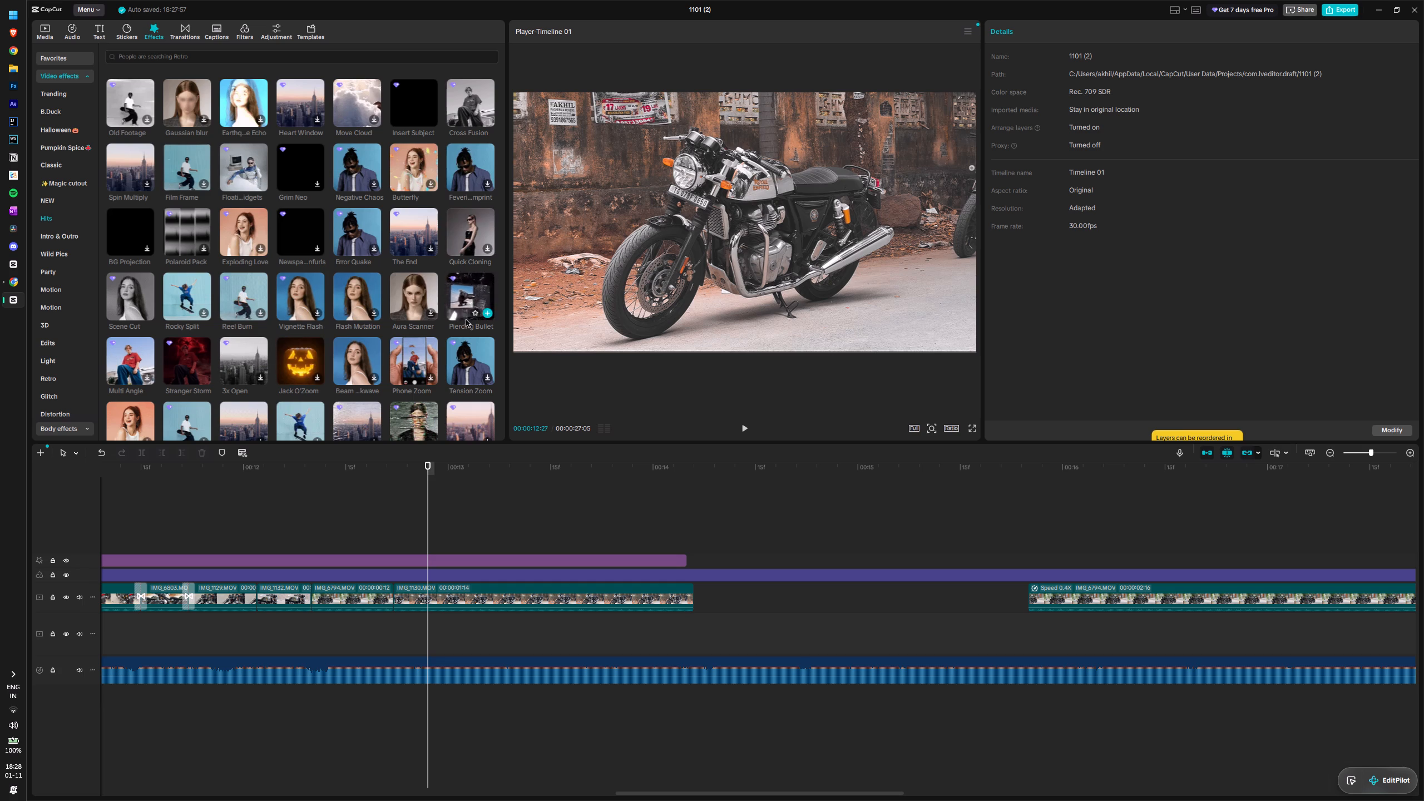
{"action": "scroll", "coordinate": [468, 358], "scroll_direction": "down", "scroll_amount": 3}
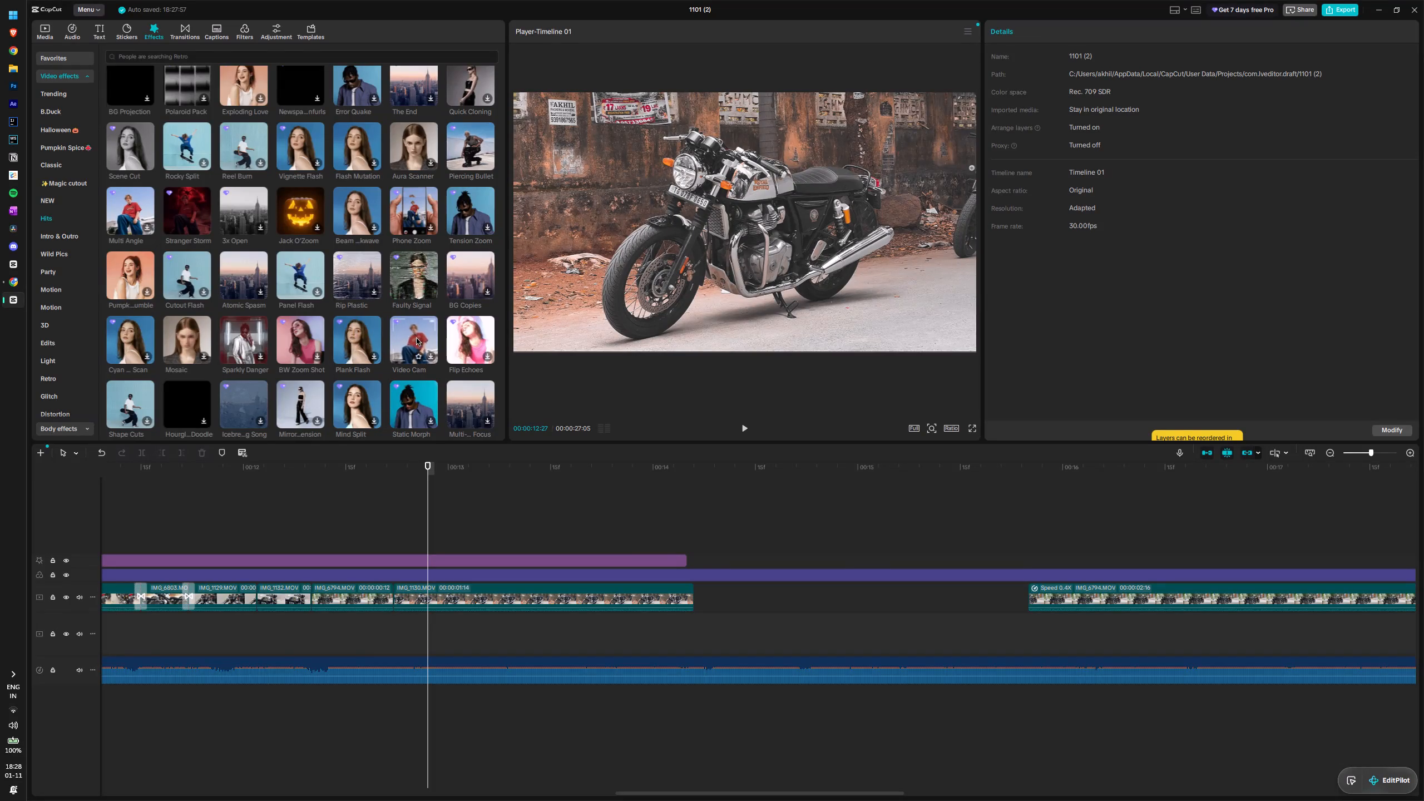
{"action": "scroll", "coordinate": [284, 391], "scroll_direction": "down", "scroll_amount": 3}
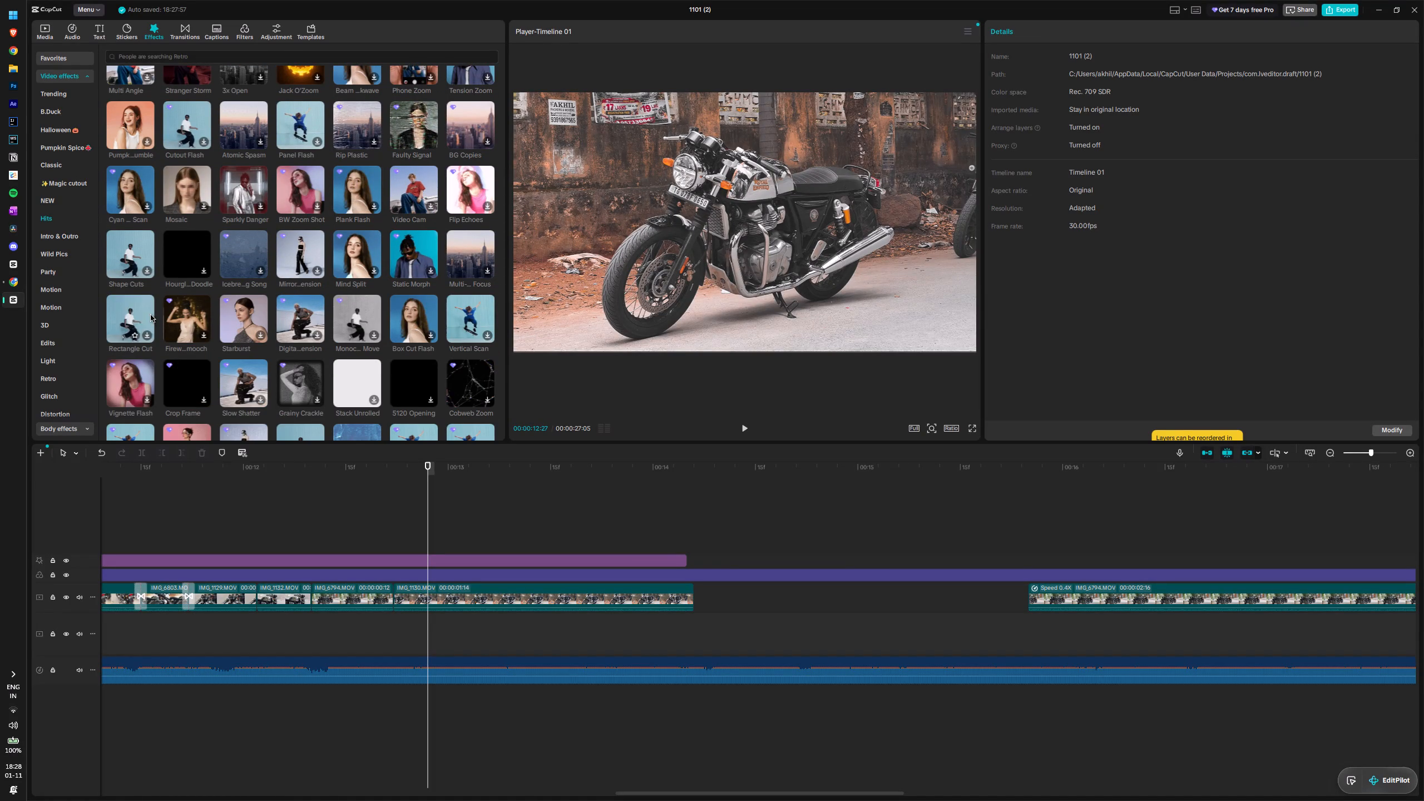
{"action": "scroll", "coordinate": [150, 315], "scroll_direction": "down", "scroll_amount": 2}
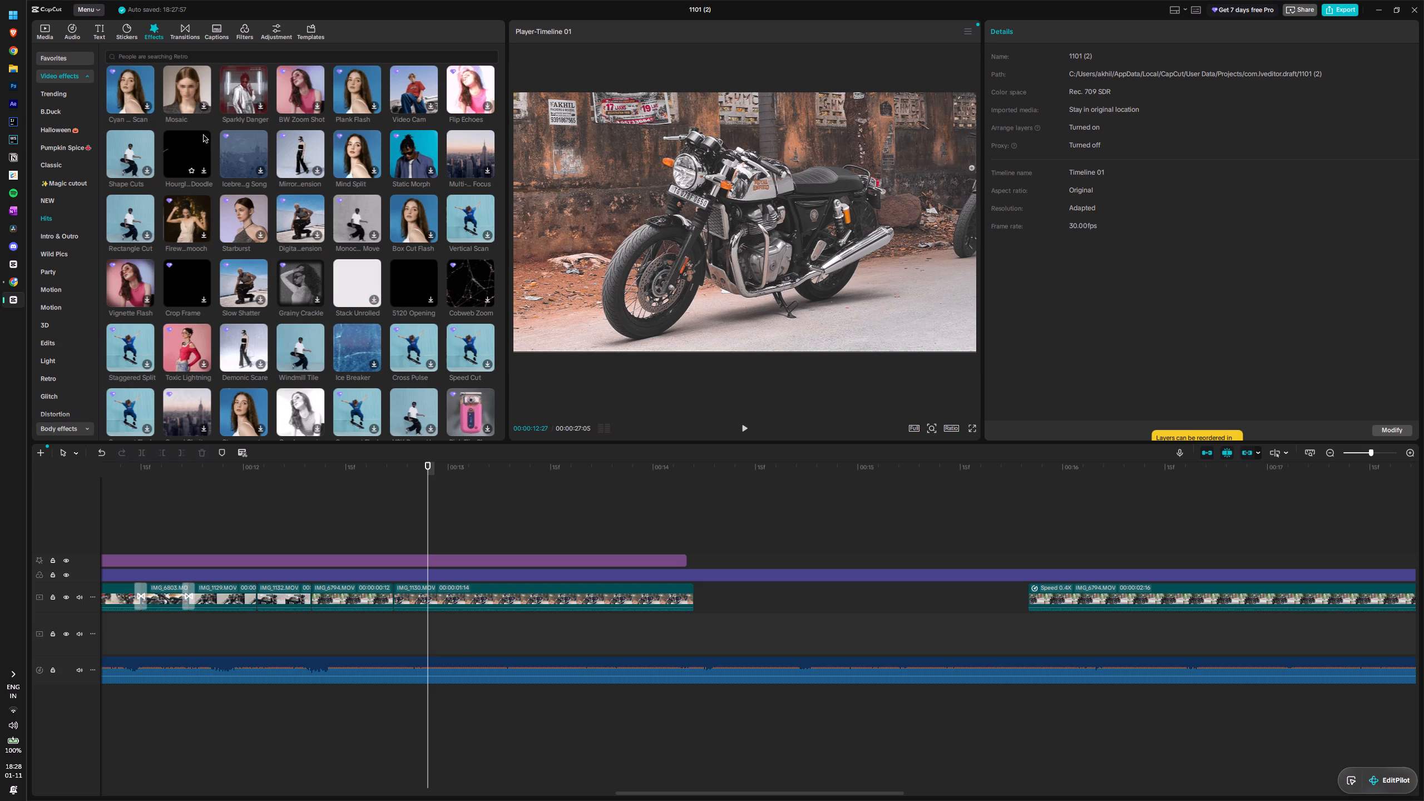
{"action": "scroll", "coordinate": [204, 136], "scroll_direction": "up", "scroll_amount": 10}
Add the Scene Cut effect from the Motion category above the Shake effect, starting early in IMG_1130, and scrub through it to check.
{"action": "left_click", "coordinate": [44, 228]}
{"action": "left_click", "coordinate": [47, 224]}
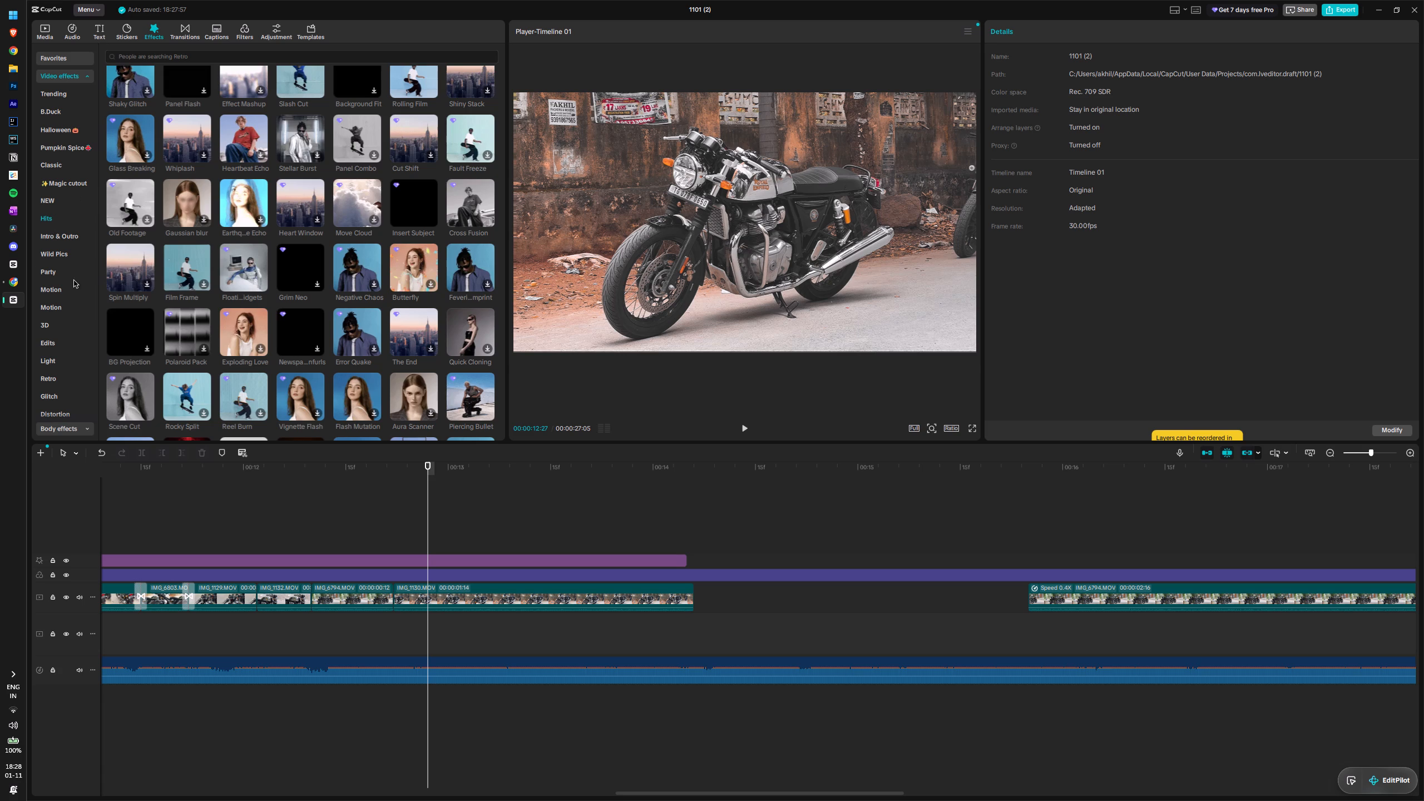
{"action": "left_click", "coordinate": [75, 281]}
{"action": "left_click", "coordinate": [75, 296]}
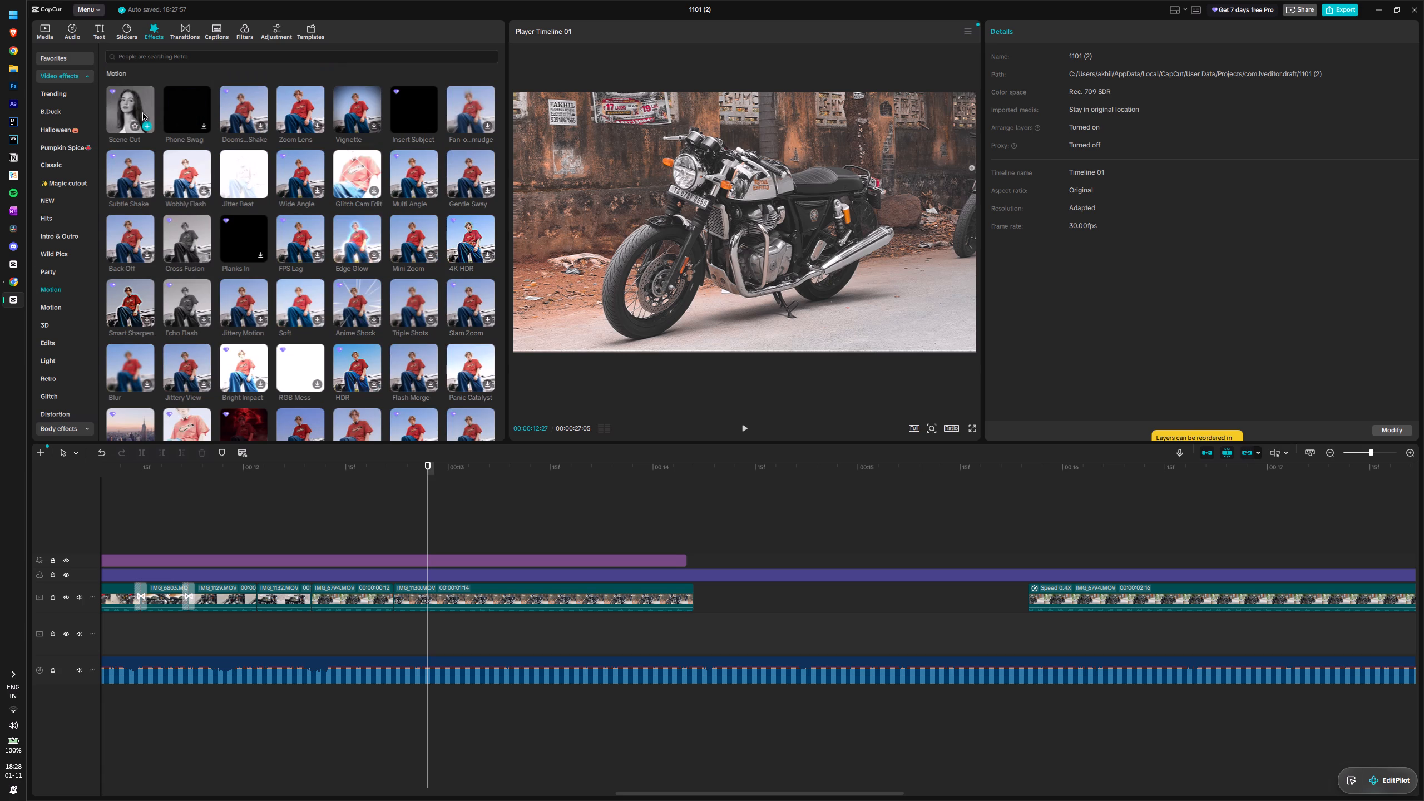
{"action": "left_click_drag", "start_coordinate": [140, 108], "coordinate": [462, 526]}
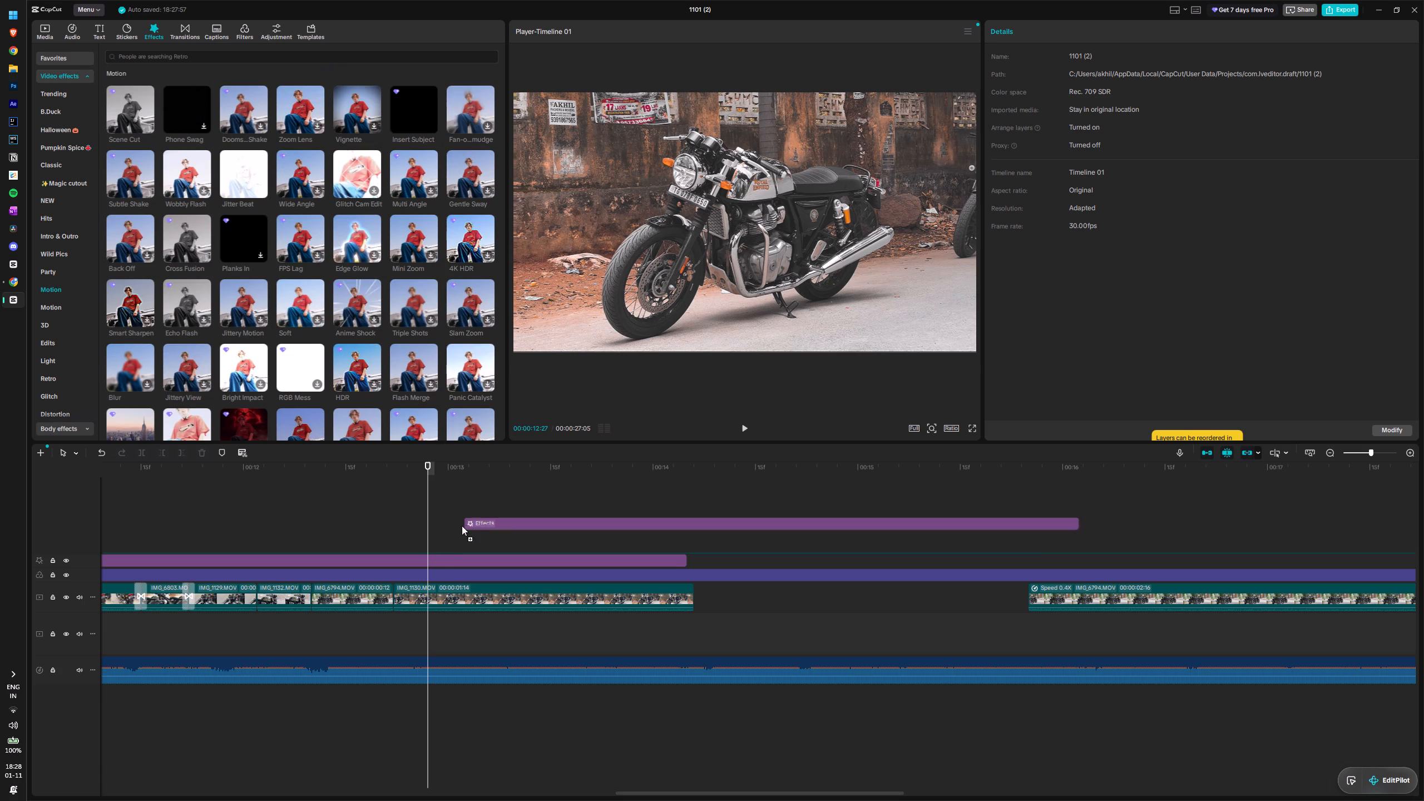
{"action": "left_click_drag", "start_coordinate": [462, 526], "coordinate": [426, 547]}
{"action": "left_click_drag", "start_coordinate": [428, 463], "coordinate": [444, 464]}
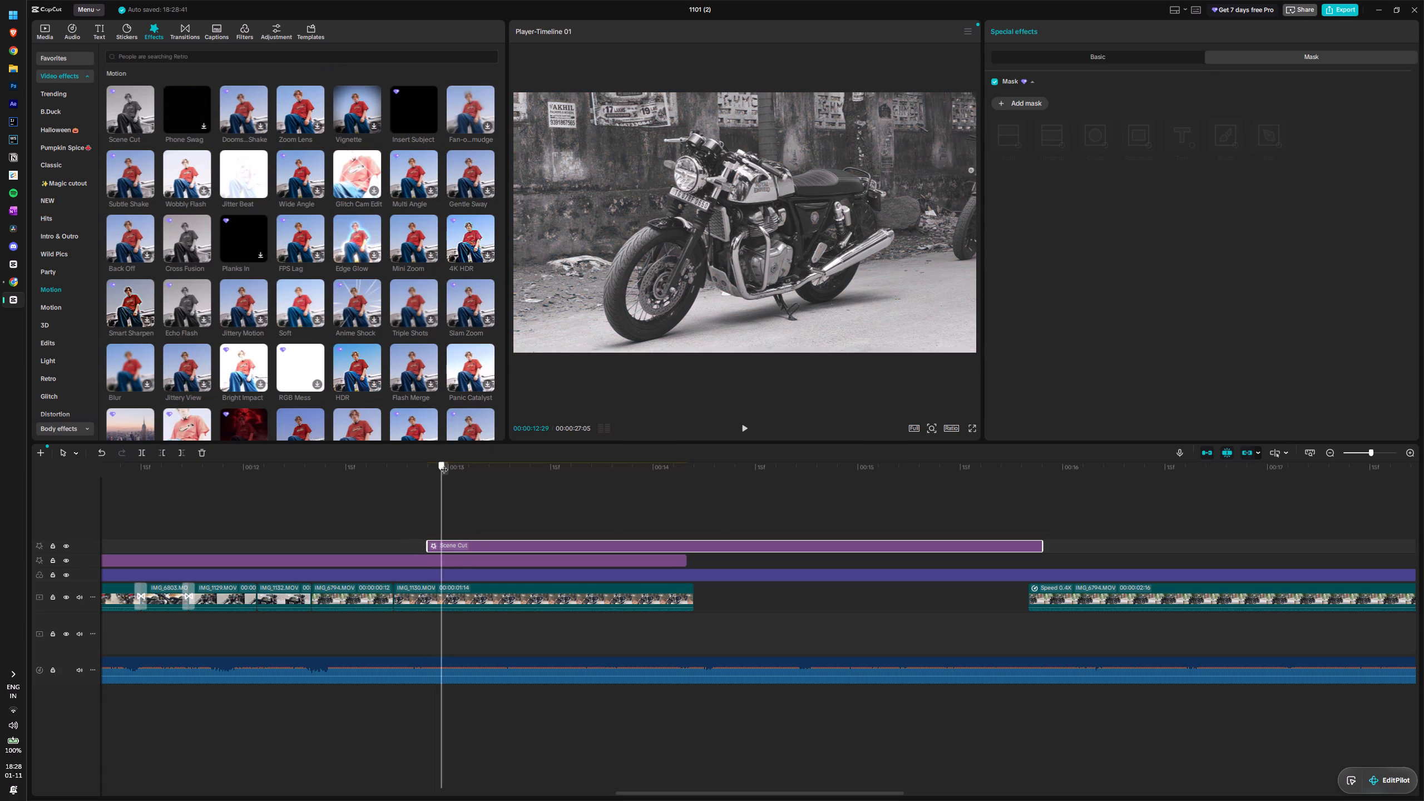
{"action": "left_click_drag", "start_coordinate": [444, 464], "coordinate": [533, 475]}
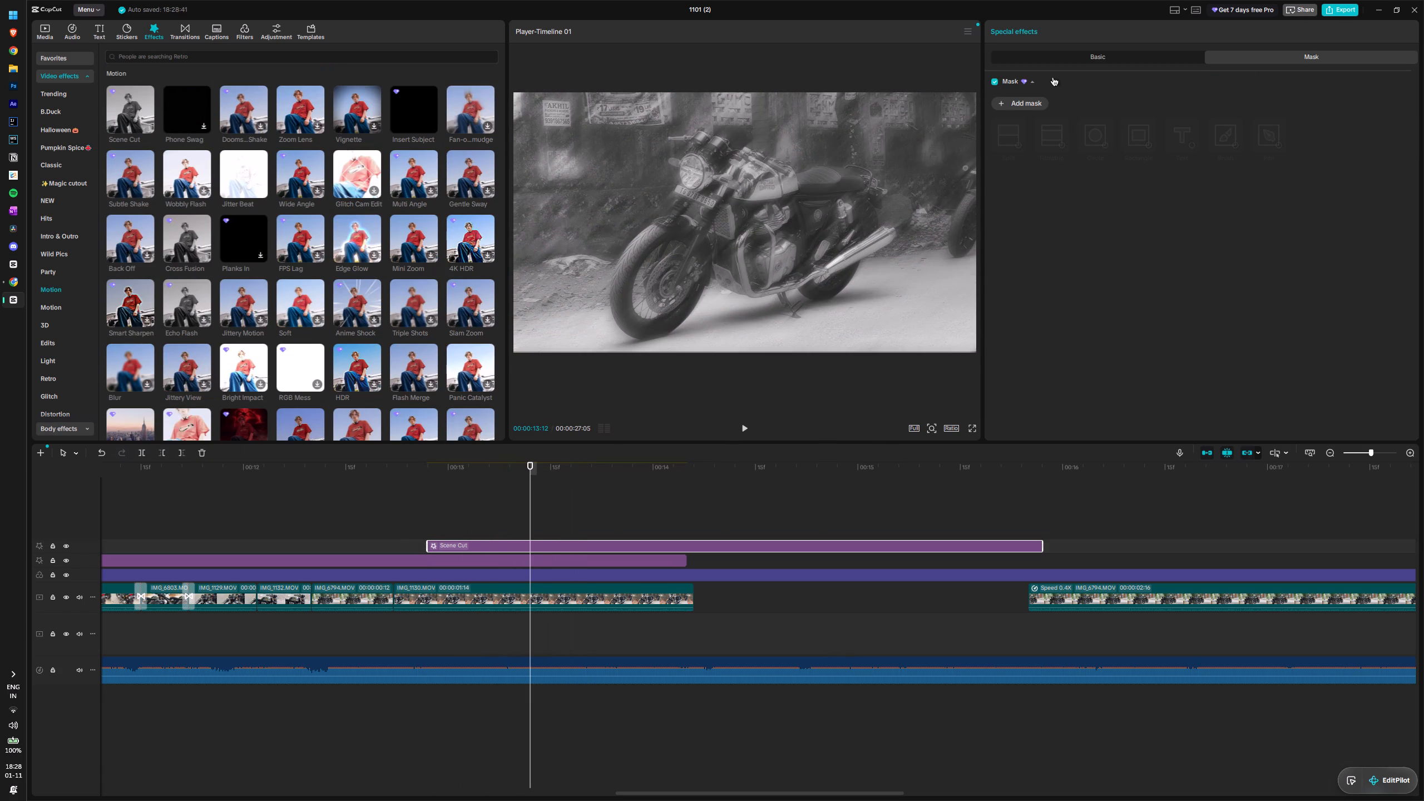
Add a Rectangle mask to the Scene Cut effect and place it over the motorcycle's front half at about X -161, Y -43.
{"action": "left_click", "coordinate": [1007, 101]}
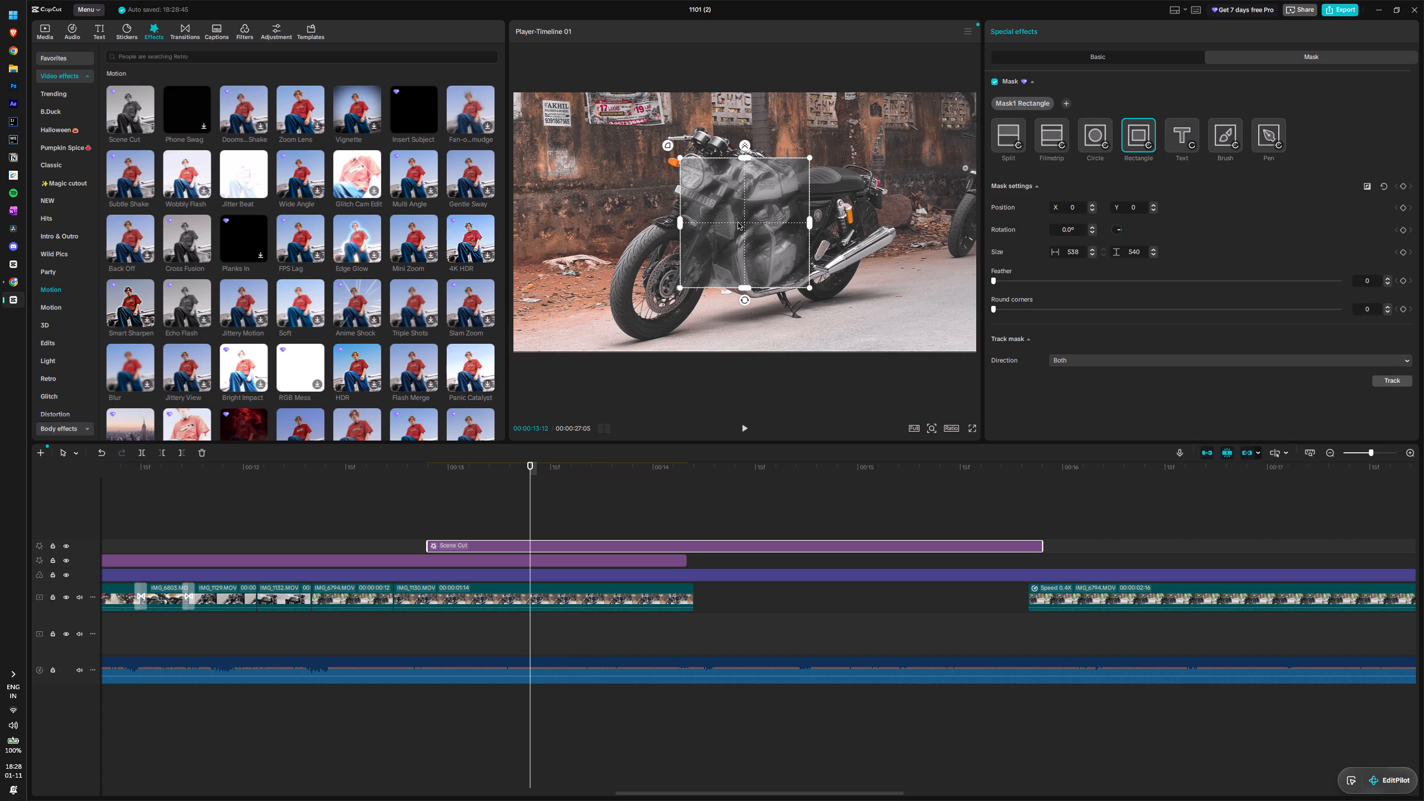
{"action": "left_click_drag", "start_coordinate": [738, 222], "coordinate": [636, 269]}
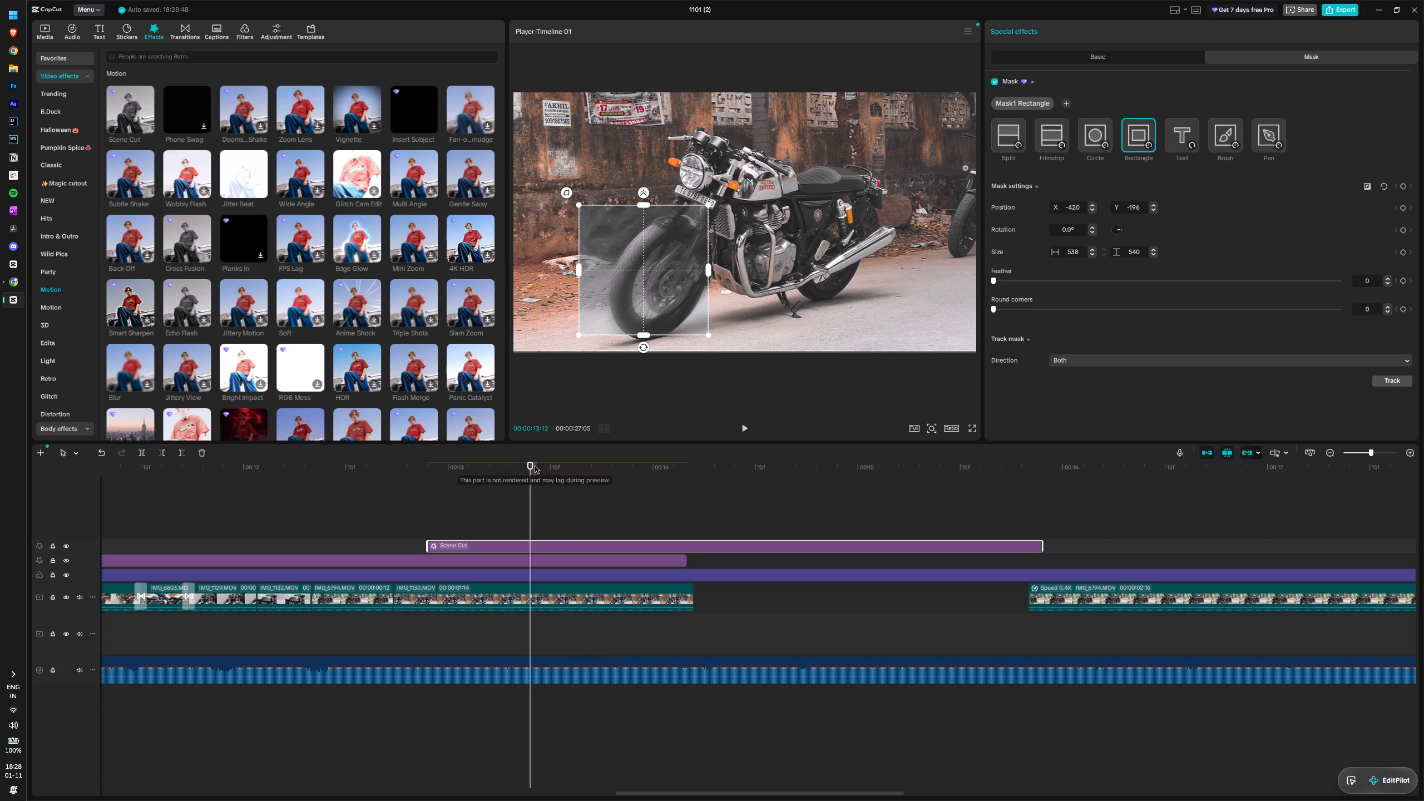
{"action": "left_click_drag", "start_coordinate": [531, 467], "coordinate": [530, 474]}
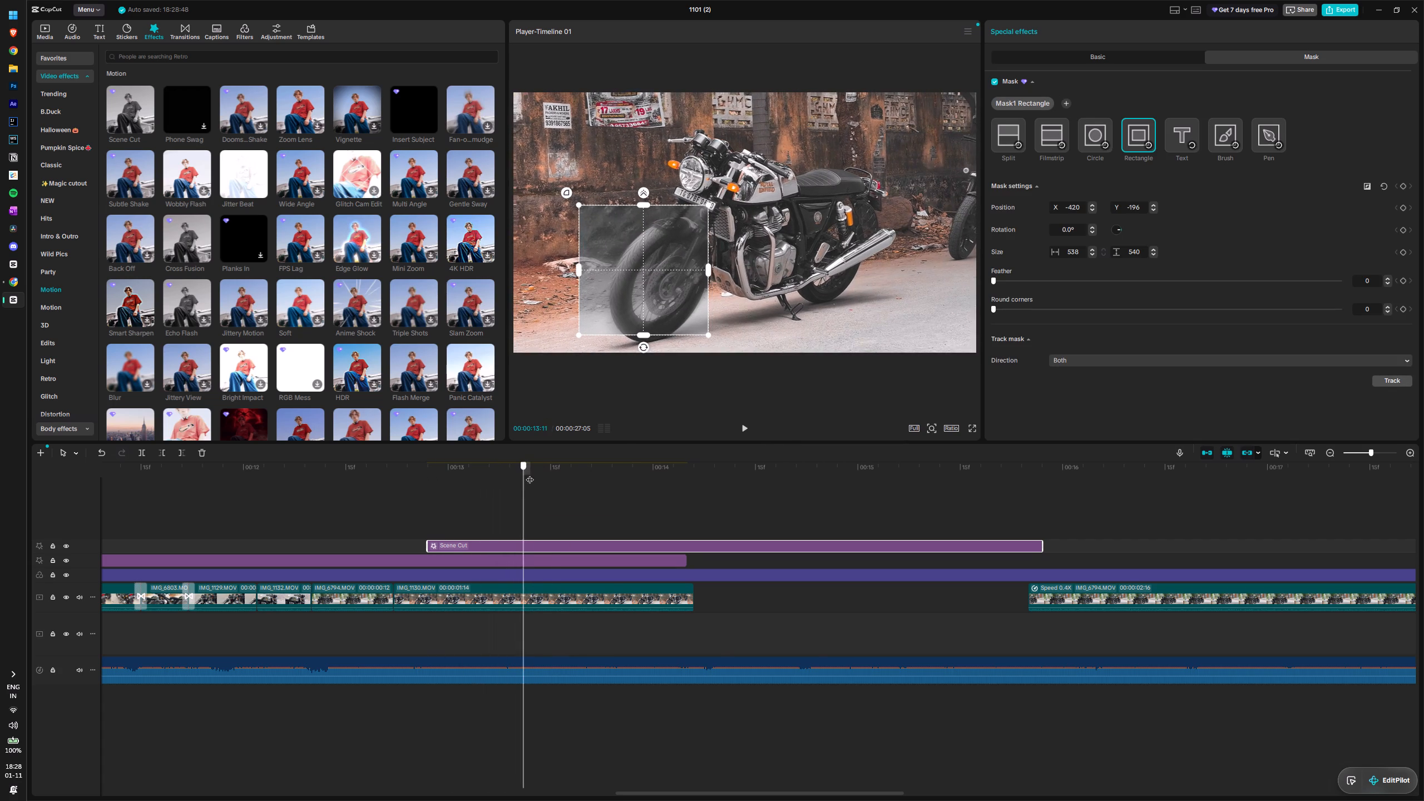
{"action": "left_click_drag", "start_coordinate": [530, 474], "coordinate": [547, 474]}
{"action": "left_click_drag", "start_coordinate": [683, 263], "coordinate": [693, 270]}
{"action": "left_click", "coordinate": [719, 344]}
{"action": "left_click_drag", "start_coordinate": [698, 297], "coordinate": [723, 206]}
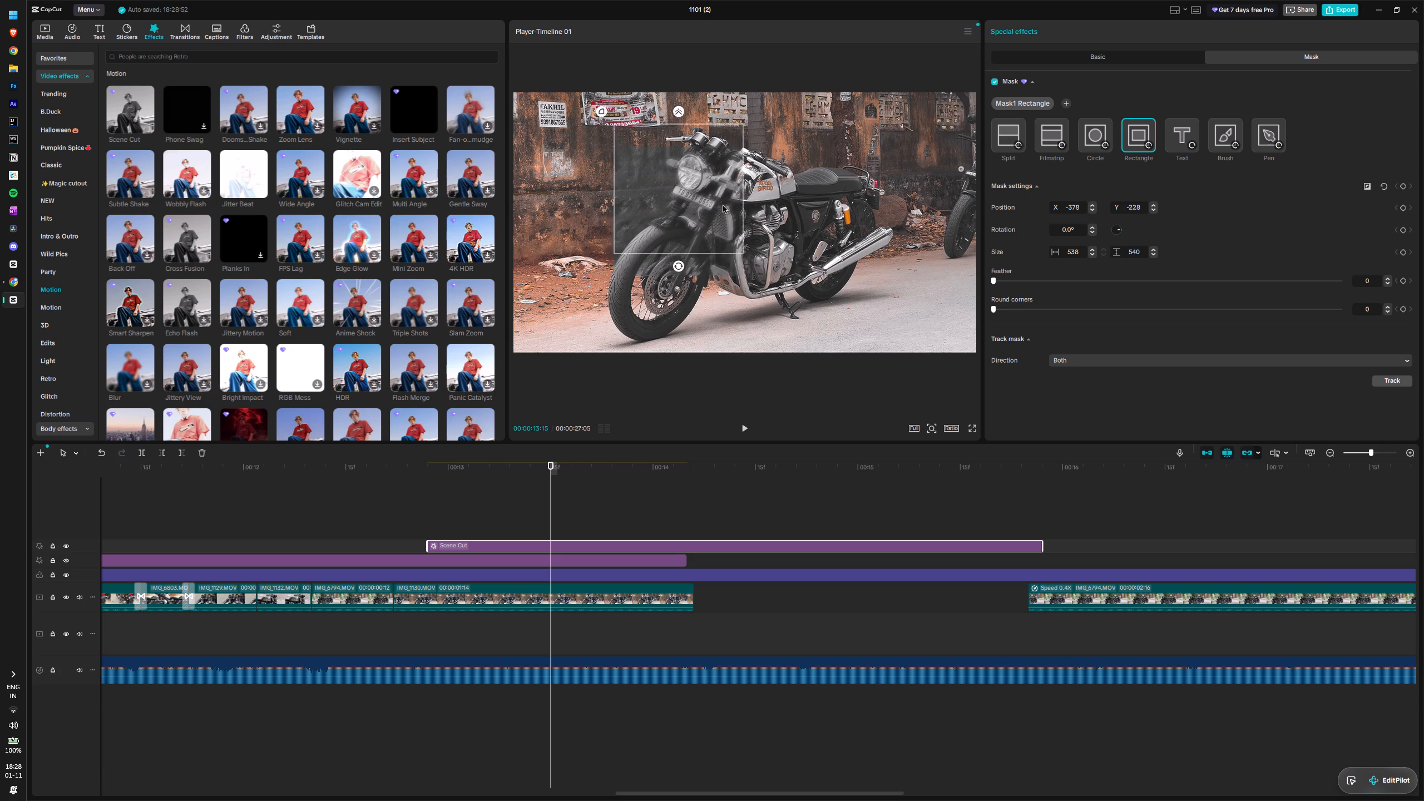
{"action": "left_click_drag", "start_coordinate": [723, 206], "coordinate": [750, 253]}
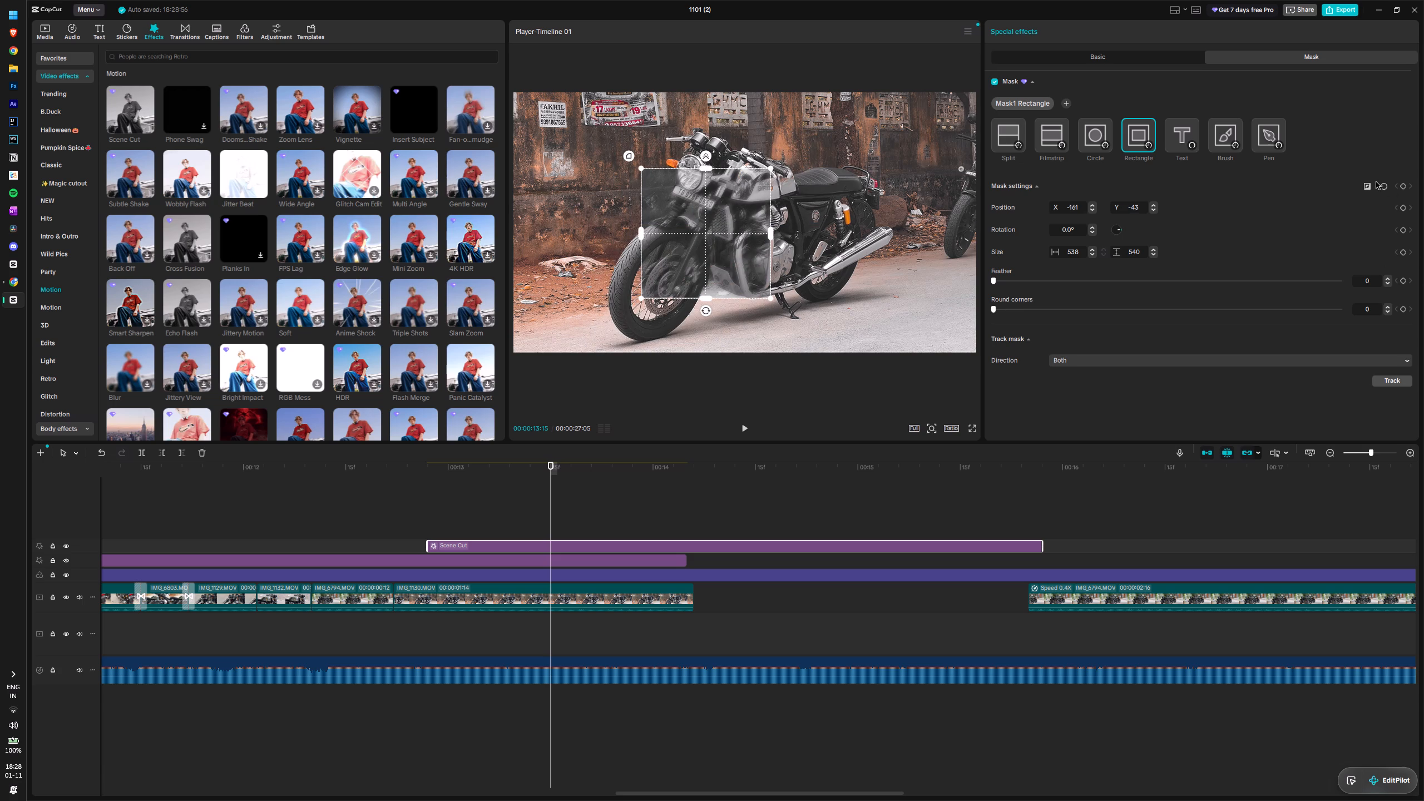
Invert the Rectangle mask, move it over the headlight at about X -159, Y 182, and shrink it to about 367 by 368.
{"action": "left_click", "coordinate": [1369, 187]}
{"action": "left_click_drag", "start_coordinate": [743, 257], "coordinate": [786, 227]}
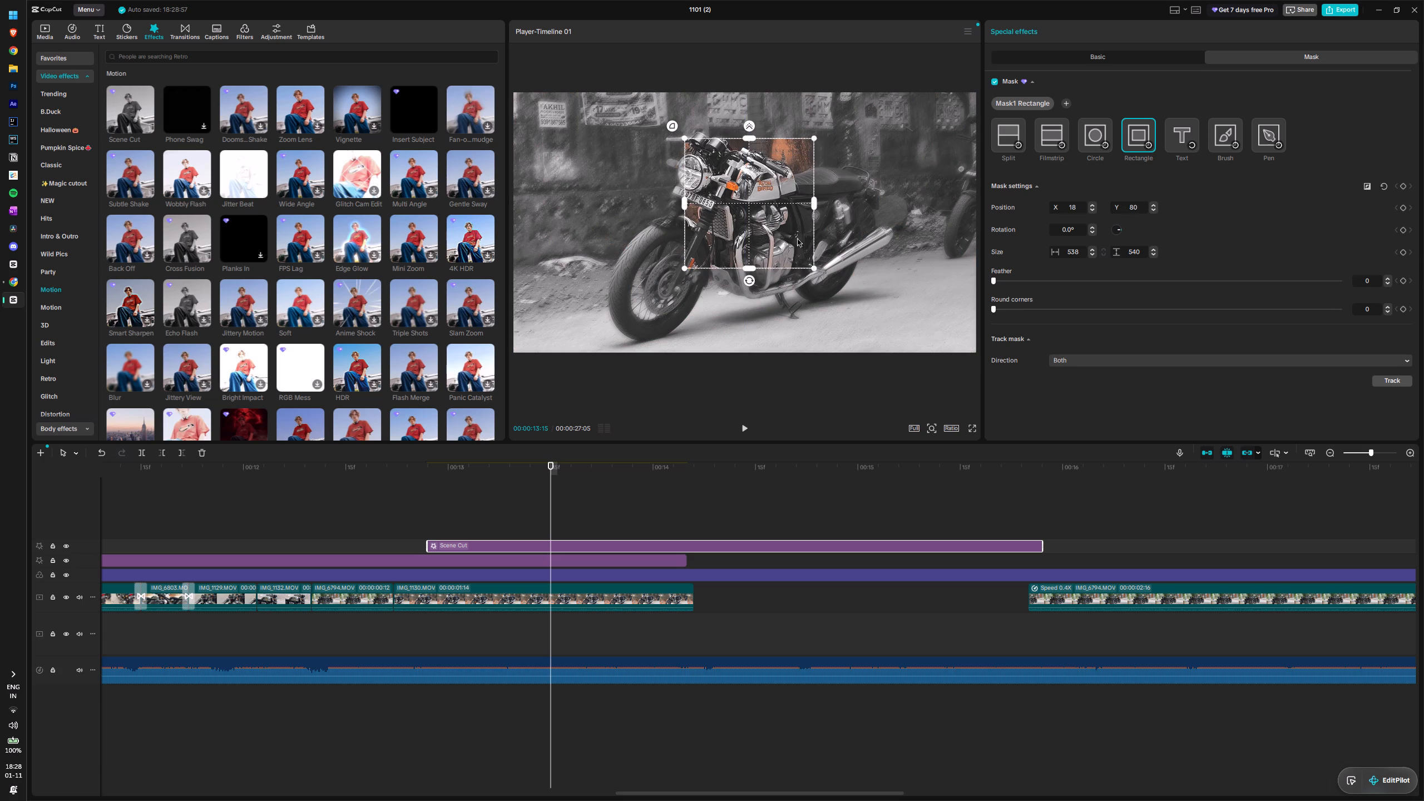
{"action": "left_click_drag", "start_coordinate": [811, 269], "coordinate": [768, 244]}
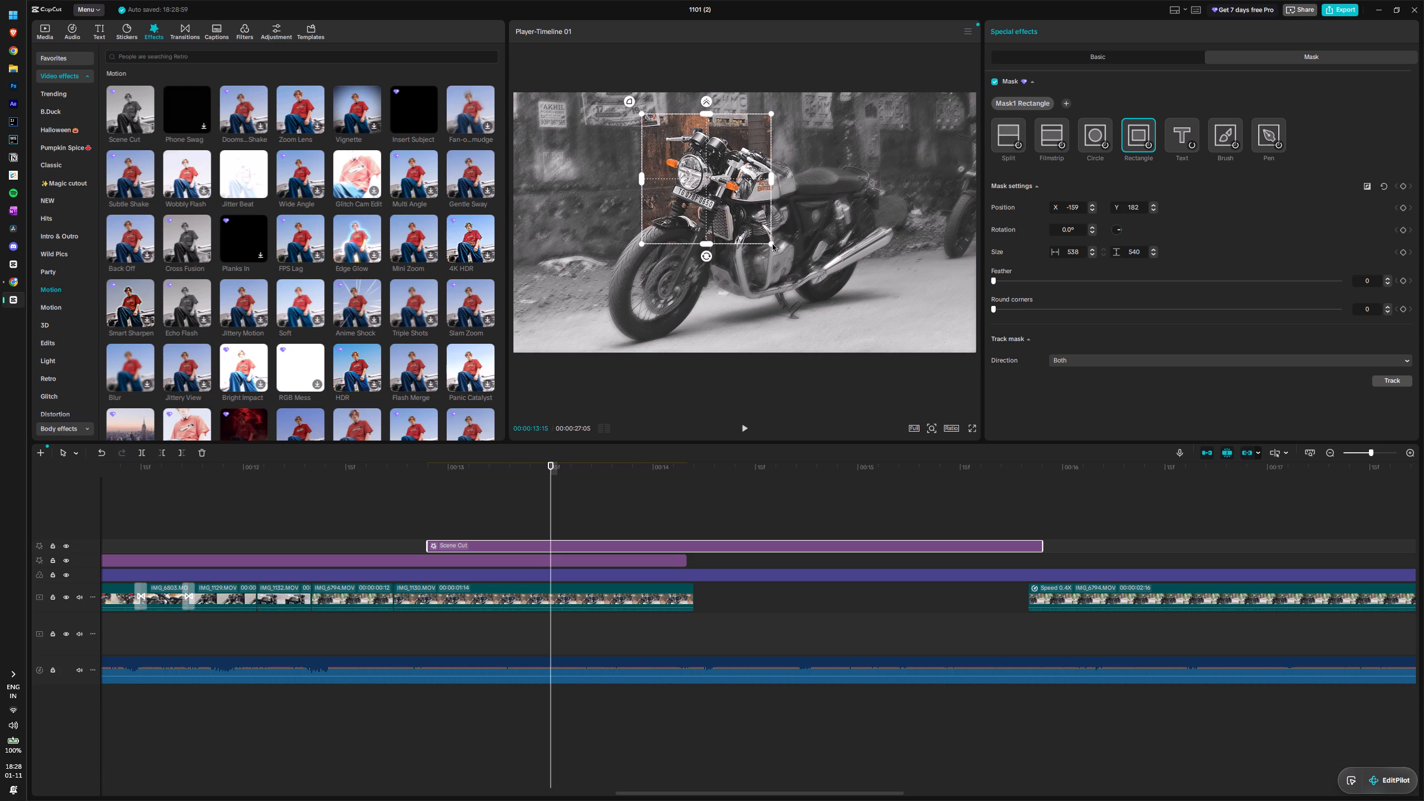
{"action": "left_click_drag", "start_coordinate": [773, 244], "coordinate": [752, 250]}
{"action": "left_click", "coordinate": [721, 195]}
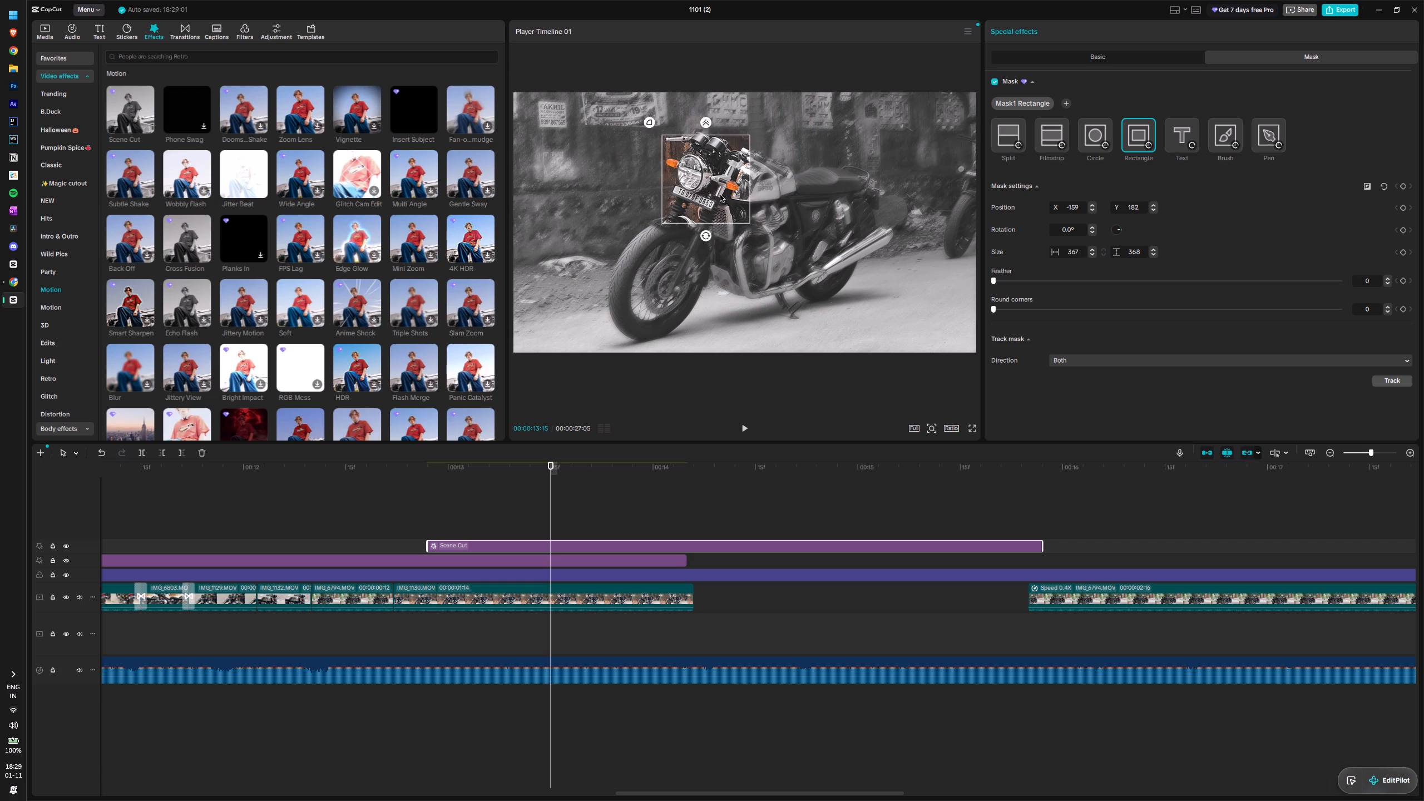
{"action": "left_click", "coordinate": [862, 302]}
{"action": "left_click", "coordinate": [701, 488]}
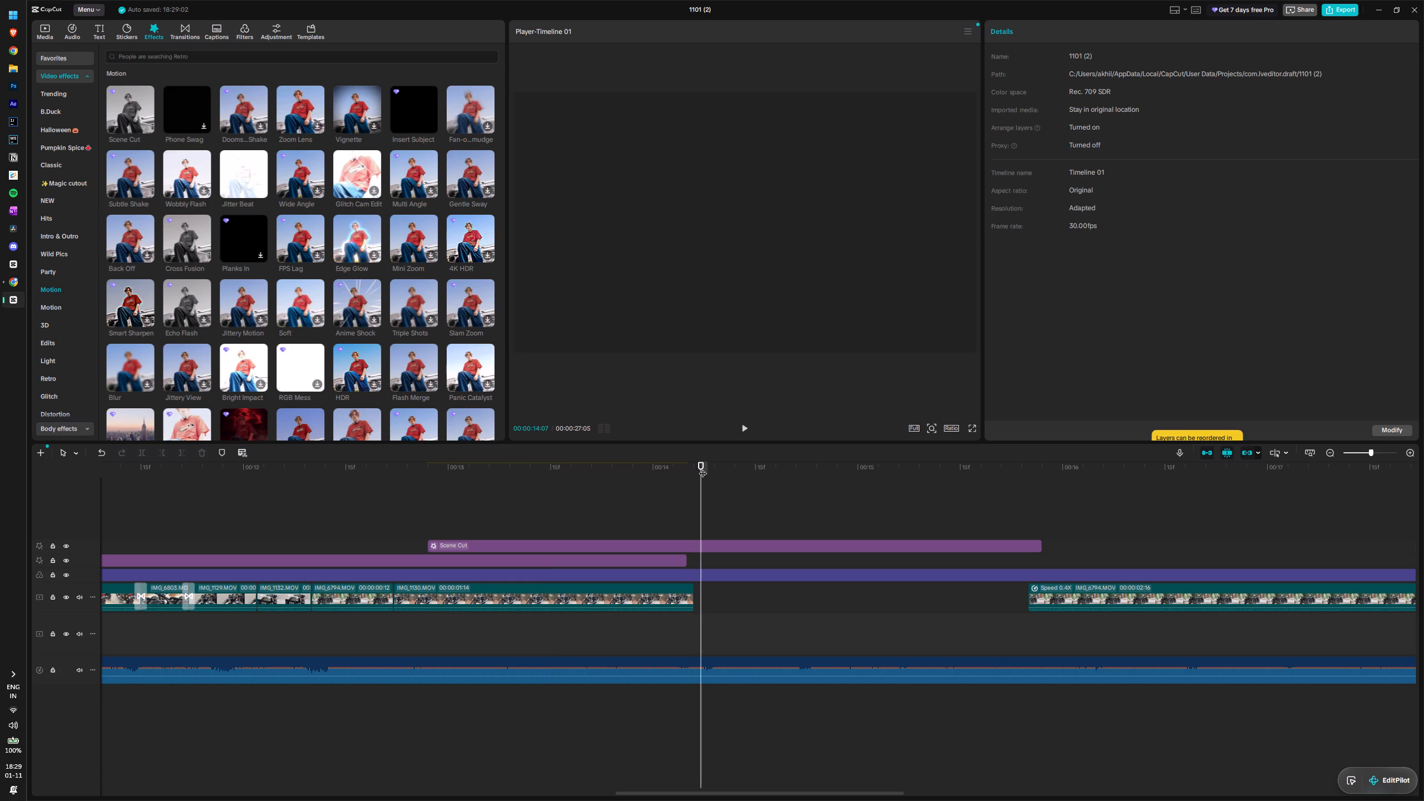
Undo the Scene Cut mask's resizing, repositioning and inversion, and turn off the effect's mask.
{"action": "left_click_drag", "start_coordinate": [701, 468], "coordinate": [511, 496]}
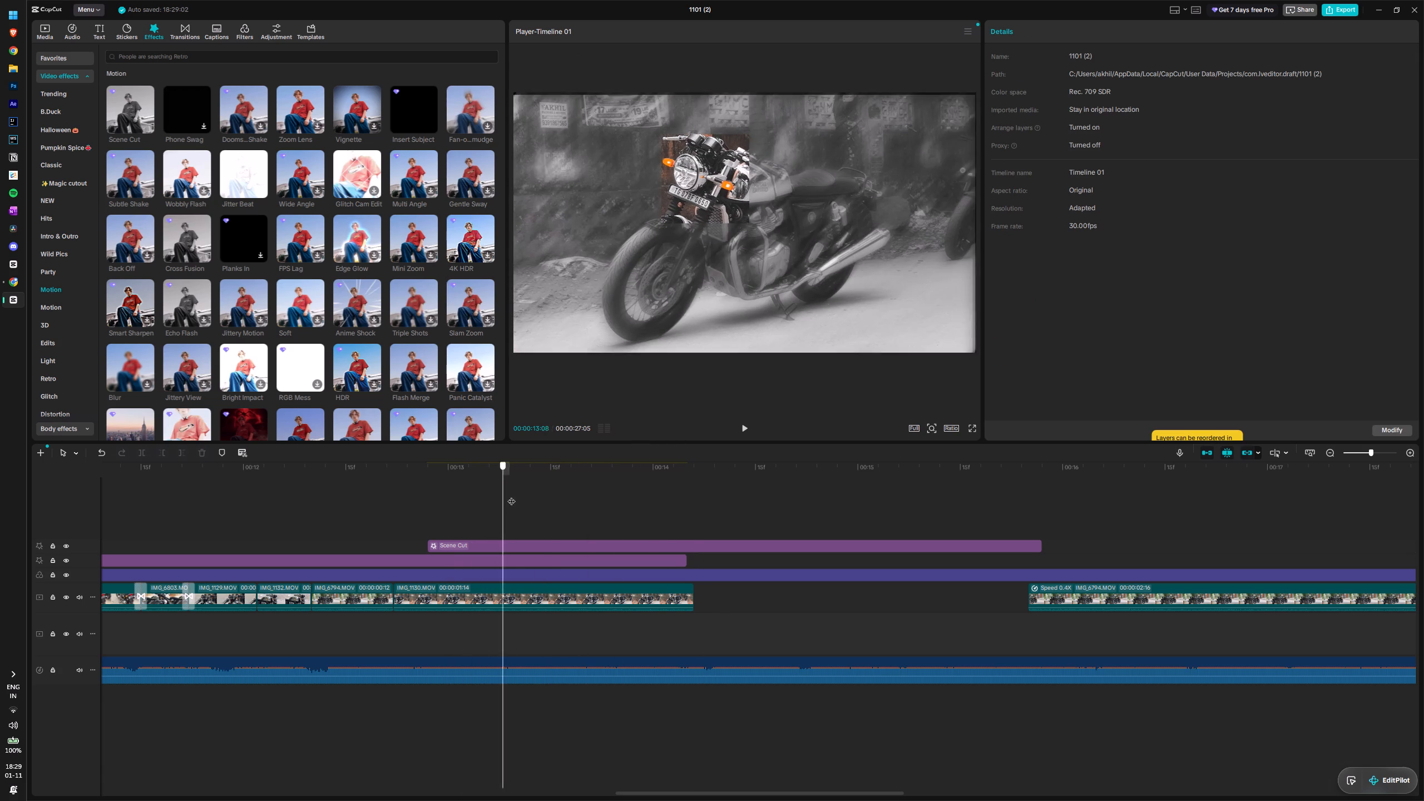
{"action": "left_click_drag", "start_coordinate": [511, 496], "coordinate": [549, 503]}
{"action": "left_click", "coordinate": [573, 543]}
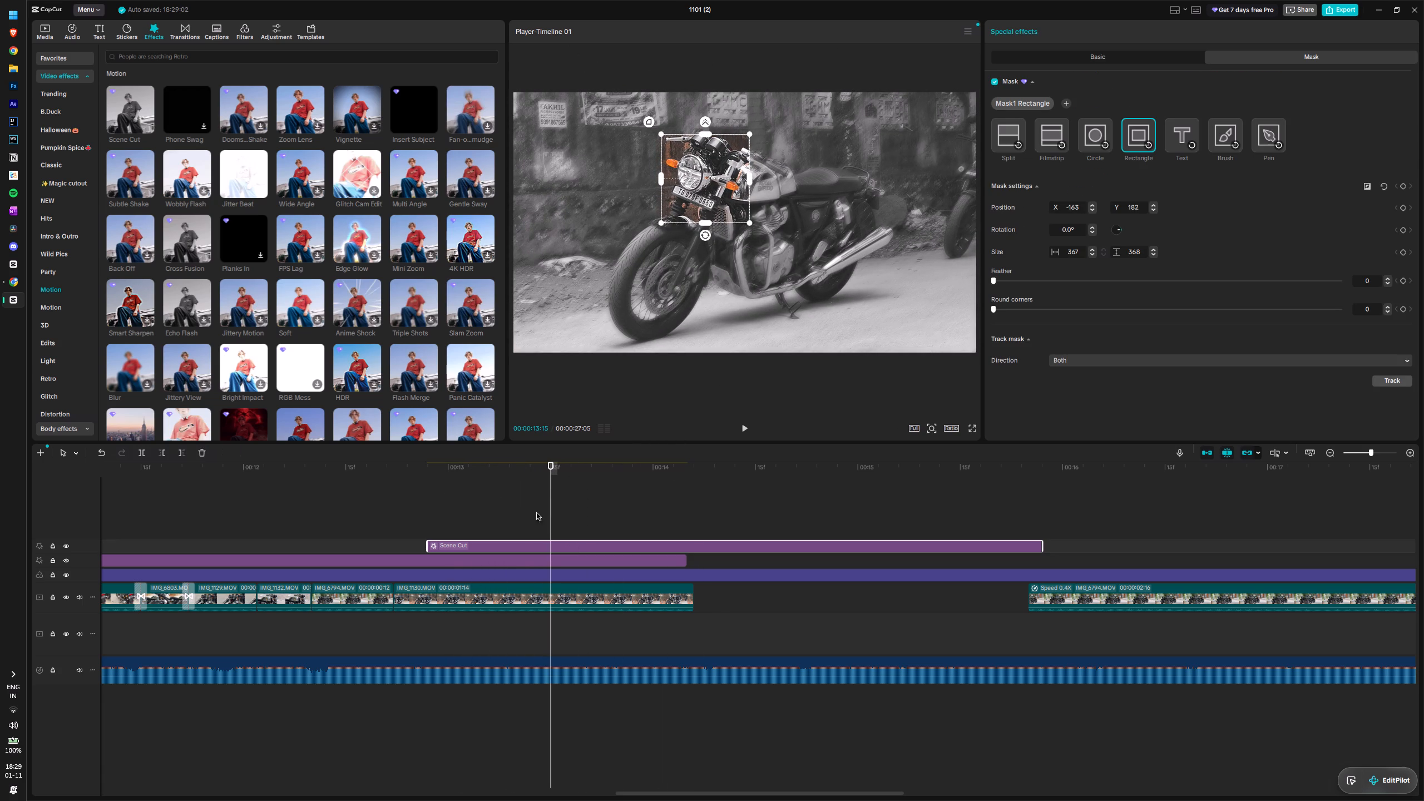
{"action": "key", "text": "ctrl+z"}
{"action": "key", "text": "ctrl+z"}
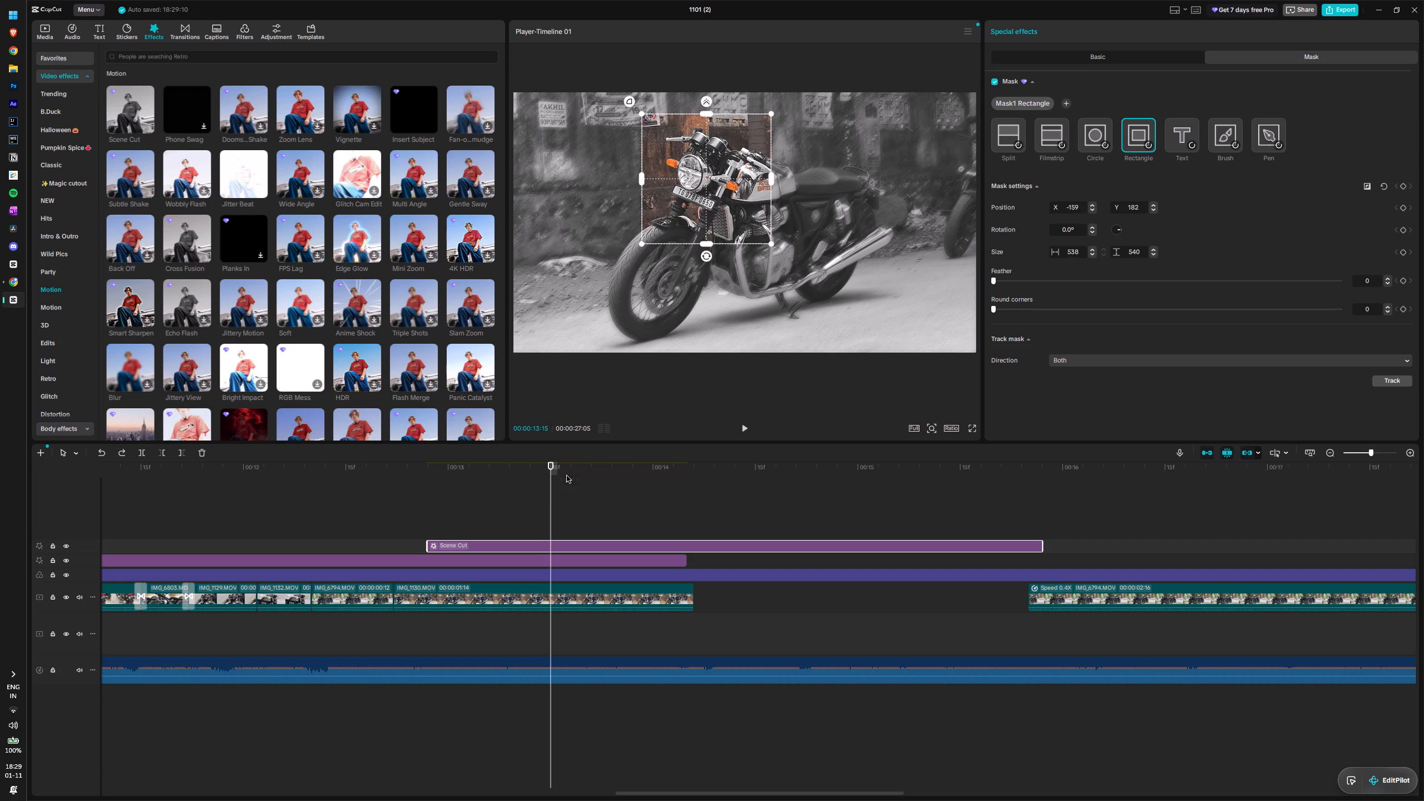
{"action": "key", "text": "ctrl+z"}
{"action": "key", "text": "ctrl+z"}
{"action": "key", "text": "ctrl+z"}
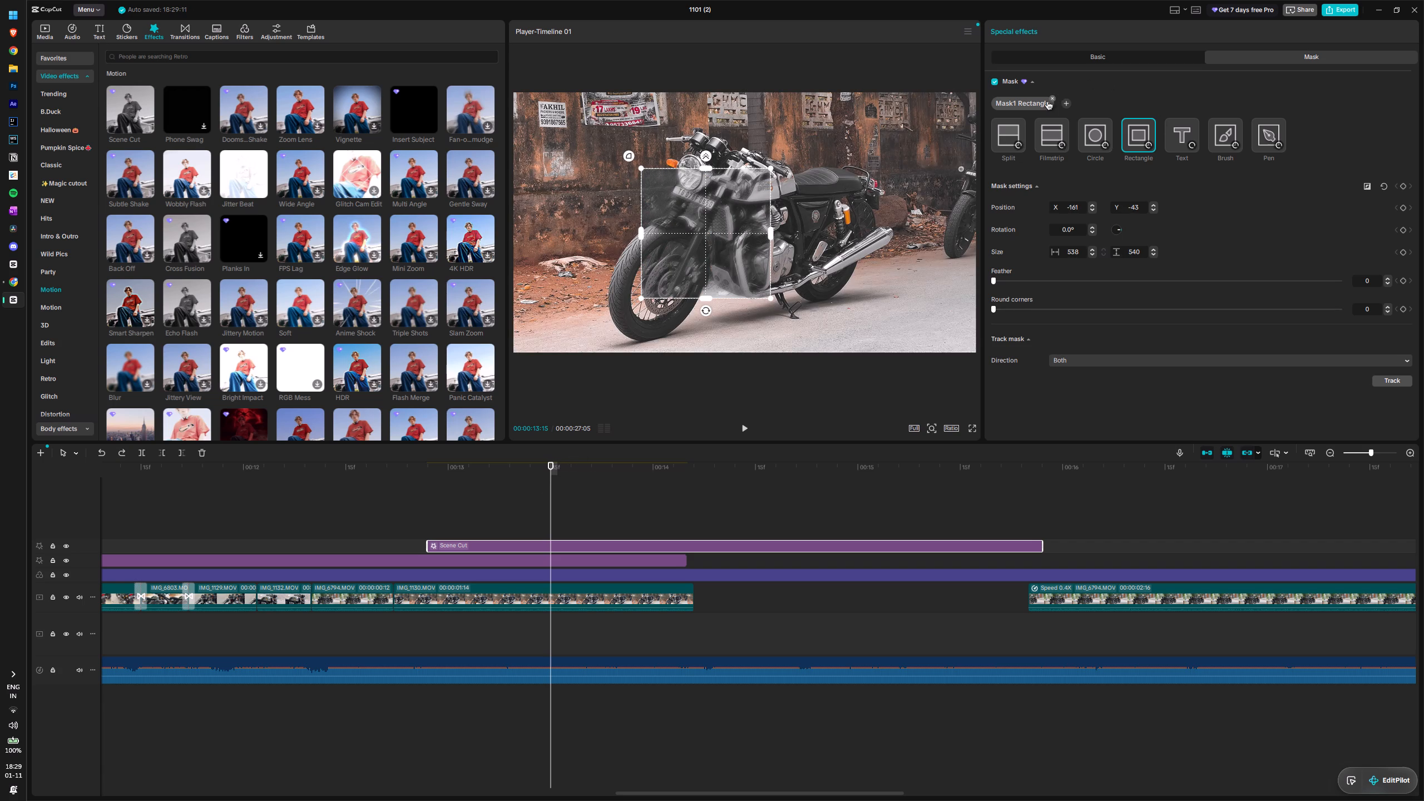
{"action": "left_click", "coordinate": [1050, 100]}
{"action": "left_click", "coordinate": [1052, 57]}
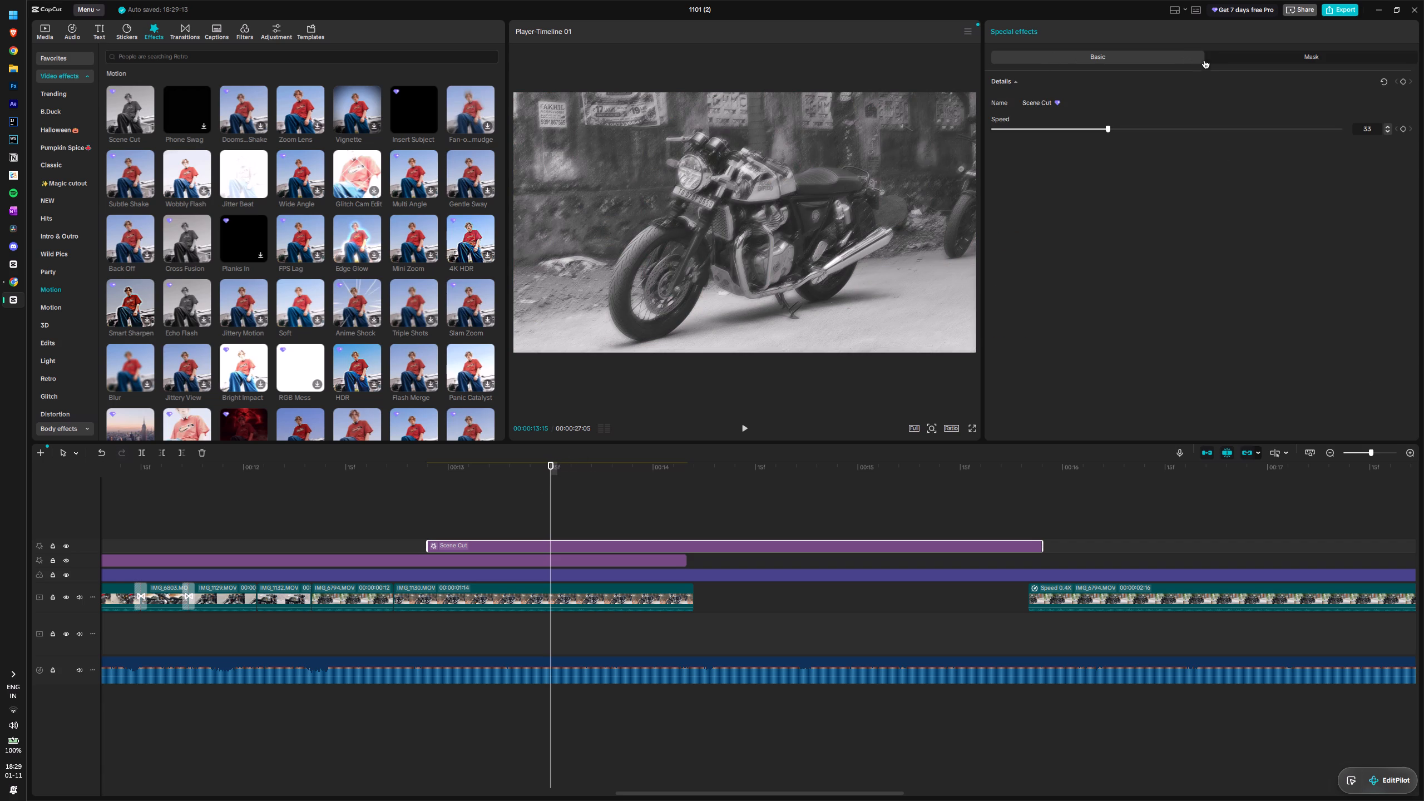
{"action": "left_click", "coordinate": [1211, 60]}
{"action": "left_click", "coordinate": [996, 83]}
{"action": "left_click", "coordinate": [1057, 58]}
Delete the Scene Cut effect above the Shake effect on the timeline.
{"action": "left_click_drag", "start_coordinate": [548, 503], "coordinate": [466, 534]}
{"action": "left_click", "coordinate": [523, 595]}
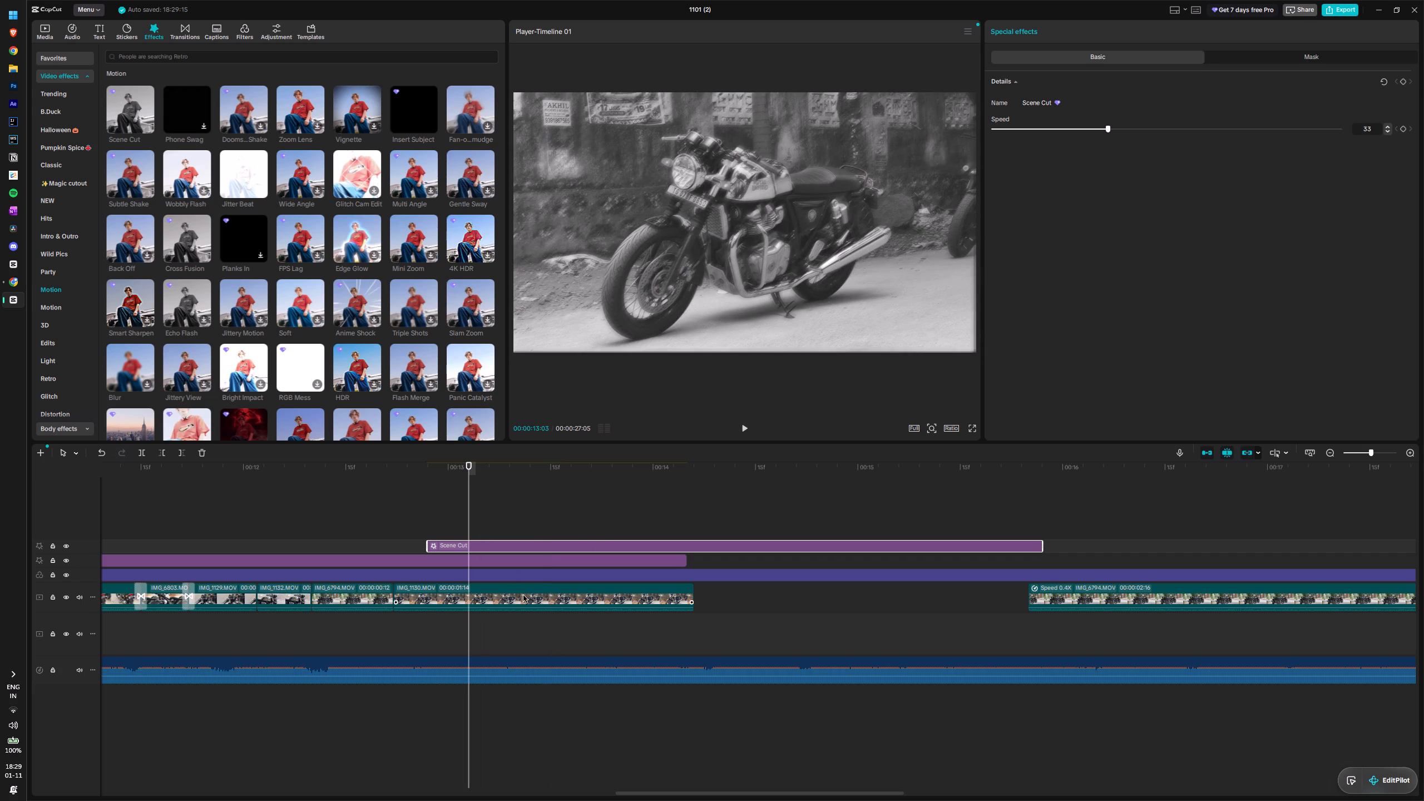
{"action": "left_click", "coordinate": [355, 245]}
{"action": "left_click", "coordinate": [577, 542]}
{"action": "key", "text": "Delete"}
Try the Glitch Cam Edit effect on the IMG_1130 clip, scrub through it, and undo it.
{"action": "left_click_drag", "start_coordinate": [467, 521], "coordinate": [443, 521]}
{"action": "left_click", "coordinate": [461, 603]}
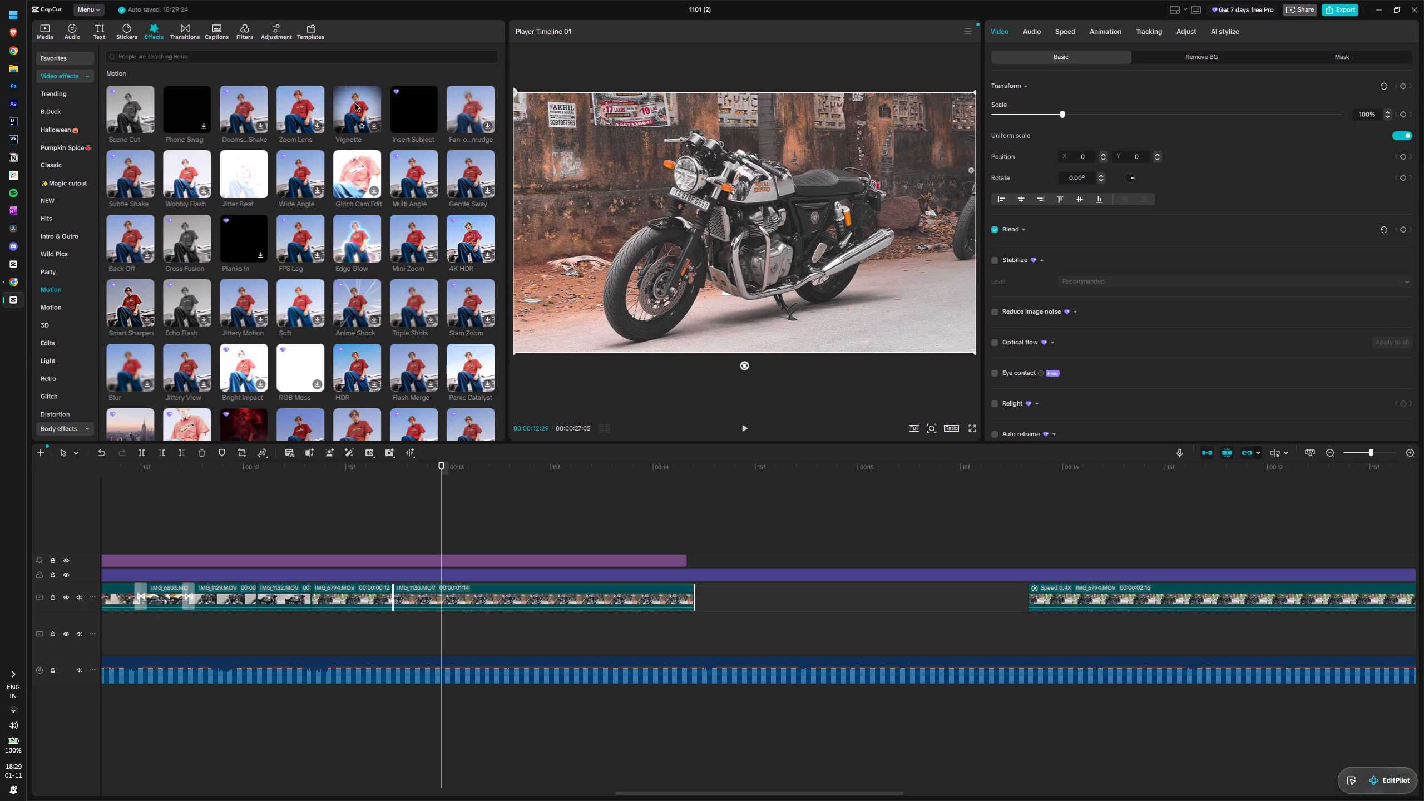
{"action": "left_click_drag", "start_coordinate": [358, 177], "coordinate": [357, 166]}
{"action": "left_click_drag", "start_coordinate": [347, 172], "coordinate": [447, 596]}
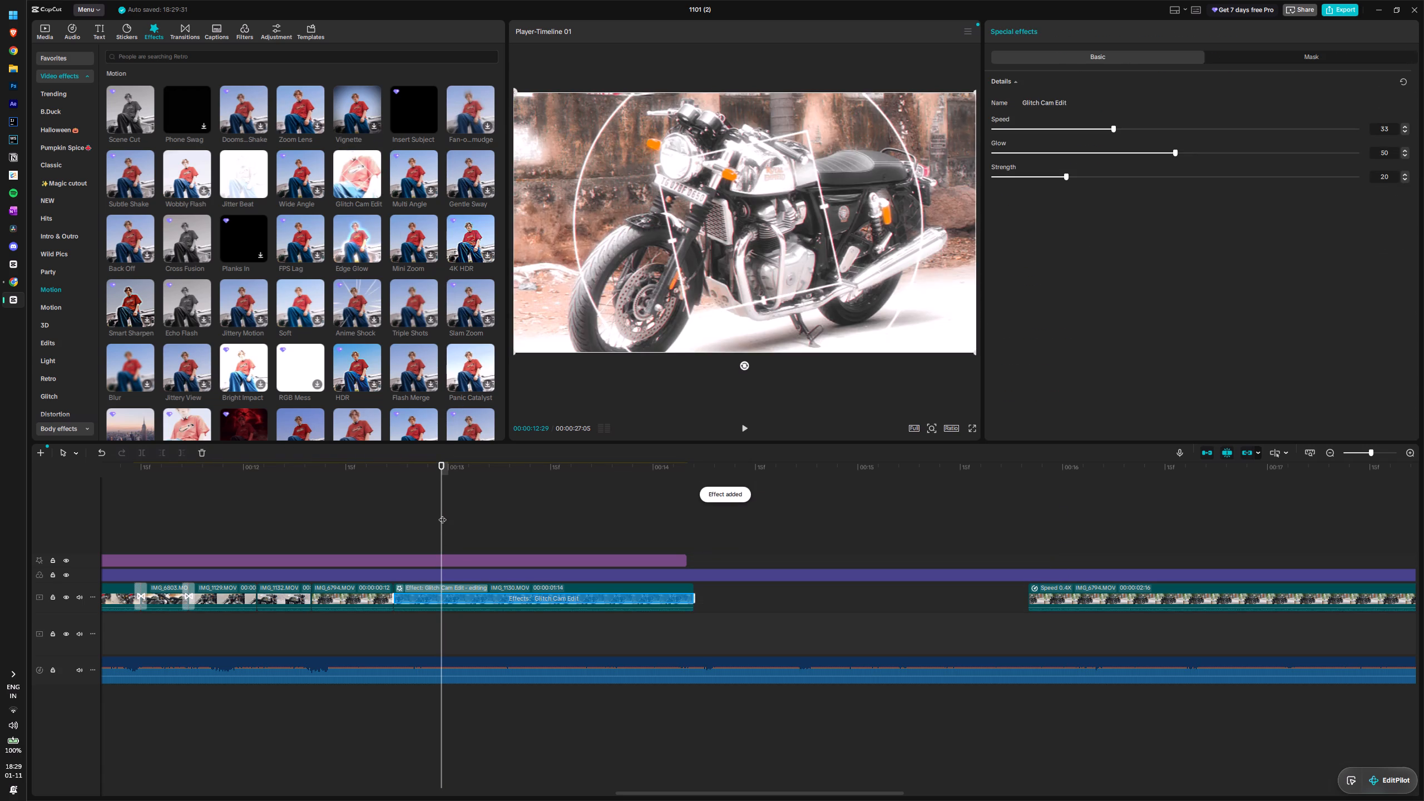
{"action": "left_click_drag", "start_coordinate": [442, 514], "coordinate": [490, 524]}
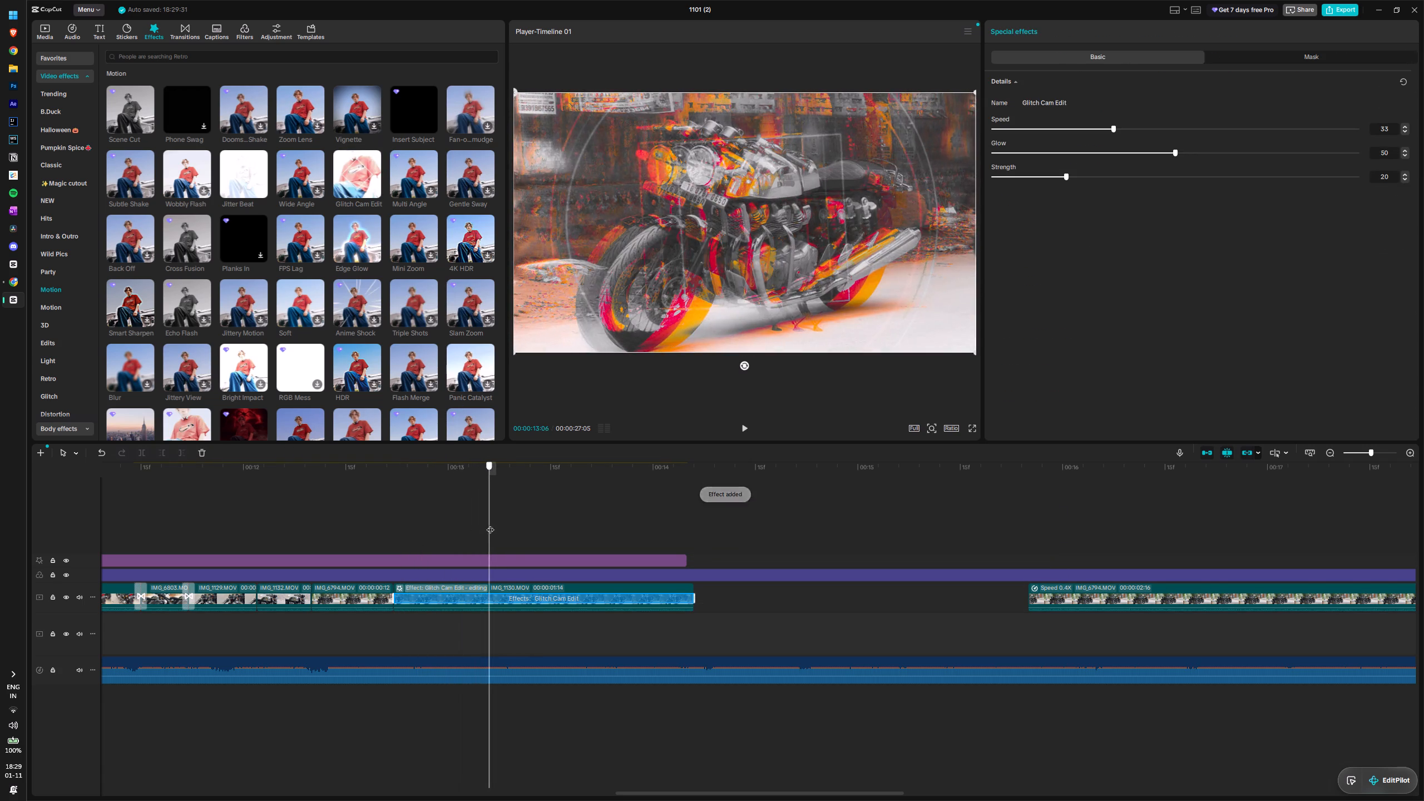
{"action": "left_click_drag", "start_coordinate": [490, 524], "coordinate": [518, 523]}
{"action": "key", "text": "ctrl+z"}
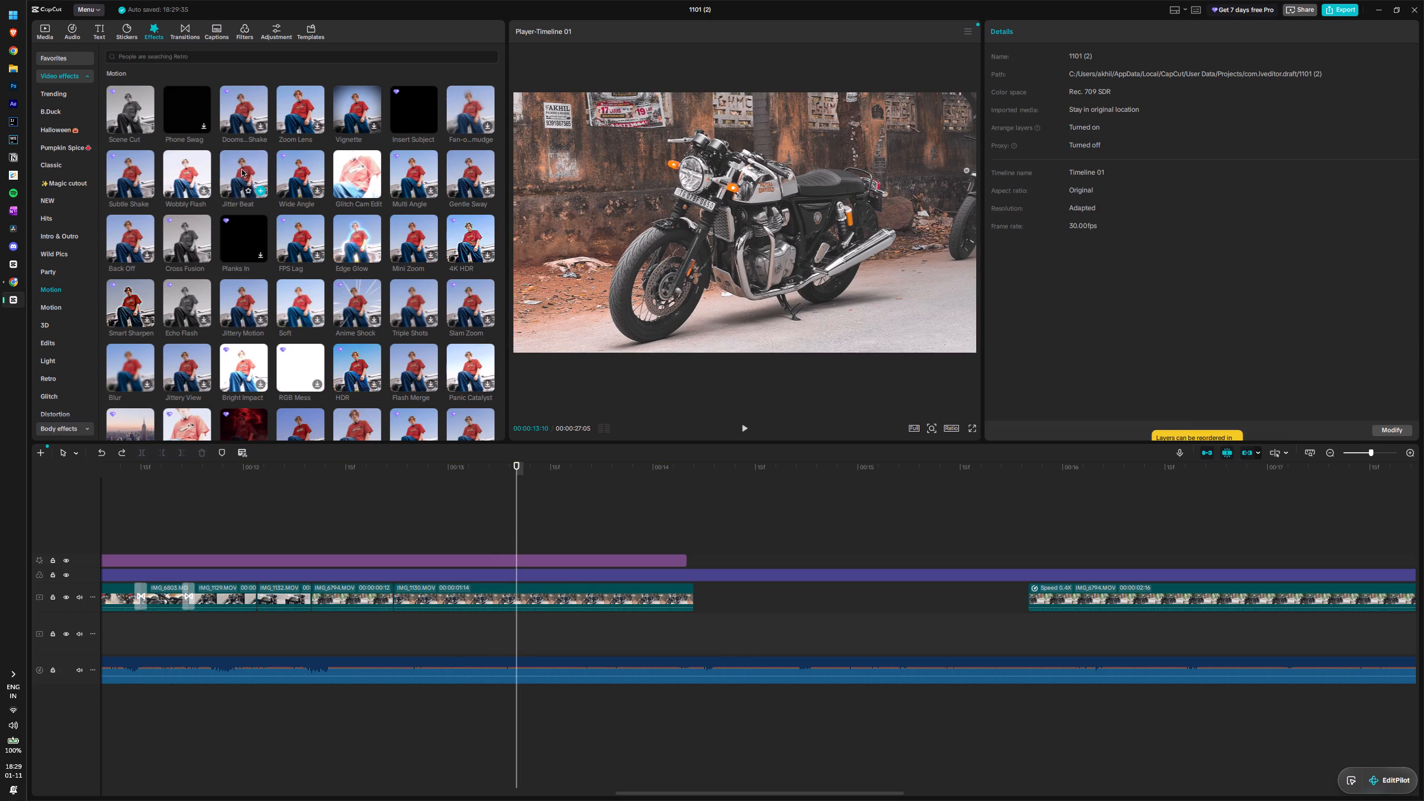
Add the Jitter Beat effect above the Shake effect, starting early in IMG_1130, and play it back to check.
{"action": "left_click_drag", "start_coordinate": [242, 170], "coordinate": [478, 547]}
{"action": "left_click_drag", "start_coordinate": [517, 507], "coordinate": [457, 506]}
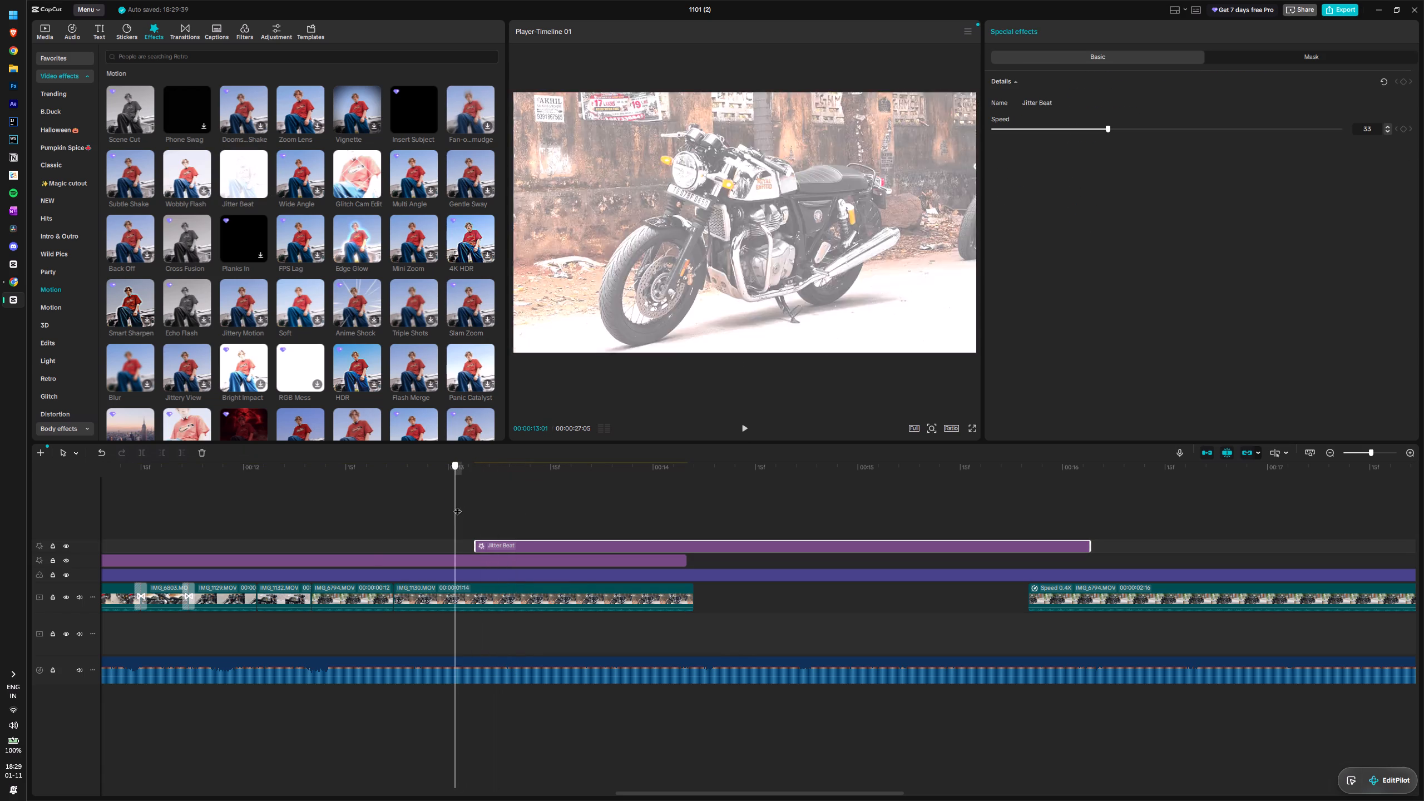
{"action": "left_click_drag", "start_coordinate": [457, 506], "coordinate": [375, 497]}
{"action": "key", "text": "space"}
{"action": "key", "text": "space"}
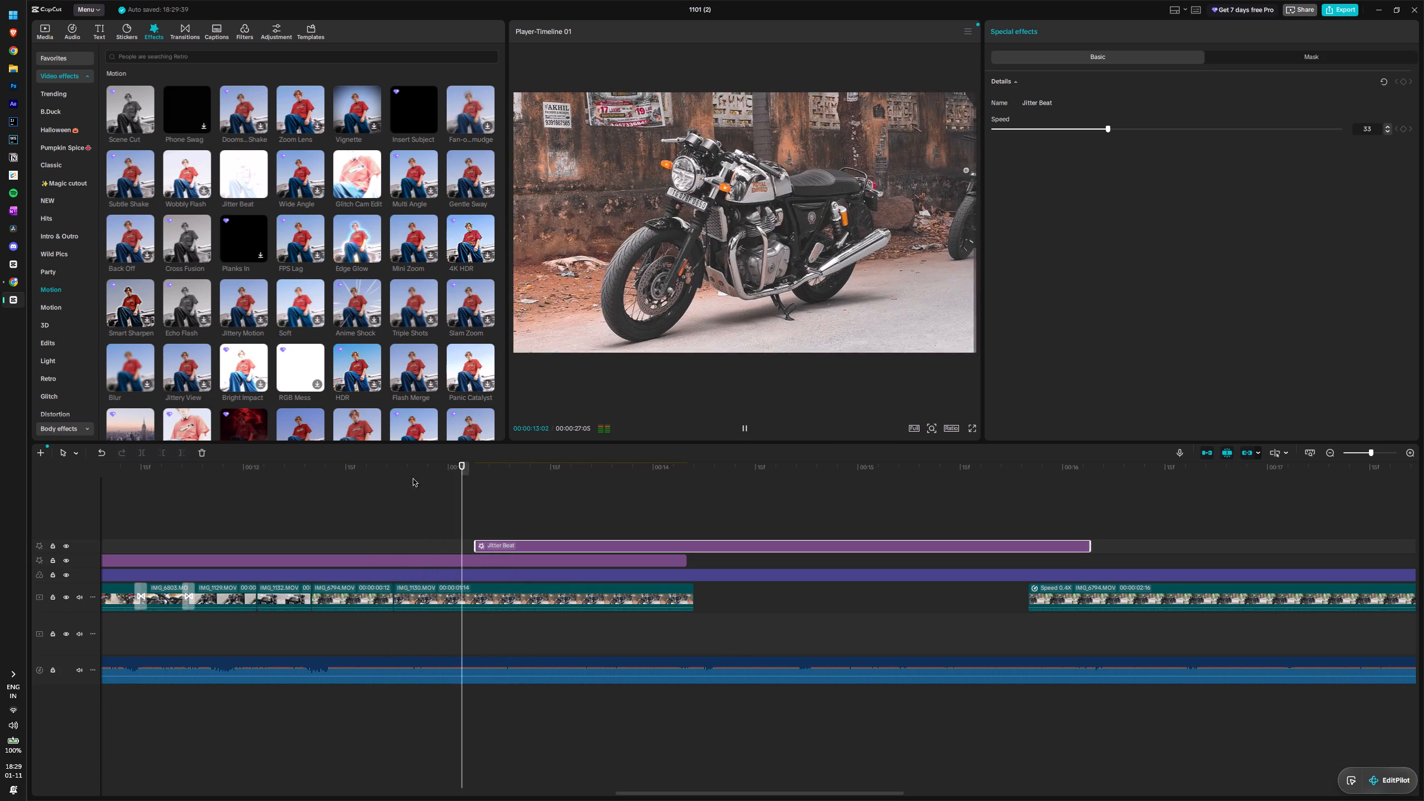
{"action": "key", "text": "space"}
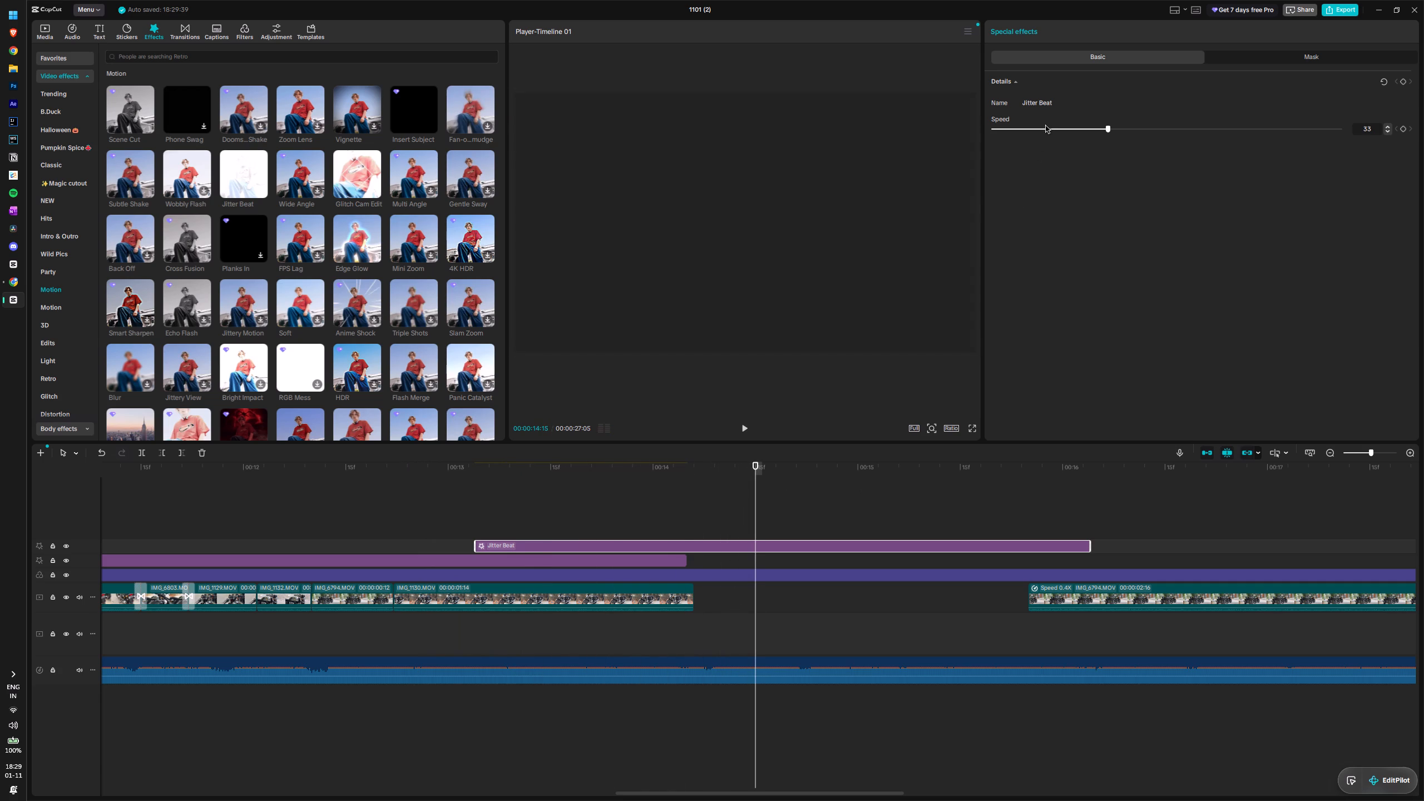
Lower the Jitter Beat effect's speed, trying 15 and settling on about 22, and replay the clip after each change.
{"action": "left_click", "coordinate": [1046, 129]}
{"action": "left_click_drag", "start_coordinate": [754, 500], "coordinate": [369, 551]}
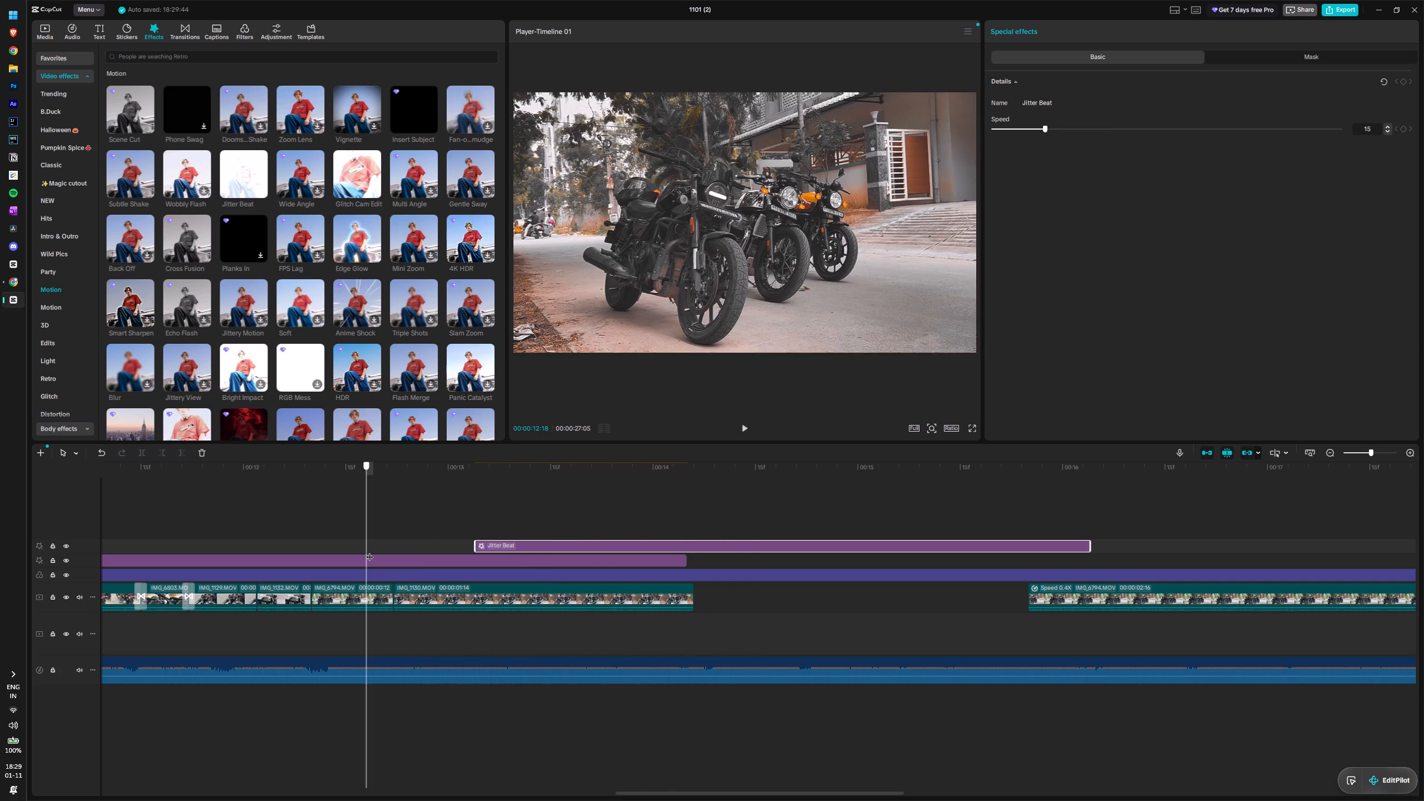
{"action": "left_click_drag", "start_coordinate": [369, 551], "coordinate": [394, 555]}
{"action": "key", "text": "space"}
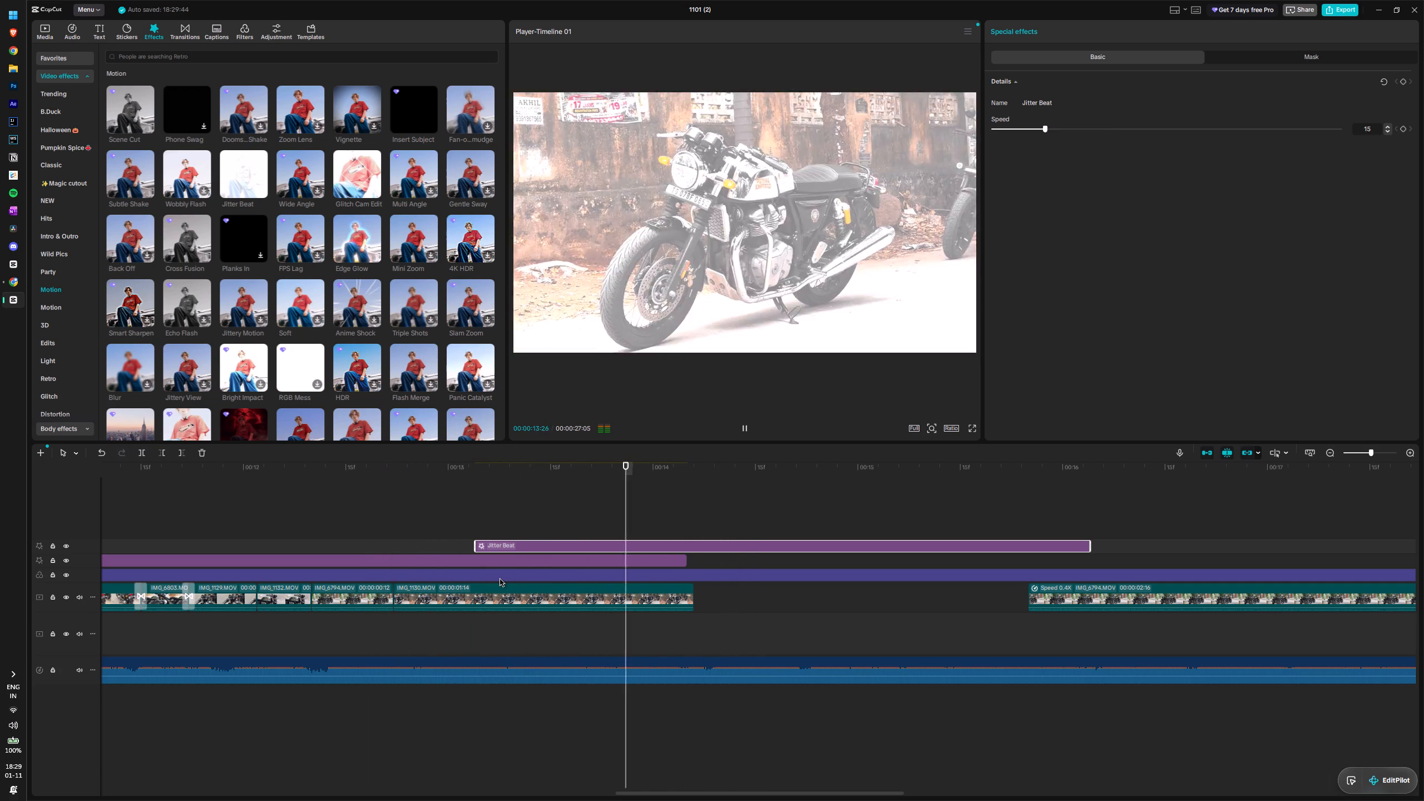
{"action": "key", "text": "space"}
{"action": "left_click_drag", "start_coordinate": [1050, 130], "coordinate": [1070, 131]}
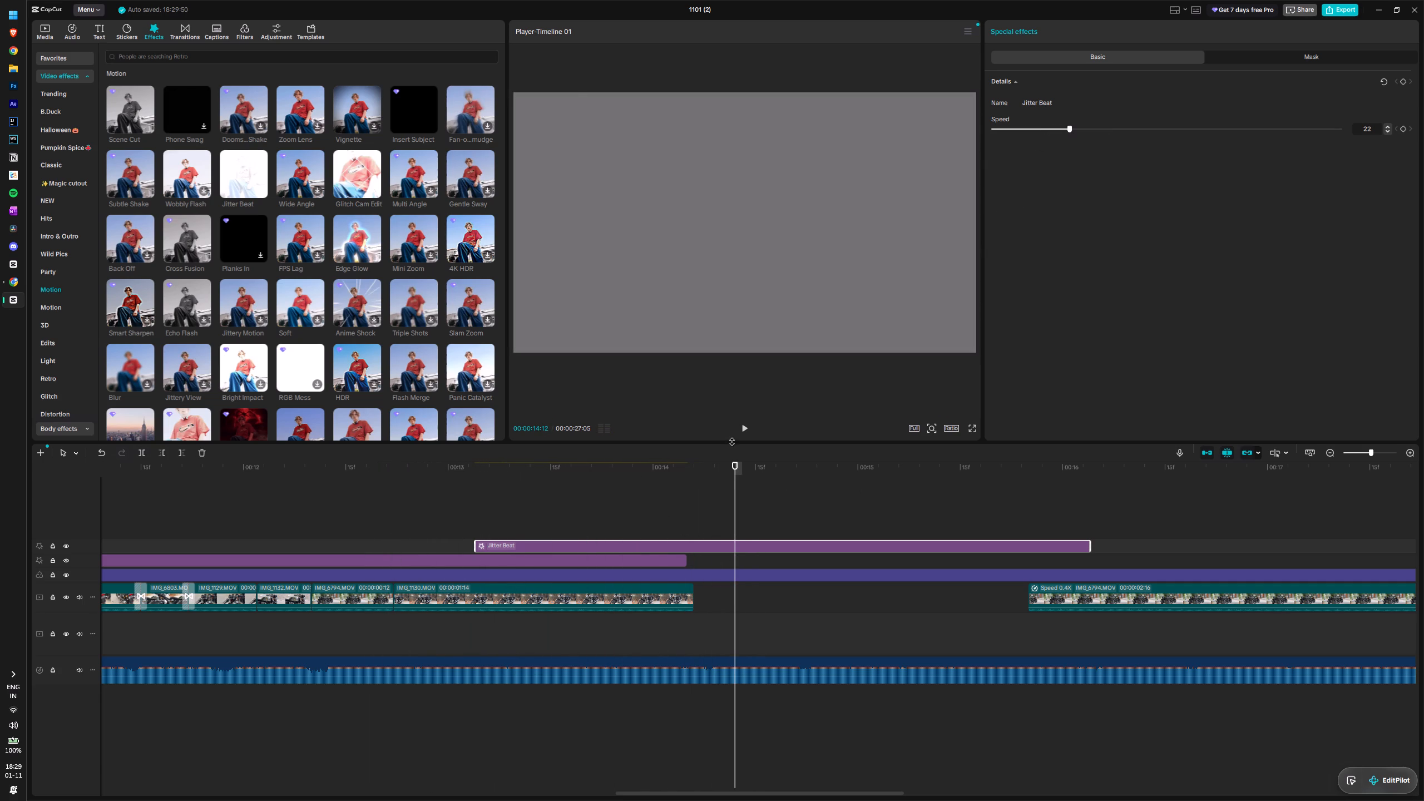
{"action": "left_click_drag", "start_coordinate": [735, 474], "coordinate": [390, 525]}
{"action": "key", "text": "space"}
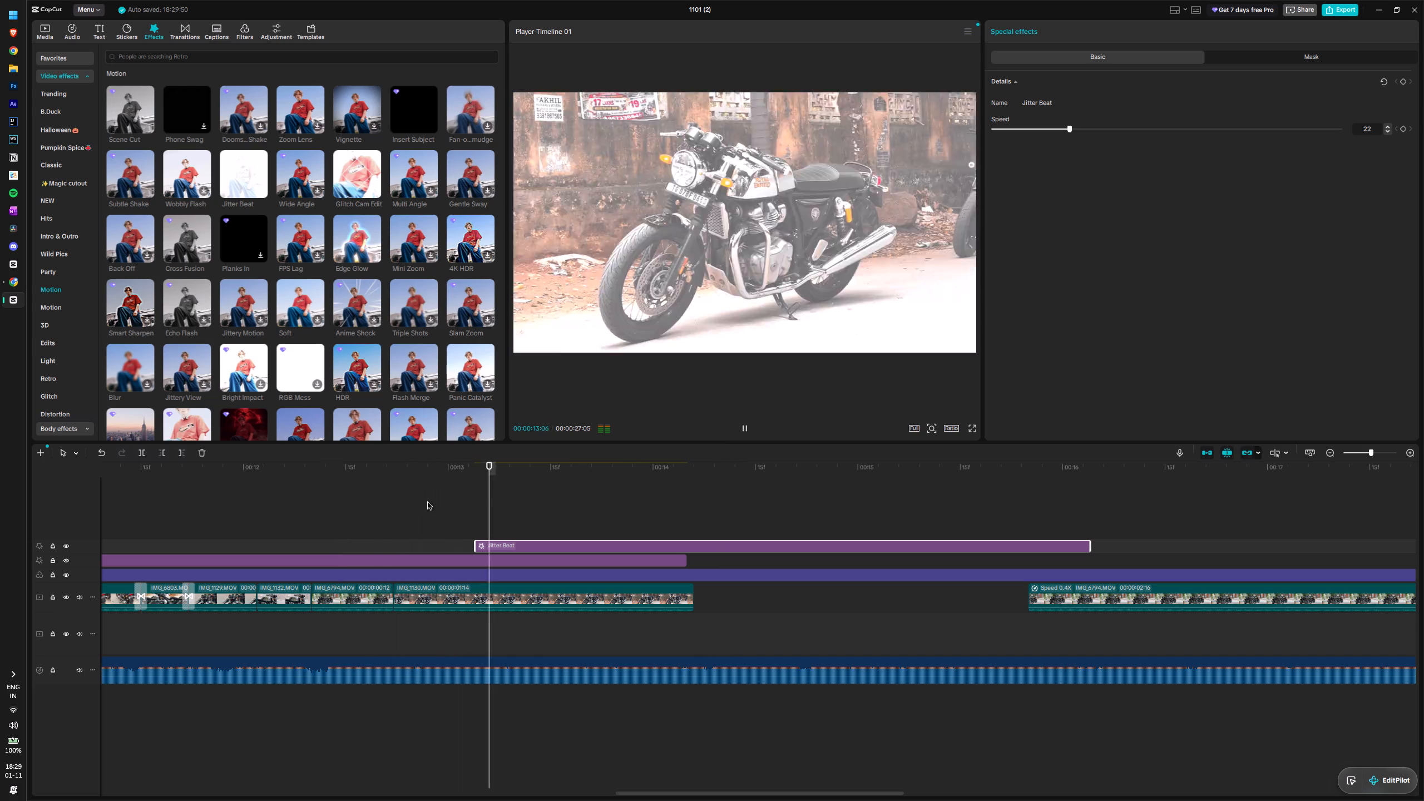
{"action": "key", "text": "space"}
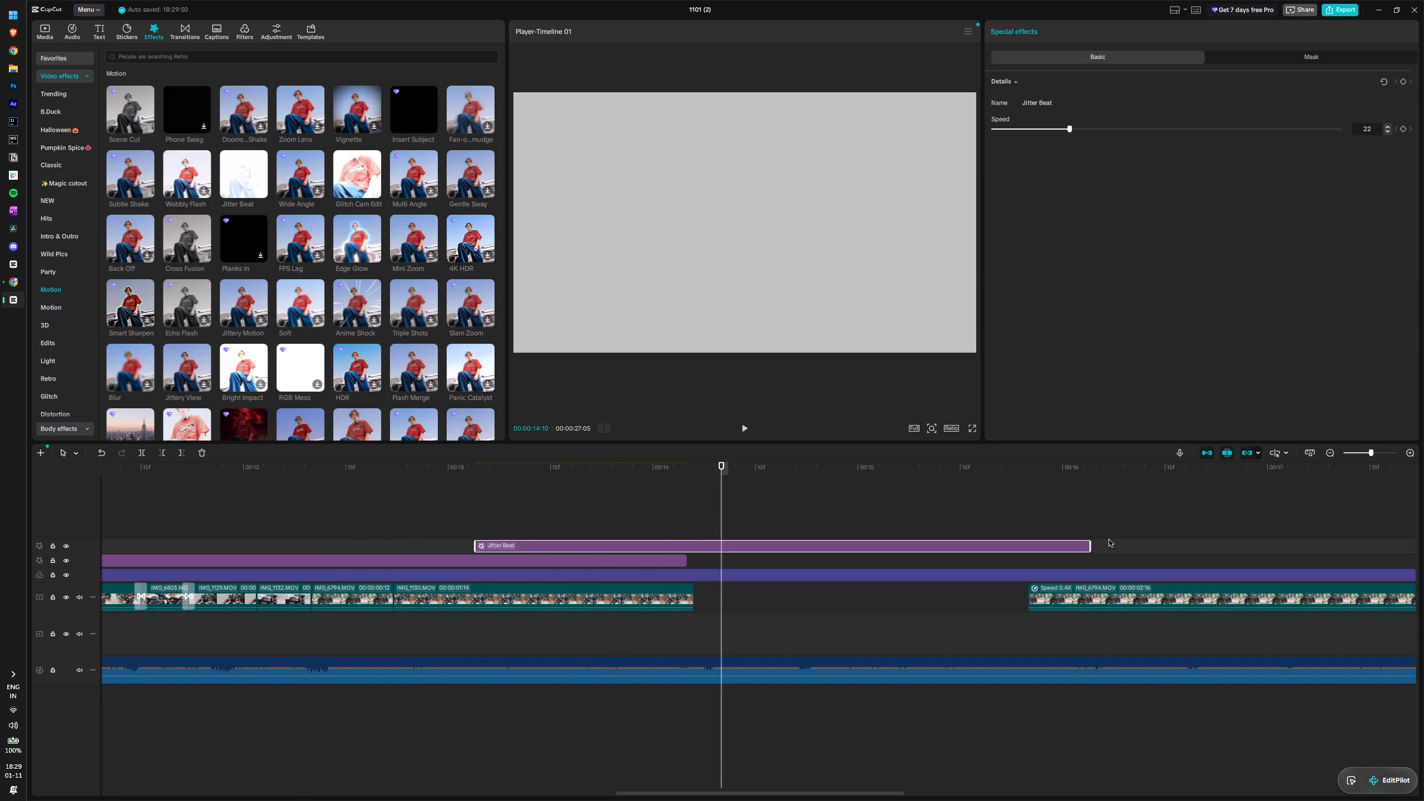
Trim the end of the Jitter Beat effect so it lasts only about 0.3 s, and play it back to check.
{"action": "left_click_drag", "start_coordinate": [1091, 546], "coordinate": [537, 550]}
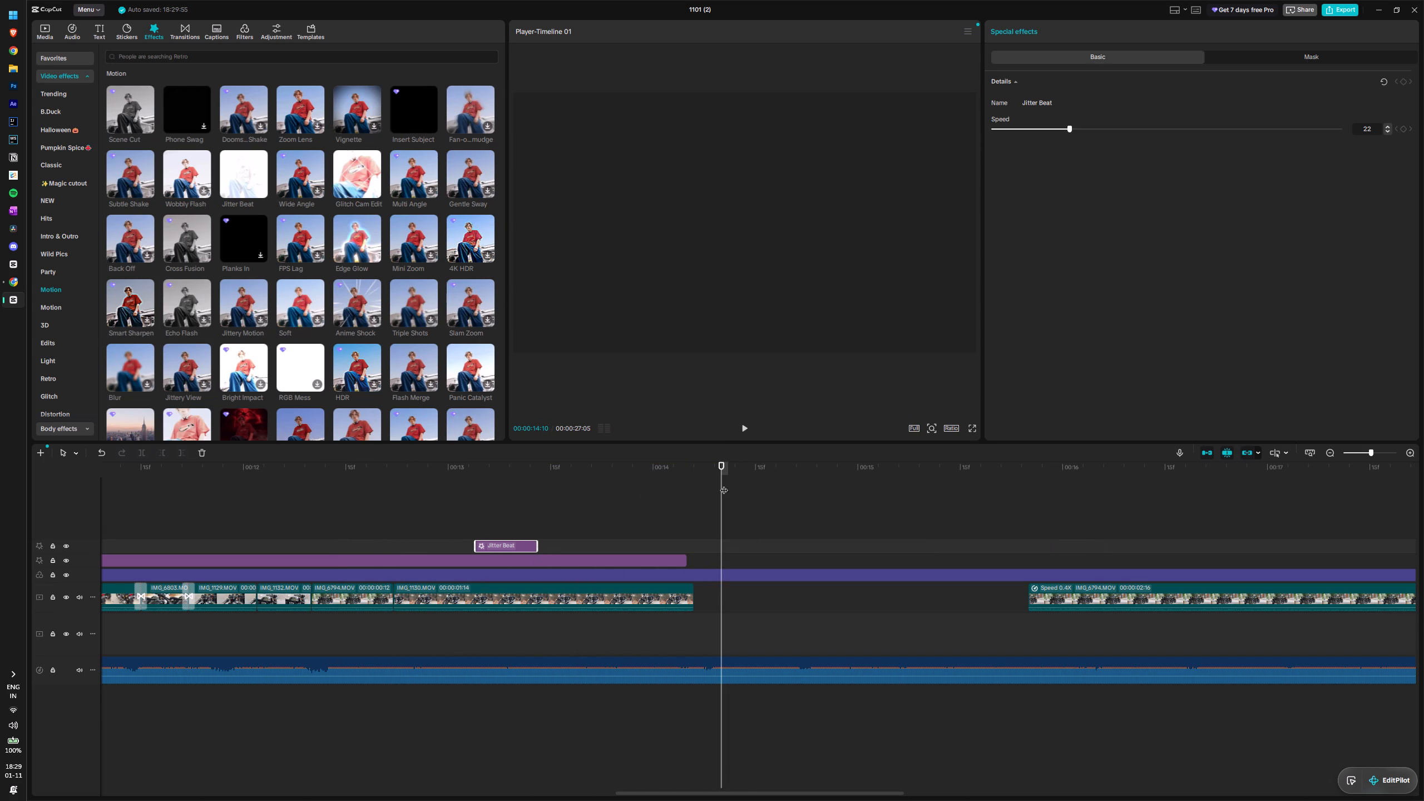
{"action": "left_click_drag", "start_coordinate": [722, 484], "coordinate": [392, 491]}
{"action": "key", "text": "space"}
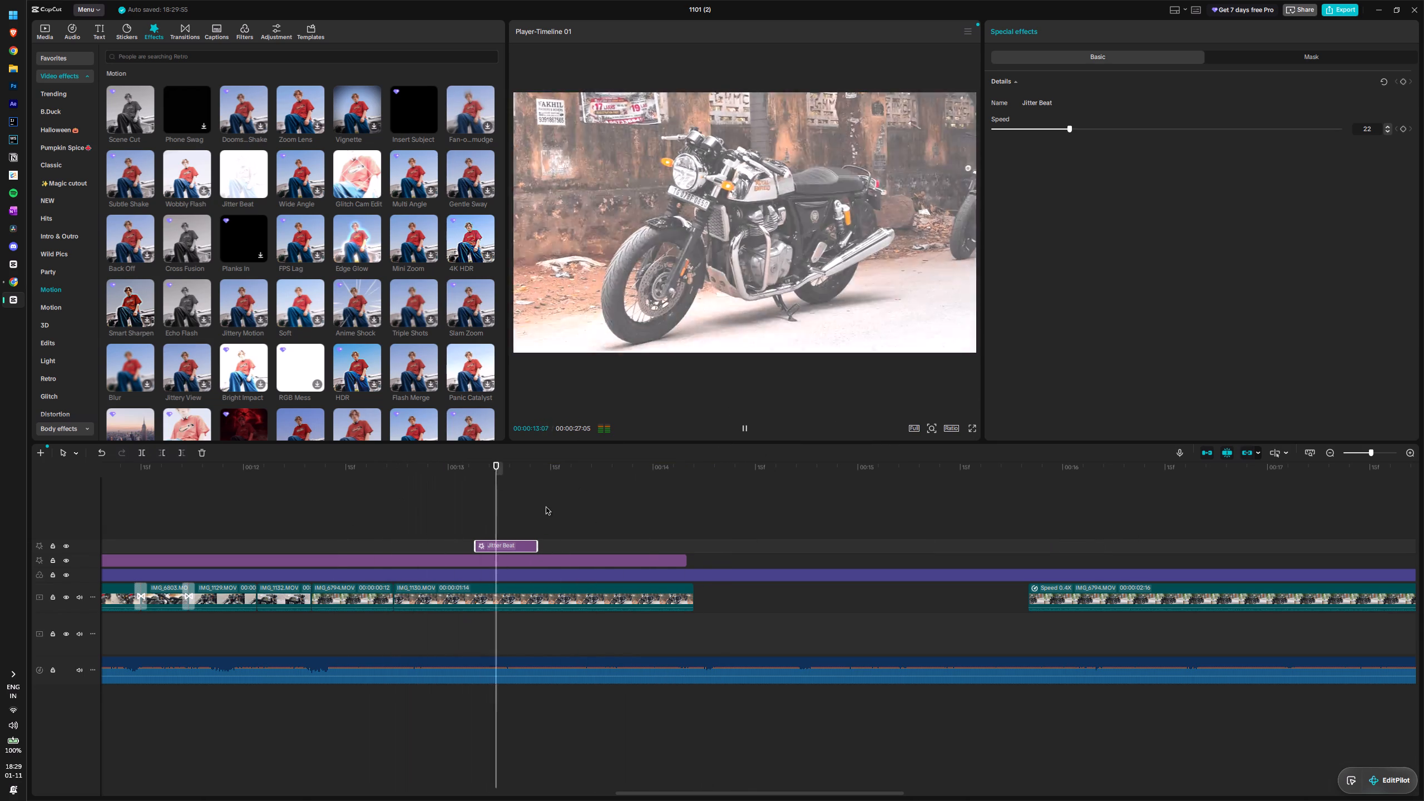
{"action": "key", "text": "space"}
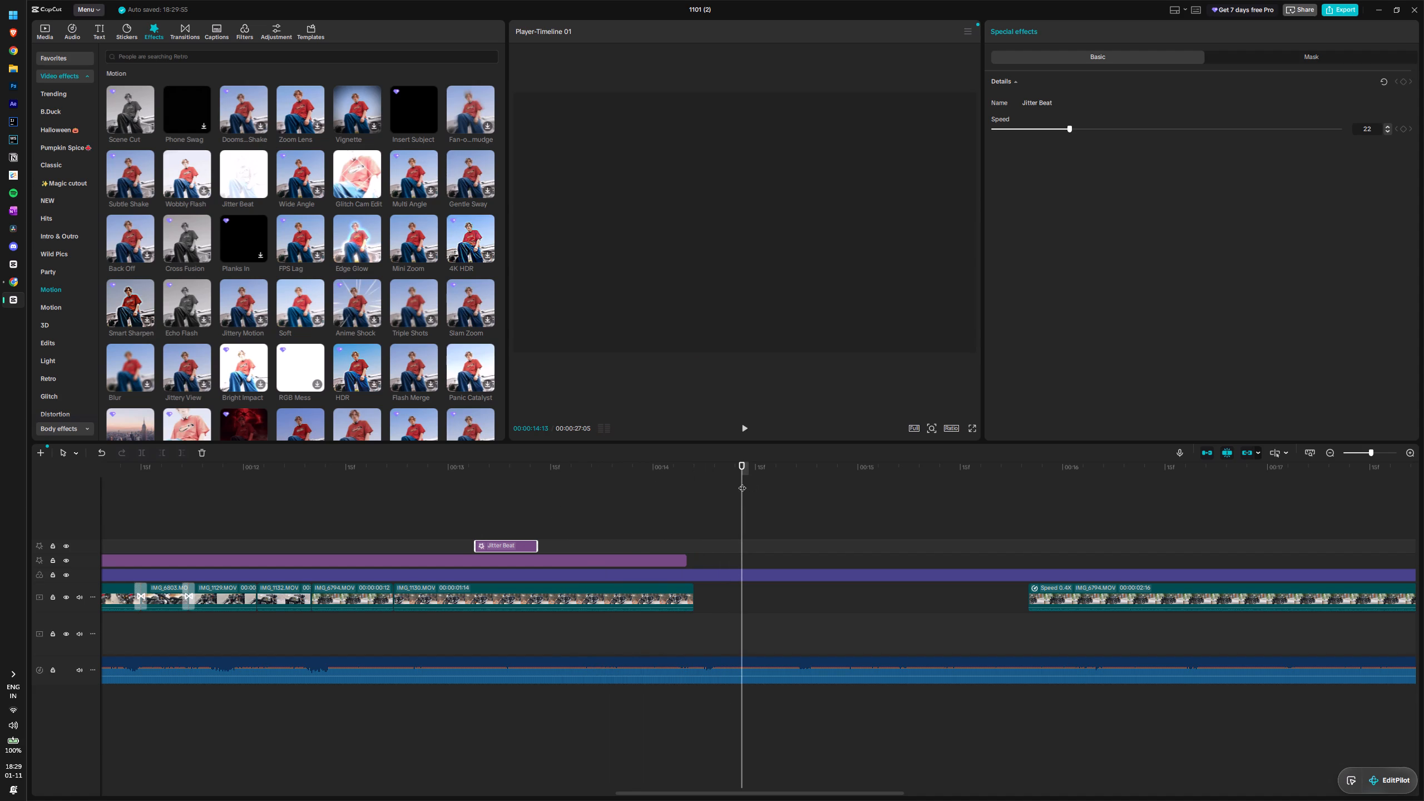
Apply a custom speed curve to IMG_1130 with a fast start and an even section below 1x between the second and third points; play it back.
{"action": "left_click_drag", "start_coordinate": [742, 482], "coordinate": [410, 511]}
{"action": "left_click", "coordinate": [485, 587]}
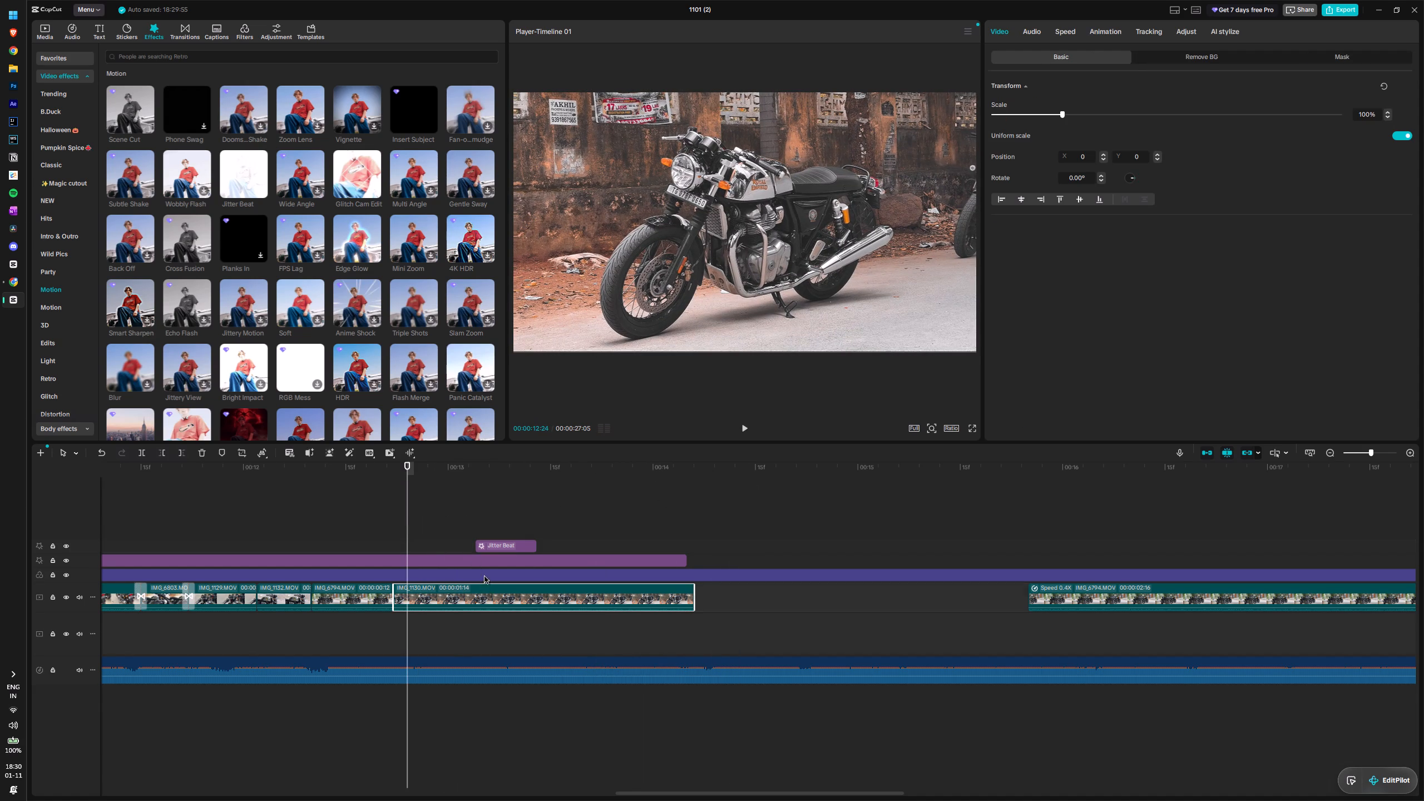
{"action": "left_click", "coordinate": [1059, 36]}
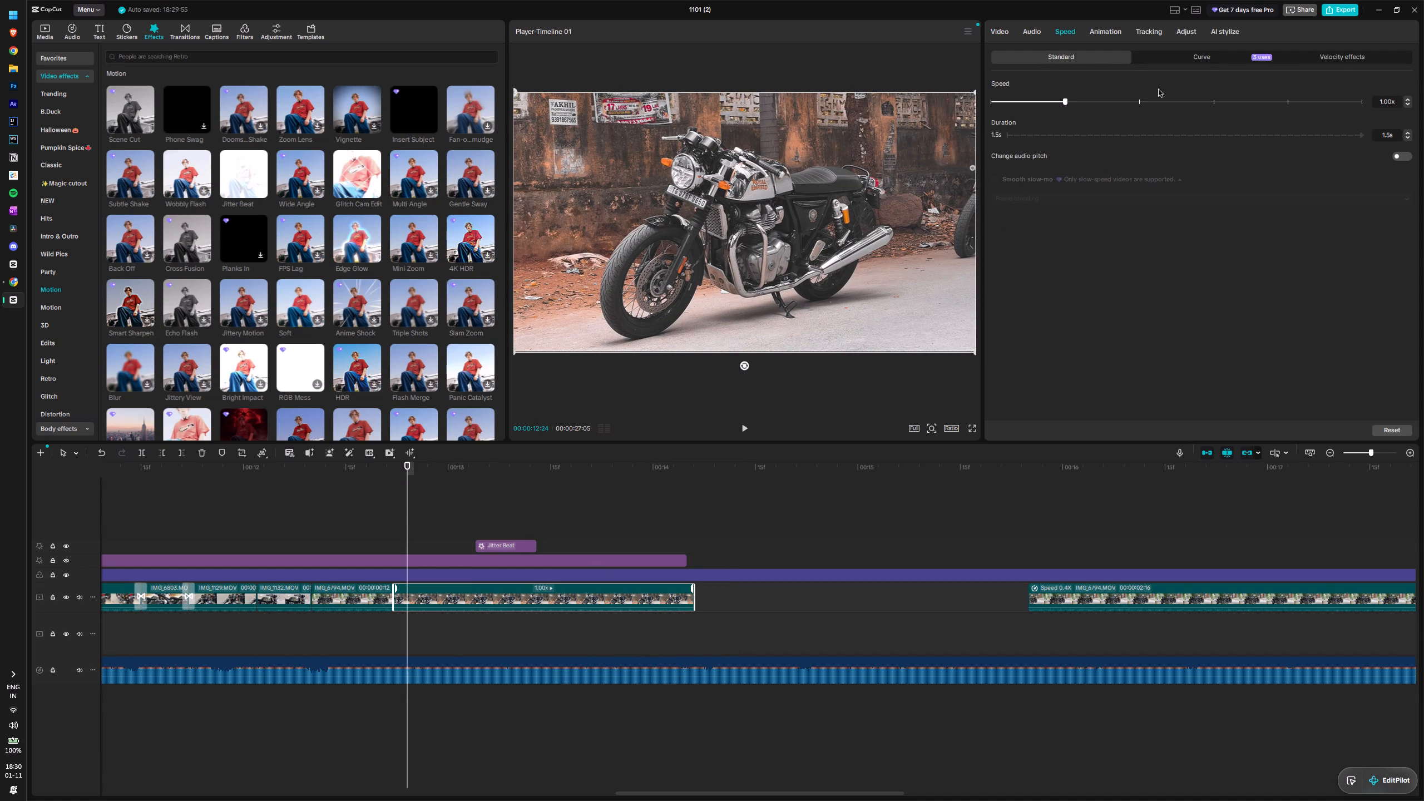
{"action": "left_click", "coordinate": [1189, 56]}
{"action": "left_click", "coordinate": [1061, 94]}
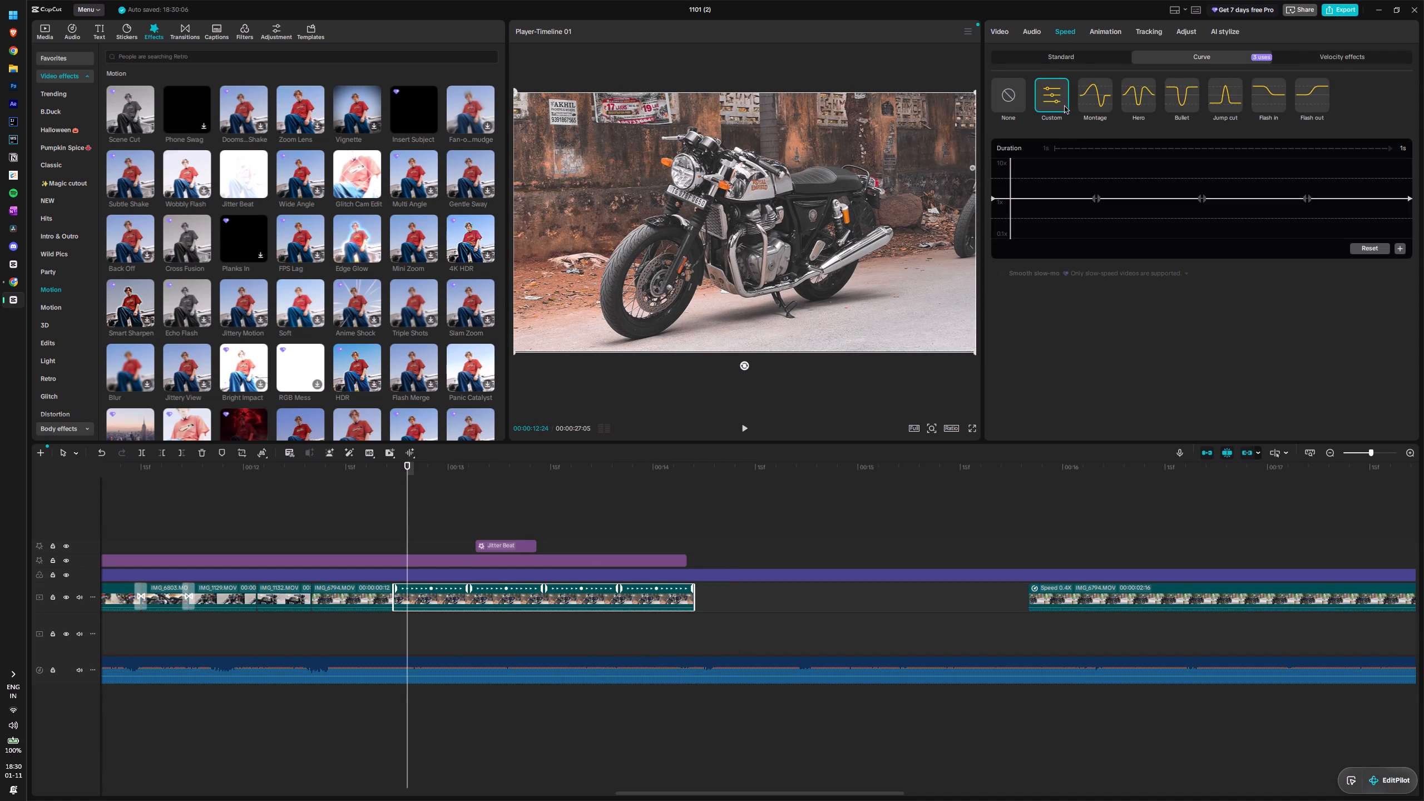
{"action": "left_click_drag", "start_coordinate": [993, 198], "coordinate": [991, 185]}
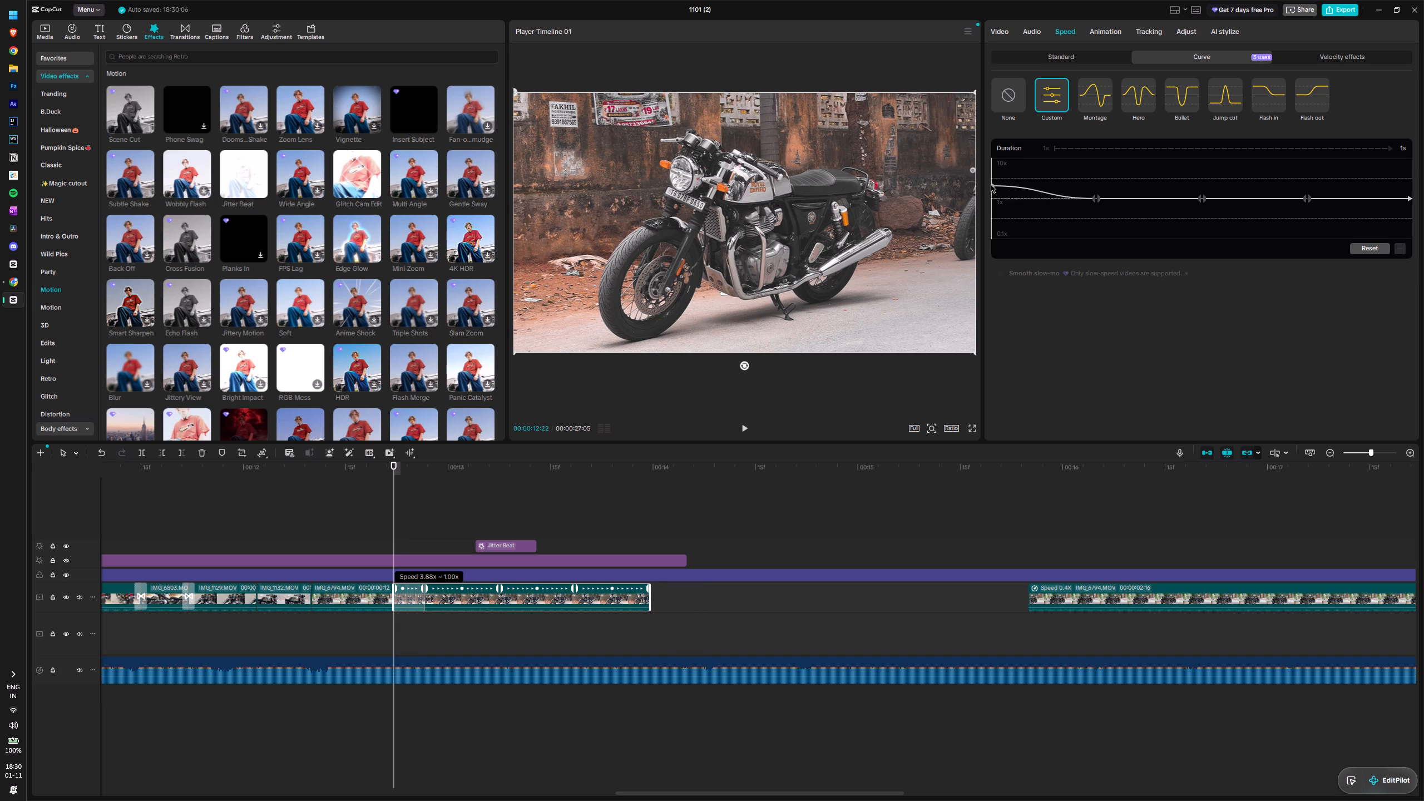
{"action": "left_click_drag", "start_coordinate": [991, 185], "coordinate": [993, 182]}
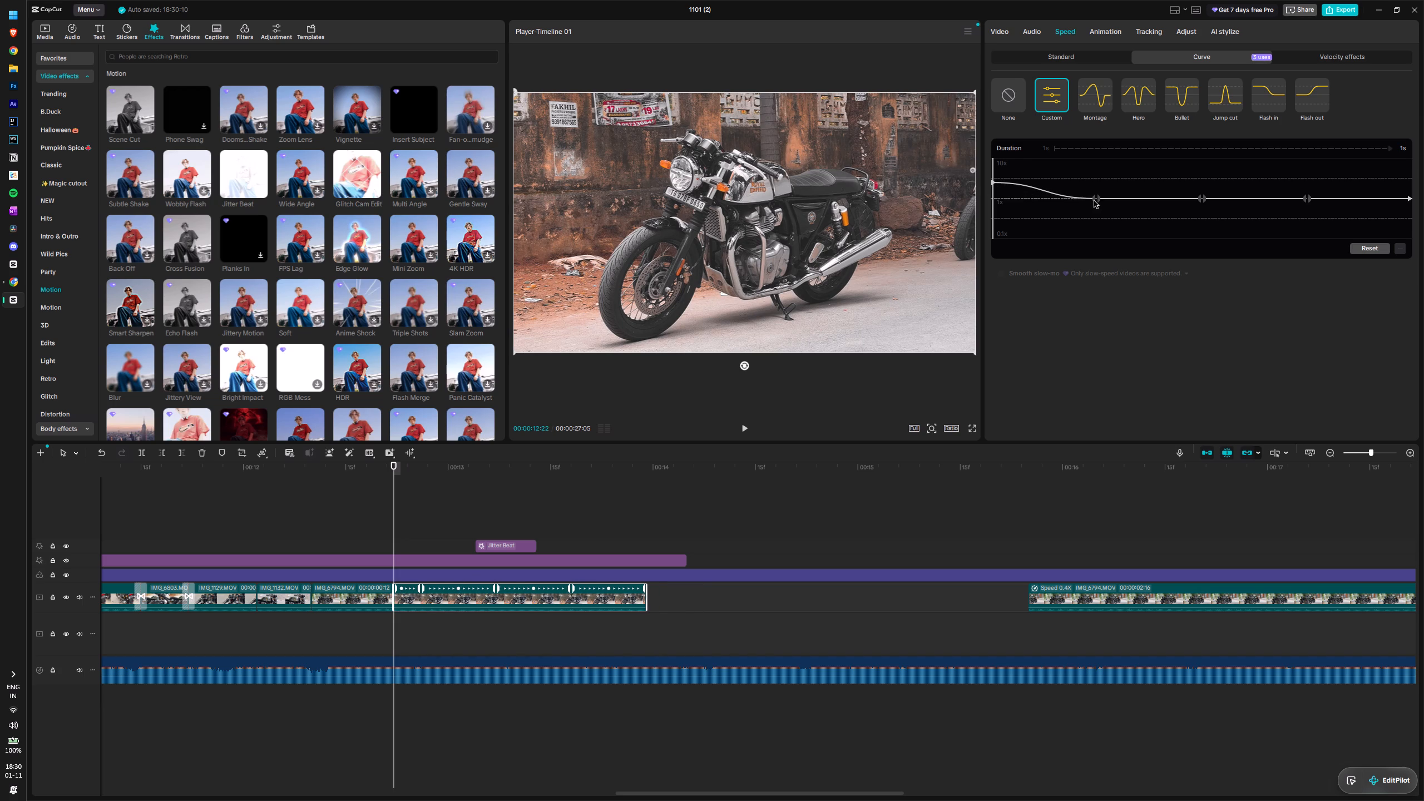
{"action": "left_click_drag", "start_coordinate": [1094, 201], "coordinate": [1096, 220]}
{"action": "left_click_drag", "start_coordinate": [1200, 199], "coordinate": [1201, 220]}
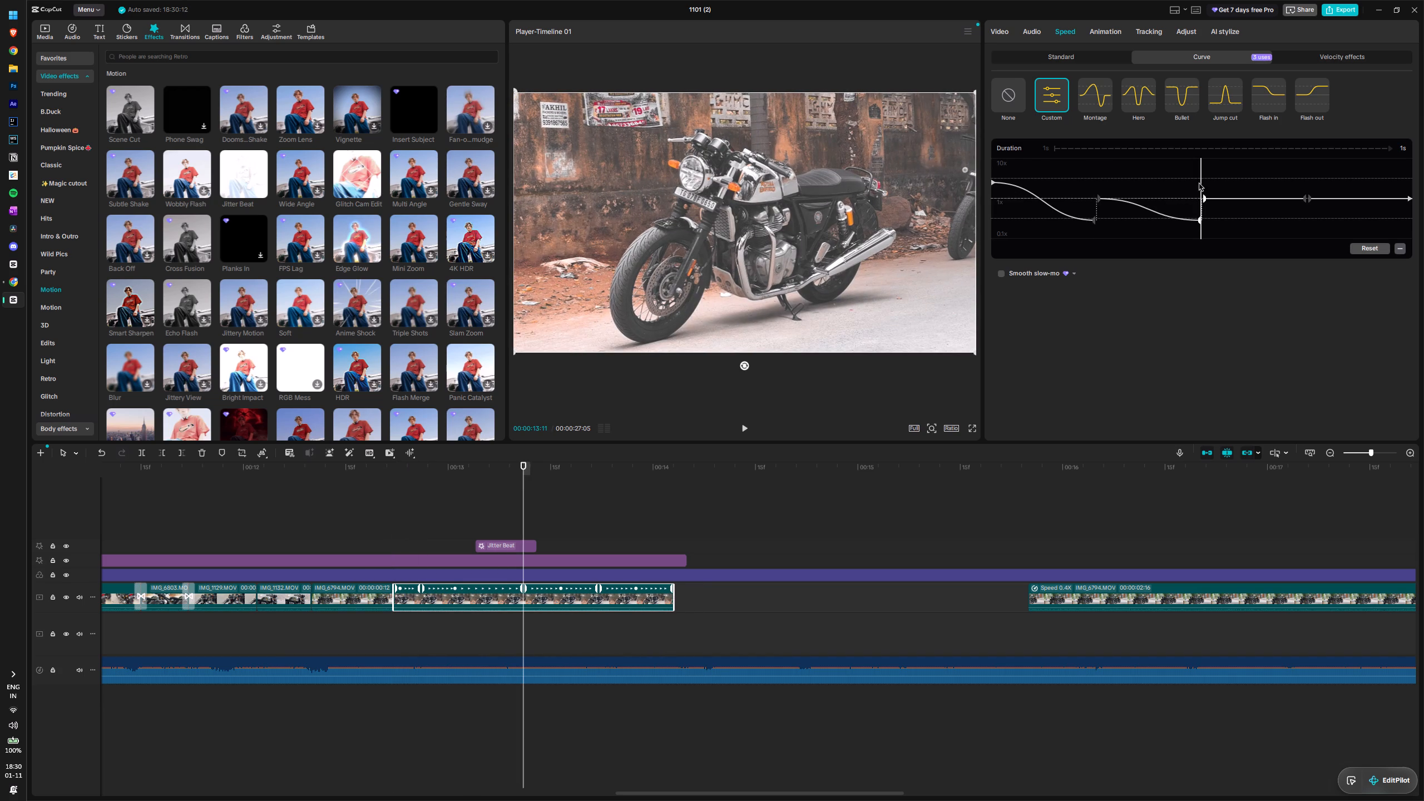
{"action": "left_click_drag", "start_coordinate": [1098, 199], "coordinate": [1100, 219]}
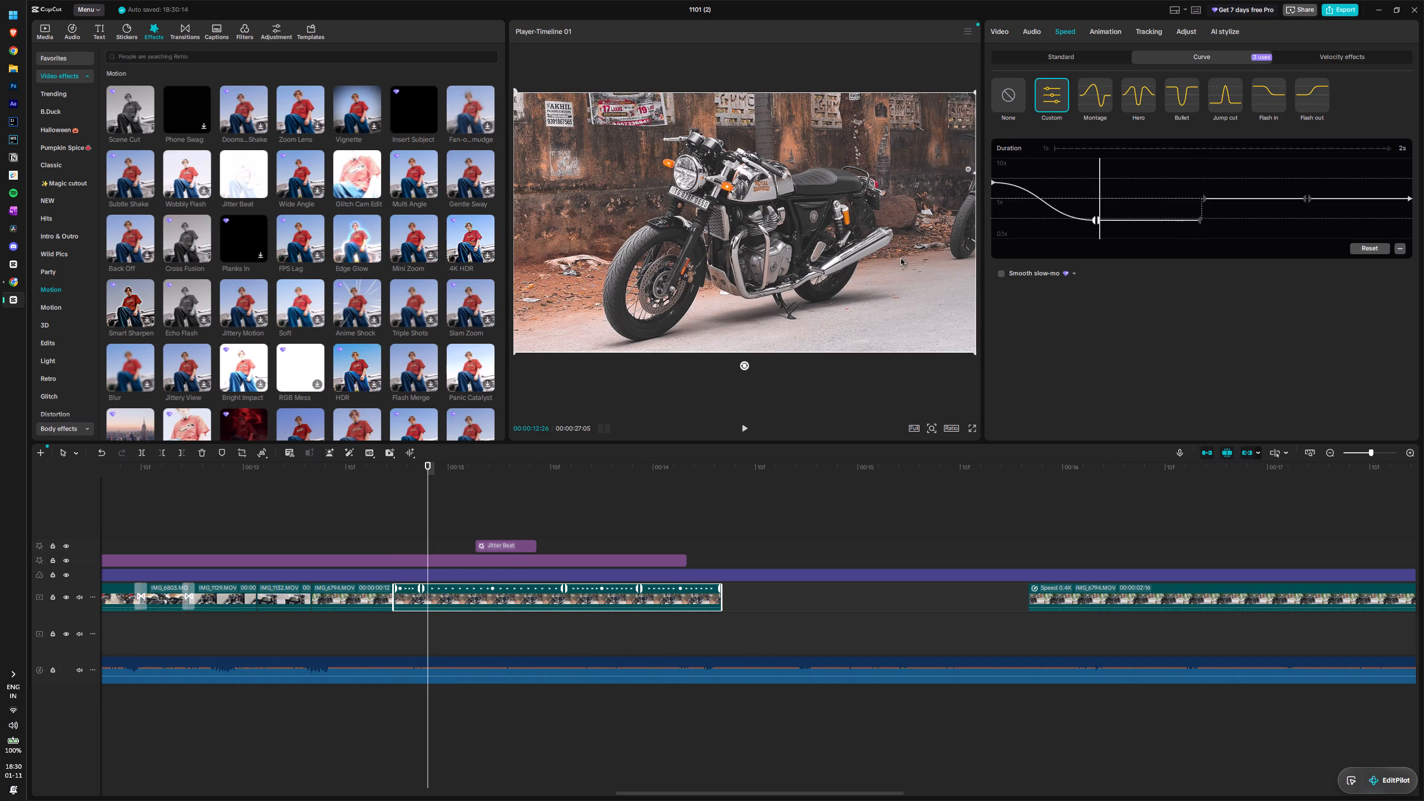
{"action": "left_click_drag", "start_coordinate": [426, 511], "coordinate": [384, 509]}
{"action": "key", "text": "space"}
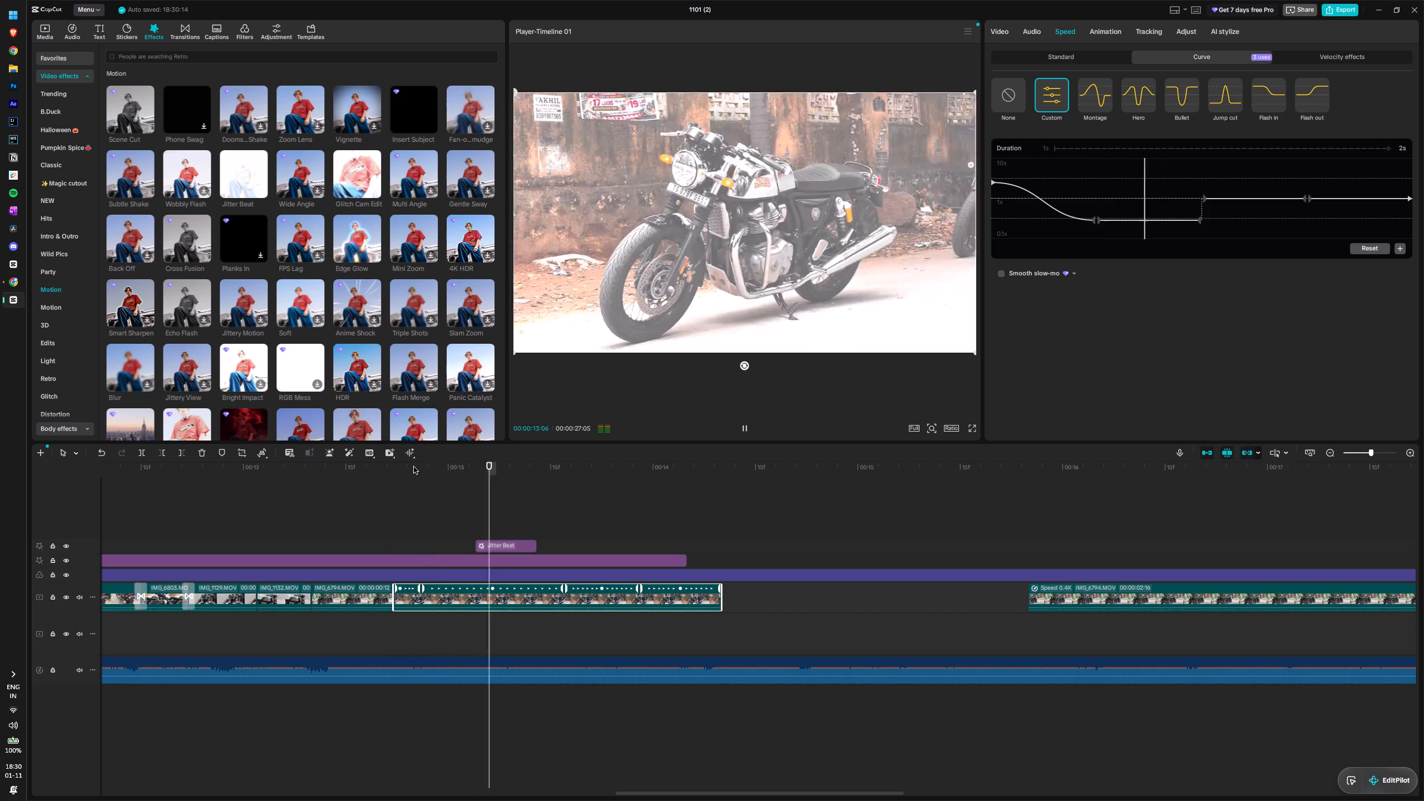
{"action": "key", "text": "space"}
{"action": "key", "text": "space"}
{"action": "key", "text": "space"}
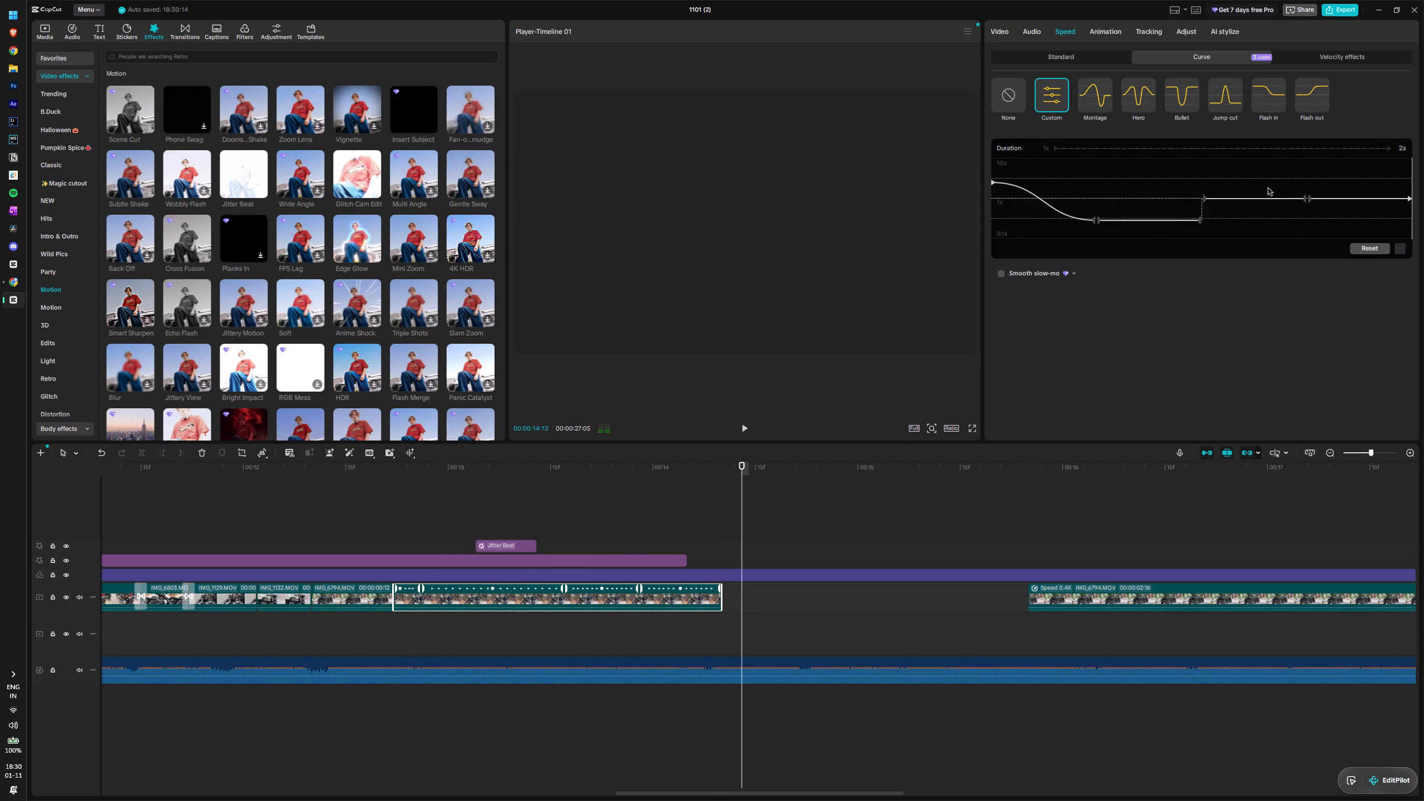
Raise the third speed curve point of IMG_1130 back to about 1x, and replay the clip from just before its start.
{"action": "left_click_drag", "start_coordinate": [1200, 221], "coordinate": [1200, 202]}
{"action": "left_click_drag", "start_coordinate": [529, 491], "coordinate": [528, 491]}
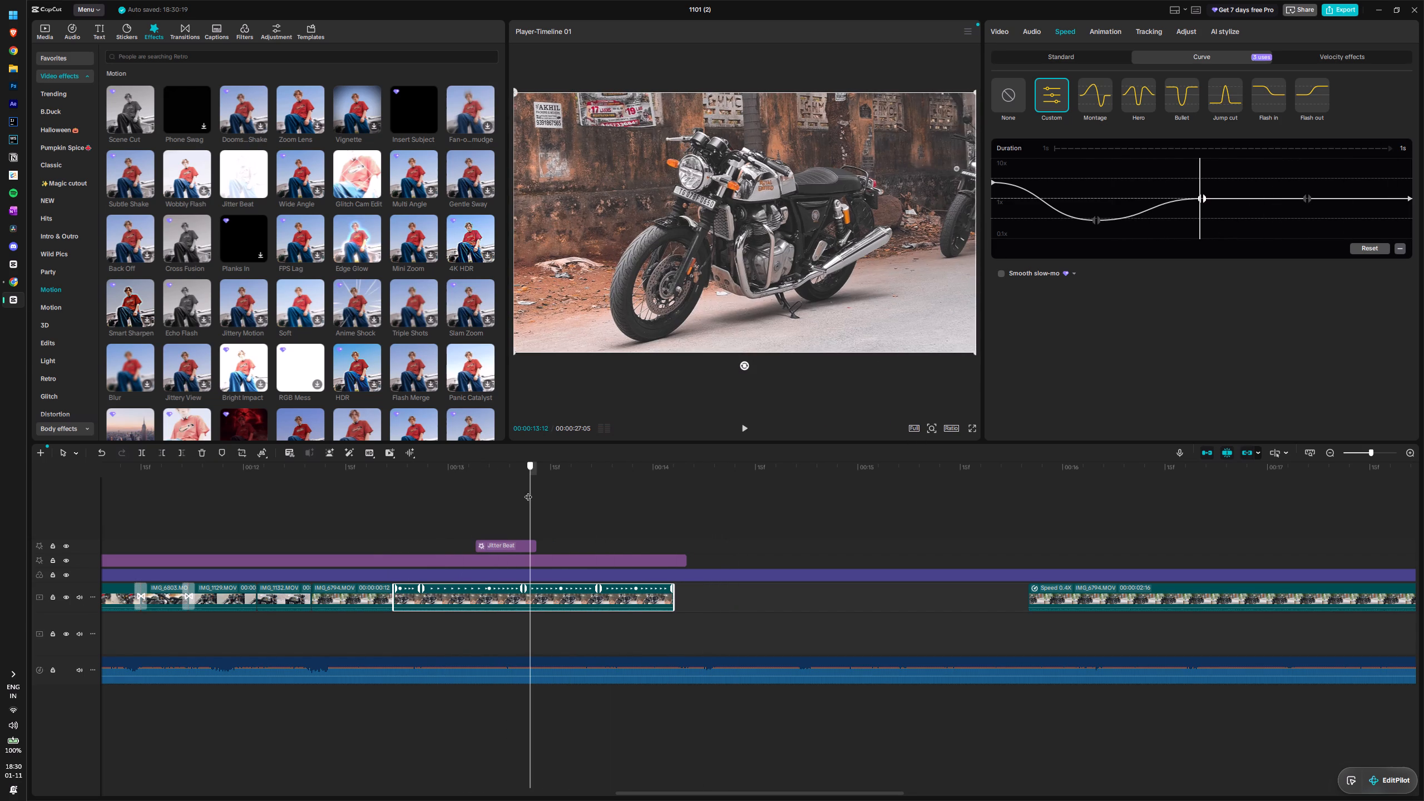
{"action": "left_click_drag", "start_coordinate": [528, 491], "coordinate": [371, 509]}
{"action": "key", "text": "space"}
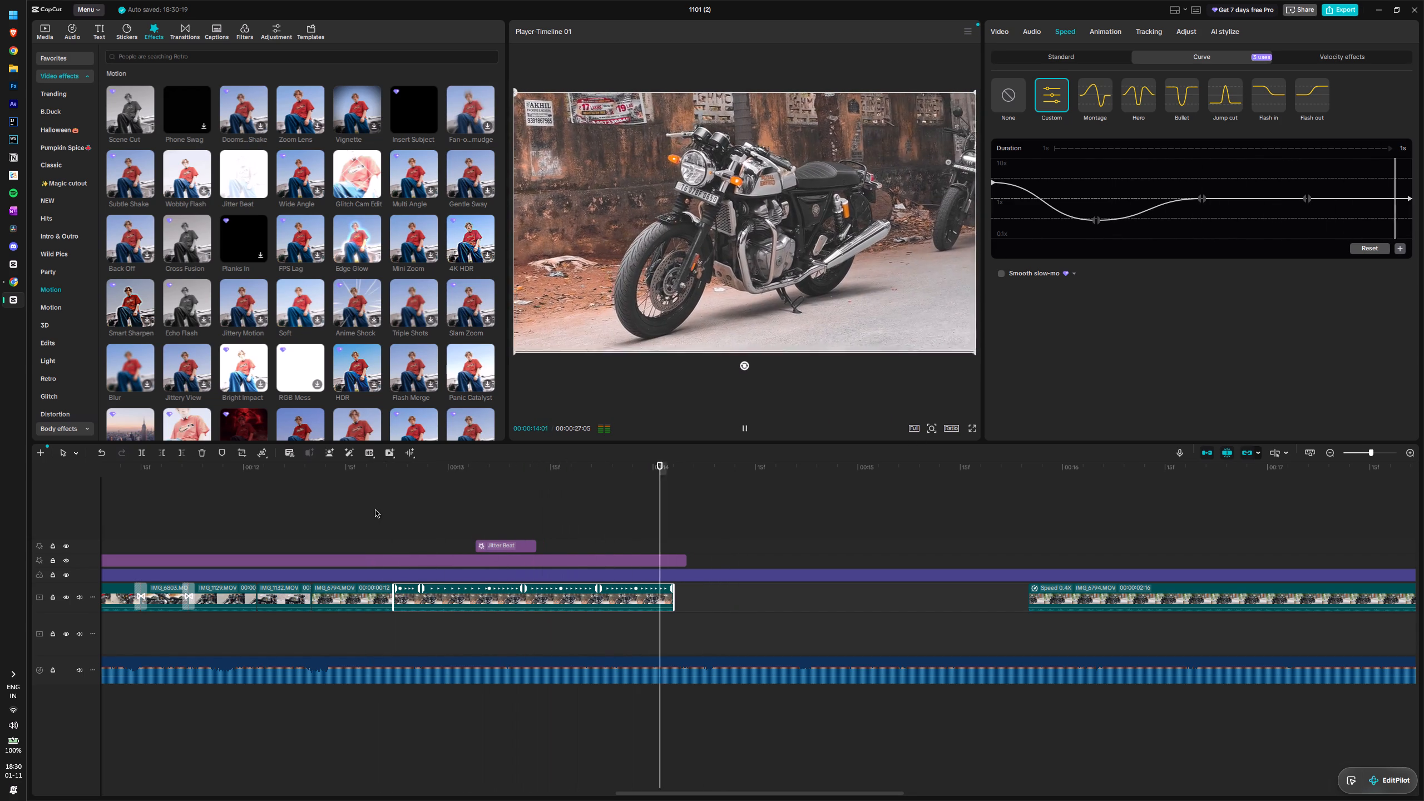
Reduce the Shake effect to speed 4 and strength 4.
{"action": "key", "text": "space"}
{"action": "left_click", "coordinate": [657, 558]}
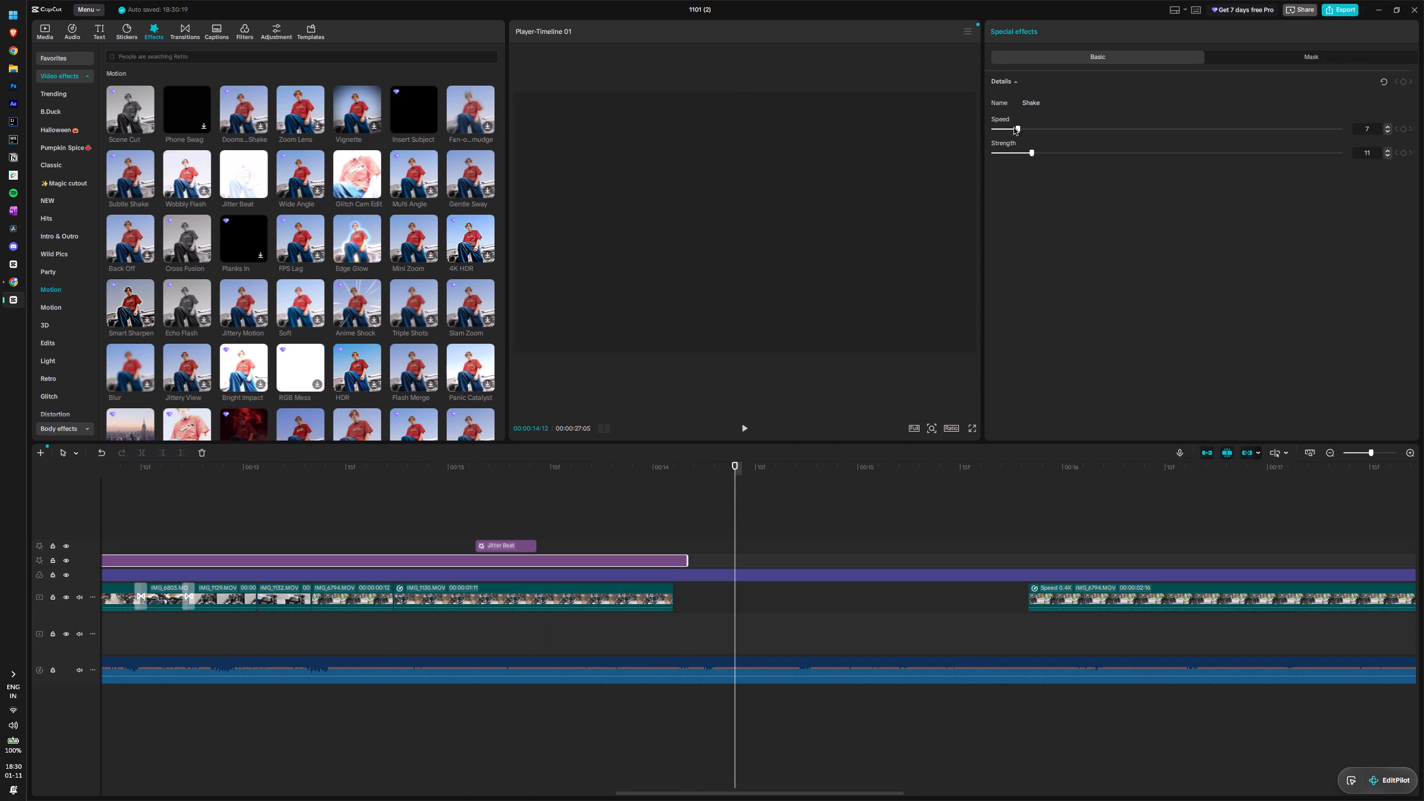
{"action": "left_click_drag", "start_coordinate": [1017, 127], "coordinate": [1005, 128]}
{"action": "left_click_drag", "start_coordinate": [735, 484], "coordinate": [424, 519]}
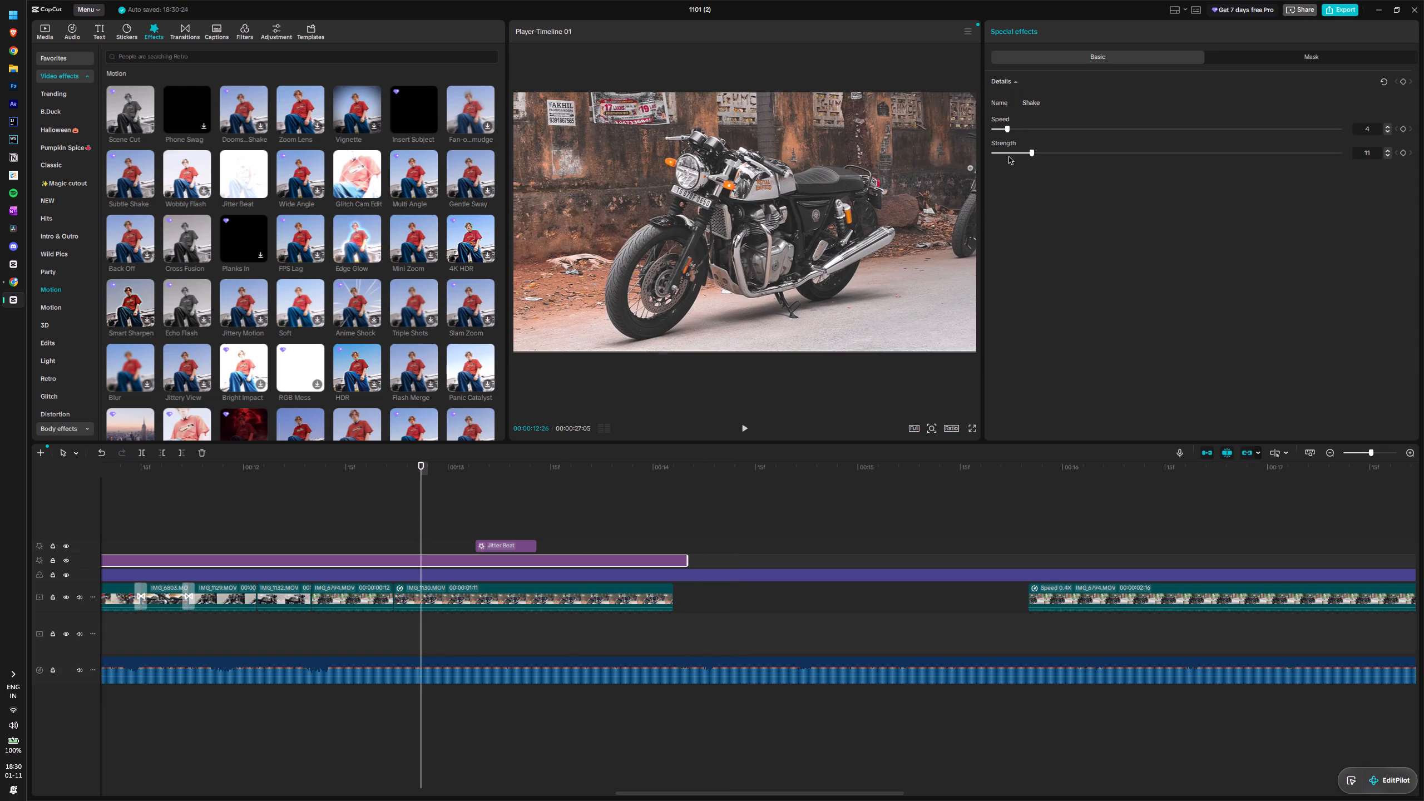
{"action": "left_click", "coordinate": [1008, 155]}
Play the reel from the beginning to review the softened Shake, and recheck the opening shot in full screen.
{"action": "left_click_drag", "start_coordinate": [421, 517], "coordinate": [0, 600]}
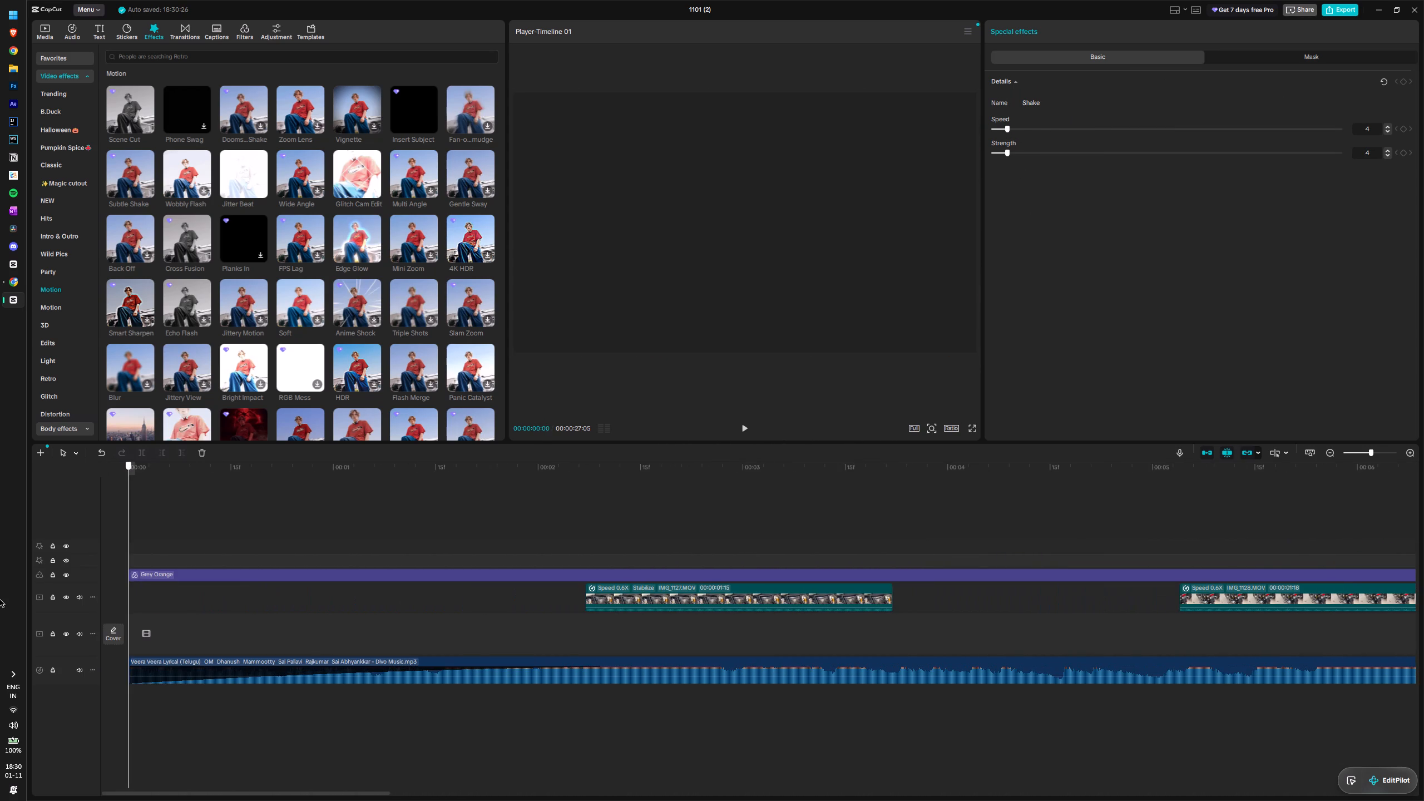
{"action": "left_click_drag", "start_coordinate": [0, 600], "coordinate": [0, 596]}
{"action": "key", "text": "space"}
{"action": "left_click", "coordinate": [975, 433]}
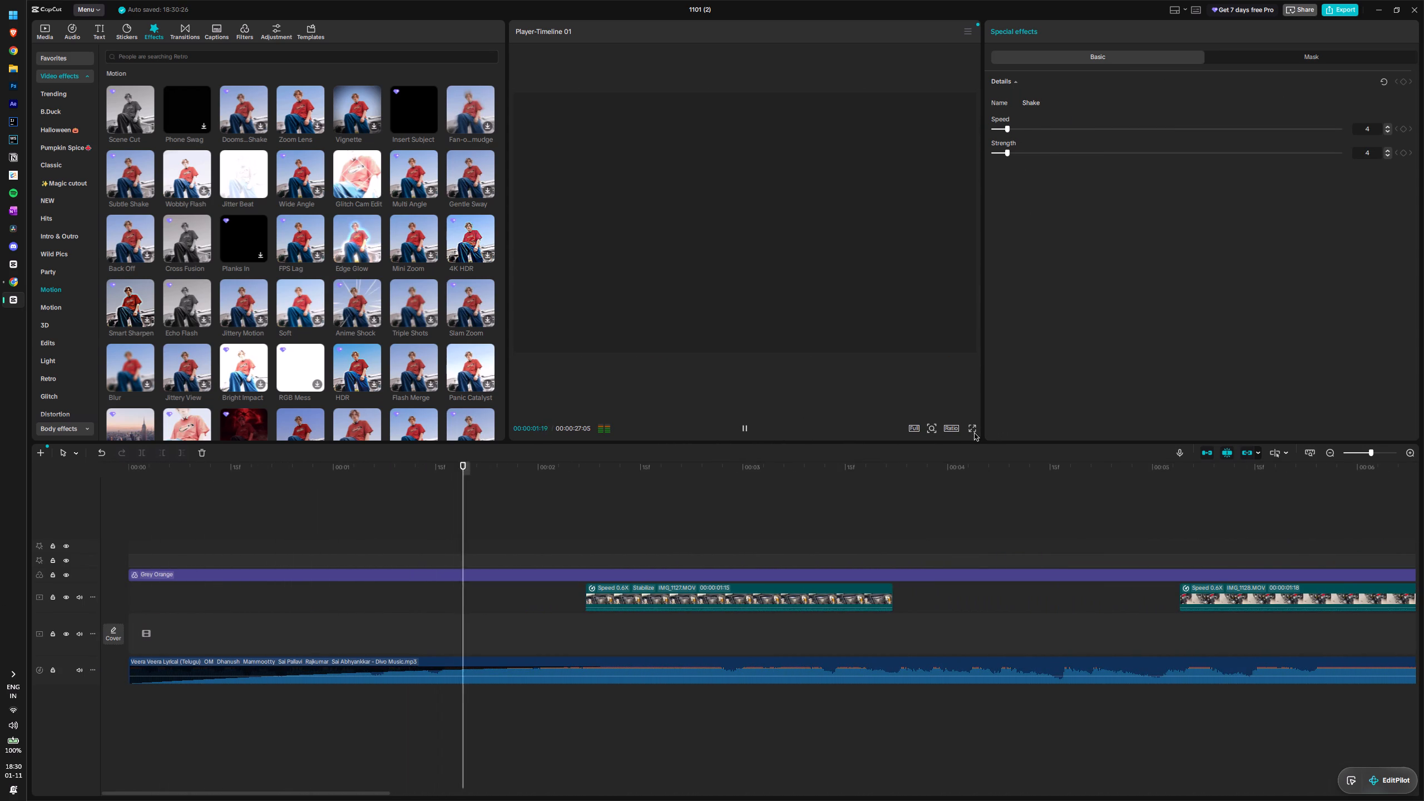
{"action": "left_click", "coordinate": [973, 433]}
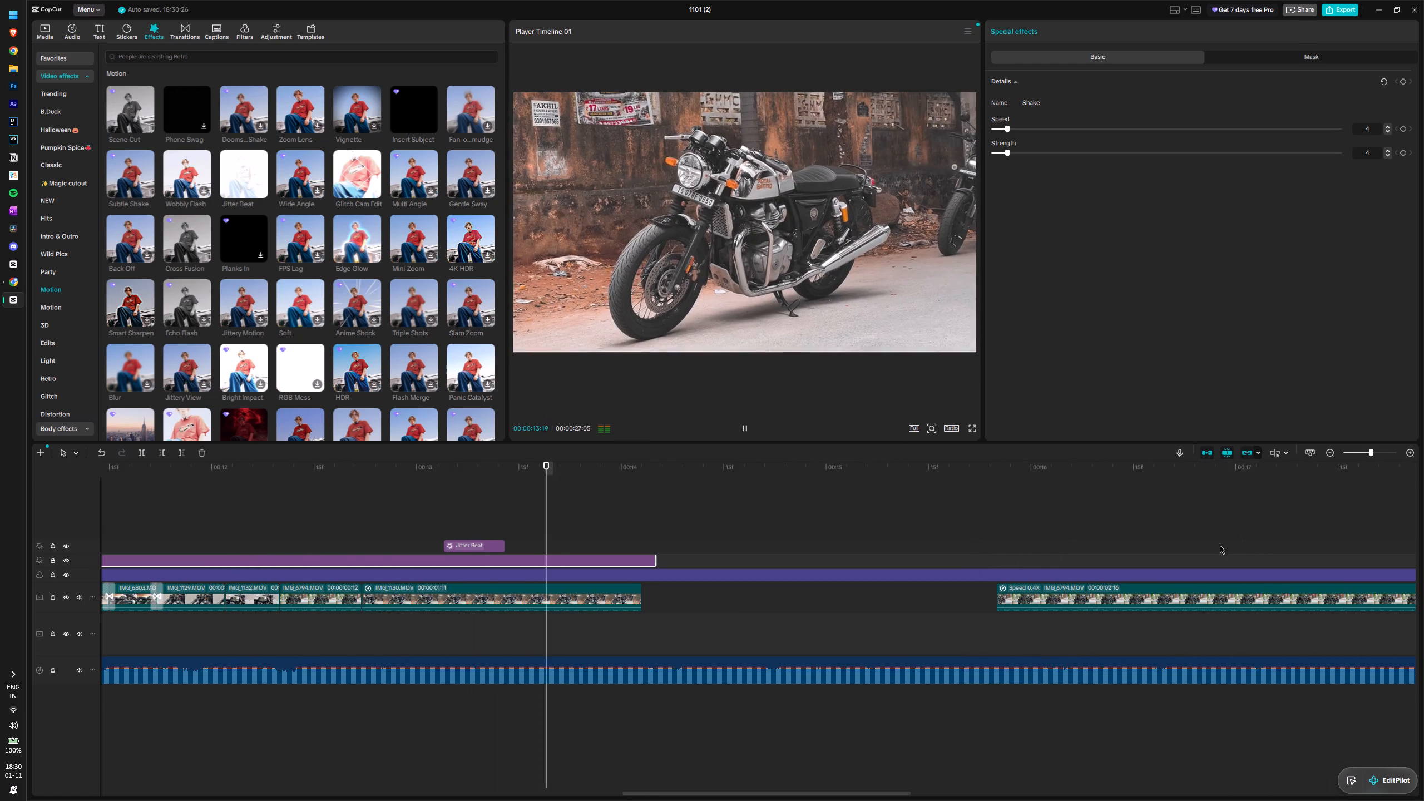
{"action": "key", "text": "space"}
{"action": "left_click_drag", "start_coordinate": [657, 497], "coordinate": [0, 592]}
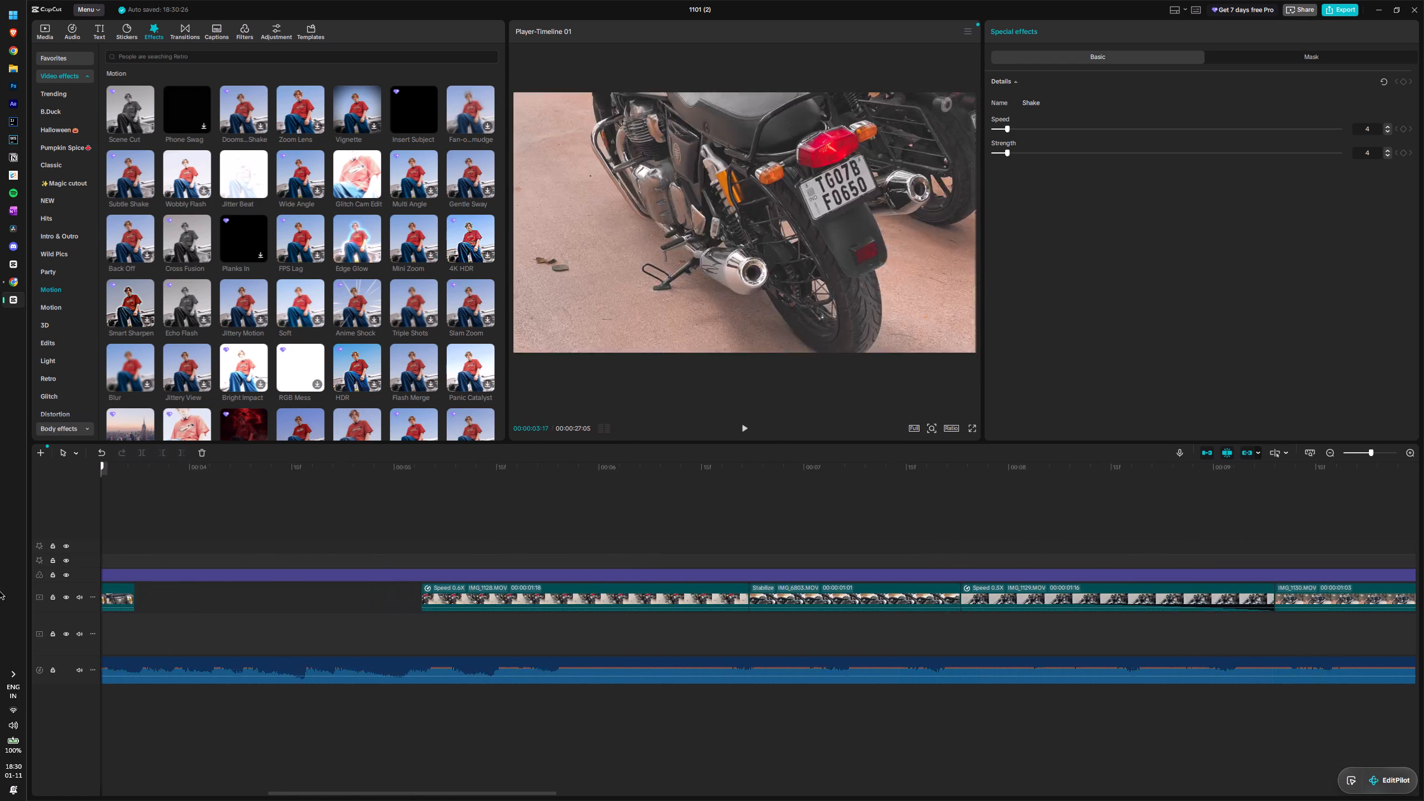
{"action": "left_click_drag", "start_coordinate": [0, 592], "coordinate": [2, 588]}
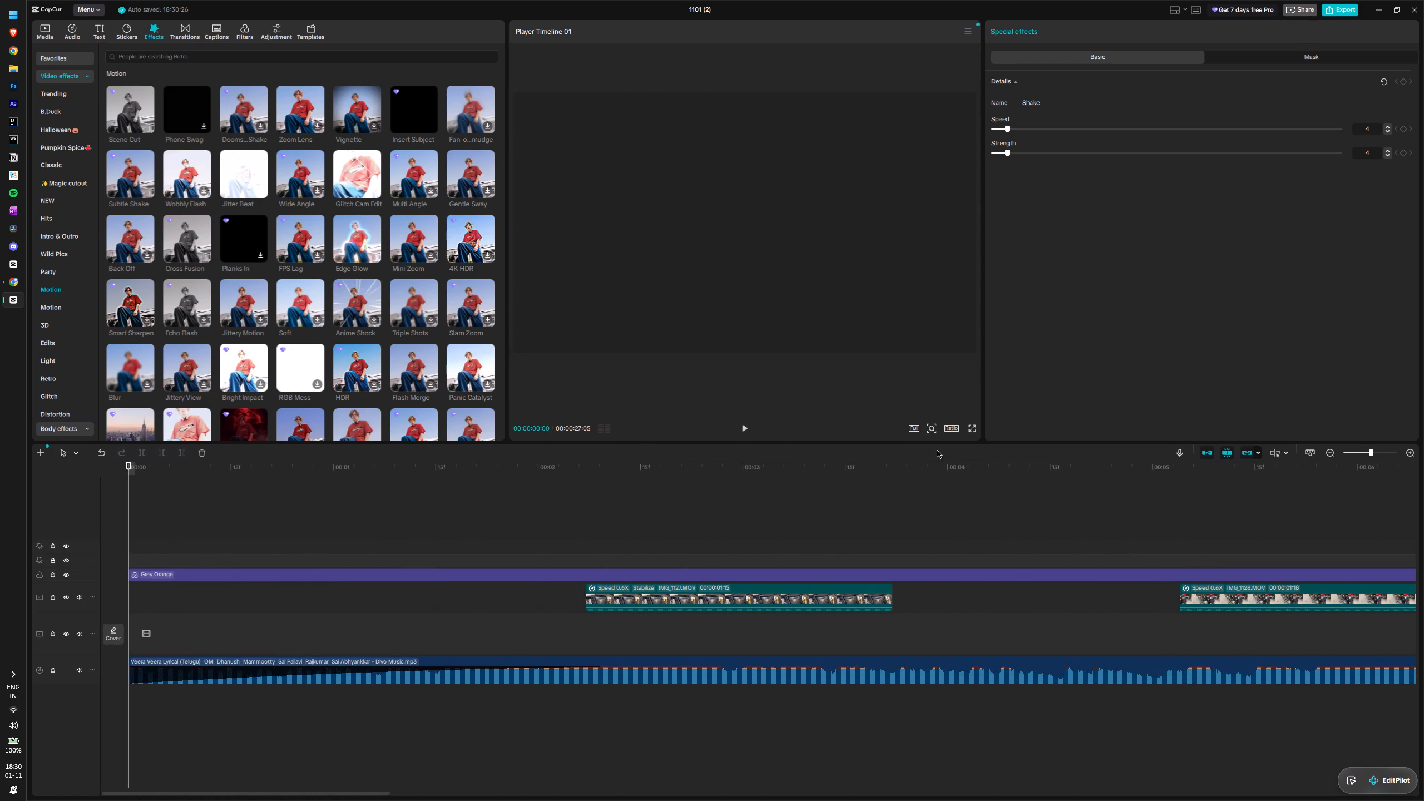
{"action": "left_click", "coordinate": [973, 431]}
{"action": "key", "text": "space"}
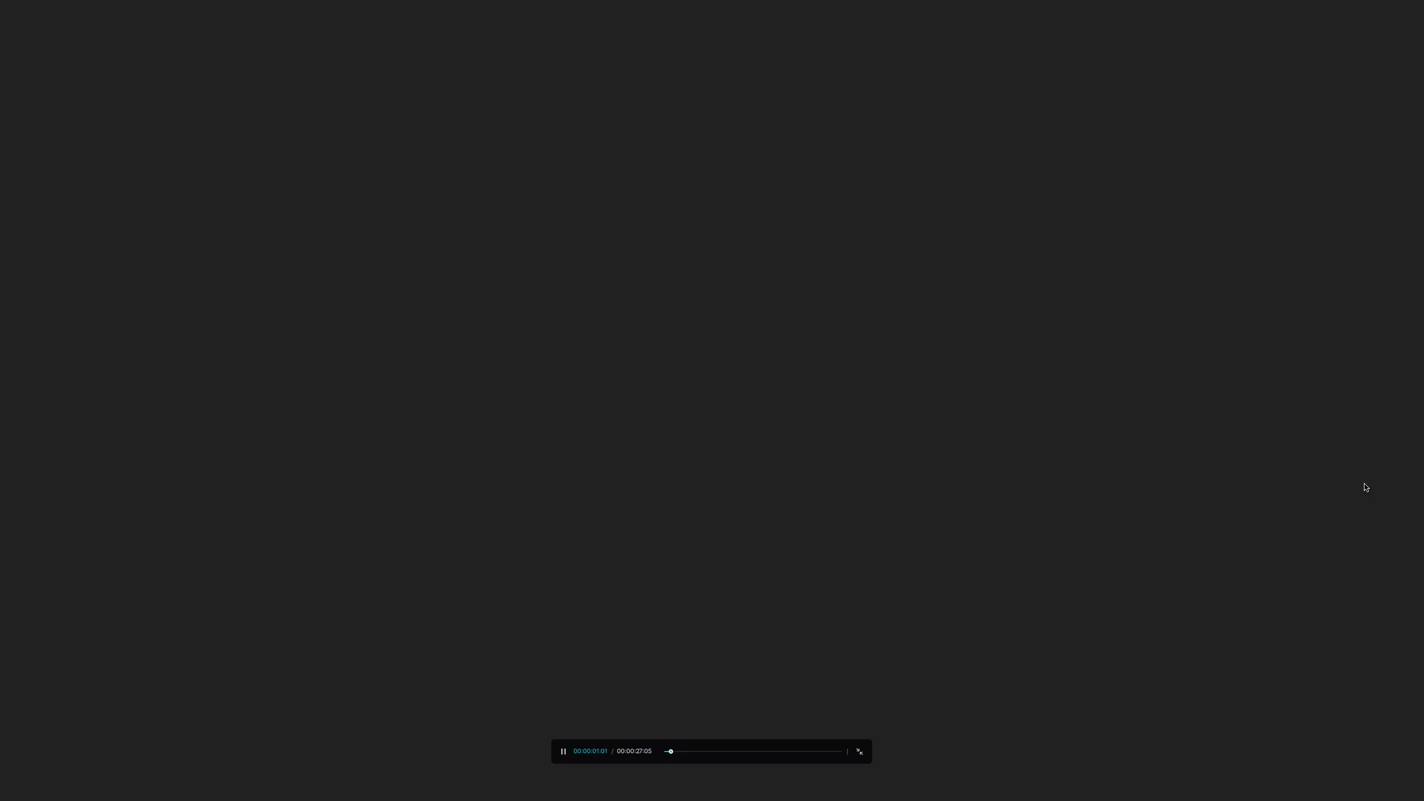
{"action": "key", "text": "space"}
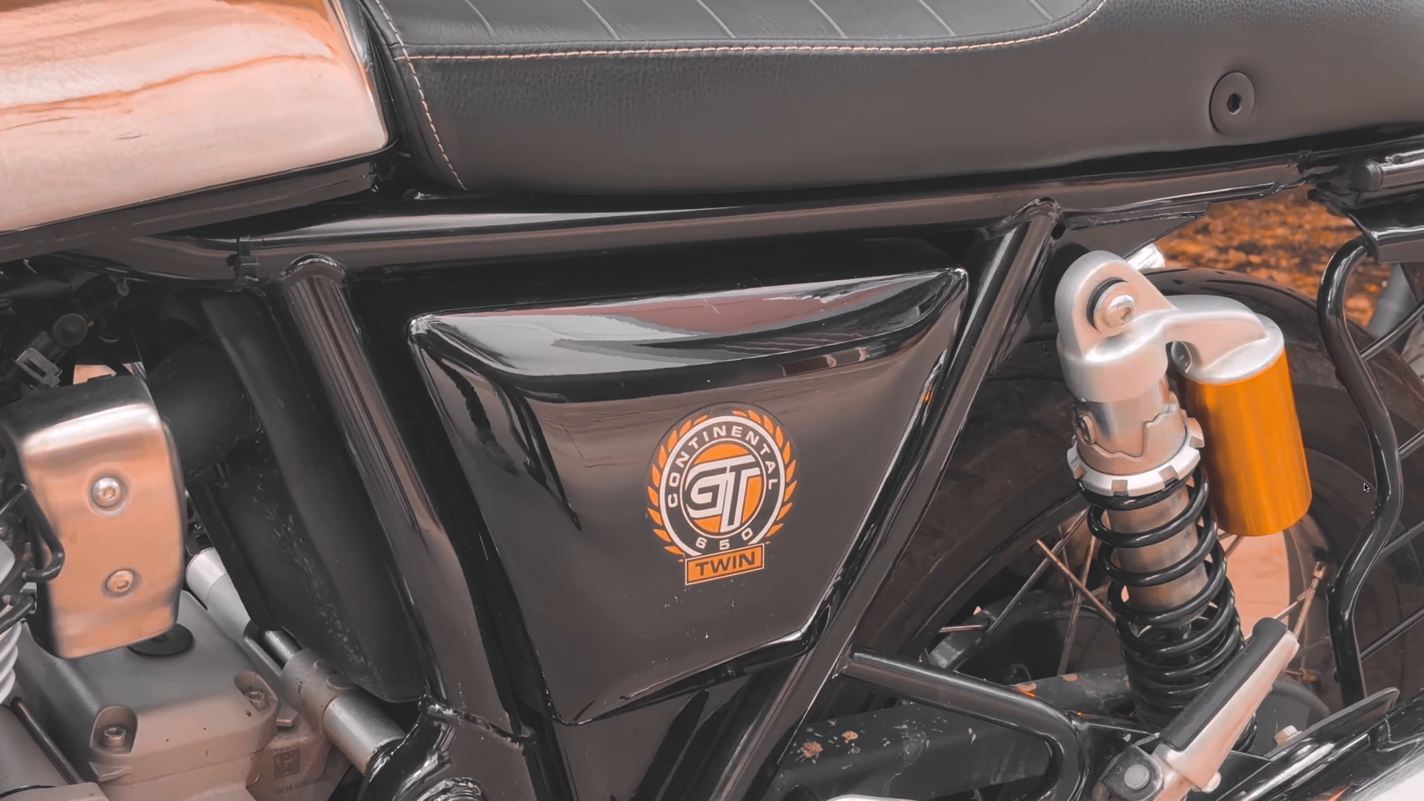
{"action": "key", "text": "Escape"}
Move the first video clip about 0.4 s earlier, starting at about 1.8 s to match the music, and play back from before it.
{"action": "left_click", "coordinate": [675, 595]}
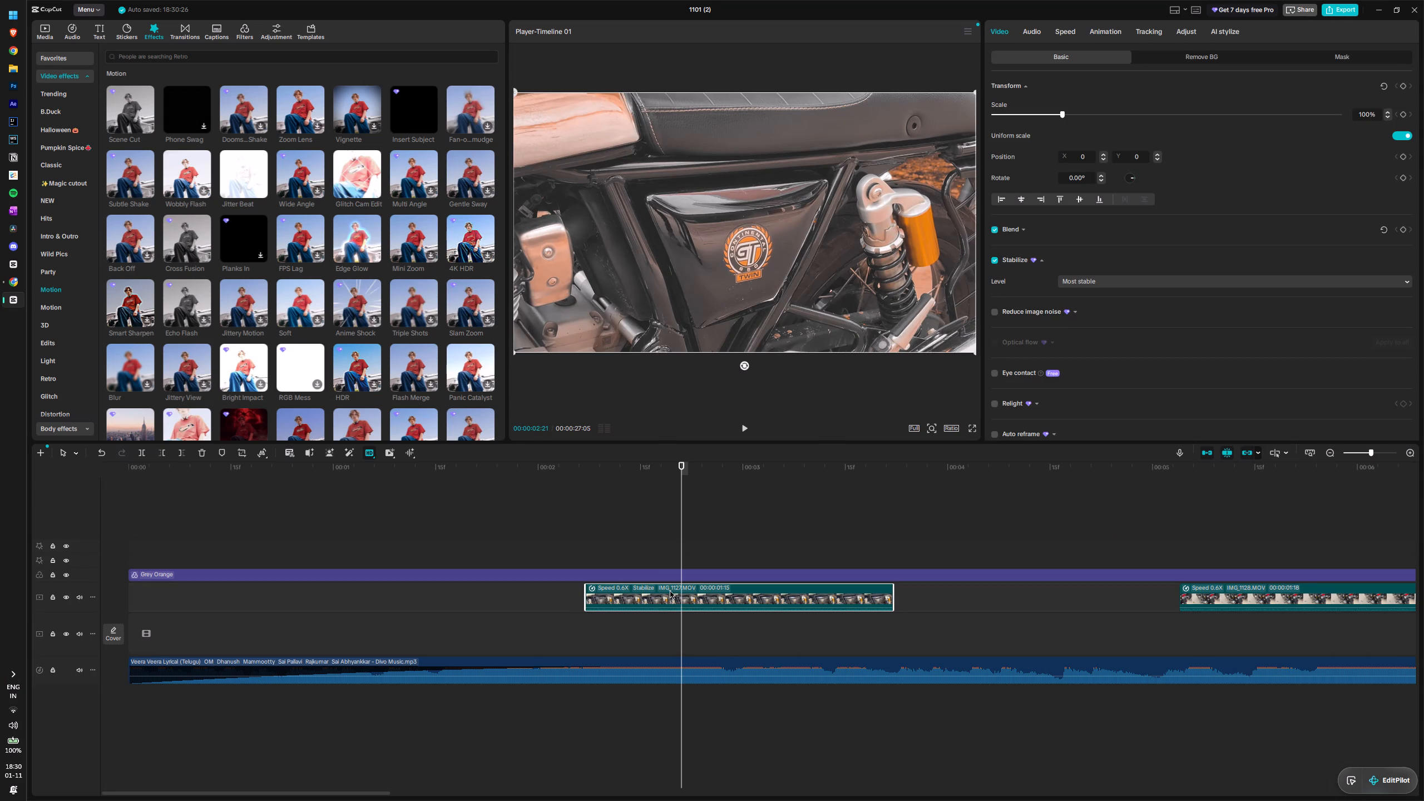
{"action": "left_click_drag", "start_coordinate": [680, 517], "coordinate": [528, 538]}
{"action": "key", "text": "space"}
{"action": "key", "text": "space"}
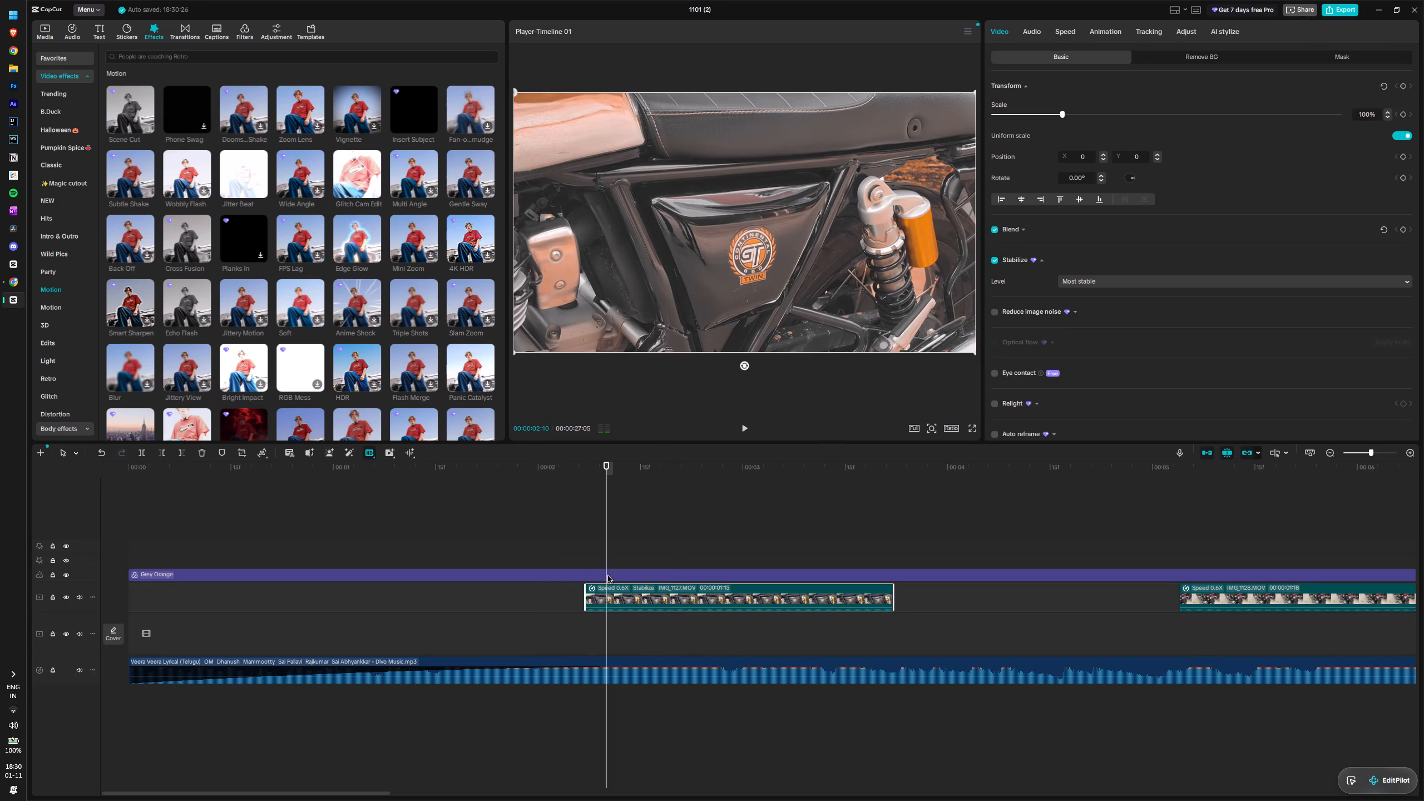
{"action": "left_click_drag", "start_coordinate": [604, 547], "coordinate": [488, 548]}
{"action": "key", "text": "space"}
{"action": "key", "text": "space"}
{"action": "left_click_drag", "start_coordinate": [597, 594], "coordinate": [570, 594]}
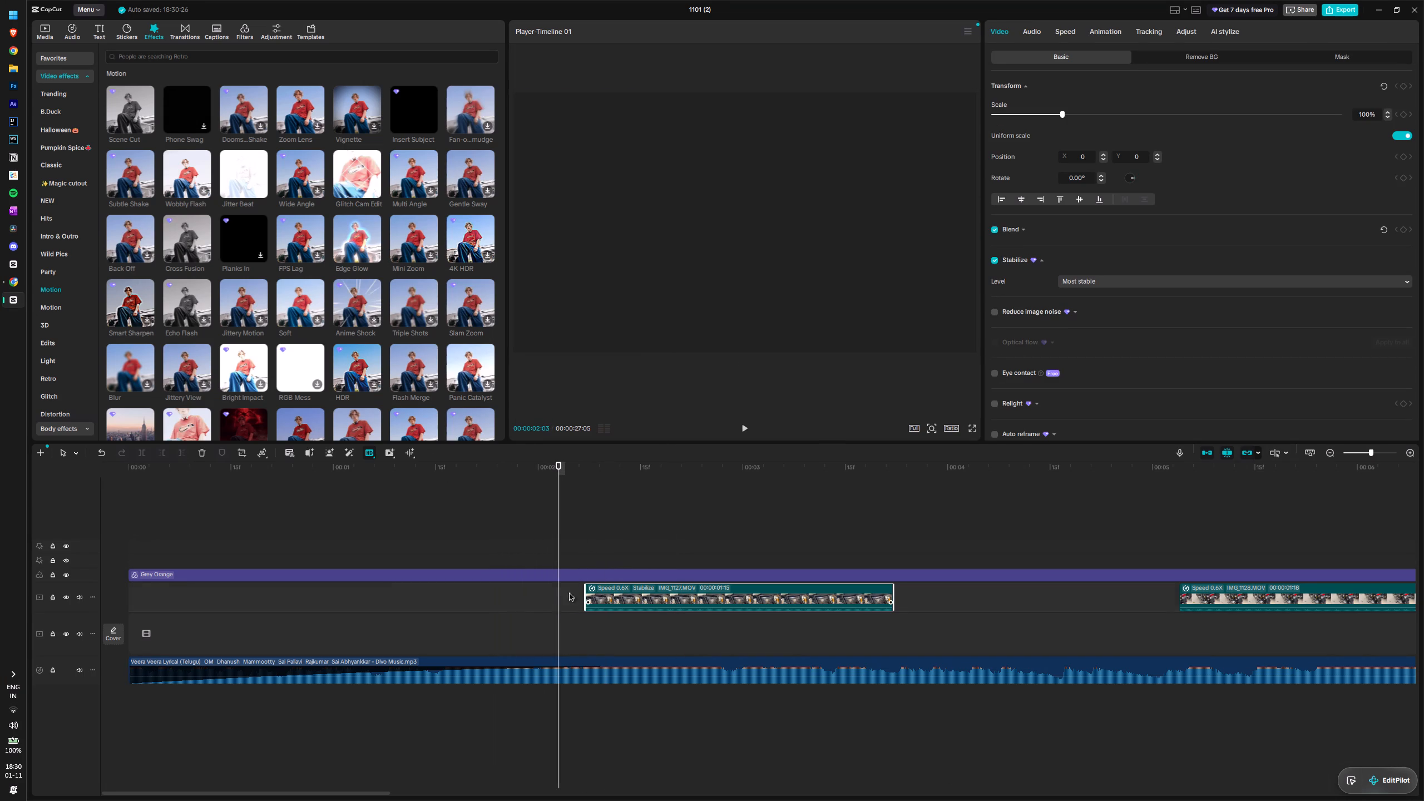
{"action": "left_click_drag", "start_coordinate": [570, 594], "coordinate": [508, 597]}
{"action": "left_click_drag", "start_coordinate": [558, 543], "coordinate": [468, 543]}
{"action": "key", "text": "space"}
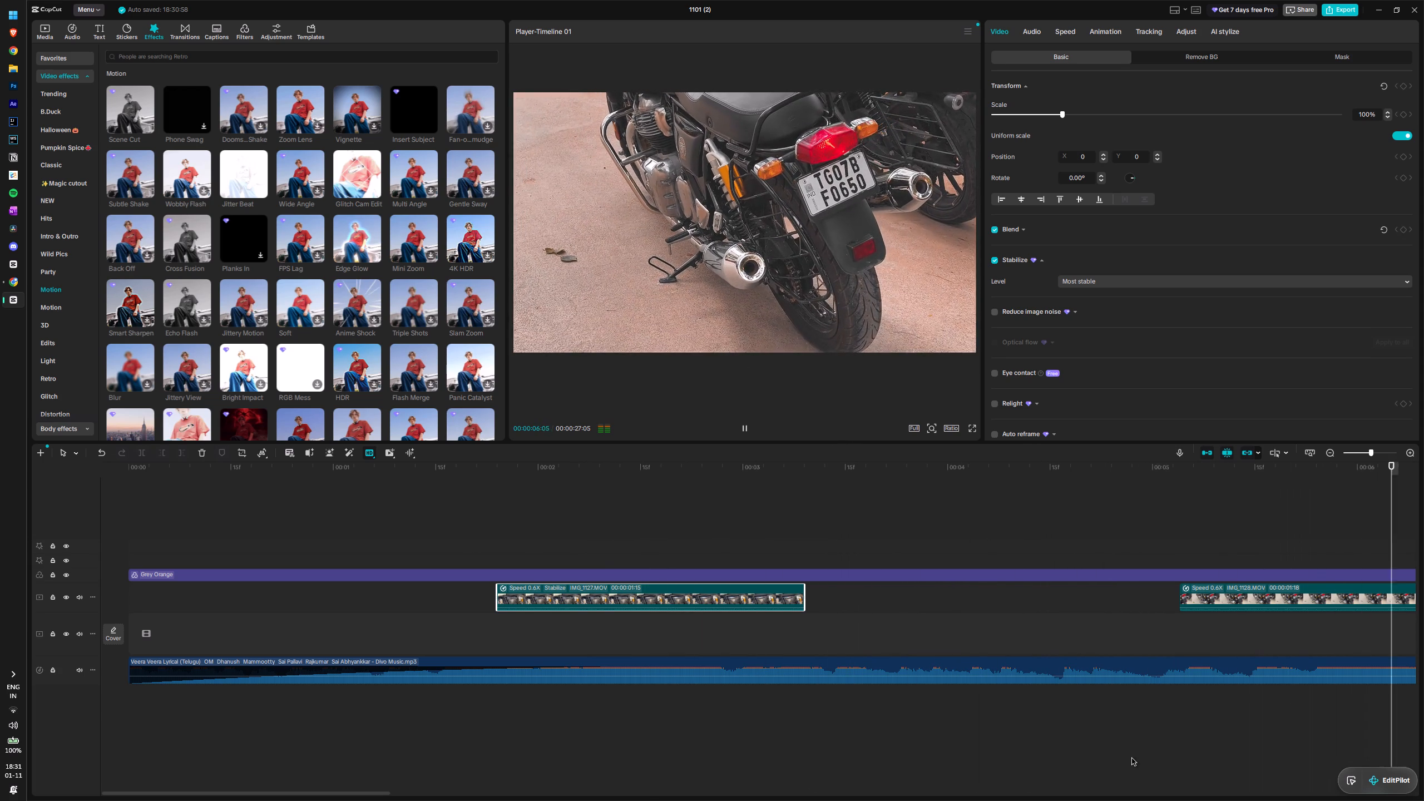
{"action": "key", "text": "space"}
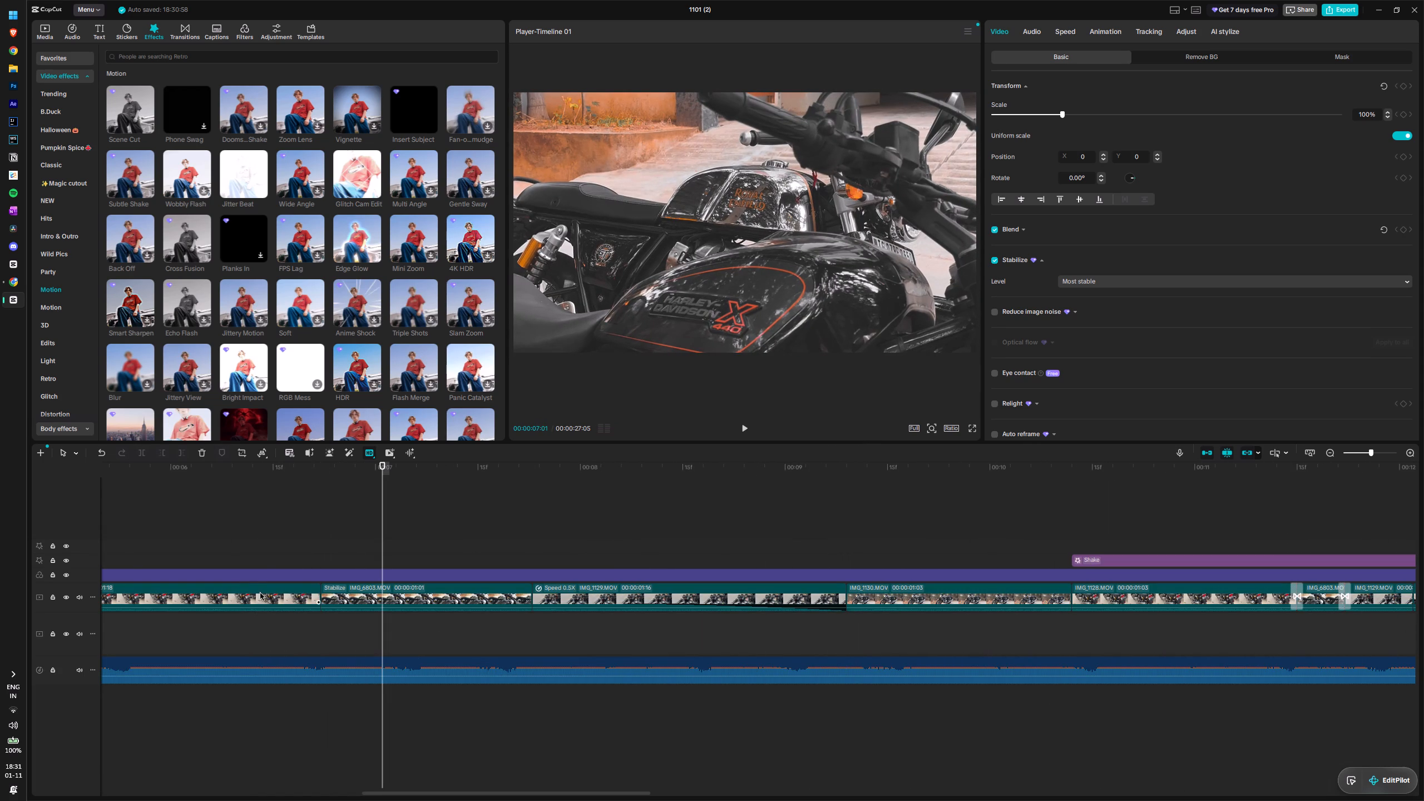
Shift IMG_1128 and the adjoining IMG_6803 about 0.1 s earlier, play from their cut through IMG_1130, and return to the timeline start.
{"action": "left_click", "coordinate": [260, 593]}
{"action": "left_click_drag", "start_coordinate": [274, 597], "coordinate": [260, 597]}
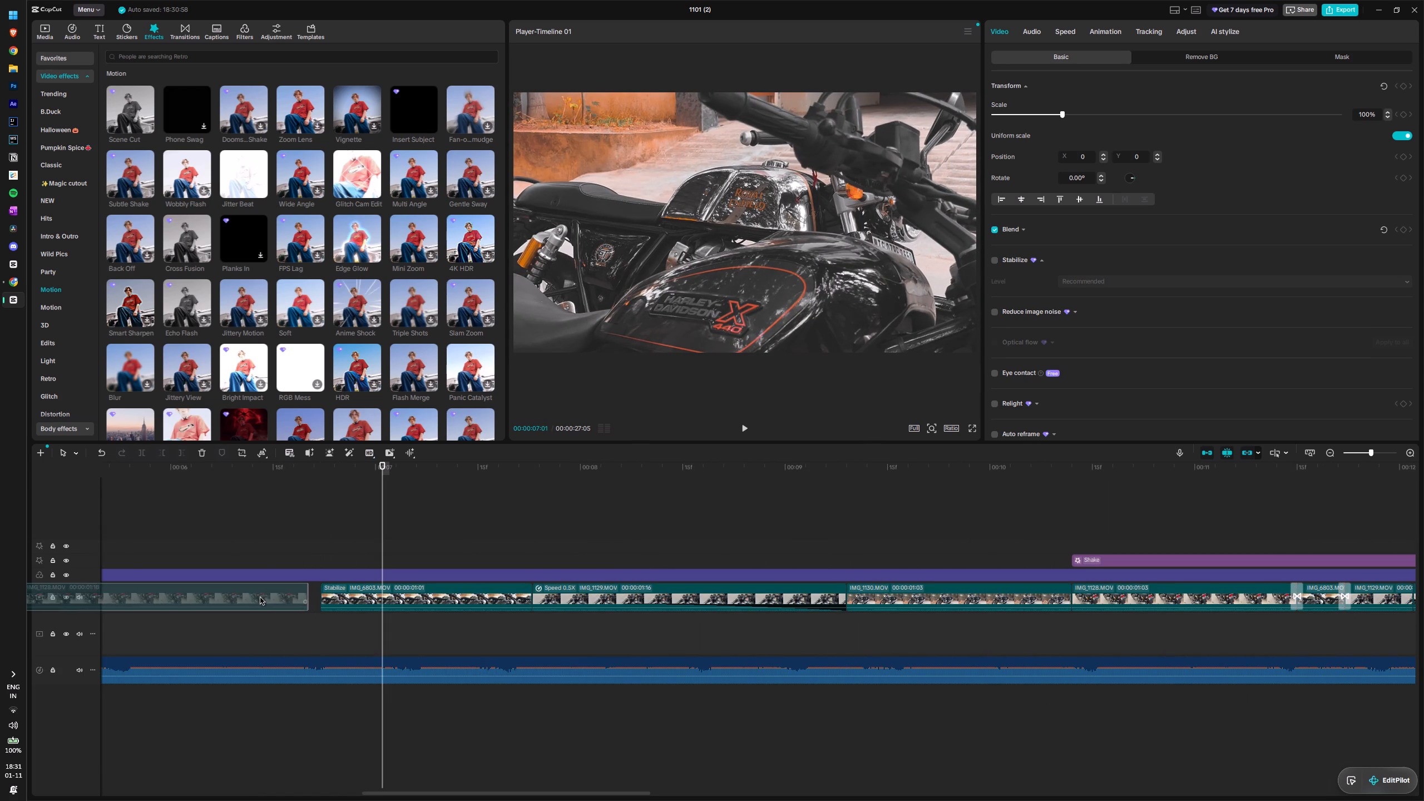
{"action": "left_click_drag", "start_coordinate": [260, 597], "coordinate": [257, 599]}
{"action": "left_click_drag", "start_coordinate": [359, 595], "coordinate": [342, 596]}
{"action": "left_click_drag", "start_coordinate": [382, 538], "coordinate": [302, 541]}
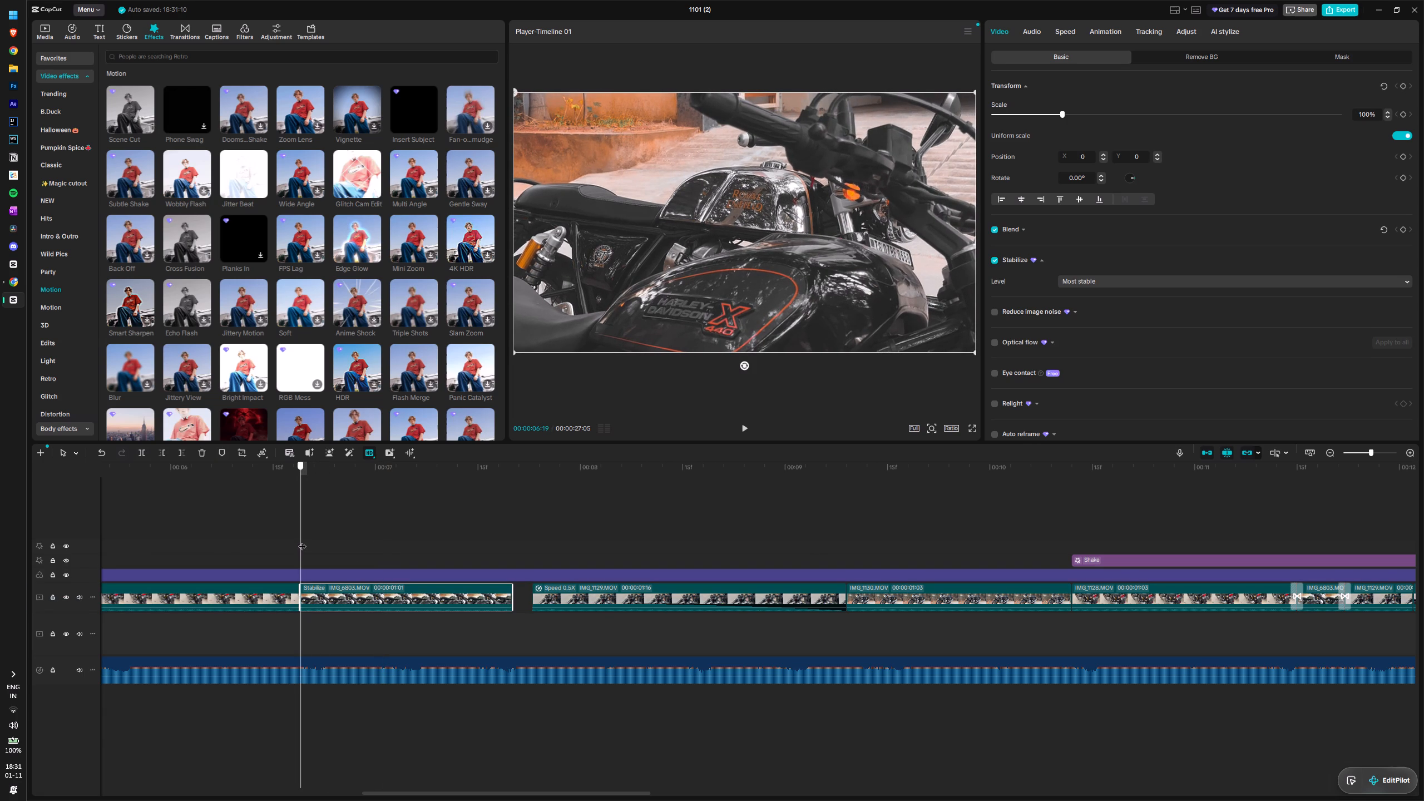
{"action": "left_click_drag", "start_coordinate": [302, 541], "coordinate": [294, 537]}
{"action": "key", "text": "space"}
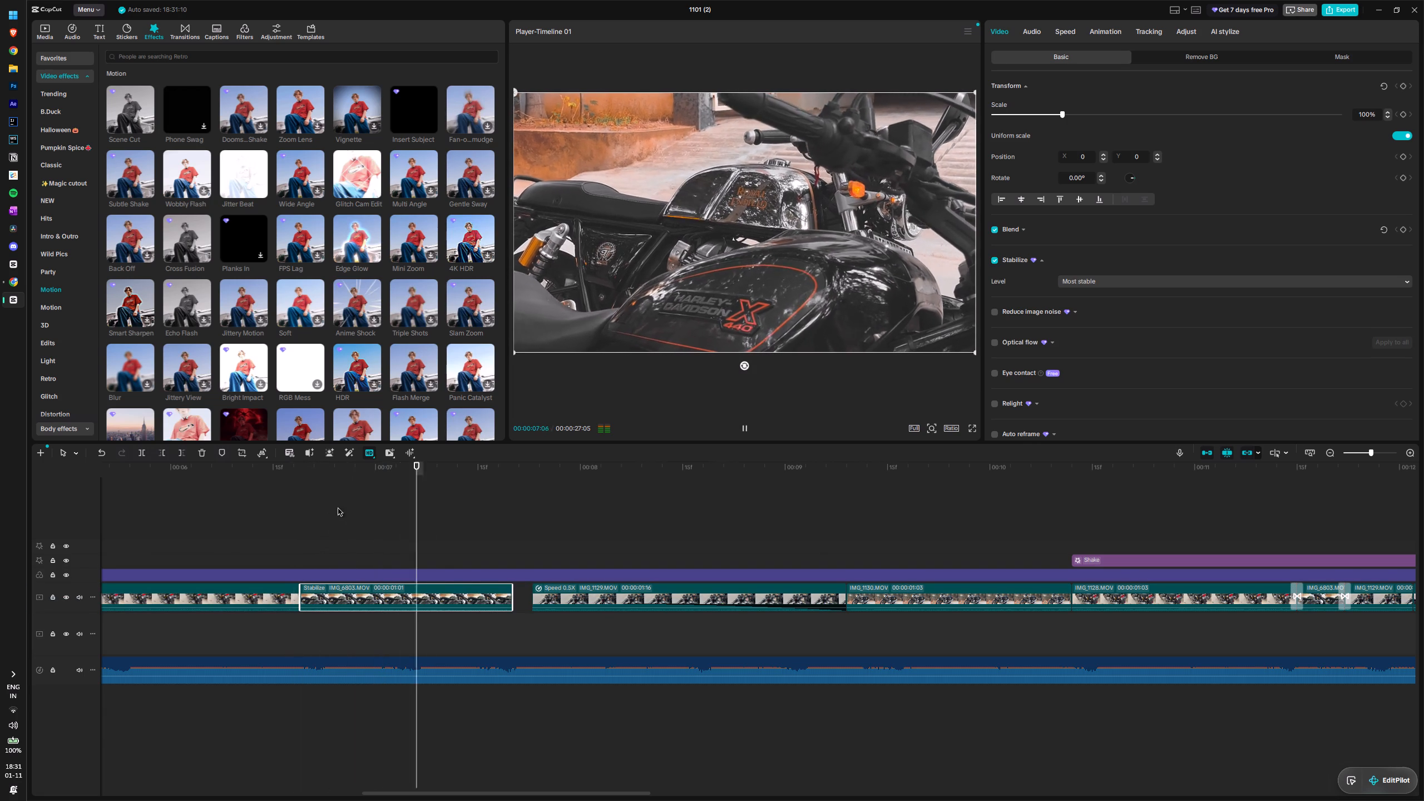
{"action": "key", "text": "space"}
{"action": "key", "text": "space"}
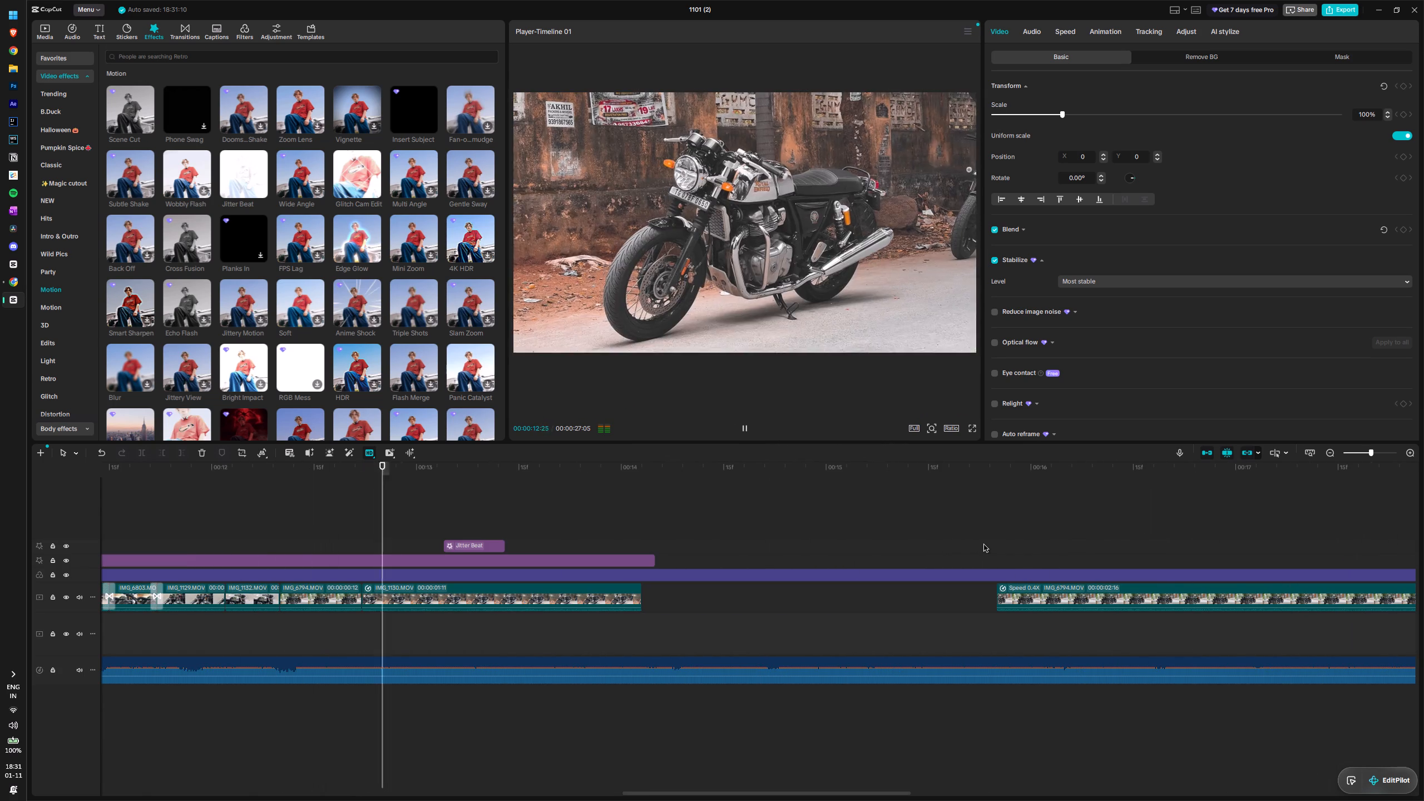
{"action": "key", "text": "space"}
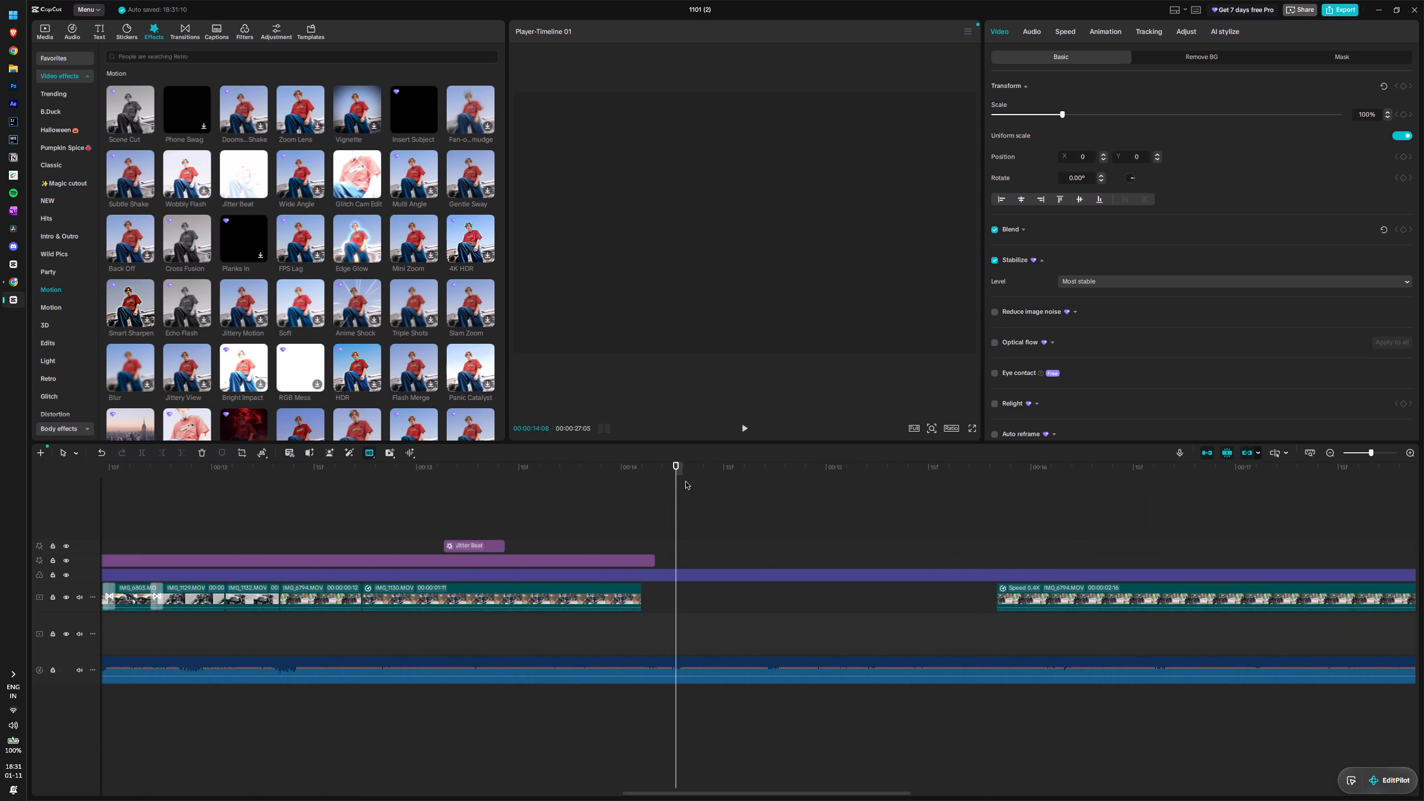
{"action": "left_click_drag", "start_coordinate": [677, 481], "coordinate": [1, 526]}
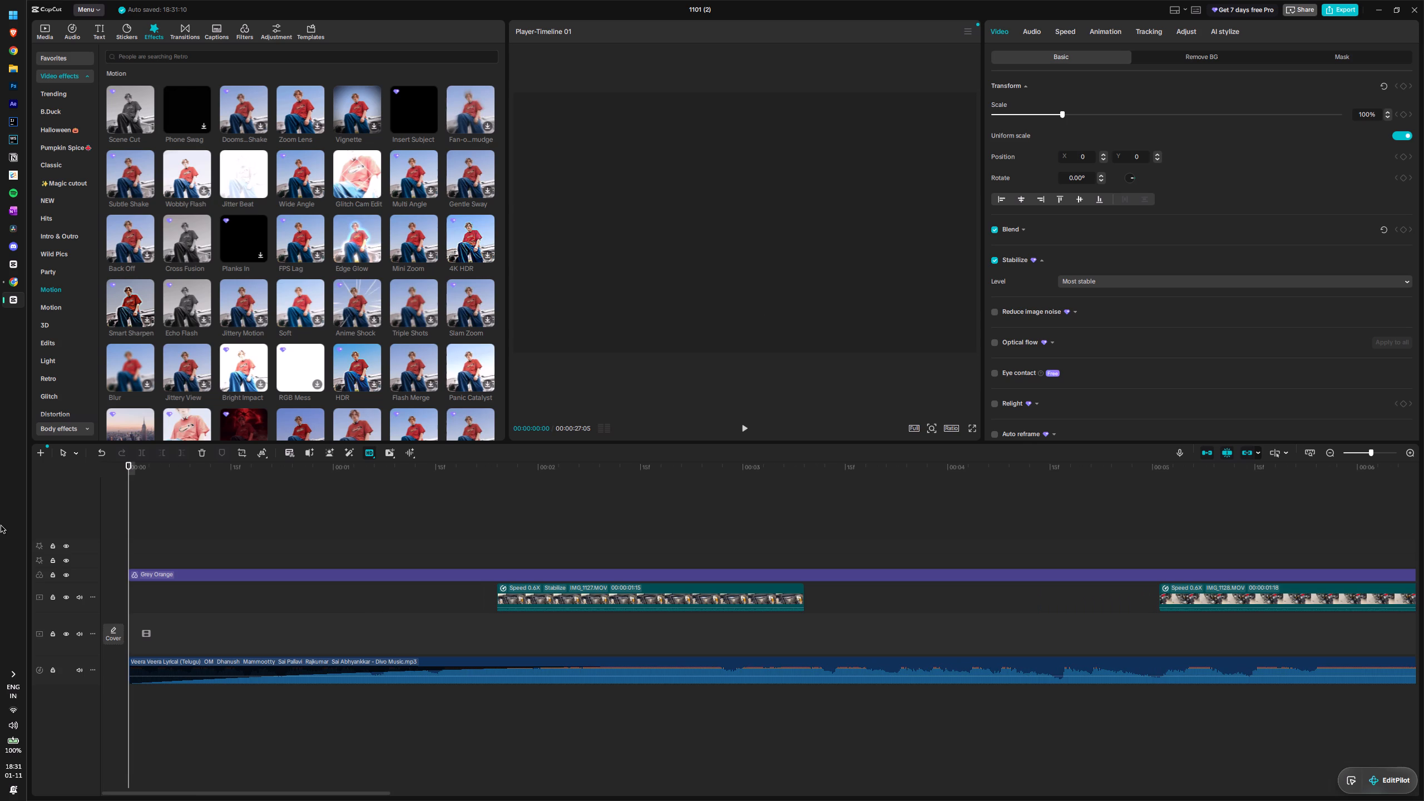
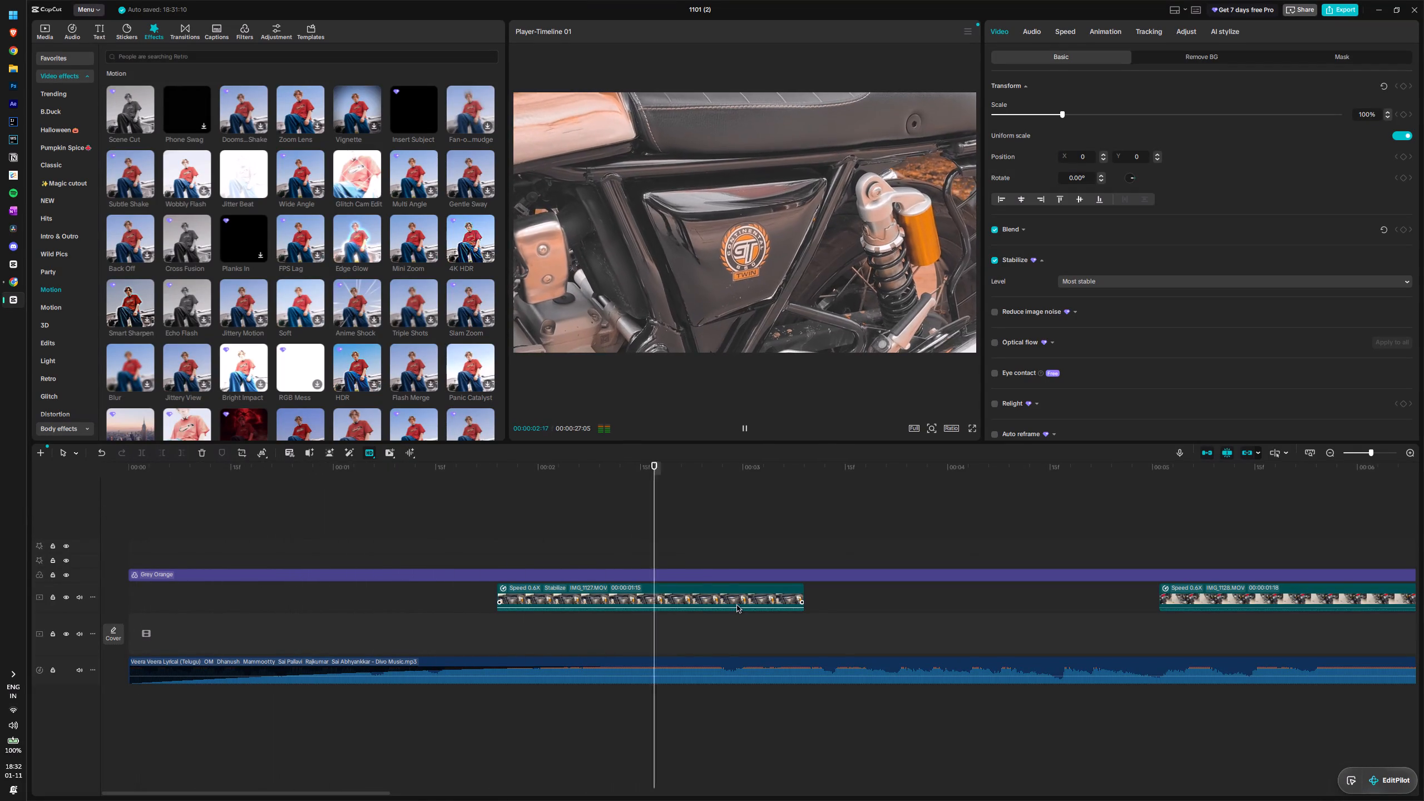
Play the timeline from its beginning through the first motorcycle clip to review the opening.
{"action": "key", "text": "space"}
{"action": "left_click_drag", "start_coordinate": [817, 487], "coordinate": [171, 553]}
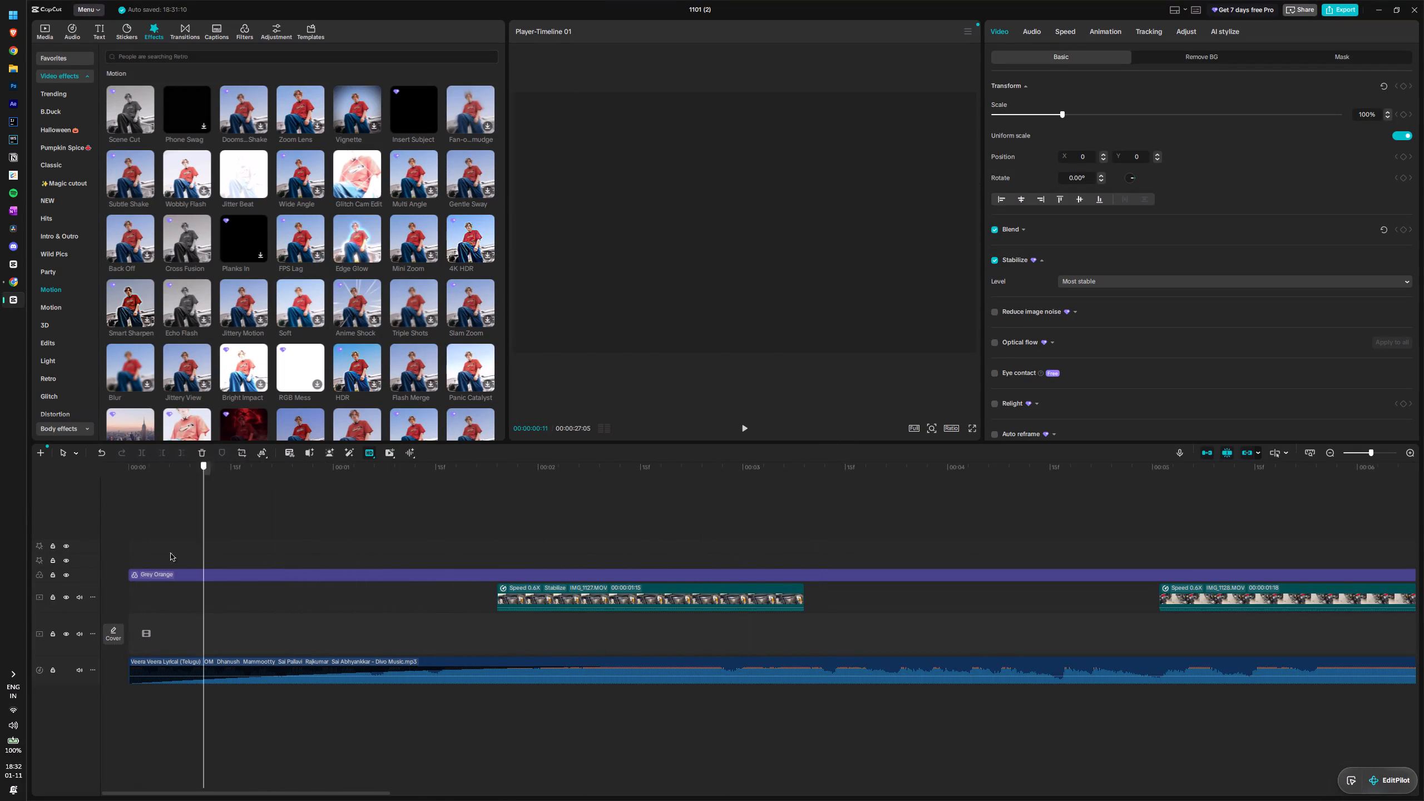
{"action": "left_click_drag", "start_coordinate": [171, 553], "coordinate": [133, 554]}
{"action": "key", "text": "space"}
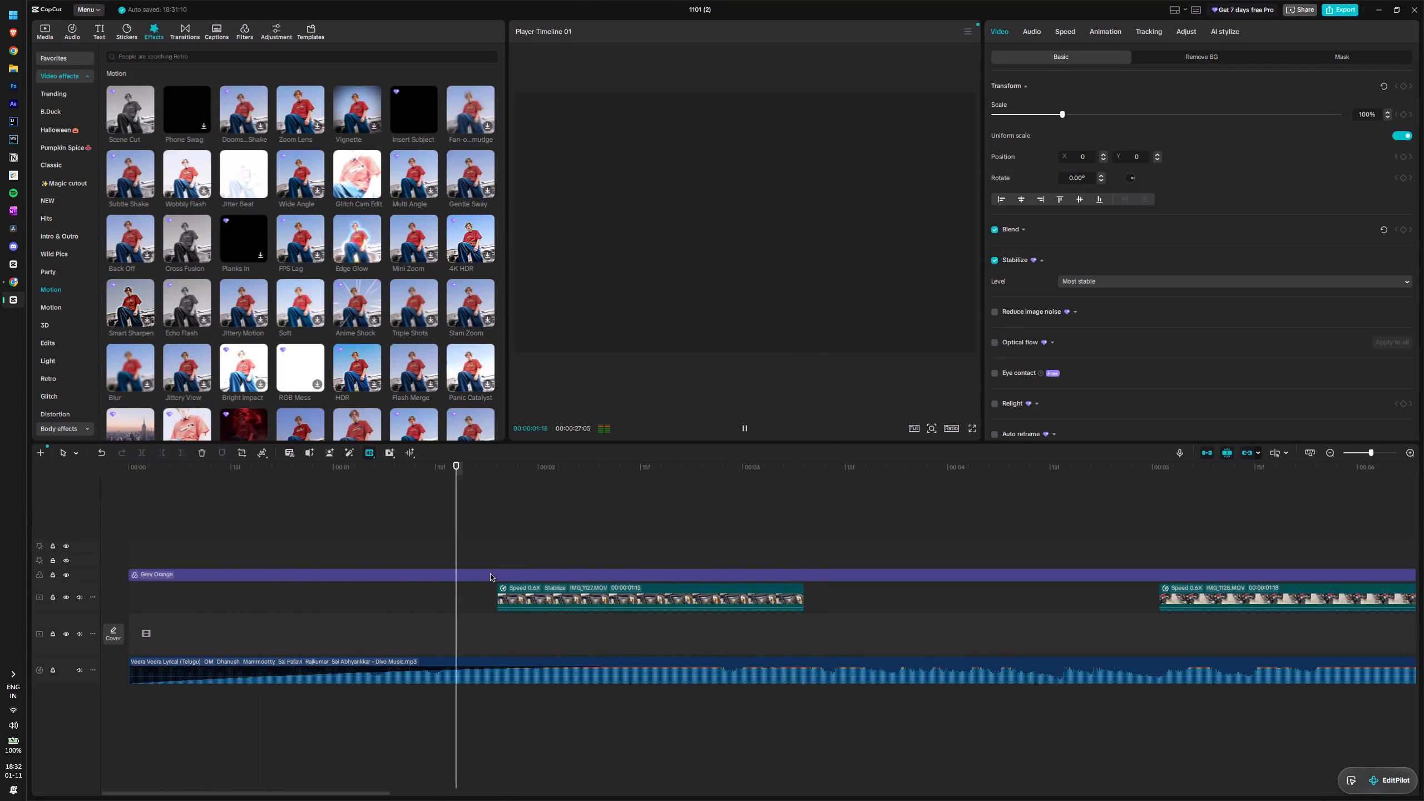
{"action": "key", "text": "space"}
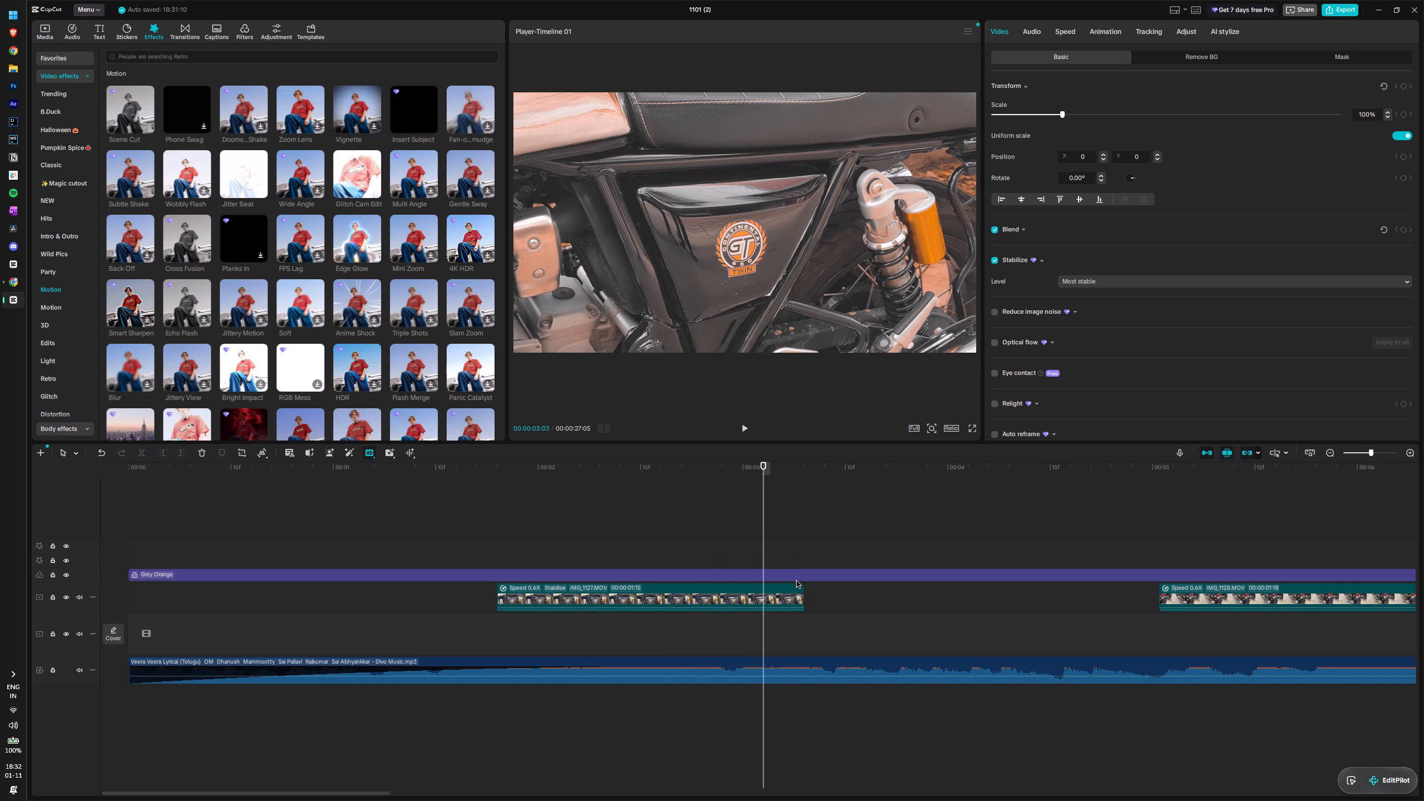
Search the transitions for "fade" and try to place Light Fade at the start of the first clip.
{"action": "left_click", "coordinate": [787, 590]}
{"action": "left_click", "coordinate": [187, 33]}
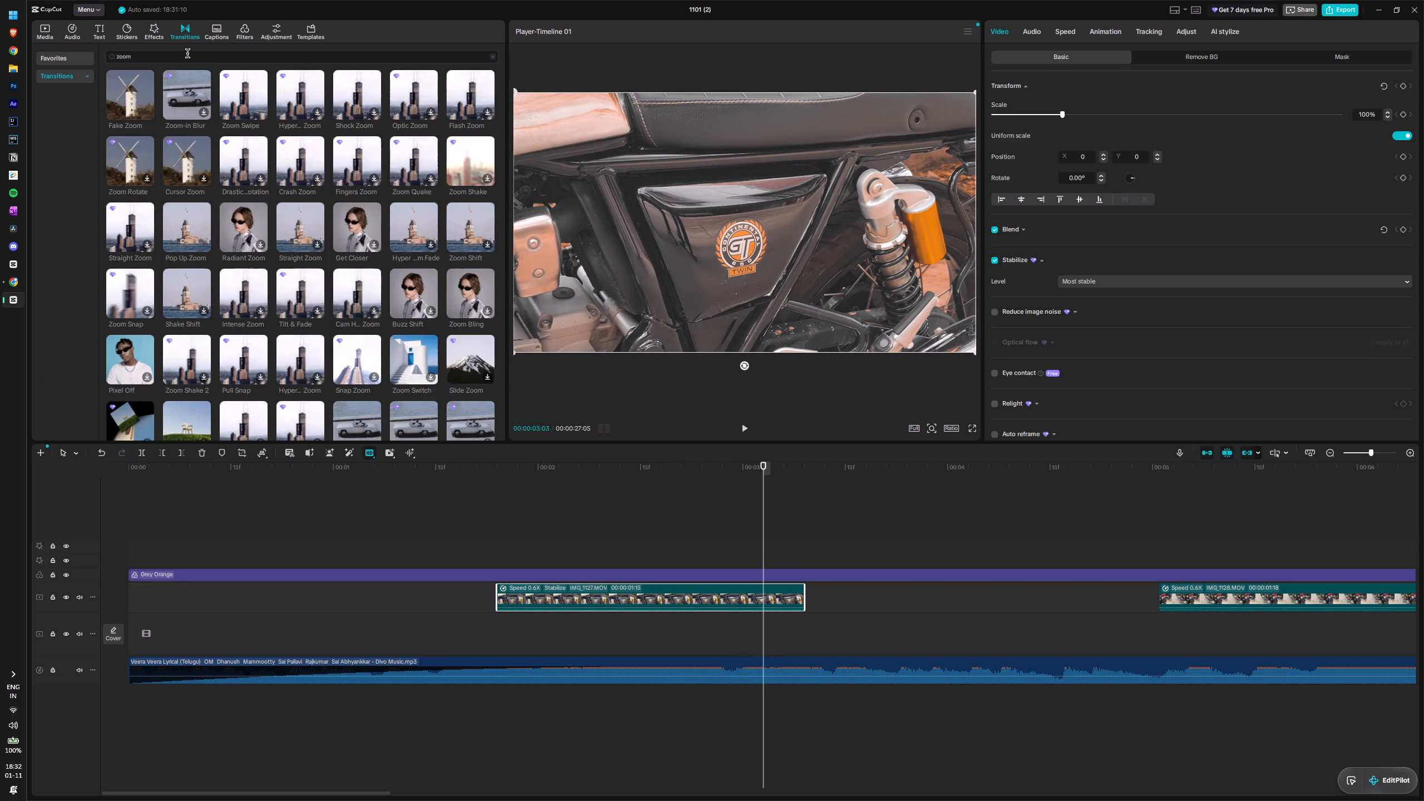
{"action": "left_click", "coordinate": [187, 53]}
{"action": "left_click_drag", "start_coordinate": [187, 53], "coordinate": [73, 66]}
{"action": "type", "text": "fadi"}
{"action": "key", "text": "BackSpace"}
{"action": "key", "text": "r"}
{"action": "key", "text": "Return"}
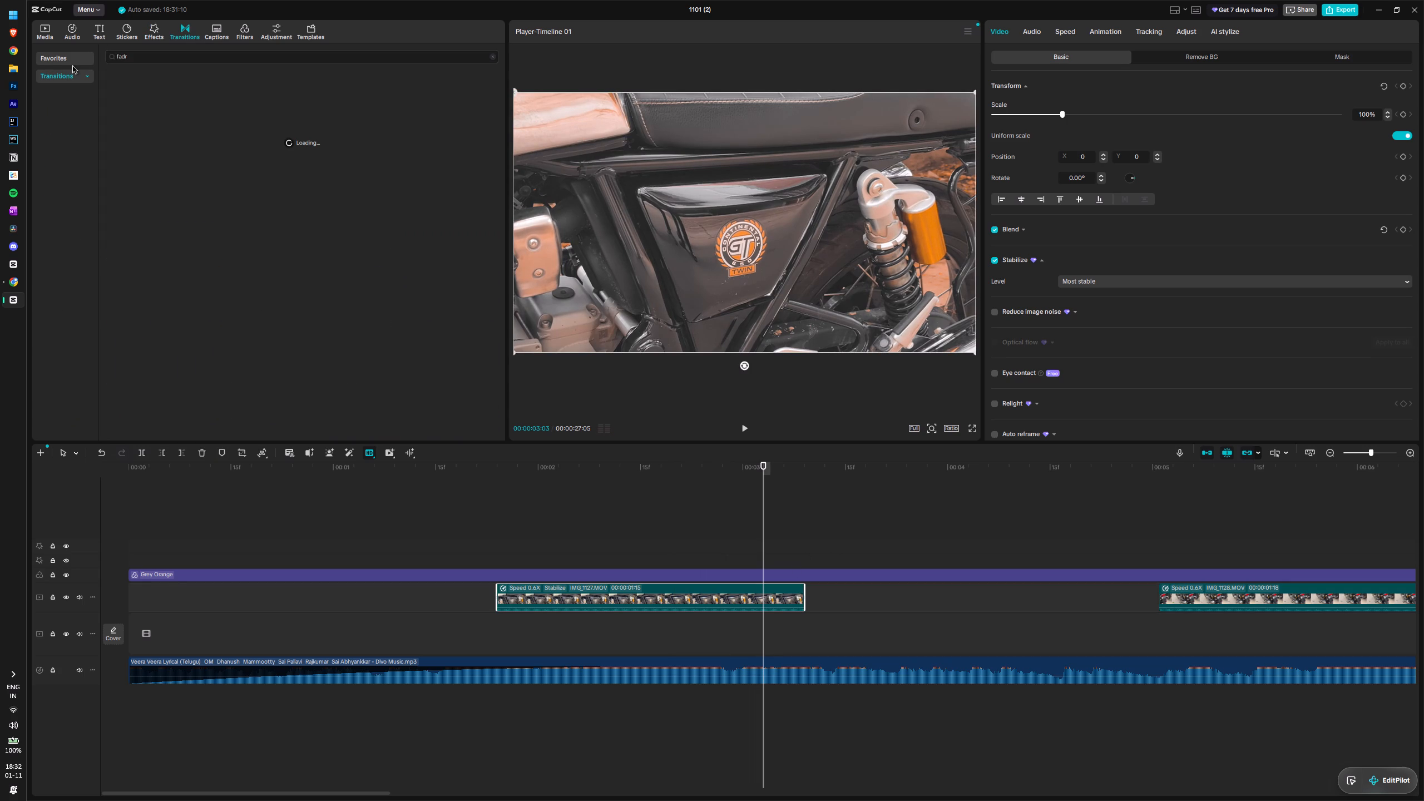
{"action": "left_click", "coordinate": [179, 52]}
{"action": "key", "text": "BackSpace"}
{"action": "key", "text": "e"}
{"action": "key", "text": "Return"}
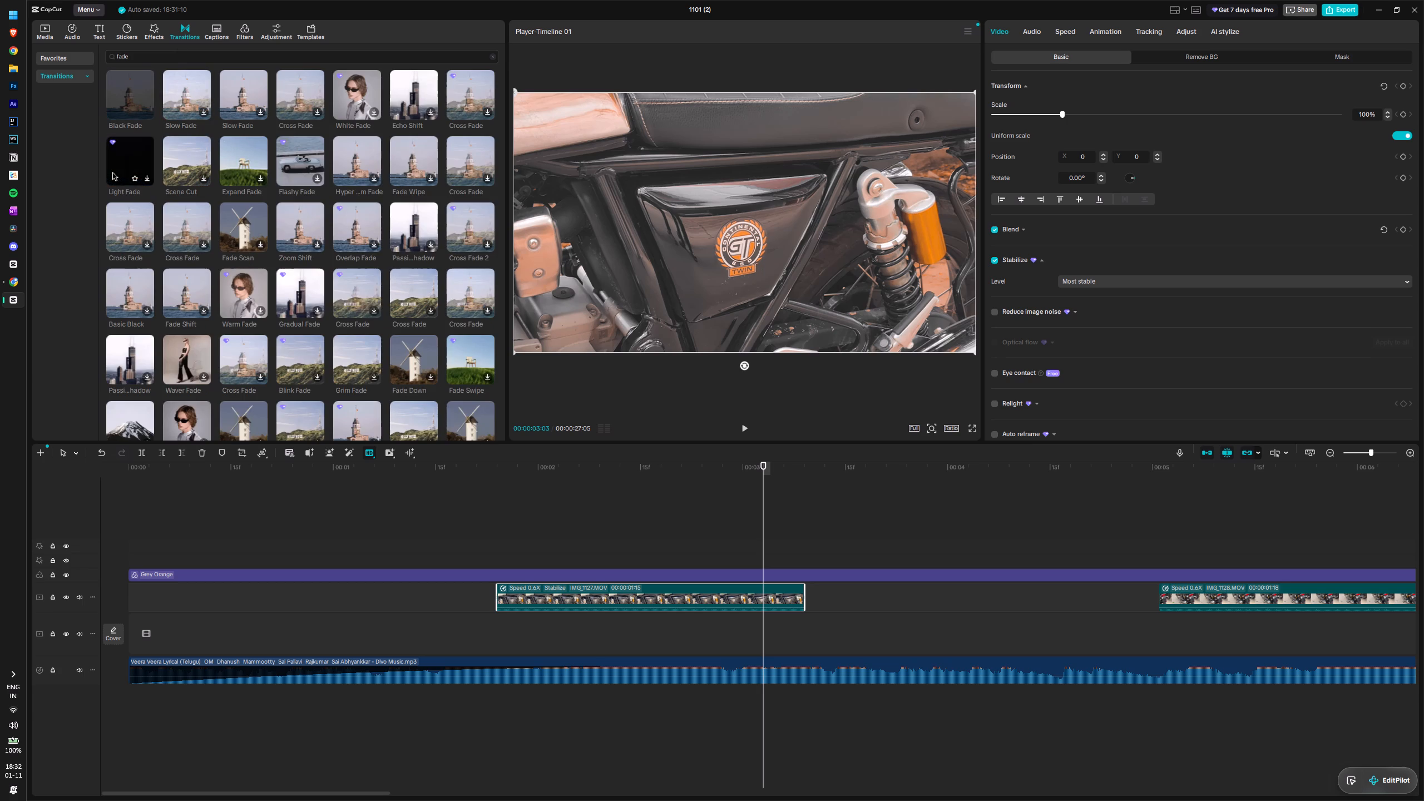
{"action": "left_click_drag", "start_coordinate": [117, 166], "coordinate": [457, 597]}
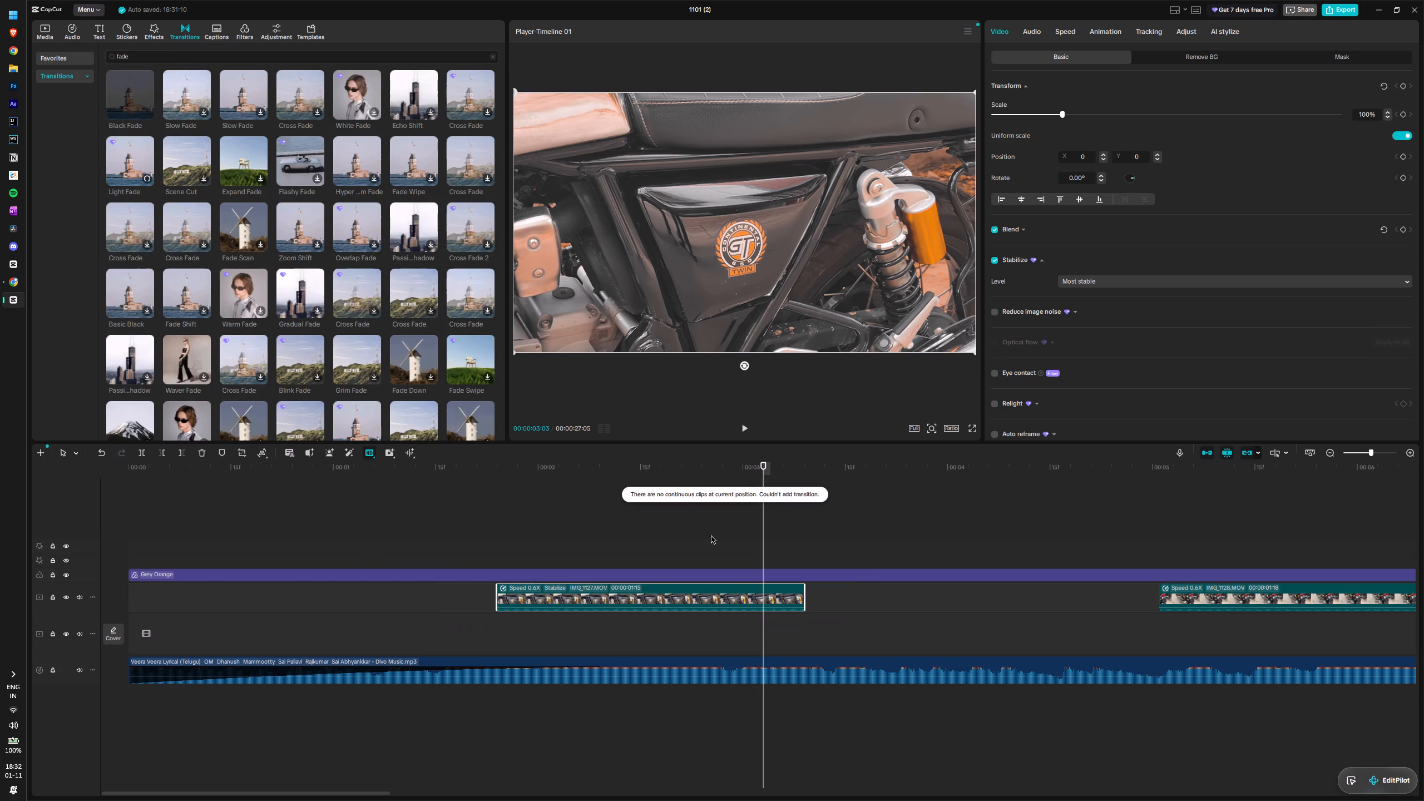
Apply the Cross Open entrance animation to the first clip and play it back.
{"action": "left_click", "coordinate": [162, 39]}
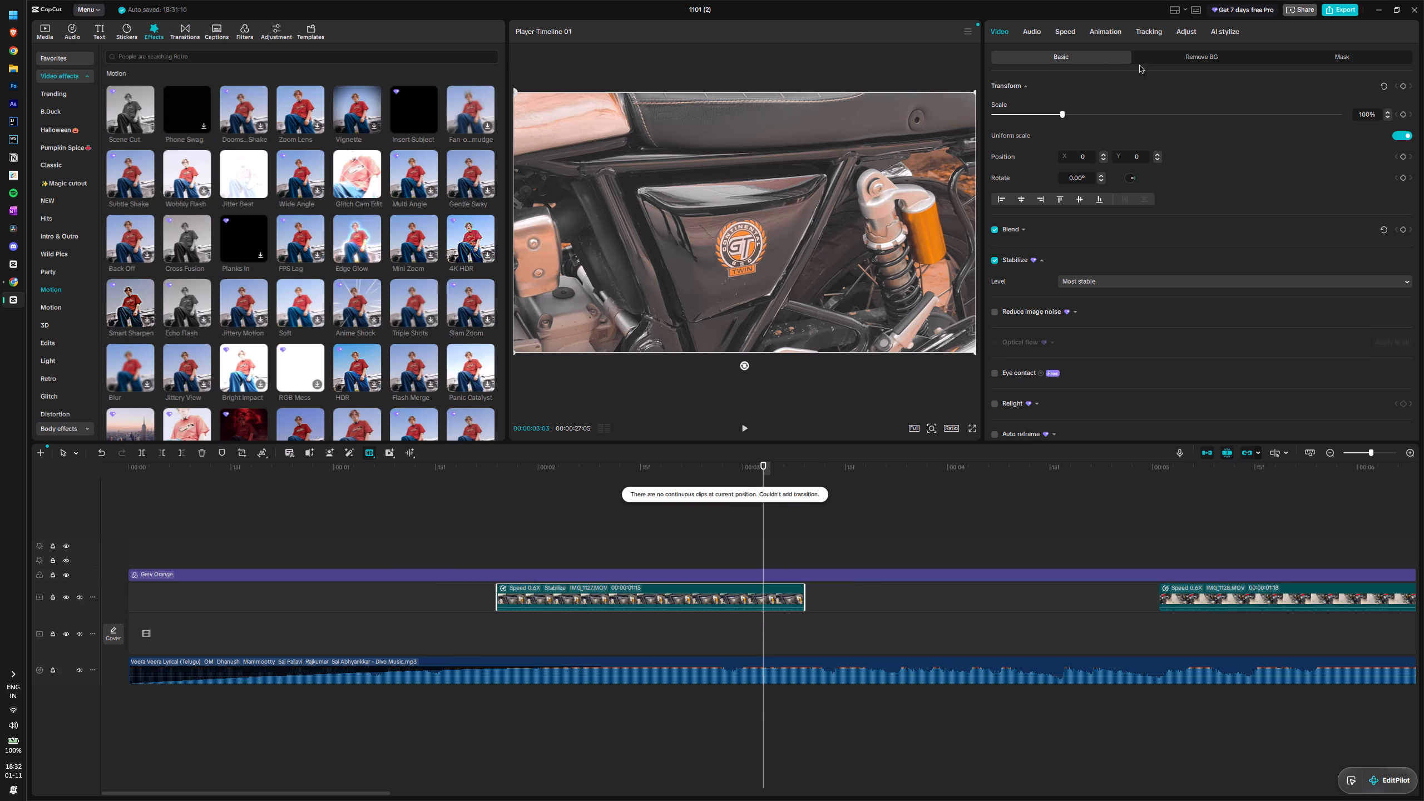
{"action": "scroll", "coordinate": [1208, 182], "scroll_direction": "down", "scroll_amount": 1}
{"action": "scroll", "coordinate": [1199, 190], "scroll_direction": "up", "scroll_amount": 1}
{"action": "scroll", "coordinate": [1199, 190], "scroll_direction": "down", "scroll_amount": 3}
{"action": "scroll", "coordinate": [1132, 298], "scroll_direction": "down", "scroll_amount": 1}
{"action": "scroll", "coordinate": [1131, 298], "scroll_direction": "up", "scroll_amount": 5}
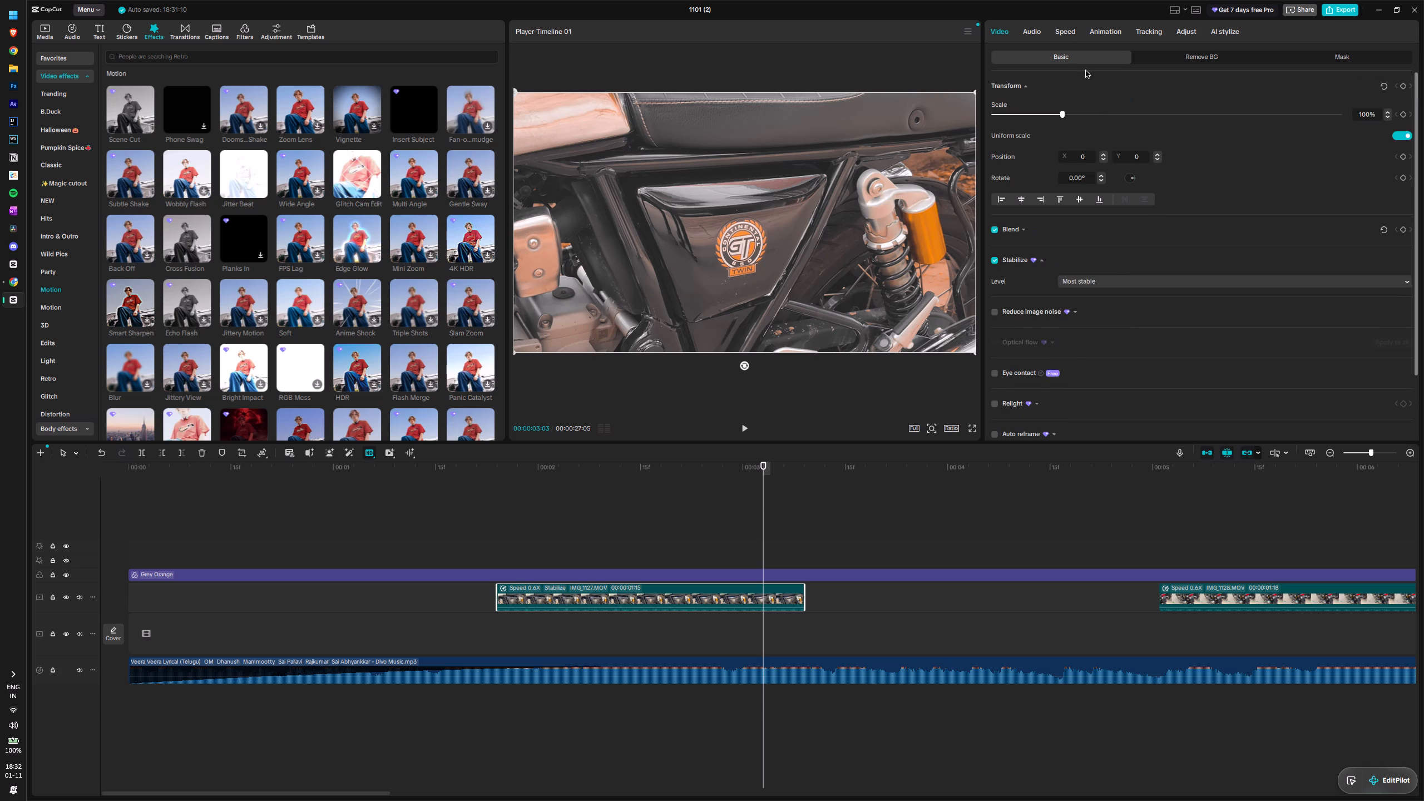
{"action": "left_click", "coordinate": [1037, 37]}
{"action": "left_click", "coordinate": [1068, 34]}
{"action": "left_click", "coordinate": [1119, 32]}
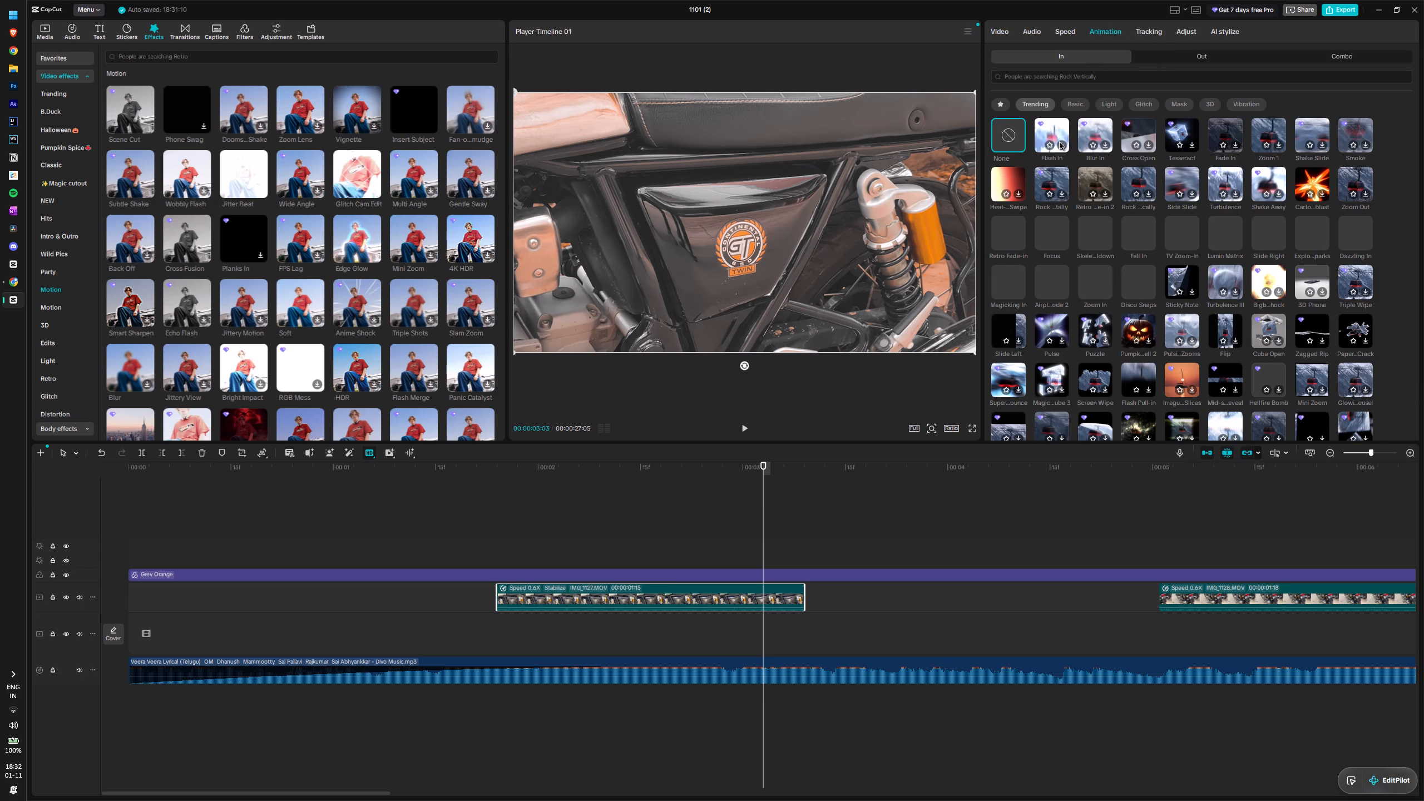
{"action": "left_click_drag", "start_coordinate": [1137, 133], "coordinate": [493, 590]}
{"action": "left_click", "coordinate": [1134, 132]}
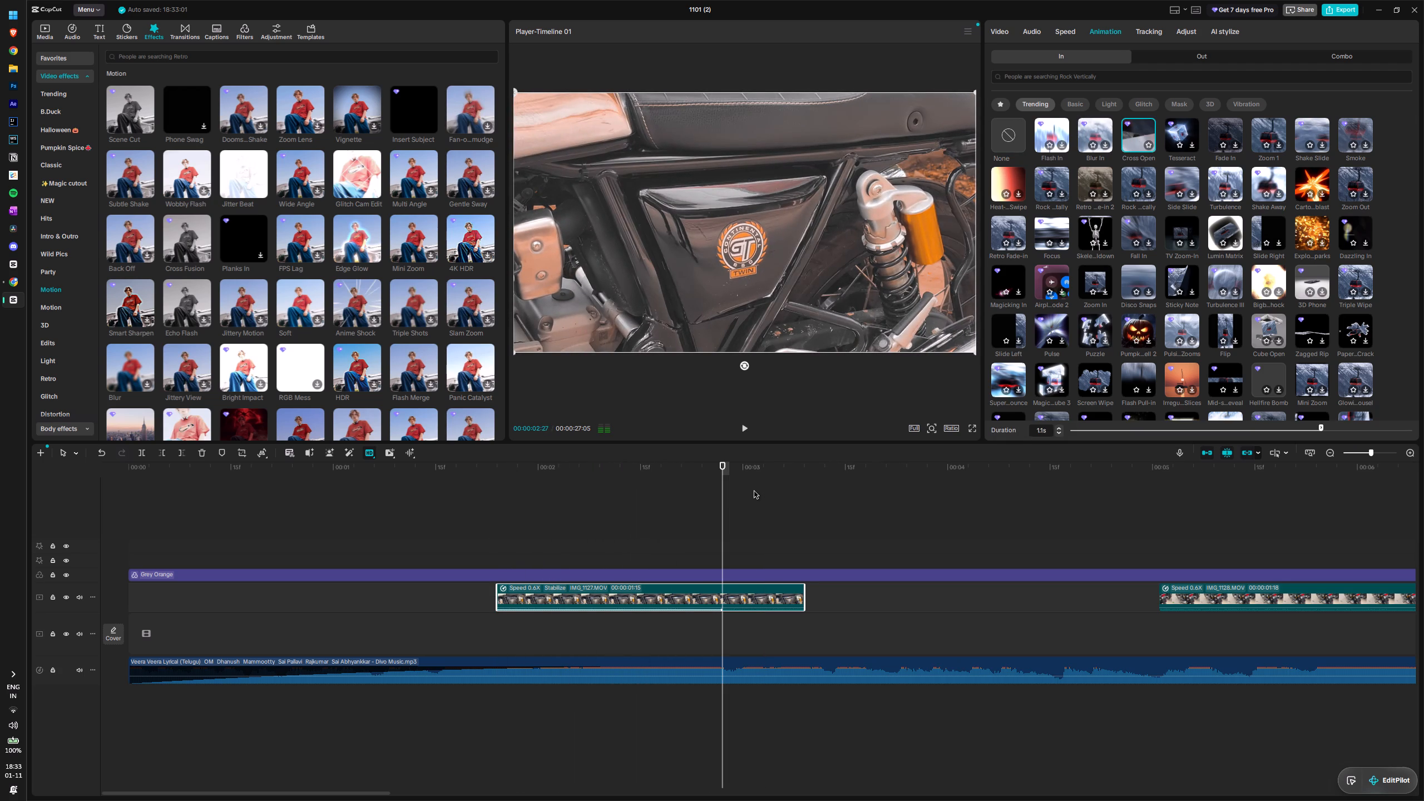
{"action": "key", "text": "space"}
{"action": "key", "text": "space"}
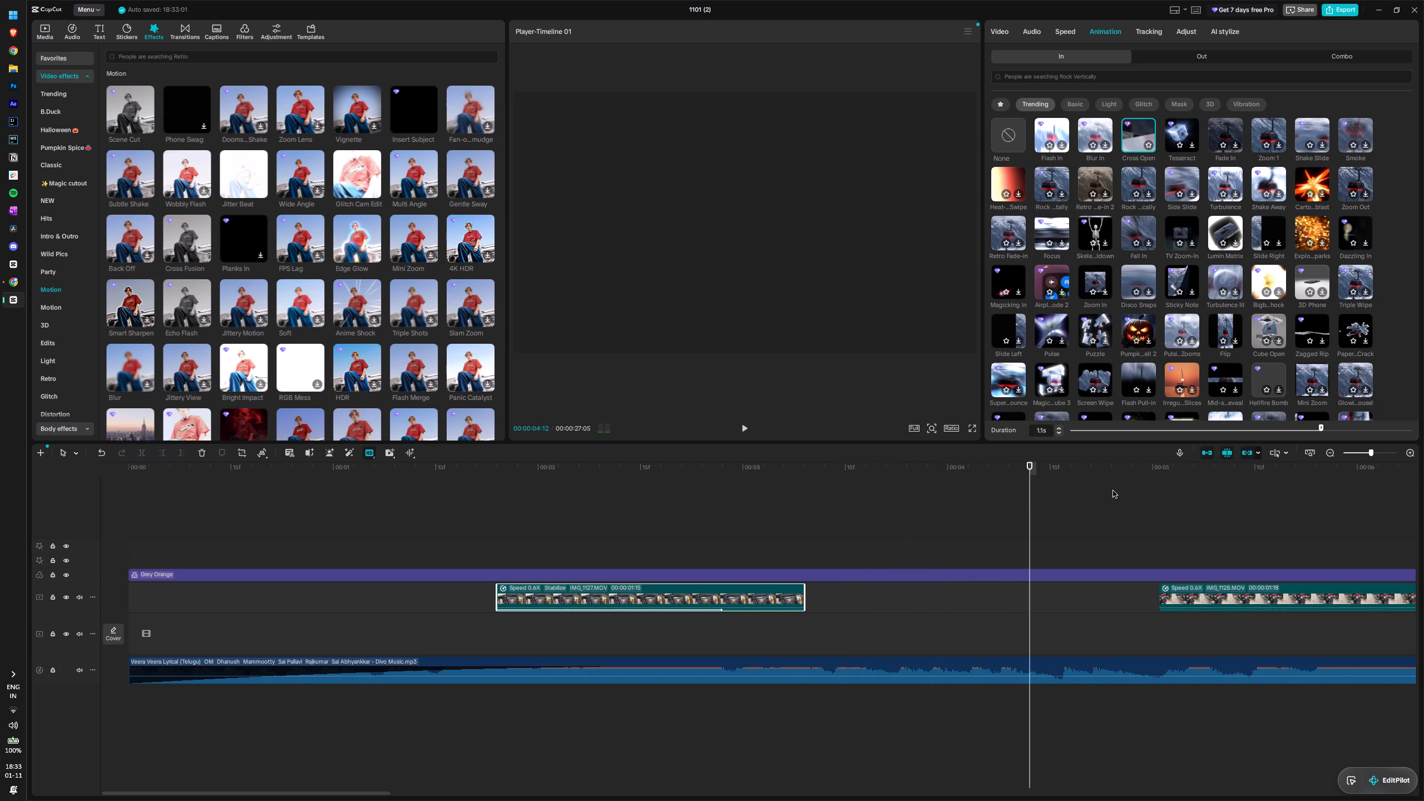
{"action": "key", "text": "space"}
{"action": "key", "text": "space"}
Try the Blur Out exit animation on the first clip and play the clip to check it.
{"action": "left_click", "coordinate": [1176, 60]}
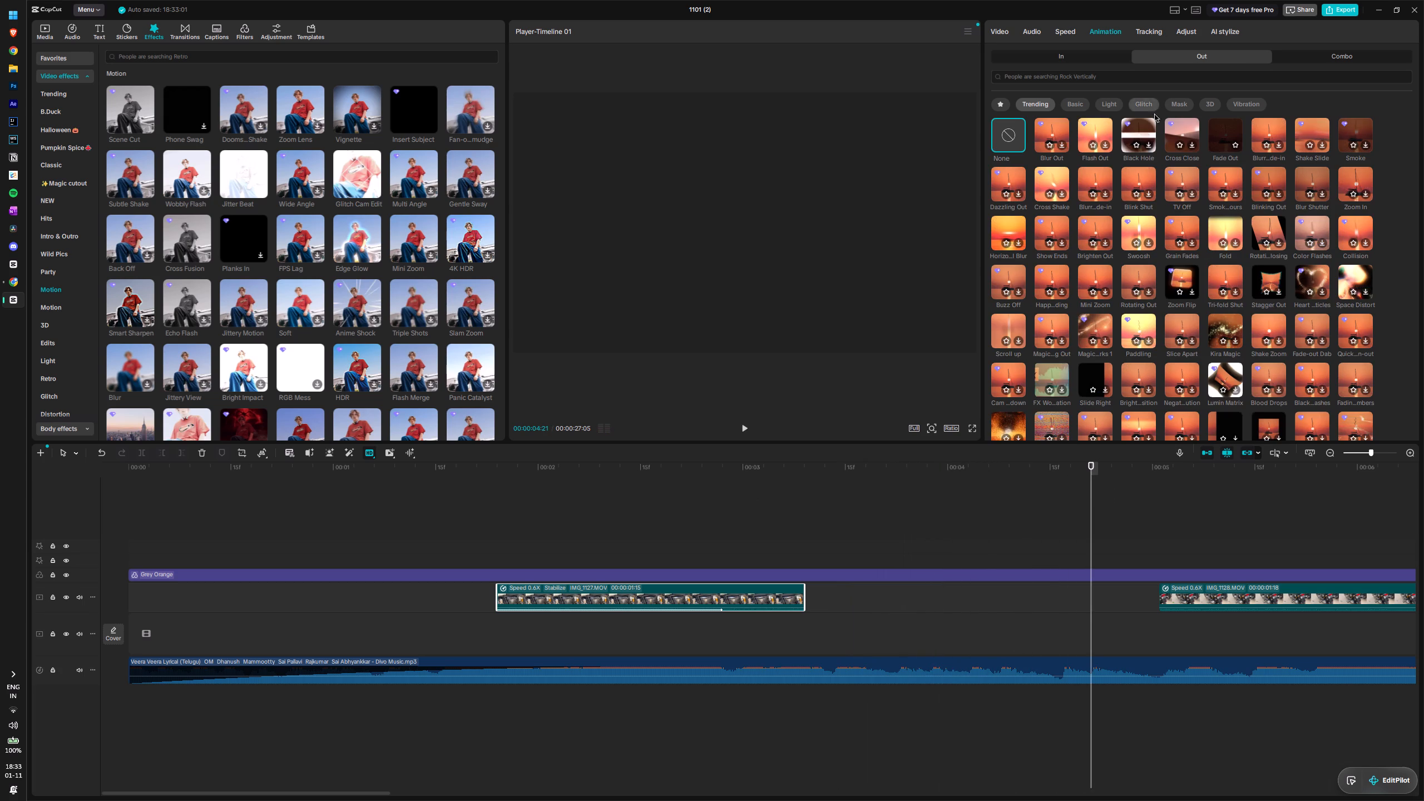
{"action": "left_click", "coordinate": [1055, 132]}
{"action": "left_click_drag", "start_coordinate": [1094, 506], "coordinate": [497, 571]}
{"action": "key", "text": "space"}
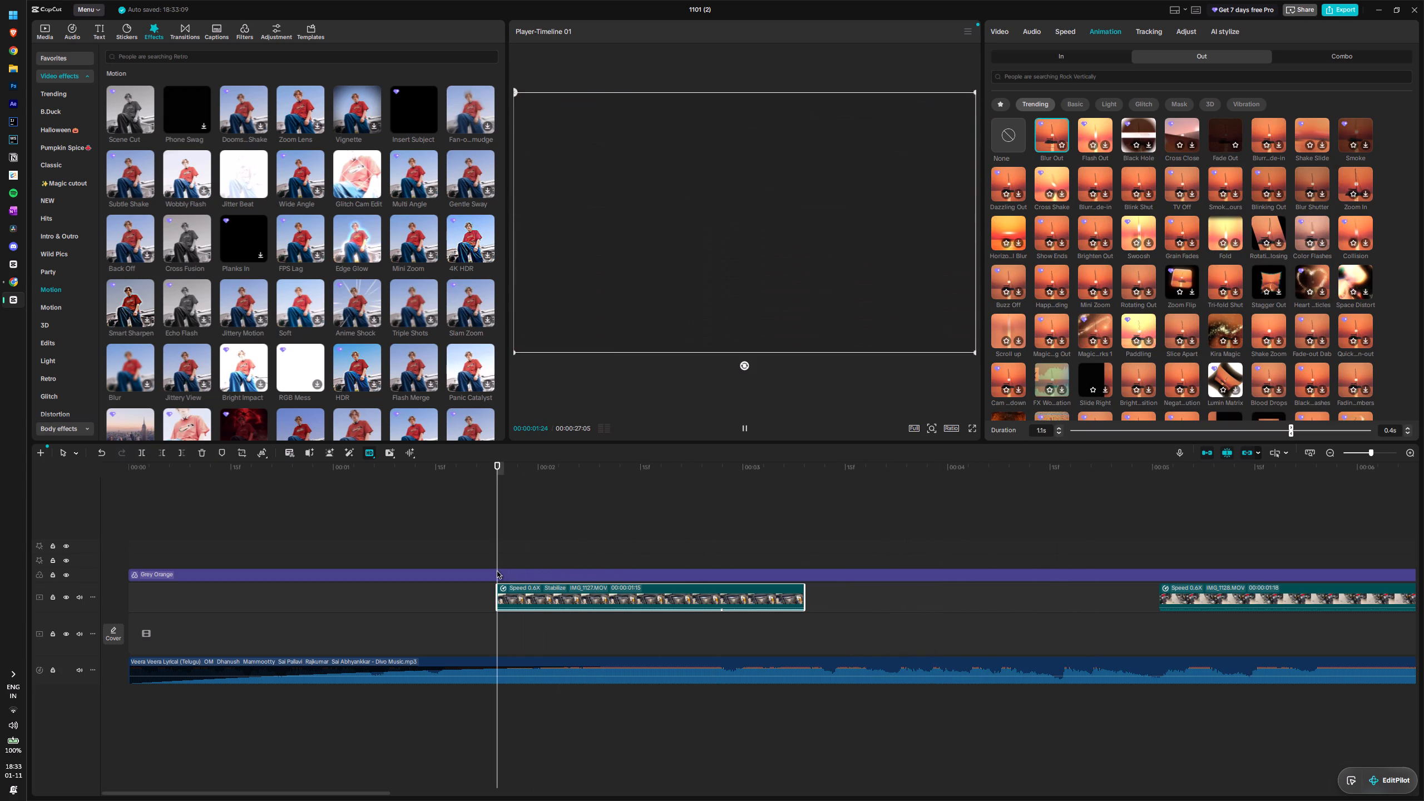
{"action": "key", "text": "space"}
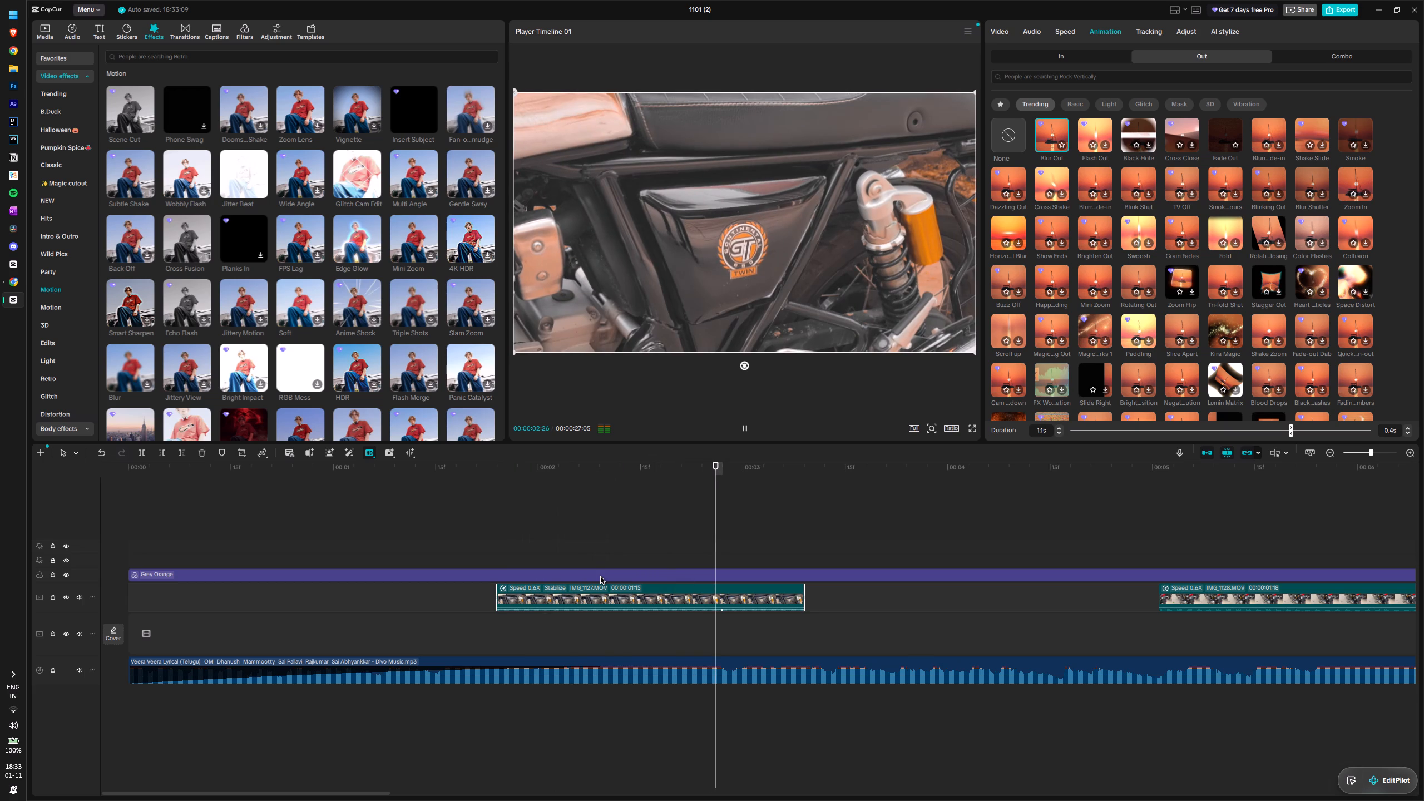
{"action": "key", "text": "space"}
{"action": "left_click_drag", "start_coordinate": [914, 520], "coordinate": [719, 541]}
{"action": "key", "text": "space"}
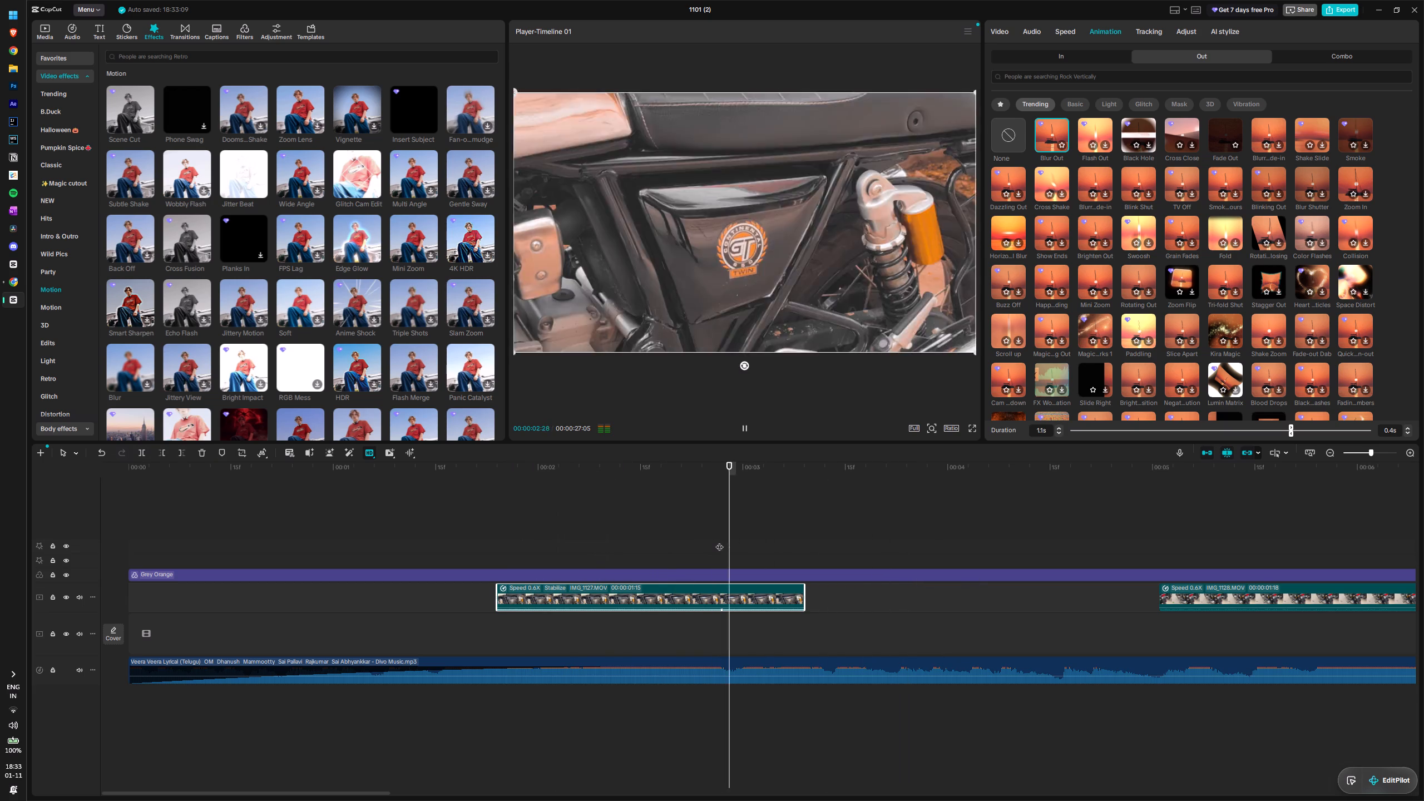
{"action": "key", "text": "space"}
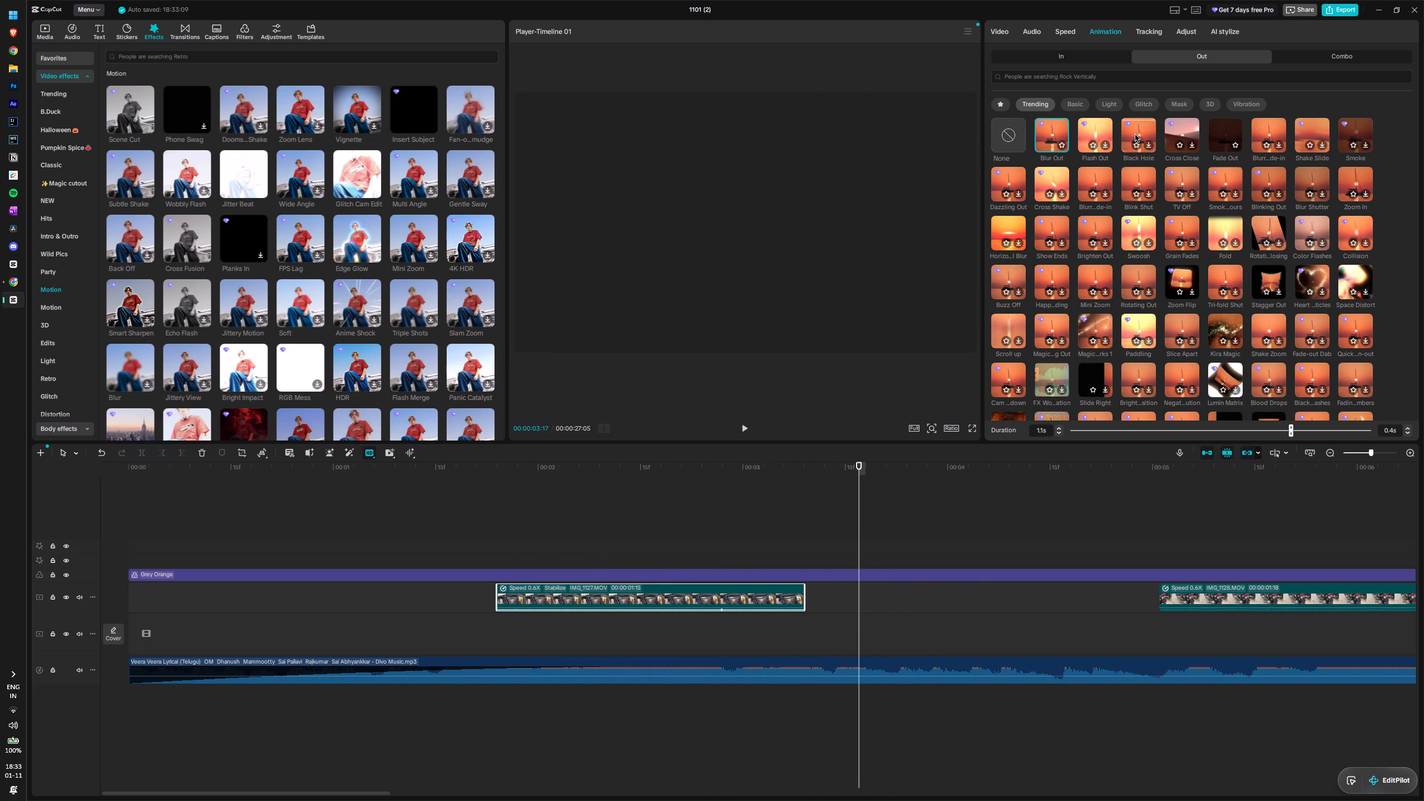
Apply the Fade Out exit animation to the first clip and play on into the second clip.
{"action": "left_click", "coordinate": [1219, 132]}
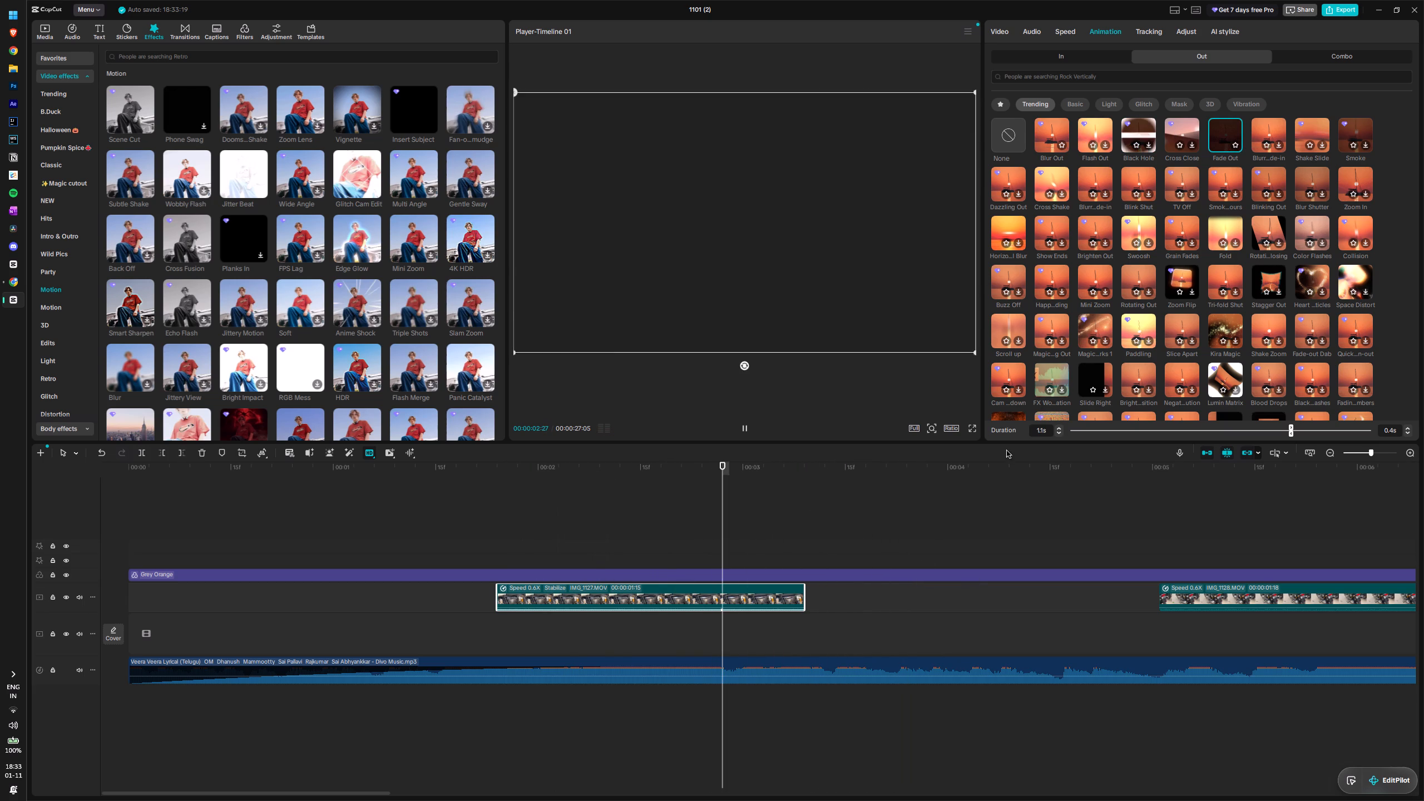
{"action": "key", "text": "space"}
{"action": "key", "text": "space"}
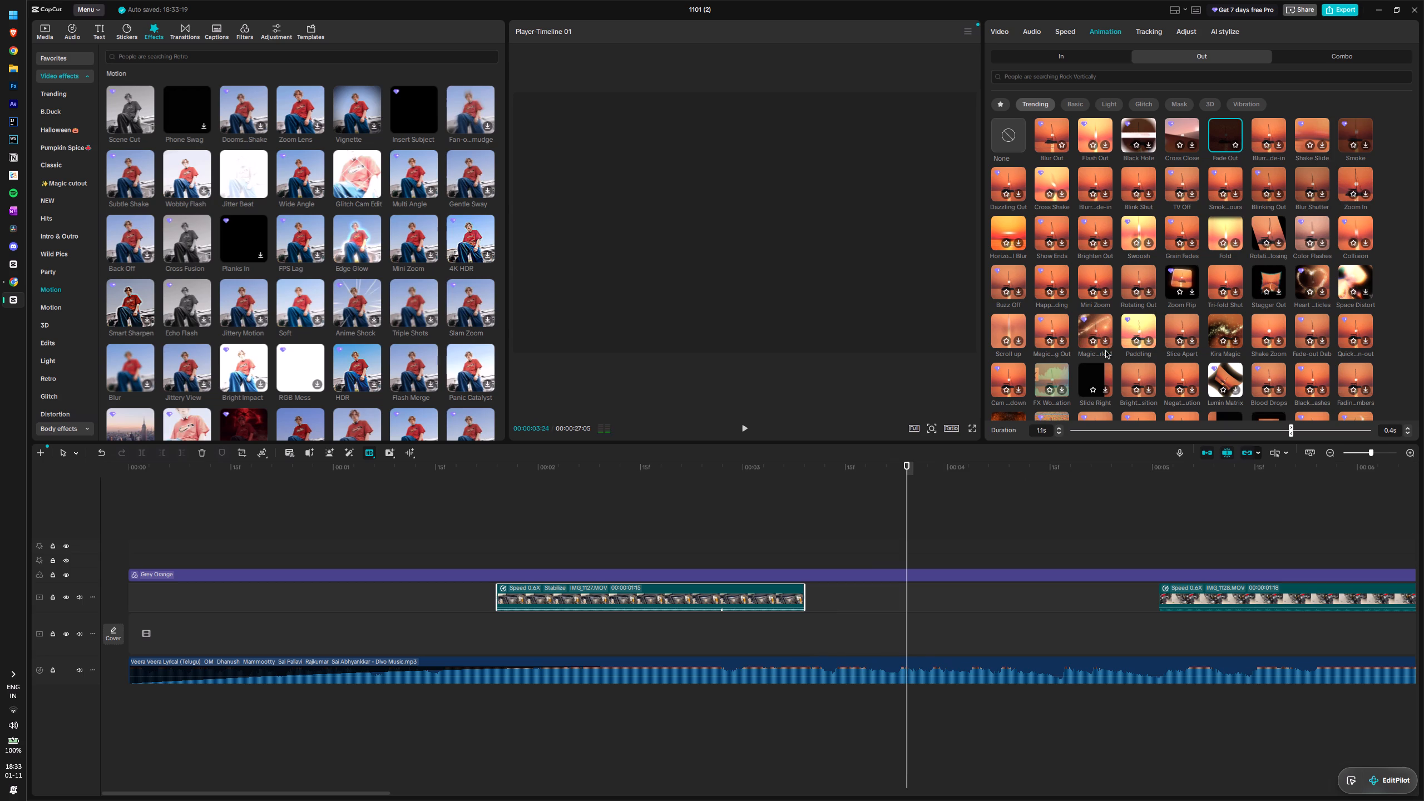
{"action": "key", "text": "space"}
{"action": "key", "text": "space"}
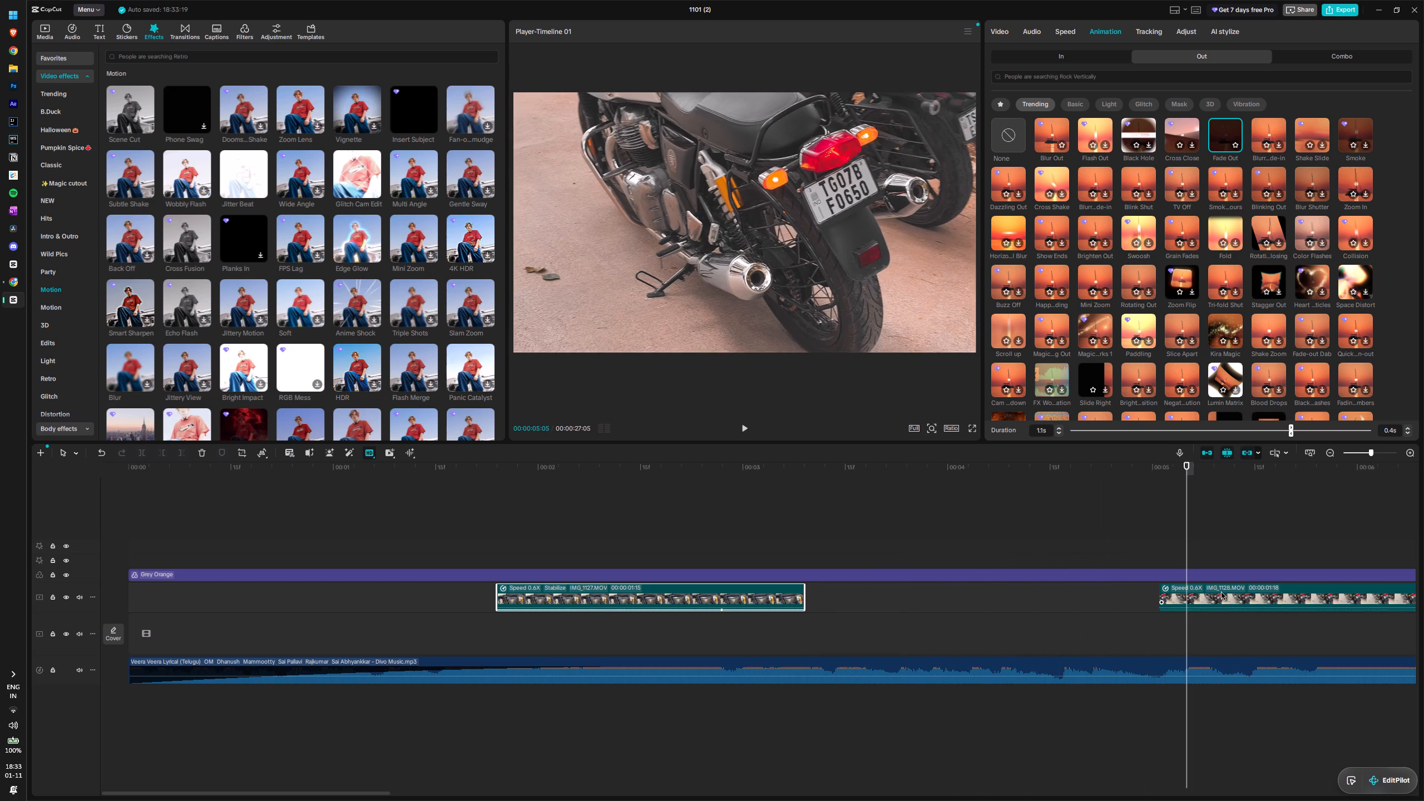
Apply the trending Swipe entrance animation with the red-orange gradient to the second clip and play back the result.
{"action": "left_click", "coordinate": [1222, 592]}
{"action": "left_click", "coordinate": [1057, 58]}
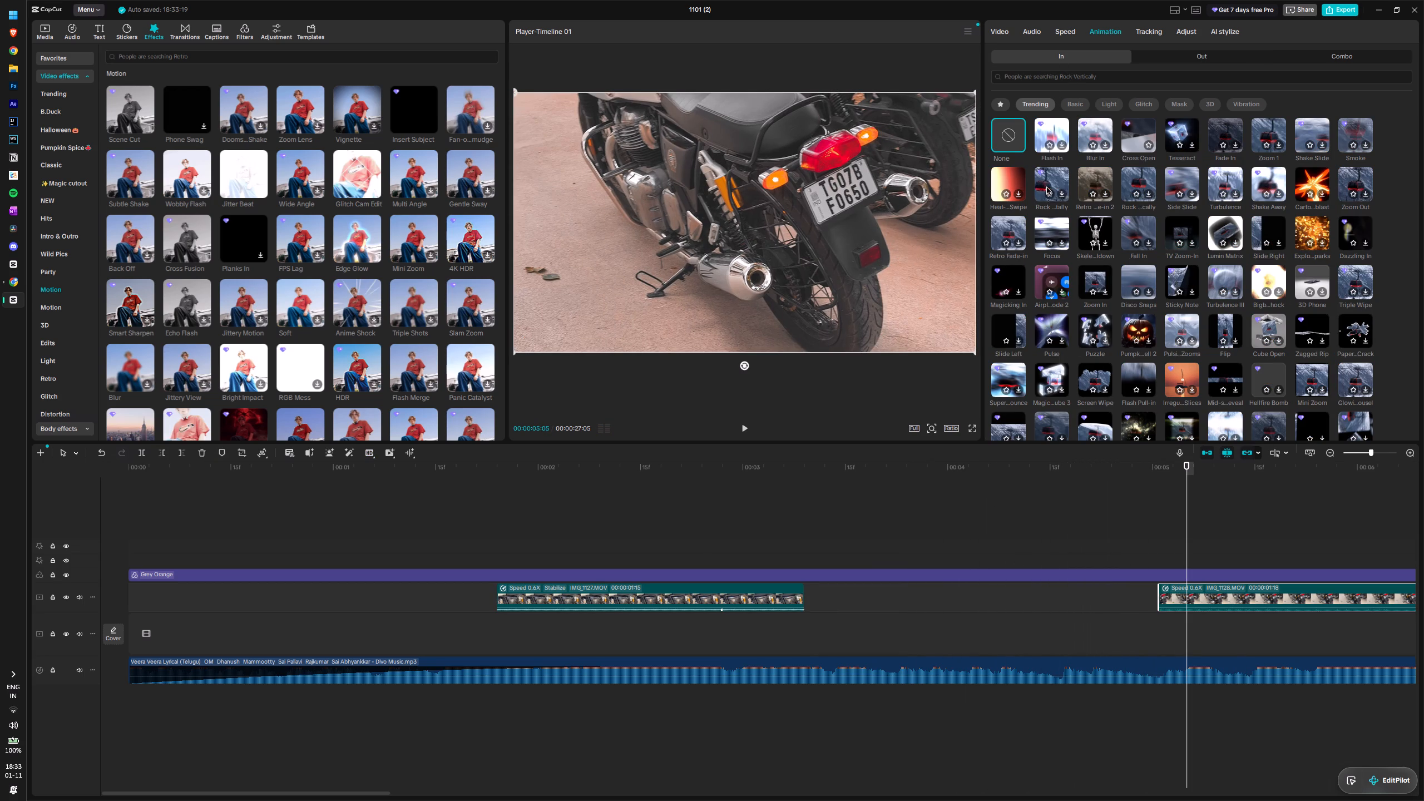
{"action": "left_click", "coordinate": [1005, 182]}
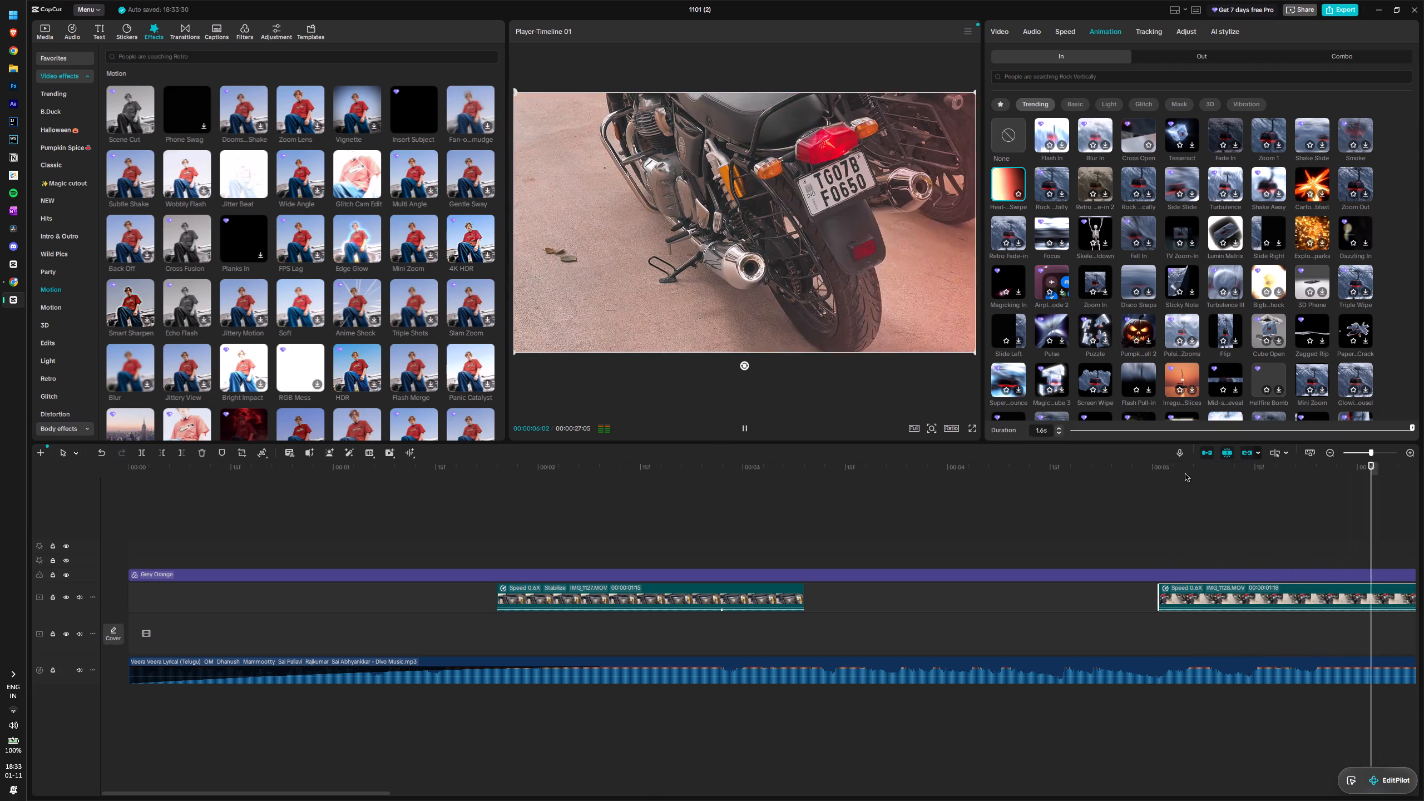
{"action": "key", "text": "space"}
{"action": "key", "text": "space"}
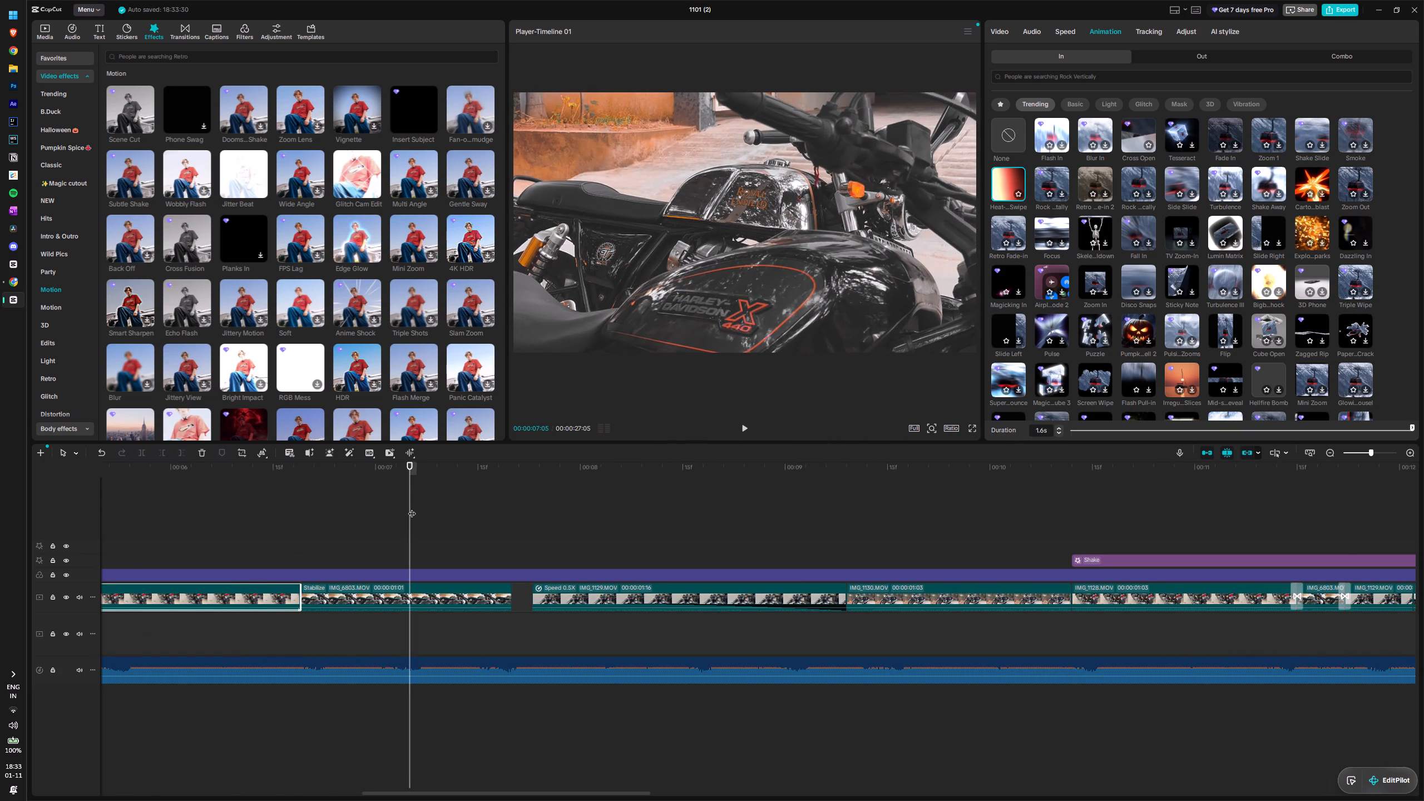
{"action": "left_click_drag", "start_coordinate": [412, 508], "coordinate": [253, 511]}
{"action": "key", "text": "space"}
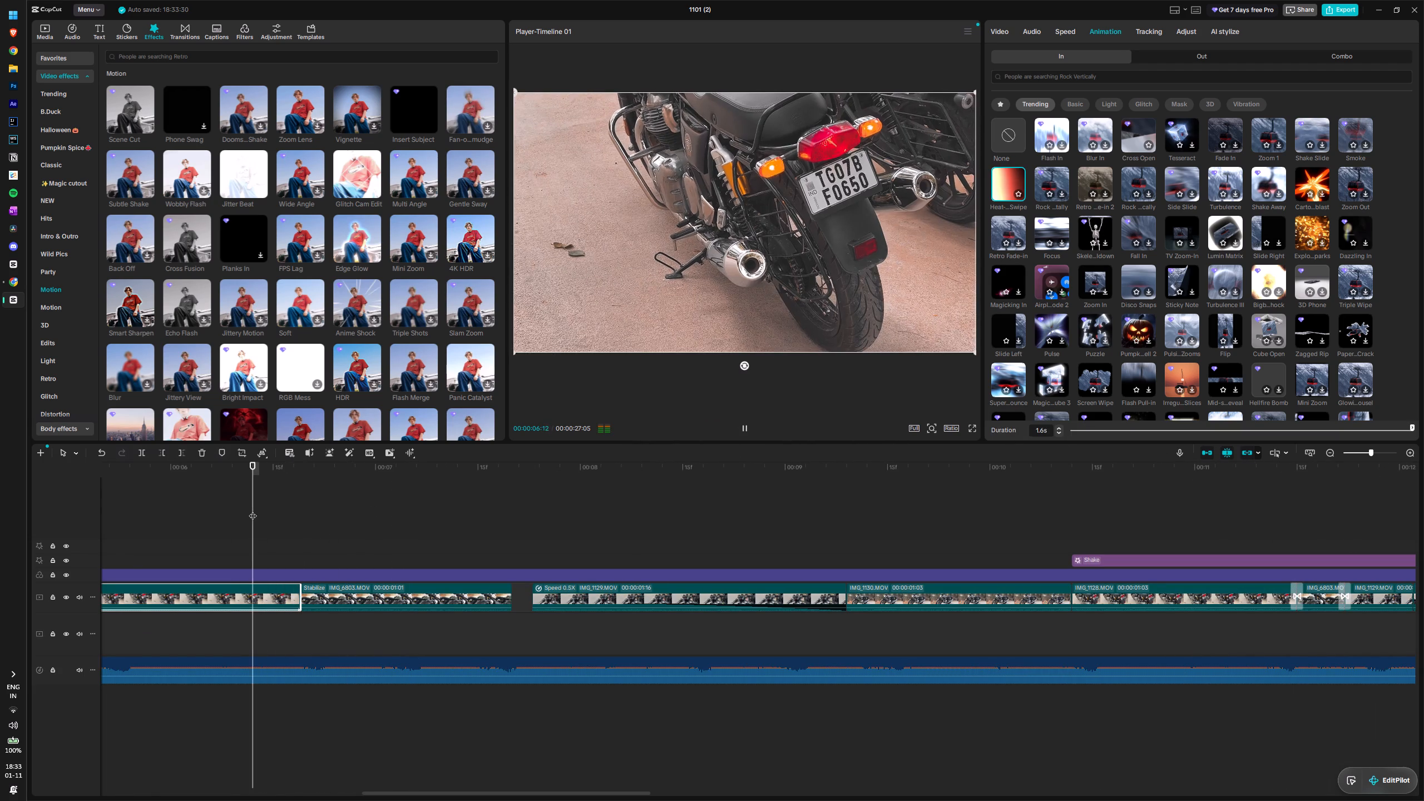
{"action": "key", "text": "space"}
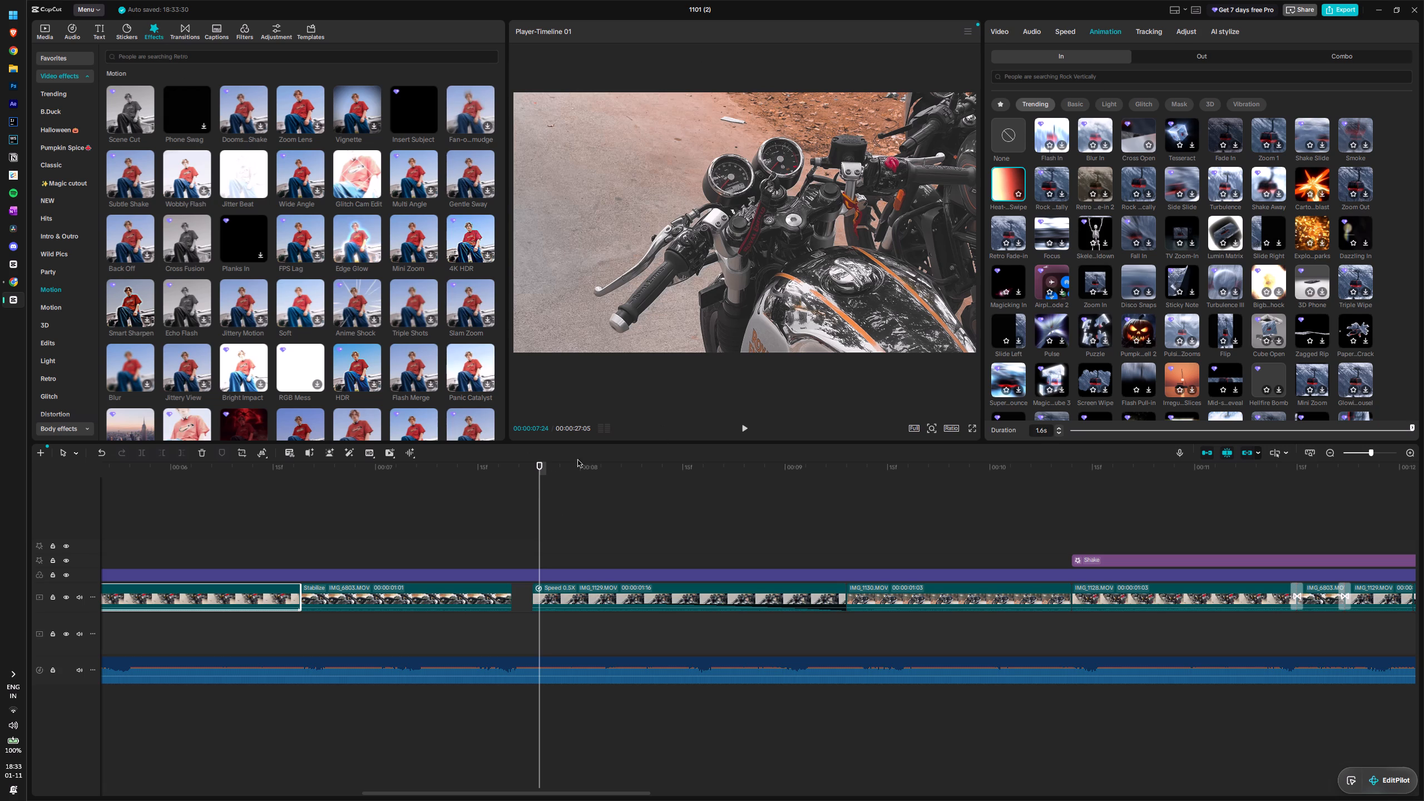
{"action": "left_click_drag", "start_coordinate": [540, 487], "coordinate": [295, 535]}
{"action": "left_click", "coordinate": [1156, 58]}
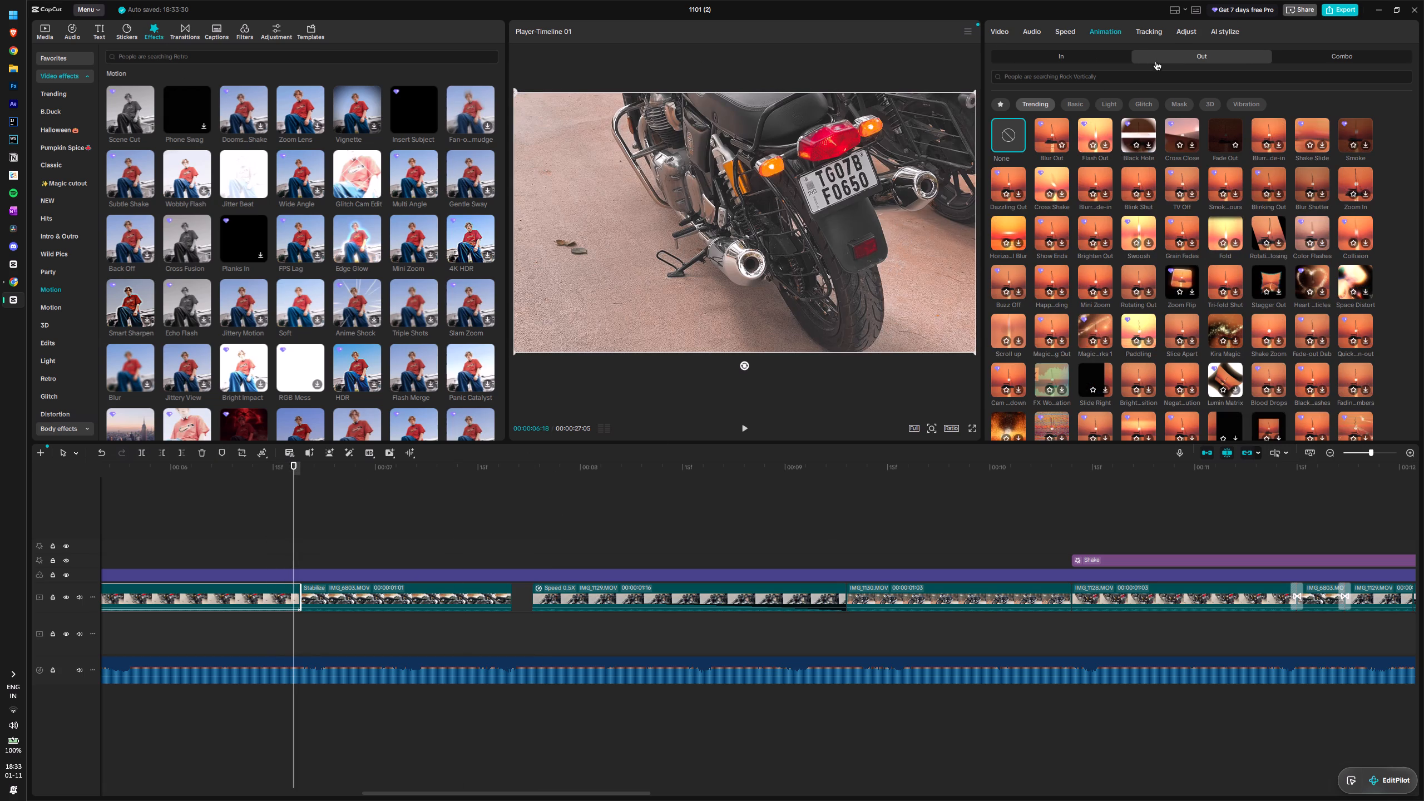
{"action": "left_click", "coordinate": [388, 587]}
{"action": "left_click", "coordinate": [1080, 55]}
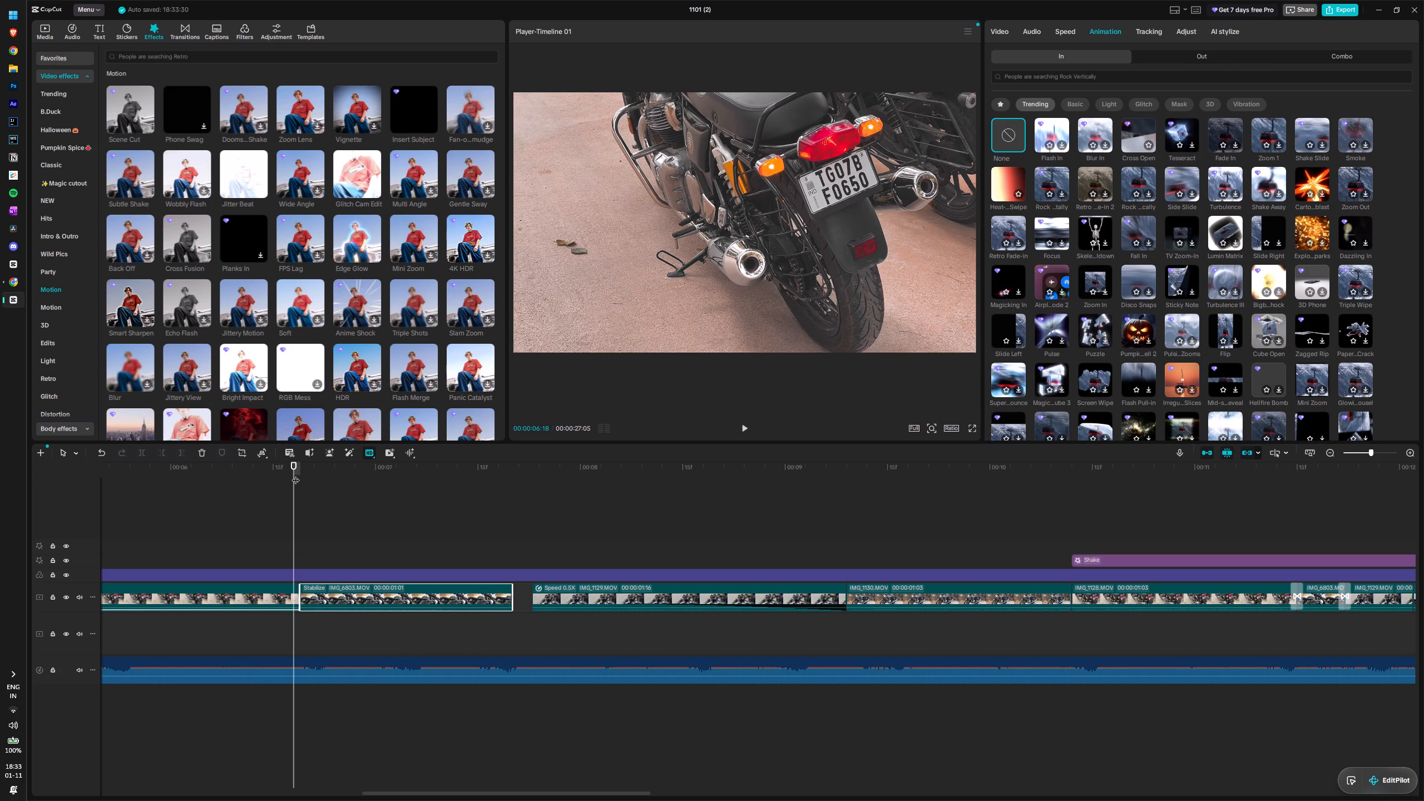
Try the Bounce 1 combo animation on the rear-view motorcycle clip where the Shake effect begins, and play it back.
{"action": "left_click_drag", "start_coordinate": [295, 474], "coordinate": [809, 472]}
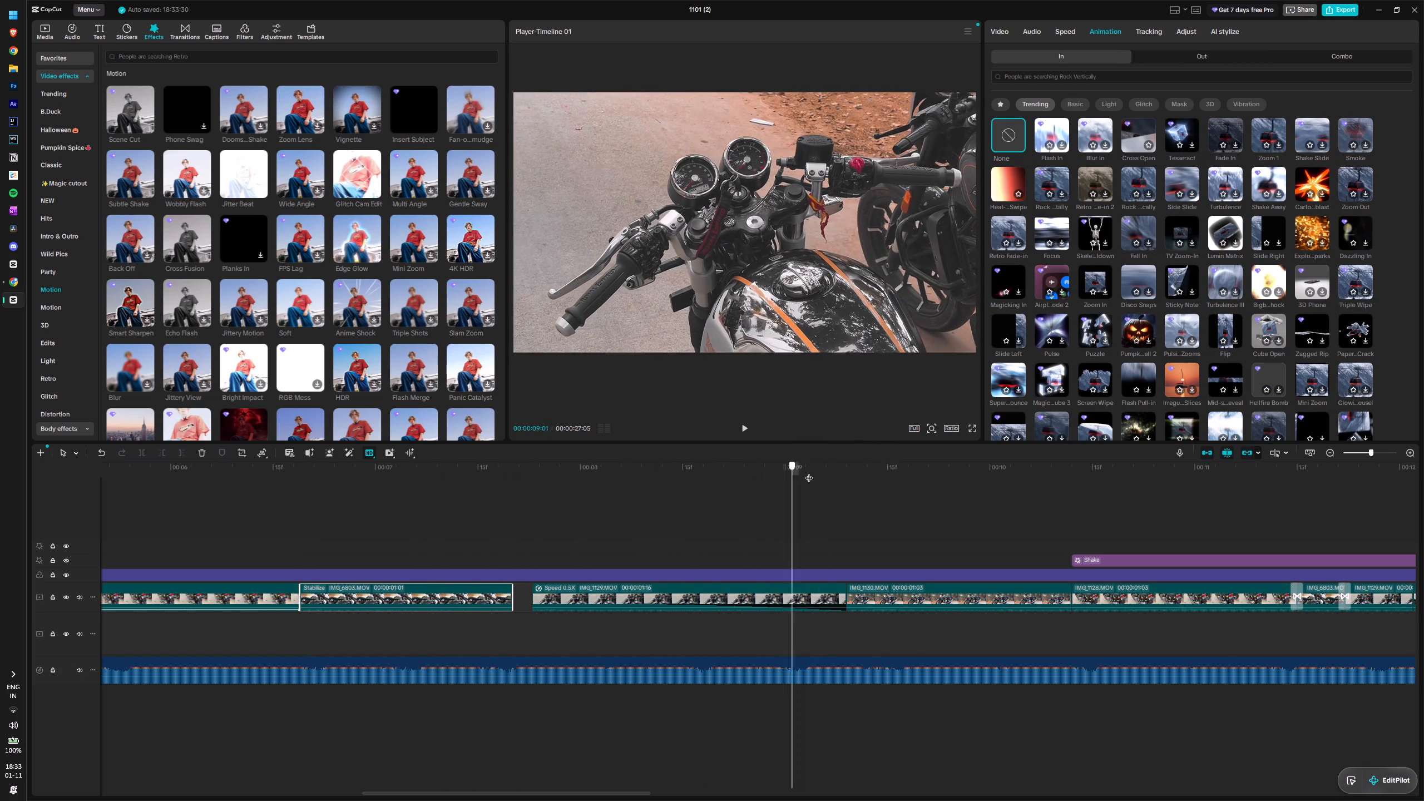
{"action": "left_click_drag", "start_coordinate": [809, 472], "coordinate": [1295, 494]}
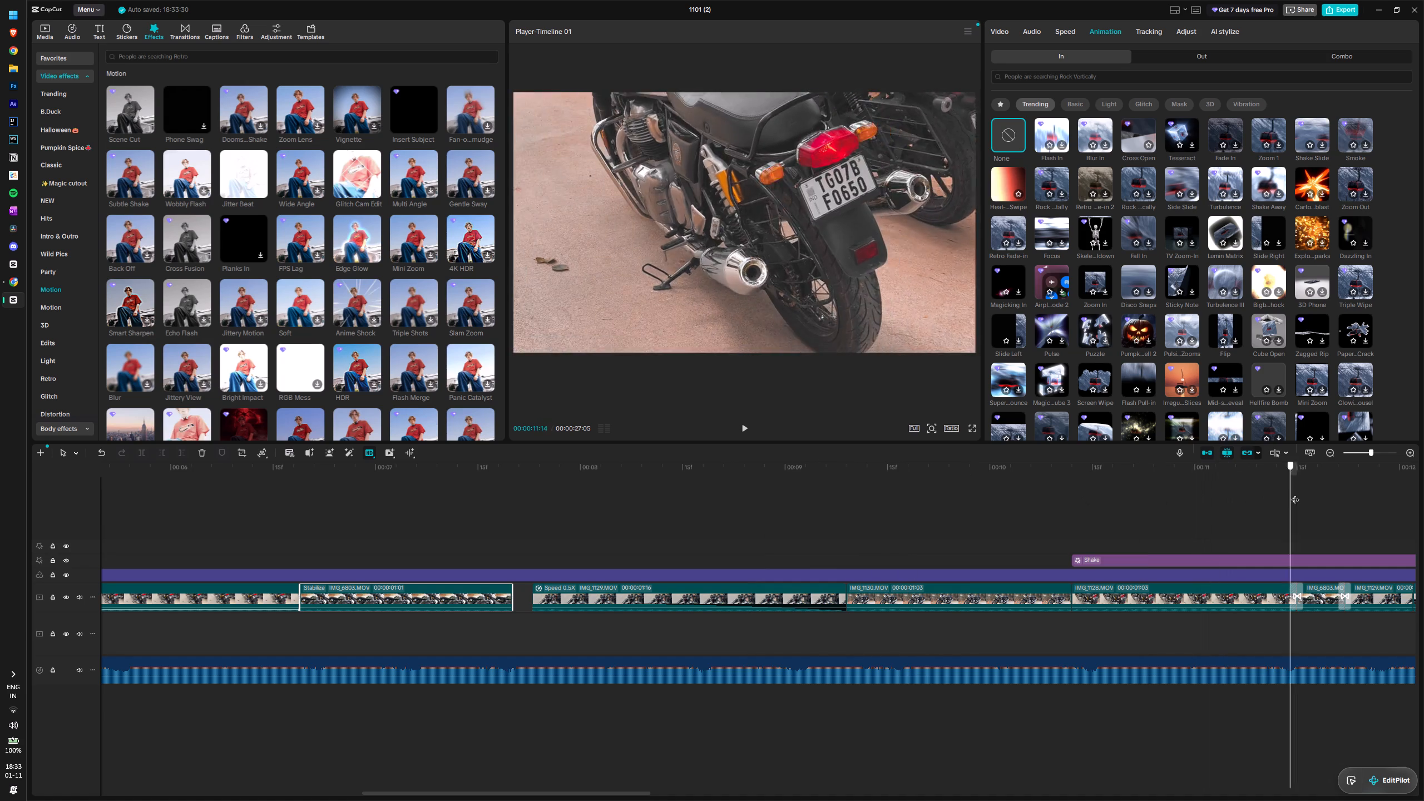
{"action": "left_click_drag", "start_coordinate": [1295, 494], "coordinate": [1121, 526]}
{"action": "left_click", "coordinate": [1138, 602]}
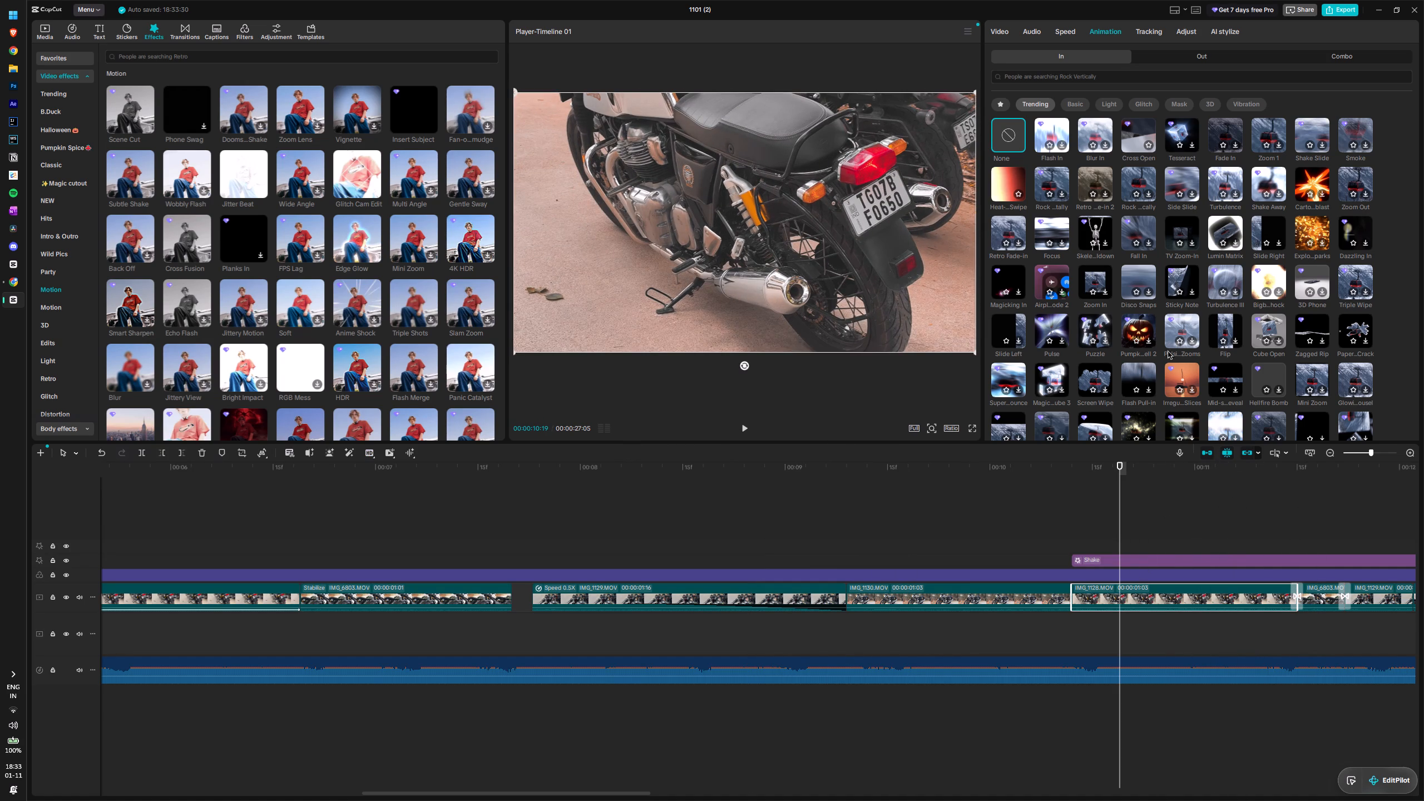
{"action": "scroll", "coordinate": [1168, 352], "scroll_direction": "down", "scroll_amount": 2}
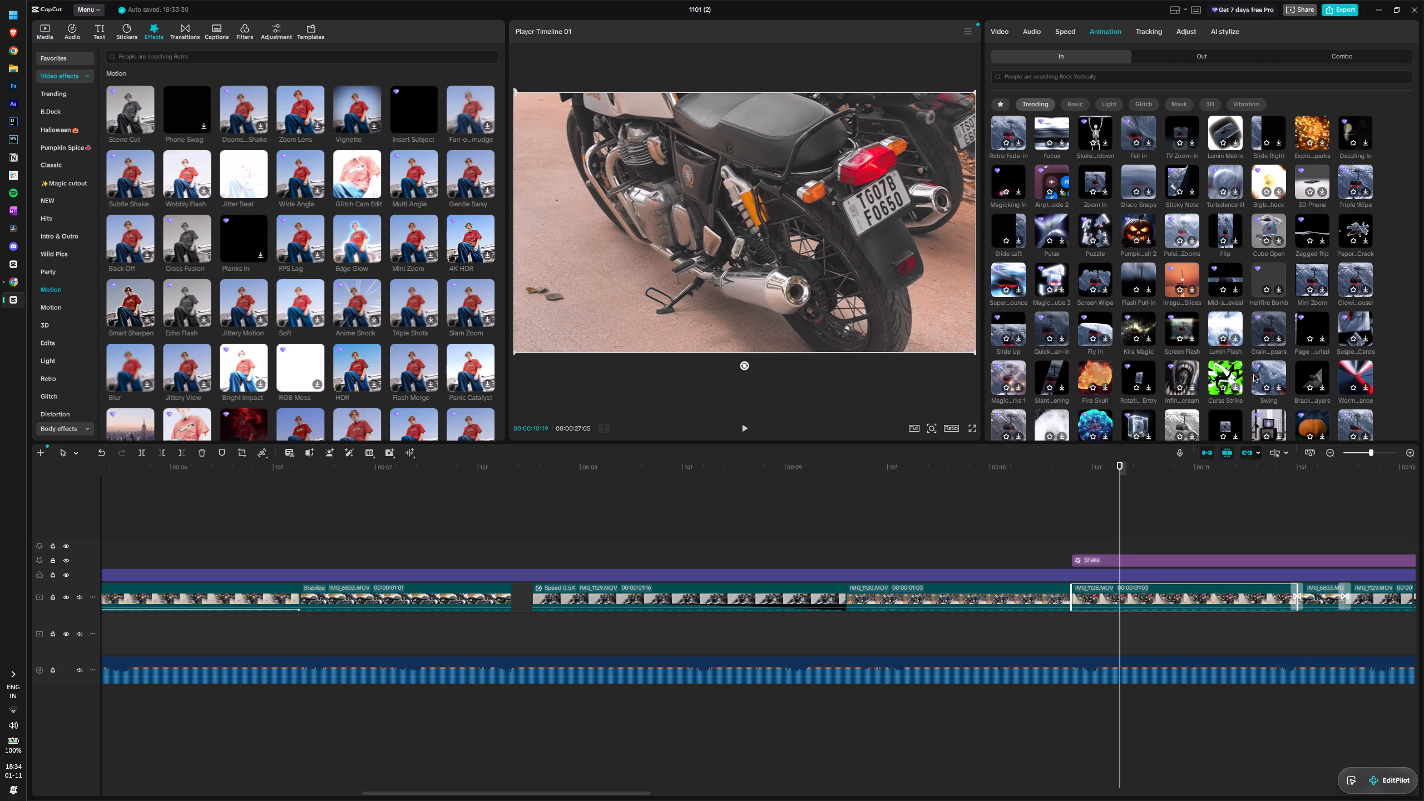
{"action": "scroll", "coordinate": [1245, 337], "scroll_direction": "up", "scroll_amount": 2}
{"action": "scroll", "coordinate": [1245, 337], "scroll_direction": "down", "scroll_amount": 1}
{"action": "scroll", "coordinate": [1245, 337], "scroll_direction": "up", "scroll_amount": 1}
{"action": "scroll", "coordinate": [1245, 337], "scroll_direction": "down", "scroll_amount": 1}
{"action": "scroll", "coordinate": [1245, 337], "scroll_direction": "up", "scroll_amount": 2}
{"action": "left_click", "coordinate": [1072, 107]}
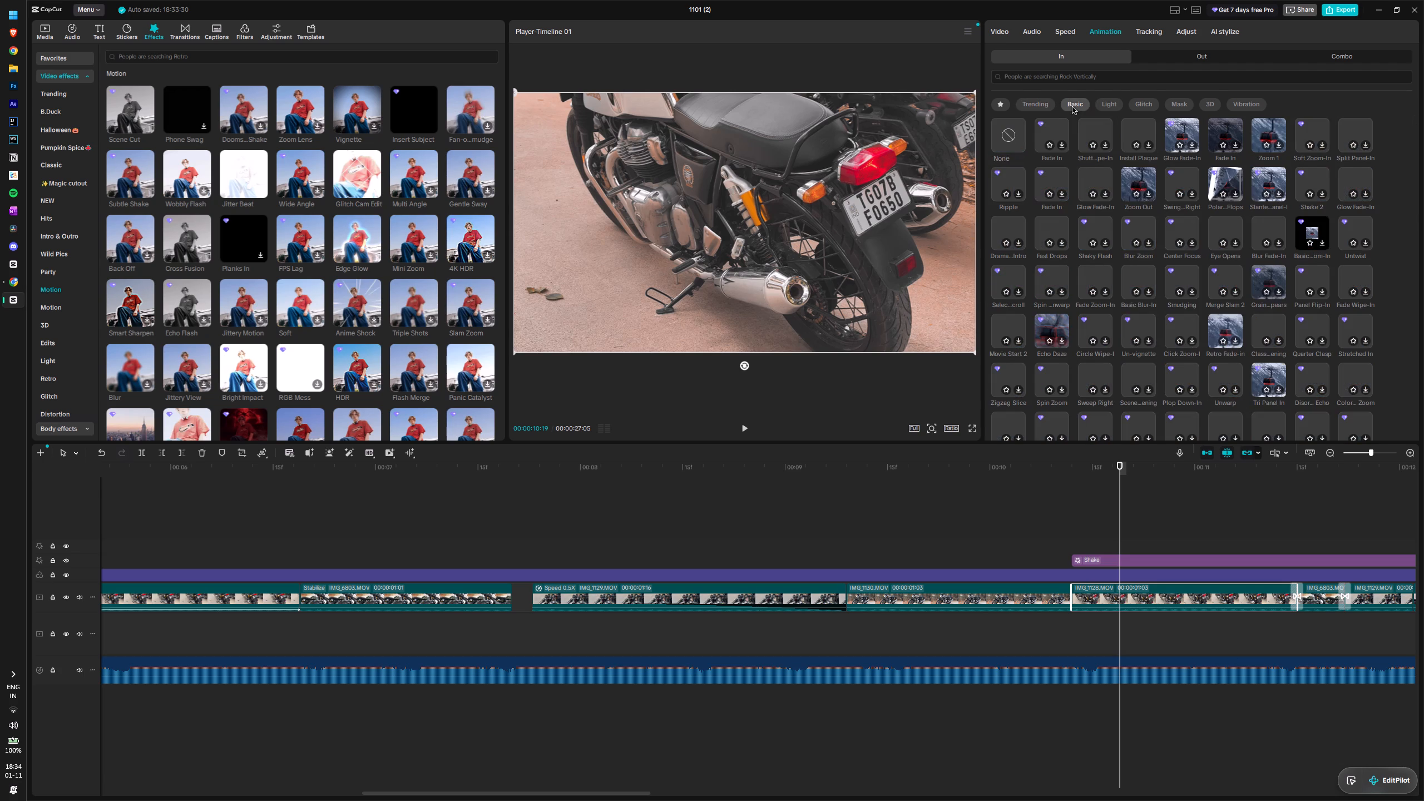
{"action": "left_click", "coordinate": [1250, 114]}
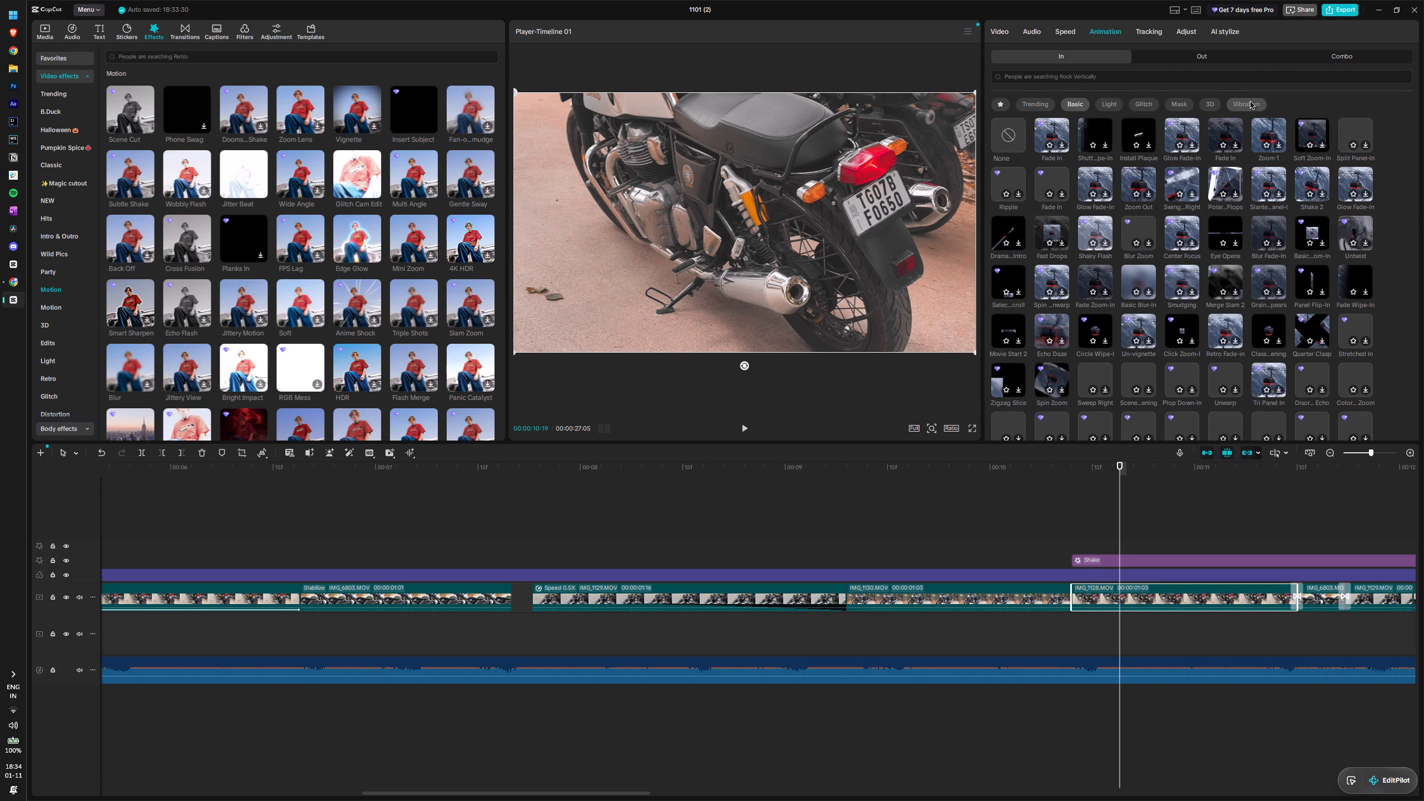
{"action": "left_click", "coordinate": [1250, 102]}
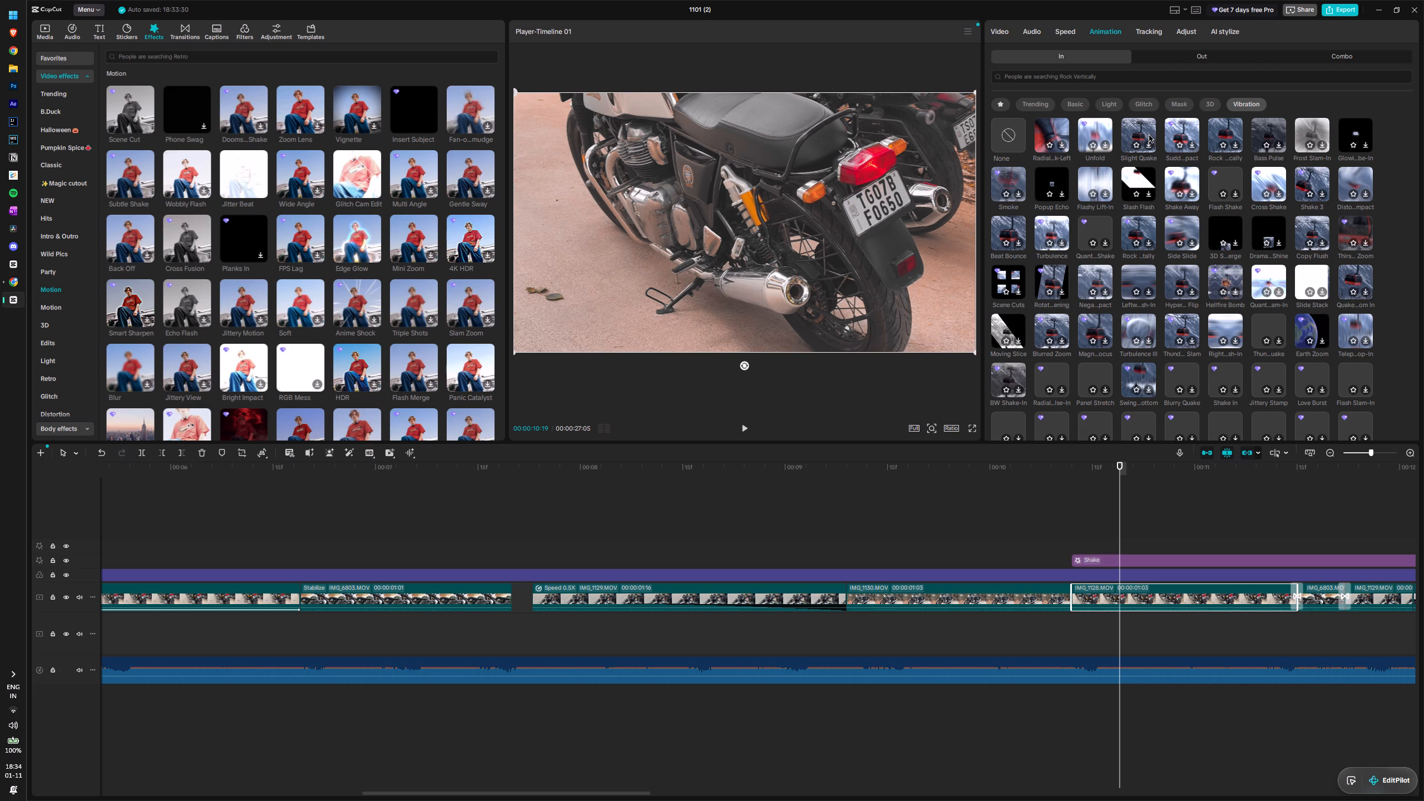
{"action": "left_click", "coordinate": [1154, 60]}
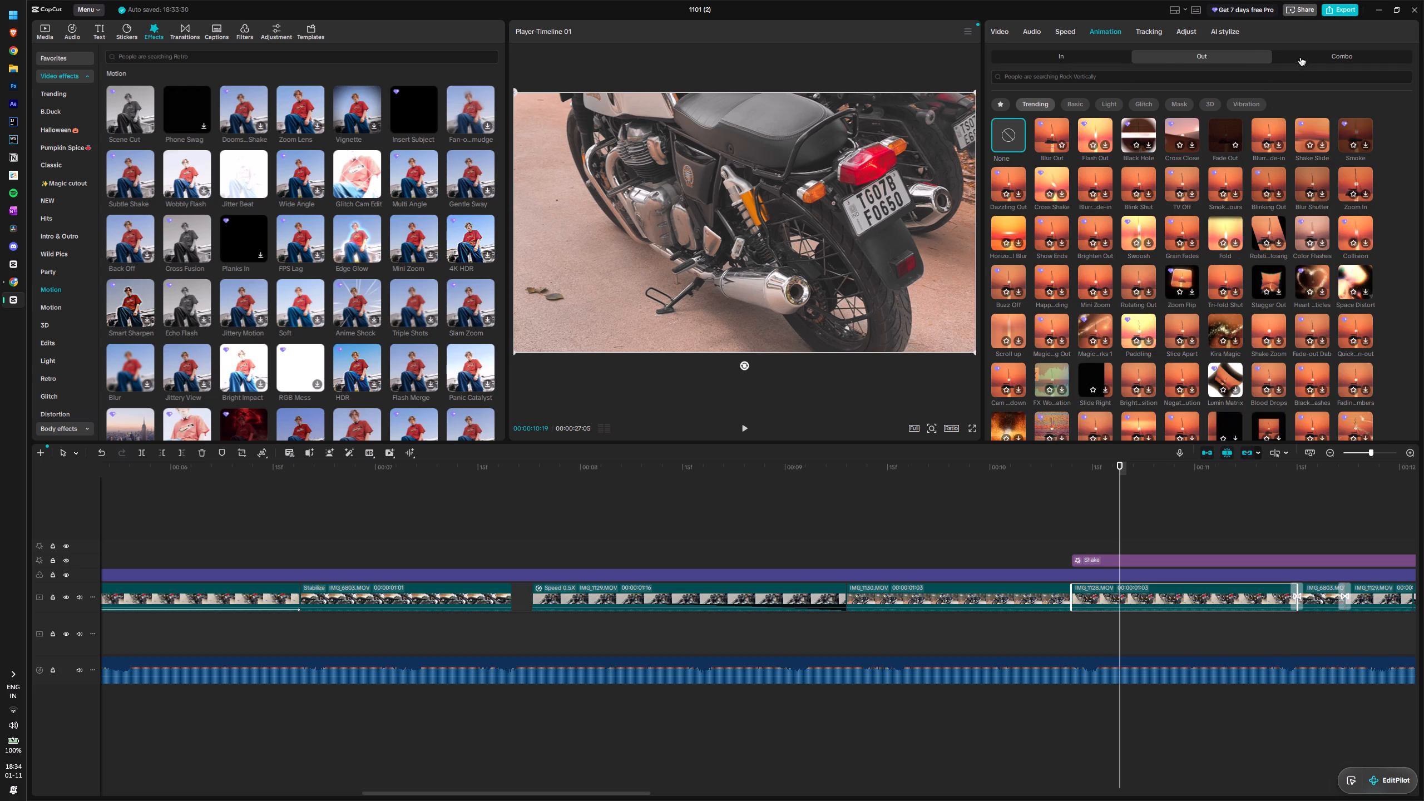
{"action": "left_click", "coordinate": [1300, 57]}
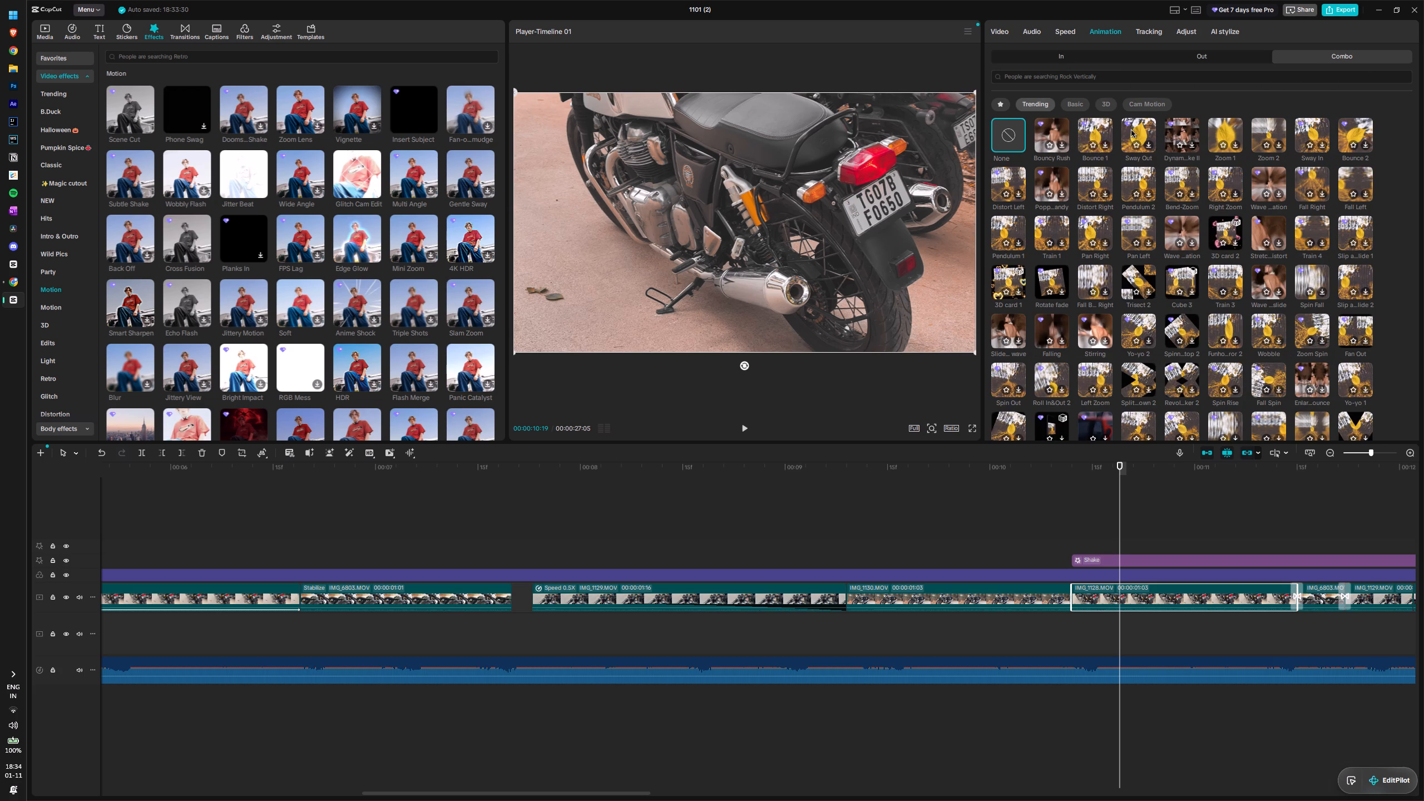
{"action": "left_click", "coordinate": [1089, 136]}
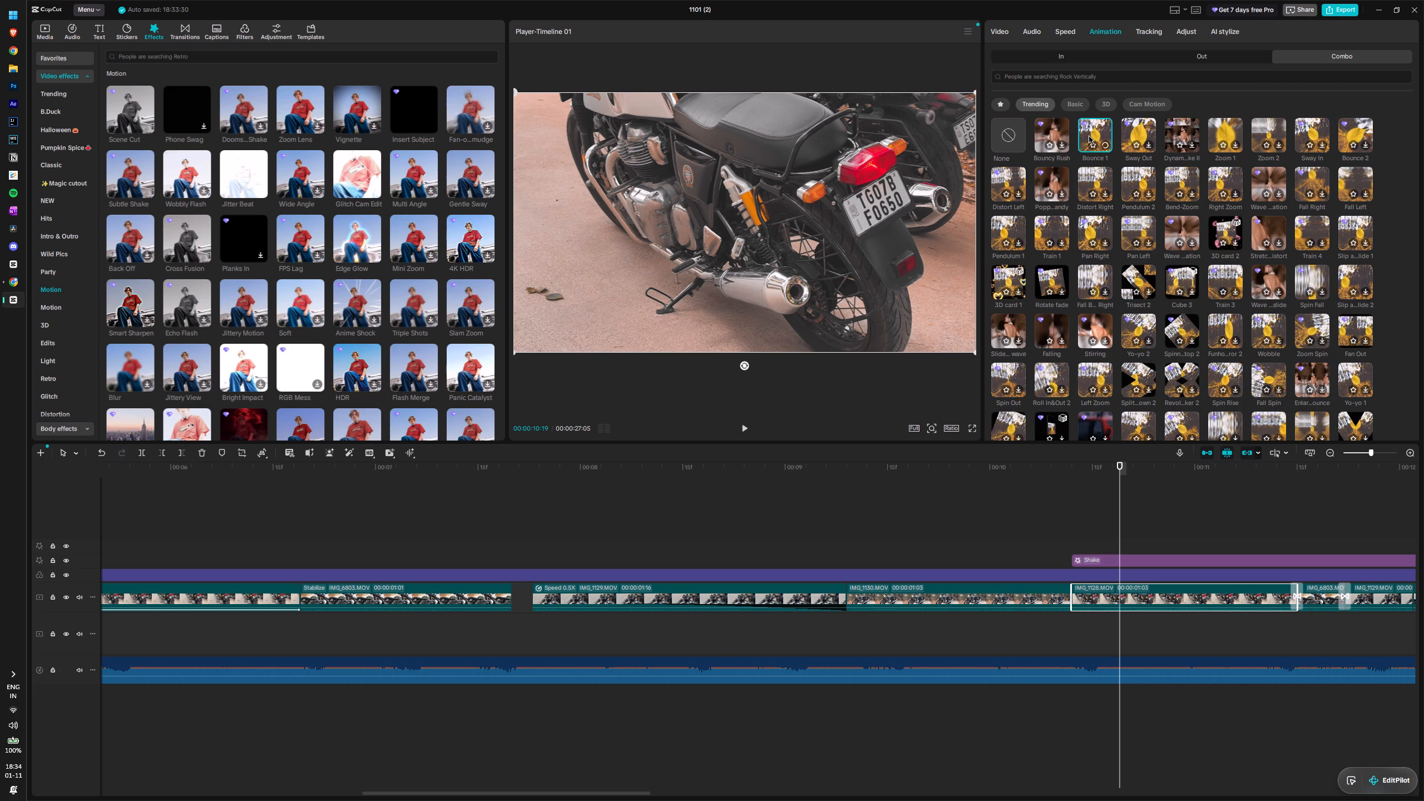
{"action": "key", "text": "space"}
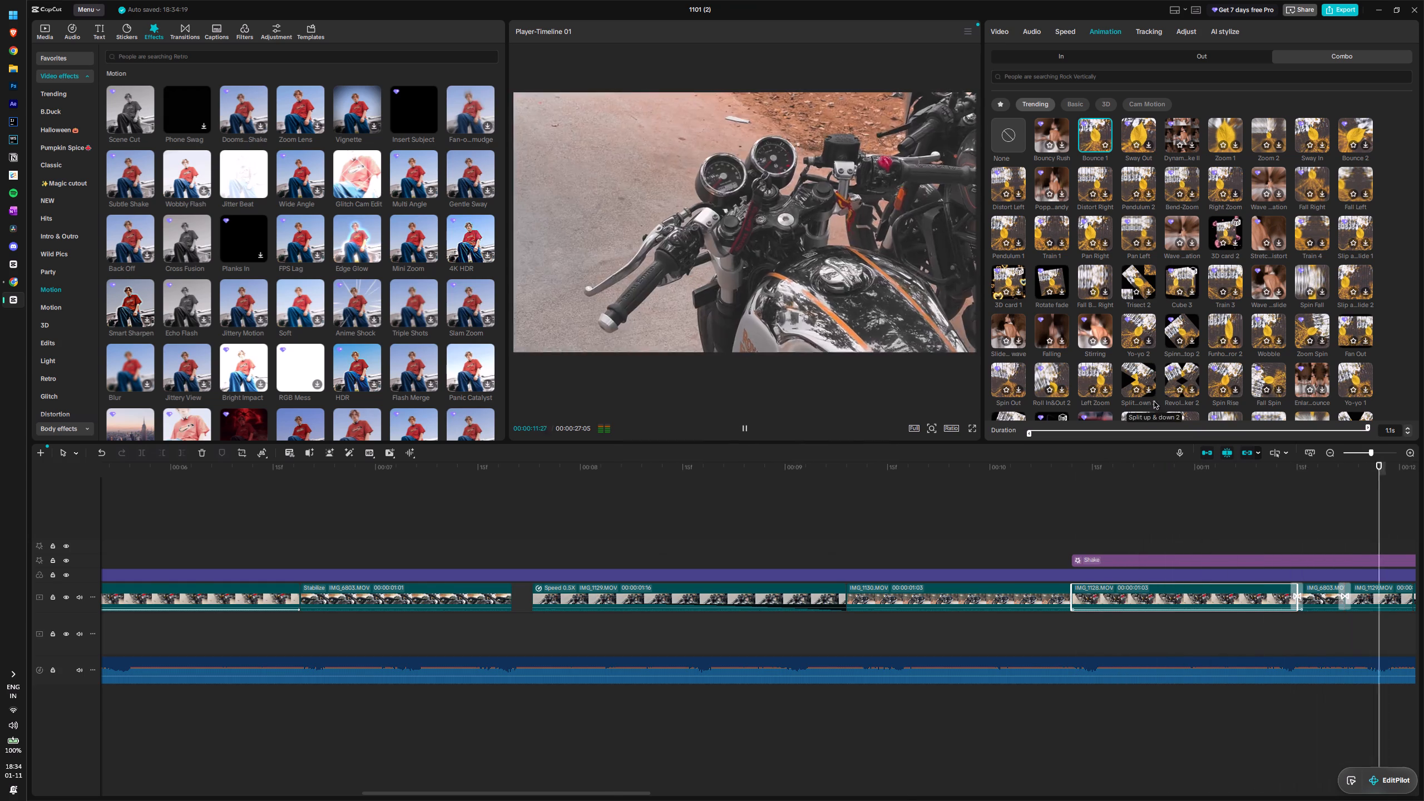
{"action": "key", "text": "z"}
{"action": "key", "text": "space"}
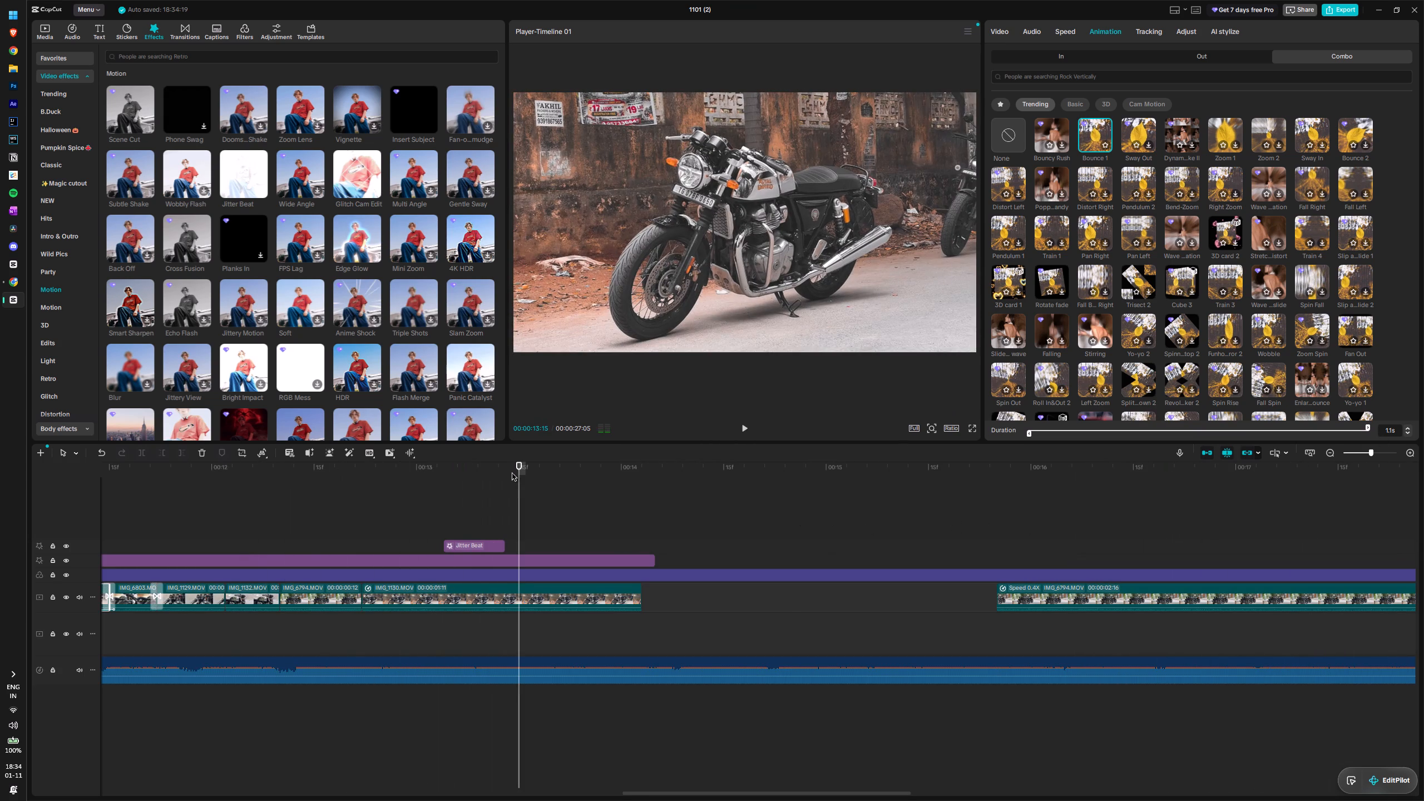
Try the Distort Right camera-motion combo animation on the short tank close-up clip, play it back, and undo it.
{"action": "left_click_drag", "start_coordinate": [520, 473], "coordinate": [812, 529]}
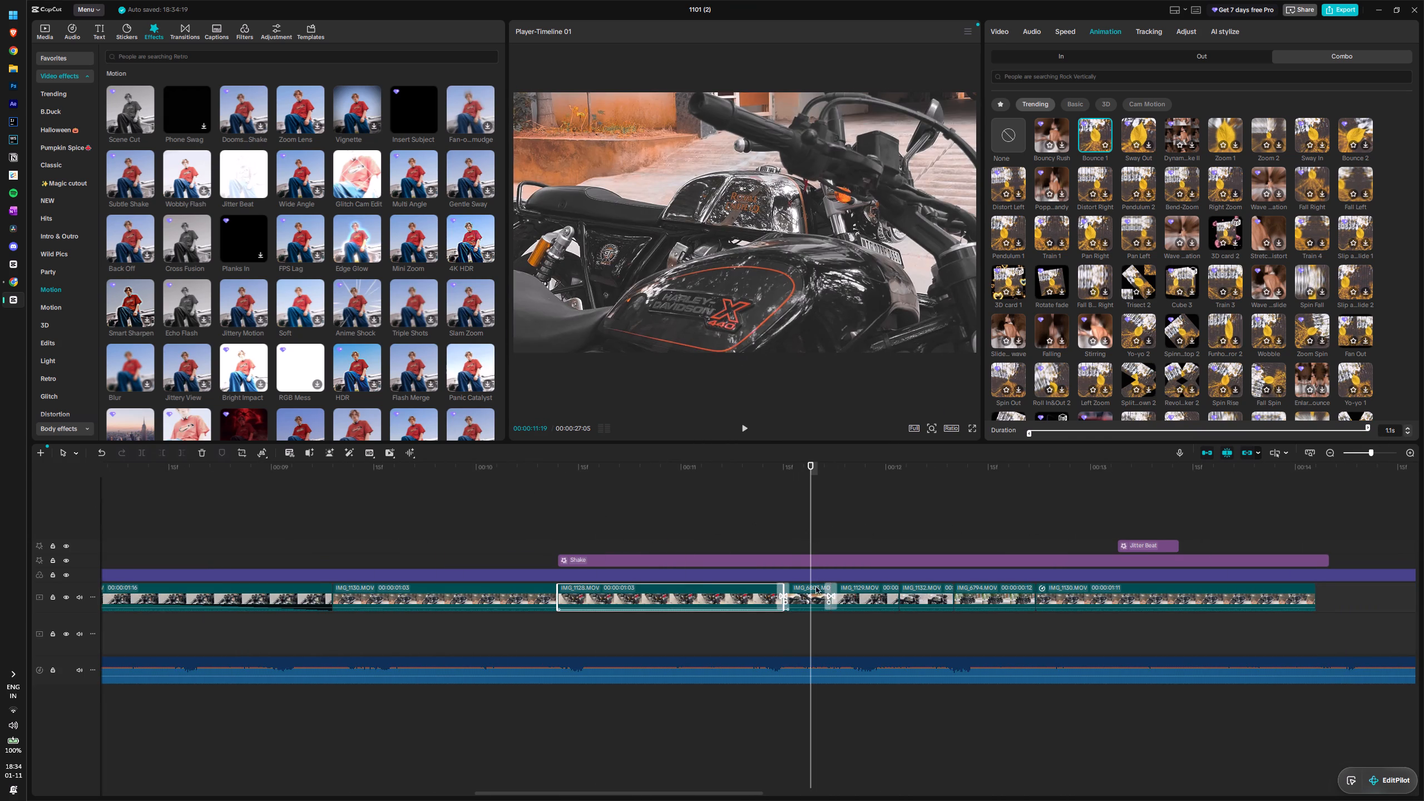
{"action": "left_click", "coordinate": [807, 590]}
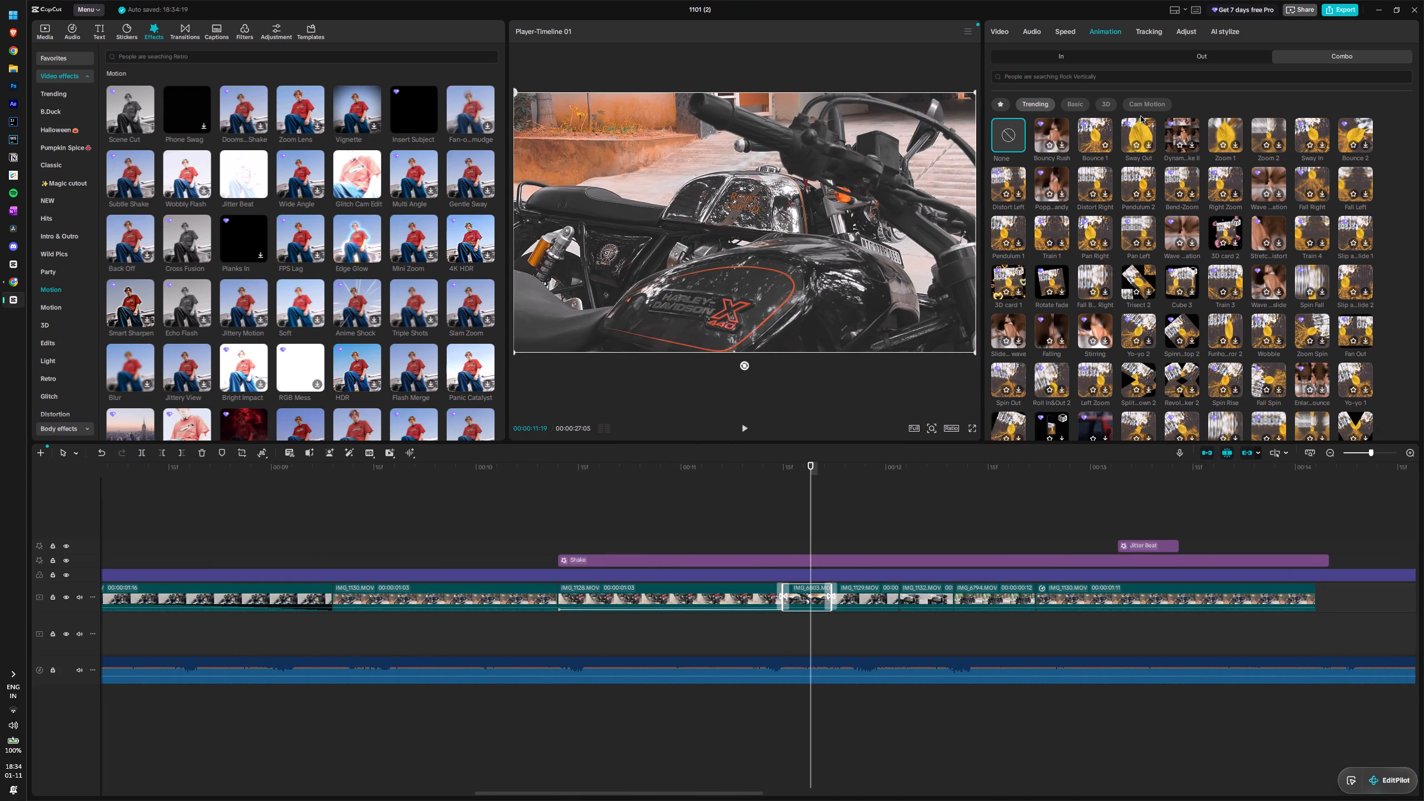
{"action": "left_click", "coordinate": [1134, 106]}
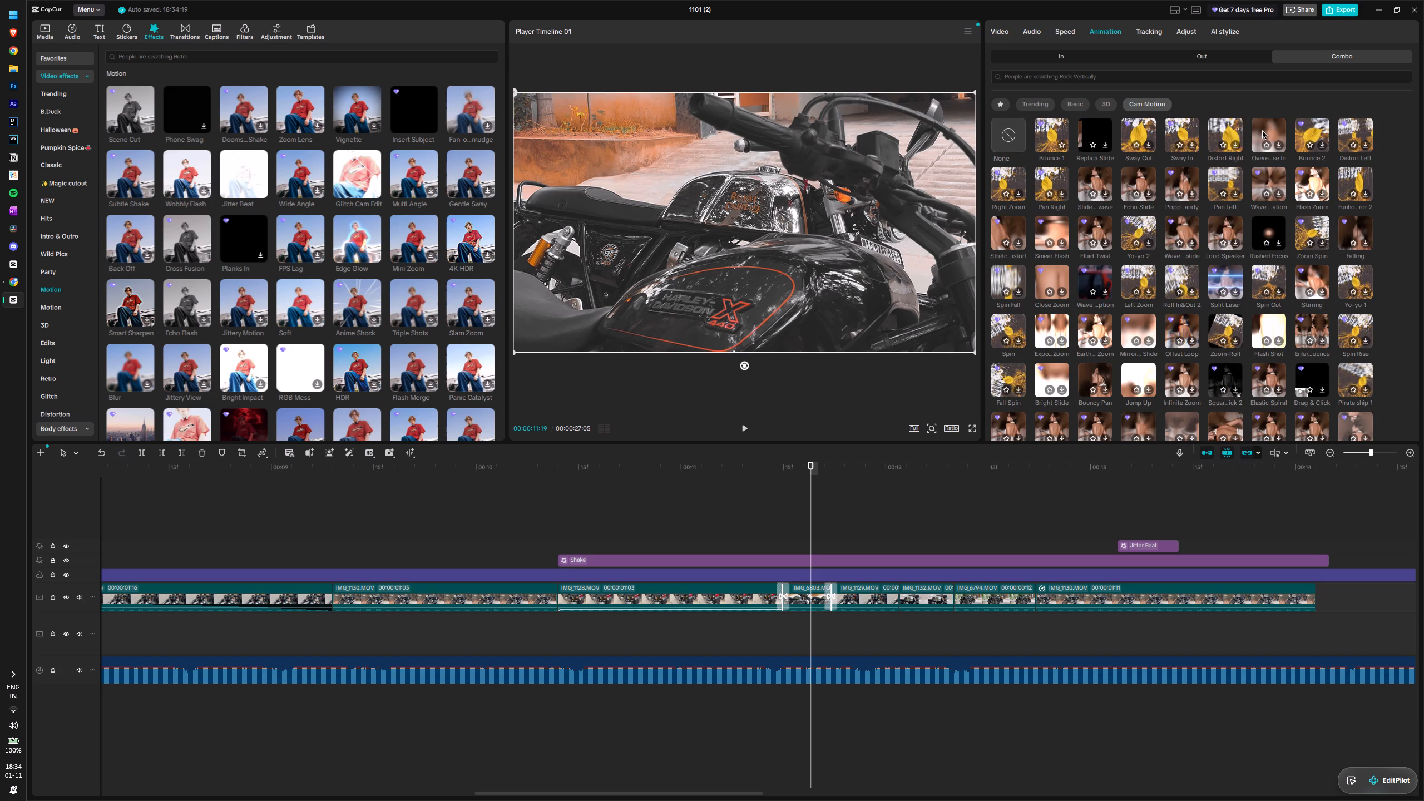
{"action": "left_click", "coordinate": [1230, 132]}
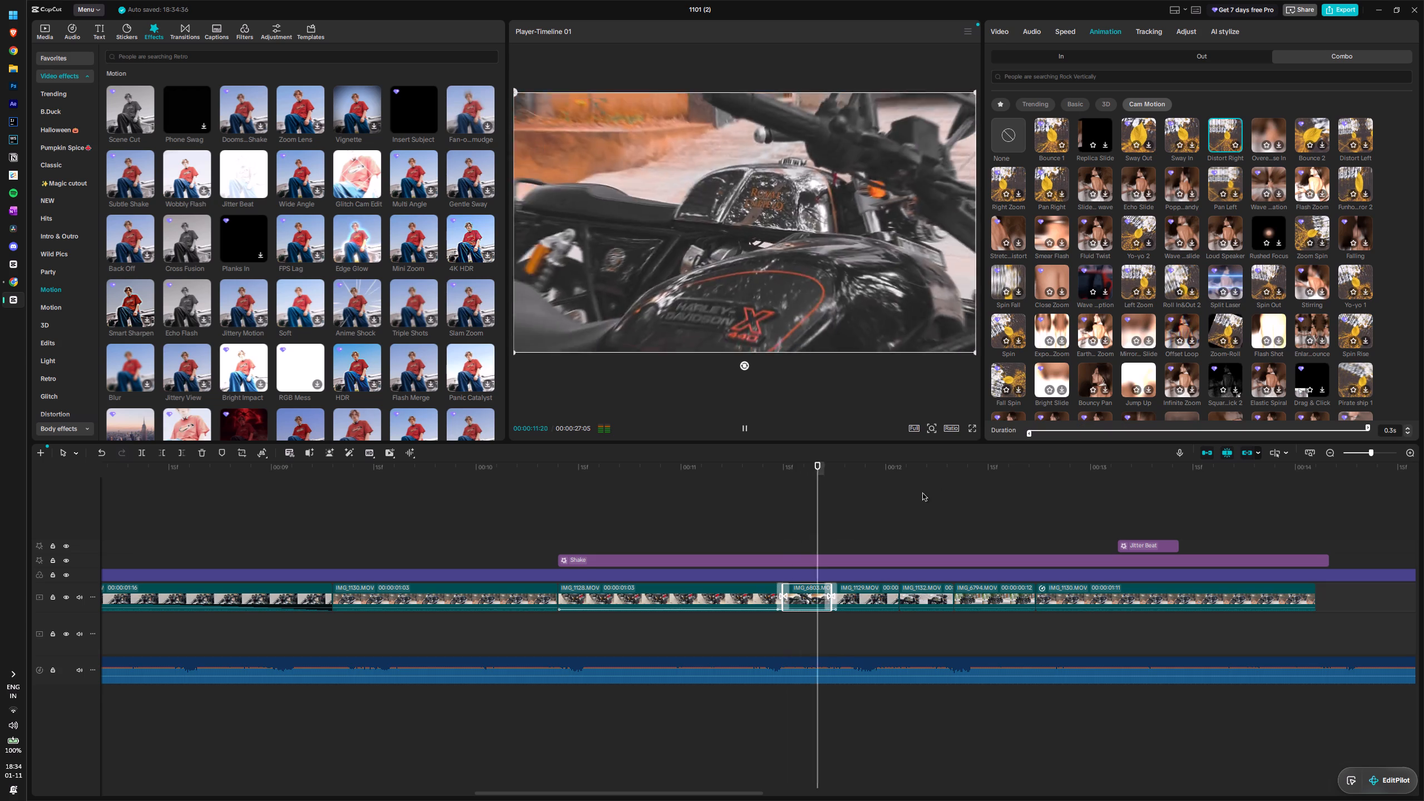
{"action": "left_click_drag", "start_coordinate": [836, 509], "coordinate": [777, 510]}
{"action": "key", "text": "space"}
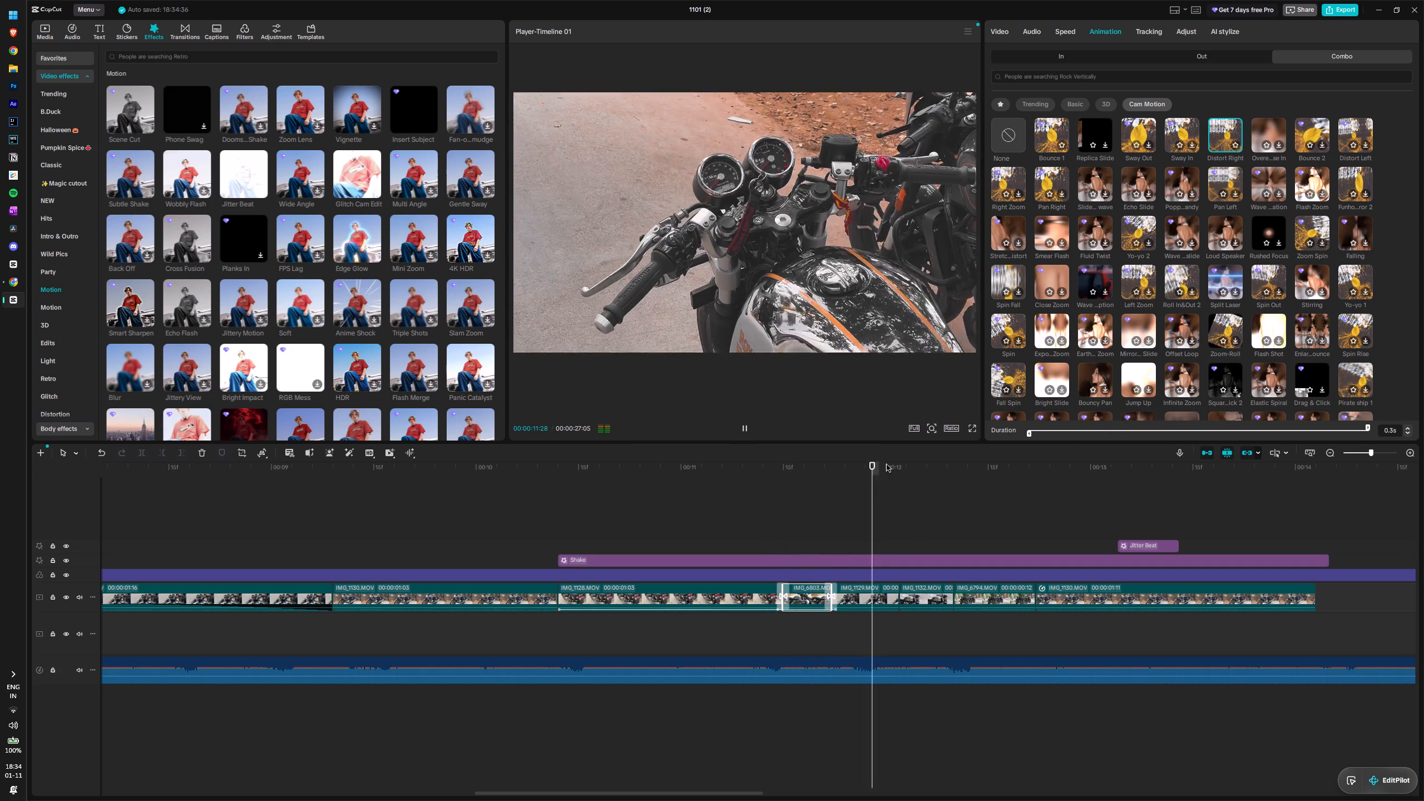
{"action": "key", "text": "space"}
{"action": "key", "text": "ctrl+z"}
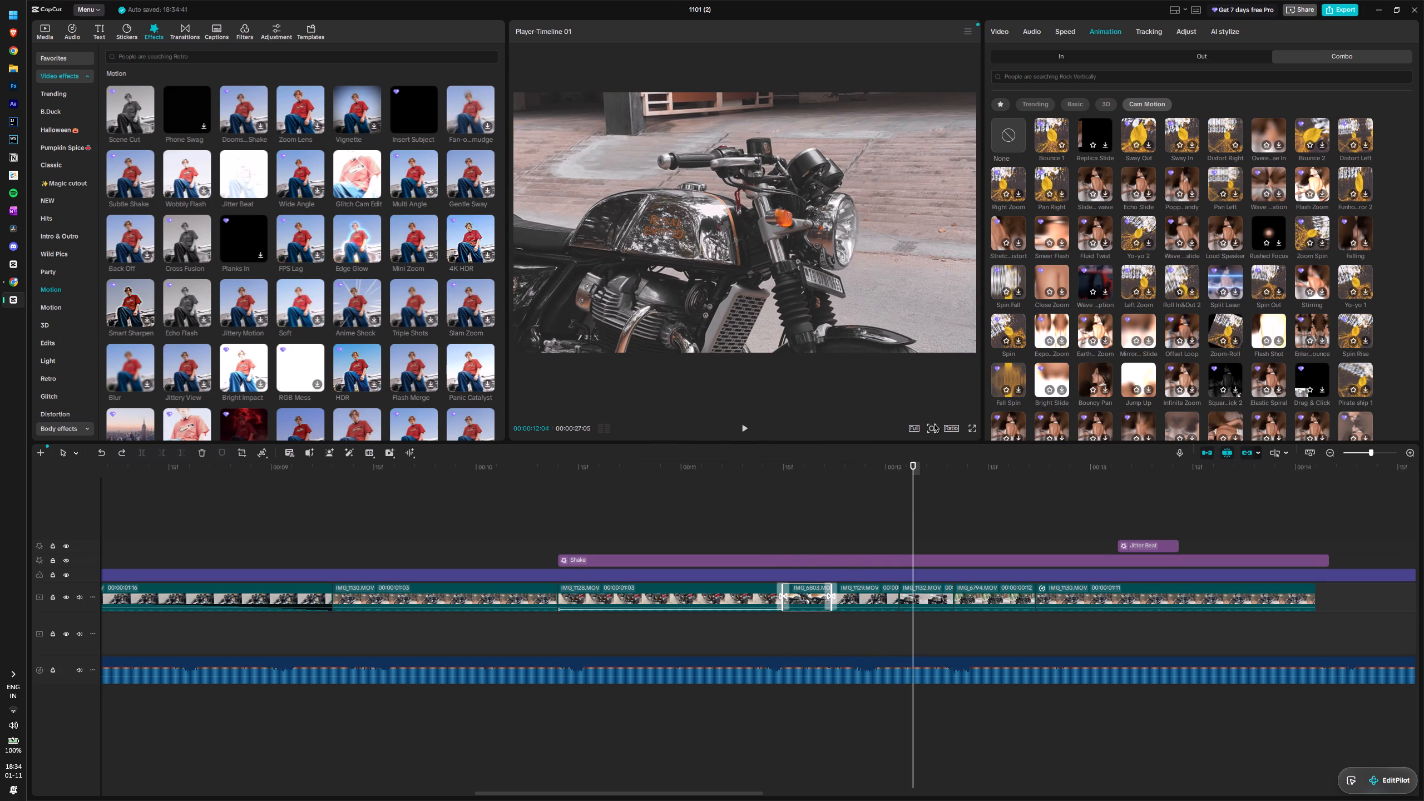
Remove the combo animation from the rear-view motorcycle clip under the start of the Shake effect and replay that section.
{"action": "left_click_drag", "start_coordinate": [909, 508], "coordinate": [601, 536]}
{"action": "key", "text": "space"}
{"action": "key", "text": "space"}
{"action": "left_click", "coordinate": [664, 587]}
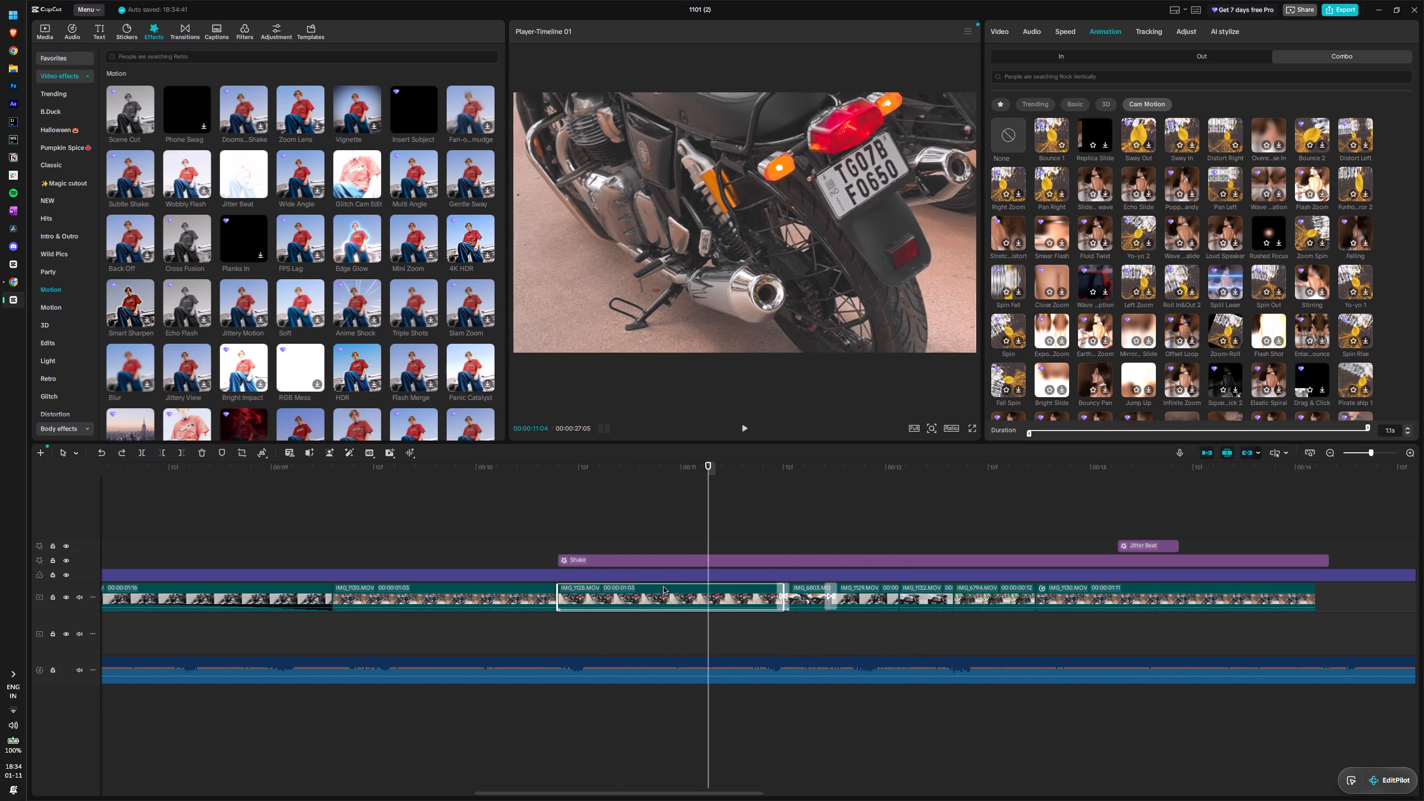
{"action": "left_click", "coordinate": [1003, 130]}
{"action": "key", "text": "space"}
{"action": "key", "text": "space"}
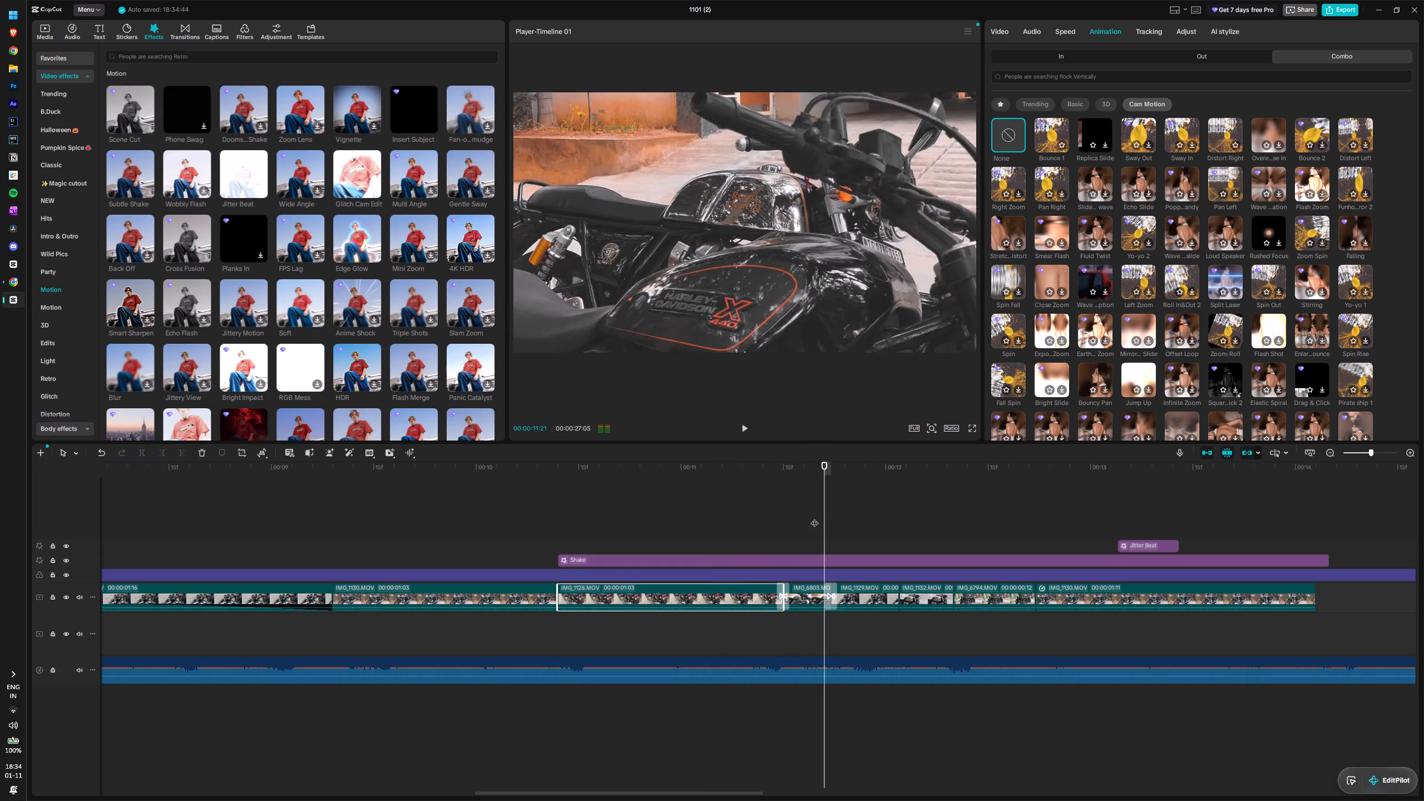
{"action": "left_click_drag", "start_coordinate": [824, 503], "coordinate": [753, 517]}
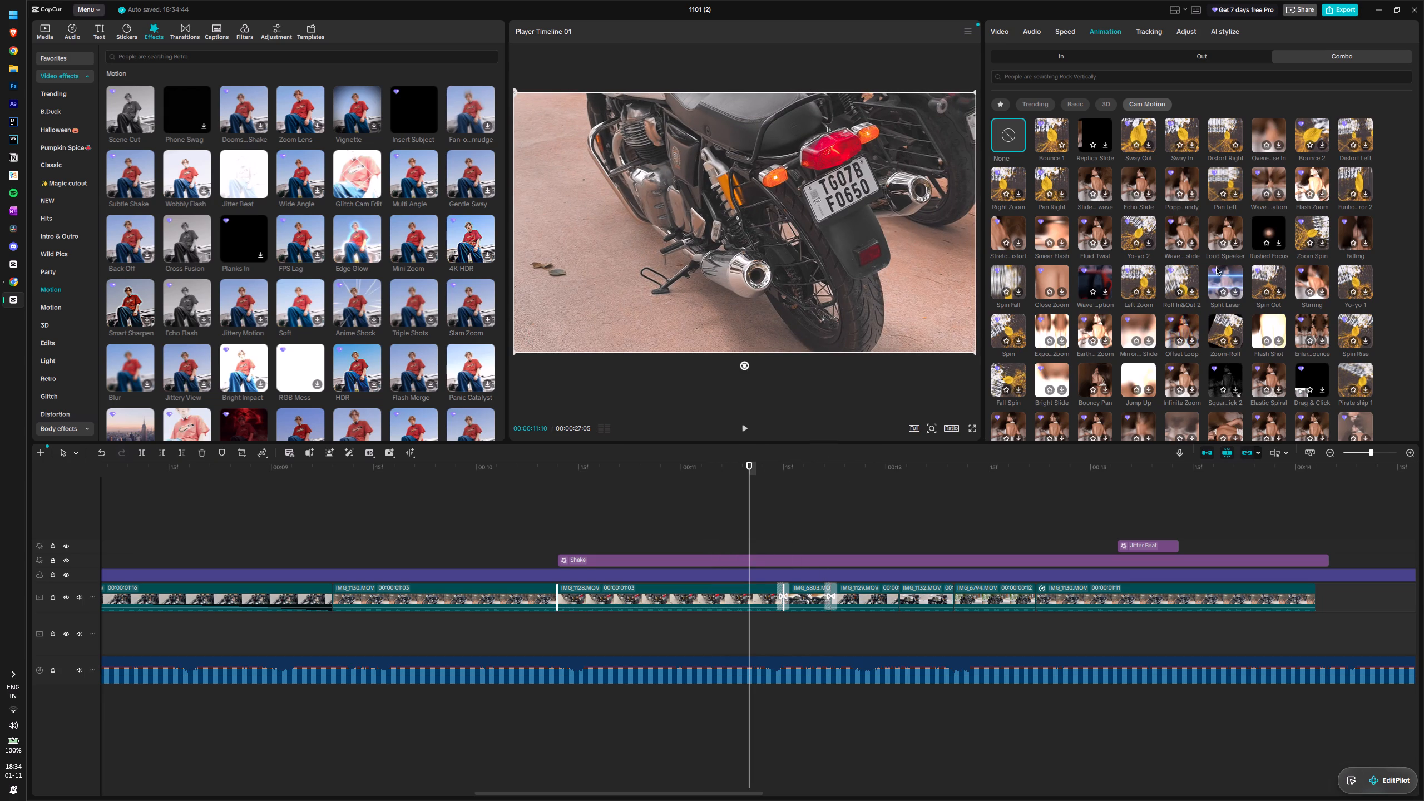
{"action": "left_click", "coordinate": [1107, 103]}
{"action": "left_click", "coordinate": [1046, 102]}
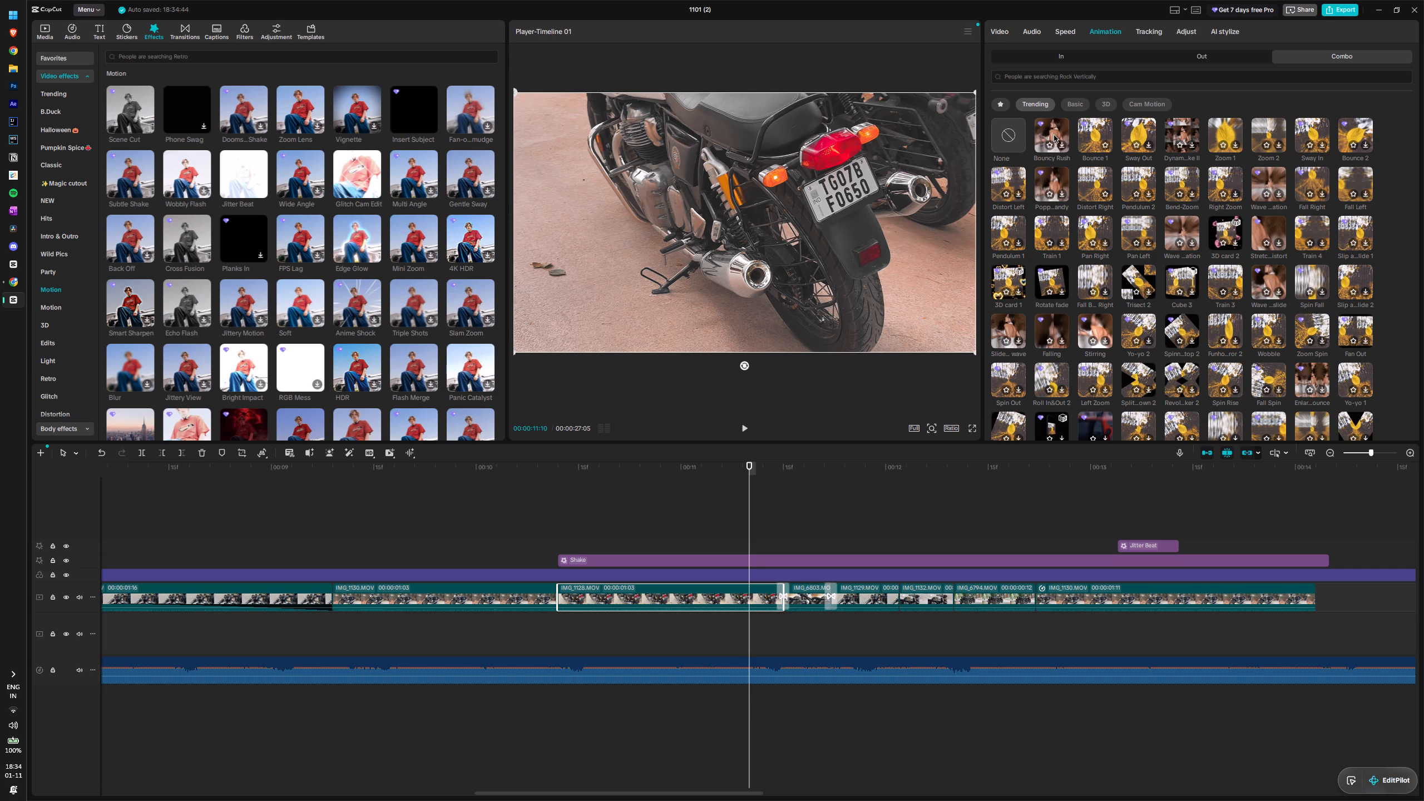
Play the edit from the beginning in full screen to review the clips and animations against the music.
{"action": "left_click_drag", "start_coordinate": [749, 464], "coordinate": [579, 529]}
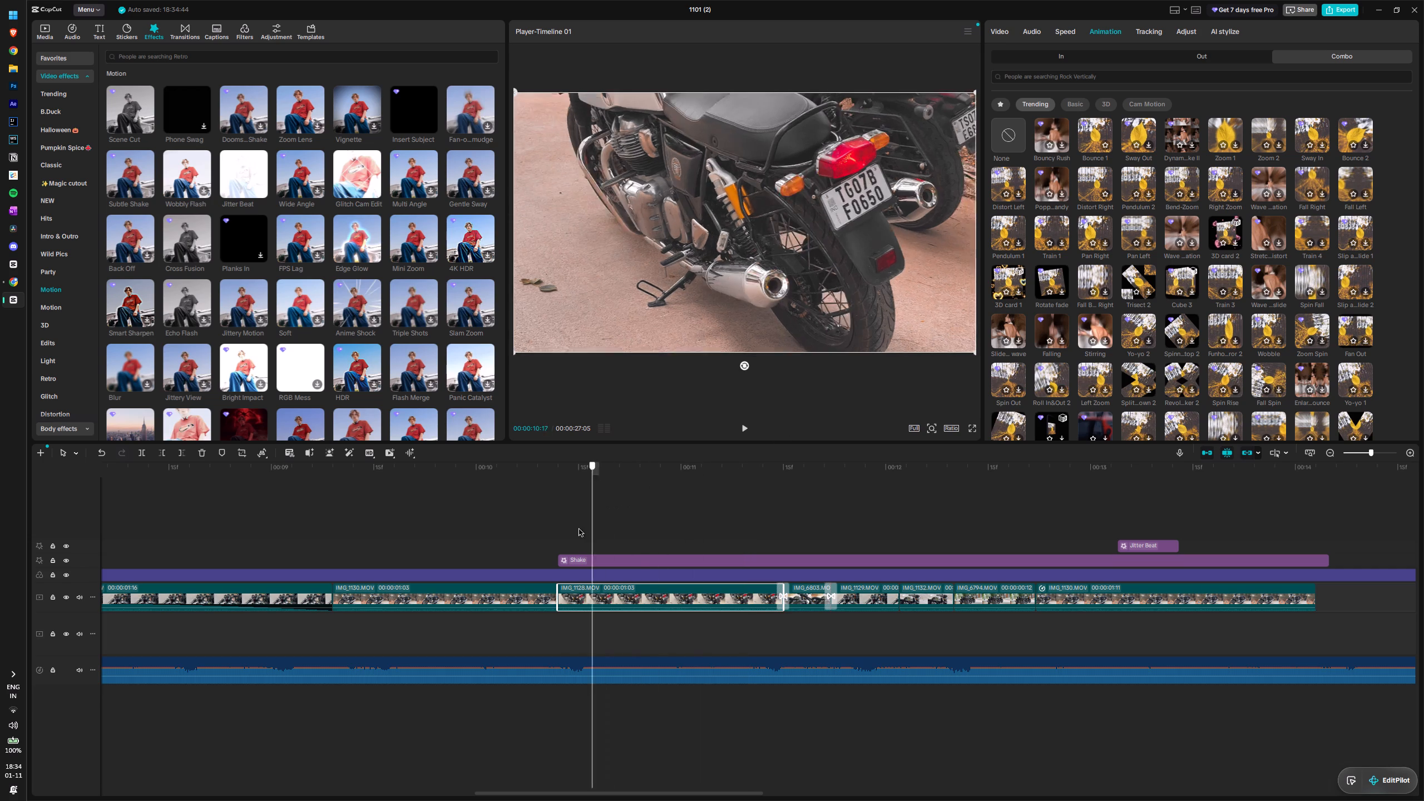
{"action": "left_click_drag", "start_coordinate": [579, 529], "coordinate": [0, 568]}
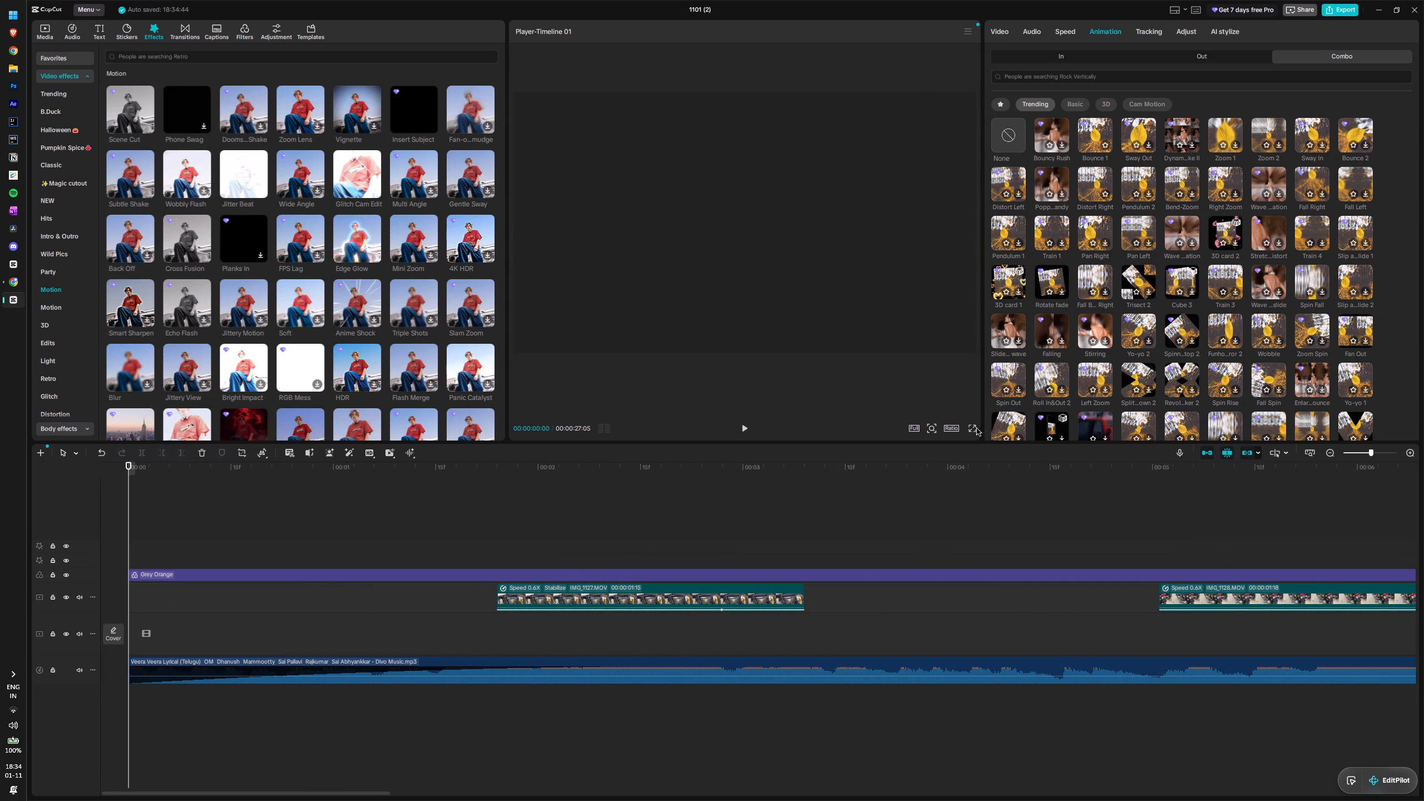
{"action": "left_click", "coordinate": [977, 428]}
{"action": "left_click", "coordinate": [973, 430]}
{"action": "key", "text": "space"}
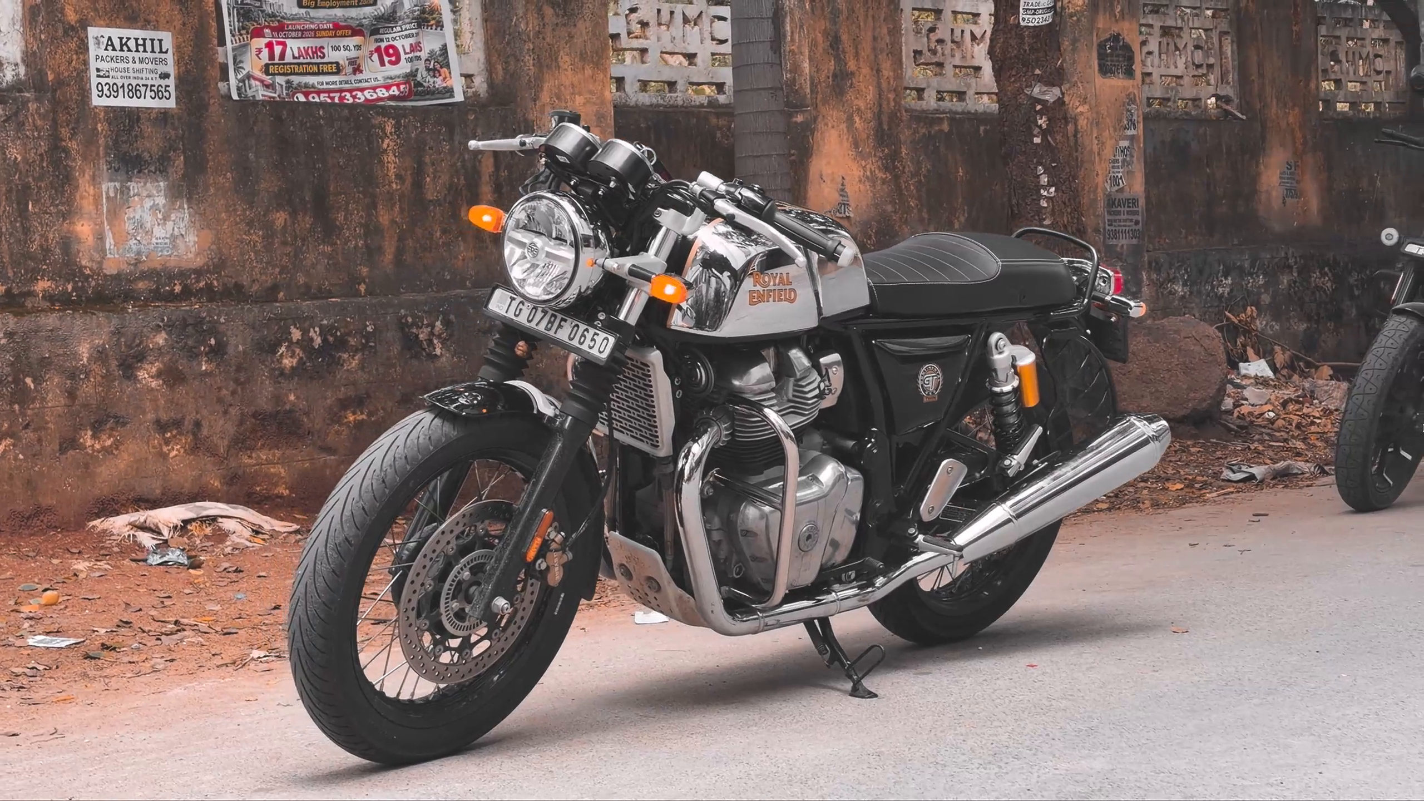
{"action": "key", "text": "space"}
{"action": "key", "text": "Escape"}
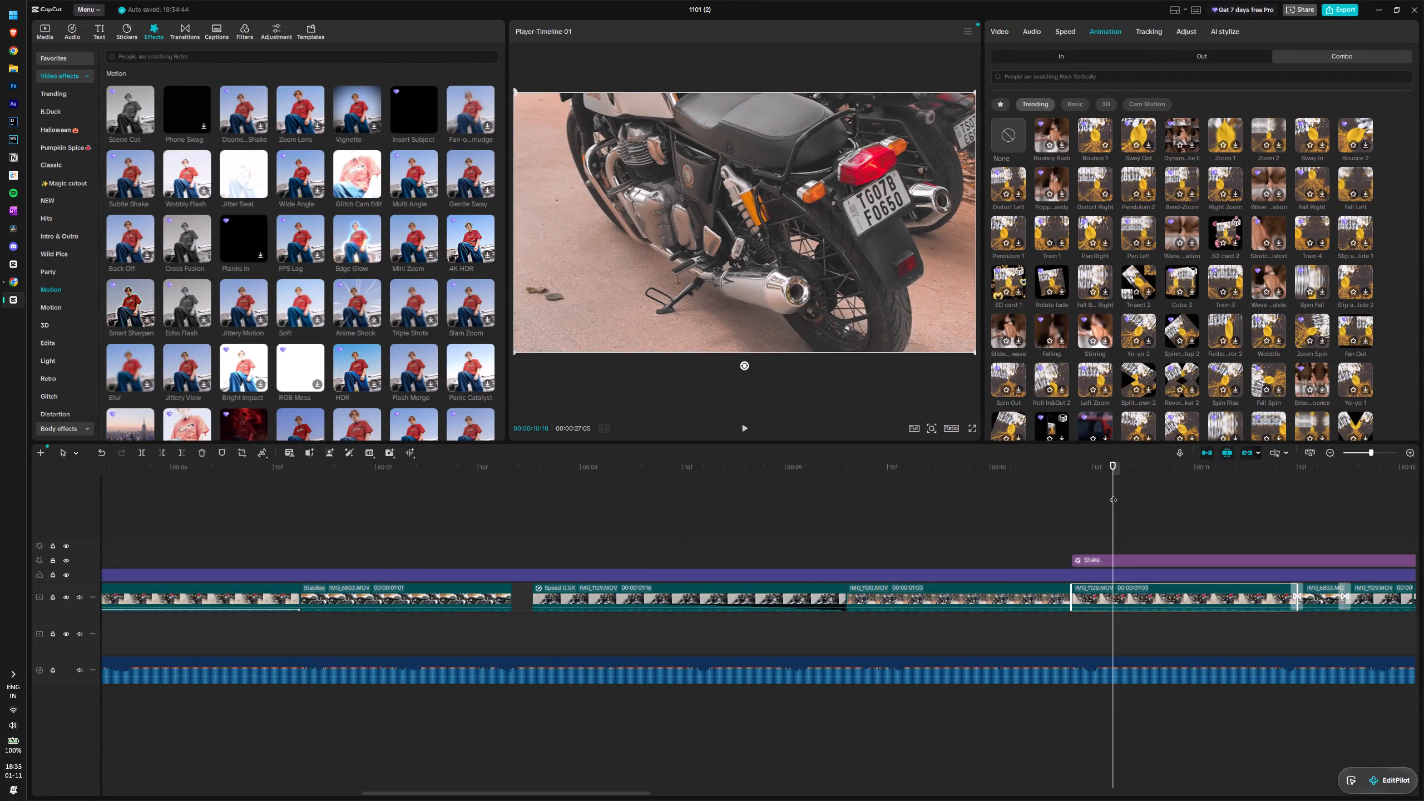
Move the slowed handlebar clip earlier to close the gap after the stabilized tank clip, and play across the join.
{"action": "left_click_drag", "start_coordinate": [1113, 494], "coordinate": [530, 531]}
{"action": "key", "text": "space"}
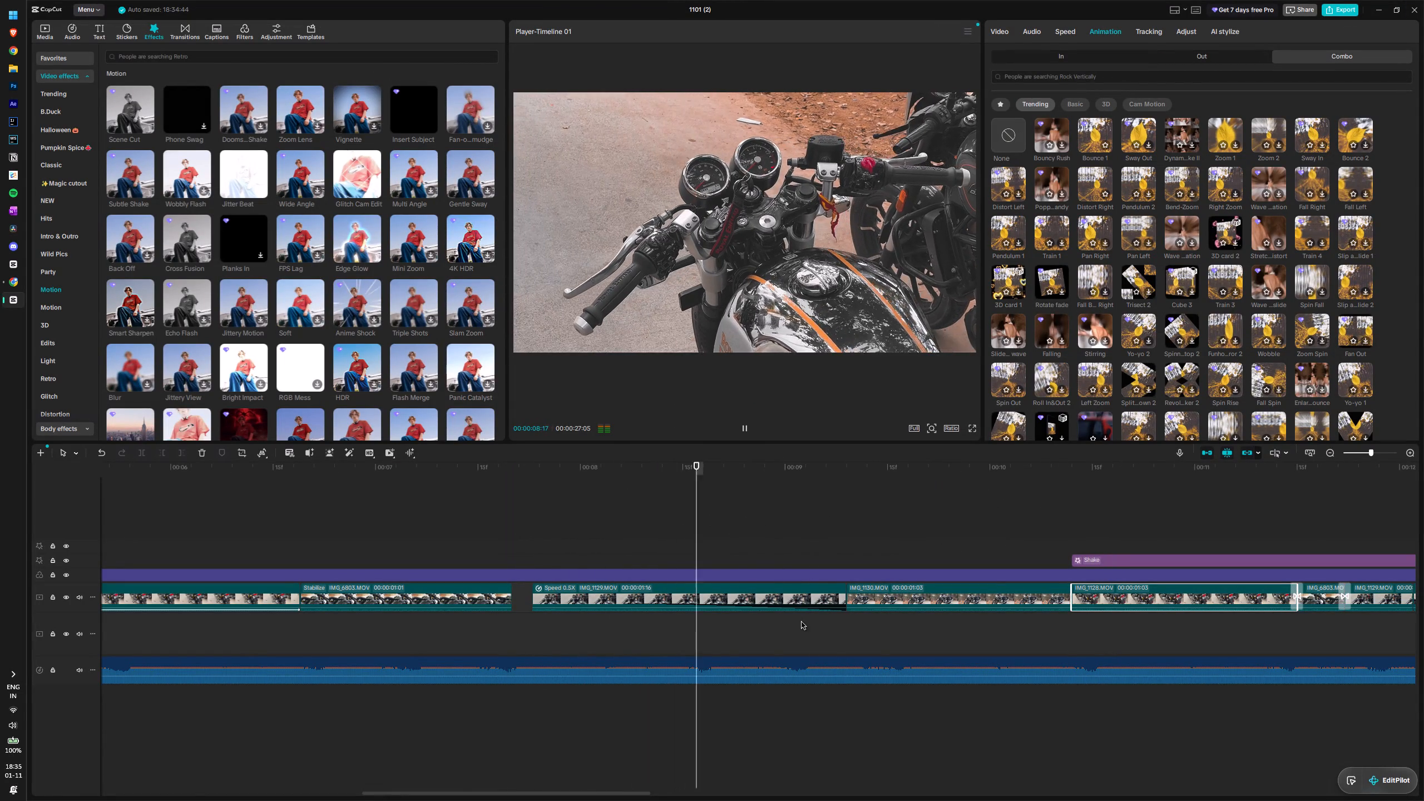
{"action": "key", "text": "space"}
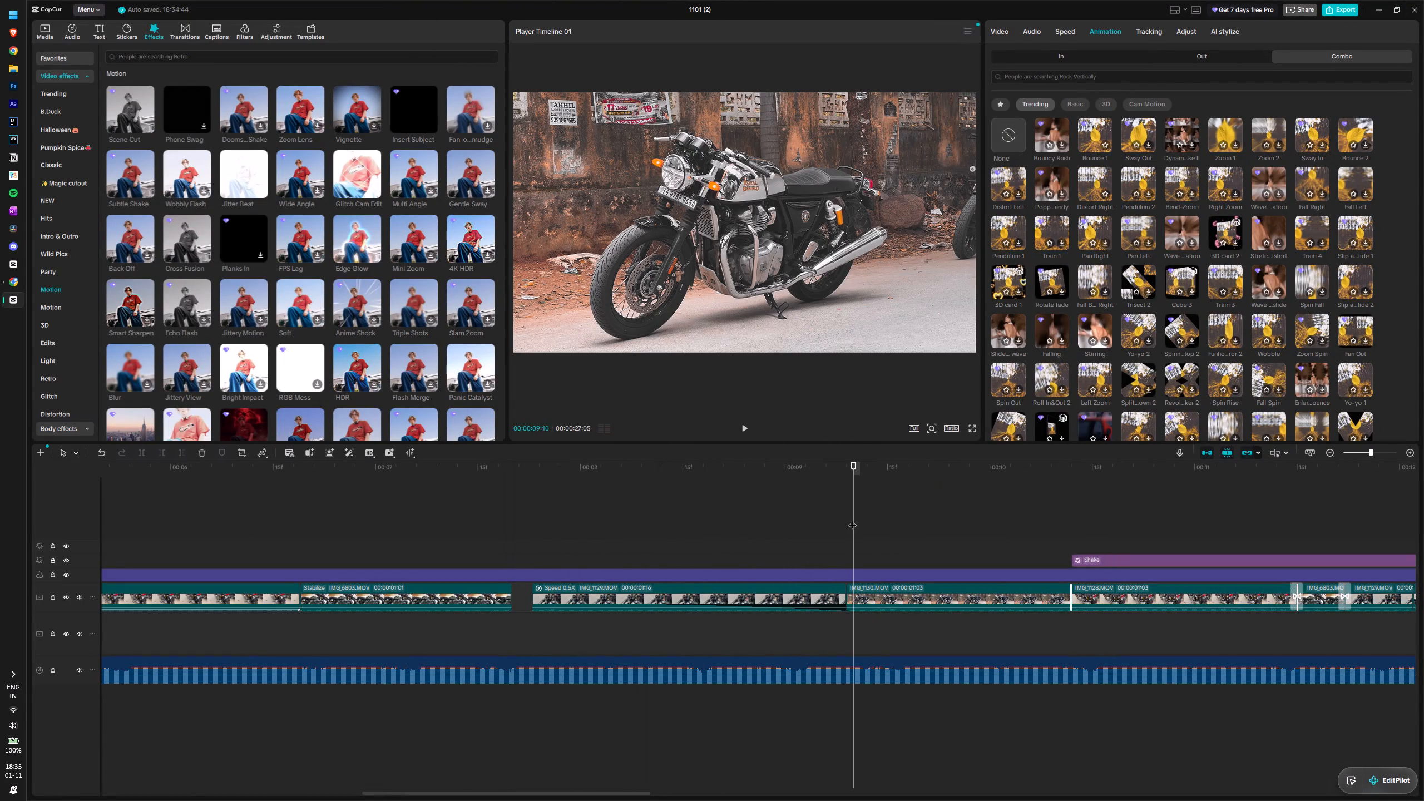
{"action": "left_click_drag", "start_coordinate": [854, 521], "coordinate": [370, 531]}
{"action": "key", "text": "space"}
{"action": "key", "text": "space"}
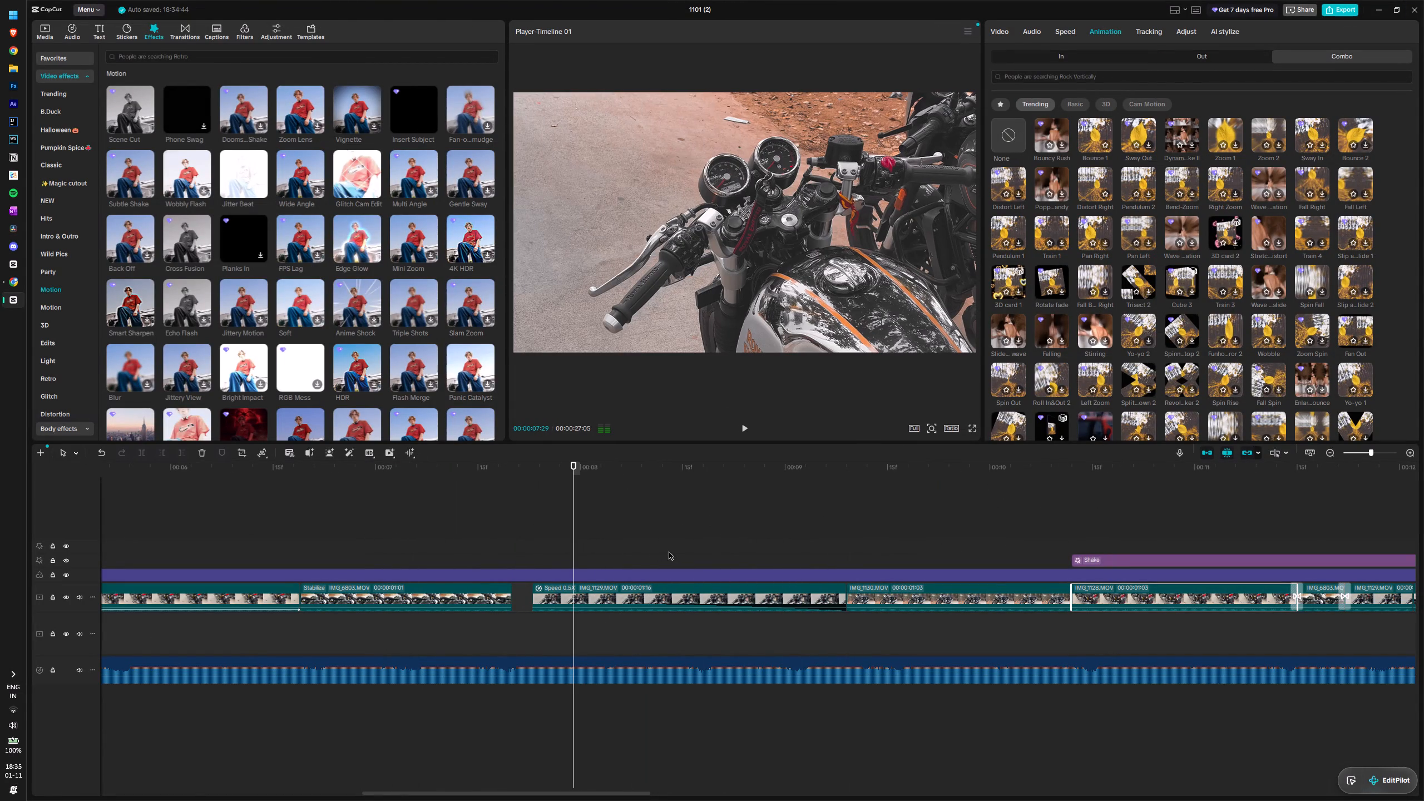
{"action": "left_click_drag", "start_coordinate": [605, 592], "coordinate": [587, 593]}
{"action": "key", "text": "space"}
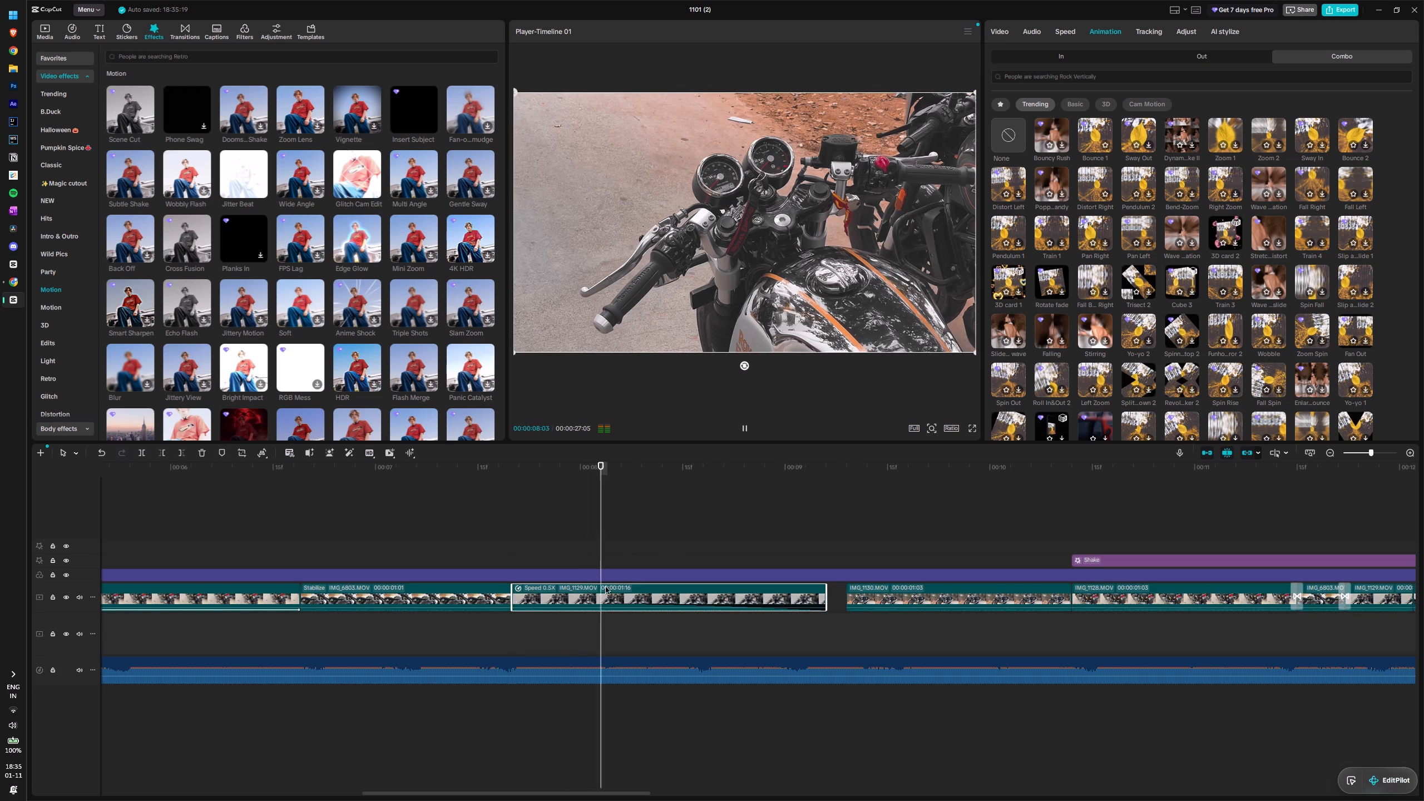
{"action": "key", "text": "space"}
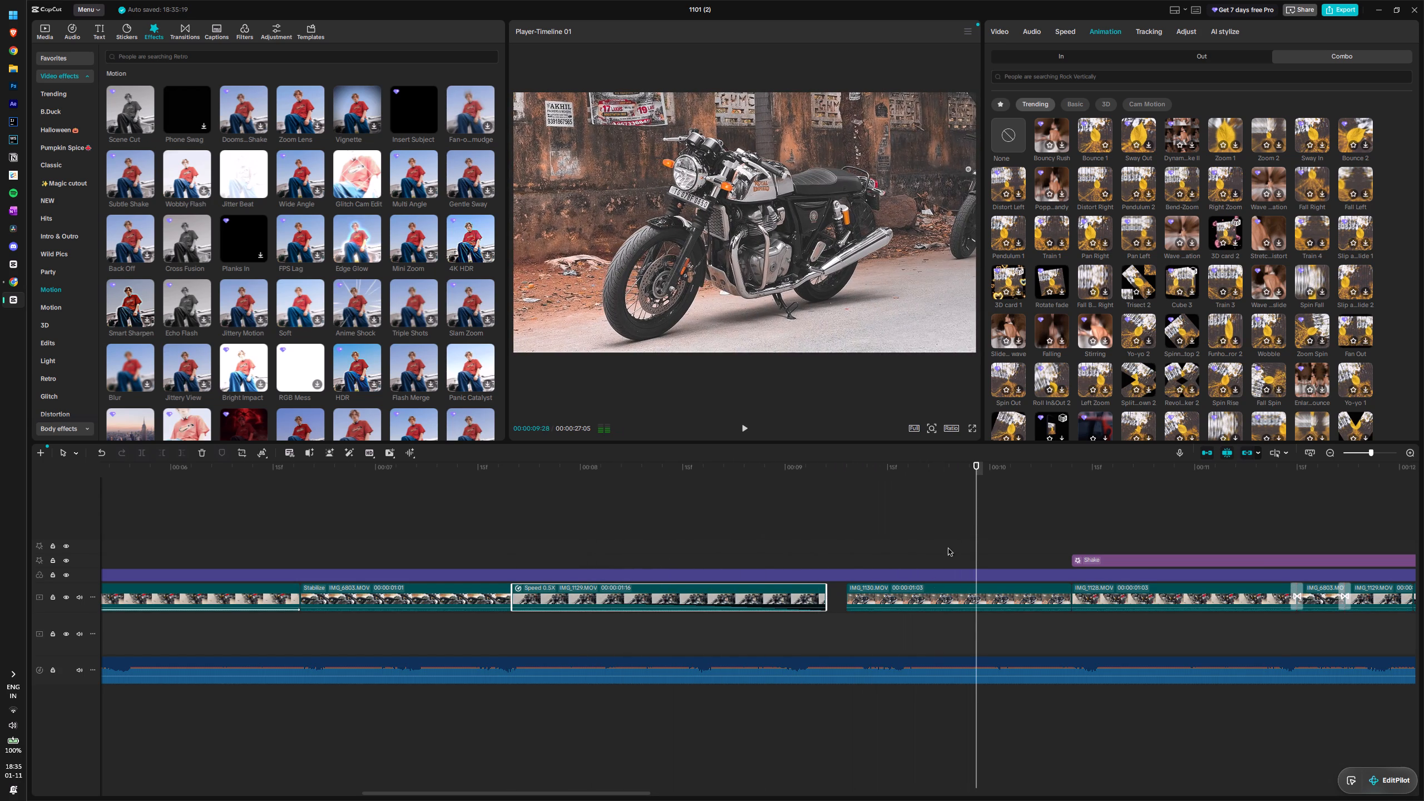
Move the full side-view motorcycle clip earlier so it directly follows the slowed handlebar clip, and play it back.
{"action": "left_click_drag", "start_coordinate": [976, 518], "coordinate": [843, 518]}
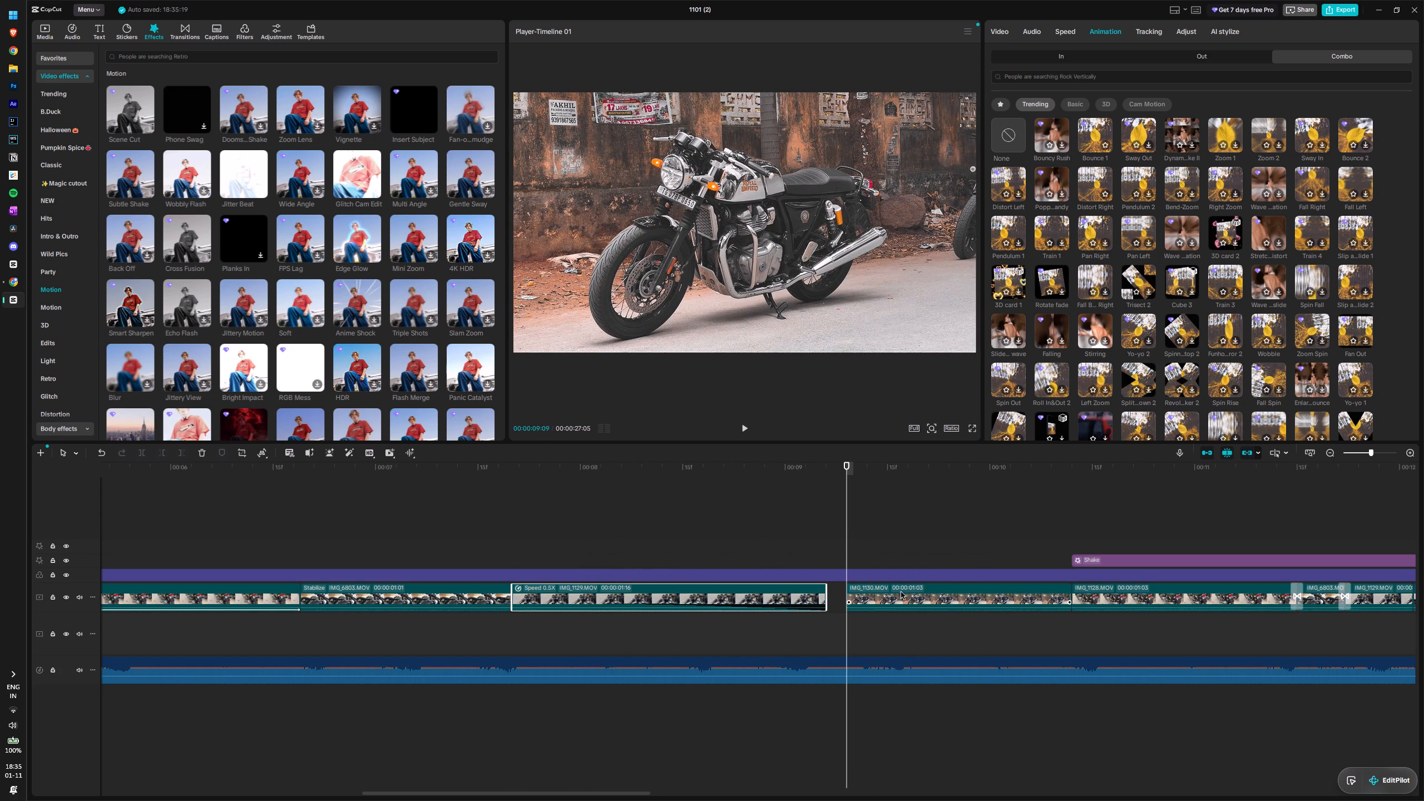
{"action": "left_click_drag", "start_coordinate": [902, 593], "coordinate": [874, 595]}
{"action": "left_click_drag", "start_coordinate": [867, 566], "coordinate": [877, 595]}
{"action": "key", "text": "space"}
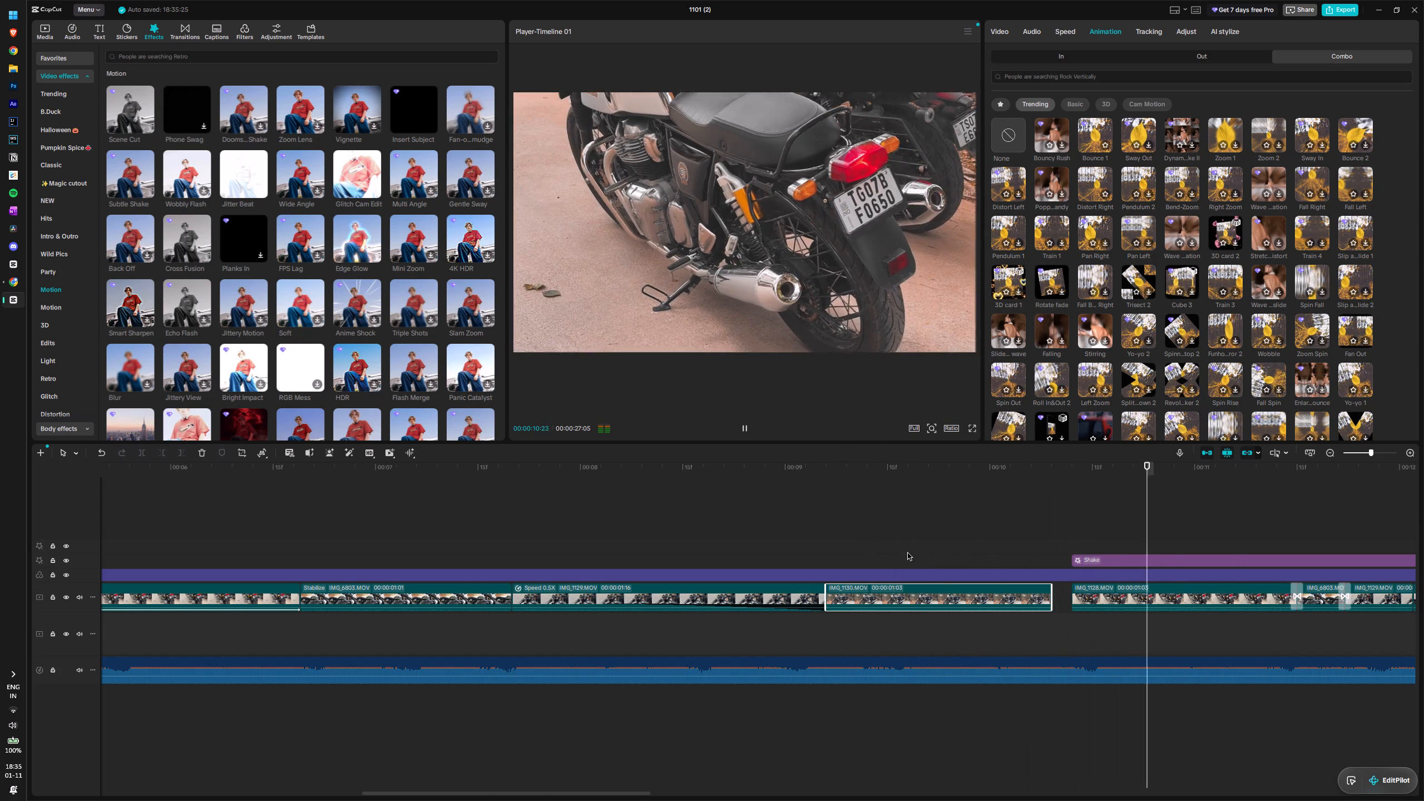
{"action": "key", "text": "space"}
{"action": "left_click_drag", "start_coordinate": [1239, 507], "coordinate": [356, 530]}
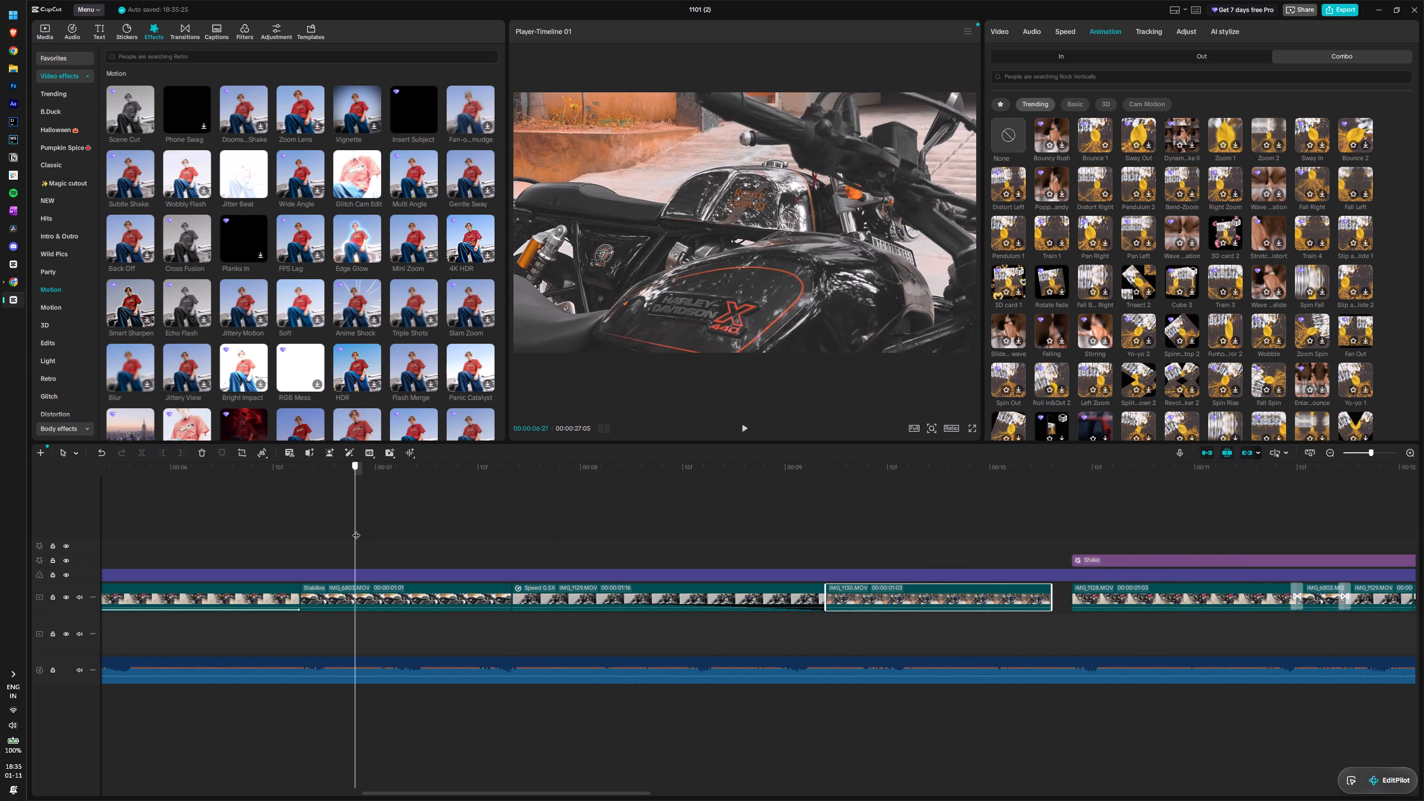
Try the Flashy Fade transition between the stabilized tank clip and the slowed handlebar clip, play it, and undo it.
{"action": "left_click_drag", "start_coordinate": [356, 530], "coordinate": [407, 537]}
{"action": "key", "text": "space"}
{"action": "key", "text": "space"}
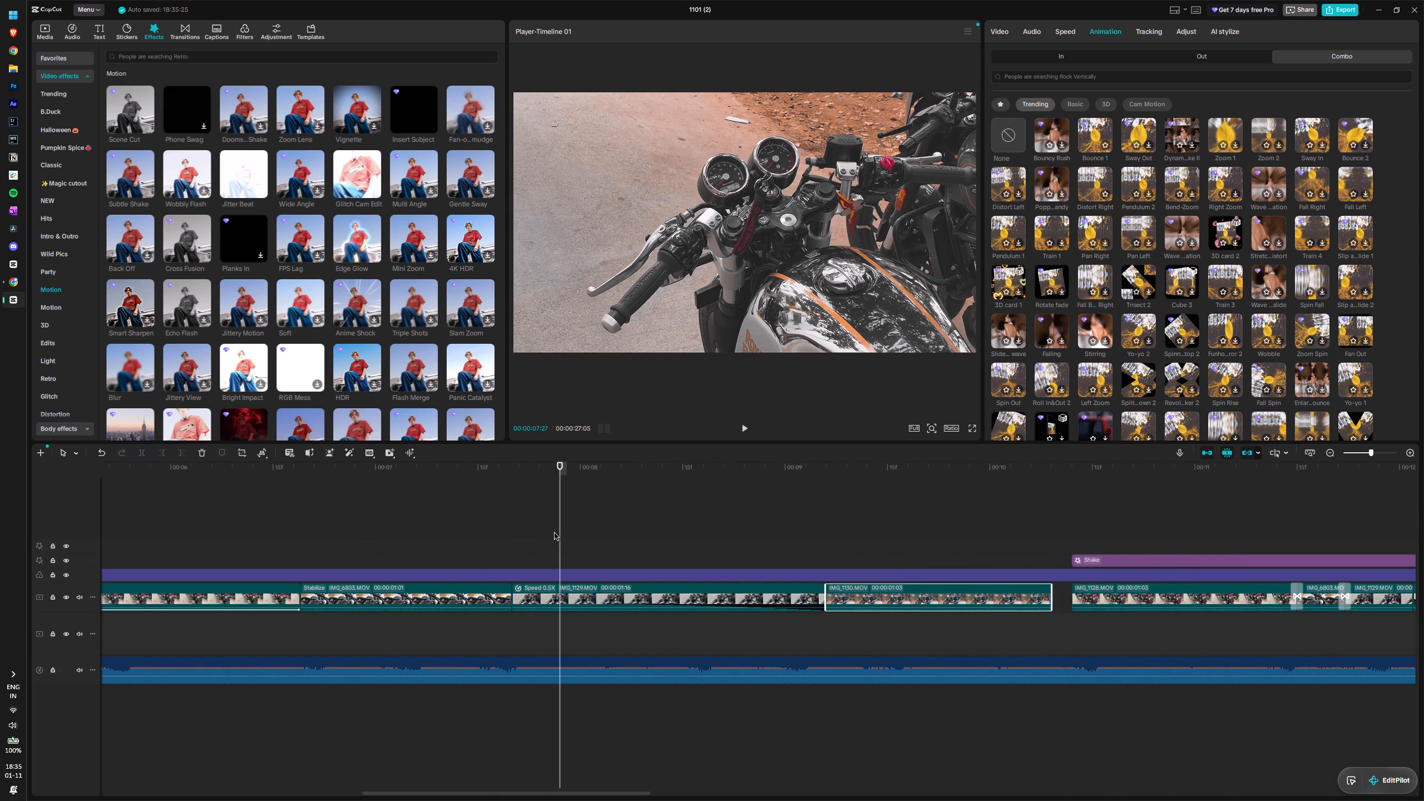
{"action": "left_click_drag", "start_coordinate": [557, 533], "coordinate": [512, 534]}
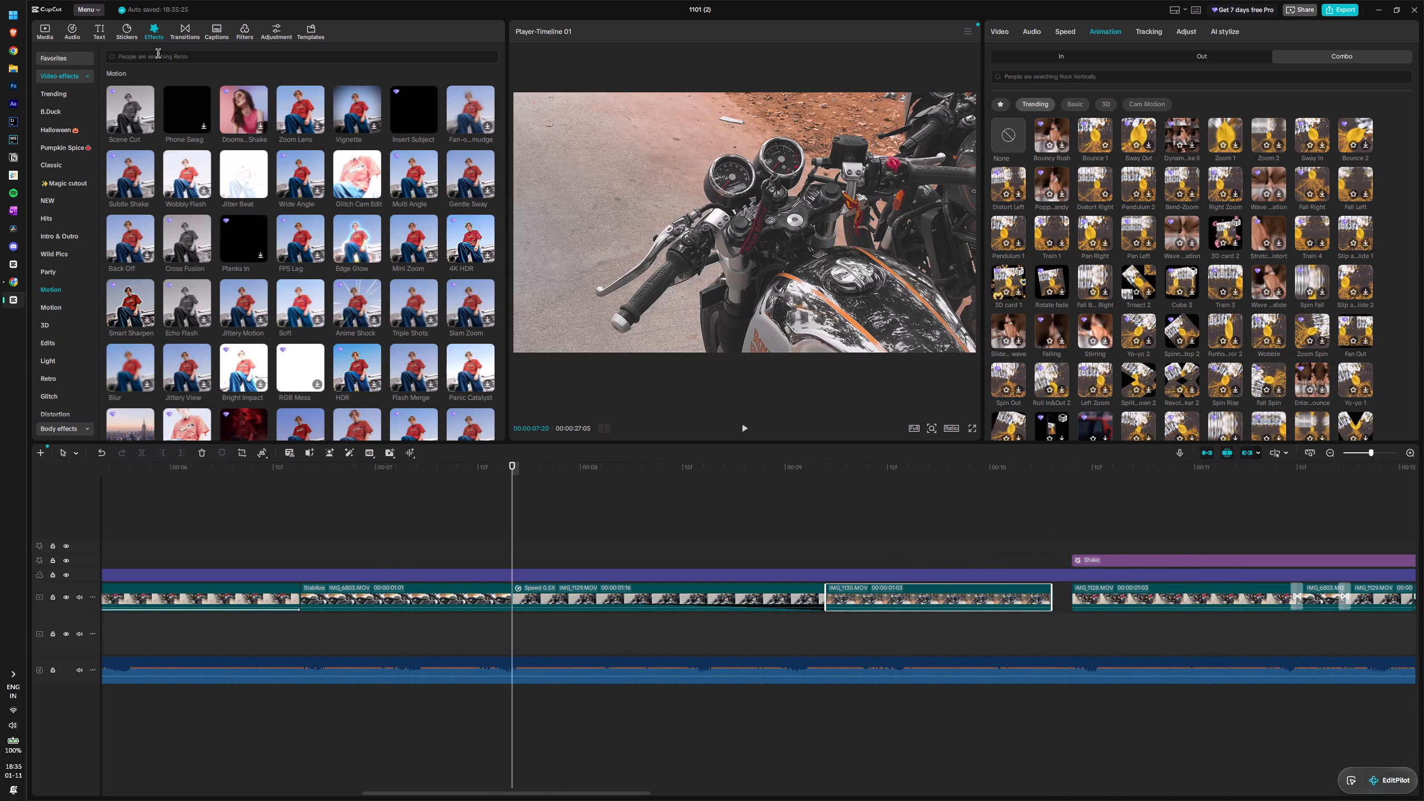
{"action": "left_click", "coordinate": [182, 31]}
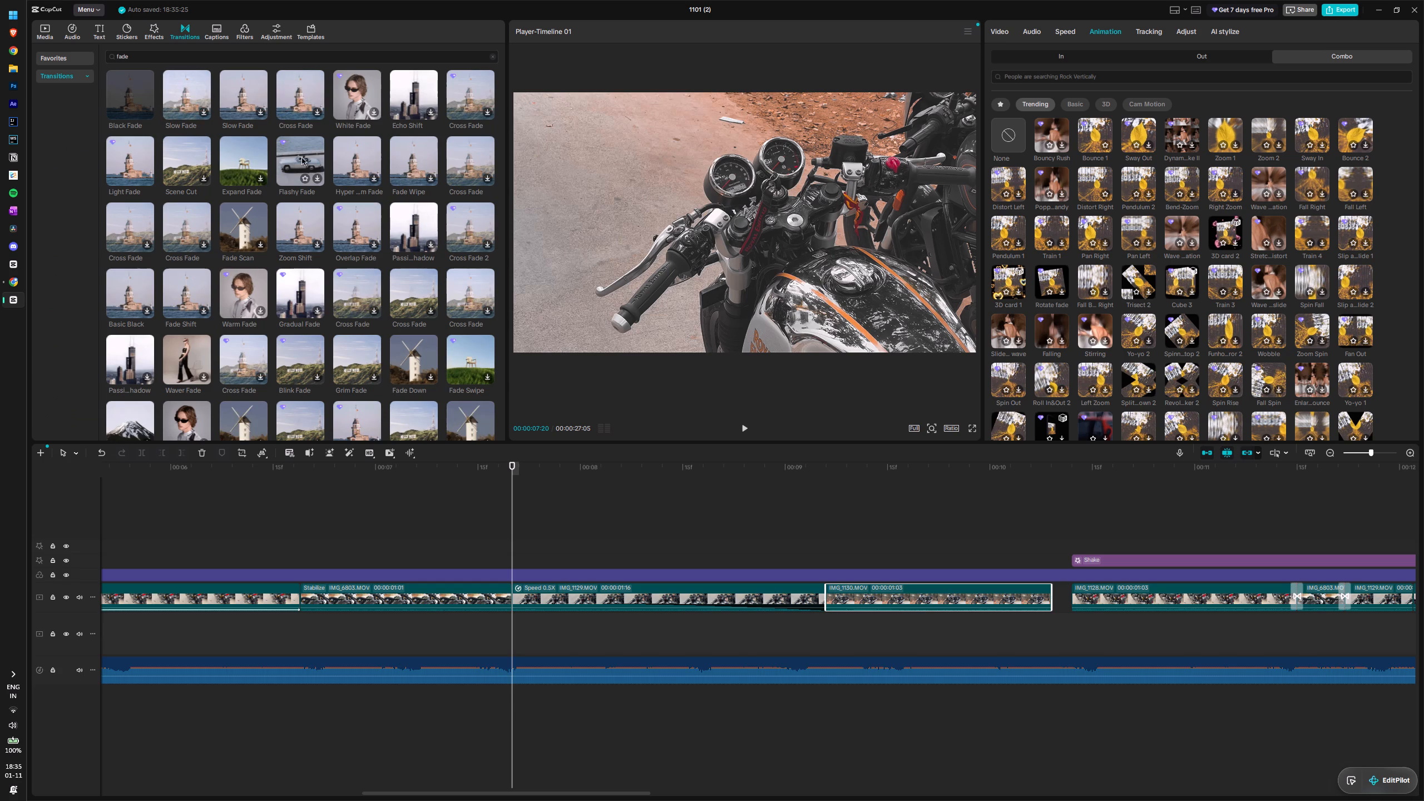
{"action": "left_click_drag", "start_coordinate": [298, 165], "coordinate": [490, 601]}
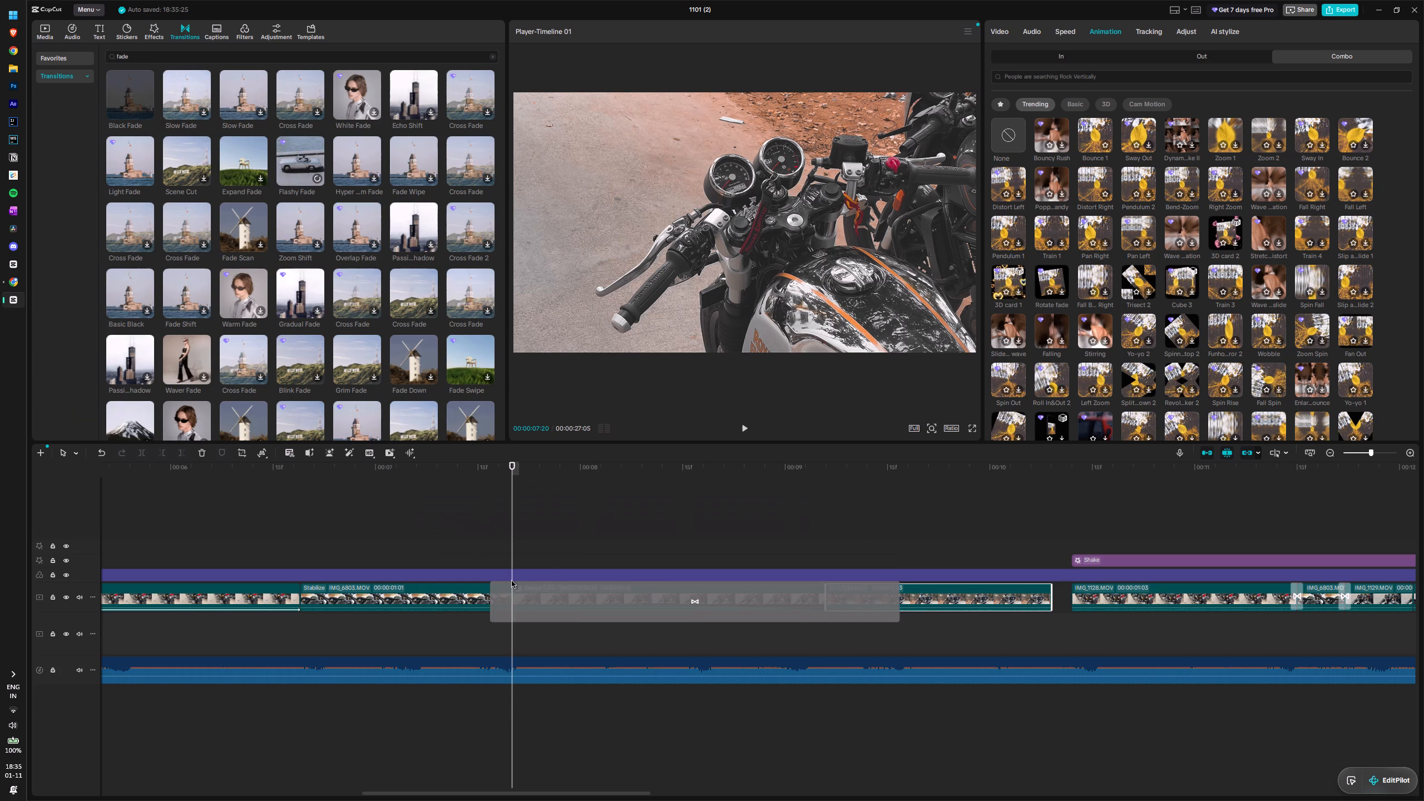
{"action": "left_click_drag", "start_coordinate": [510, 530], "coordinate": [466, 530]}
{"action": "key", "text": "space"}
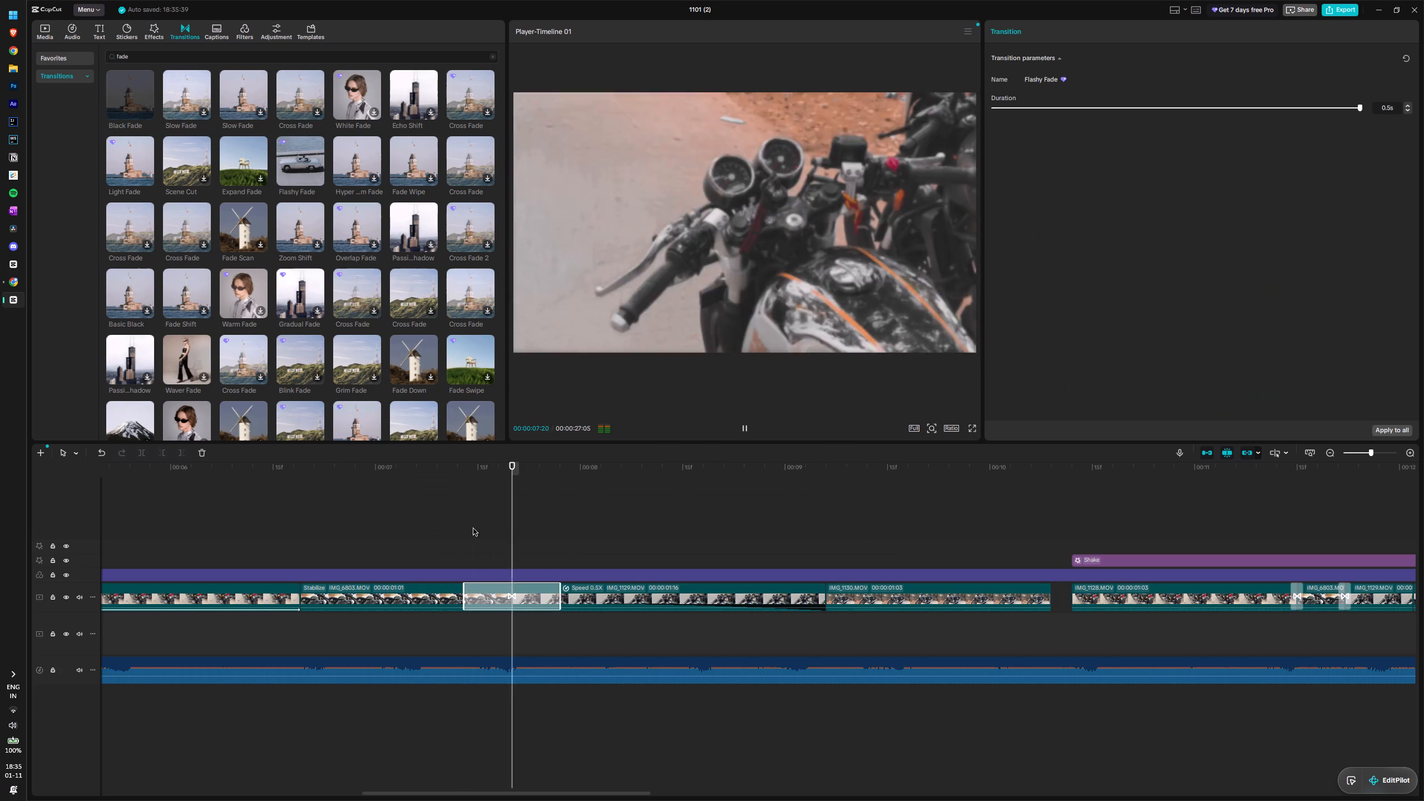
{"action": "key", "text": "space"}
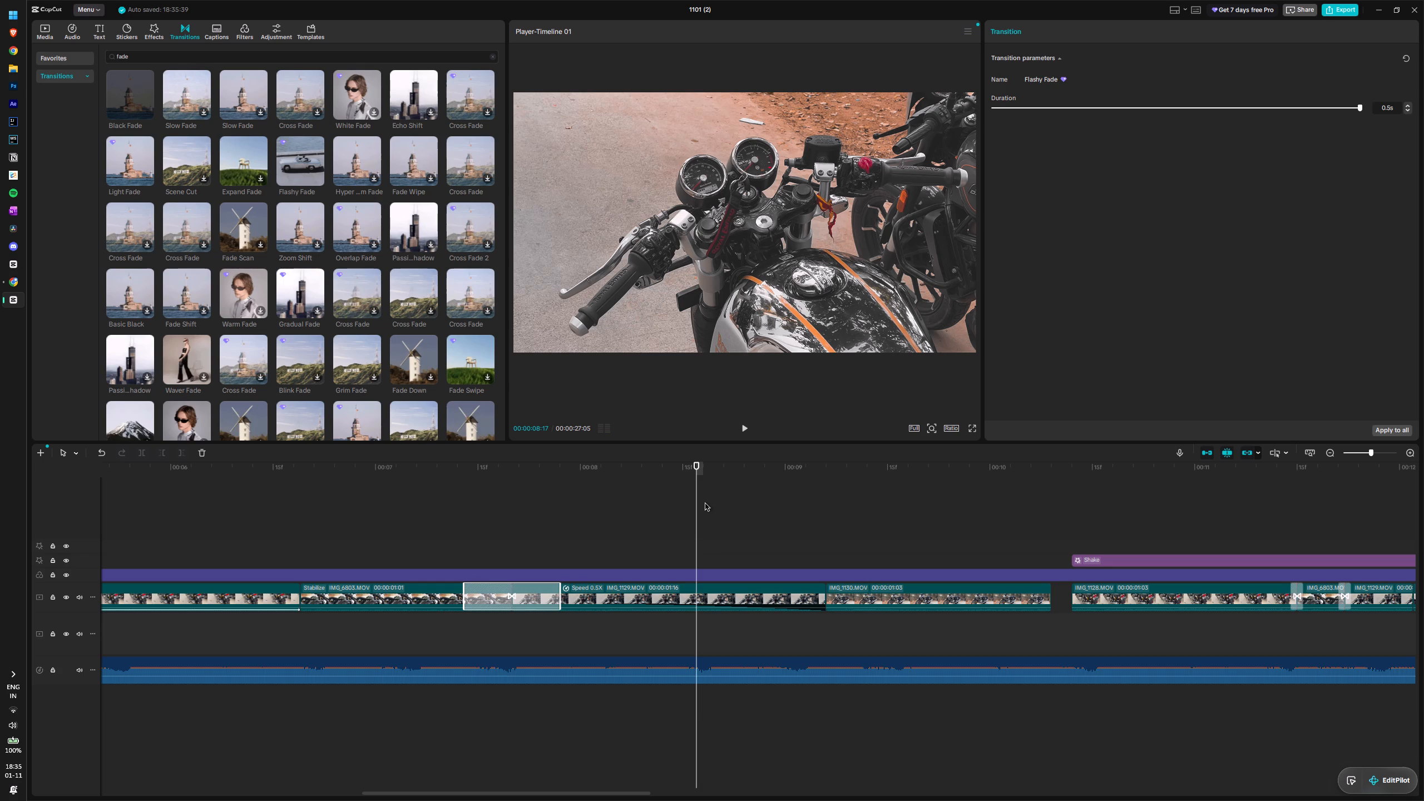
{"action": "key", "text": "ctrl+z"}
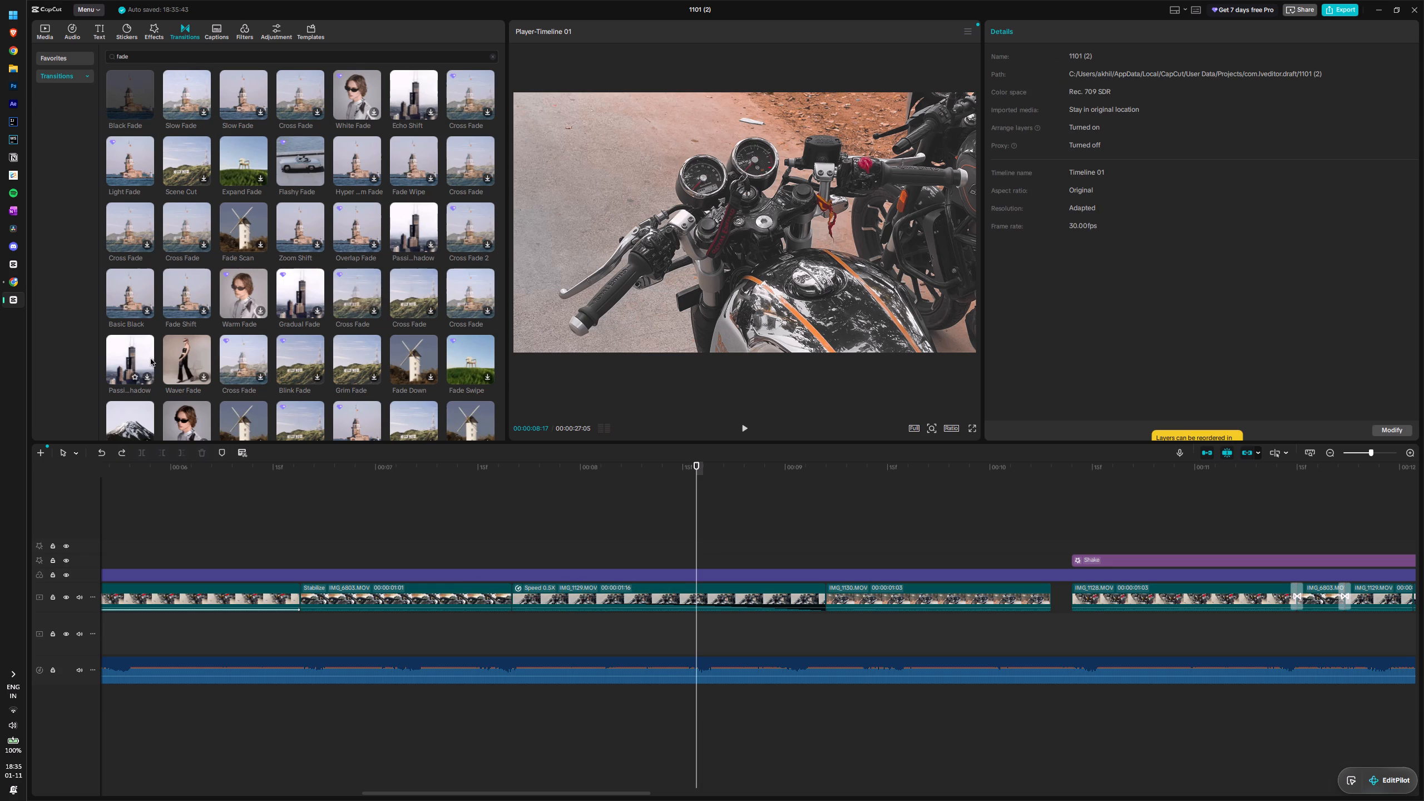
Browse the fade transitions for another option to use at the tank-to-handlebar join.
{"action": "scroll", "coordinate": [181, 324], "scroll_direction": "down", "scroll_amount": 3}
{"action": "scroll", "coordinate": [181, 324], "scroll_direction": "up", "scroll_amount": 1}
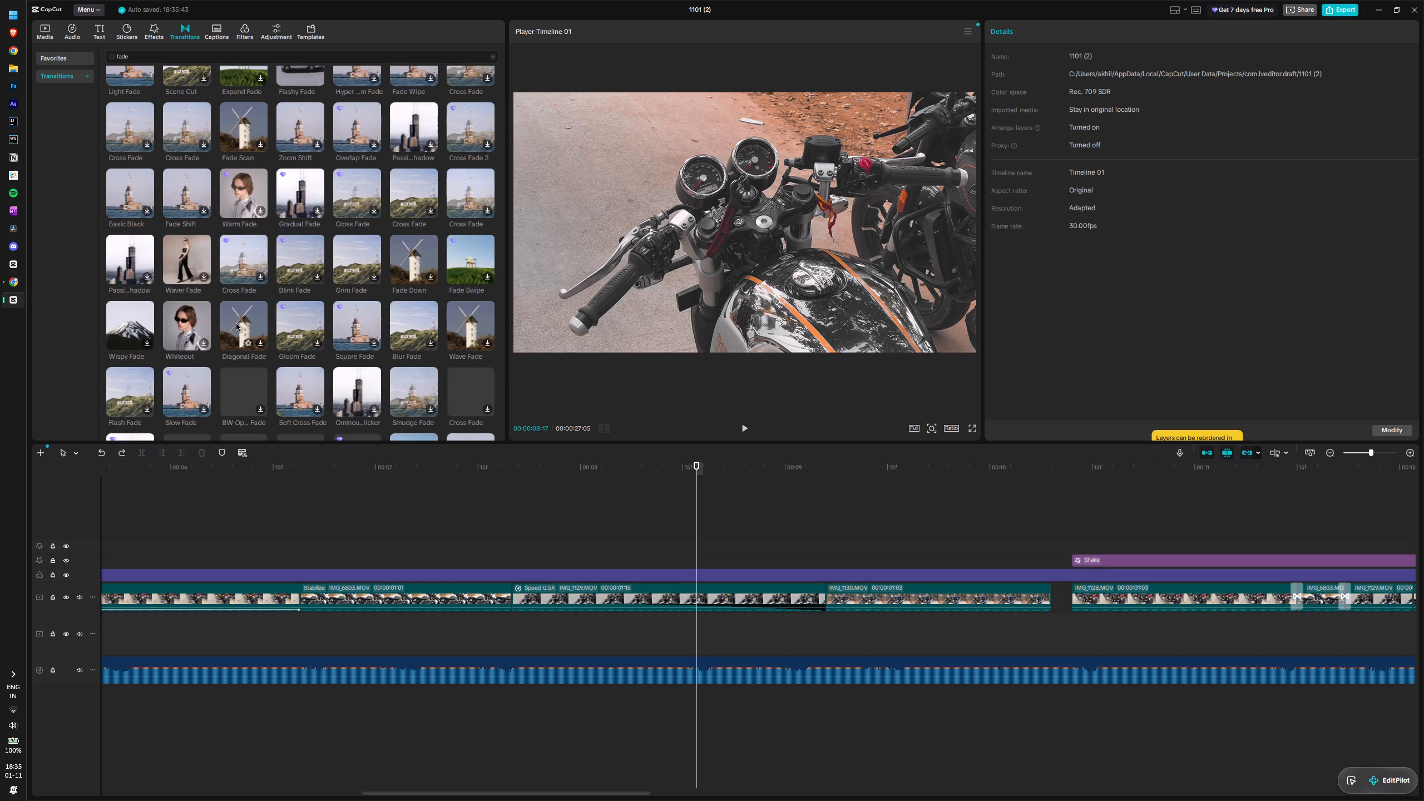
{"action": "scroll", "coordinate": [236, 324], "scroll_direction": "down", "scroll_amount": 1}
{"action": "scroll", "coordinate": [236, 324], "scroll_direction": "up", "scroll_amount": 2}
{"action": "scroll", "coordinate": [236, 324], "scroll_direction": "down", "scroll_amount": 1}
{"action": "scroll", "coordinate": [236, 324], "scroll_direction": "up", "scroll_amount": 7}
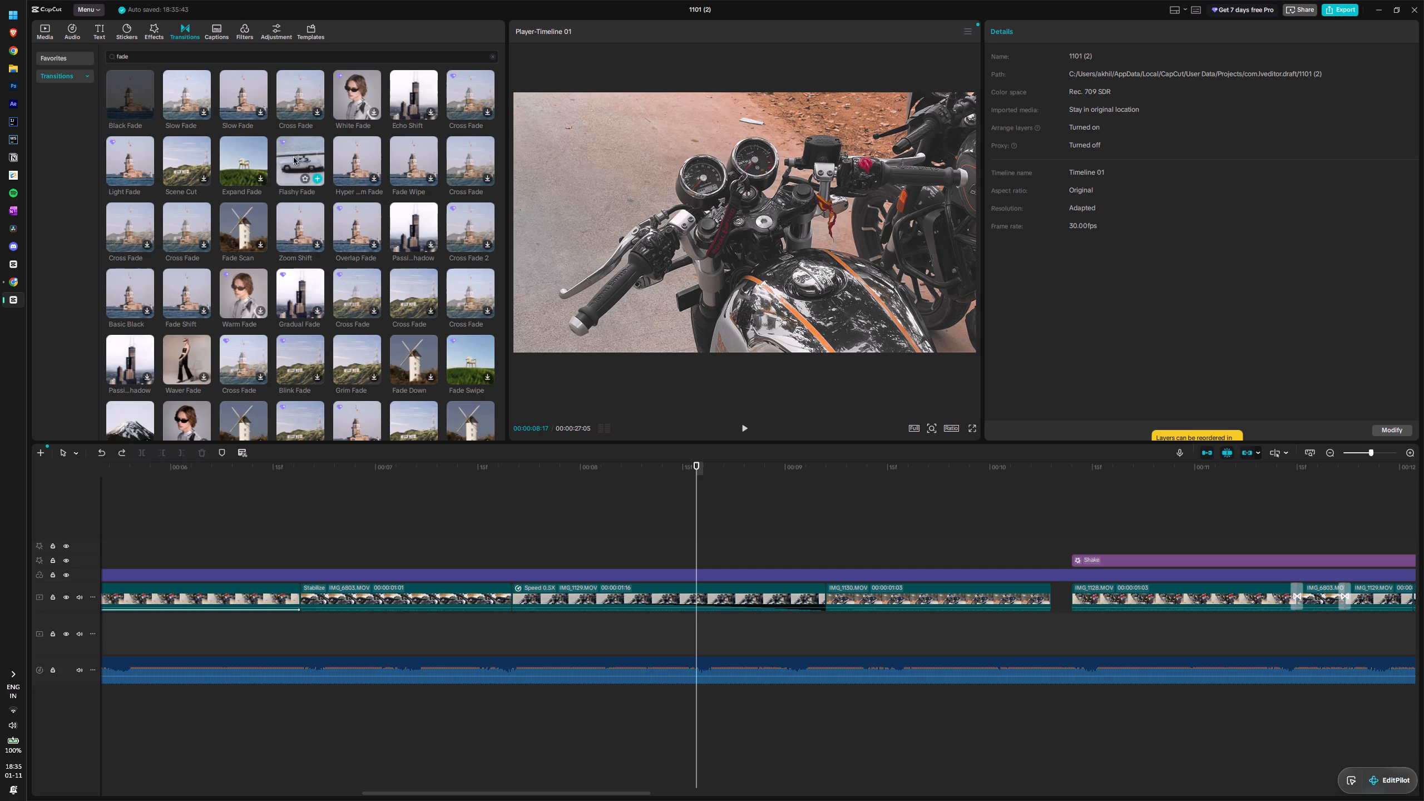
{"action": "scroll", "coordinate": [308, 365], "scroll_direction": "down", "scroll_amount": 9}
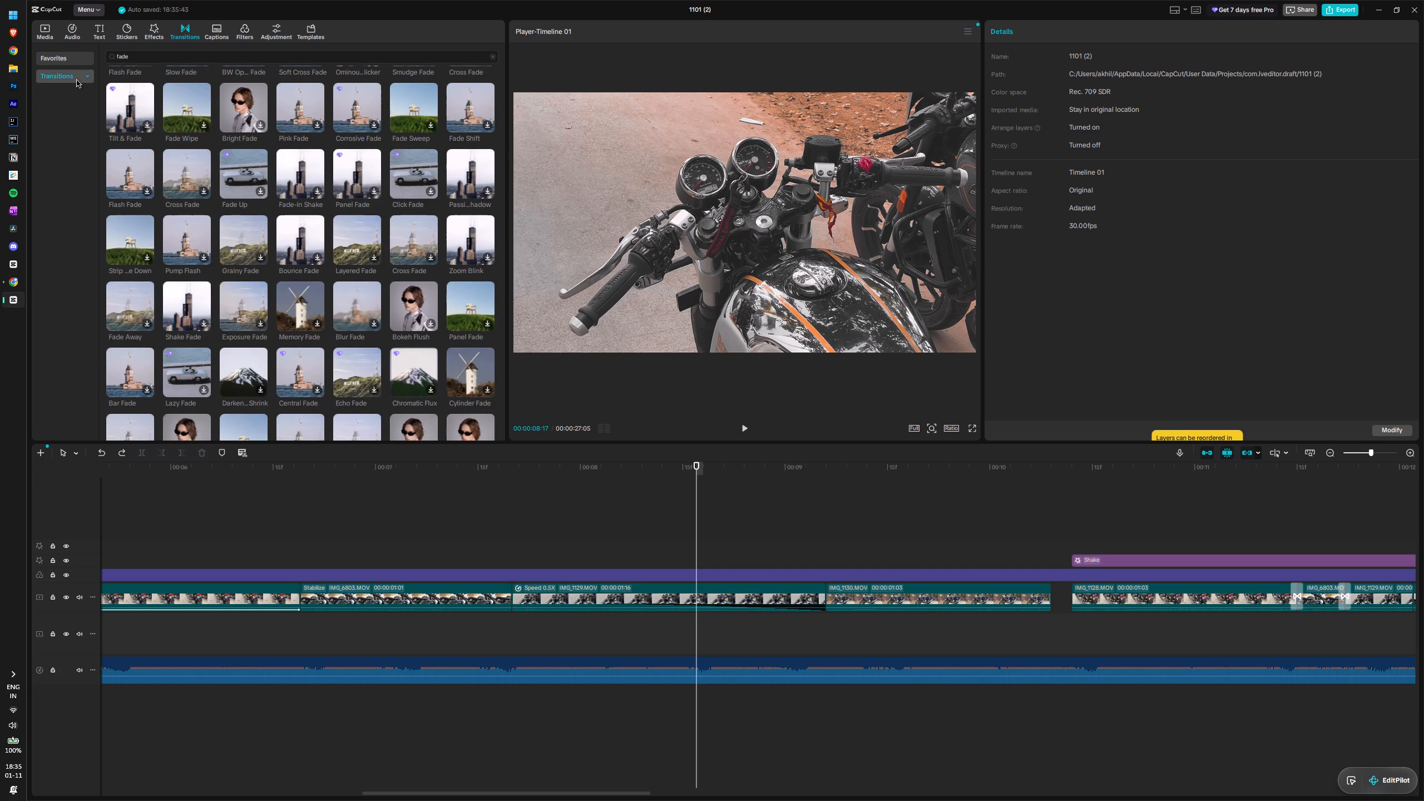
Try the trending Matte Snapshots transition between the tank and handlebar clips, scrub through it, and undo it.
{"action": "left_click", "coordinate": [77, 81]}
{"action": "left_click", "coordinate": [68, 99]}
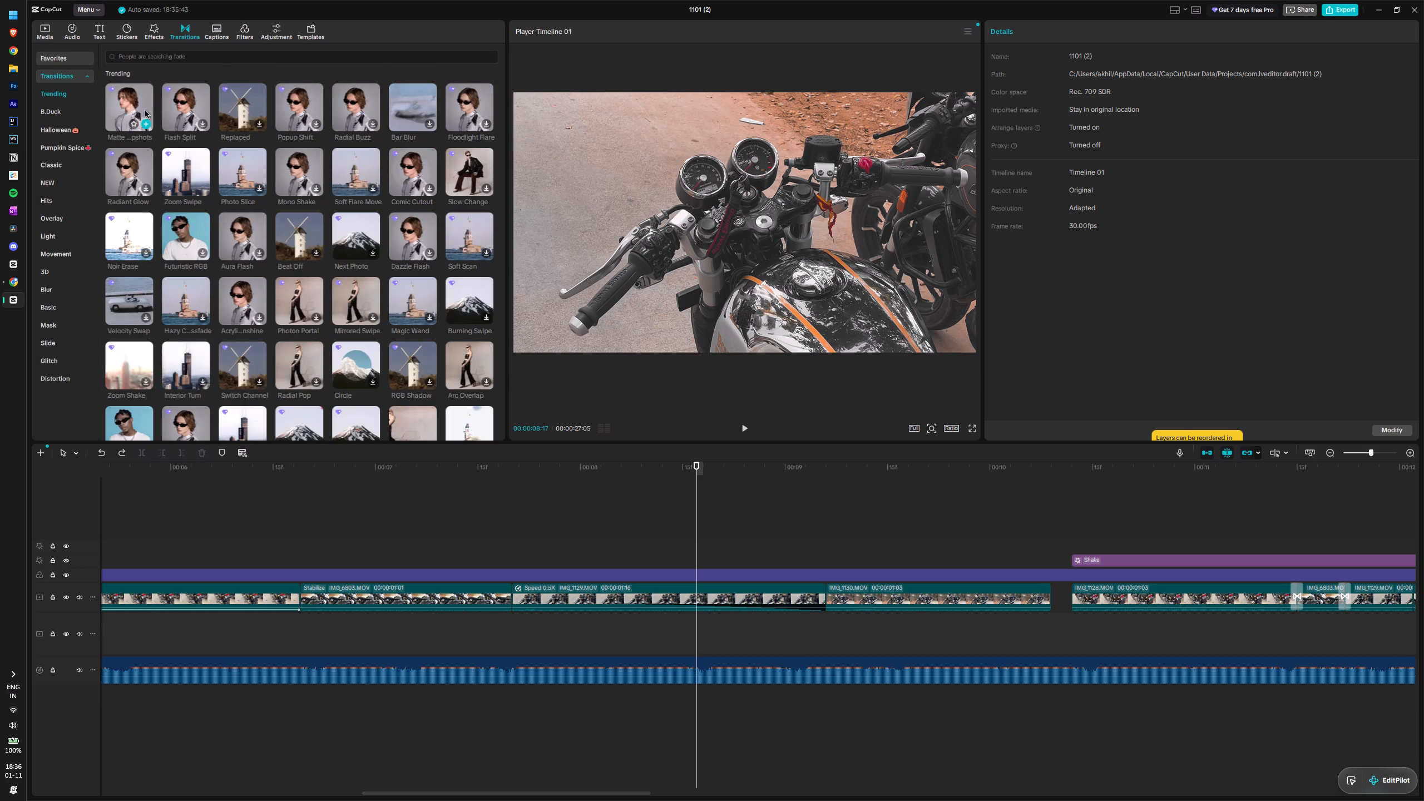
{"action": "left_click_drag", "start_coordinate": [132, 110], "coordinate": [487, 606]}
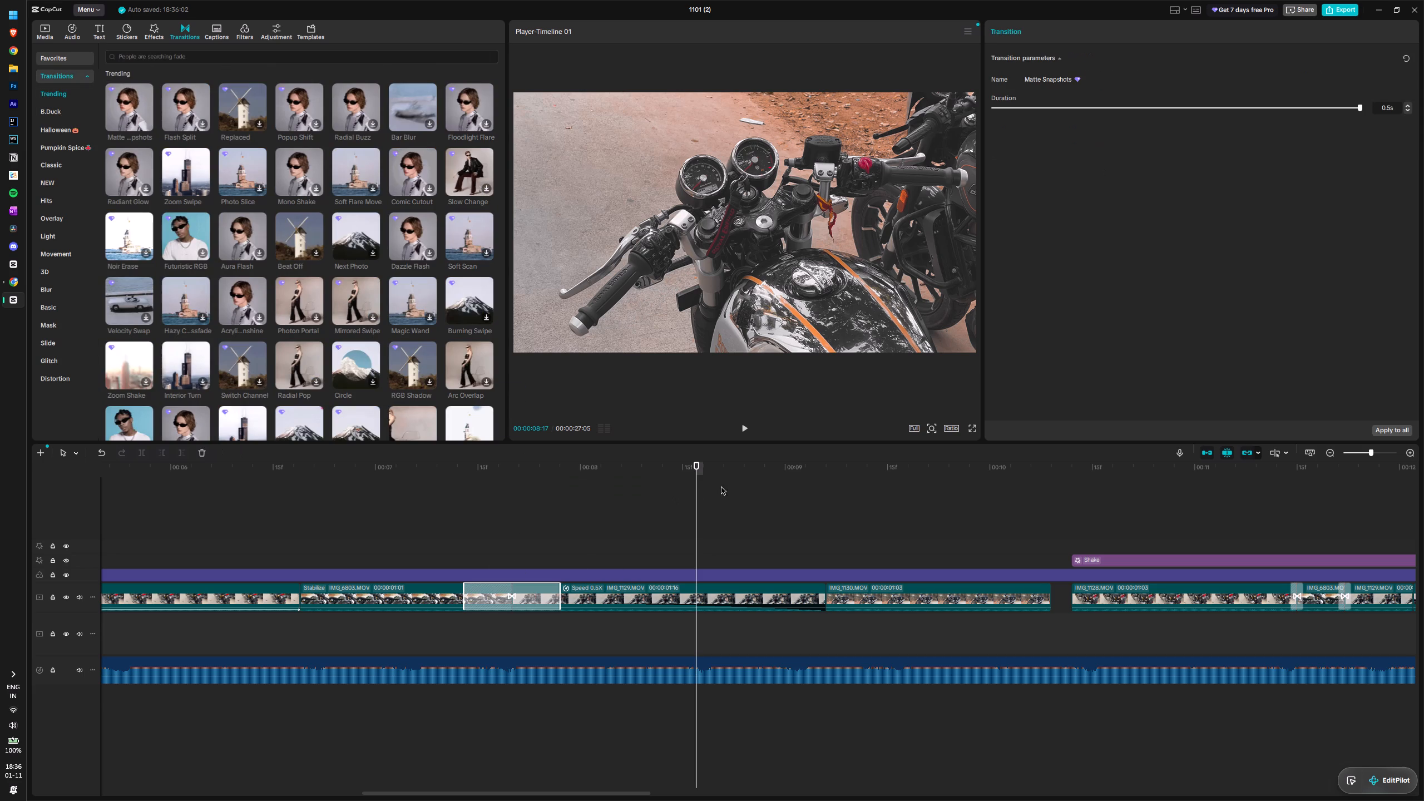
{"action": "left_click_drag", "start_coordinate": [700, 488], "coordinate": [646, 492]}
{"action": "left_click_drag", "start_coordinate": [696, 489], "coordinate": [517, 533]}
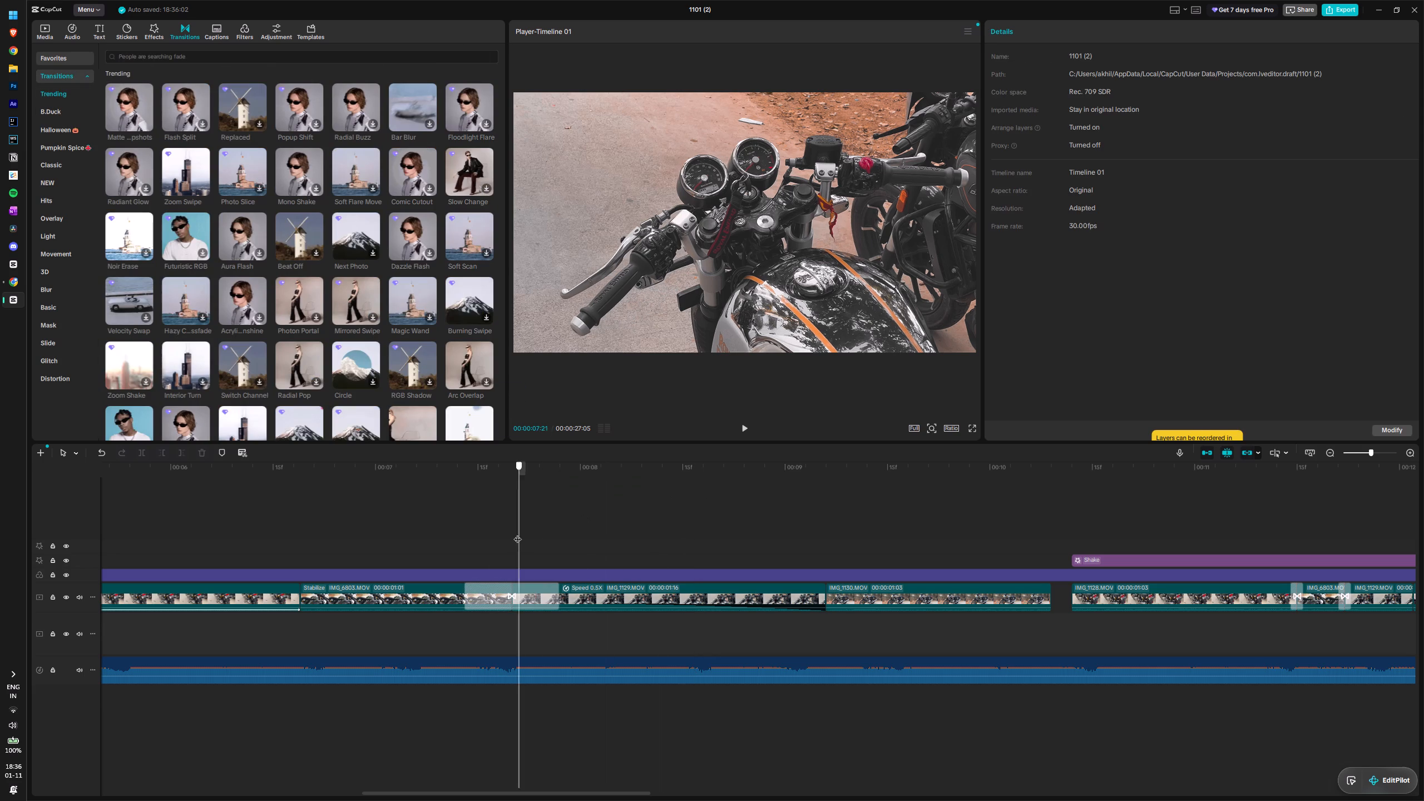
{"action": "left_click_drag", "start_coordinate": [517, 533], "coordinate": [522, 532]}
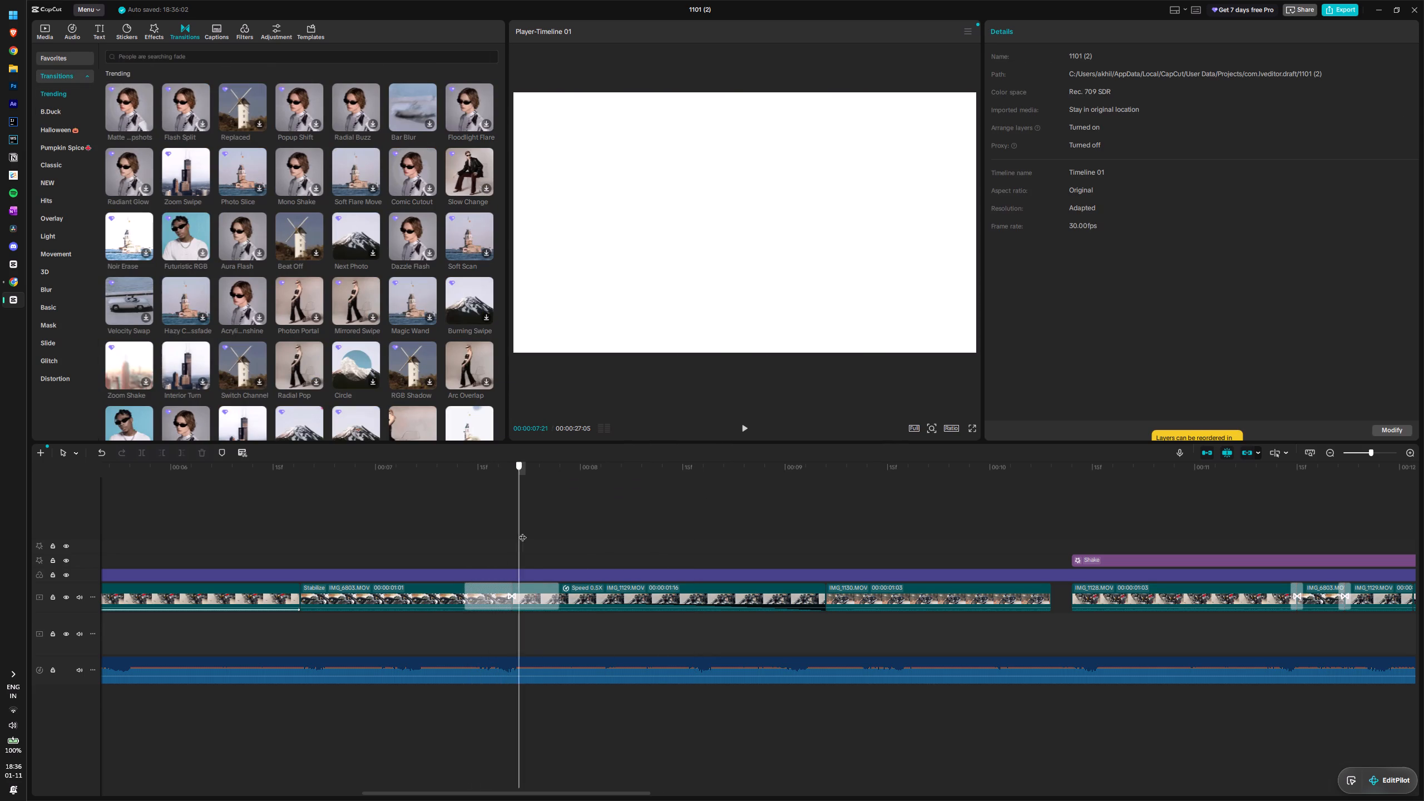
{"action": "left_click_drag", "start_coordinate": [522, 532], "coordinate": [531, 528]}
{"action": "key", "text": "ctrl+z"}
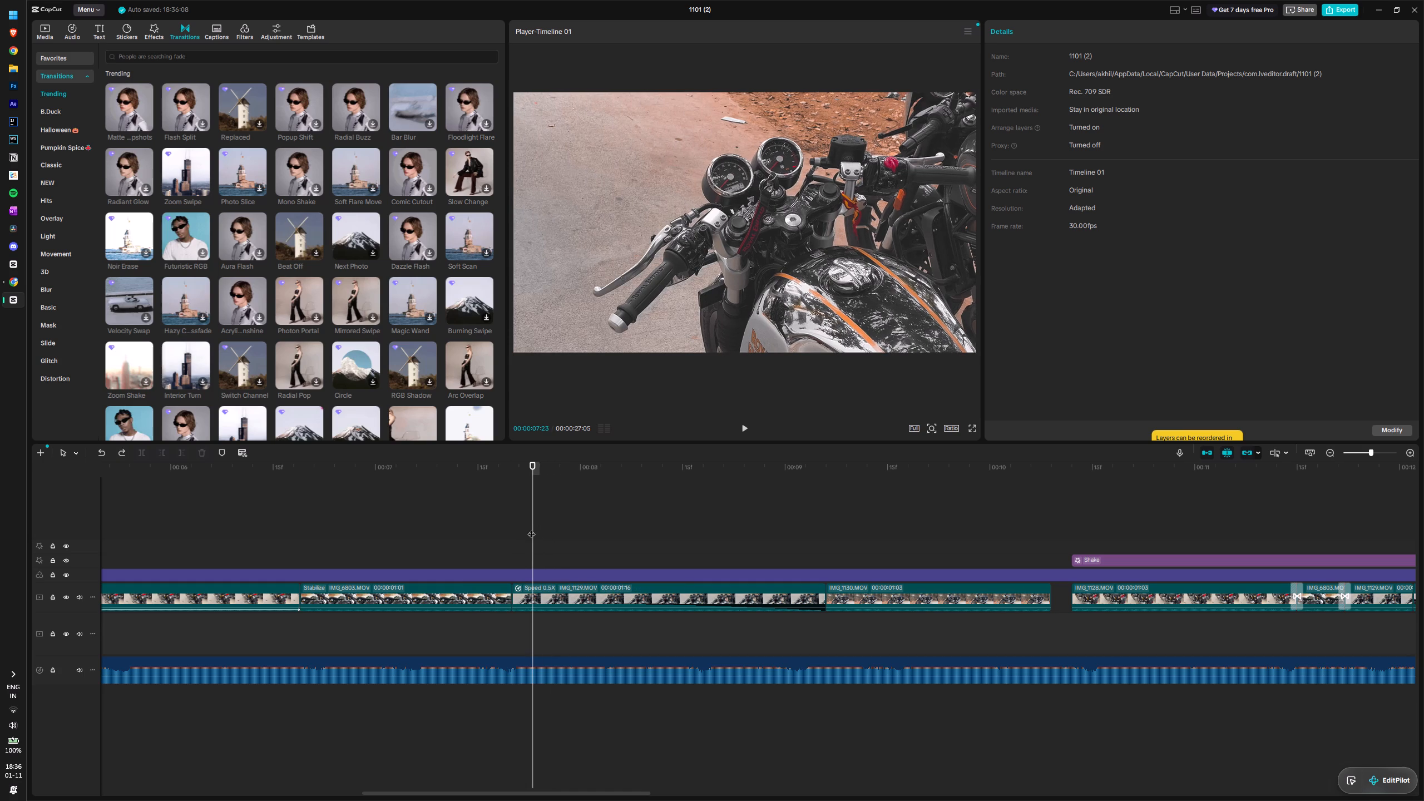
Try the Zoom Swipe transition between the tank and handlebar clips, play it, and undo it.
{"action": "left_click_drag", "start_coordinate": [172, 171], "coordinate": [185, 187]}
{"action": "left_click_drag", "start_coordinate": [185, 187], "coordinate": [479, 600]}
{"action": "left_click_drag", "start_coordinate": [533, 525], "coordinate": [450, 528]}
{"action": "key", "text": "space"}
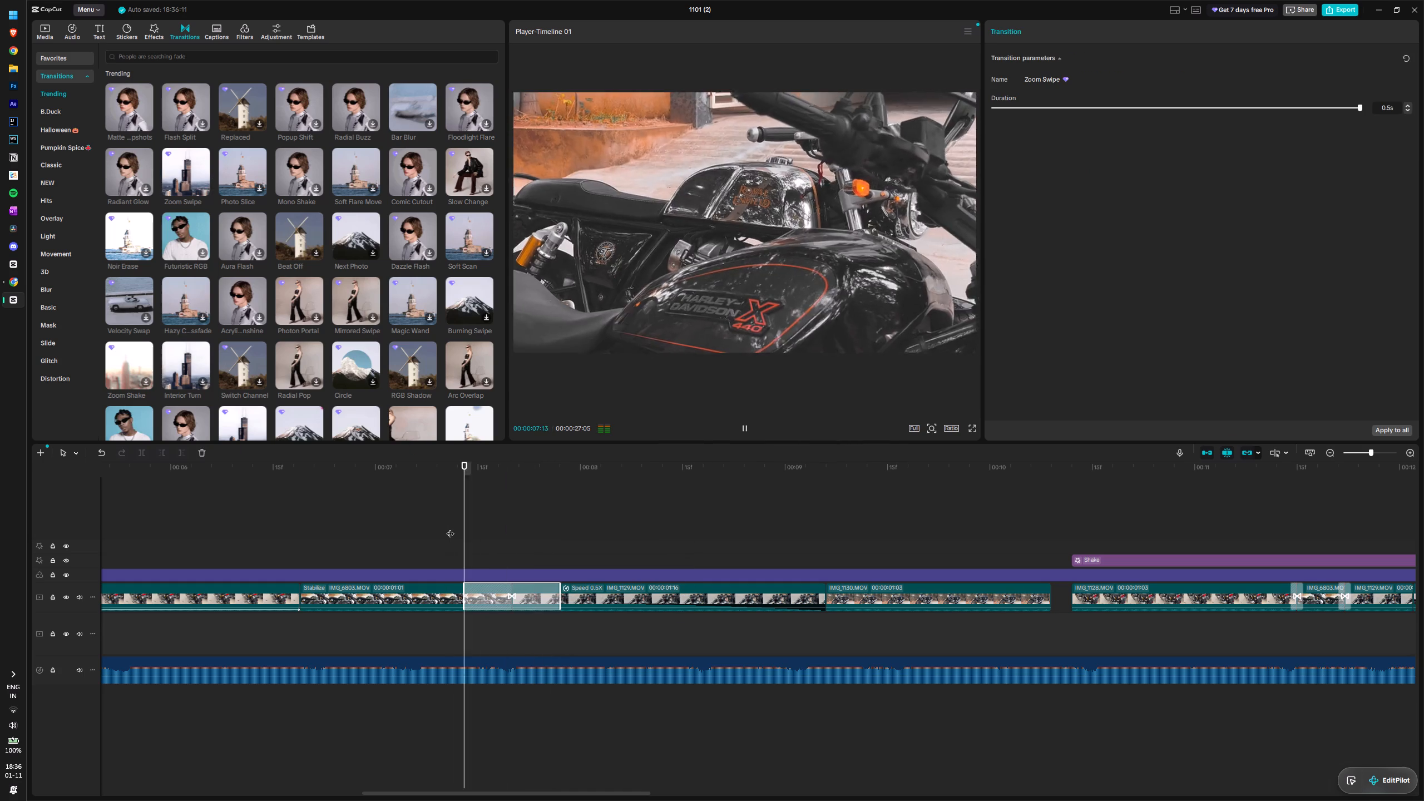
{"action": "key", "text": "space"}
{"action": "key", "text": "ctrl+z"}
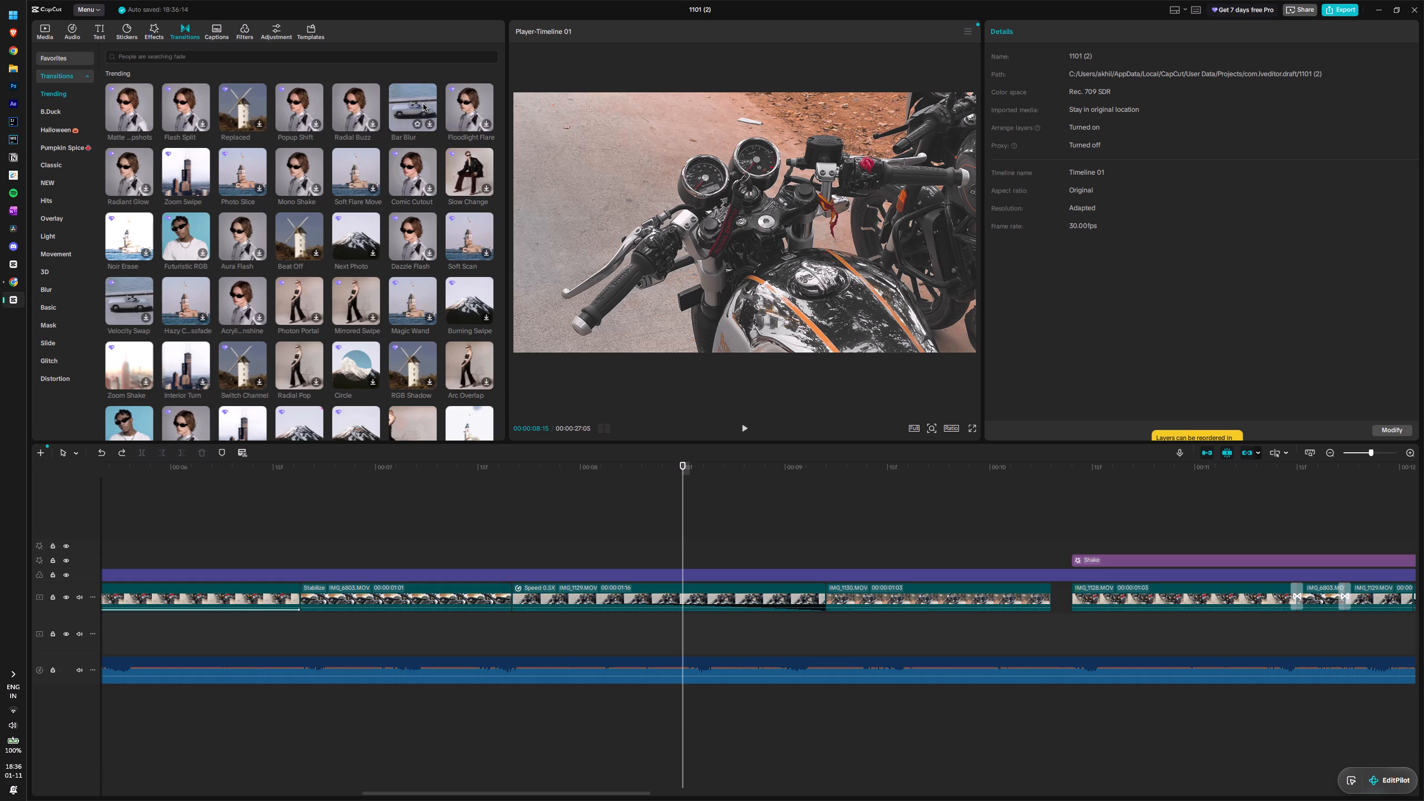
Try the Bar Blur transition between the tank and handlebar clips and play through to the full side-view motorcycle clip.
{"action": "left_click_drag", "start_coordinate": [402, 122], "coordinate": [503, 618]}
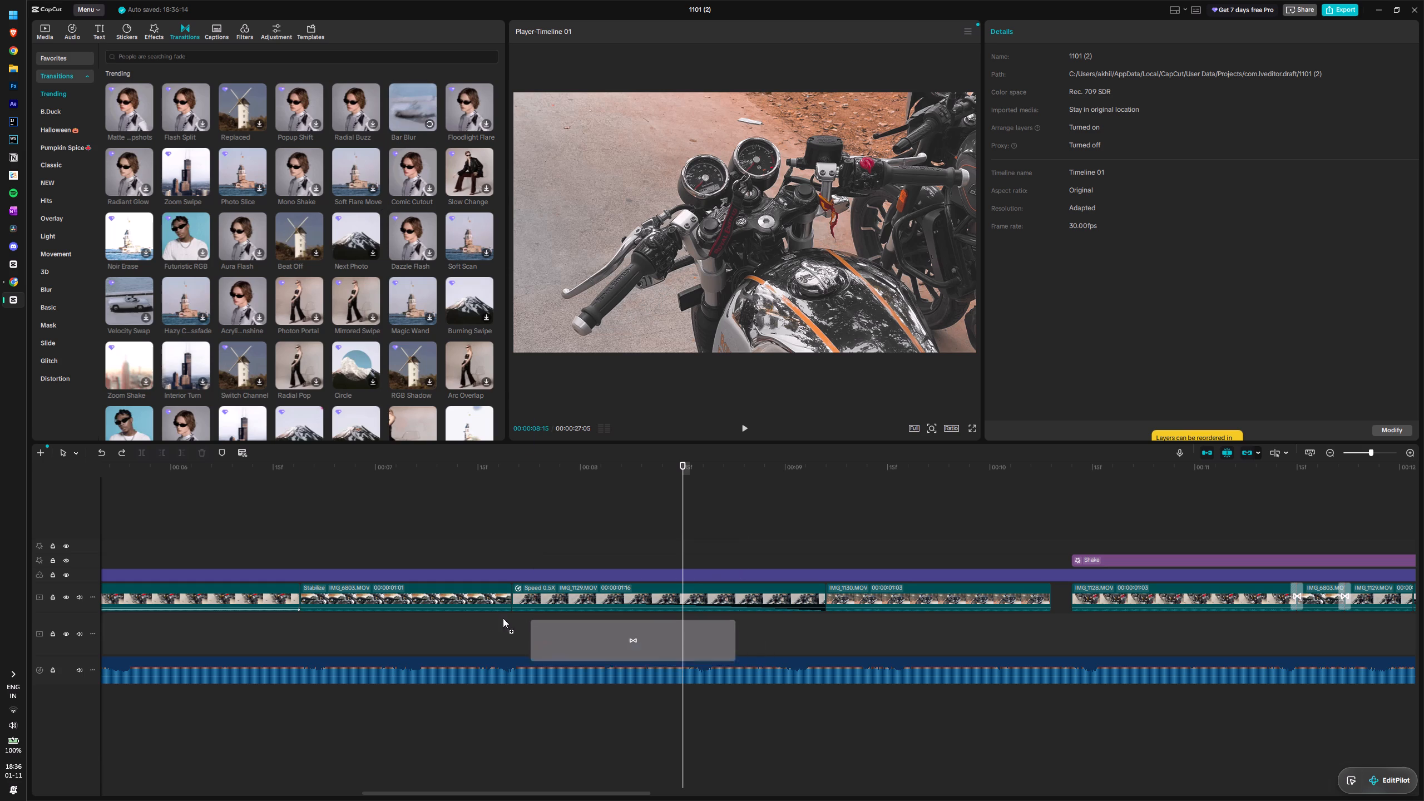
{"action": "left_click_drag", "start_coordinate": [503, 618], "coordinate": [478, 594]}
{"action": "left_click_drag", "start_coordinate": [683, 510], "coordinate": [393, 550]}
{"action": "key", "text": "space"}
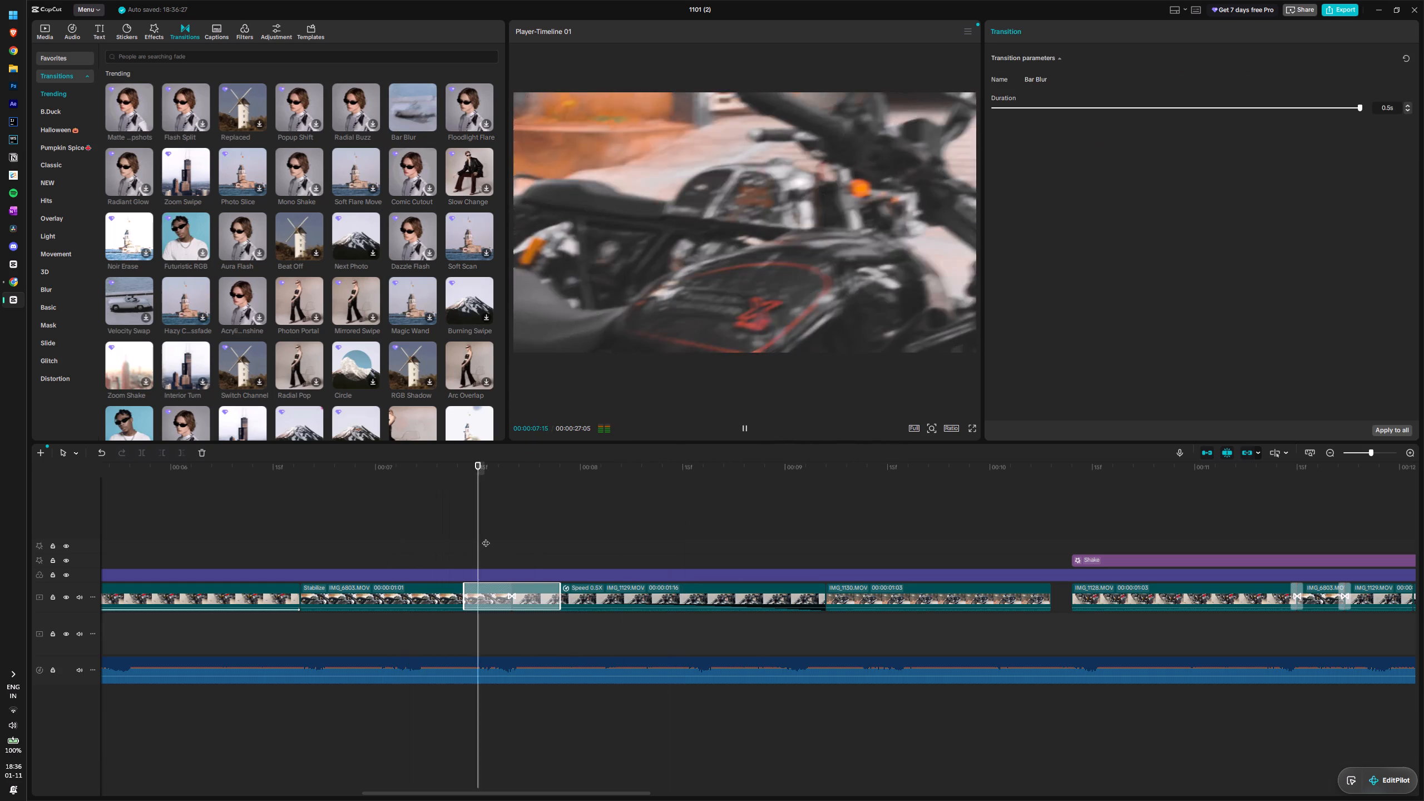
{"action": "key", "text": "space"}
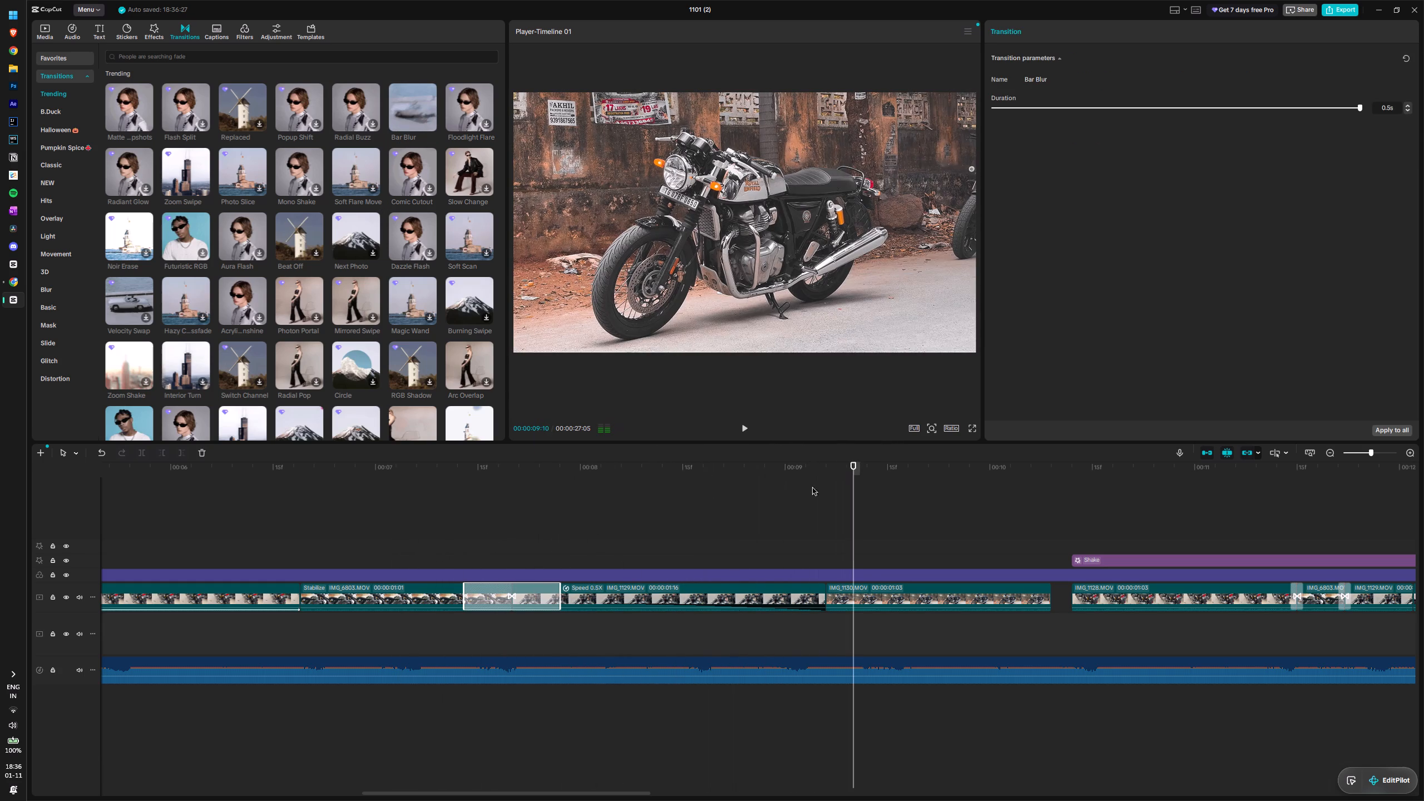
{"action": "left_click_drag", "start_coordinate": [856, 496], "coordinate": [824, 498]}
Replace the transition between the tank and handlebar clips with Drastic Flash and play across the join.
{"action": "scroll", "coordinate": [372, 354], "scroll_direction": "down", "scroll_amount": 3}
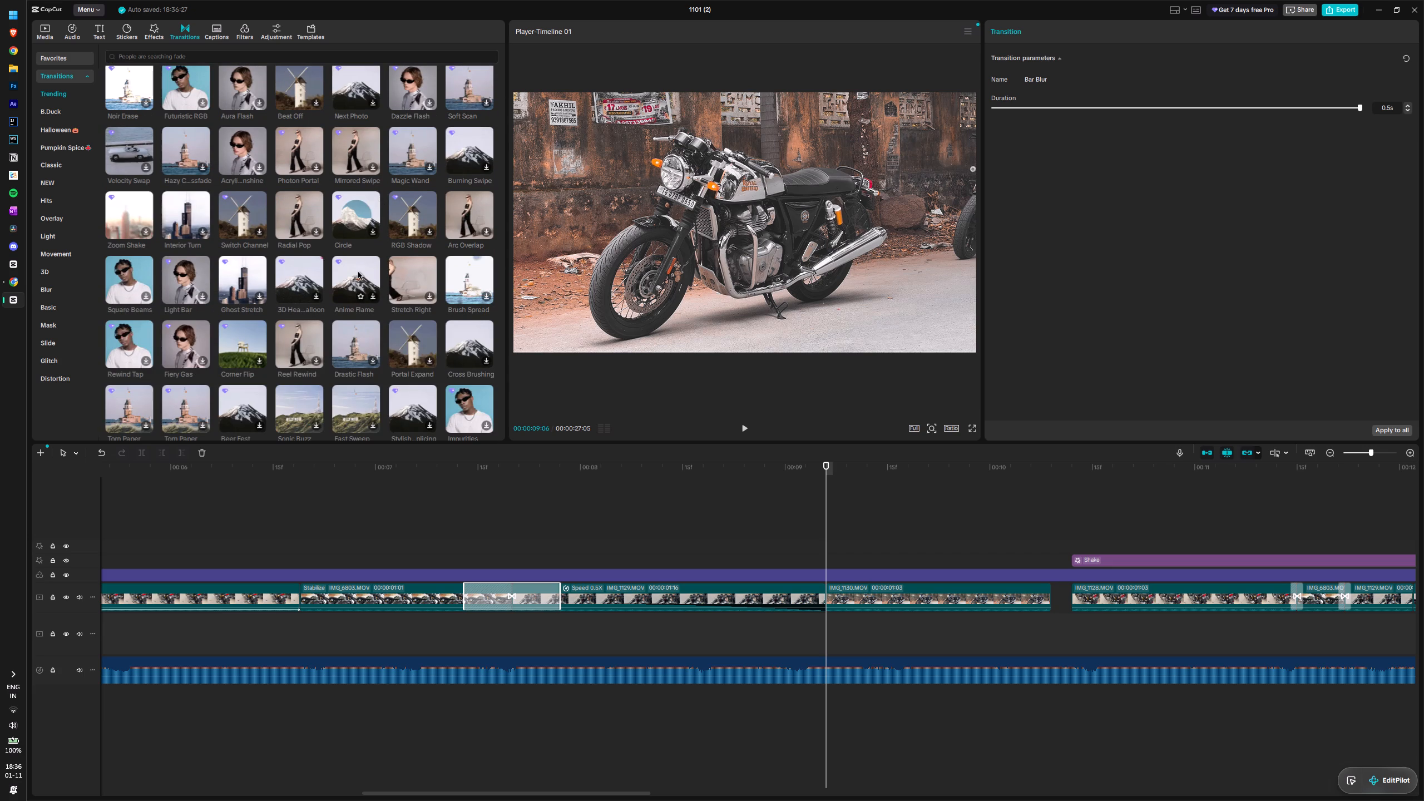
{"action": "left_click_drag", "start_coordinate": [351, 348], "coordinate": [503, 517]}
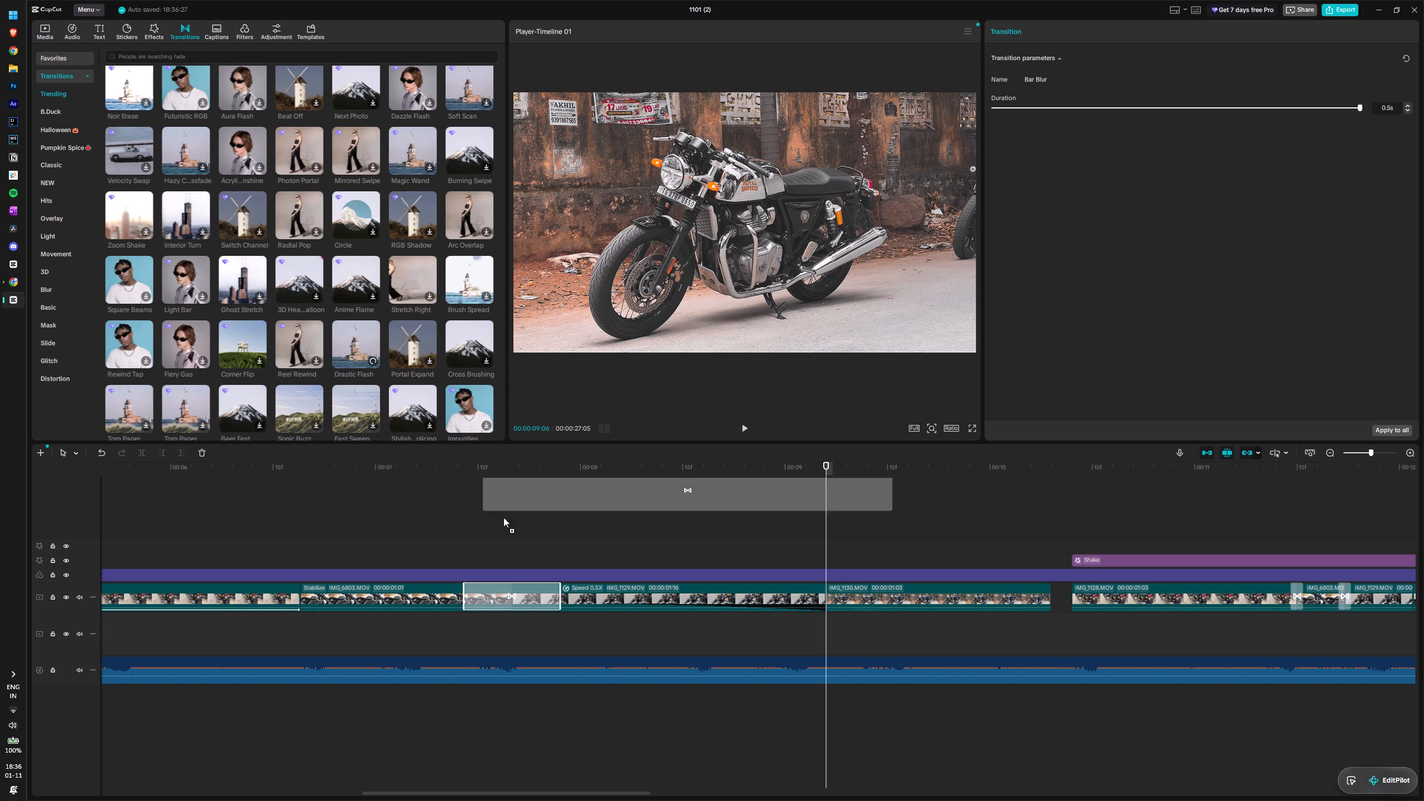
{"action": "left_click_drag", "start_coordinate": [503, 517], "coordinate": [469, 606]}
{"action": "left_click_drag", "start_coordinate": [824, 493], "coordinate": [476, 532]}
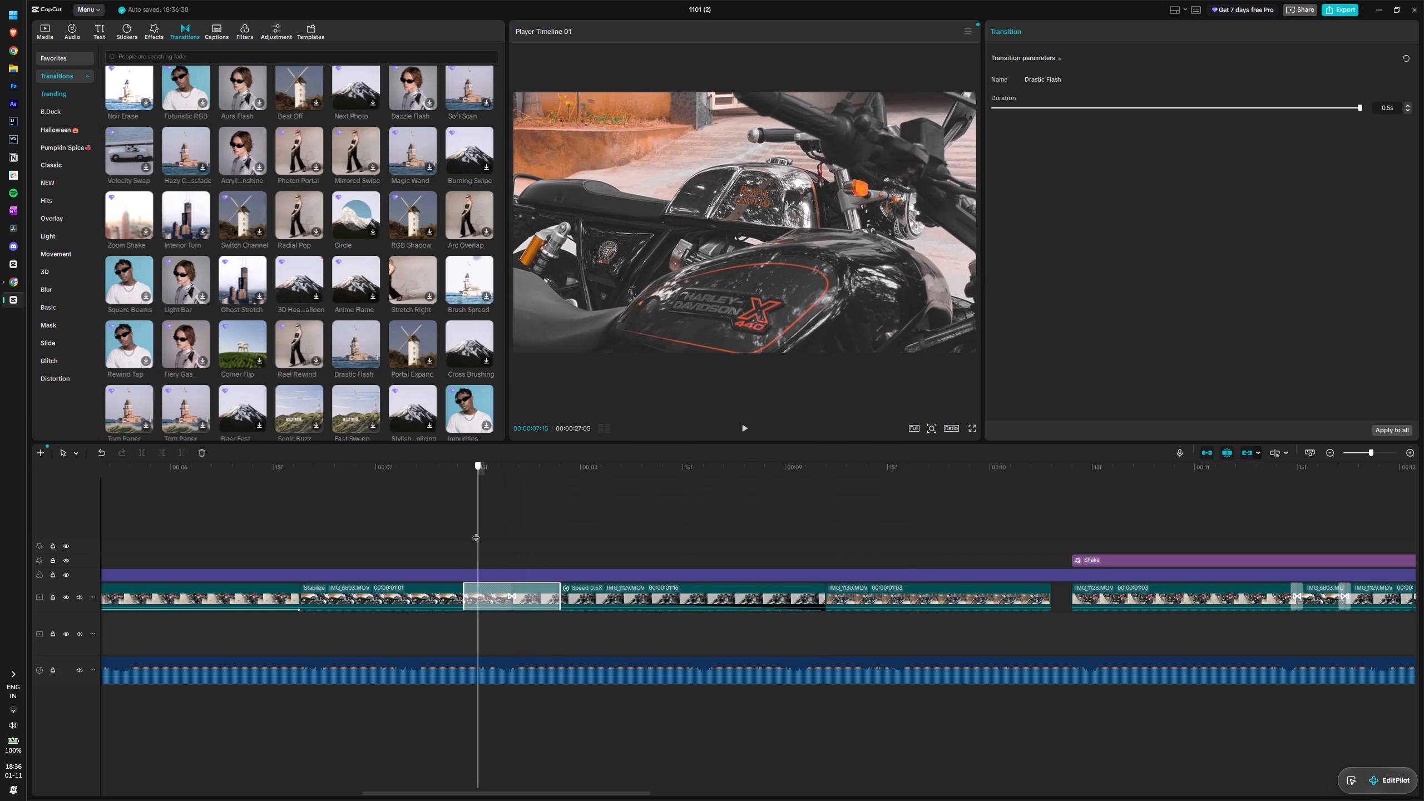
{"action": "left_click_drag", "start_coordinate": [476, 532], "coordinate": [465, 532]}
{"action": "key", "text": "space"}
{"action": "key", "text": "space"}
Preview the Fast Sweep transition and the one beside it, and browse further trending transitions.
{"action": "scroll", "coordinate": [357, 365], "scroll_direction": "down", "scroll_amount": 2}
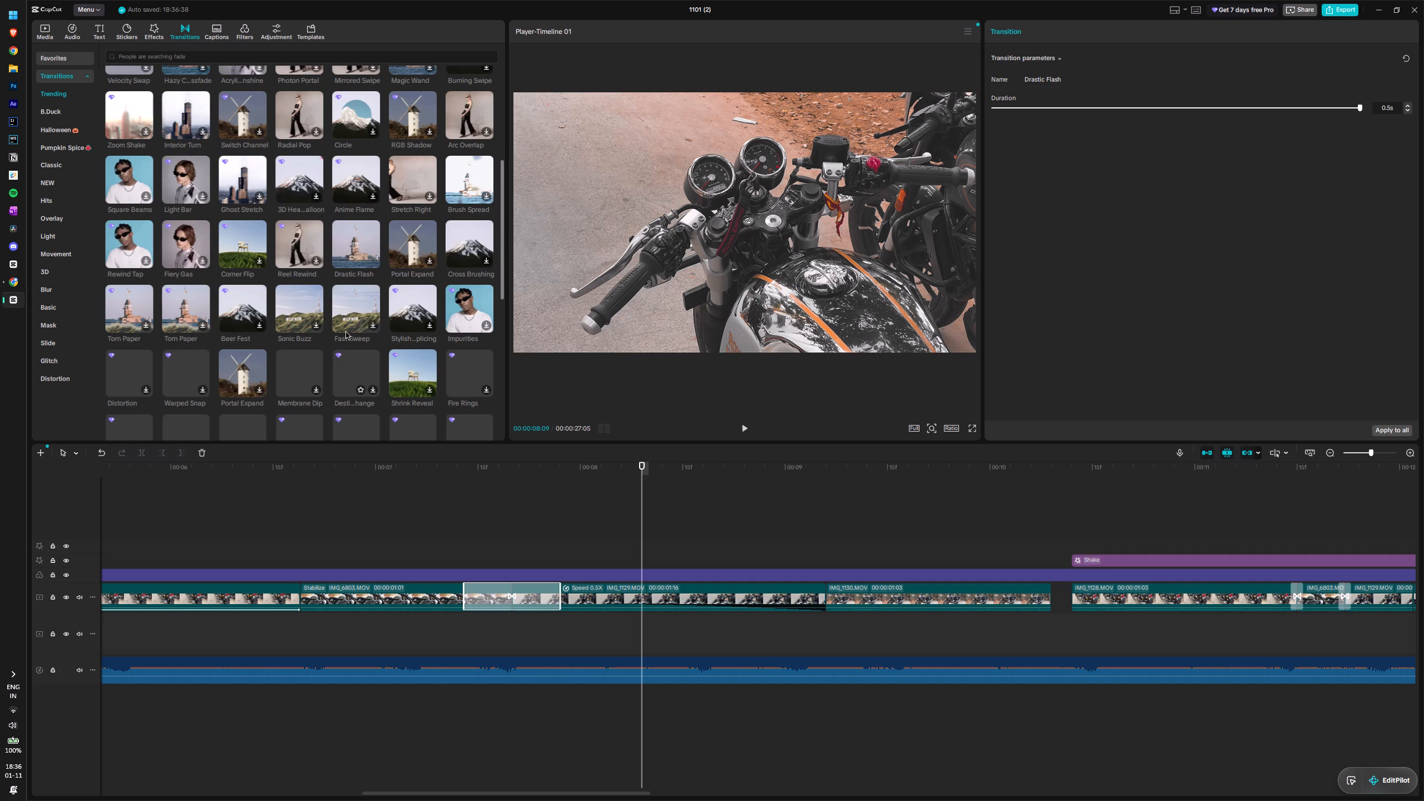
{"action": "left_click", "coordinate": [355, 298]}
{"action": "left_click", "coordinate": [417, 304]}
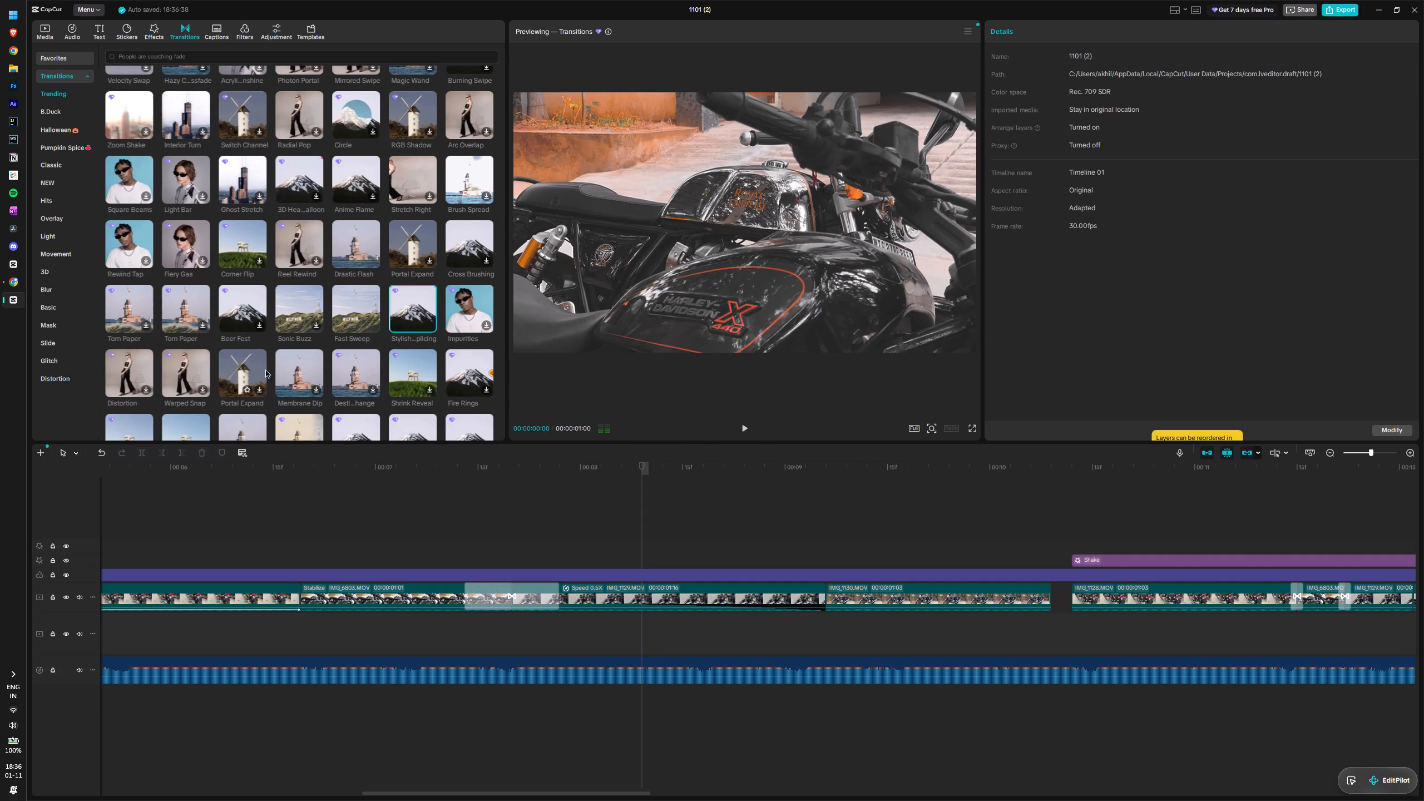
{"action": "scroll", "coordinate": [234, 368], "scroll_direction": "down", "scroll_amount": 3}
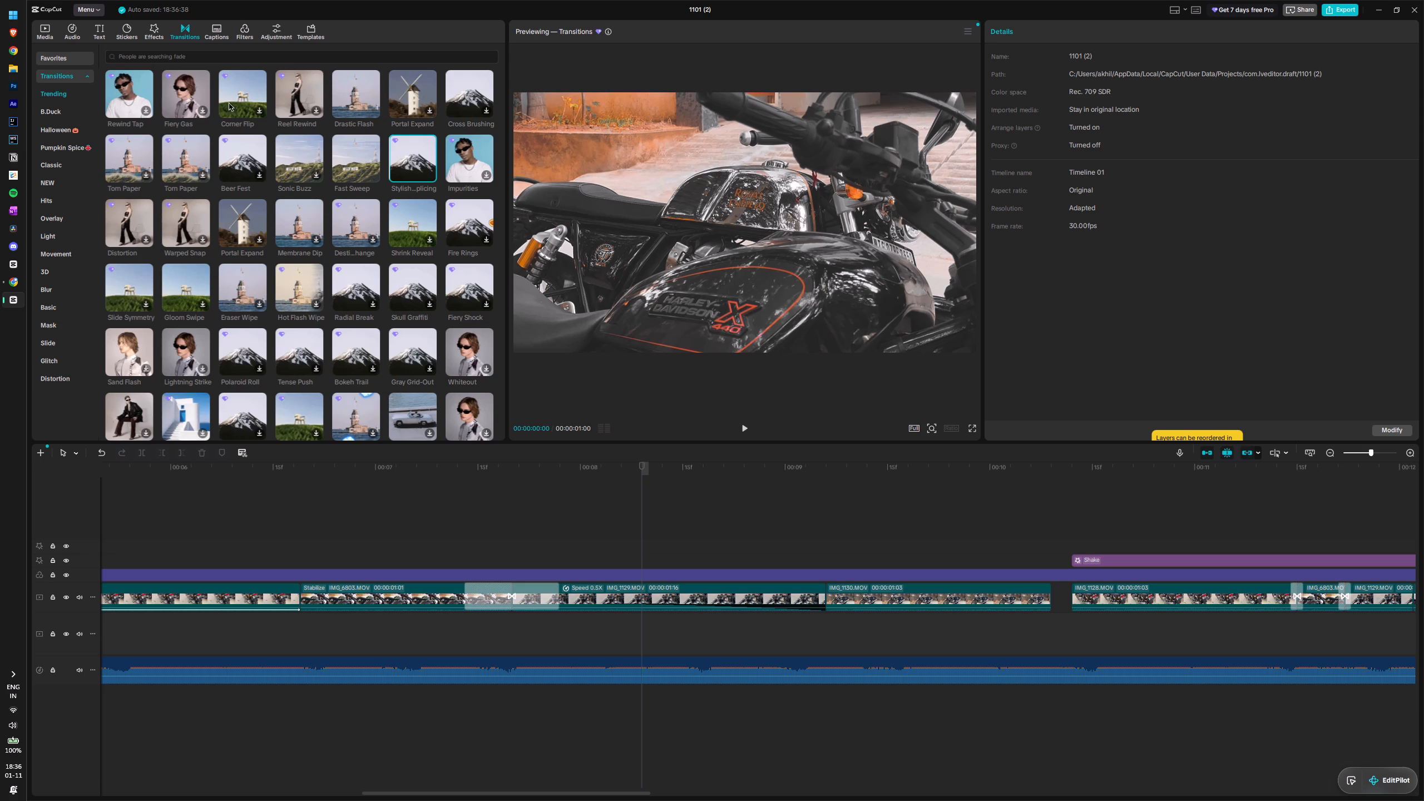
Search the transitions for "light".
{"action": "left_click", "coordinate": [184, 55]}
{"action": "type", "text": "light"}
{"action": "key", "text": "Return"}
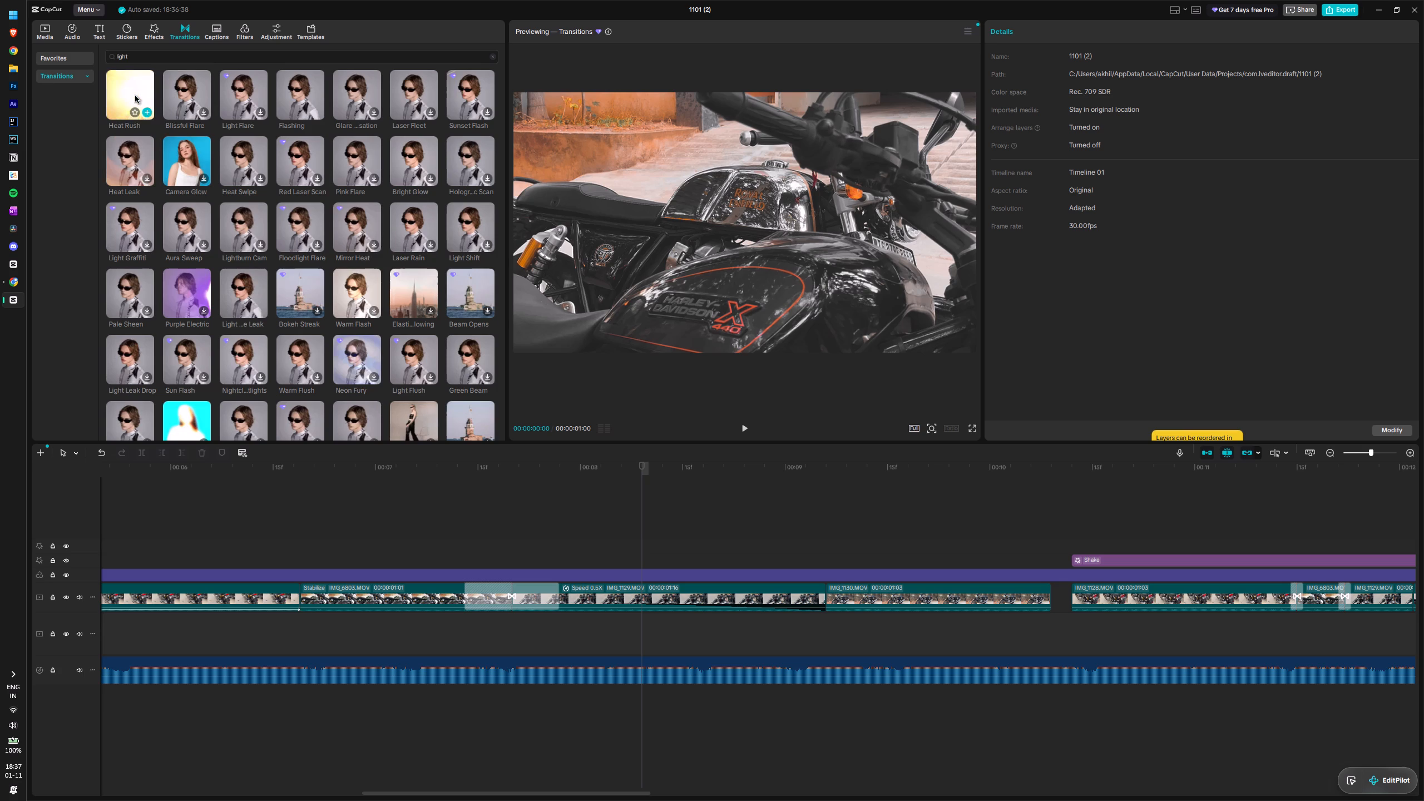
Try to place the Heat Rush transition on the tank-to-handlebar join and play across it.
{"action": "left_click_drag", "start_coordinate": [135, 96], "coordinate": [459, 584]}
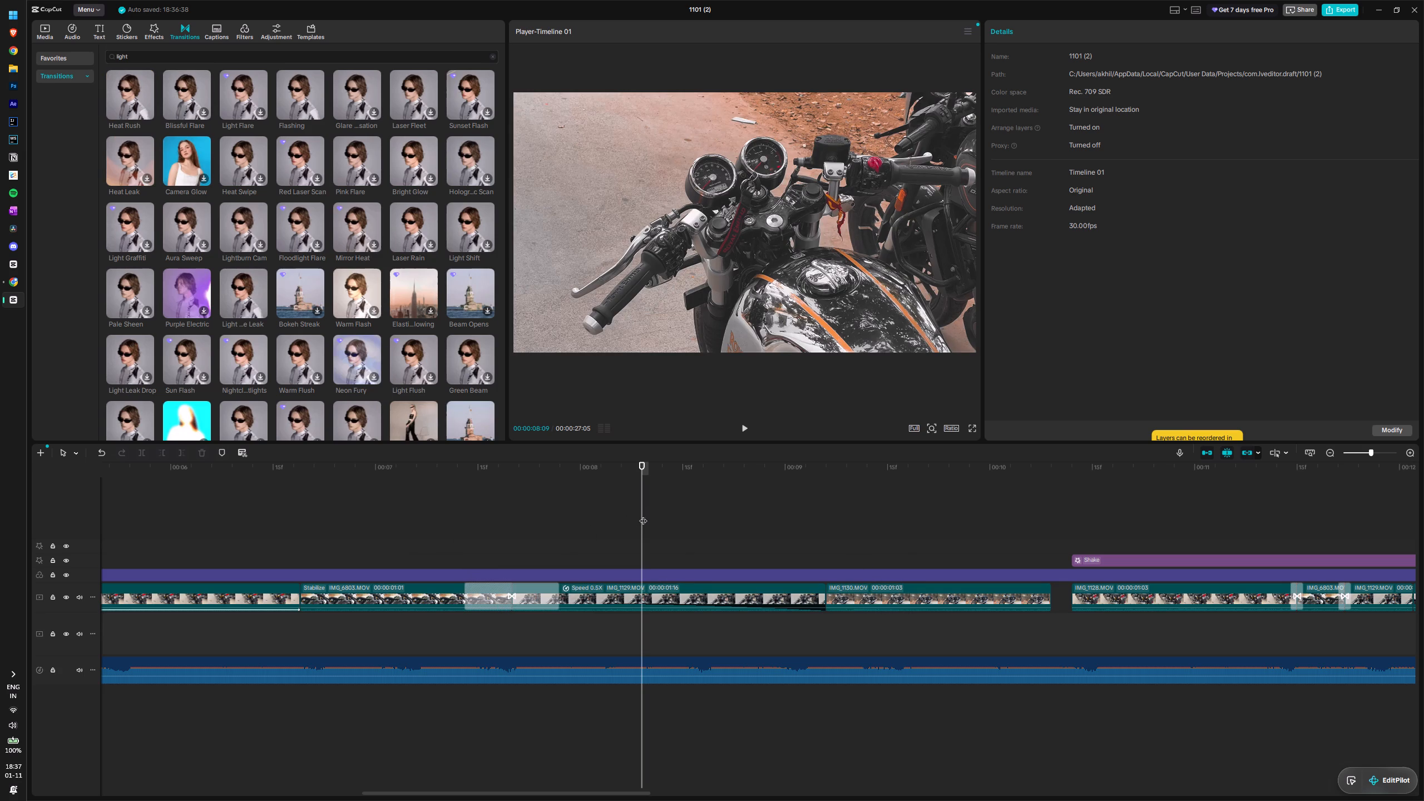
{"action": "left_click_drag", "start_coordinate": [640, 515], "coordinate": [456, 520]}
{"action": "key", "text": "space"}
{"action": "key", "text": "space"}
Preview the Heat Rush transition on its own and replay the current join between the tank and handlebar clips.
{"action": "left_click", "coordinate": [131, 93]}
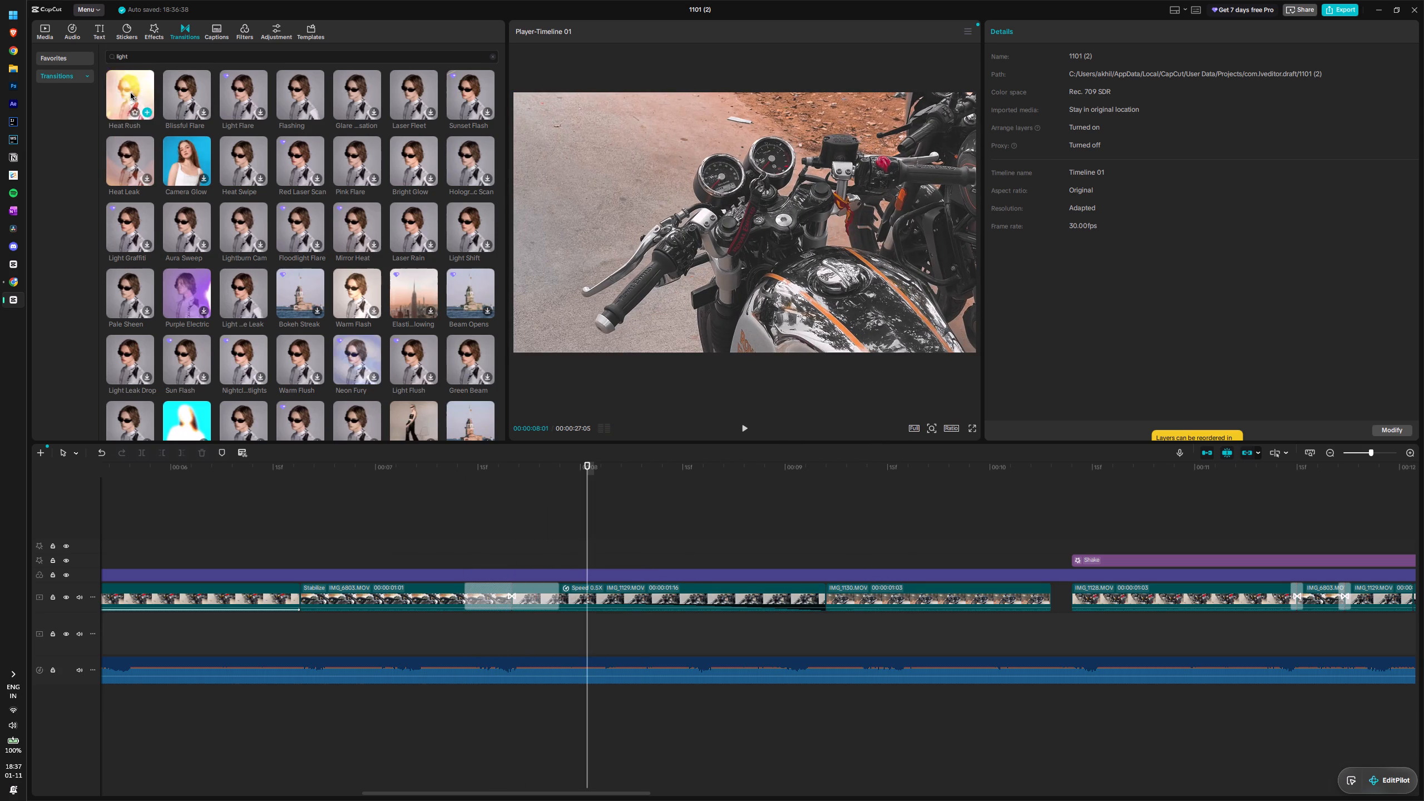
{"action": "key", "text": "space"}
{"action": "key", "text": "space"}
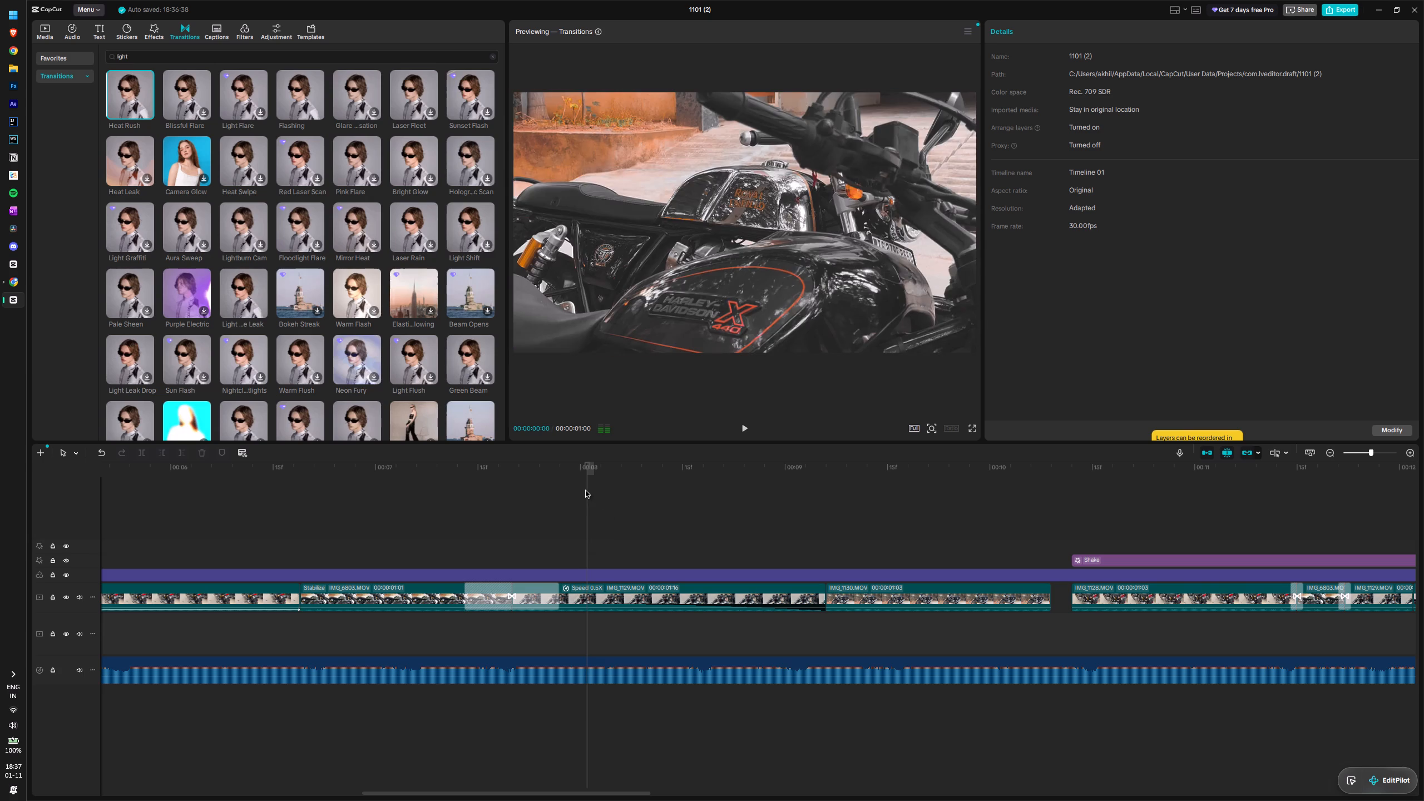
{"action": "key", "text": "space"}
{"action": "key", "text": "space"}
{"action": "key", "text": "space"}
{"action": "key", "text": "space"}
{"action": "left_click_drag", "start_coordinate": [702, 530], "coordinate": [596, 541]}
{"action": "left_click_drag", "start_coordinate": [587, 509], "coordinate": [354, 546]}
{"action": "key", "text": "space"}
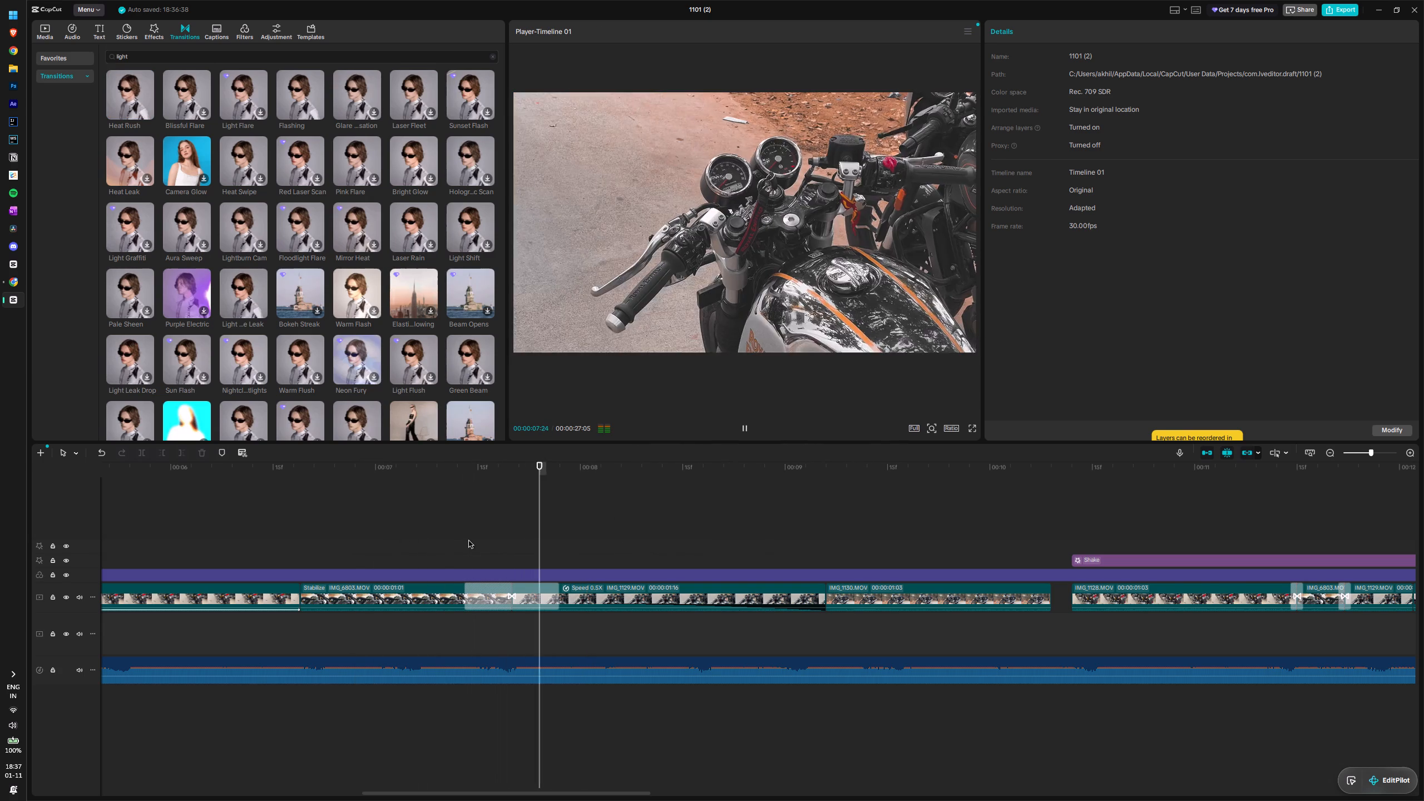
{"action": "key", "text": "space"}
Replace the transition between the tank and handlebar clips with Heat Rush and play across the join.
{"action": "left_click_drag", "start_coordinate": [136, 96], "coordinate": [426, 546]}
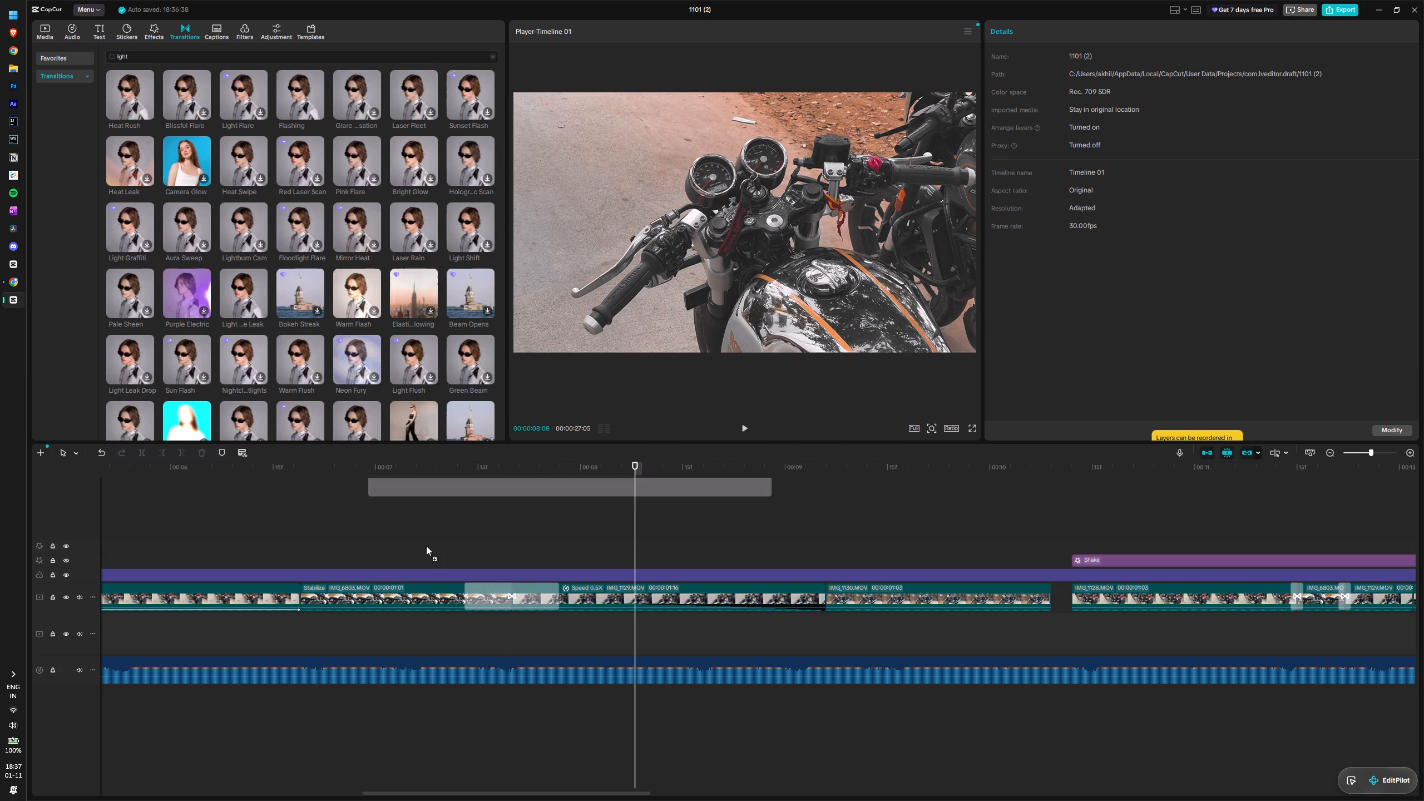
{"action": "left_click_drag", "start_coordinate": [426, 546], "coordinate": [467, 594]}
{"action": "left_click_drag", "start_coordinate": [635, 523], "coordinate": [443, 535]}
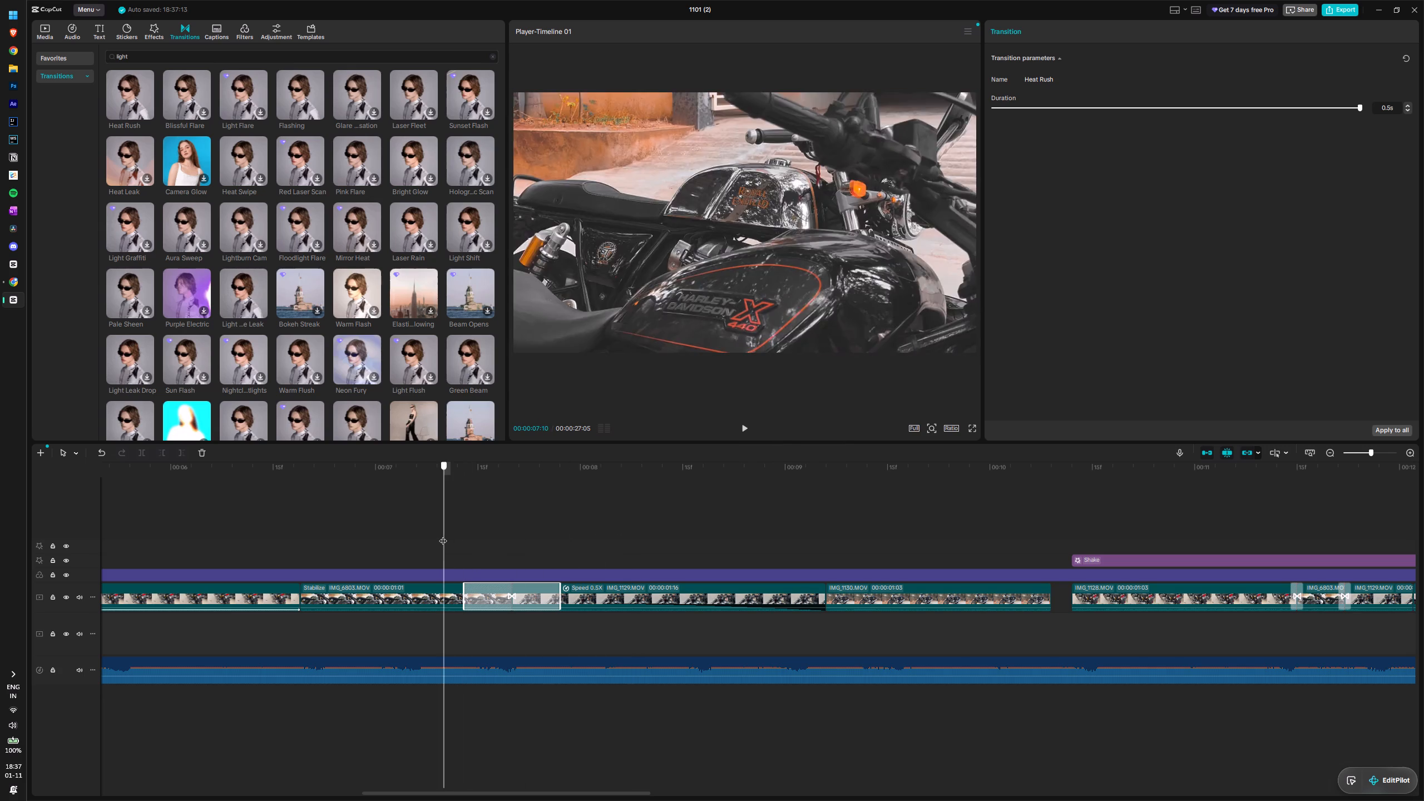
{"action": "key", "text": "space"}
{"action": "key", "text": "space"}
{"action": "key", "text": "space"}
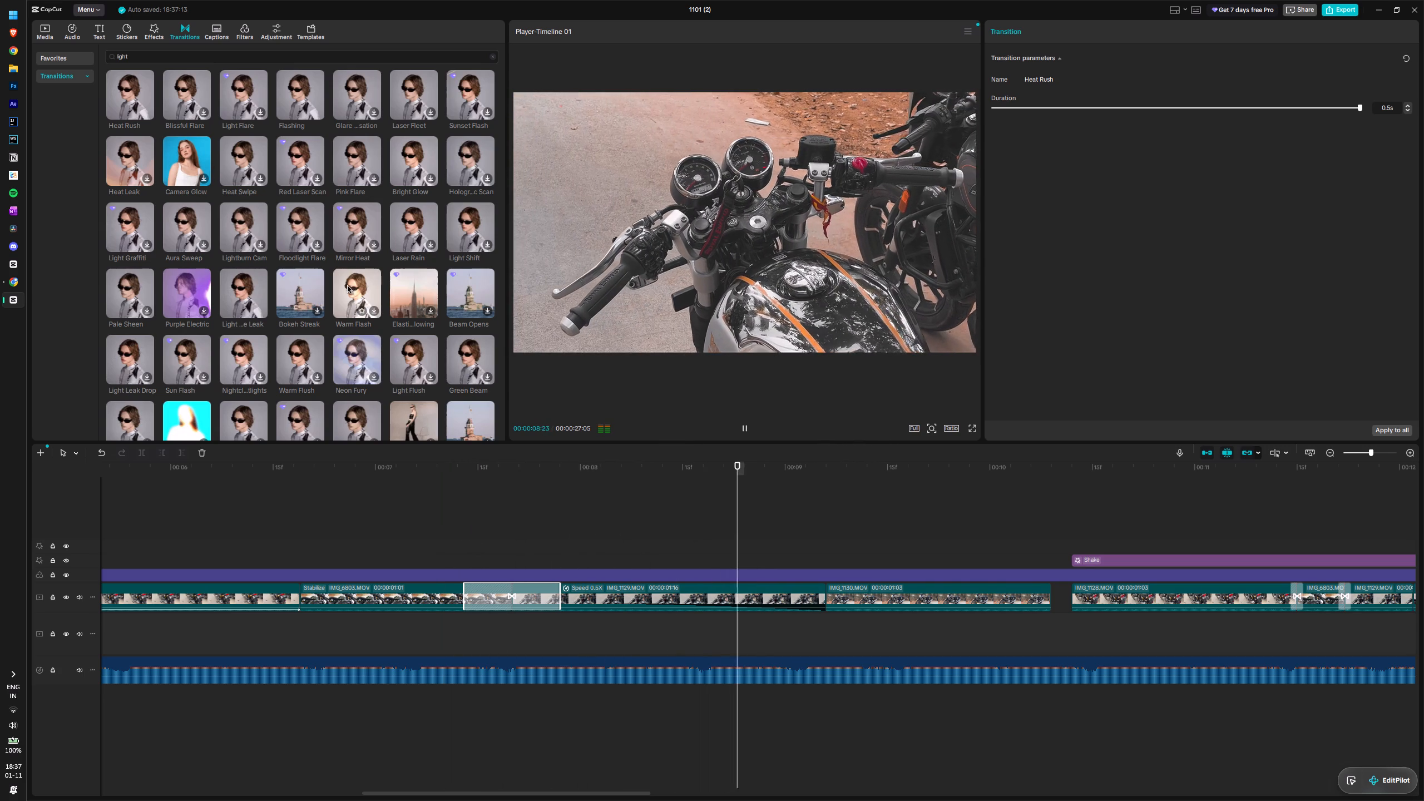
Add the Heat Rush transition between the handlebar clip IMG_1129.MOV and the side-view clip IMG_1130.MOV, and play across the join.
{"action": "key", "text": "space"}
{"action": "left_click_drag", "start_coordinate": [131, 84], "coordinate": [753, 565]}
{"action": "left_click_drag", "start_coordinate": [756, 578], "coordinate": [756, 587]}
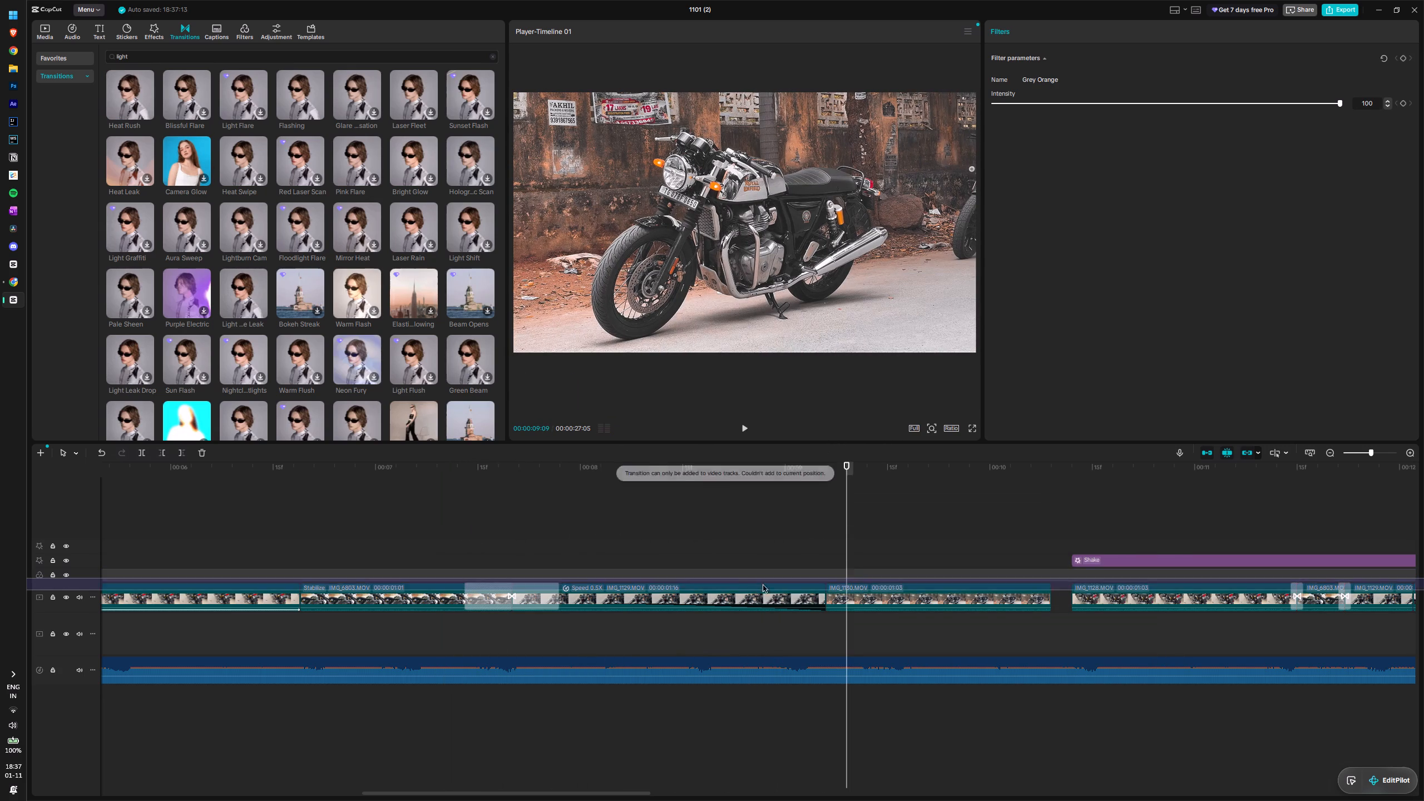
{"action": "left_click_drag", "start_coordinate": [134, 94], "coordinate": [798, 600]}
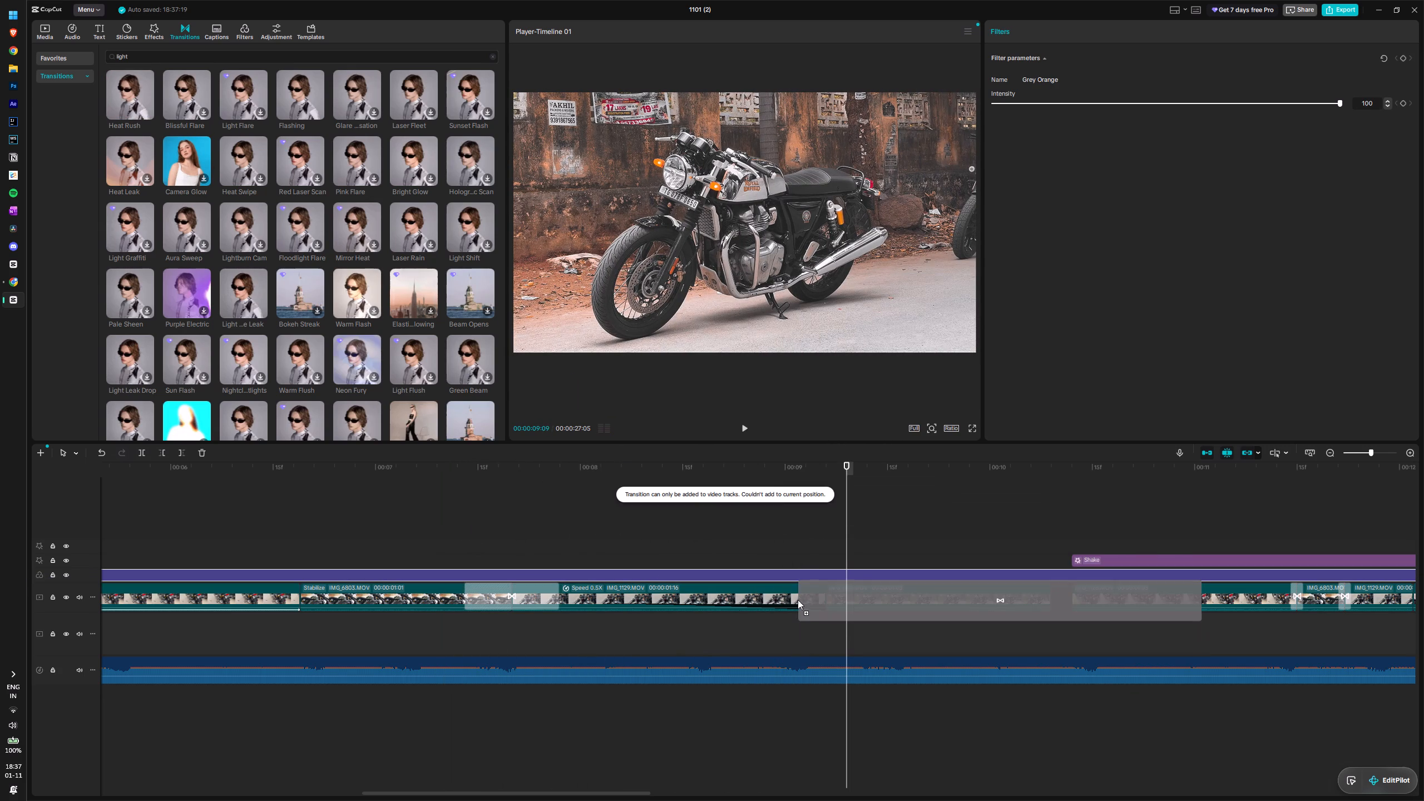
{"action": "left_click_drag", "start_coordinate": [798, 600], "coordinate": [797, 599]}
{"action": "left_click_drag", "start_coordinate": [842, 513], "coordinate": [835, 512]}
{"action": "left_click_drag", "start_coordinate": [839, 512], "coordinate": [805, 518]}
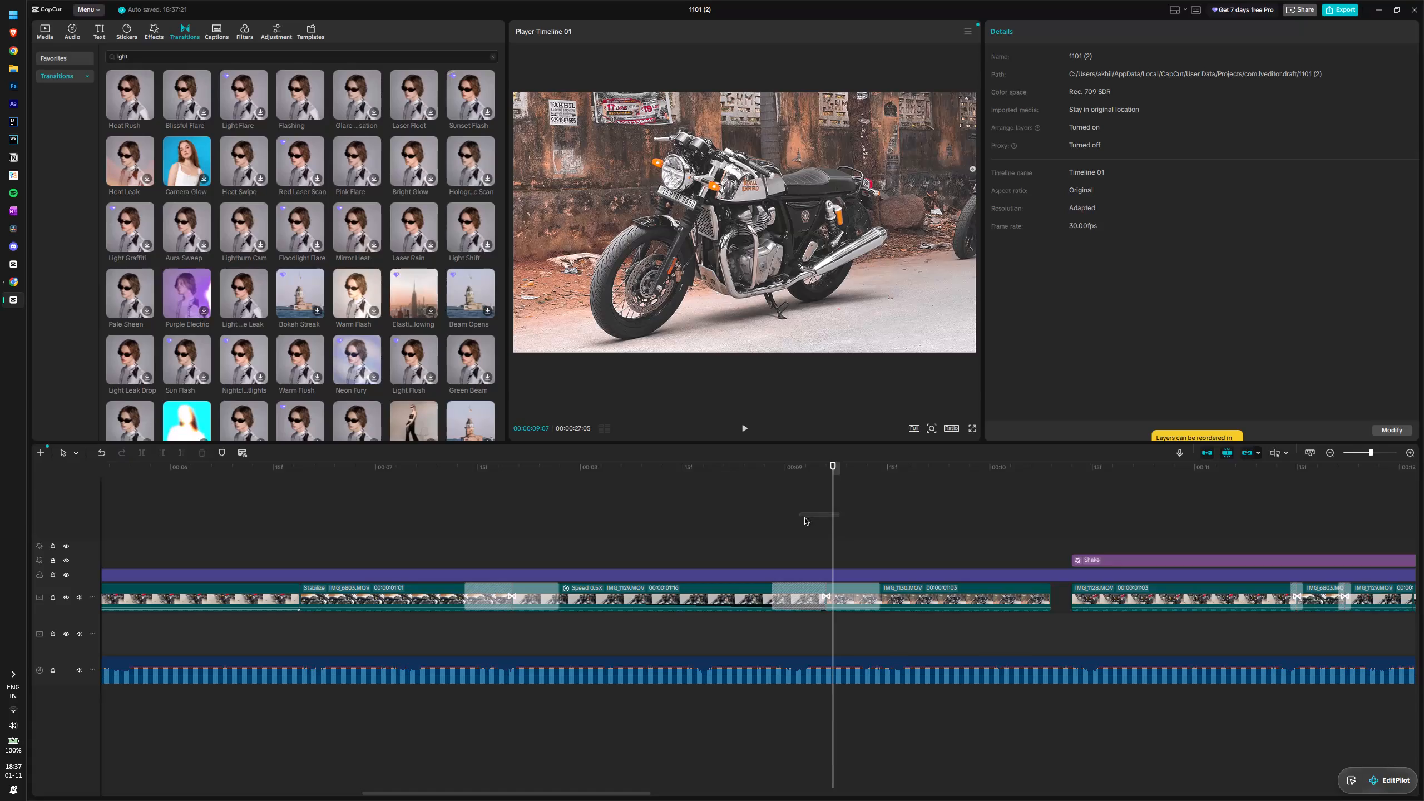
{"action": "left_click_drag", "start_coordinate": [805, 518], "coordinate": [800, 517]}
{"action": "left_click_drag", "start_coordinate": [833, 510], "coordinate": [769, 513]}
{"action": "key", "text": "space"}
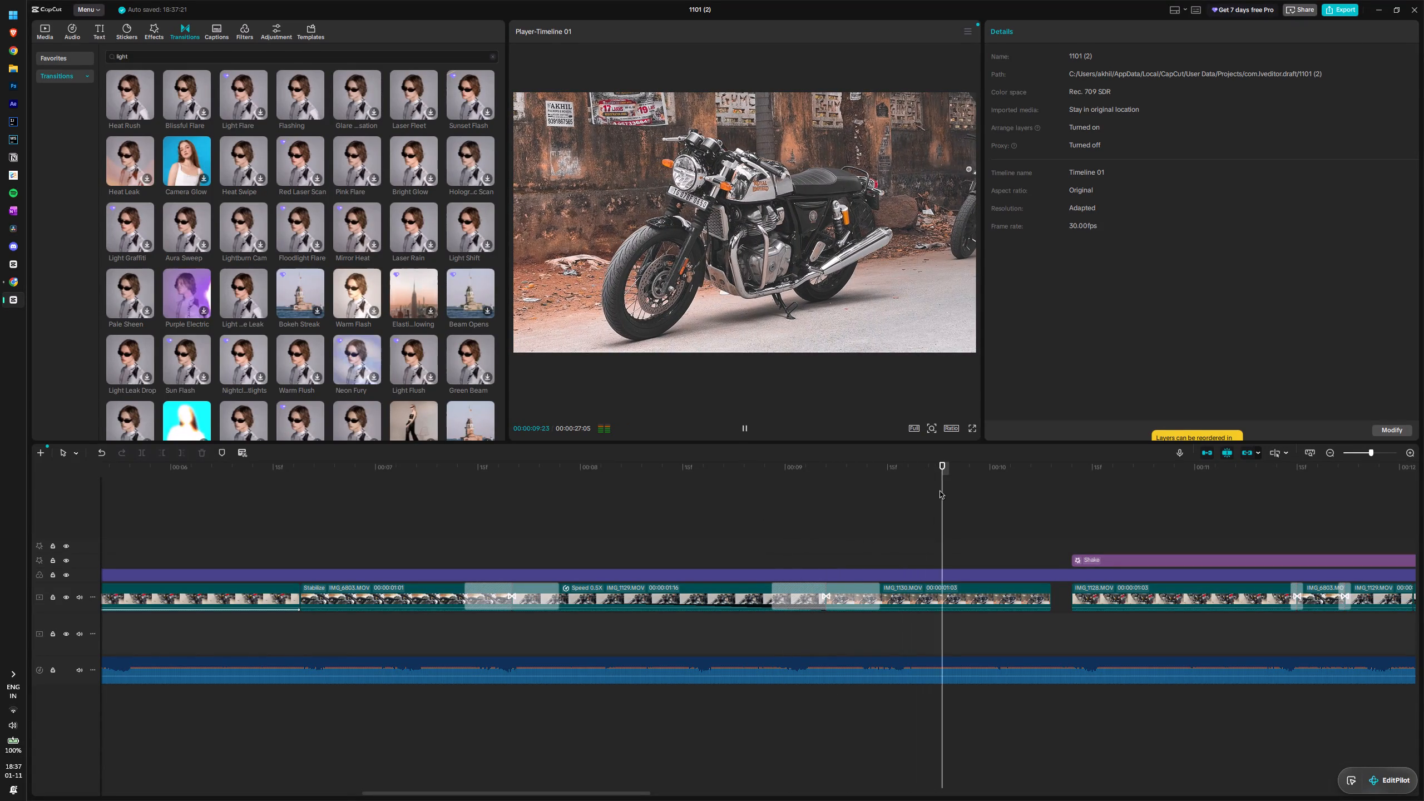
{"action": "key", "text": "space"}
Play the edit from the tank clip to the large gap, and again from the start of the rear-view clip.
{"action": "left_click_drag", "start_coordinate": [949, 483], "coordinate": [411, 522]}
{"action": "key", "text": "space"}
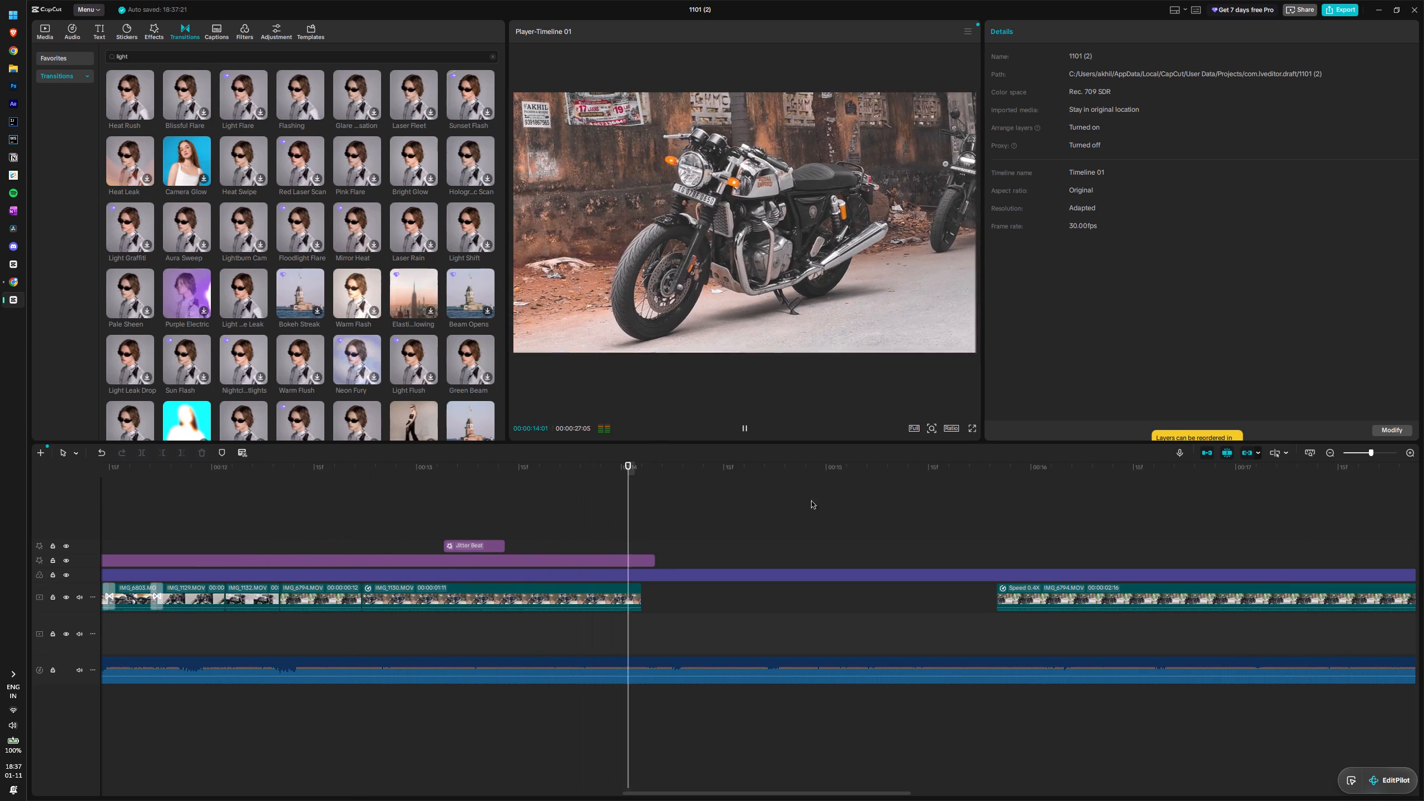
{"action": "key", "text": "space"}
{"action": "left_click_drag", "start_coordinate": [702, 503], "coordinate": [0, 590]}
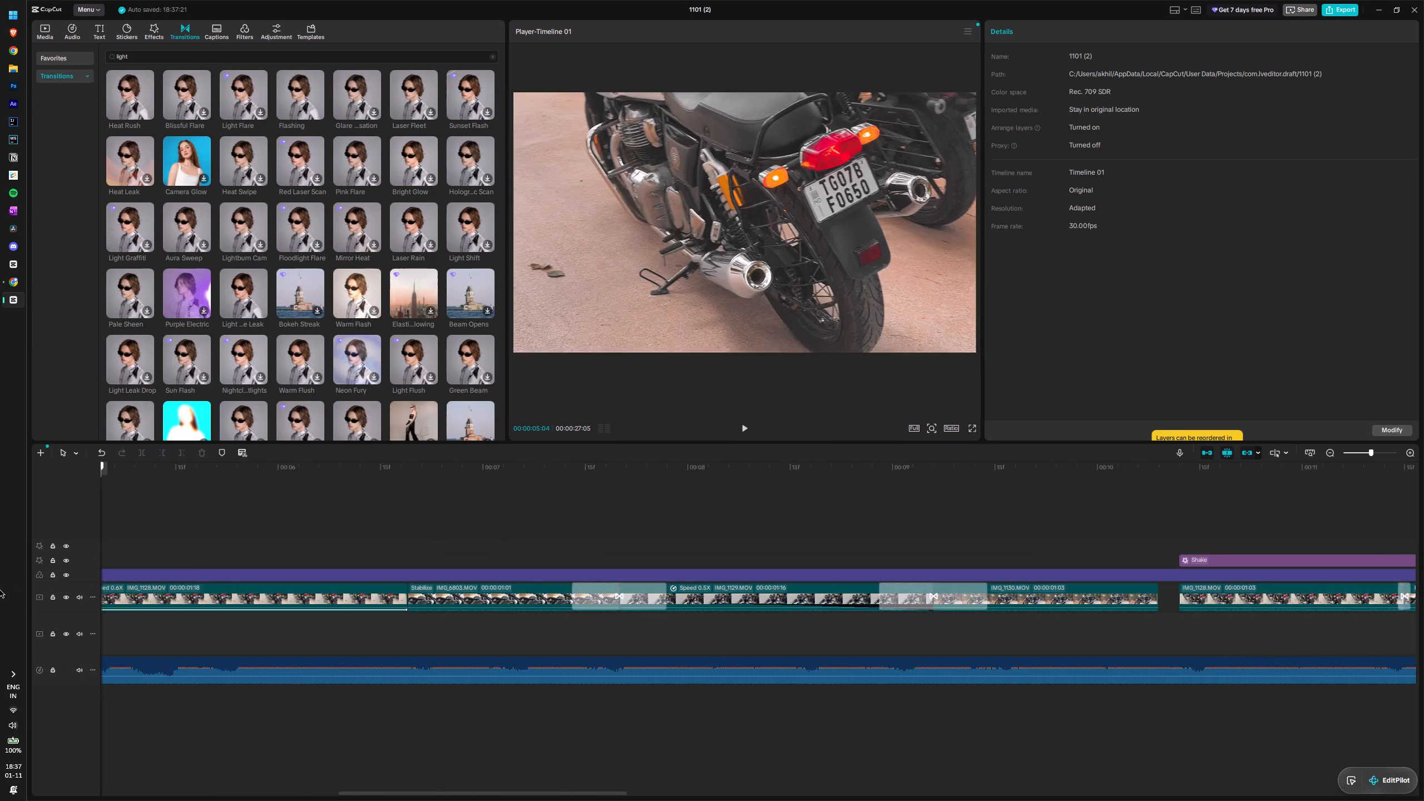
{"action": "left_click_drag", "start_coordinate": [0, 590], "coordinate": [0, 595]}
{"action": "key", "text": "space"}
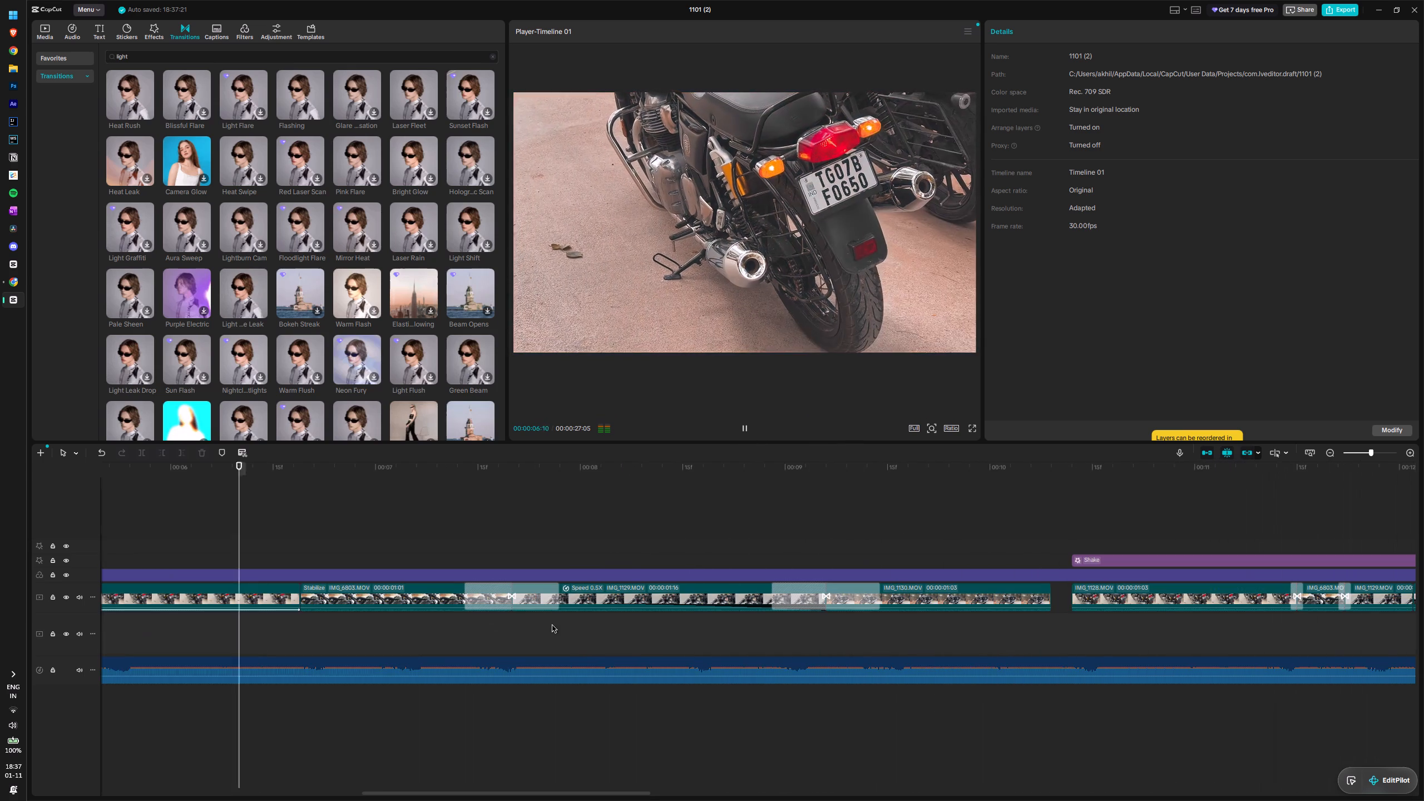
{"action": "key", "text": "space"}
Keyframe the scale of the rear-view clip IMG_1128.MOV from 100% at its start to 150% at its end.
{"action": "left_click", "coordinate": [236, 588]}
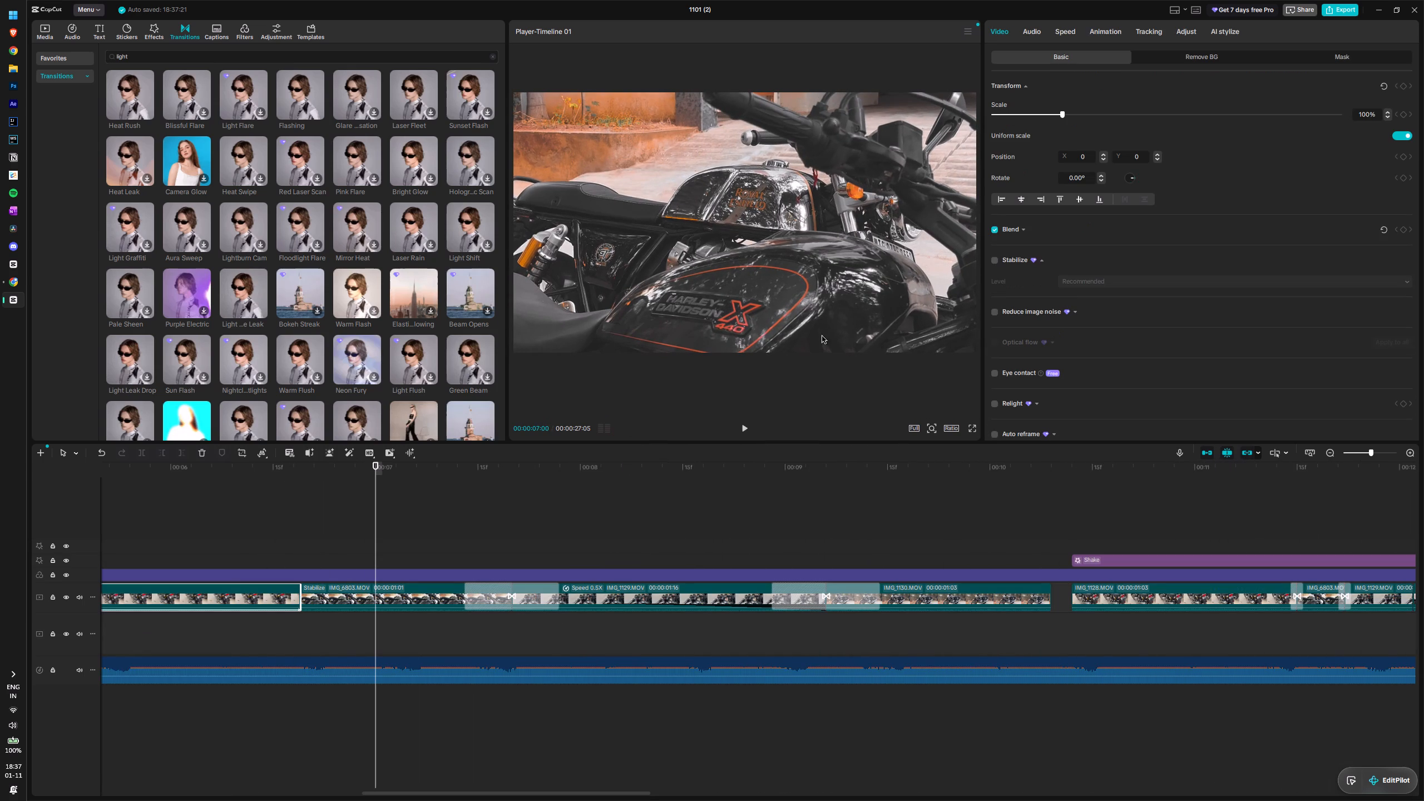
{"action": "left_click_drag", "start_coordinate": [377, 479], "coordinate": [110, 517]}
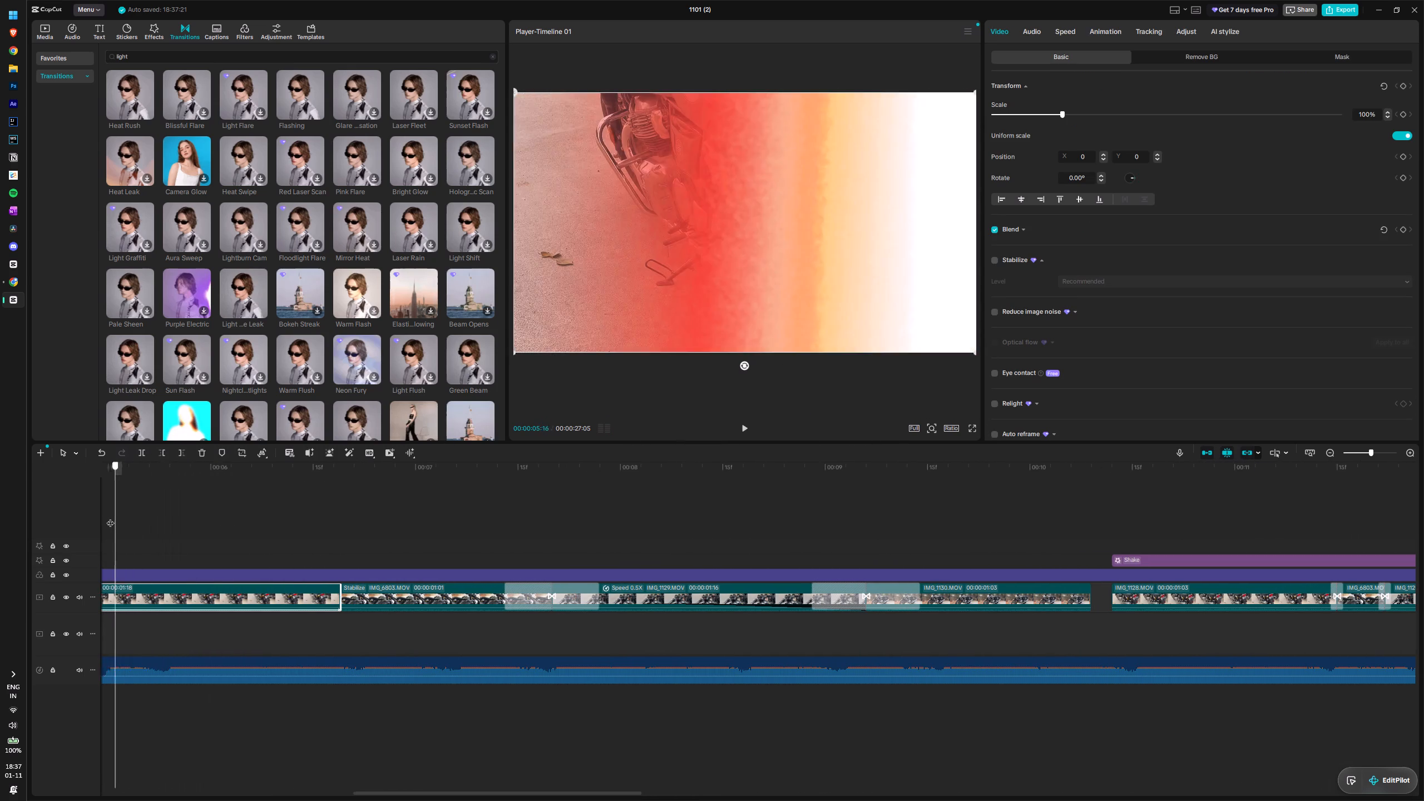
{"action": "left_click_drag", "start_coordinate": [110, 517], "coordinate": [296, 517]}
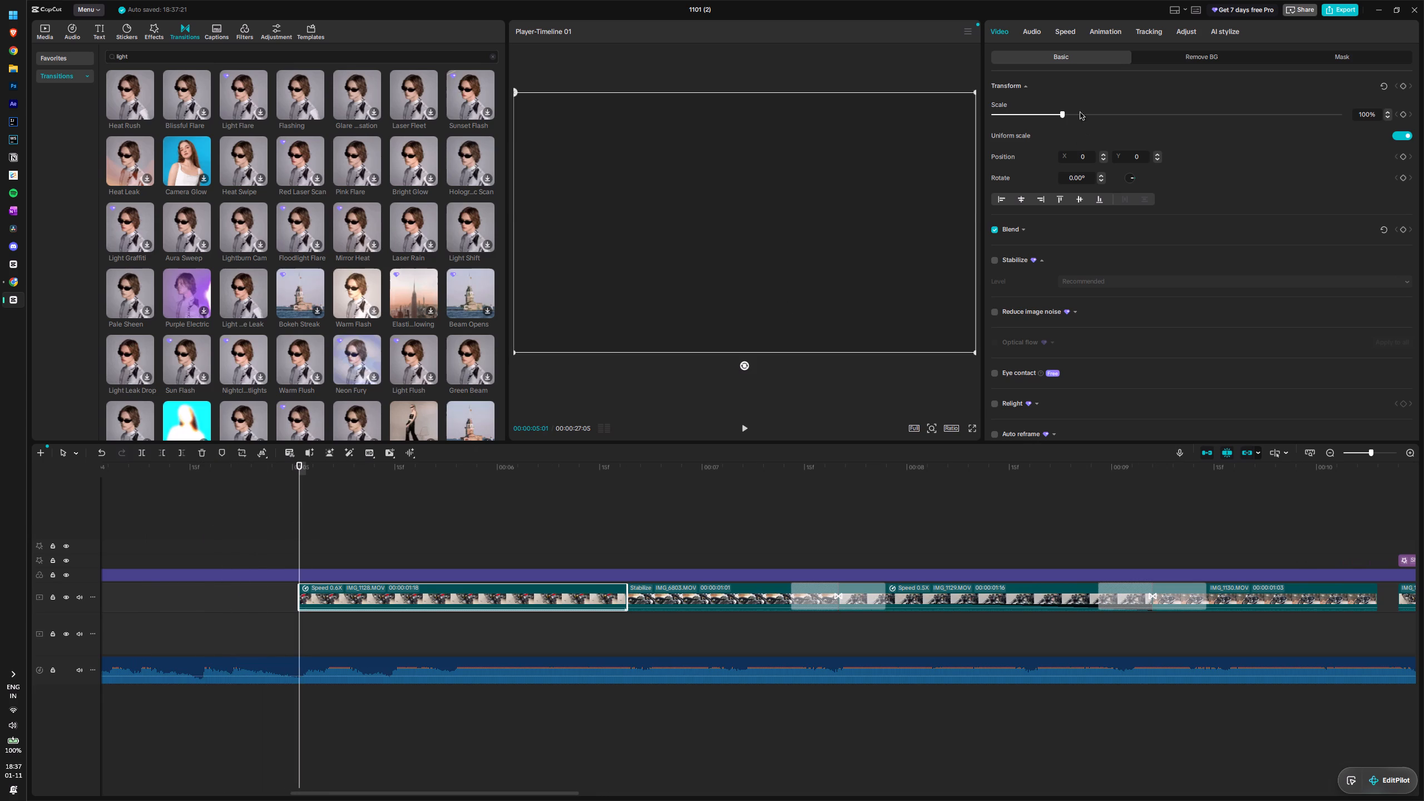
{"action": "left_click", "coordinate": [1403, 117]}
{"action": "left_click_drag", "start_coordinate": [298, 489], "coordinate": [627, 503]}
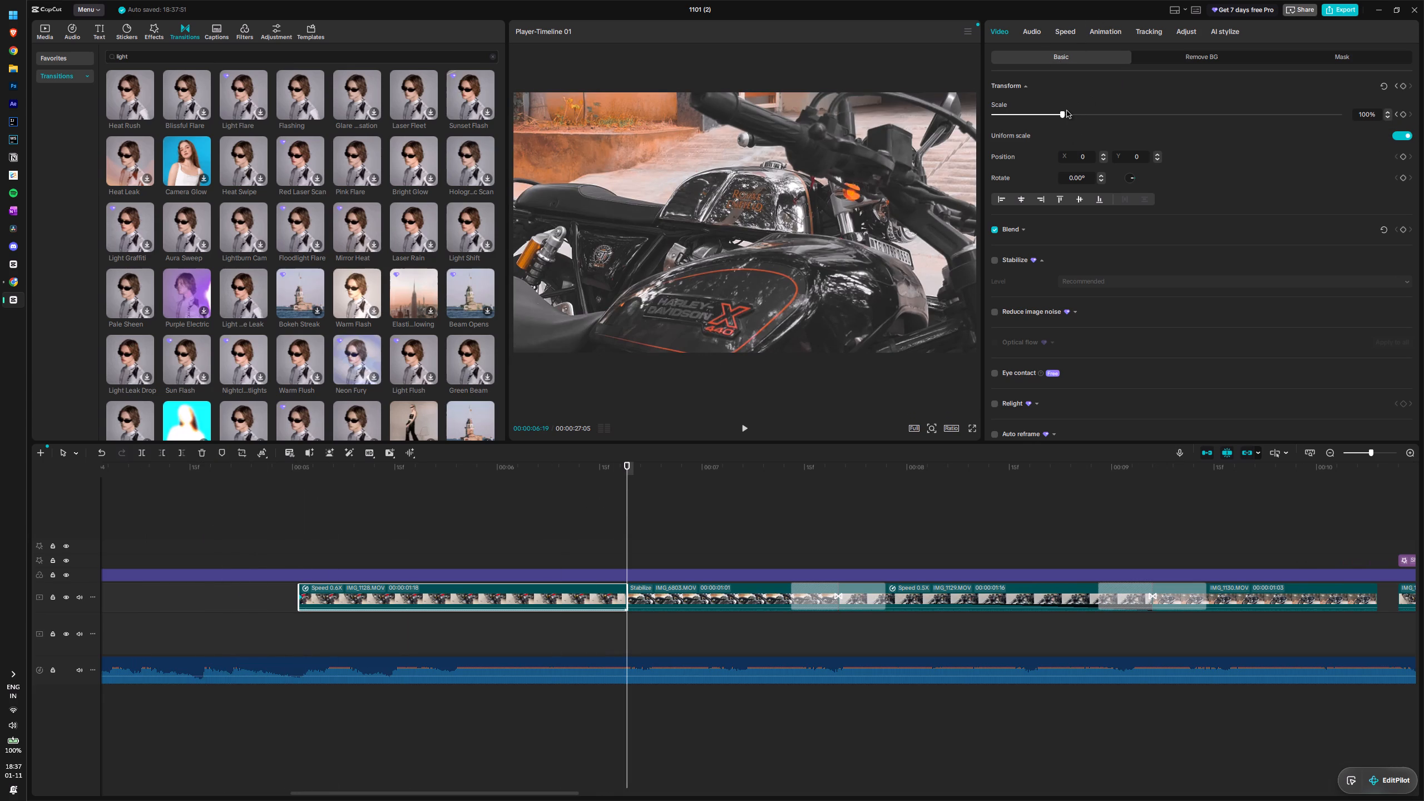
{"action": "left_click_drag", "start_coordinate": [1065, 113], "coordinate": [1095, 115]}
{"action": "left_click_drag", "start_coordinate": [1095, 115], "coordinate": [1097, 116]}
Play the edit from the zooming rear-view clip up to the large gap and park the playhead at 00:00:14:03.
{"action": "left_click_drag", "start_coordinate": [624, 503], "coordinate": [367, 550]}
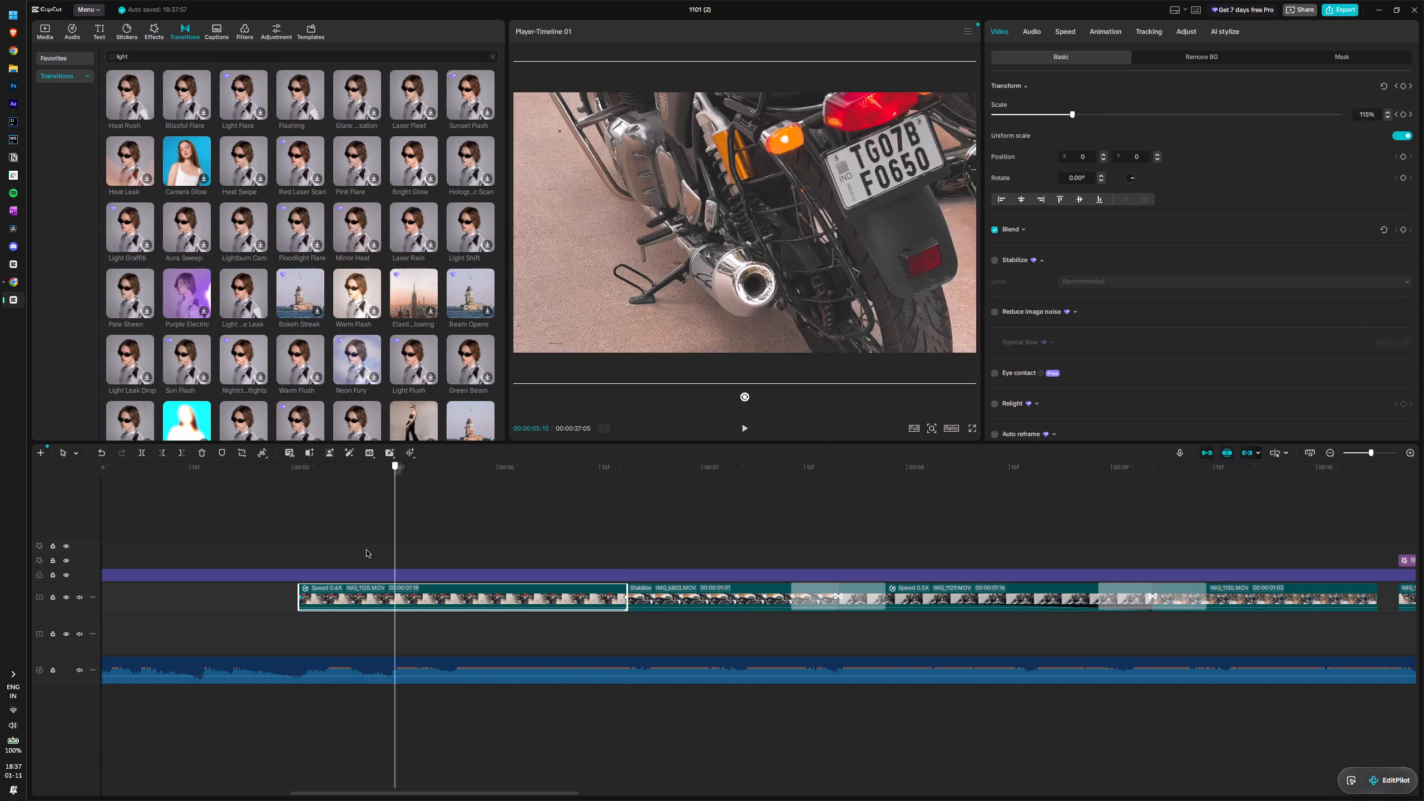
{"action": "left_click_drag", "start_coordinate": [367, 550], "coordinate": [295, 551]}
{"action": "key", "text": "space"}
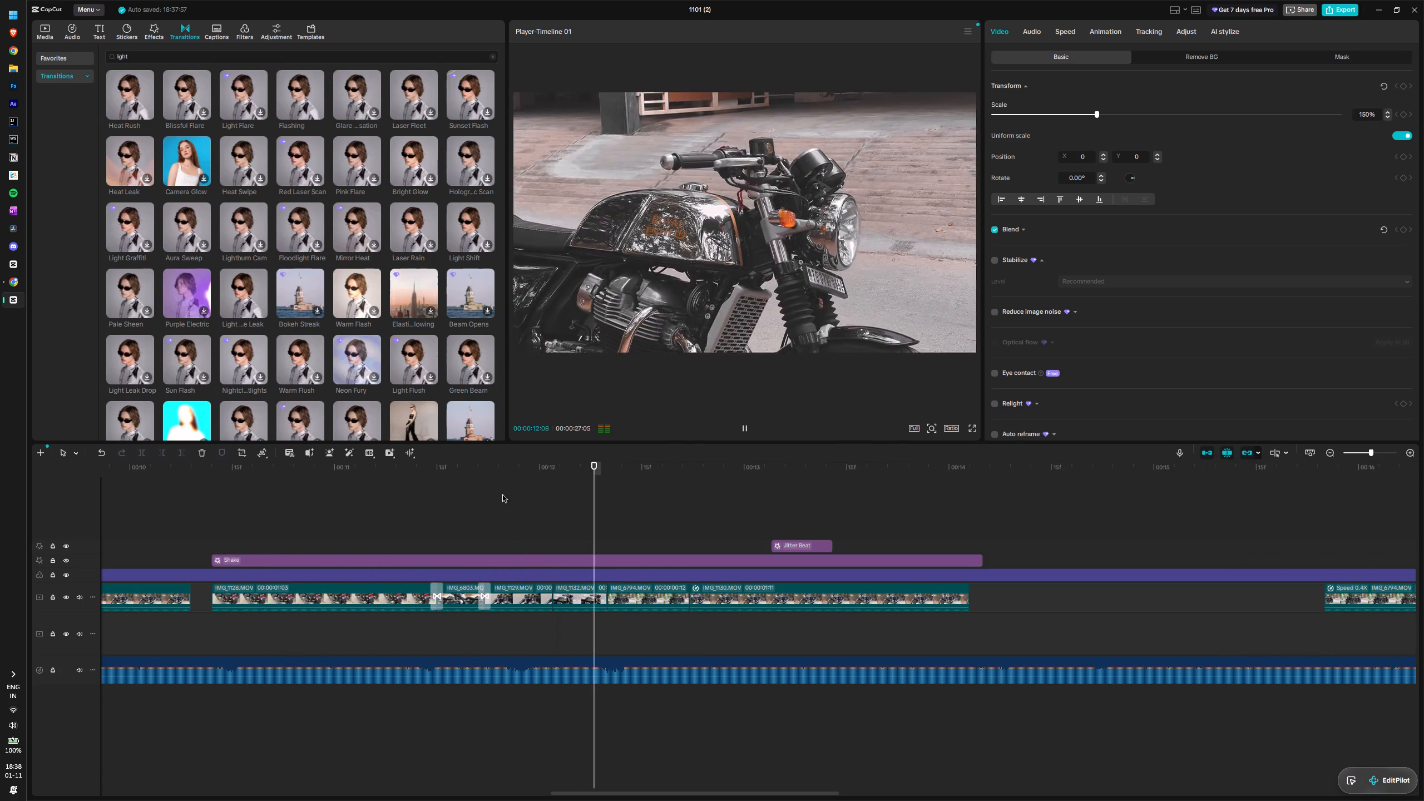
{"action": "key", "text": "space"}
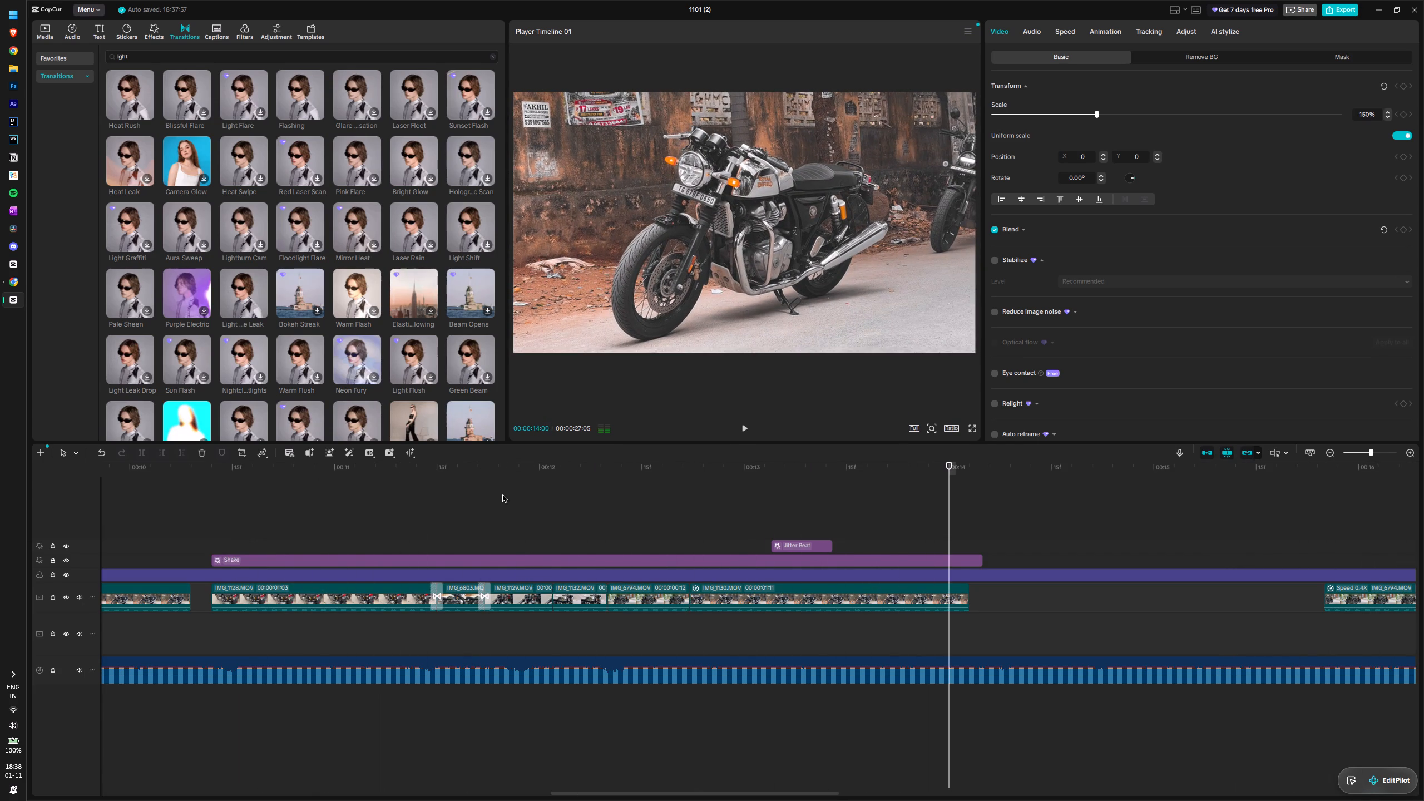
{"action": "key", "text": "space"}
{"action": "key", "text": "space"}
{"action": "left_click_drag", "start_coordinate": [999, 496], "coordinate": [965, 501]}
{"action": "left_click_drag", "start_coordinate": [963, 499], "coordinate": [970, 503]}
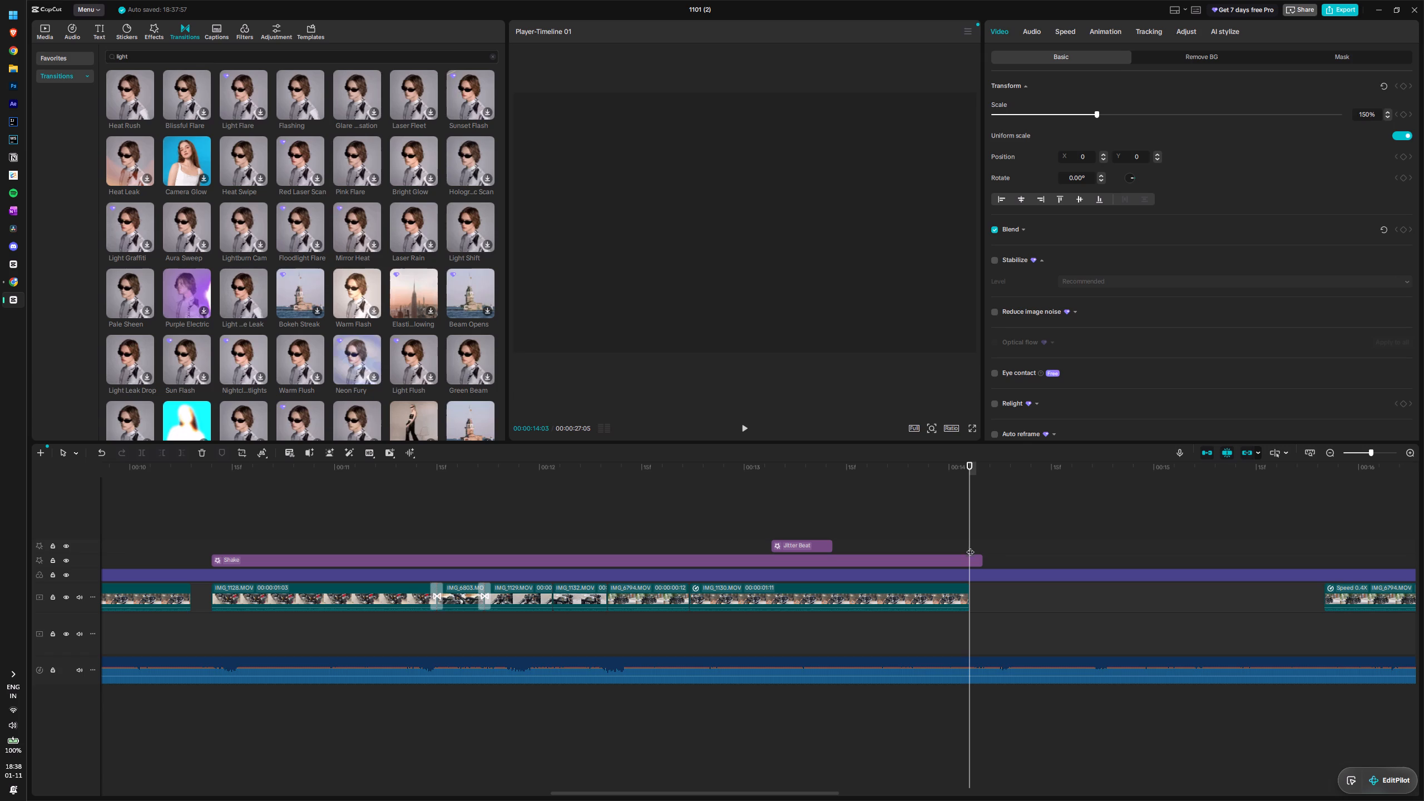
{"action": "left_click", "coordinate": [970, 552]}
{"action": "left_click", "coordinate": [980, 558]}
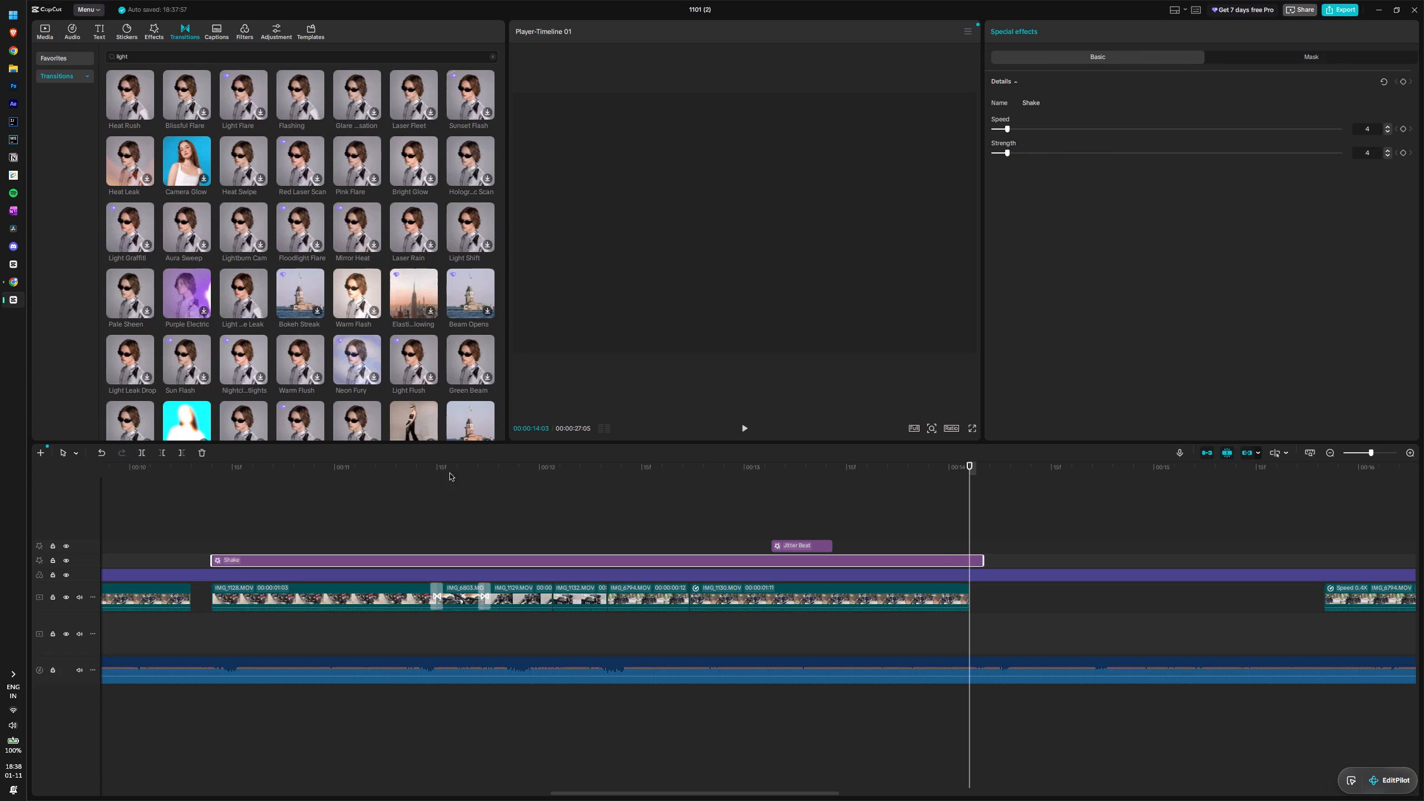
Look through the motorcycle videos in the Downloads folder for footage to fill the gap, without importing any.
{"action": "left_click", "coordinate": [49, 39]}
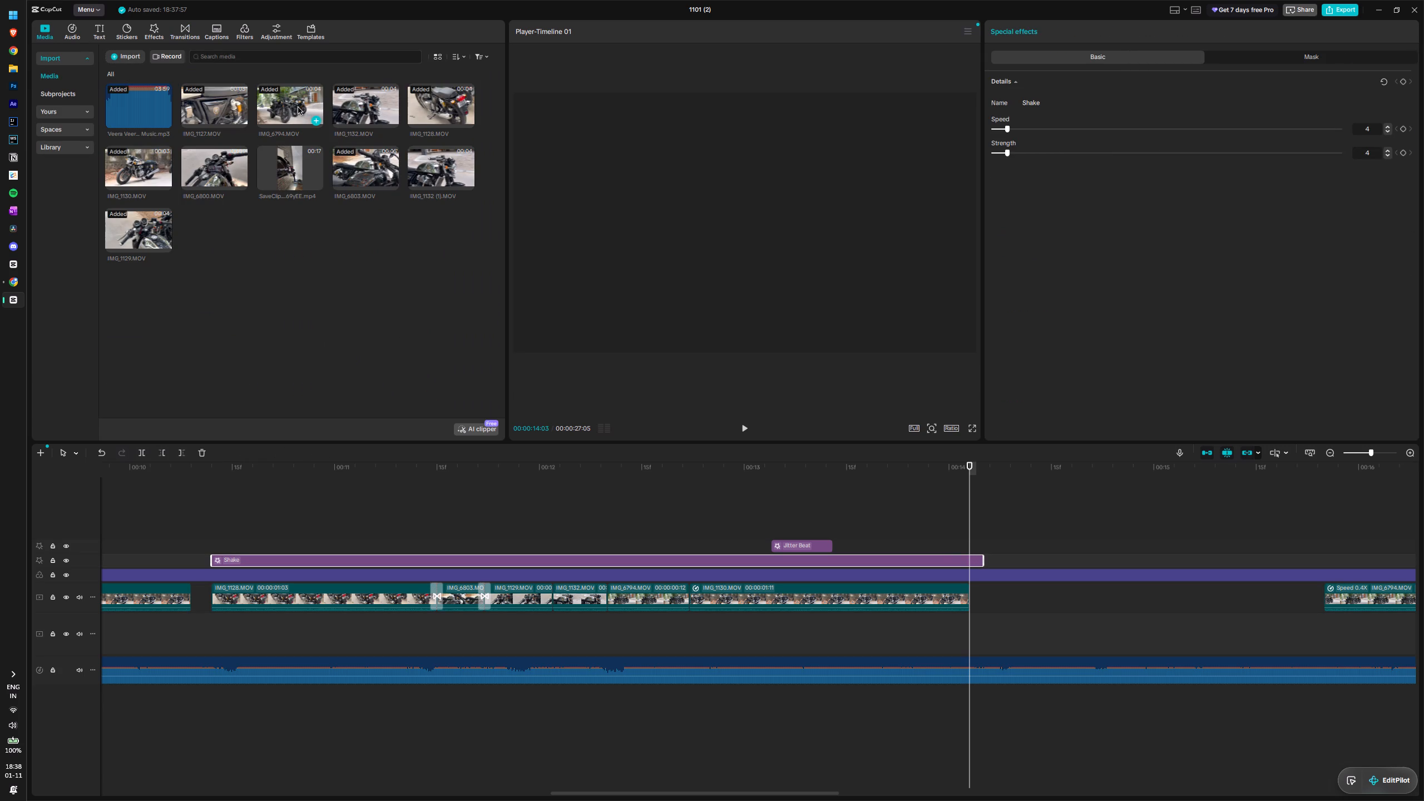
{"action": "left_click", "coordinate": [140, 53]}
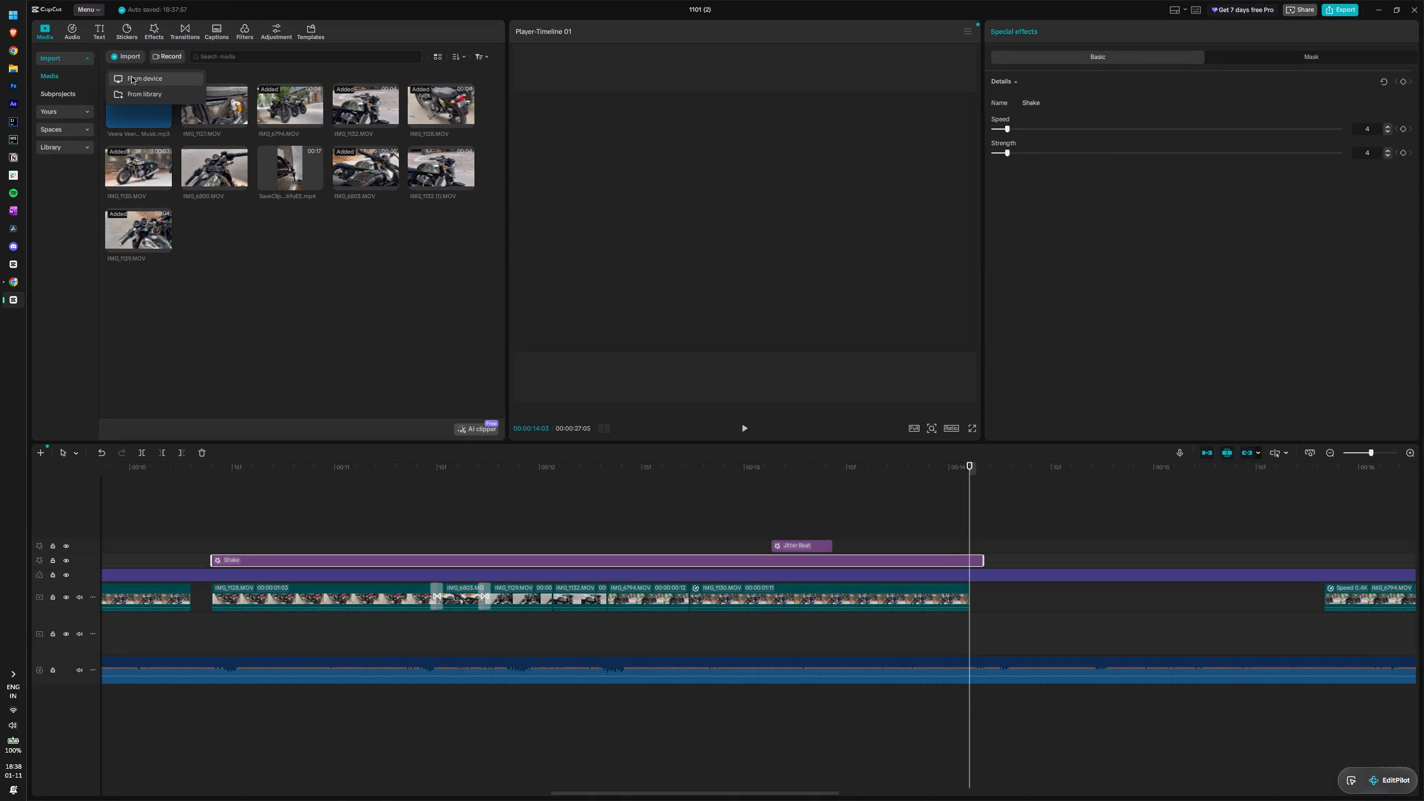
{"action": "left_click", "coordinate": [132, 77]}
{"action": "left_click", "coordinate": [248, 146]}
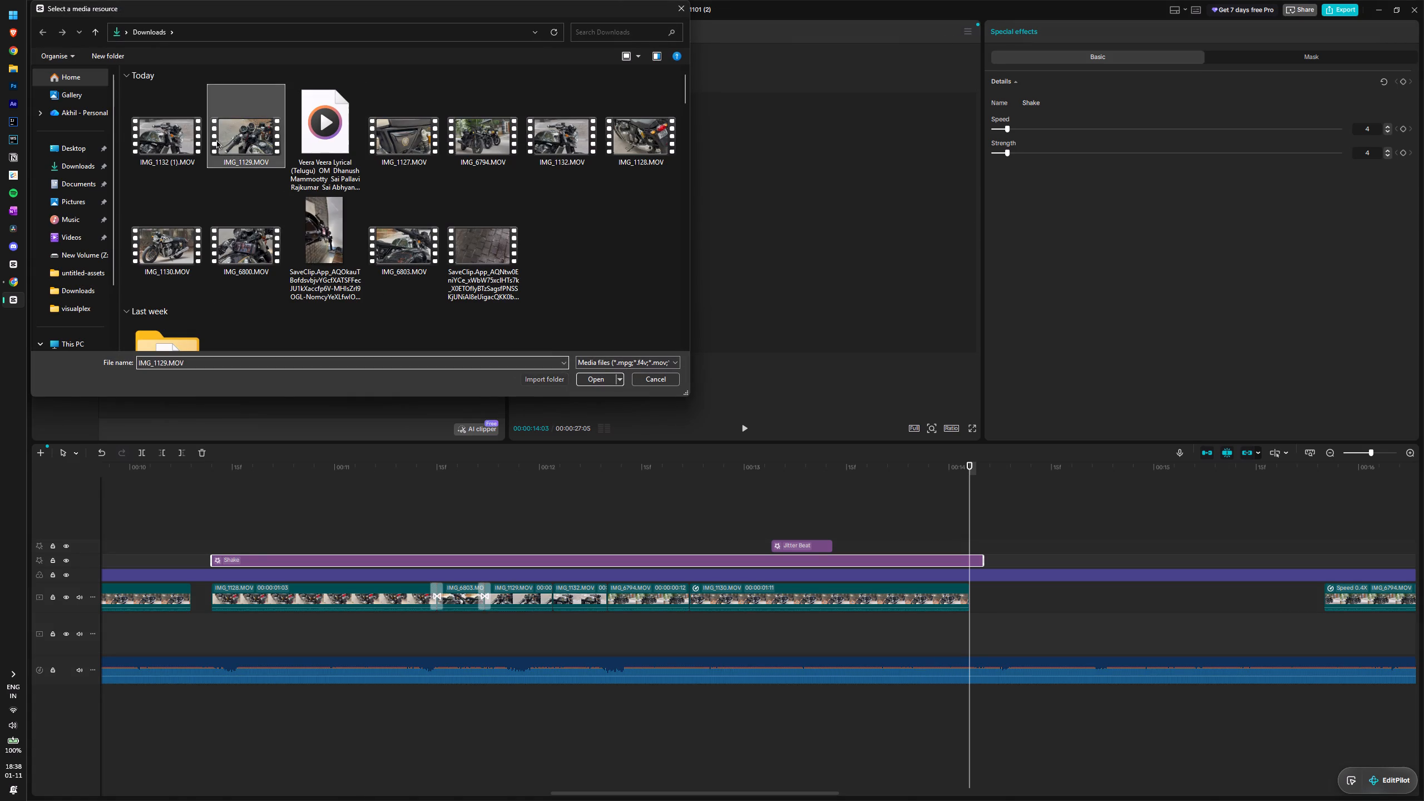
{"action": "left_click", "coordinate": [188, 138]}
{"action": "left_click", "coordinate": [448, 135]}
{"action": "left_click", "coordinate": [539, 136]}
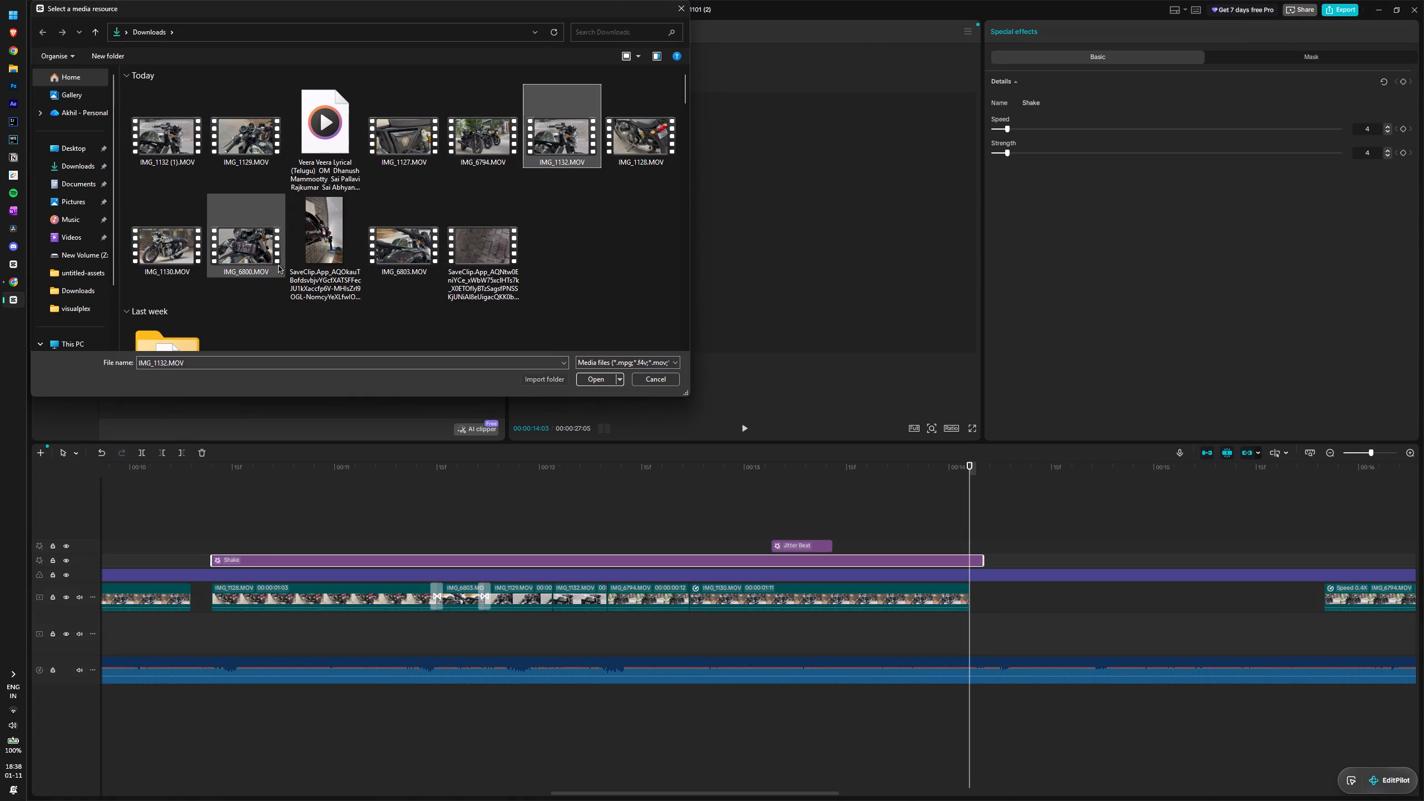
{"action": "left_click", "coordinate": [181, 258]}
{"action": "left_click", "coordinate": [497, 149]}
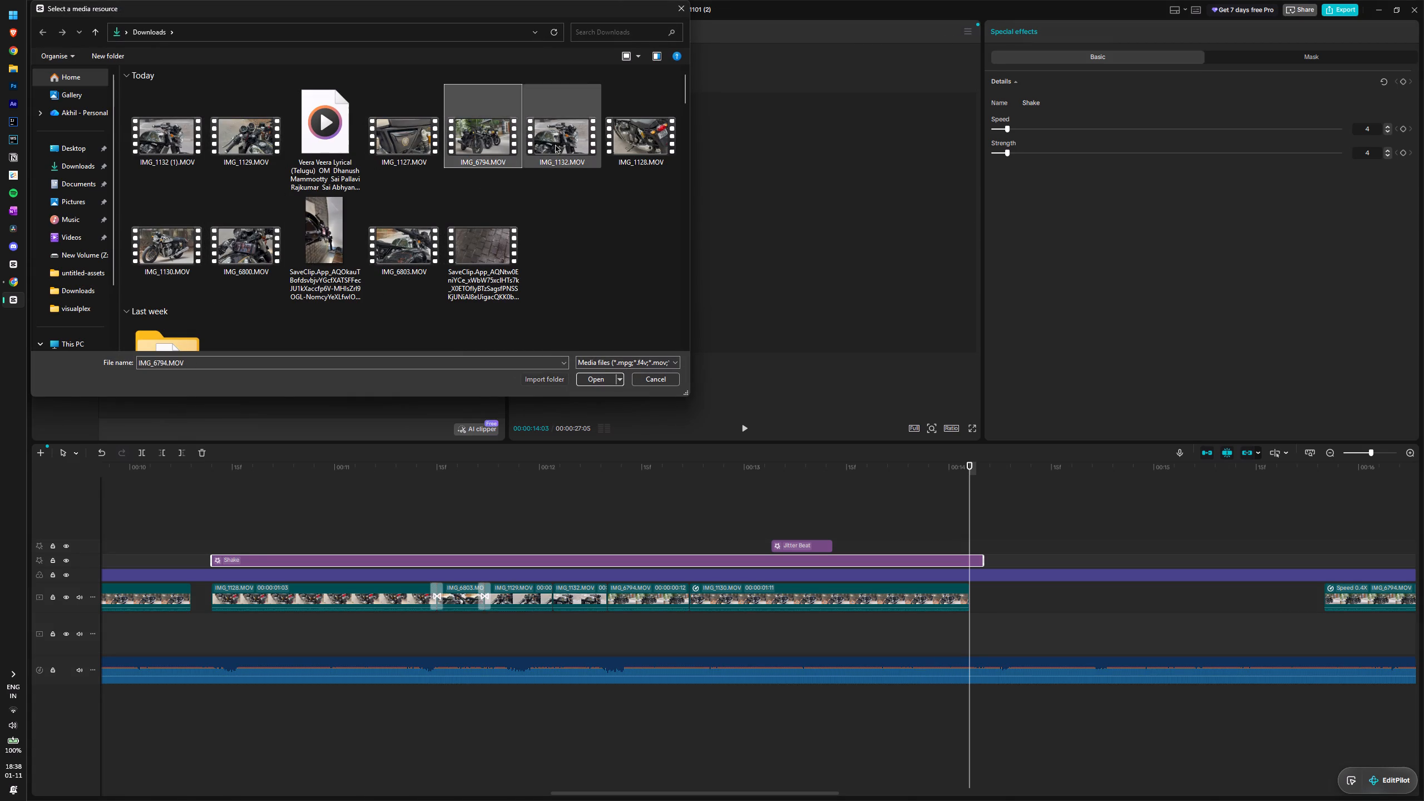
{"action": "left_click", "coordinate": [556, 146]}
{"action": "left_click", "coordinate": [646, 376]}
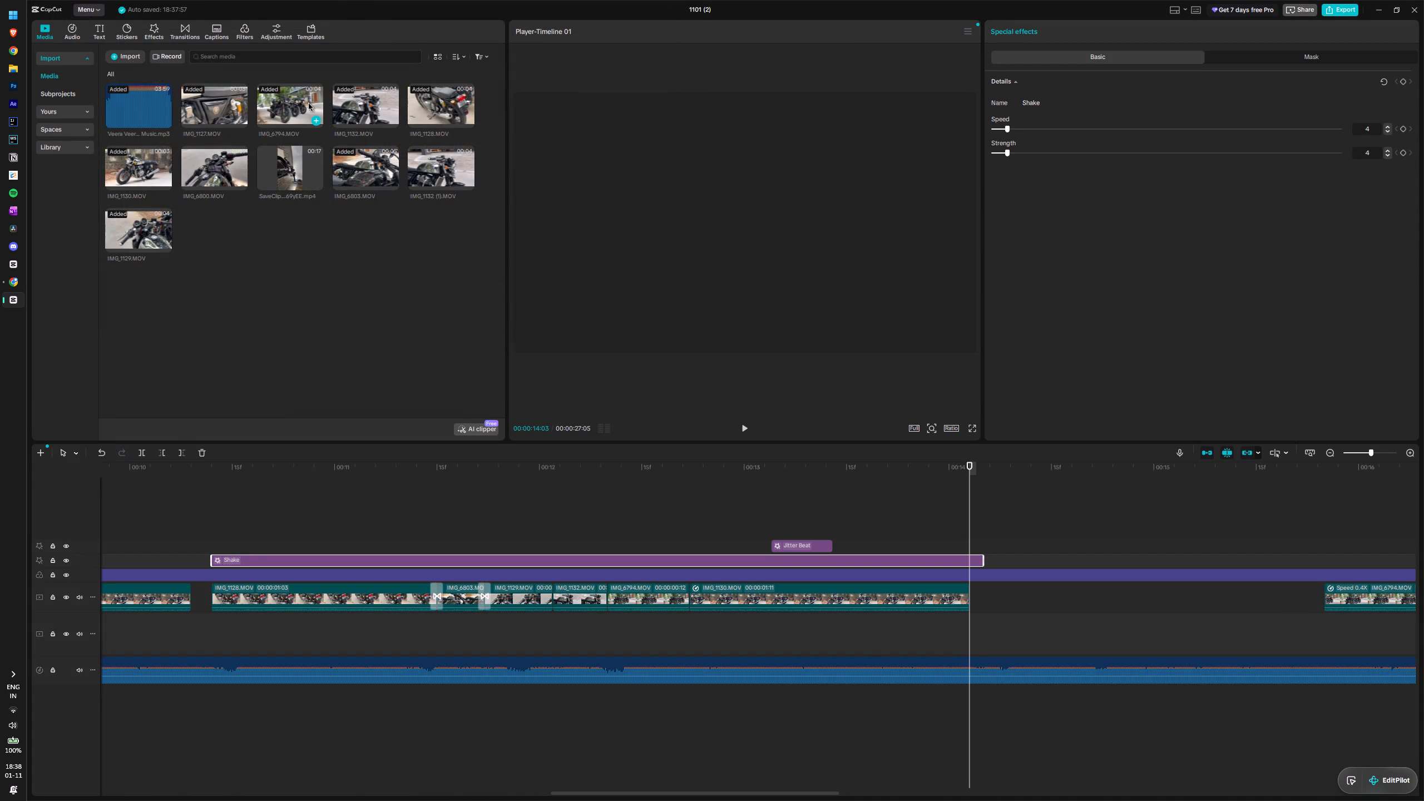
Place IMG_1132.MOV at 00:00:14:03, try to move it down into the main track's gap, and play it.
{"action": "left_click_drag", "start_coordinate": [359, 98], "coordinate": [975, 601]}
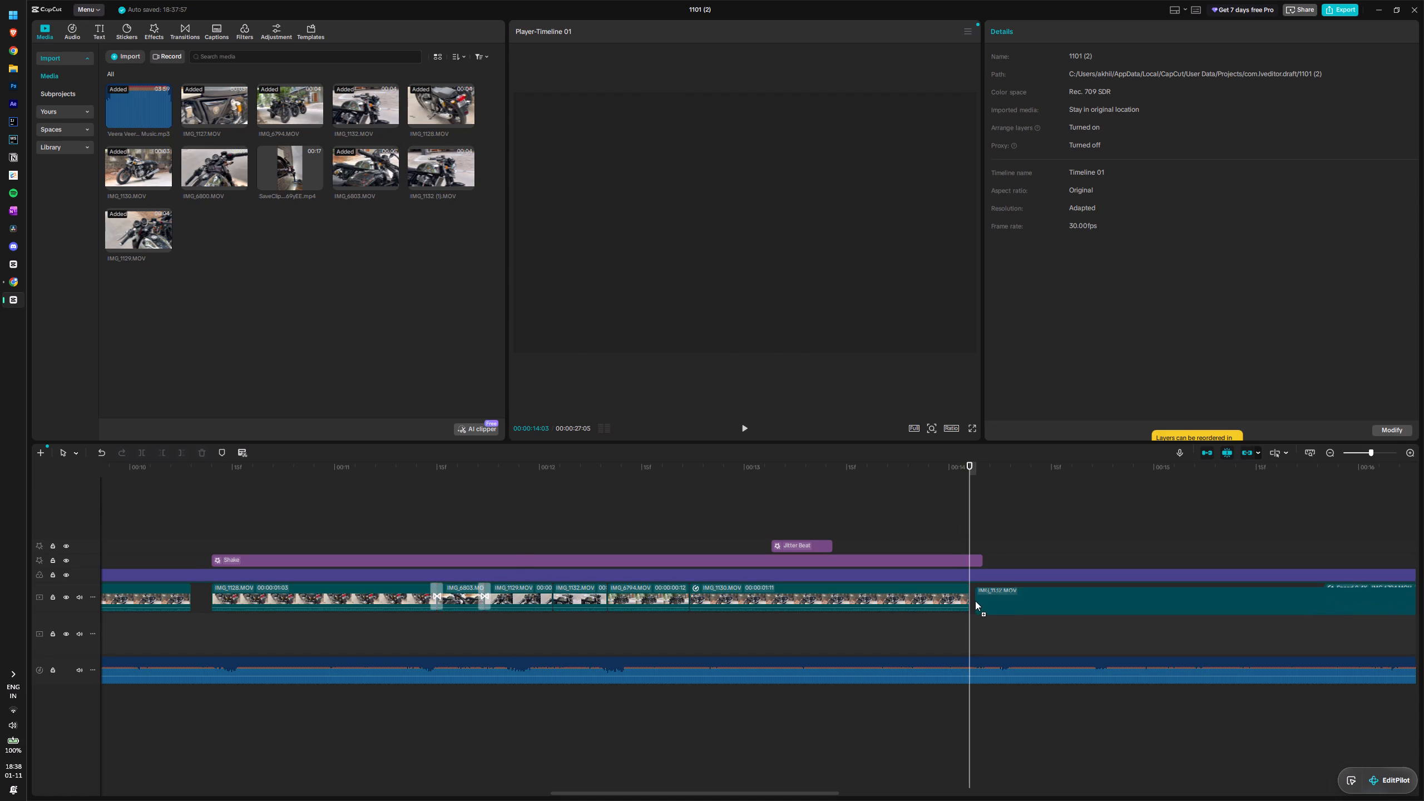
{"action": "left_click_drag", "start_coordinate": [975, 601], "coordinate": [970, 601]}
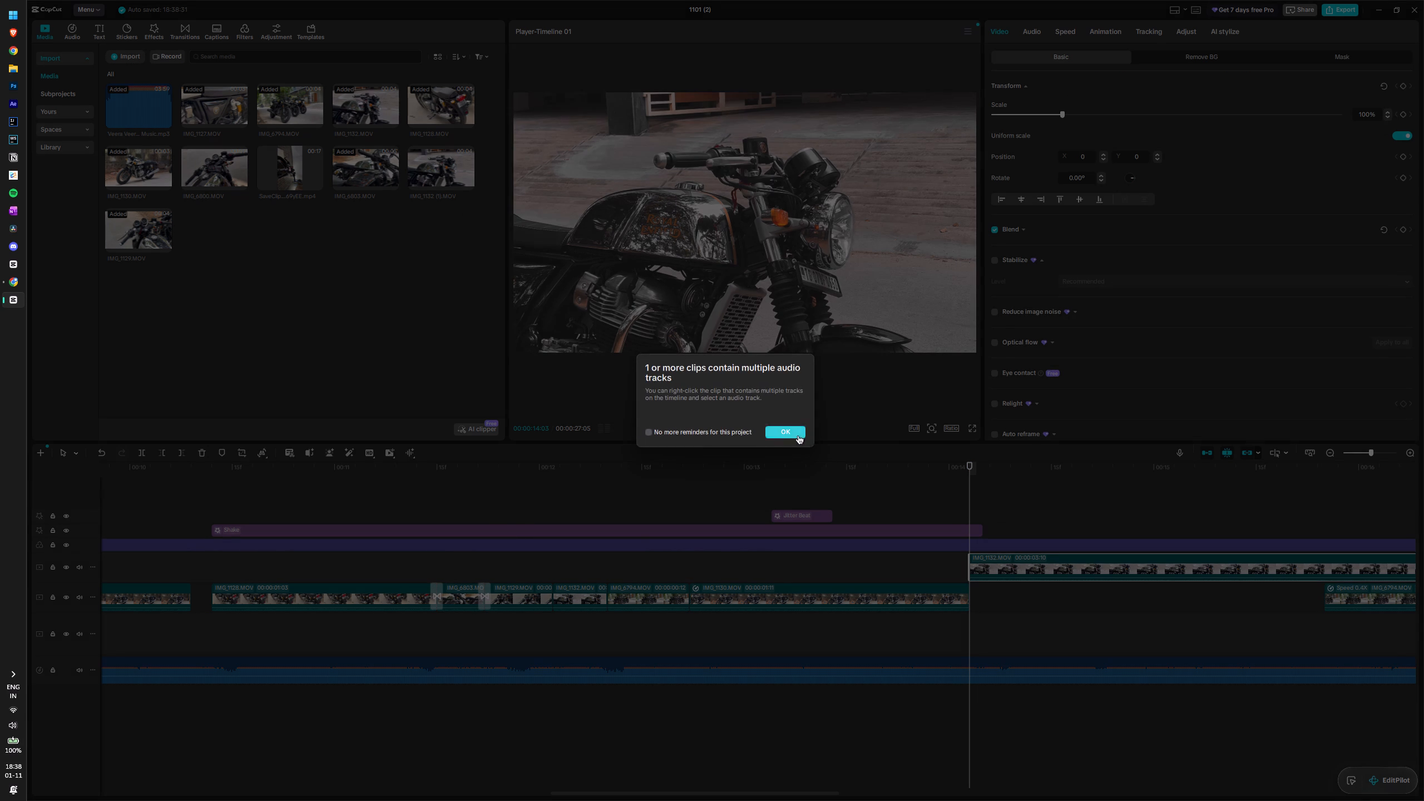
{"action": "left_click", "coordinate": [796, 436]}
{"action": "left_click_drag", "start_coordinate": [1035, 567], "coordinate": [1035, 596]}
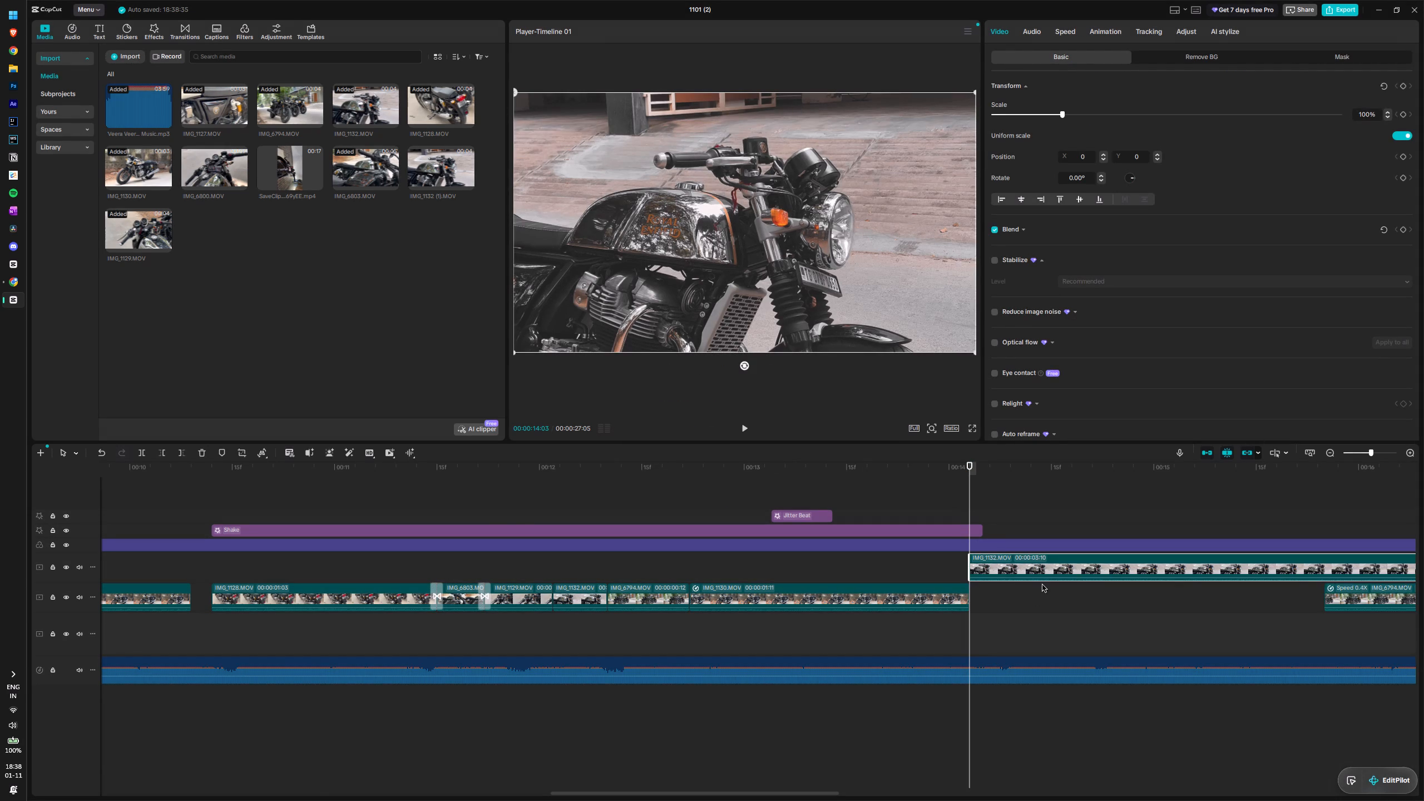
{"action": "left_click_drag", "start_coordinate": [1038, 574], "coordinate": [1038, 609]}
{"action": "key", "text": "space"}
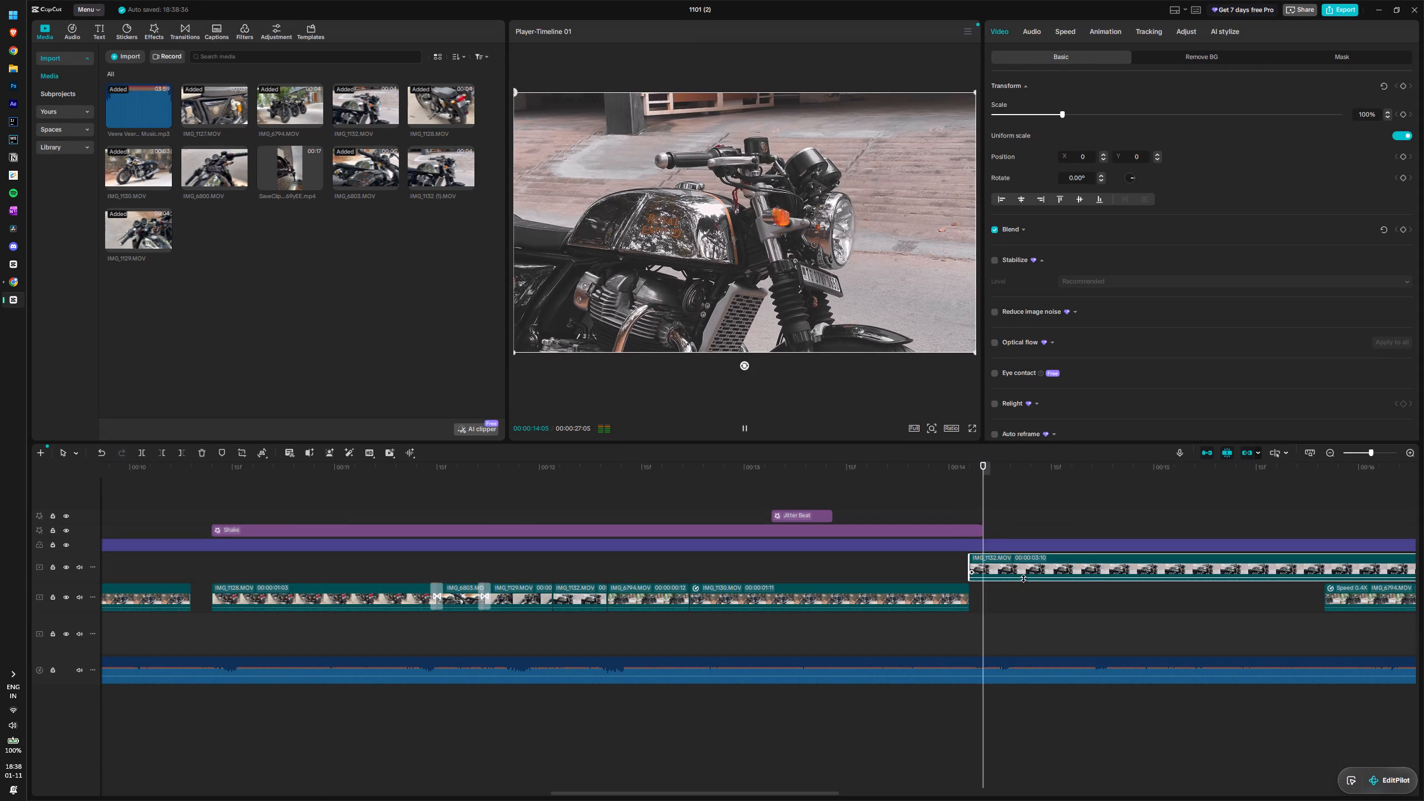
{"action": "key", "text": "space"}
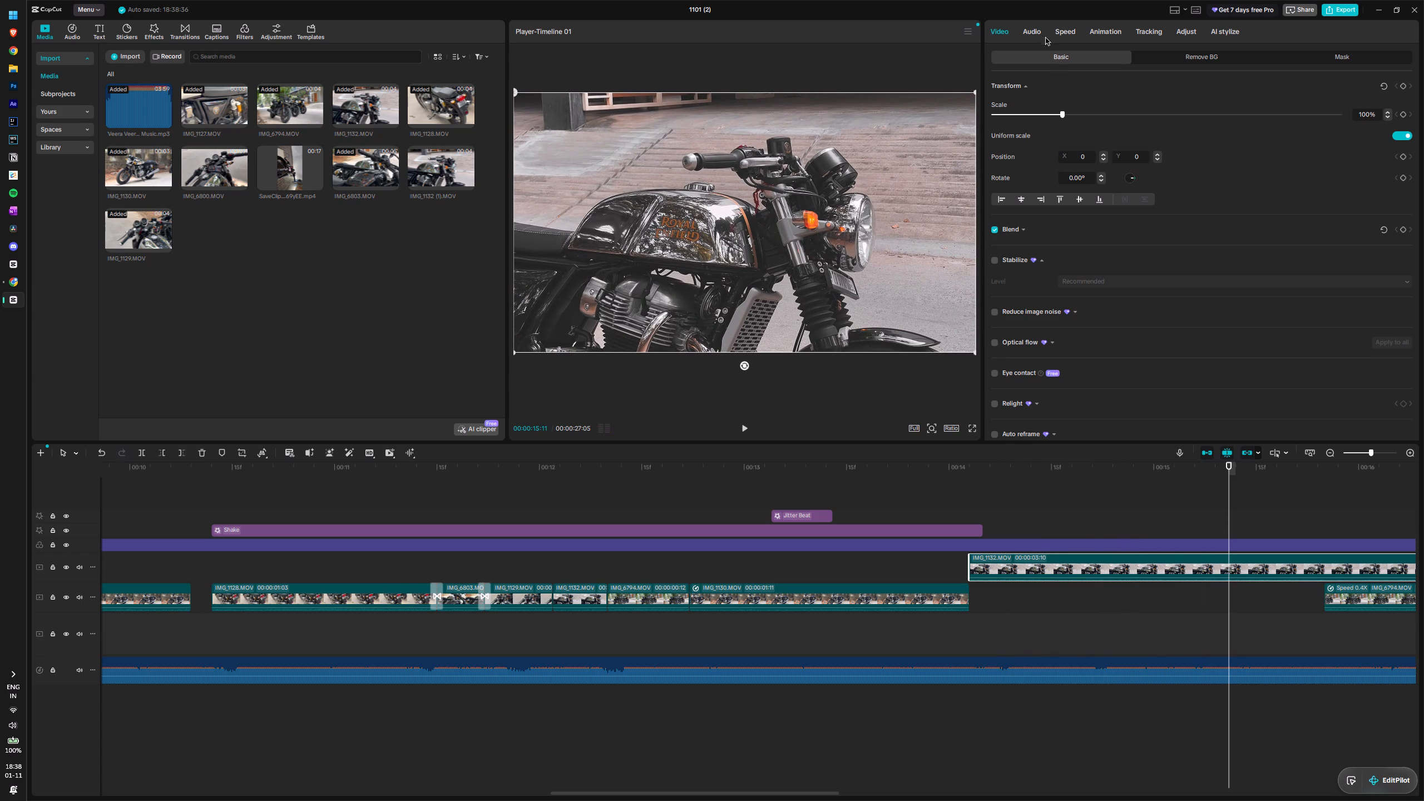
Slow the IMG_1132.MOV clip to 0.55x and enable smooth slow-mo with optical flow, keeping the audio pitch change off.
{"action": "left_click", "coordinate": [1057, 36]}
{"action": "left_click", "coordinate": [1051, 57]}
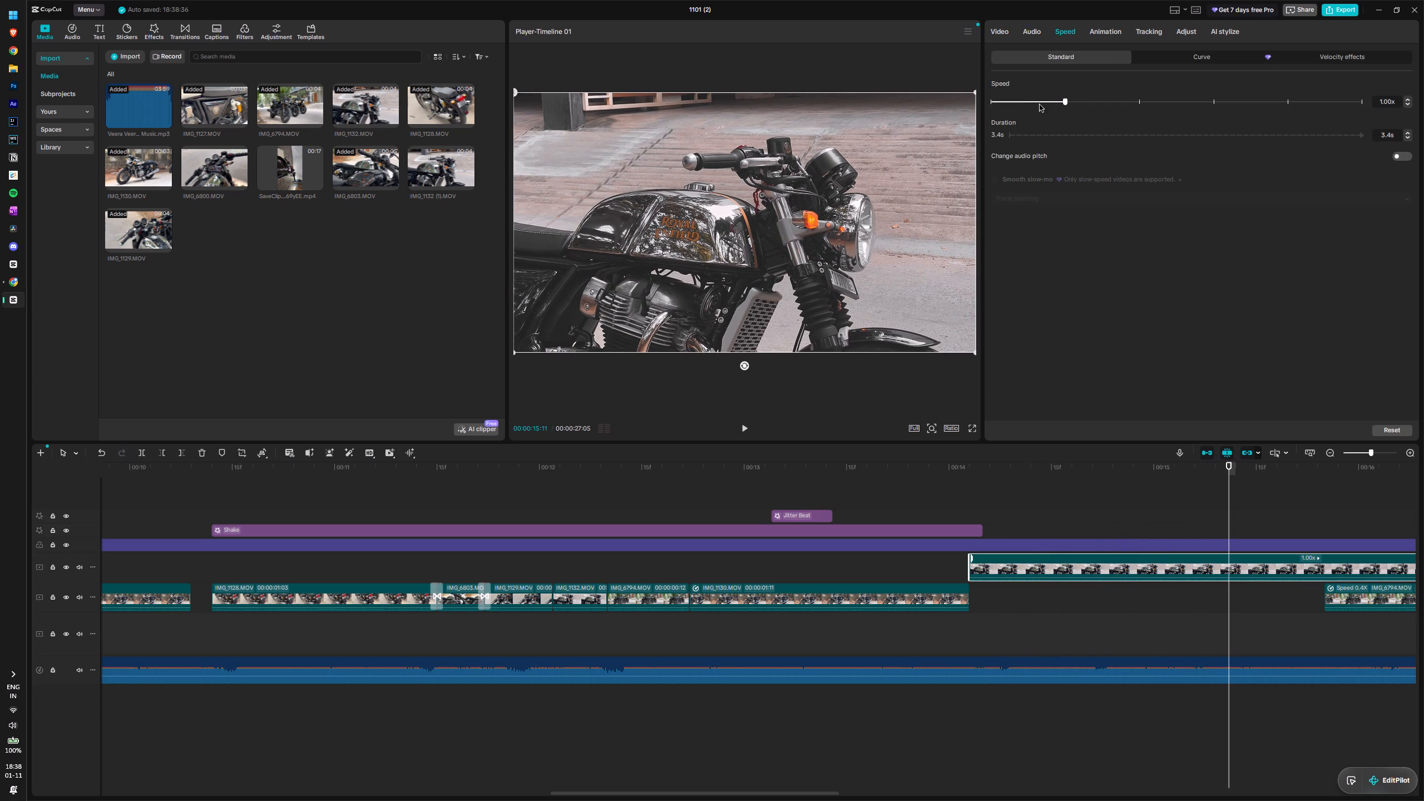
{"action": "left_click_drag", "start_coordinate": [1040, 105], "coordinate": [1028, 106]}
{"action": "left_click", "coordinate": [1402, 160]}
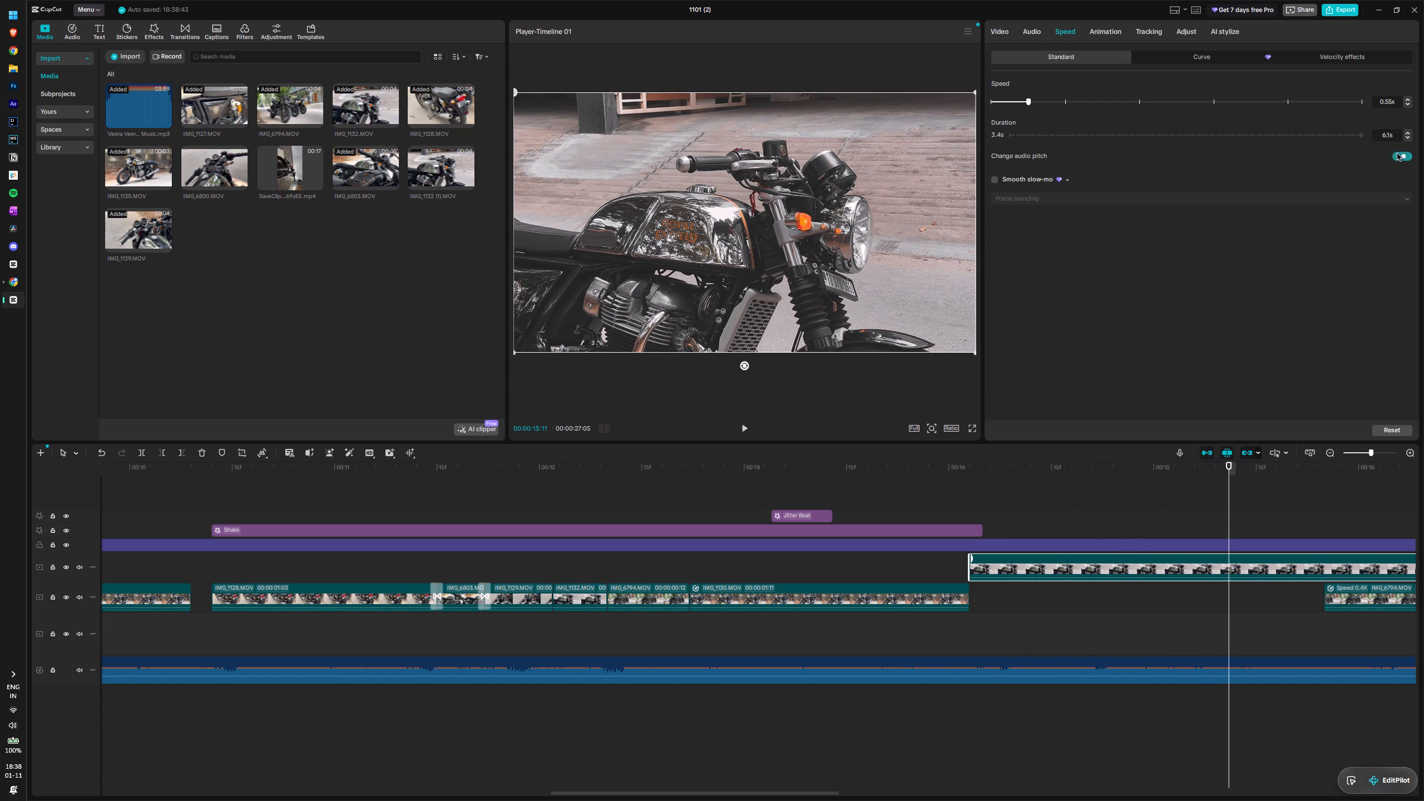
{"action": "left_click", "coordinate": [1408, 156]}
{"action": "left_click", "coordinate": [994, 182]}
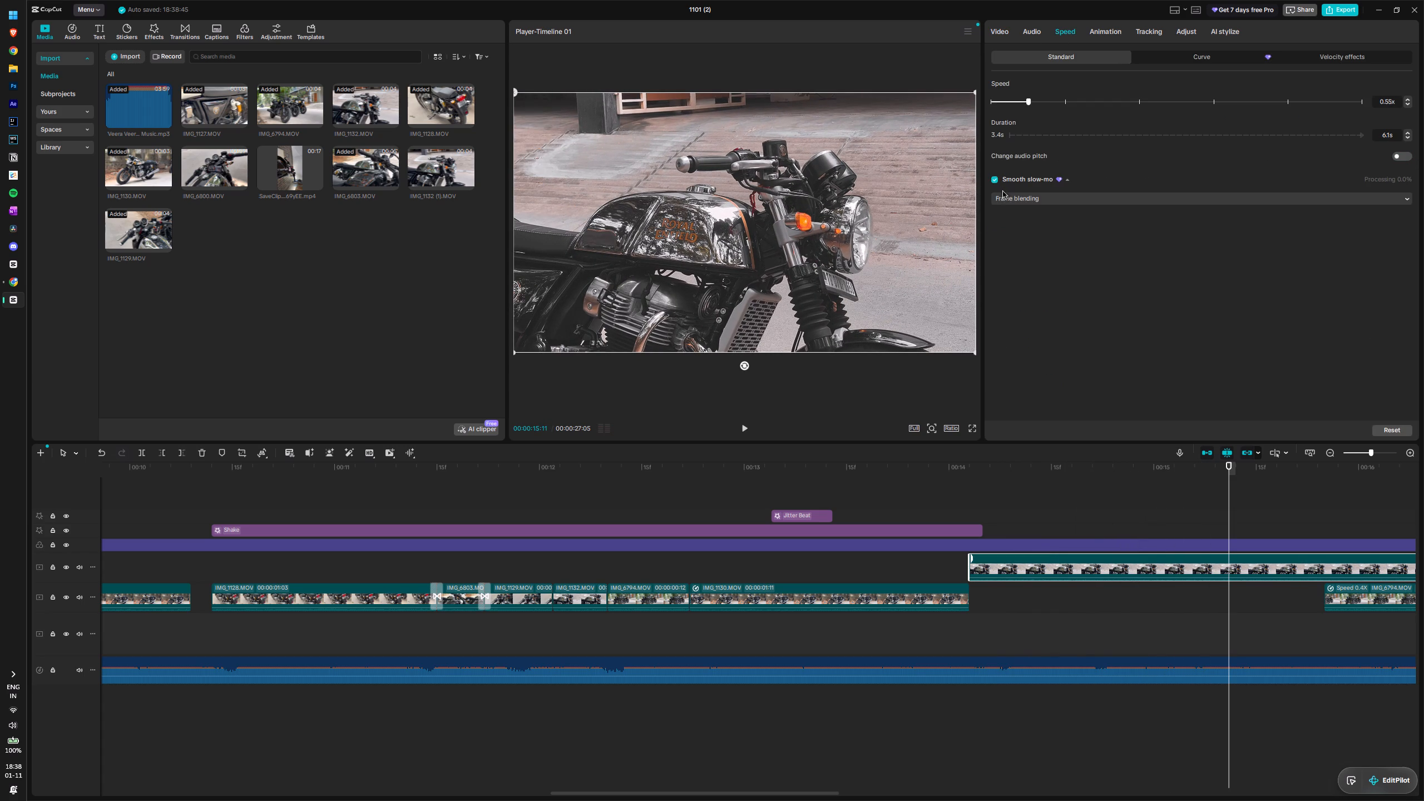
{"action": "left_click", "coordinate": [1007, 198]}
{"action": "left_click", "coordinate": [1022, 243]}
Play the slowed IMG_1132.MOV clip from its start at 00:00:14:03 past the beginning of the following IMG_6794.MOV clip.
{"action": "left_click_drag", "start_coordinate": [1229, 473], "coordinate": [1215, 477]}
{"action": "left_click_drag", "start_coordinate": [1215, 477], "coordinate": [960, 504]}
{"action": "key", "text": "space"}
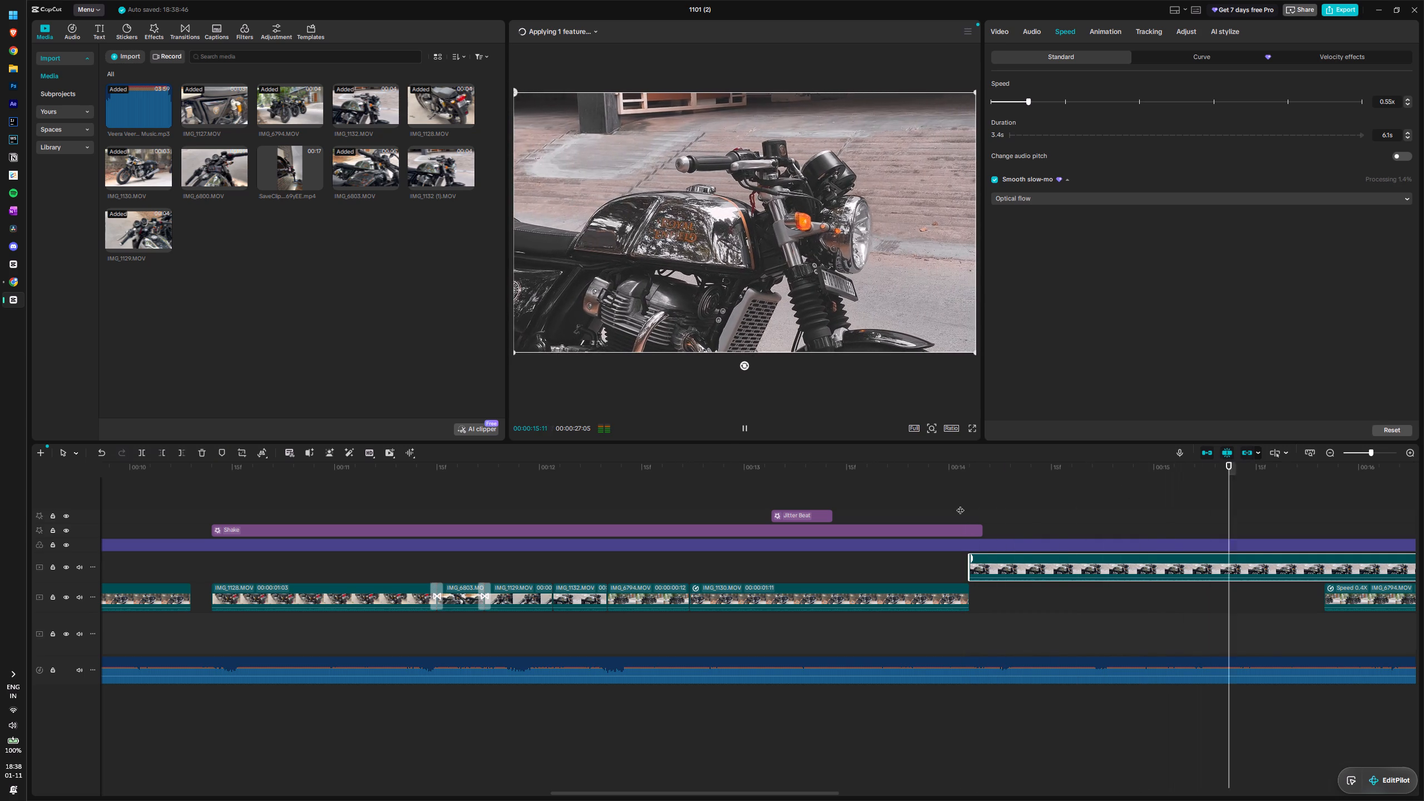
{"action": "key", "text": "space"}
{"action": "left_click_drag", "start_coordinate": [1386, 480], "coordinate": [1322, 486]}
{"action": "left_click_drag", "start_coordinate": [1323, 485], "coordinate": [987, 523]}
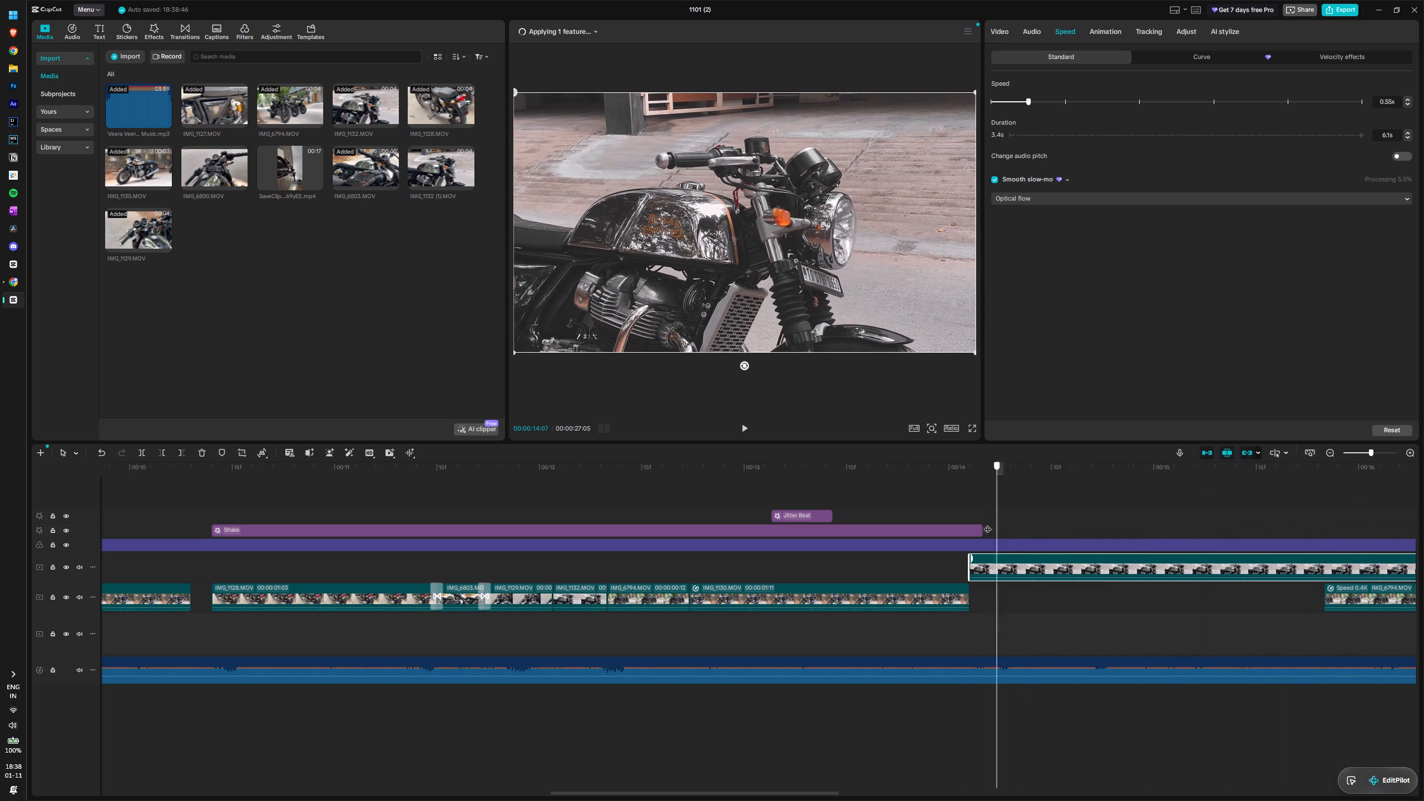
{"action": "left_click_drag", "start_coordinate": [987, 523], "coordinate": [971, 520]}
{"action": "key", "text": "space"}
{"action": "key", "text": "space"}
{"action": "key", "text": "space"}
{"action": "key", "text": "space"}
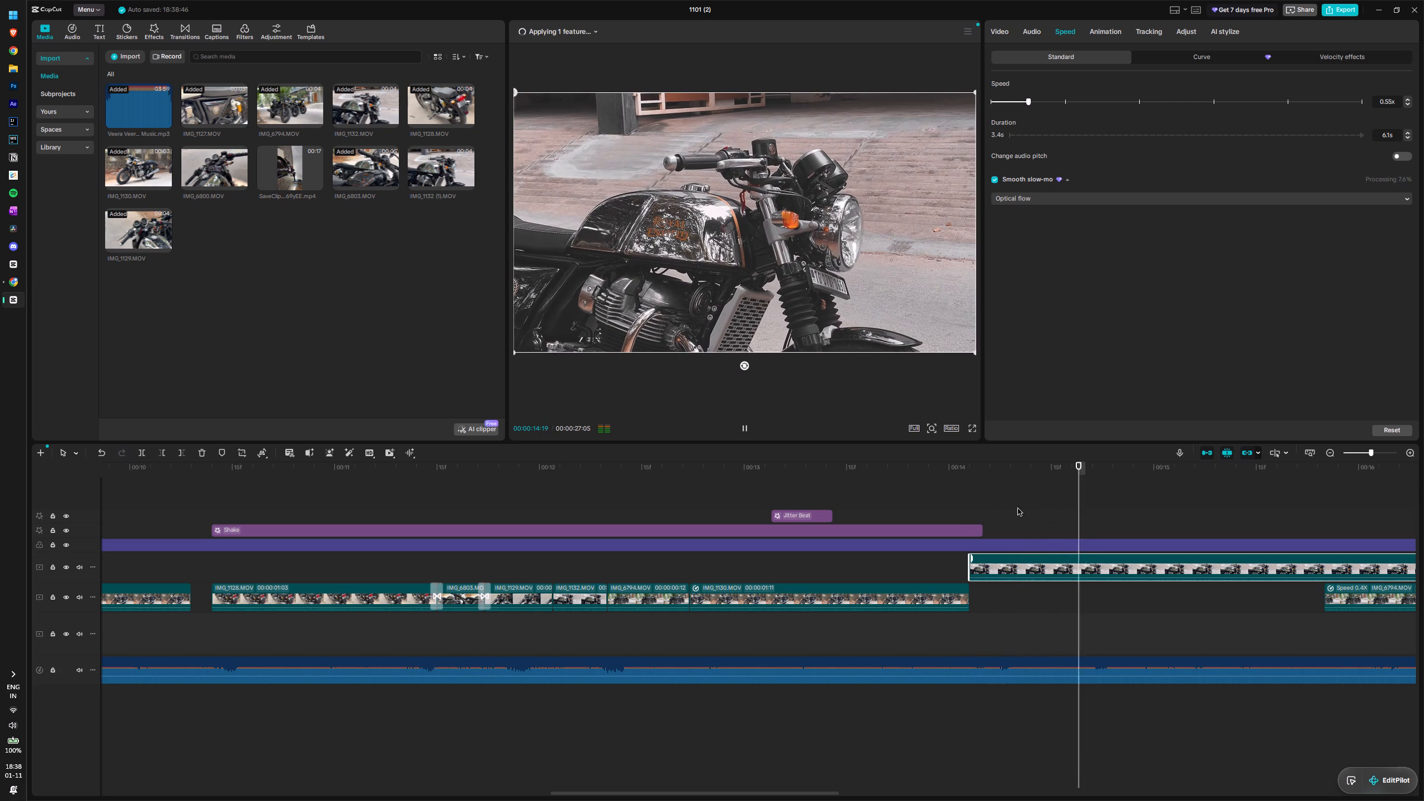
{"action": "key", "text": "space"}
{"action": "key", "text": "space"}
{"action": "key", "text": "space"}
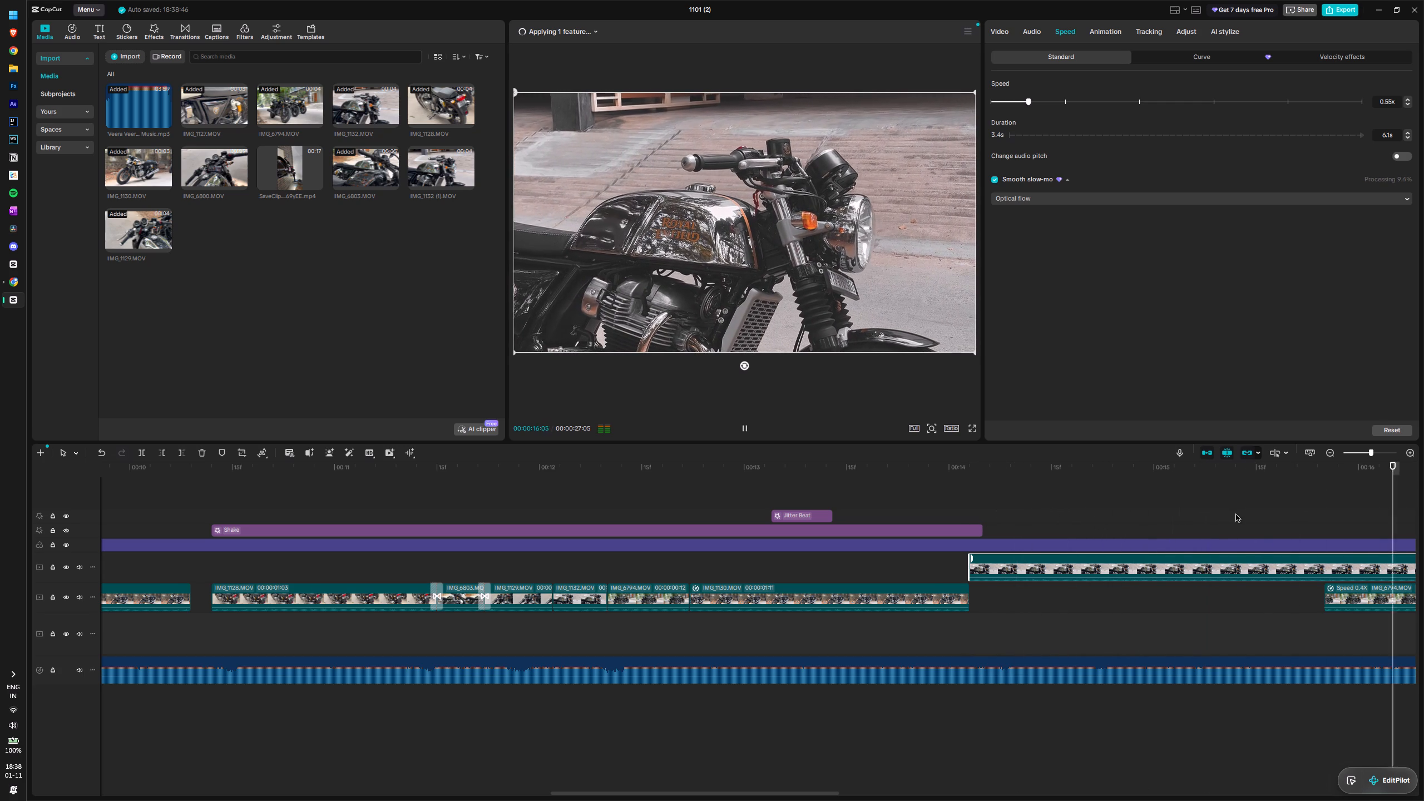
{"action": "key", "text": "space"}
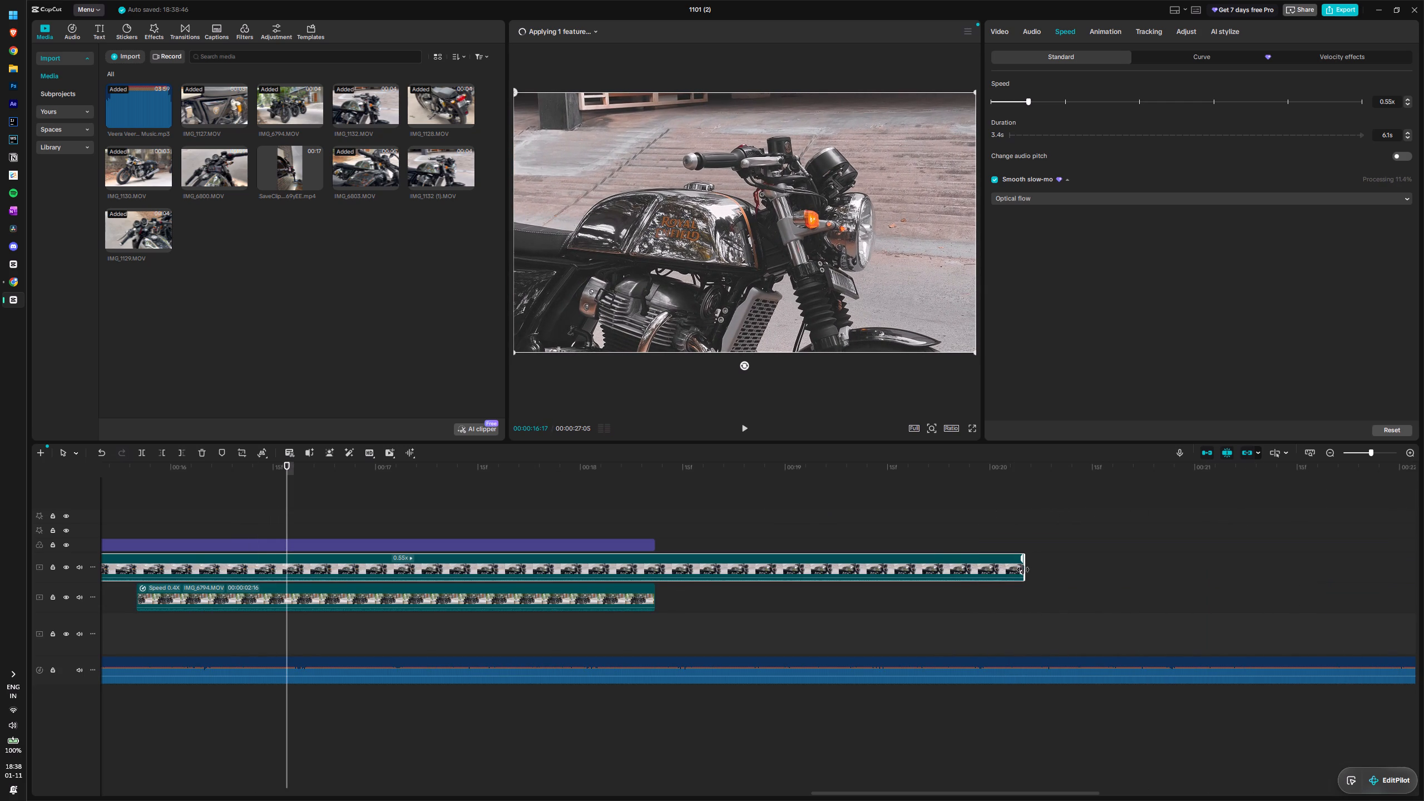
Trim the end of the slowed IMG_1132.MOV clip to the start of the last IMG_6794.MOV clip and play across the cut.
{"action": "left_click_drag", "start_coordinate": [1023, 570], "coordinate": [134, 580]}
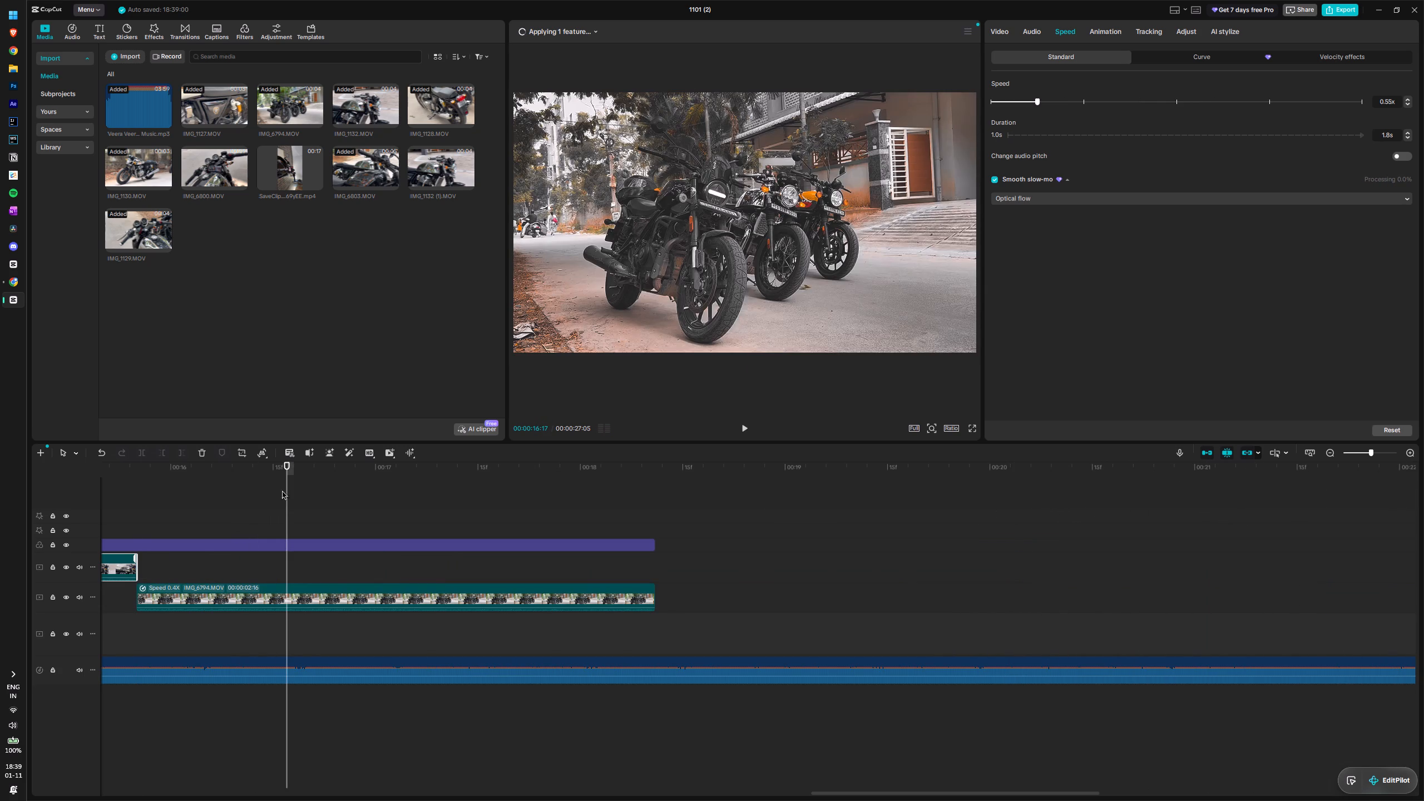
{"action": "left_click_drag", "start_coordinate": [286, 493], "coordinate": [229, 520]}
{"action": "key", "text": "space"}
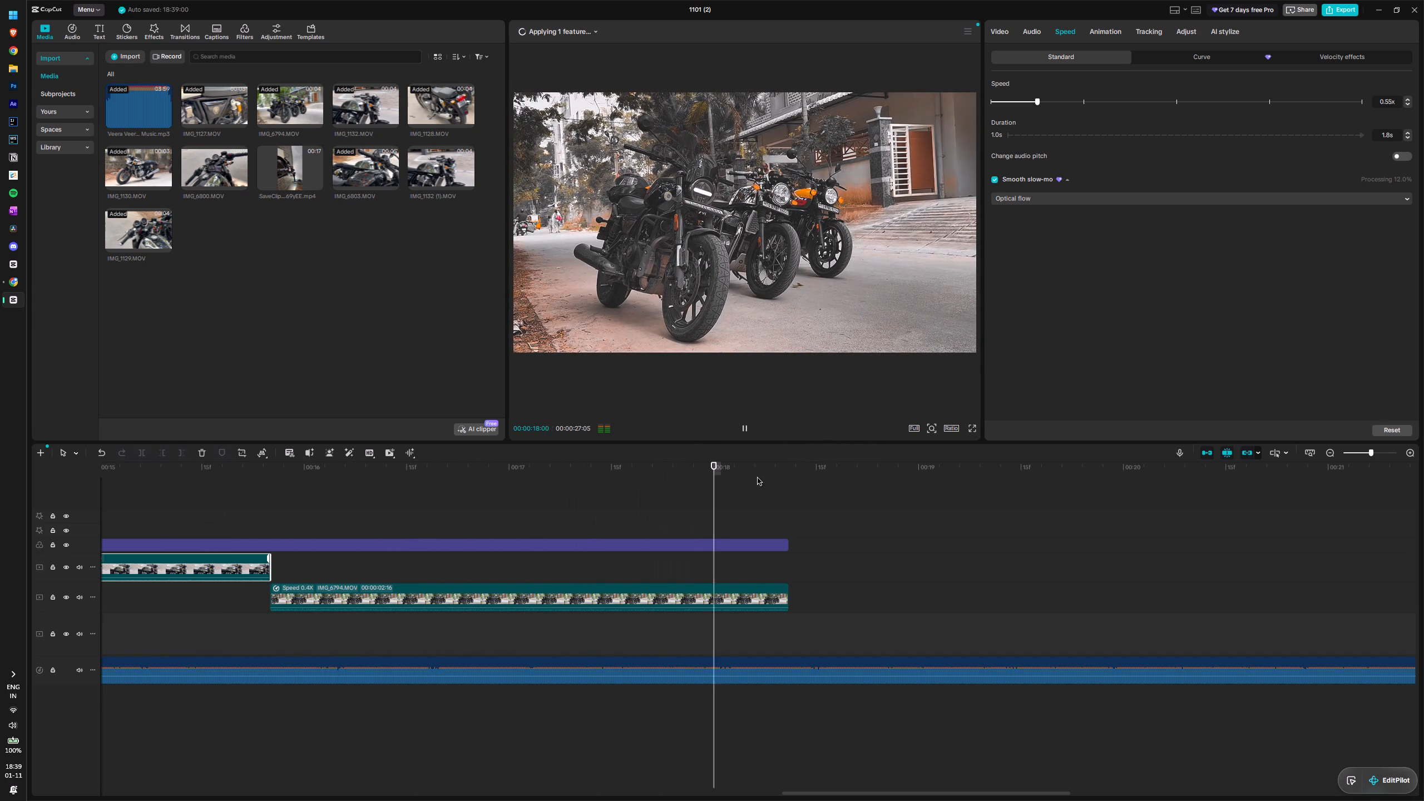
{"action": "key", "text": "space"}
Return to the start of the timeline and play the edit in full screen.
{"action": "left_click_drag", "start_coordinate": [719, 481], "coordinate": [0, 527]}
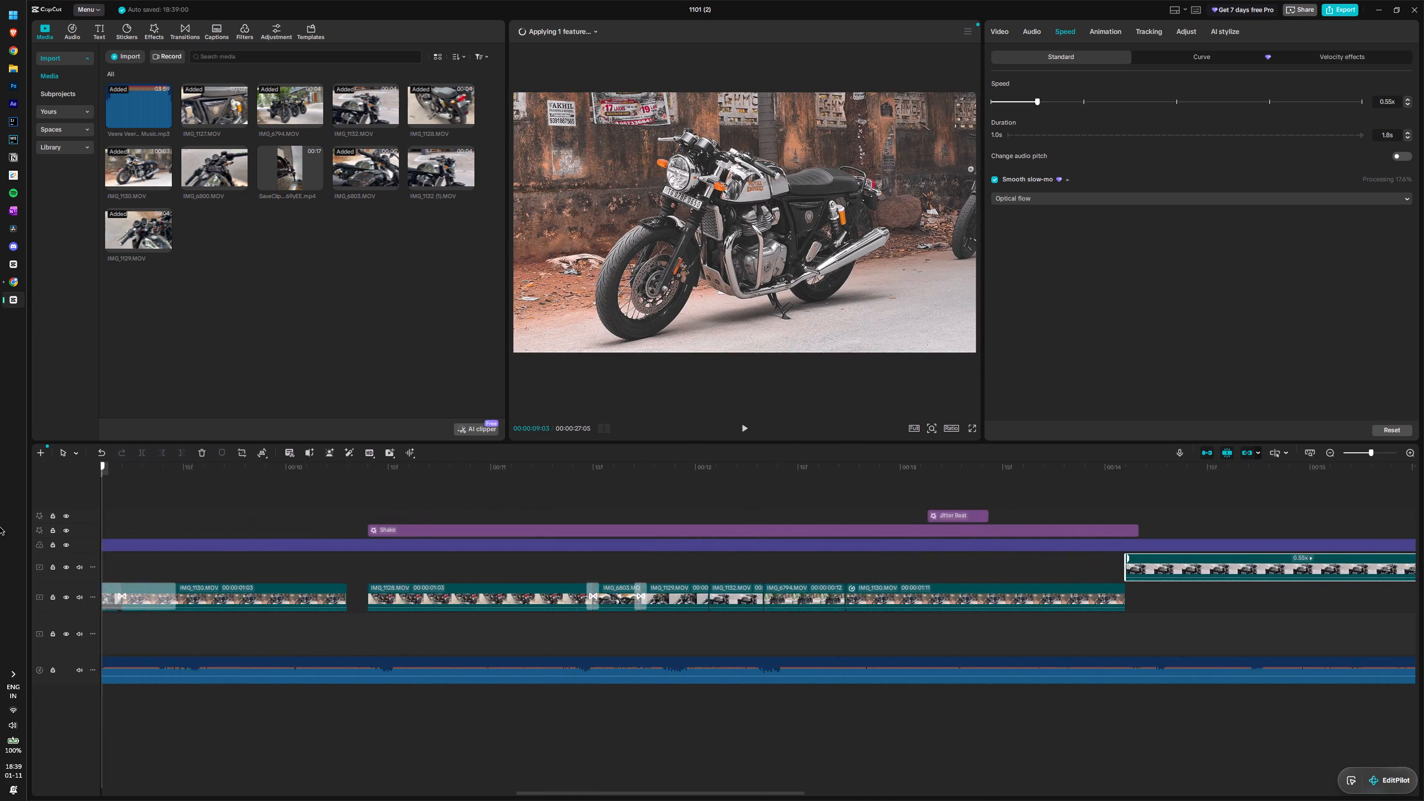
{"action": "left_click_drag", "start_coordinate": [0, 527], "coordinate": [0, 521]}
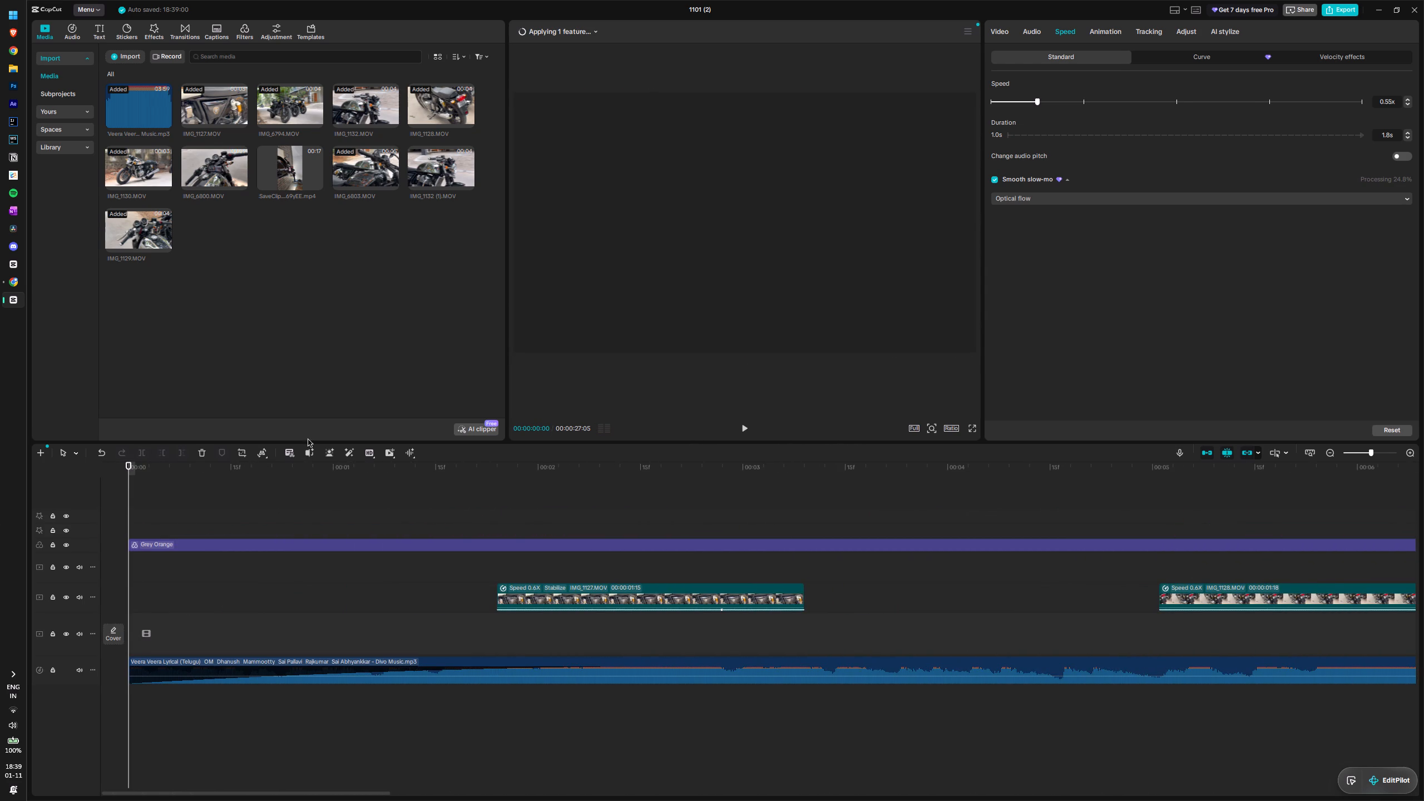
{"action": "left_click", "coordinate": [972, 430]}
{"action": "key", "text": "space"}
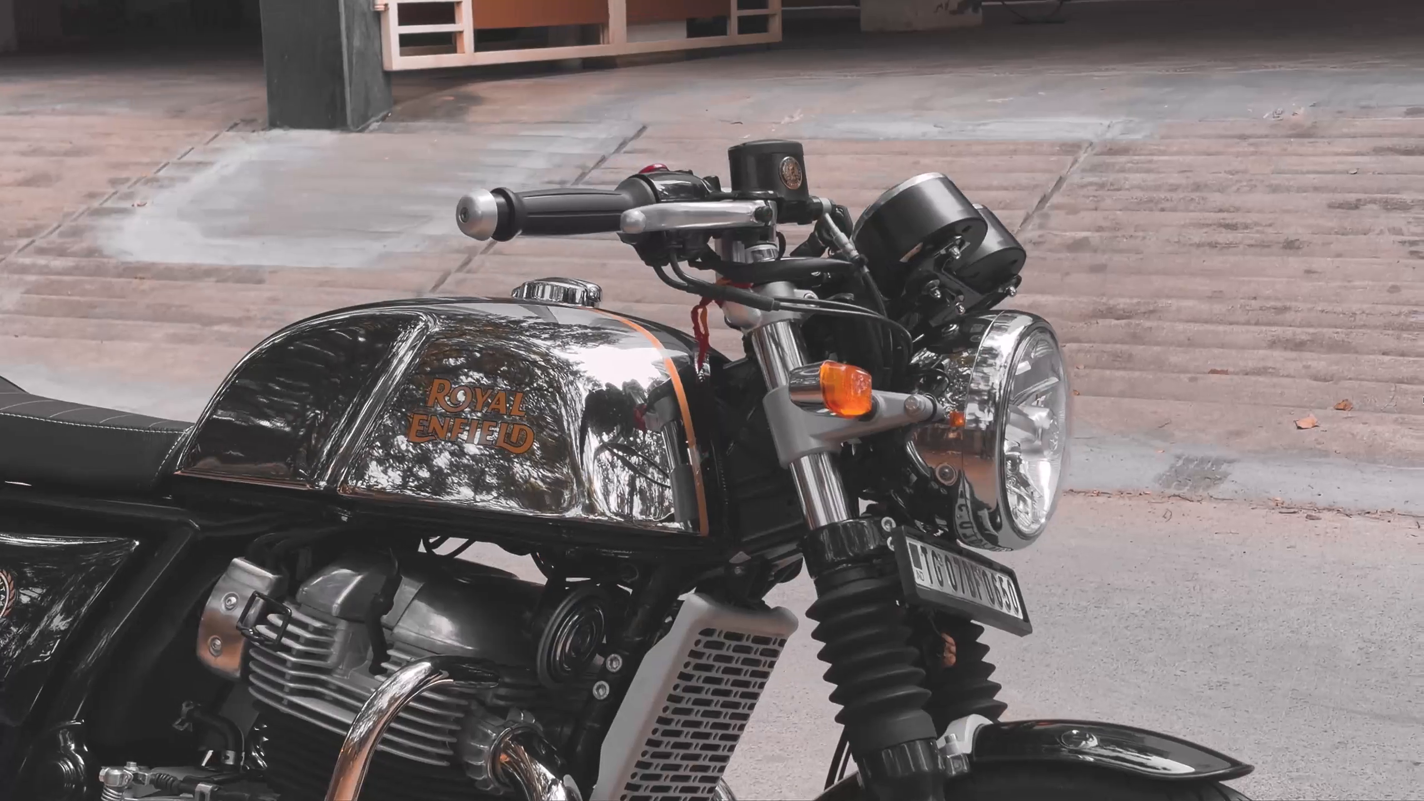
{"action": "key", "text": "space"}
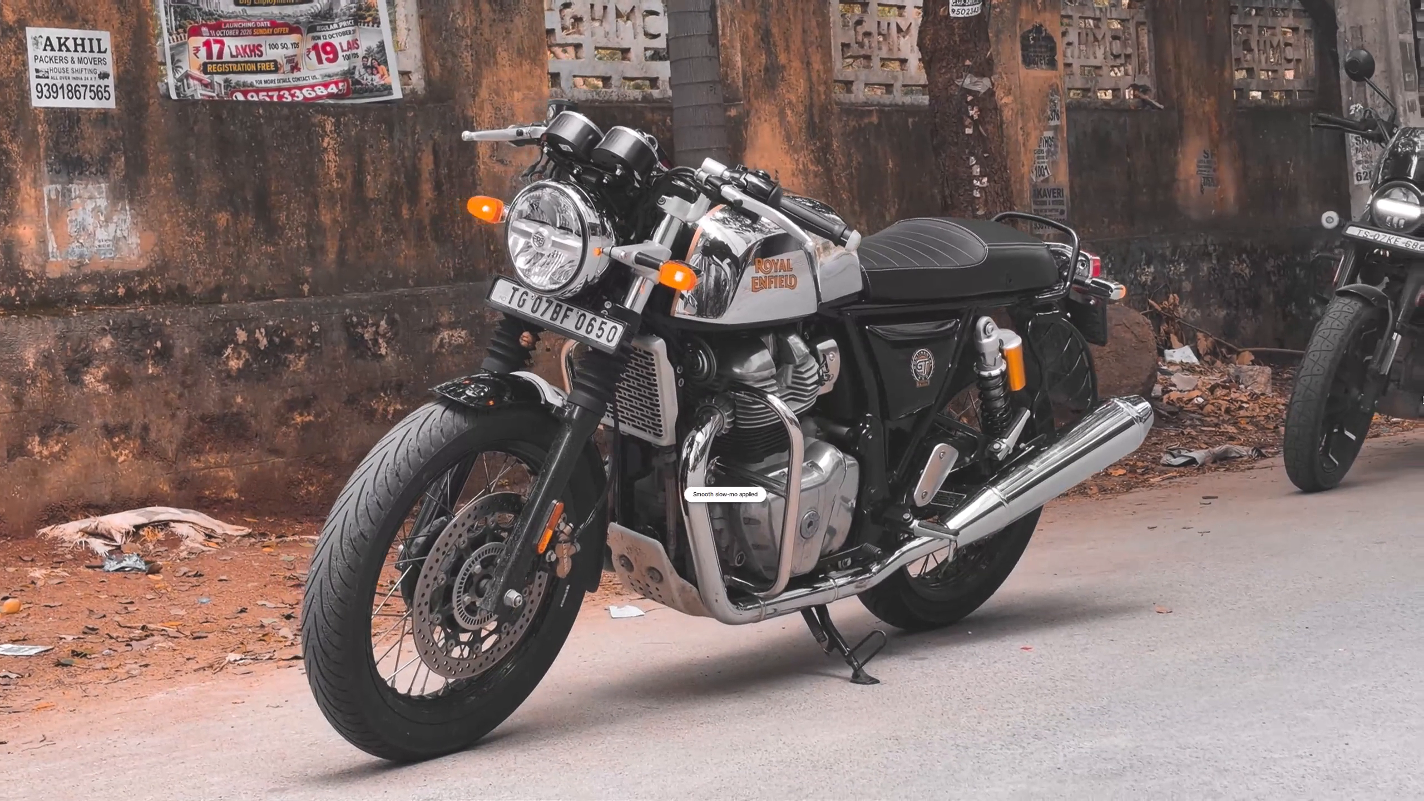
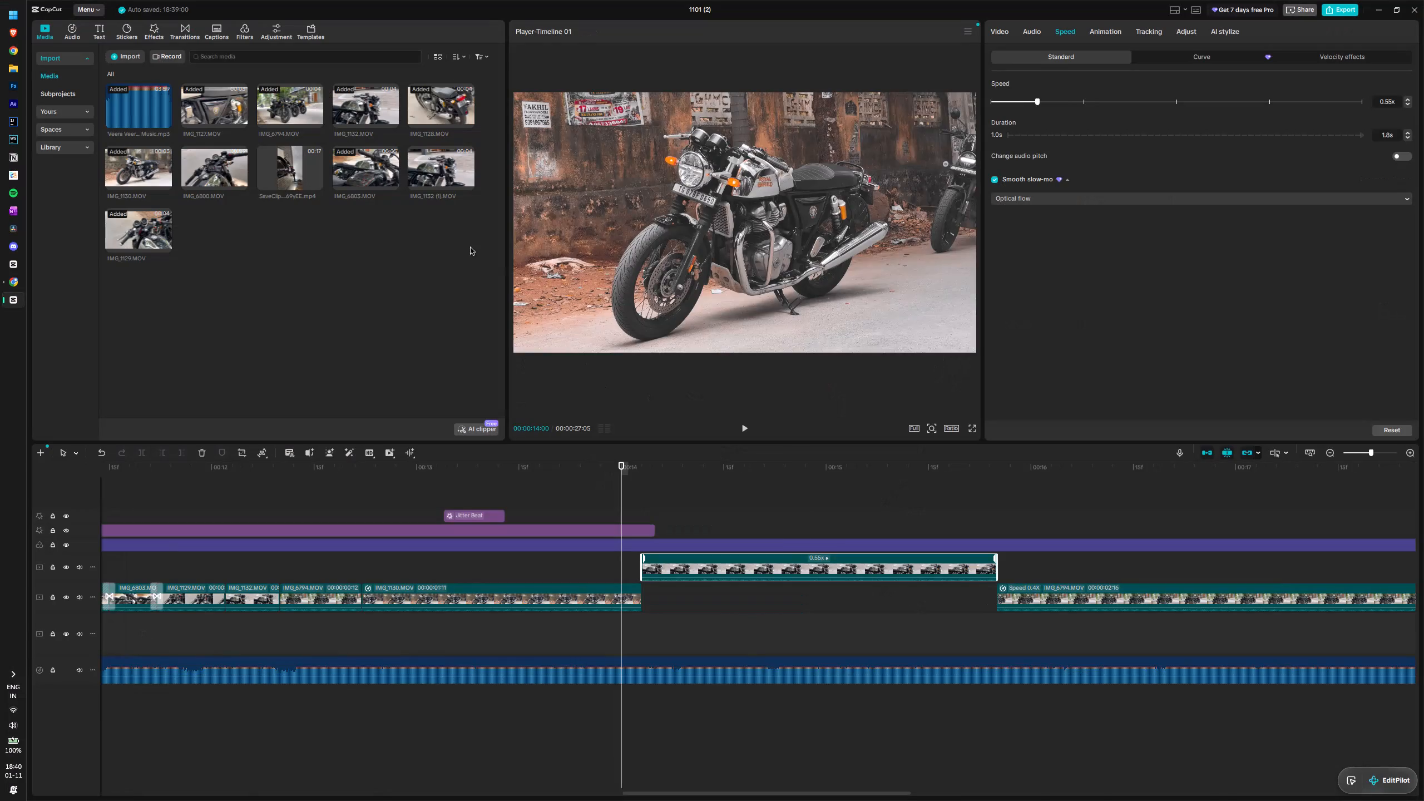
Search the filters for black and place the Black Gold filter on a track above the Grey Orange filter.
{"action": "left_click", "coordinate": [997, 38]}
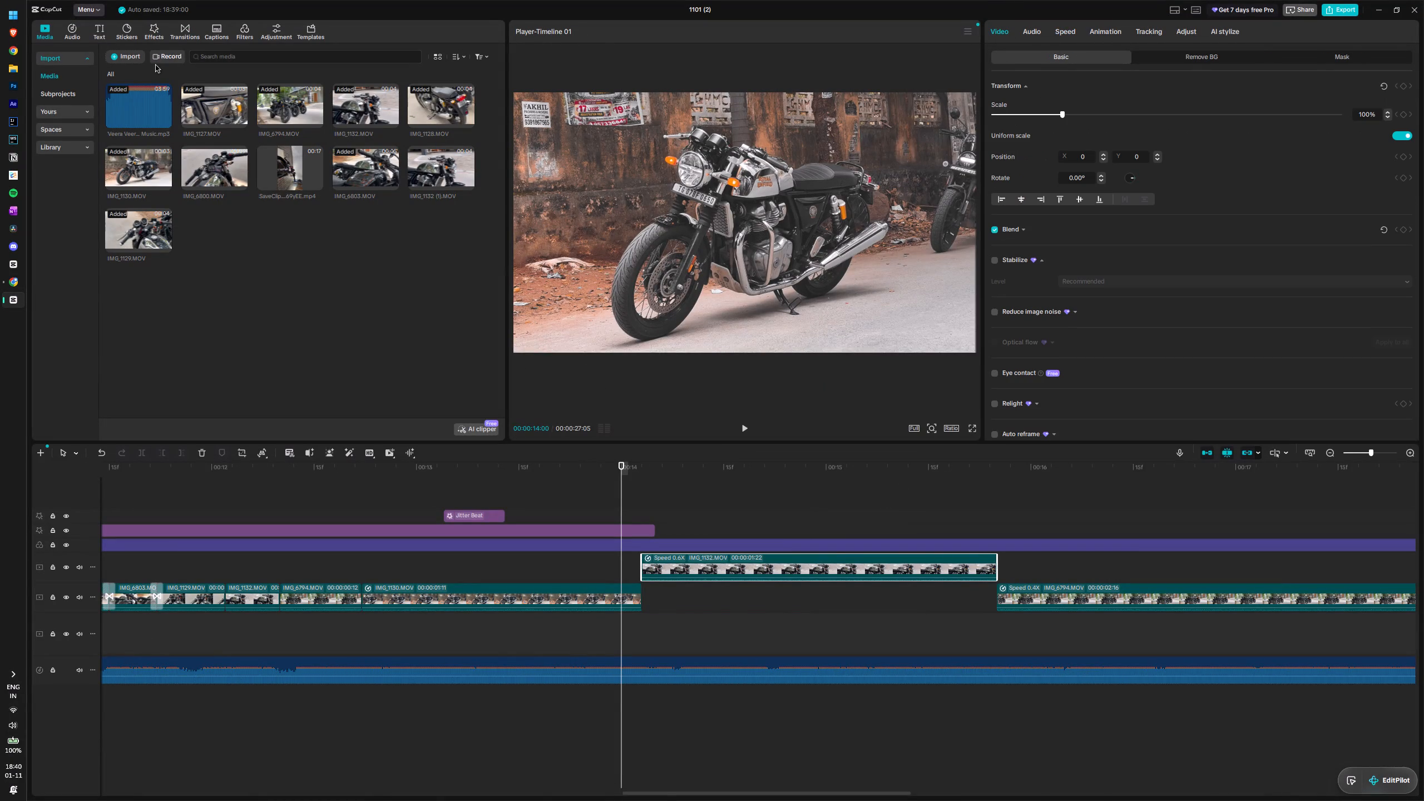
{"action": "left_click", "coordinate": [239, 35]}
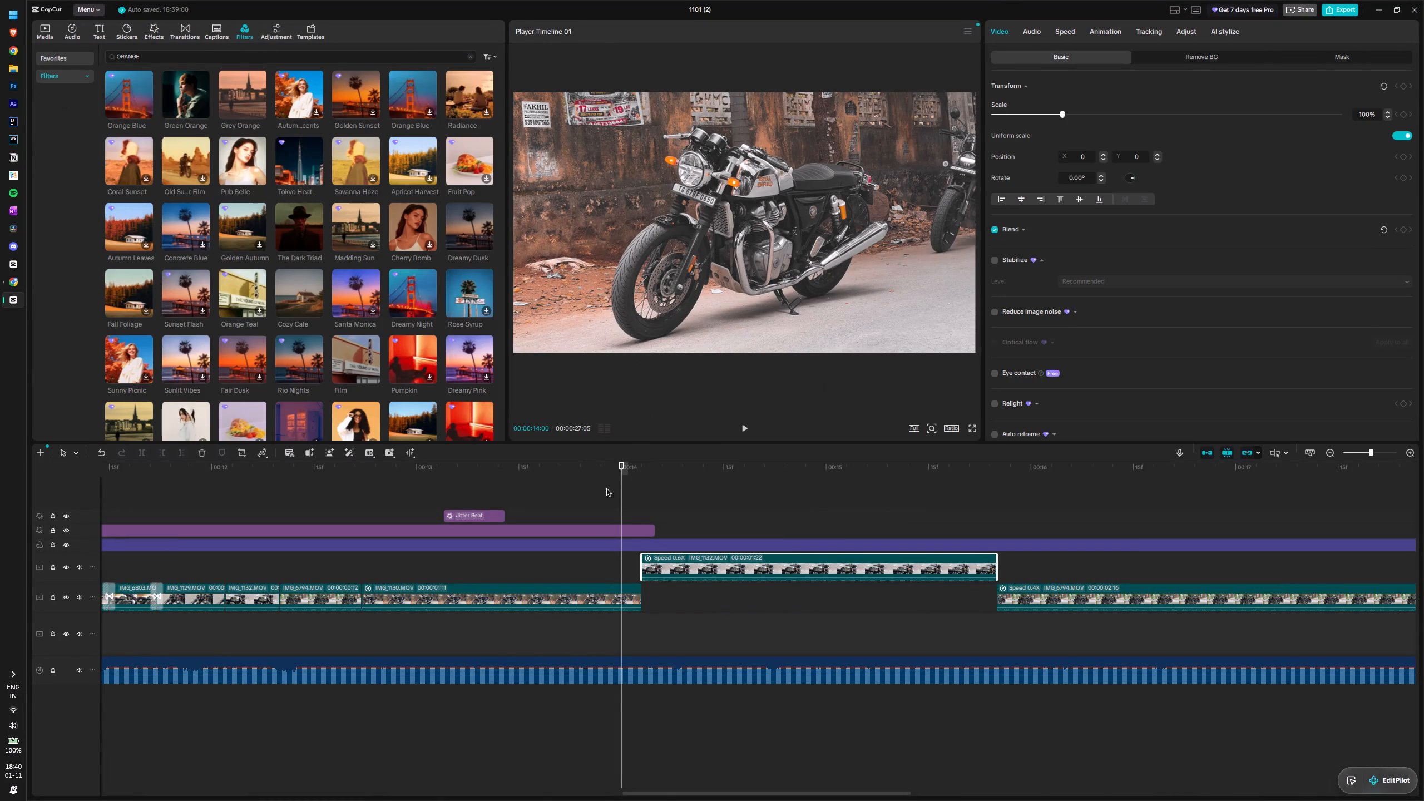
{"action": "left_click_drag", "start_coordinate": [620, 485], "coordinate": [0, 530]}
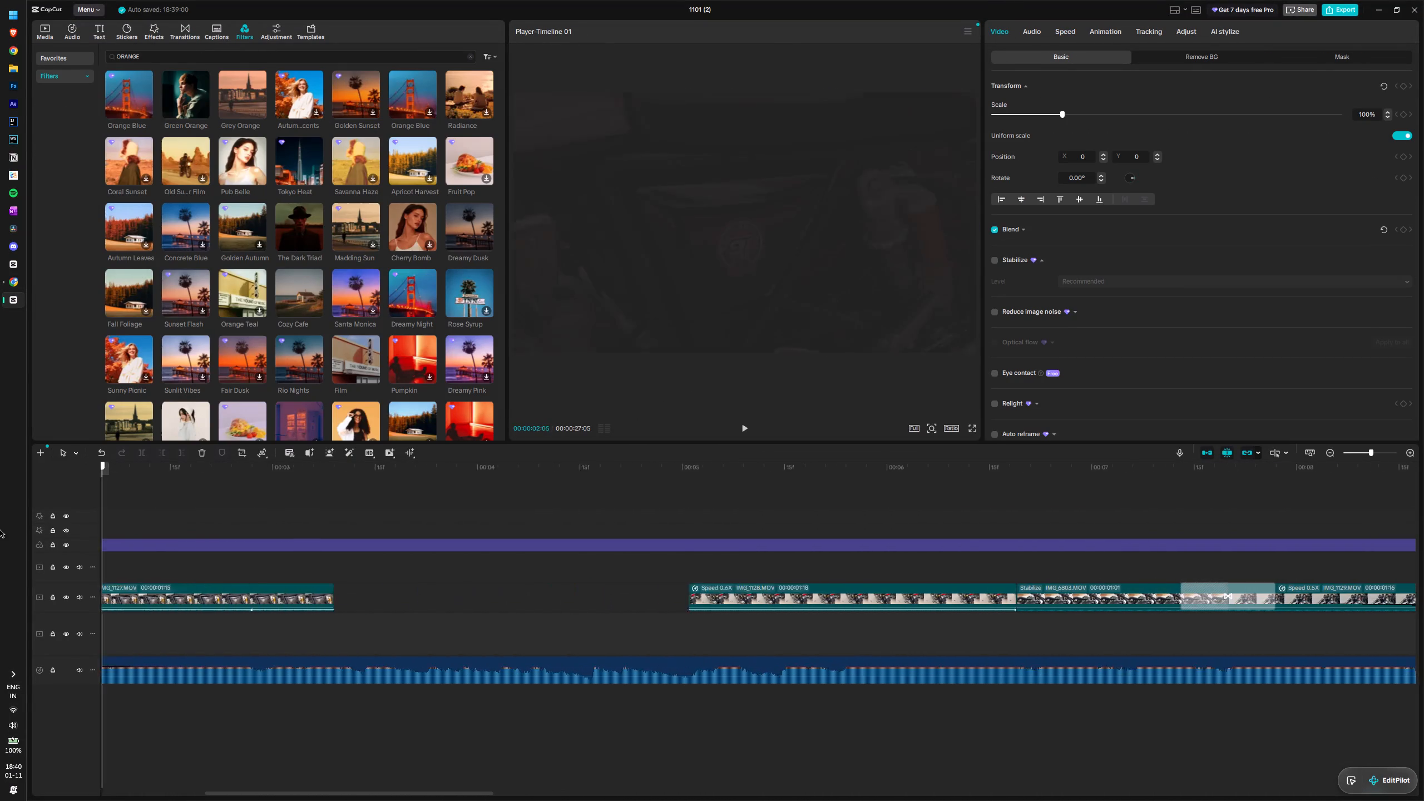
{"action": "left_click_drag", "start_coordinate": [0, 530], "coordinate": [100, 512]}
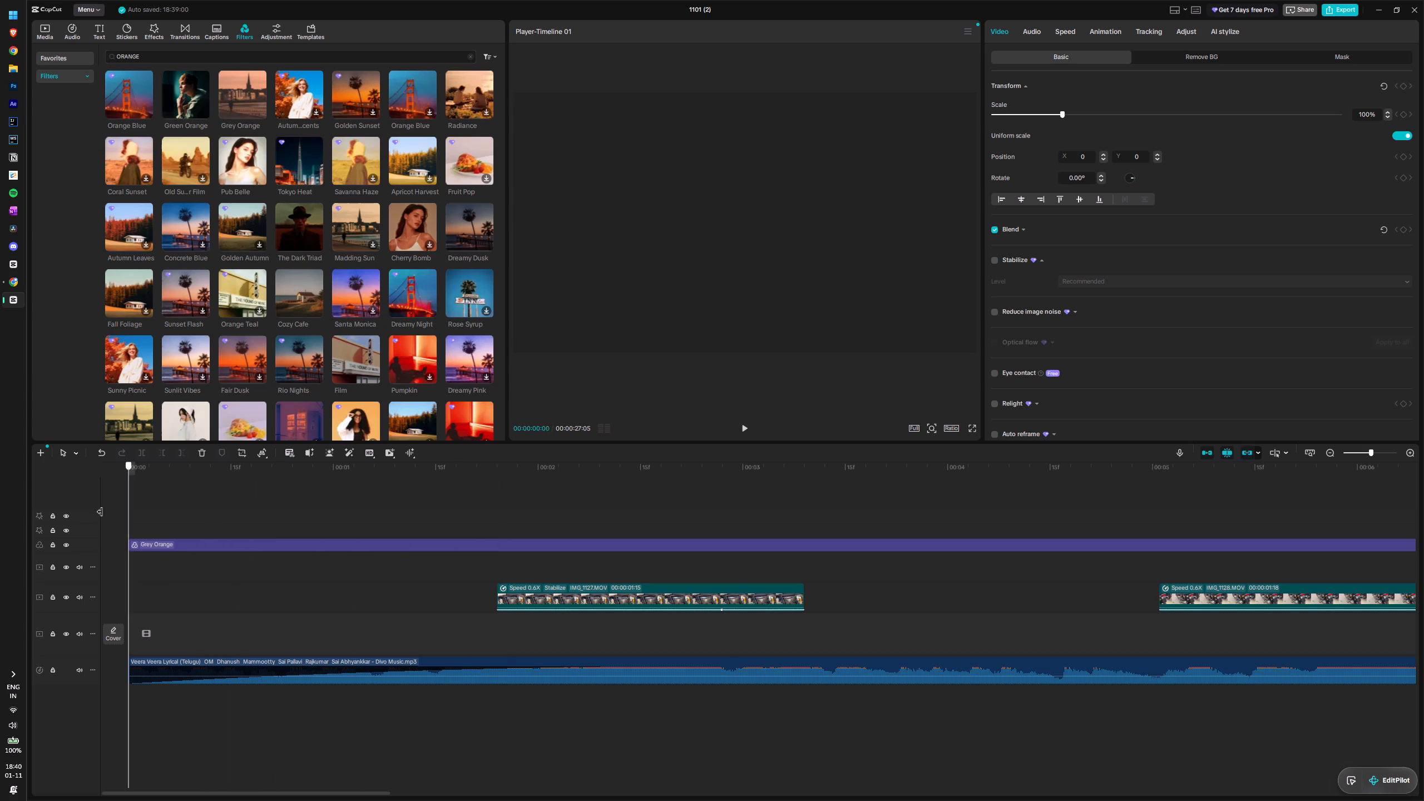
{"action": "left_click_drag", "start_coordinate": [100, 512], "coordinate": [676, 473]}
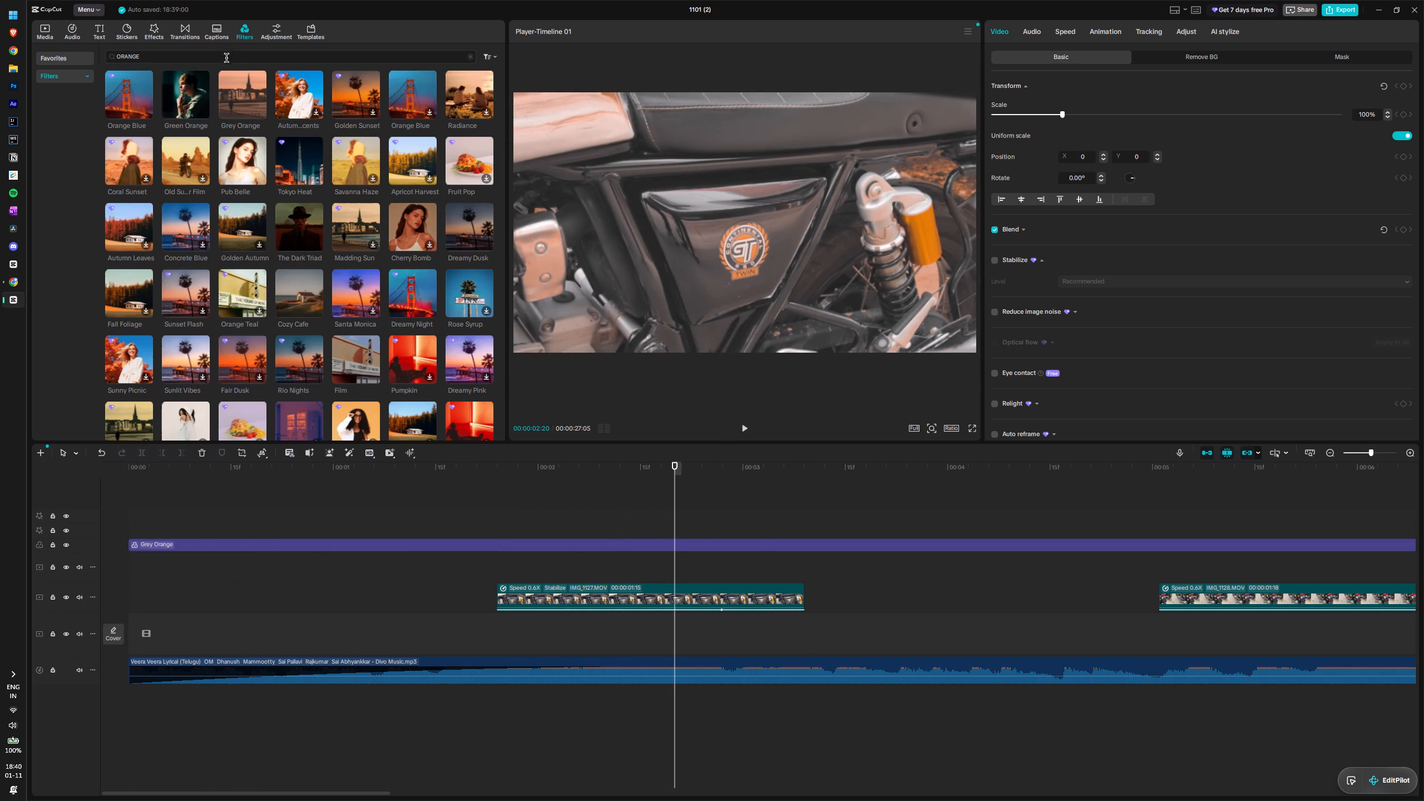
{"action": "left_click_drag", "start_coordinate": [226, 58], "coordinate": [86, 63]}
{"action": "type", "text": "black"}
{"action": "key", "text": "Return"}
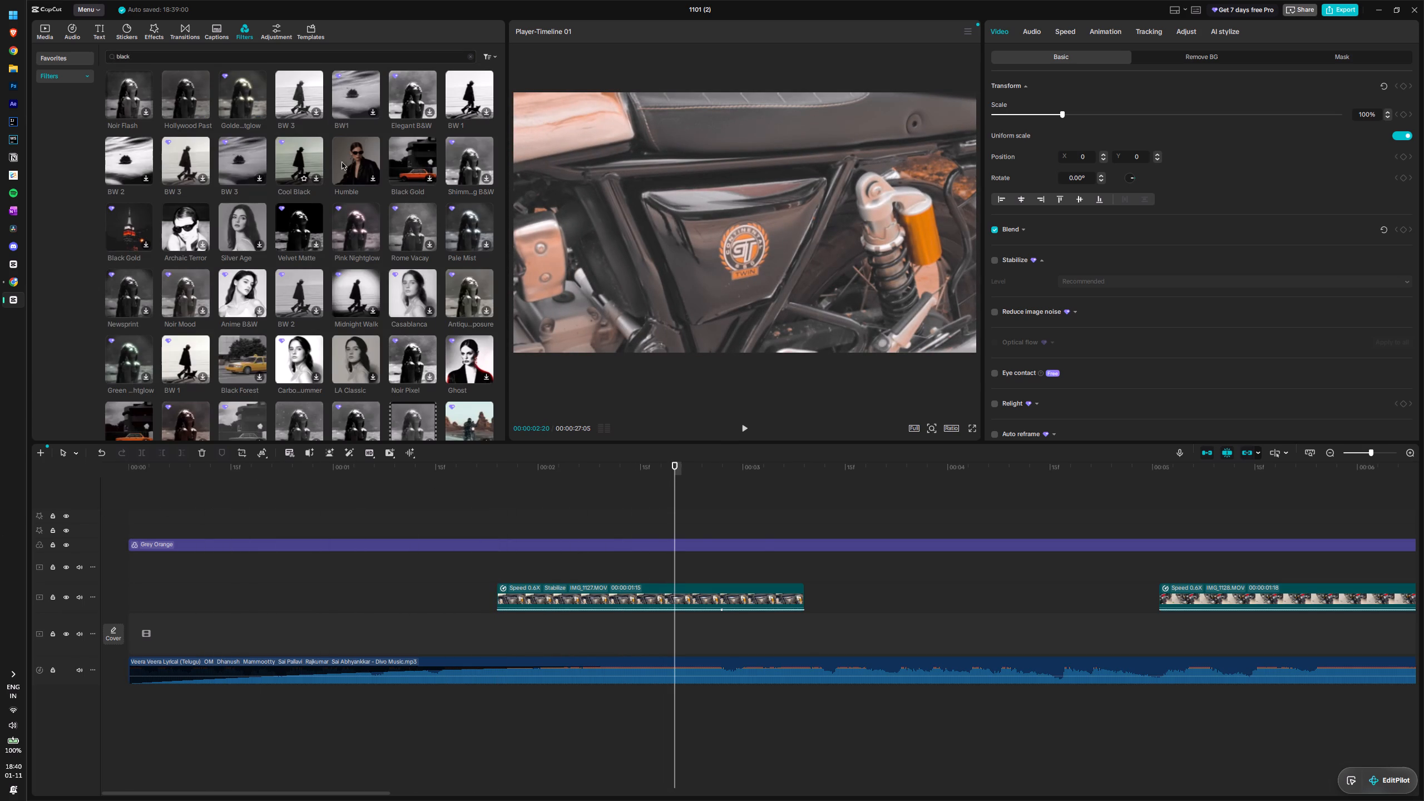
{"action": "left_click_drag", "start_coordinate": [413, 159], "coordinate": [552, 527]}
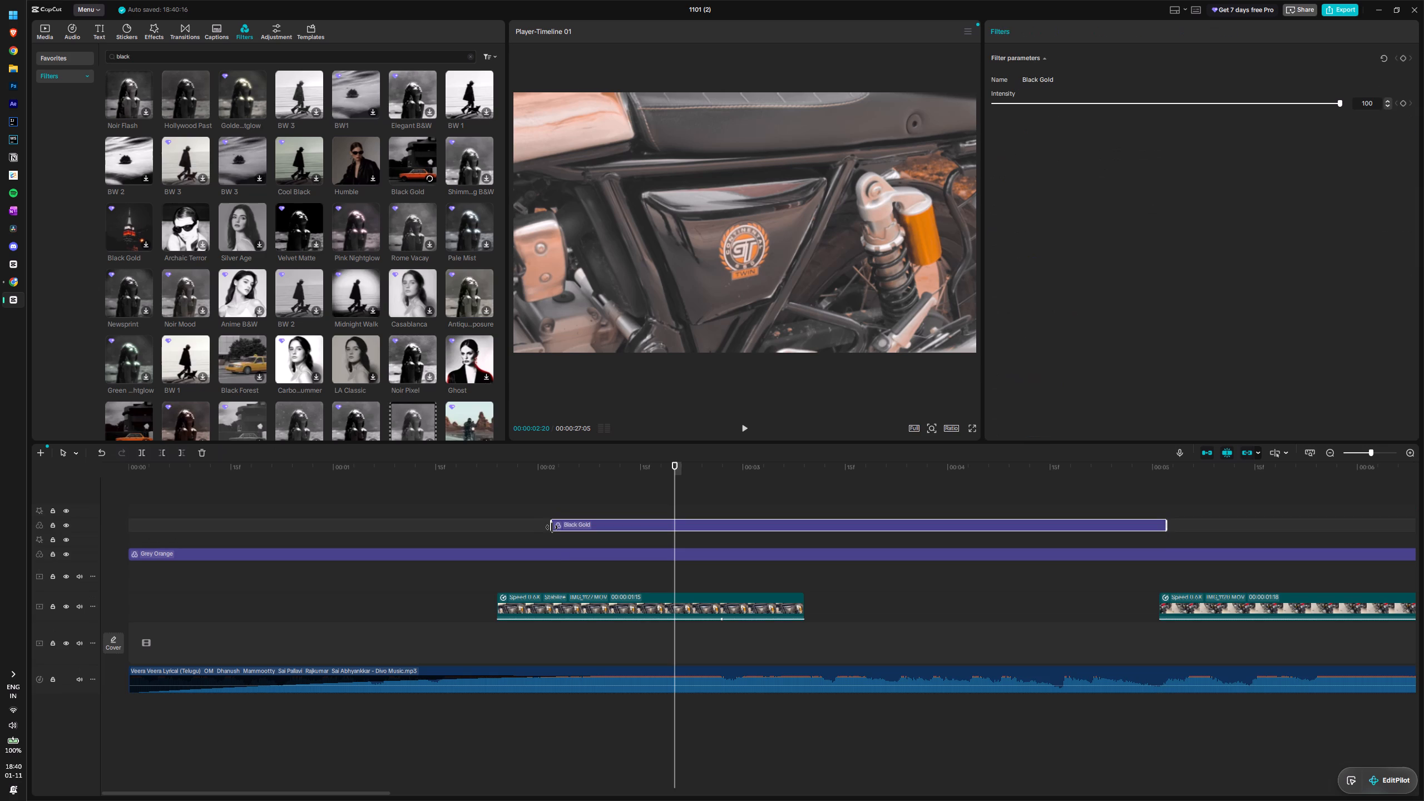
{"action": "left_click_drag", "start_coordinate": [630, 530], "coordinate": [616, 530]}
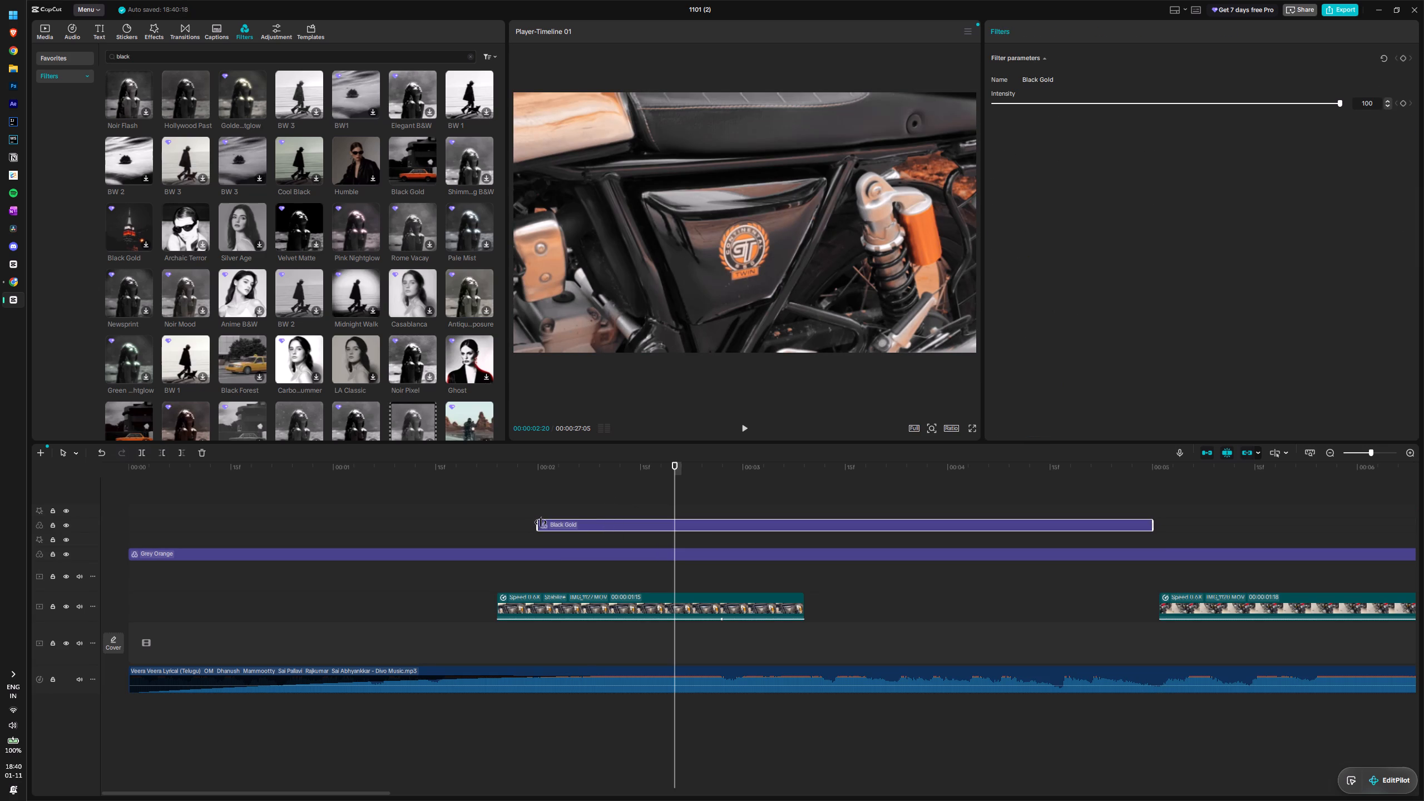
Extend the Black Gold filter from the start of the timeline to the end of the last video clip.
{"action": "left_click_drag", "start_coordinate": [536, 525], "coordinate": [121, 555]}
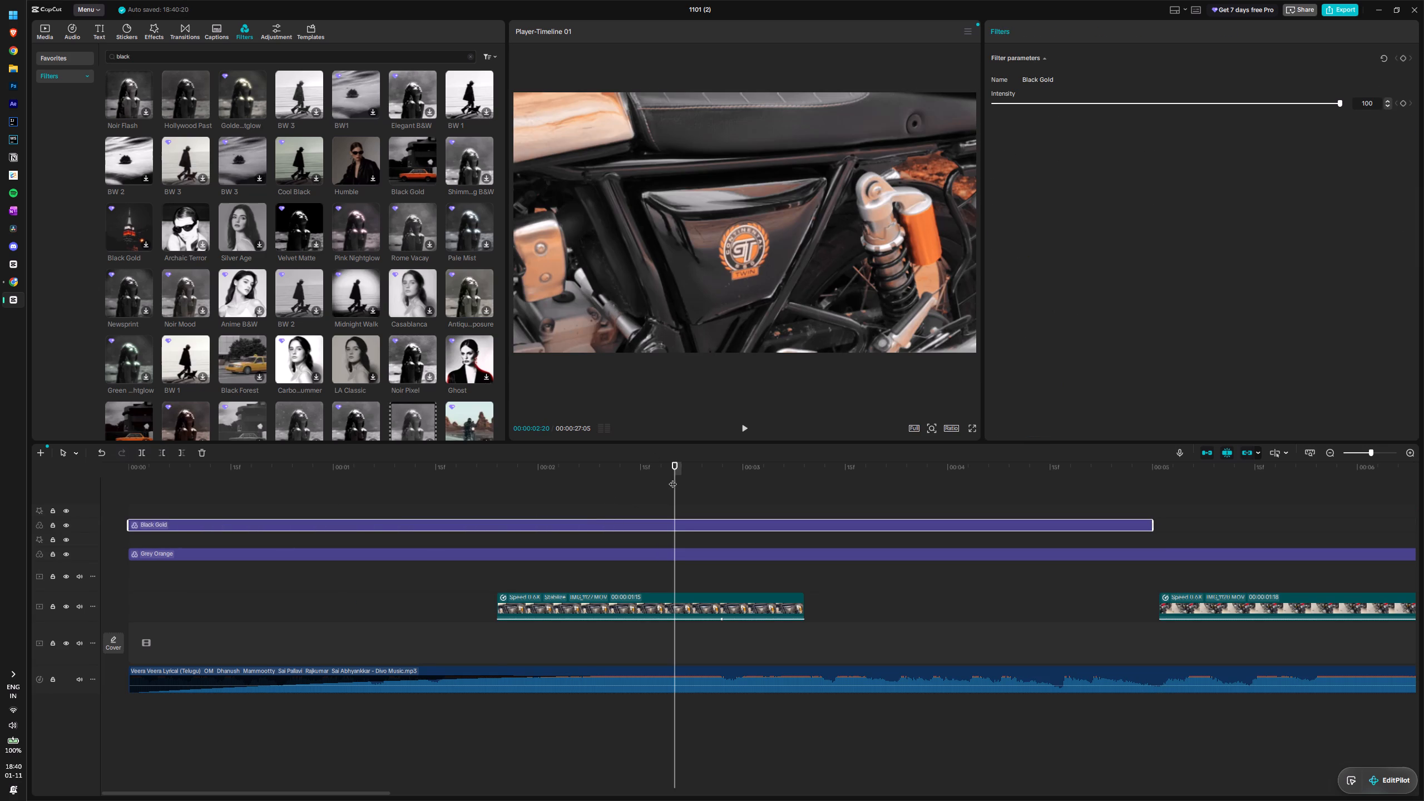
{"action": "left_click_drag", "start_coordinate": [674, 479], "coordinate": [1179, 532]}
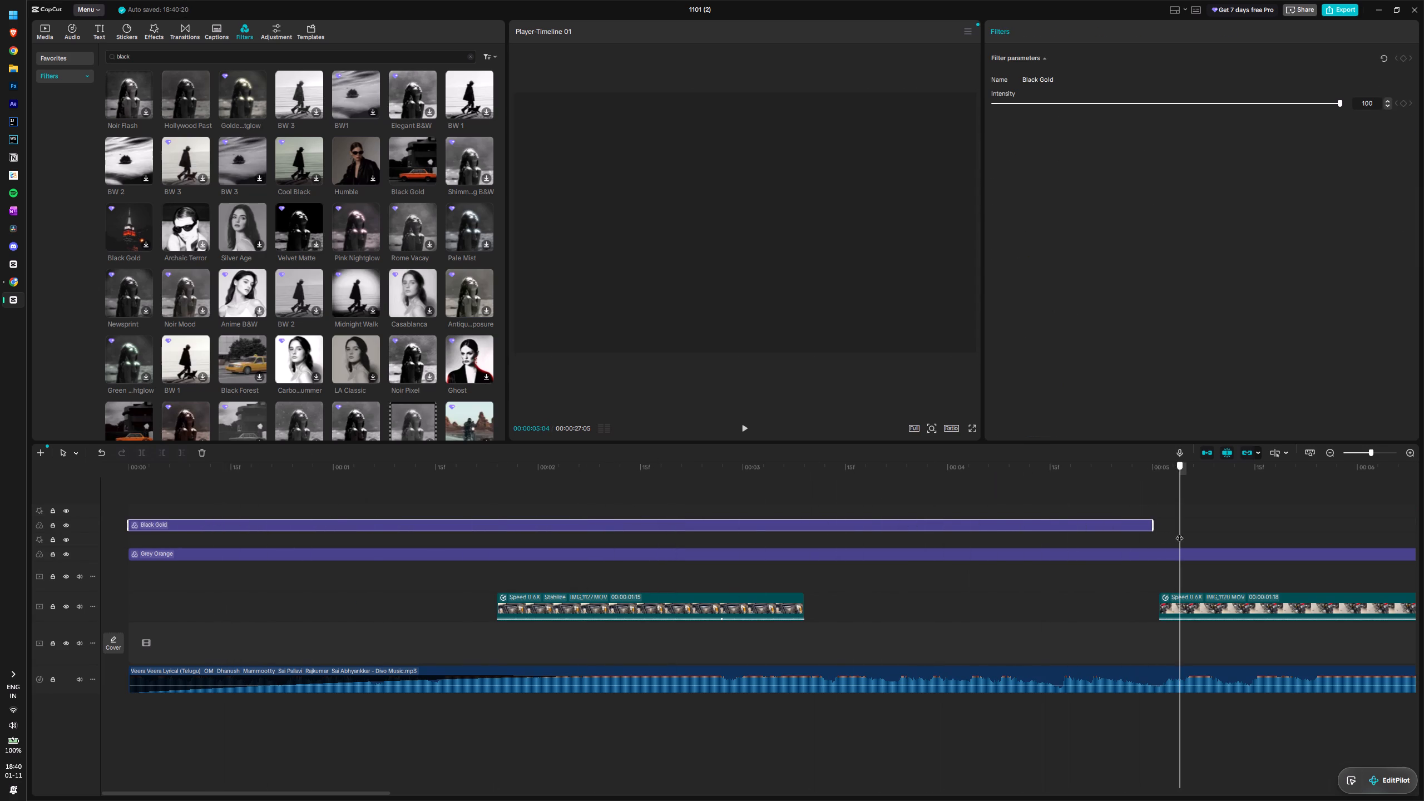
{"action": "left_click_drag", "start_coordinate": [1179, 532], "coordinate": [1182, 532]}
{"action": "left_click_drag", "start_coordinate": [1154, 525], "coordinate": [1423, 512]}
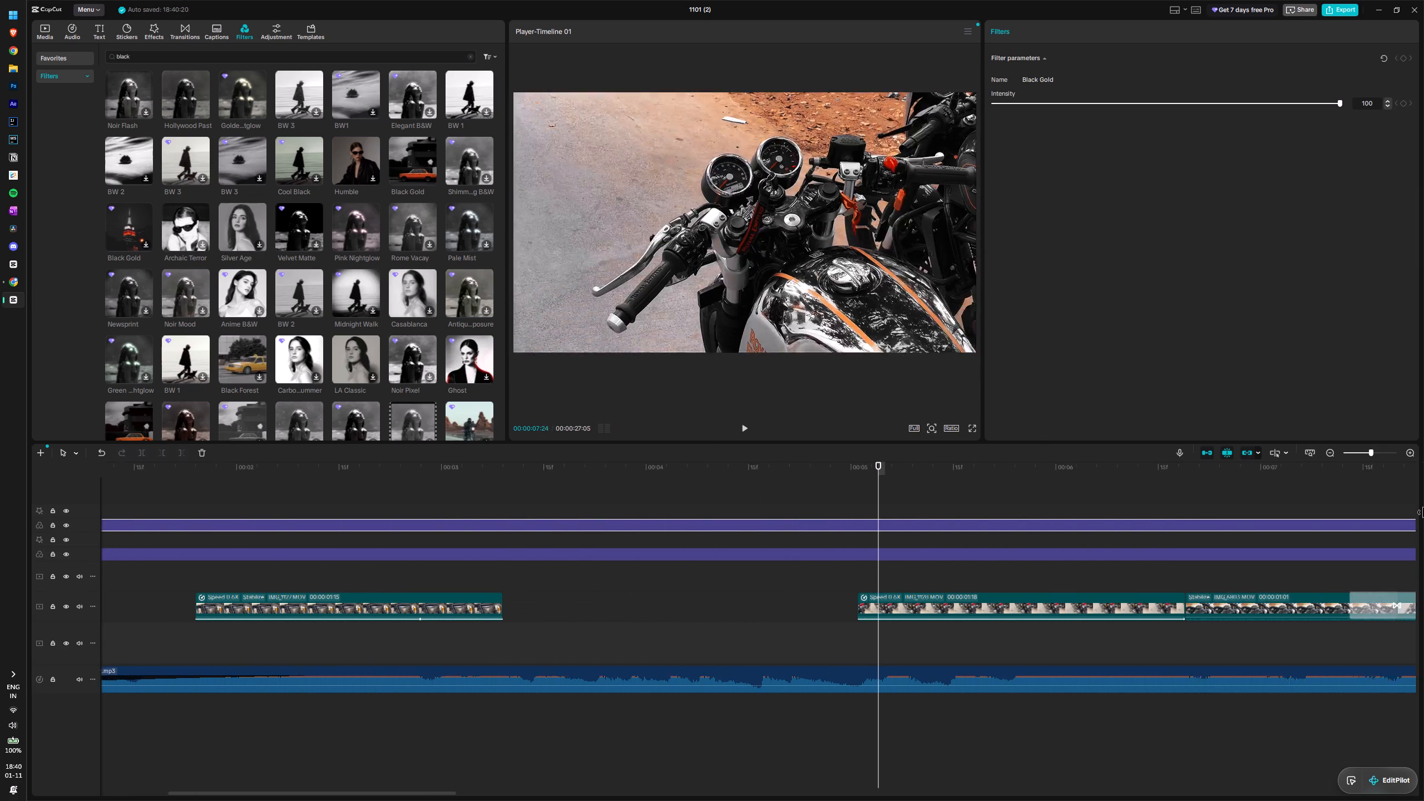
{"action": "left_click_drag", "start_coordinate": [1423, 512], "coordinate": [1423, 528]}
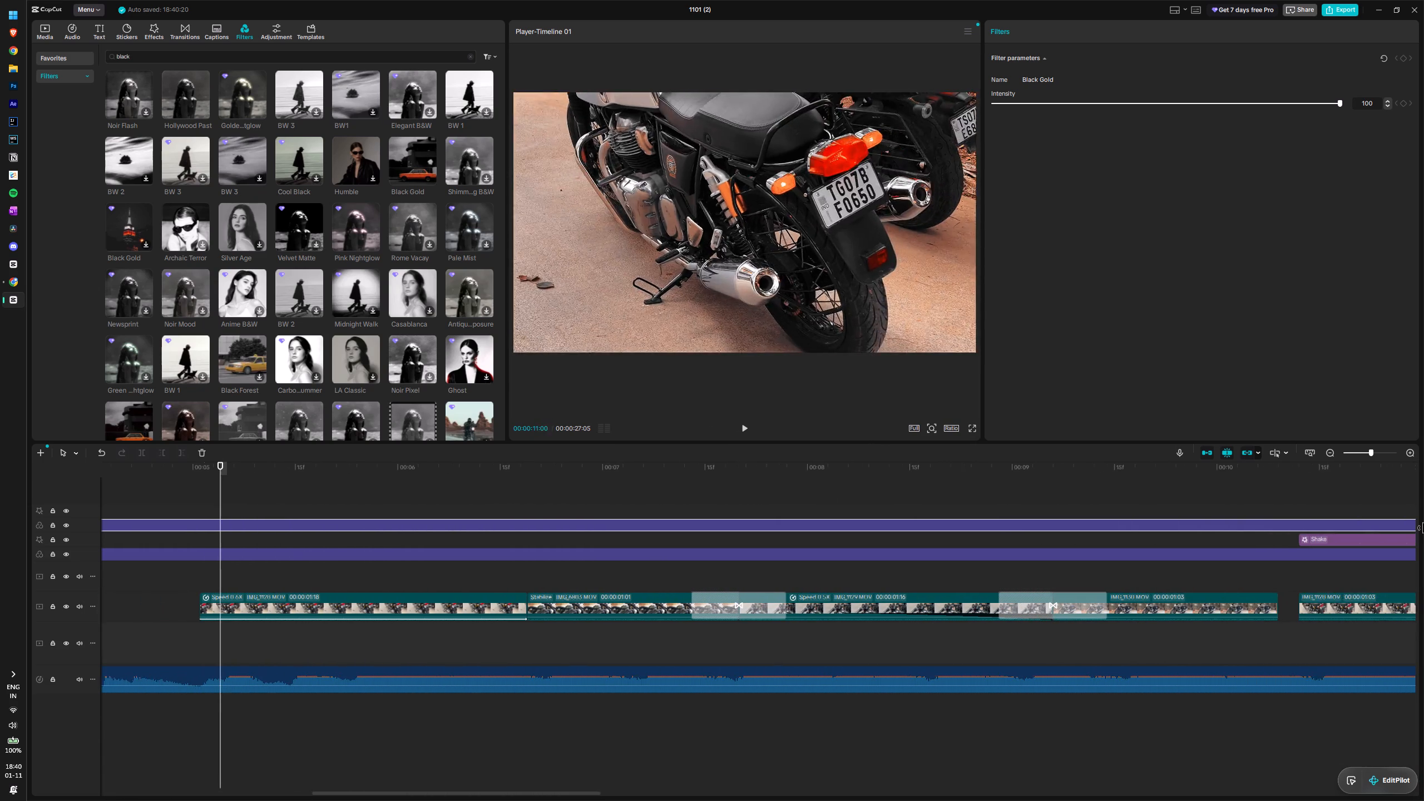
{"action": "left_click_drag", "start_coordinate": [1423, 528], "coordinate": [1203, 523]}
{"action": "left_click", "coordinate": [350, 504]}
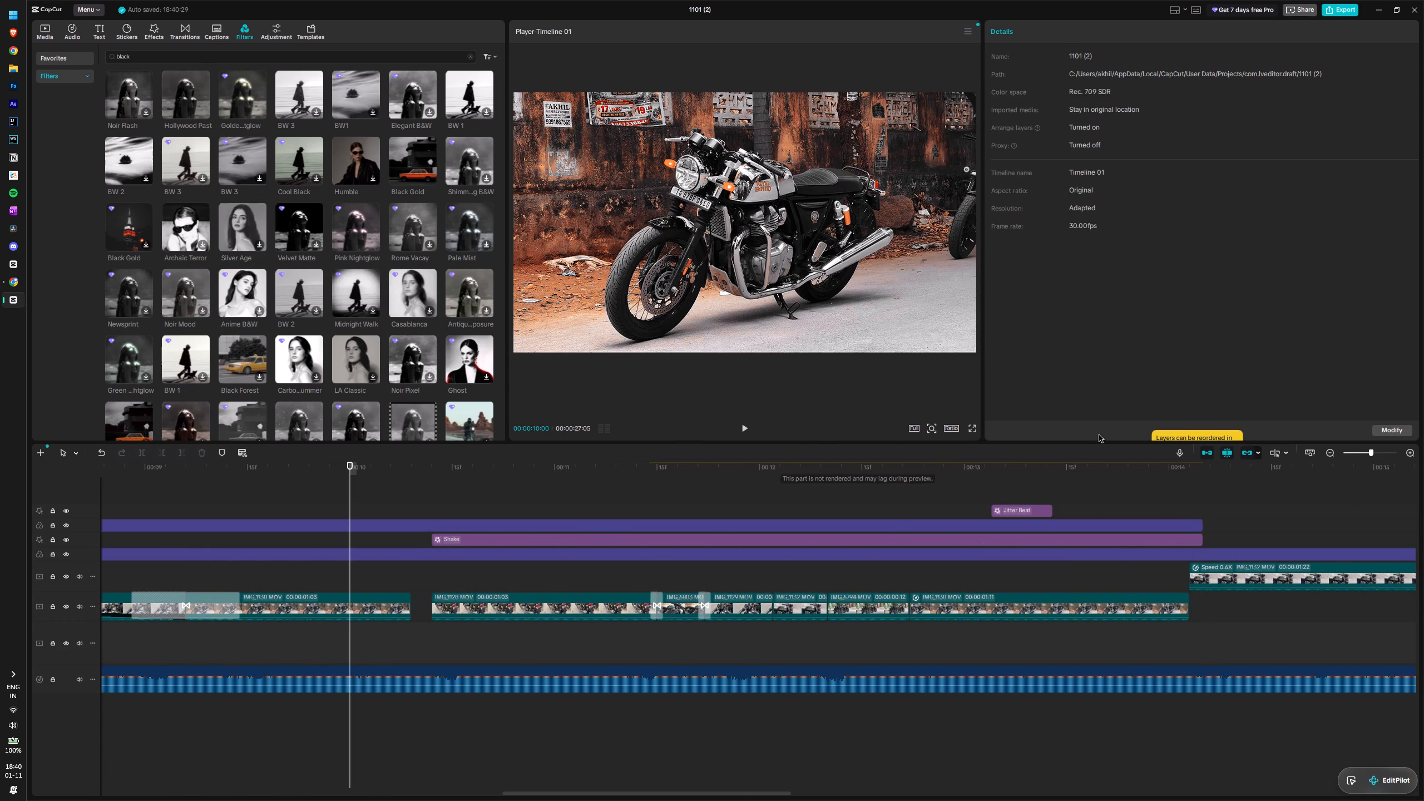
{"action": "left_click_drag", "start_coordinate": [1372, 452], "coordinate": [1355, 454]}
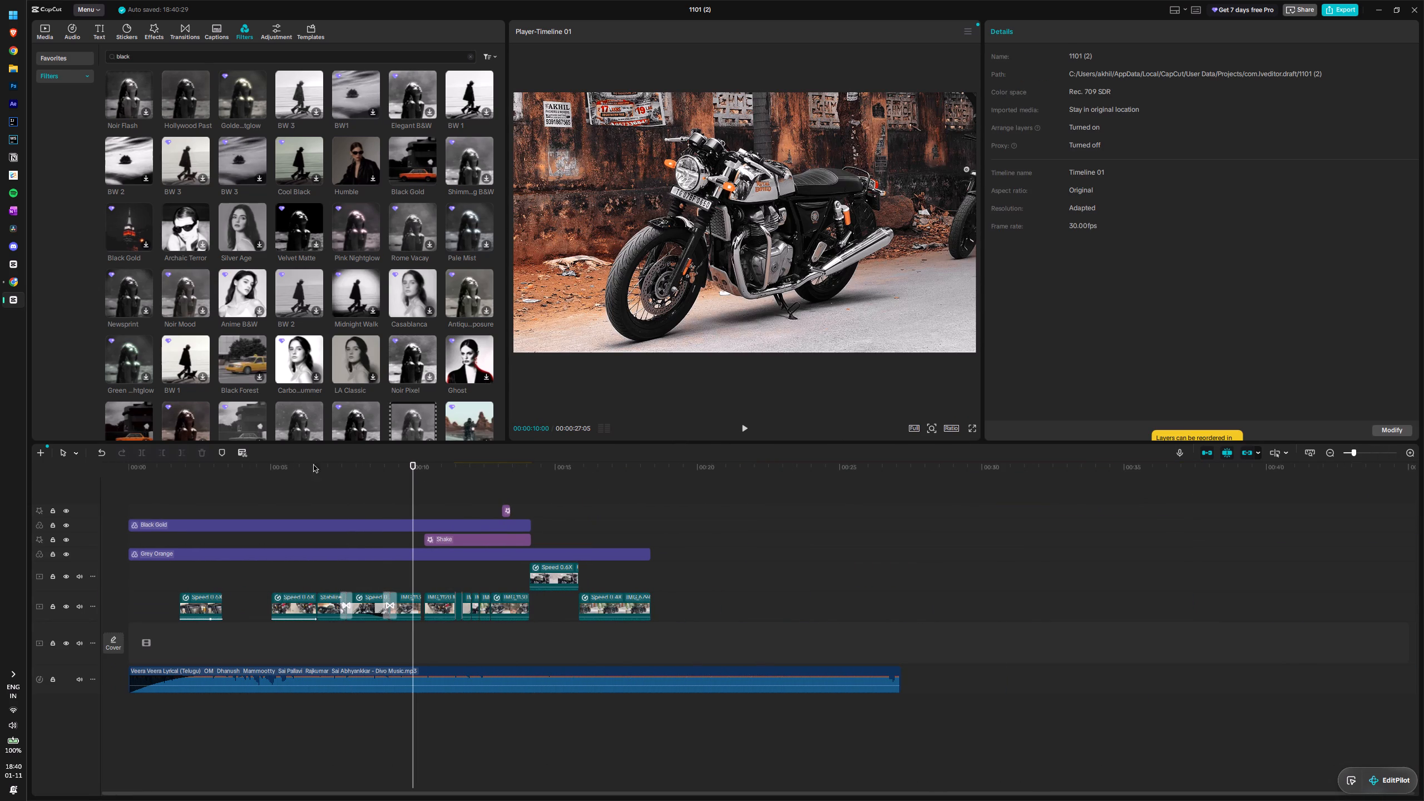
{"action": "left_click", "coordinate": [502, 527]}
{"action": "left_click_drag", "start_coordinate": [532, 525], "coordinate": [615, 528]}
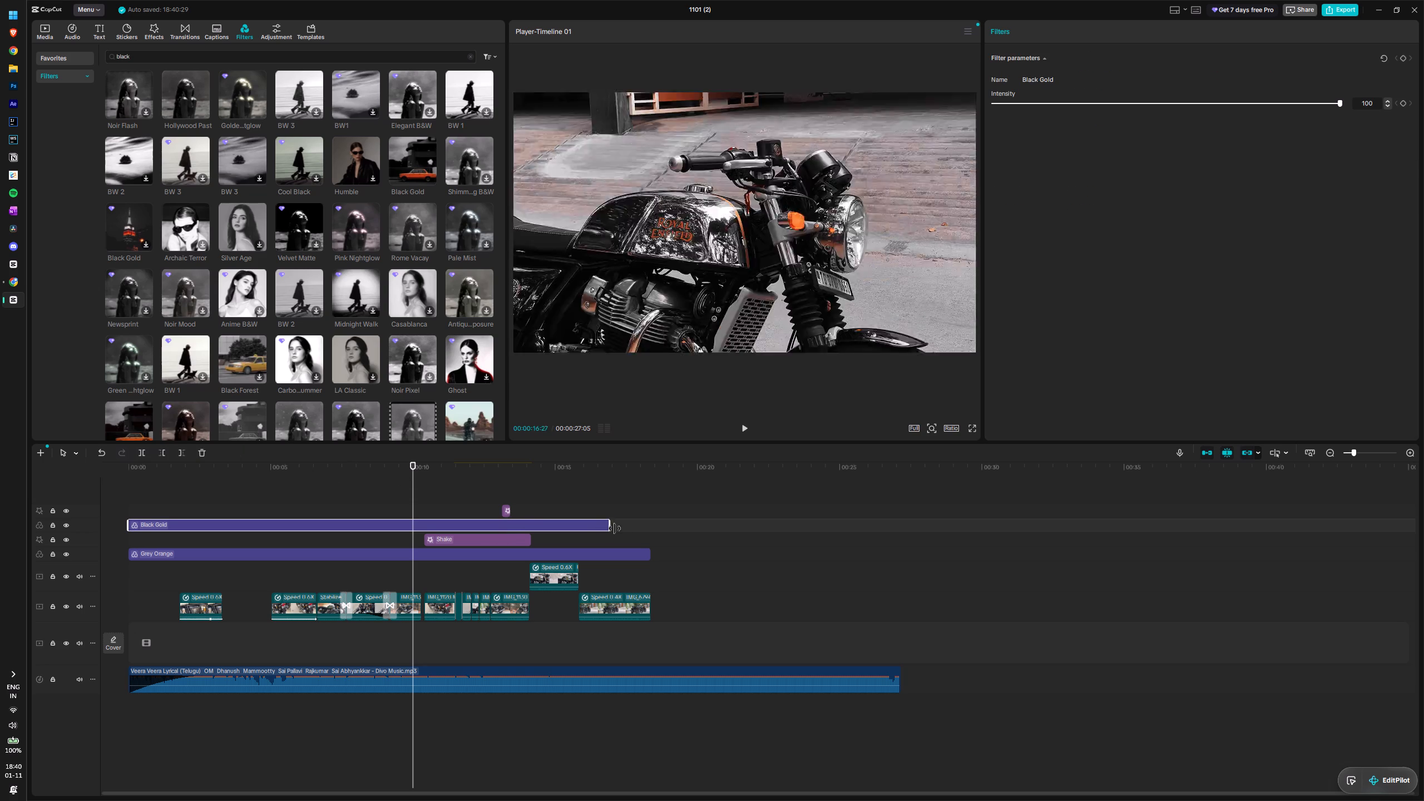
{"action": "left_click_drag", "start_coordinate": [615, 528], "coordinate": [648, 528]}
Play the edit in full screen from the start of the timeline to review the Black Gold filter.
{"action": "left_click_drag", "start_coordinate": [412, 486], "coordinate": [11, 499]}
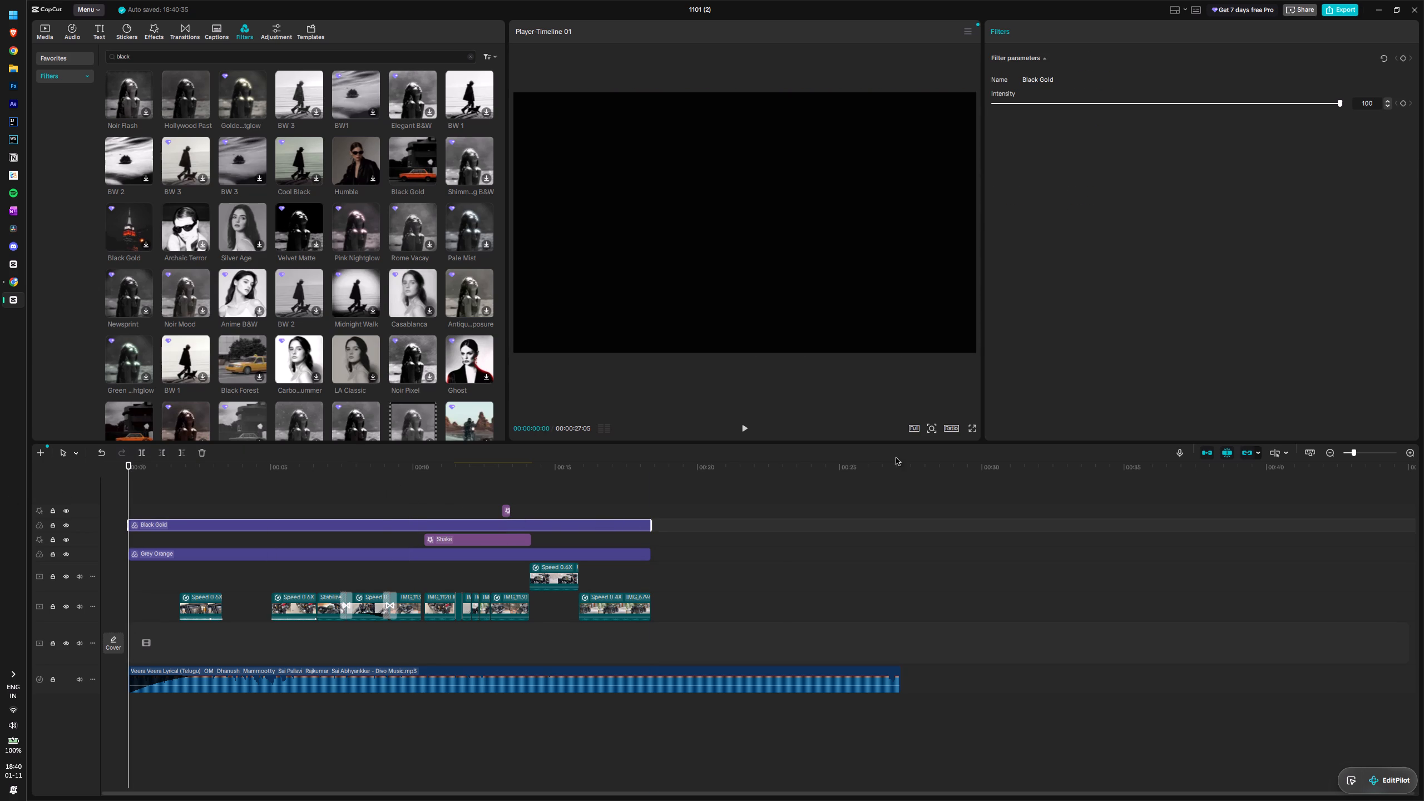
{"action": "key", "text": "space"}
{"action": "left_click", "coordinate": [973, 433]}
{"action": "left_click", "coordinate": [969, 427]}
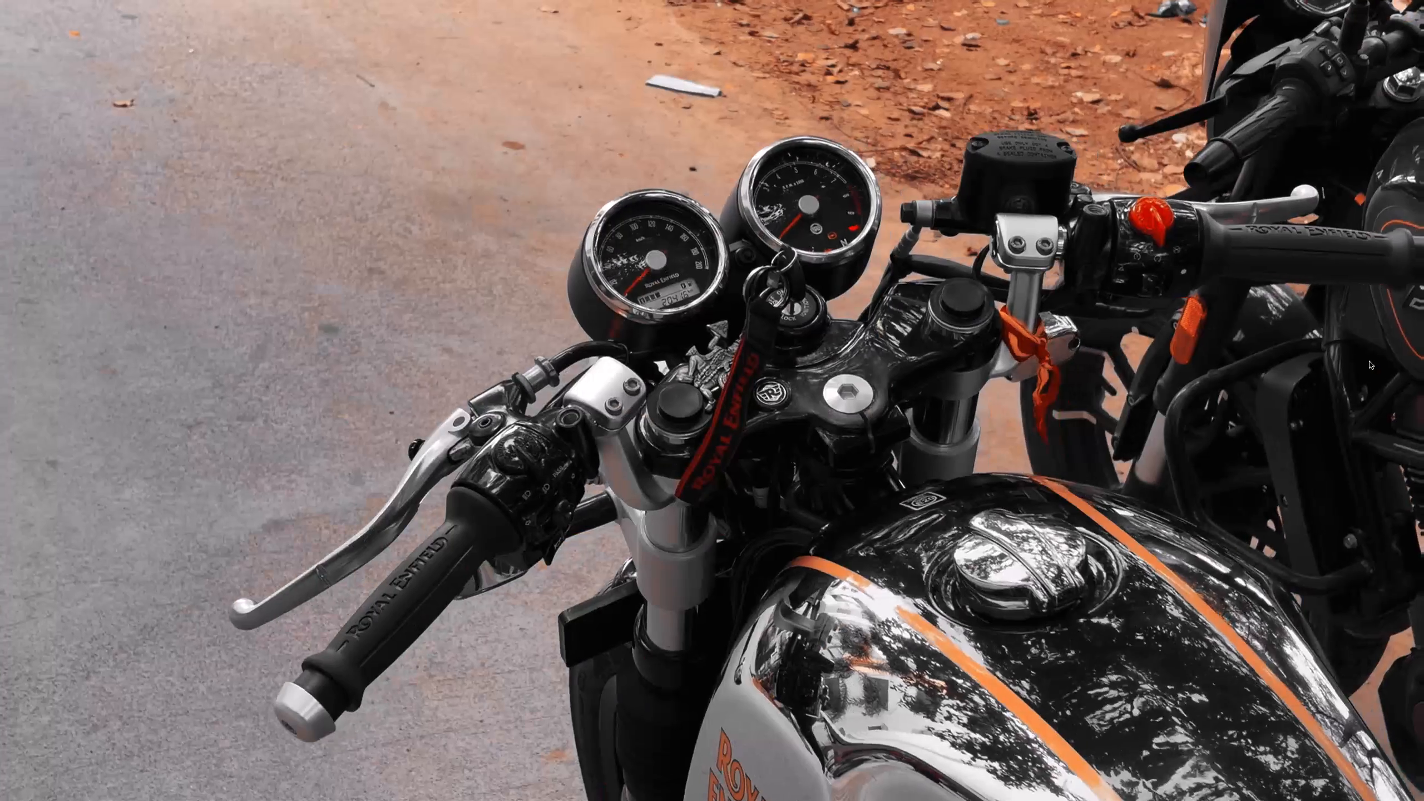
{"action": "key", "text": "space"}
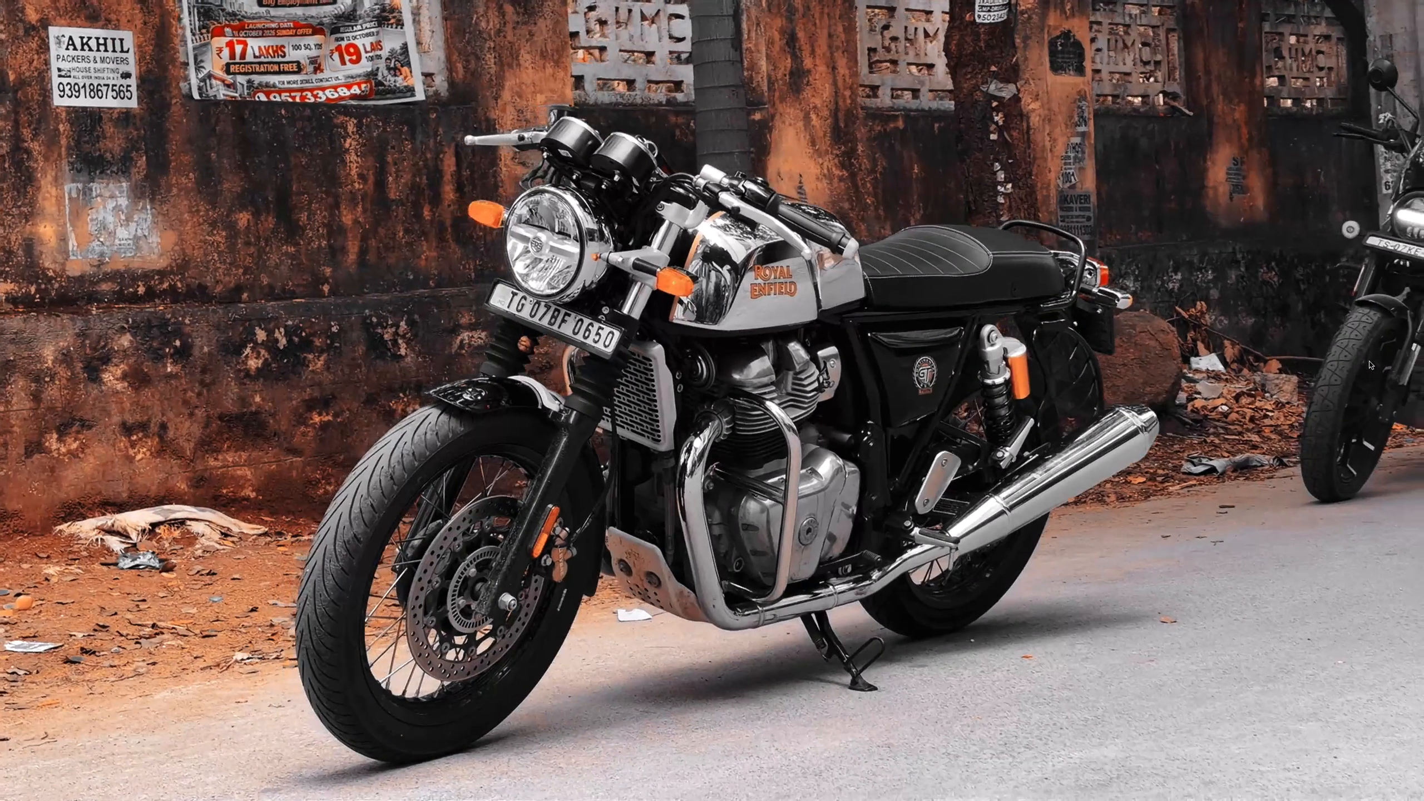
{"action": "key", "text": "Escape"}
Set the Black Gold filter's intensity to 61.
{"action": "left_click", "coordinate": [1122, 105]}
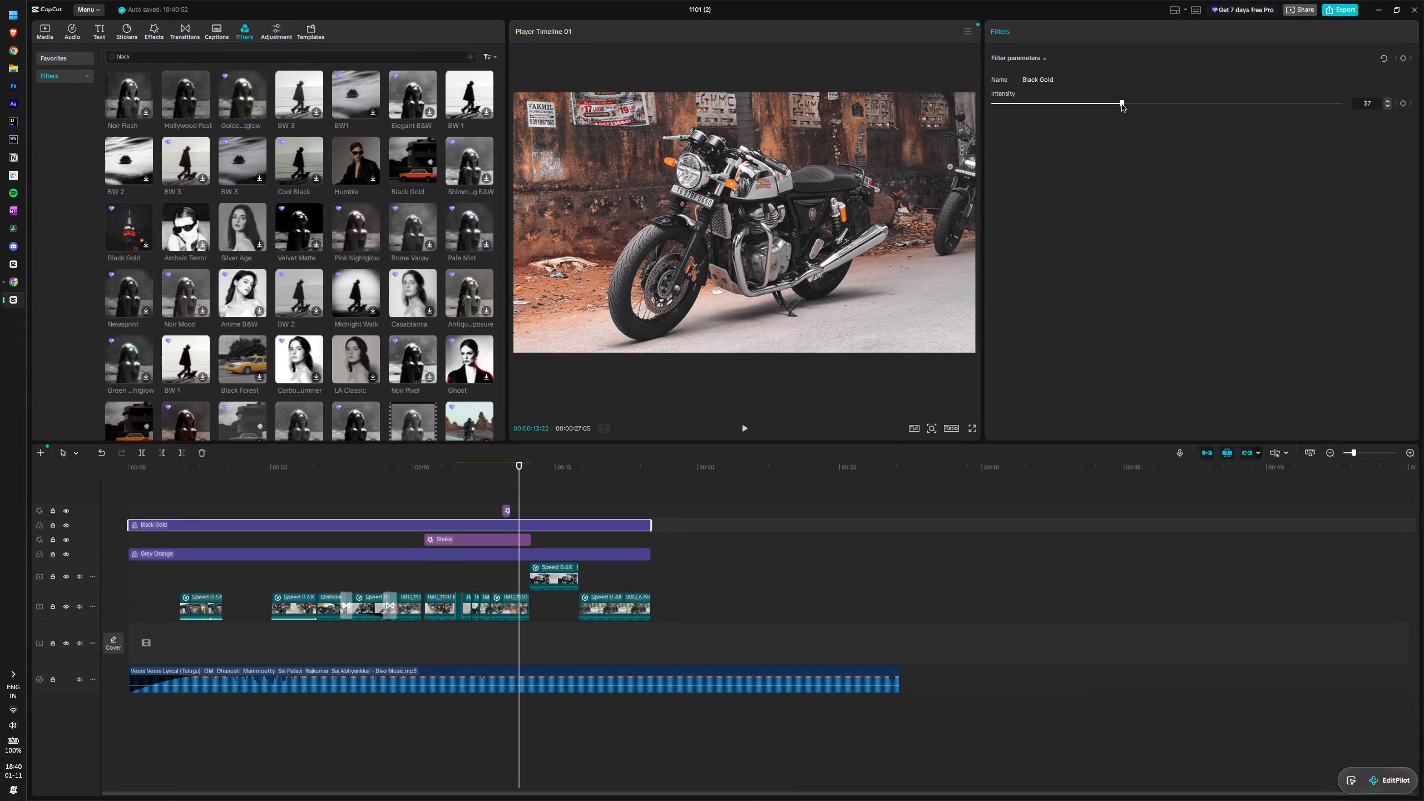
{"action": "left_click_drag", "start_coordinate": [1122, 105], "coordinate": [1205, 104]}
Search the filter library for glow.
{"action": "left_click_drag", "start_coordinate": [241, 53], "coordinate": [103, 54]}
{"action": "type", "text": "glow\\"}
{"action": "key", "text": "BackSpace"}
{"action": "key", "text": "Return"}
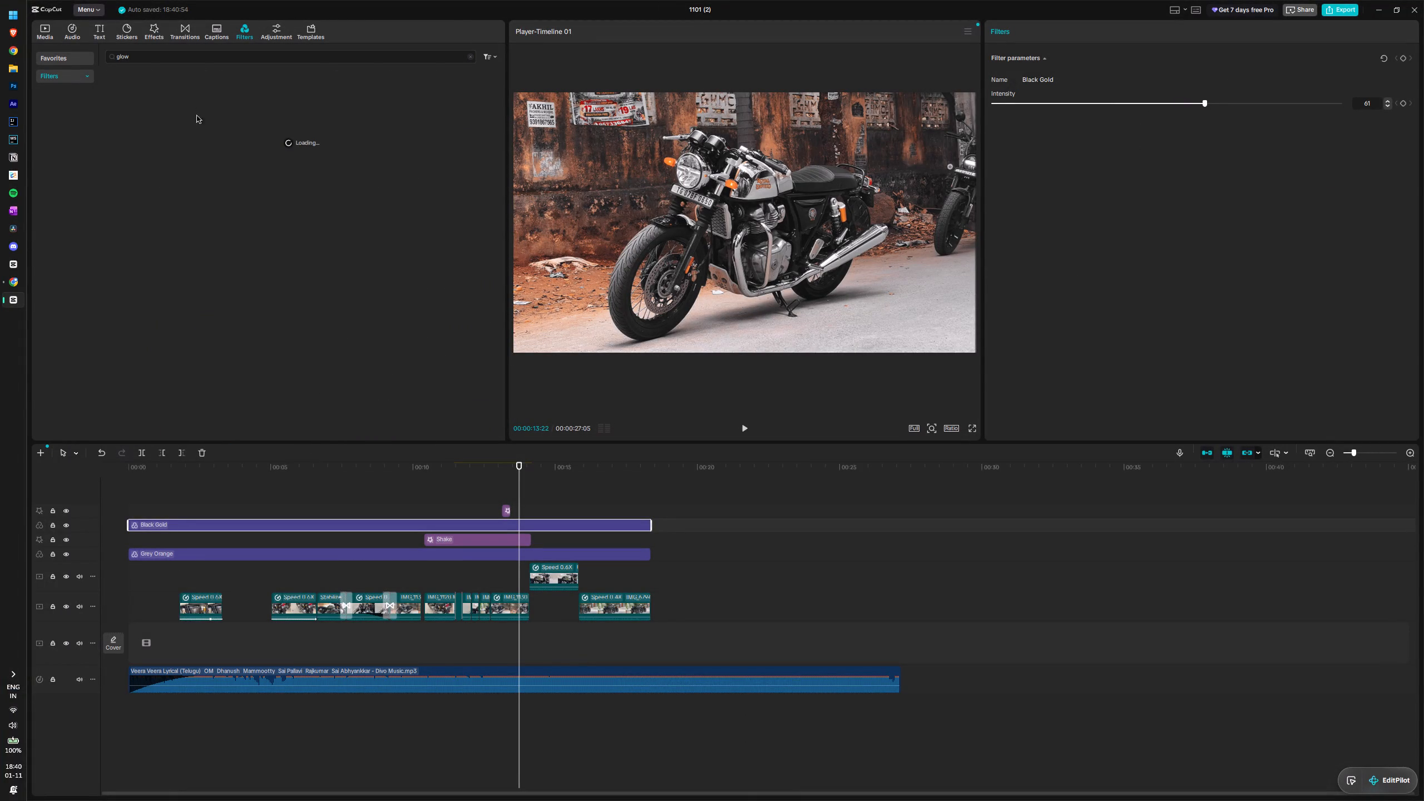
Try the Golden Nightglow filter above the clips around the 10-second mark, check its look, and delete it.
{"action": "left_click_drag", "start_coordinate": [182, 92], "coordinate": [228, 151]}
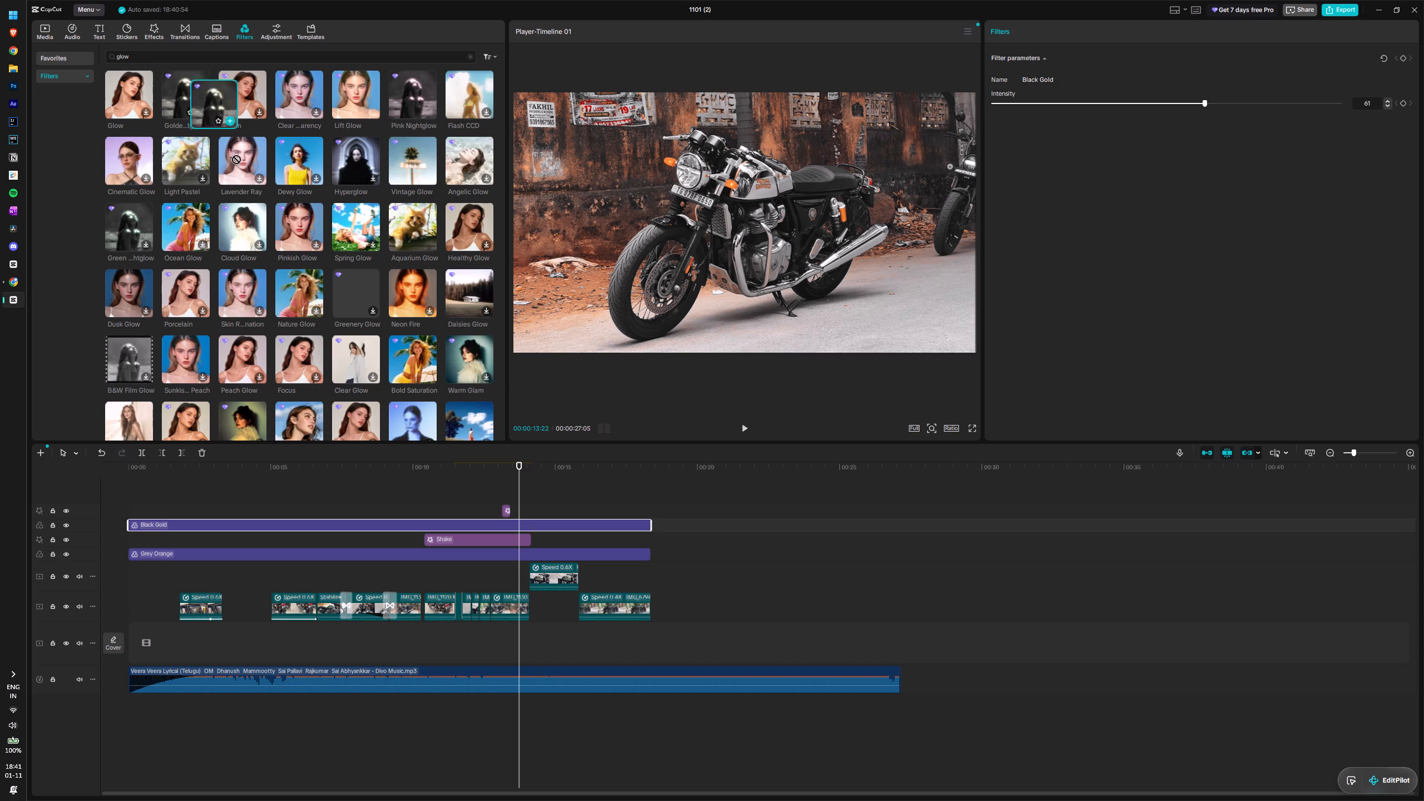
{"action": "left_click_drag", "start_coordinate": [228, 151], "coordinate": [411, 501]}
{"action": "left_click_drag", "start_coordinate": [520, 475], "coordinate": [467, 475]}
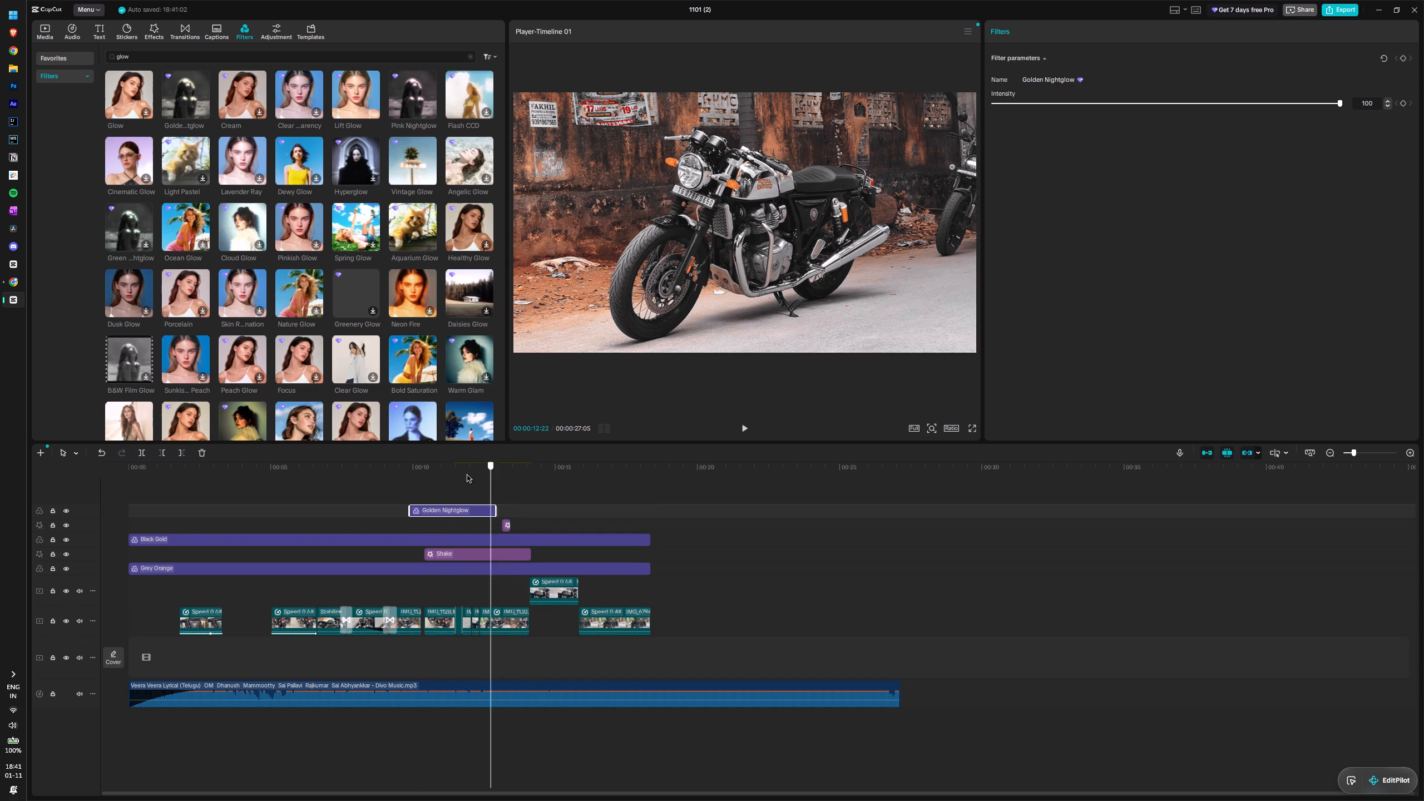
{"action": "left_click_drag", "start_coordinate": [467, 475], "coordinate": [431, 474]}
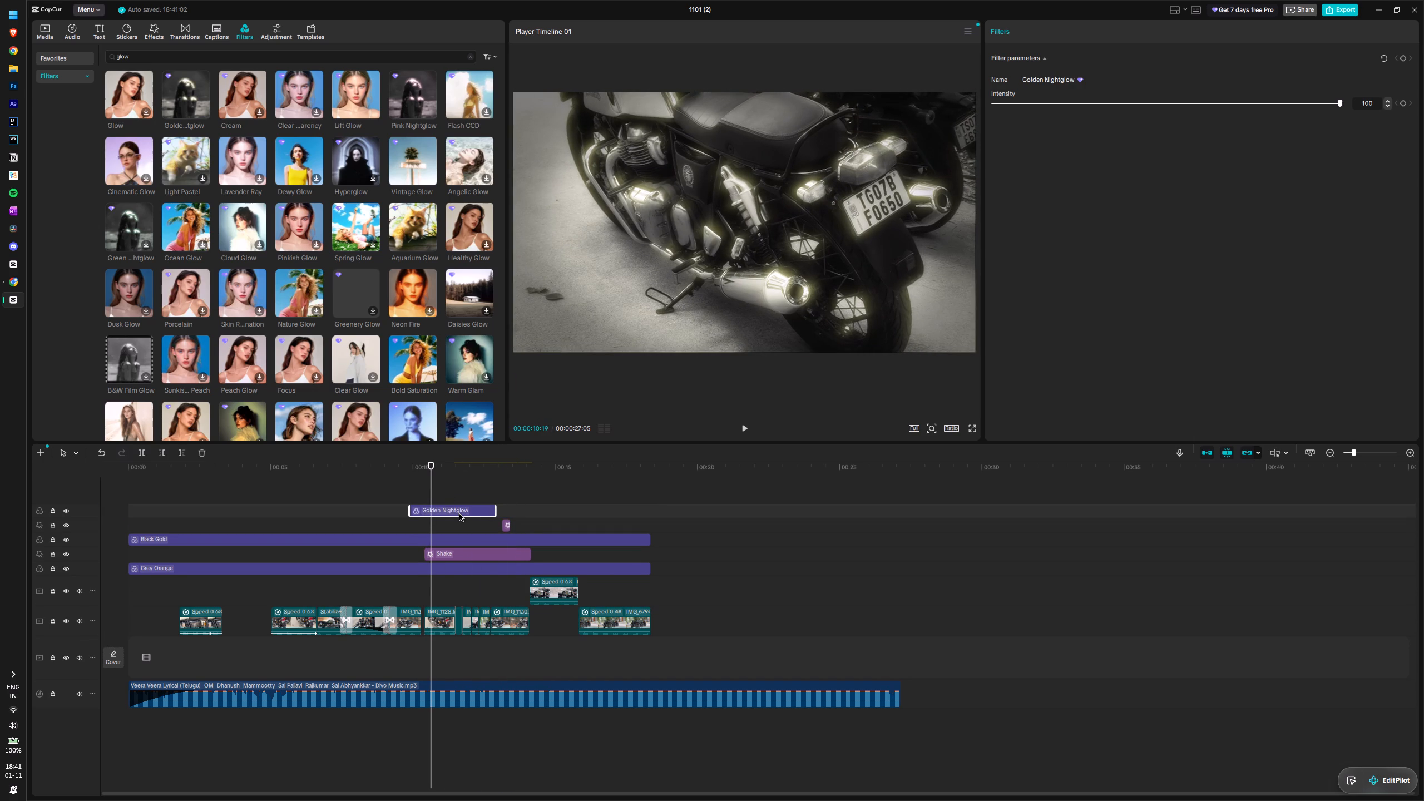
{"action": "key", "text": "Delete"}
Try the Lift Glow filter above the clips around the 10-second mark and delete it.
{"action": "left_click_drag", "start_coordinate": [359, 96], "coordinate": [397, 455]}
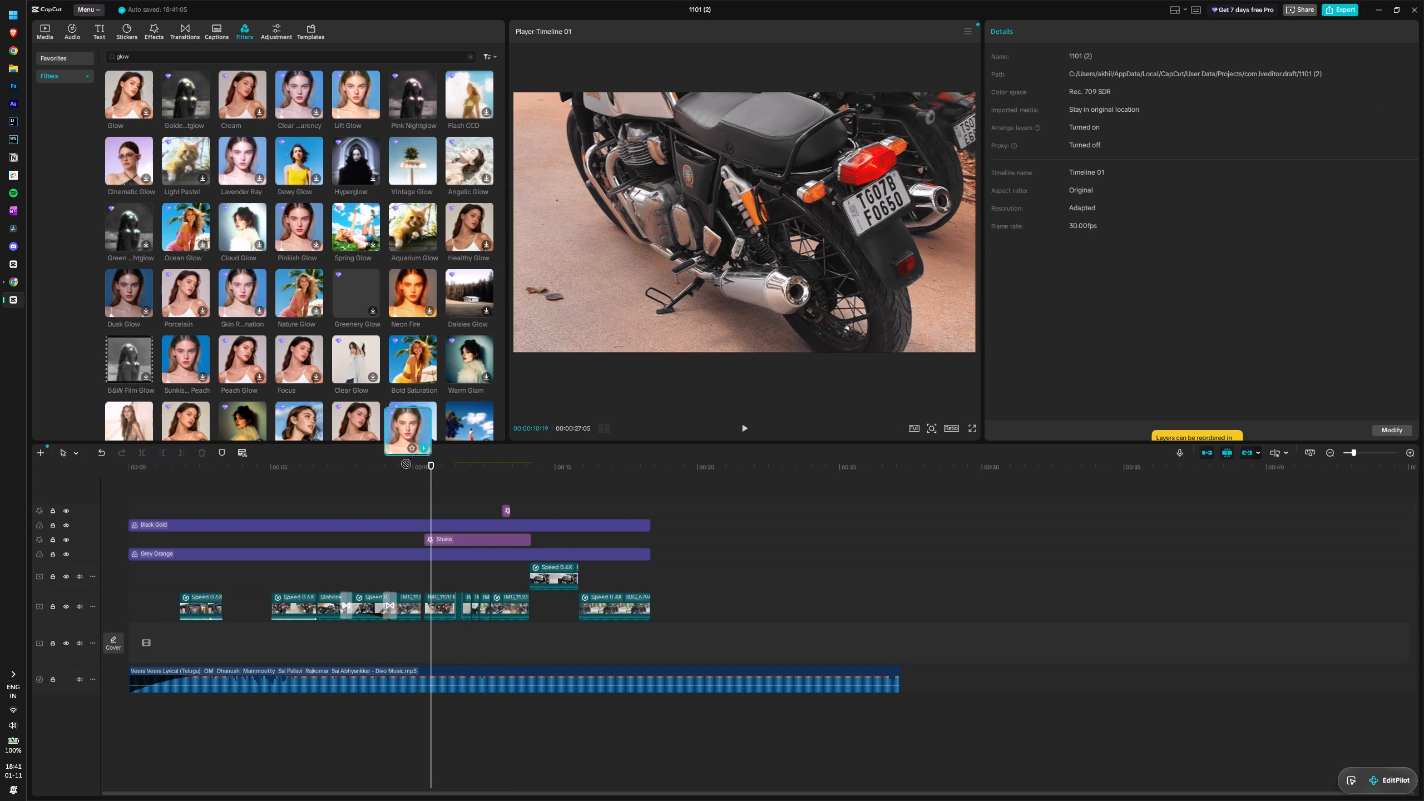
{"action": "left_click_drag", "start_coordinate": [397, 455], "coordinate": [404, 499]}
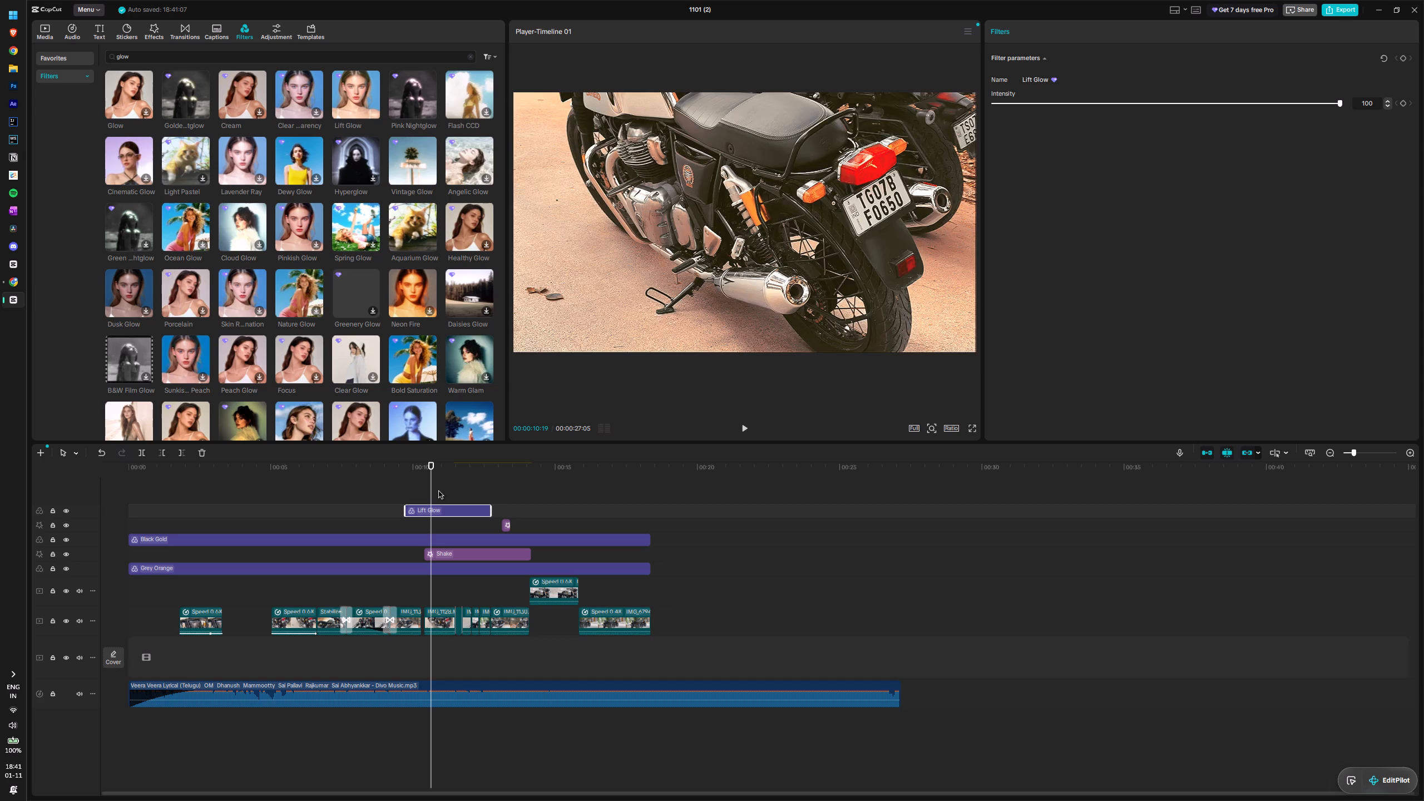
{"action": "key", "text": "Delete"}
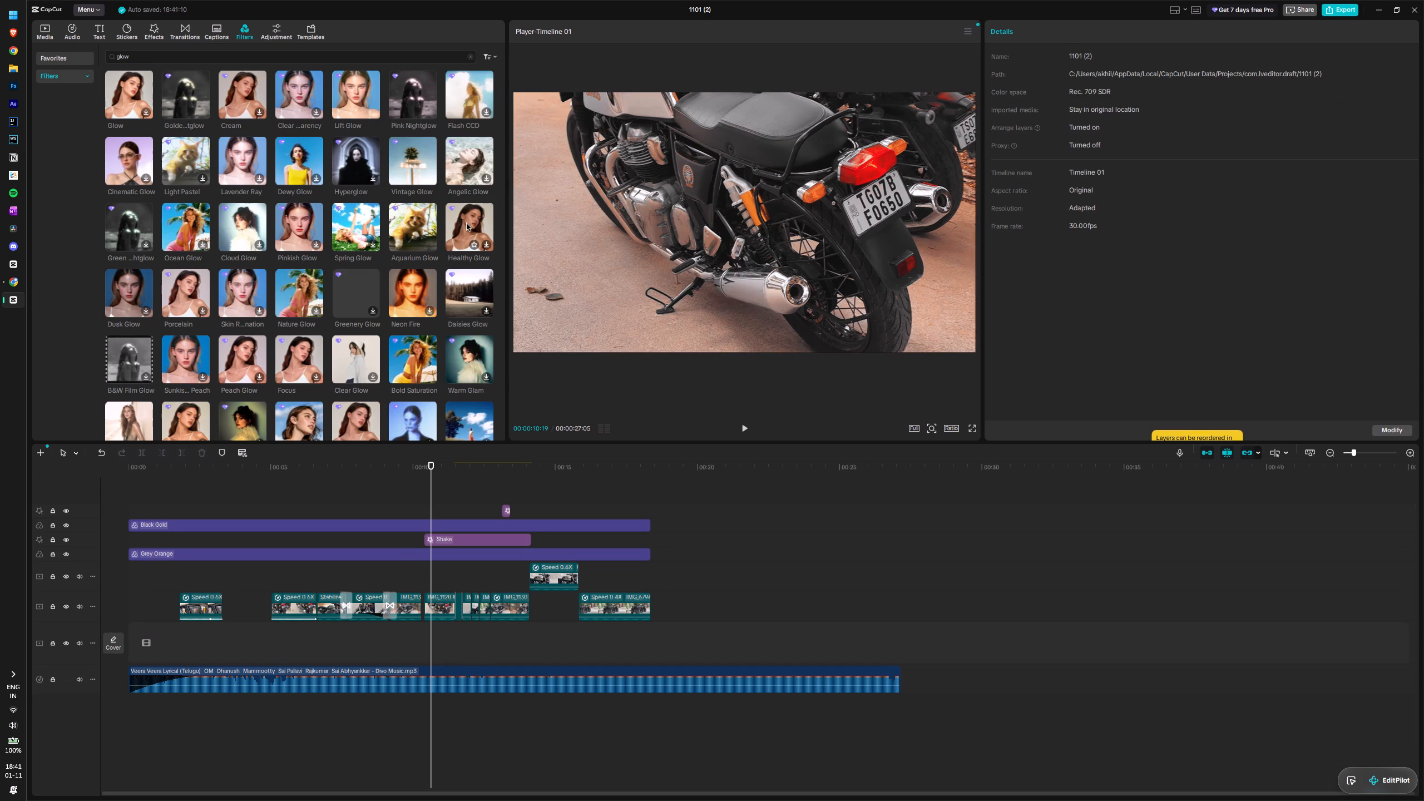
Add the Aquarium Glow filter on a top track near the 10-second mark and extend its start back to about 7 seconds.
{"action": "left_click_drag", "start_coordinate": [413, 235], "coordinate": [411, 501]}
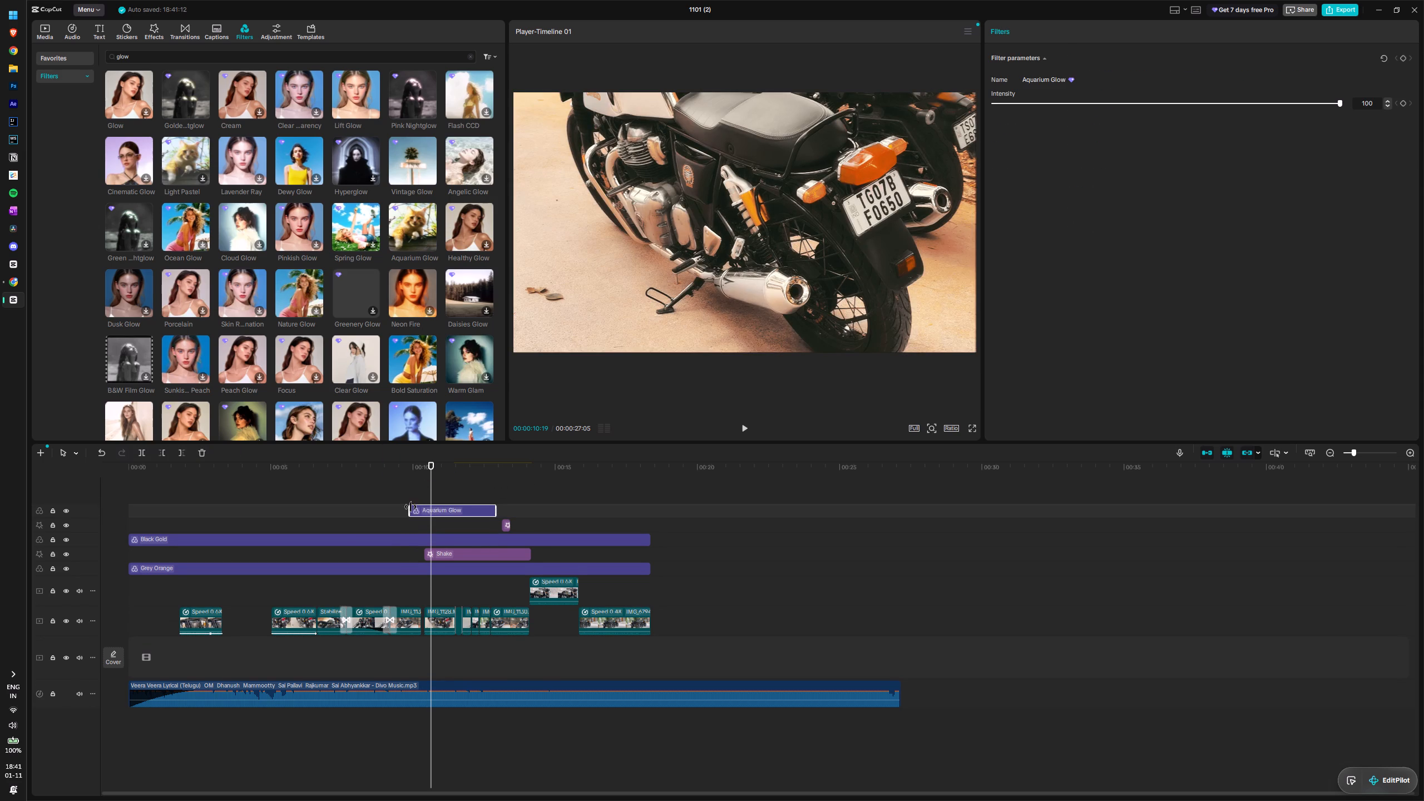
{"action": "left_click_drag", "start_coordinate": [411, 507], "coordinate": [342, 518]}
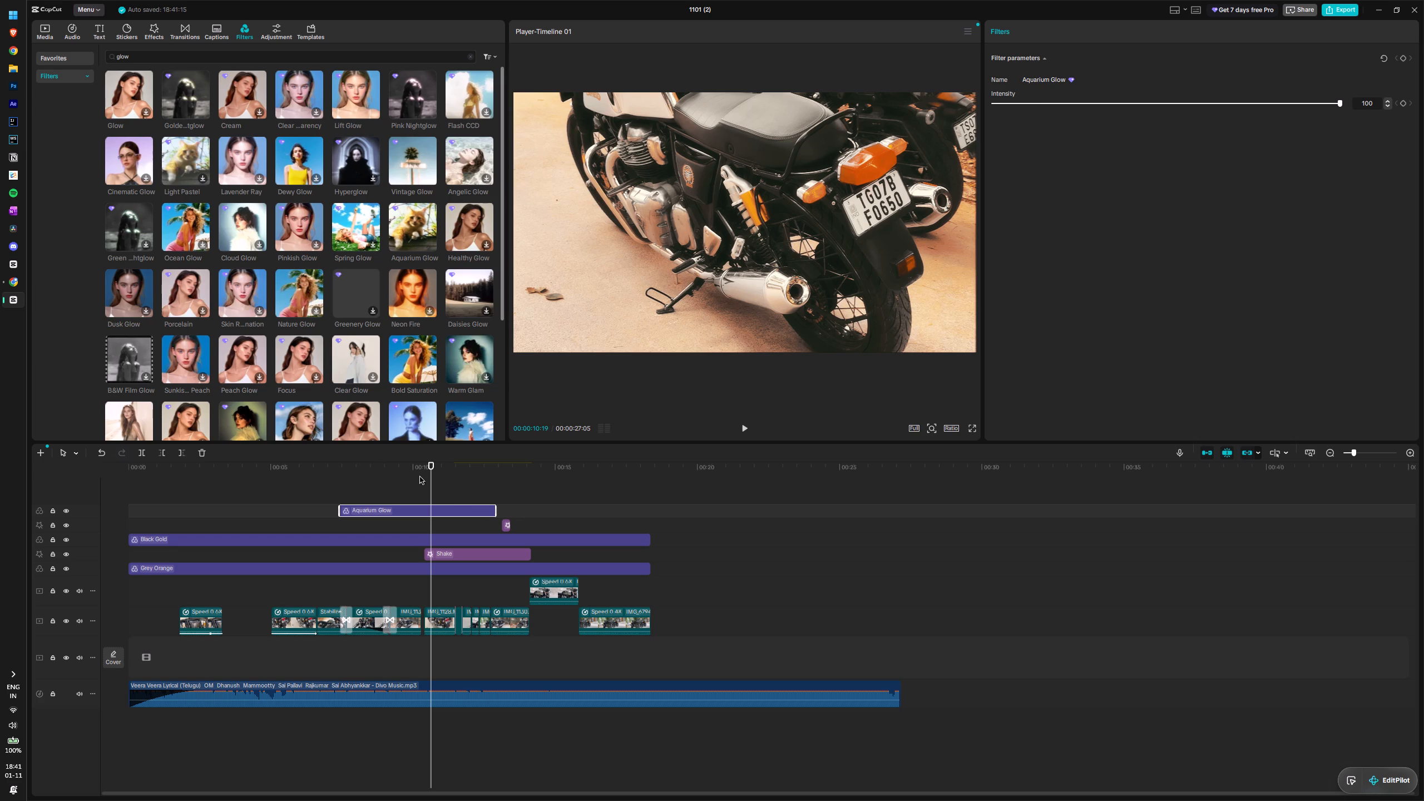
Compare intensities for the Aquarium Glow filter, lower it to 0, and scrub through the clips it covers.
{"action": "left_click_drag", "start_coordinate": [431, 478], "coordinate": [401, 486]}
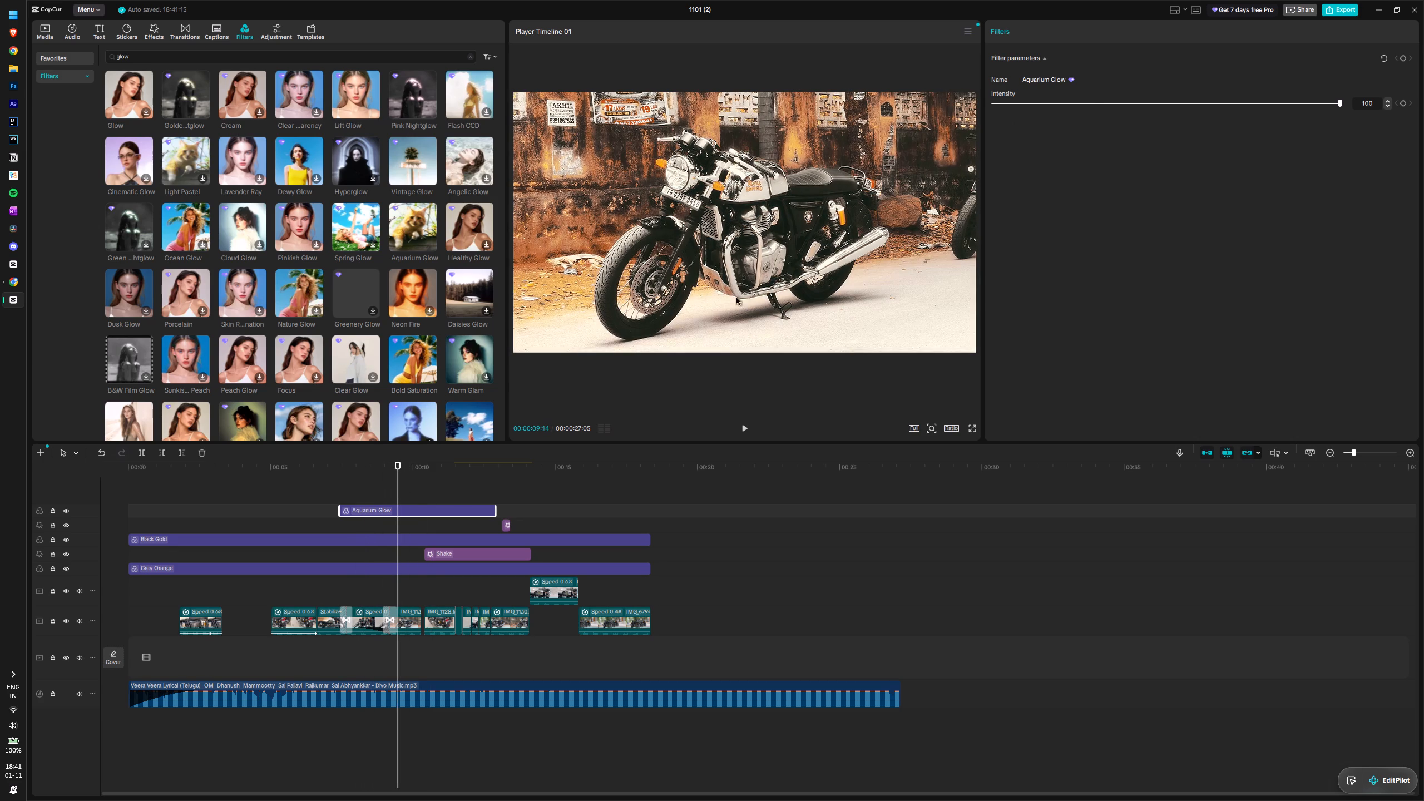
{"action": "left_click", "coordinate": [1084, 103]}
{"action": "left_click_drag", "start_coordinate": [1084, 103], "coordinate": [906, 116]}
{"action": "left_click", "coordinate": [1102, 106]}
{"action": "left_click_drag", "start_coordinate": [1102, 106], "coordinate": [1377, 106]}
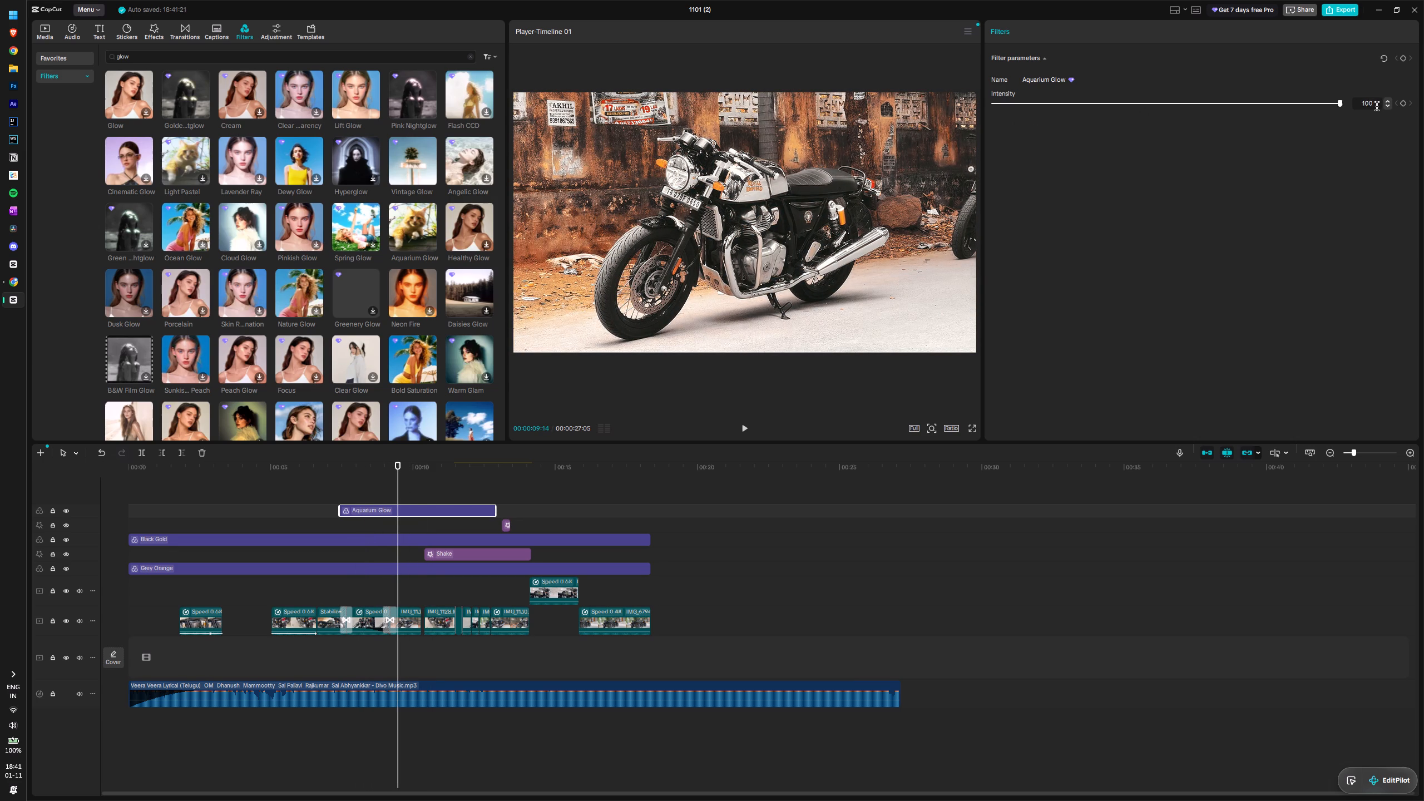
{"action": "left_click_drag", "start_coordinate": [1377, 106], "coordinate": [825, 120]}
{"action": "left_click_drag", "start_coordinate": [399, 465], "coordinate": [452, 467]}
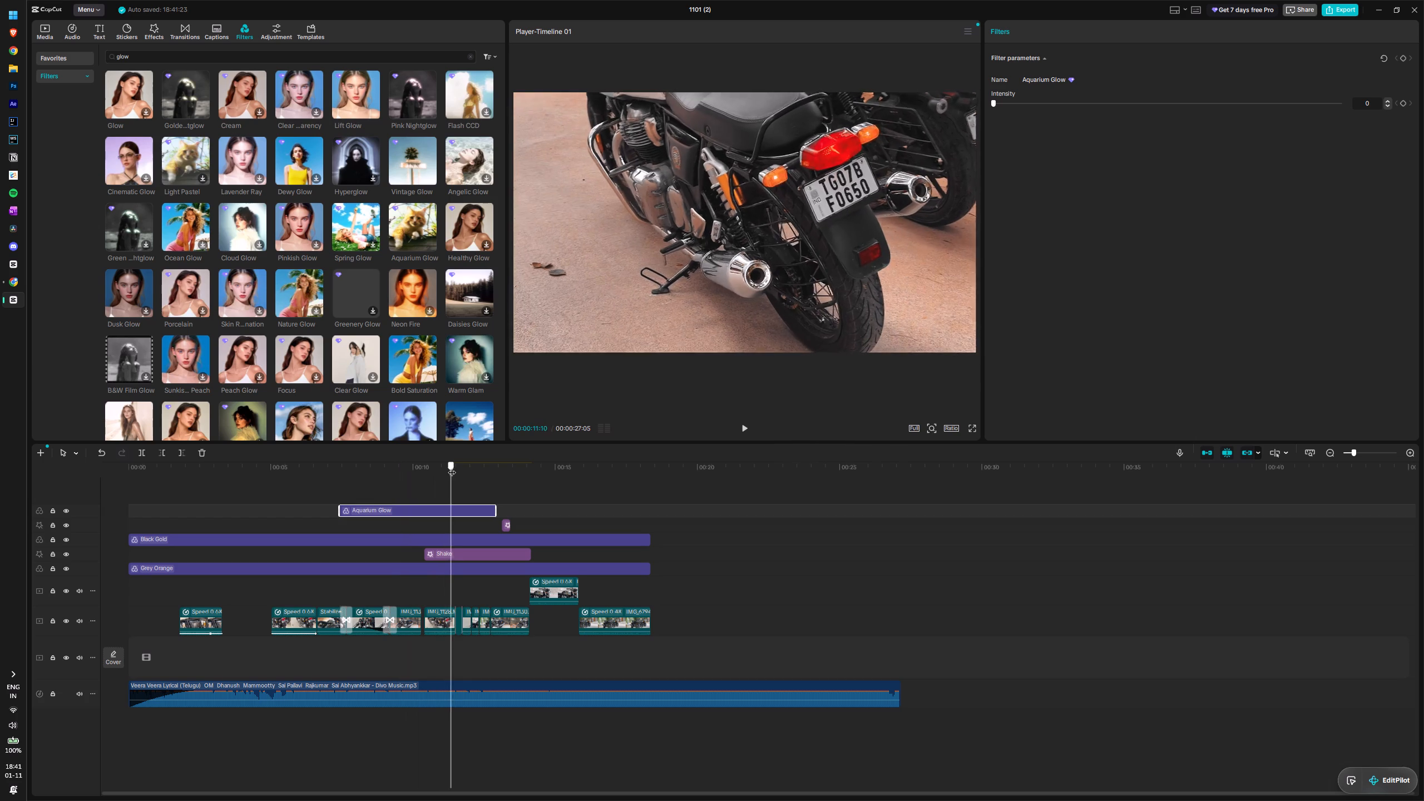
{"action": "left_click_drag", "start_coordinate": [452, 467], "coordinate": [368, 474]}
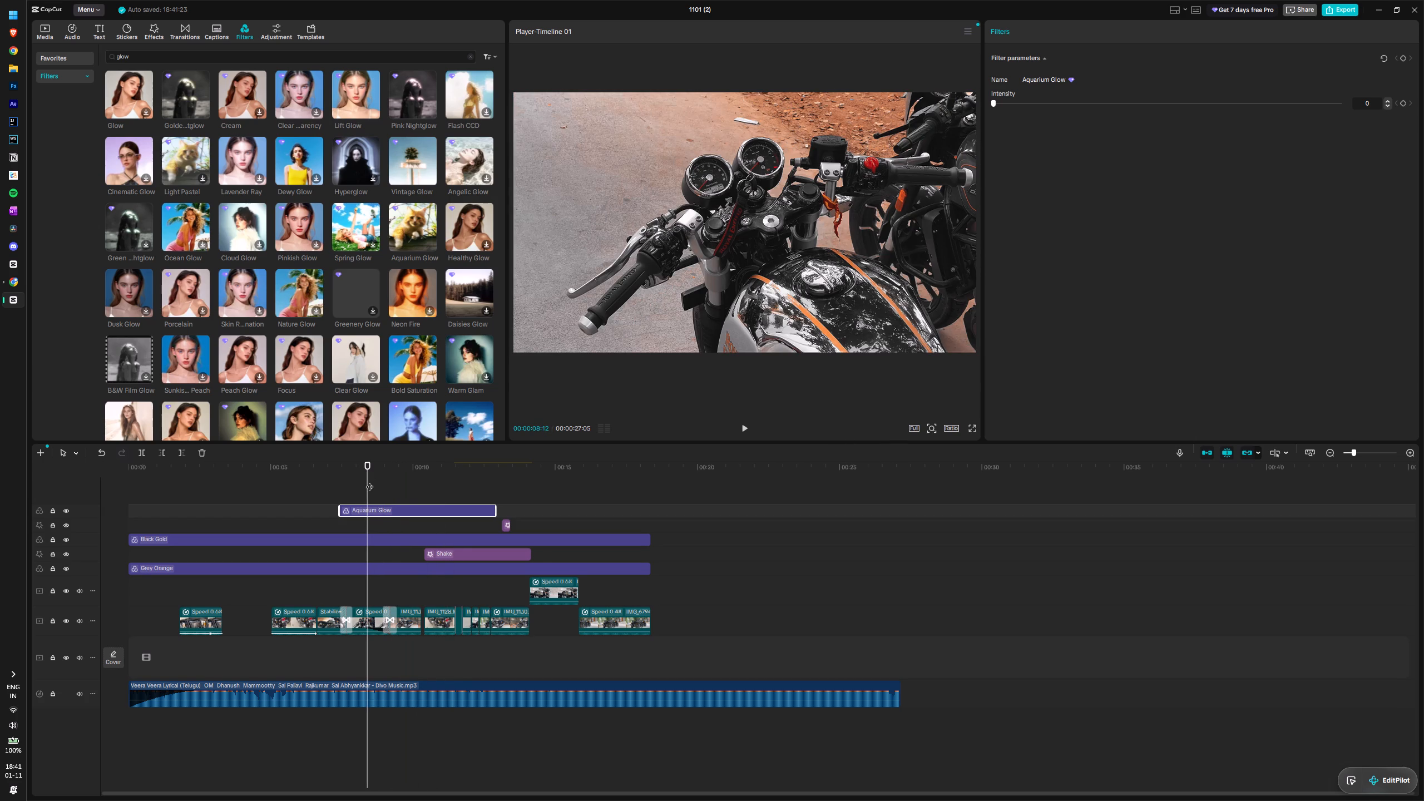
{"action": "left_click_drag", "start_coordinate": [369, 480], "coordinate": [394, 479]}
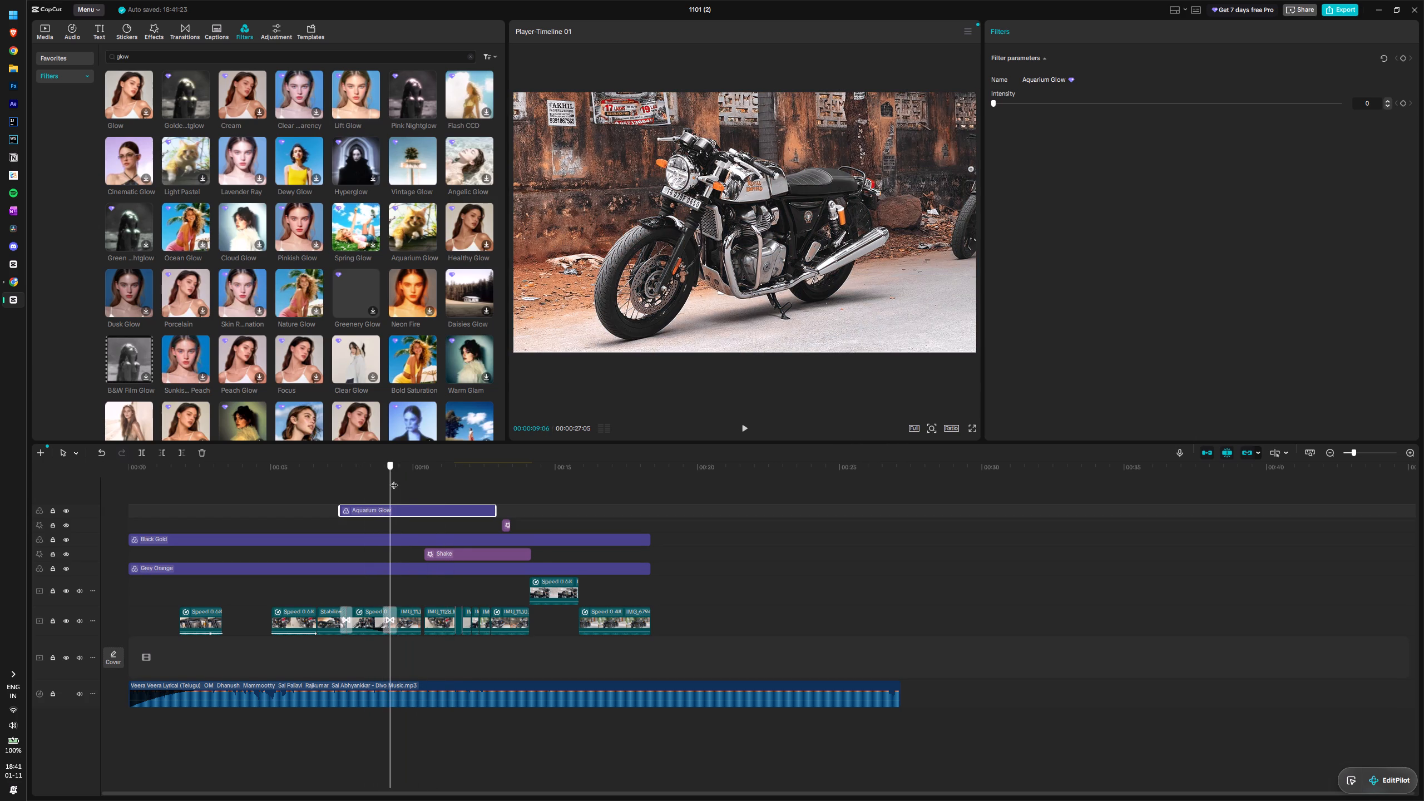
{"action": "left_click_drag", "start_coordinate": [394, 479], "coordinate": [408, 479]}
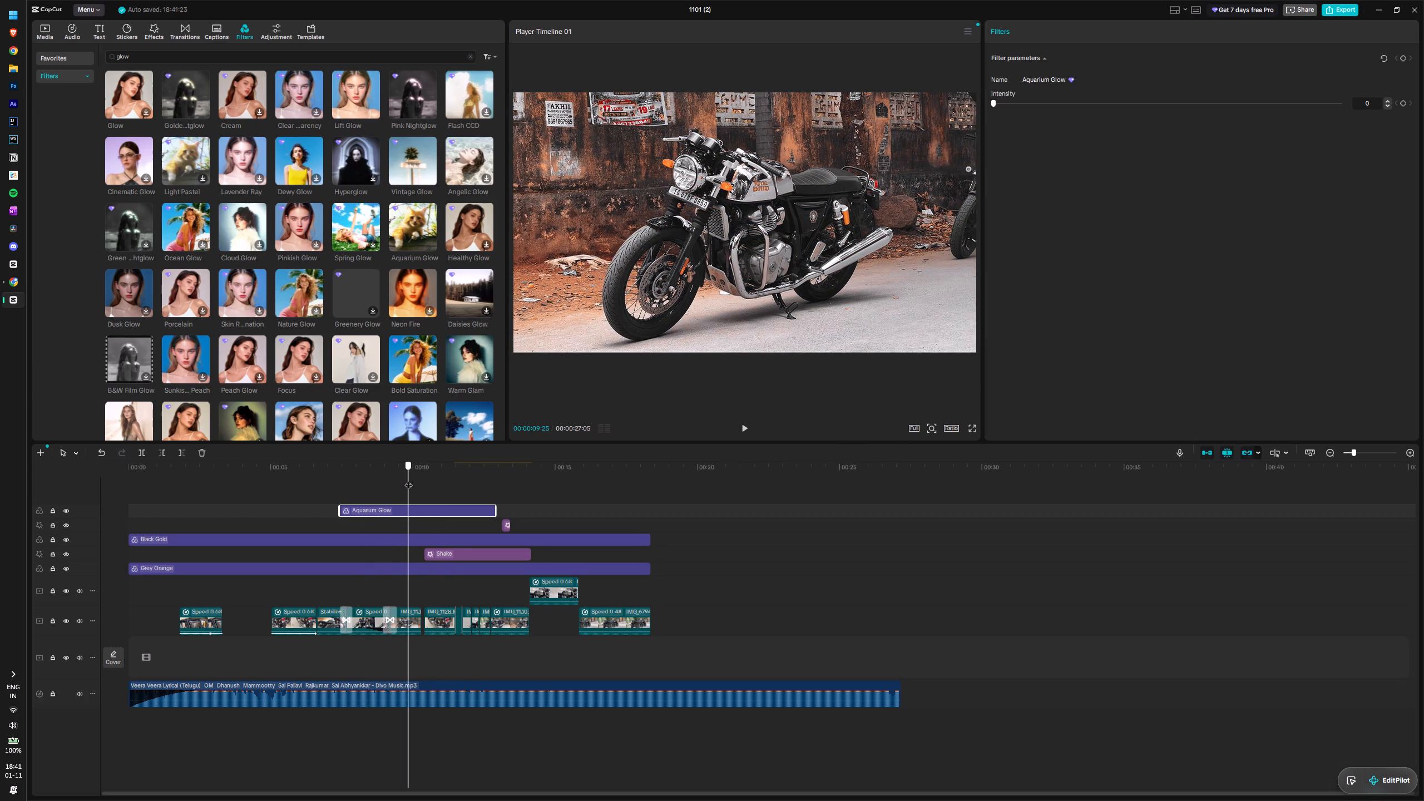
Set the Aquarium Glow filter's intensity to 61 and stretch it from the timeline start to the end of the Black Gold filter.
{"action": "left_click_drag", "start_coordinate": [408, 479], "coordinate": [411, 479]}
{"action": "left_click", "coordinate": [1047, 103]}
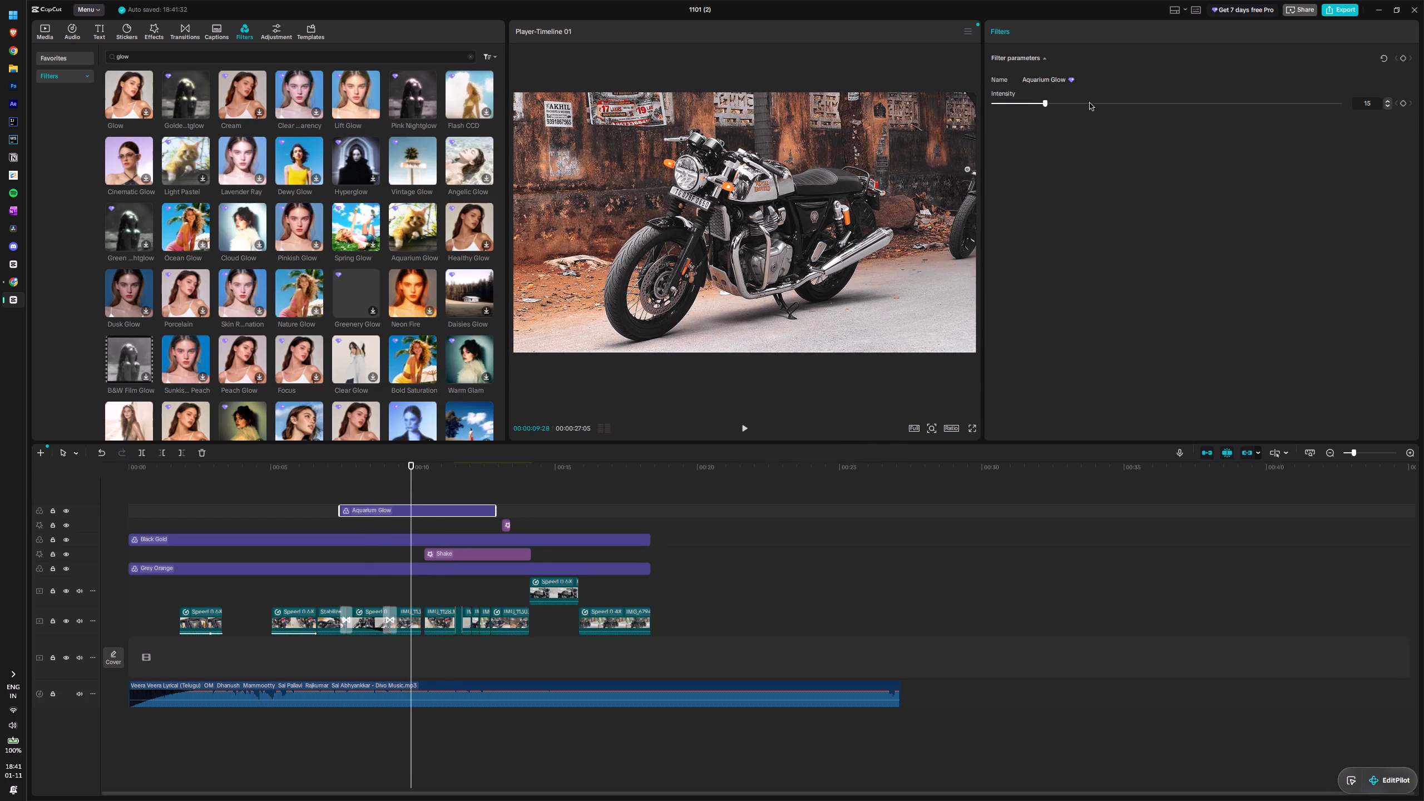
{"action": "left_click_drag", "start_coordinate": [1091, 103], "coordinate": [1205, 110]}
{"action": "left_click_drag", "start_coordinate": [339, 509], "coordinate": [28, 537]}
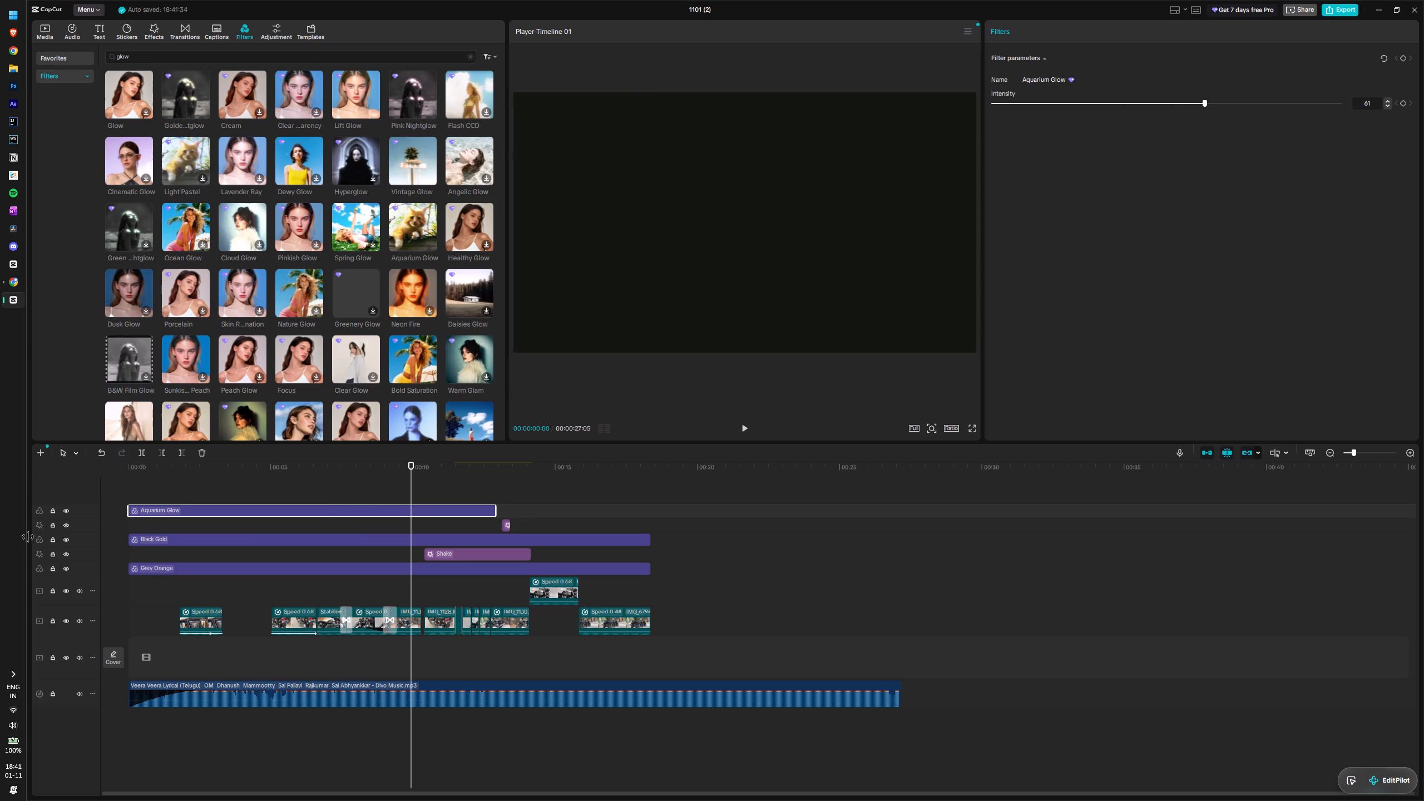
{"action": "left_click_drag", "start_coordinate": [28, 537], "coordinate": [0, 537]}
{"action": "left_click_drag", "start_coordinate": [495, 510], "coordinate": [638, 510]}
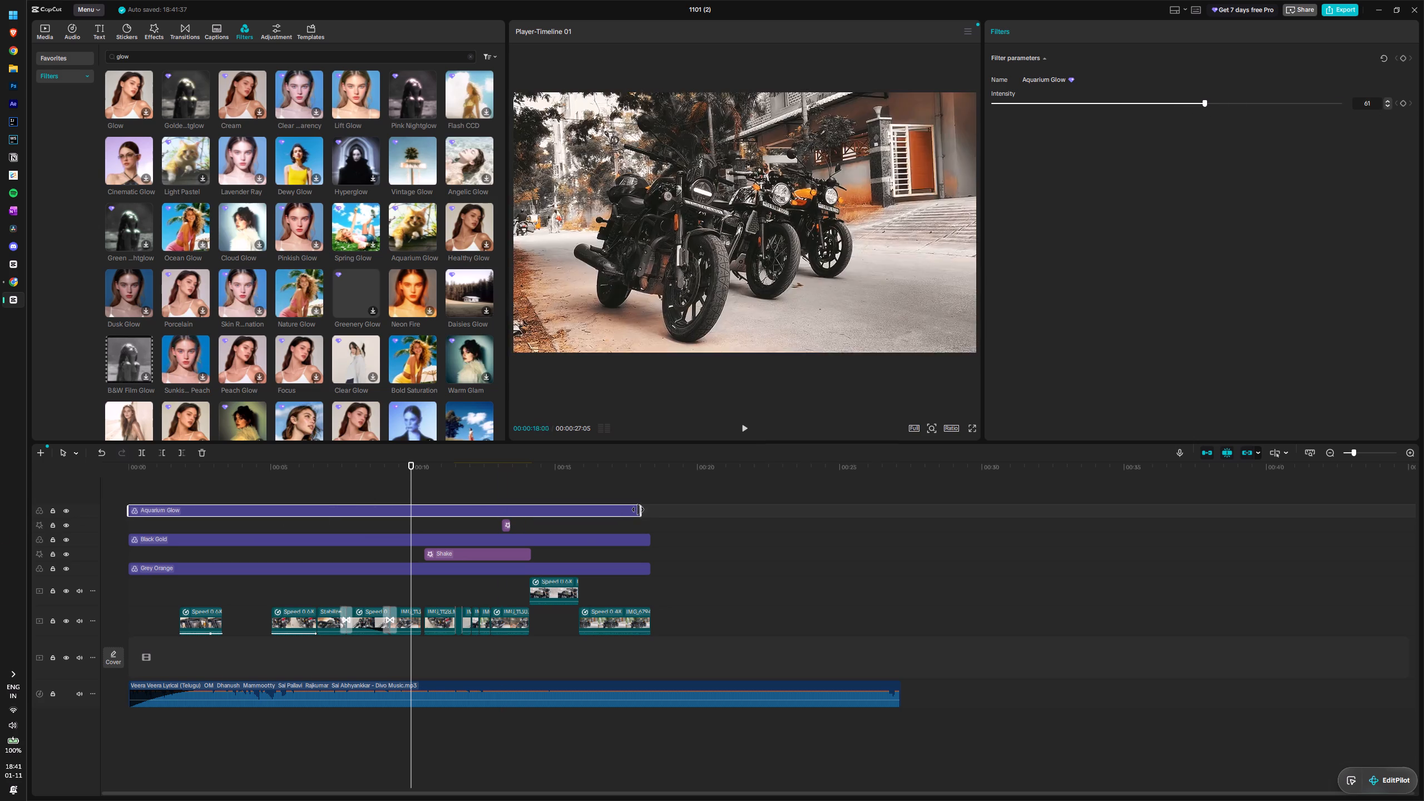
{"action": "left_click_drag", "start_coordinate": [638, 510], "coordinate": [647, 510]}
Play the edit from the beginning in full screen to check the look of the layered filters.
{"action": "left_click_drag", "start_coordinate": [410, 485], "coordinate": [0, 537]}
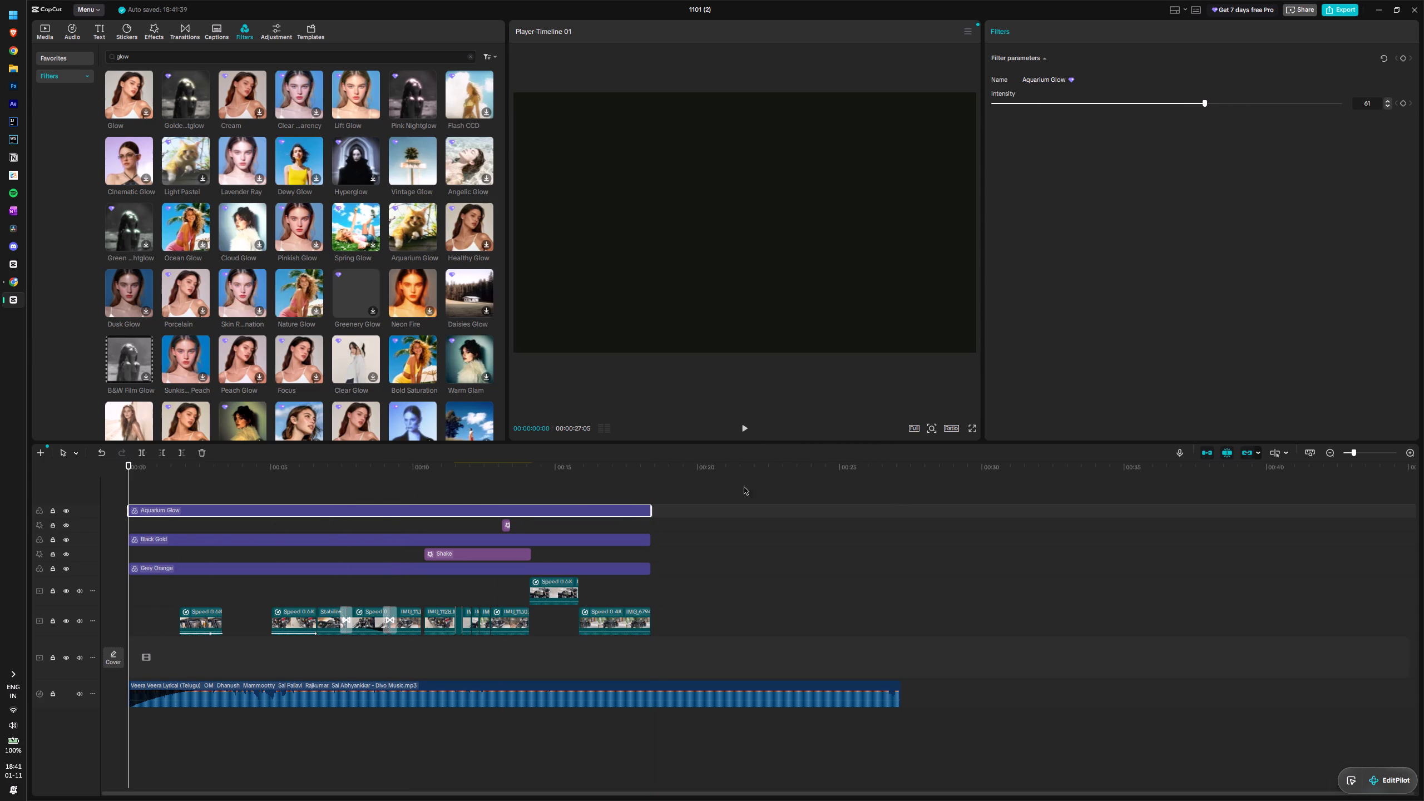
{"action": "left_click", "coordinate": [973, 432]}
{"action": "key", "text": "space"}
{"action": "left_click", "coordinate": [973, 430]}
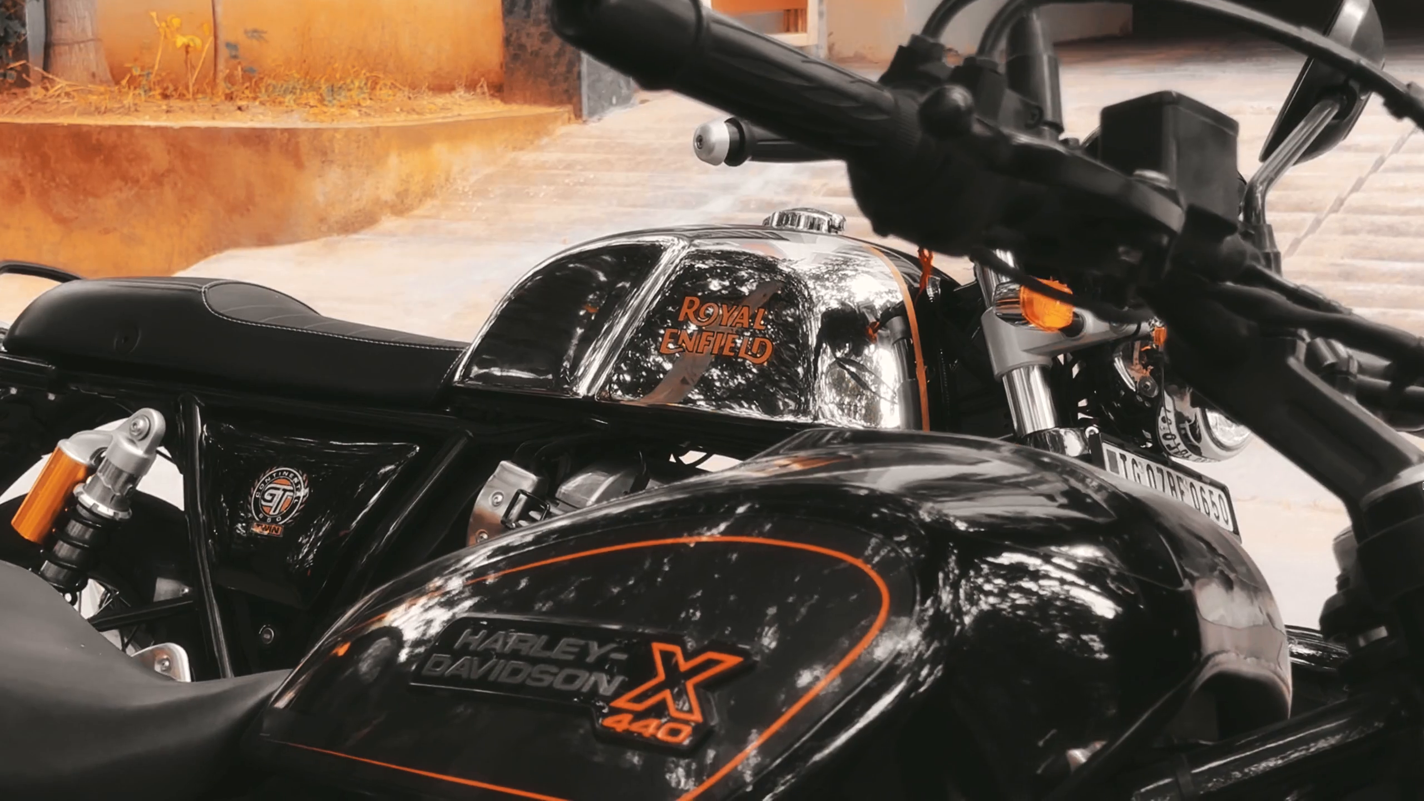
{"action": "key", "text": "space"}
{"action": "key", "text": "Escape"}
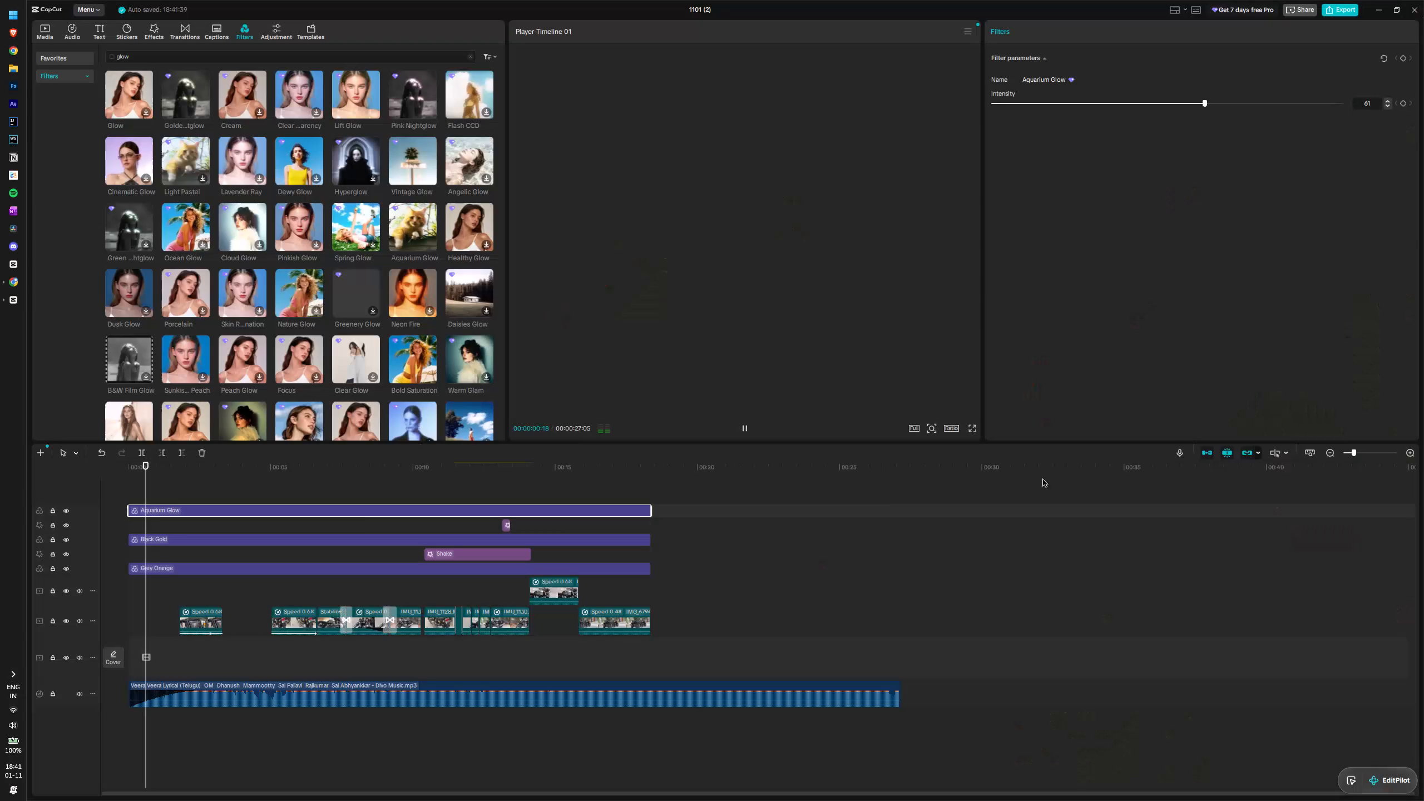
Trim the start of the stabilized clip near 6.5 seconds, close the gaps to both neighbouring clips, and play it back.
{"action": "left_click", "coordinate": [328, 622]}
{"action": "left_click_drag", "start_coordinate": [317, 617], "coordinate": [325, 616]}
{"action": "left_click", "coordinate": [324, 615]}
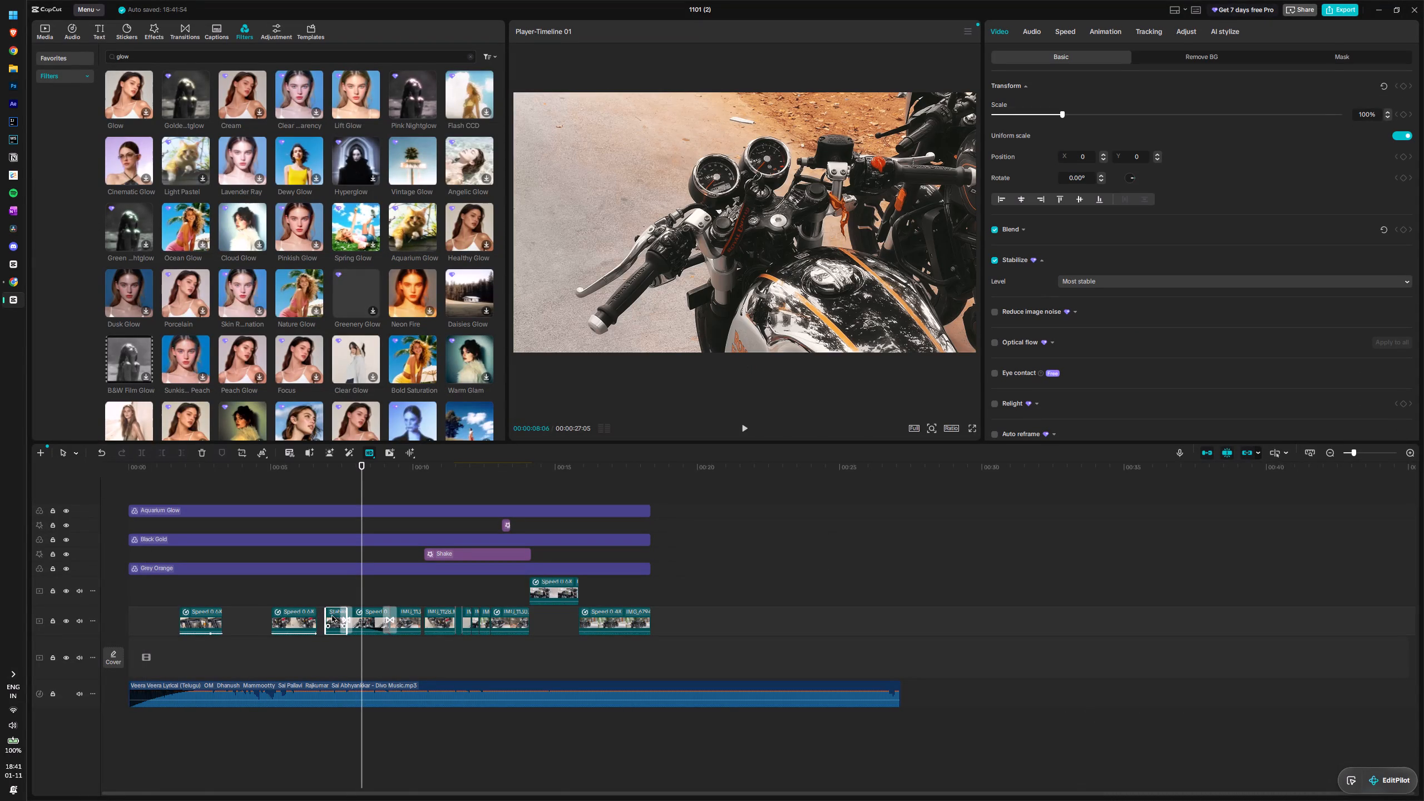
{"action": "left_click_drag", "start_coordinate": [332, 616], "coordinate": [324, 616]}
{"action": "left_click_drag", "start_coordinate": [338, 617], "coordinate": [344, 617]}
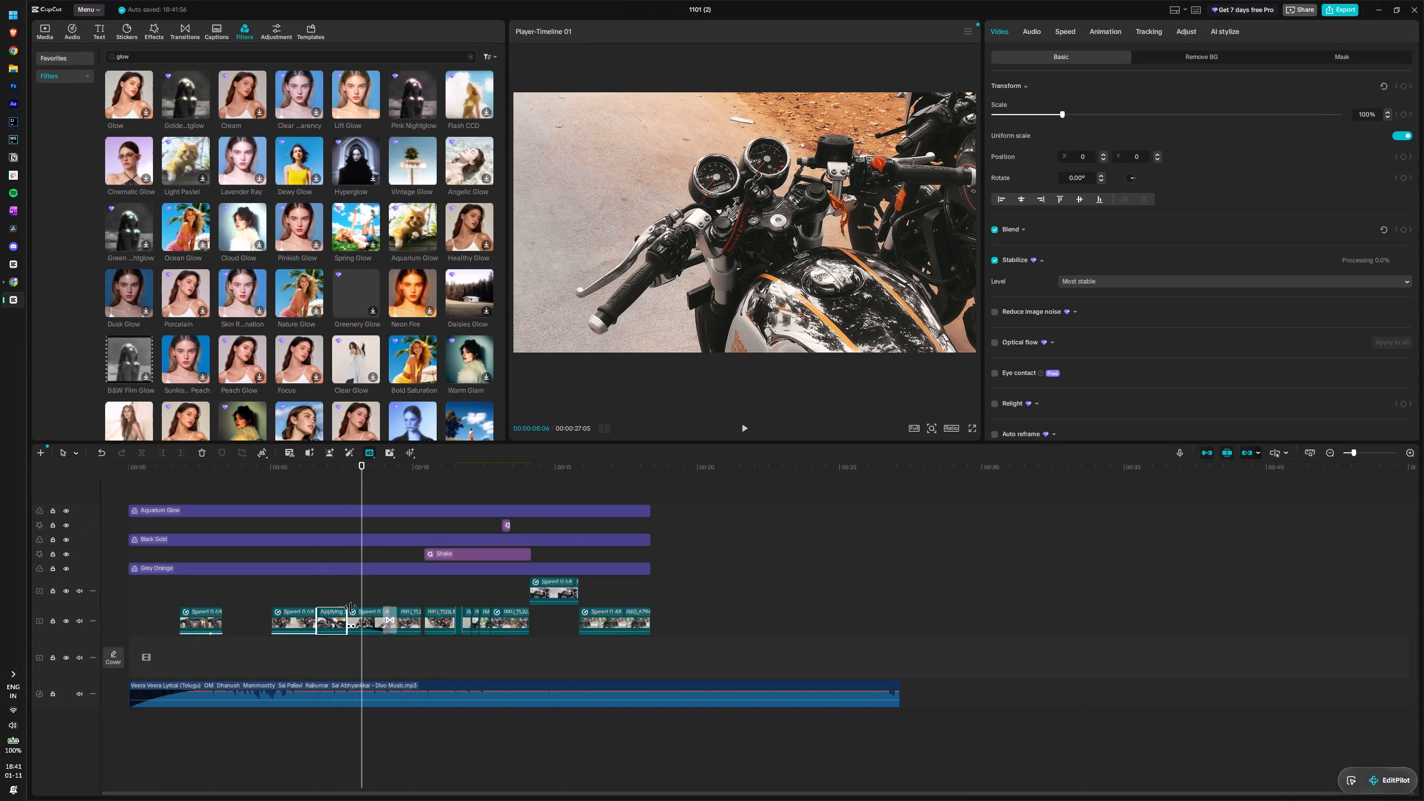
{"action": "left_click_drag", "start_coordinate": [363, 527], "coordinate": [308, 533]}
{"action": "key", "text": "space"}
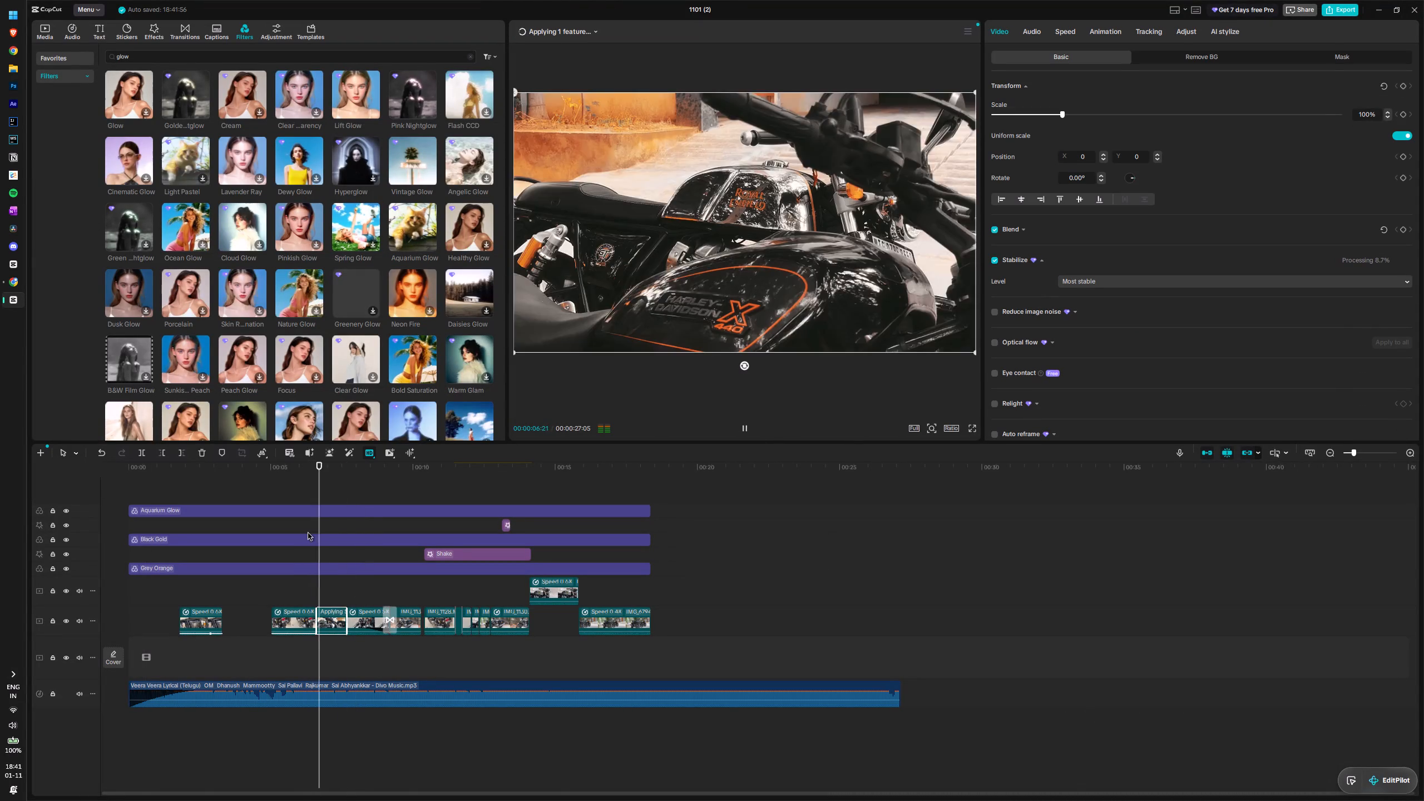
{"action": "key", "text": "space"}
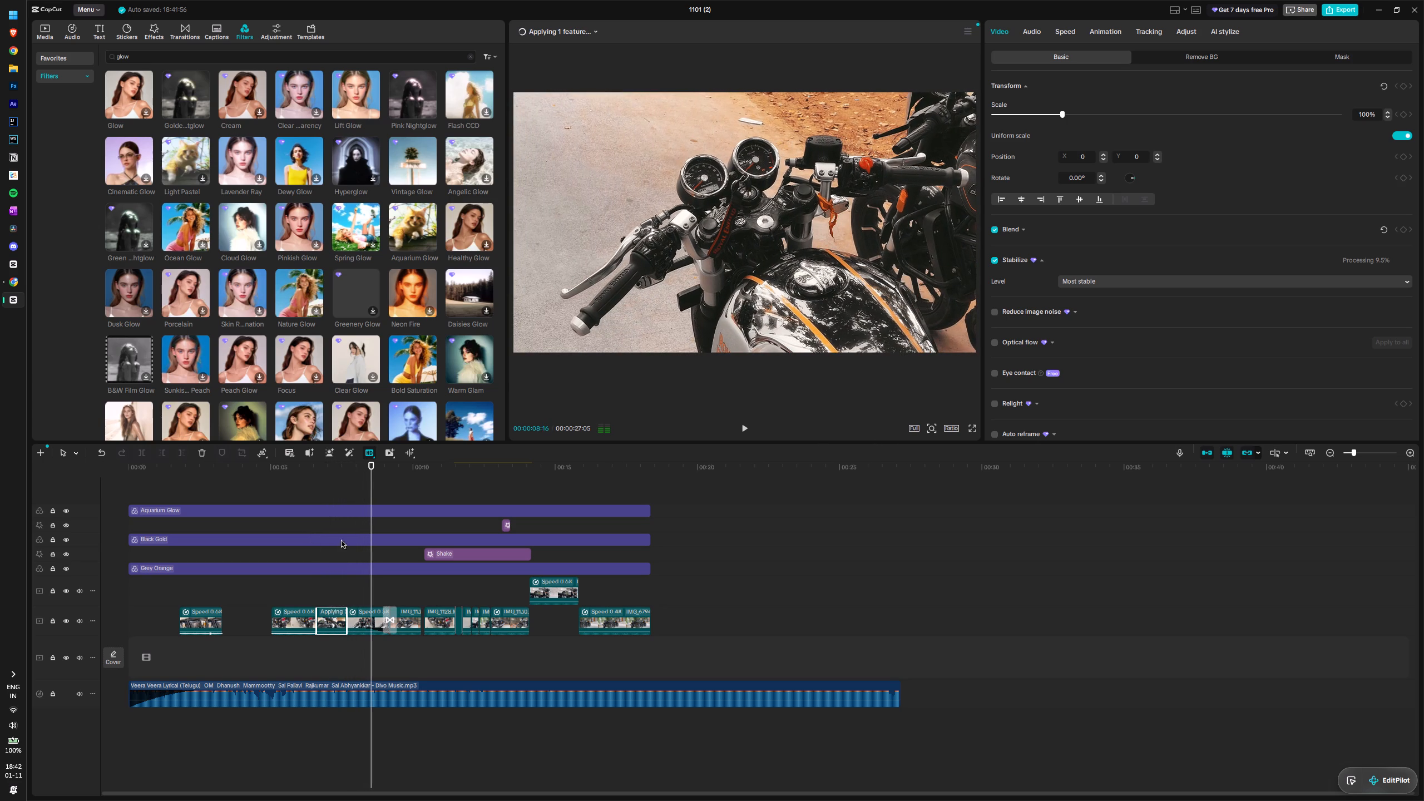
Trim the start of the slow-motion clip near 7.5 seconds, shift it back against the previous clip, and play it back.
{"action": "left_click", "coordinate": [361, 619]}
{"action": "left_click_drag", "start_coordinate": [347, 620], "coordinate": [353, 620]}
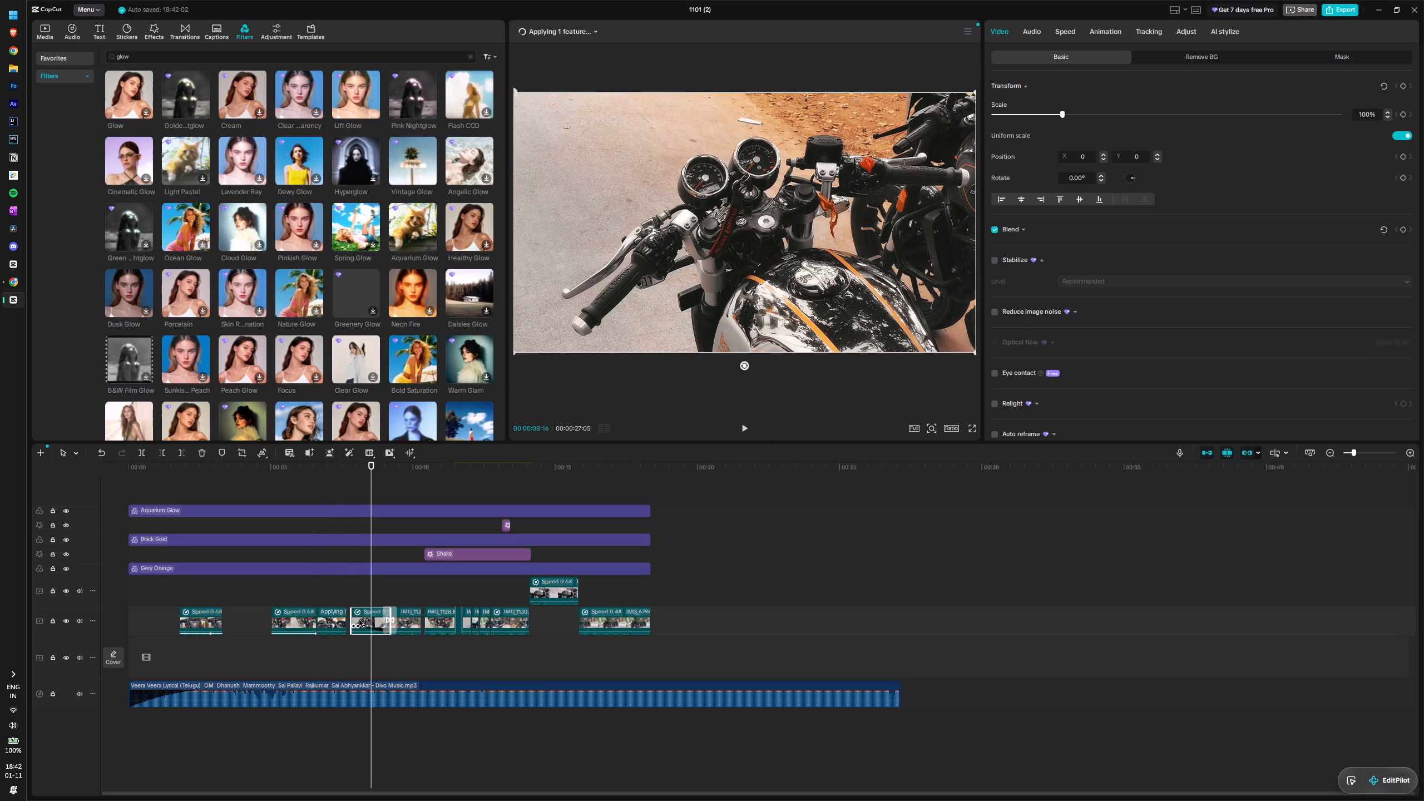
{"action": "left_click_drag", "start_coordinate": [359, 620], "coordinate": [353, 620]}
{"action": "key", "text": "space"}
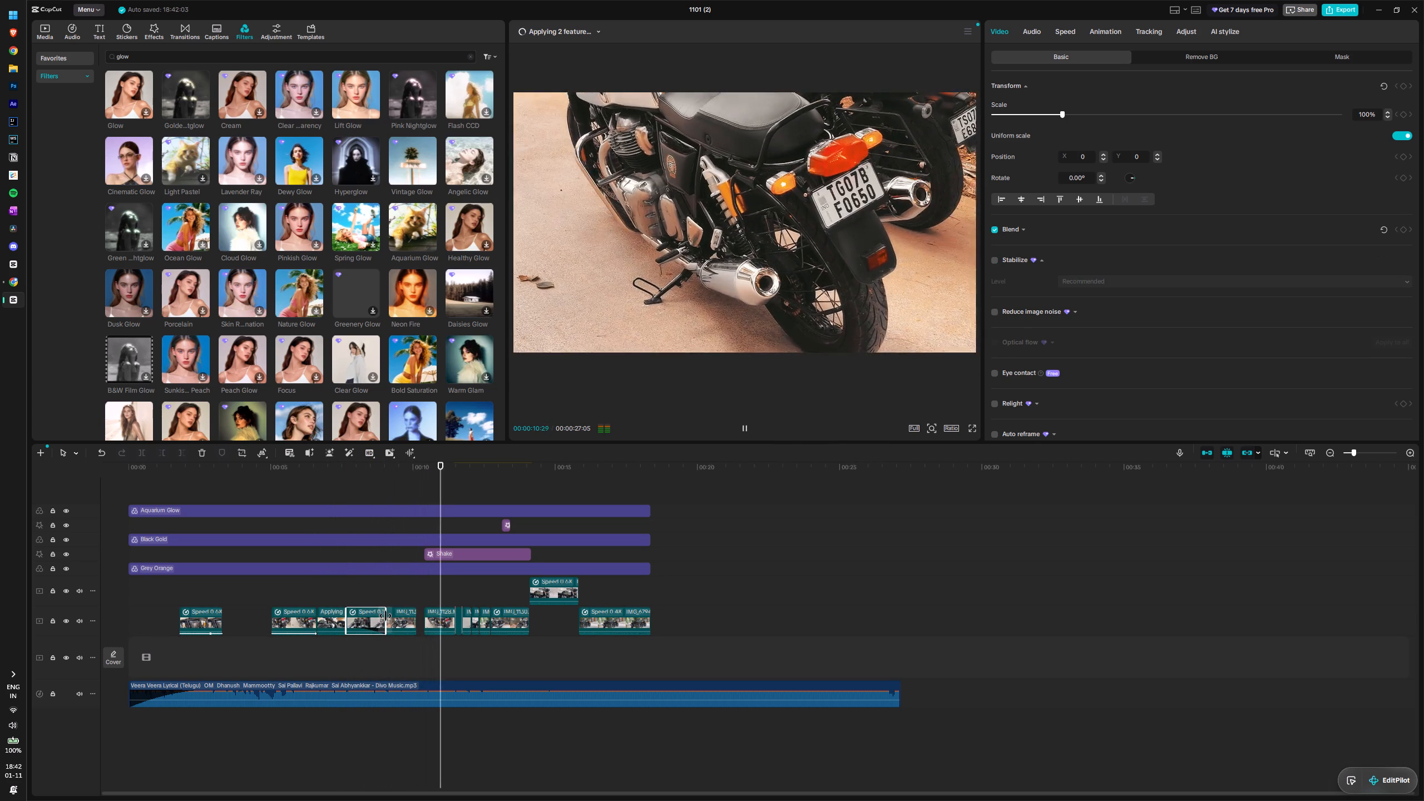
{"action": "key", "text": "space"}
Extend the end of the clip near 9 seconds to meet the clip at about 10 seconds, and play the section back.
{"action": "left_click", "coordinate": [436, 621]}
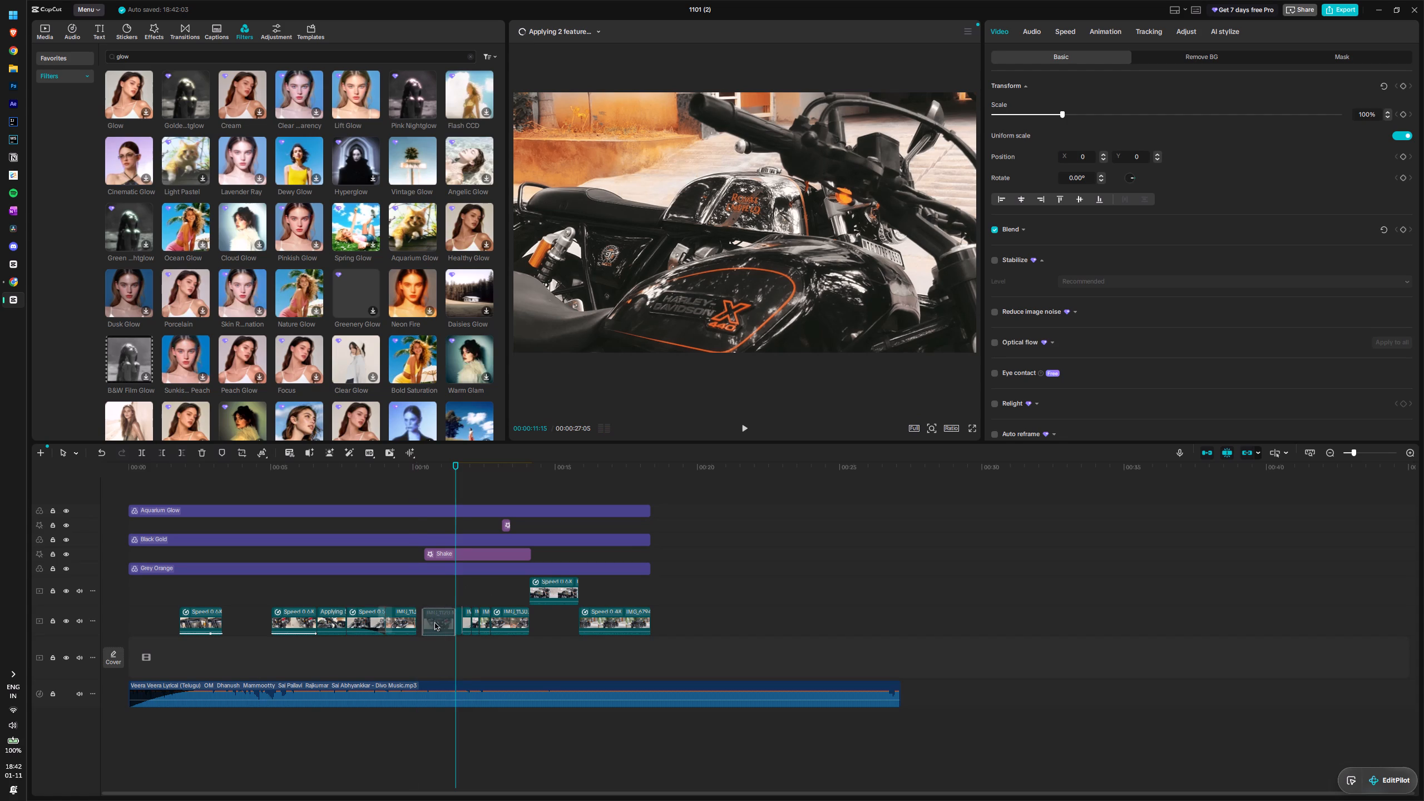
{"action": "left_click", "coordinate": [414, 621]}
{"action": "left_click_drag", "start_coordinate": [417, 621], "coordinate": [422, 621]}
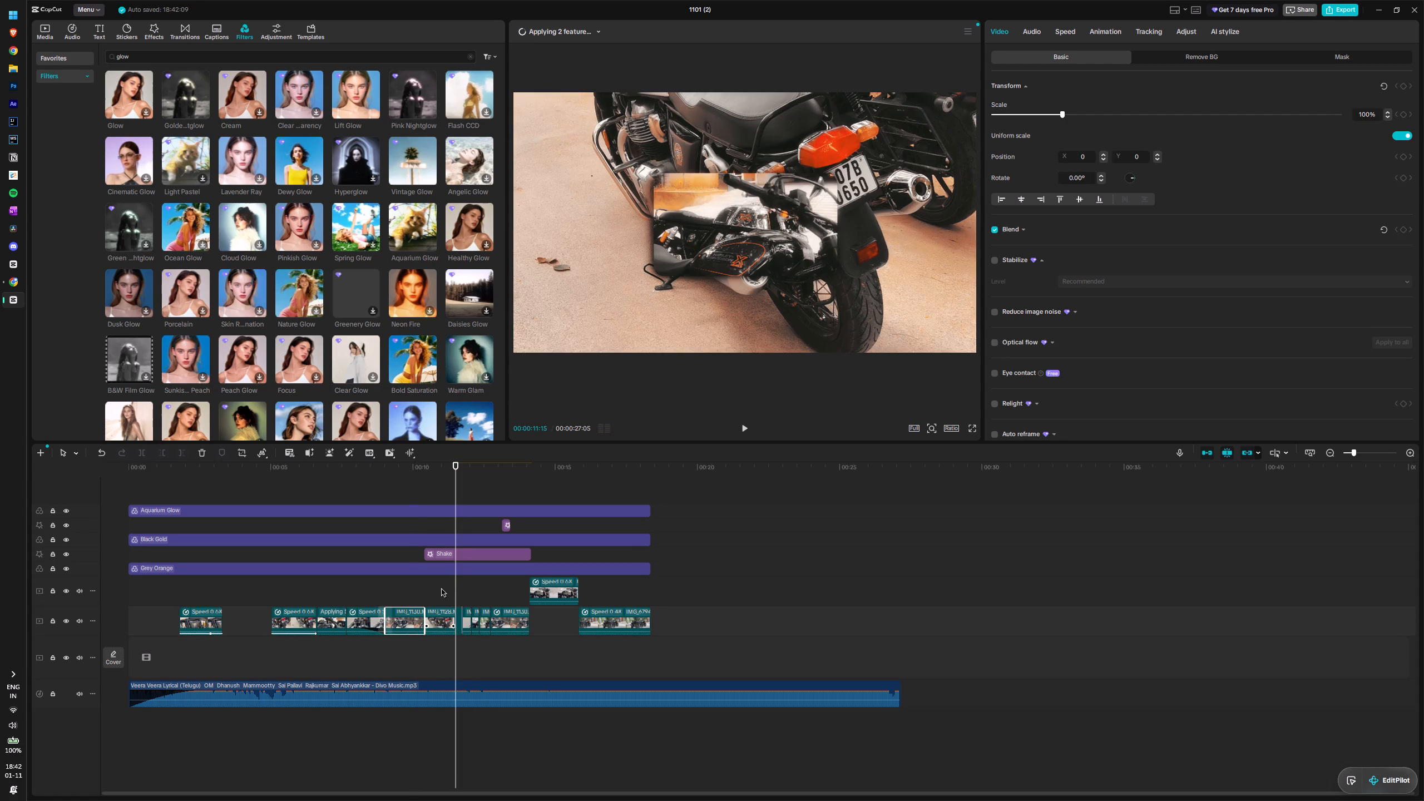
{"action": "left_click", "coordinate": [456, 550]}
{"action": "left_click_drag", "start_coordinate": [454, 533], "coordinate": [407, 537]}
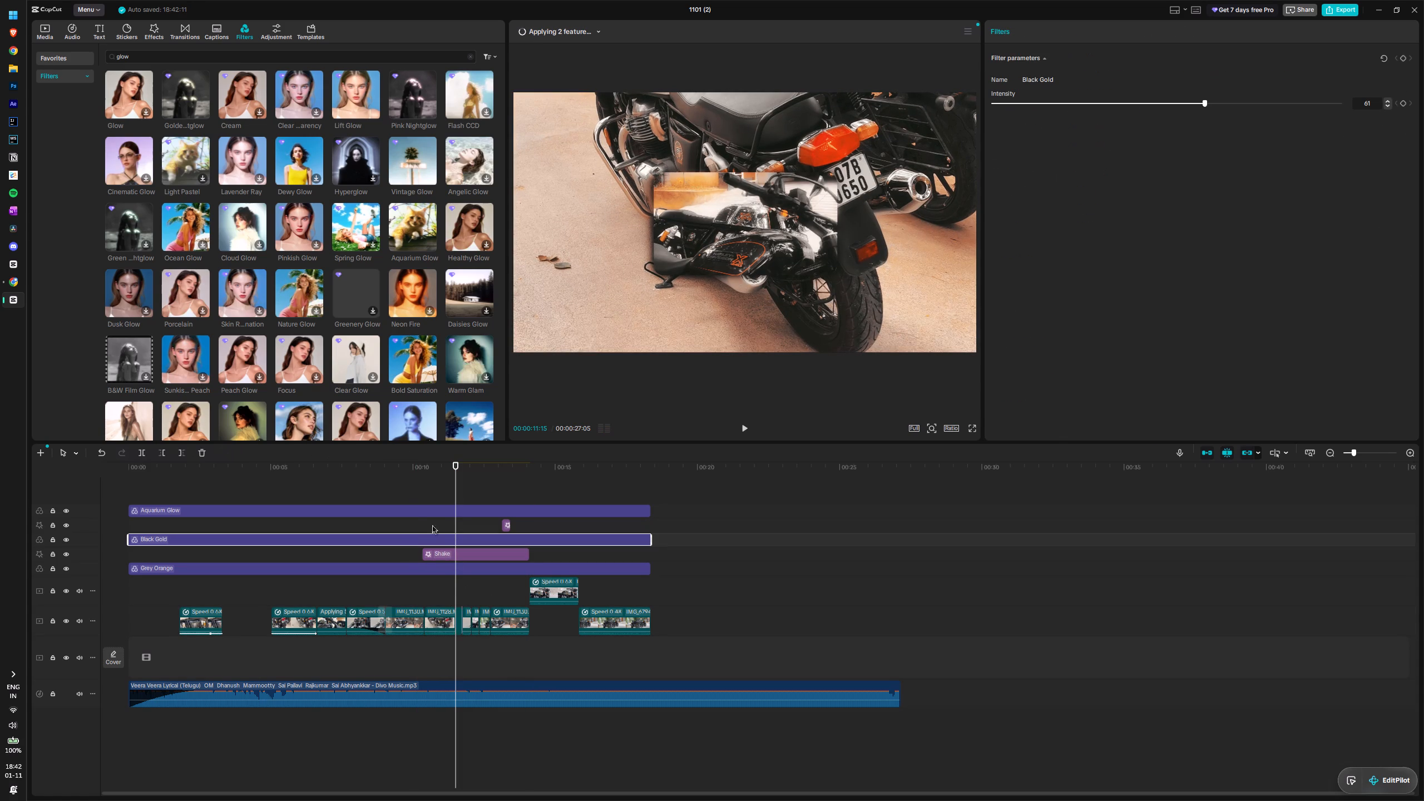
{"action": "left_click_drag", "start_coordinate": [454, 521], "coordinate": [395, 532]}
{"action": "key", "text": "space"}
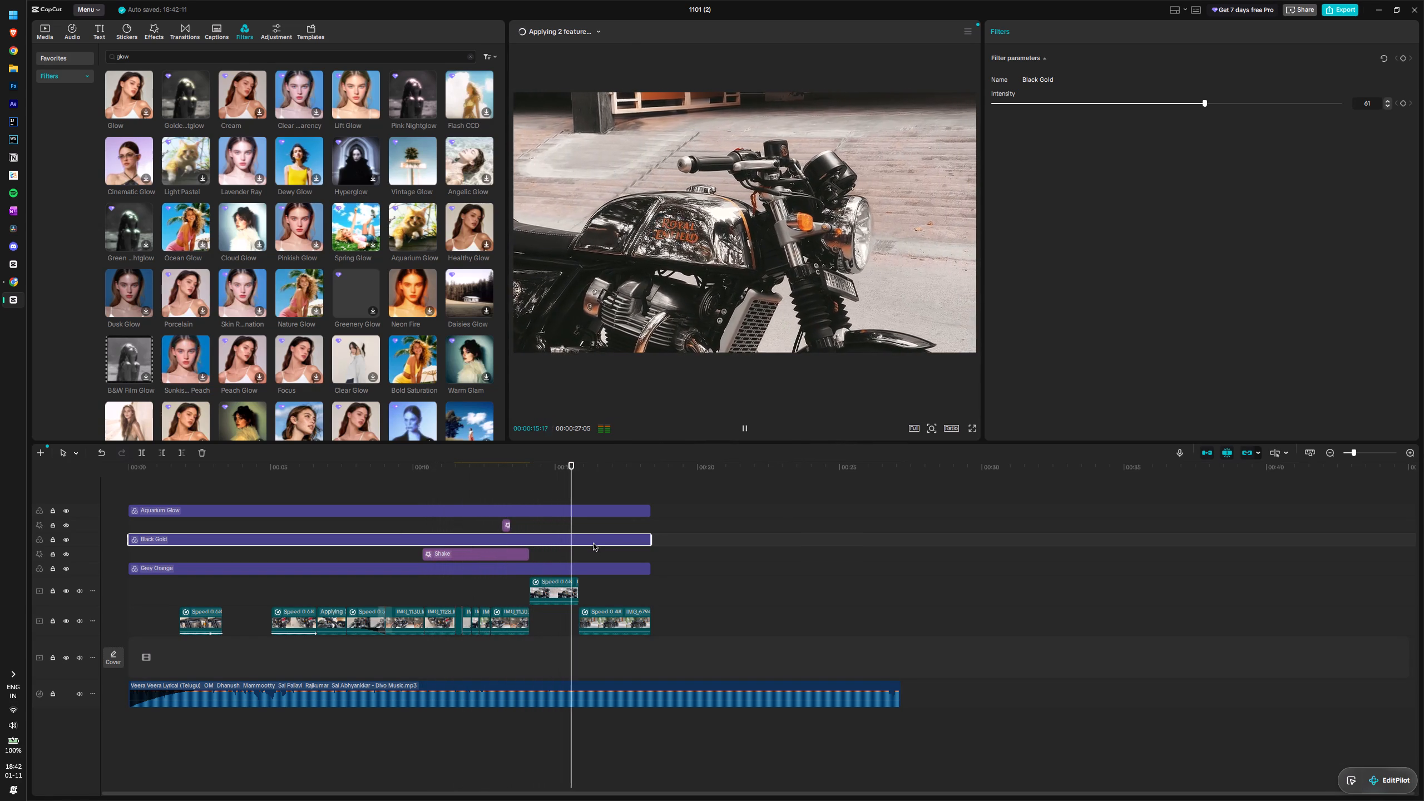
Shorten the upper-track clip to end at about 15 seconds on the music and shift the final clip back to start there.
{"action": "key", "text": "space"}
{"action": "left_click_drag", "start_coordinate": [582, 521], "coordinate": [500, 535]}
{"action": "key", "text": "space"}
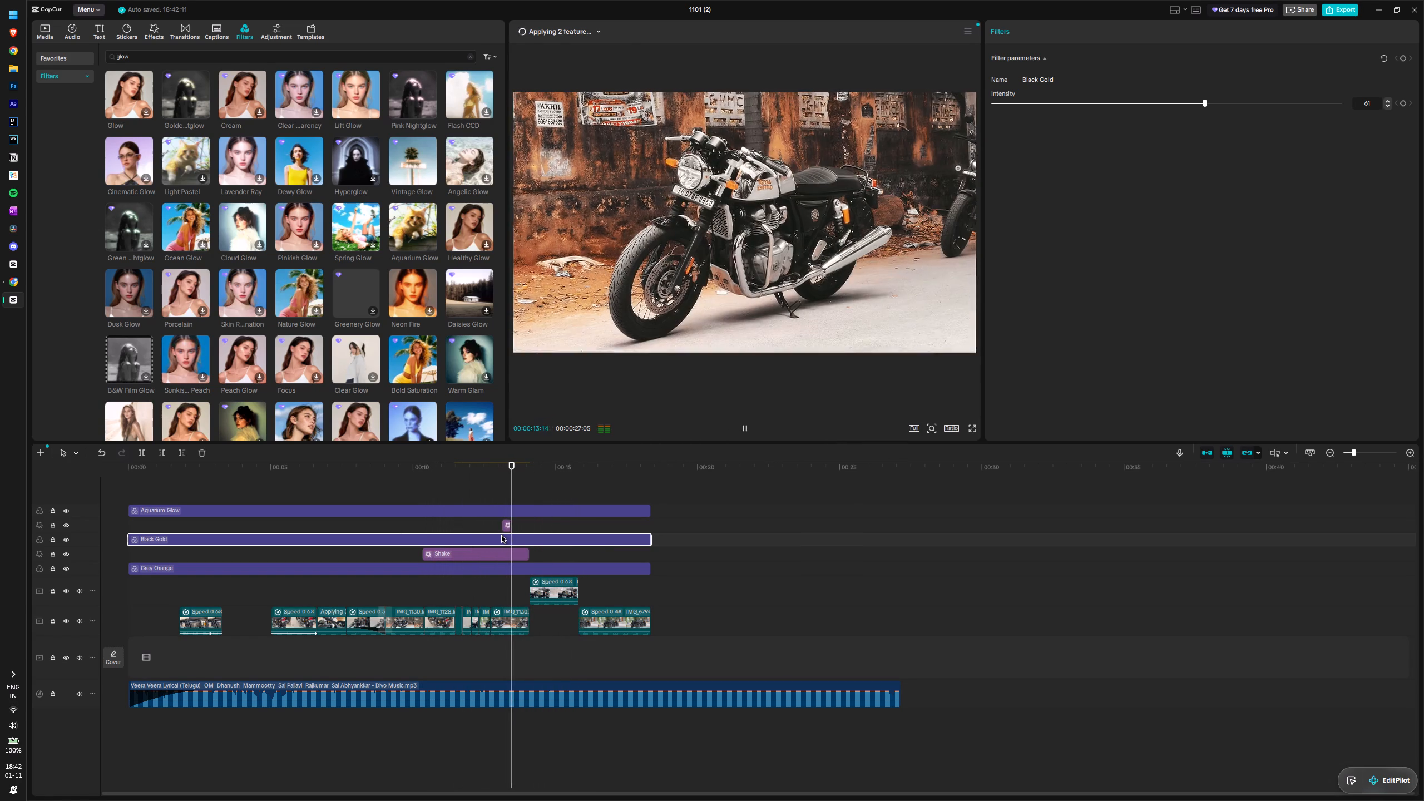
{"action": "key", "text": "space"}
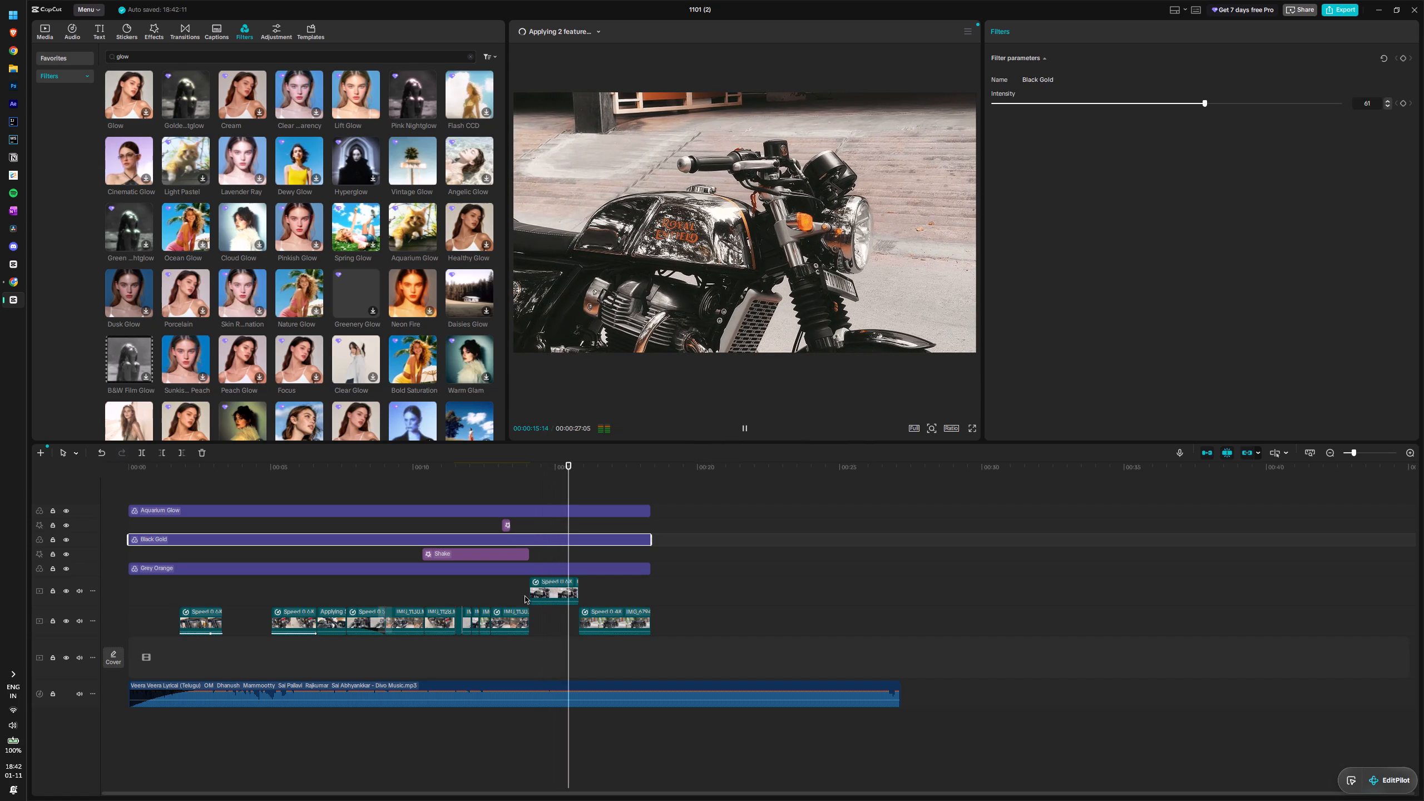
{"action": "left_click_drag", "start_coordinate": [571, 551], "coordinate": [521, 552]}
{"action": "key", "text": "space"}
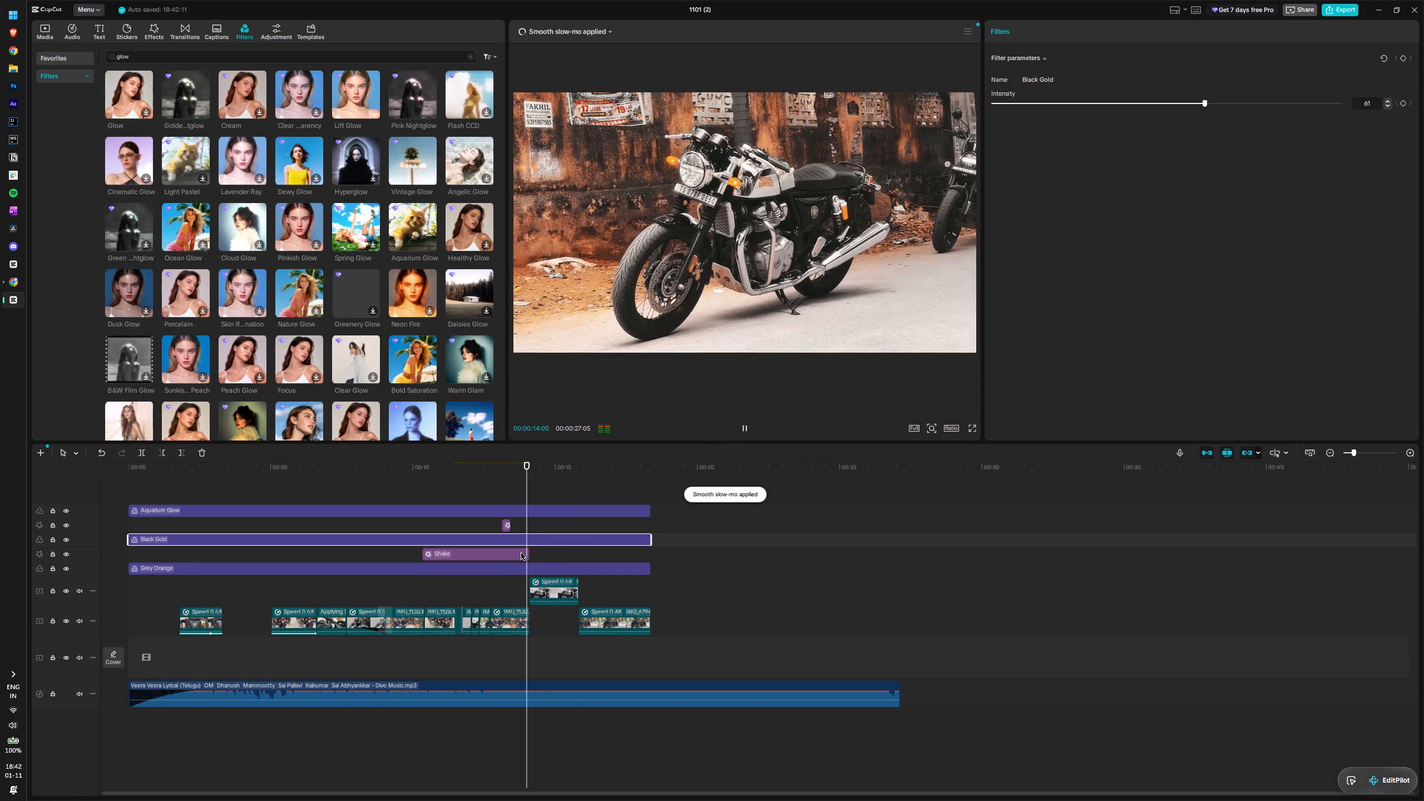
{"action": "key", "text": "space"}
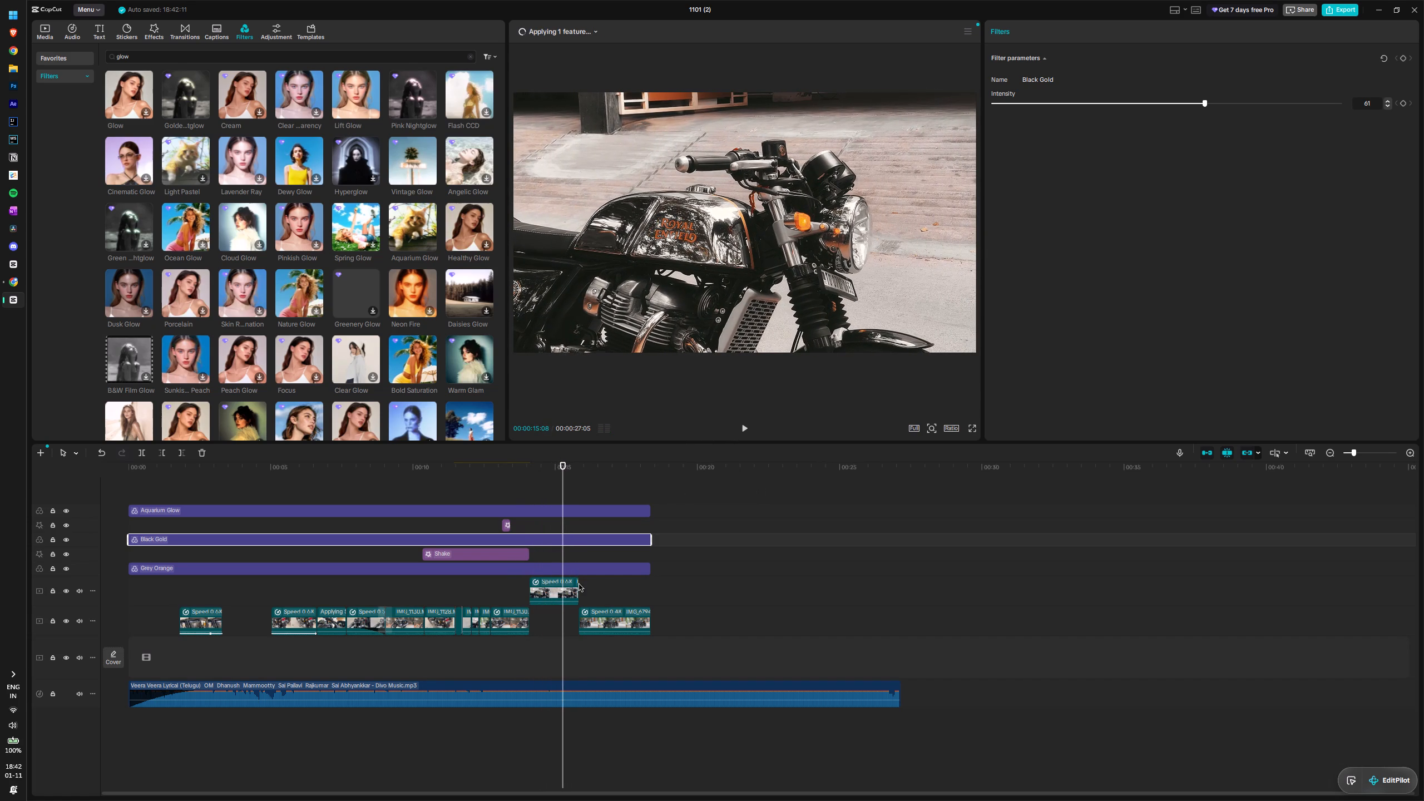
{"action": "left_click_drag", "start_coordinate": [577, 585], "coordinate": [564, 586]}
{"action": "left_click_drag", "start_coordinate": [598, 617], "coordinate": [581, 619]}
Play the final clip and trim its end to about 17 seconds.
{"action": "key", "text": "space"}
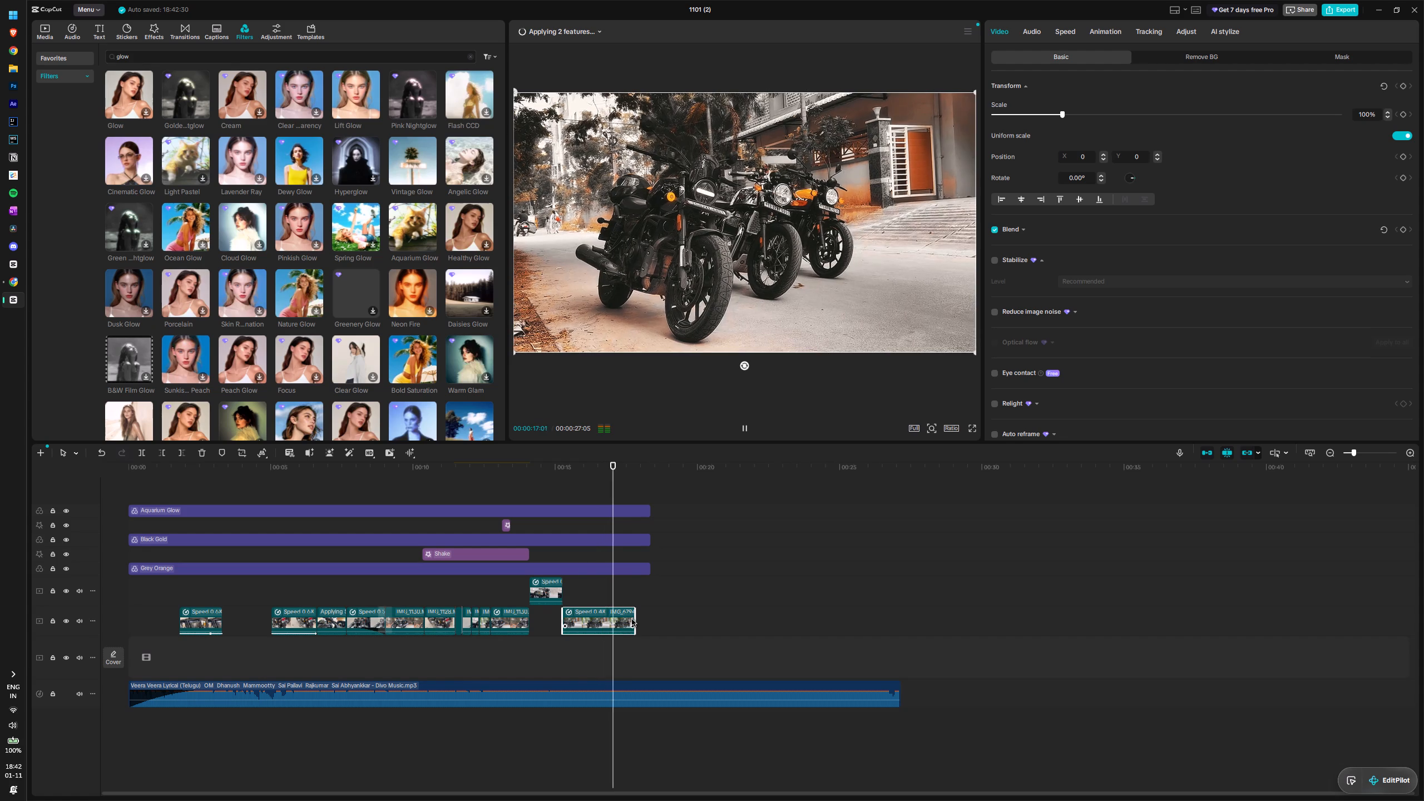
{"action": "key", "text": "space"}
{"action": "left_click_drag", "start_coordinate": [633, 619], "coordinate": [619, 619]}
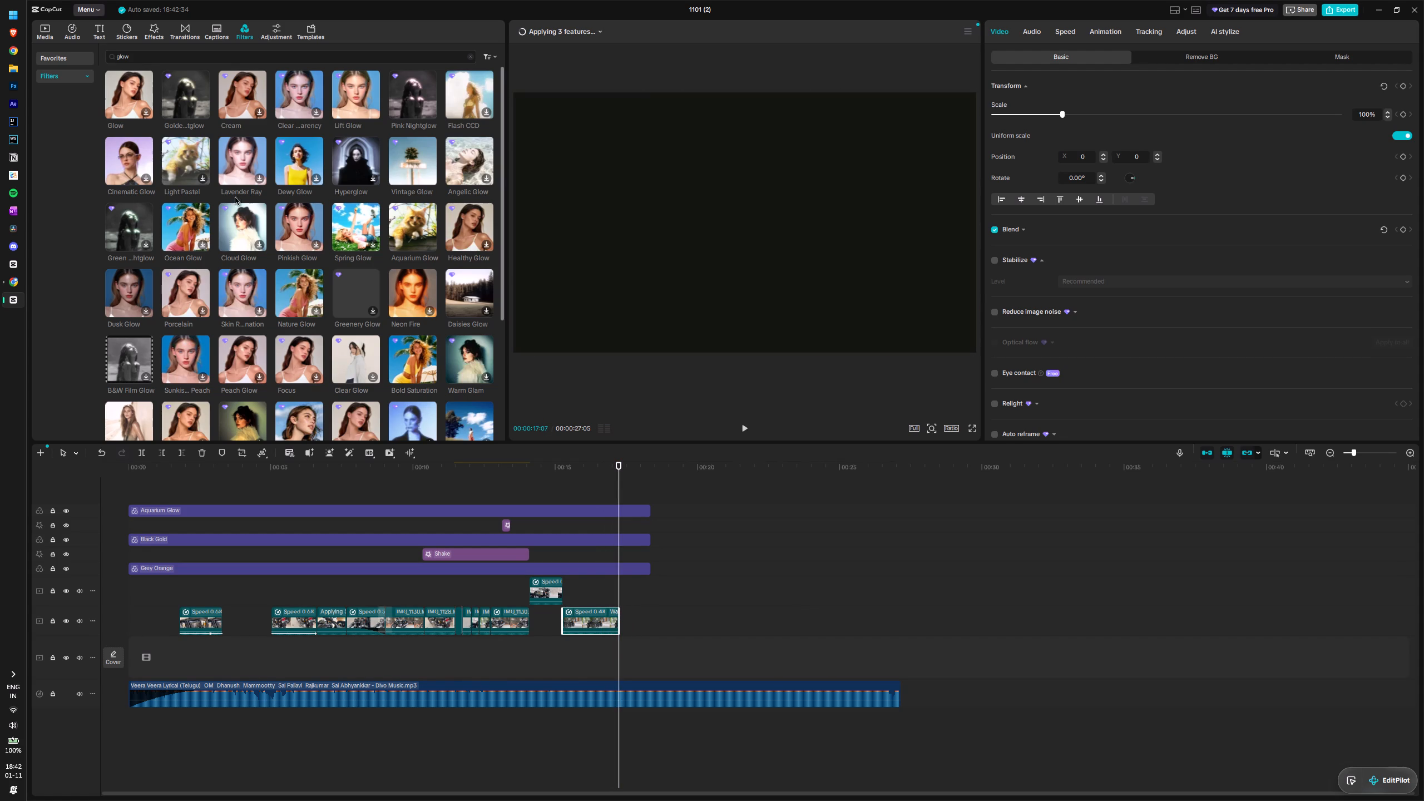
Check the imported media, switch to the REEL1 folder in Google Drive in Chrome, and look through its footage for another clip.
{"action": "left_click", "coordinate": [43, 31]}
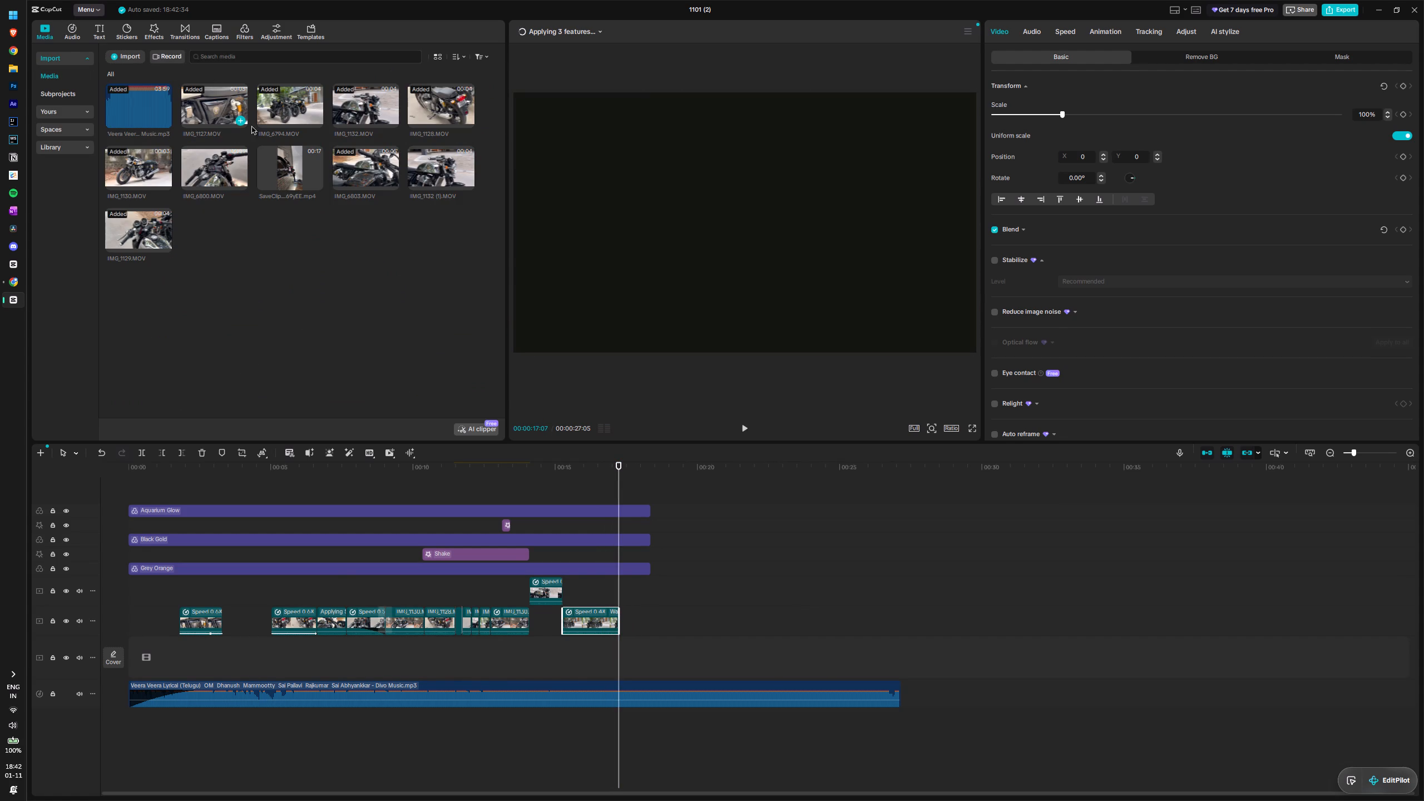
{"action": "key", "text": "alt+Tab"}
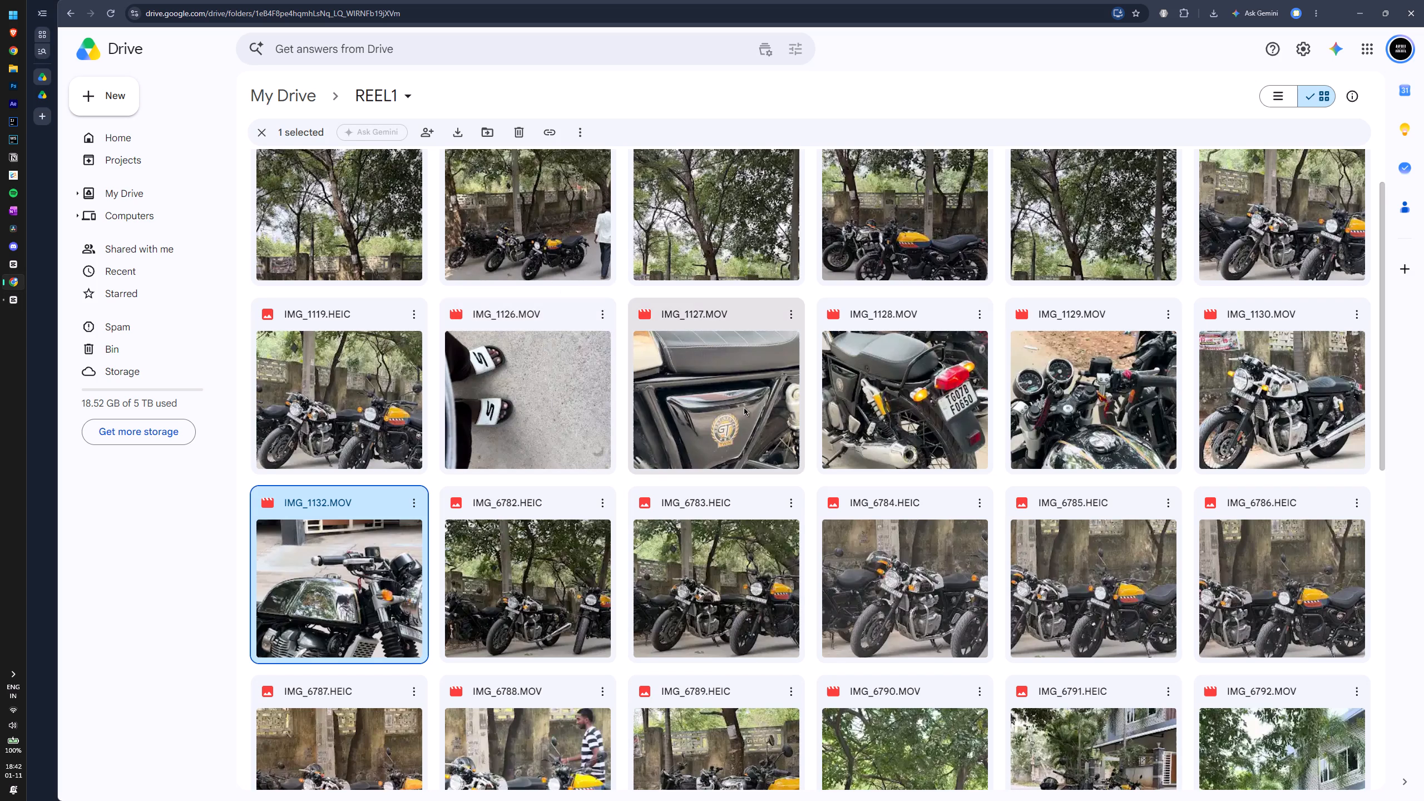
{"action": "scroll", "coordinate": [744, 409], "scroll_direction": "down", "scroll_amount": 6}
{"action": "scroll", "coordinate": [768, 481], "scroll_direction": "up", "scroll_amount": 3}
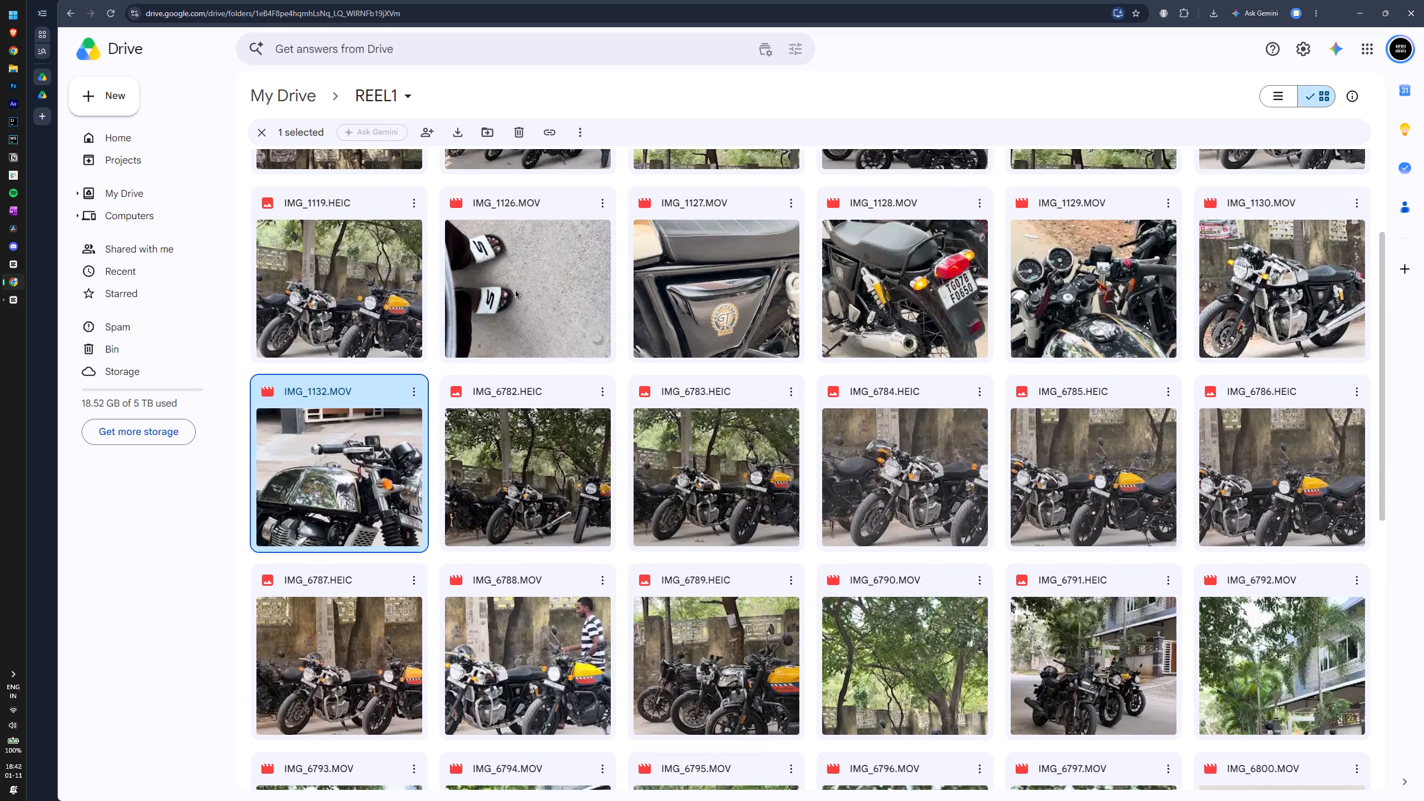
{"action": "left_click", "coordinate": [515, 289]}
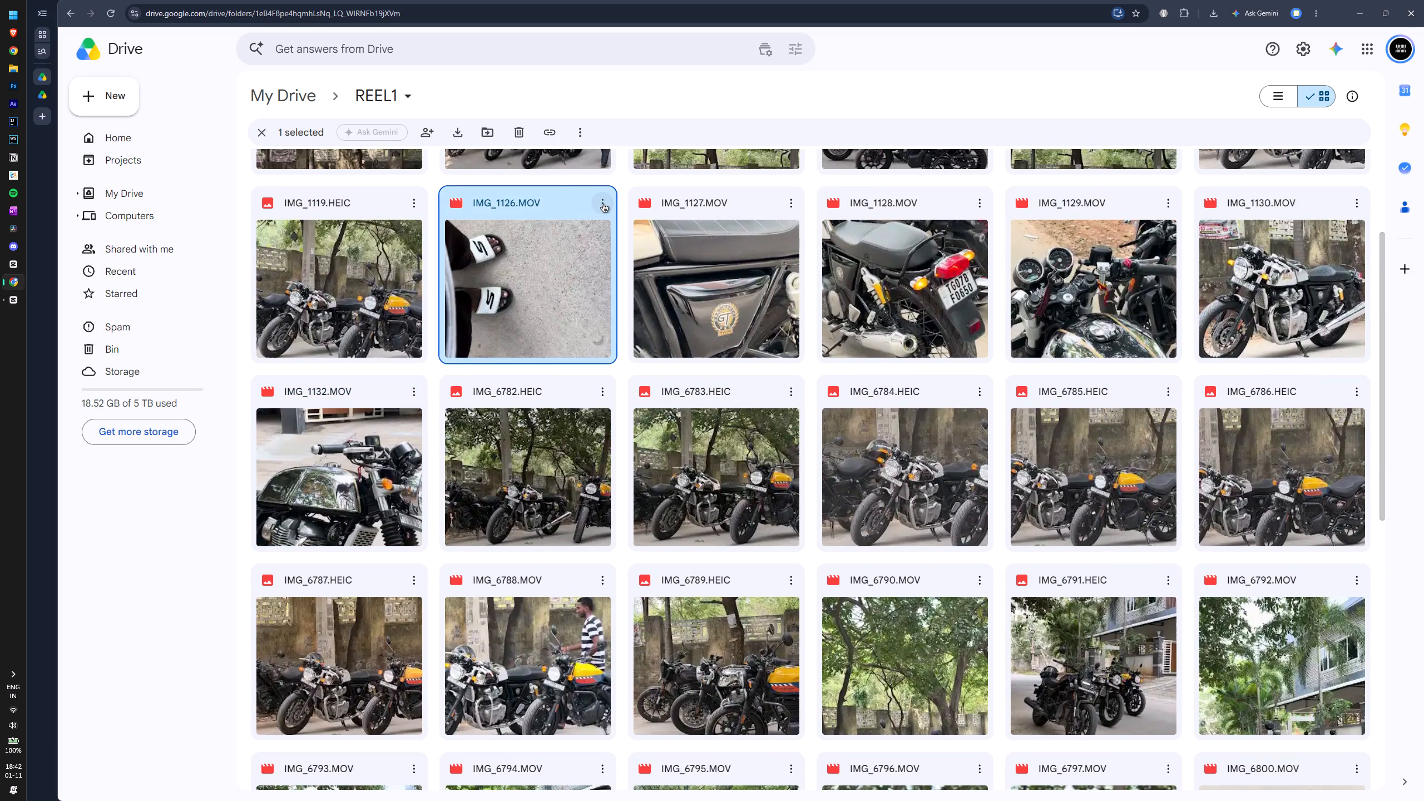
{"action": "scroll", "coordinate": [916, 436], "scroll_direction": "down", "scroll_amount": 1}
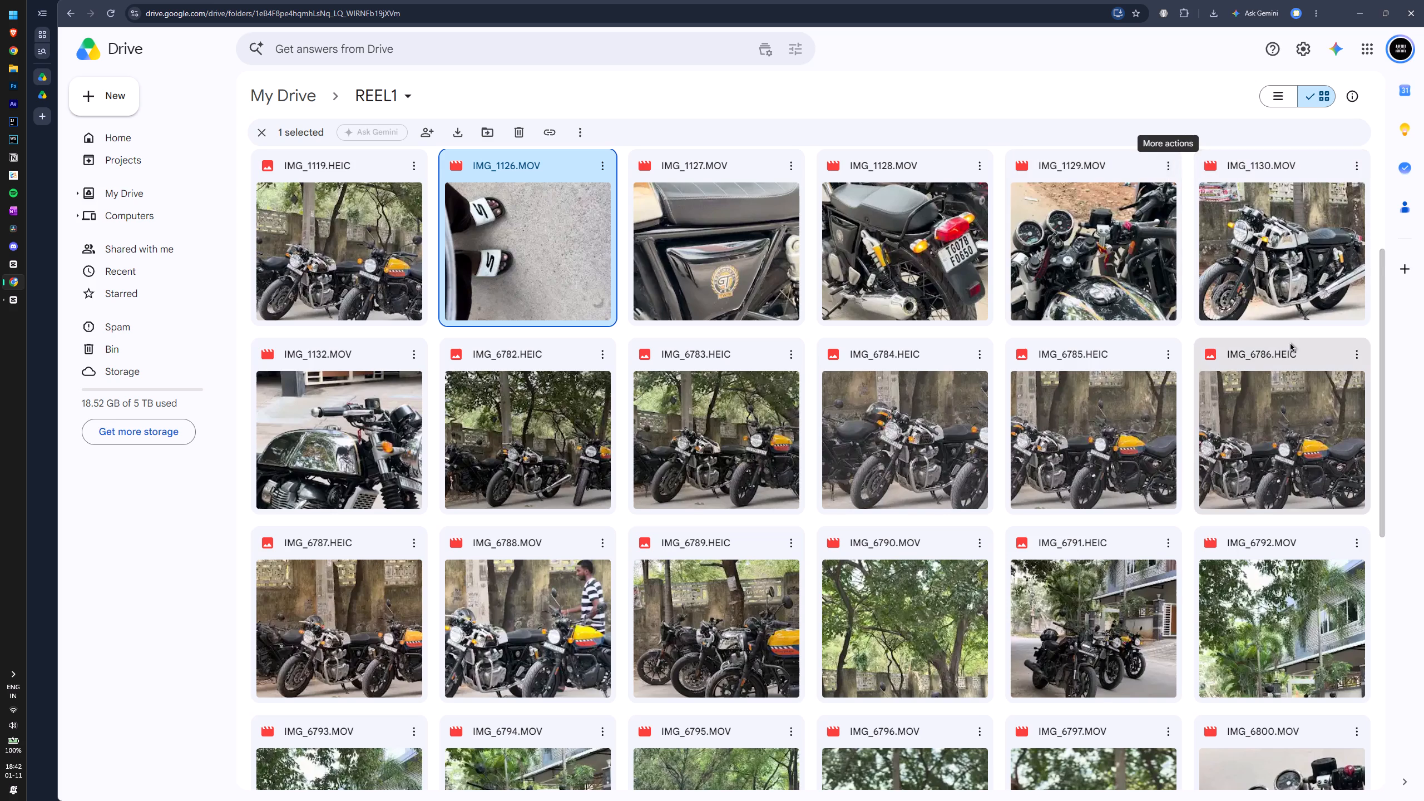
{"action": "scroll", "coordinate": [1290, 344], "scroll_direction": "down", "scroll_amount": 6}
{"action": "scroll", "coordinate": [1292, 389], "scroll_direction": "down", "scroll_amount": 2}
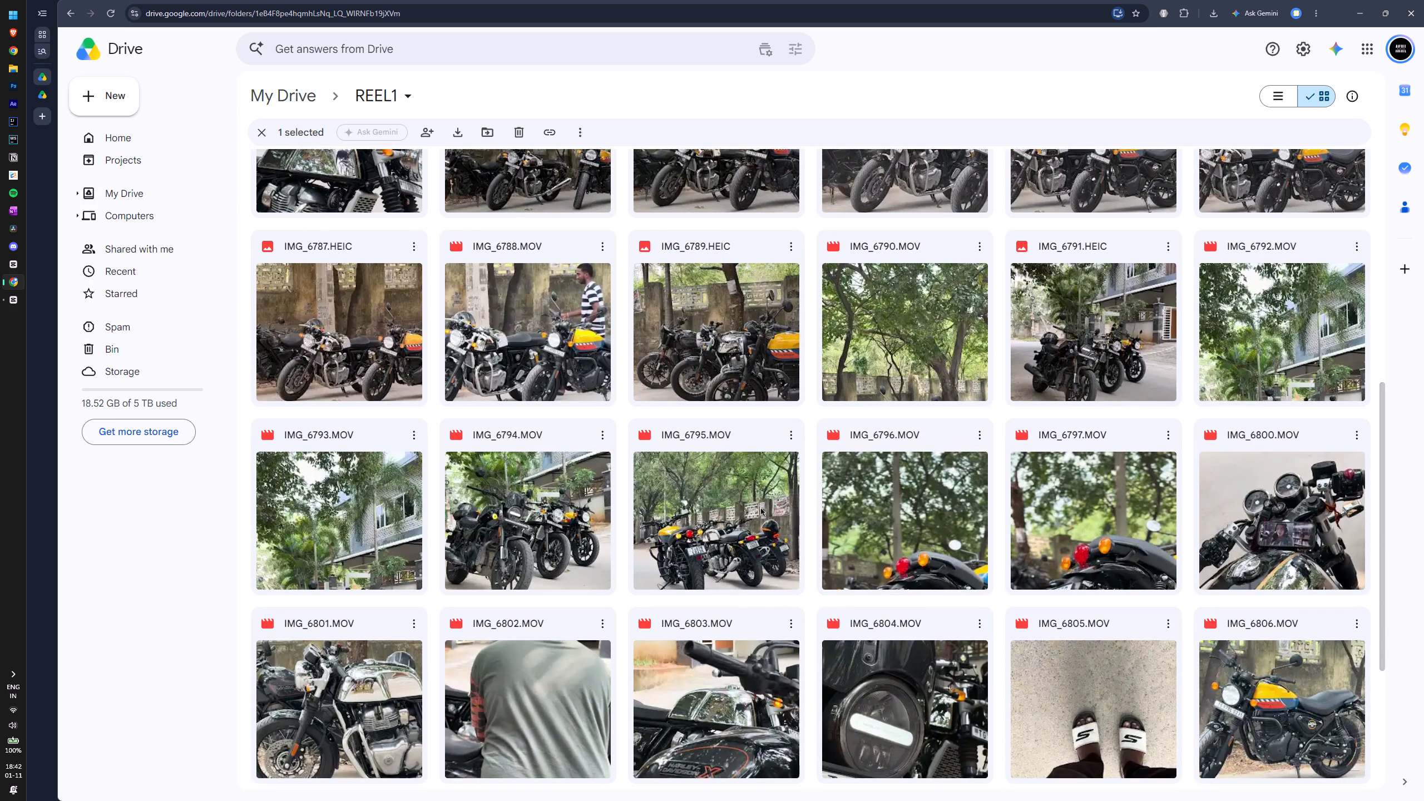
{"action": "scroll", "coordinate": [545, 497], "scroll_direction": "down", "scroll_amount": 2}
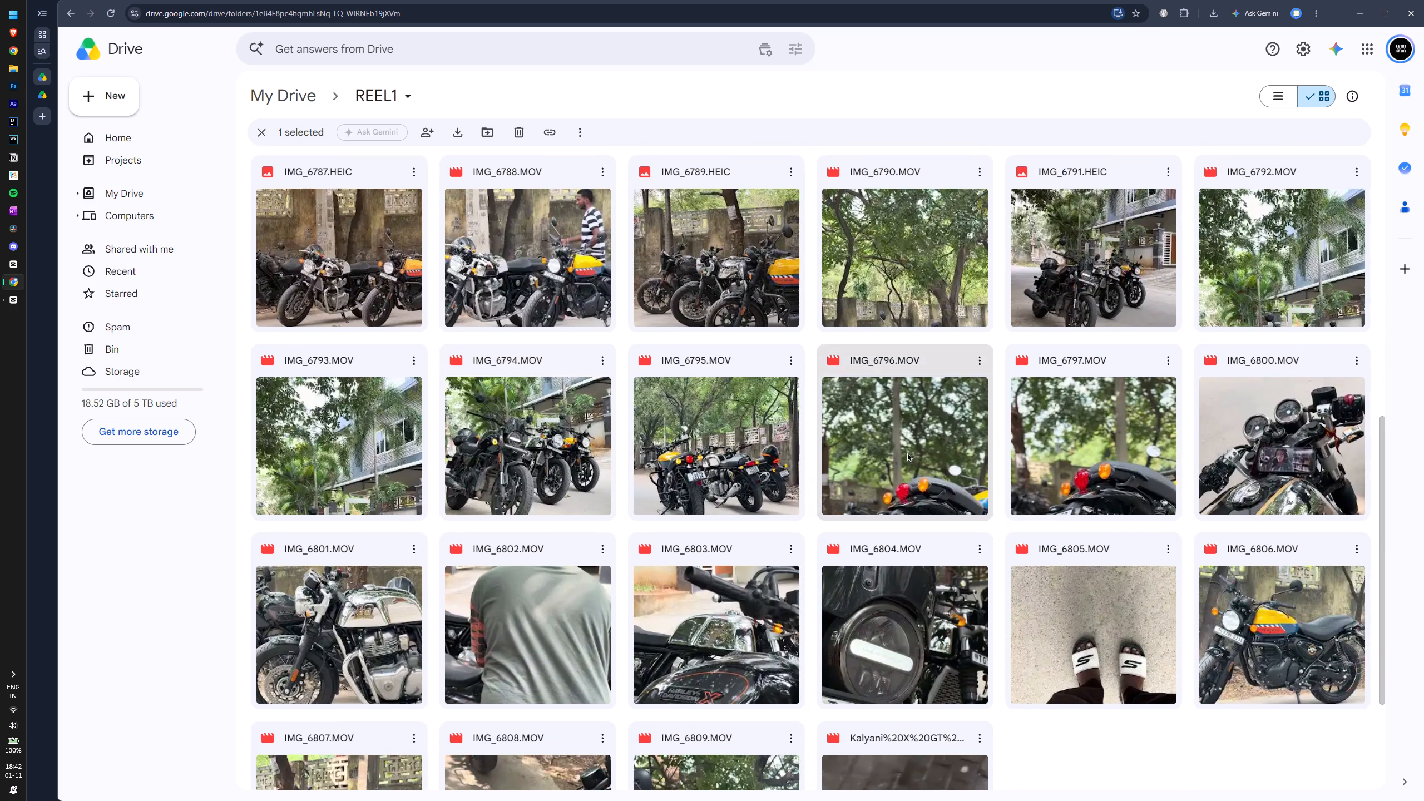
Open IMG_6804.MOV from the REEL1 folder in a new tab and download it.
{"action": "left_click", "coordinate": [982, 547]}
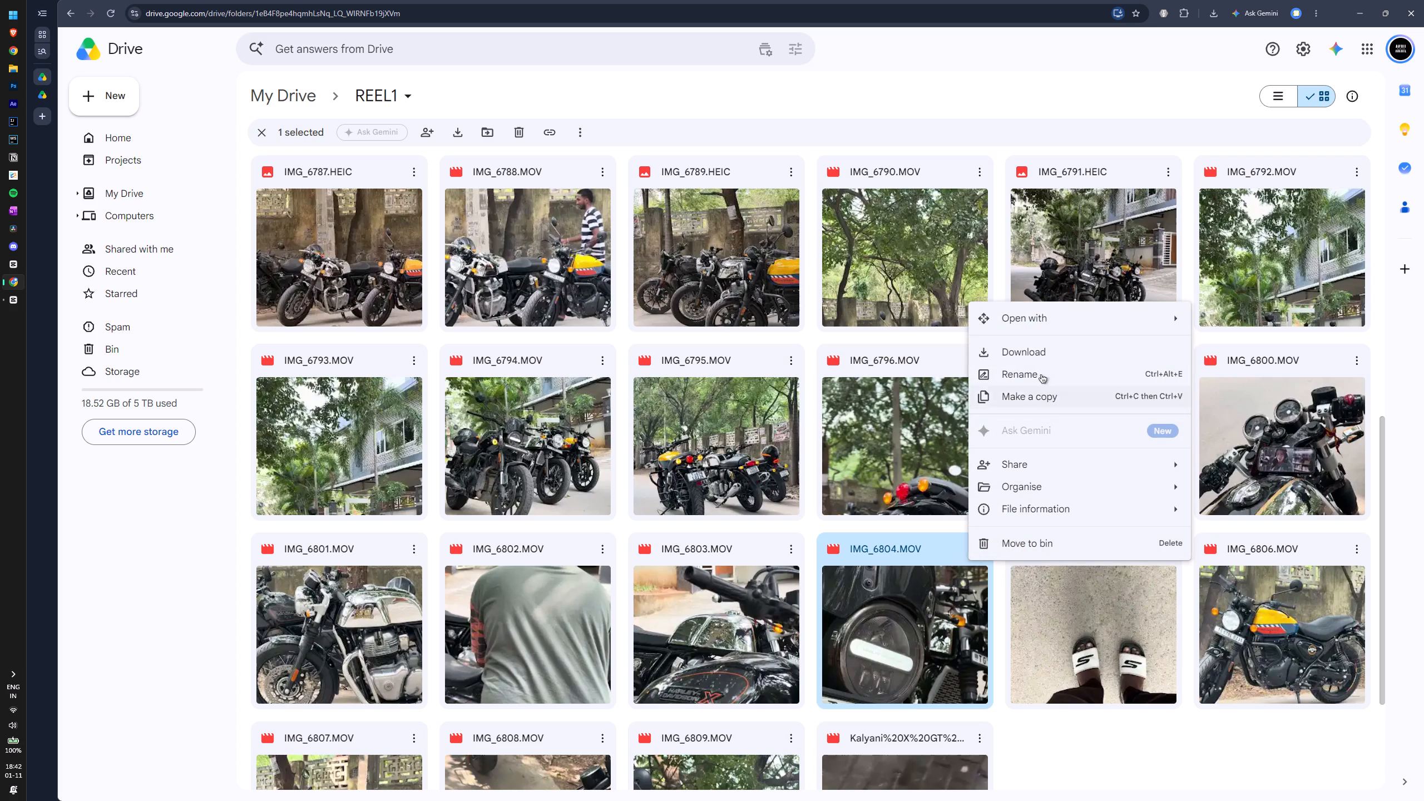
{"action": "left_click", "coordinate": [1054, 313]}
{"action": "left_click", "coordinate": [1174, 320]}
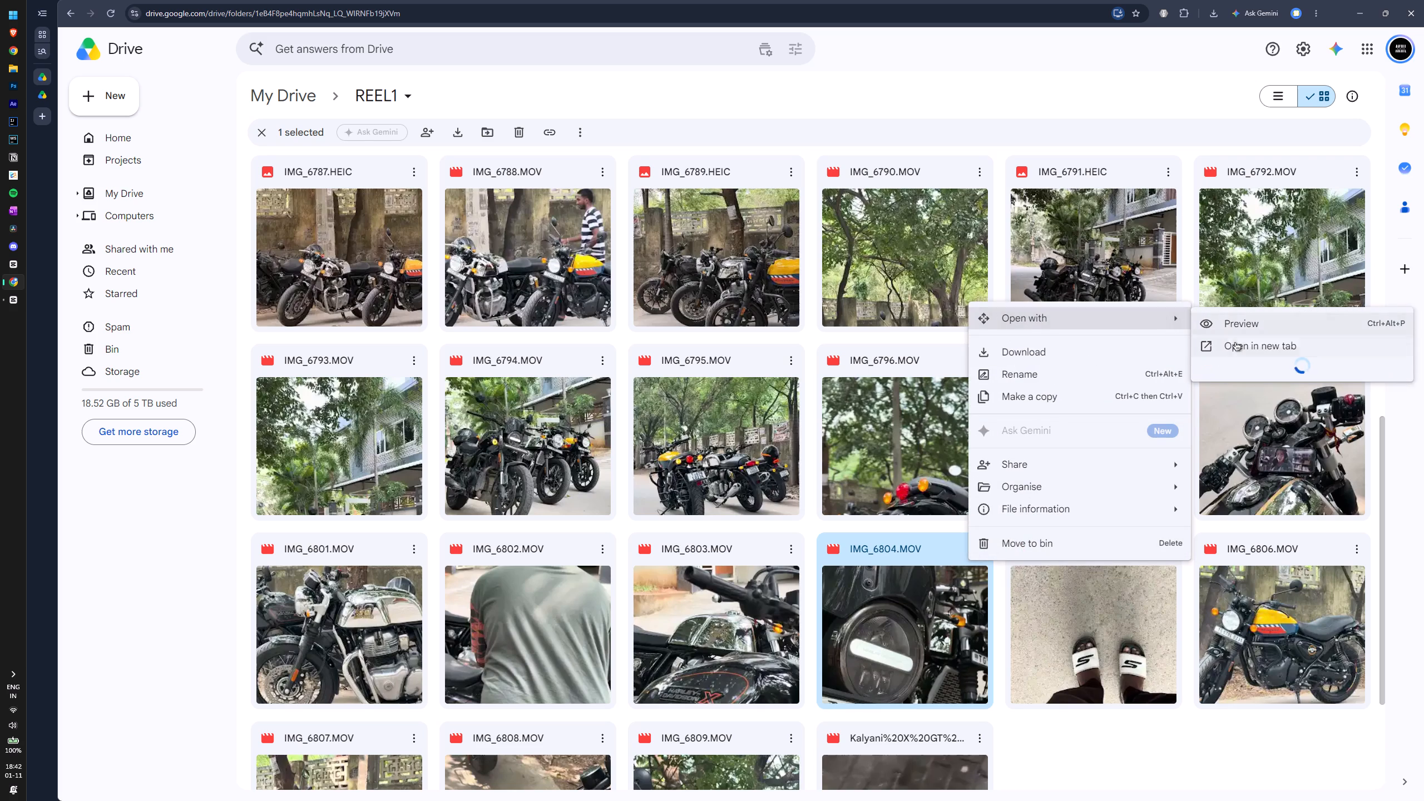
{"action": "left_click", "coordinate": [1235, 344]}
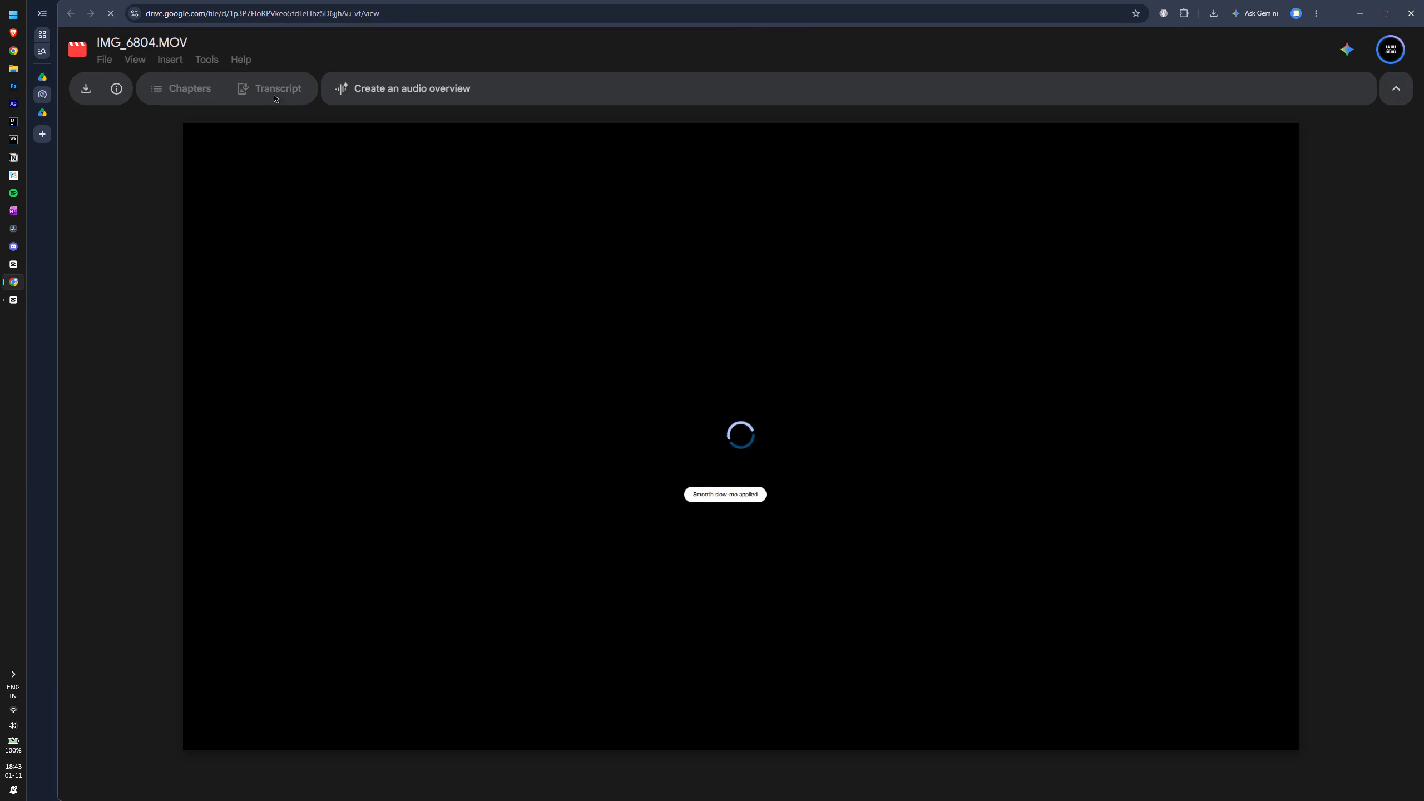
{"action": "left_click", "coordinate": [83, 91]}
Open IMG_6806.MOV from the REEL1 folder in Google Drive in a new tab and download it.
{"action": "key", "text": "alt+Tab"}
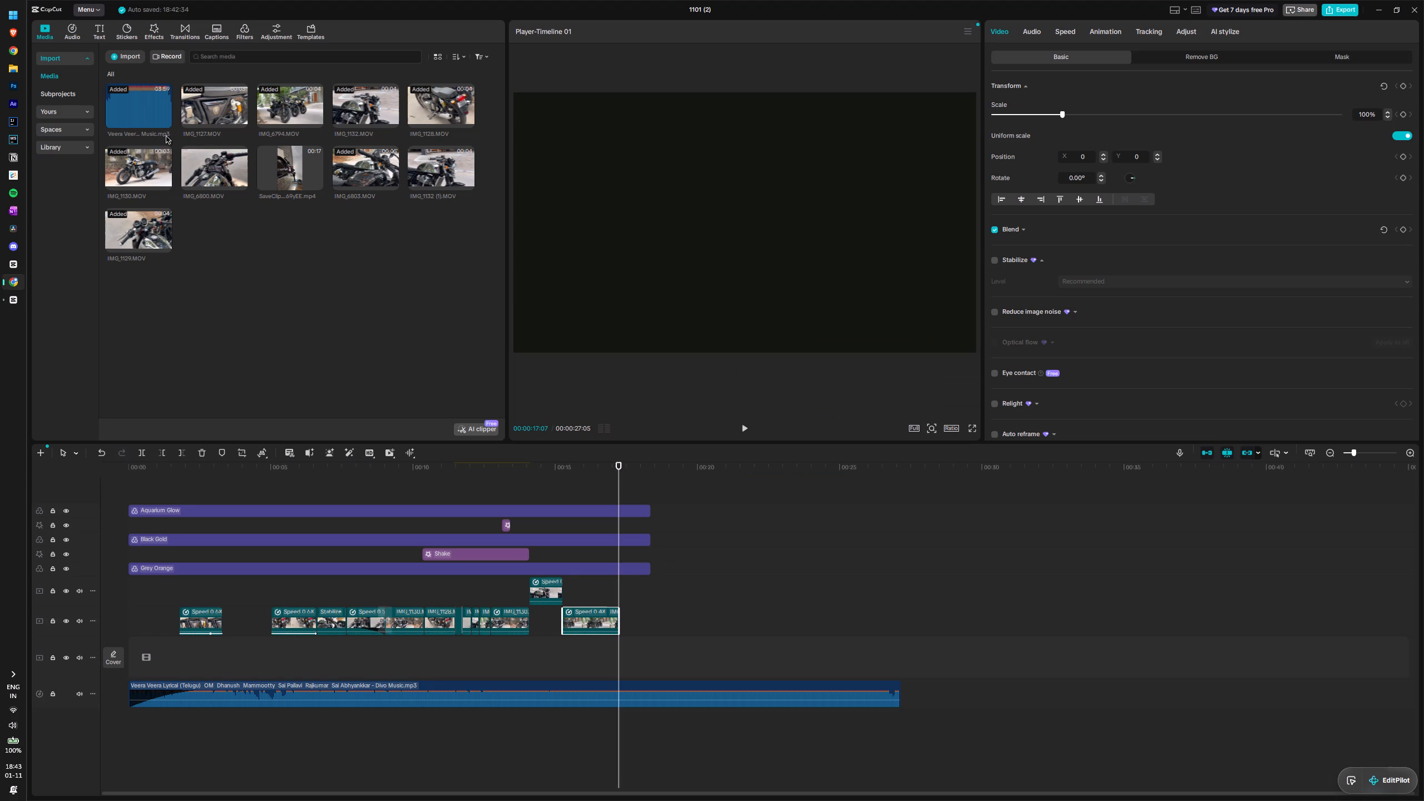
{"action": "key", "text": "alt+Tab"}
{"action": "left_click", "coordinate": [47, 96]}
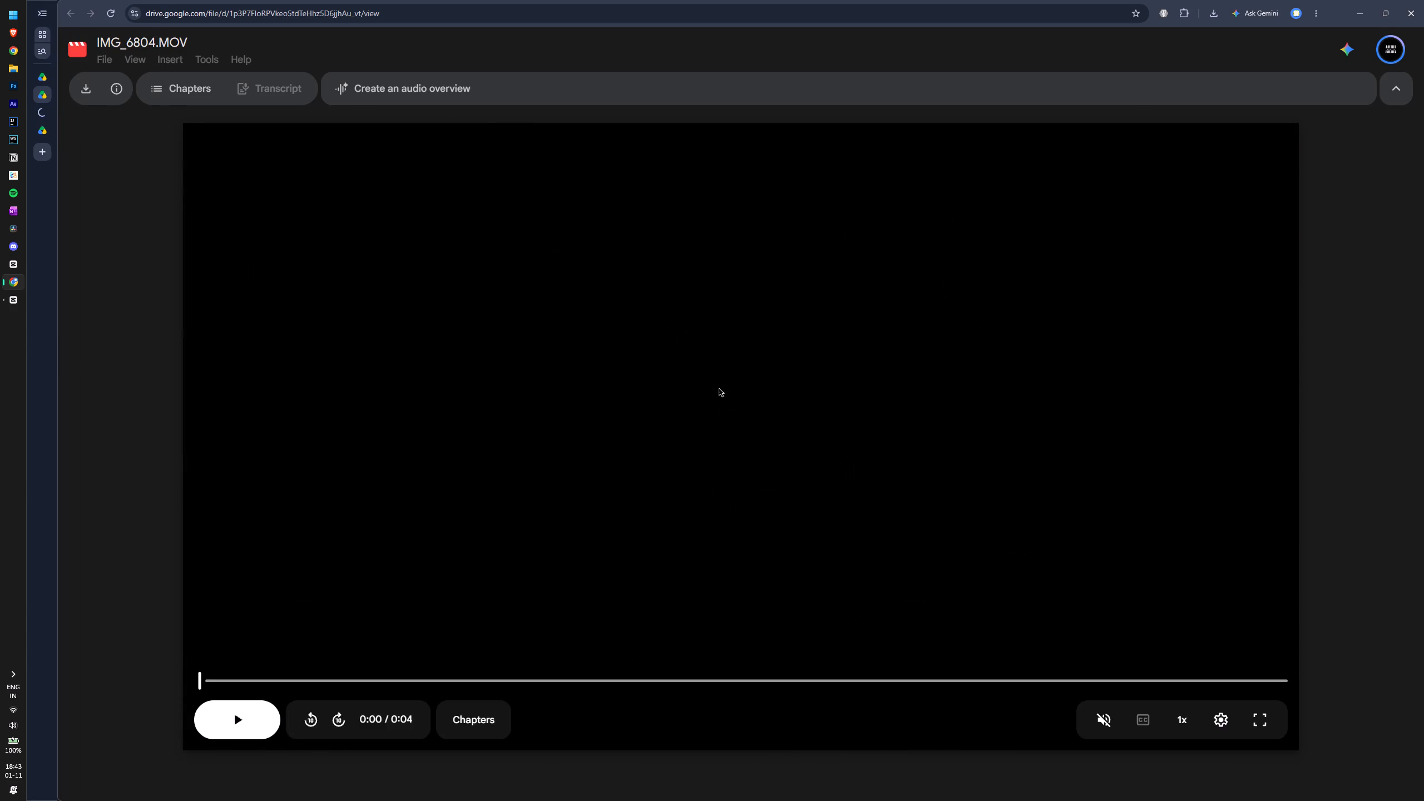
{"action": "left_click", "coordinate": [47, 76]}
{"action": "scroll", "coordinate": [936, 513], "scroll_direction": "down", "scroll_amount": 4}
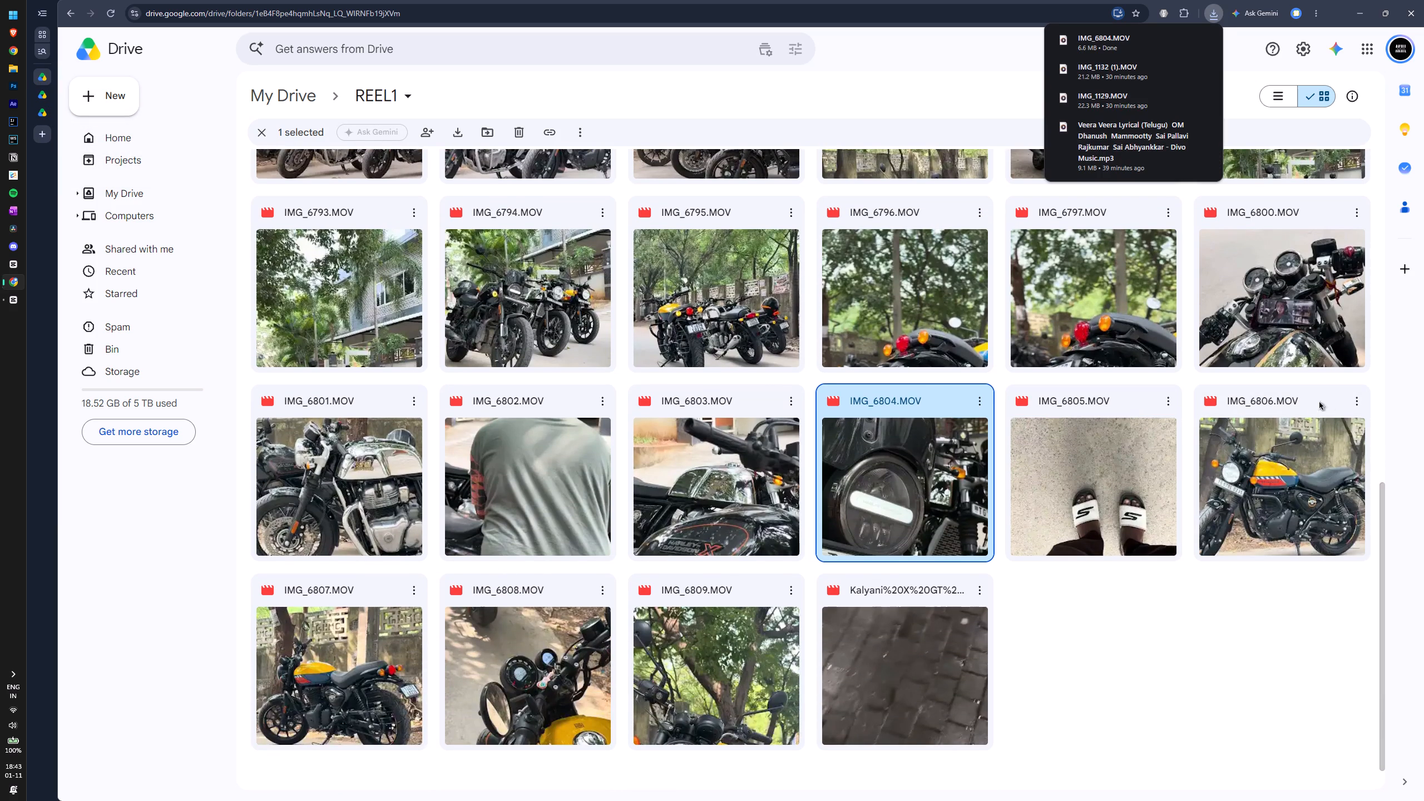
{"action": "left_click", "coordinate": [1352, 405]}
{"action": "left_click", "coordinate": [1296, 436]}
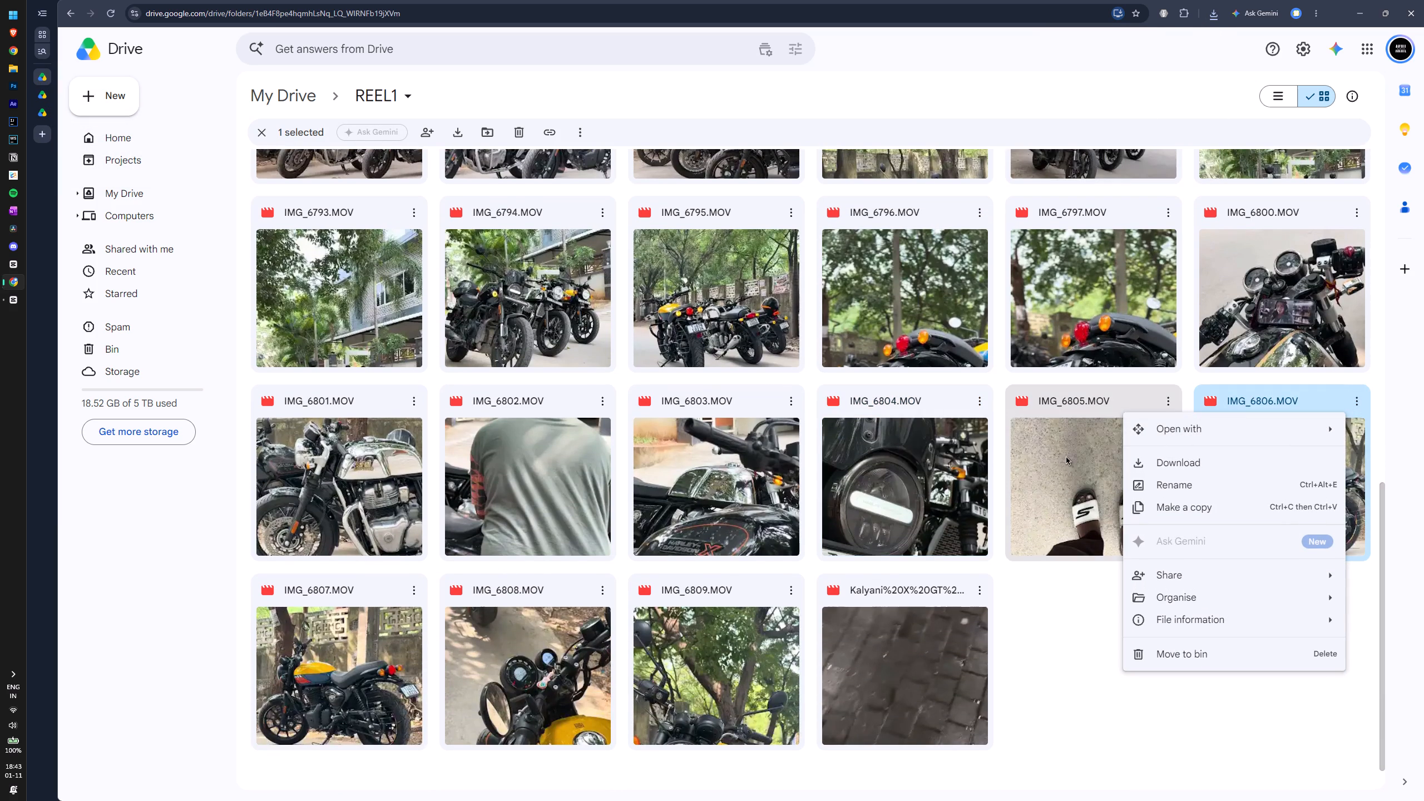
{"action": "left_click", "coordinate": [1237, 424]}
{"action": "left_click", "coordinate": [1059, 454]}
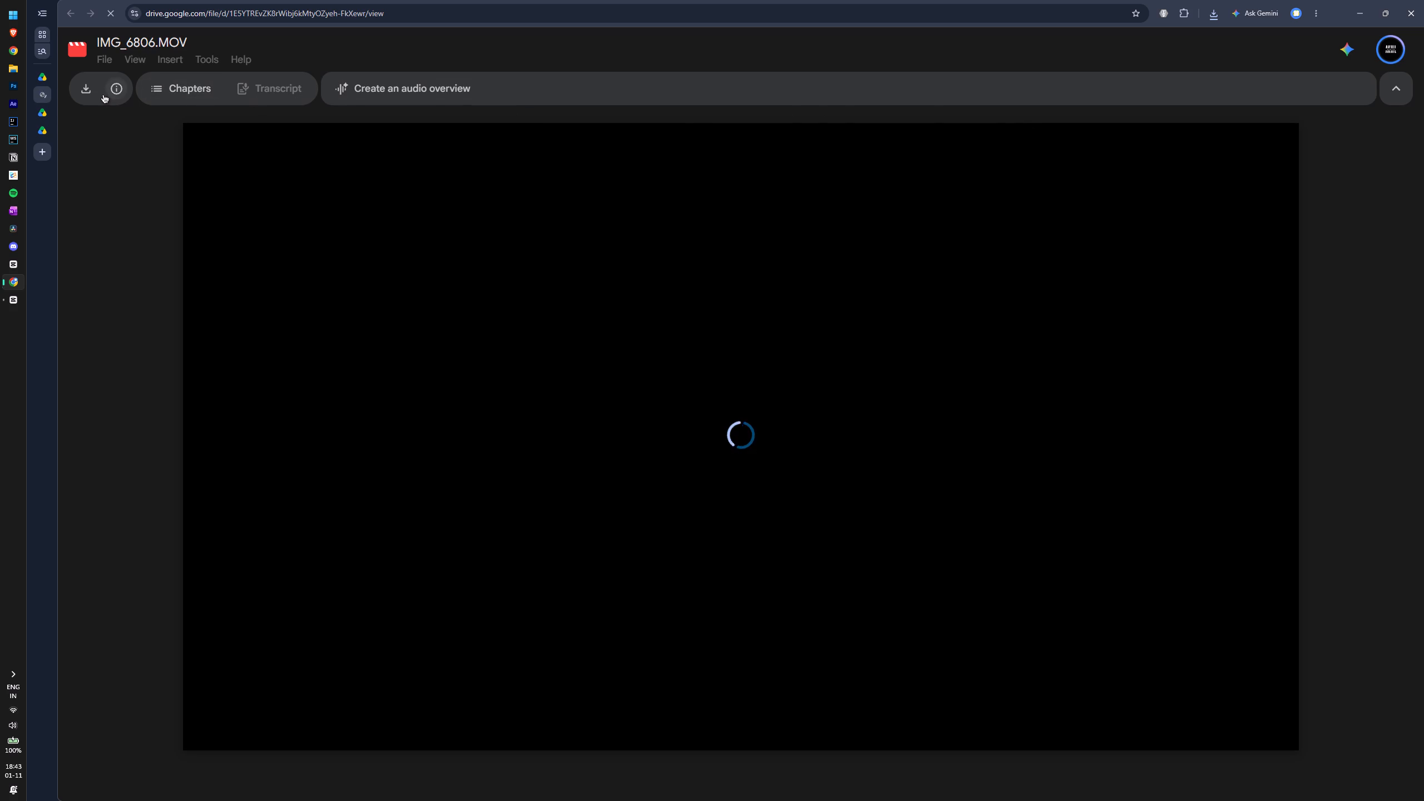
{"action": "left_click", "coordinate": [89, 95]}
Switch back to CapCut and replay the ending from about 14 seconds past the final clip to check its timing against the music.
{"action": "key", "text": "alt+Tab"}
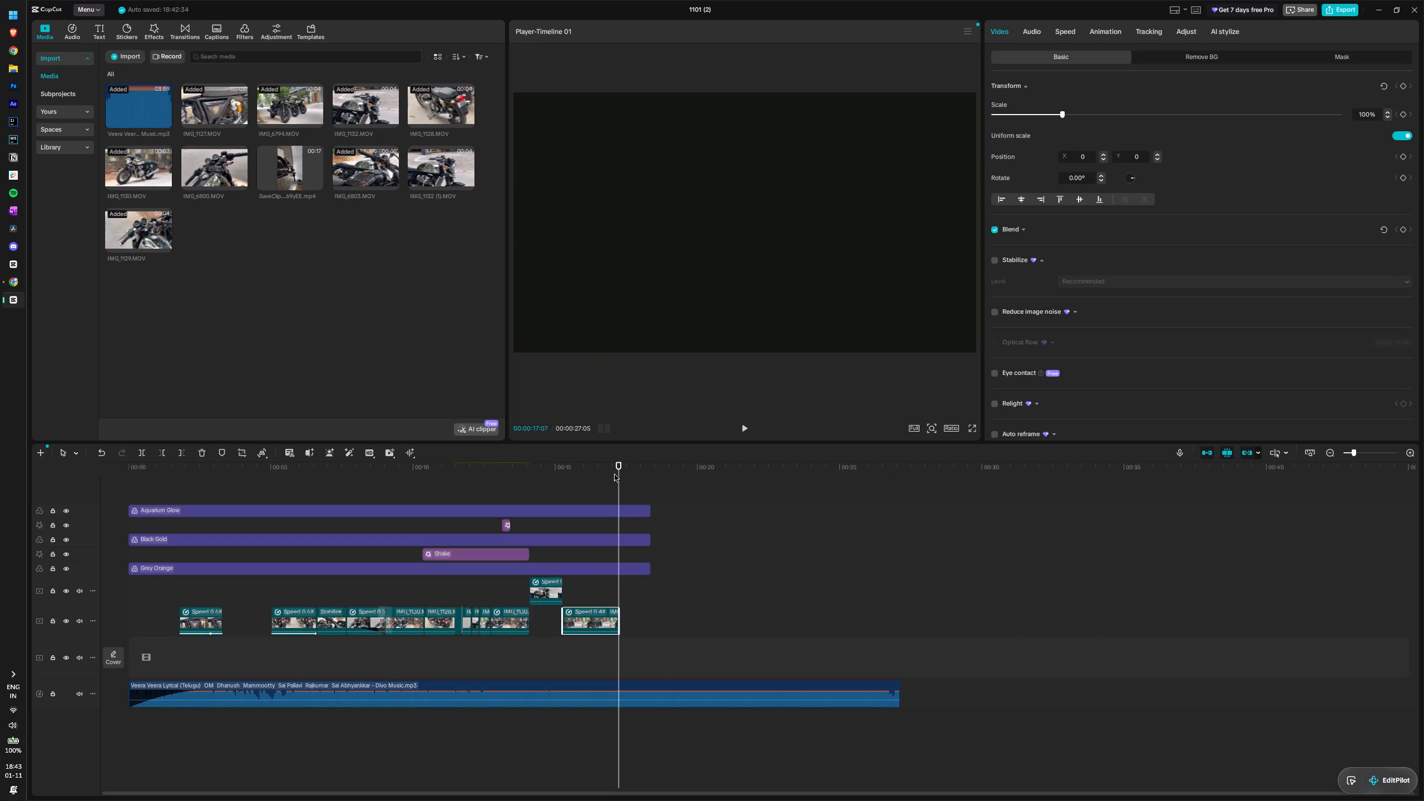
{"action": "left_click_drag", "start_coordinate": [617, 473], "coordinate": [545, 475]}
{"action": "key", "text": "space"}
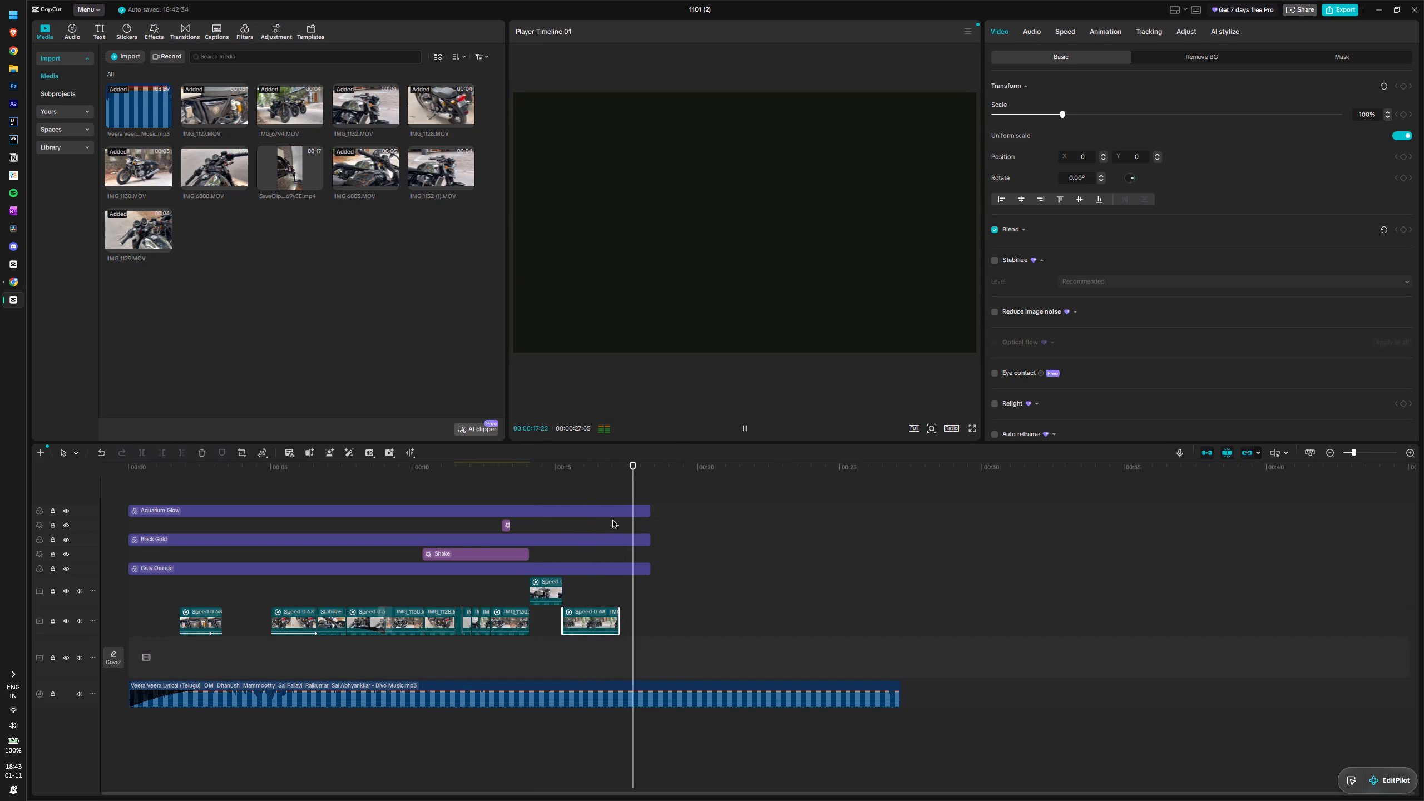
{"action": "key", "text": "space"}
{"action": "left_click_drag", "start_coordinate": [635, 491], "coordinate": [521, 498]}
{"action": "key", "text": "space"}
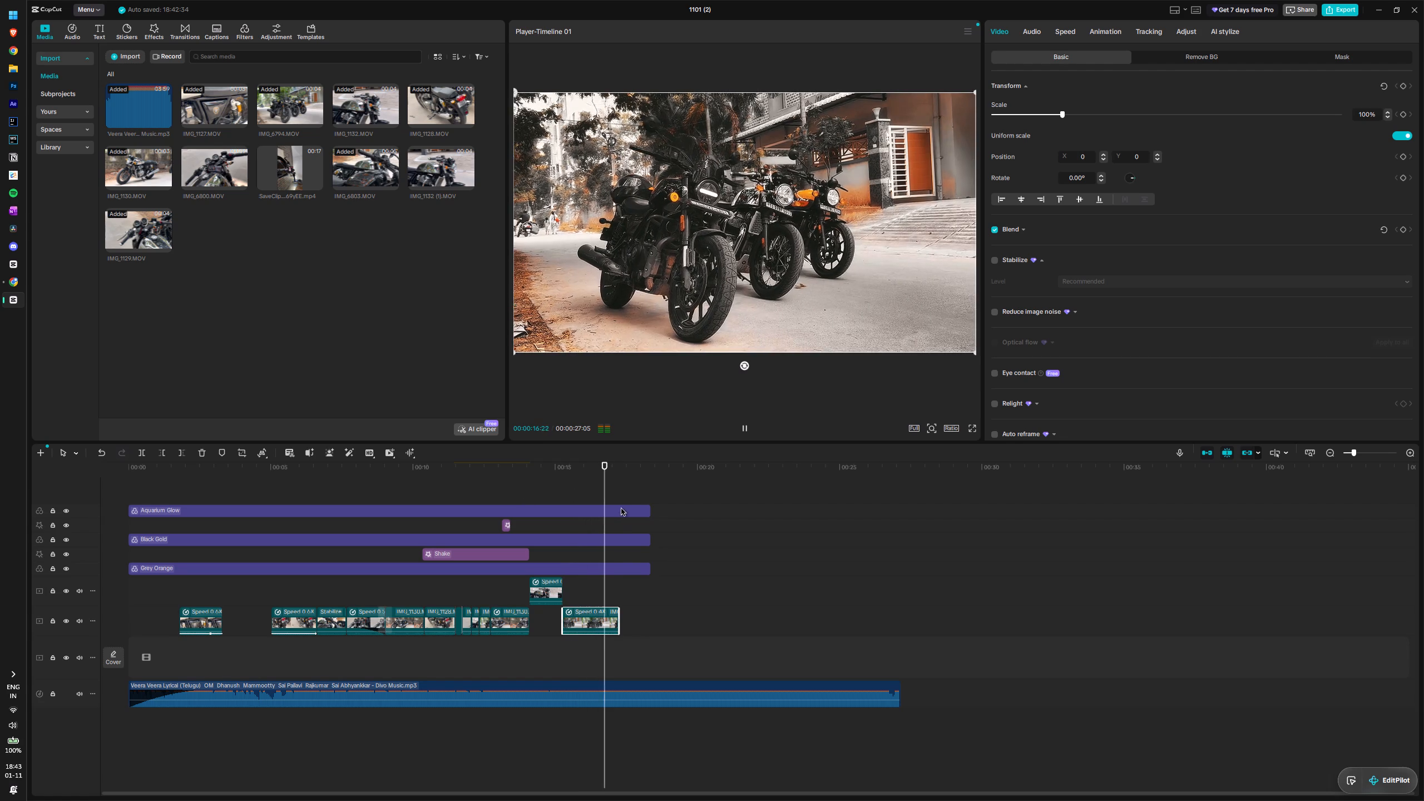
{"action": "key", "text": "space"}
{"action": "left_click_drag", "start_coordinate": [617, 486], "coordinate": [530, 491]}
{"action": "key", "text": "space"}
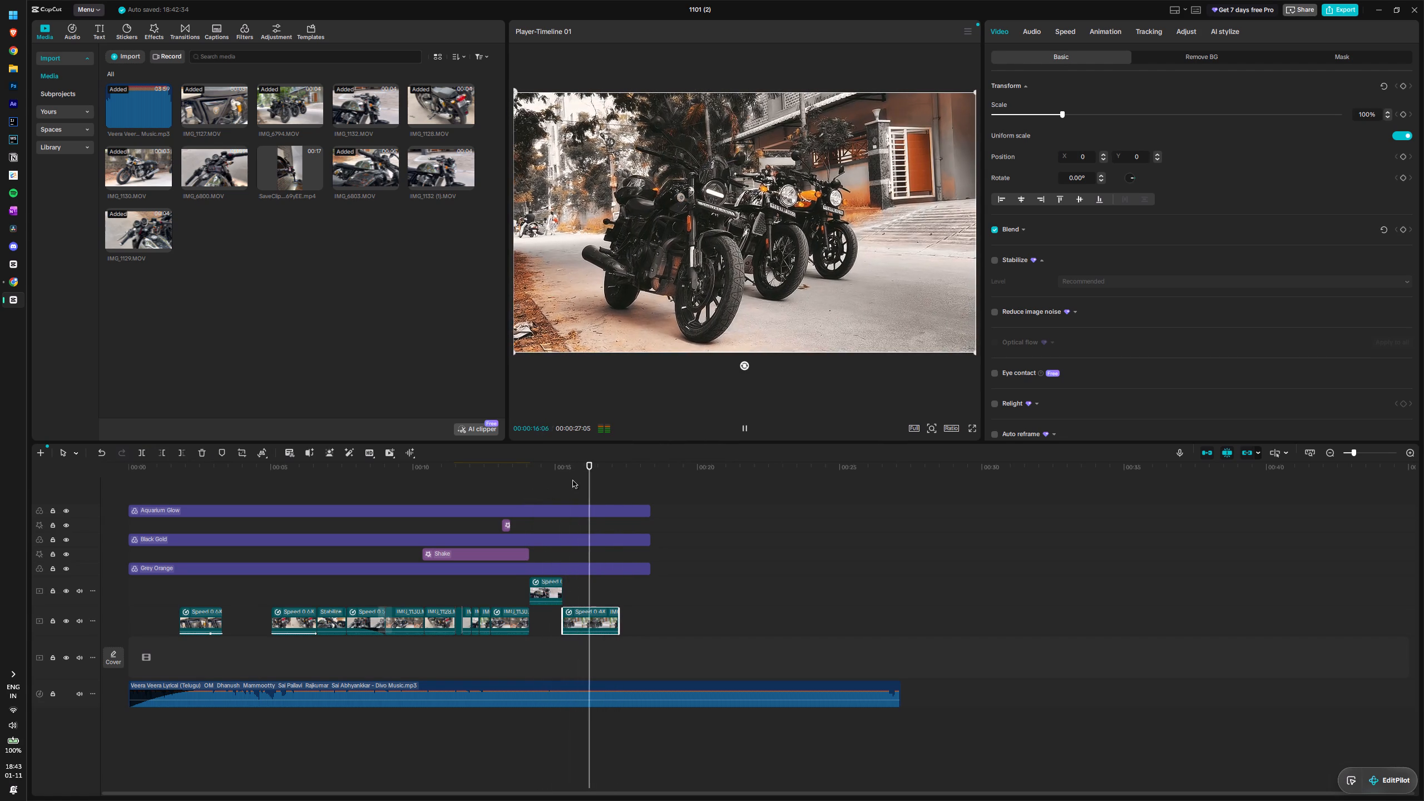
{"action": "key", "text": "space"}
Play the edit from the start and replay the section around the handlebar clip at about 8 seconds.
{"action": "left_click_drag", "start_coordinate": [616, 474], "coordinate": [11, 555]}
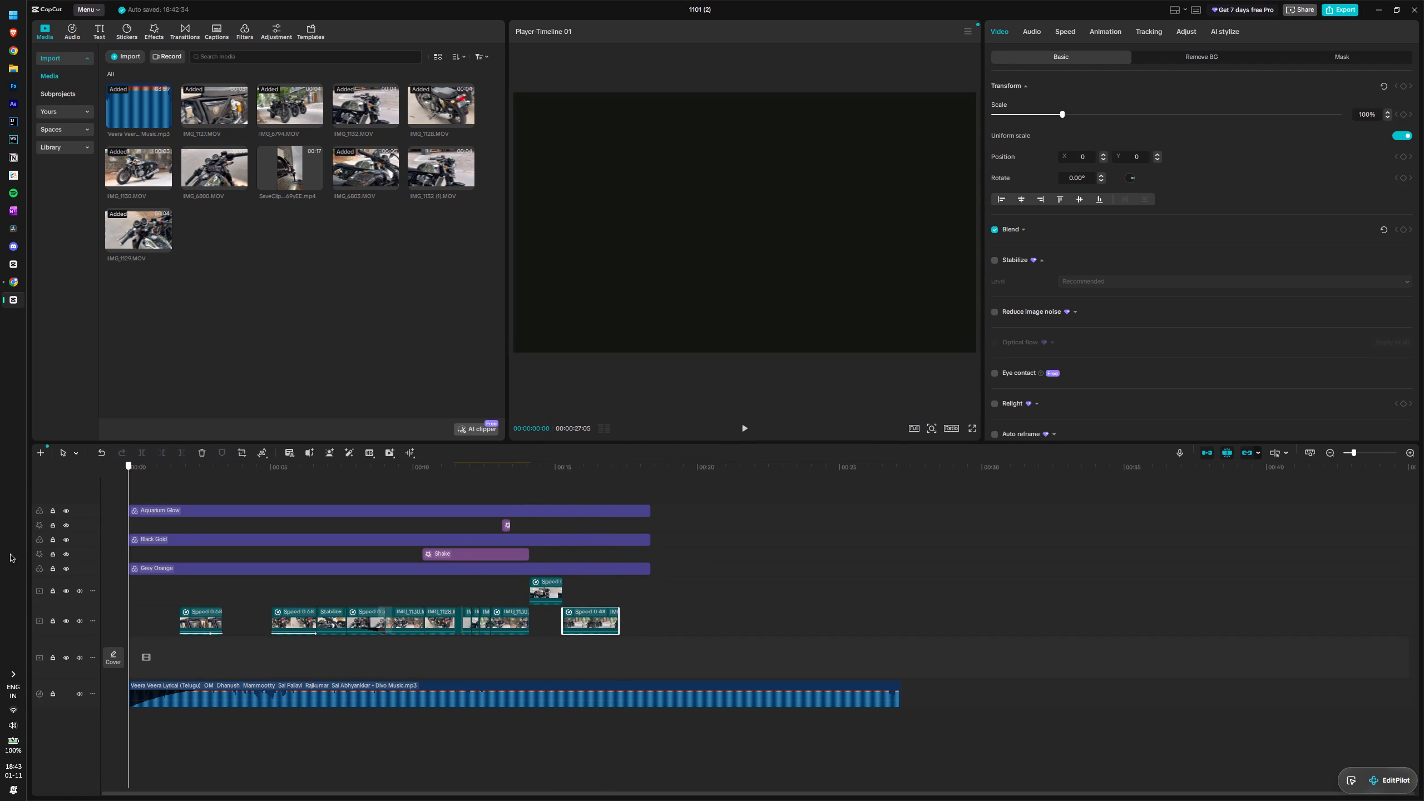
{"action": "left_click_drag", "start_coordinate": [11, 555], "coordinate": [6, 555]}
{"action": "key", "text": "space"}
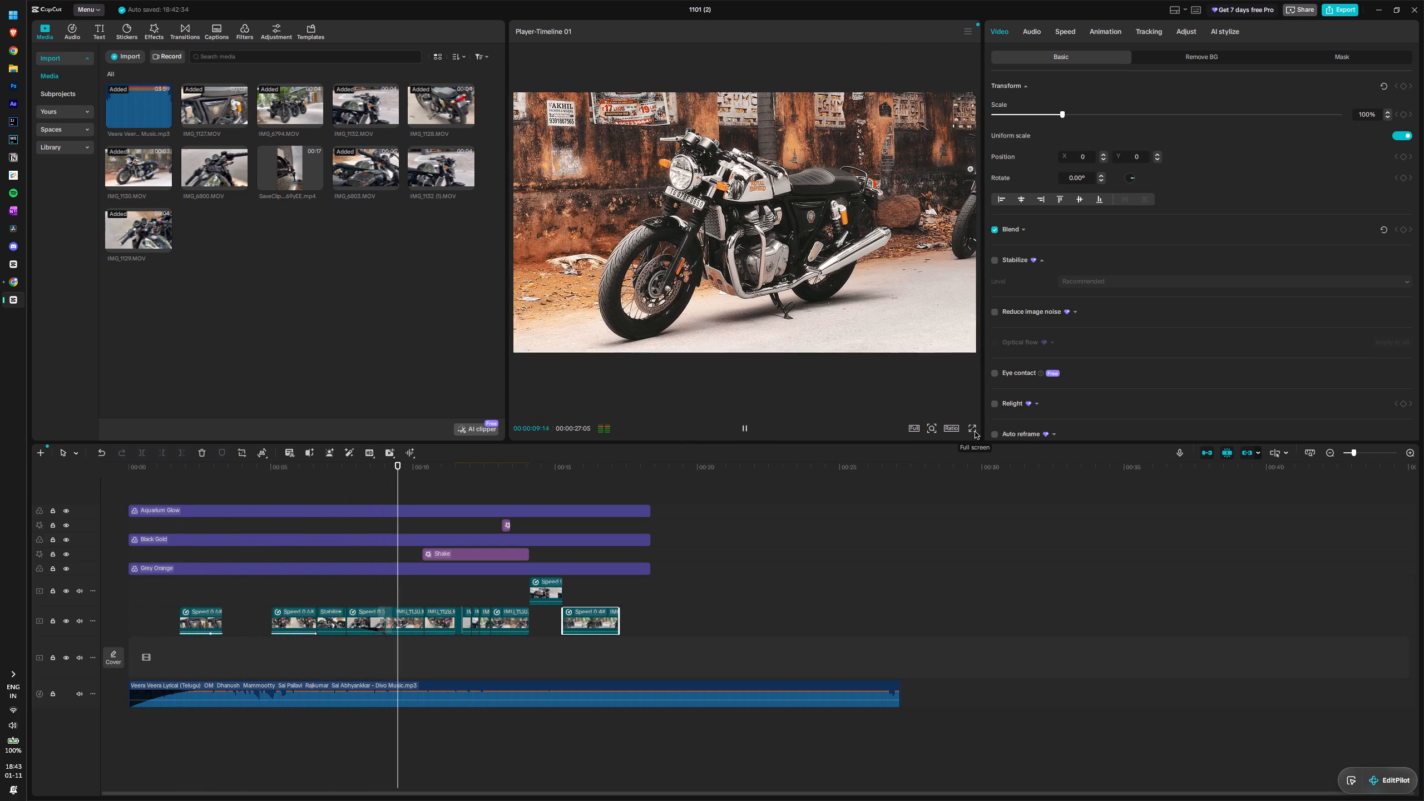
{"action": "key", "text": "space"}
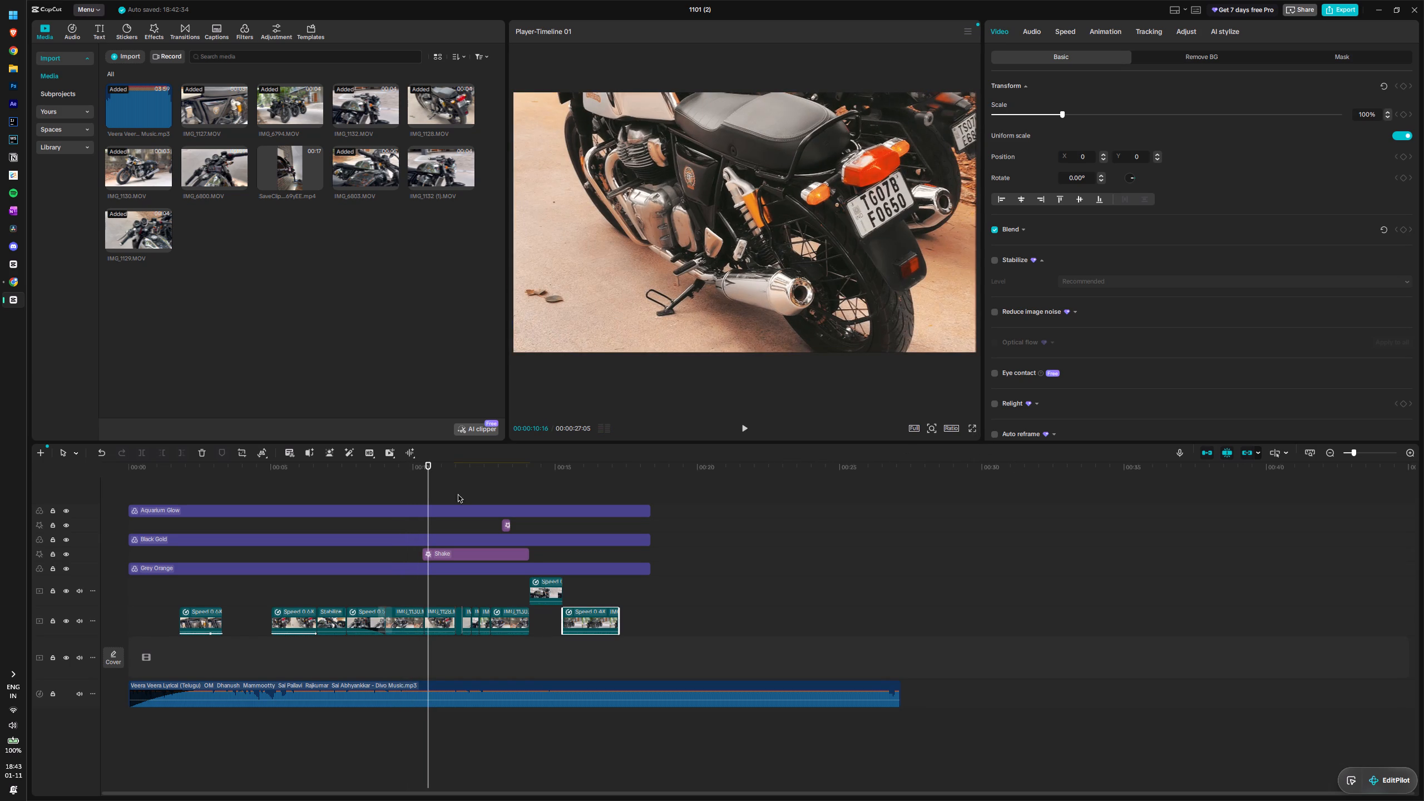
{"action": "left_click_drag", "start_coordinate": [427, 484], "coordinate": [353, 514]}
{"action": "key", "text": "space"}
{"action": "key", "text": "space"}
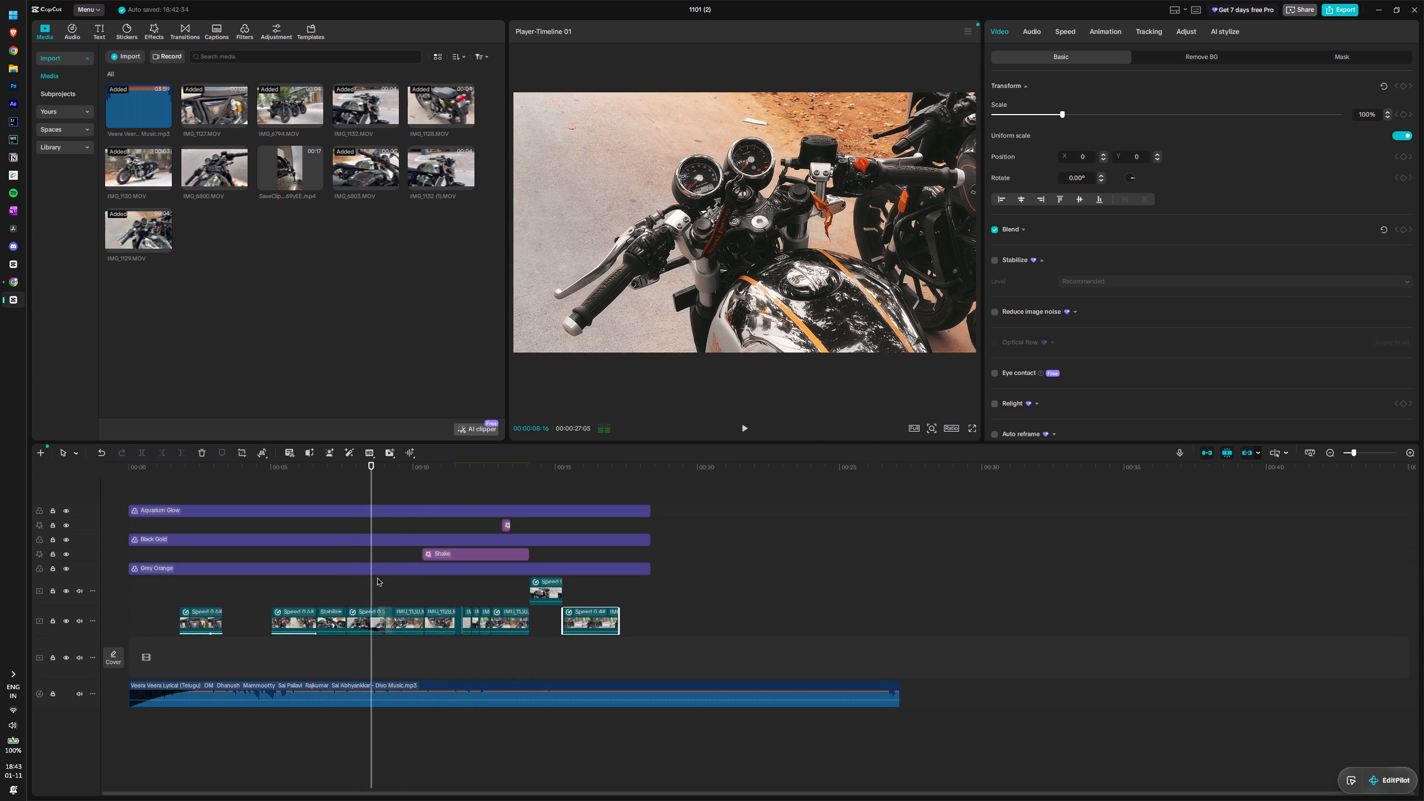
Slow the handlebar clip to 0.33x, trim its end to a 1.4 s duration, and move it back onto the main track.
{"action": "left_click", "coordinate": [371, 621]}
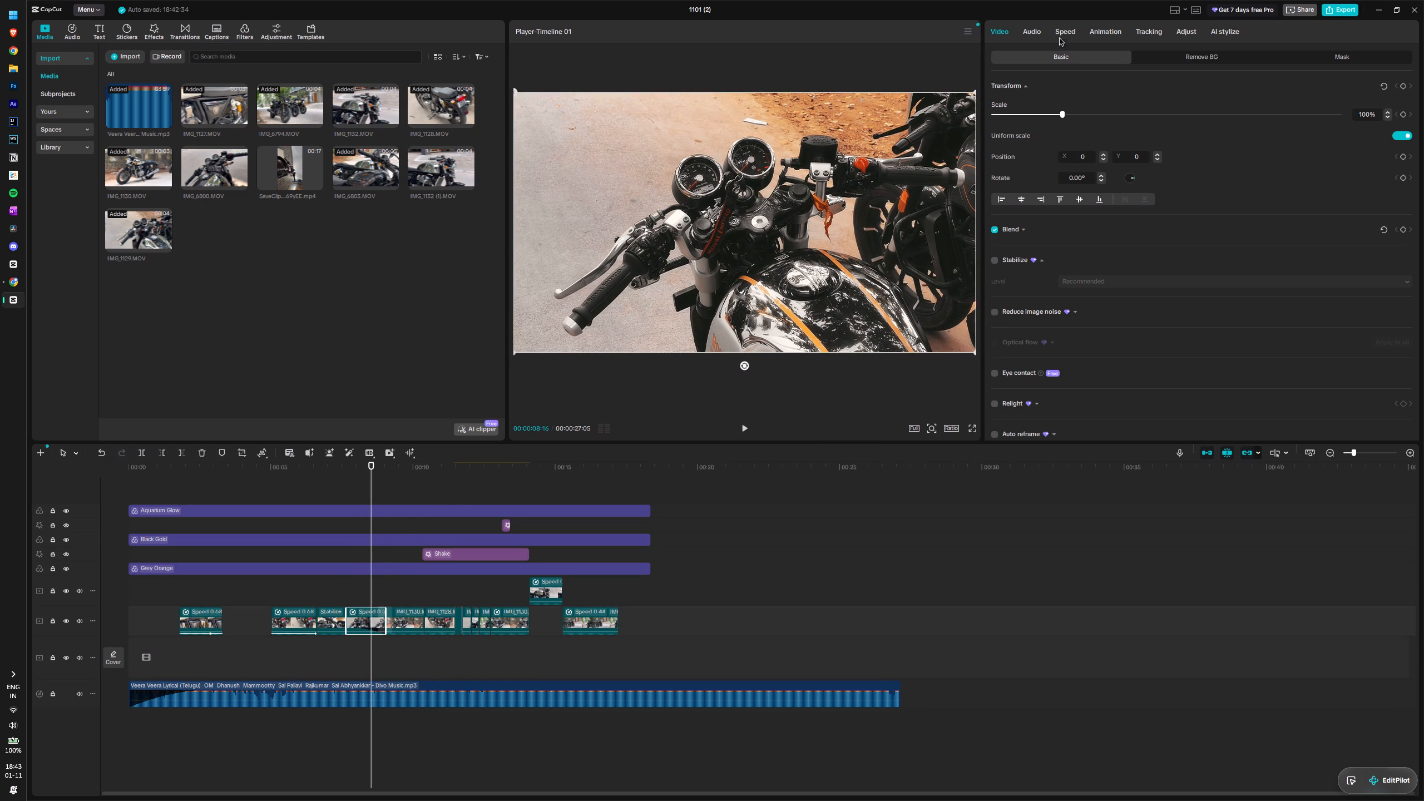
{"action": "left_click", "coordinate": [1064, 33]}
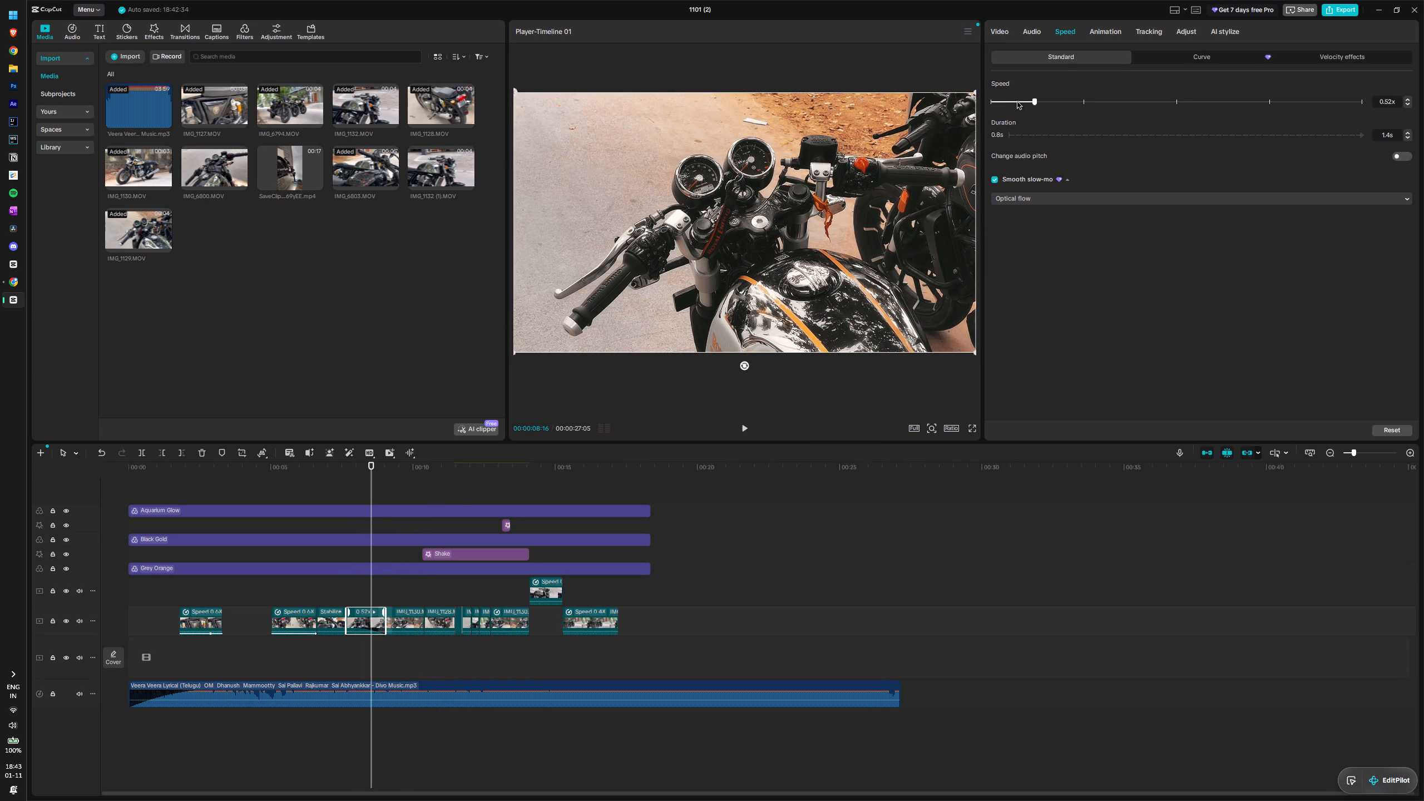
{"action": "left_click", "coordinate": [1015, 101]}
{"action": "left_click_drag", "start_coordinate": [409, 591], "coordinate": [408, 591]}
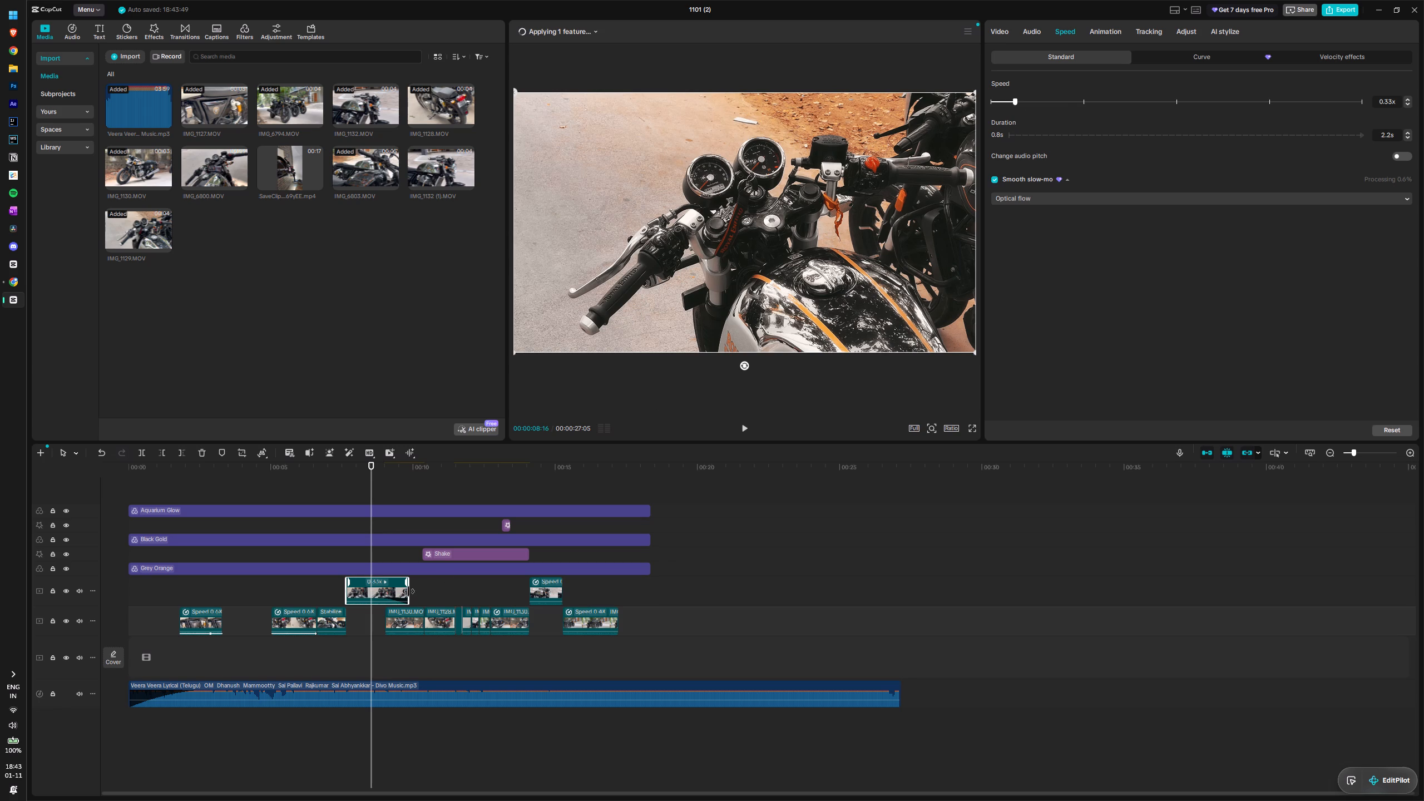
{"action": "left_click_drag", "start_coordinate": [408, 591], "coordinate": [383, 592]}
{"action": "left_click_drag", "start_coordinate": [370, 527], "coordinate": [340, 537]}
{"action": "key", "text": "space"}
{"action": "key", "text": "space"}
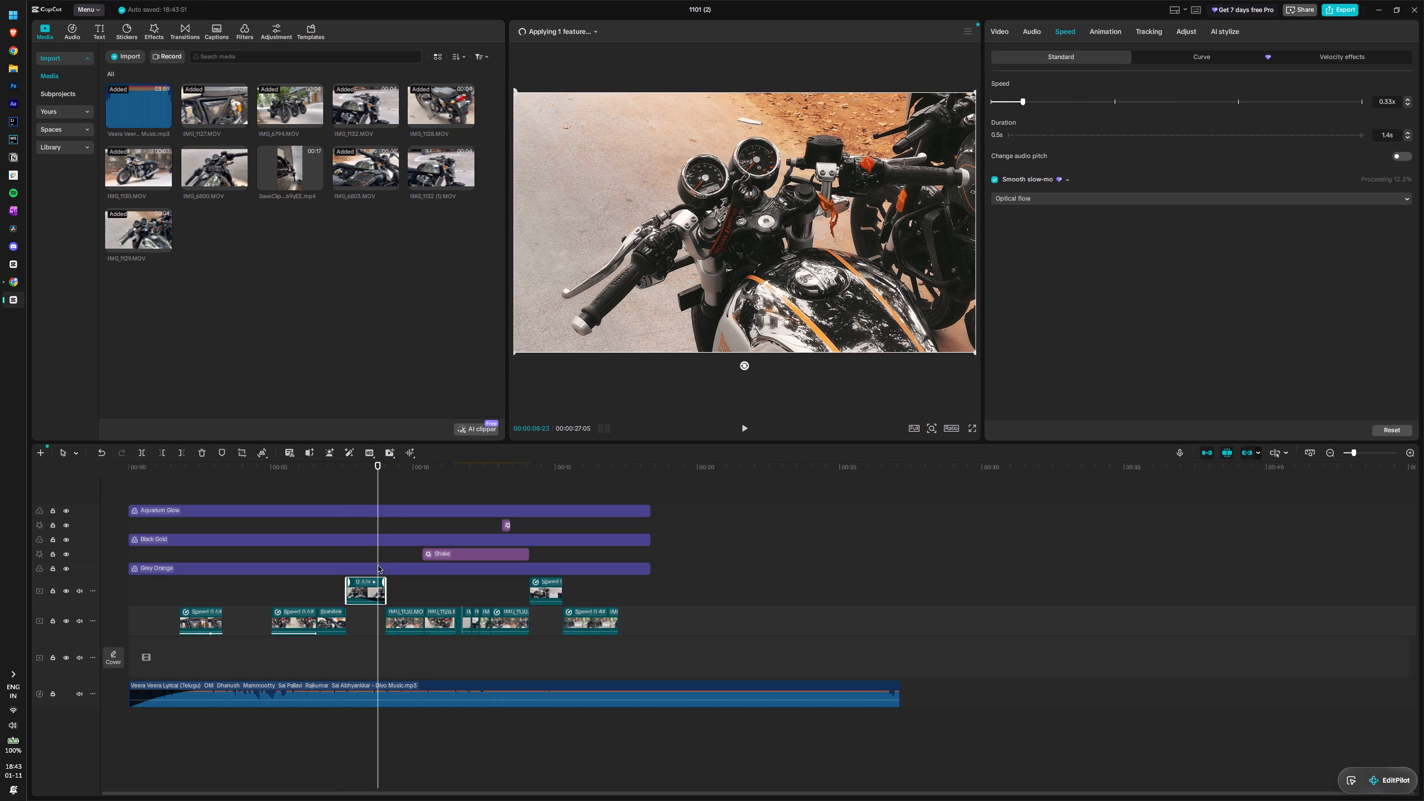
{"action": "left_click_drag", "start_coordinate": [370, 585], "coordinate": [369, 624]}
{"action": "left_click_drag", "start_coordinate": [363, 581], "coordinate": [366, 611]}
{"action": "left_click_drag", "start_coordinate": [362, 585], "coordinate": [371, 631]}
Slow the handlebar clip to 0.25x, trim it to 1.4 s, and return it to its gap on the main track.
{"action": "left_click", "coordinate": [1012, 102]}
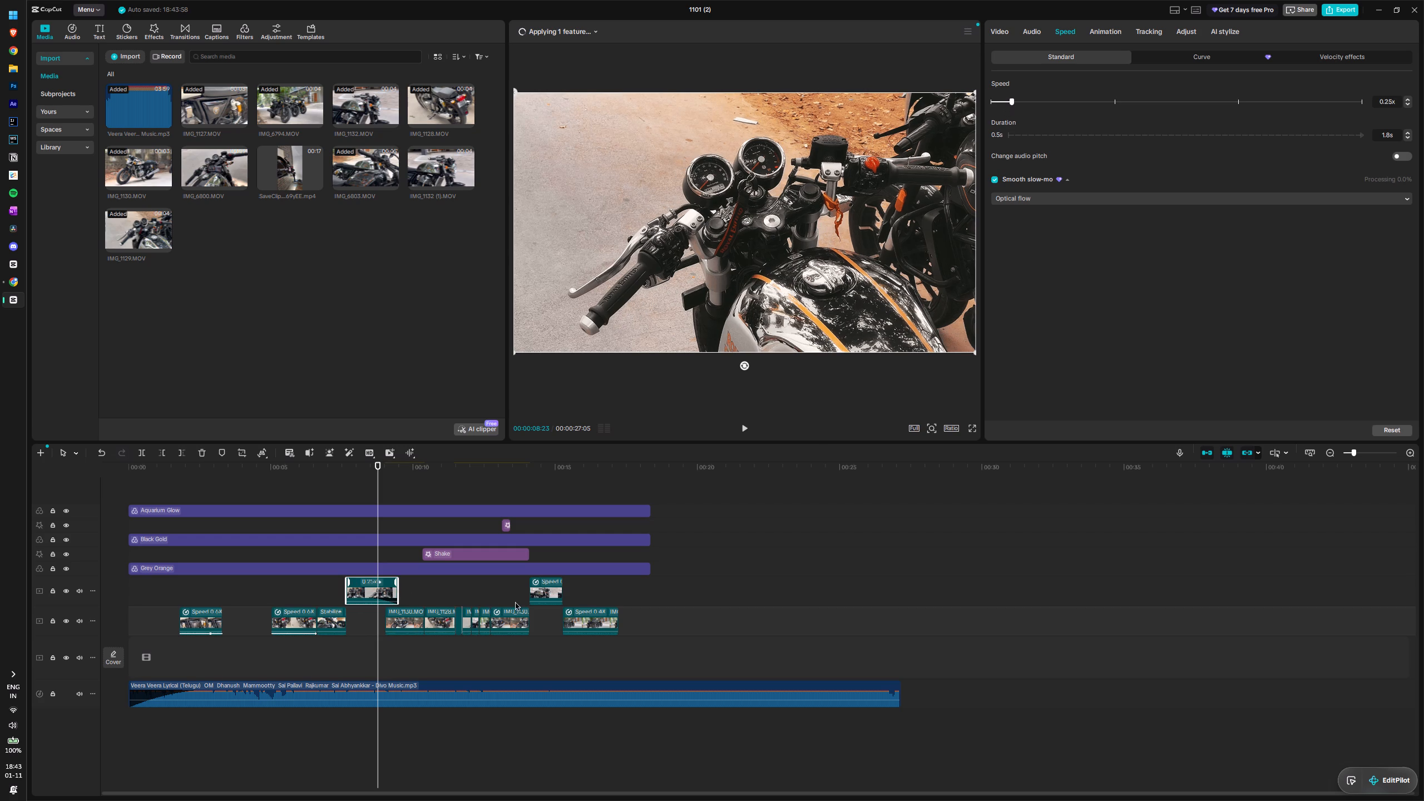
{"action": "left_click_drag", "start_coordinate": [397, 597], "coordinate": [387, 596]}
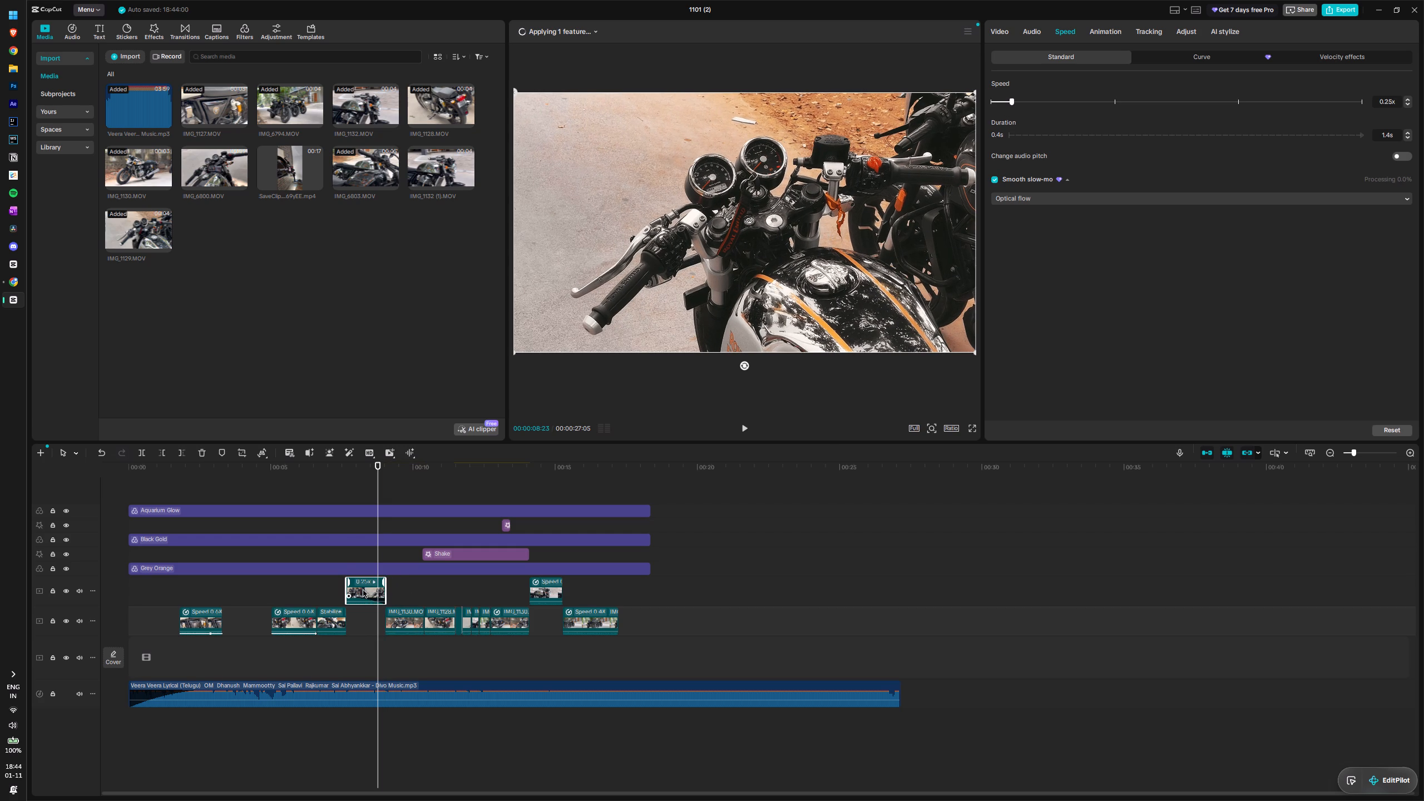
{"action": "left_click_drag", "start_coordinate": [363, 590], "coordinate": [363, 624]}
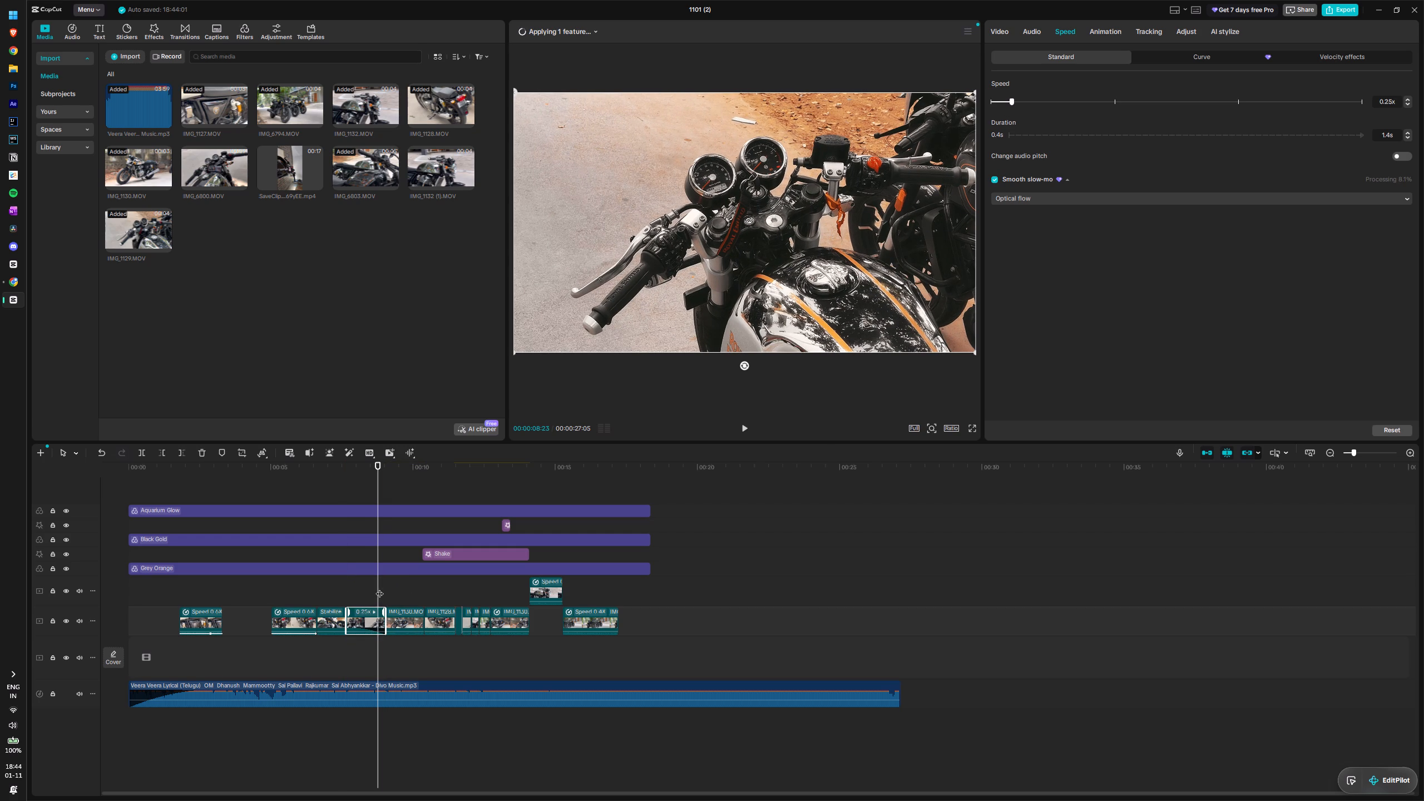
Play through the slowed handlebar clip and the clips around it to check the pacing against the music.
{"action": "left_click_drag", "start_coordinate": [379, 588], "coordinate": [342, 596]}
{"action": "key", "text": "space"}
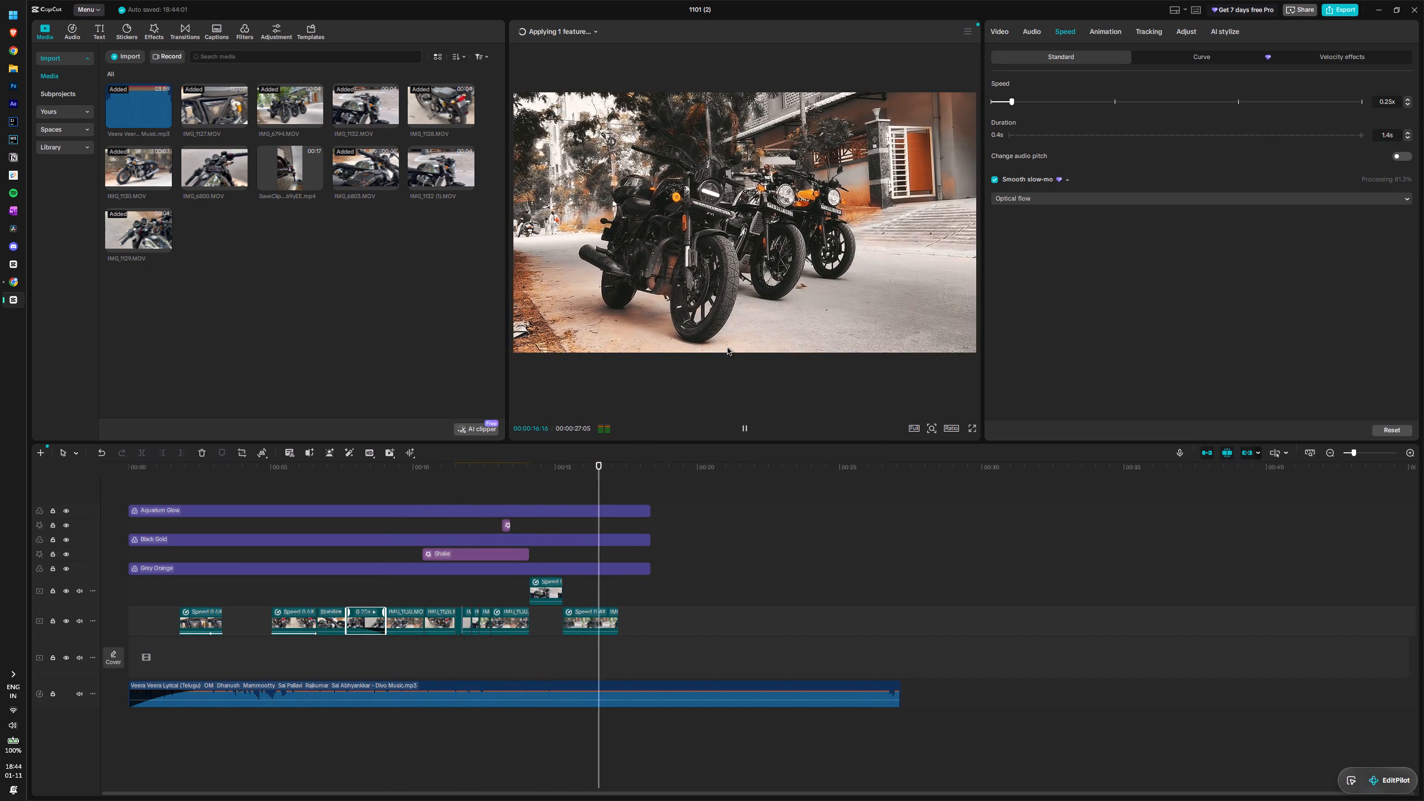
{"action": "key", "text": "space"}
{"action": "left_click_drag", "start_coordinate": [626, 470], "coordinate": [384, 511]}
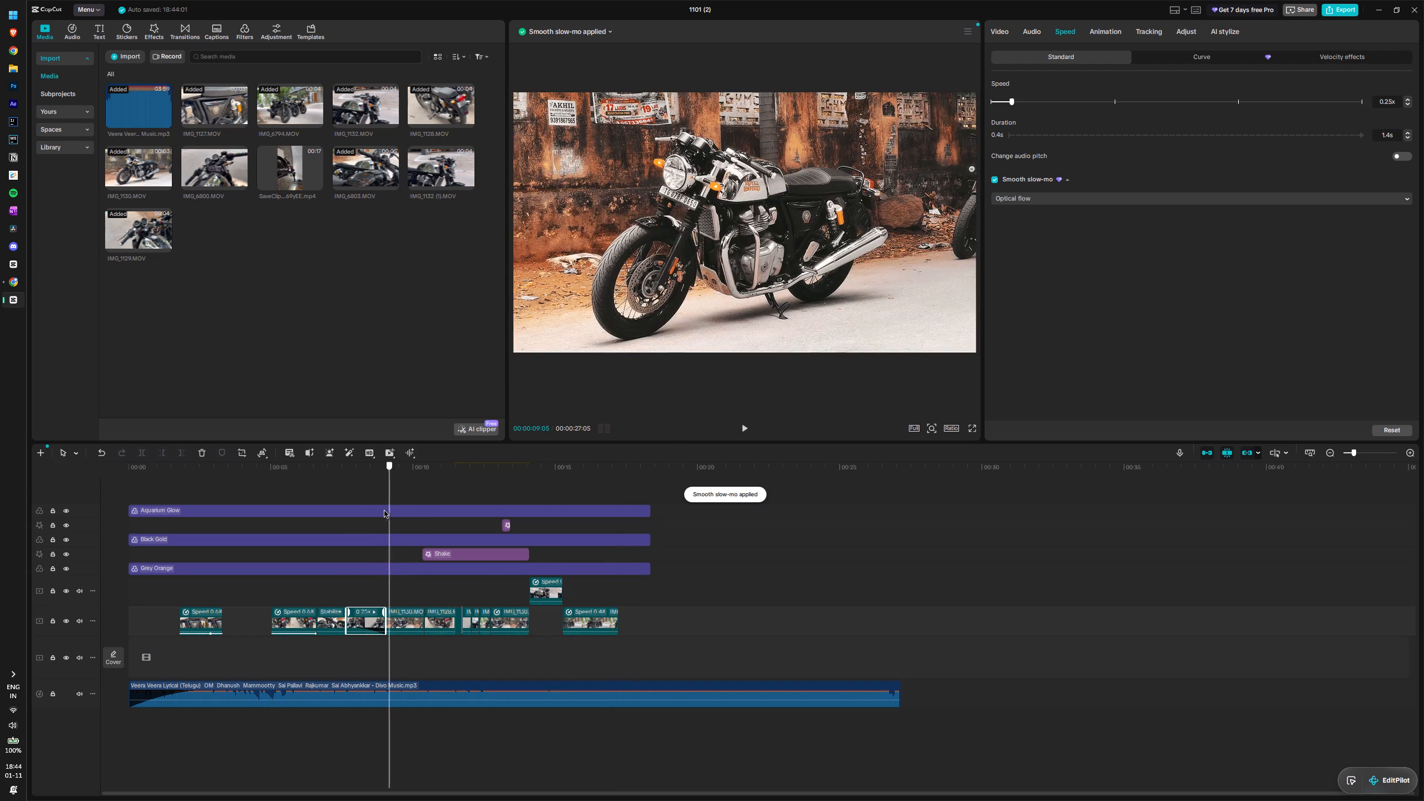
{"action": "left_click_drag", "start_coordinate": [384, 511], "coordinate": [352, 509]}
{"action": "key", "text": "space"}
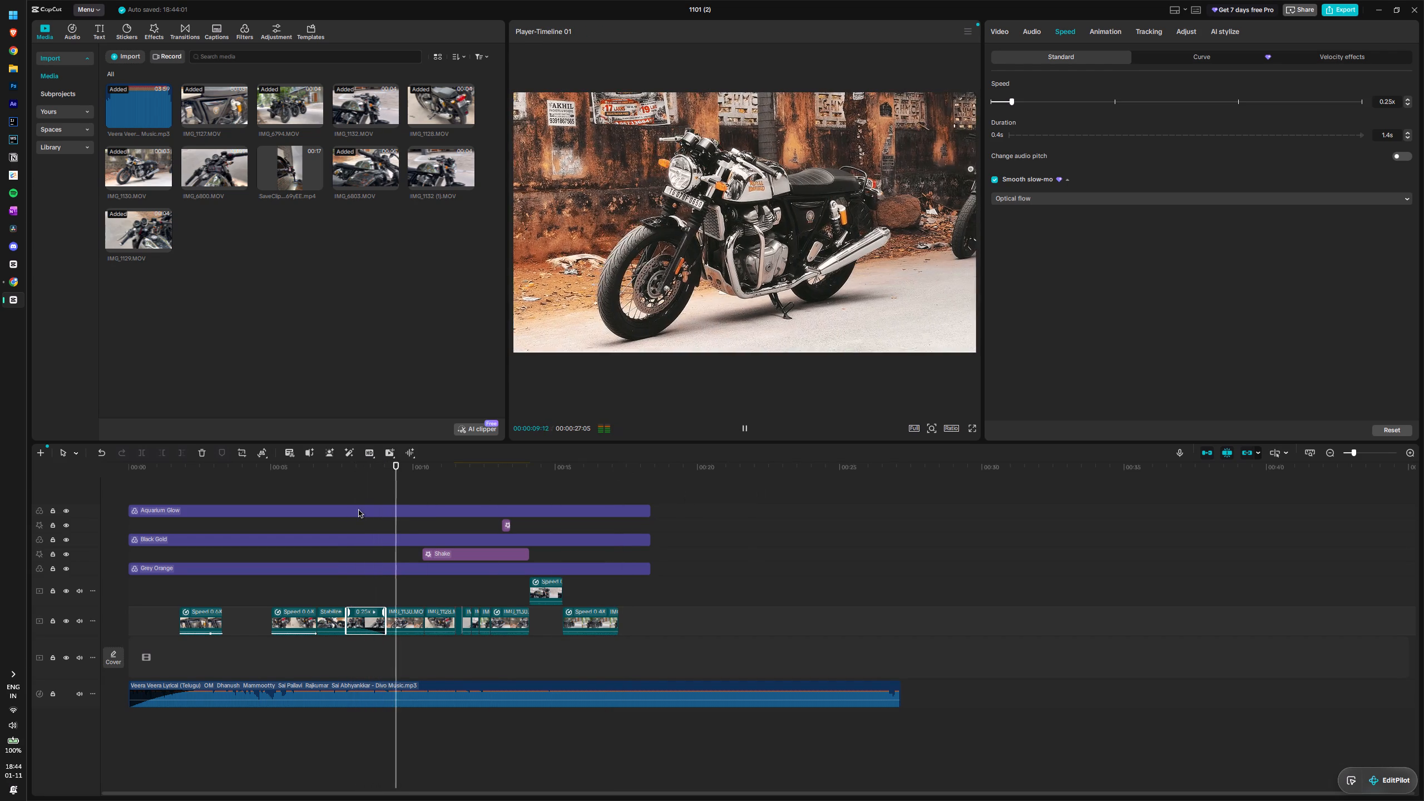
{"action": "key", "text": "space"}
{"action": "left_click_drag", "start_coordinate": [407, 484], "coordinate": [279, 501]}
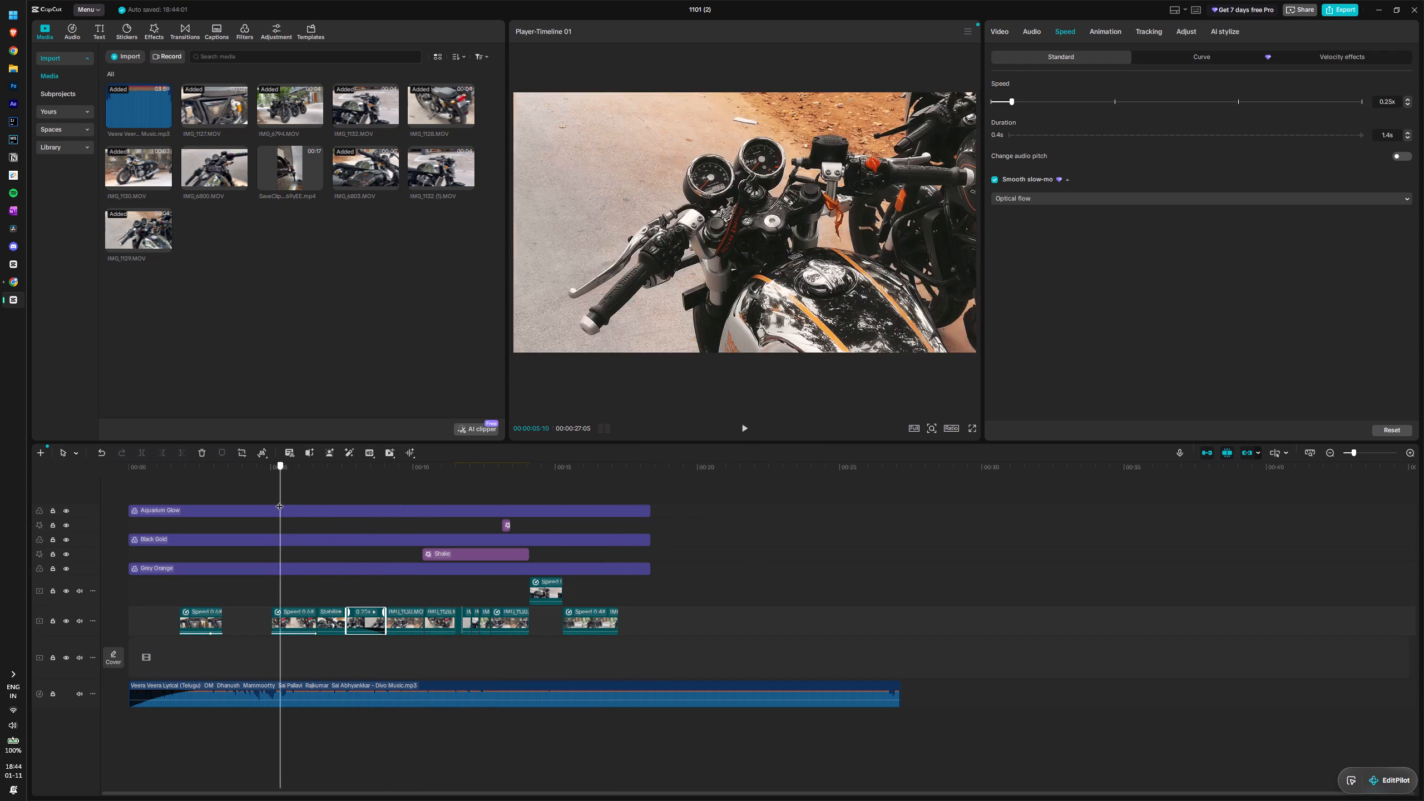
{"action": "left_click_drag", "start_coordinate": [279, 501], "coordinate": [274, 501]}
{"action": "key", "text": "space"}
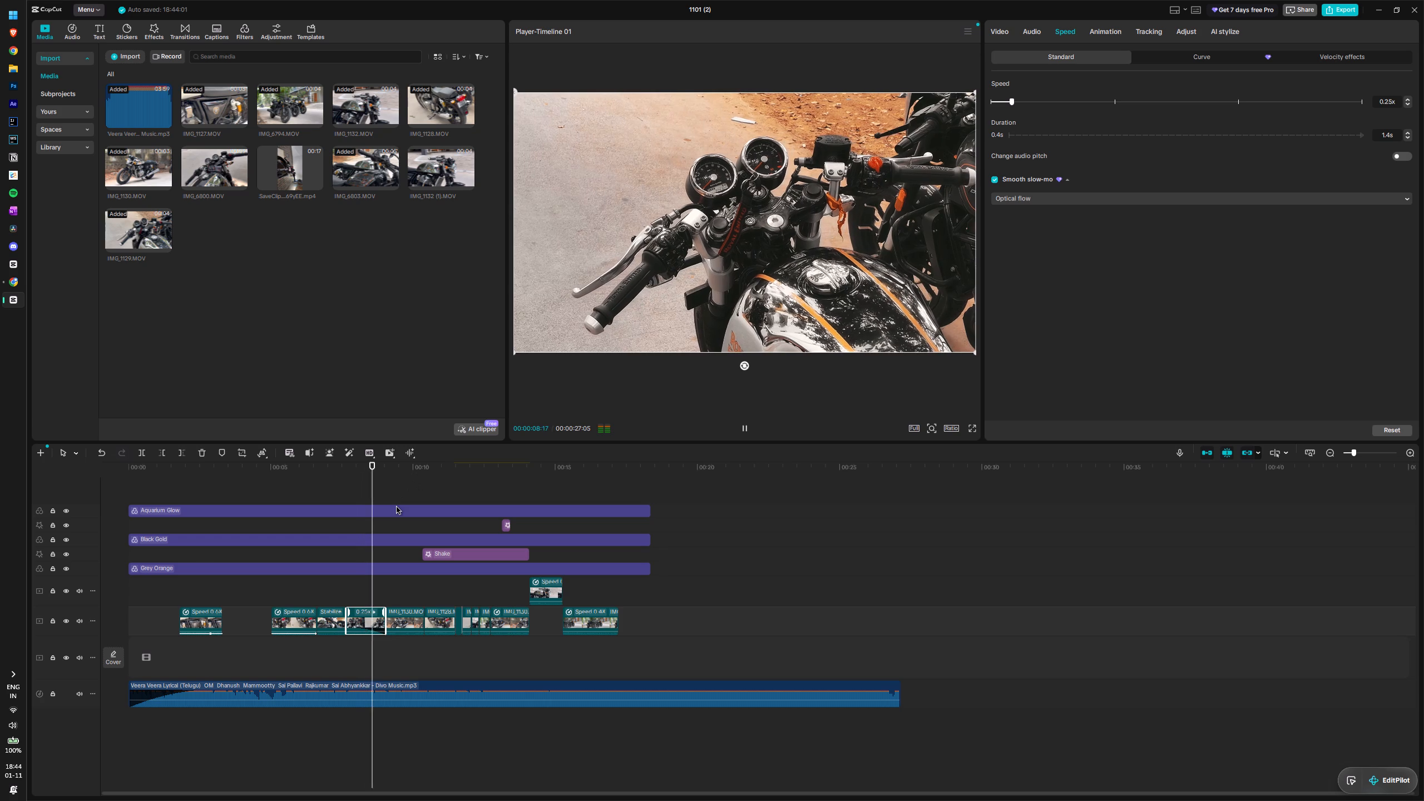
{"action": "key", "text": "space"}
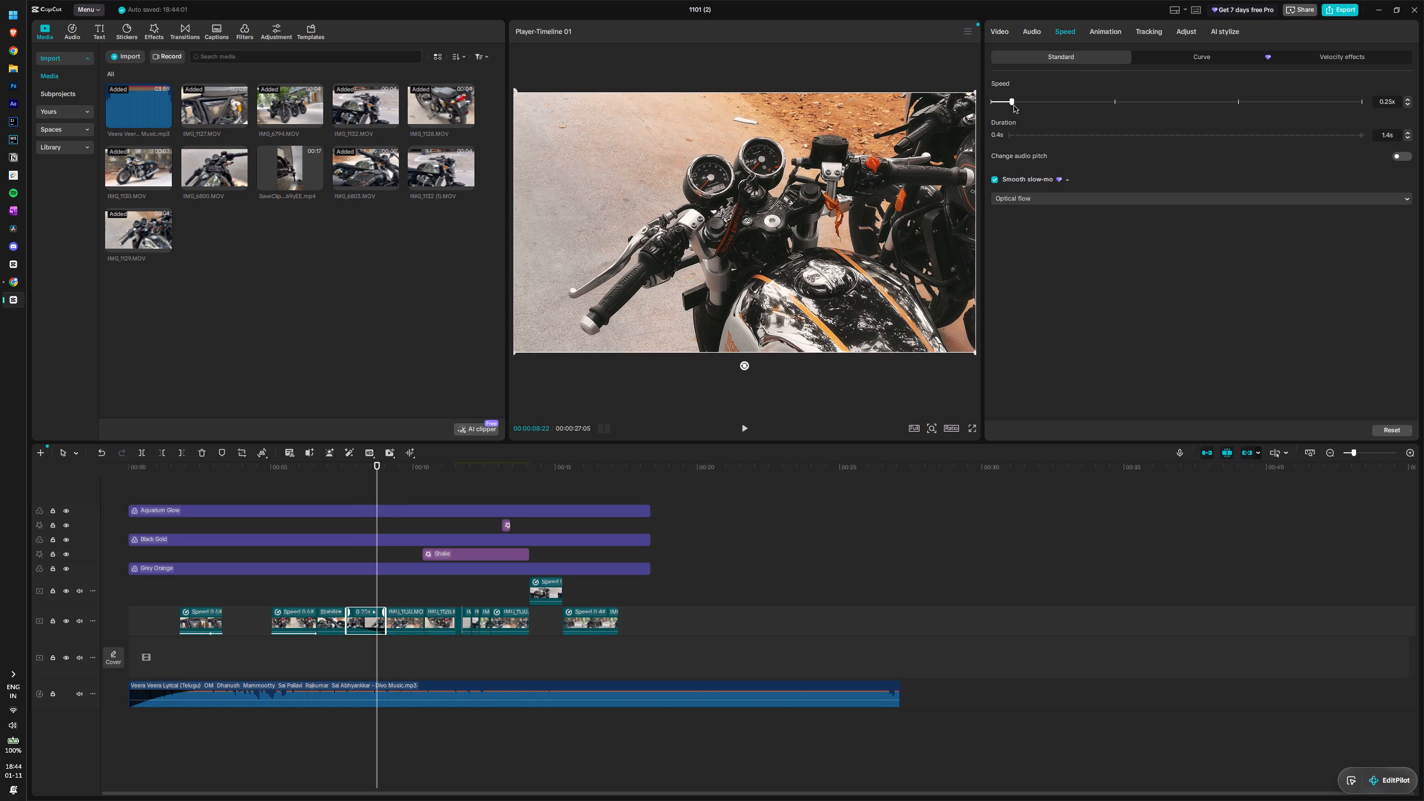
Set the handlebar clip's speed to 0.39x and extend its end to meet the following clip, for a 1.4 s duration.
{"action": "left_click_drag", "start_coordinate": [1014, 106], "coordinate": [1031, 110]}
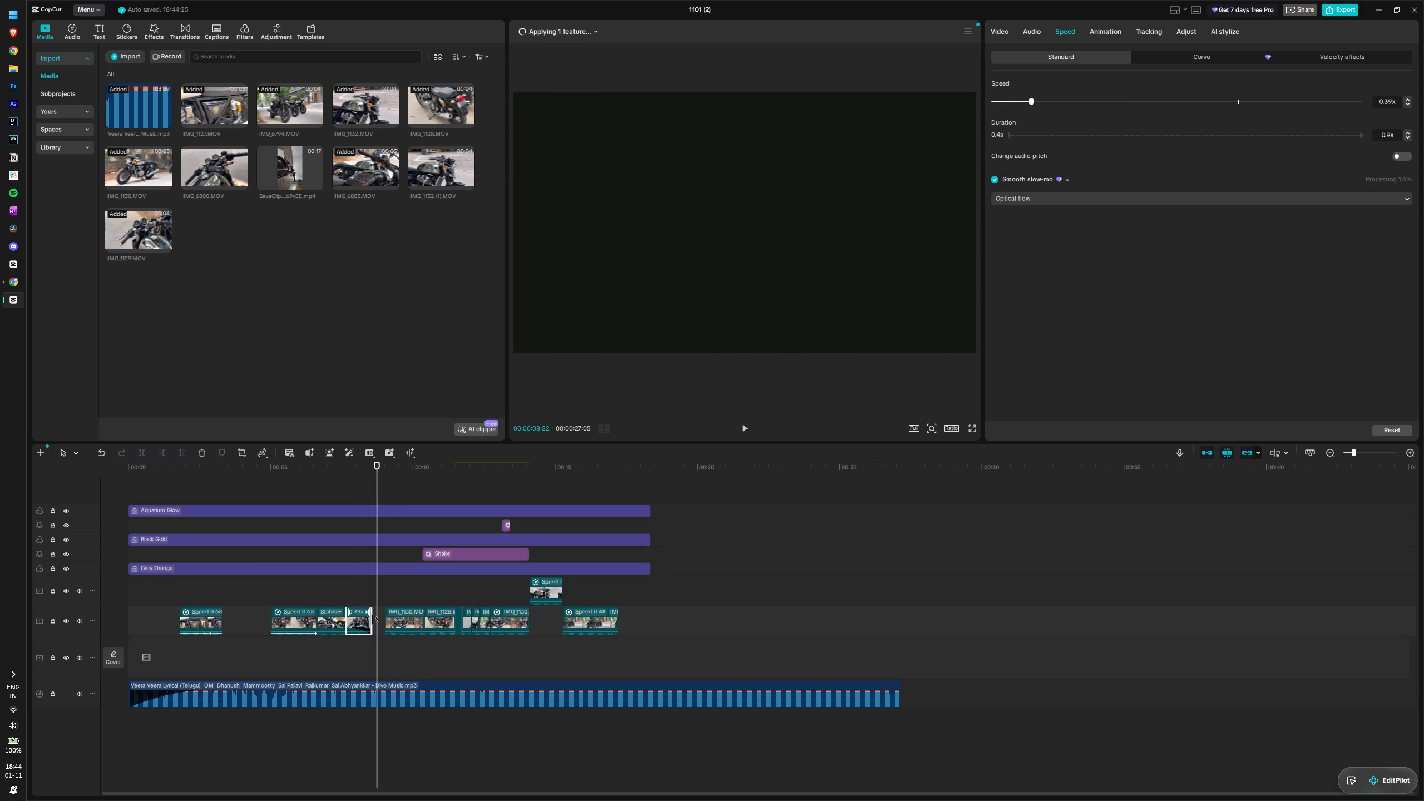
{"action": "left_click_drag", "start_coordinate": [372, 619], "coordinate": [384, 619]}
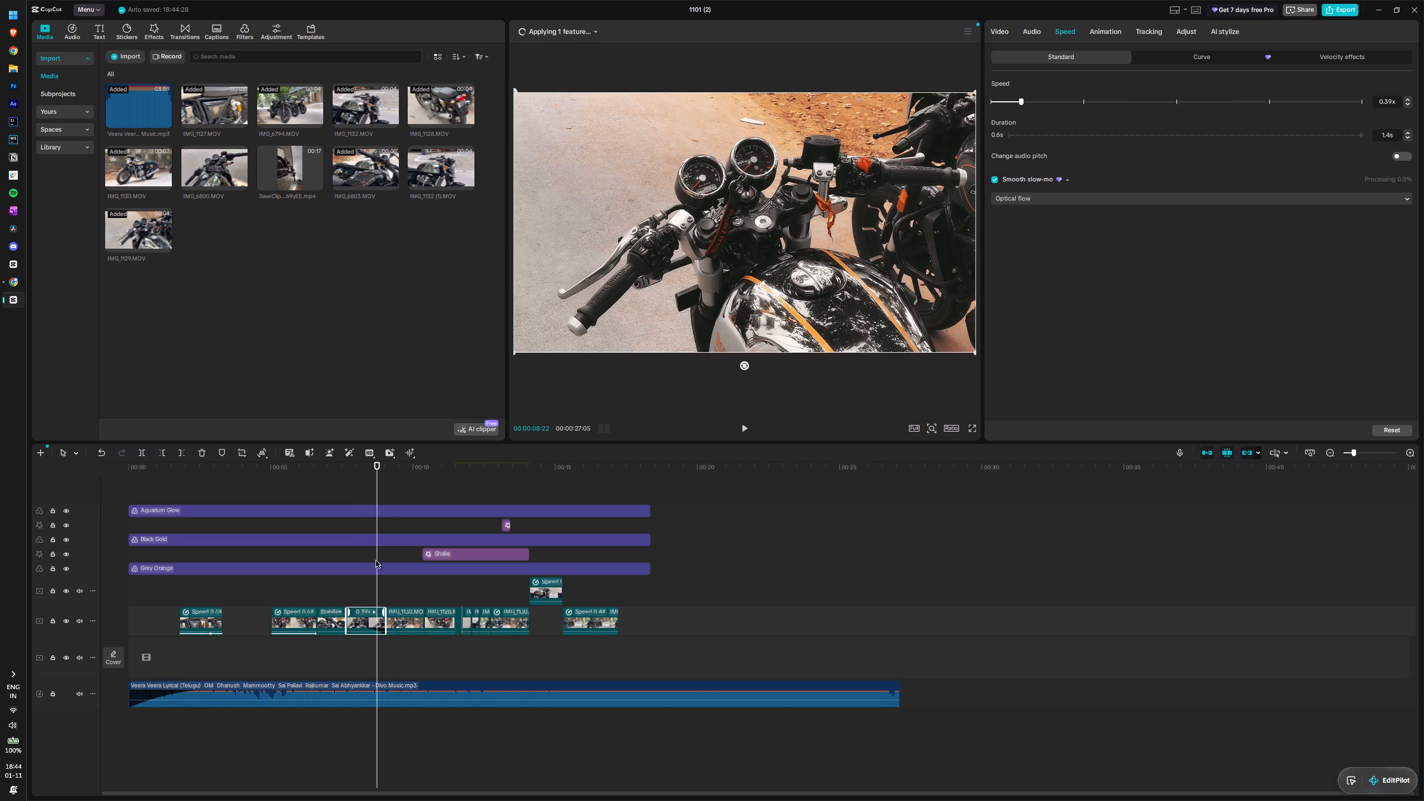
Find the beat after the handlebar clip, move the cut with the following clip to about 9.4 seconds, and play the result.
{"action": "left_click_drag", "start_coordinate": [377, 552], "coordinate": [333, 550]}
{"action": "key", "text": "space"}
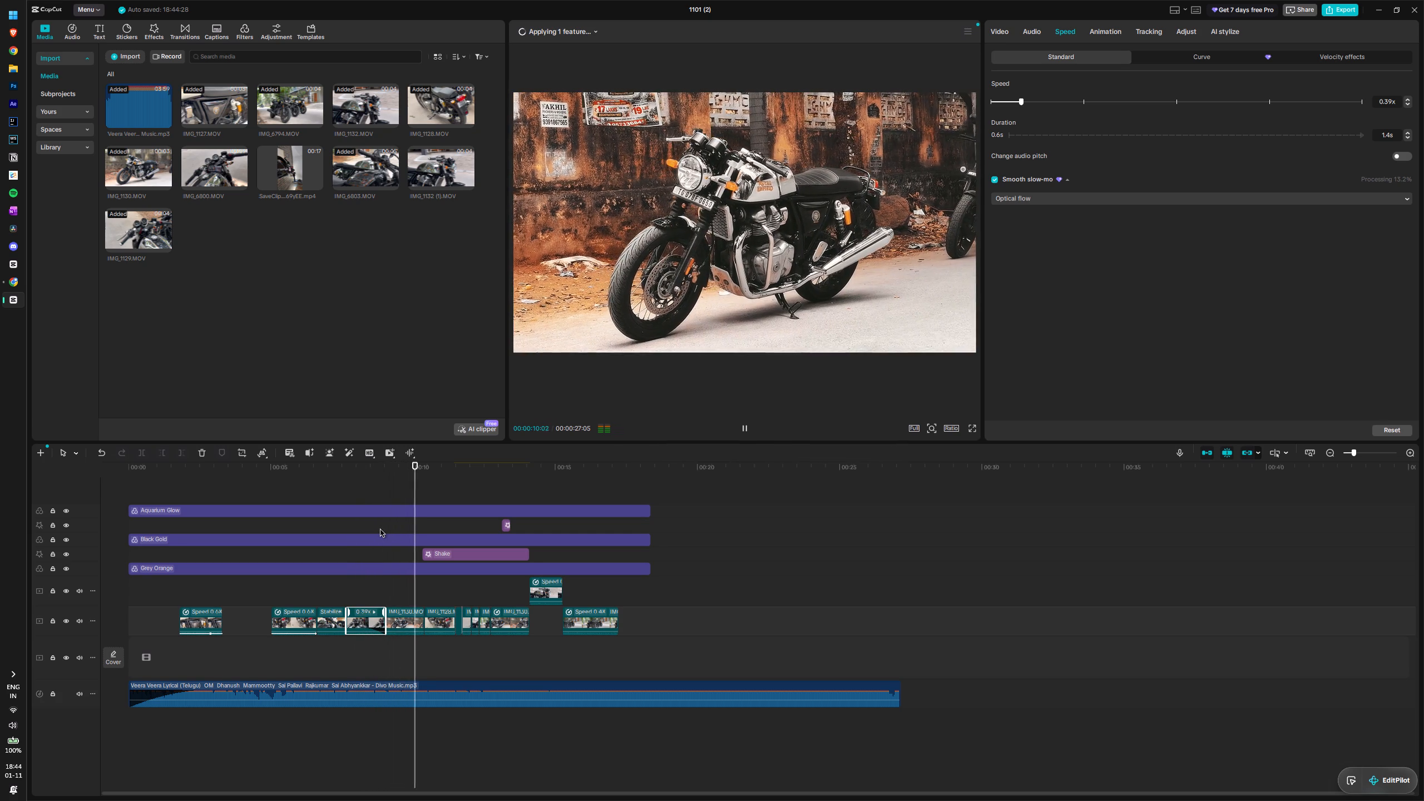
{"action": "key", "text": "space"}
{"action": "left_click_drag", "start_coordinate": [443, 472], "coordinate": [418, 481]}
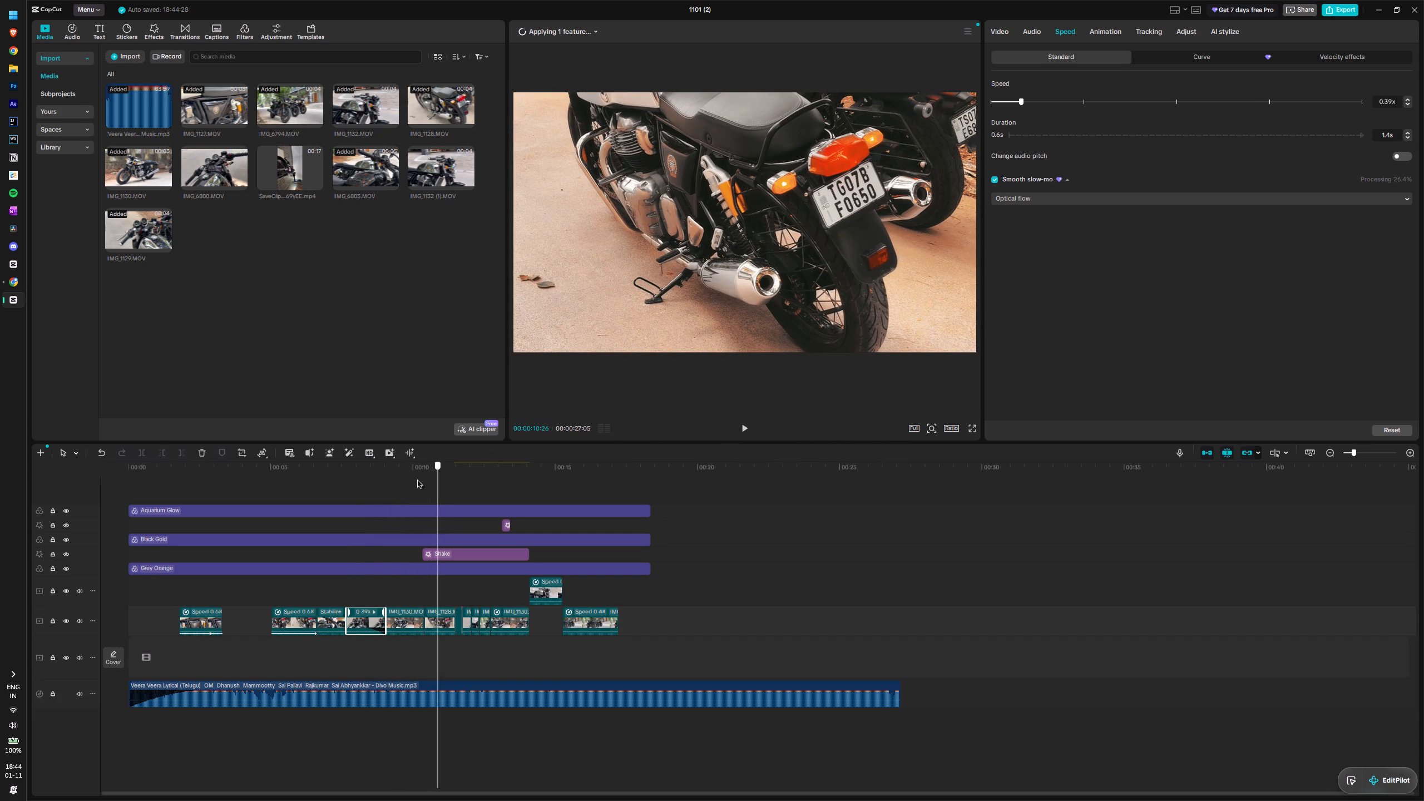
{"action": "left_click_drag", "start_coordinate": [418, 481], "coordinate": [363, 502]}
{"action": "key", "text": "space"}
{"action": "key", "text": "space"}
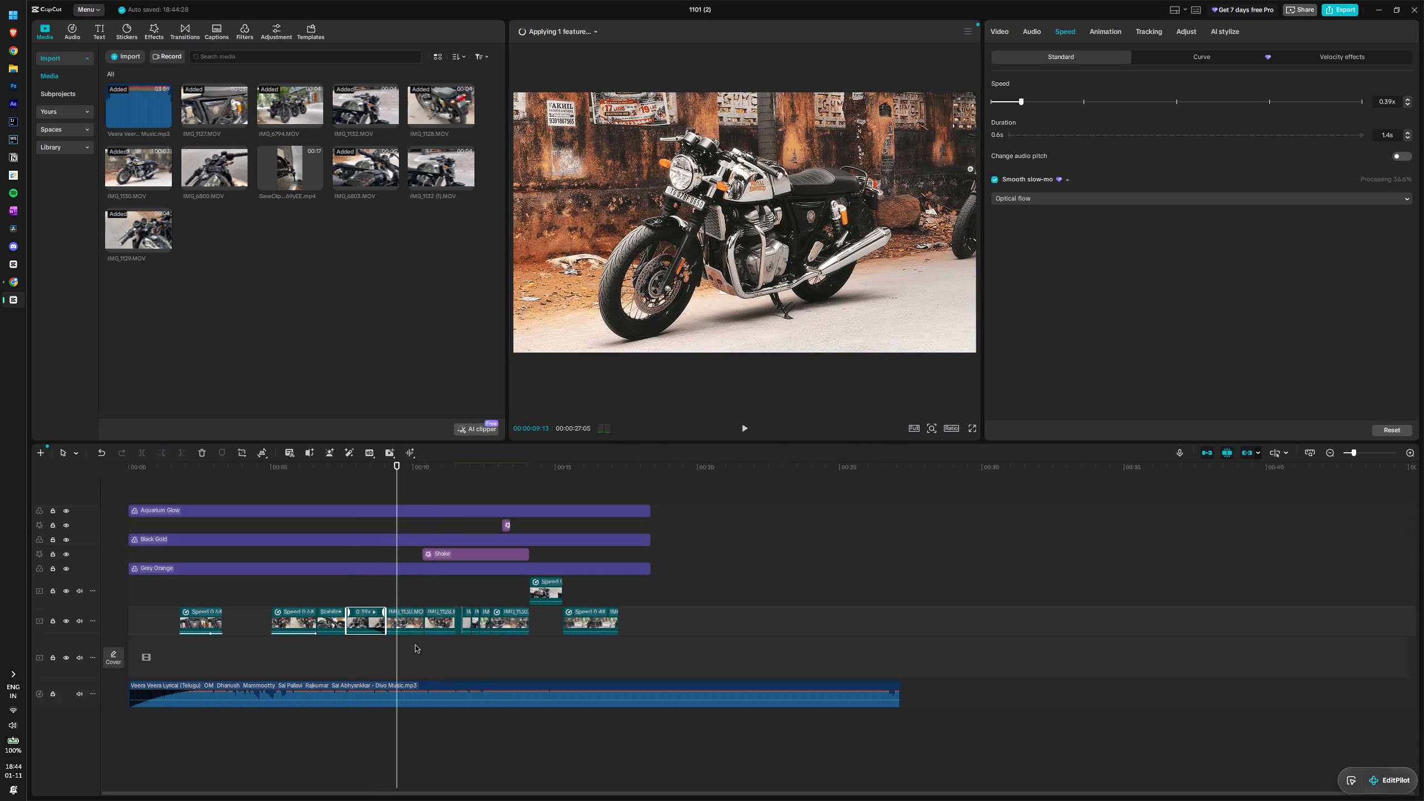
{"action": "left_click", "coordinate": [404, 623]}
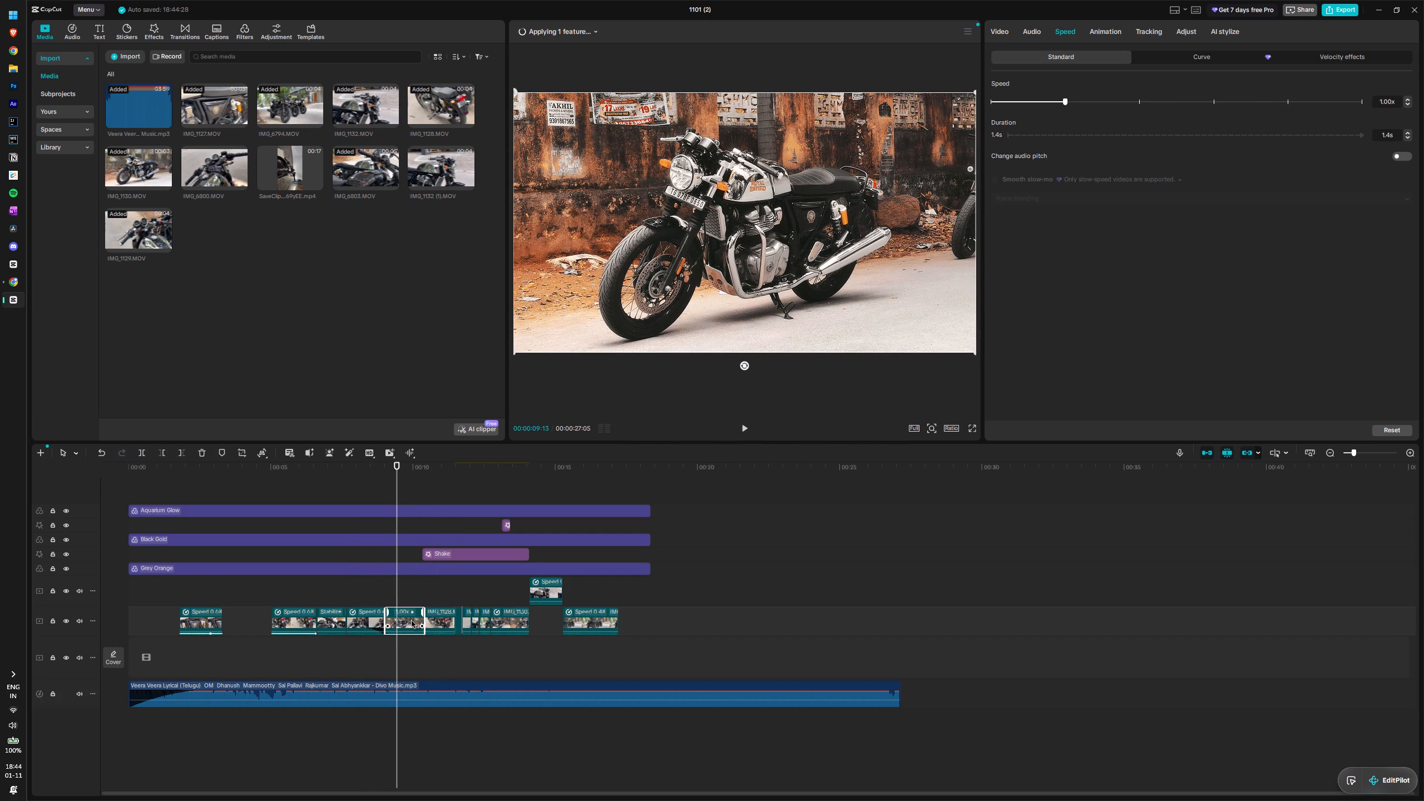
{"action": "left_click_drag", "start_coordinate": [384, 622], "coordinate": [395, 621]}
{"action": "left_click", "coordinate": [383, 620]}
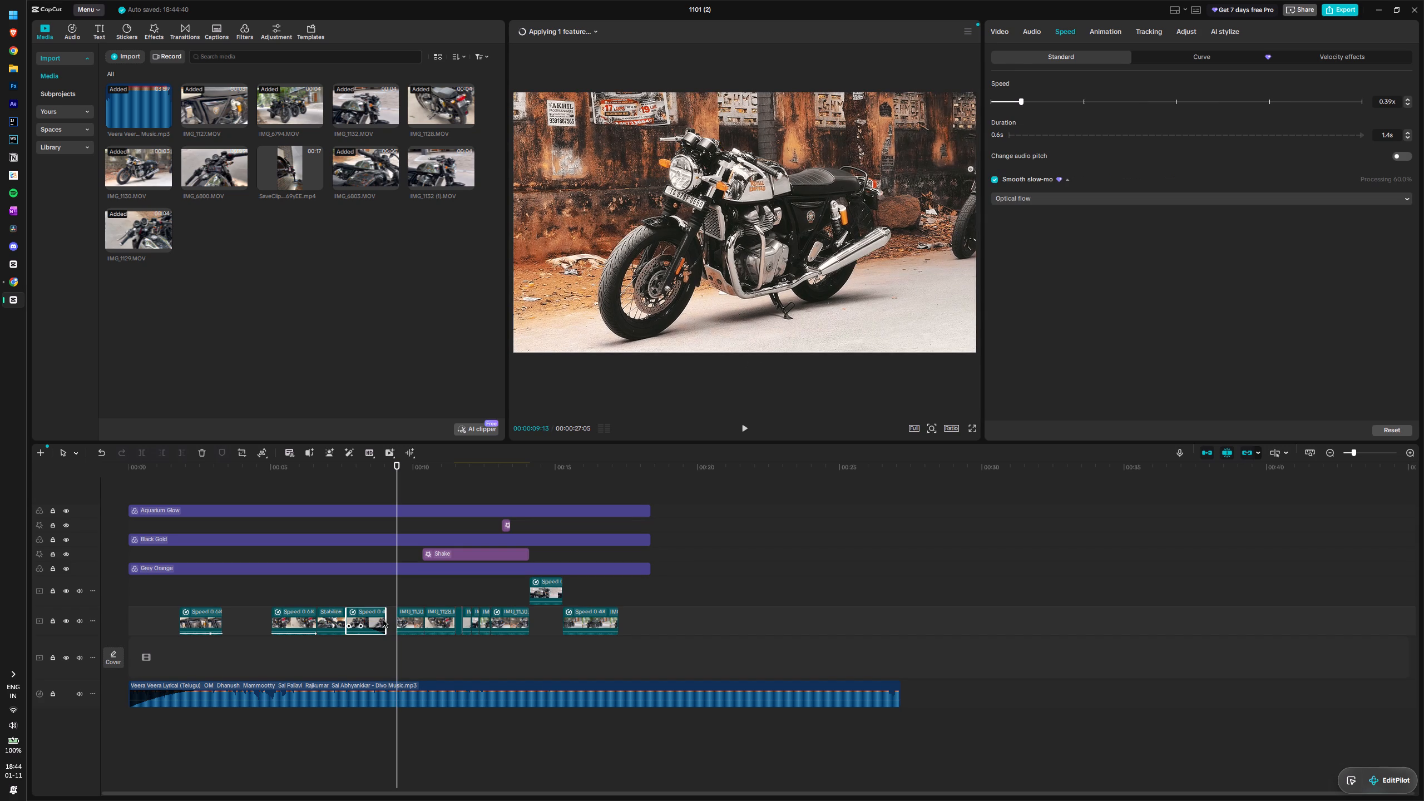
{"action": "left_click_drag", "start_coordinate": [387, 619], "coordinate": [394, 618]}
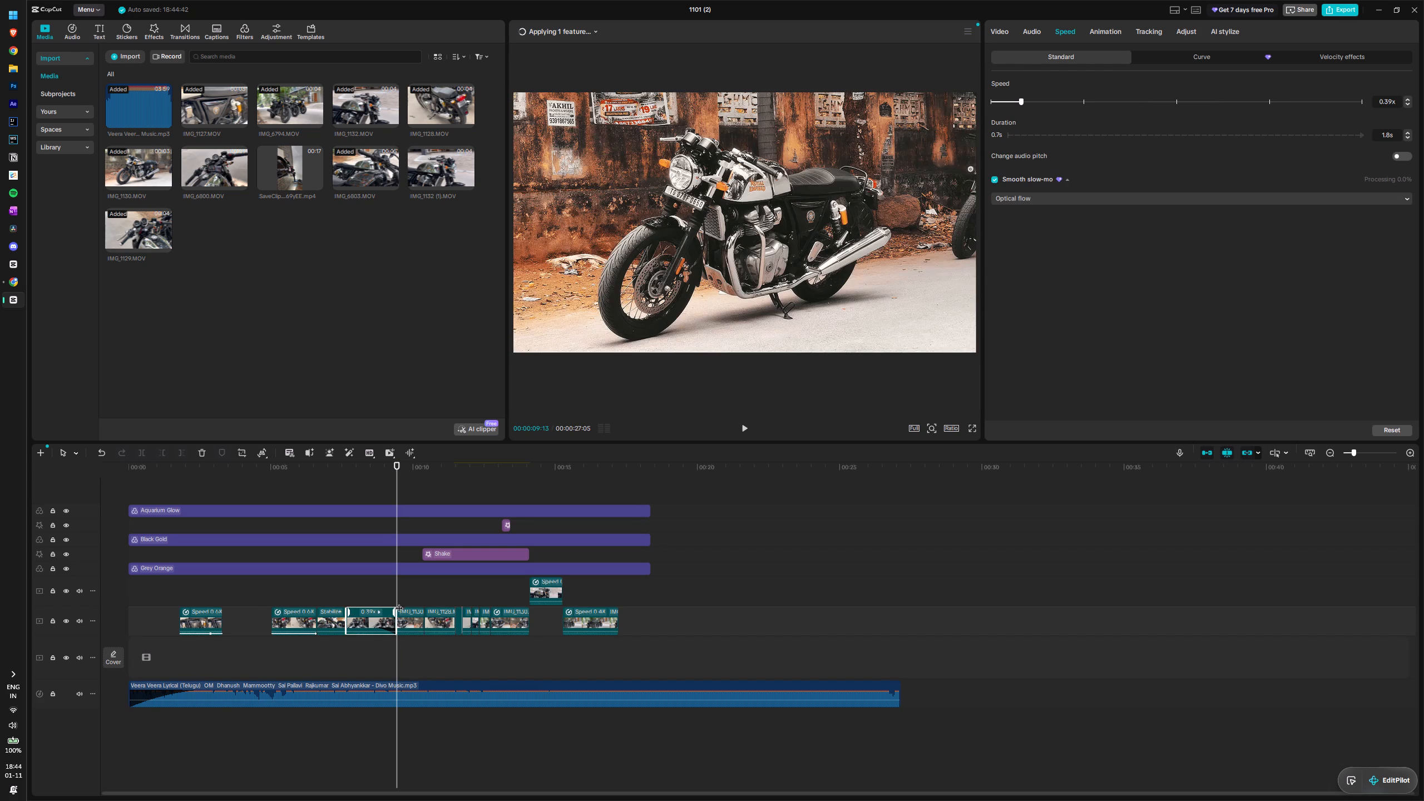
{"action": "left_click_drag", "start_coordinate": [395, 589], "coordinate": [380, 589]}
{"action": "key", "text": "space"}
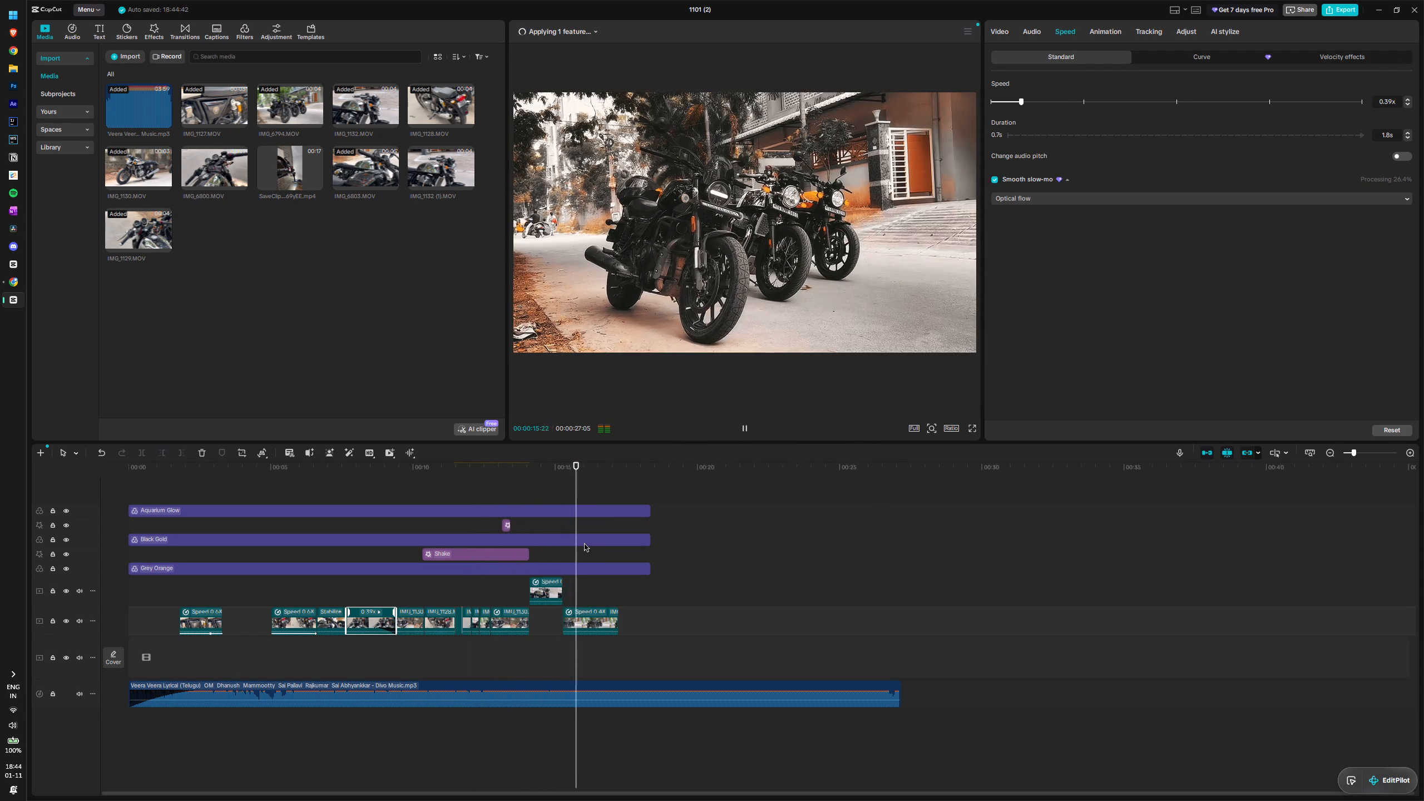
Play the last main-track clips to find the beat and trim the end of the last clip, the three parked motorcycles, to 1.2 s.
{"action": "key", "text": "space"}
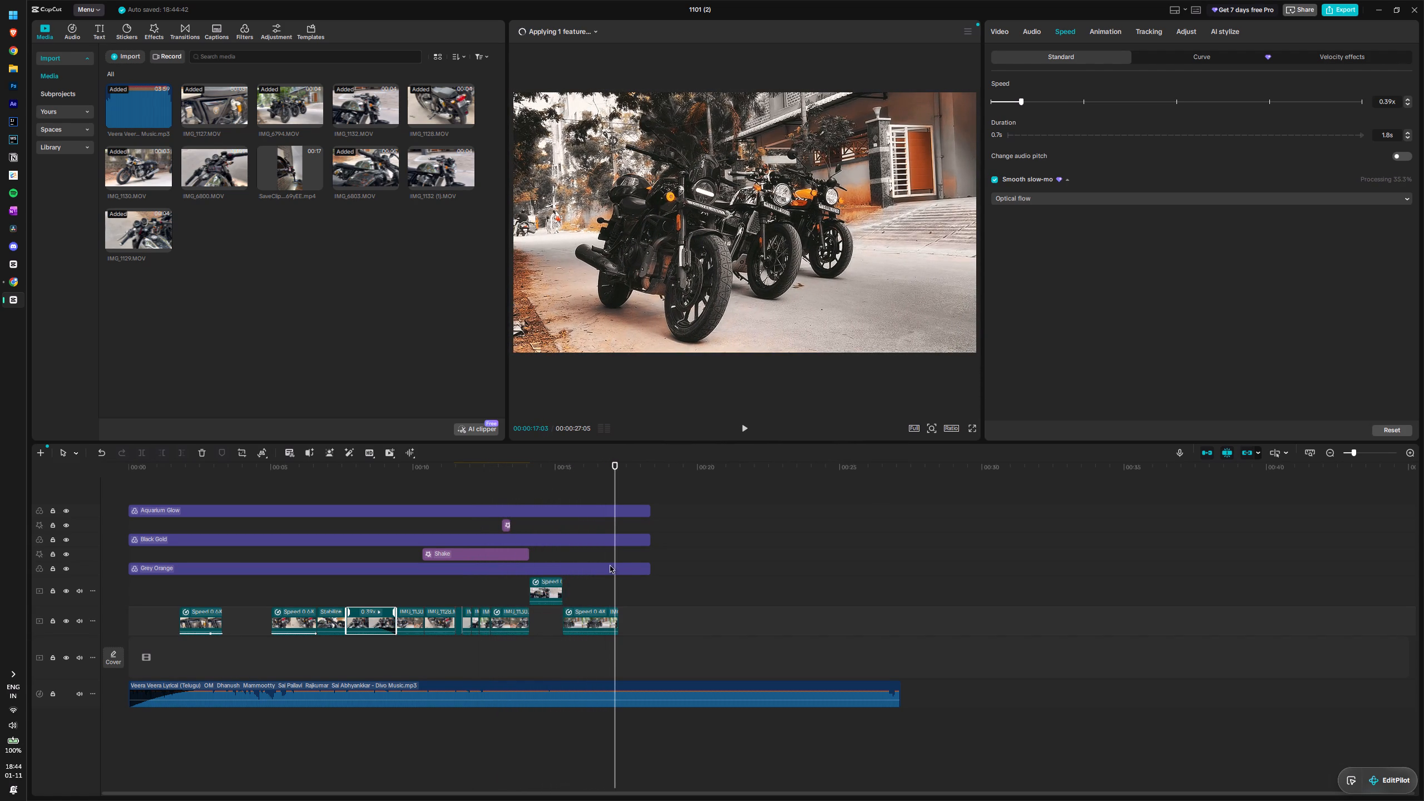
{"action": "left_click_drag", "start_coordinate": [615, 551], "coordinate": [510, 561]}
{"action": "key", "text": "space"}
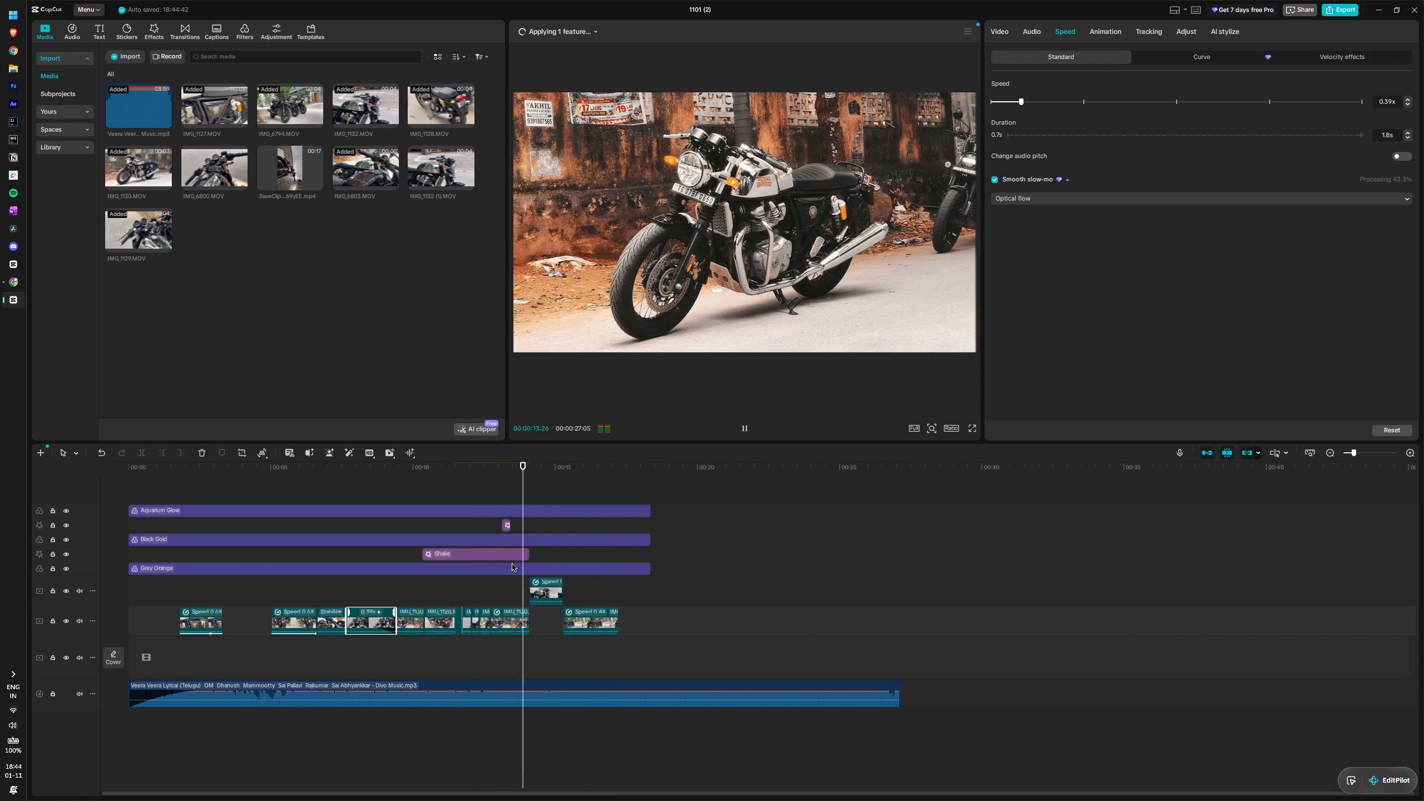
{"action": "key", "text": "space"}
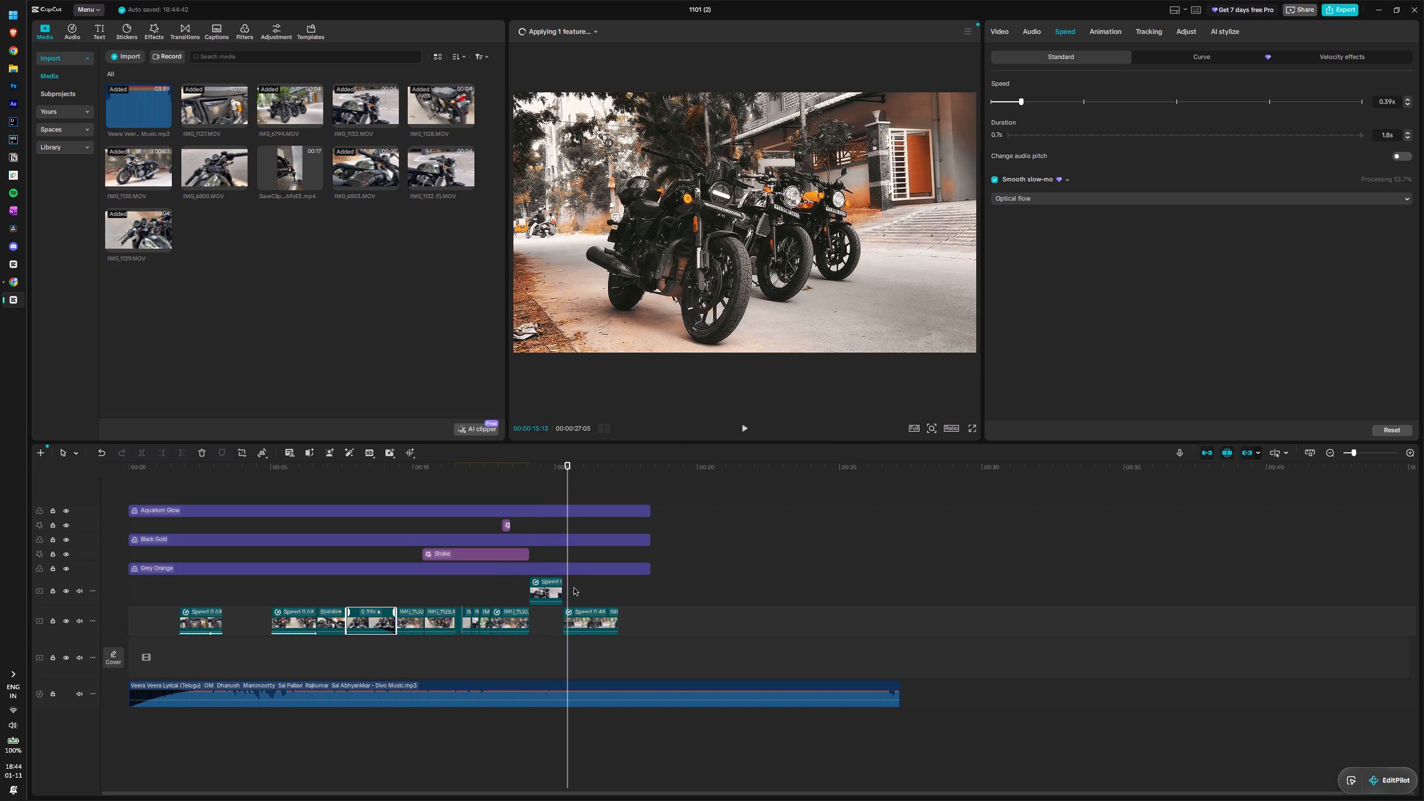
{"action": "key", "text": "space"}
{"action": "key", "text": "space"}
{"action": "key", "text": "space"}
{"action": "key", "text": "space"}
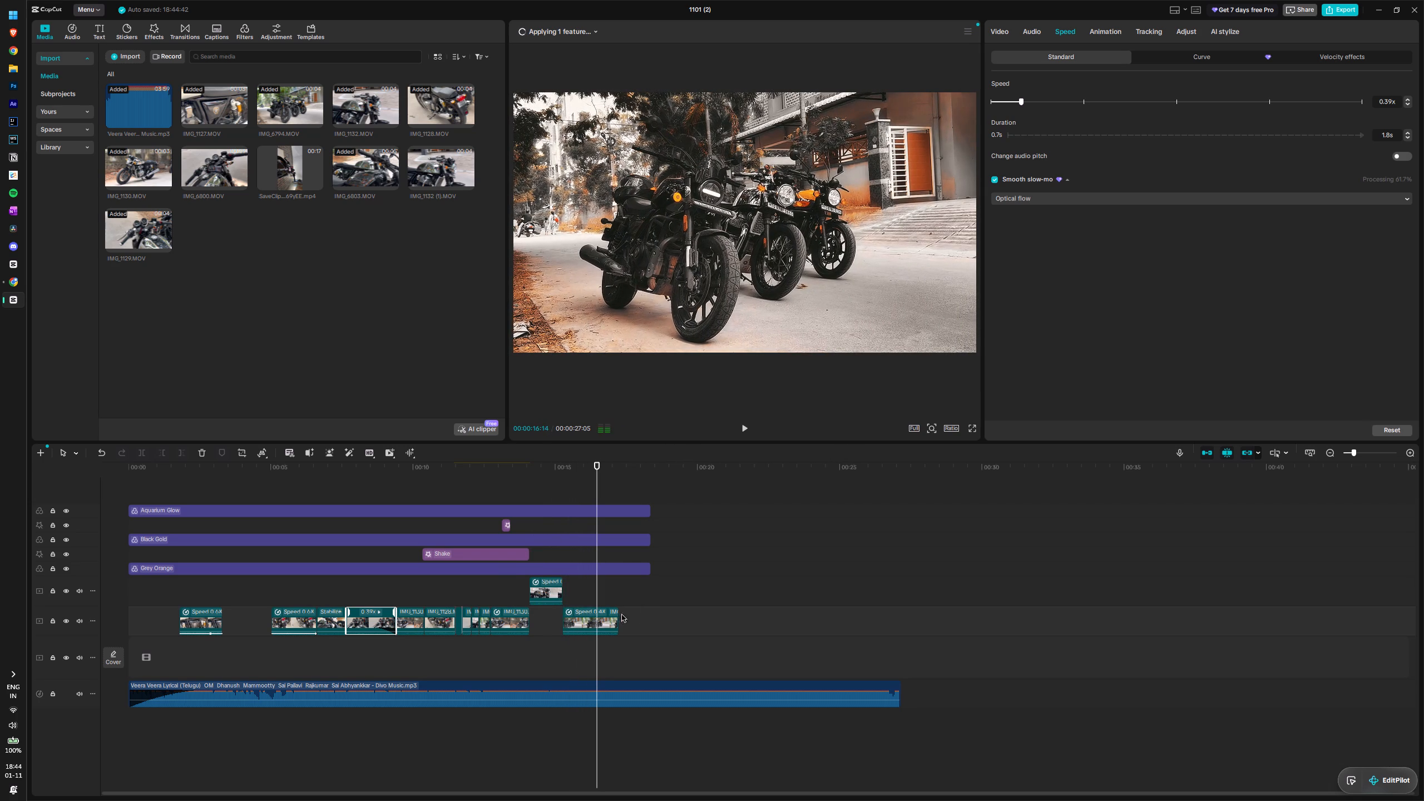
{"action": "left_click_drag", "start_coordinate": [617, 617], "coordinate": [597, 620]}
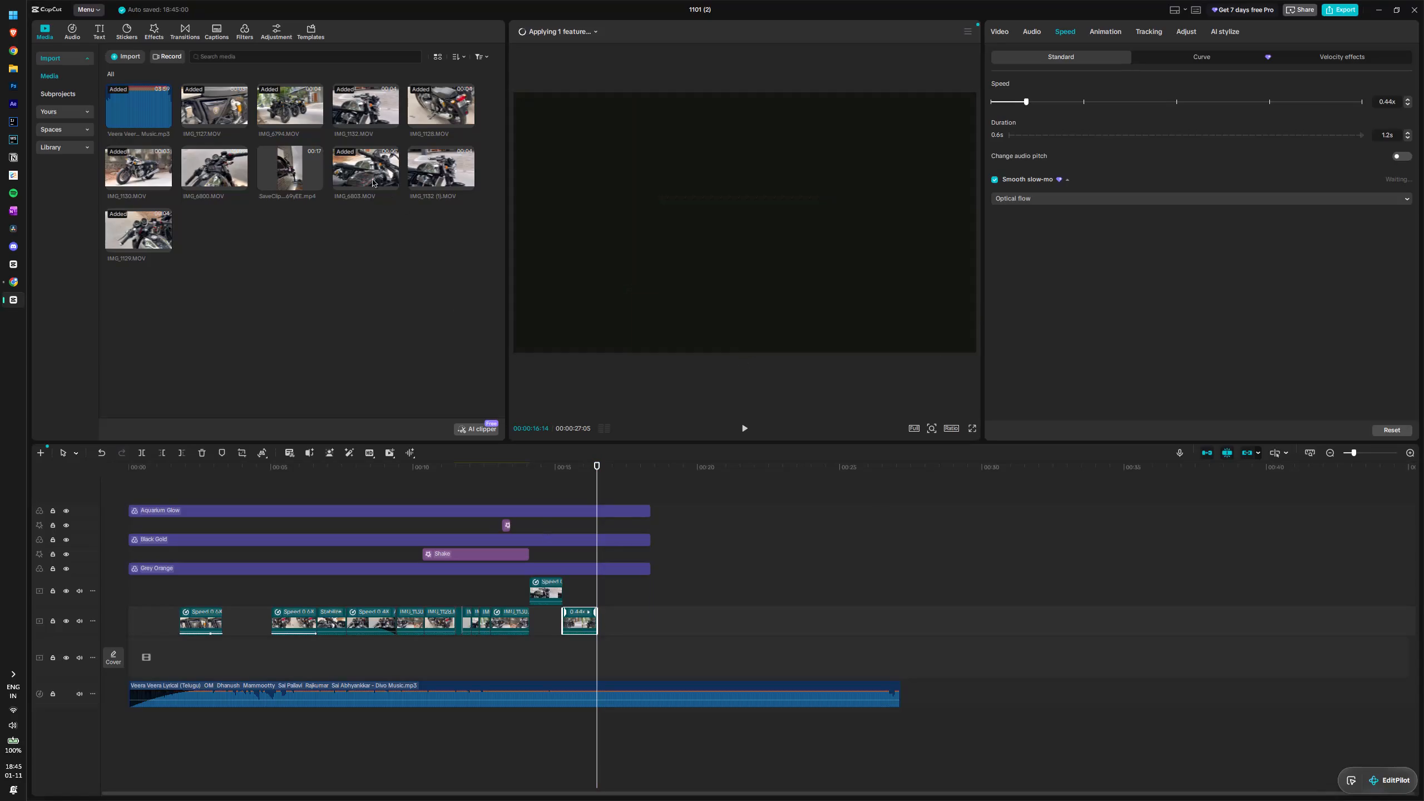
Import IMG_6806.MOV and IMG_6804.MOV from the Downloads folder into the project media.
{"action": "key", "text": "alt+Tab"}
{"action": "key", "text": "alt+Tab"}
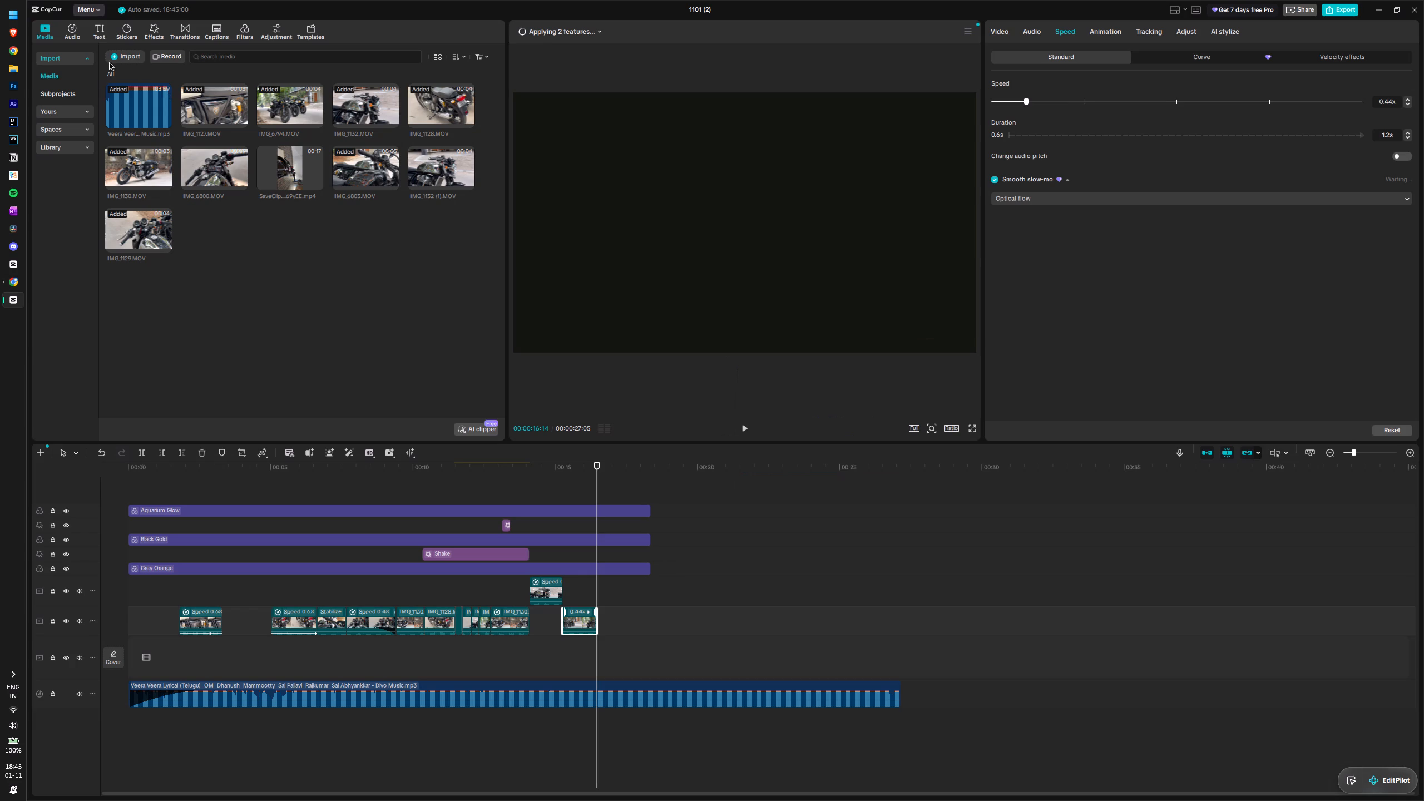
{"action": "left_click", "coordinate": [122, 59]}
{"action": "left_click", "coordinate": [153, 76]}
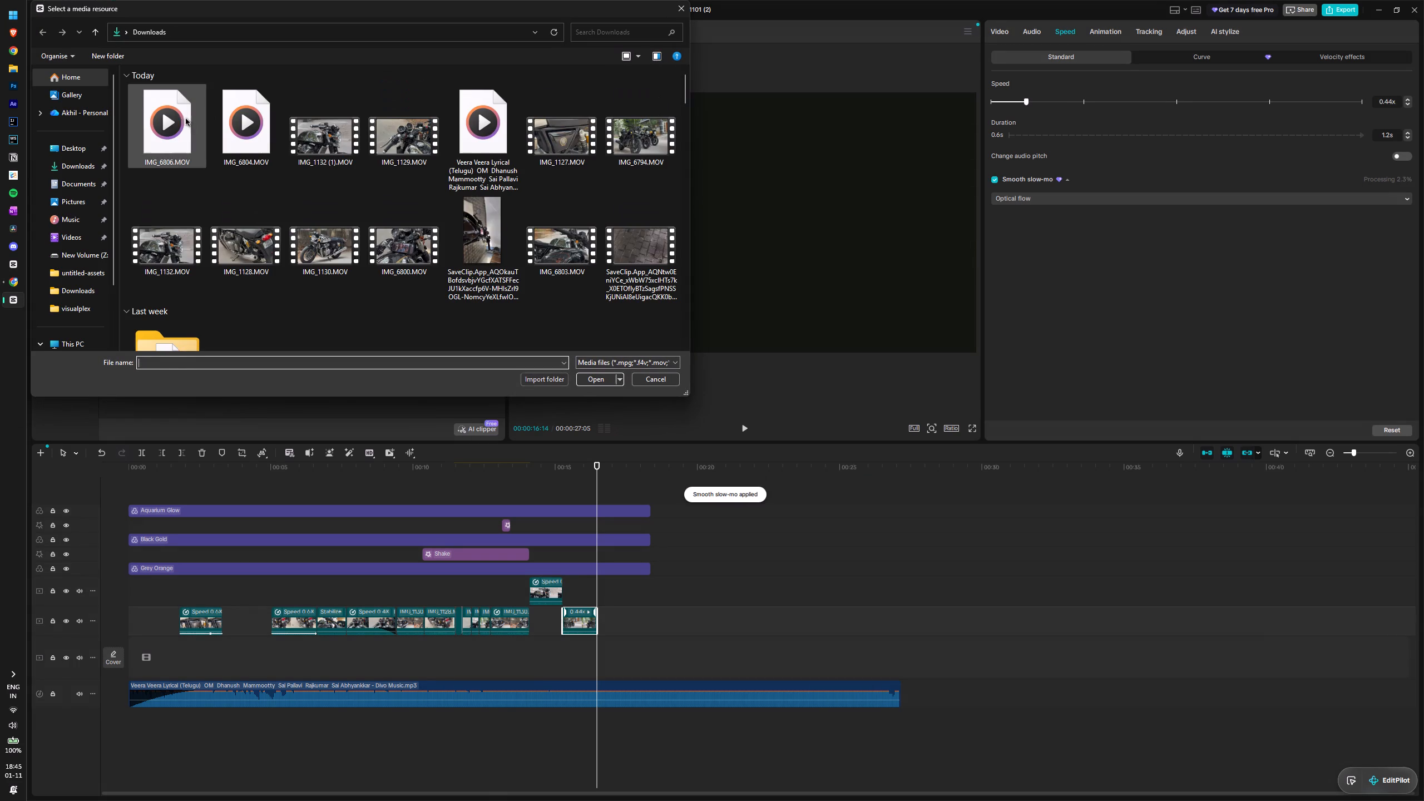
{"action": "left_click", "coordinate": [175, 120]}
{"action": "left_click", "coordinate": [238, 125], "text": "shift"}
{"action": "left_click", "coordinate": [606, 381]}
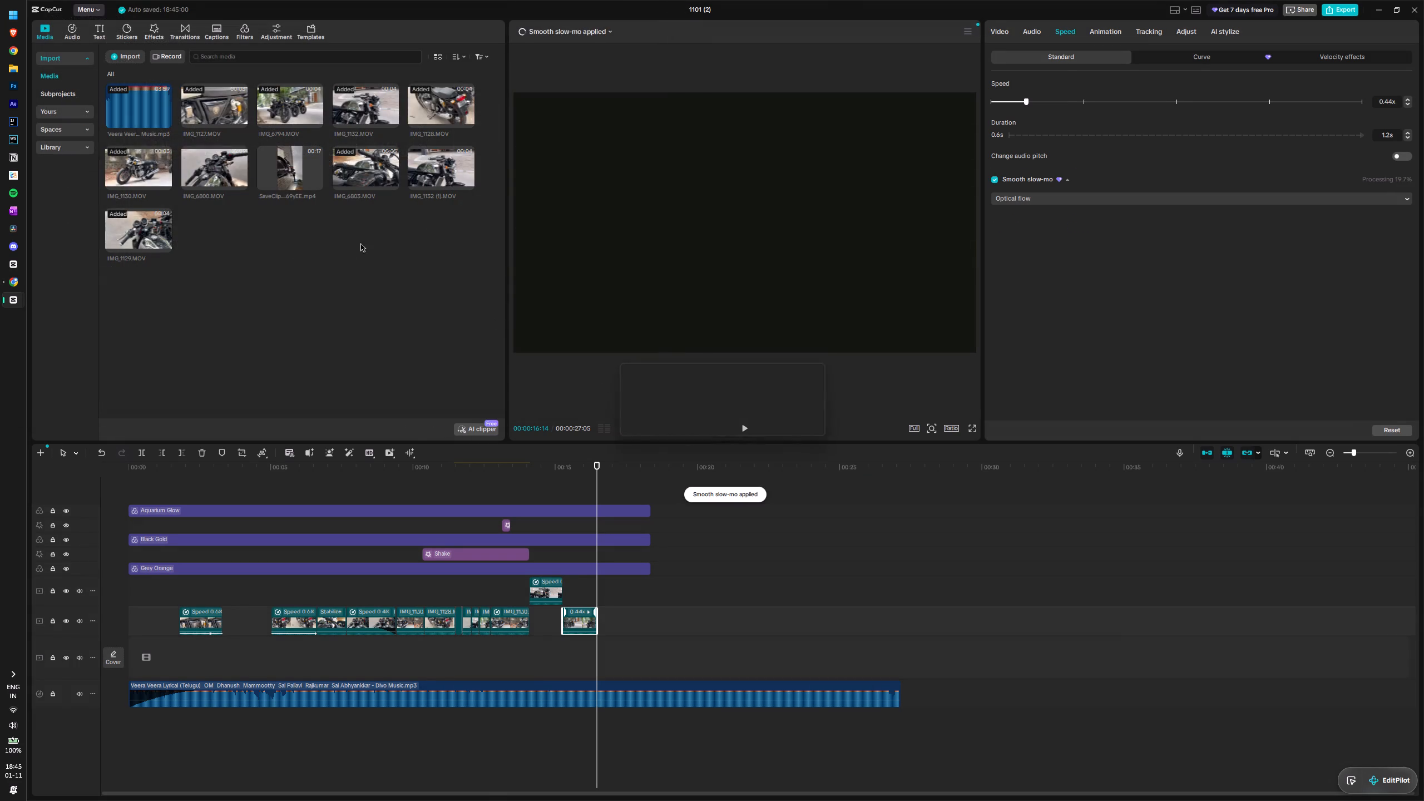
{"action": "left_click", "coordinate": [291, 286]}
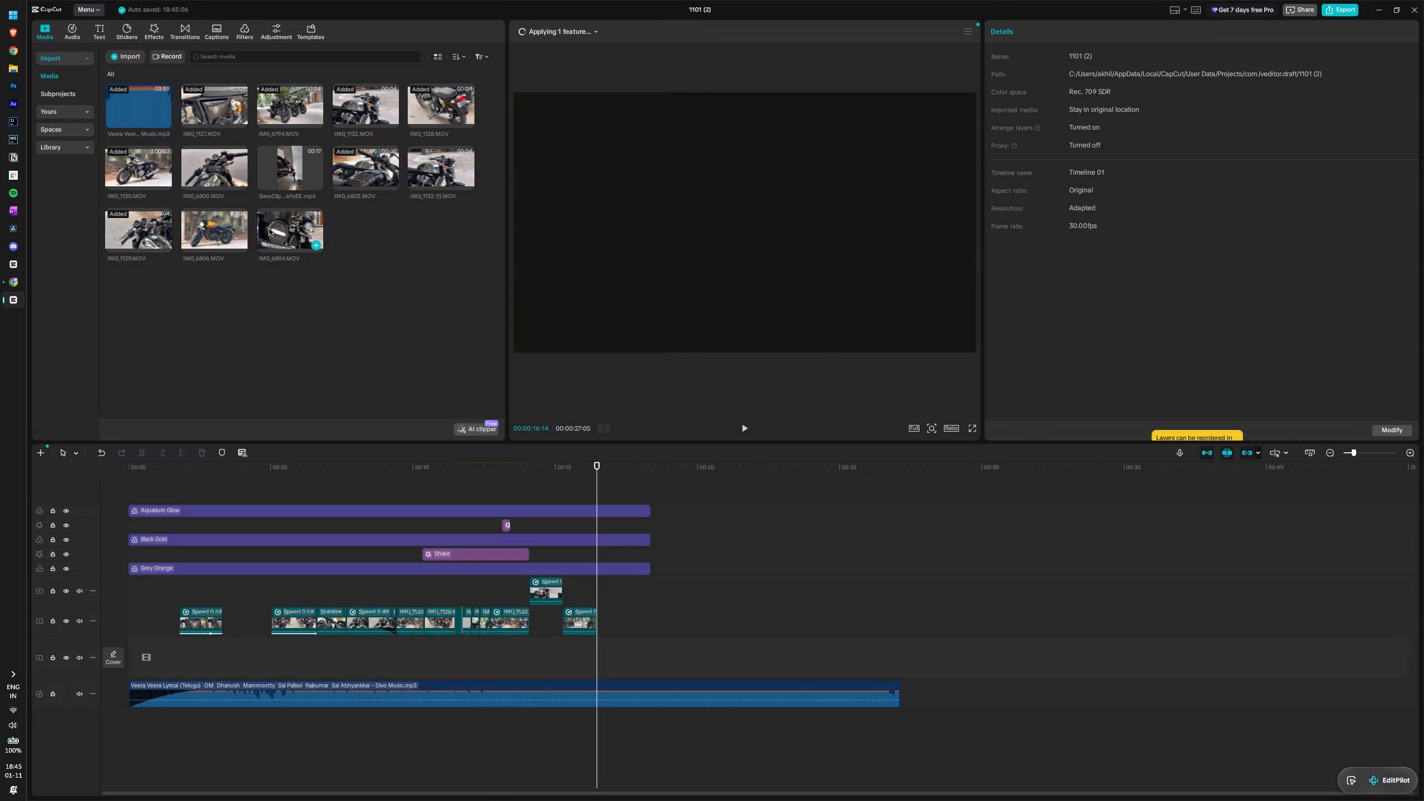
Add IMG_6804.MOV to the main track directly after the three-motorcycle clip, without replacing any clip, and play it.
{"action": "left_click_drag", "start_coordinate": [270, 229], "coordinate": [594, 625]}
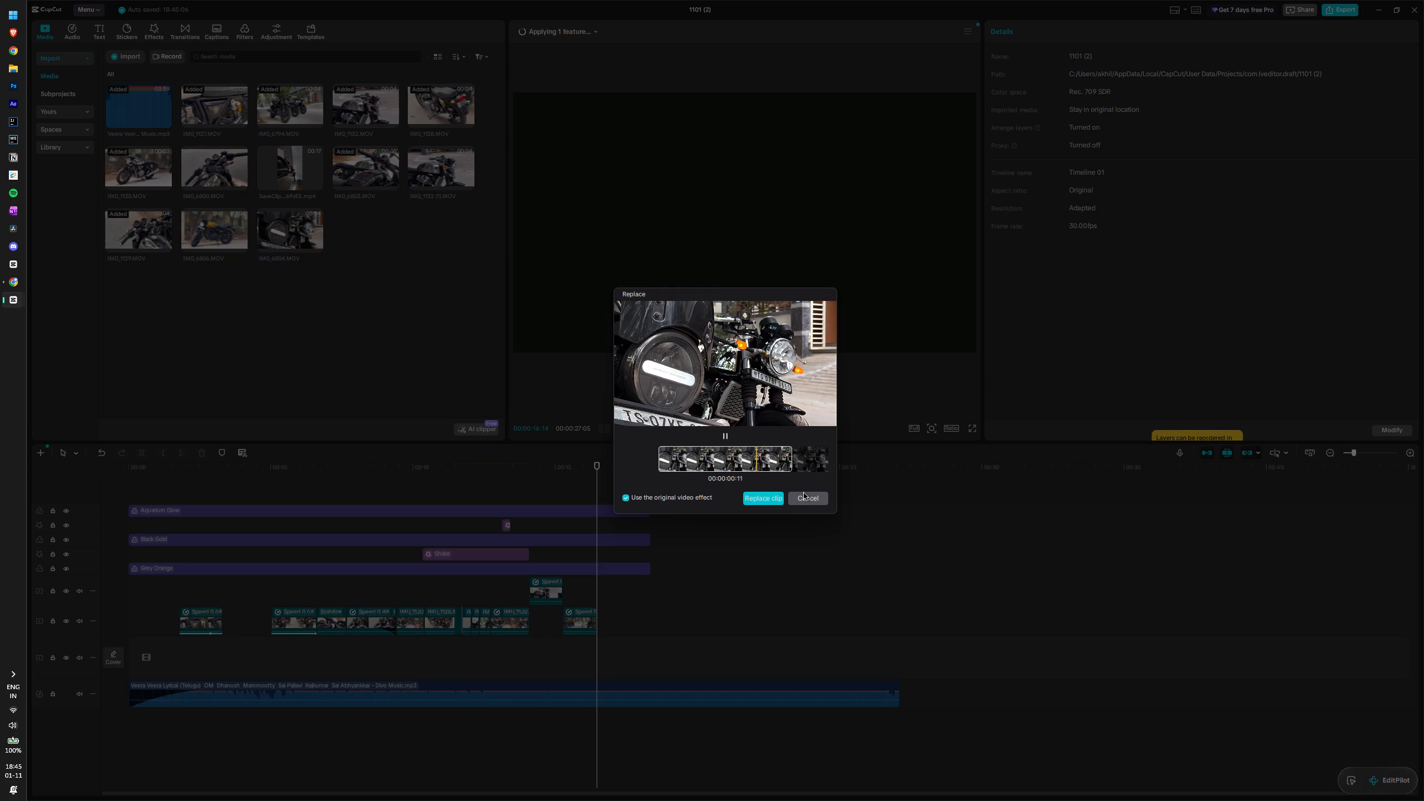
{"action": "left_click", "coordinate": [806, 500]}
{"action": "left_click_drag", "start_coordinate": [293, 239], "coordinate": [599, 625]}
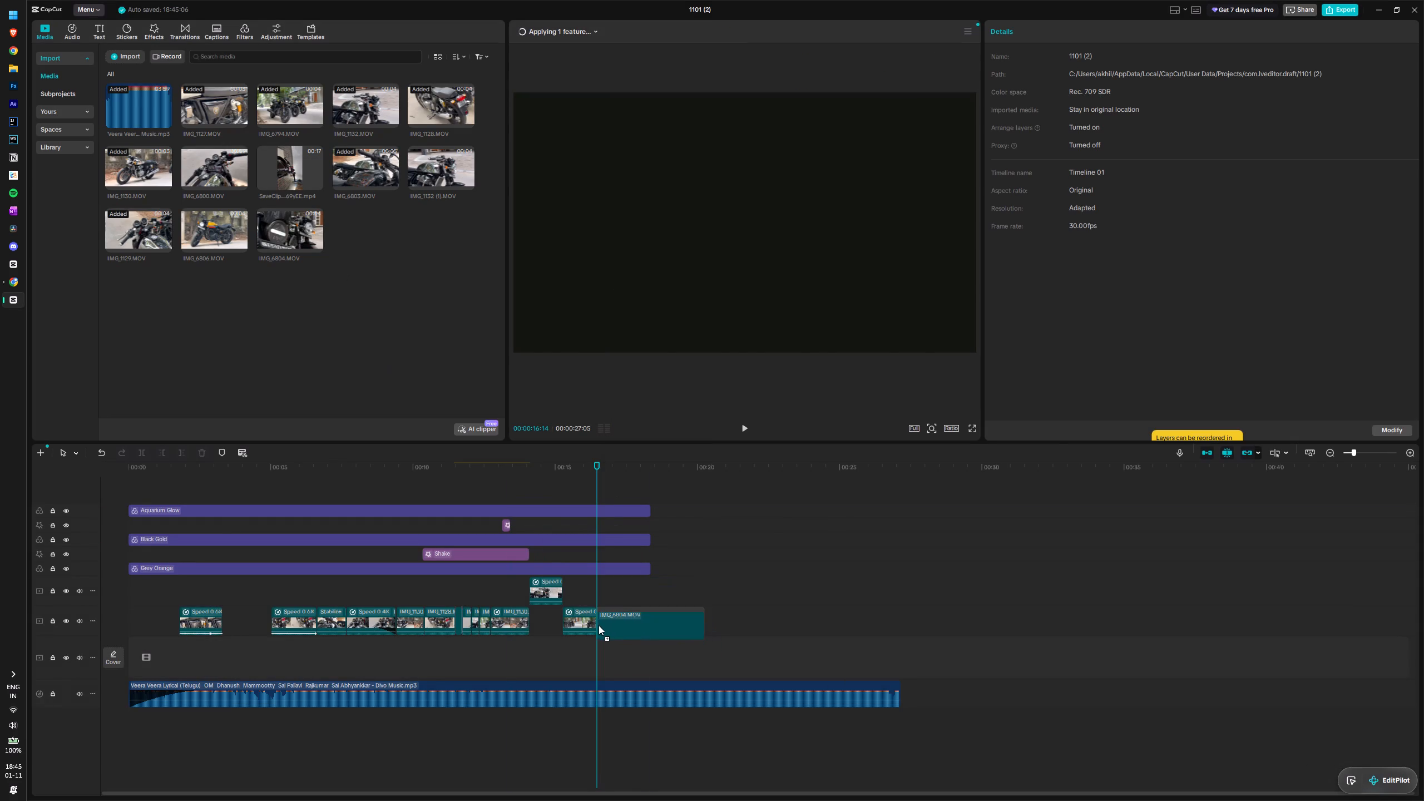
{"action": "key", "text": "space"}
{"action": "key", "text": "space"}
{"action": "left_click", "coordinate": [792, 428]}
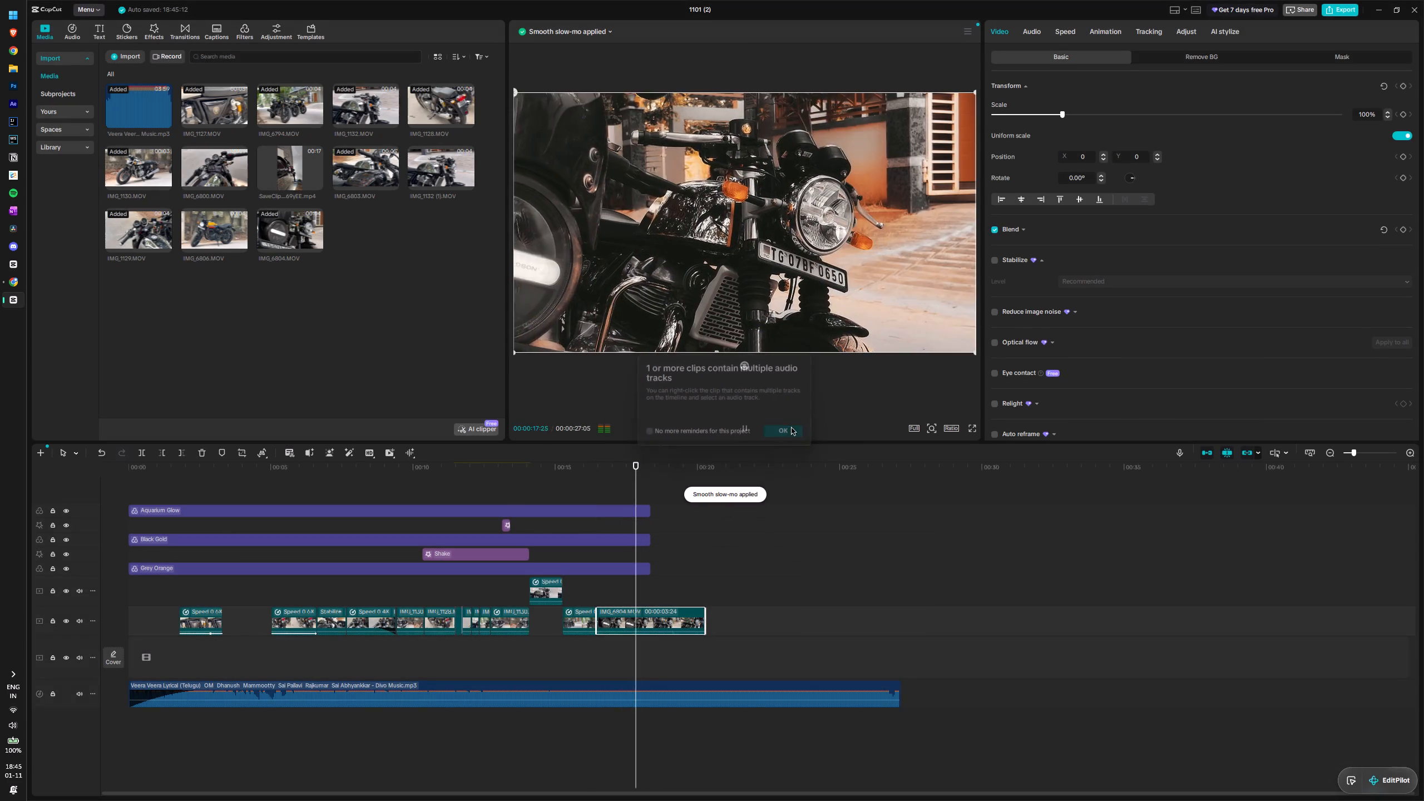
{"action": "key", "text": "space"}
Apply a custom speed curve to the IMG_6804.MOV clip, raising its start point above 6.5x, and play the result.
{"action": "left_click", "coordinate": [1067, 32]}
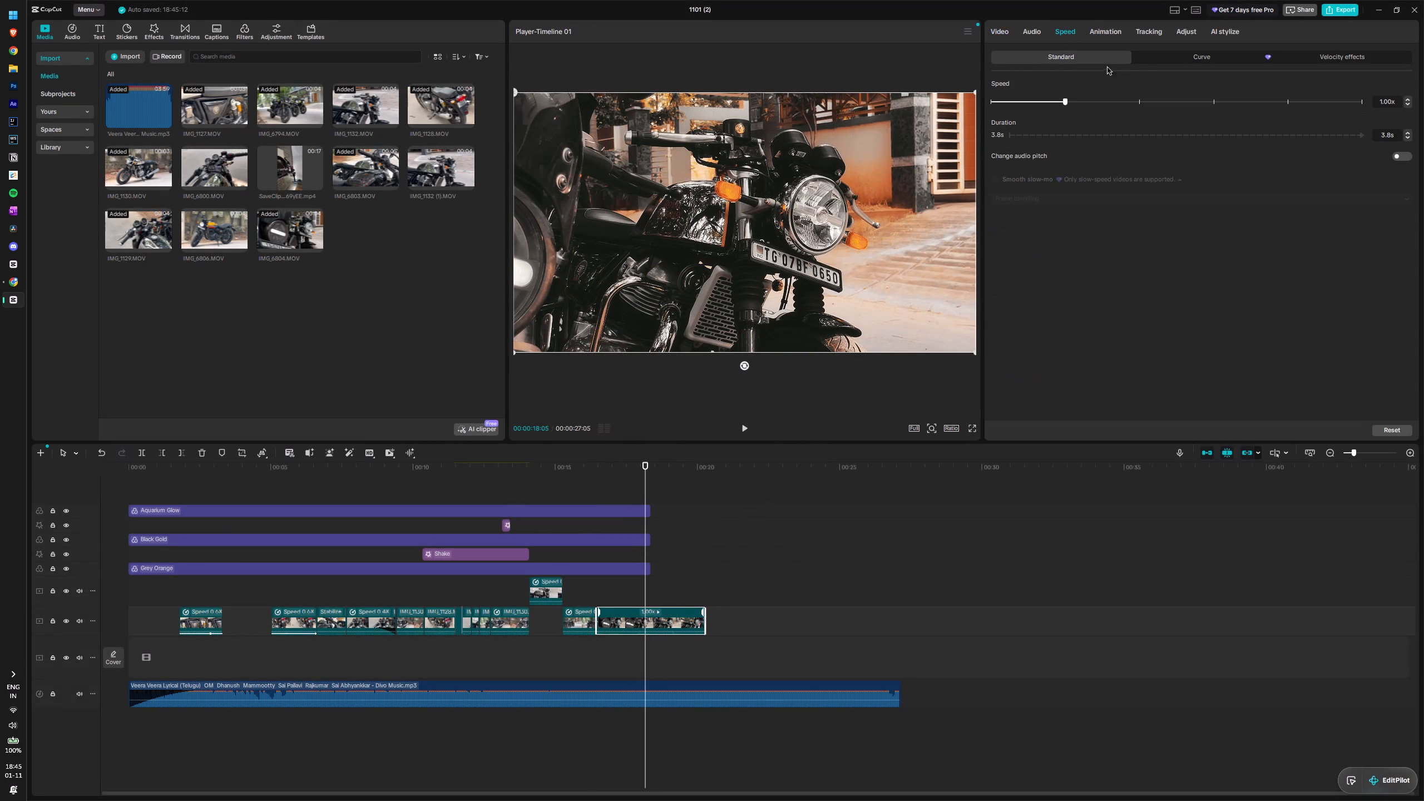
{"action": "left_click", "coordinate": [1144, 61]}
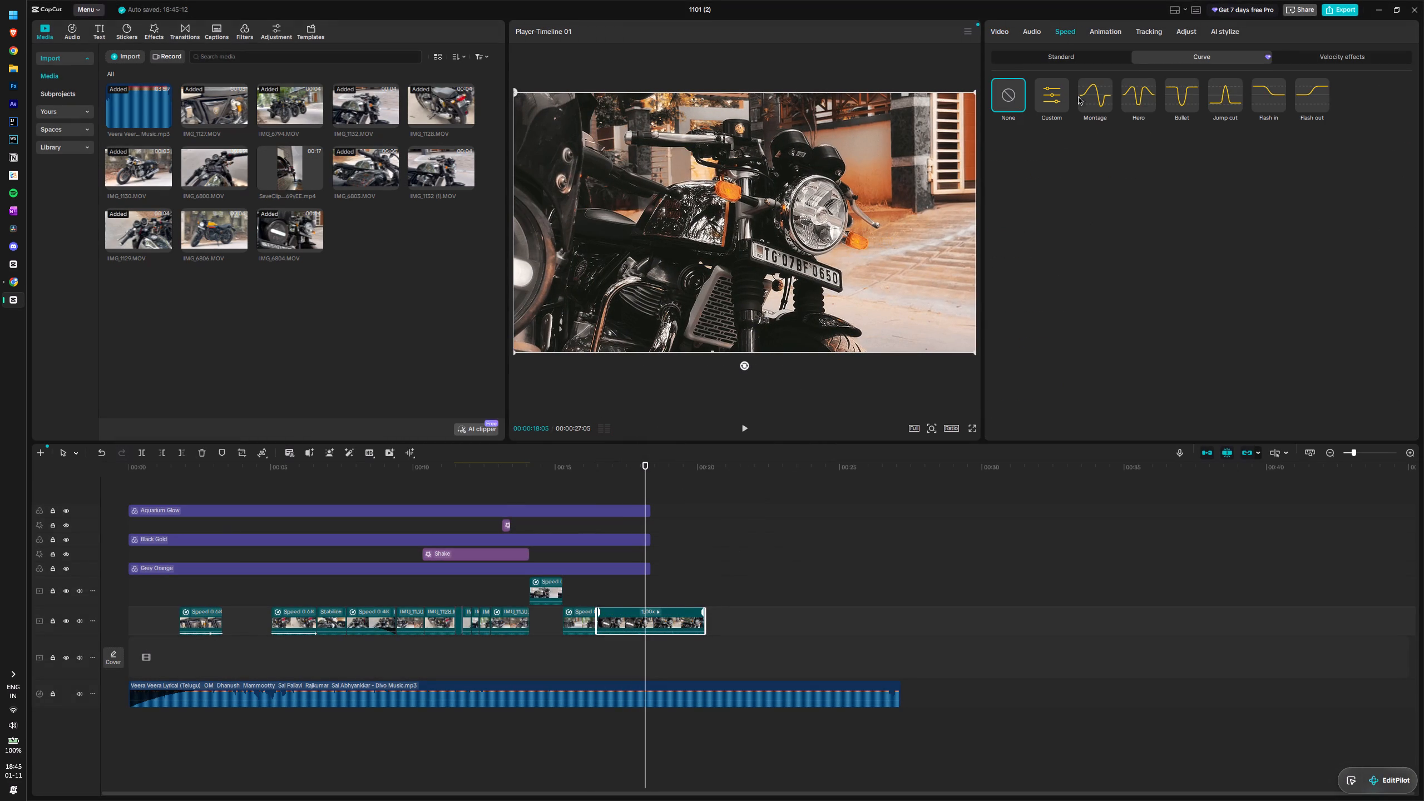
{"action": "left_click", "coordinate": [1054, 101]}
{"action": "left_click_drag", "start_coordinate": [992, 199], "coordinate": [993, 172]}
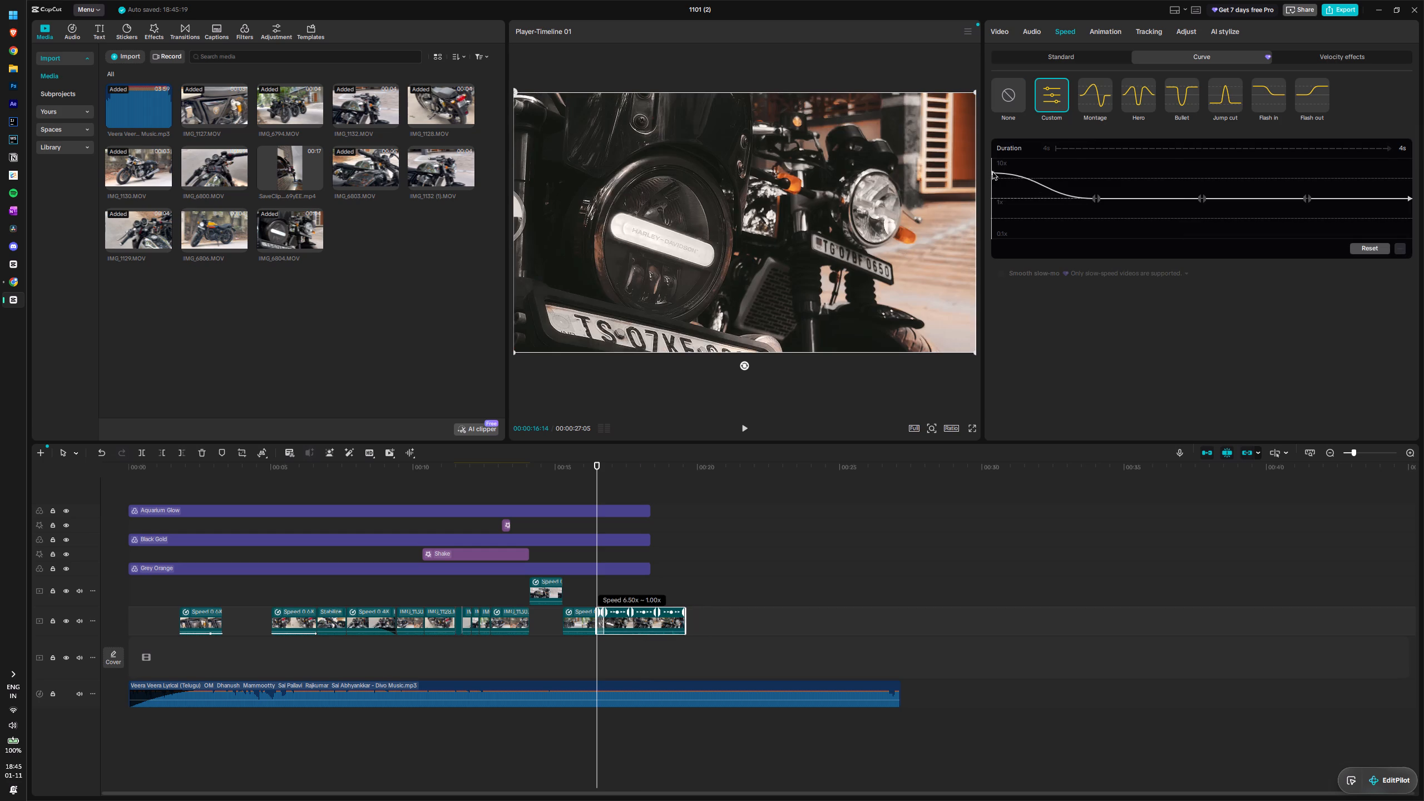
{"action": "left_click_drag", "start_coordinate": [993, 172], "coordinate": [991, 169]}
{"action": "key", "text": "space"}
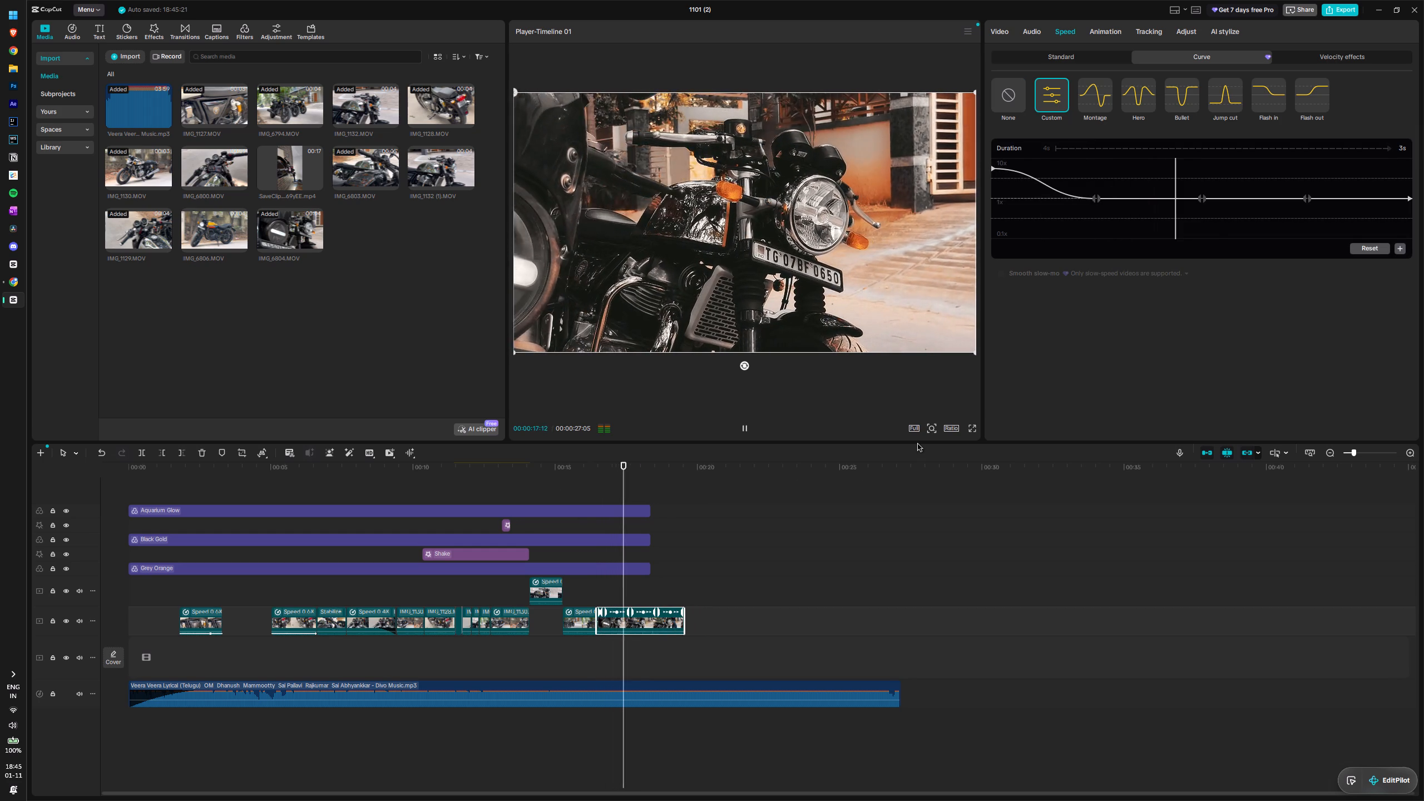
{"action": "key", "text": "space"}
Lower the middle point of the IMG_6804.MOV clip's speed curve to slow its middle section, and play it against the music.
{"action": "left_click_drag", "start_coordinate": [1200, 201], "coordinate": [1202, 221]}
{"action": "left_click_drag", "start_coordinate": [1204, 202], "coordinate": [1205, 219]}
{"action": "left_click_drag", "start_coordinate": [1204, 200], "coordinate": [967, 201]}
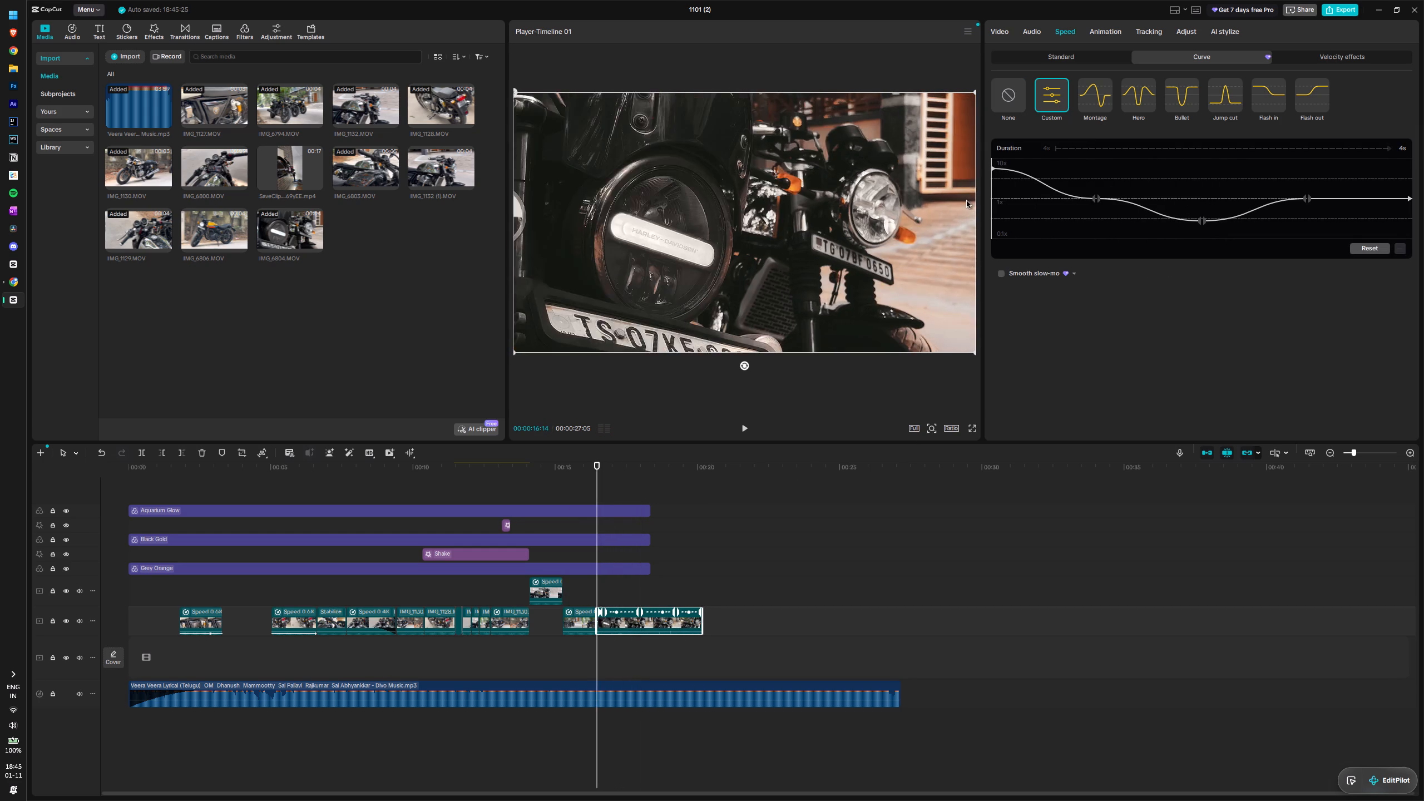
{"action": "left_click_drag", "start_coordinate": [967, 201], "coordinate": [966, 201]}
{"action": "key", "text": "space"}
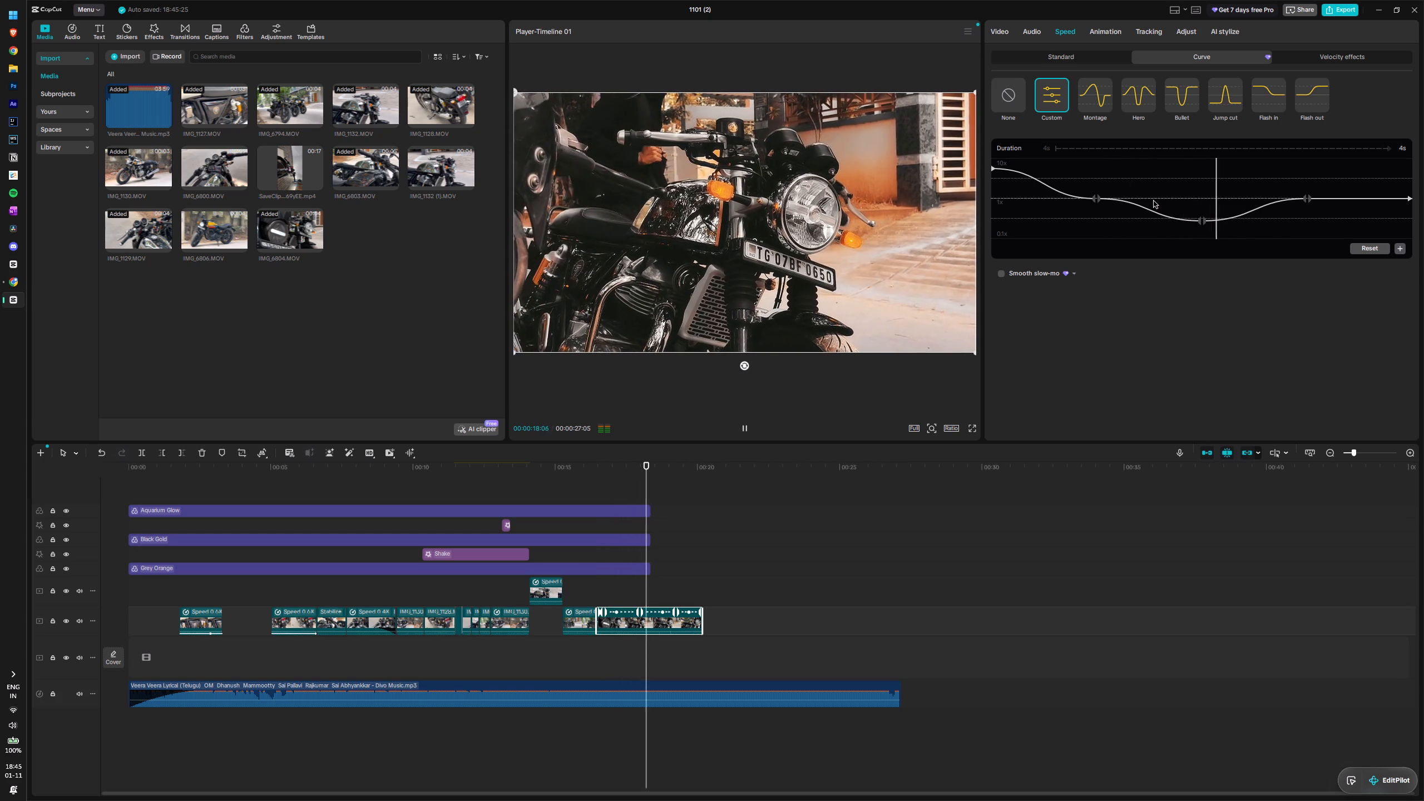
{"action": "key", "text": "space"}
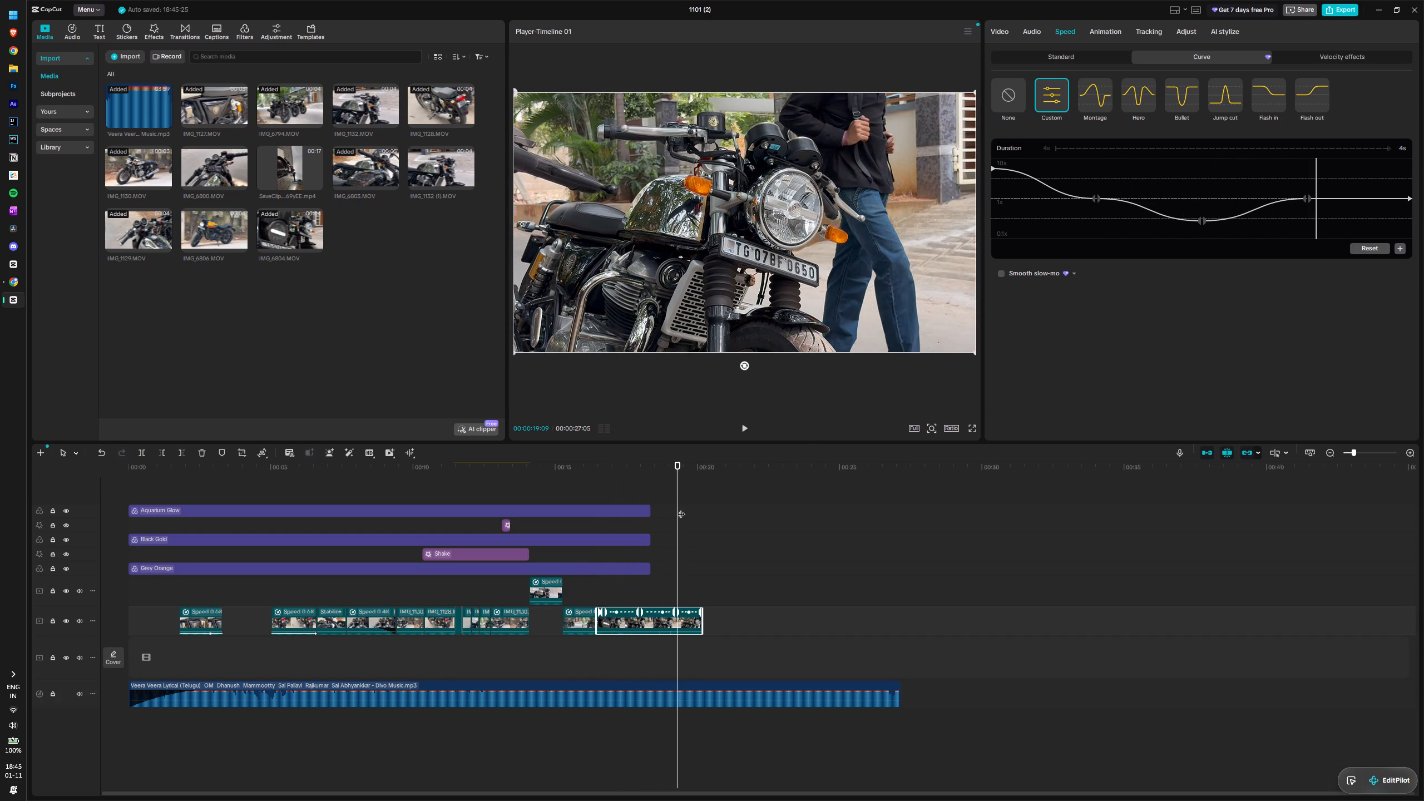
{"action": "left_click_drag", "start_coordinate": [679, 508], "coordinate": [635, 513]}
{"action": "key", "text": "space"}
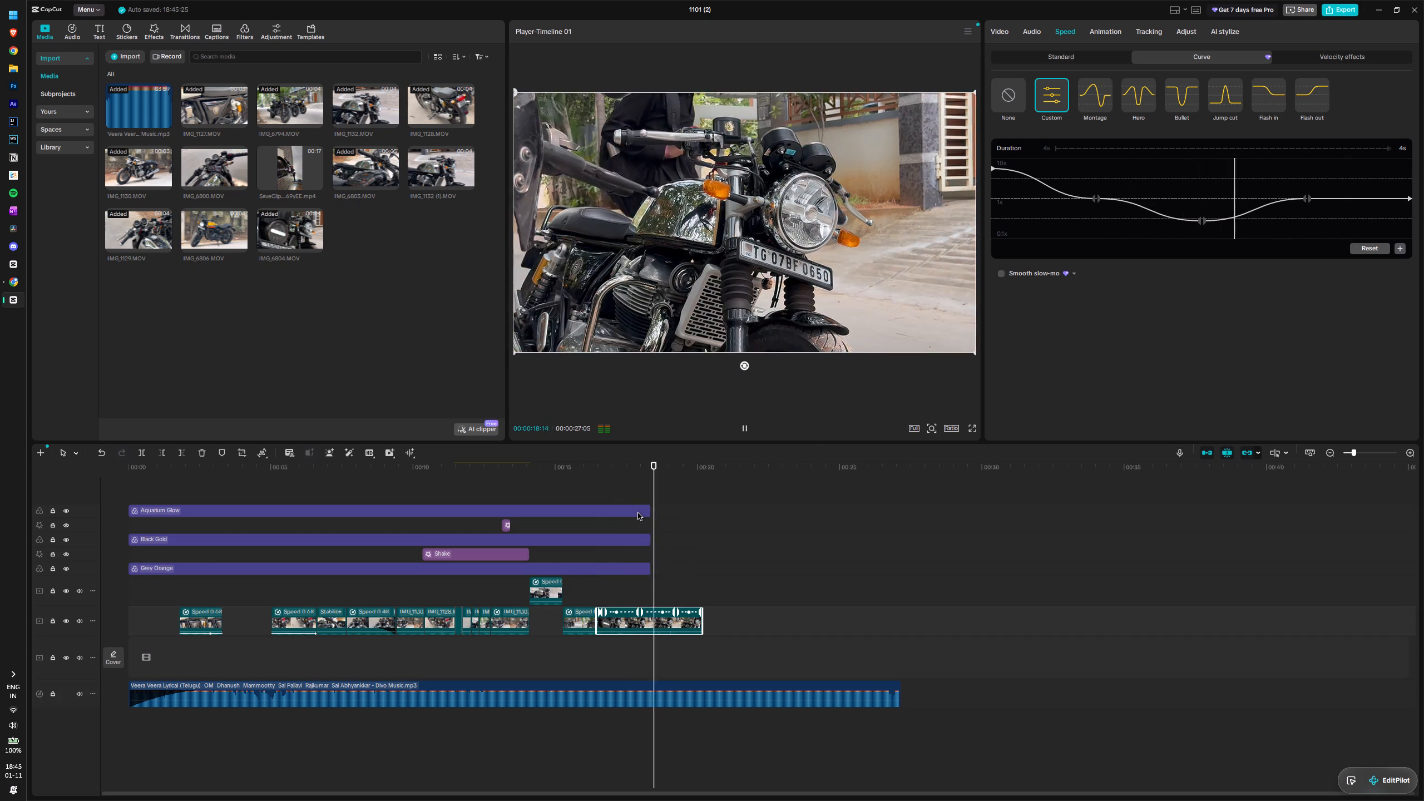
{"action": "key", "text": "space"}
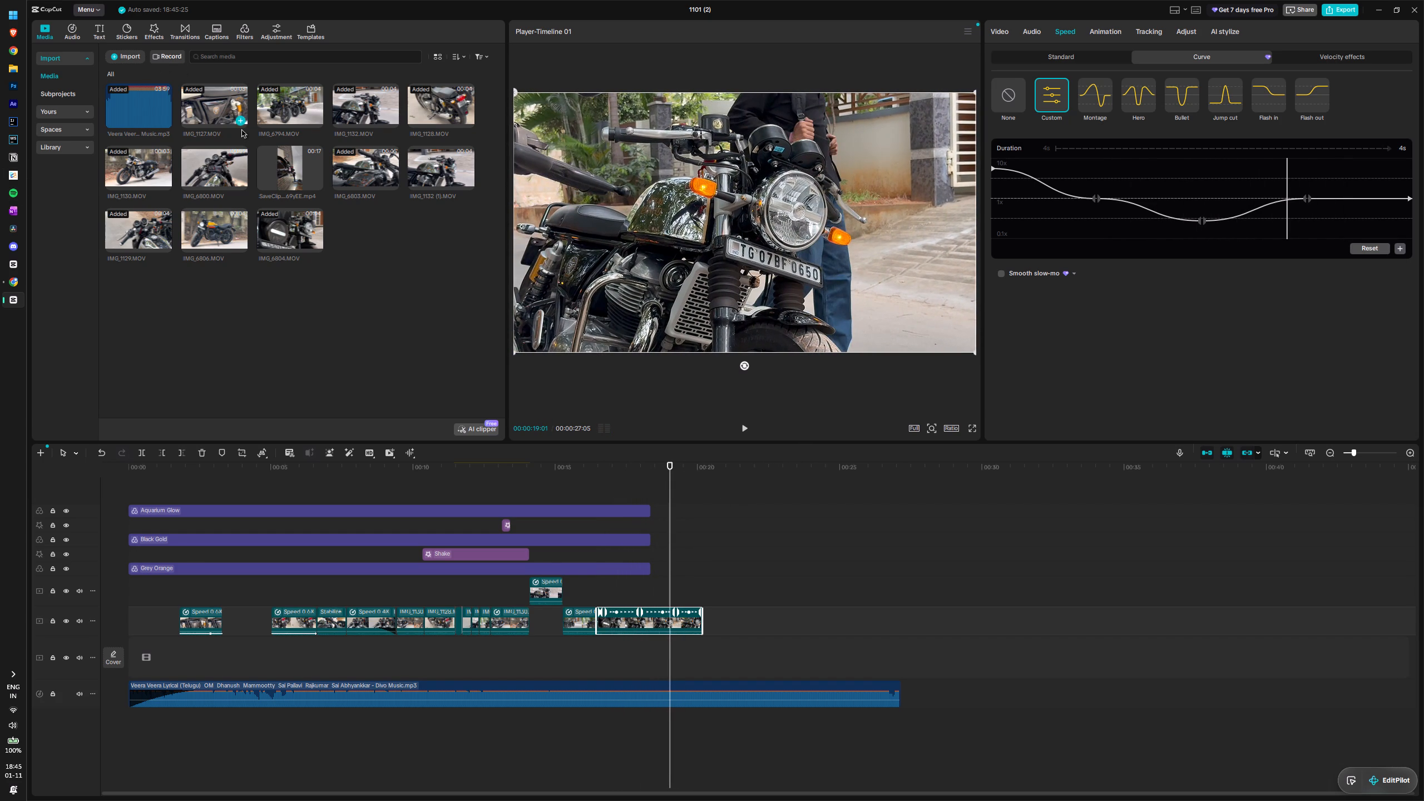
Browse the video effects in the Motion, 3D, Edits and Light categories for one that suits the new clip.
{"action": "left_click", "coordinate": [181, 29]}
{"action": "left_click", "coordinate": [157, 22]}
{"action": "left_click", "coordinate": [160, 28]}
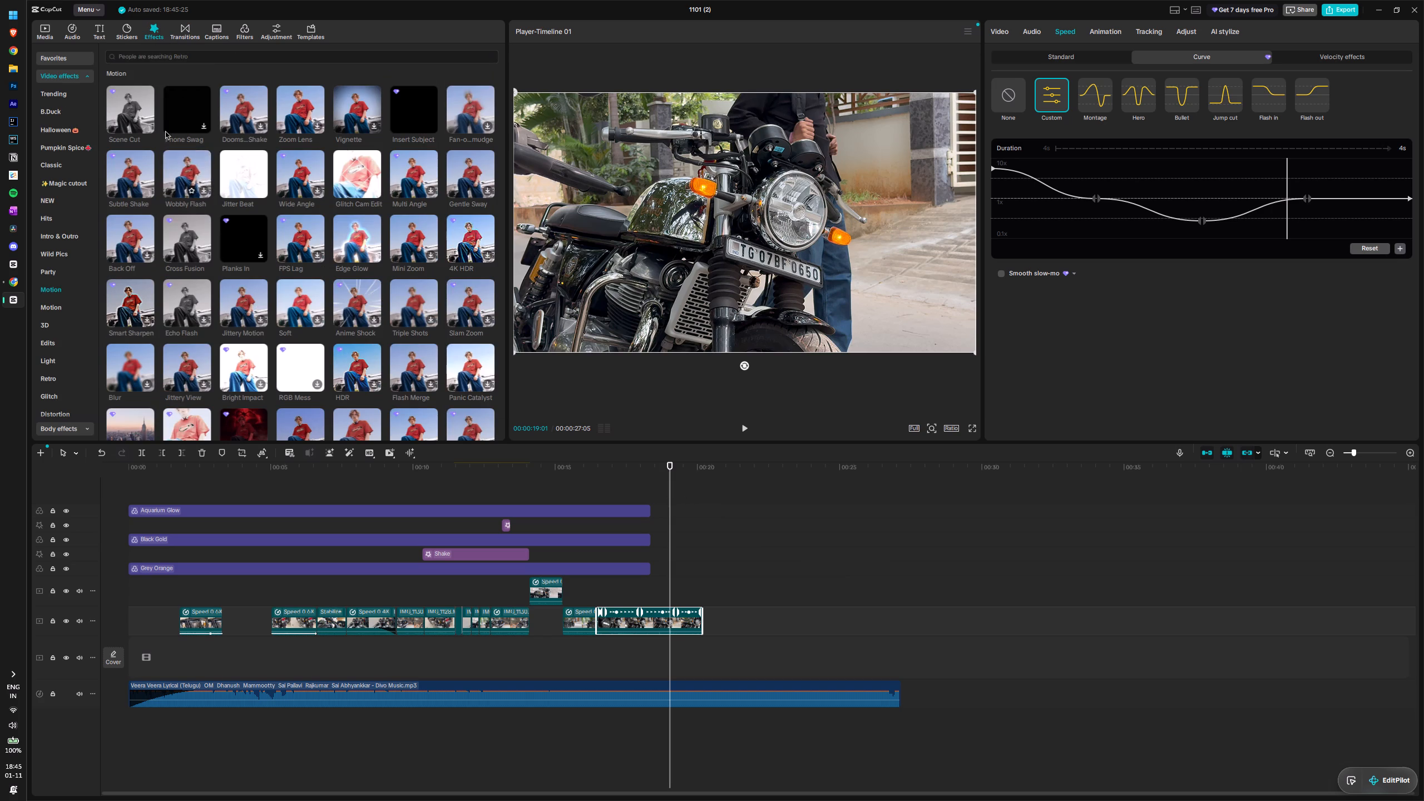
{"action": "left_click", "coordinate": [49, 309]}
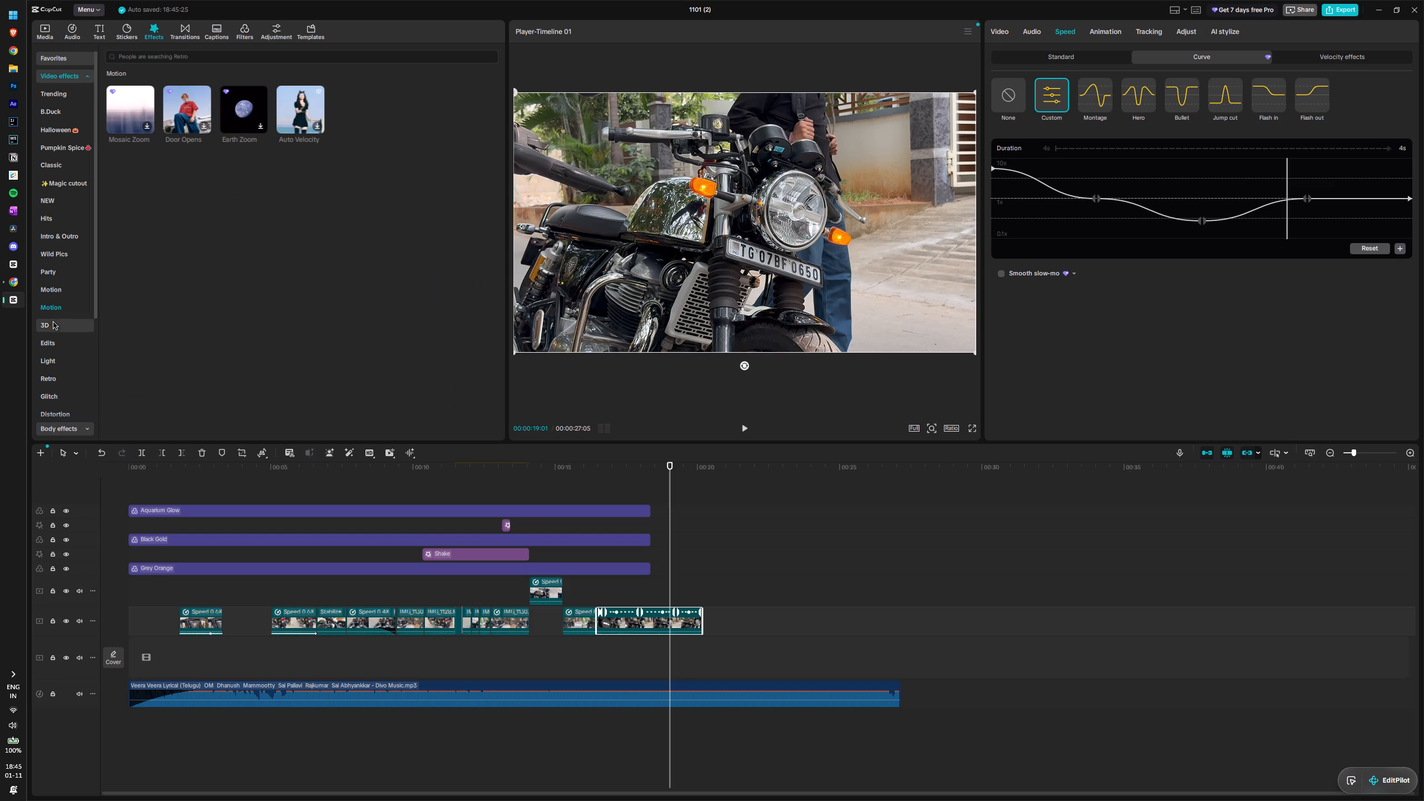
{"action": "left_click", "coordinate": [53, 322]}
{"action": "left_click", "coordinate": [68, 349]}
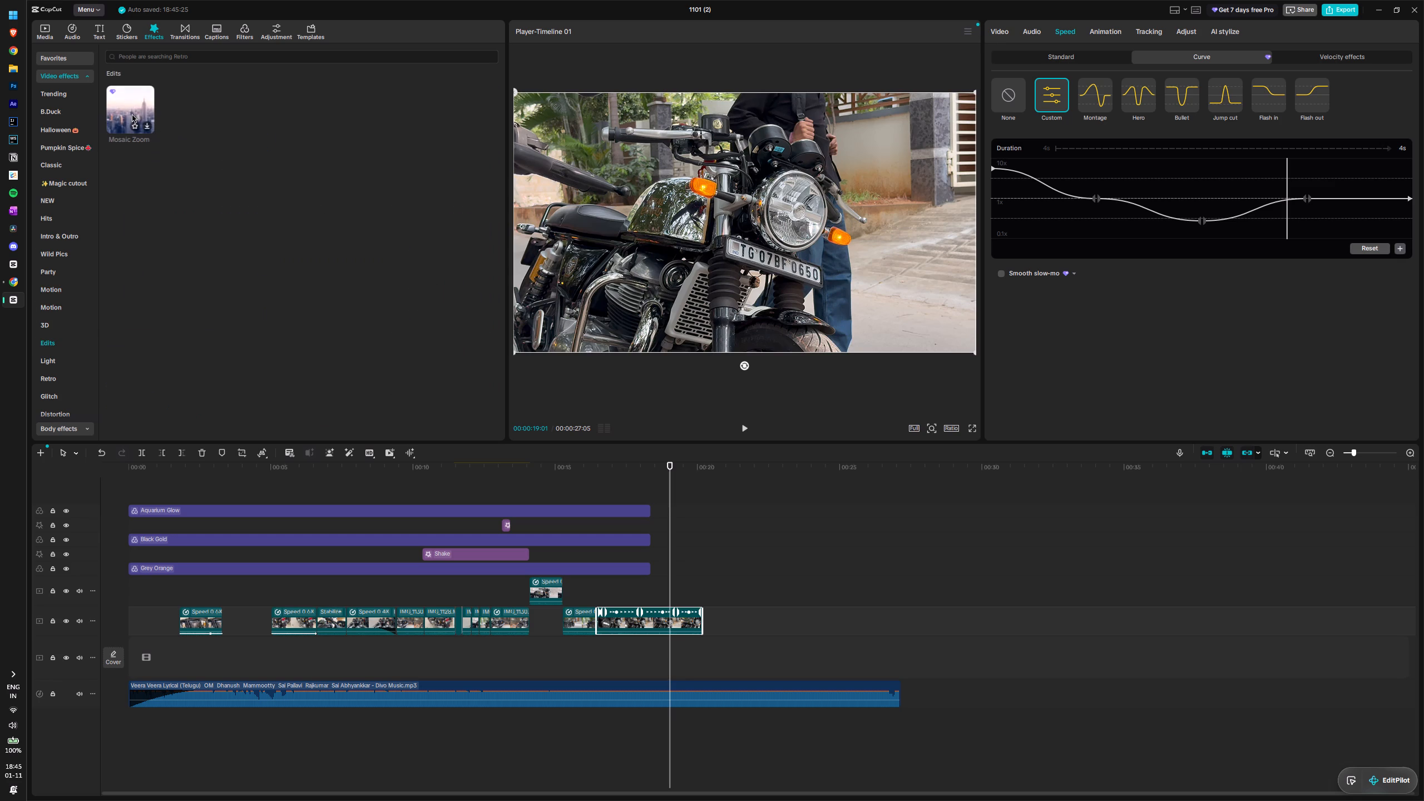
{"action": "left_click", "coordinate": [72, 324]}
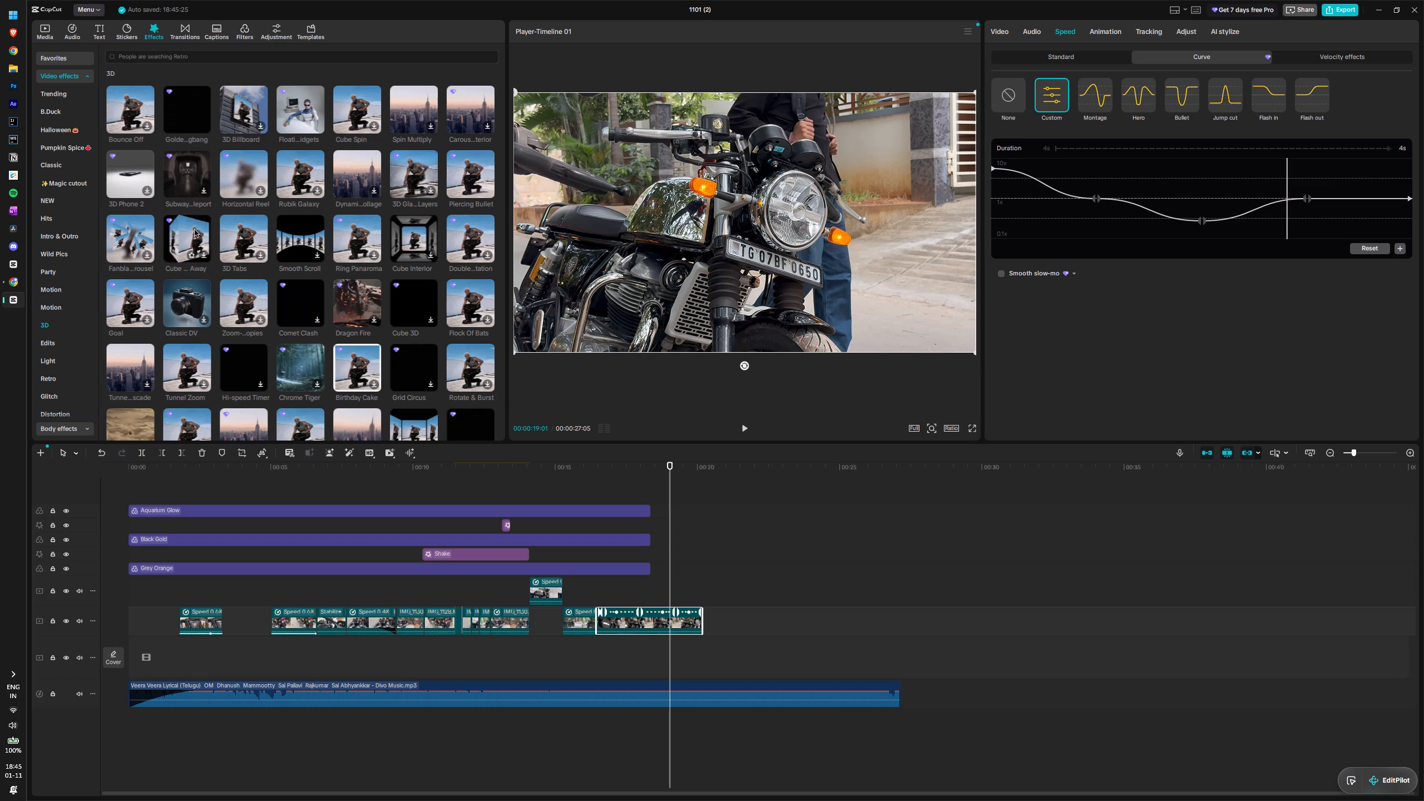
{"action": "left_click", "coordinate": [71, 349]}
{"action": "left_click", "coordinate": [69, 358]}
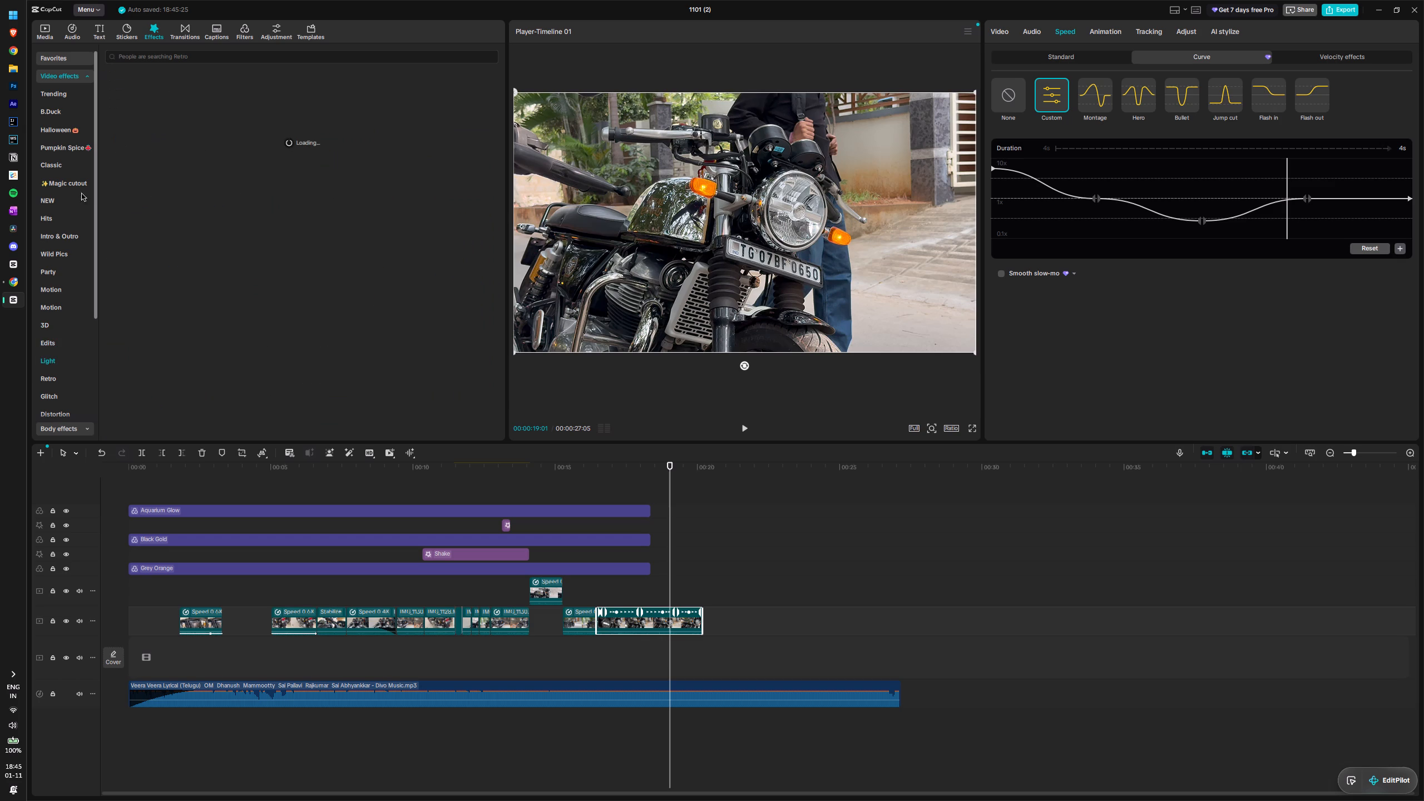
{"action": "scroll", "coordinate": [84, 399], "scroll_direction": "down", "scroll_amount": 2}
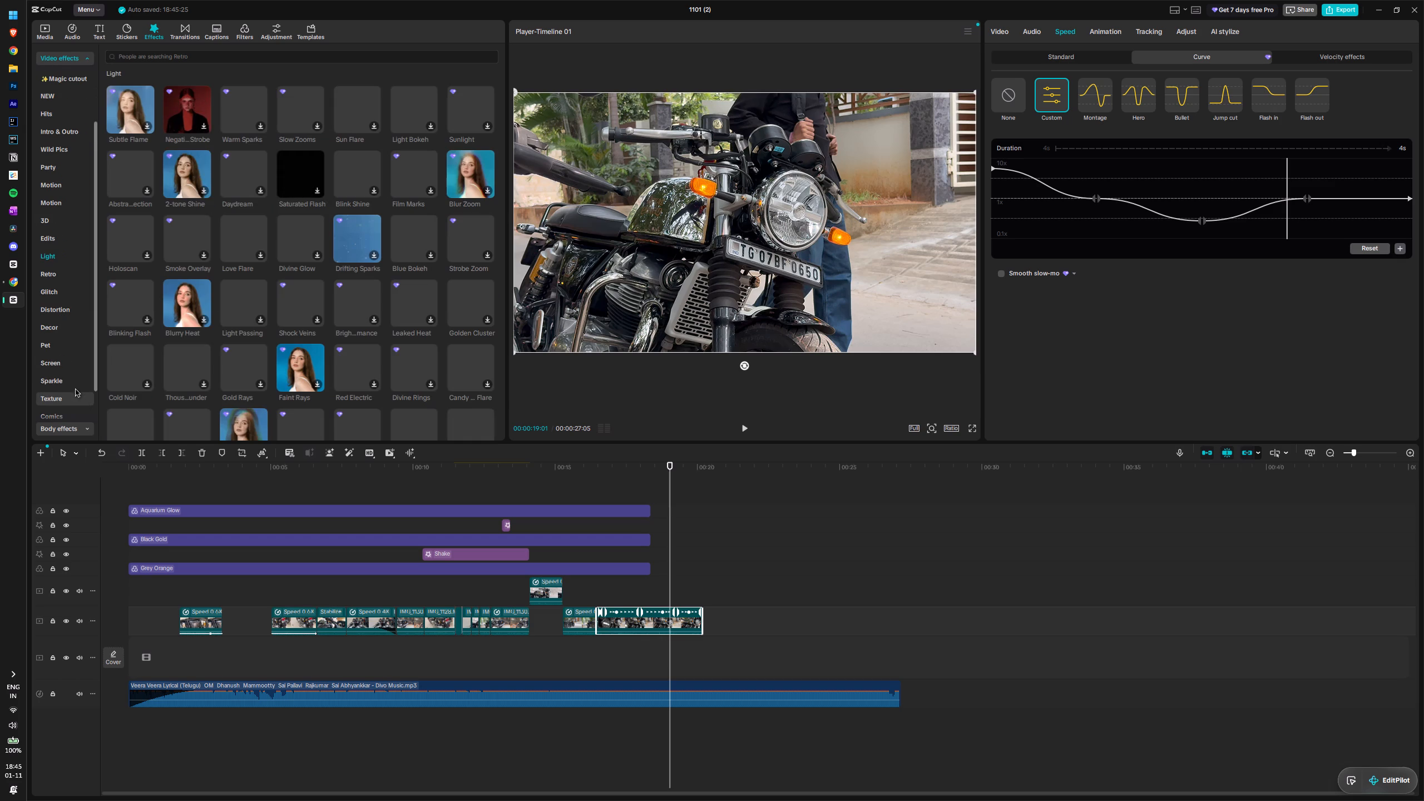
Browse the Screen, Comics and Split video effects for one that suits the IMG_6804.MOV clip.
{"action": "left_click", "coordinate": [70, 363]}
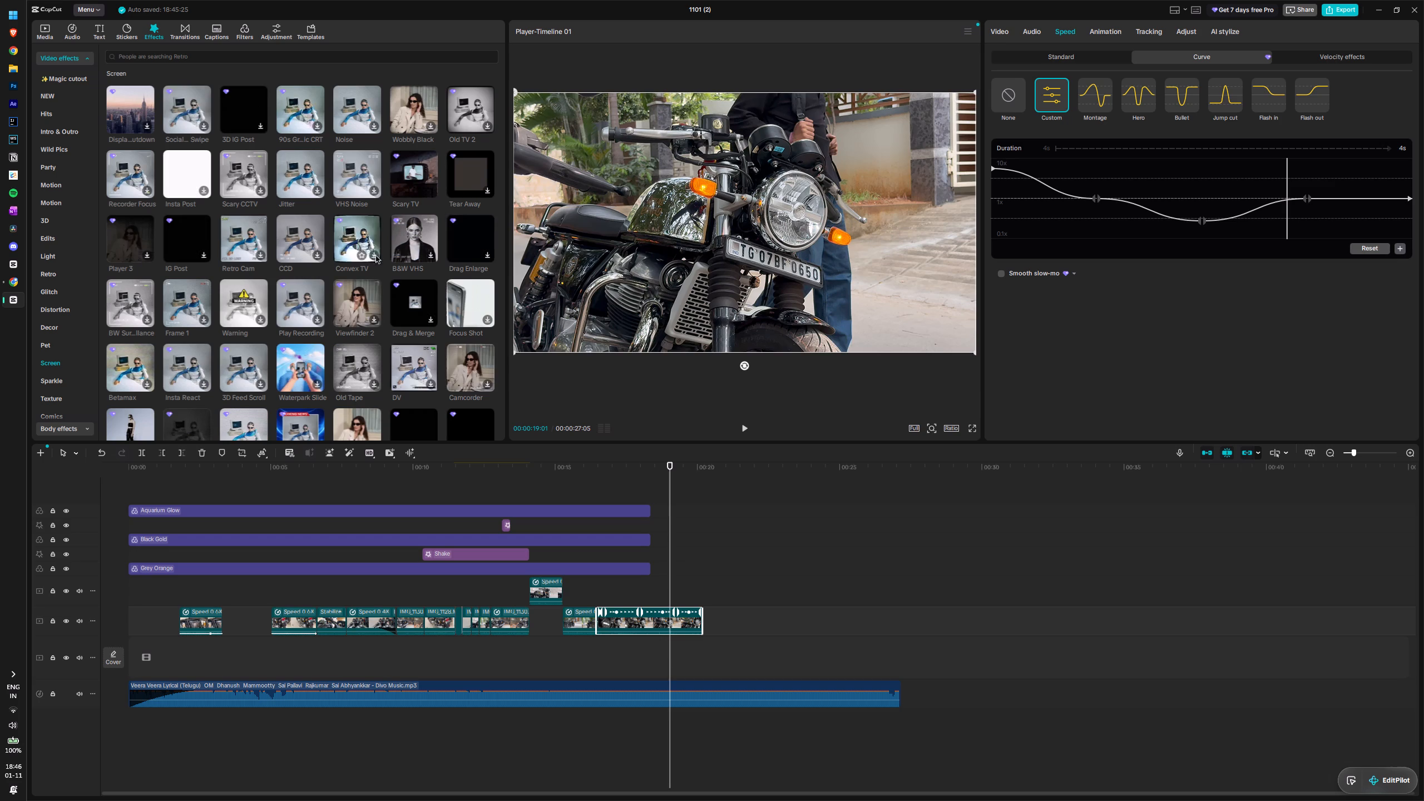
{"action": "scroll", "coordinate": [375, 266], "scroll_direction": "down", "scroll_amount": 2}
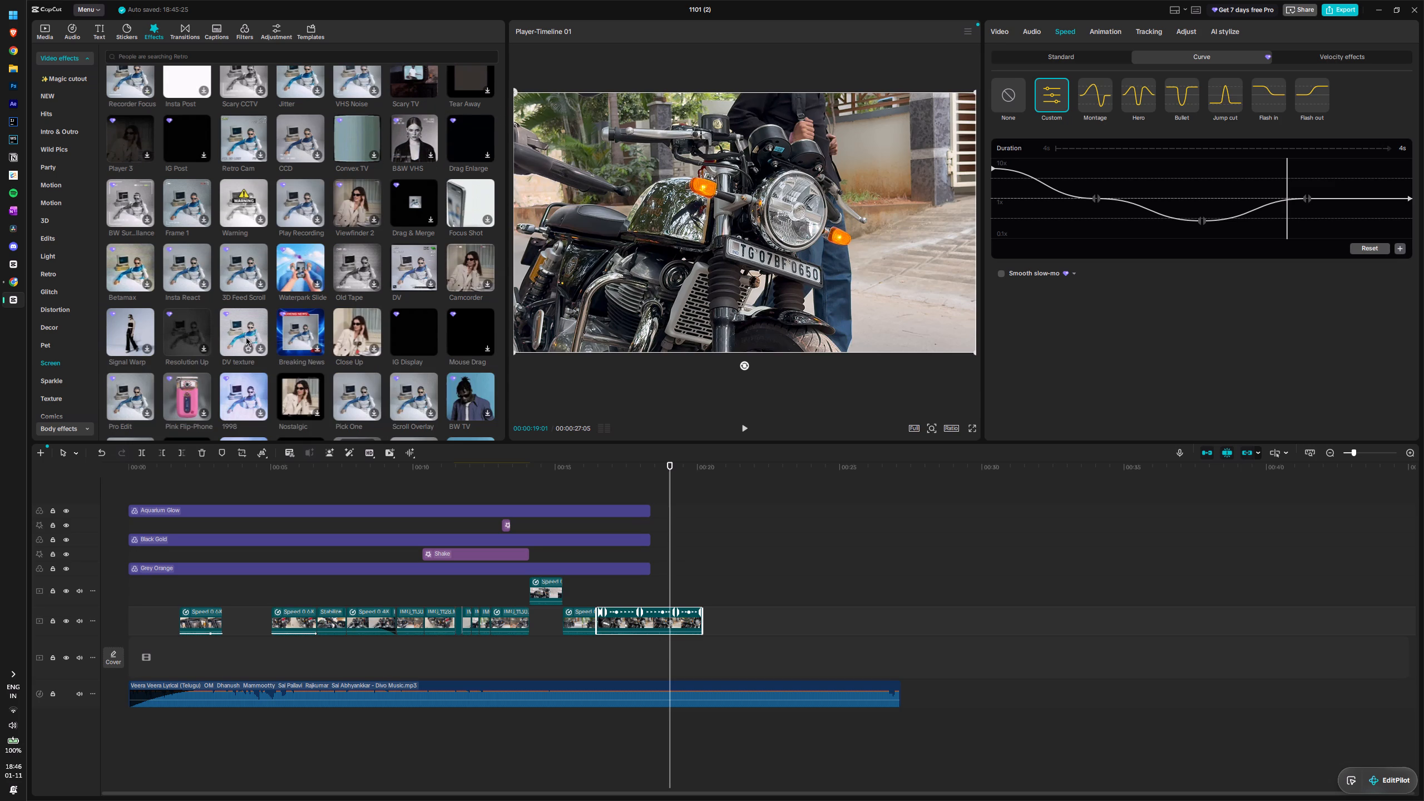
{"action": "scroll", "coordinate": [245, 338], "scroll_direction": "down", "scroll_amount": 8}
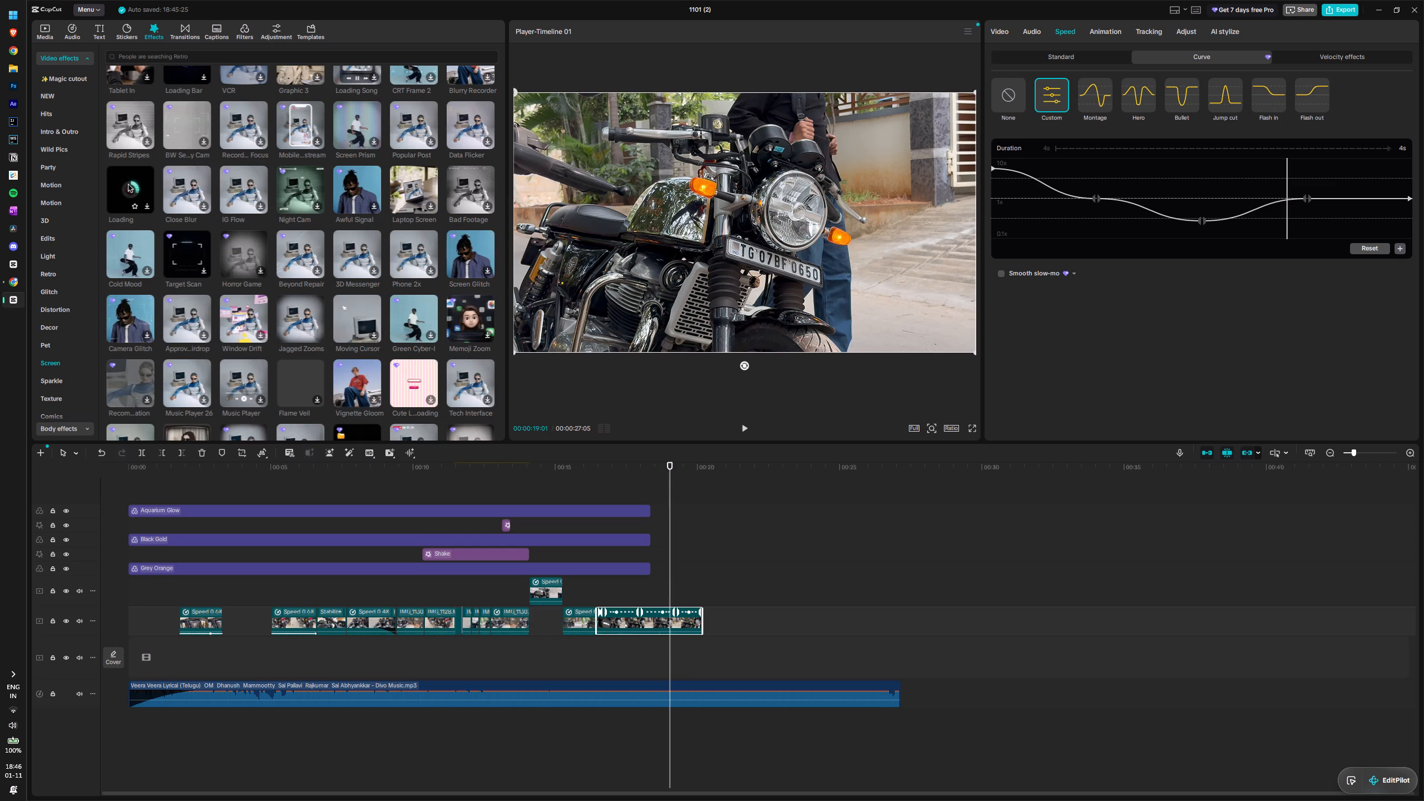
{"action": "scroll", "coordinate": [128, 185], "scroll_direction": "down", "scroll_amount": 3}
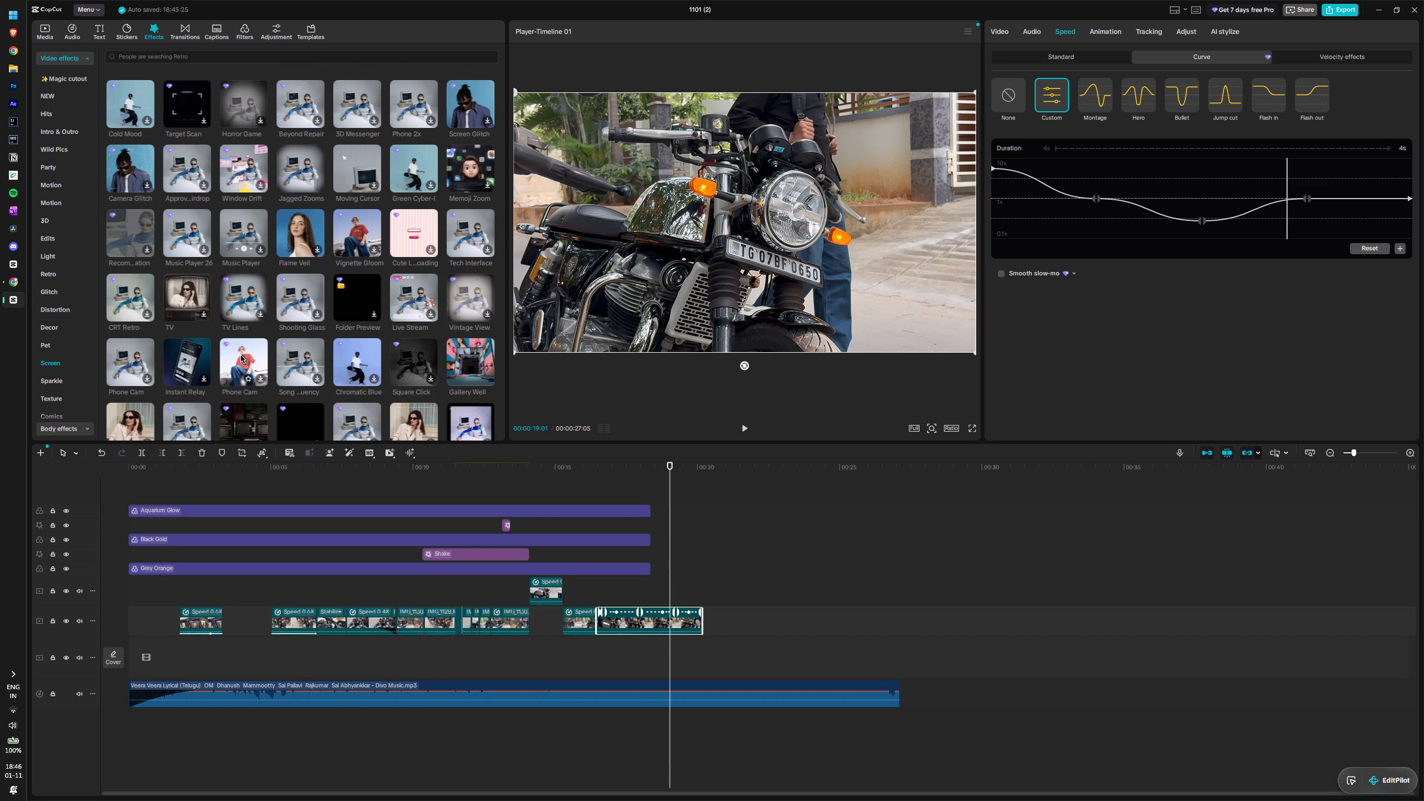
{"action": "scroll", "coordinate": [241, 355], "scroll_direction": "down", "scroll_amount": 3}
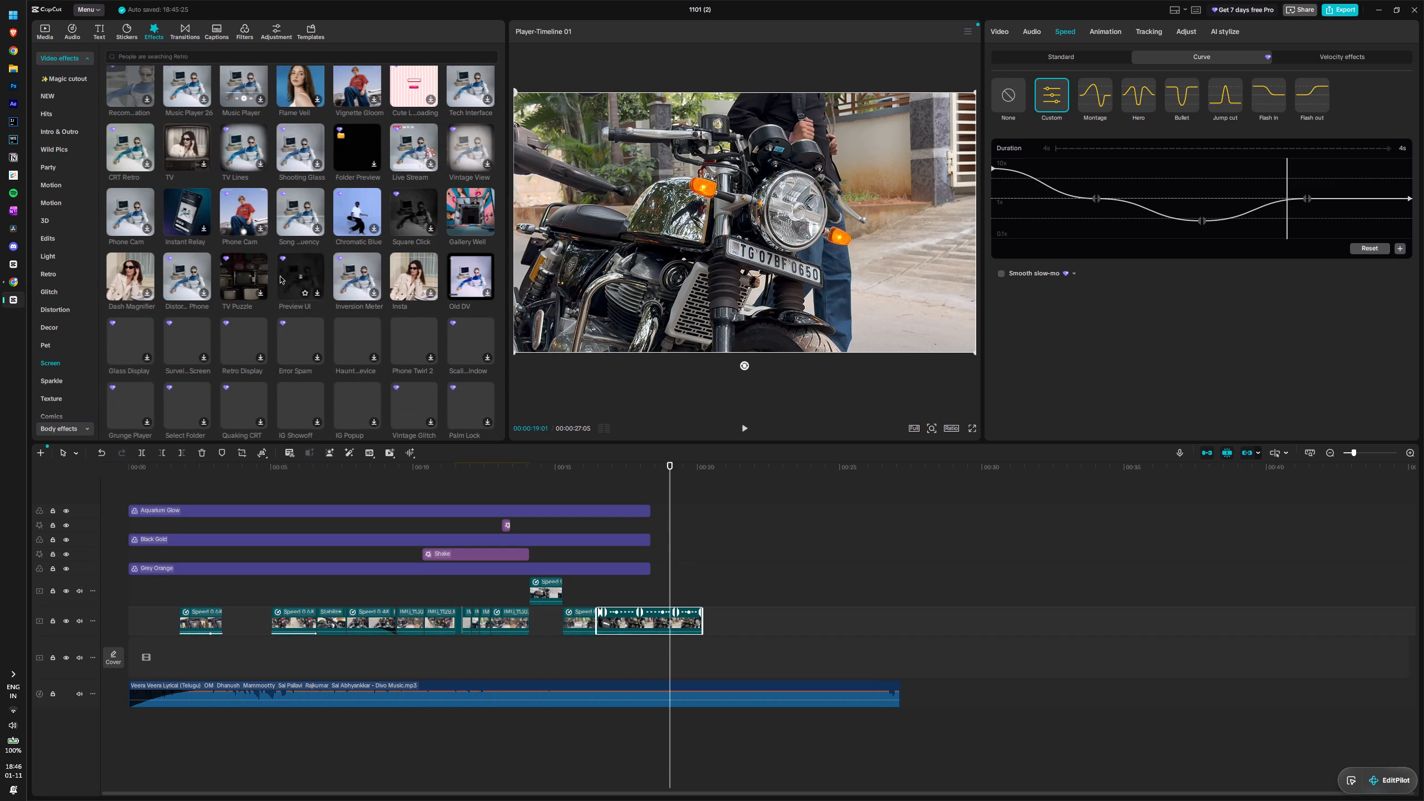
{"action": "scroll", "coordinate": [436, 325], "scroll_direction": "down", "scroll_amount": 4}
{"action": "scroll", "coordinate": [436, 326], "scroll_direction": "up", "scroll_amount": 1}
{"action": "scroll", "coordinate": [436, 323], "scroll_direction": "down", "scroll_amount": 1}
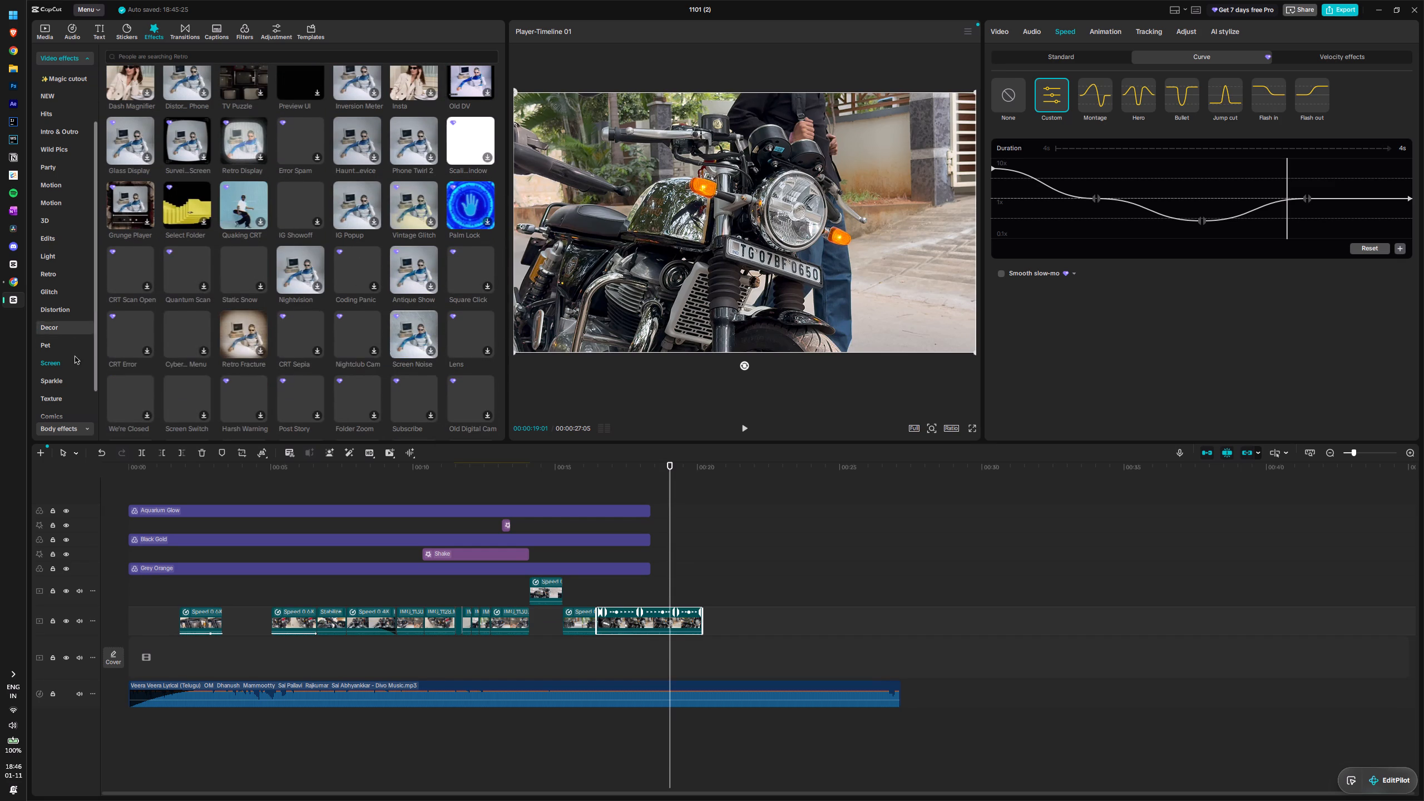
{"action": "scroll", "coordinate": [75, 360], "scroll_direction": "down", "scroll_amount": 3}
{"action": "left_click", "coordinate": [66, 360]}
{"action": "left_click", "coordinate": [61, 358]}
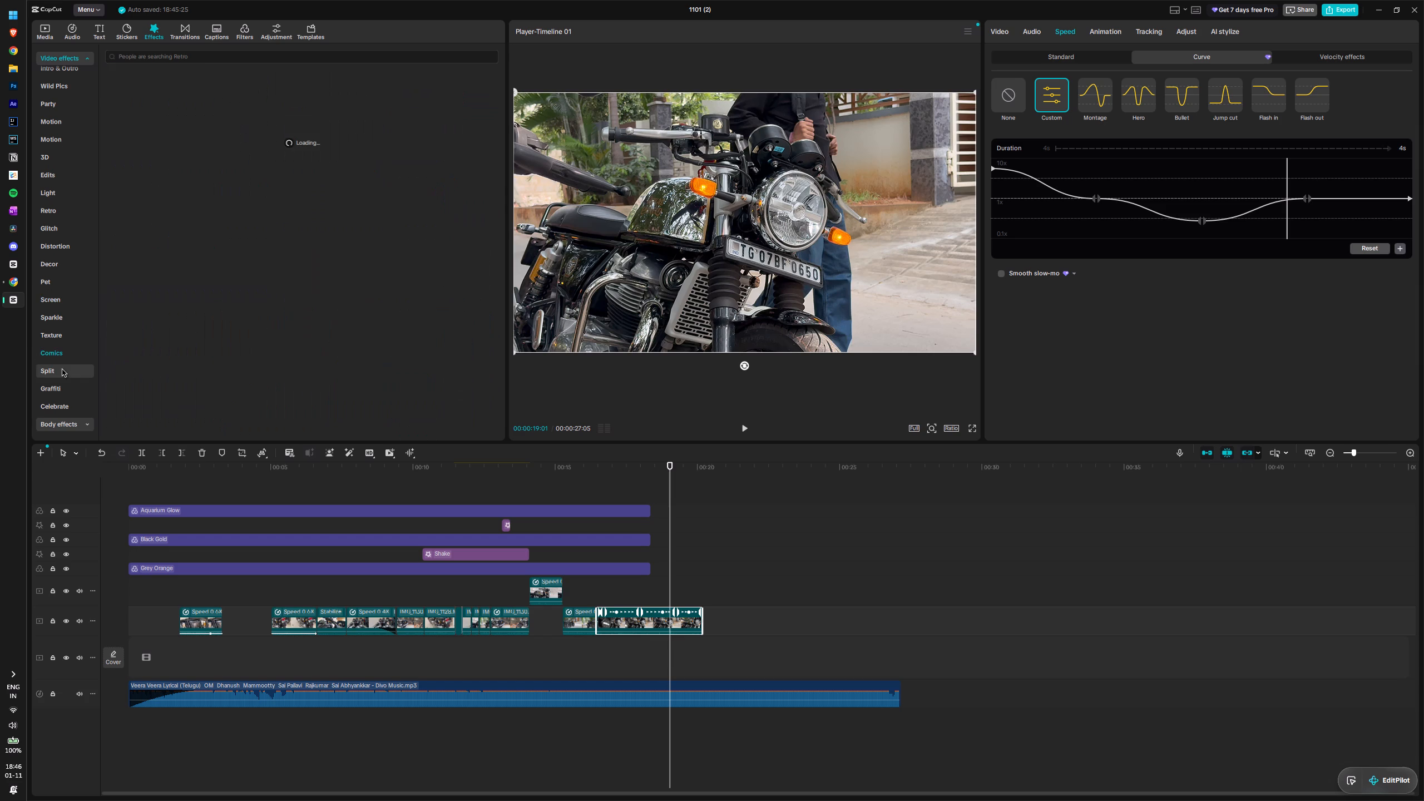
{"action": "left_click", "coordinate": [62, 369]}
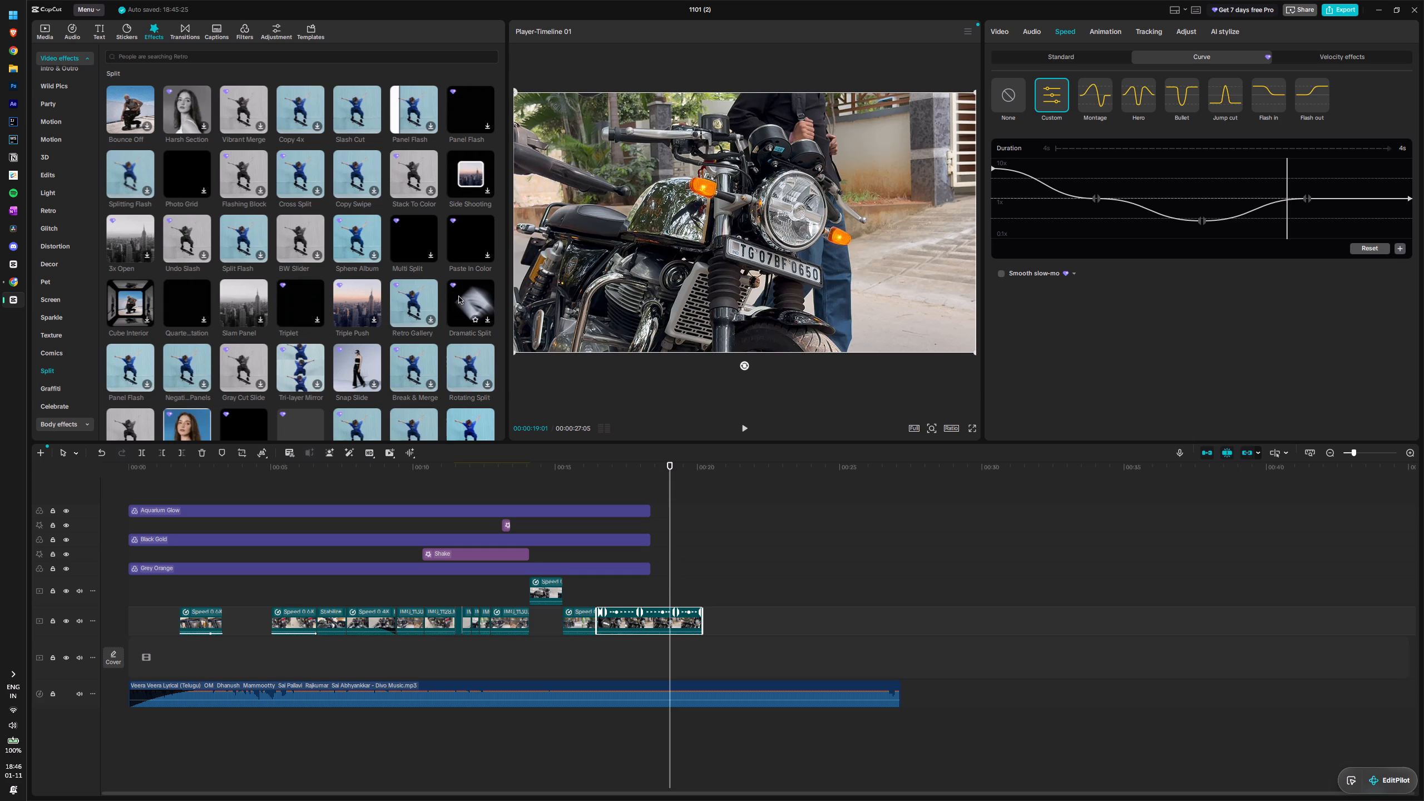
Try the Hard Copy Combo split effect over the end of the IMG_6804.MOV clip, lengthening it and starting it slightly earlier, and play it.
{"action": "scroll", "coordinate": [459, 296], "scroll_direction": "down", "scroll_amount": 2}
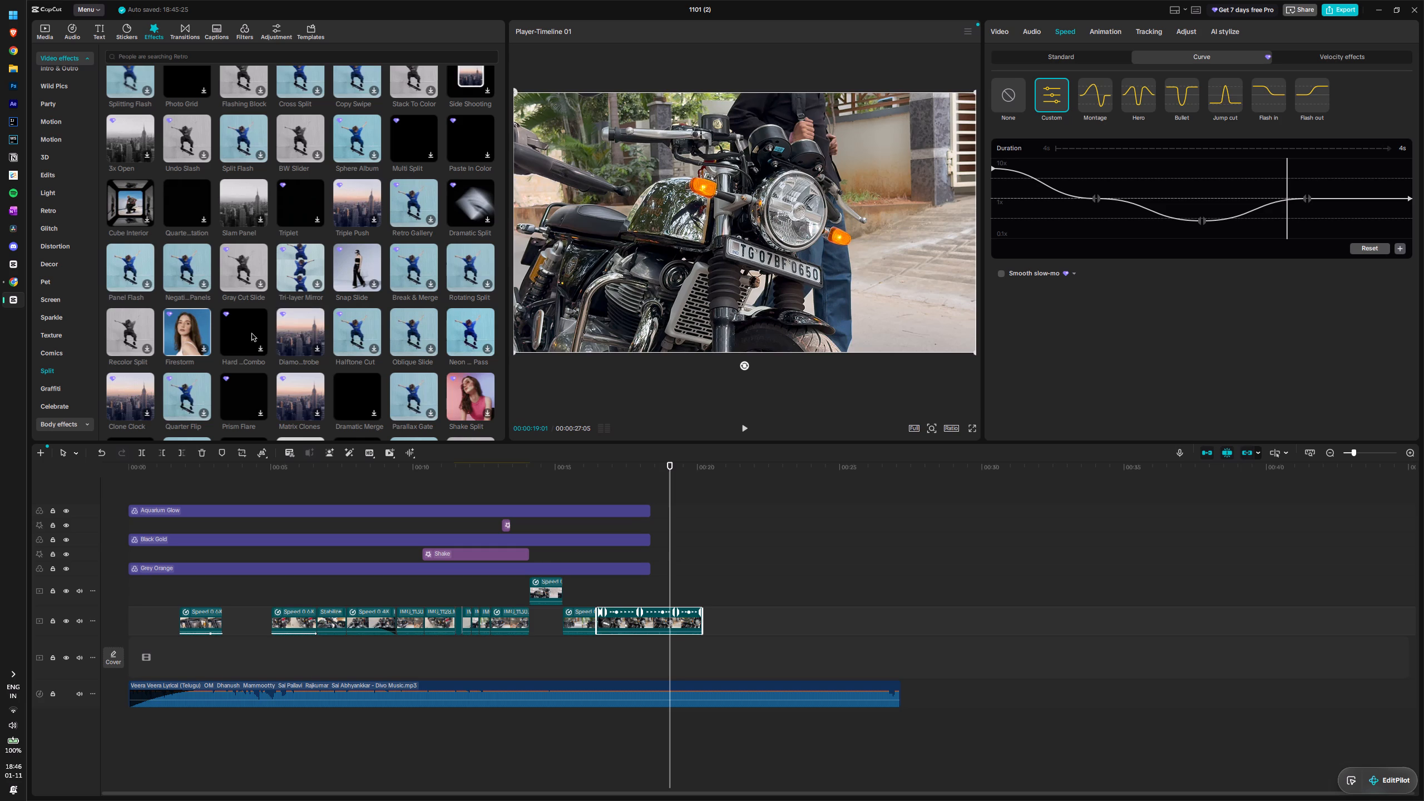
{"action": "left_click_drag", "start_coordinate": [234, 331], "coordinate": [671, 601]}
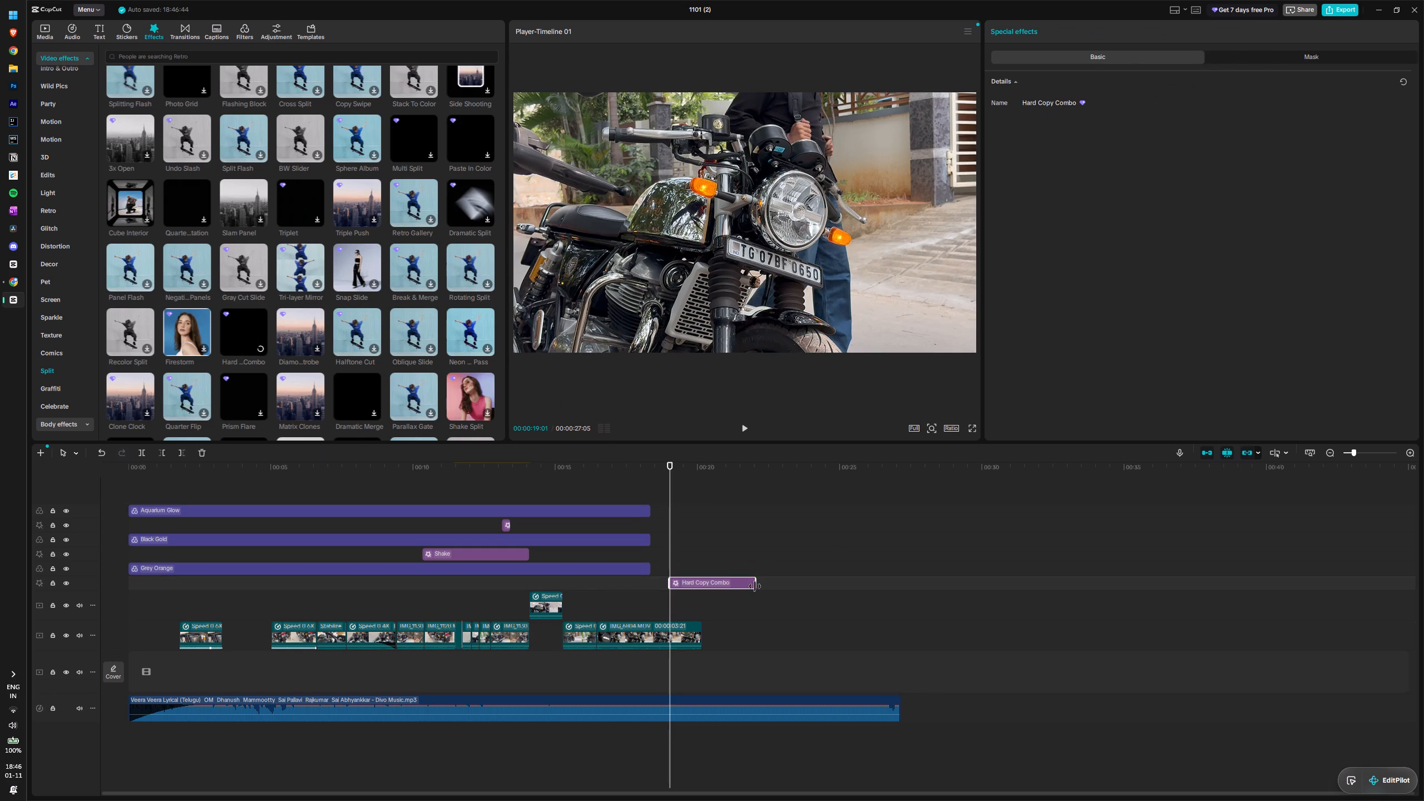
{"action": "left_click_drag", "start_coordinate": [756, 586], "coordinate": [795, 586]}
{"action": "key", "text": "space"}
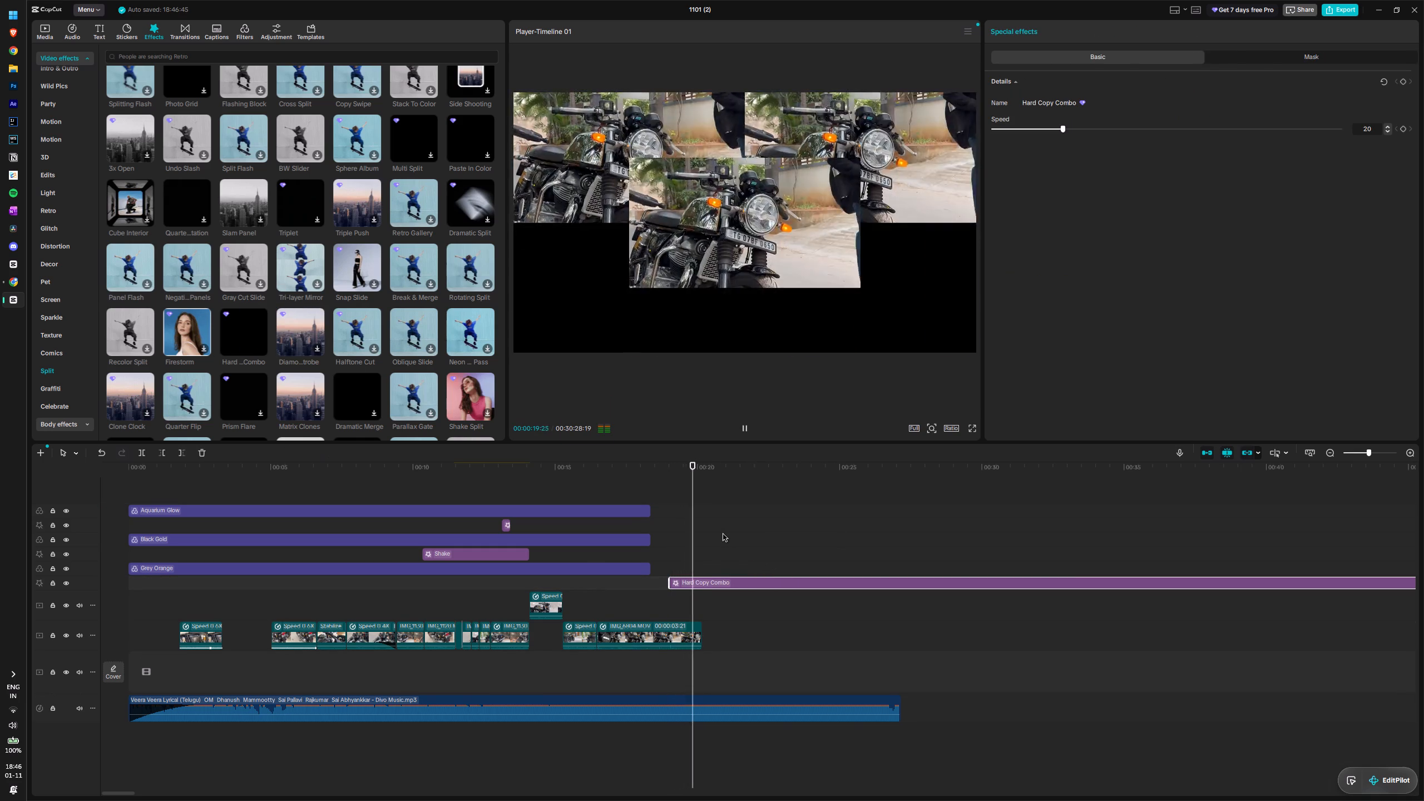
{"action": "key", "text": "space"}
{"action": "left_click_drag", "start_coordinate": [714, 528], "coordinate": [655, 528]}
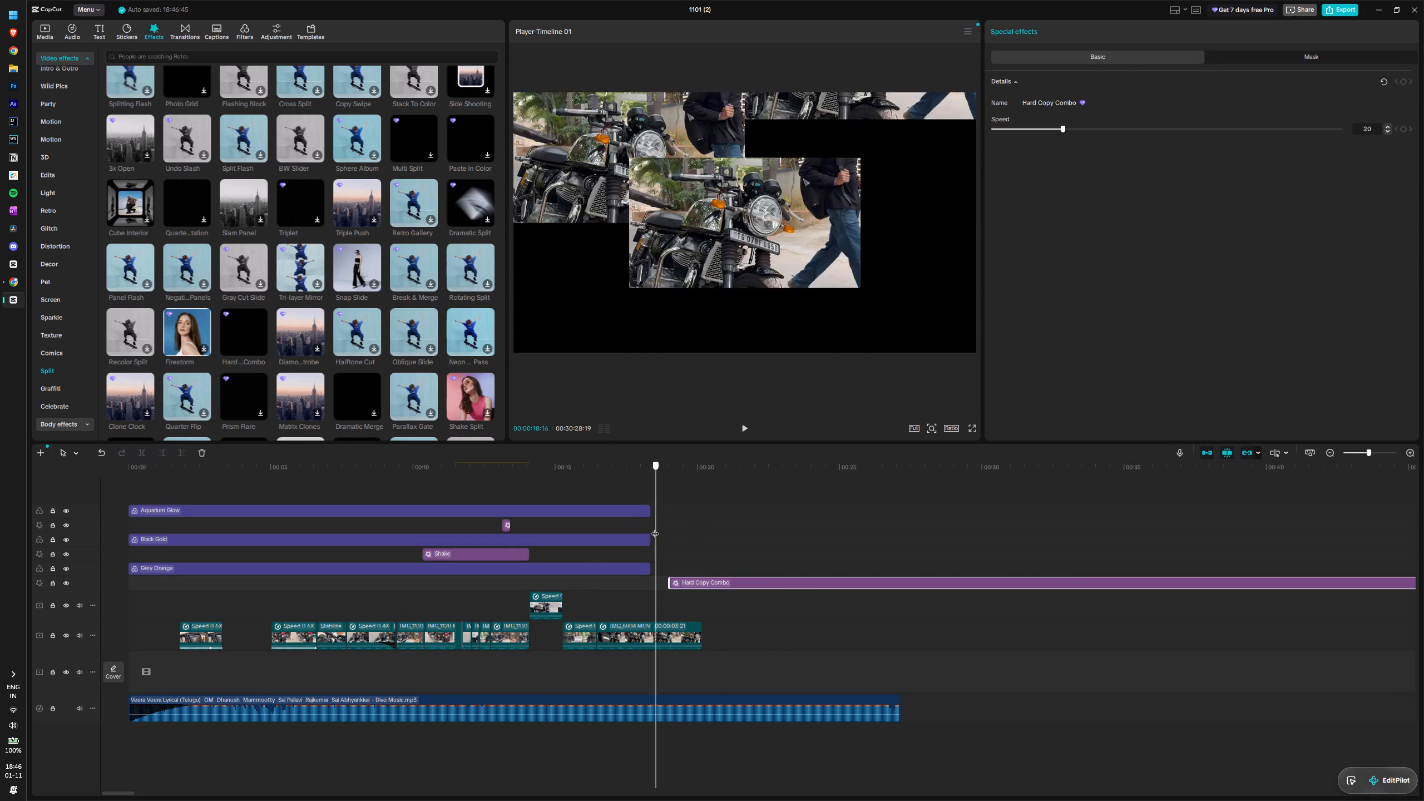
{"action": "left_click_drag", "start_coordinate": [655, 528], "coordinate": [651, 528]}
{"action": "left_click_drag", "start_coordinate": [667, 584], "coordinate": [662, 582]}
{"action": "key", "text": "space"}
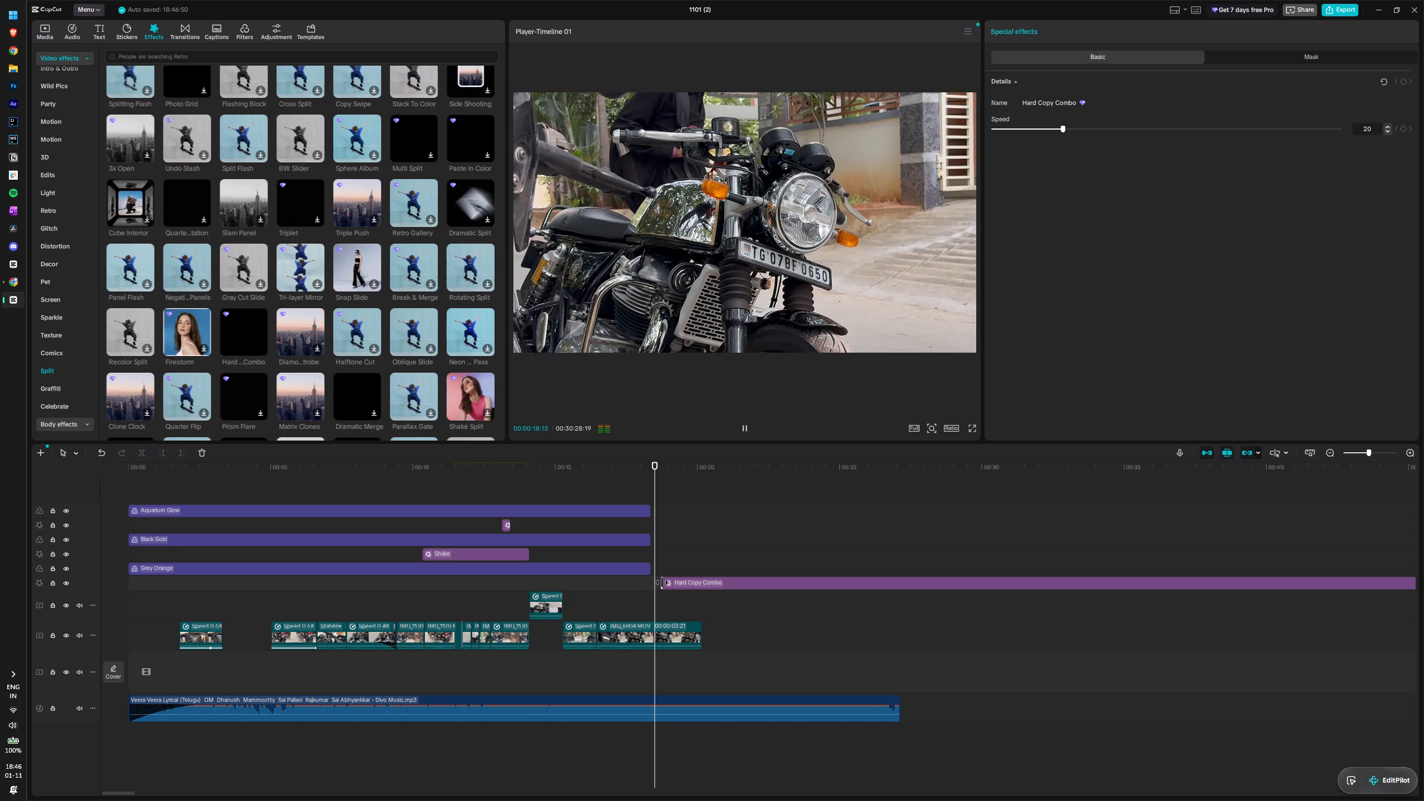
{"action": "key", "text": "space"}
Extend the Grey Orange, Black Gold and Aquarium Glow filters well past the end of the music track.
{"action": "left_click", "coordinate": [641, 574]}
{"action": "left_click_drag", "start_coordinate": [650, 572], "coordinate": [1212, 552]}
{"action": "left_click_drag", "start_coordinate": [649, 541], "coordinate": [1186, 548]}
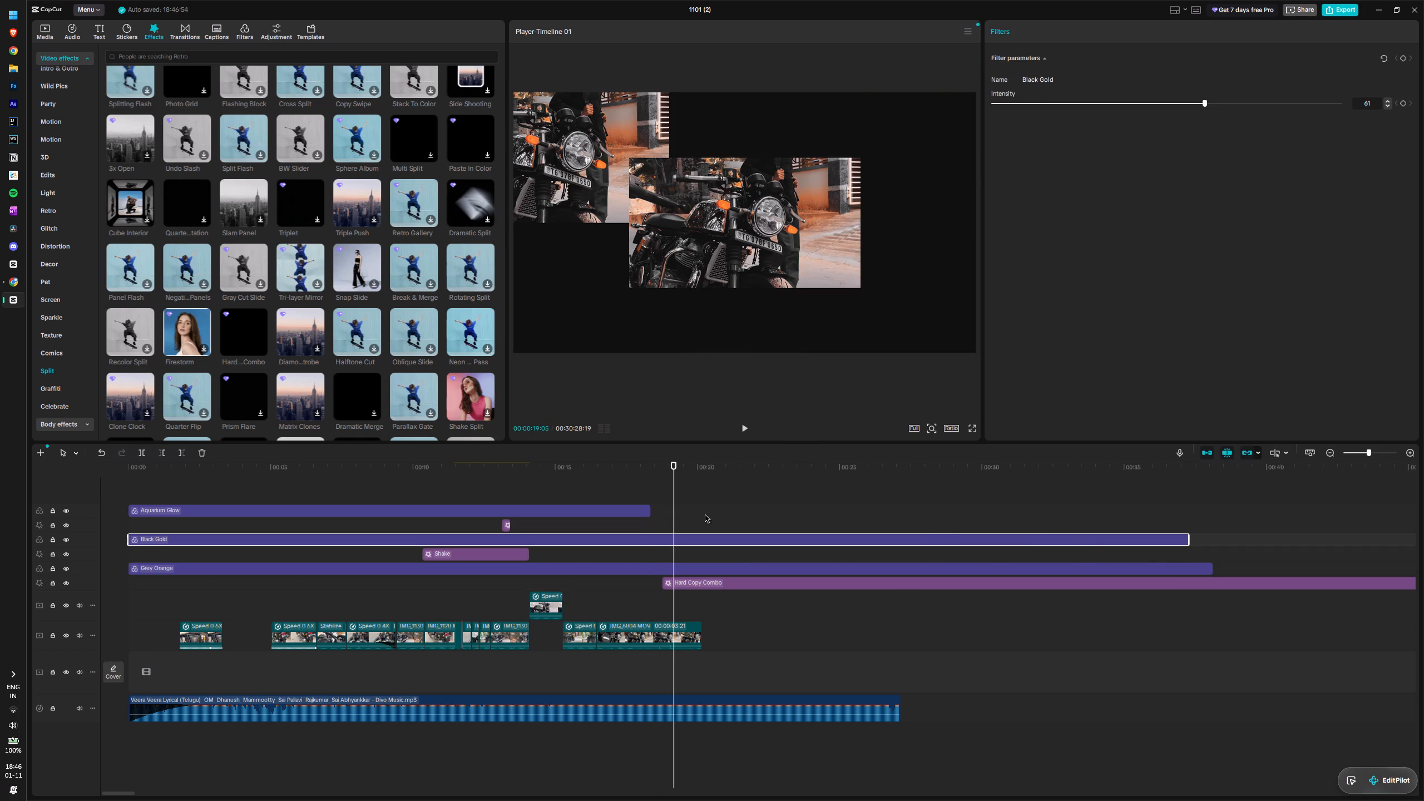
{"action": "left_click", "coordinate": [646, 512]}
{"action": "left_click_drag", "start_coordinate": [650, 514], "coordinate": [1207, 517]}
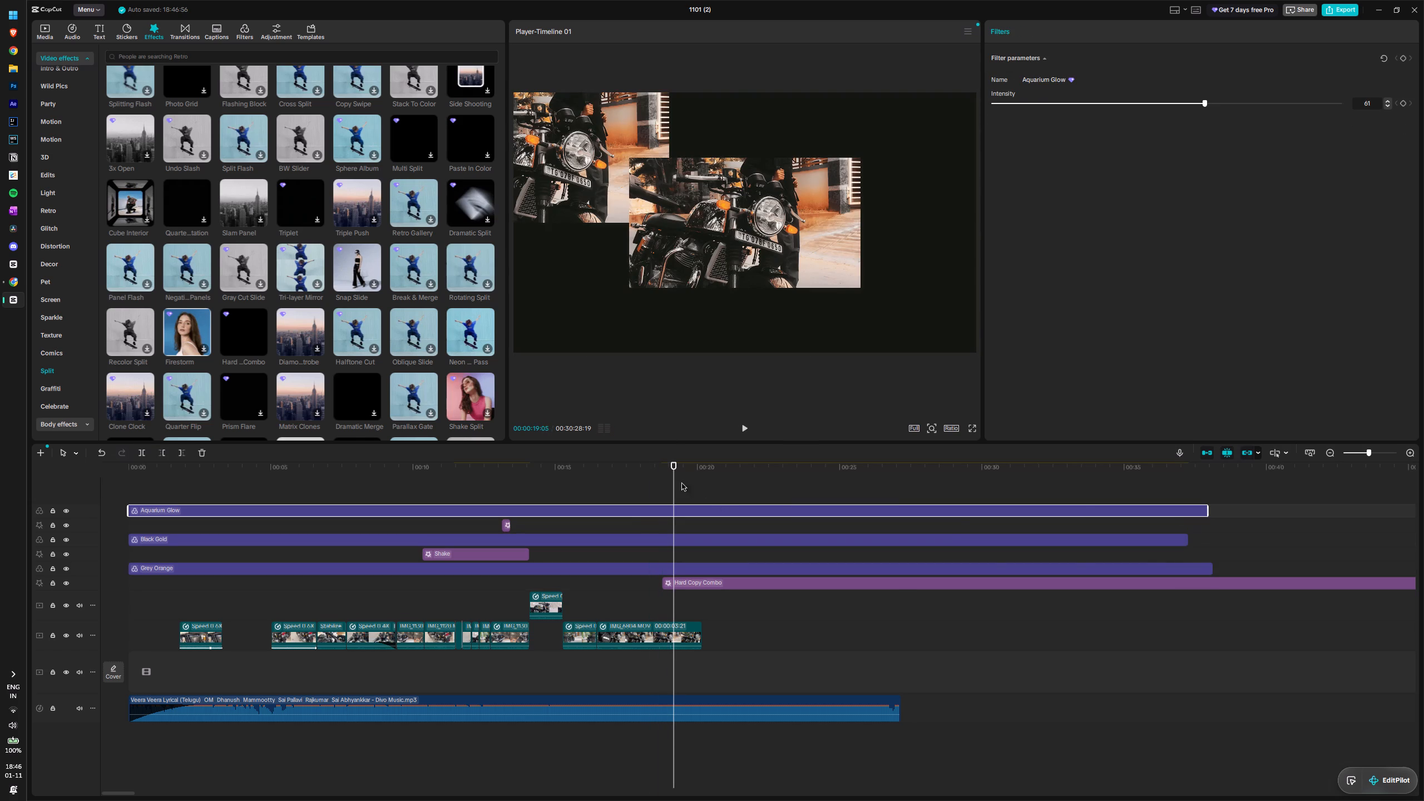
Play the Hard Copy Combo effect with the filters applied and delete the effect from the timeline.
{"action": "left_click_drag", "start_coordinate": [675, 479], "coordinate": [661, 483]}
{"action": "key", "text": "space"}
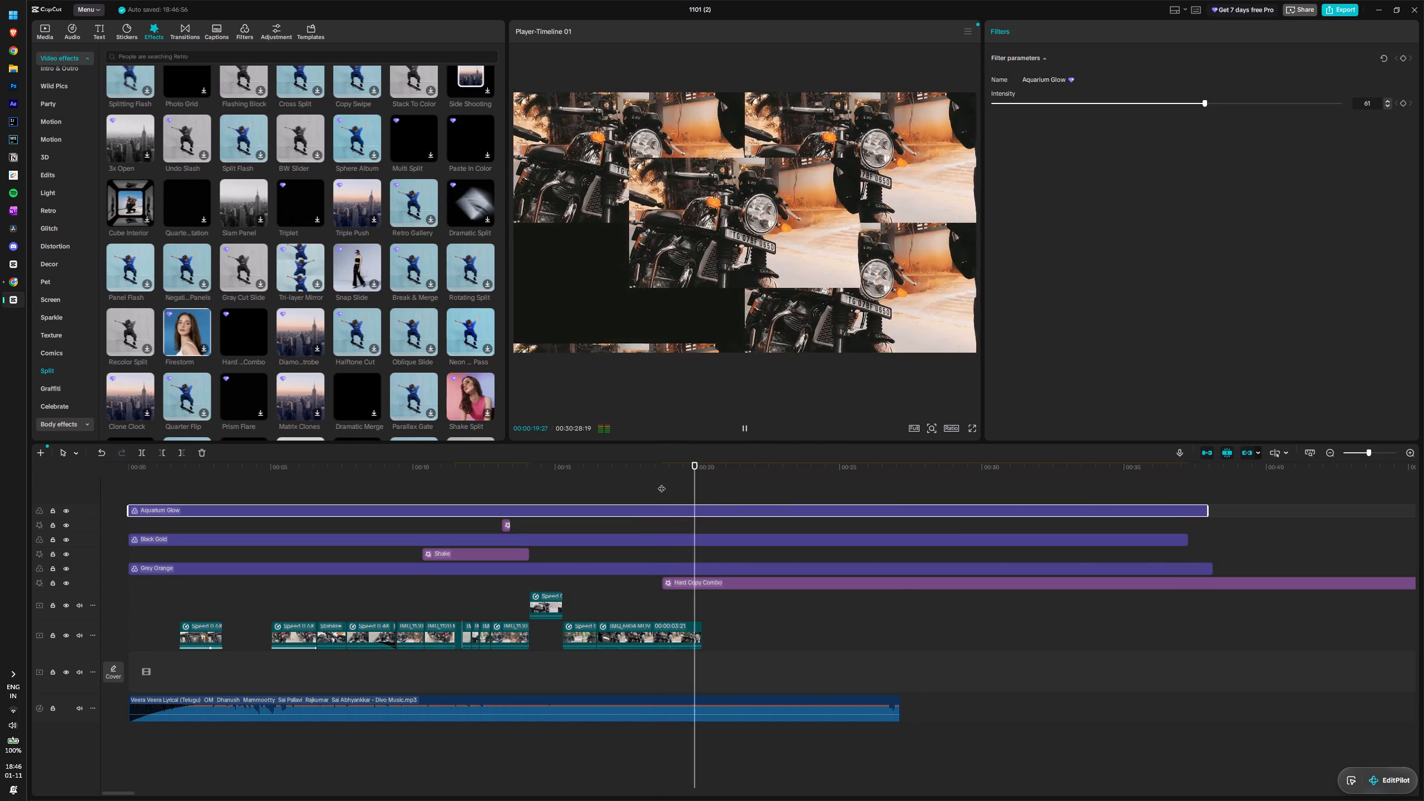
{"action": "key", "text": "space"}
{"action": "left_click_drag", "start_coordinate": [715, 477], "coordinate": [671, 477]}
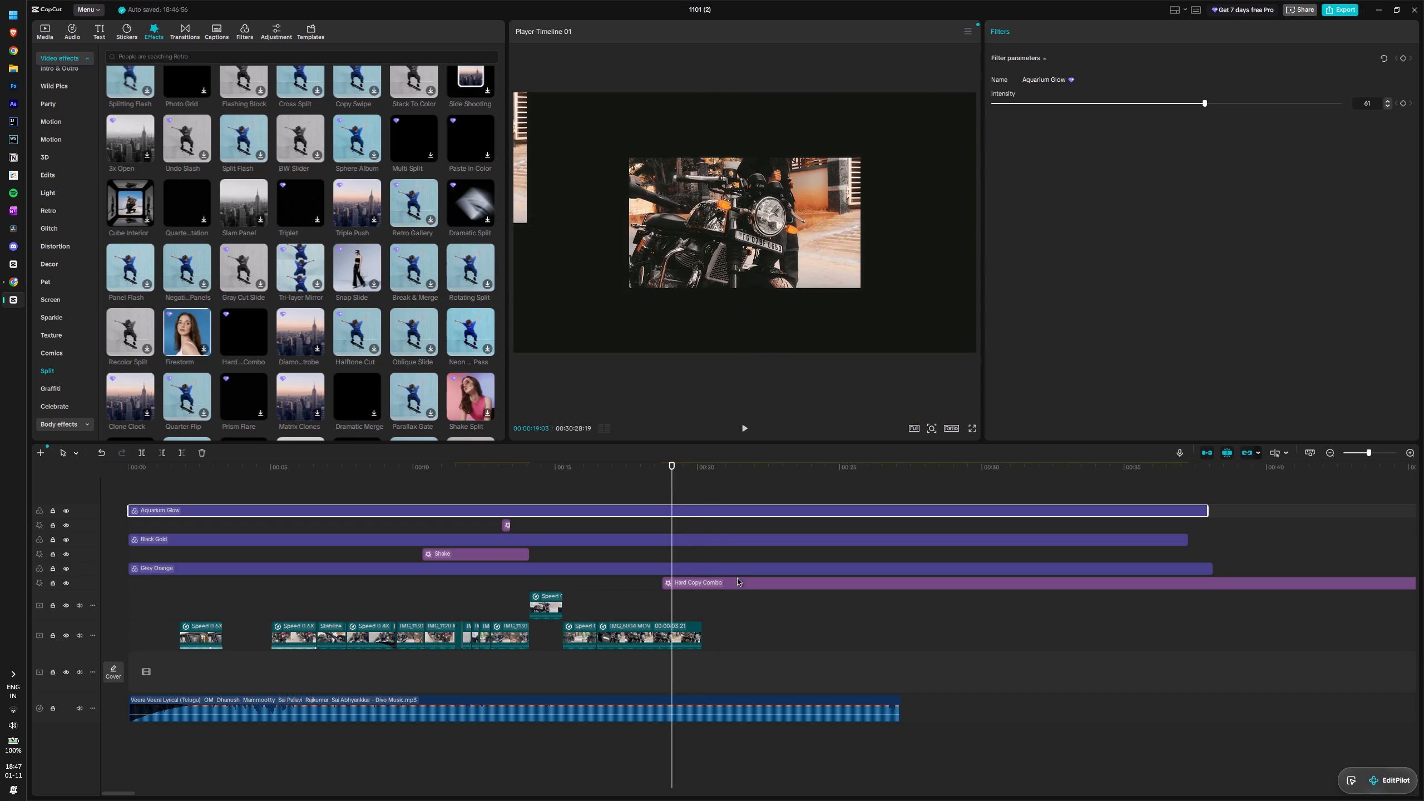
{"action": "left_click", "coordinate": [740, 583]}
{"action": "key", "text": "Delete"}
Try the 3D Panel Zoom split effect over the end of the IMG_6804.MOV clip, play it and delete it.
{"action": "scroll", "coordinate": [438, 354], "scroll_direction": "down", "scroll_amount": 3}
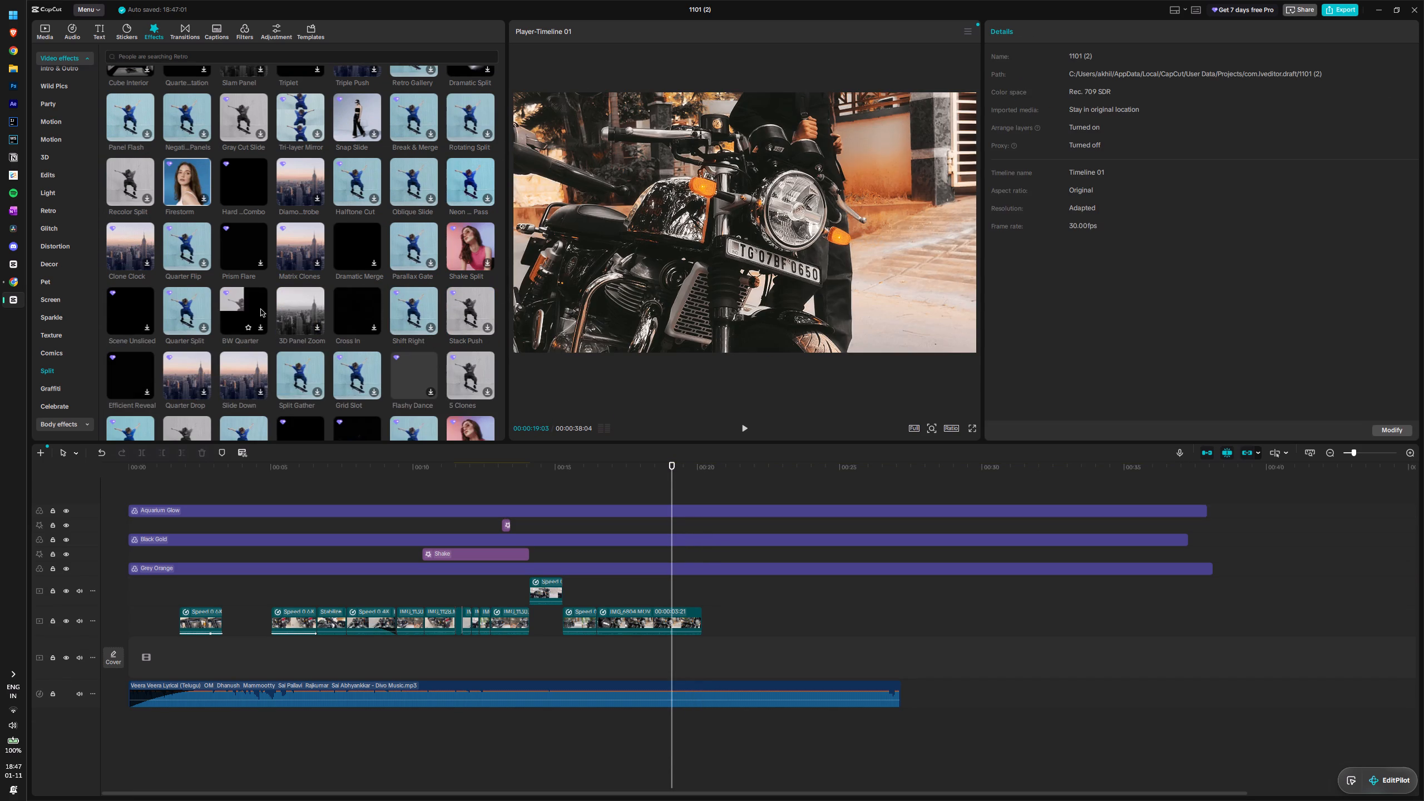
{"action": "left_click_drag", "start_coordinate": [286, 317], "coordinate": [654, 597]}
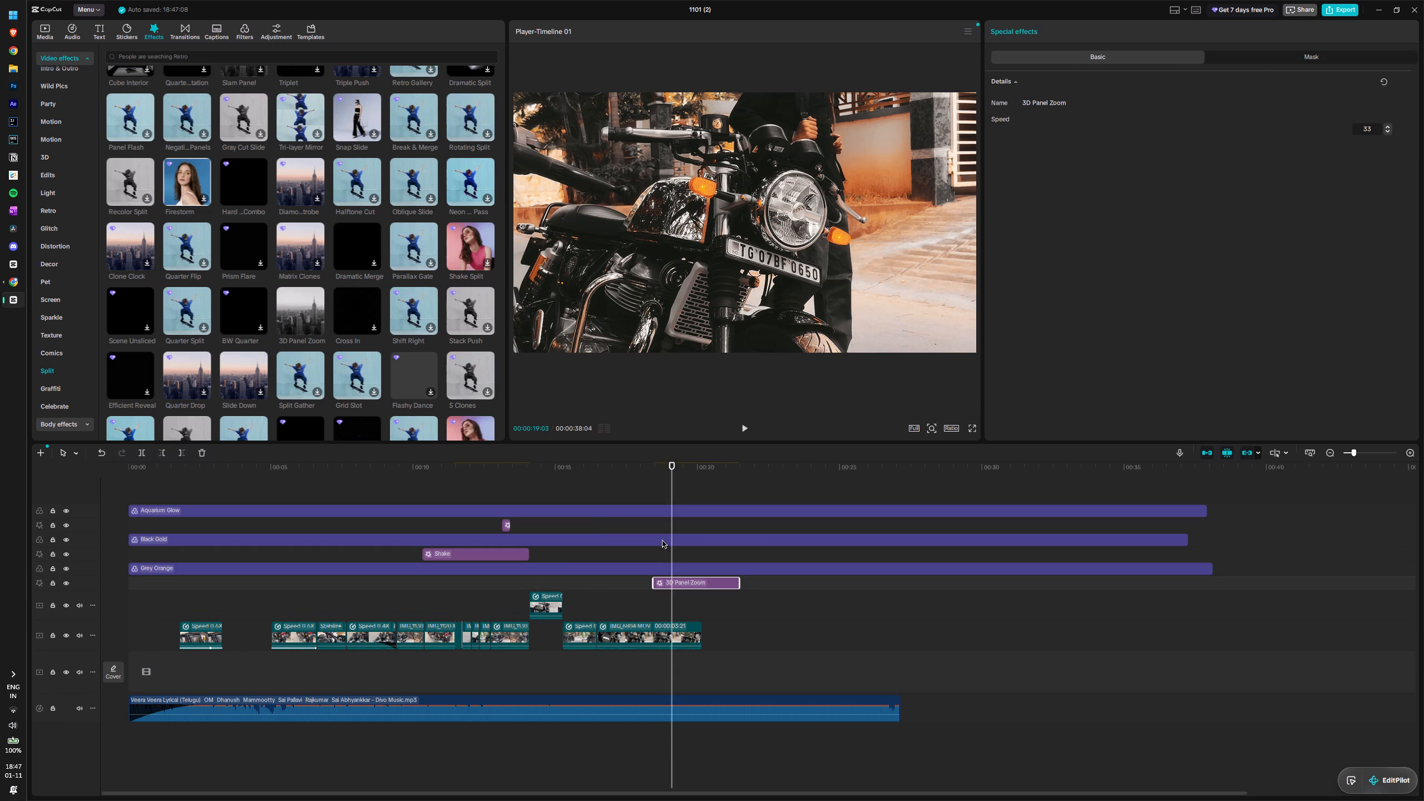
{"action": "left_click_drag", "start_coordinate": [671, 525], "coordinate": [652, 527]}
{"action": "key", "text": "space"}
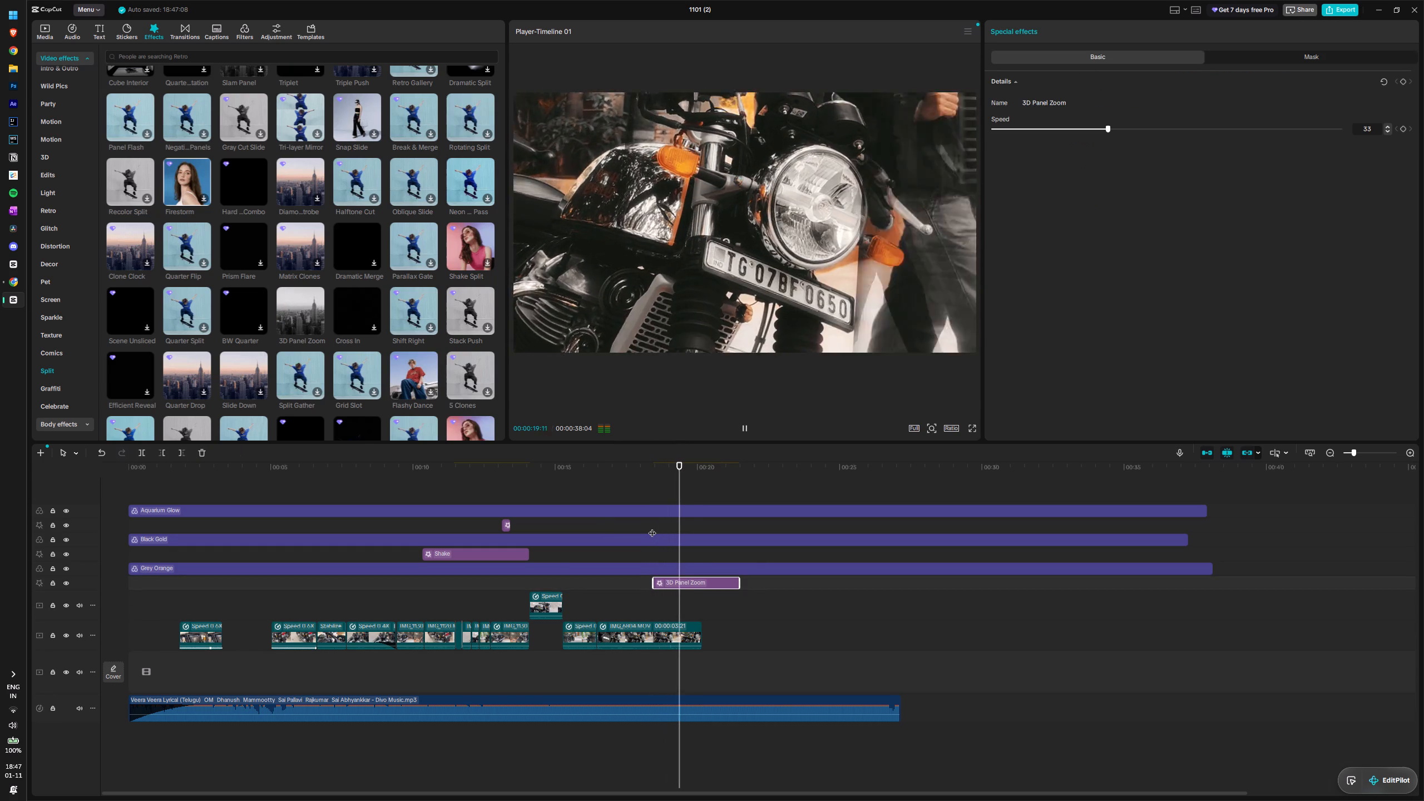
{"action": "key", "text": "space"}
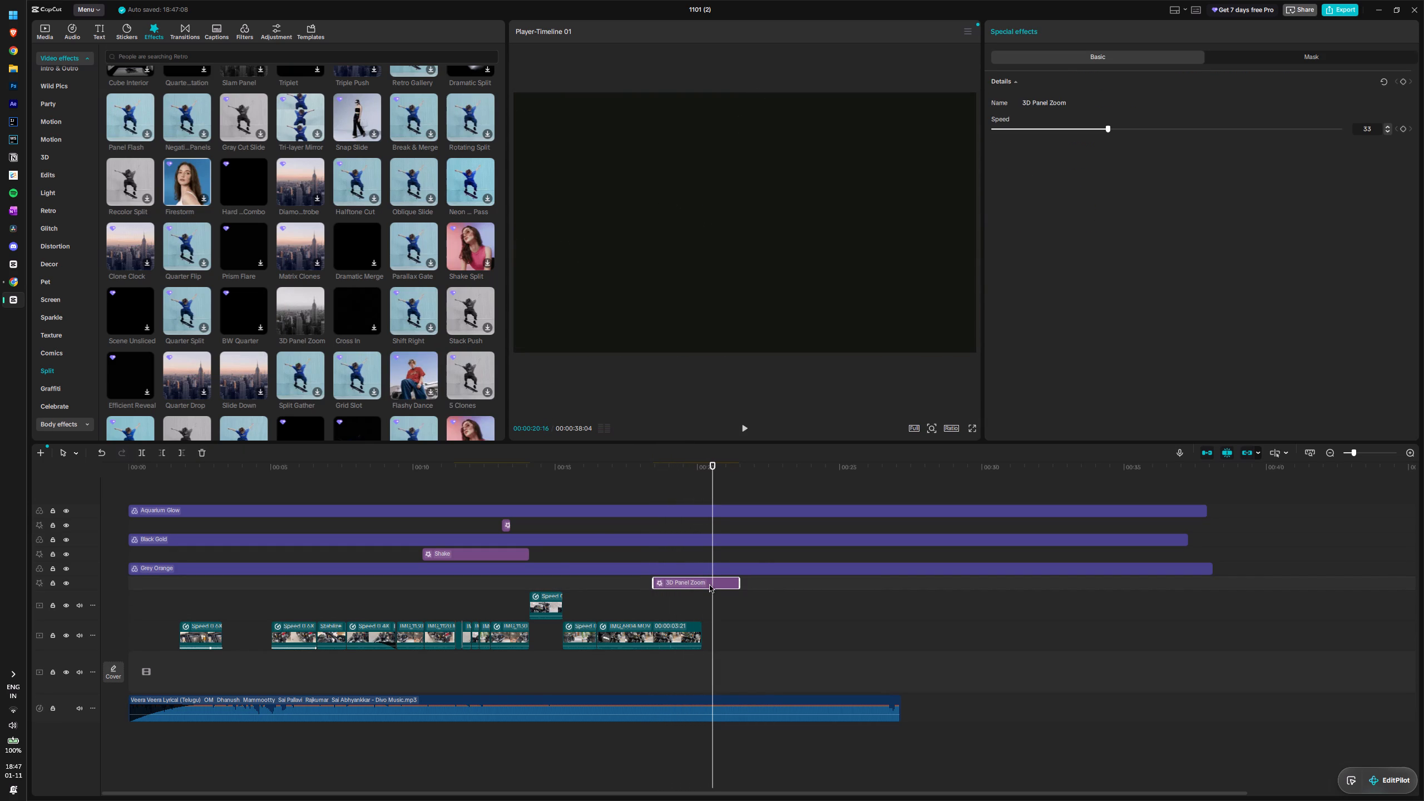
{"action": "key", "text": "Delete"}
Browse the B.Duck, Classic, NEW, Wild Pics and Trending video effects for a replacement effect for the clip's ending.
{"action": "left_click_drag", "start_coordinate": [713, 492], "coordinate": [647, 498]}
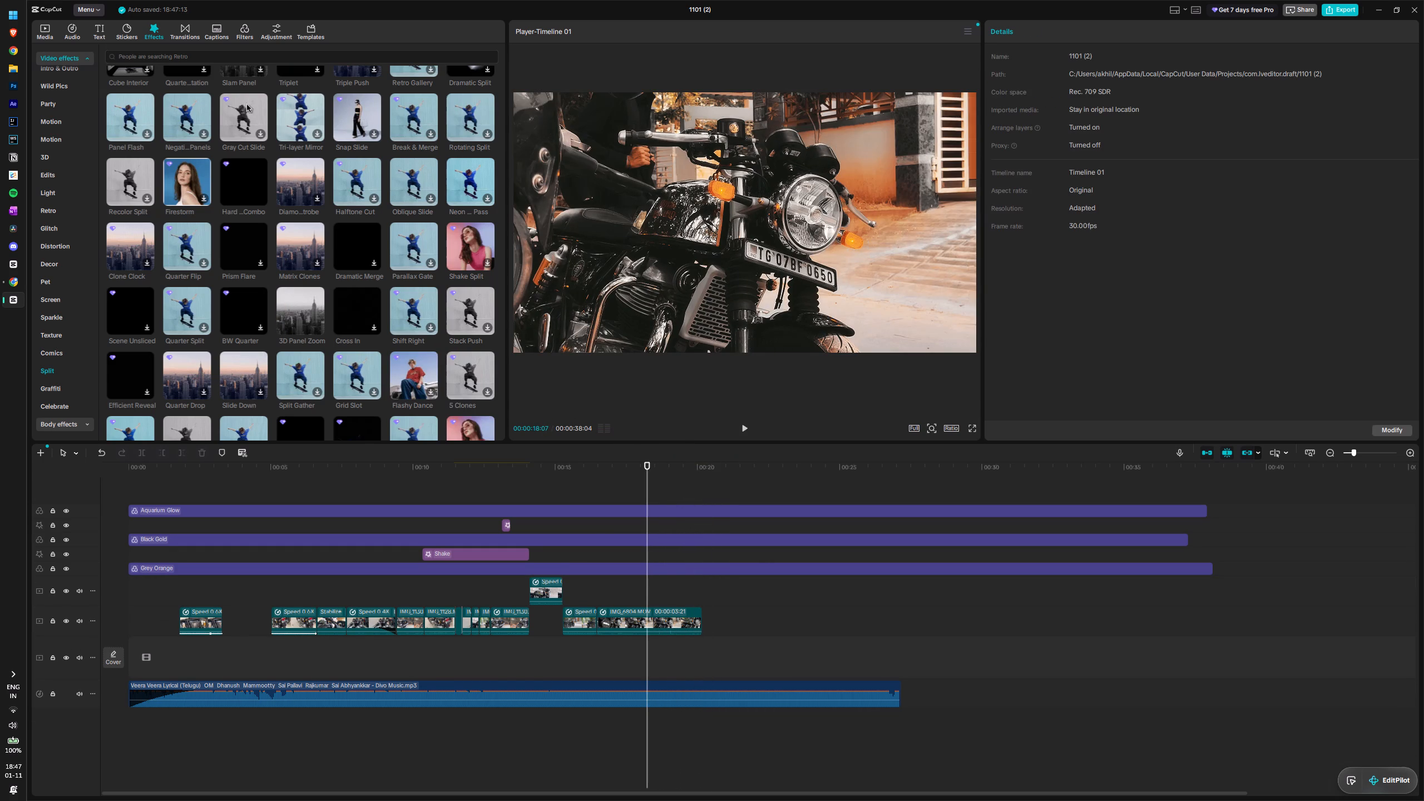
{"action": "scroll", "coordinate": [40, 186], "scroll_direction": "up", "scroll_amount": 3}
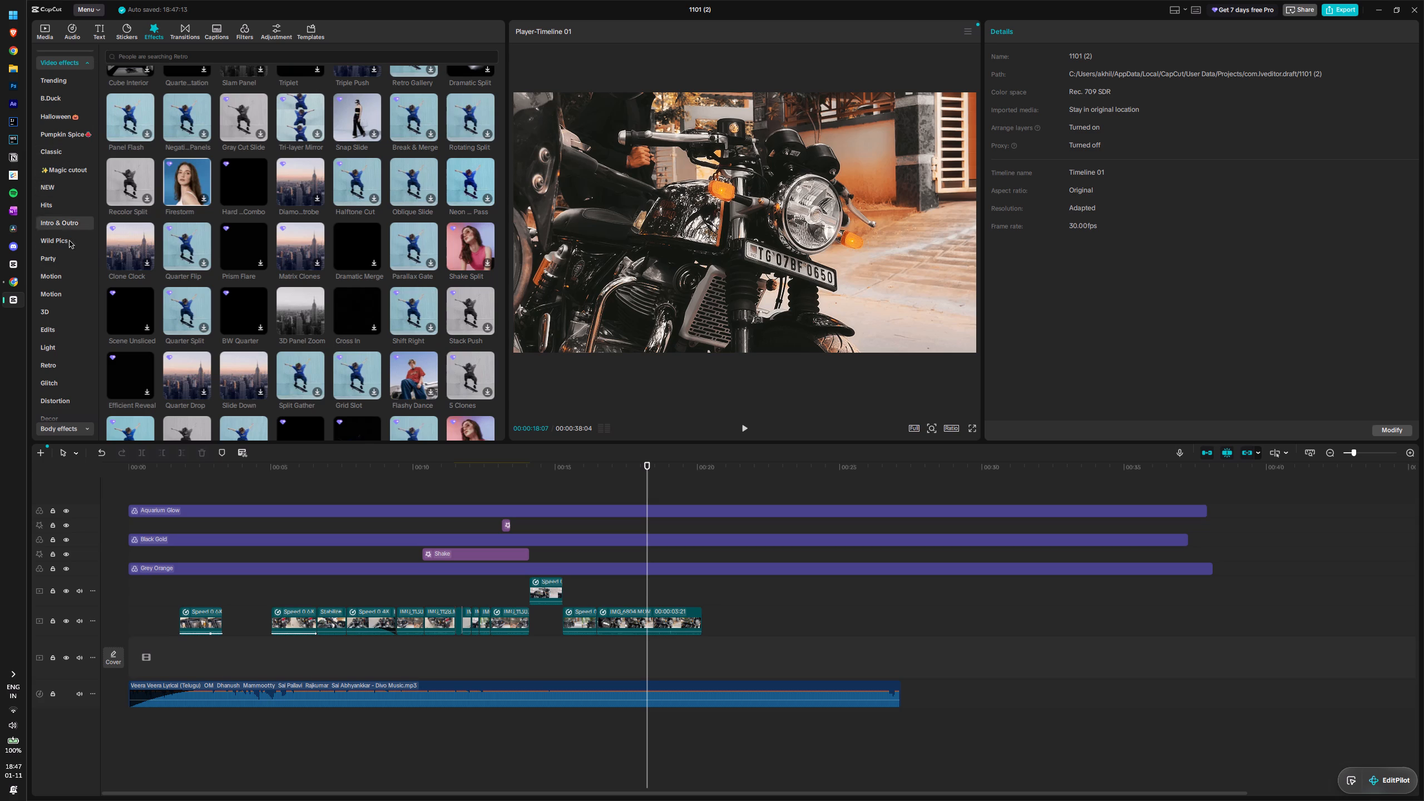
{"action": "left_click", "coordinate": [62, 92]}
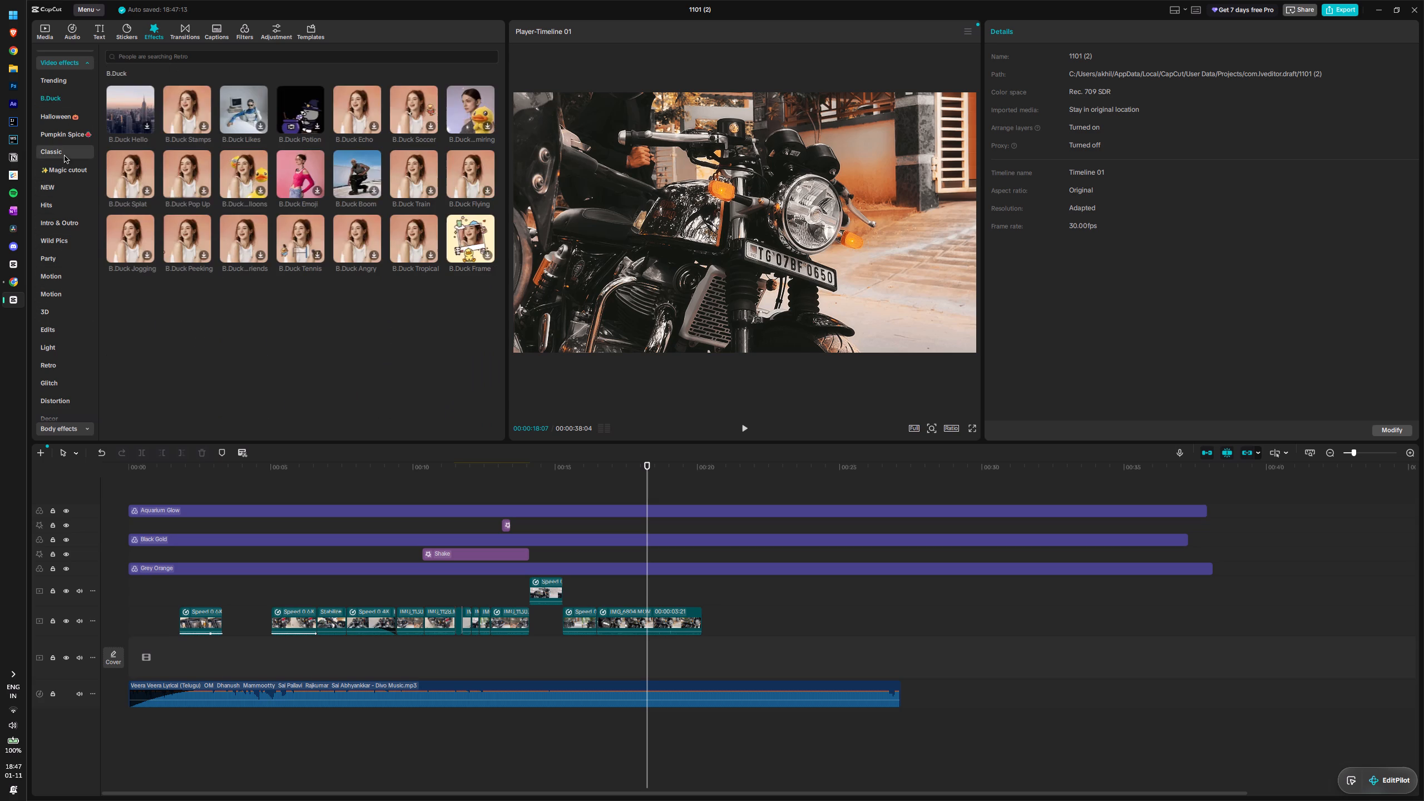
{"action": "left_click", "coordinate": [65, 156]}
{"action": "left_click", "coordinate": [73, 189]}
{"action": "left_click", "coordinate": [72, 172]}
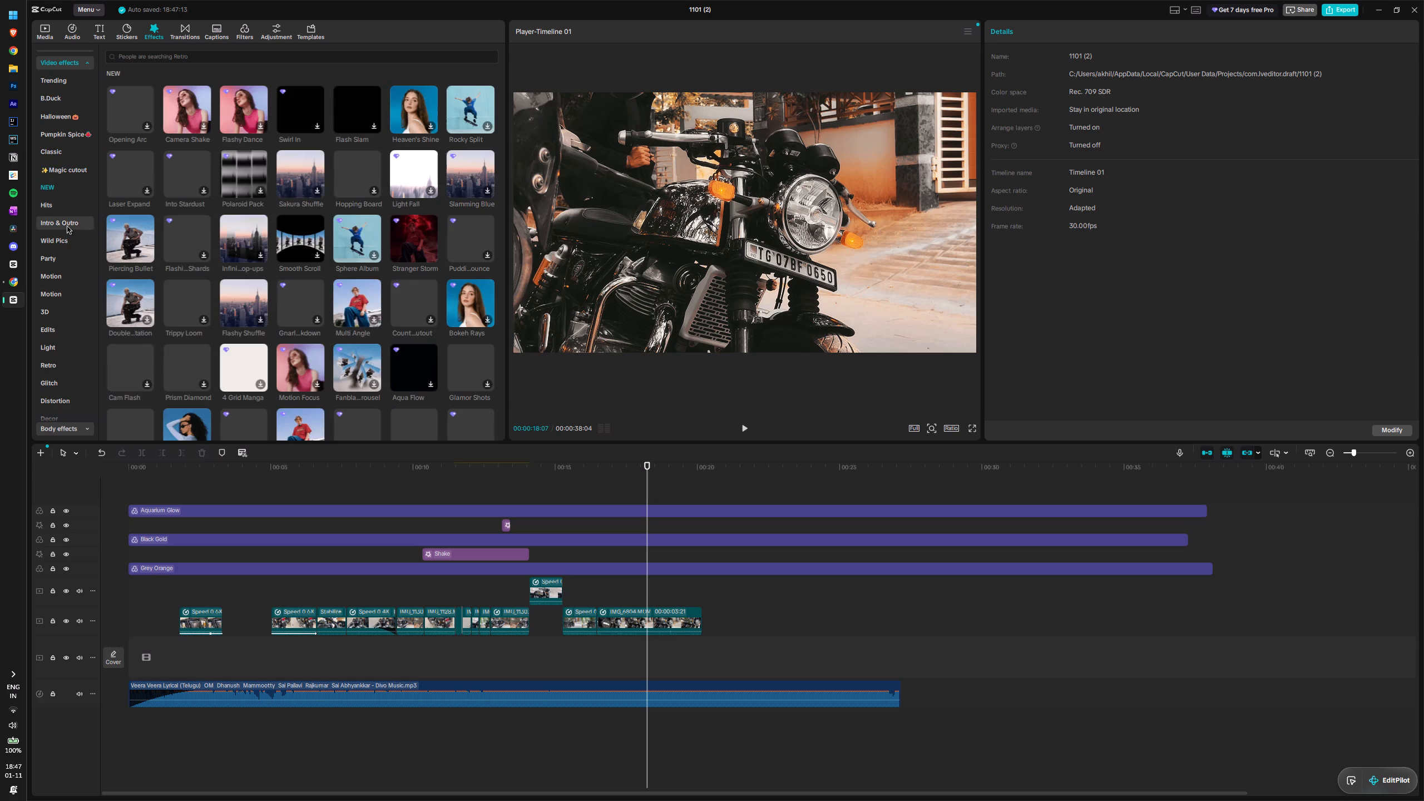
{"action": "left_click", "coordinate": [67, 226]}
{"action": "left_click", "coordinate": [68, 238]}
{"action": "left_click", "coordinate": [60, 267]}
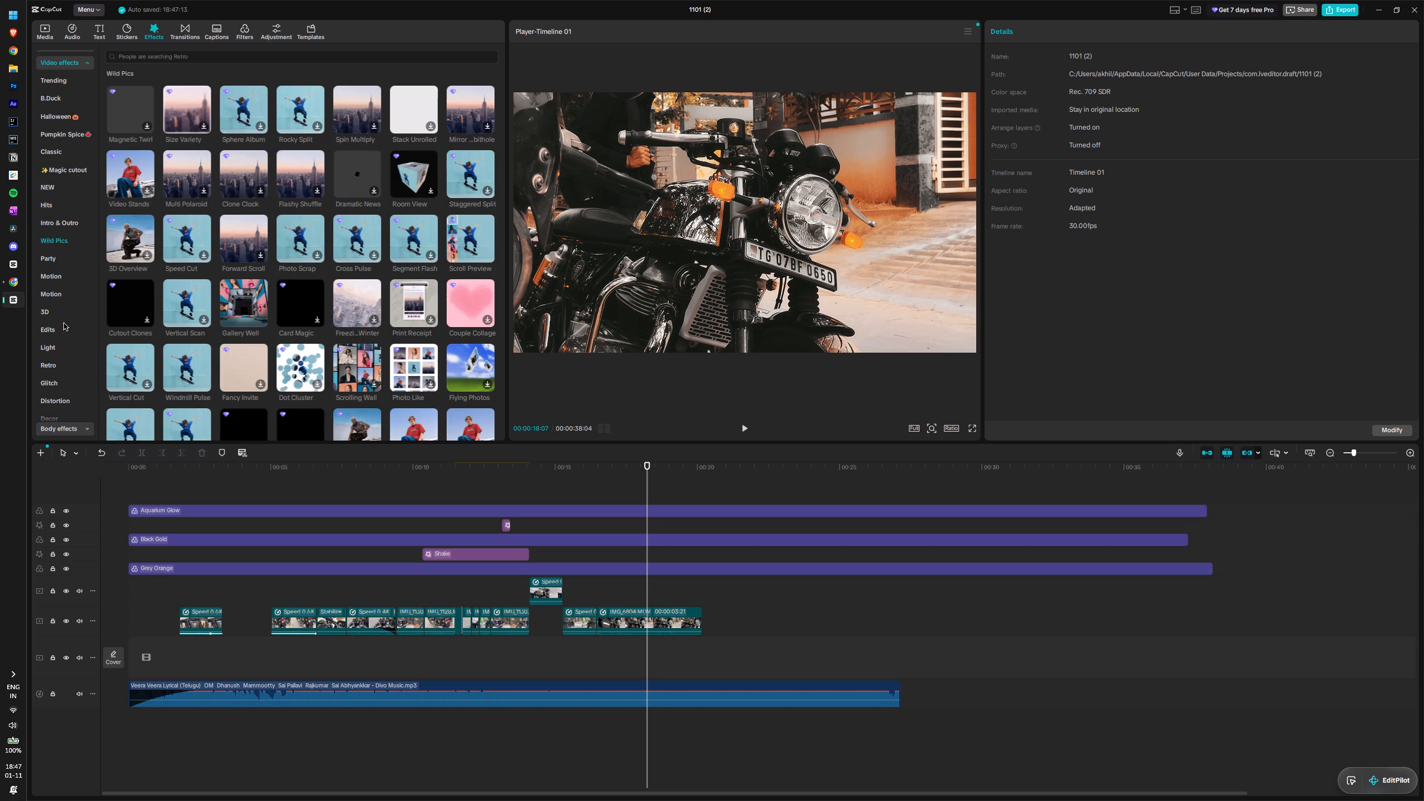
{"action": "left_click", "coordinate": [65, 329]}
{"action": "left_click", "coordinate": [57, 86]}
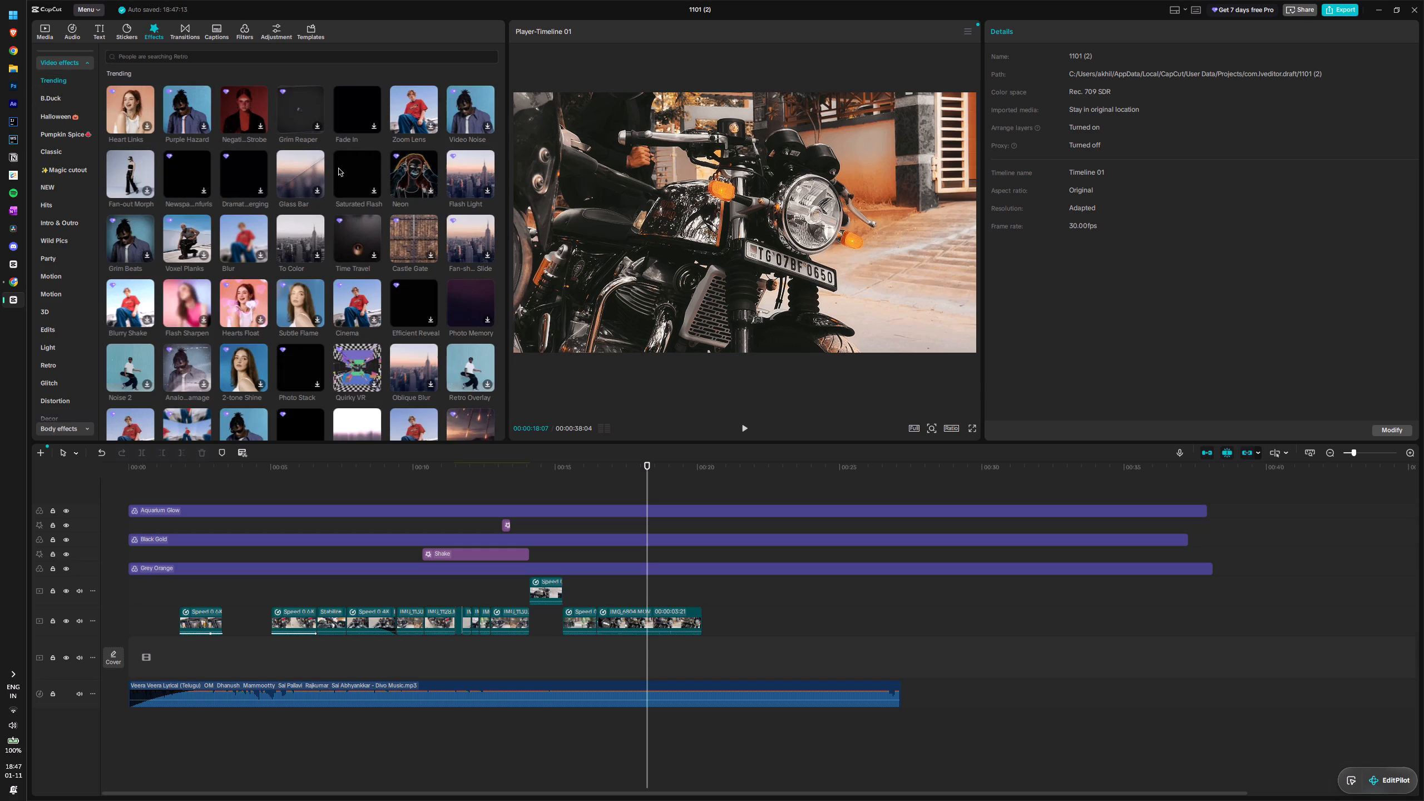
Add the trending Saturated Flash effect over the end of the IMG_6804.MOV clip, starting at about 19 seconds, and play it.
{"action": "left_click_drag", "start_coordinate": [355, 168], "coordinate": [644, 497]}
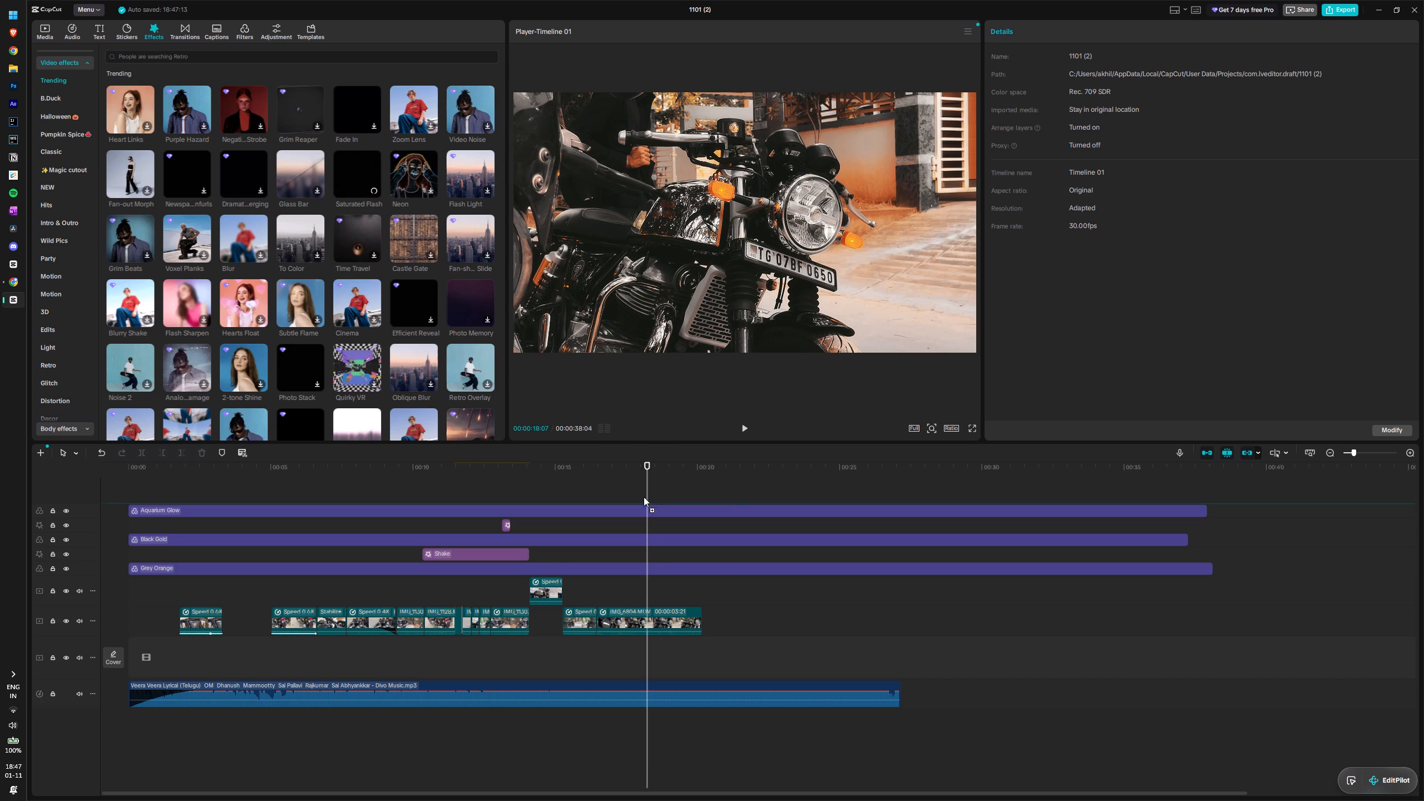
{"action": "left_click_drag", "start_coordinate": [644, 497], "coordinate": [646, 597]}
{"action": "key", "text": "space"}
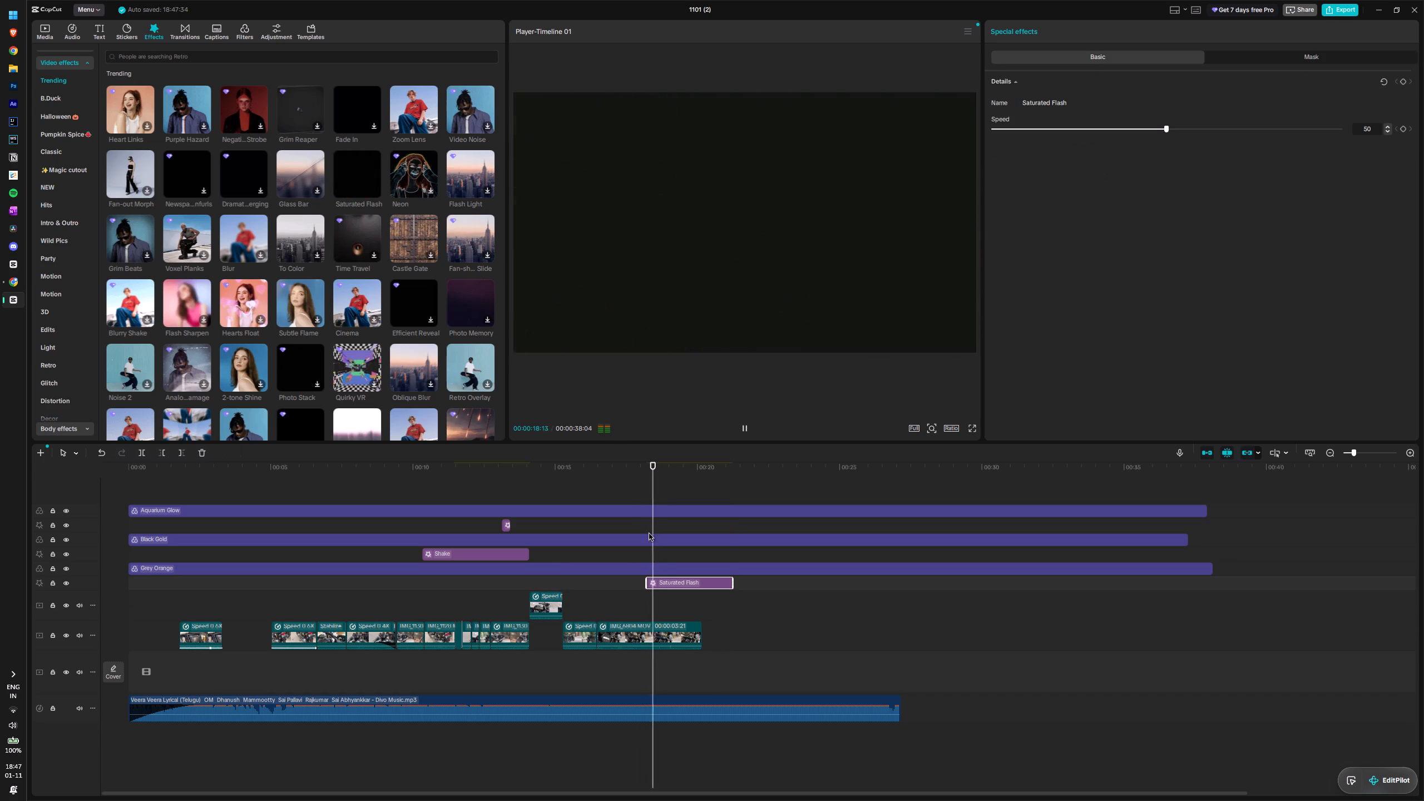
{"action": "key", "text": "space"}
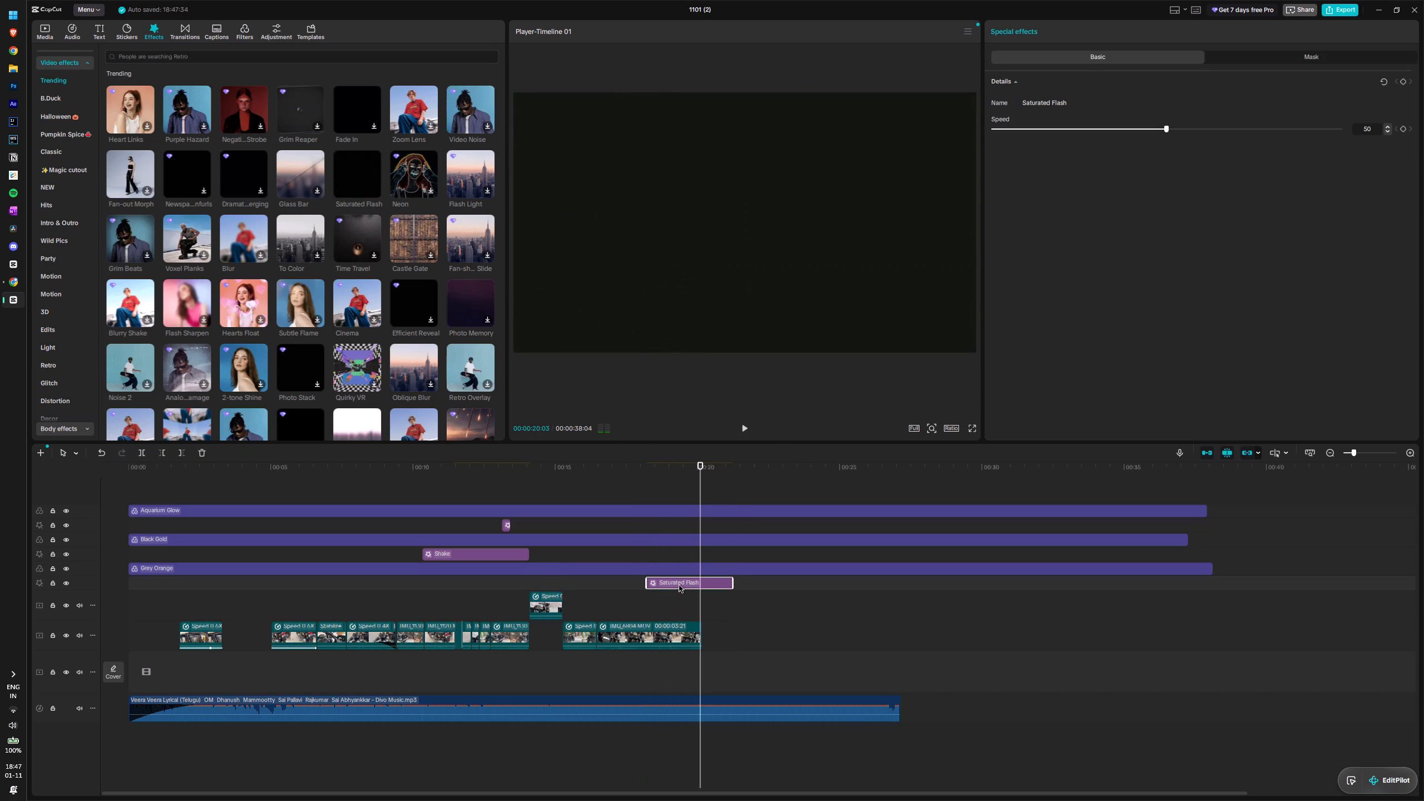
{"action": "left_click_drag", "start_coordinate": [680, 585], "coordinate": [705, 587]}
{"action": "left_click_drag", "start_coordinate": [700, 493], "coordinate": [655, 492]}
{"action": "left_click", "coordinate": [655, 492]}
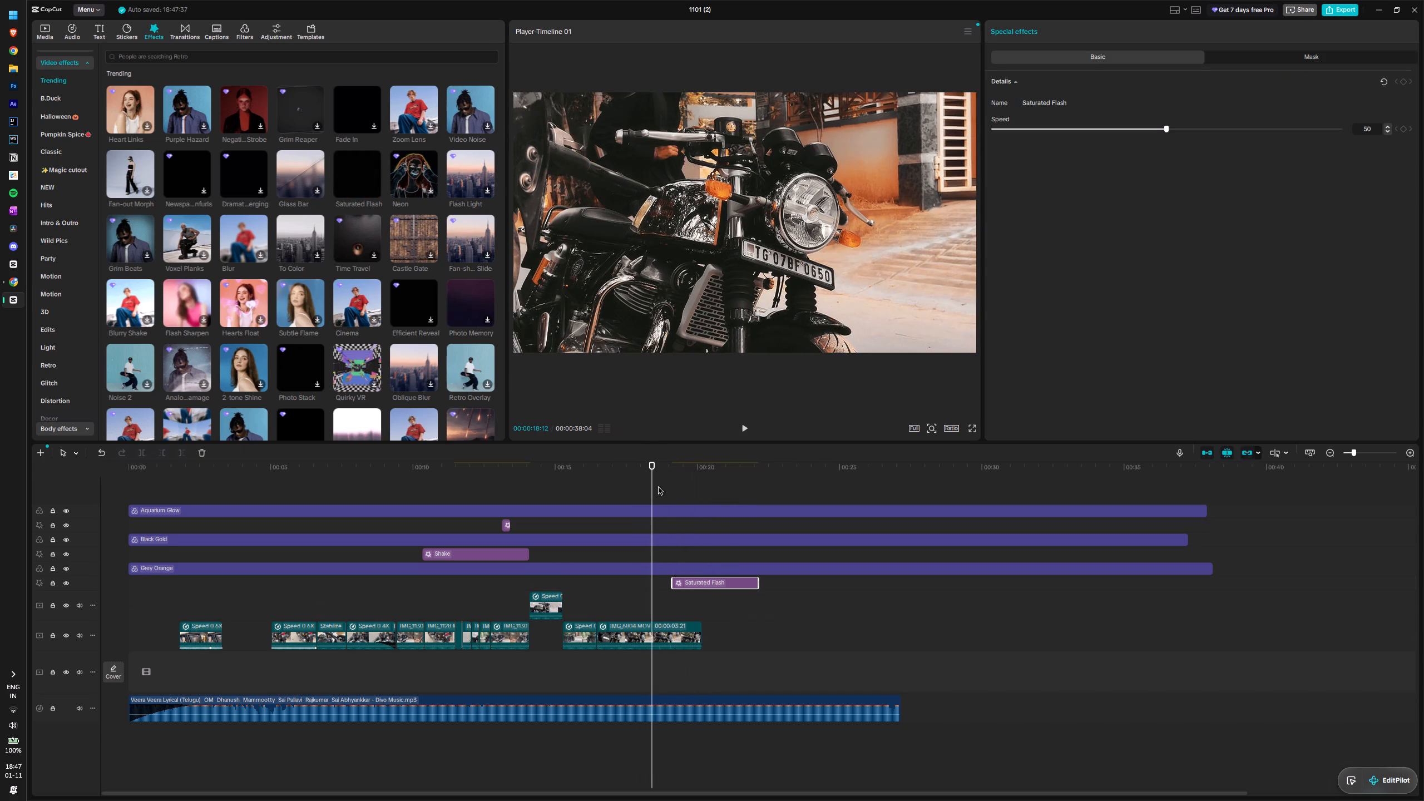
{"action": "key", "text": "space"}
{"action": "key", "text": "space"}
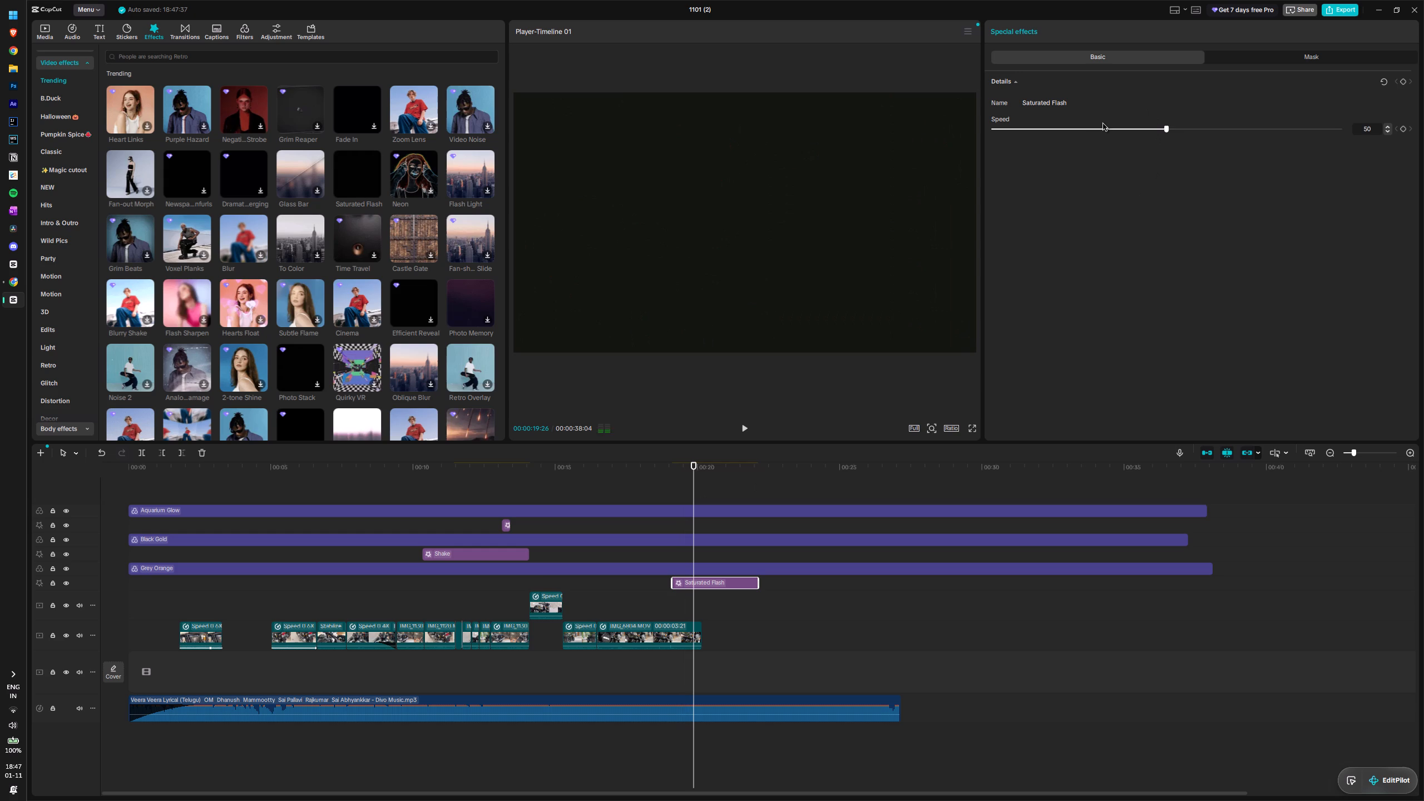
Set the Saturated Flash effect's speed to 20 and trim its end to just past the IMG_6804.MOV clip.
{"action": "left_click_drag", "start_coordinate": [1101, 126], "coordinate": [1064, 135]}
{"action": "key", "text": "space"}
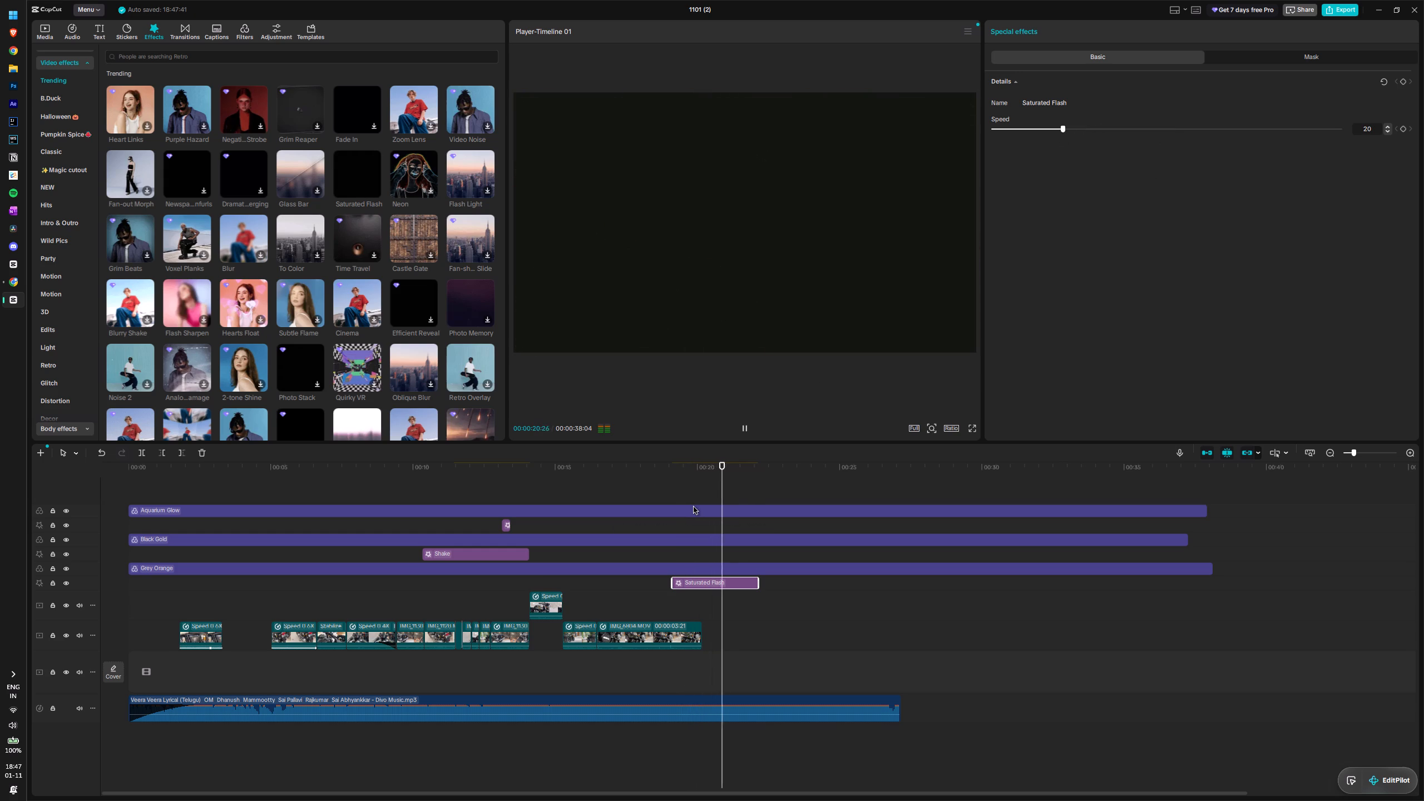
{"action": "key", "text": "space"}
{"action": "left_click_drag", "start_coordinate": [729, 472], "coordinate": [696, 478]}
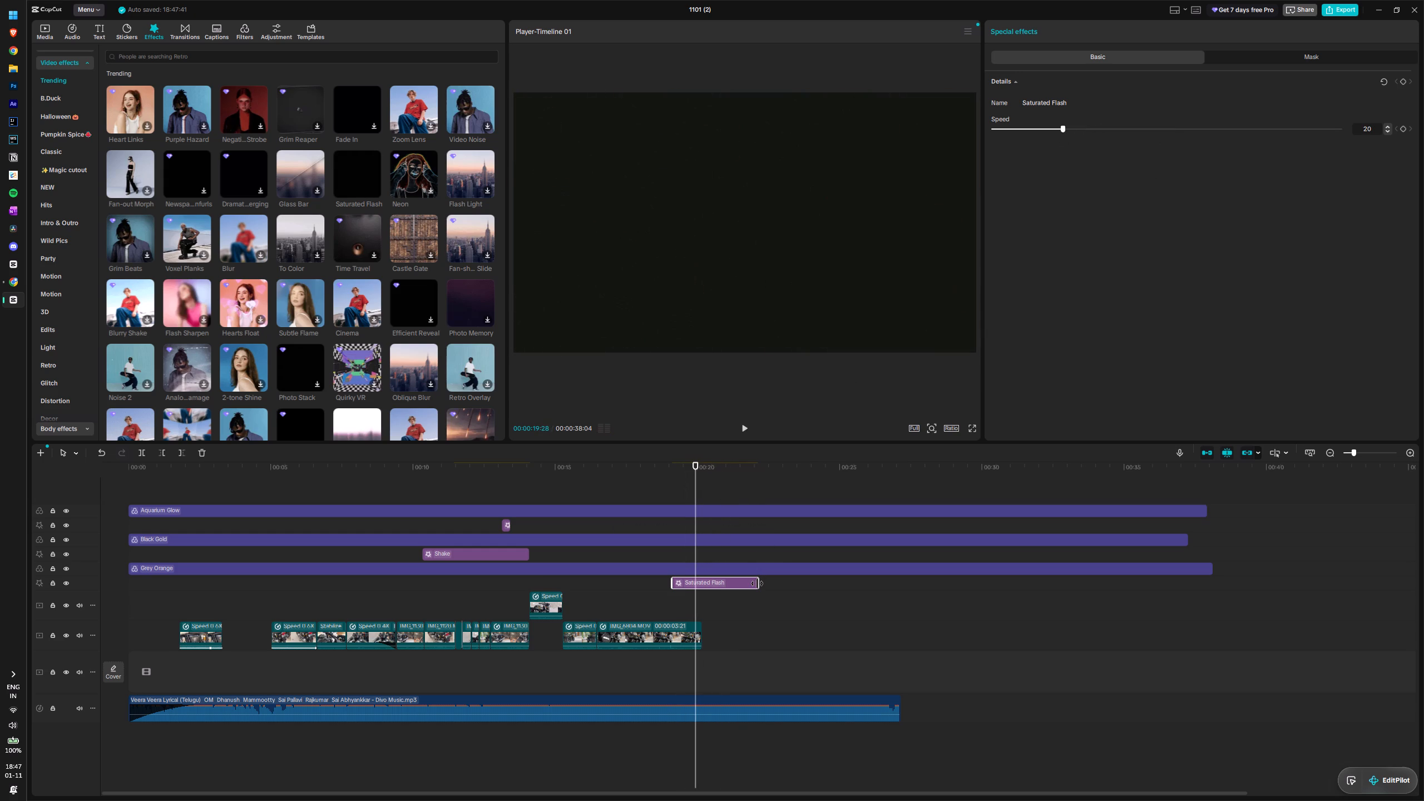
{"action": "left_click_drag", "start_coordinate": [757, 584], "coordinate": [718, 582]}
Add IMG_6806.MOV to the timeline directly after the IMG_6804.MOV clip and play it.
{"action": "left_click", "coordinate": [50, 32]}
{"action": "left_click_drag", "start_coordinate": [228, 233], "coordinate": [266, 271]}
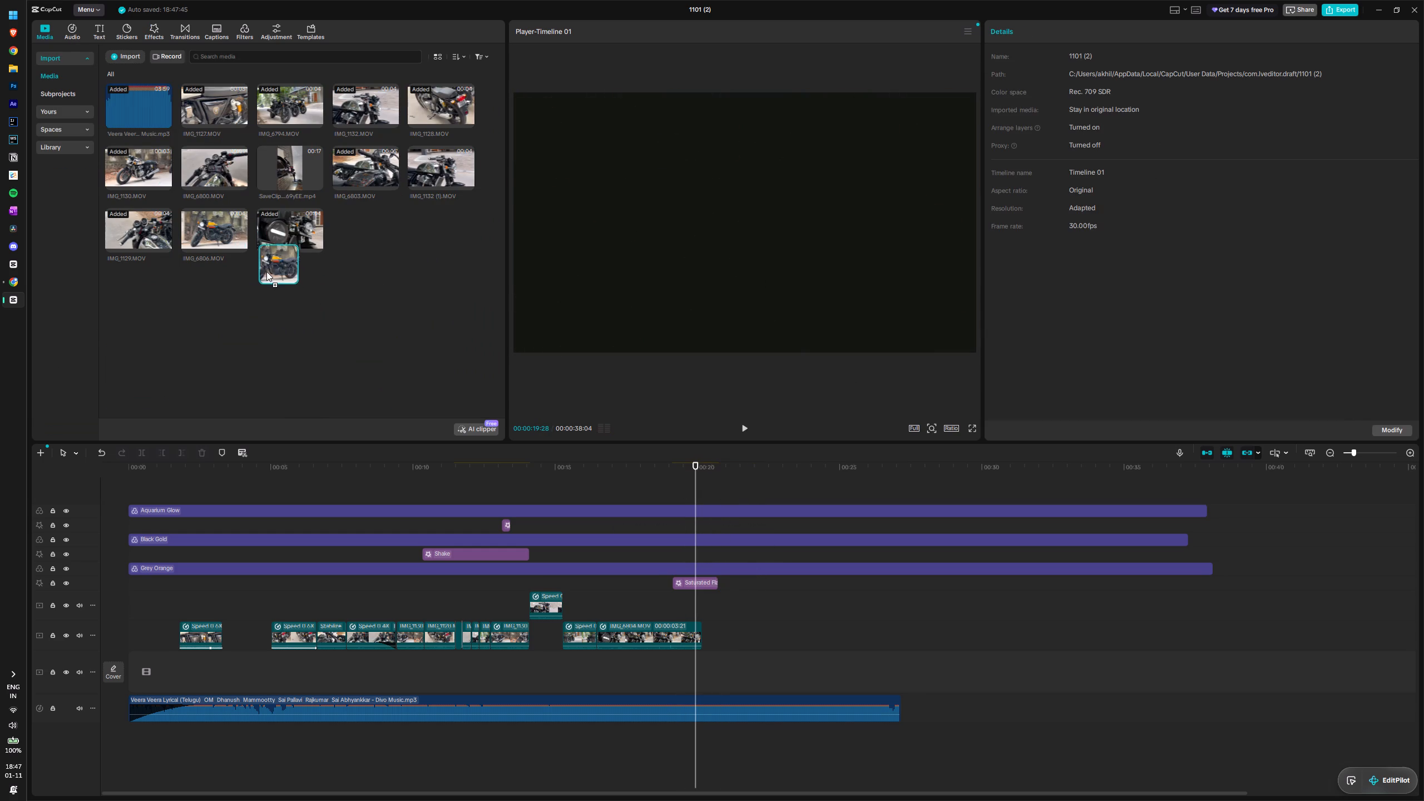
{"action": "left_click_drag", "start_coordinate": [266, 271], "coordinate": [703, 634]}
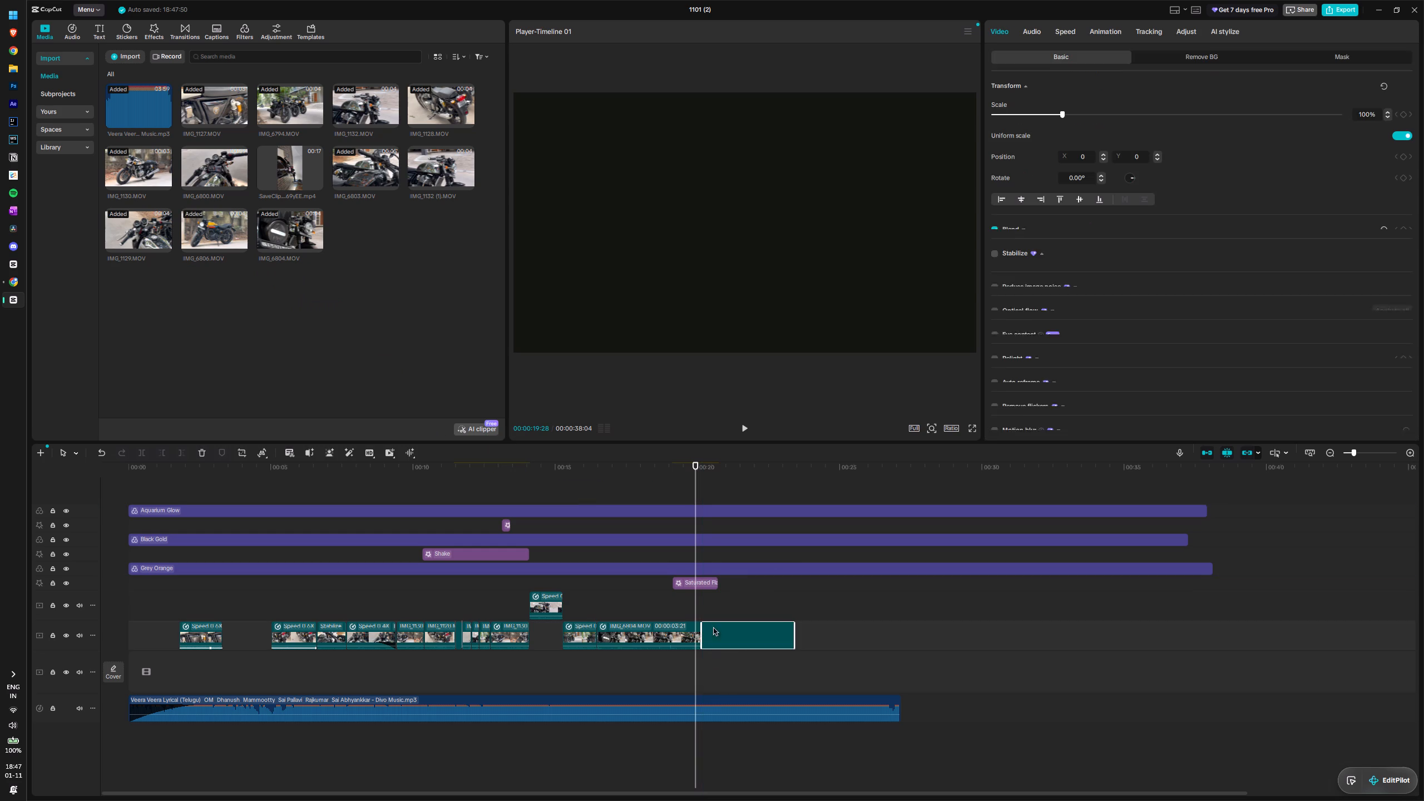
{"action": "key", "text": "space"}
{"action": "left_click", "coordinate": [780, 431]}
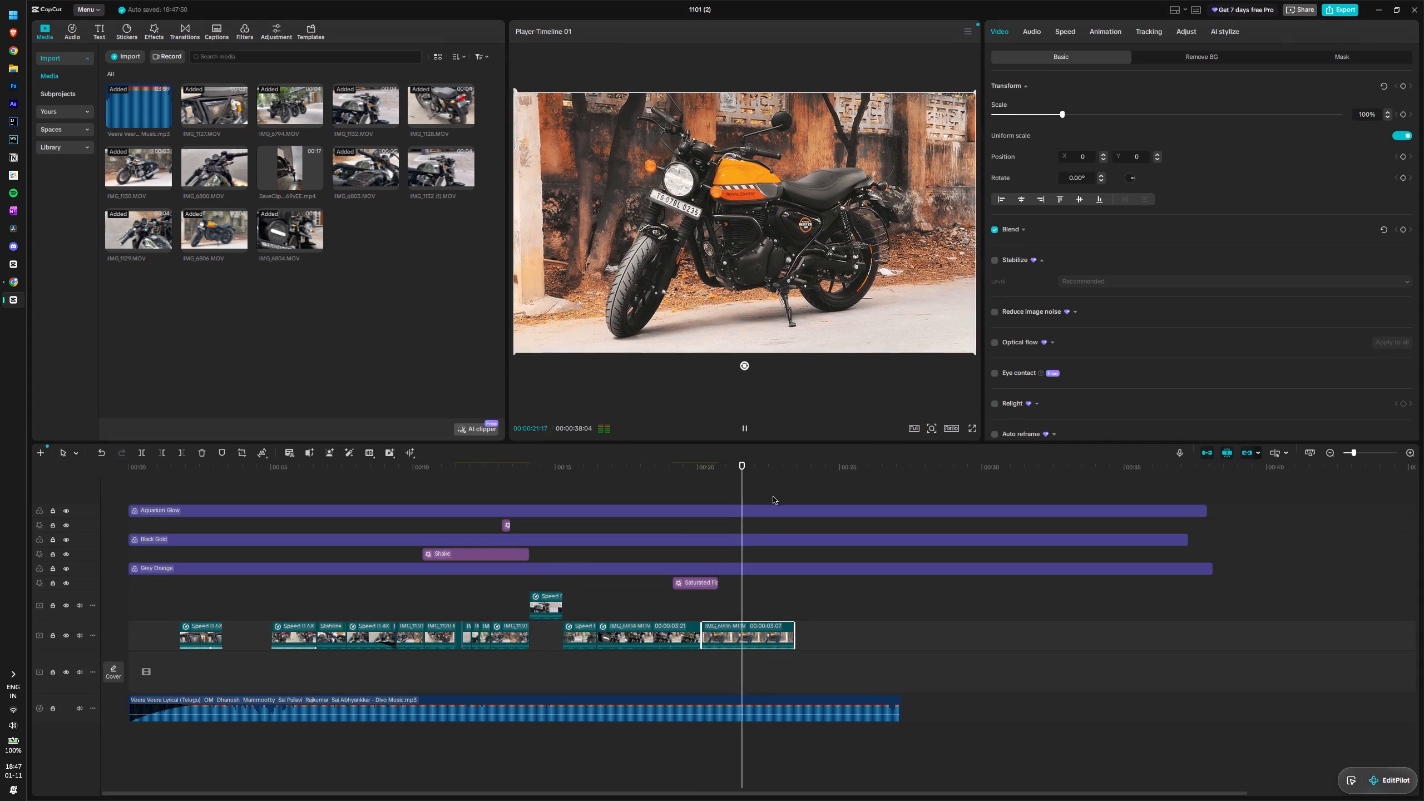
{"action": "key", "text": "space"}
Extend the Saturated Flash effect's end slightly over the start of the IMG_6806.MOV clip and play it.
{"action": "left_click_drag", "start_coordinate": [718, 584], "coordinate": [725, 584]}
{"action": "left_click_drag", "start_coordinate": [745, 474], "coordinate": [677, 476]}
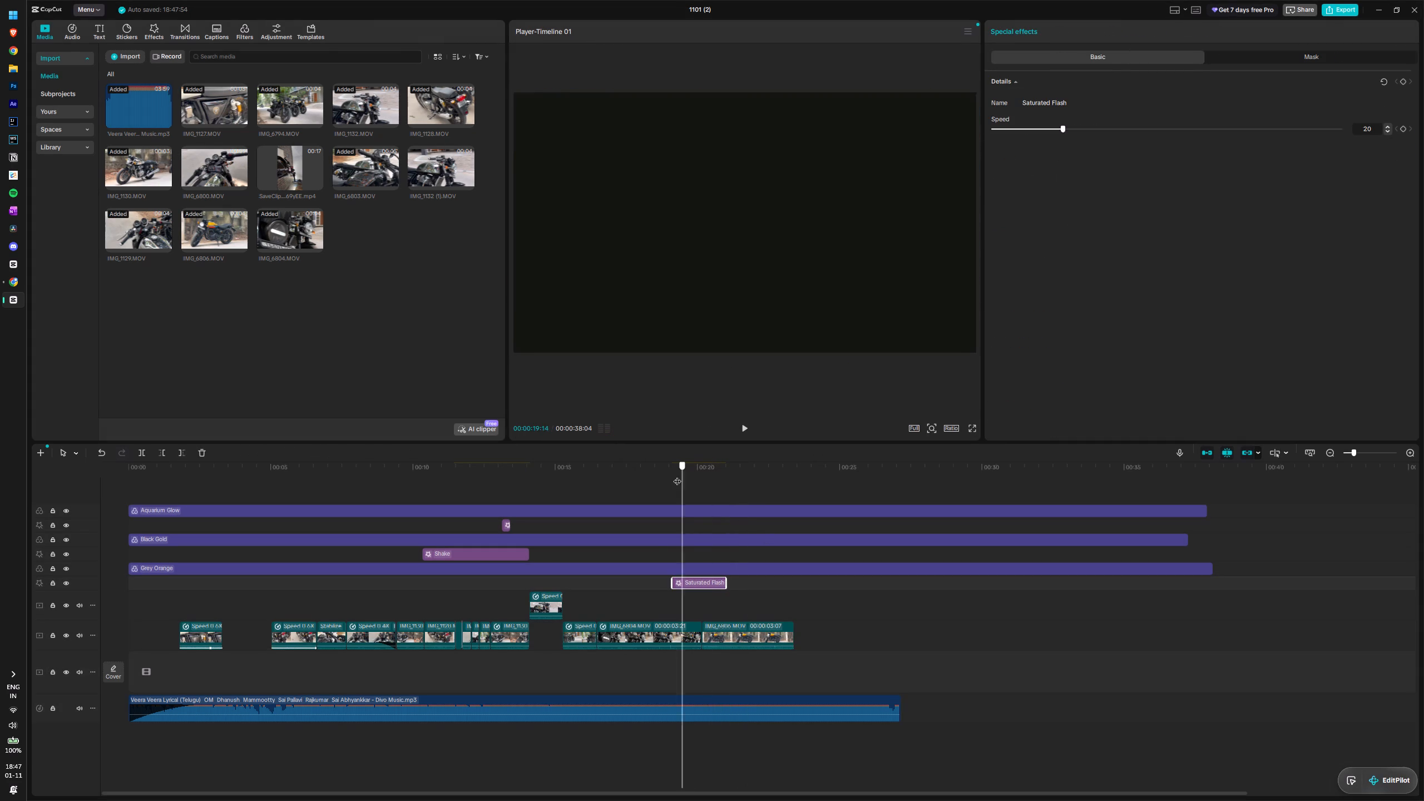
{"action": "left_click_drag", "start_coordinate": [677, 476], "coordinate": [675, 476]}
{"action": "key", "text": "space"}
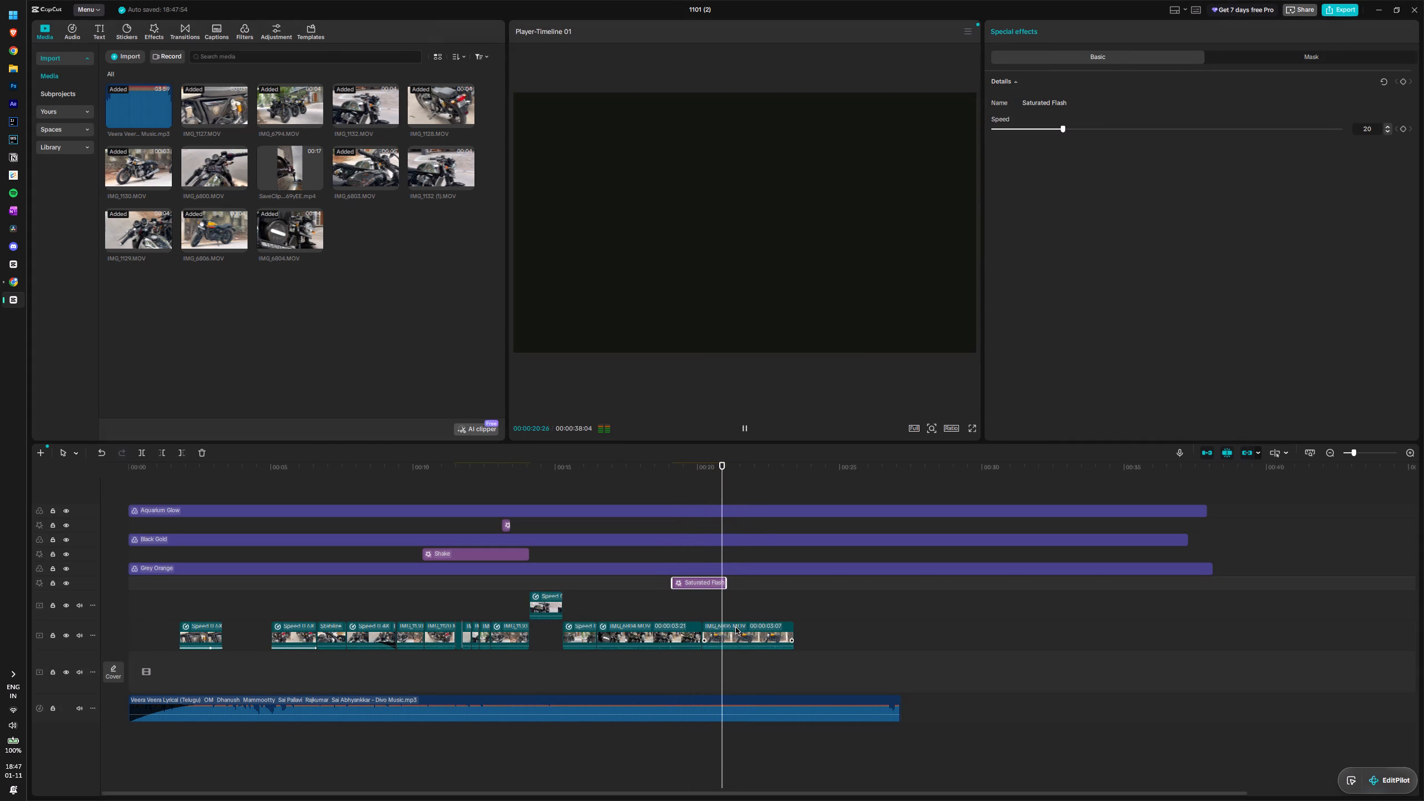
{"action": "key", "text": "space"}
Apply a Custom speed curve to the IMG_6806.MOV clip with a fast start and slow second point, enable Smooth slow-mo, and play it.
{"action": "left_click", "coordinate": [746, 629]}
{"action": "left_click", "coordinate": [1067, 33]}
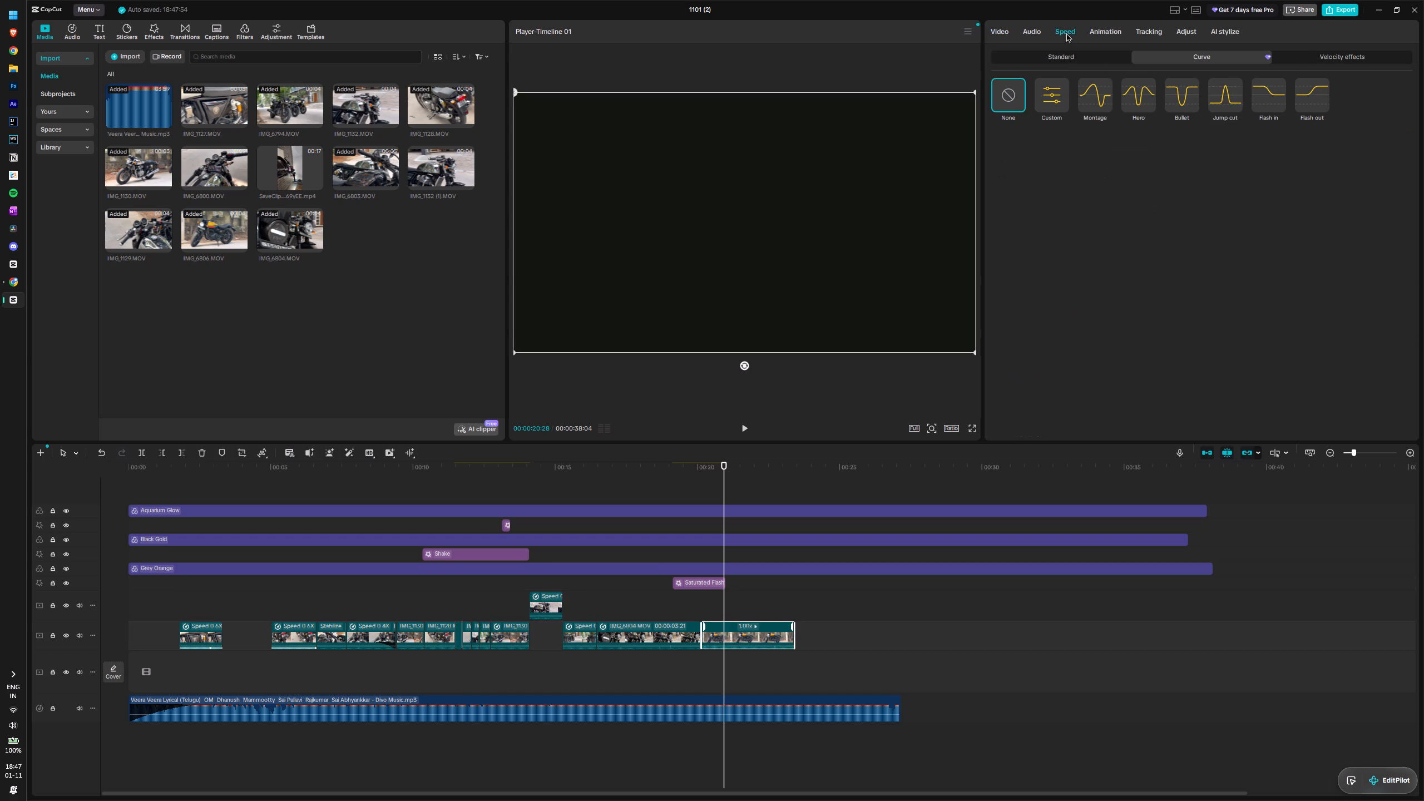
{"action": "left_click", "coordinate": [1052, 97]}
{"action": "left_click_drag", "start_coordinate": [995, 198], "coordinate": [995, 167]}
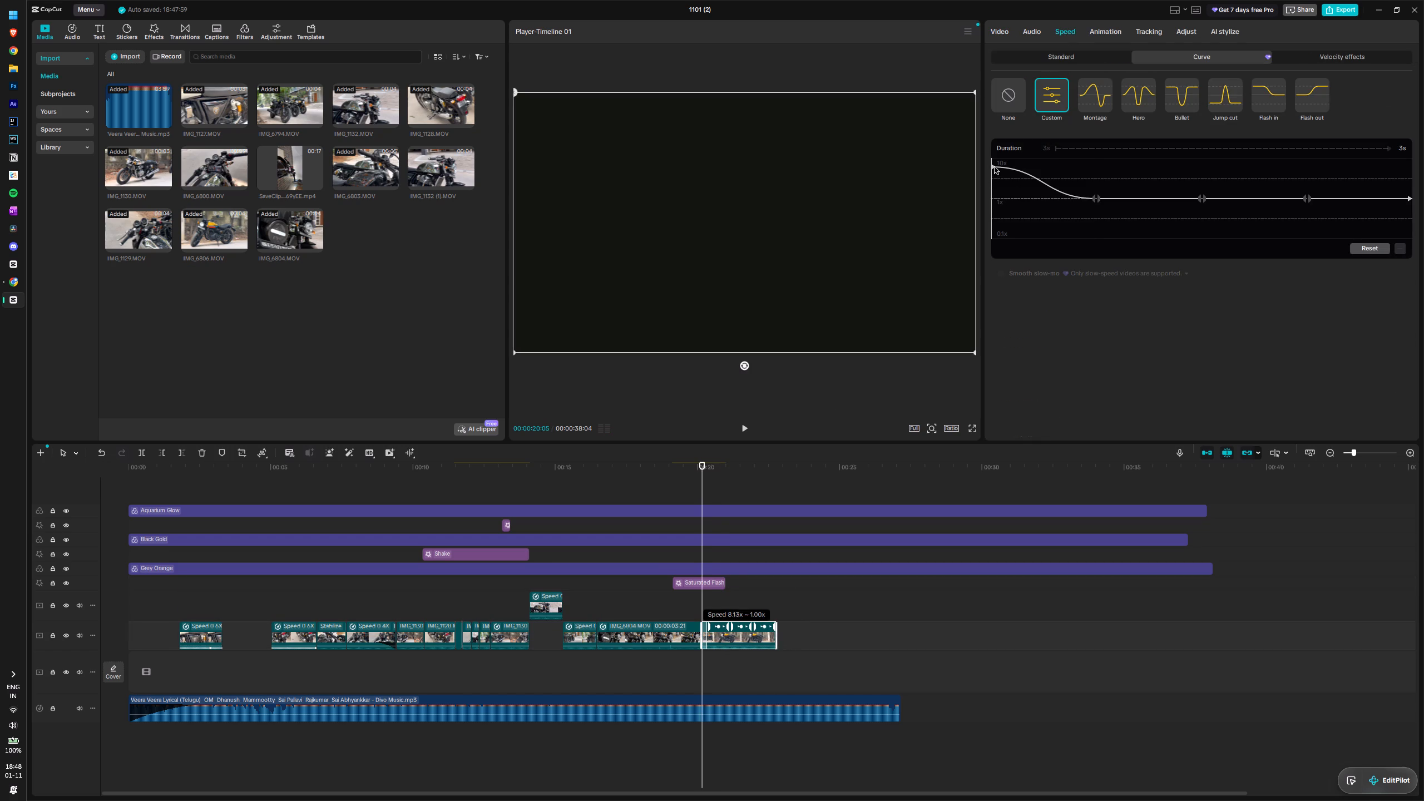
{"action": "left_click_drag", "start_coordinate": [995, 167], "coordinate": [994, 176]}
{"action": "left_click_drag", "start_coordinate": [1094, 200], "coordinate": [1099, 229]}
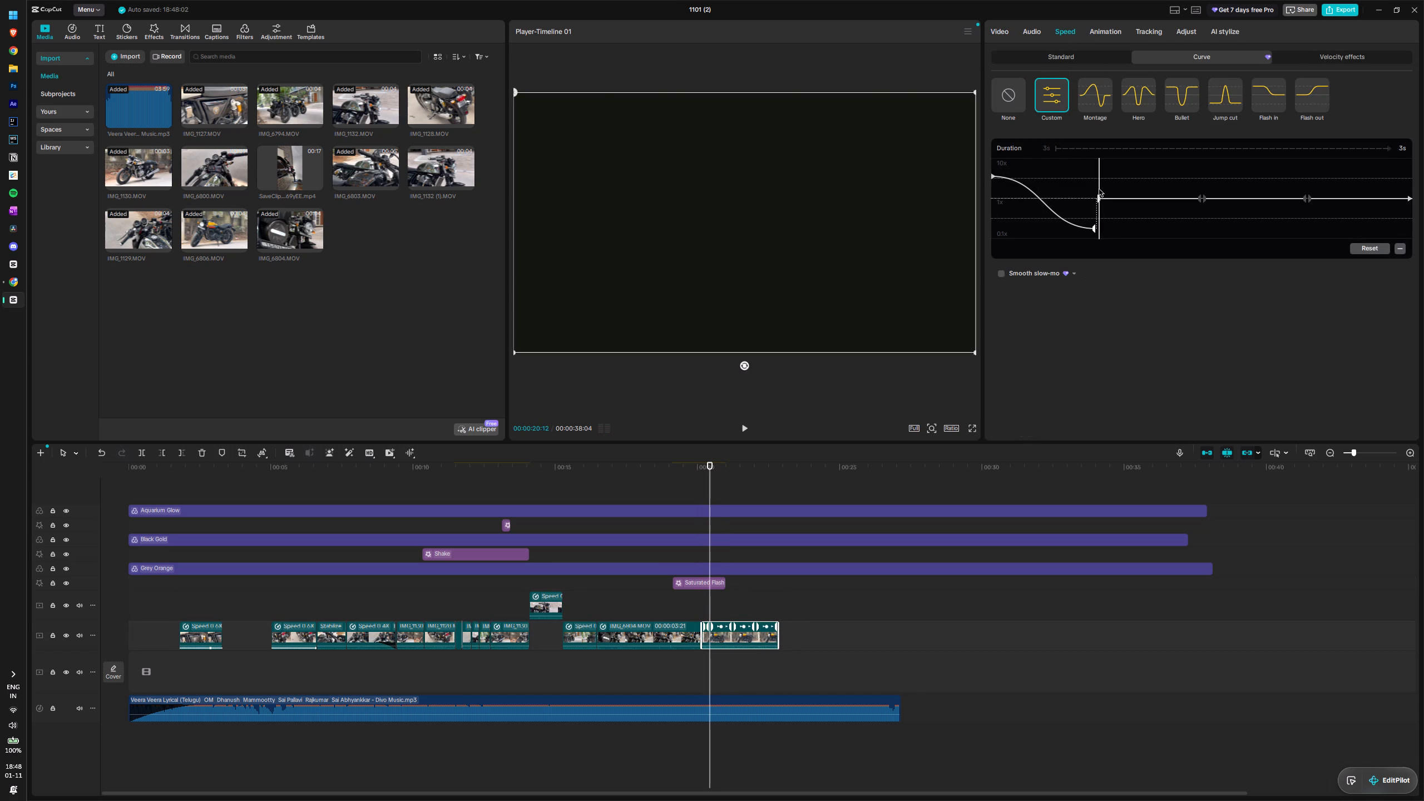
{"action": "left_click_drag", "start_coordinate": [1099, 199], "coordinate": [1099, 231]}
{"action": "left_click", "coordinate": [1003, 277]}
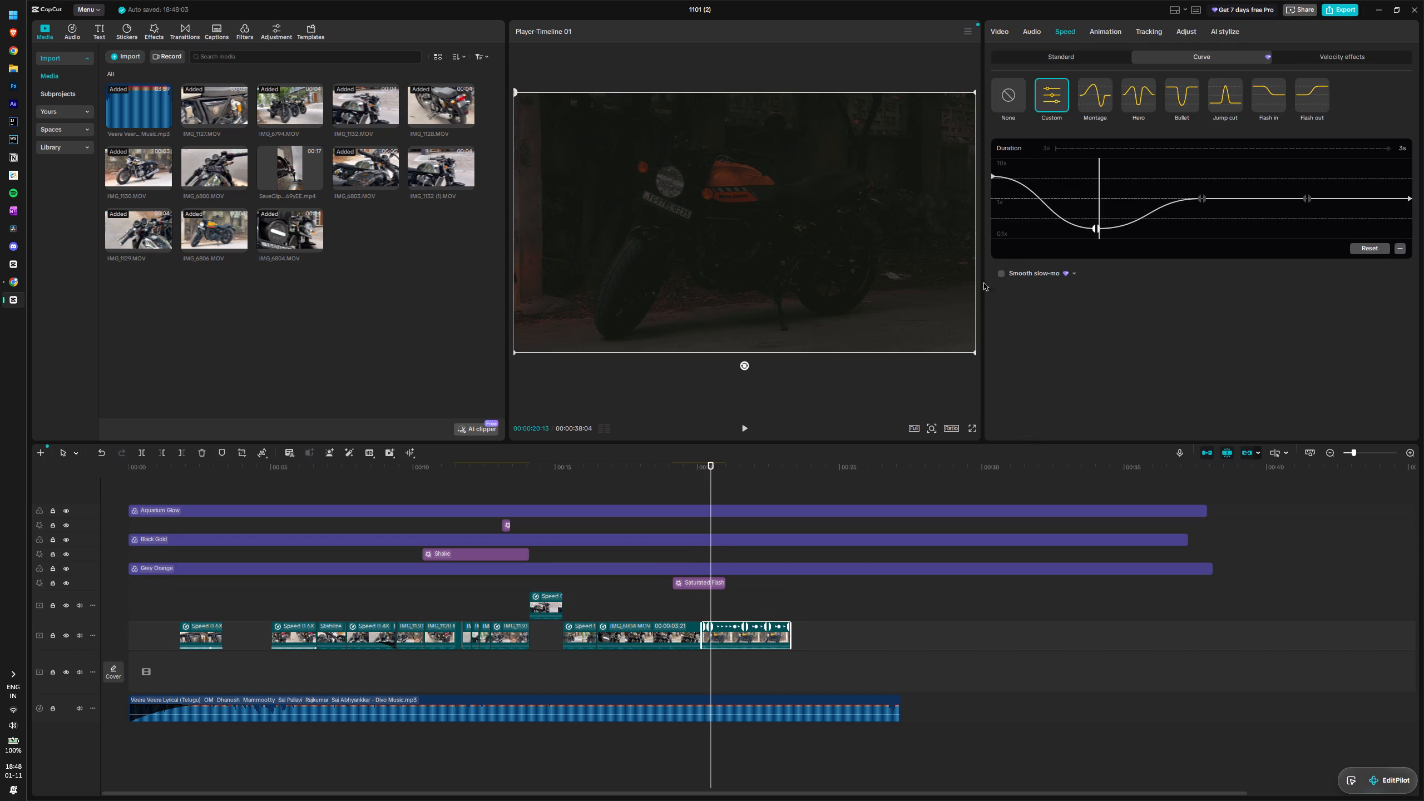
{"action": "left_click", "coordinate": [1003, 274]}
{"action": "left_click_drag", "start_coordinate": [709, 484], "coordinate": [676, 485]}
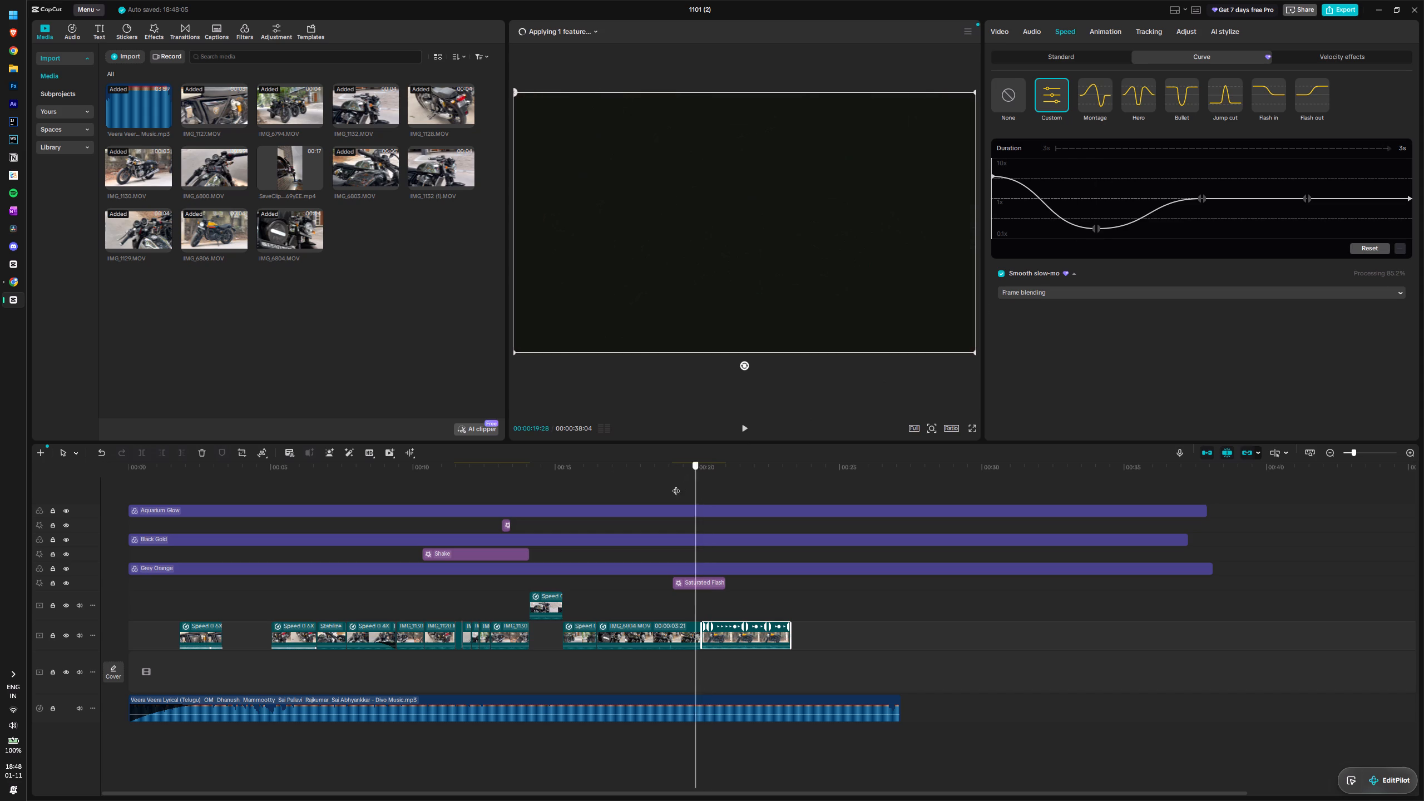
{"action": "left_click_drag", "start_coordinate": [676, 485], "coordinate": [671, 485]}
{"action": "key", "text": "space"}
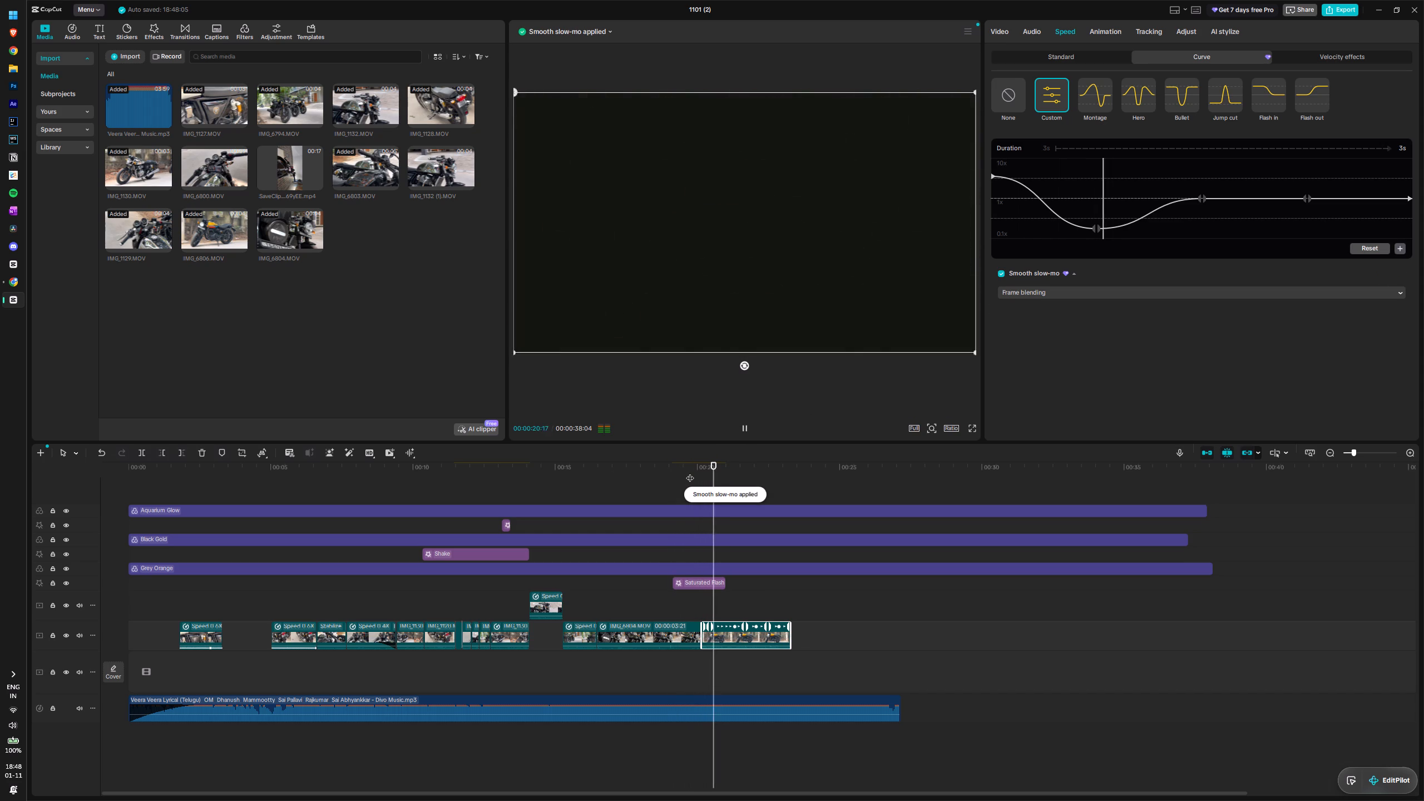
{"action": "key", "text": "space"}
Delete the Saturated Flash effect and play the transition into the IMG_6806.MOV clip.
{"action": "left_click", "coordinate": [714, 585]}
{"action": "key", "text": "Delete"}
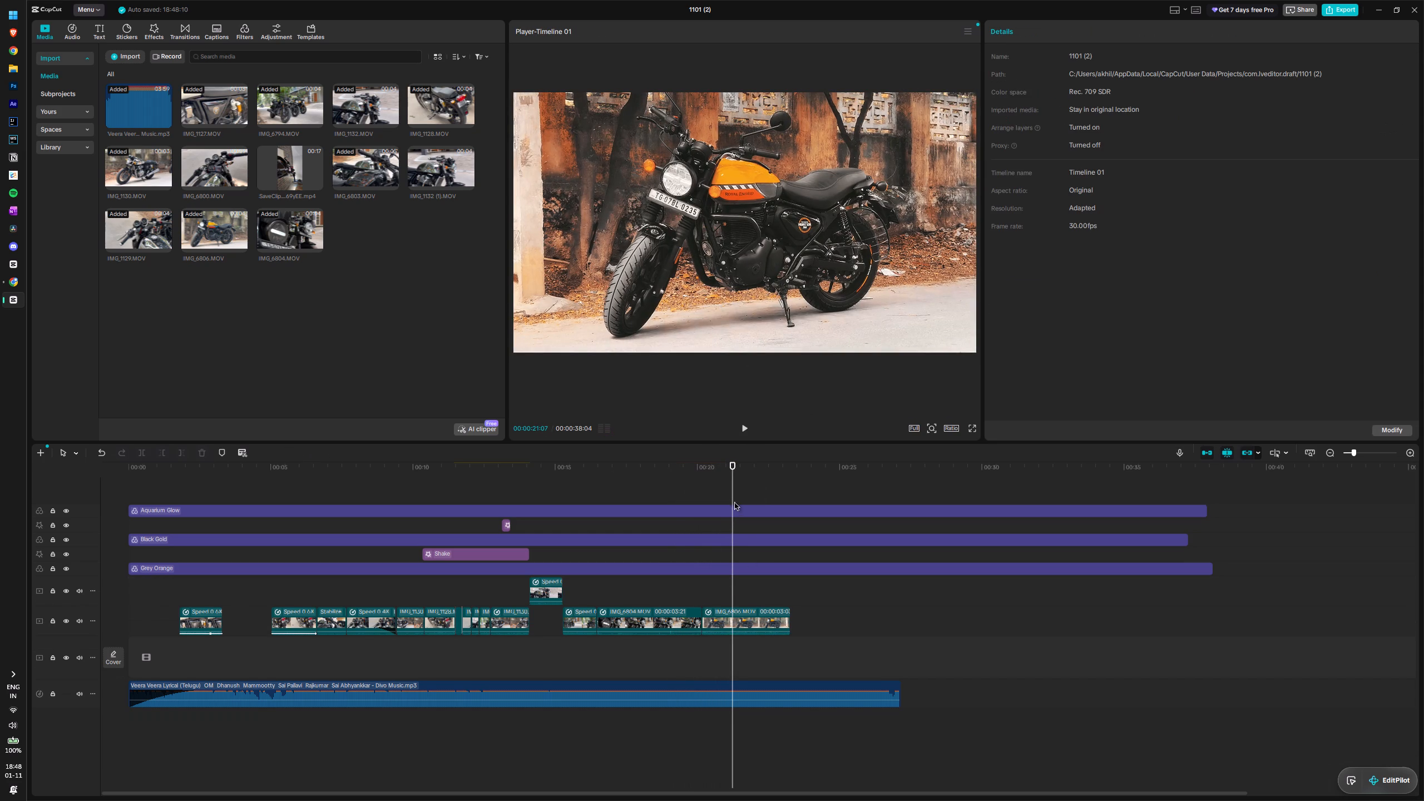
{"action": "left_click_drag", "start_coordinate": [732, 493], "coordinate": [671, 495]}
{"action": "key", "text": "space"}
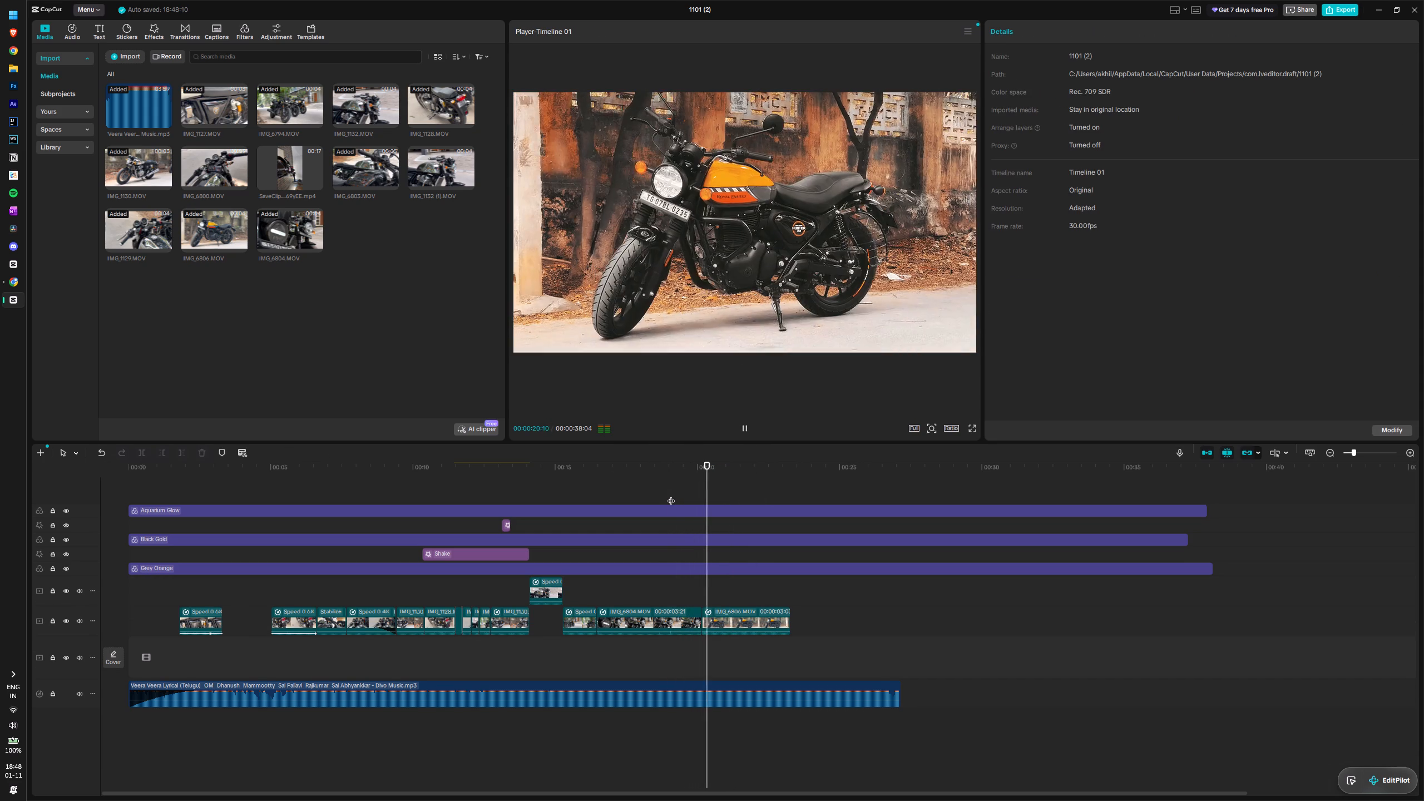
{"action": "key", "text": "space"}
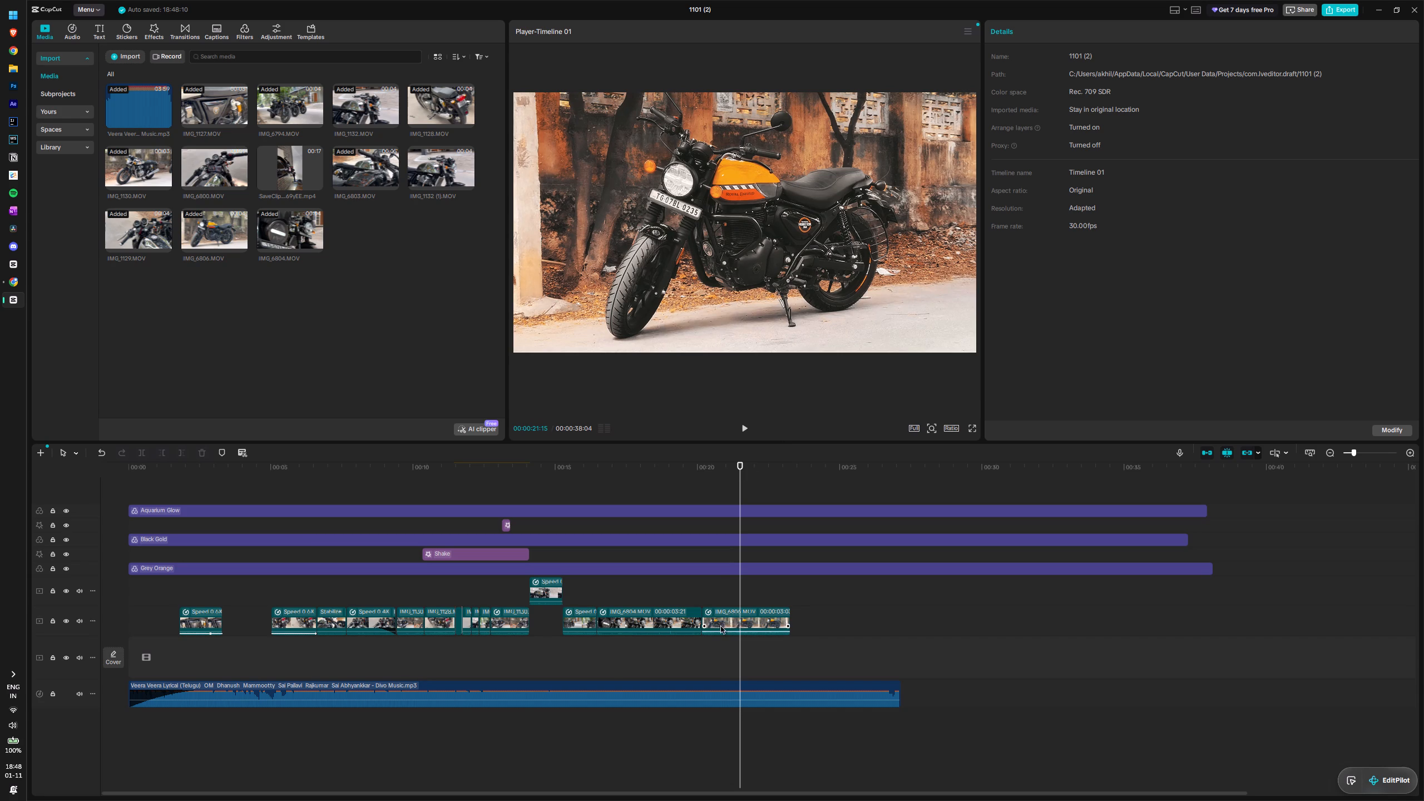
Shift the IMG_6806.MOV clip to start at about 20.5 seconds, try to extend the IMG_6804.MOV clip's end, and play it.
{"action": "left_click_drag", "start_coordinate": [722, 624], "coordinate": [735, 626]}
{"action": "left_click", "coordinate": [696, 619]}
{"action": "left_click_drag", "start_coordinate": [703, 618], "coordinate": [706, 619]}
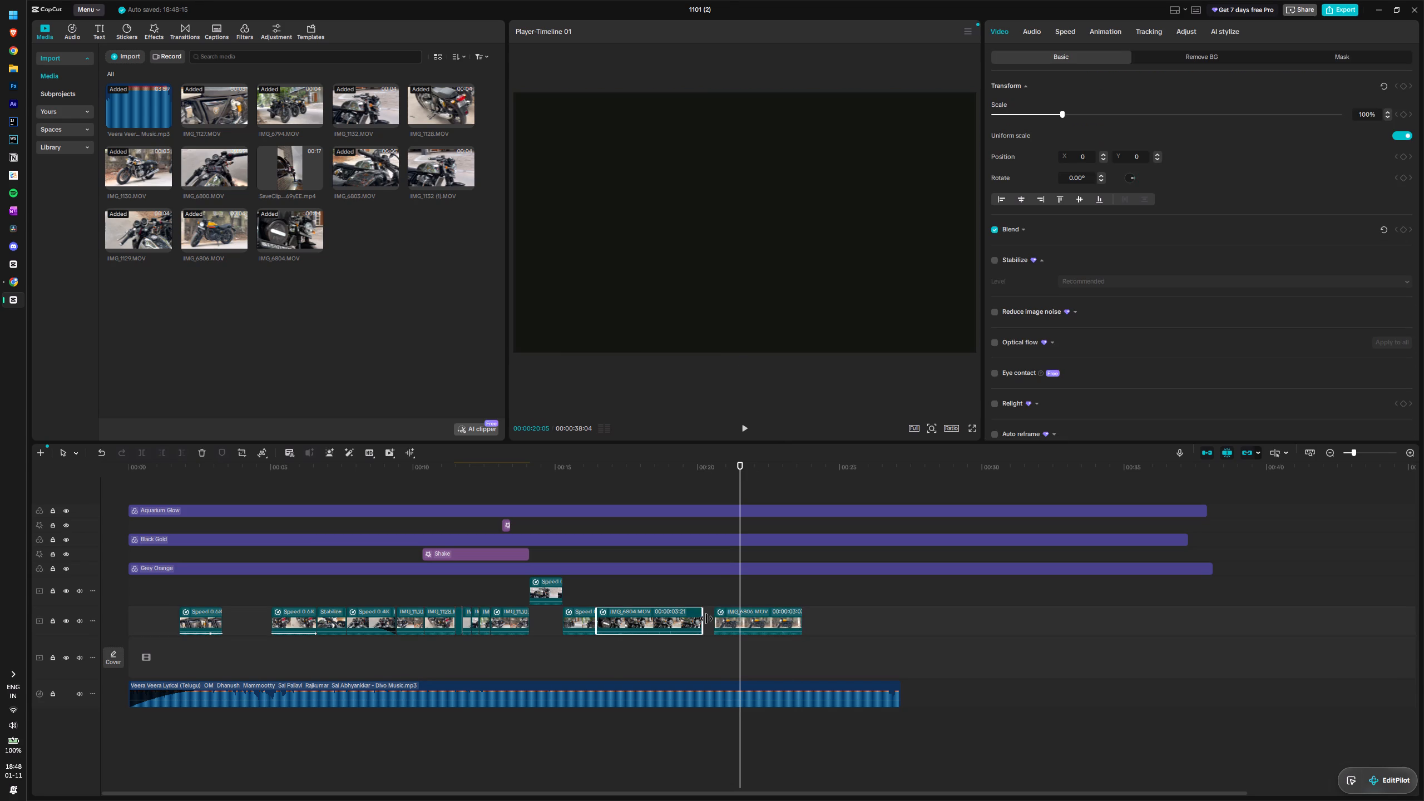
{"action": "left_click_drag", "start_coordinate": [706, 619], "coordinate": [711, 619]}
{"action": "left_click_drag", "start_coordinate": [741, 494], "coordinate": [680, 494]}
{"action": "key", "text": "space"}
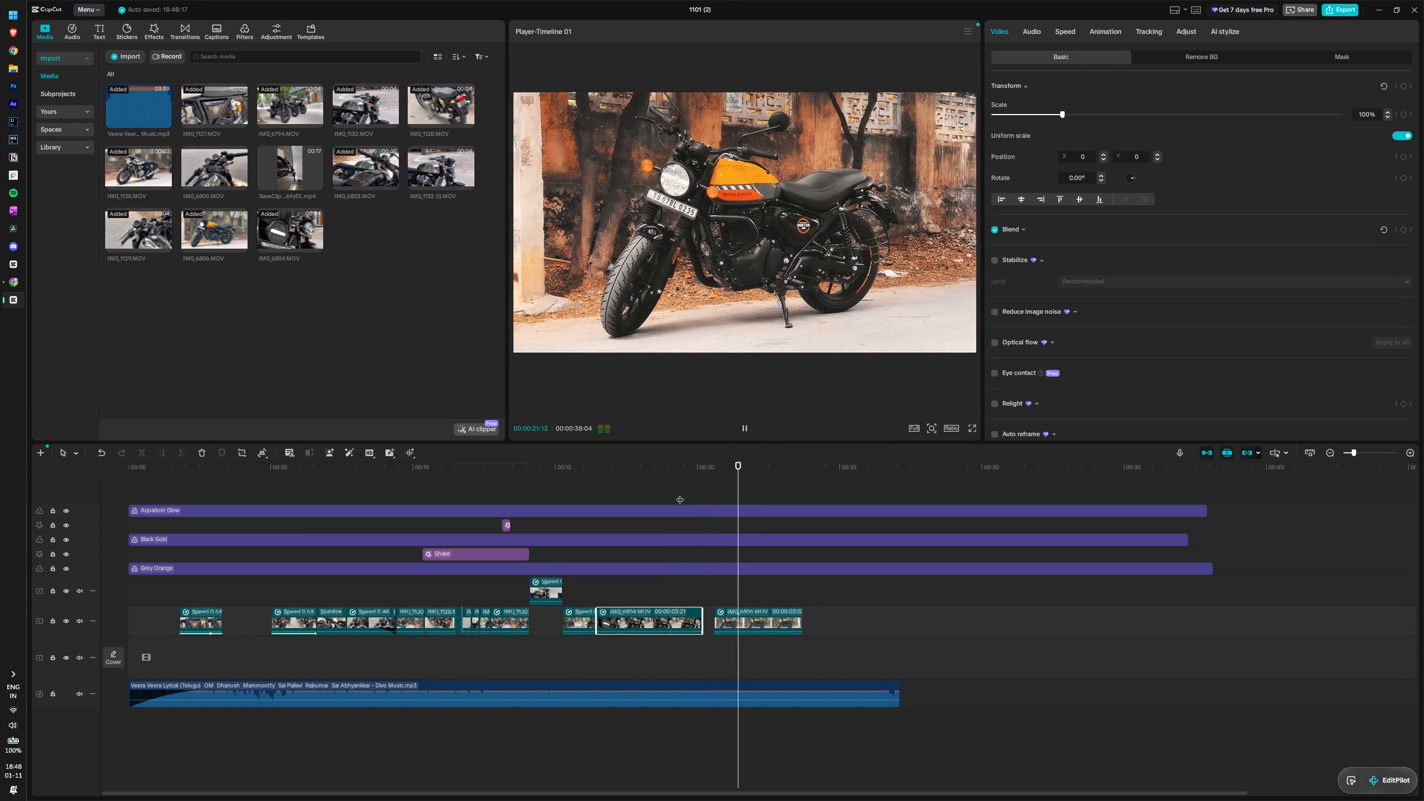
{"action": "key", "text": "space"}
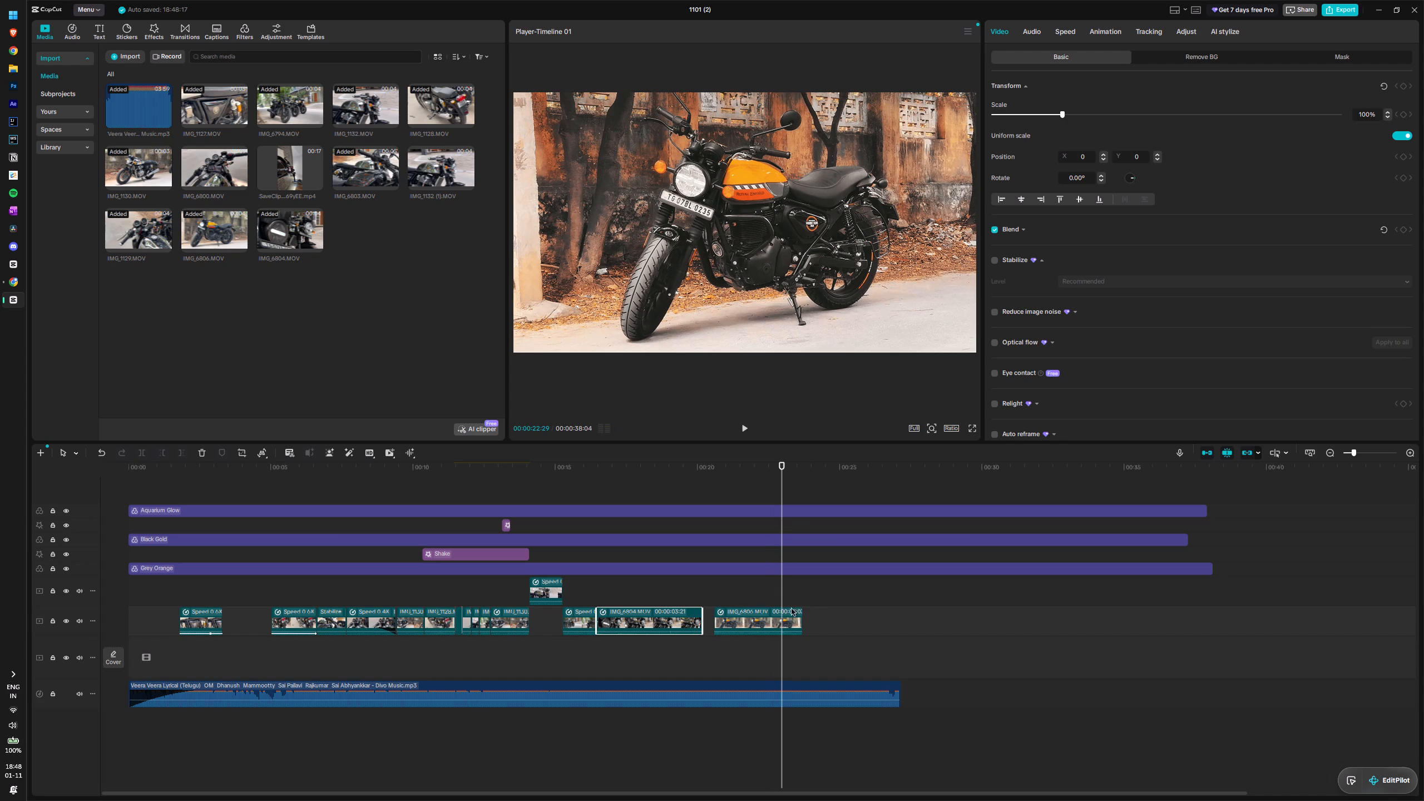
Trim the end of the IMG_6806.MOV clip back to the playhead at 00:00:22:29.
{"action": "left_click", "coordinate": [789, 611]}
{"action": "left_click_drag", "start_coordinate": [803, 617], "coordinate": [782, 618]}
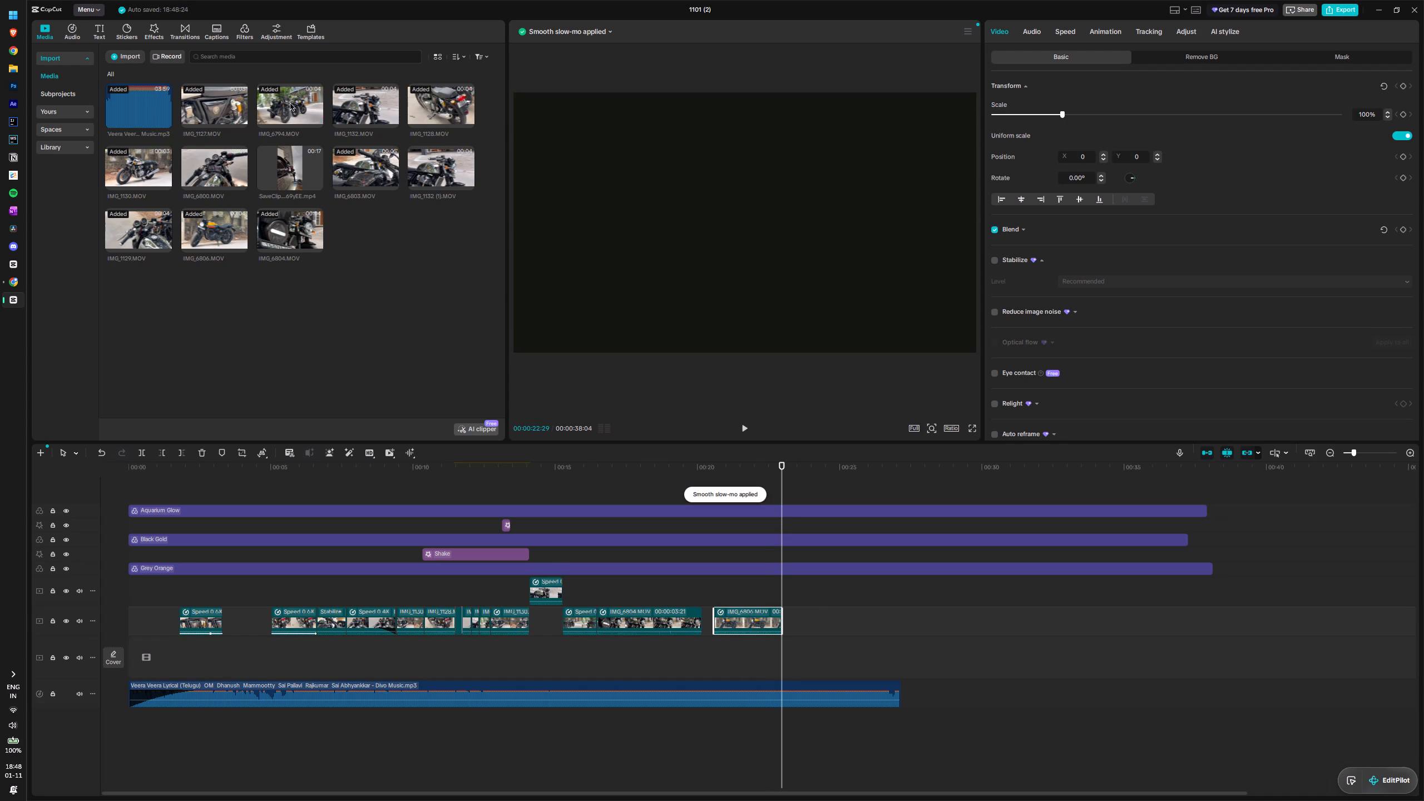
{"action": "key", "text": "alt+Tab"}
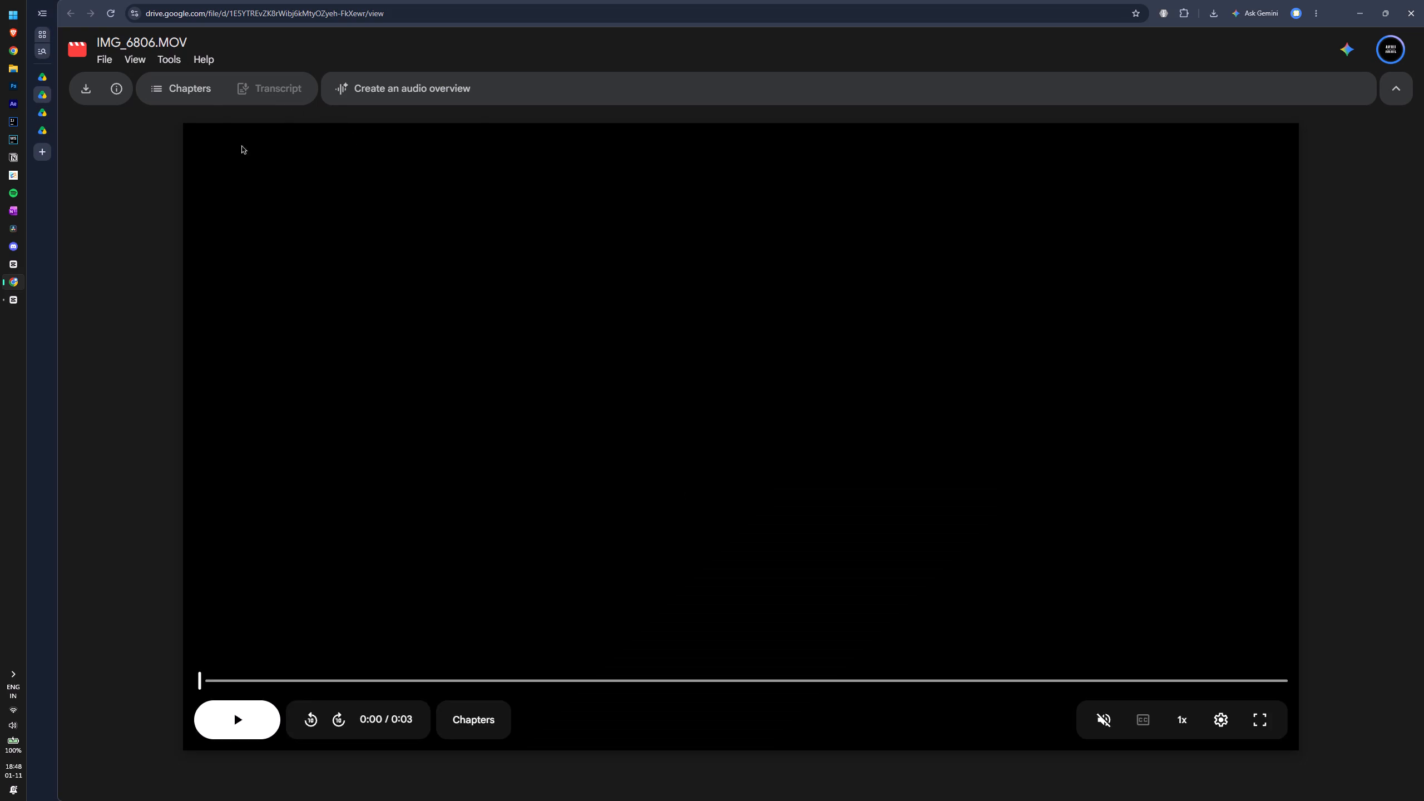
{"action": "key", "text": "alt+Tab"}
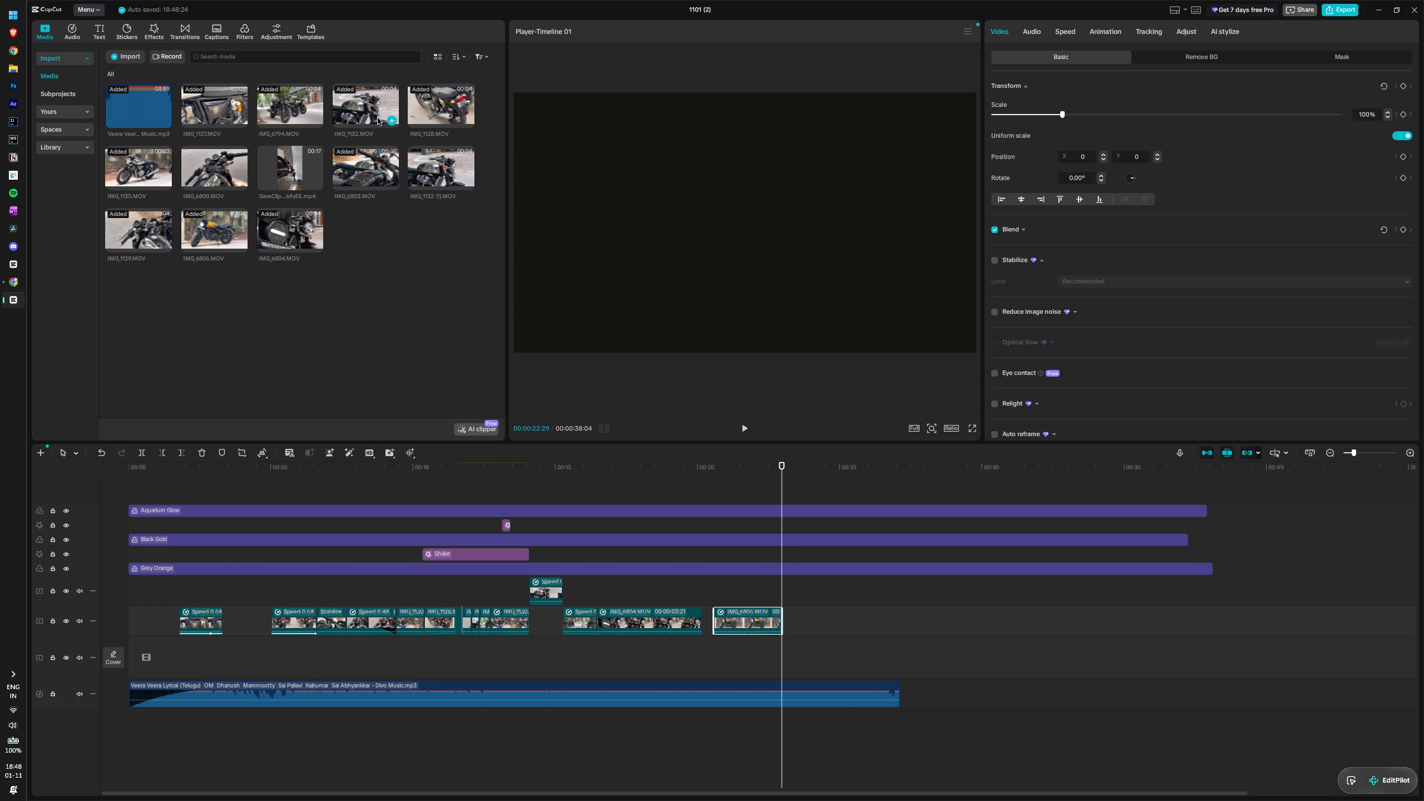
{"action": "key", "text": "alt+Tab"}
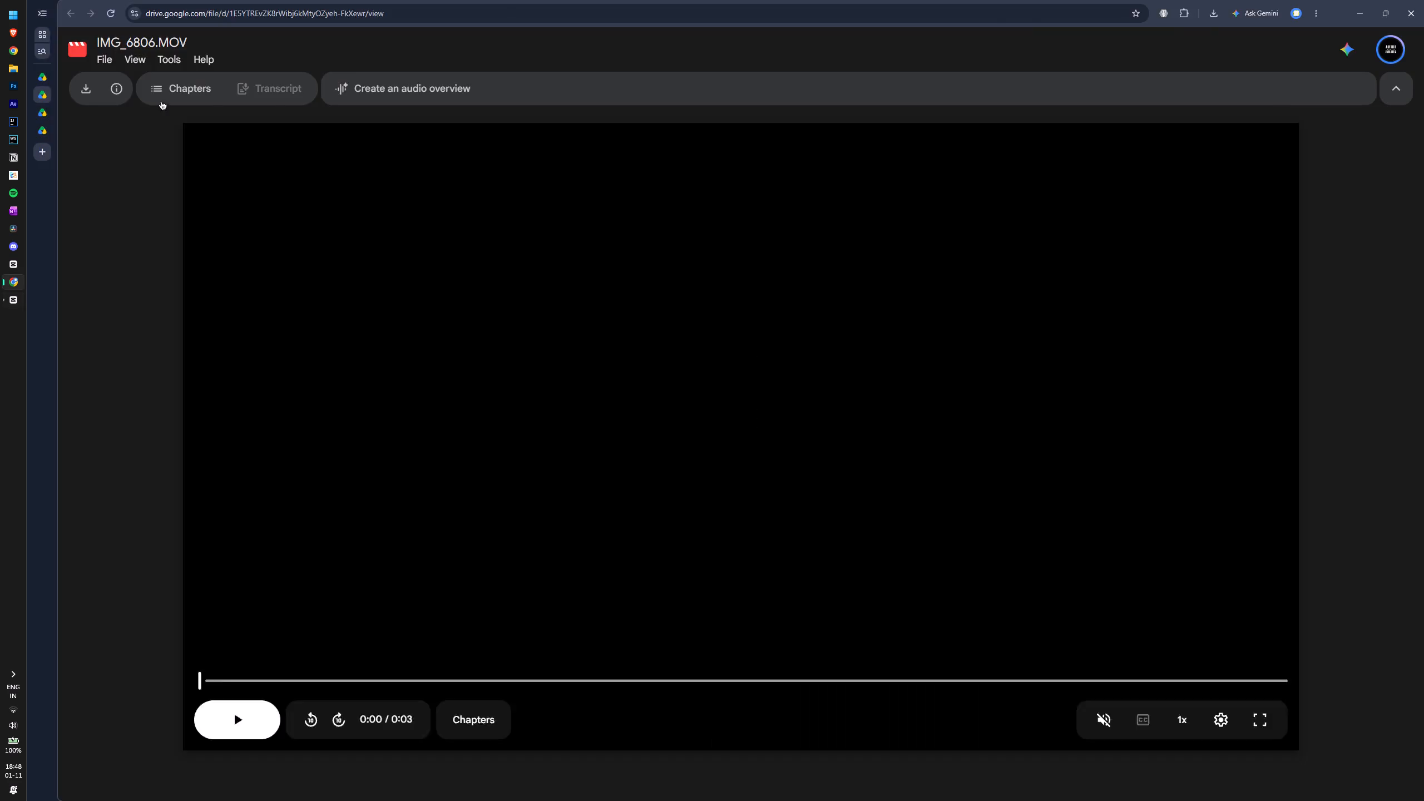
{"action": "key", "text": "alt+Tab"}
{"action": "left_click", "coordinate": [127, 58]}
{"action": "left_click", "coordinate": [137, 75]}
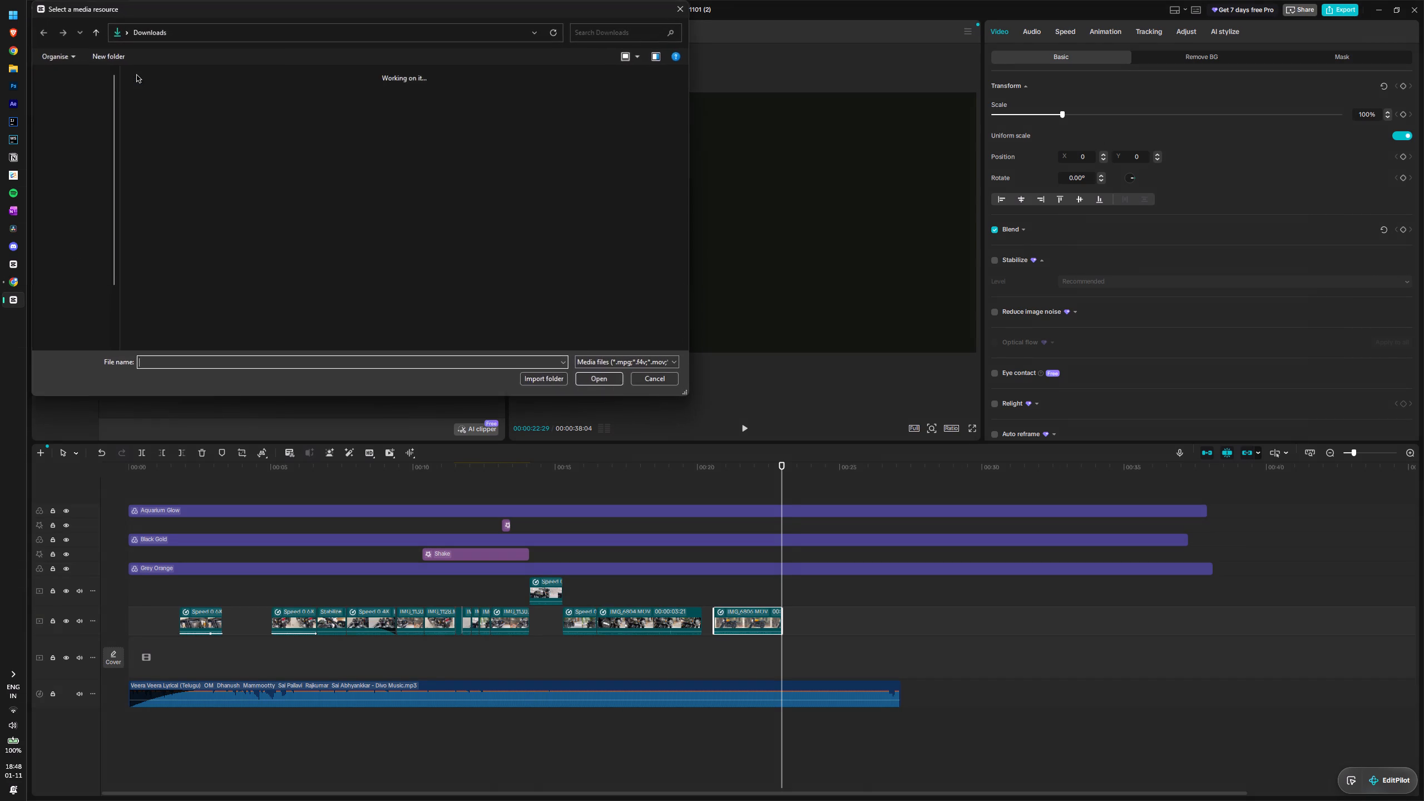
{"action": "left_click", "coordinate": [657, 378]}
Switch to Chrome, close the IMG_6806.MOV, IMG_6804.MOV and IMG_1132.MOV tabs, and return to the REEL1 Drive folder.
{"action": "key", "text": "alt+Tab"}
{"action": "key", "text": "Escape"}
{"action": "key", "text": "Escape"}
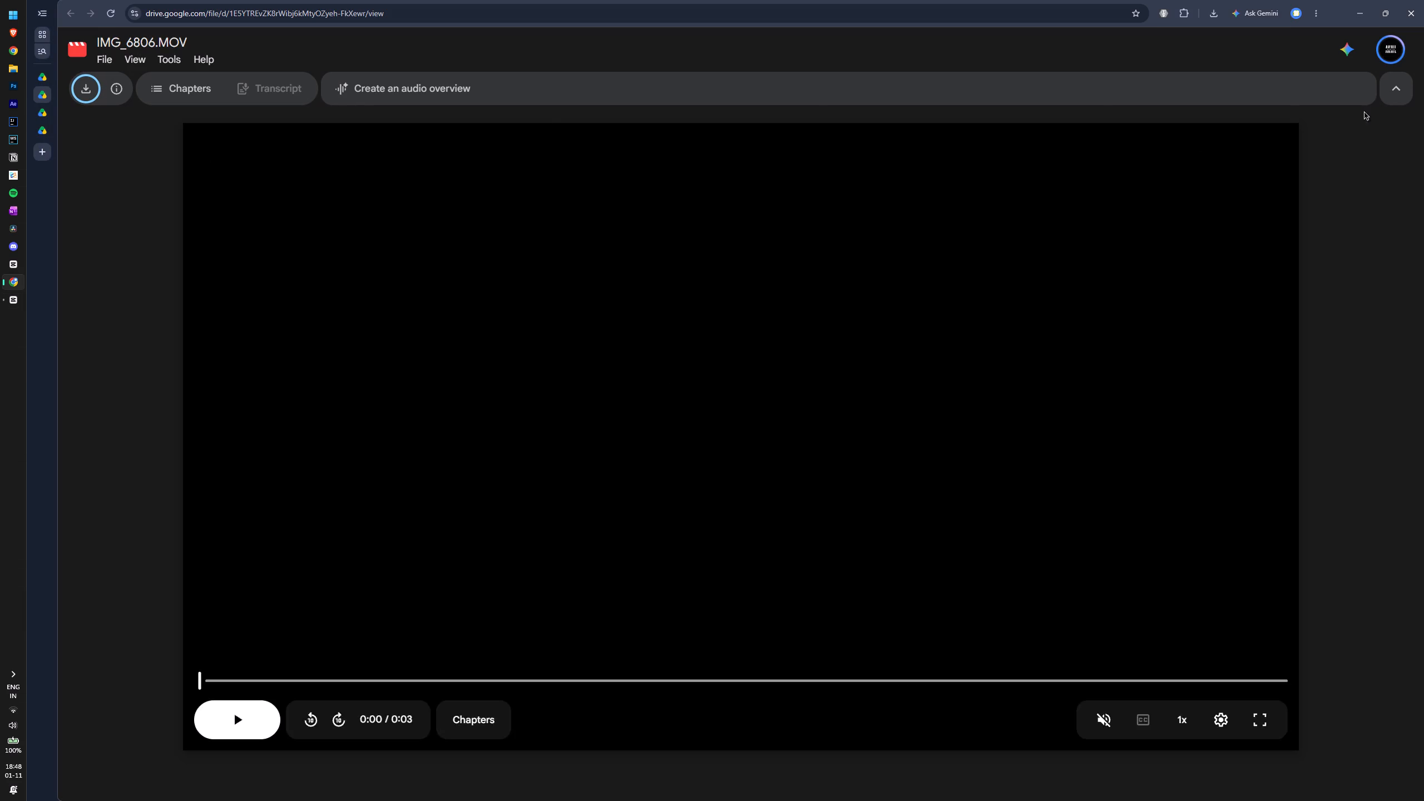
{"action": "left_click", "coordinate": [52, 96]}
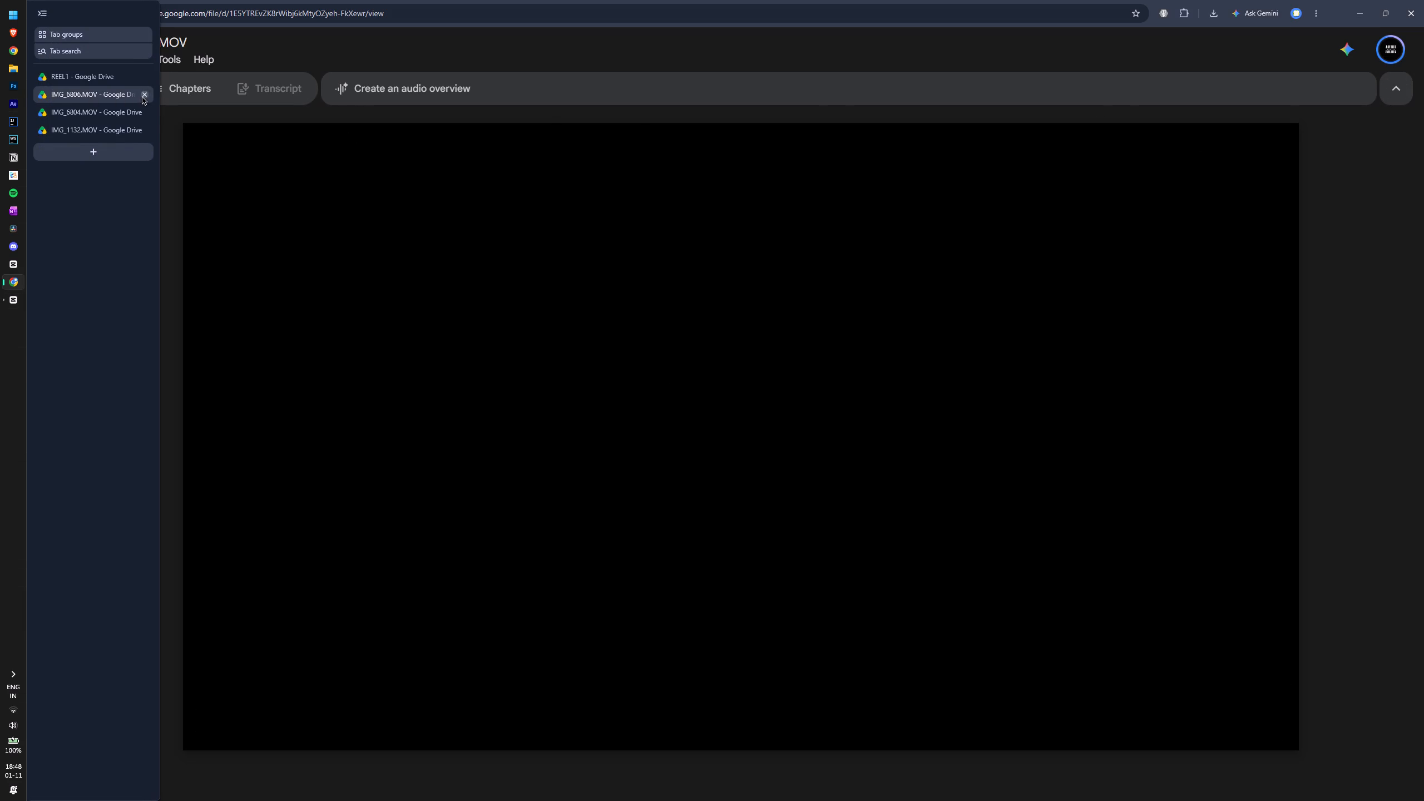
{"action": "left_click", "coordinate": [142, 97]}
{"action": "left_click", "coordinate": [142, 97]}
{"action": "left_click", "coordinate": [142, 97]}
{"action": "left_click", "coordinate": [125, 85]}
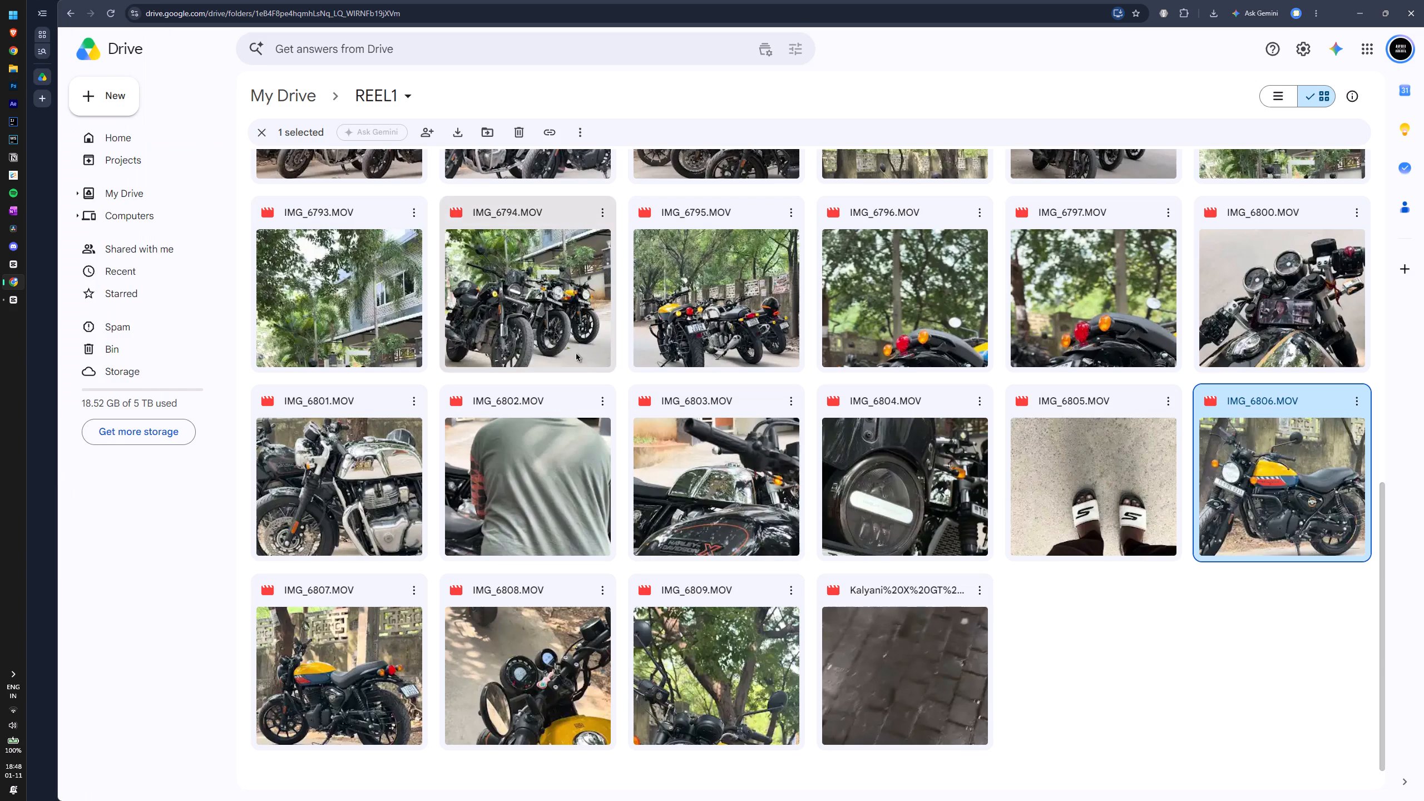
Open IMG_6801.MOV from the REEL1 Drive folder in a new tab and download it.
{"action": "double_click", "coordinate": [360, 463]}
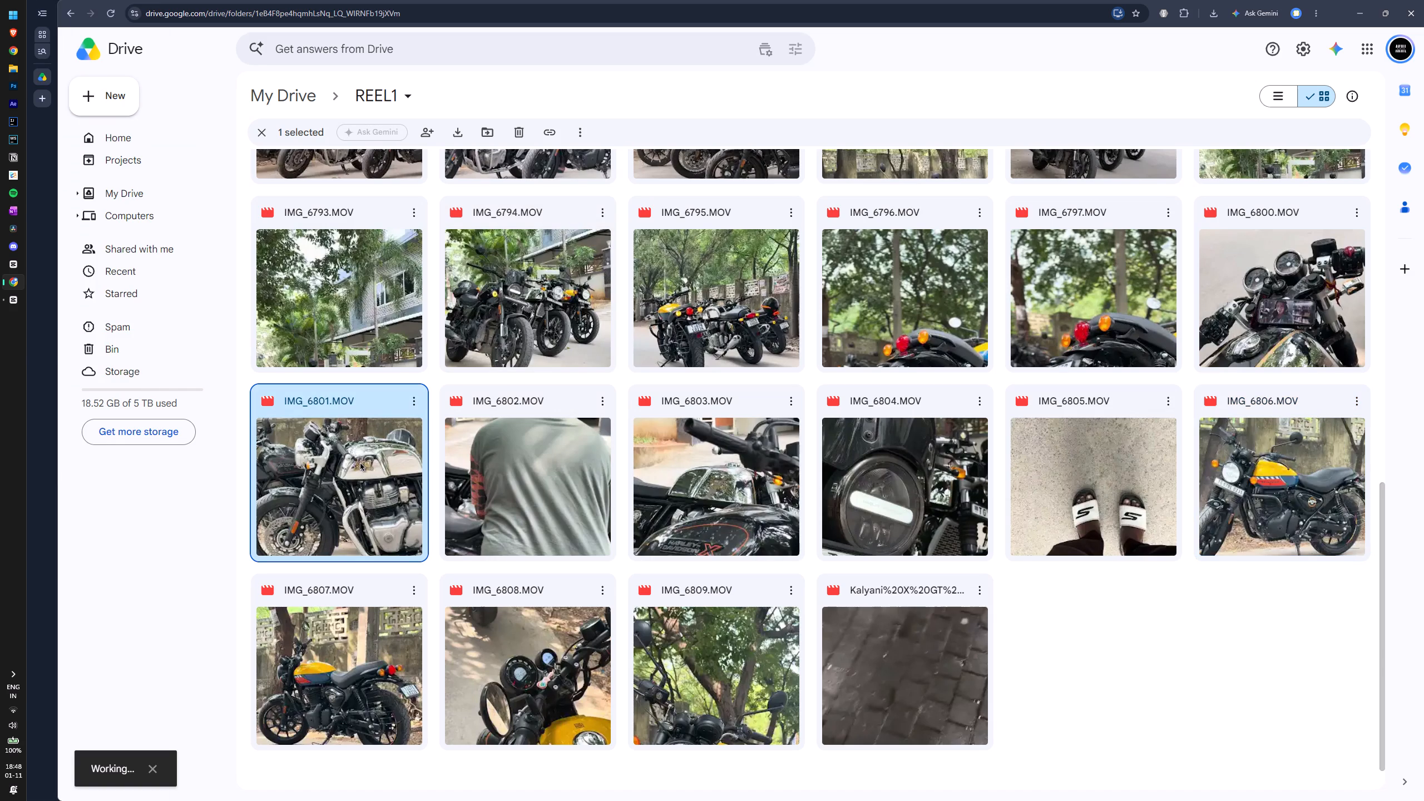
{"action": "left_click", "coordinate": [407, 403]}
{"action": "left_click", "coordinate": [440, 433]}
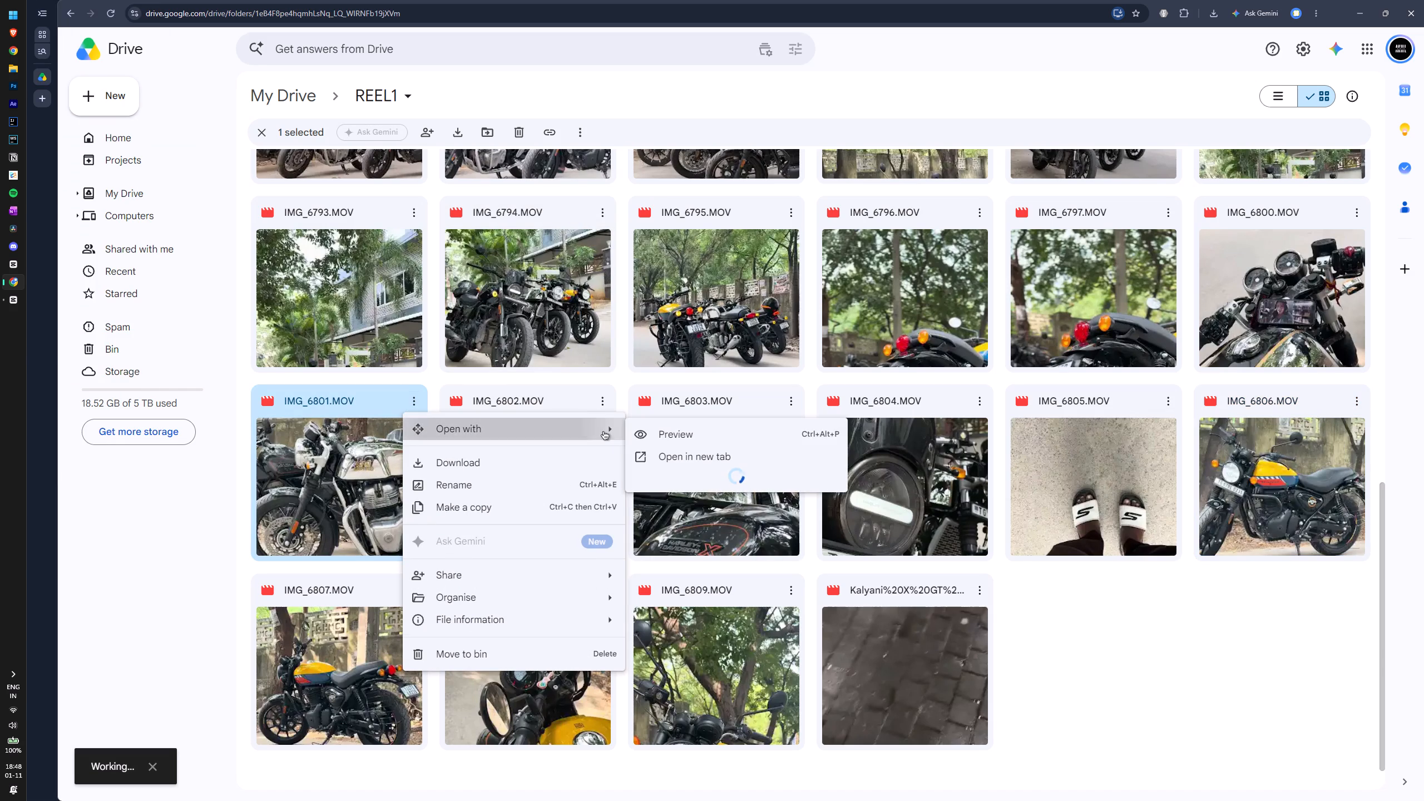
{"action": "left_click", "coordinate": [666, 453]}
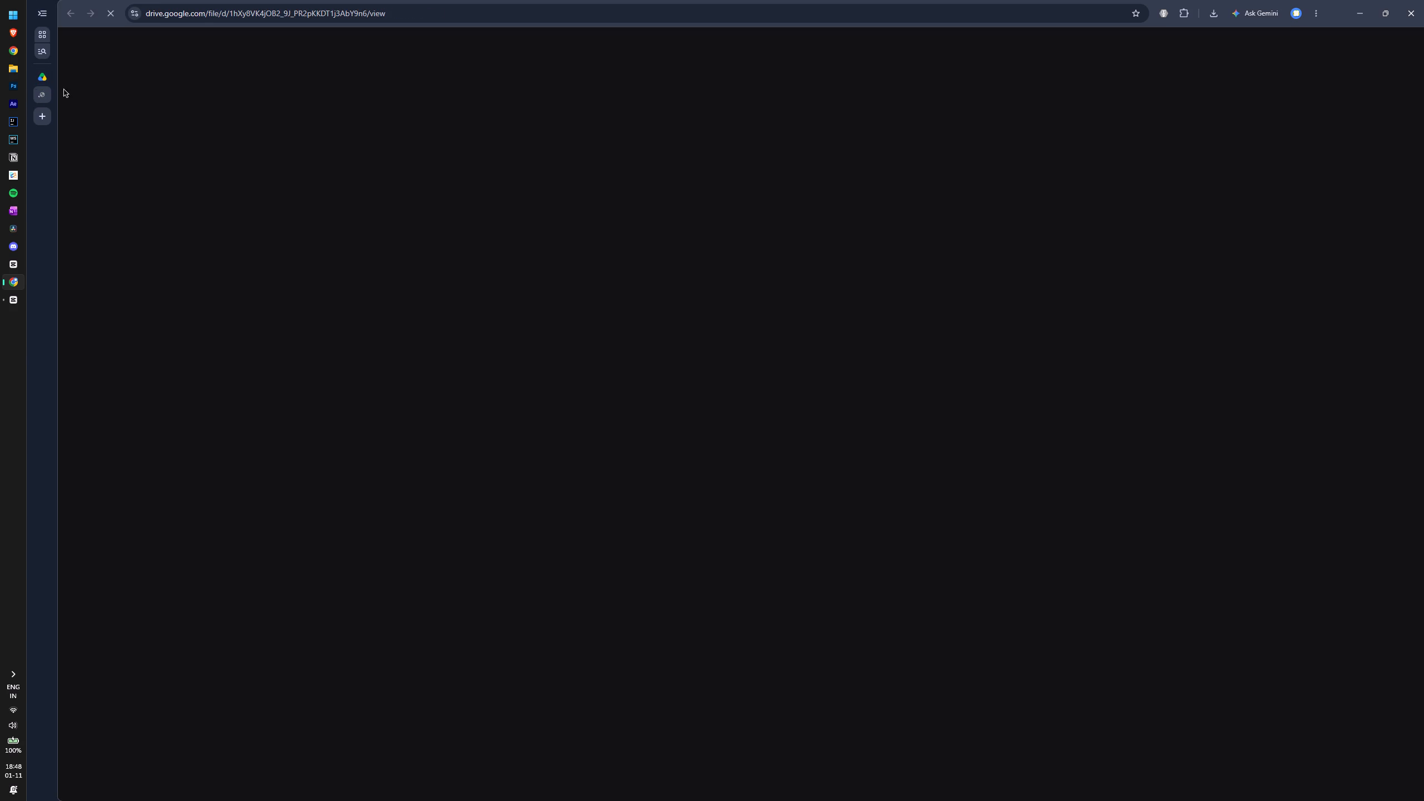
{"action": "left_click", "coordinate": [44, 78]}
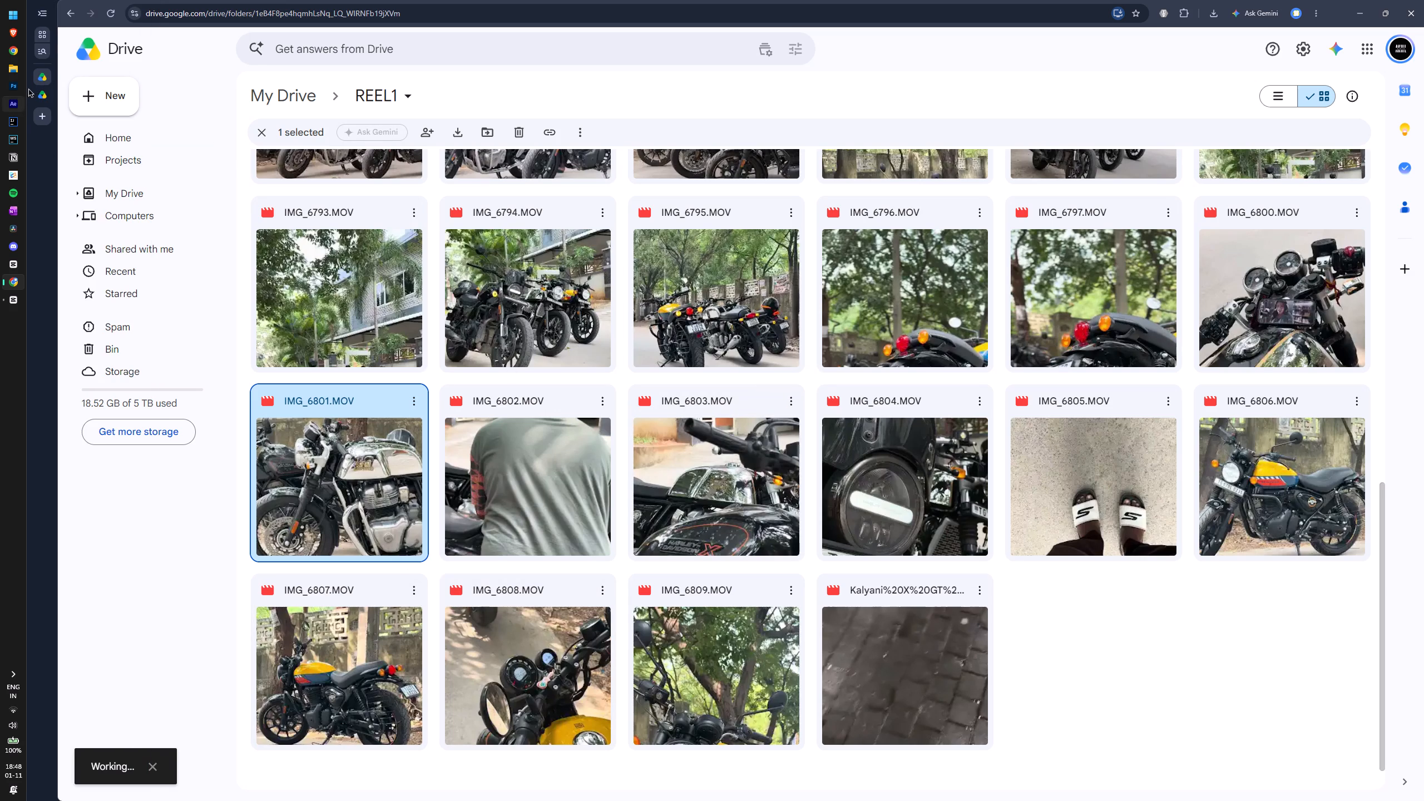
{"action": "left_click", "coordinate": [44, 91]}
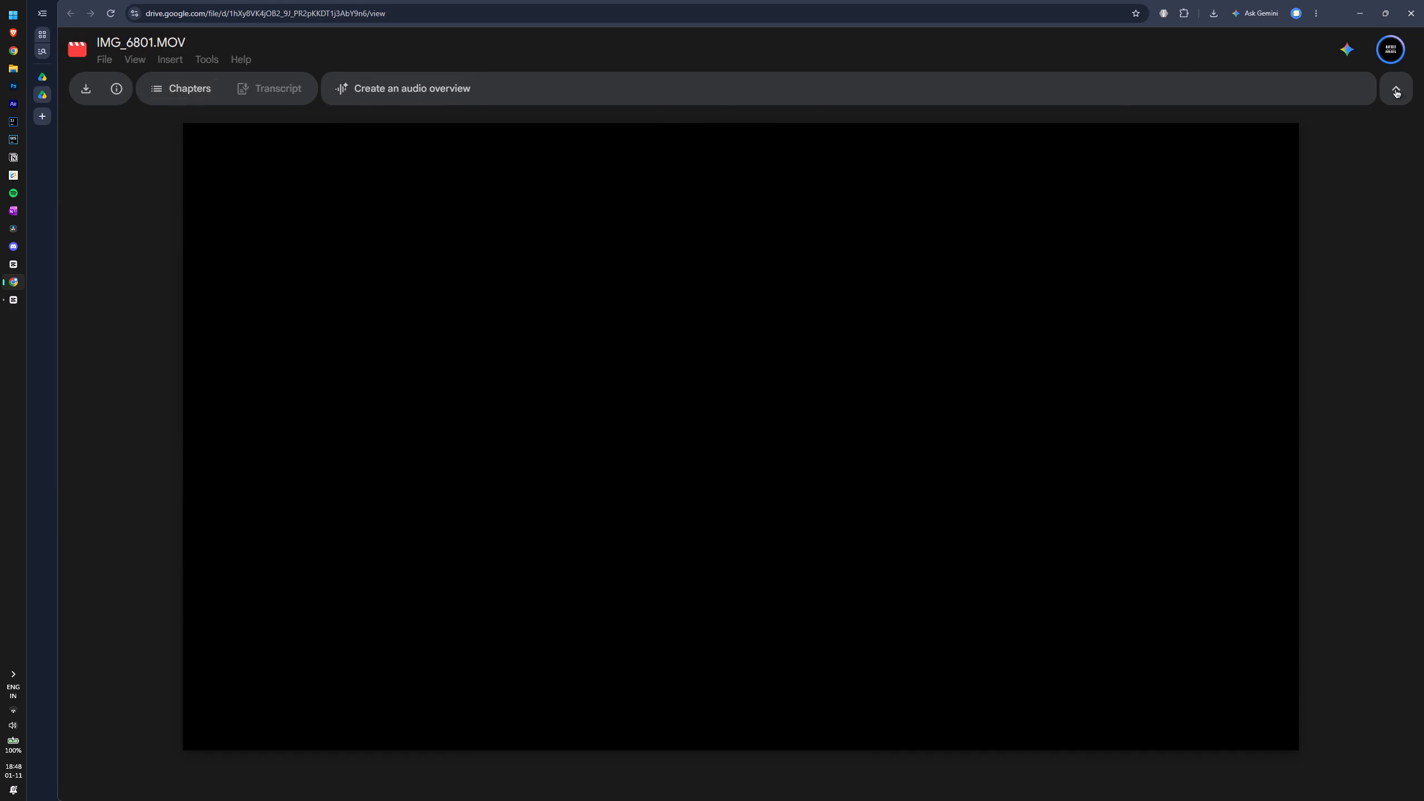
{"action": "left_click", "coordinate": [87, 87]}
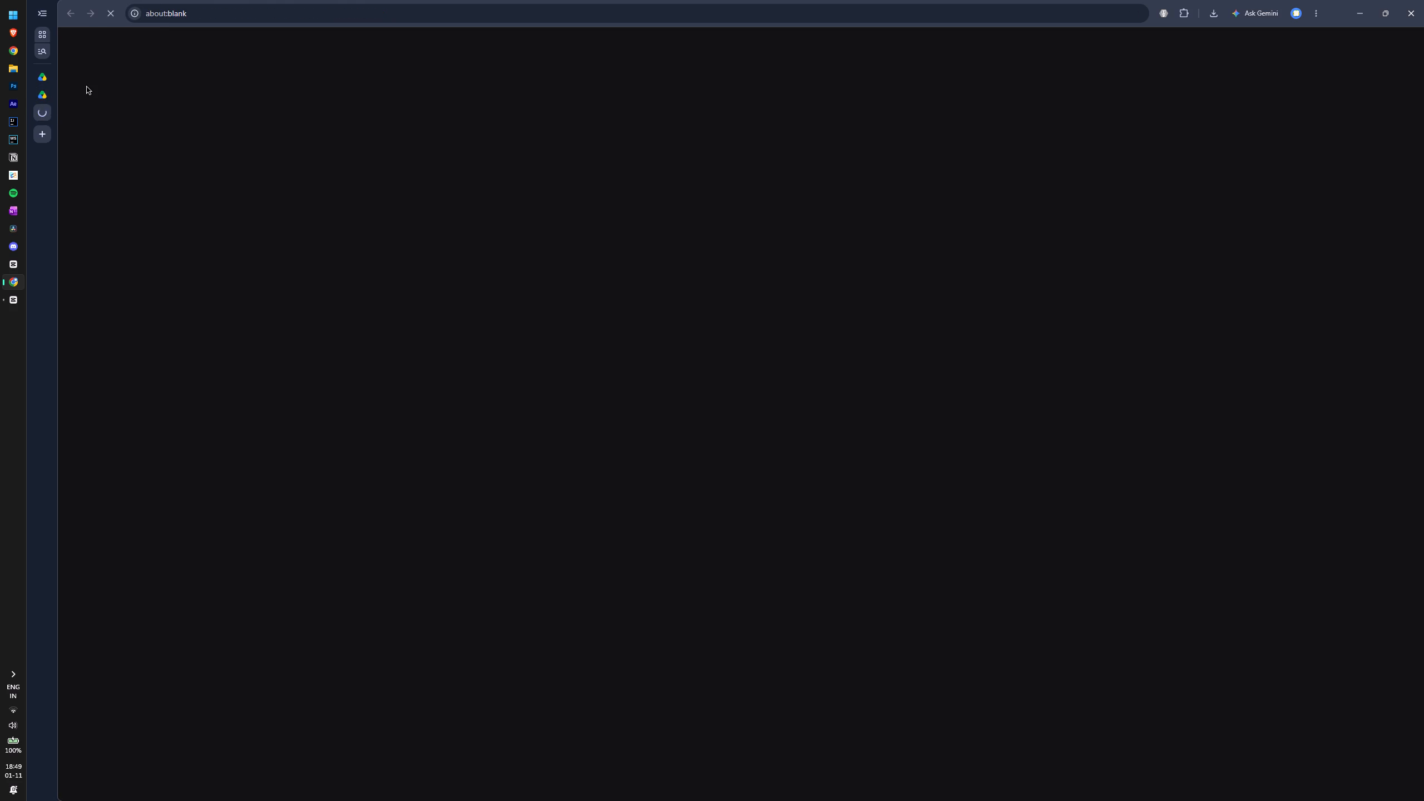
{"action": "left_click", "coordinate": [44, 97]}
{"action": "left_click", "coordinate": [65, 111]}
{"action": "left_click", "coordinate": [59, 96]}
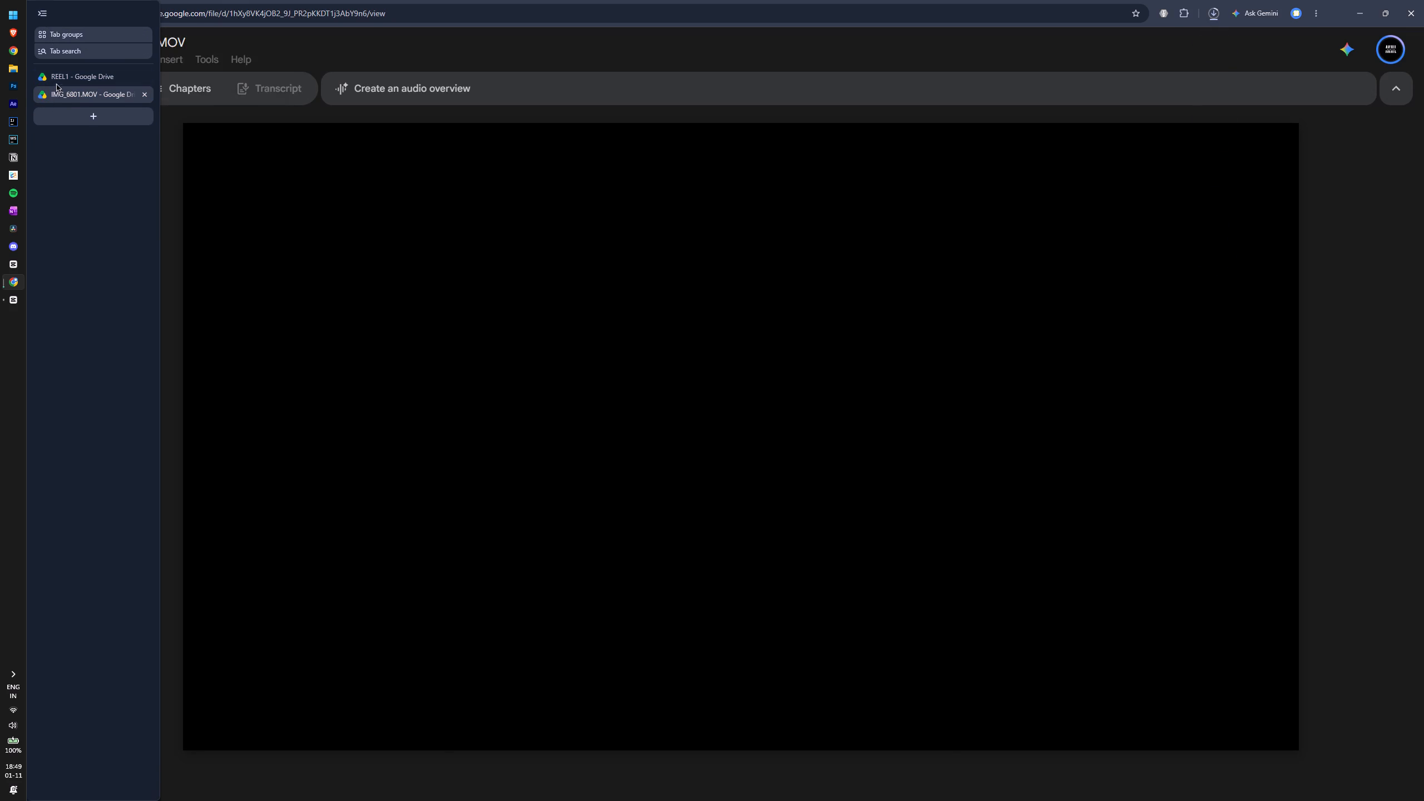
{"action": "left_click", "coordinate": [60, 81]}
Switch to CapCut, import IMG_6801.MOV from Downloads, and place it directly after the IMG_6806.MOV clip at 00:00:22:29.
{"action": "key", "text": "alt+Tab"}
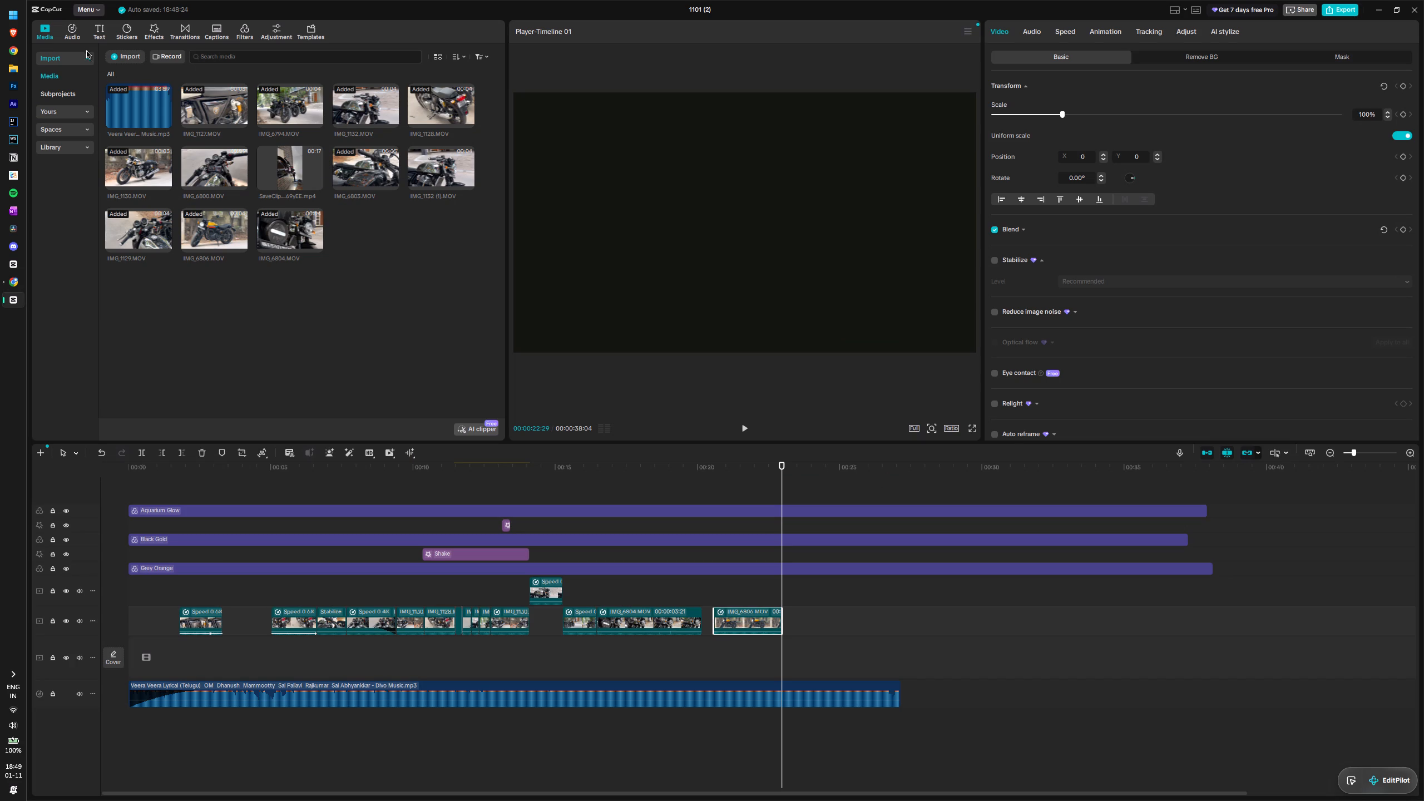
{"action": "left_click", "coordinate": [125, 62]}
{"action": "left_click", "coordinate": [138, 83]}
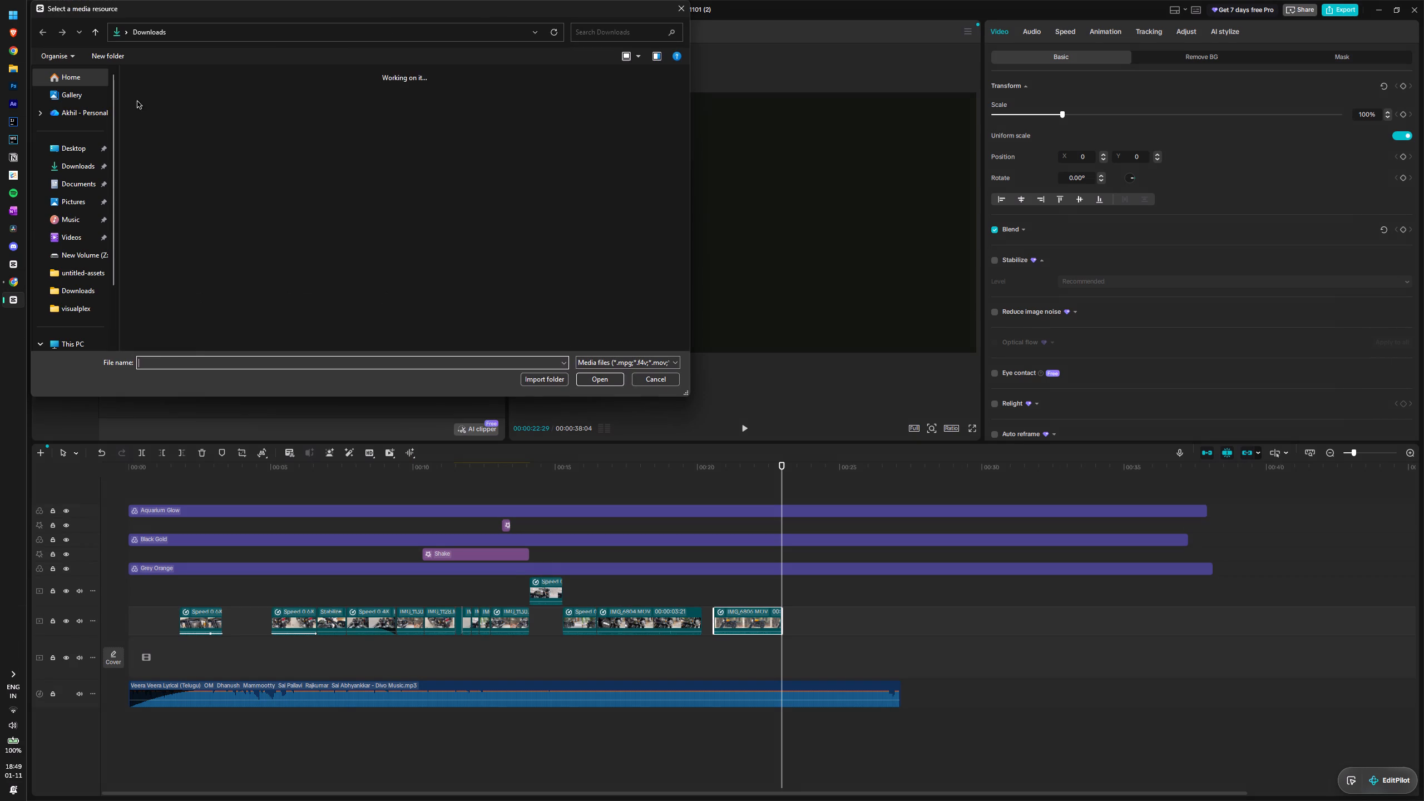
{"action": "left_click", "coordinate": [155, 108]}
{"action": "left_click", "coordinate": [592, 380]}
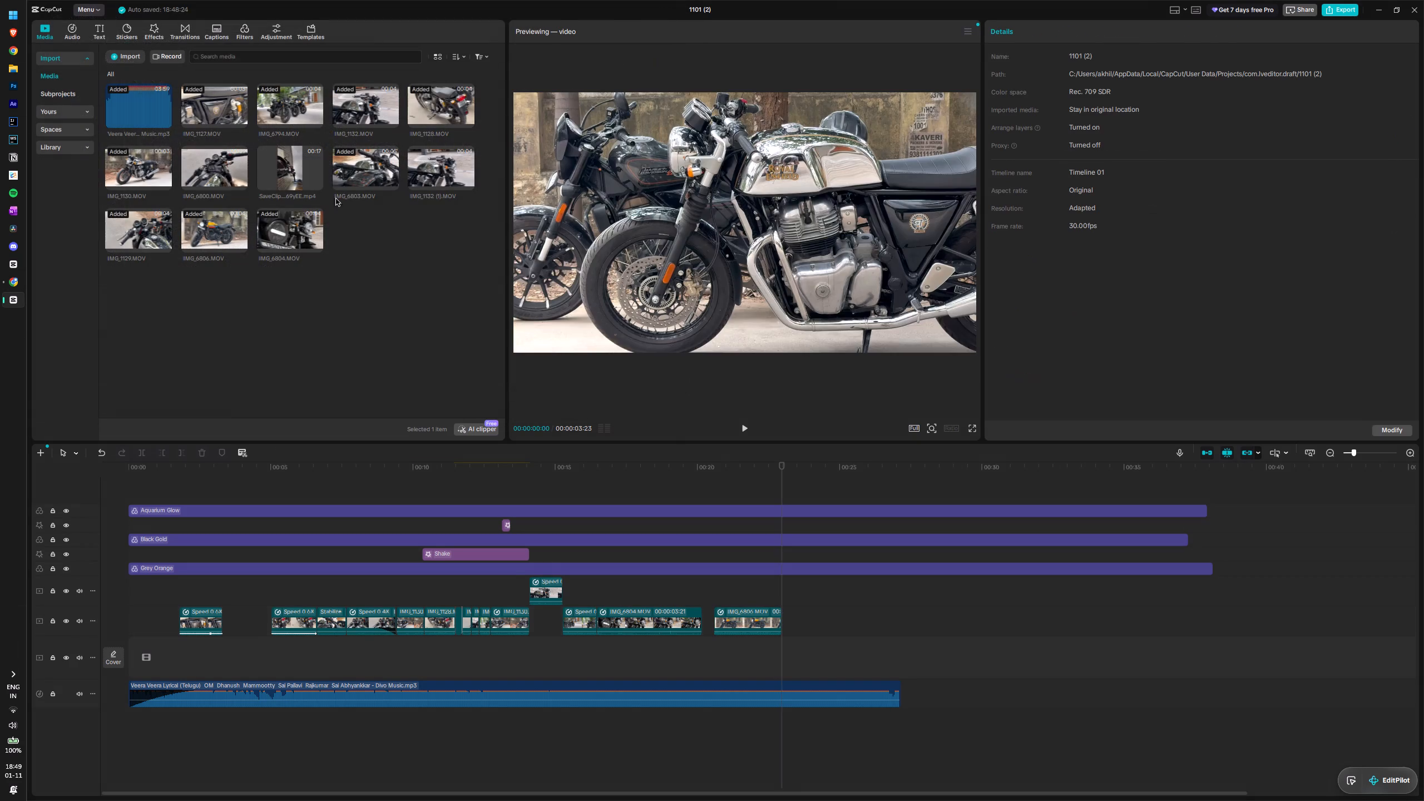
{"action": "left_click_drag", "start_coordinate": [364, 230], "coordinate": [782, 619]}
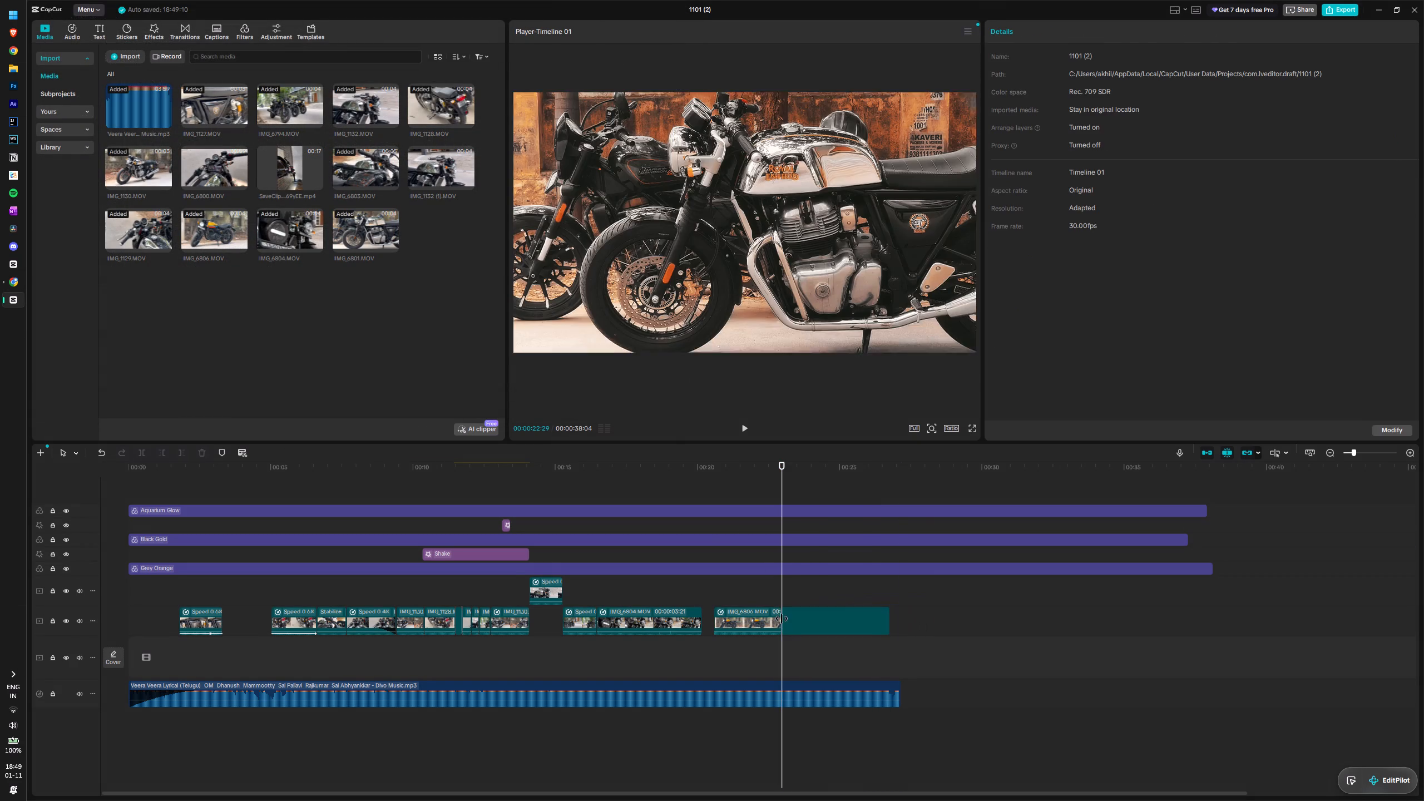
{"action": "left_click", "coordinate": [793, 434]}
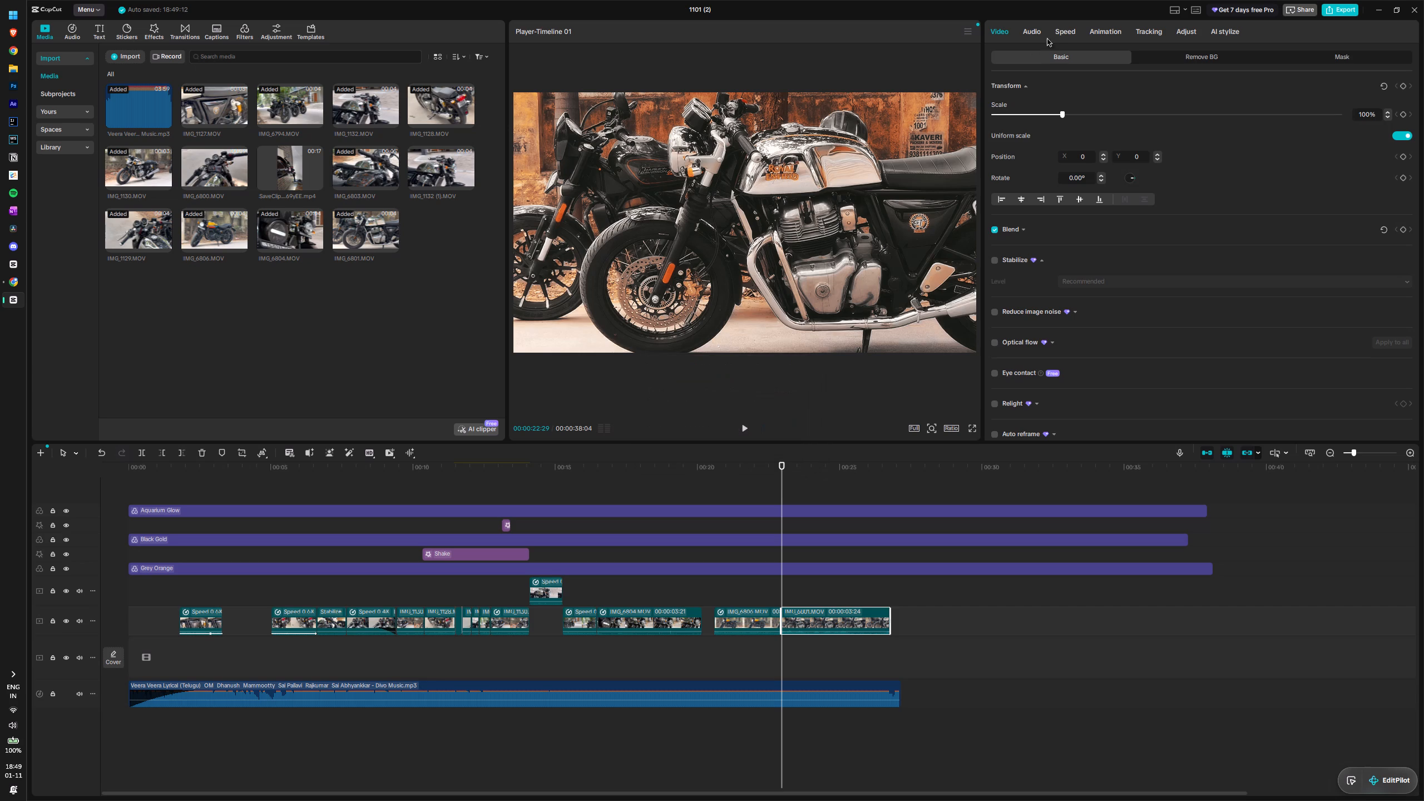
Apply a custom speed curve to the IMG_6801.MOV clip, raising its start point and lowering its middle point to 0.29x.
{"action": "left_click", "coordinate": [1061, 29]}
{"action": "left_click", "coordinate": [1047, 93]}
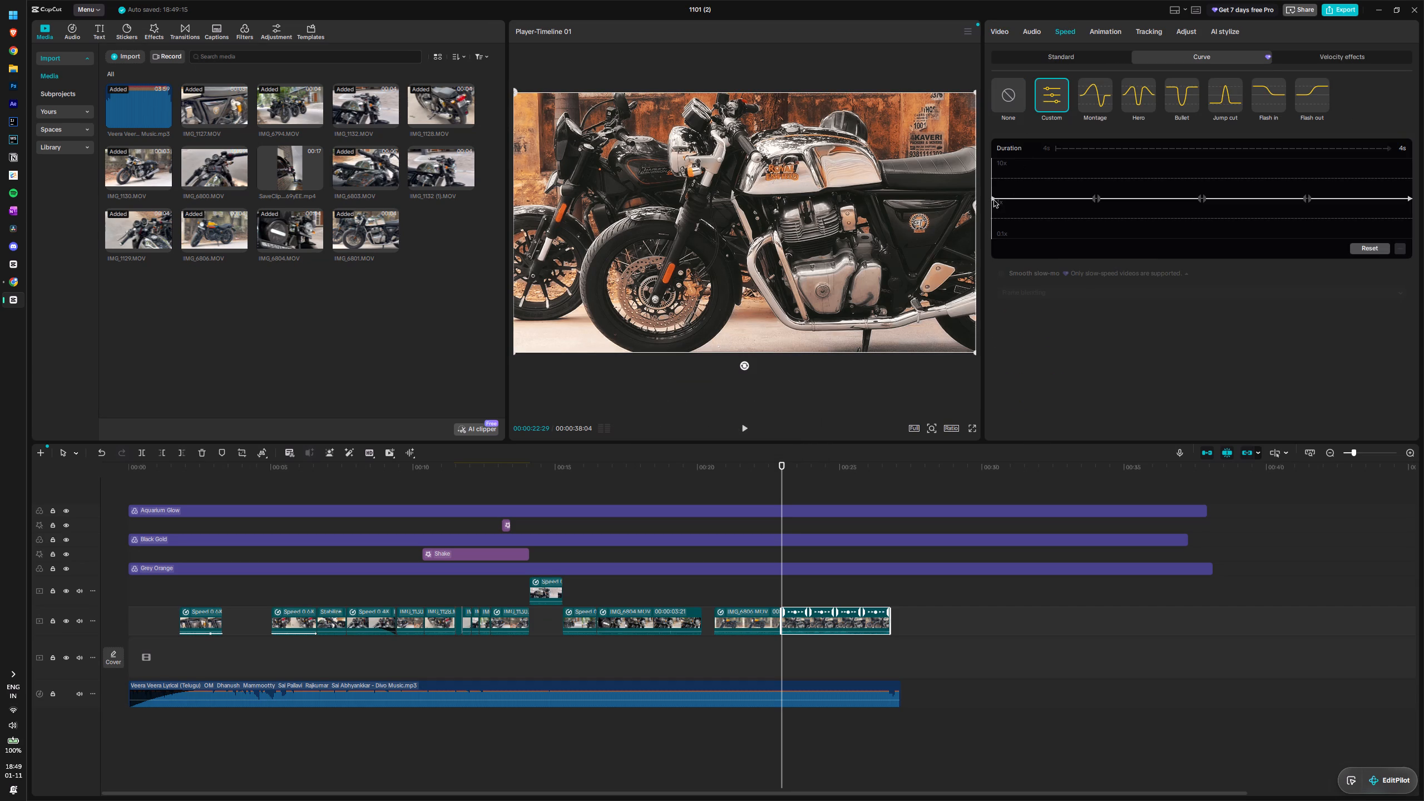
{"action": "left_click_drag", "start_coordinate": [994, 200], "coordinate": [992, 179]}
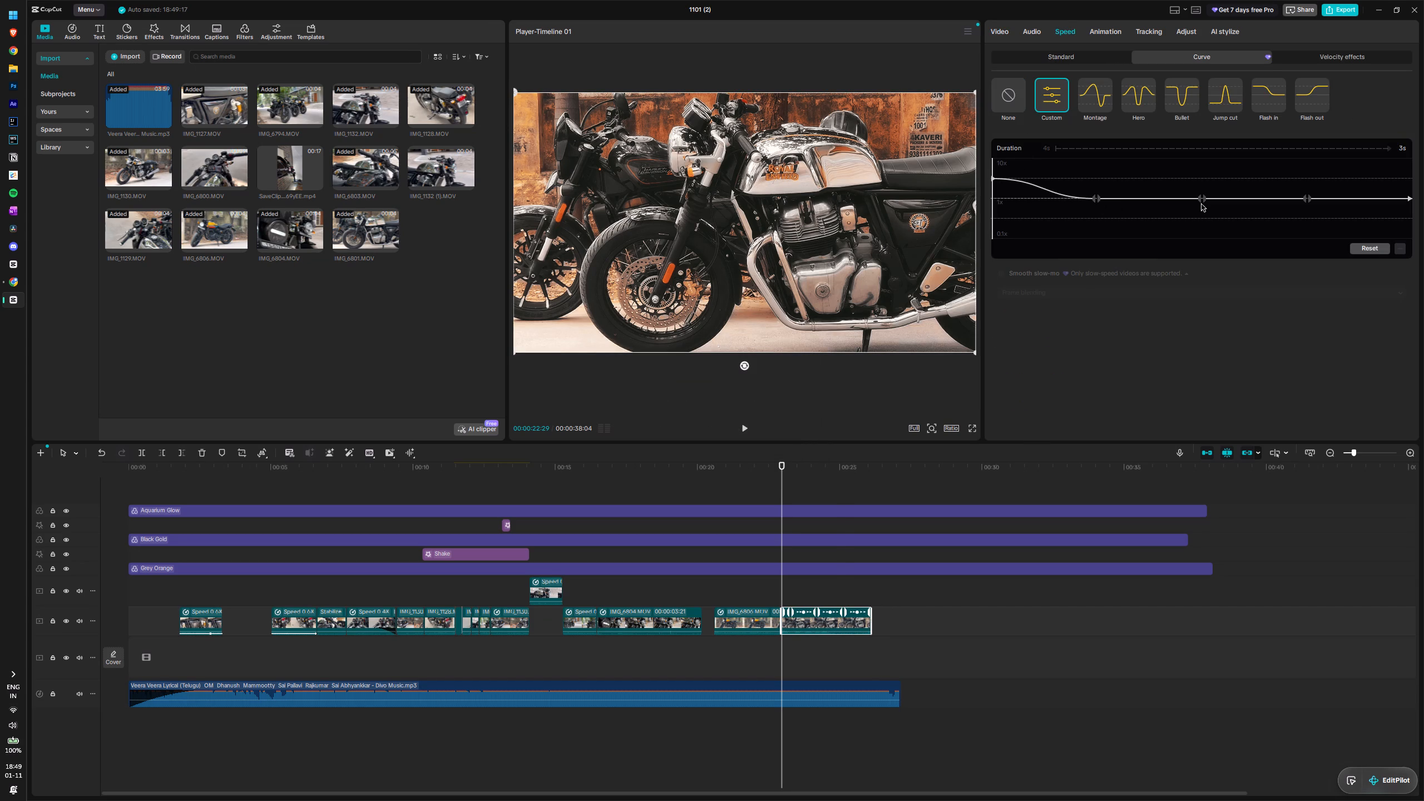
{"action": "left_click_drag", "start_coordinate": [1204, 202], "coordinate": [1205, 236]}
{"action": "left_click_drag", "start_coordinate": [1200, 200], "coordinate": [1204, 239]}
{"action": "left_click_drag", "start_coordinate": [1203, 212], "coordinate": [928, 209]}
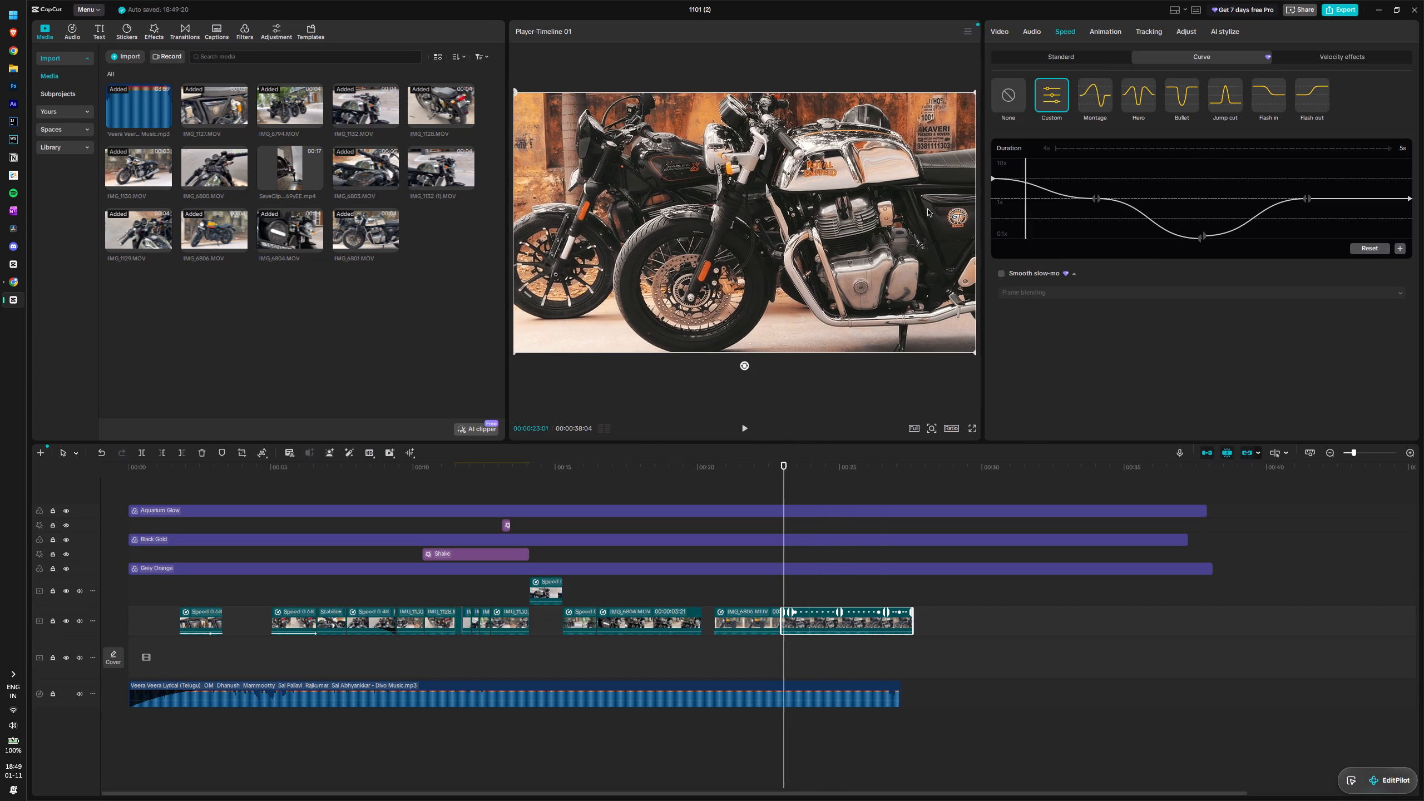
{"action": "left_click_drag", "start_coordinate": [928, 209], "coordinate": [917, 209]}
{"action": "key", "text": "space"}
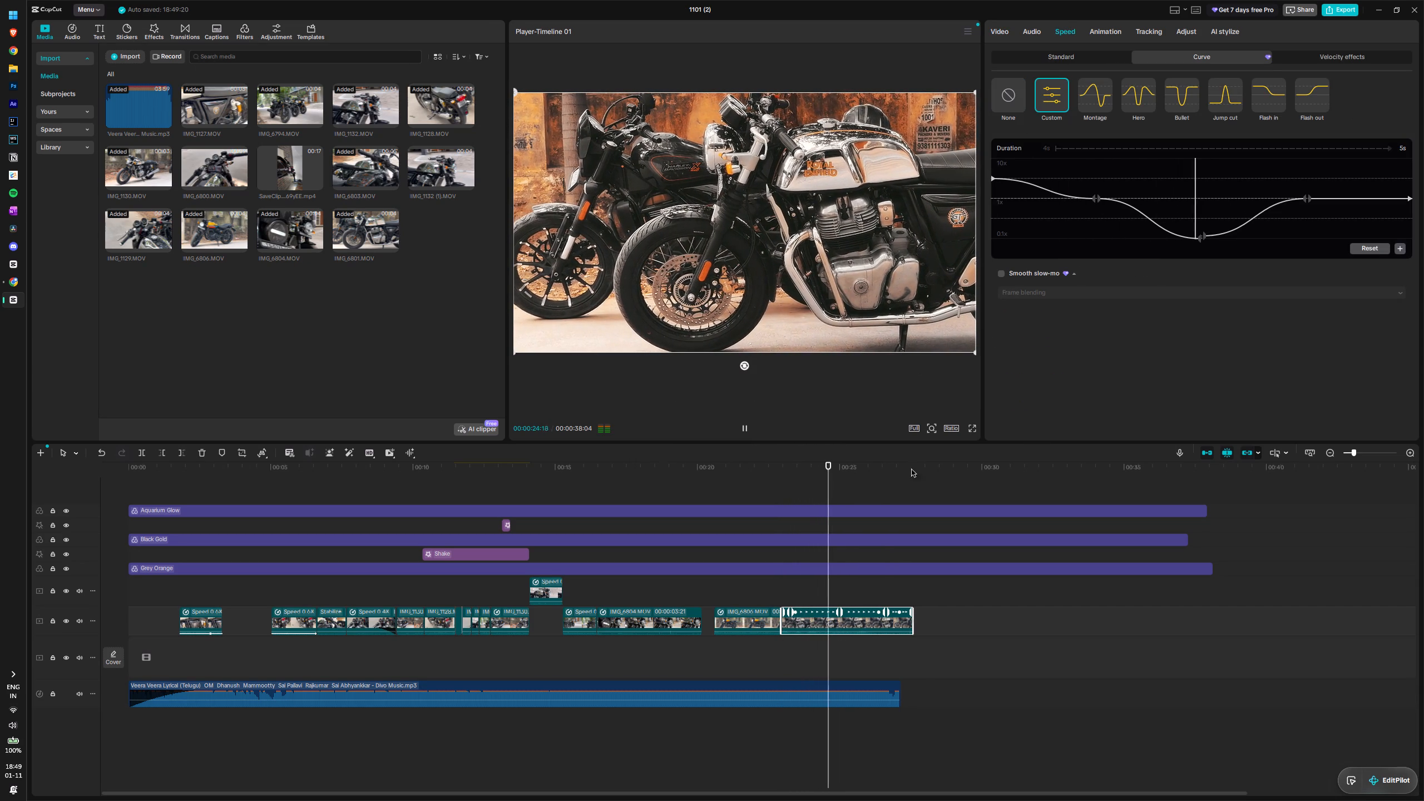
{"action": "key", "text": "space"}
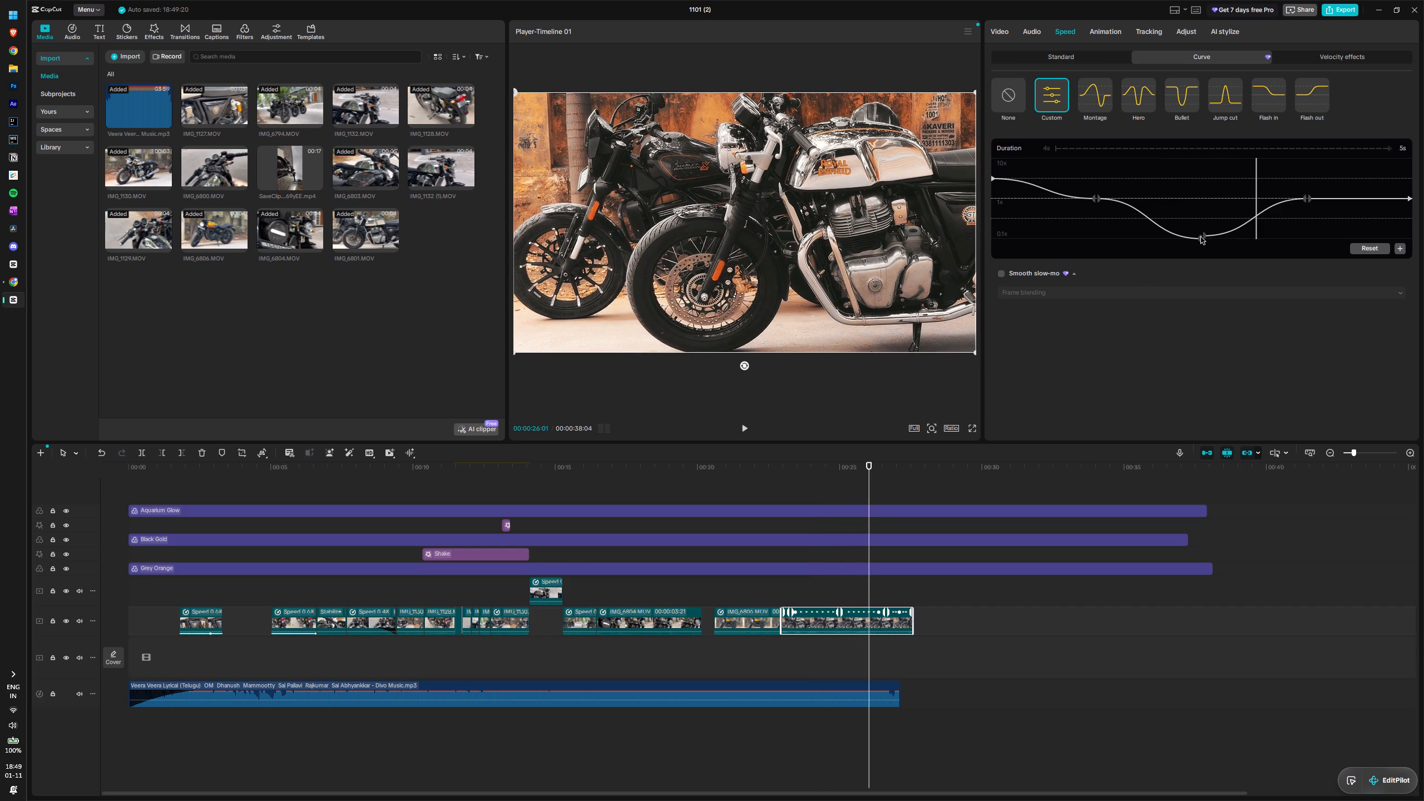
{"action": "left_click_drag", "start_coordinate": [1201, 239], "coordinate": [1200, 222]}
{"action": "left_click_drag", "start_coordinate": [1198, 240], "coordinate": [1199, 230]}
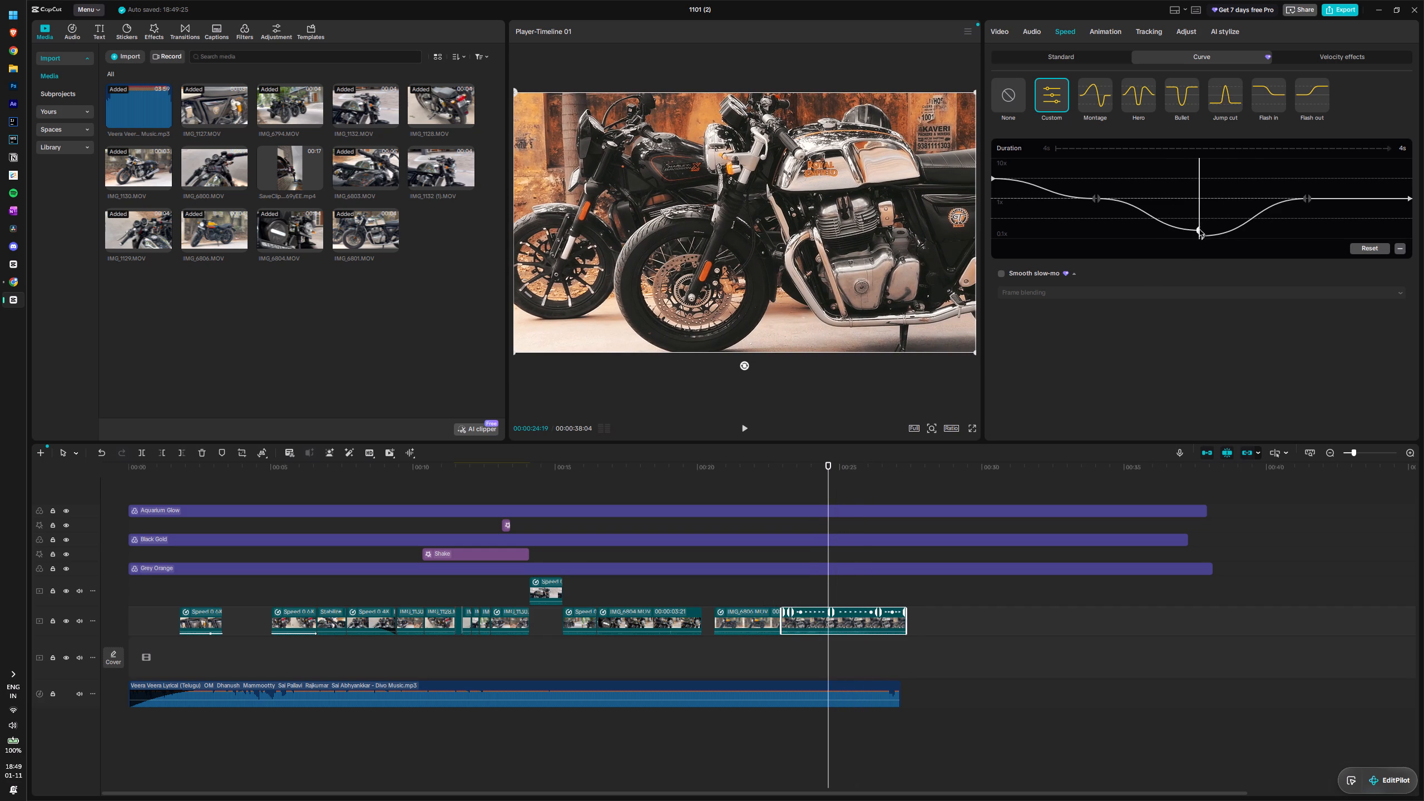
{"action": "left_click_drag", "start_coordinate": [1203, 237], "coordinate": [1203, 232]}
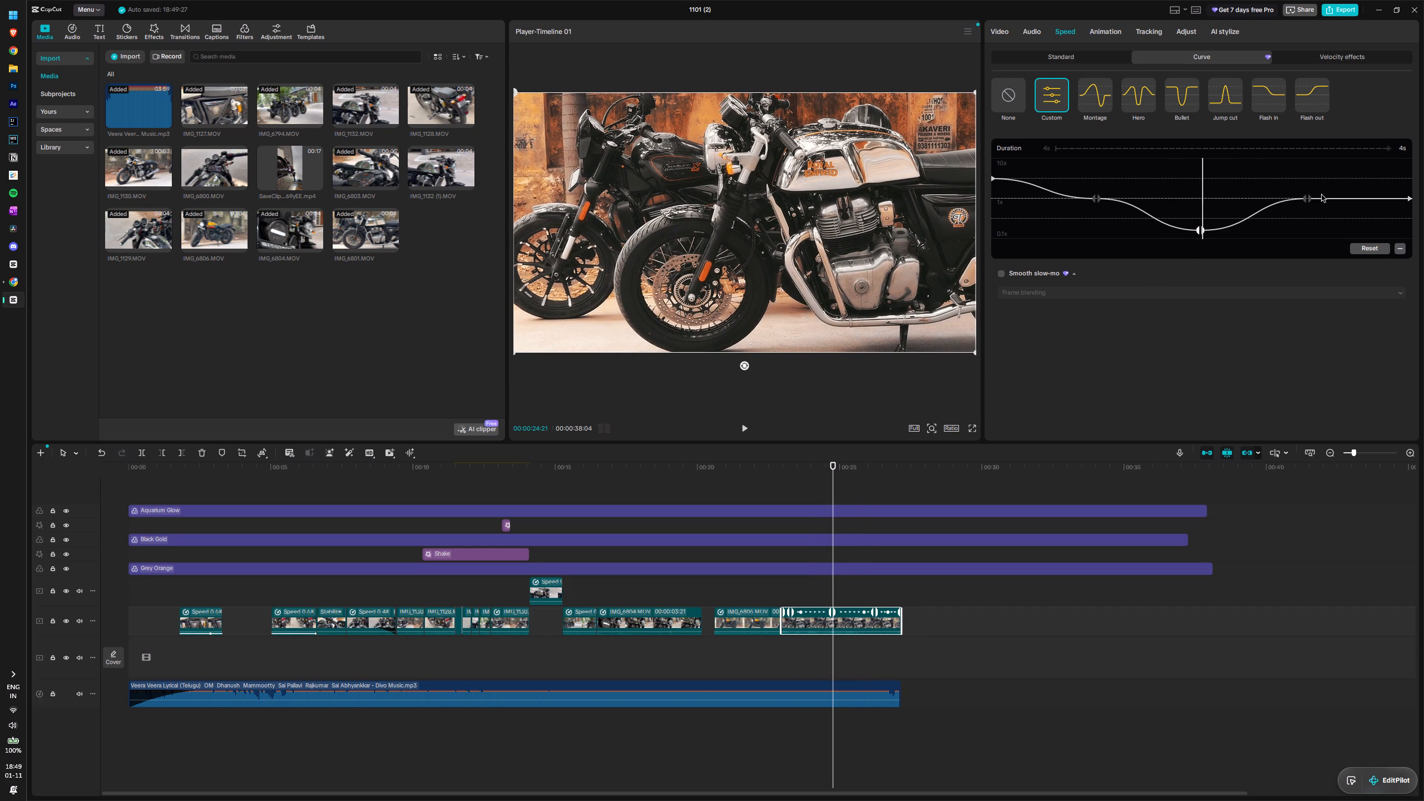
Move the fourth speed point of the IMG_6801.MOV clip slightly earlier, raise it to 5.00x, and play the result.
{"action": "left_click_drag", "start_coordinate": [1306, 200], "coordinate": [1275, 181]}
{"action": "left_click_drag", "start_coordinate": [1277, 197], "coordinate": [1276, 181]}
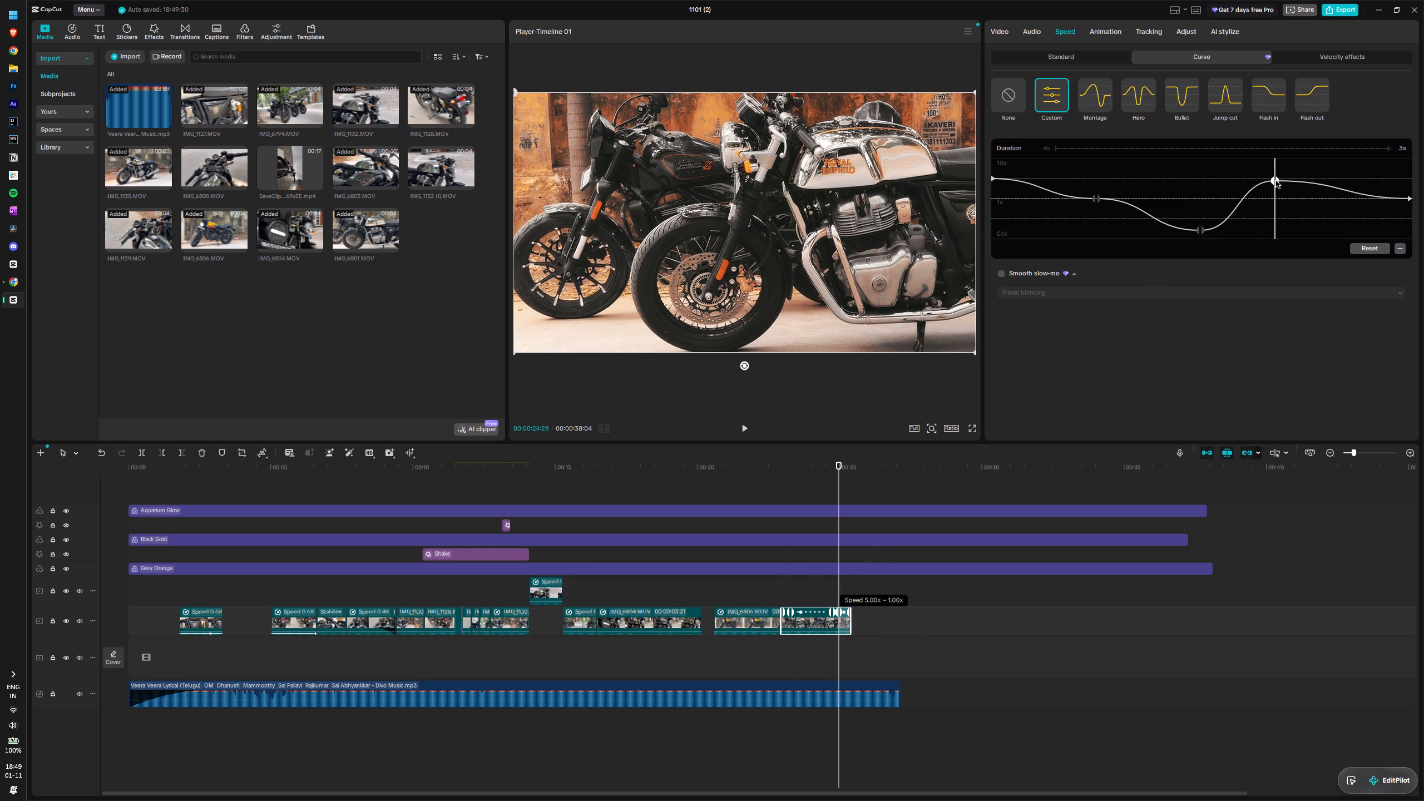
{"action": "left_click_drag", "start_coordinate": [1274, 170], "coordinate": [883, 197]}
{"action": "key", "text": "space"}
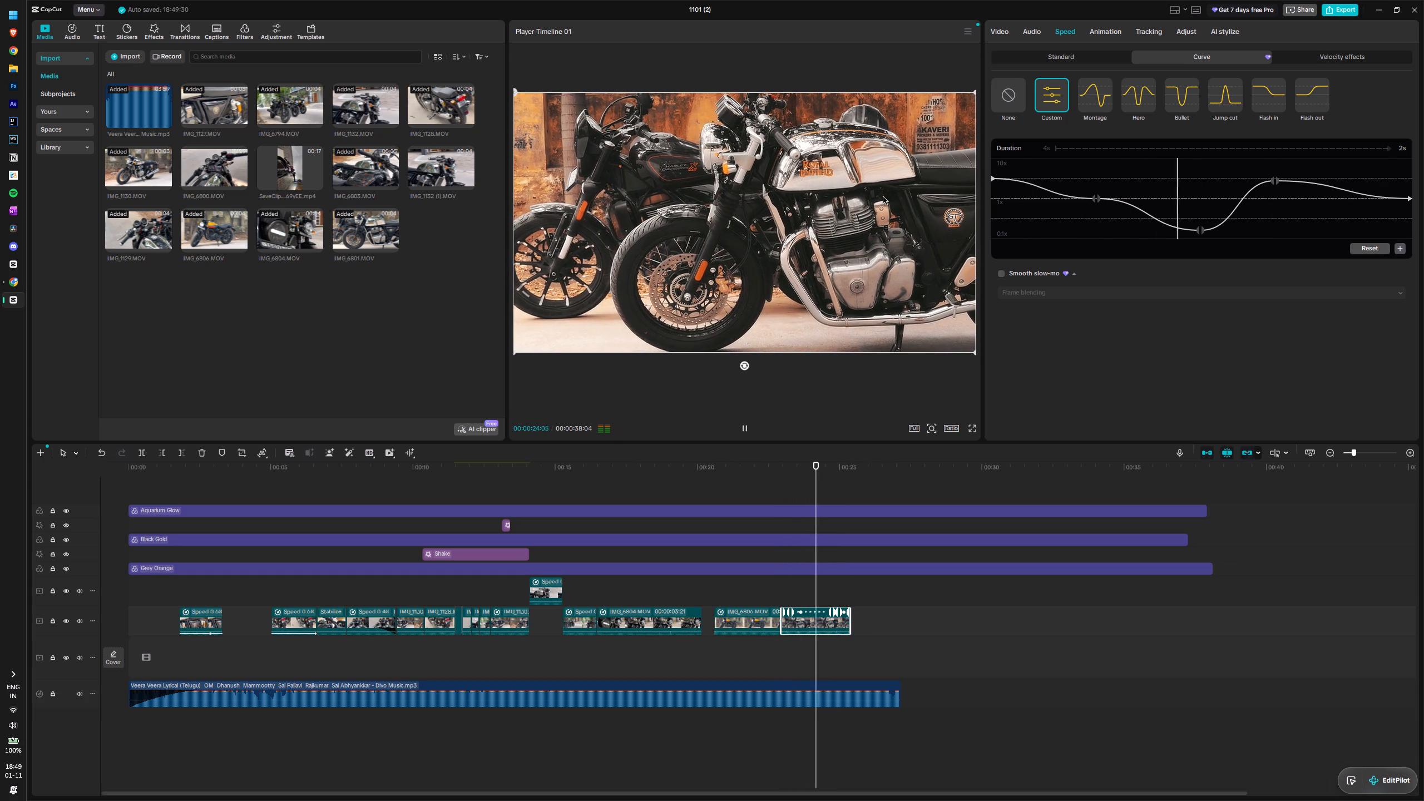
{"action": "key", "text": "space"}
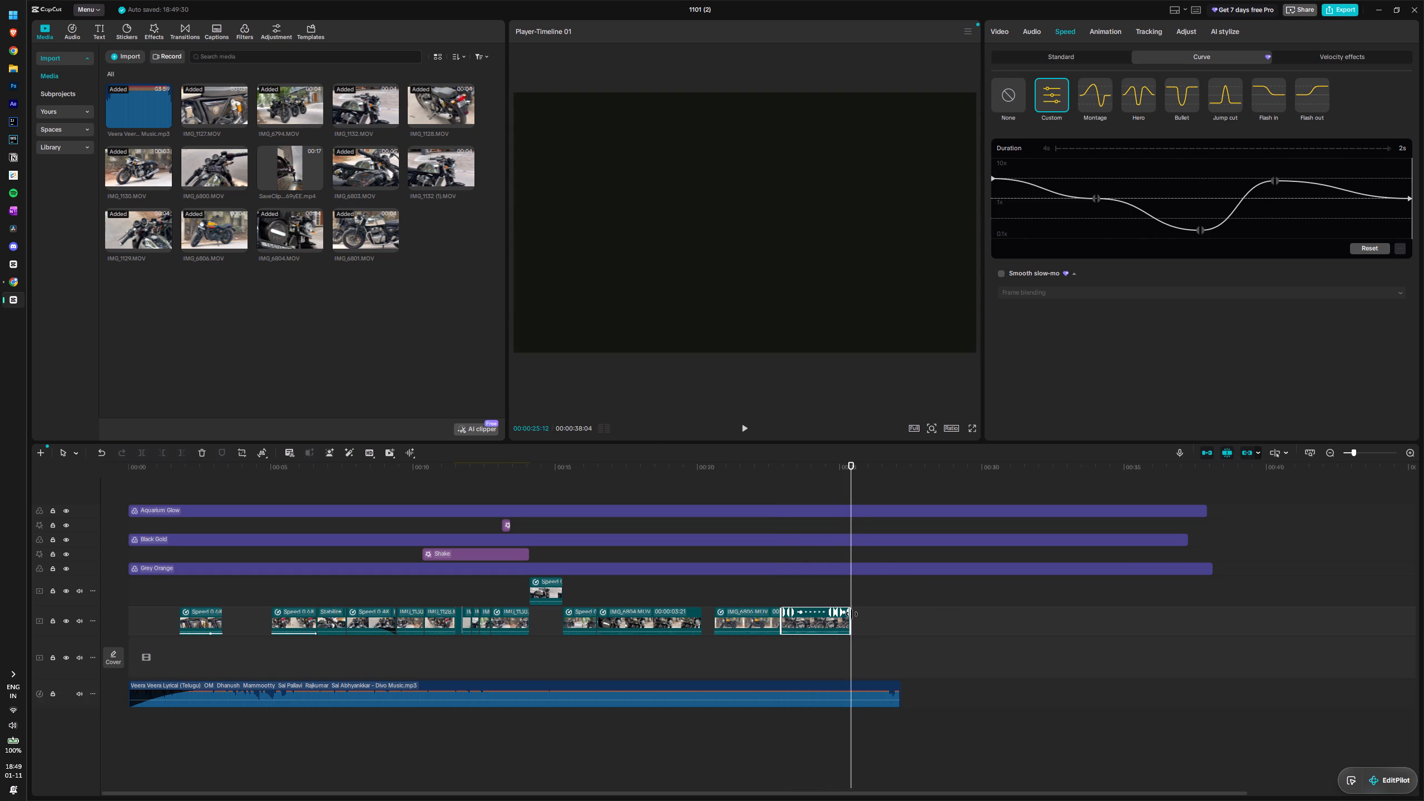
{"action": "left_click_drag", "start_coordinate": [852, 592], "coordinate": [823, 593]}
{"action": "key", "text": "space"}
{"action": "key", "text": "space"}
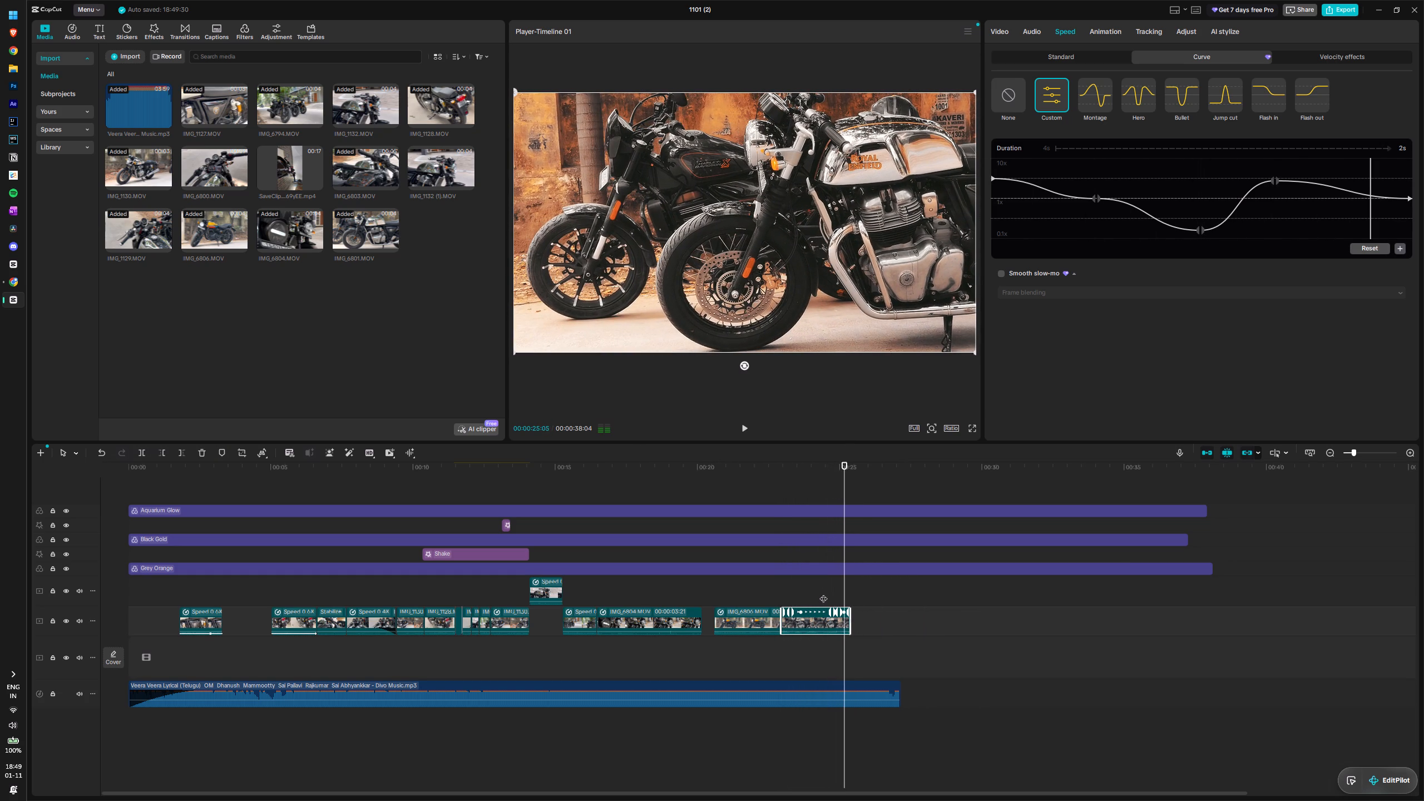
{"action": "key", "text": "space"}
{"action": "key", "text": "space"}
{"action": "left_click_drag", "start_coordinate": [857, 580], "coordinate": [854, 580]}
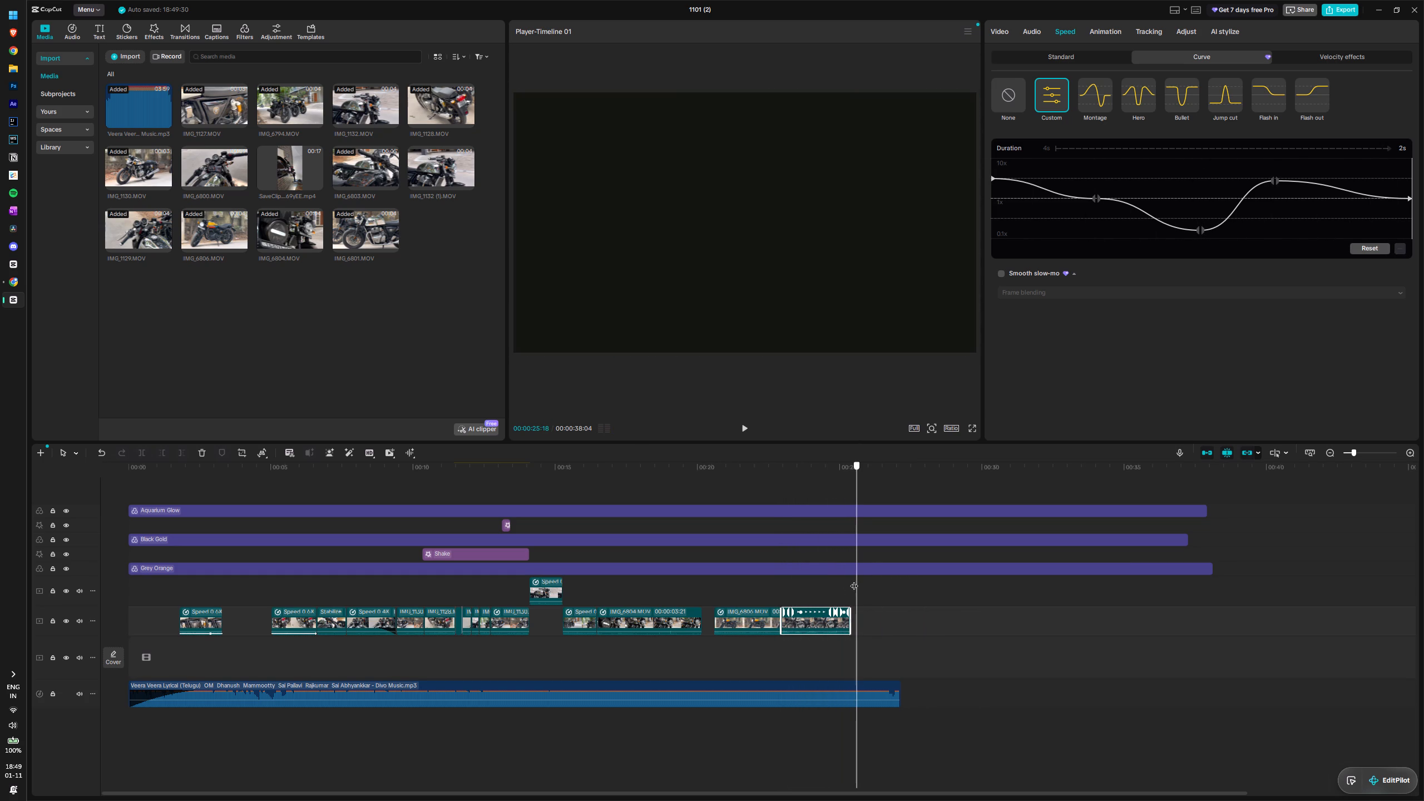
{"action": "left_click_drag", "start_coordinate": [854, 580], "coordinate": [848, 580]}
Raise the IMG_6801.MOV clip's fourth speed point further to the top of the curve graph and play the clip.
{"action": "left_click_drag", "start_coordinate": [1275, 181], "coordinate": [1270, 167]}
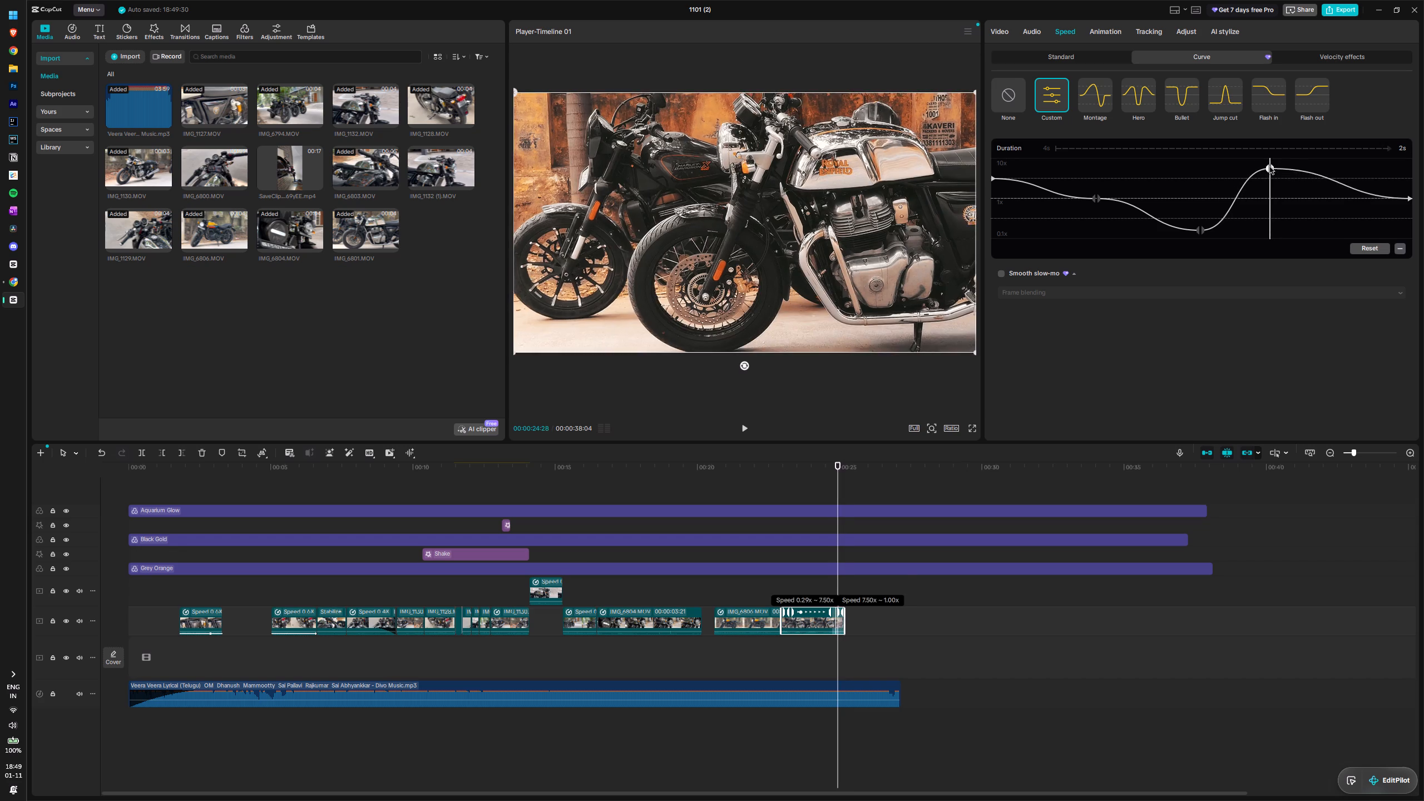
{"action": "left_click_drag", "start_coordinate": [1270, 167], "coordinate": [1269, 159]}
{"action": "left_click_drag", "start_coordinate": [1269, 182], "coordinate": [1142, 200]}
{"action": "key", "text": "space"}
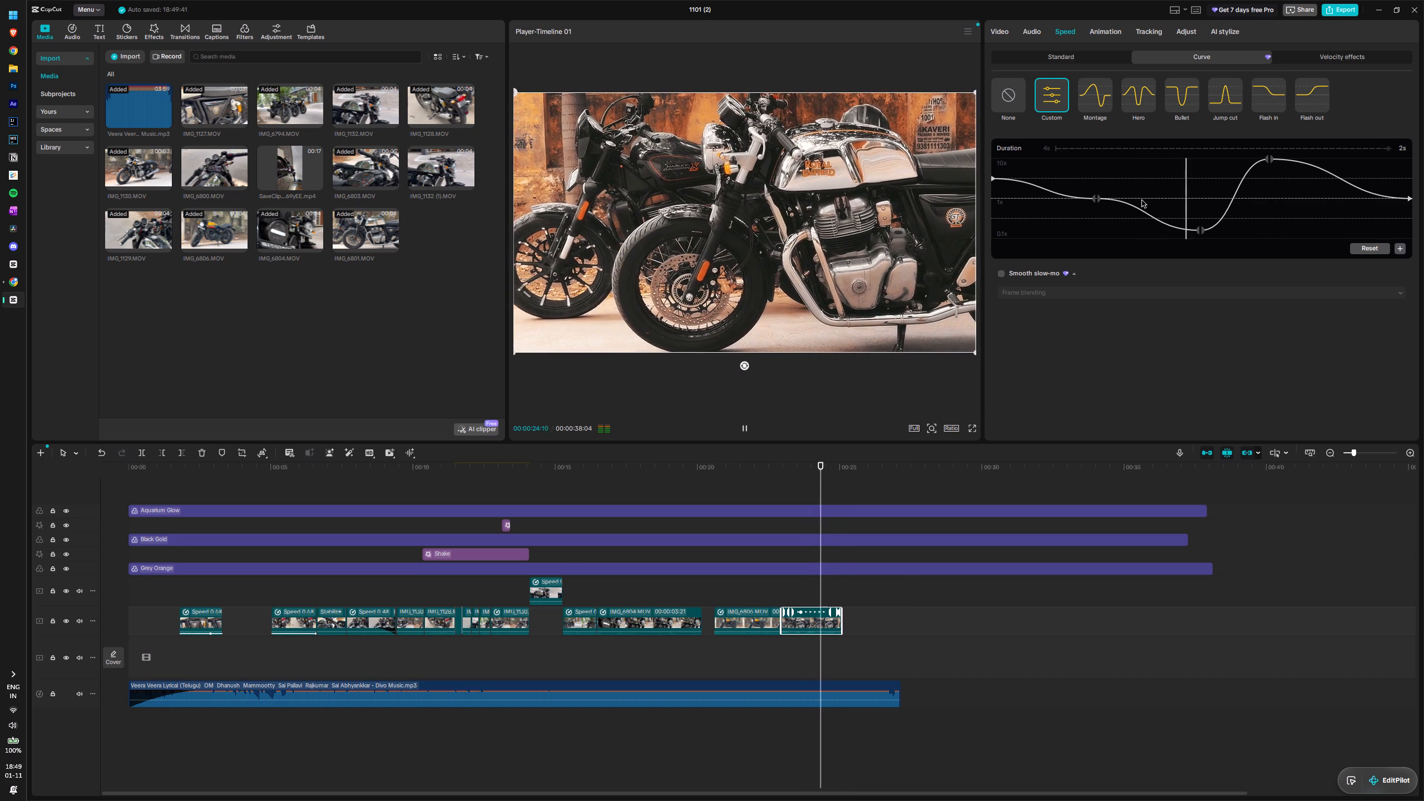
{"action": "key", "text": "space"}
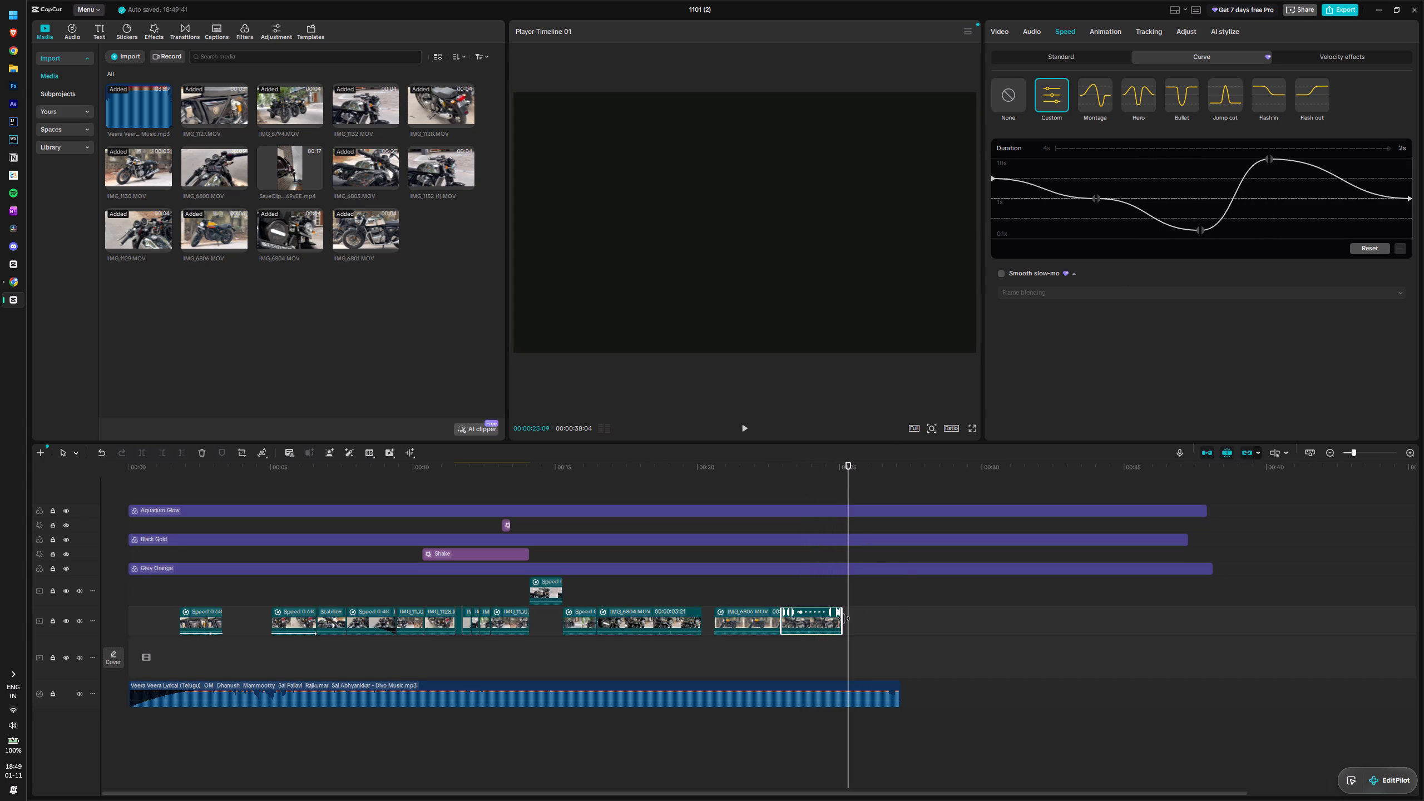
Trim the end of the IMG_6801.MOV clip back to about 24.8 seconds and play the edit from about 19.5 seconds.
{"action": "left_click_drag", "start_coordinate": [844, 619], "coordinate": [834, 619]}
{"action": "left_click_drag", "start_coordinate": [848, 472], "coordinate": [683, 485]}
{"action": "key", "text": "space"}
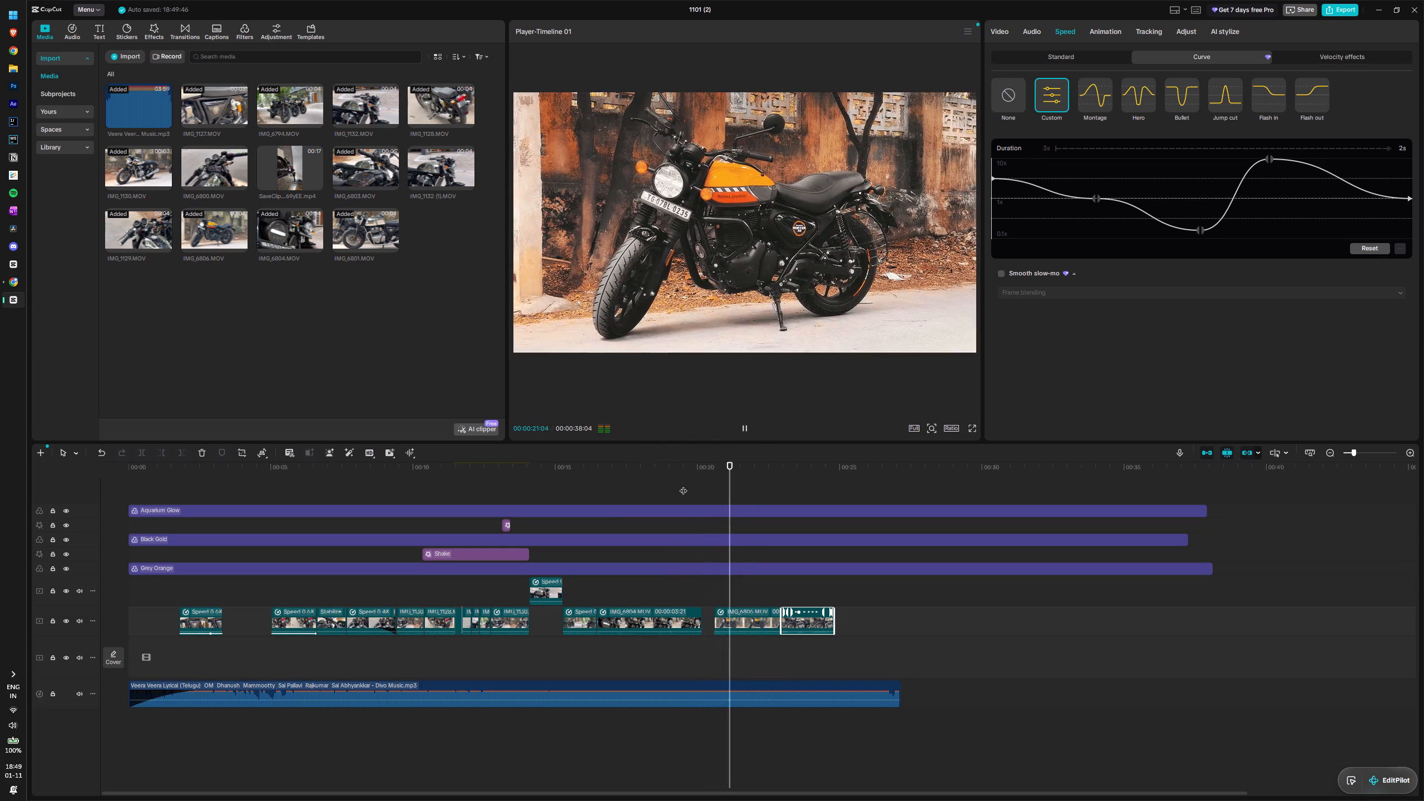
{"action": "key", "text": "space"}
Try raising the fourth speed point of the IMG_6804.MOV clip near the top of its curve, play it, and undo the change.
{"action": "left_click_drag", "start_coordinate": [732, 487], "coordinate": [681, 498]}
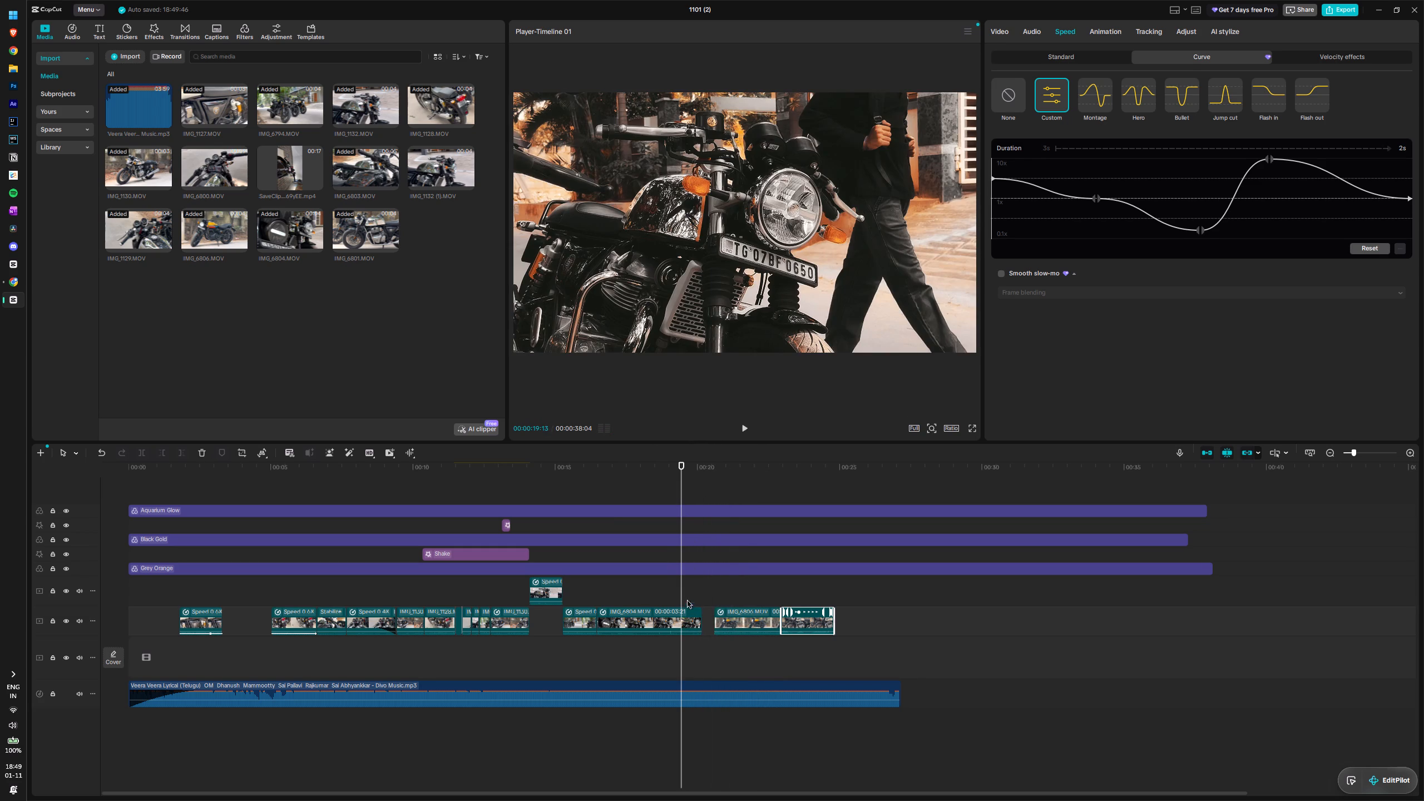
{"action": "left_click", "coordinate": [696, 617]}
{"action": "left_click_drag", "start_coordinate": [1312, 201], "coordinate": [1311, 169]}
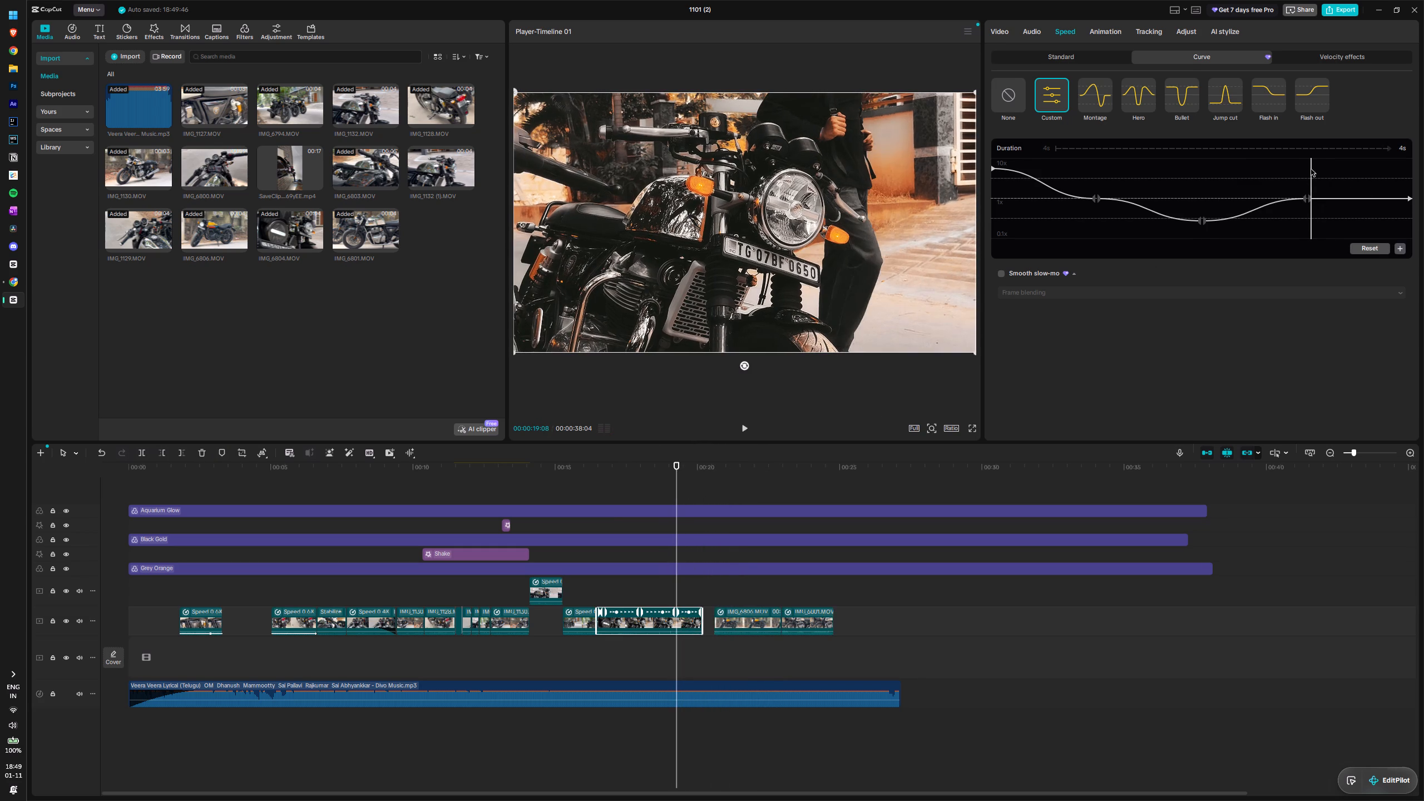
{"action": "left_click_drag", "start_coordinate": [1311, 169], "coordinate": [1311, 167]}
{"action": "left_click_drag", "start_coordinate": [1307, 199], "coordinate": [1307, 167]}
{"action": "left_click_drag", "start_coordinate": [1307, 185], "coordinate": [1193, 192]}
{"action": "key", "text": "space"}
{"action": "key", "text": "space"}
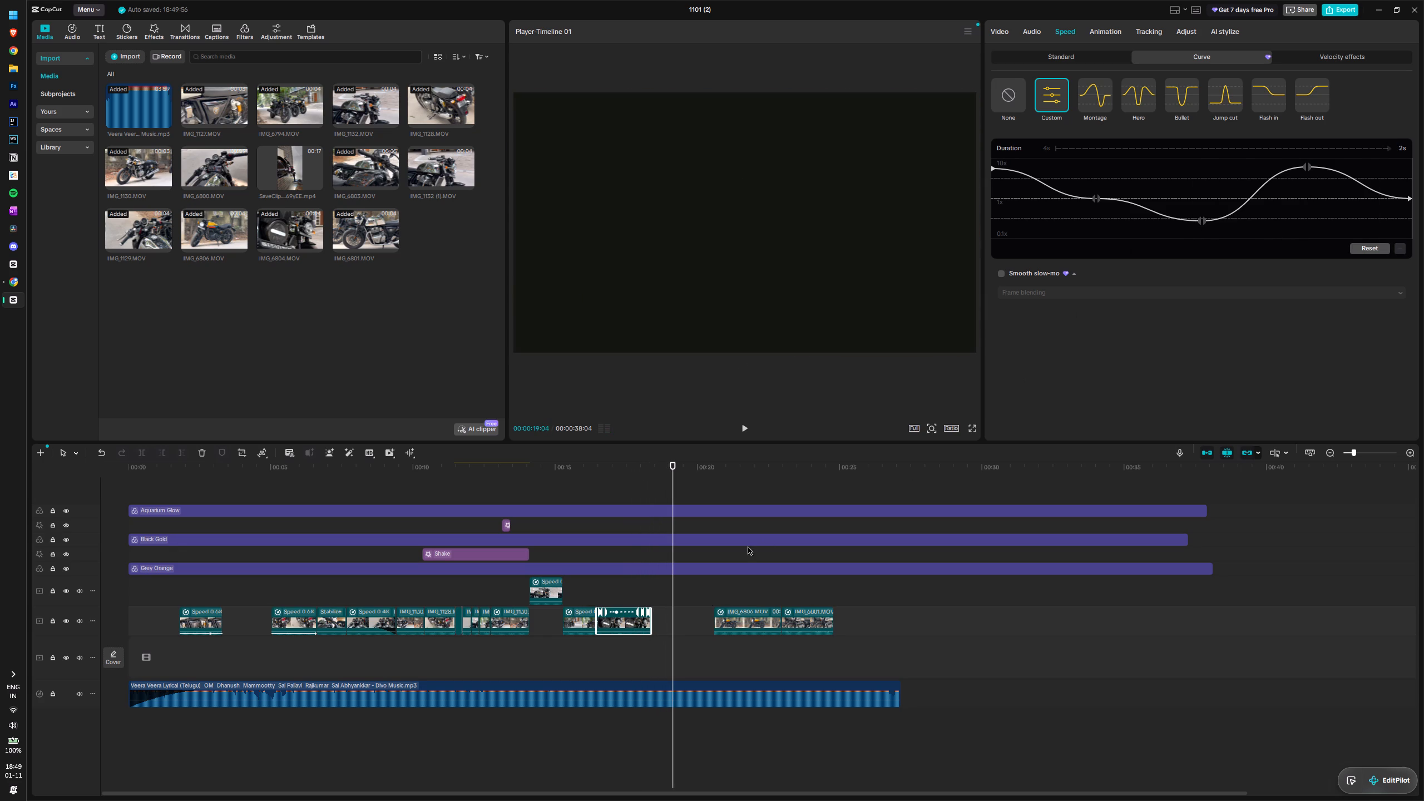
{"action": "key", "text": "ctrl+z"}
Trim the IMG_6806.MOV clip's end to about 22.7 seconds, close the gap with the IMG_6801.MOV clip, and play the cut.
{"action": "key", "text": "space"}
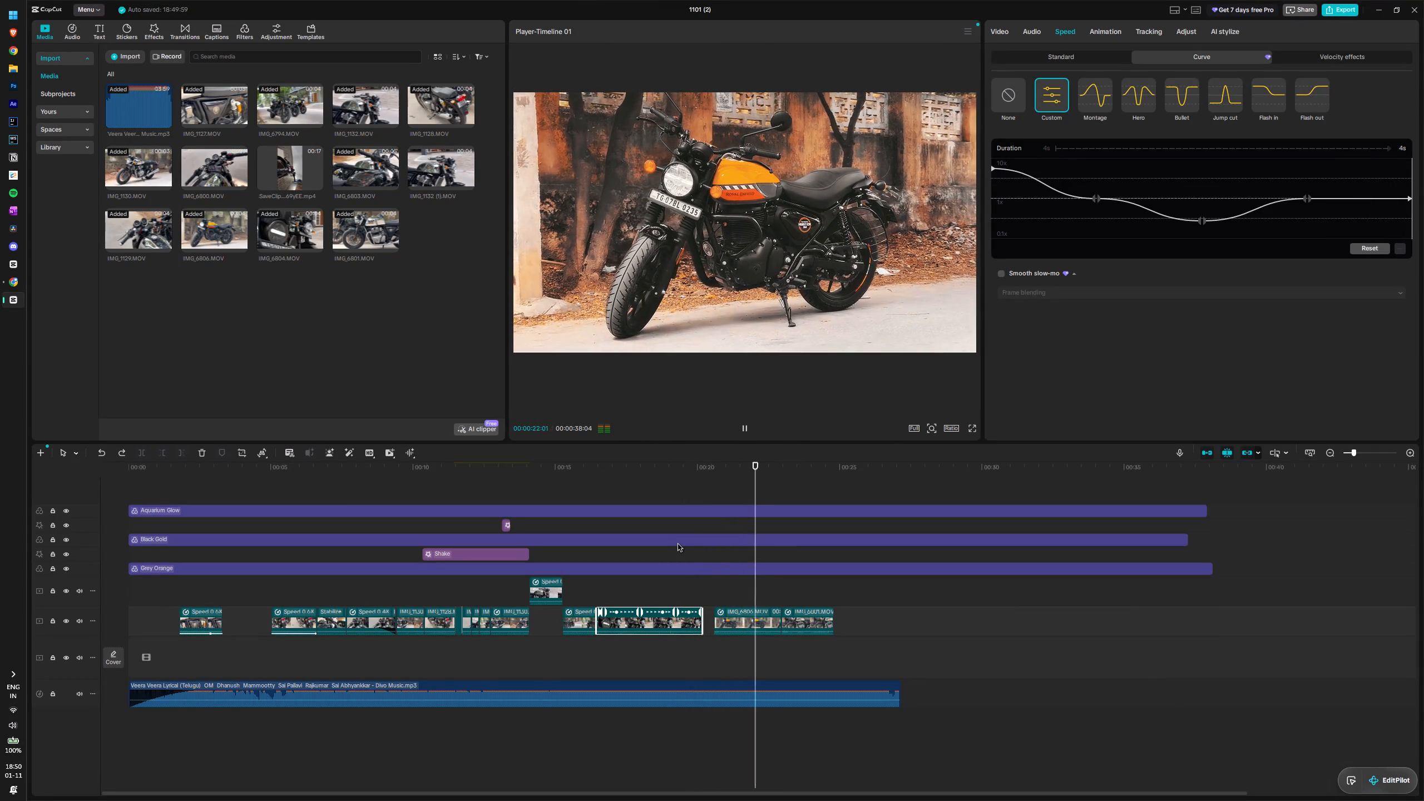
{"action": "key", "text": "space"}
{"action": "left_click", "coordinate": [765, 624]}
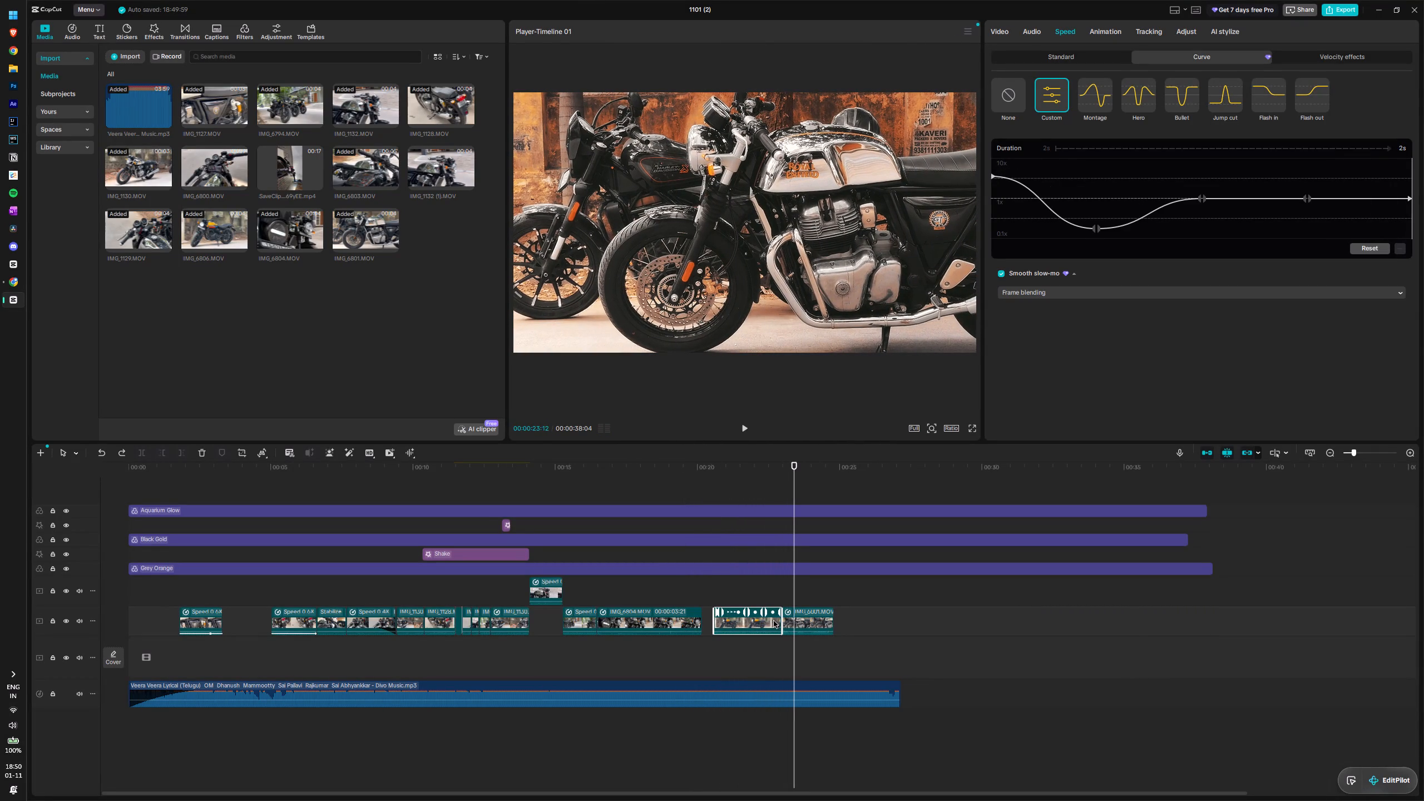
{"action": "left_click_drag", "start_coordinate": [780, 621], "coordinate": [774, 620]}
{"action": "left_click_drag", "start_coordinate": [796, 620], "coordinate": [788, 620]}
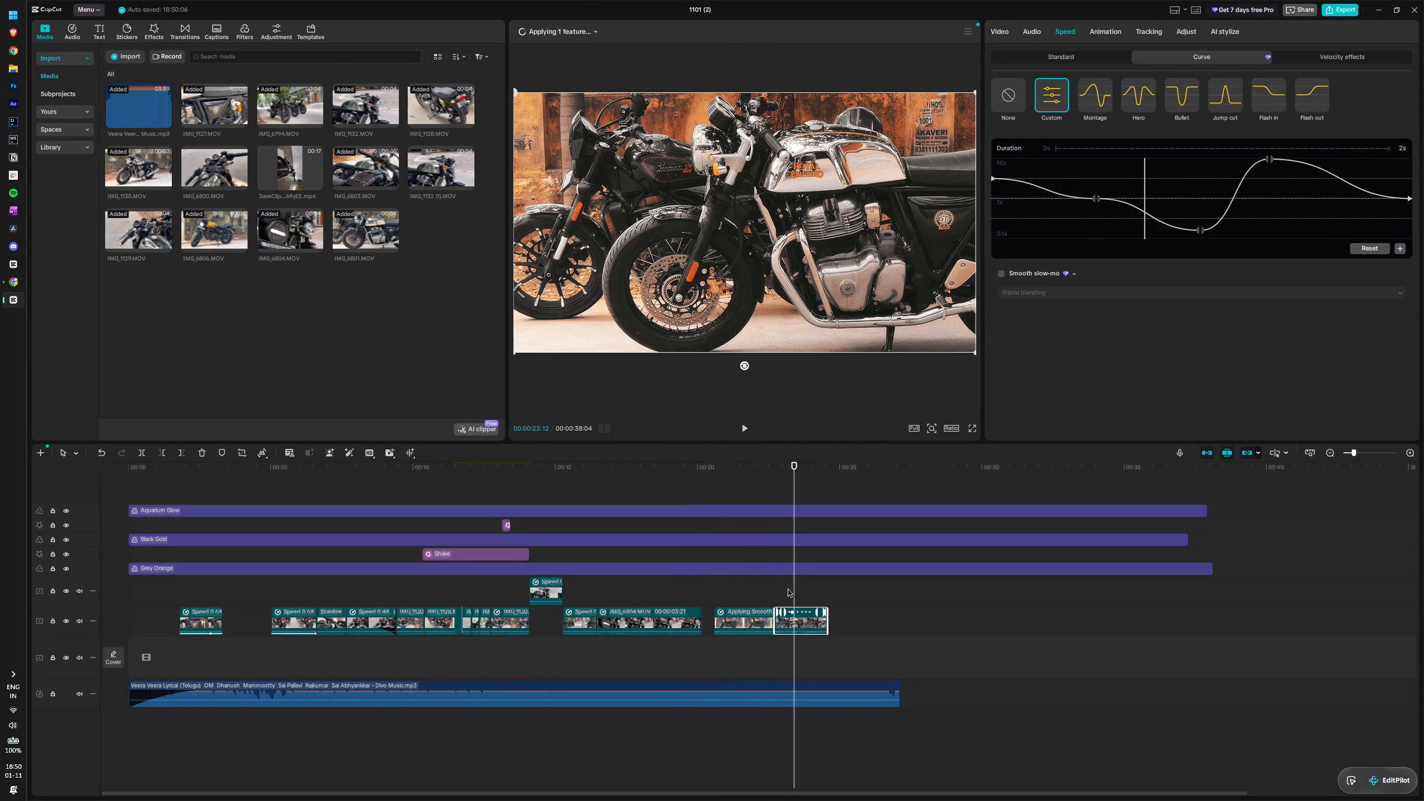
{"action": "left_click_drag", "start_coordinate": [794, 586], "coordinate": [767, 586]}
{"action": "key", "text": "space"}
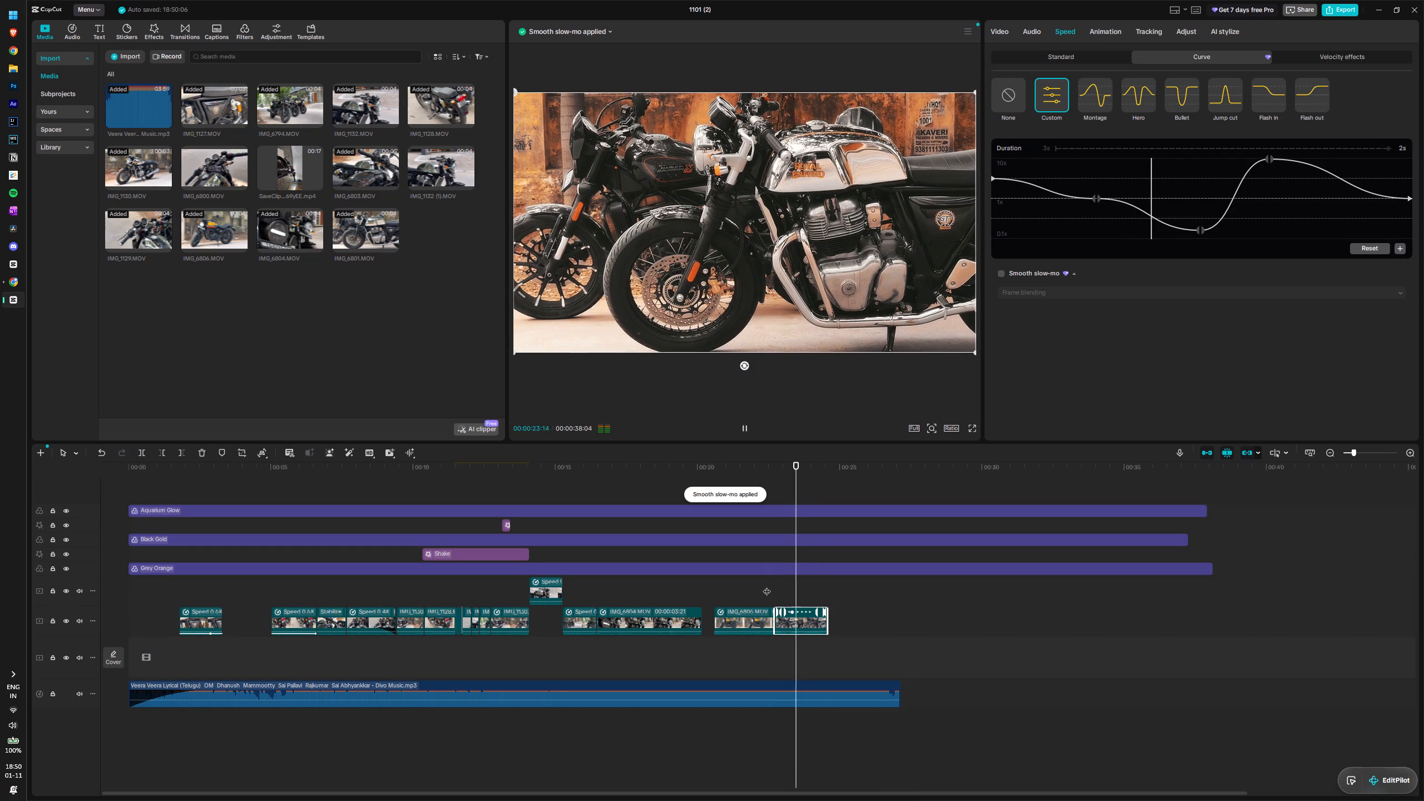
{"action": "key", "text": "space"}
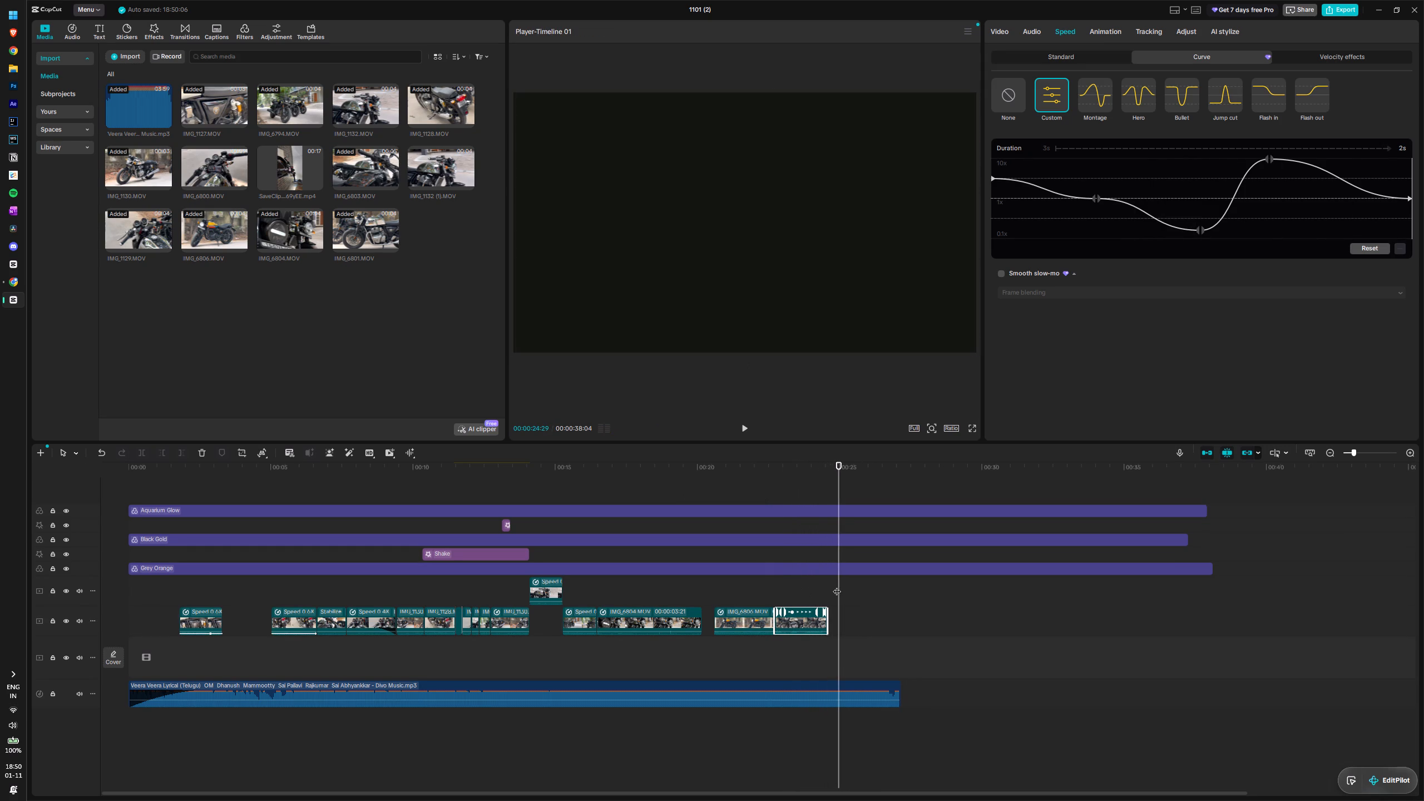
Stabilize the IMG_6801.MOV clip with the level set to Most stable.
{"action": "left_click_drag", "start_coordinate": [837, 585], "coordinate": [792, 582]}
{"action": "left_click", "coordinate": [993, 34]}
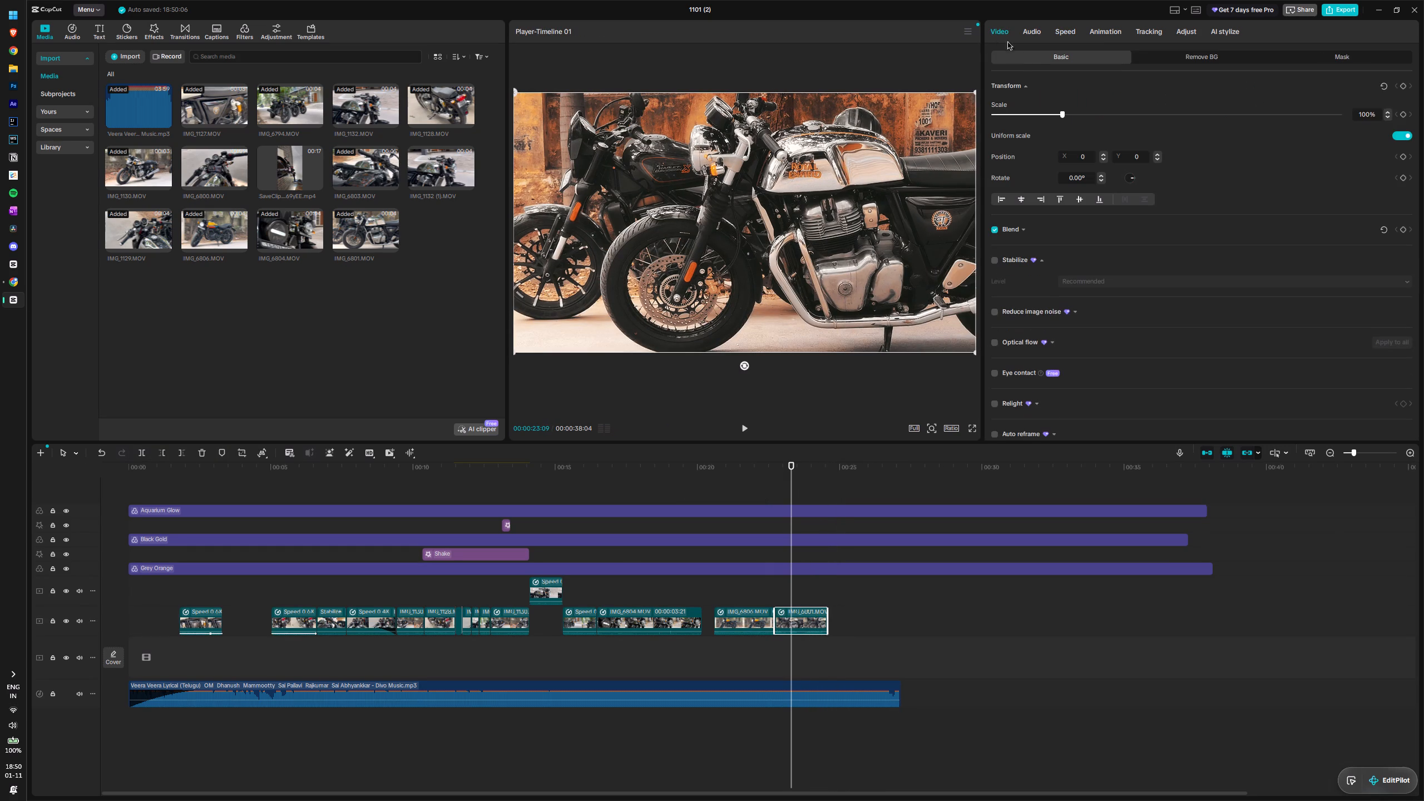
{"action": "left_click", "coordinate": [996, 262]}
{"action": "left_click", "coordinate": [1091, 282]}
{"action": "left_click", "coordinate": [1107, 335]}
Play the edit from about 12 to 16 seconds to review the cuts around the upper-track clip.
{"action": "left_click_drag", "start_coordinate": [792, 490], "coordinate": [467, 534]}
{"action": "key", "text": "space"}
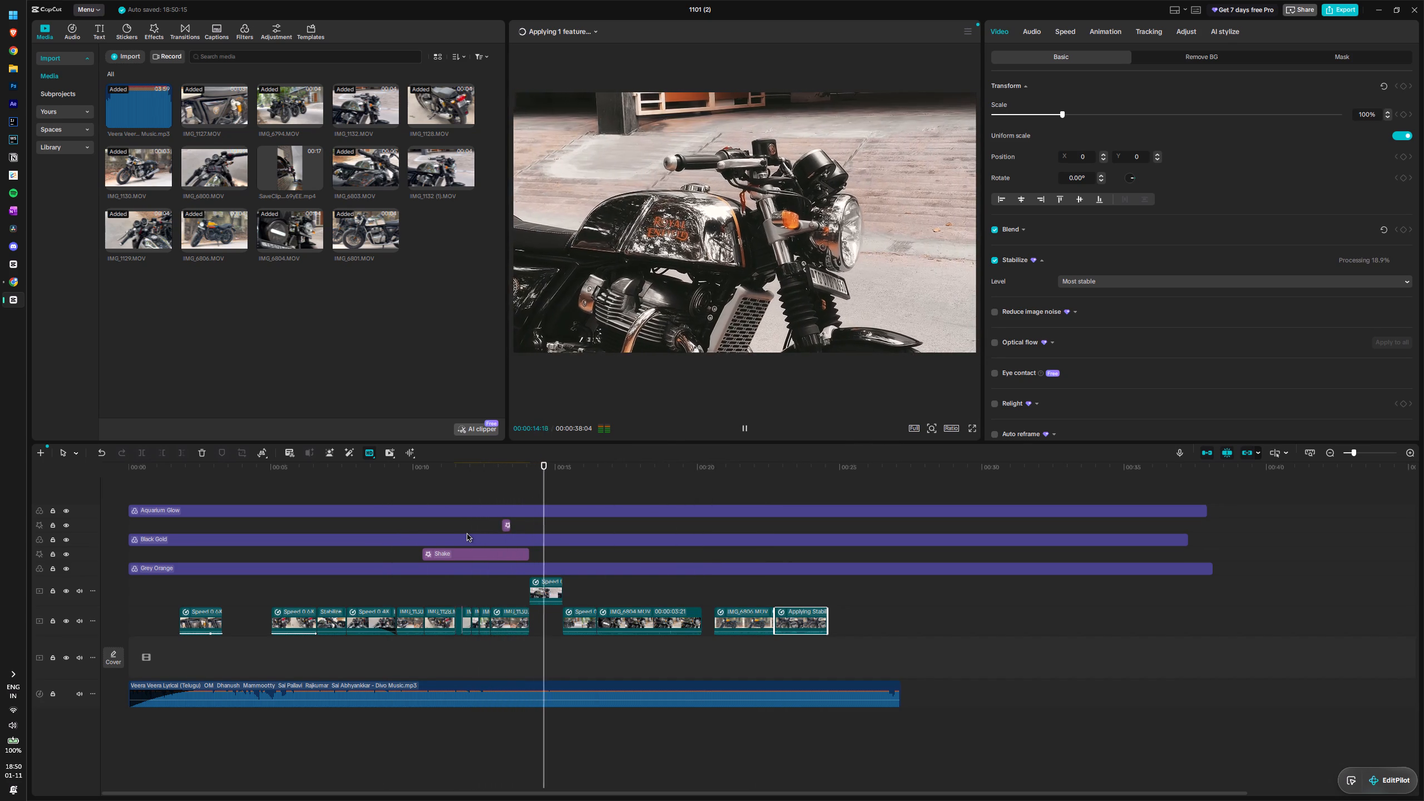
{"action": "key", "text": "space"}
{"action": "key", "text": "space"}
{"action": "key", "text": "space"}
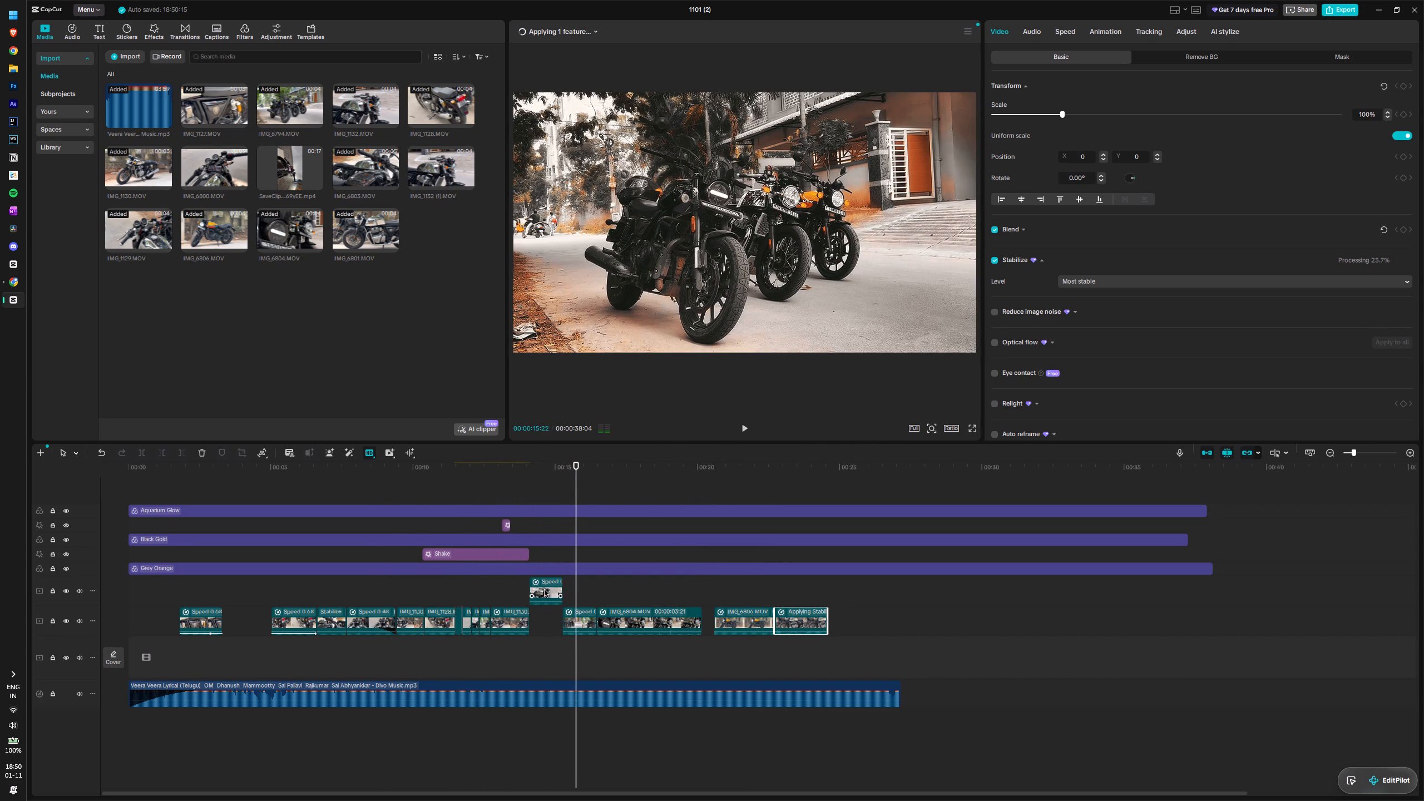
Apply a custom speed curve to the upper-track clip at 14 seconds, raising the start point and lowering the second and third points.
{"action": "left_click", "coordinate": [548, 592]}
{"action": "left_click", "coordinate": [1070, 34]}
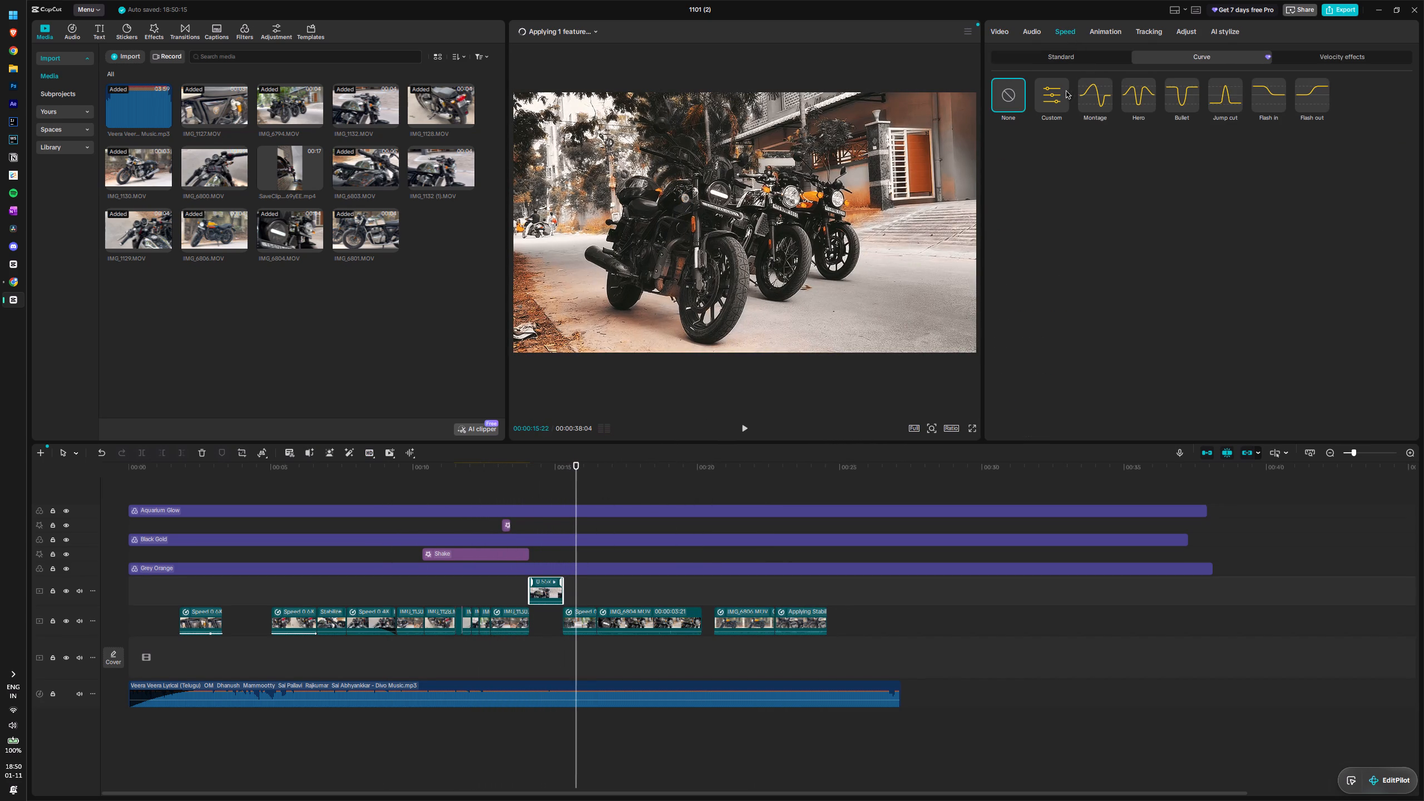
{"action": "left_click", "coordinate": [1060, 92]}
{"action": "left_click_drag", "start_coordinate": [994, 198], "coordinate": [993, 176]}
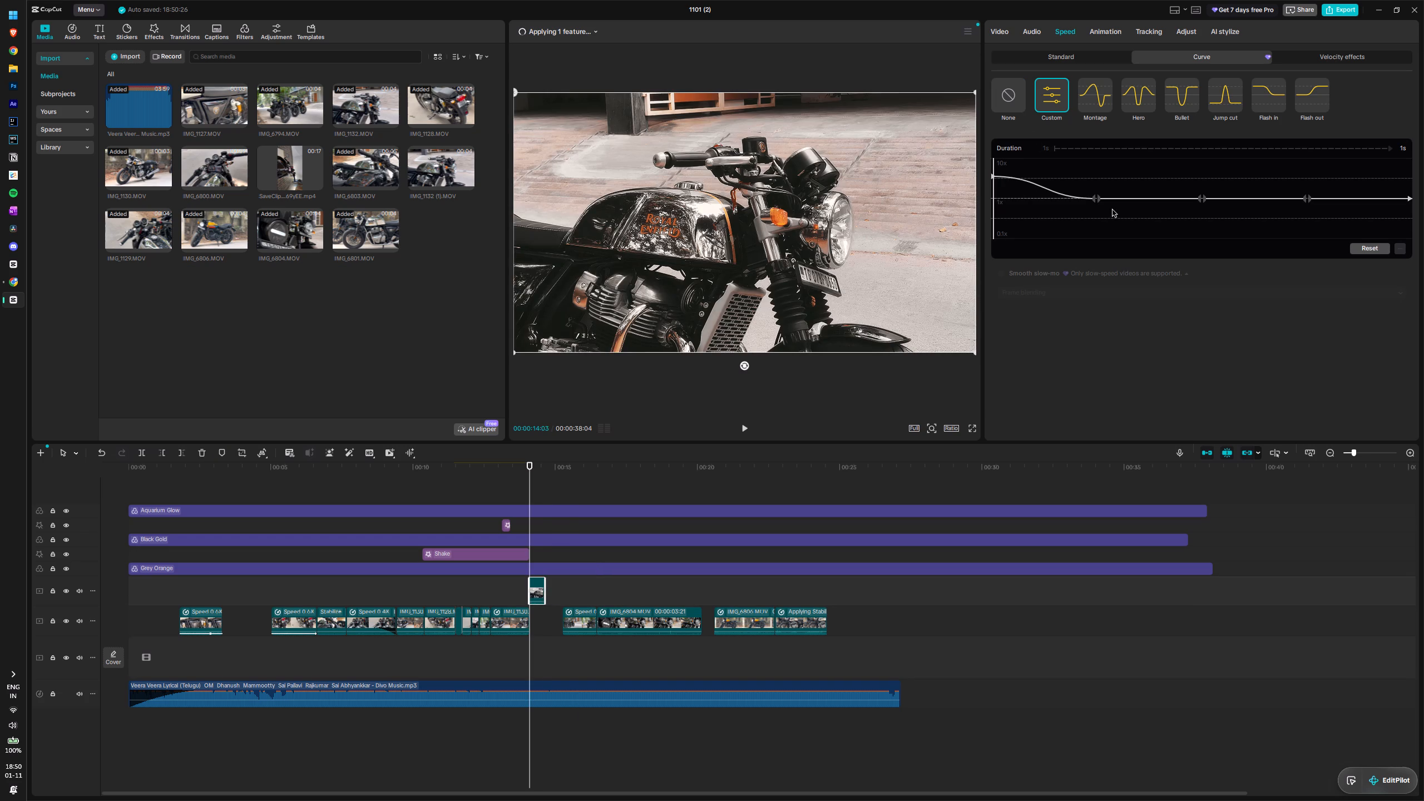
{"action": "left_click_drag", "start_coordinate": [1099, 199], "coordinate": [1099, 217]}
{"action": "left_click_drag", "start_coordinate": [1094, 198], "coordinate": [1100, 219]}
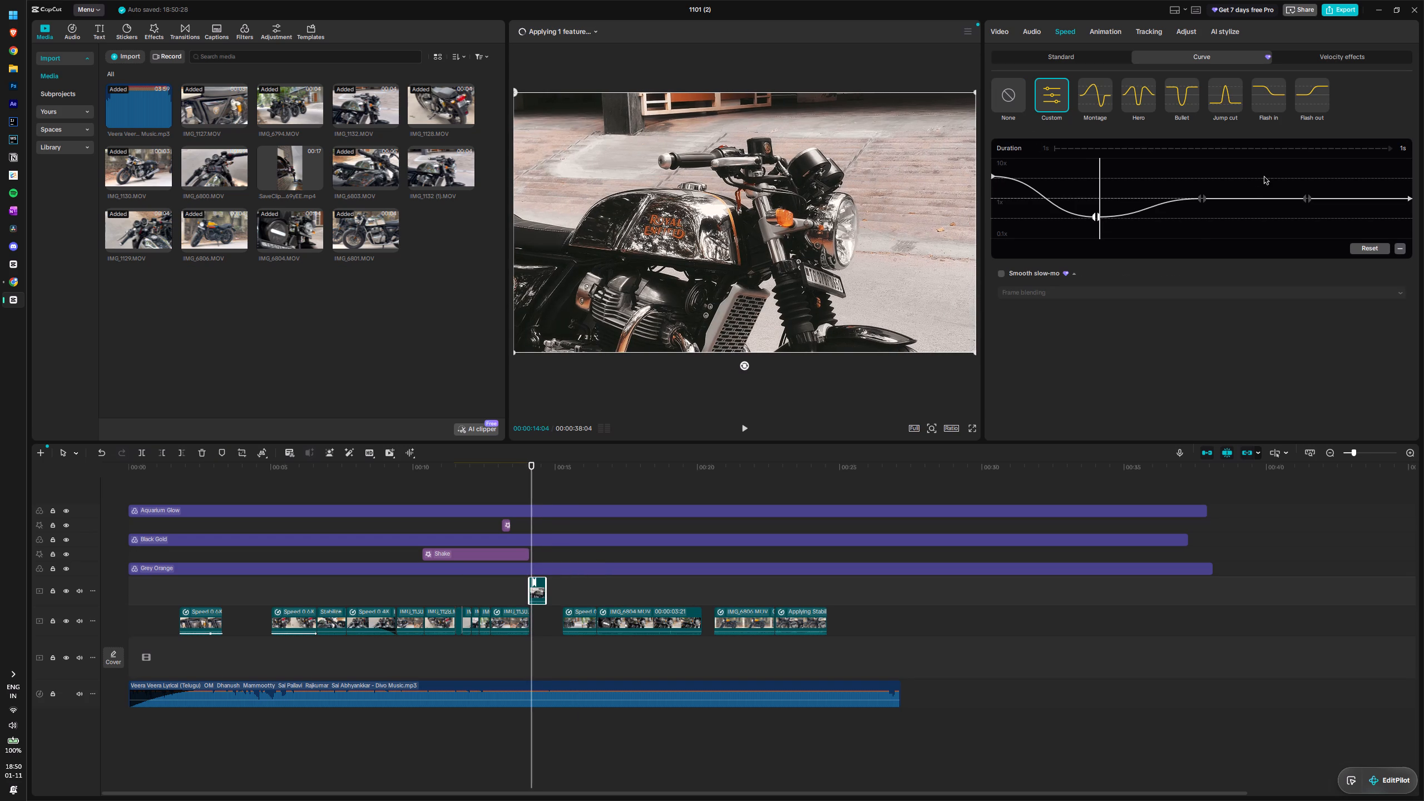
{"action": "left_click_drag", "start_coordinate": [1201, 198], "coordinate": [1198, 214]}
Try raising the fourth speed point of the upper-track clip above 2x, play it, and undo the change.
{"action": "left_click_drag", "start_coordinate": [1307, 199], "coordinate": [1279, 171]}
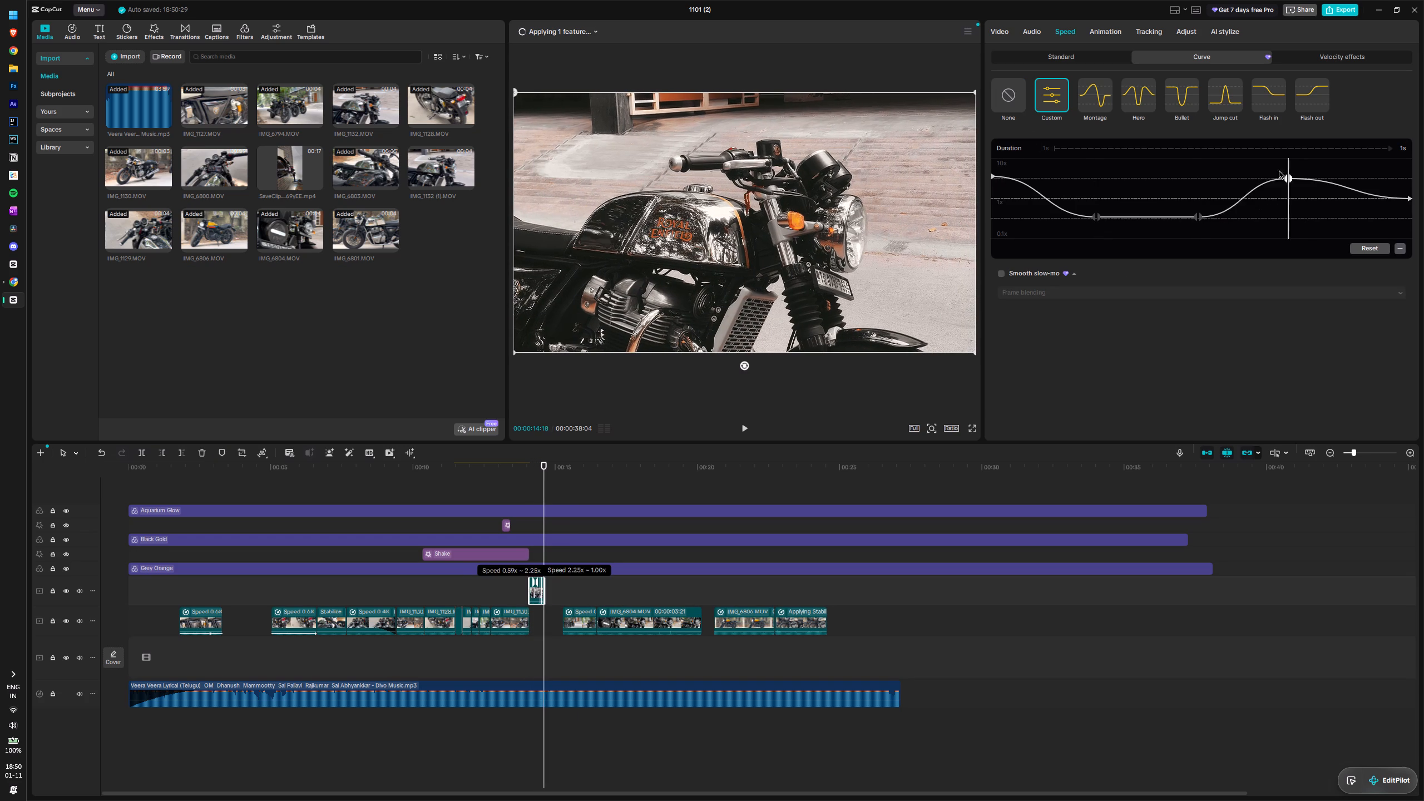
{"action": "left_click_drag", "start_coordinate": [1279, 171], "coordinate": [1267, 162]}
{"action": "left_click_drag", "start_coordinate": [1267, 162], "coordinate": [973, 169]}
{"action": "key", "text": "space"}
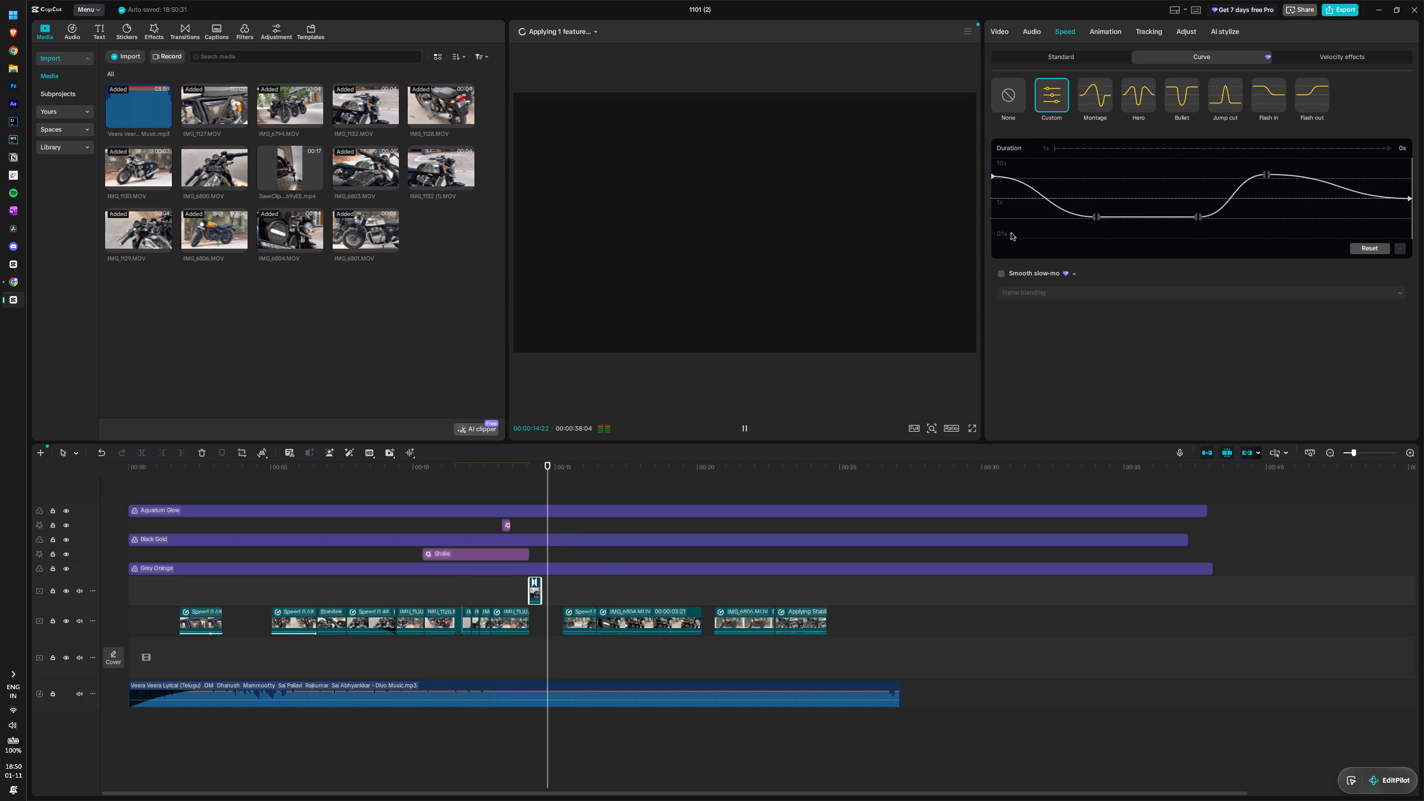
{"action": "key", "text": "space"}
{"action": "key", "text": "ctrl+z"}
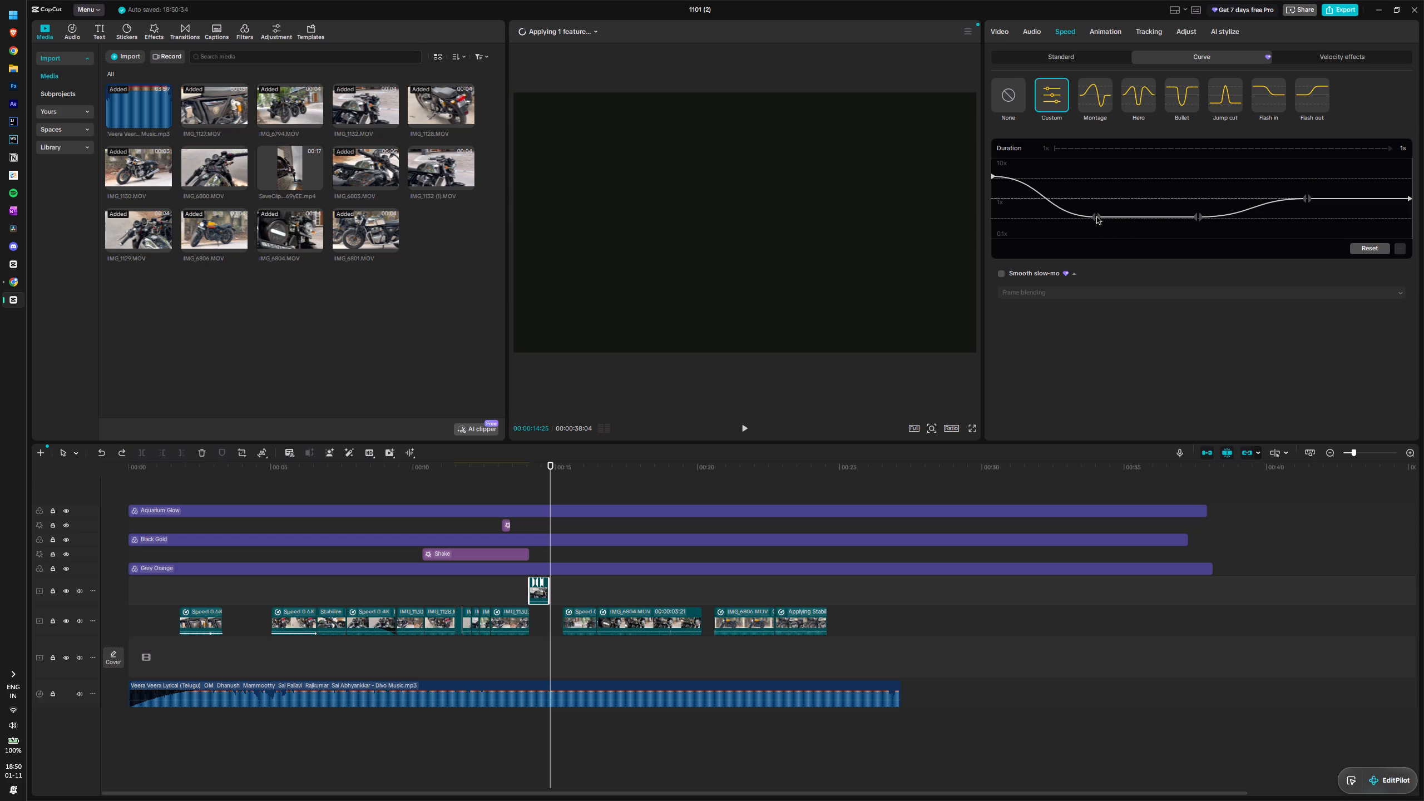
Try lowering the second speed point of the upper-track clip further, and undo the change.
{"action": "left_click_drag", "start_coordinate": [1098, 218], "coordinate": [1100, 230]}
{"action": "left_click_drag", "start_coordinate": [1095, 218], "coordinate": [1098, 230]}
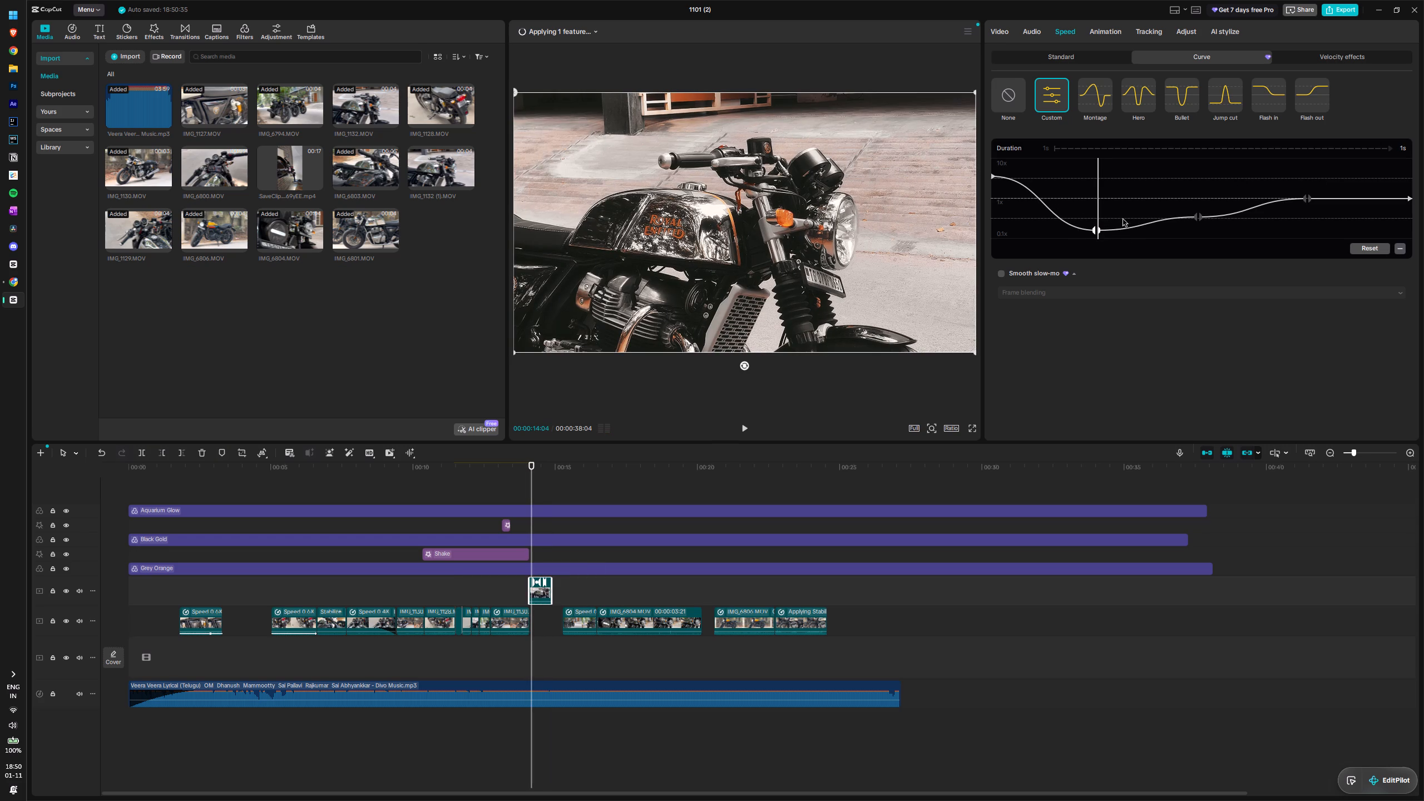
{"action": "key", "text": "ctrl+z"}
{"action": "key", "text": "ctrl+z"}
Lower the third speed point of the upper-track clip further below the second point and play the clip.
{"action": "left_click_drag", "start_coordinate": [1198, 217], "coordinate": [1198, 233]}
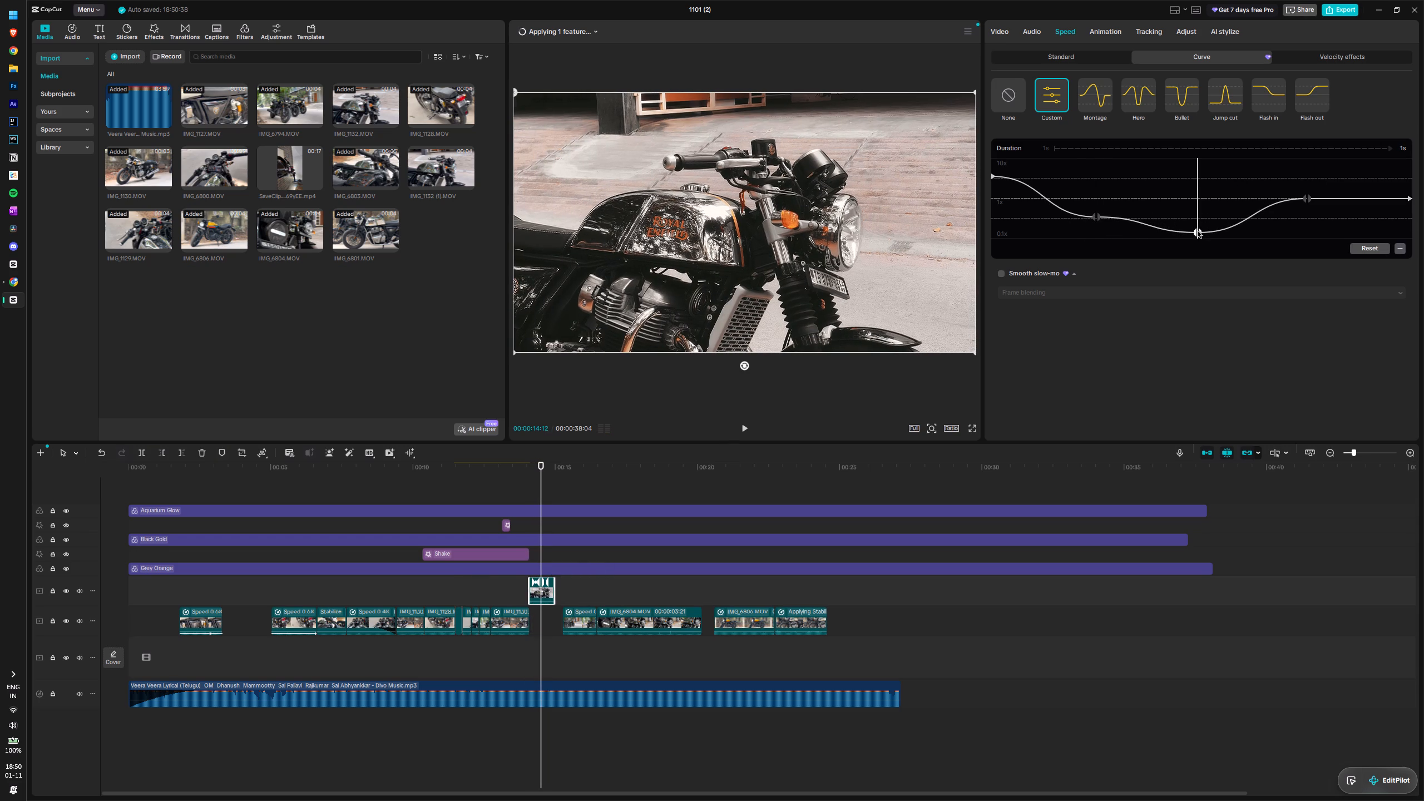
{"action": "left_click_drag", "start_coordinate": [1196, 219], "coordinate": [964, 219]}
{"action": "key", "text": "space"}
{"action": "key", "text": "space"}
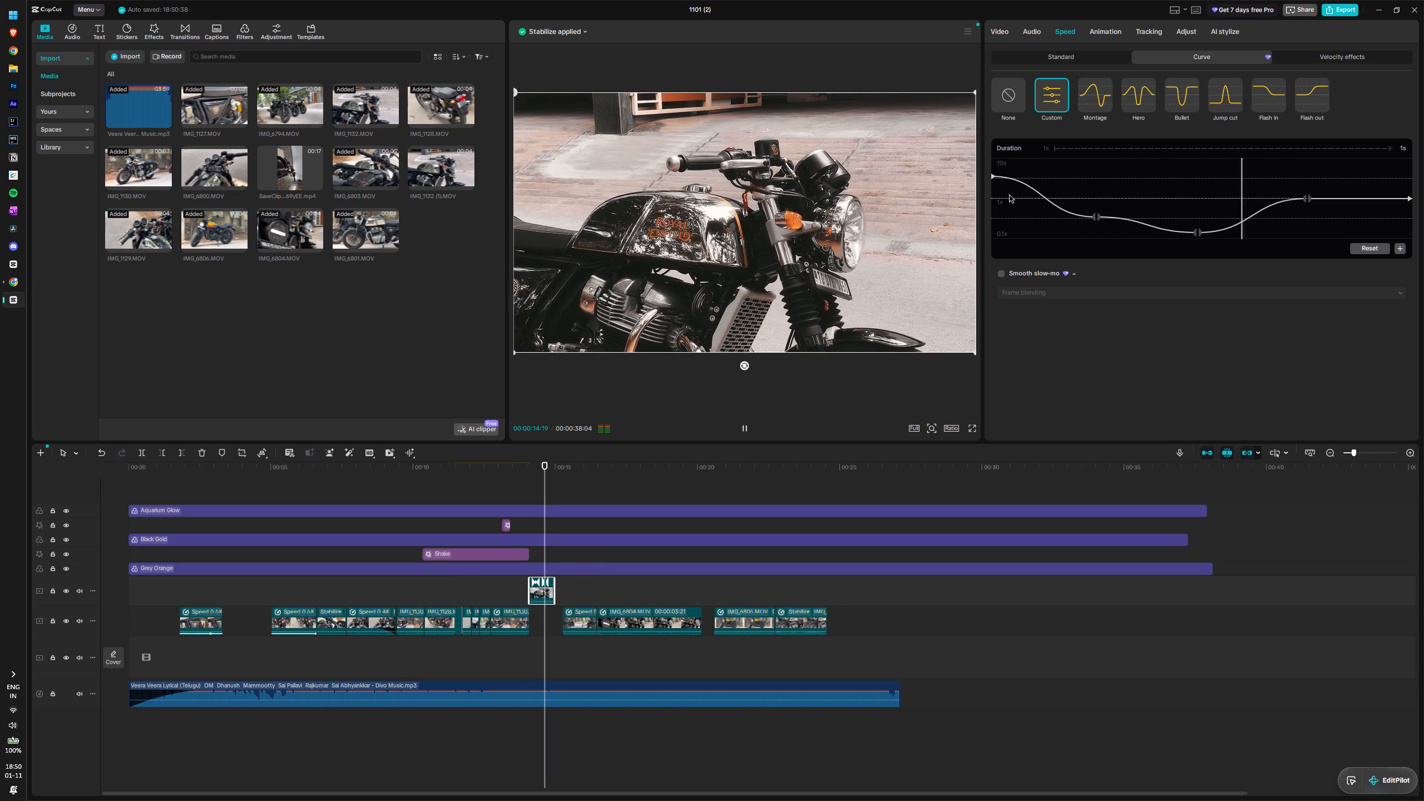
{"action": "key", "text": "space"}
Lower the upper-track clip's fourth speed point to about 0.66x and its third to about 0.1x, and play the result.
{"action": "left_click_drag", "start_coordinate": [1306, 200], "coordinate": [1308, 214]}
{"action": "left_click_drag", "start_coordinate": [1310, 201], "coordinate": [1311, 204]}
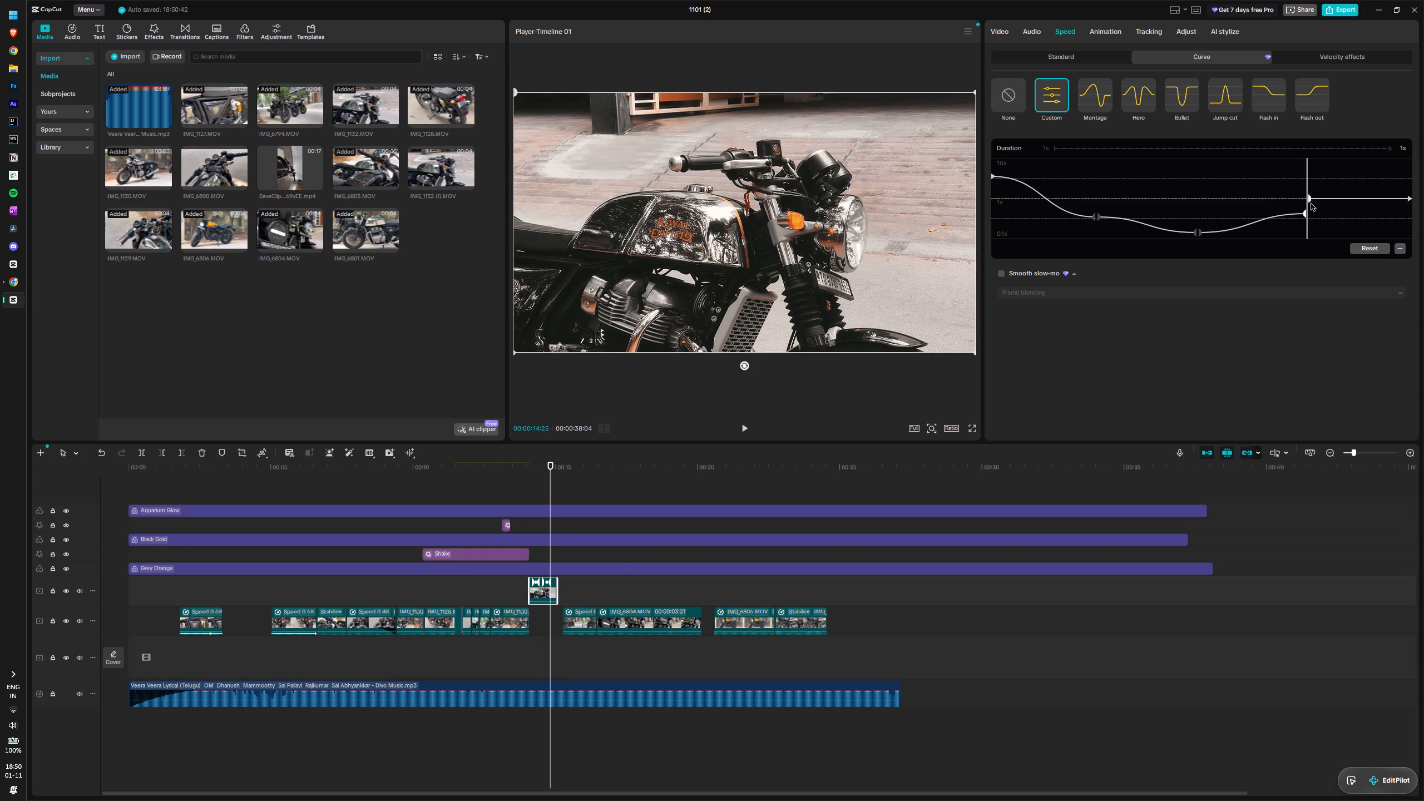
{"action": "left_click_drag", "start_coordinate": [1311, 204], "coordinate": [1313, 213]}
{"action": "left_click_drag", "start_coordinate": [1198, 234], "coordinate": [1198, 238]}
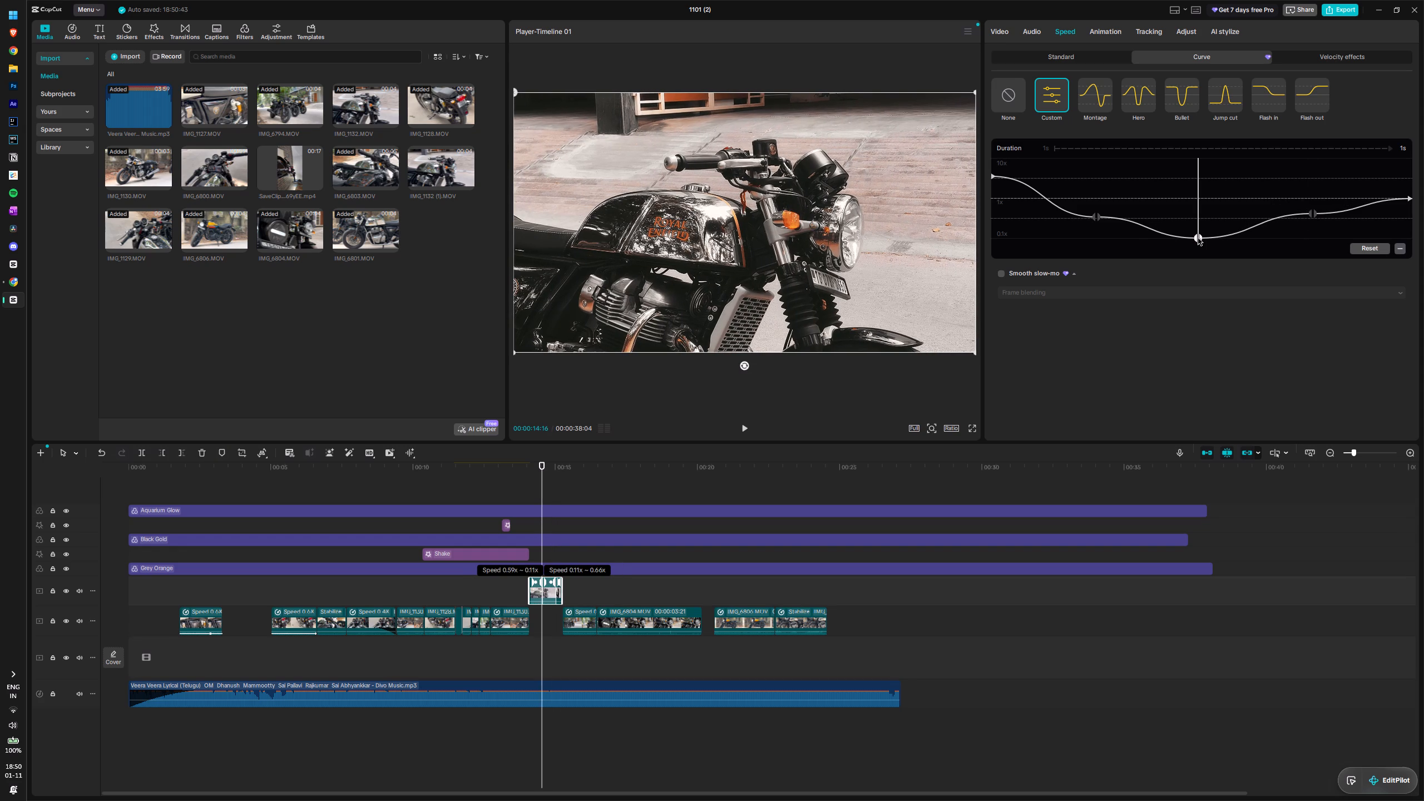
{"action": "left_click_drag", "start_coordinate": [1198, 238], "coordinate": [1201, 239]}
{"action": "key", "text": "space"}
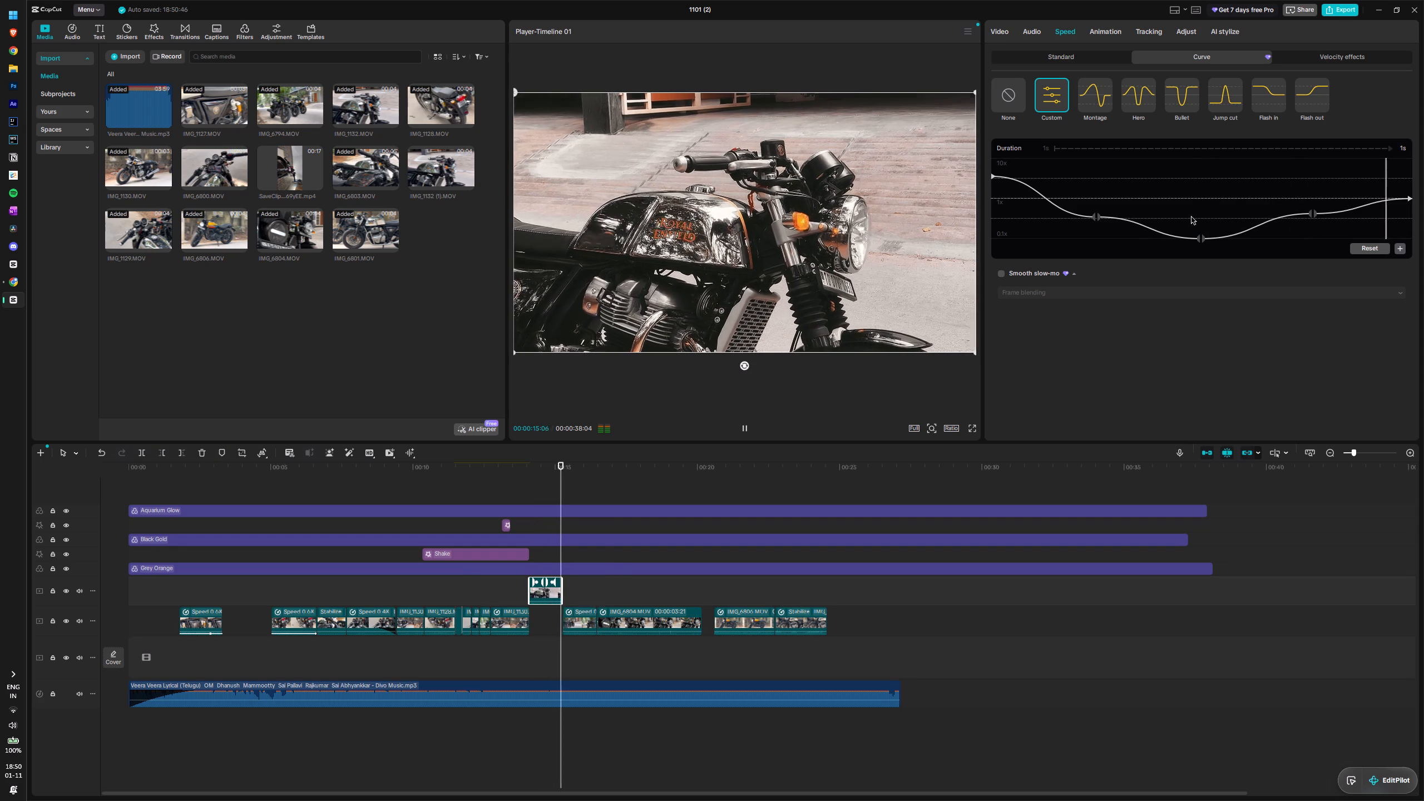
{"action": "key", "text": "space"}
{"action": "key", "text": "space"}
{"action": "key", "text": "space"}
{"action": "key", "text": "space"}
{"action": "key", "text": "space"}
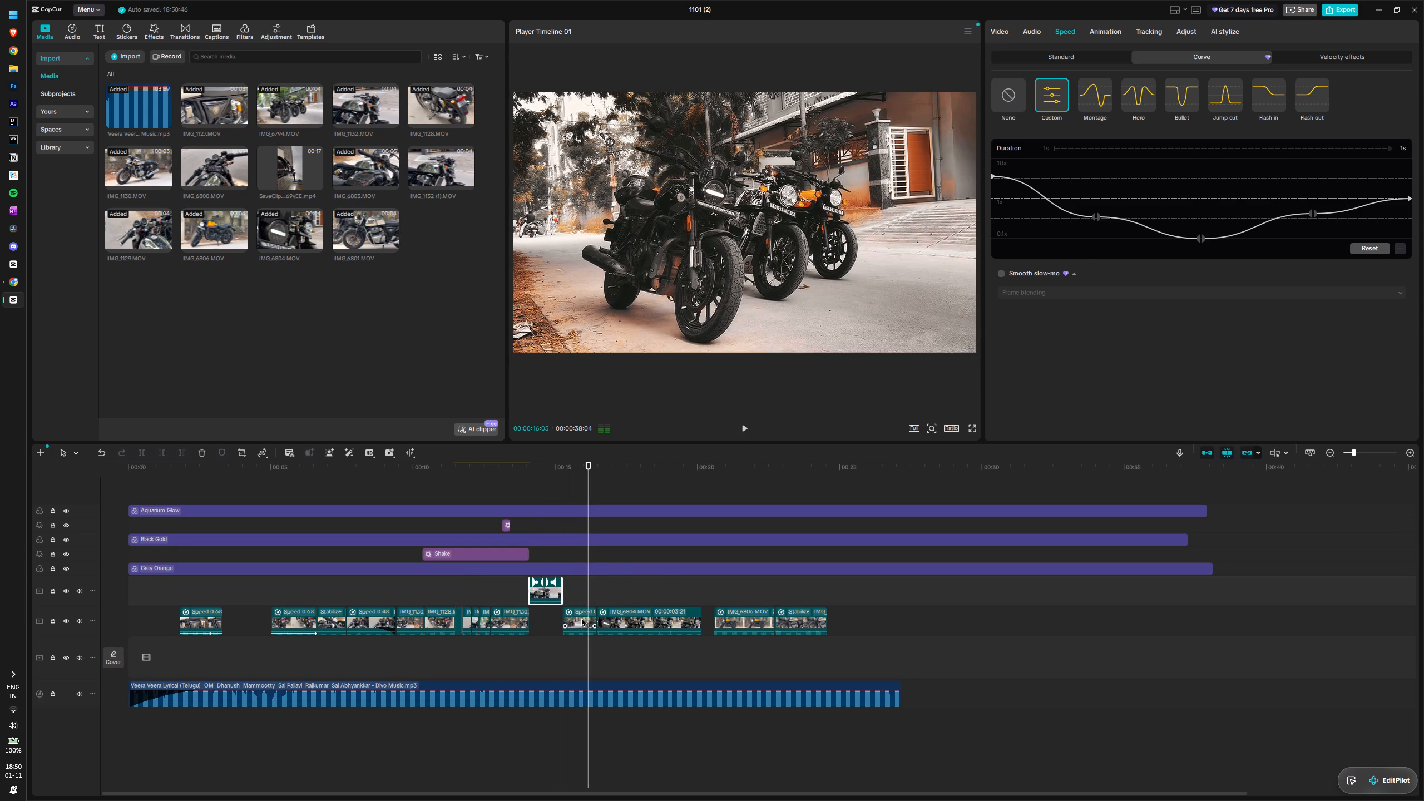
Apply a custom speed curve to the main-track clip before IMG_6804.MOV, with the start at about 5x and the third point near 0.1x.
{"action": "left_click", "coordinate": [582, 619]}
{"action": "left_click", "coordinate": [1046, 101]}
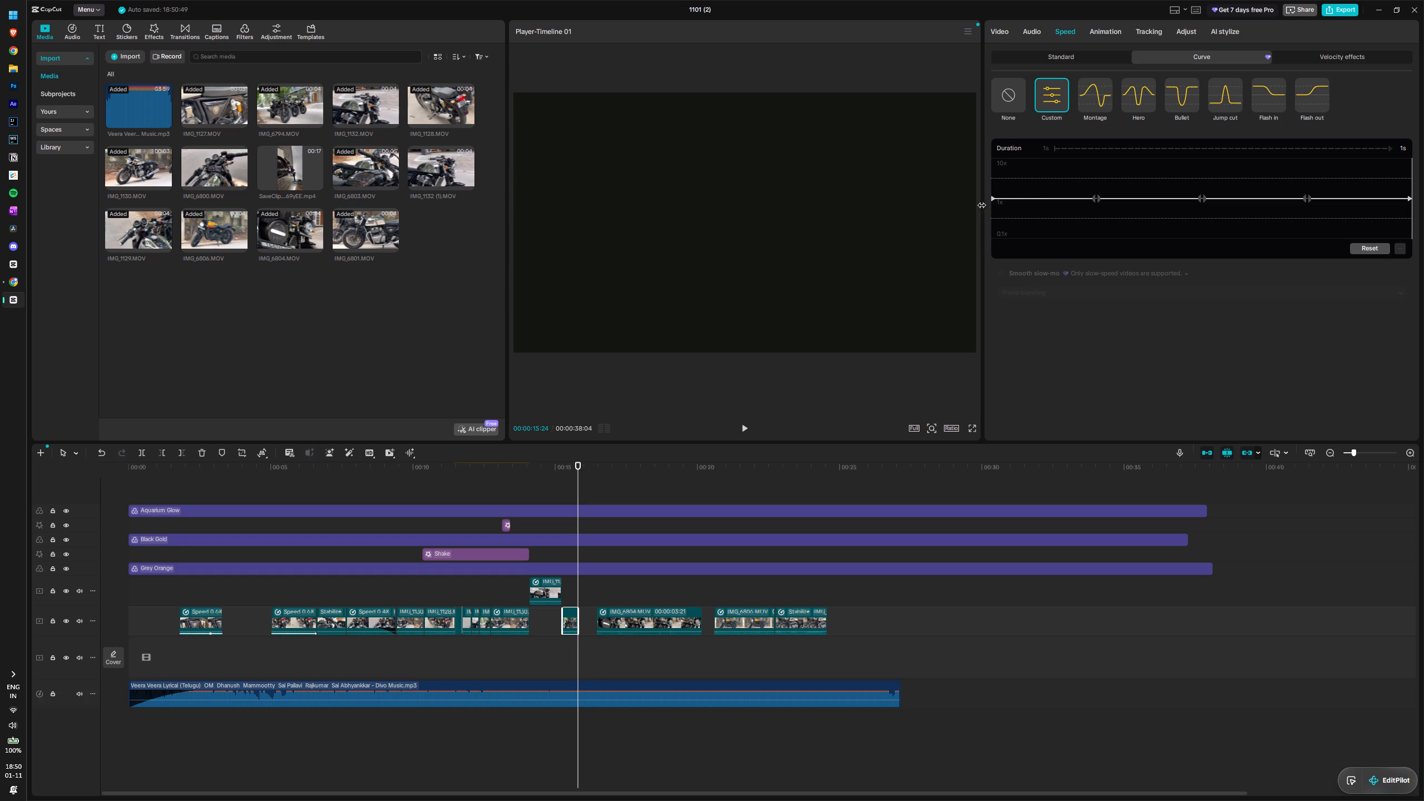
{"action": "left_click_drag", "start_coordinate": [993, 200], "coordinate": [995, 174]}
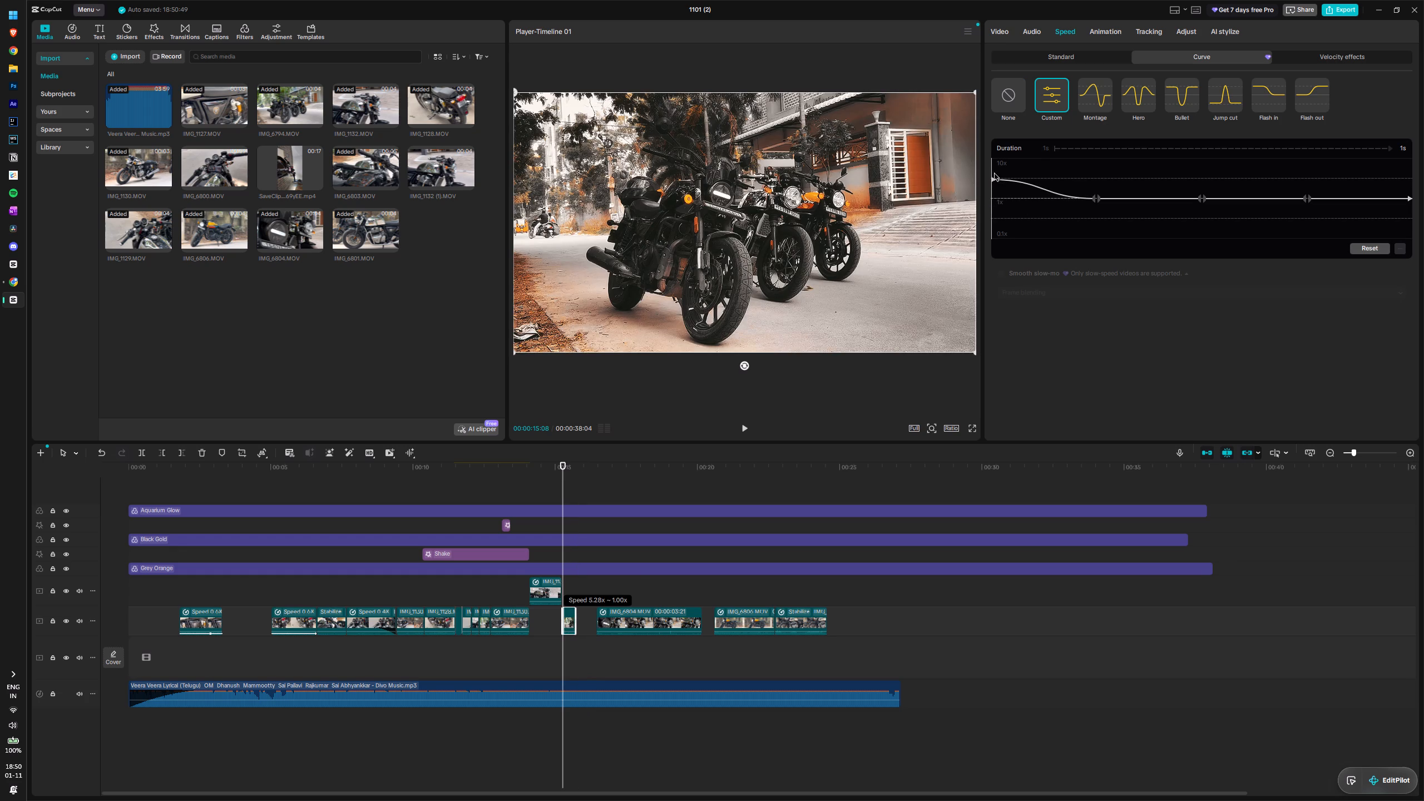
{"action": "left_click_drag", "start_coordinate": [995, 174], "coordinate": [994, 167]}
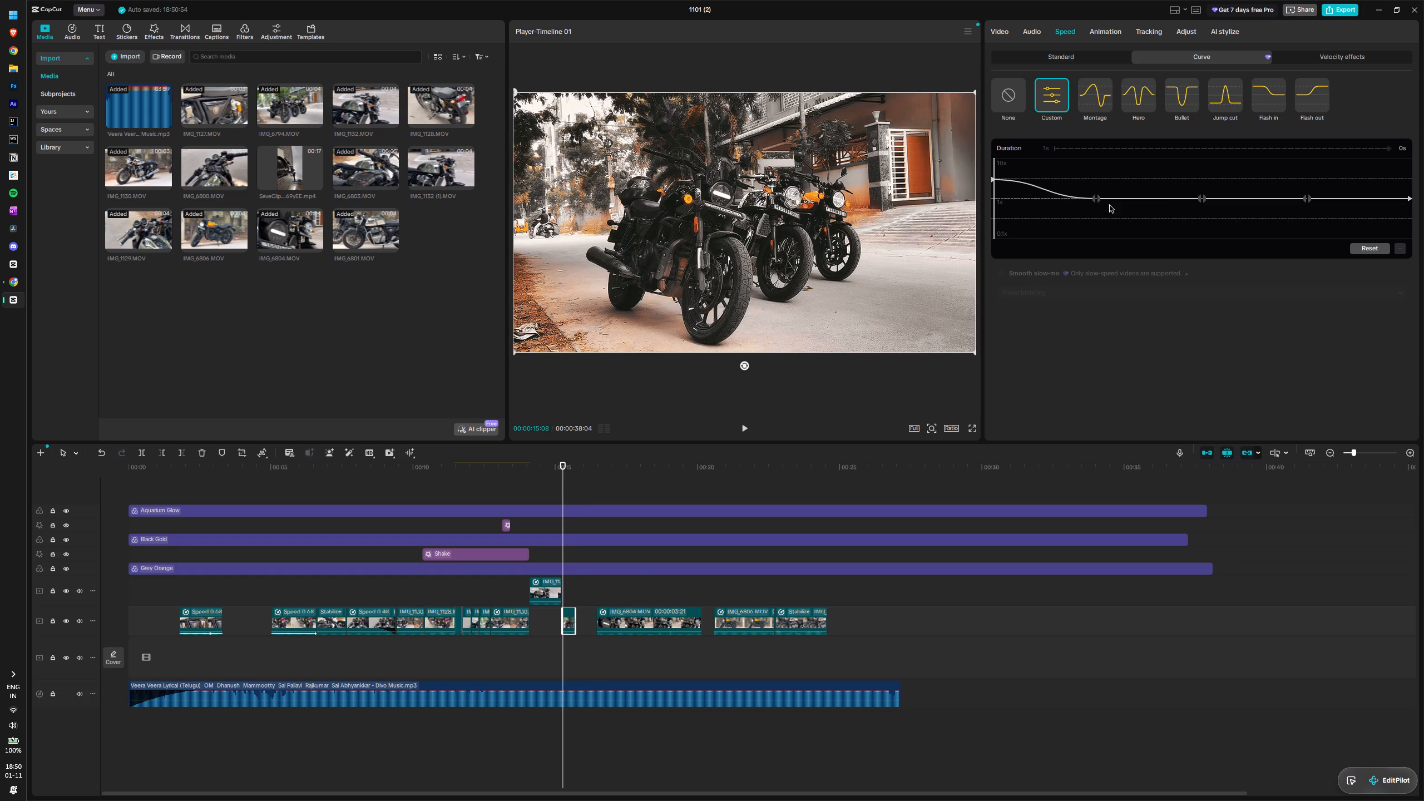
{"action": "left_click_drag", "start_coordinate": [1200, 200], "coordinate": [1205, 235]}
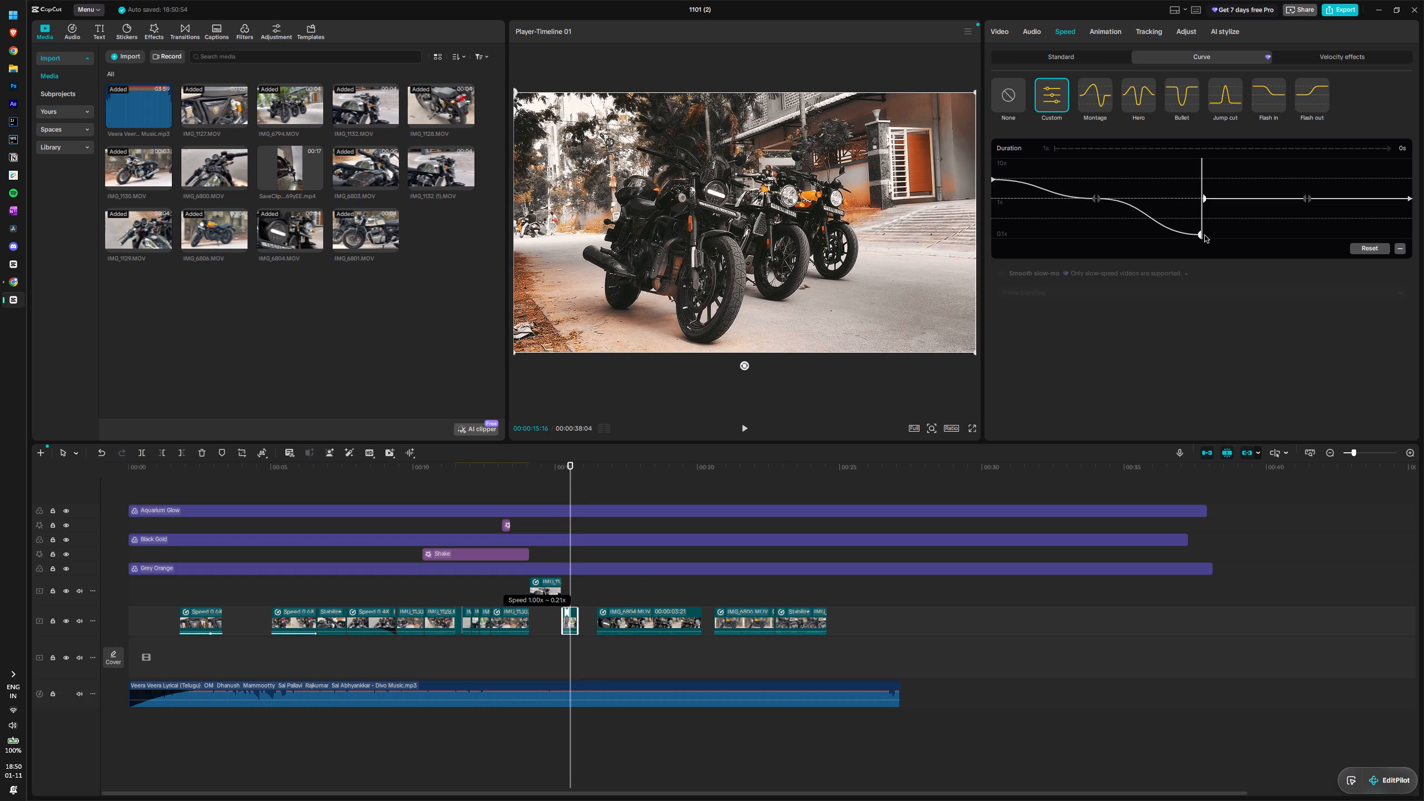
{"action": "left_click_drag", "start_coordinate": [1205, 235], "coordinate": [1205, 239]}
{"action": "left_click_drag", "start_coordinate": [1203, 197], "coordinate": [1204, 238]}
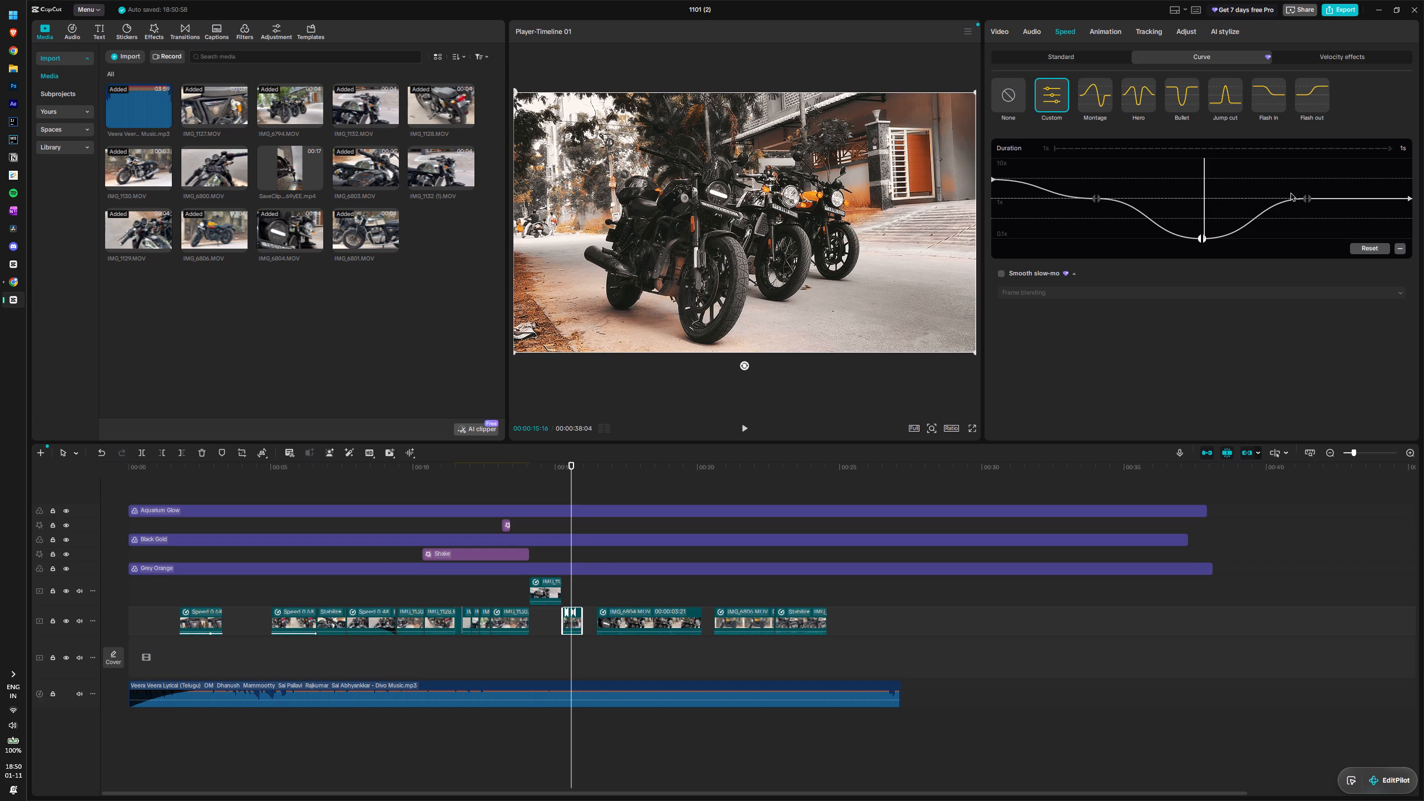
Lower both sides of that clip's fourth speed point to slightly above the third point, and play the edit.
{"action": "left_click_drag", "start_coordinate": [1304, 200], "coordinate": [1310, 228]}
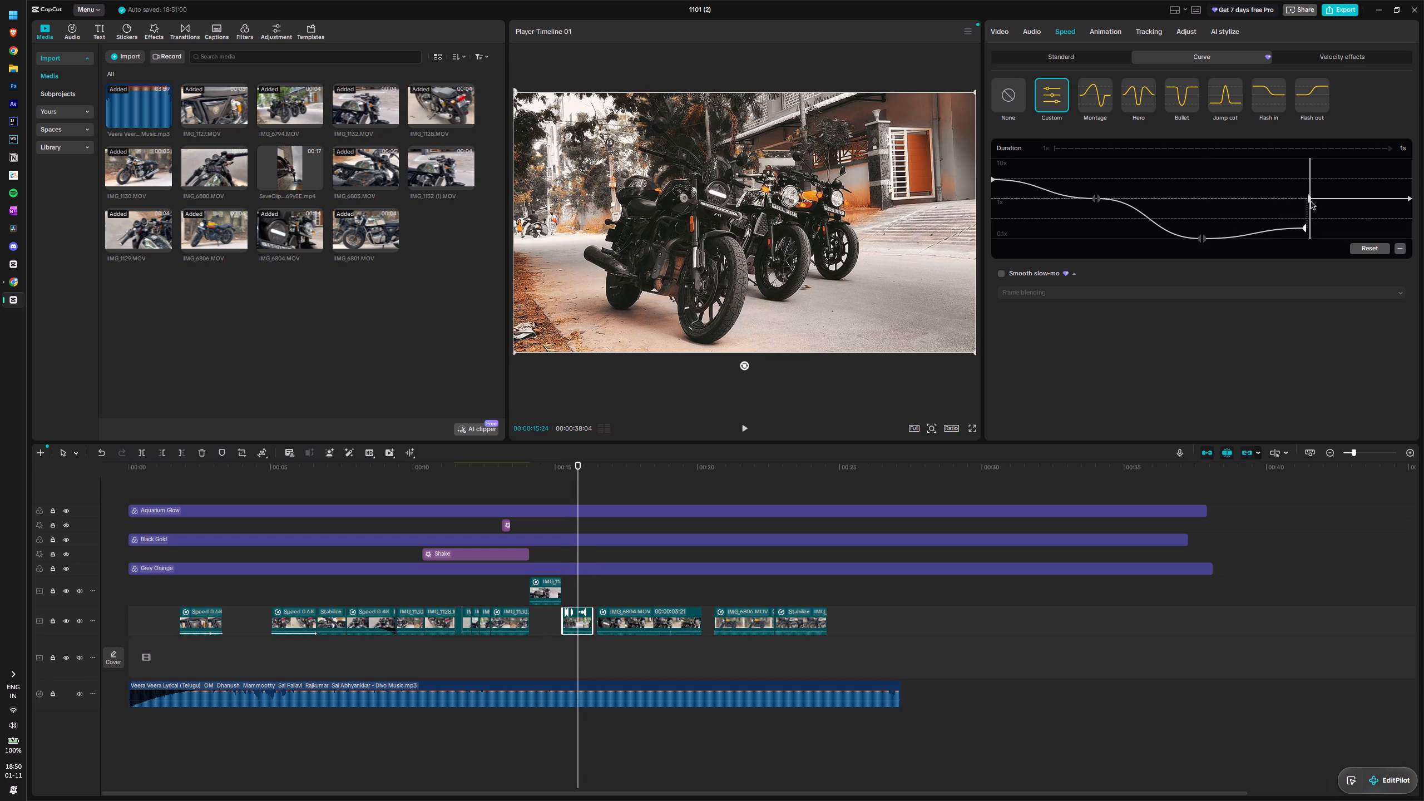
{"action": "left_click_drag", "start_coordinate": [1311, 202], "coordinate": [1317, 231]}
{"action": "left_click_drag", "start_coordinate": [1315, 187], "coordinate": [1000, 185]}
{"action": "key", "text": "space"}
{"action": "key", "text": "space"}
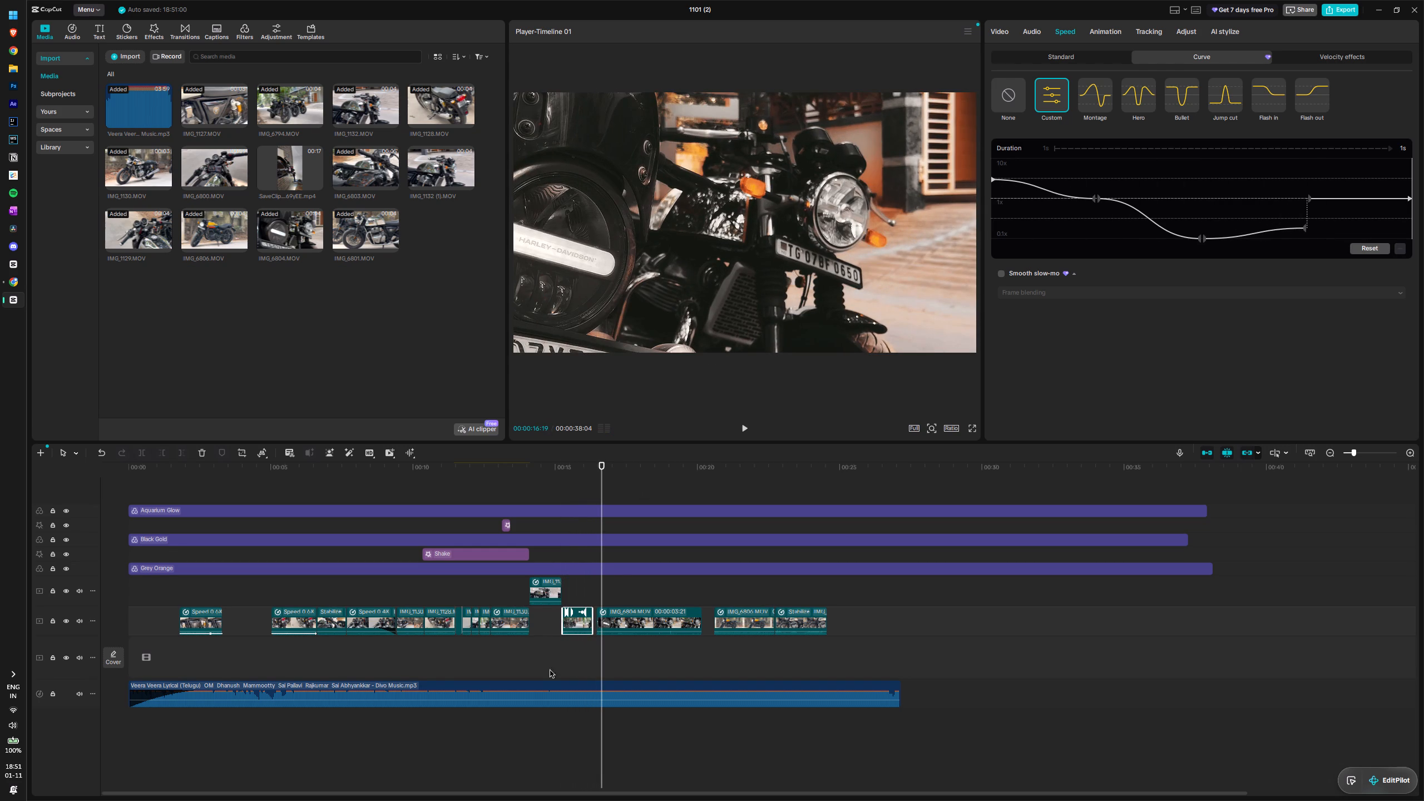
{"action": "left_click_drag", "start_coordinate": [1311, 201], "coordinate": [1312, 216]}
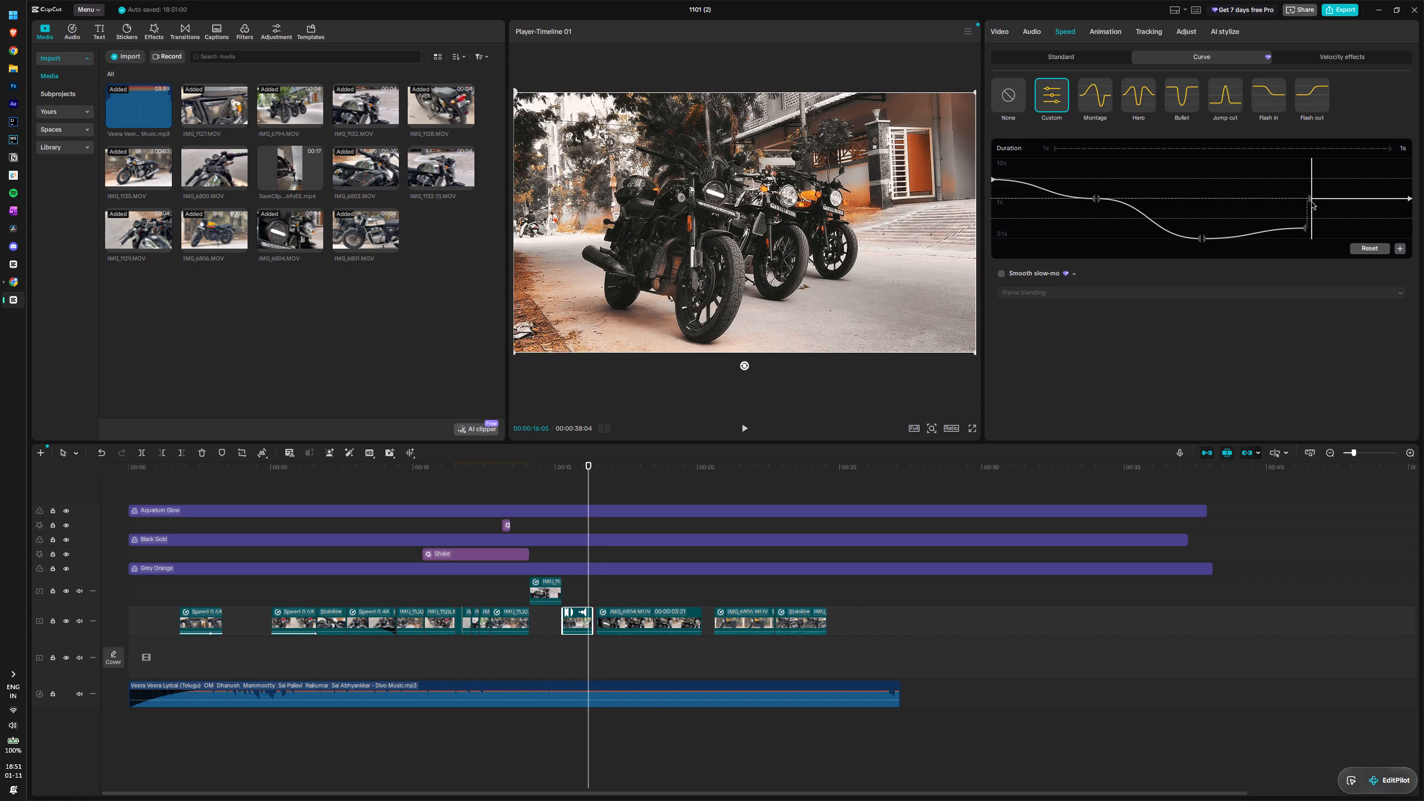
{"action": "left_click_drag", "start_coordinate": [1307, 199], "coordinate": [1308, 217]}
{"action": "left_click_drag", "start_coordinate": [1310, 197], "coordinate": [1312, 225]}
{"action": "left_click_drag", "start_coordinate": [1308, 206], "coordinate": [1033, 221]}
{"action": "key", "text": "space"}
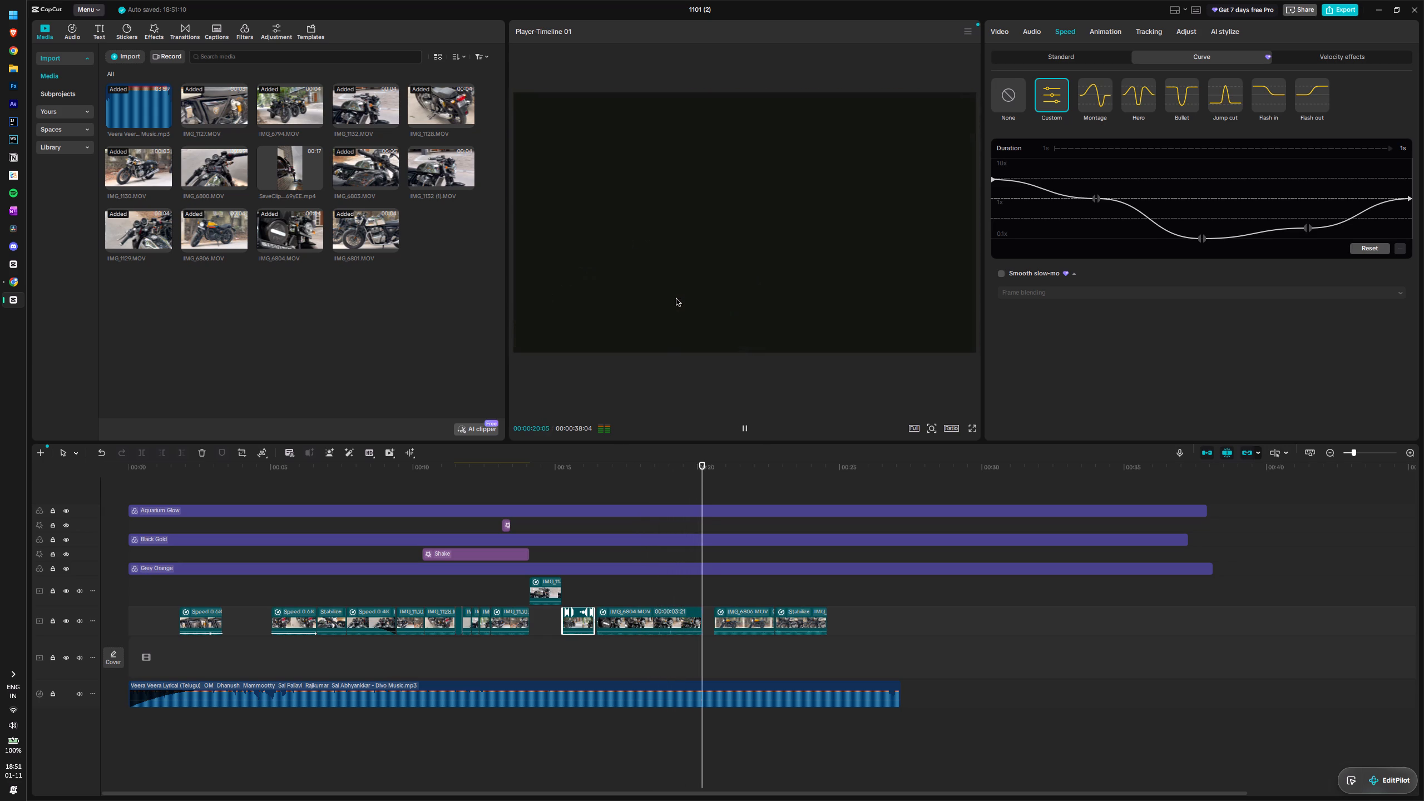
{"action": "key", "text": "space"}
Play around the end of the IMG_6804.MOV clip and trim its end back to about 19.7 seconds.
{"action": "left_click_drag", "start_coordinate": [723, 479], "coordinate": [673, 479]}
{"action": "key", "text": "space"}
{"action": "key", "text": "space"}
{"action": "left_click", "coordinate": [692, 473]}
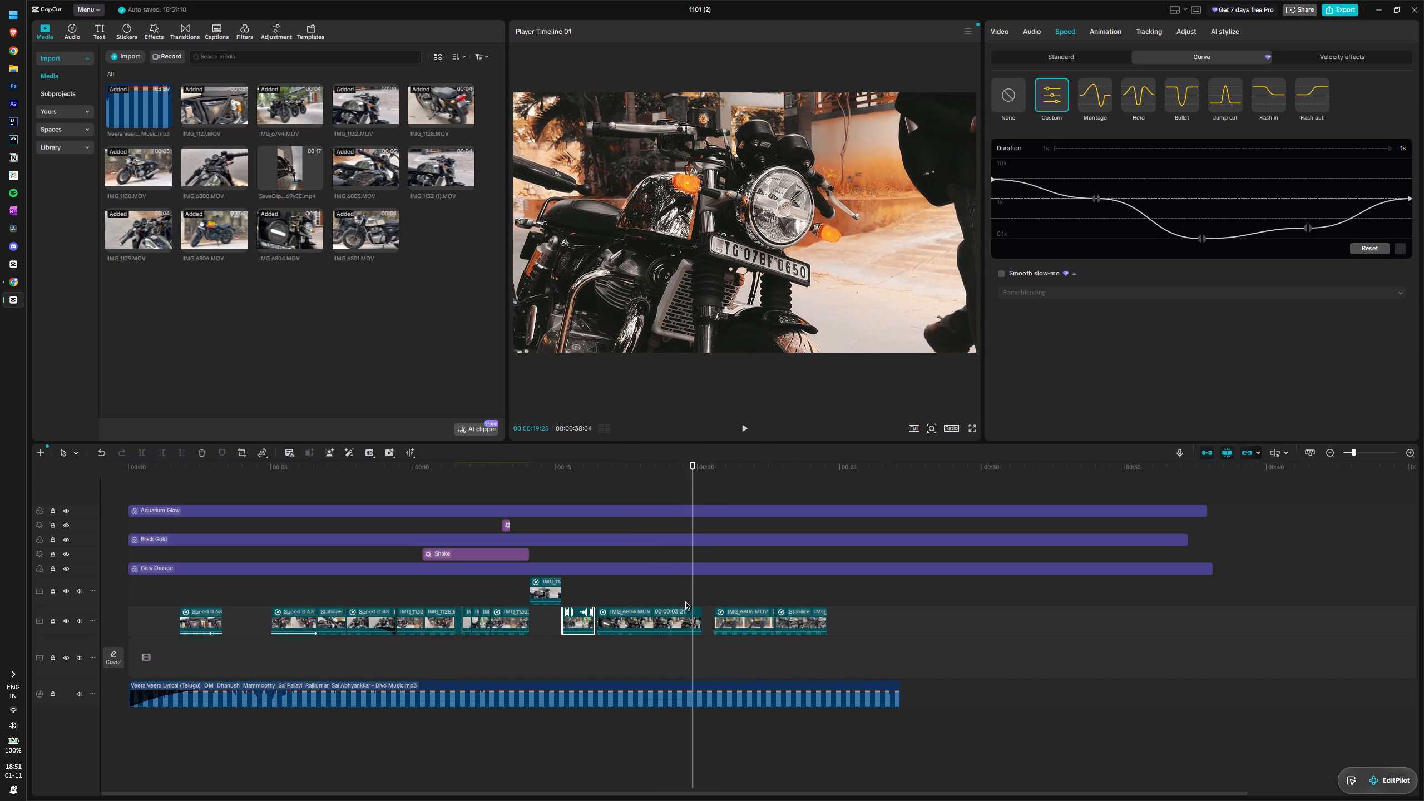
{"action": "left_click", "coordinate": [686, 624]}
{"action": "left_click_drag", "start_coordinate": [704, 619], "coordinate": [693, 620]}
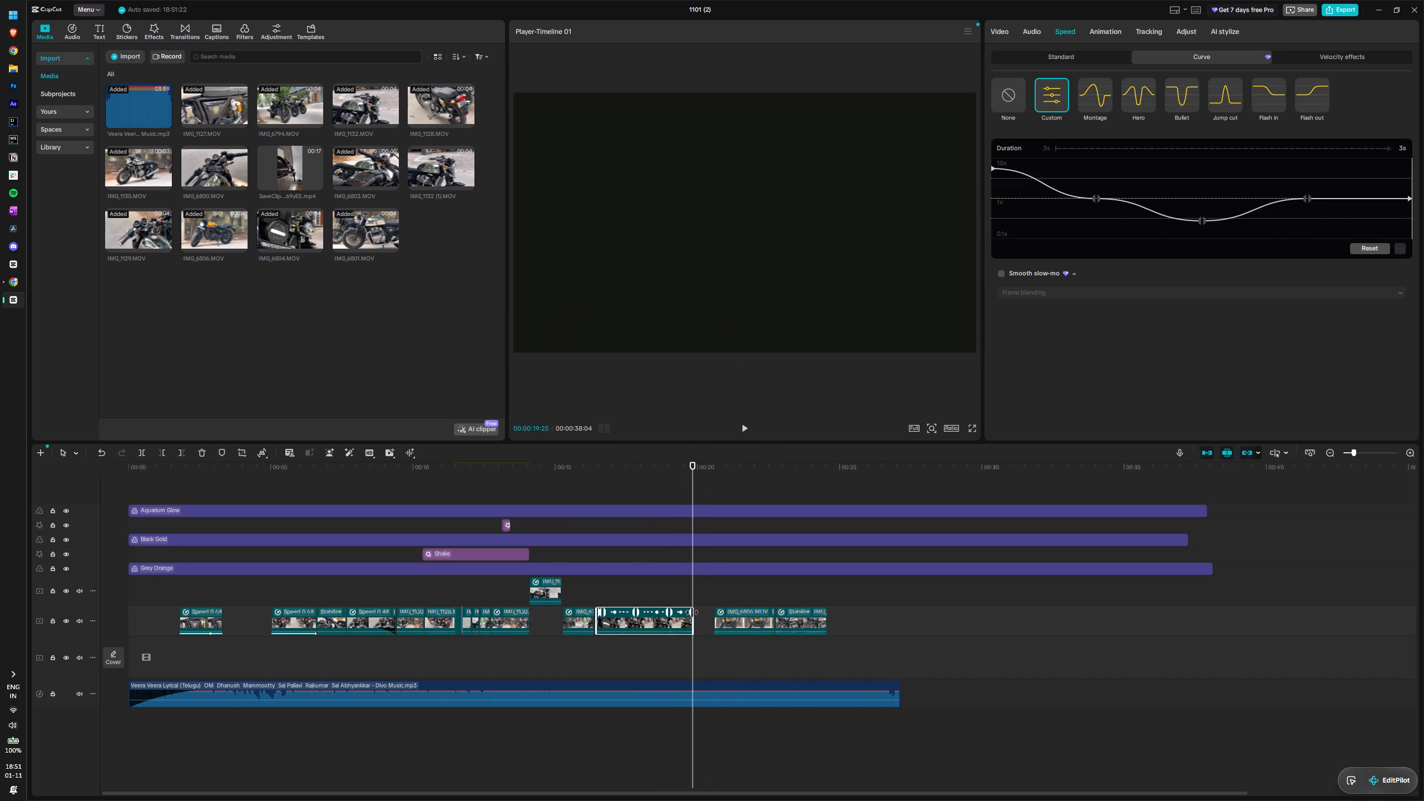
Search the video effects for "grid" and add the Grid Blinks effect at about 19.7 seconds, on a new track above the clips.
{"action": "left_click", "coordinate": [187, 34]}
{"action": "left_click", "coordinate": [152, 35]}
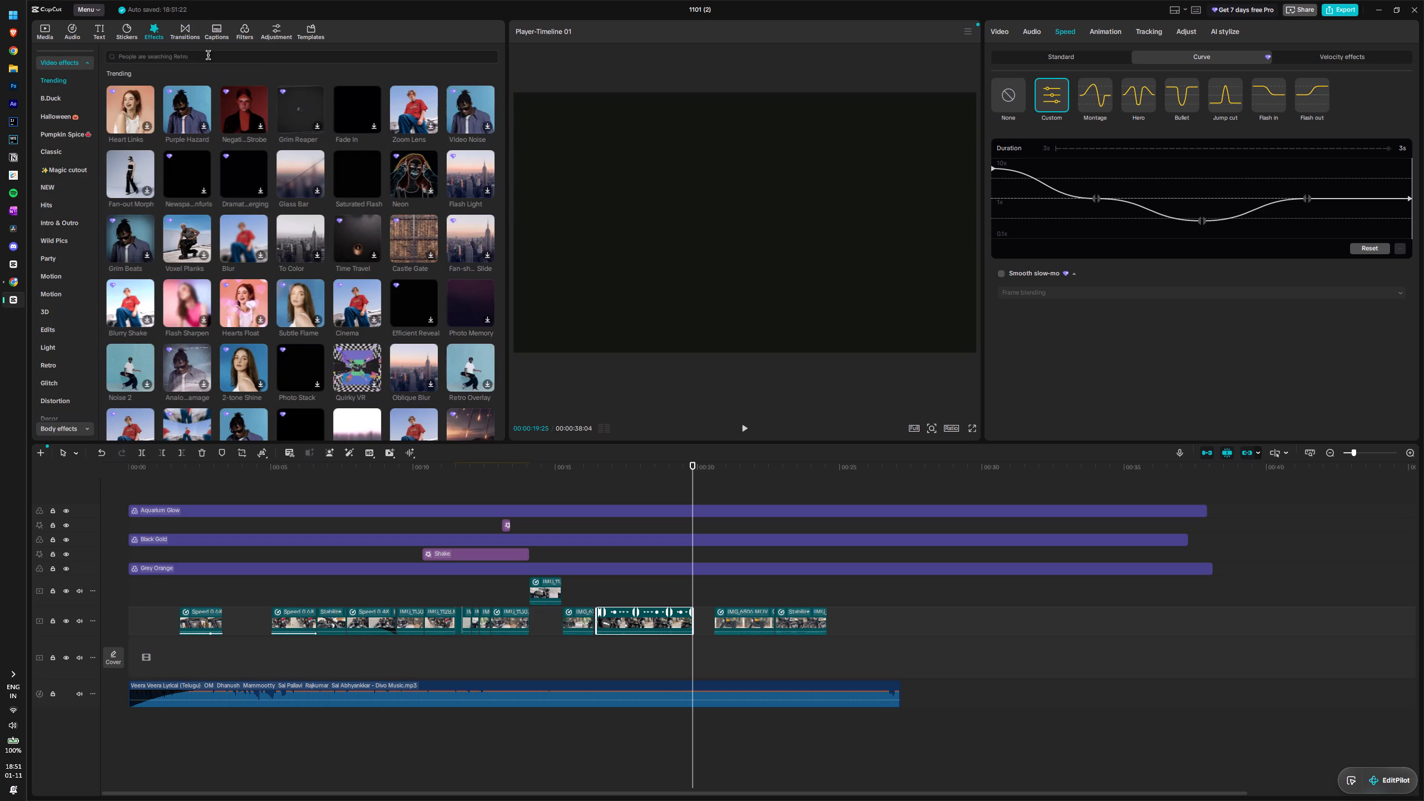
{"action": "left_click", "coordinate": [210, 55]}
{"action": "type", "text": "grid"}
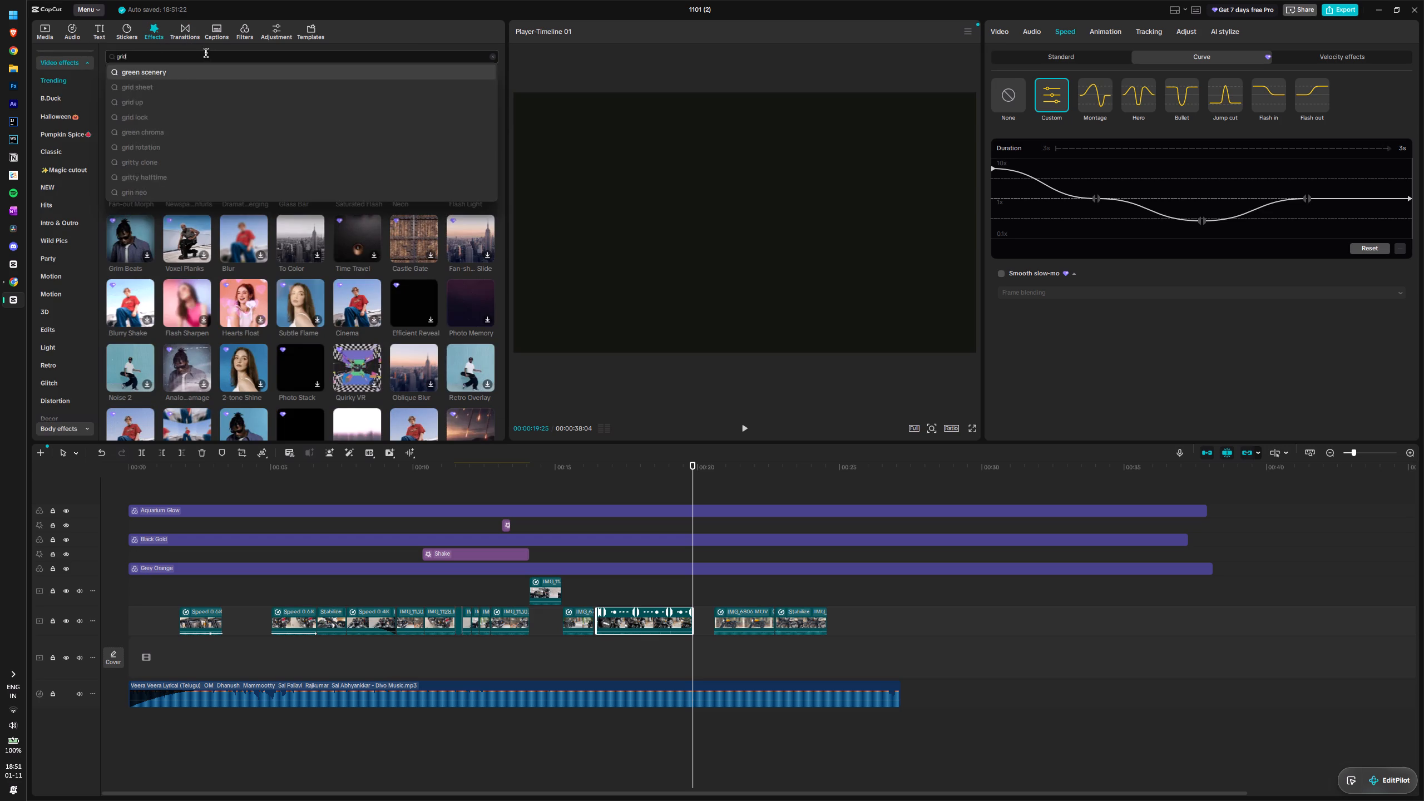
{"action": "key", "text": "Return"}
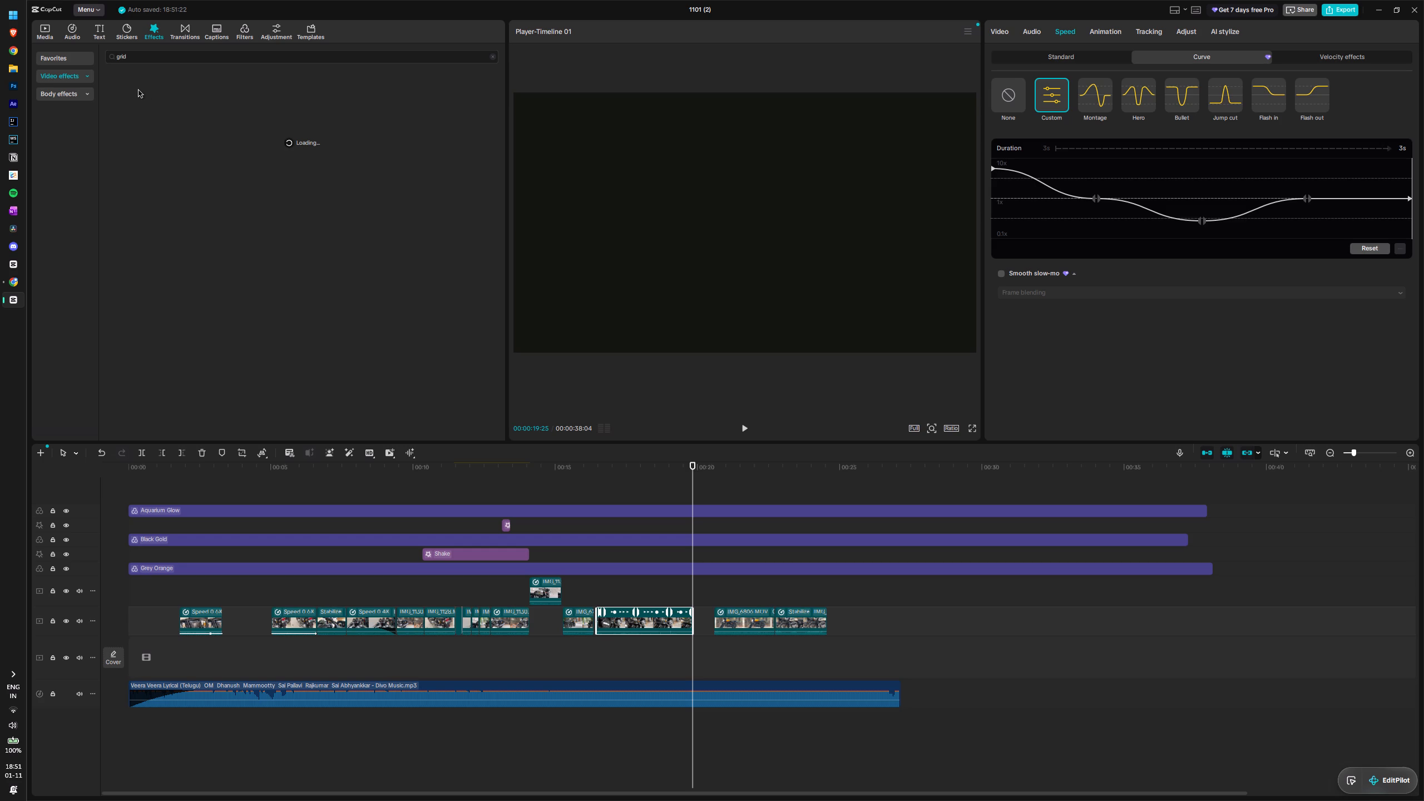
{"action": "left_click", "coordinate": [87, 77]}
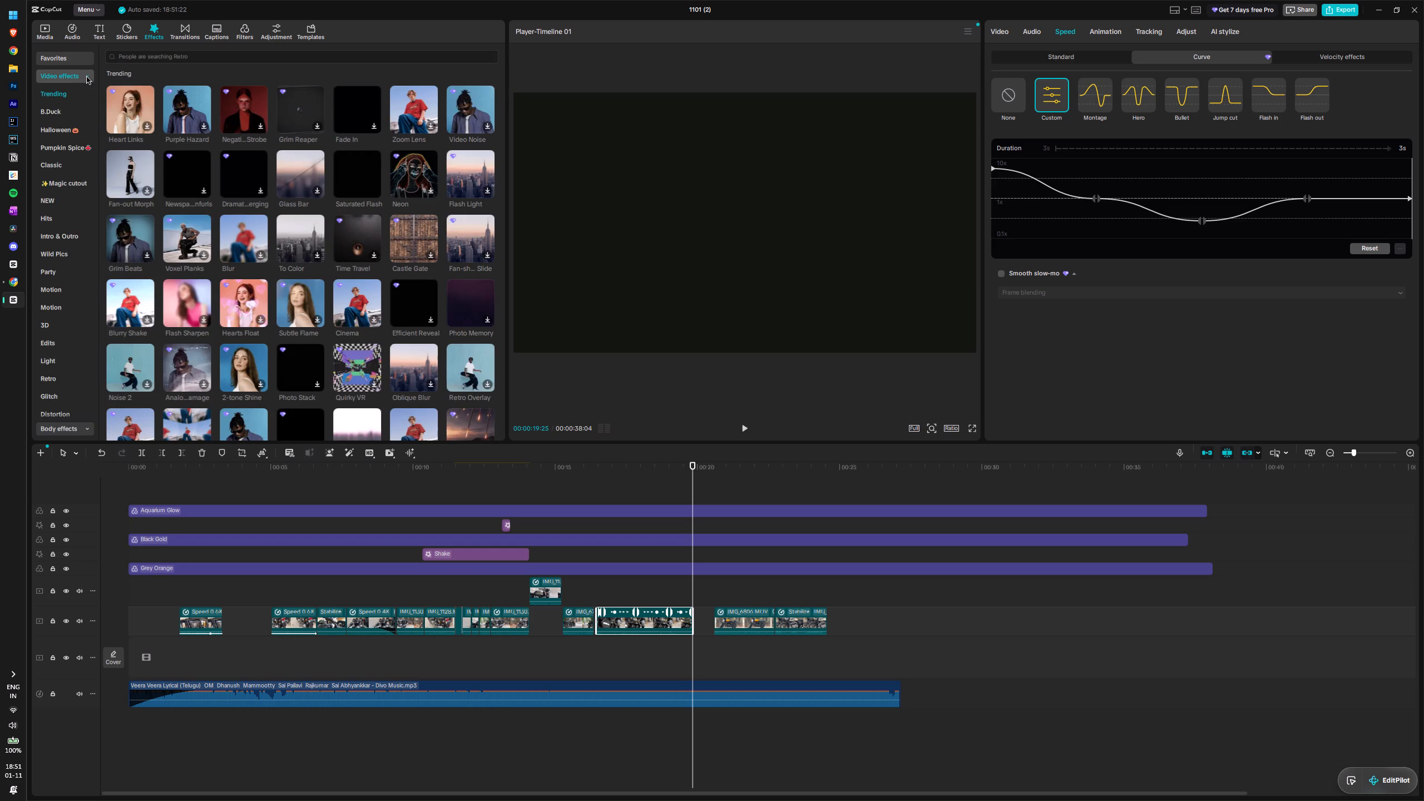
{"action": "left_click", "coordinate": [87, 77]}
{"action": "left_click", "coordinate": [123, 58]}
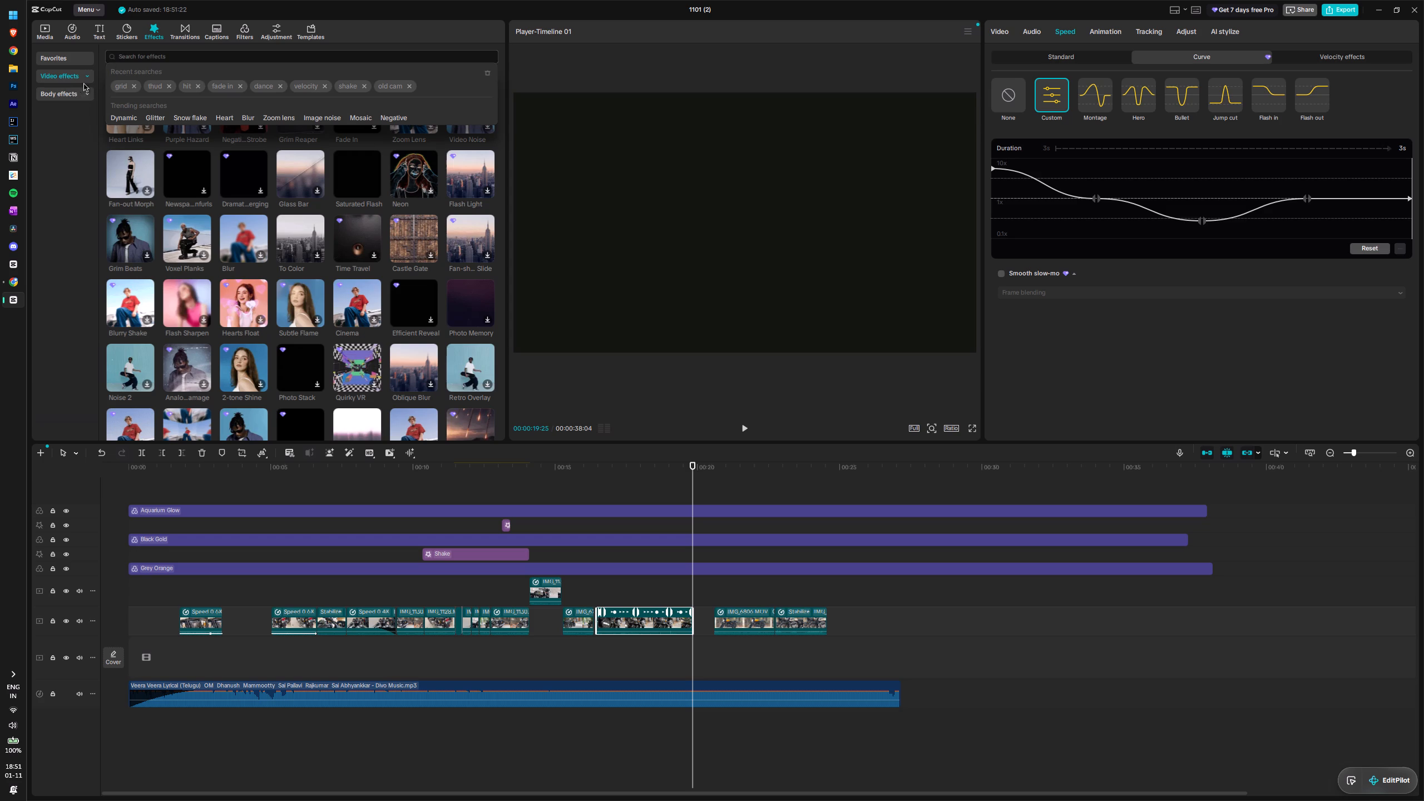
{"action": "left_click", "coordinate": [115, 87]}
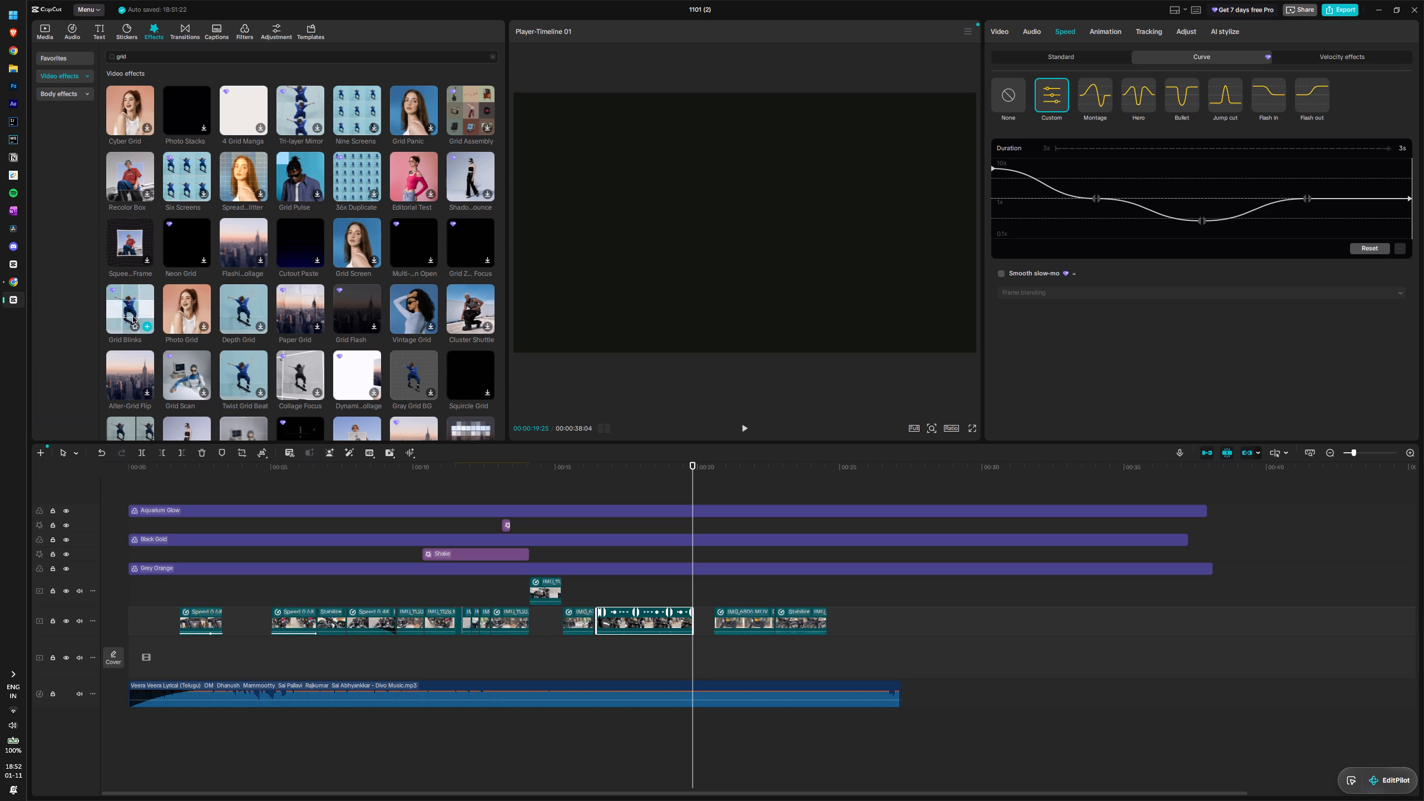
{"action": "left_click_drag", "start_coordinate": [127, 305], "coordinate": [627, 569]}
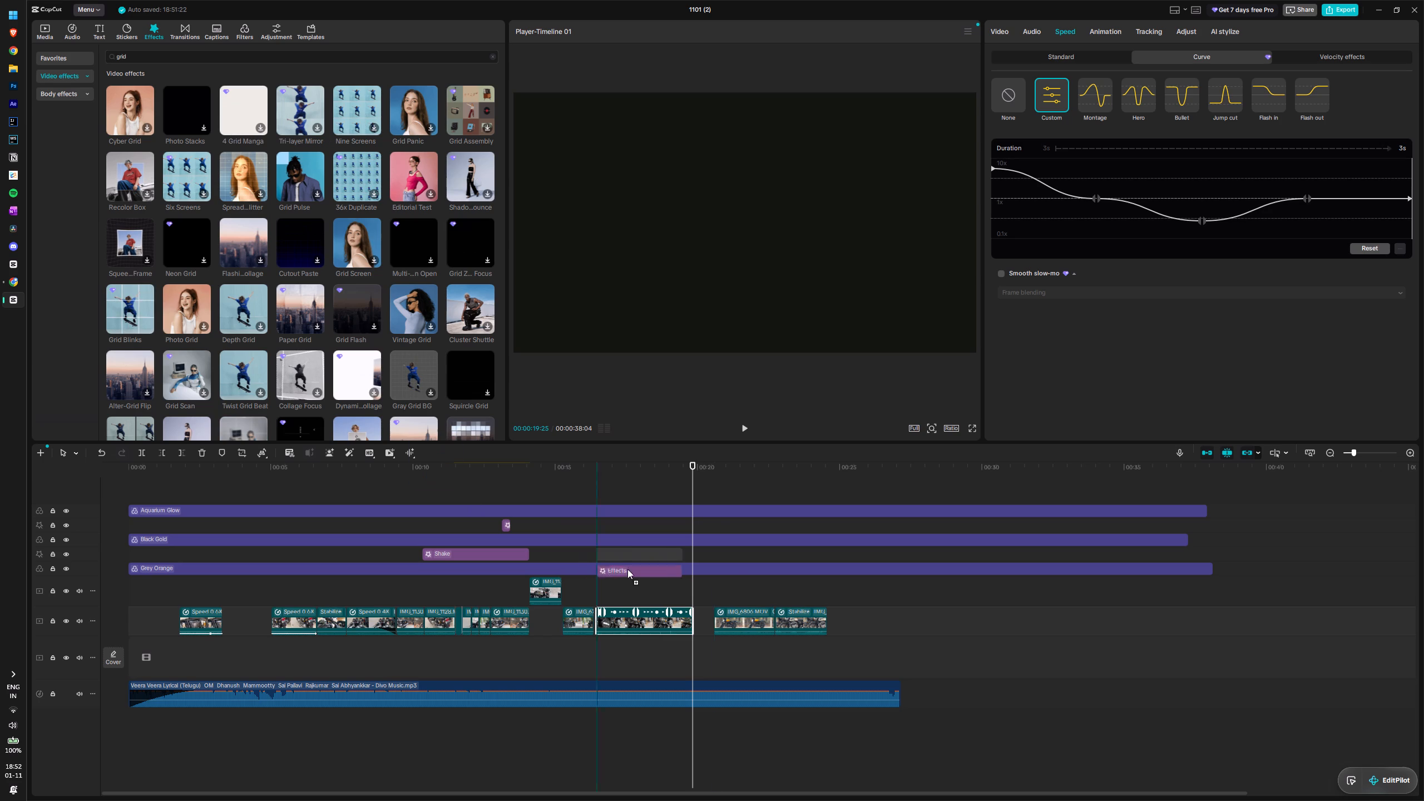
{"action": "left_click_drag", "start_coordinate": [627, 569], "coordinate": [691, 597]}
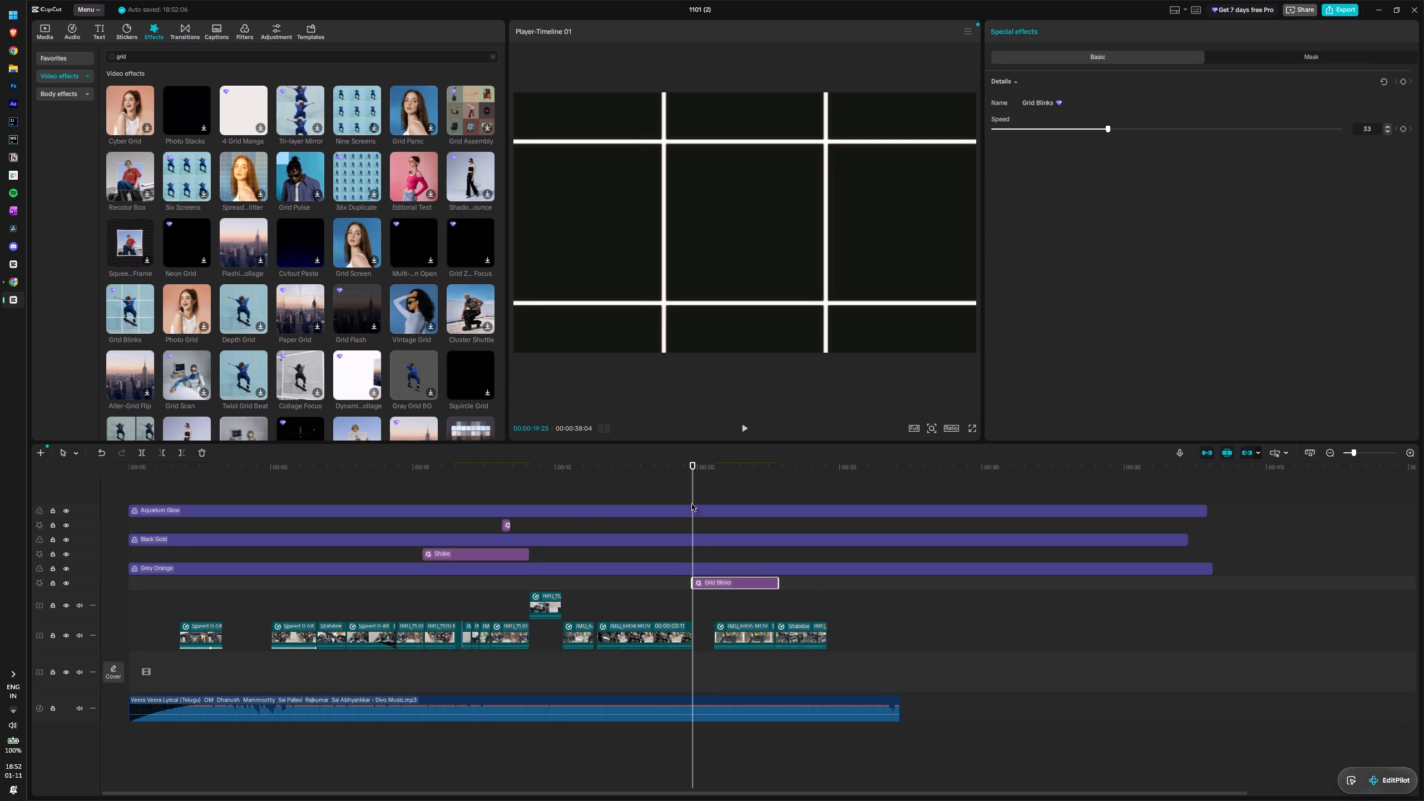
Preview the Grid Blinks effect over the clip starting at about 20.6 seconds and delete the effect.
{"action": "left_click_drag", "start_coordinate": [693, 488], "coordinate": [728, 489]}
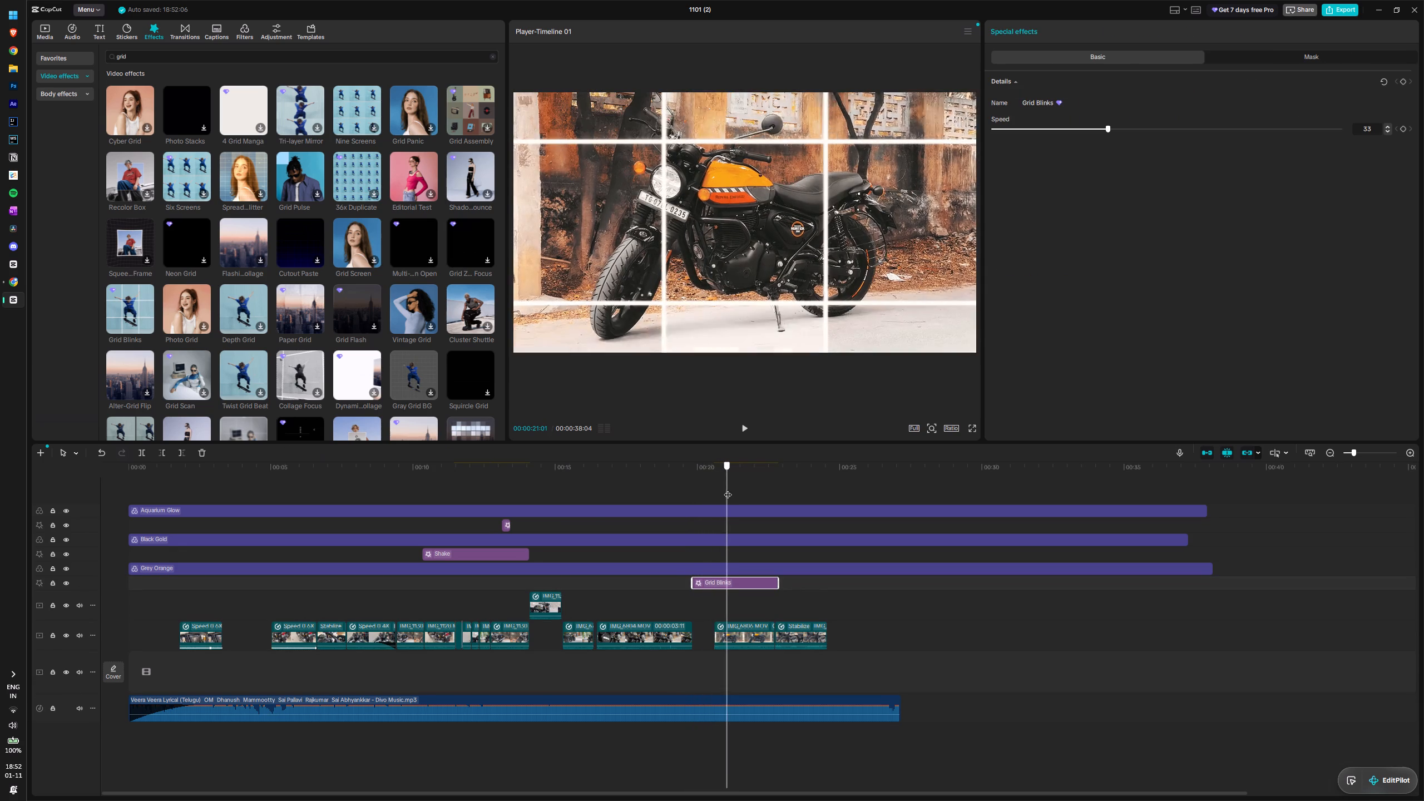
{"action": "left_click_drag", "start_coordinate": [728, 489], "coordinate": [716, 490]}
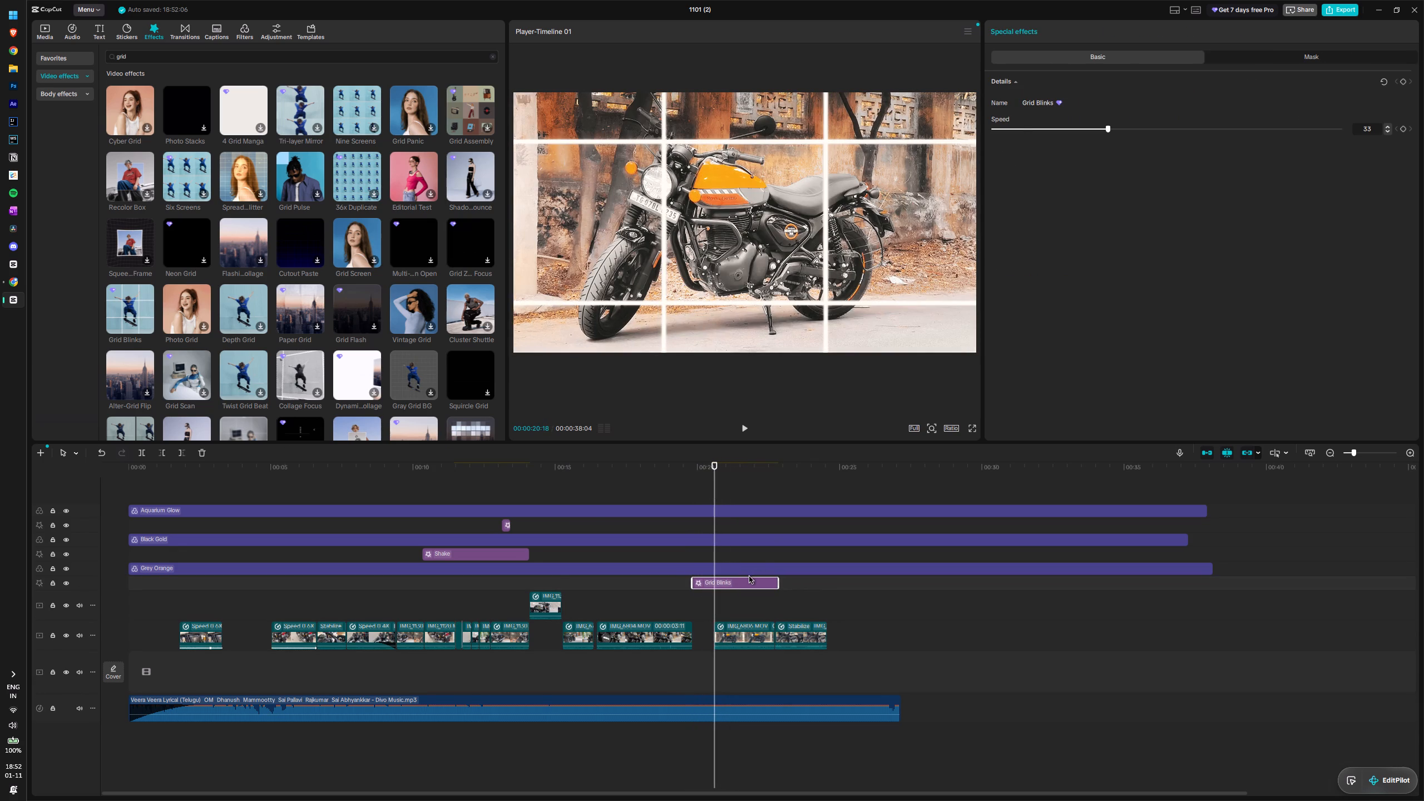
{"action": "key", "text": "Delete"}
Look through the remaining grid effects and search the video effects for "flicker".
{"action": "scroll", "coordinate": [263, 305], "scroll_direction": "down", "scroll_amount": 2}
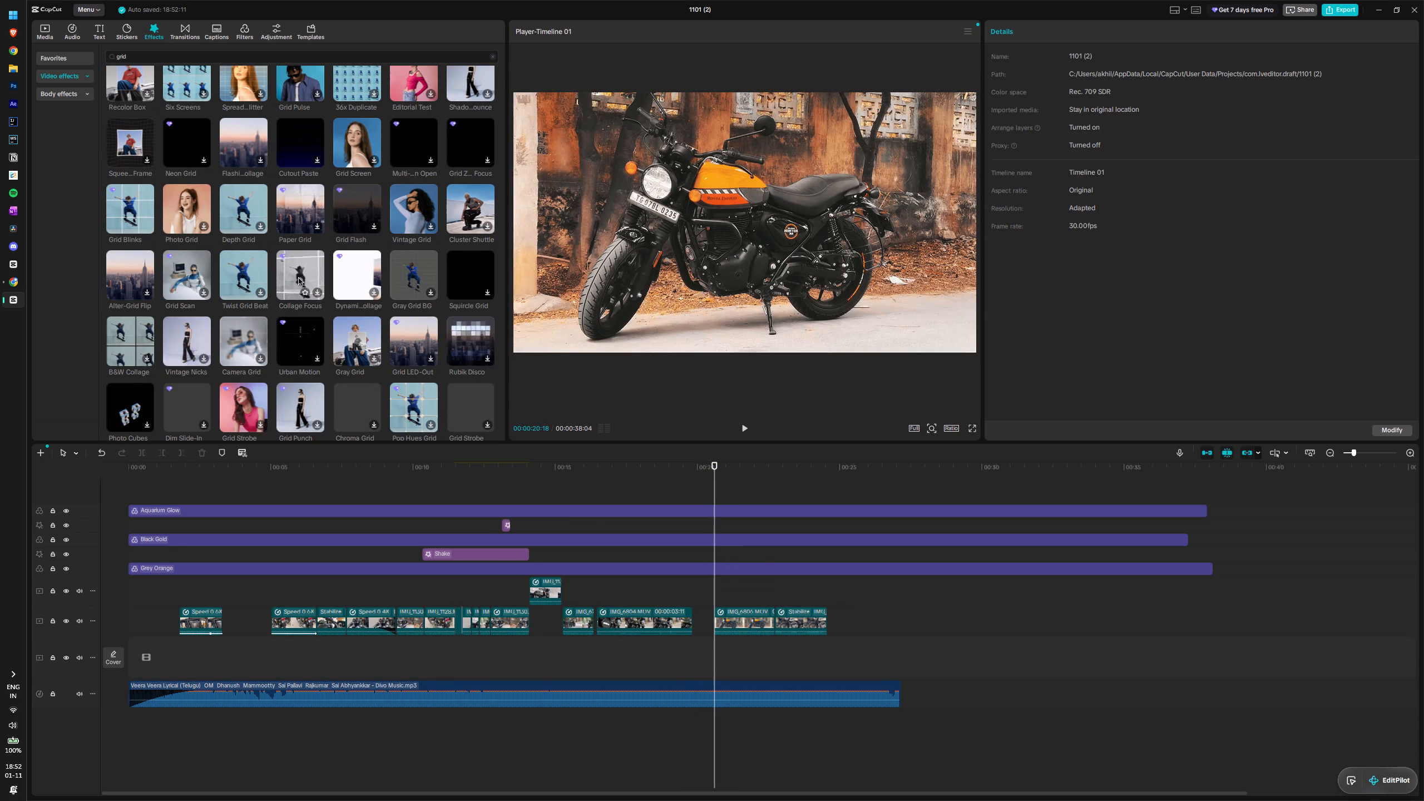
{"action": "scroll", "coordinate": [230, 365], "scroll_direction": "down", "scroll_amount": 1}
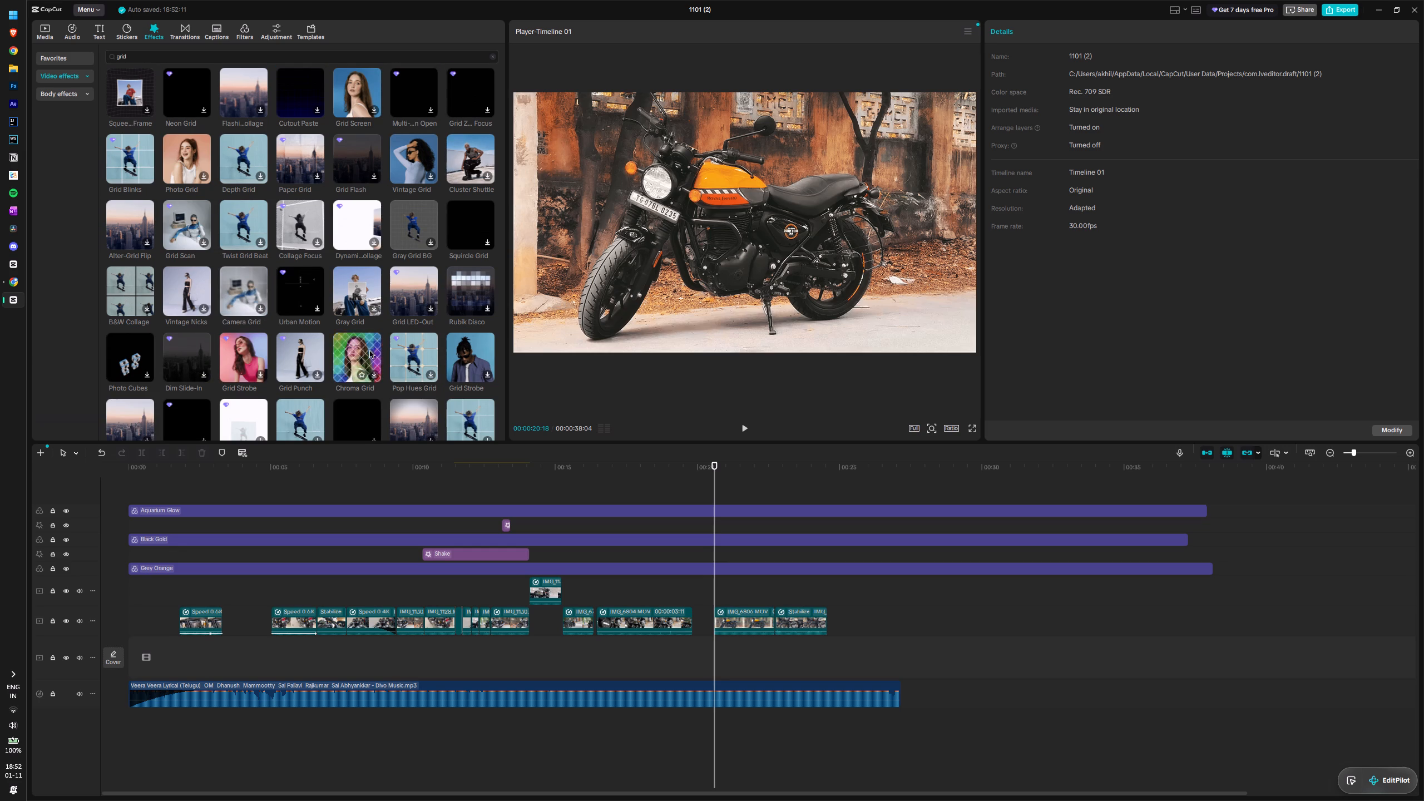
{"action": "scroll", "coordinate": [407, 350], "scroll_direction": "down", "scroll_amount": 3}
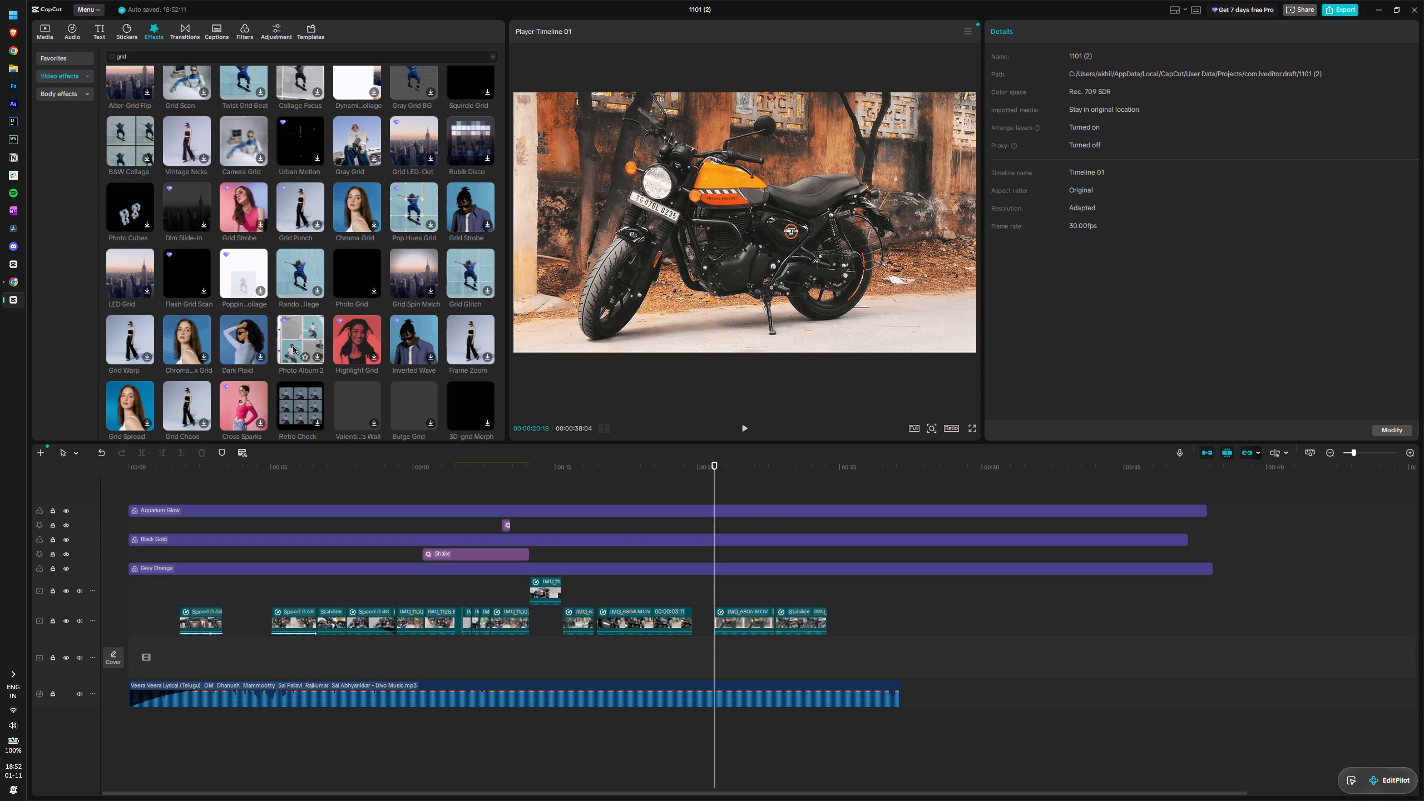
{"action": "scroll", "coordinate": [352, 378], "scroll_direction": "down", "scroll_amount": 1}
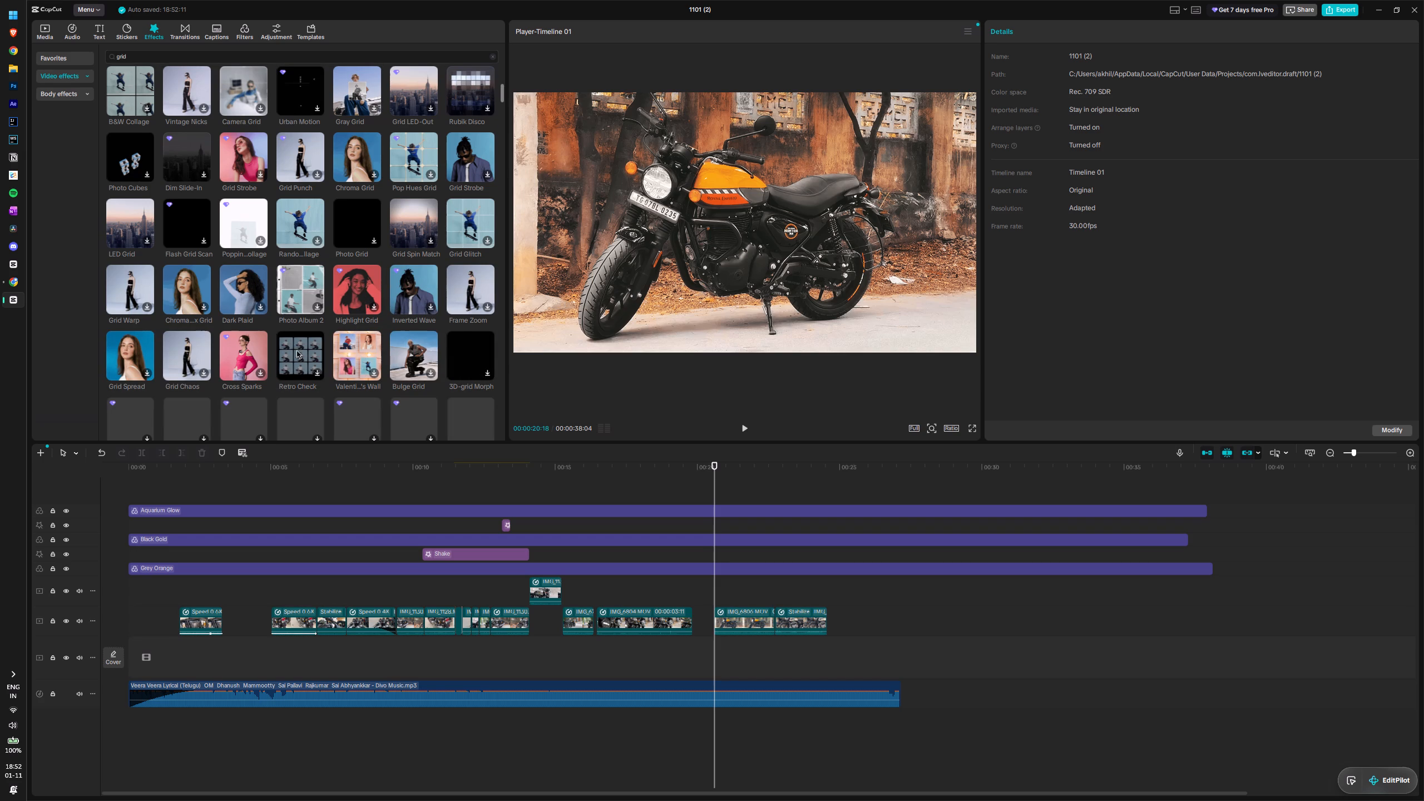
{"action": "scroll", "coordinate": [284, 352], "scroll_direction": "down", "scroll_amount": 3}
{"action": "left_click_drag", "start_coordinate": [220, 55], "coordinate": [130, 56]}
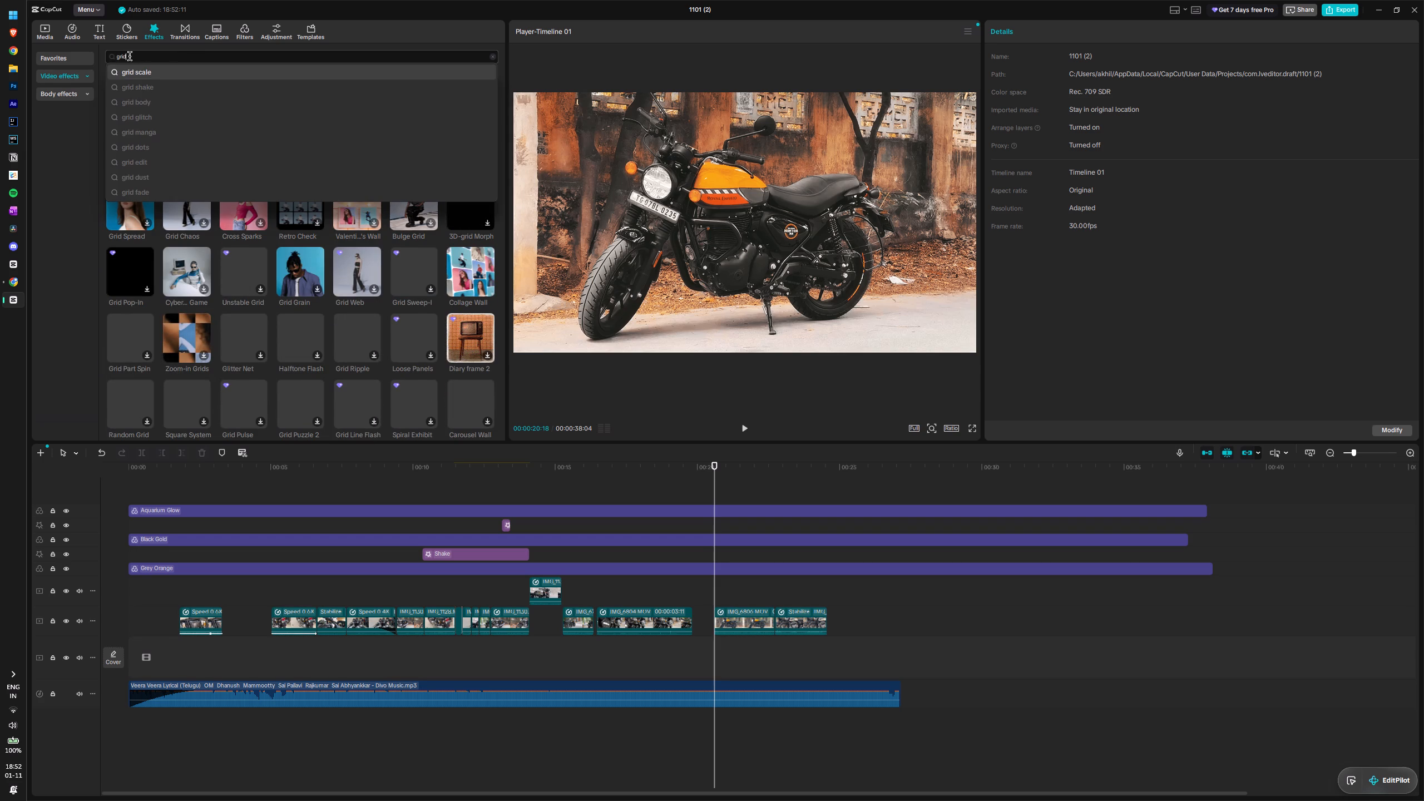
{"action": "left_click_drag", "start_coordinate": [130, 56], "coordinate": [91, 57]}
{"action": "type", "text": "floc"}
{"action": "key", "text": "BackSpace"}
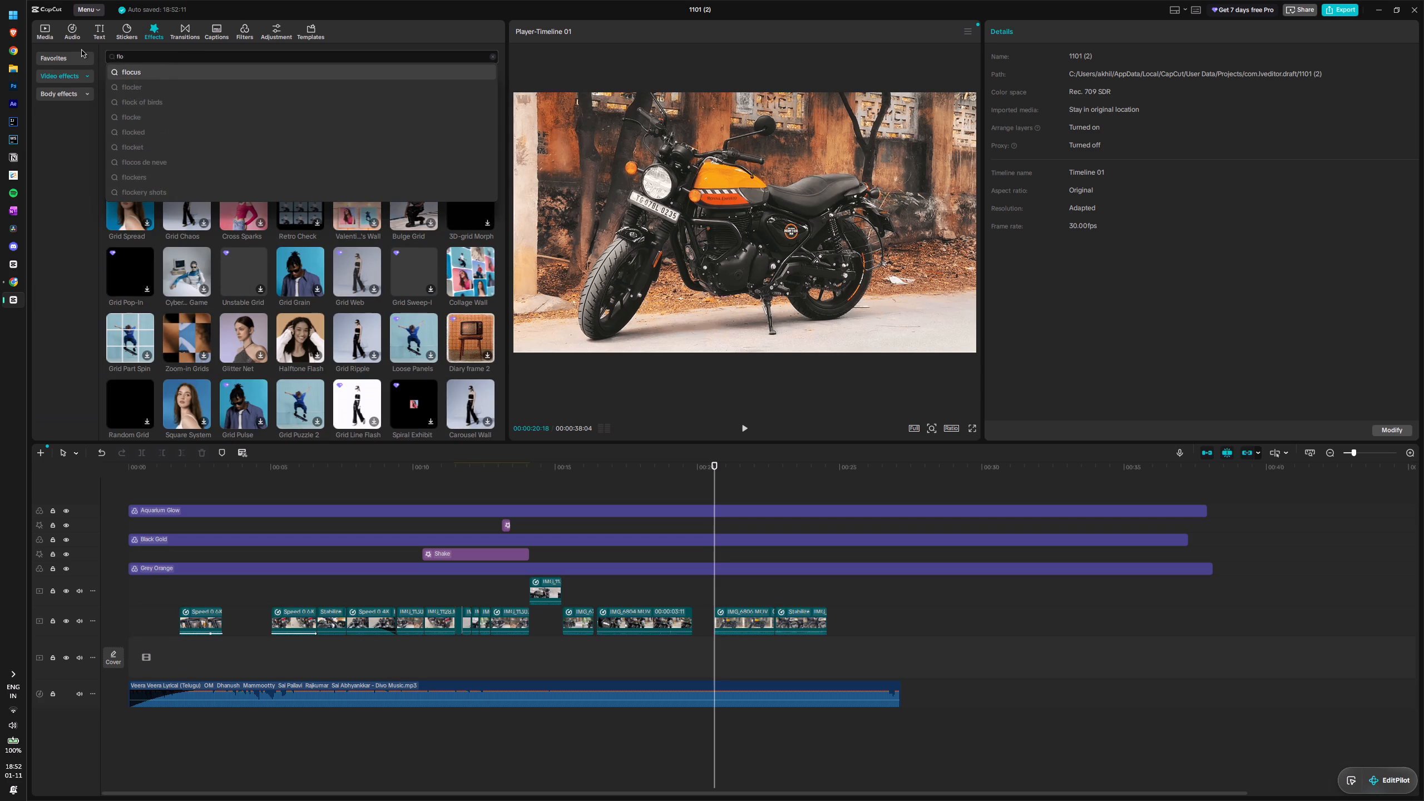
{"action": "key", "text": "BackSpace"}
{"action": "type", "text": "icker"}
{"action": "key", "text": "Return"}
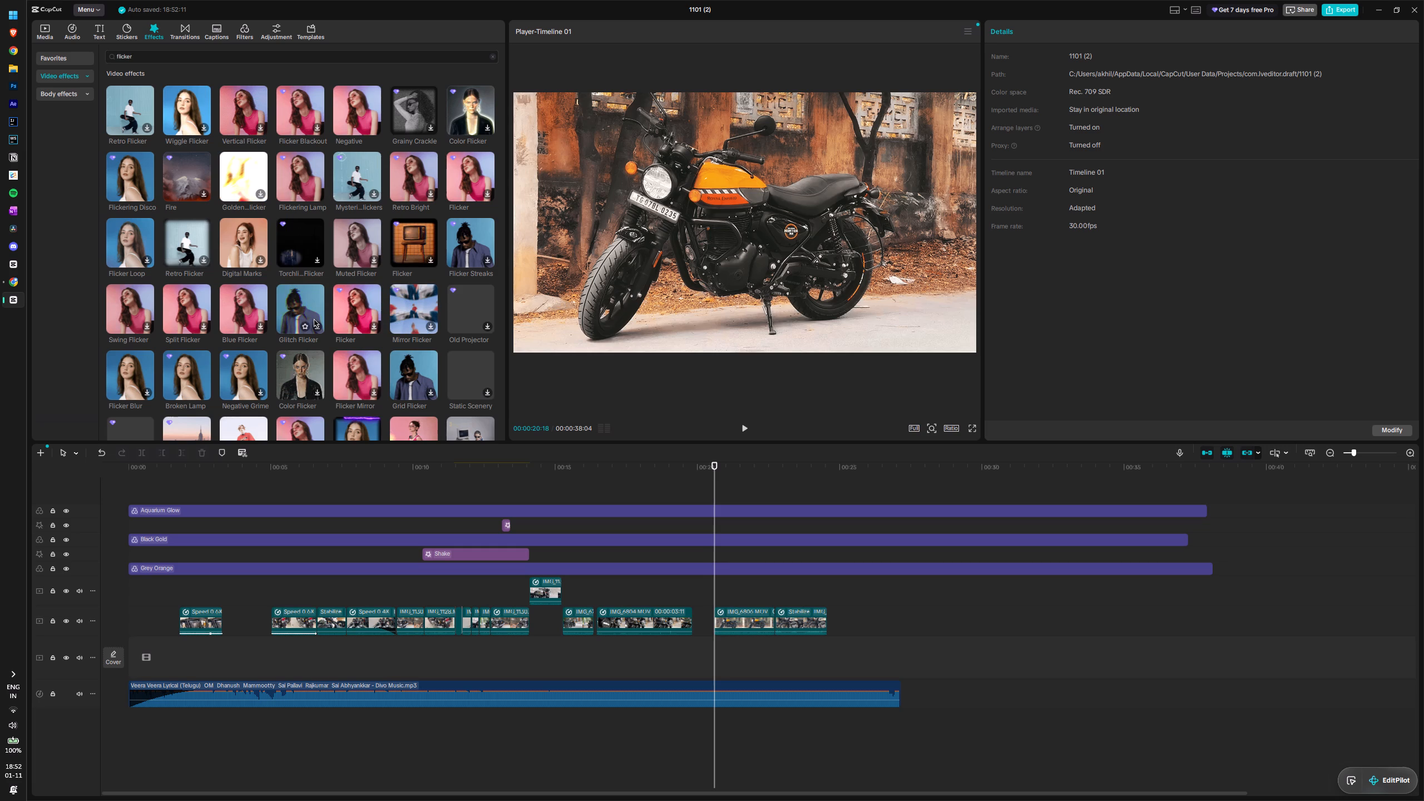
Browse the video effect categories from Trending and B.Duck through Classic, Magic cutout, NEW, Hits and Intro & Outro to Party.
{"action": "left_click", "coordinate": [48, 33]}
{"action": "left_click", "coordinate": [152, 31]}
{"action": "left_click", "coordinate": [66, 73]}
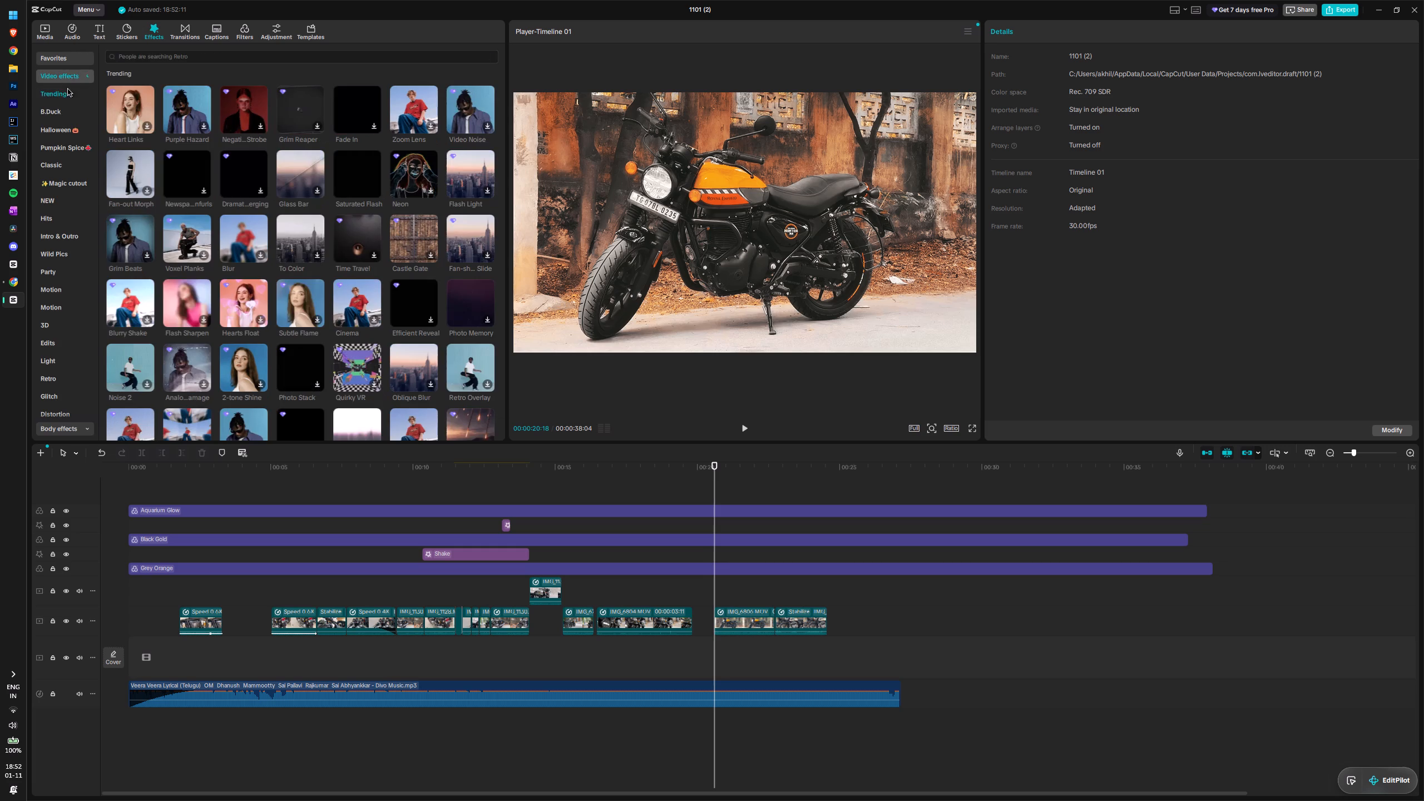
{"action": "left_click", "coordinate": [70, 106]}
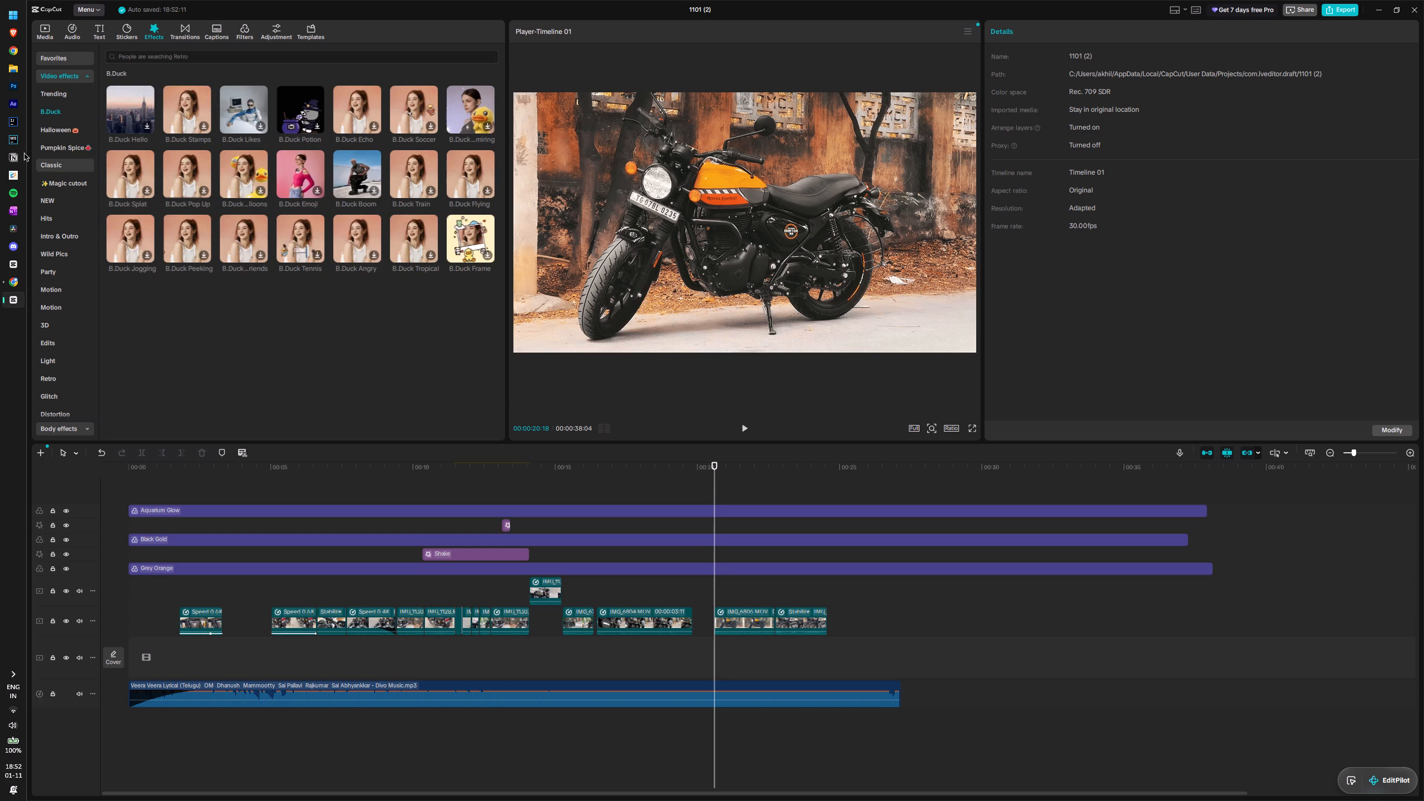
{"action": "left_click", "coordinate": [73, 132]}
{"action": "left_click", "coordinate": [76, 154]}
{"action": "left_click", "coordinate": [78, 165]}
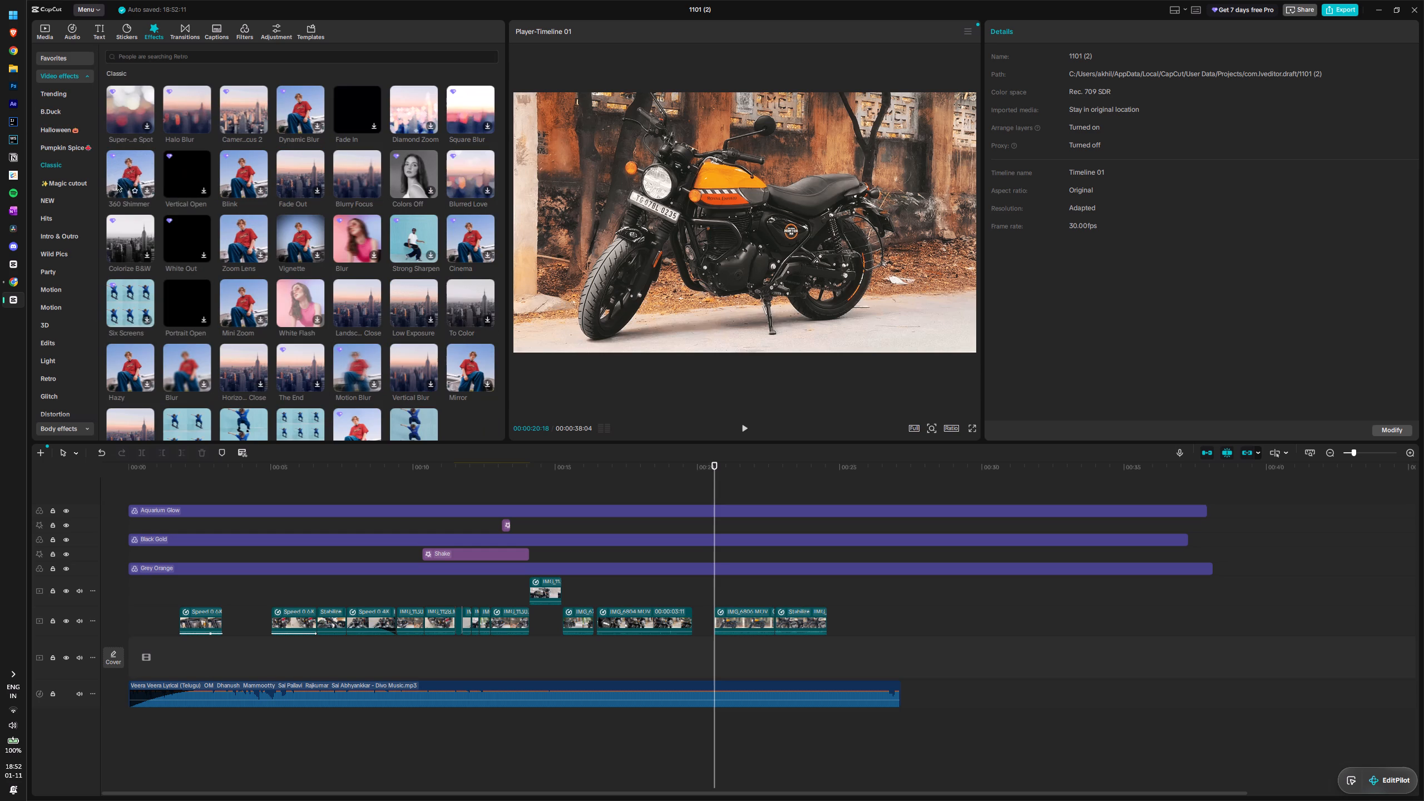
{"action": "left_click", "coordinate": [83, 187]}
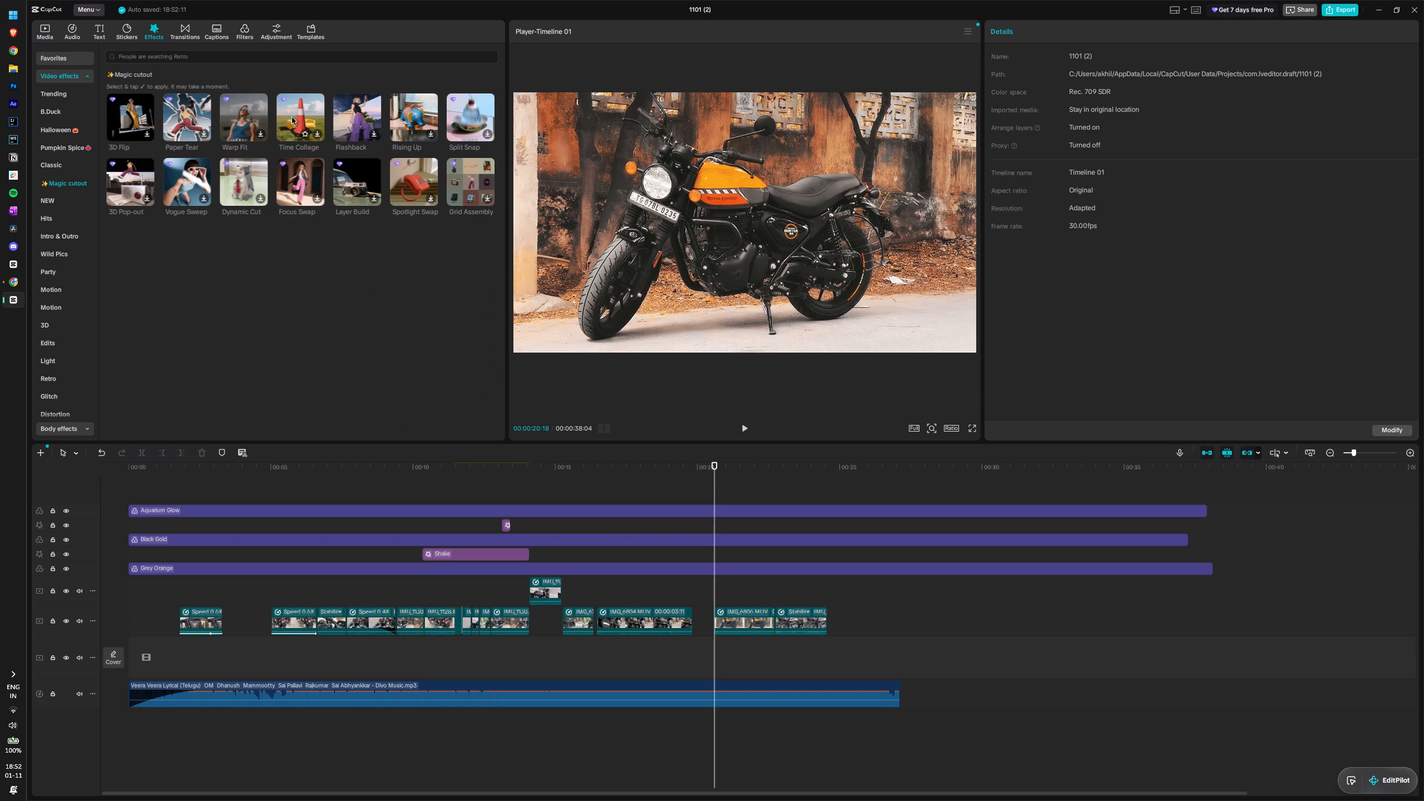
{"action": "left_click", "coordinate": [67, 199]}
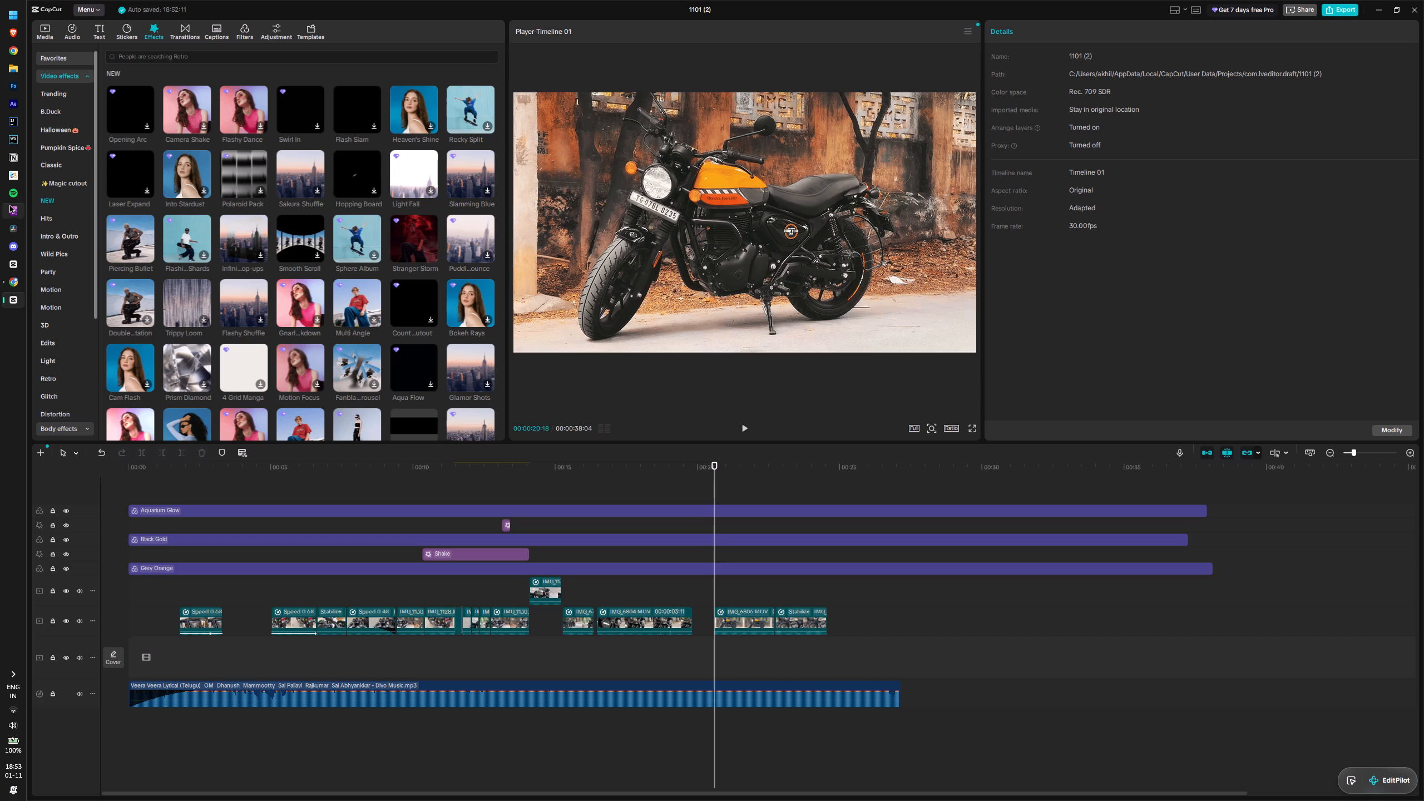
{"action": "left_click", "coordinate": [51, 224]}
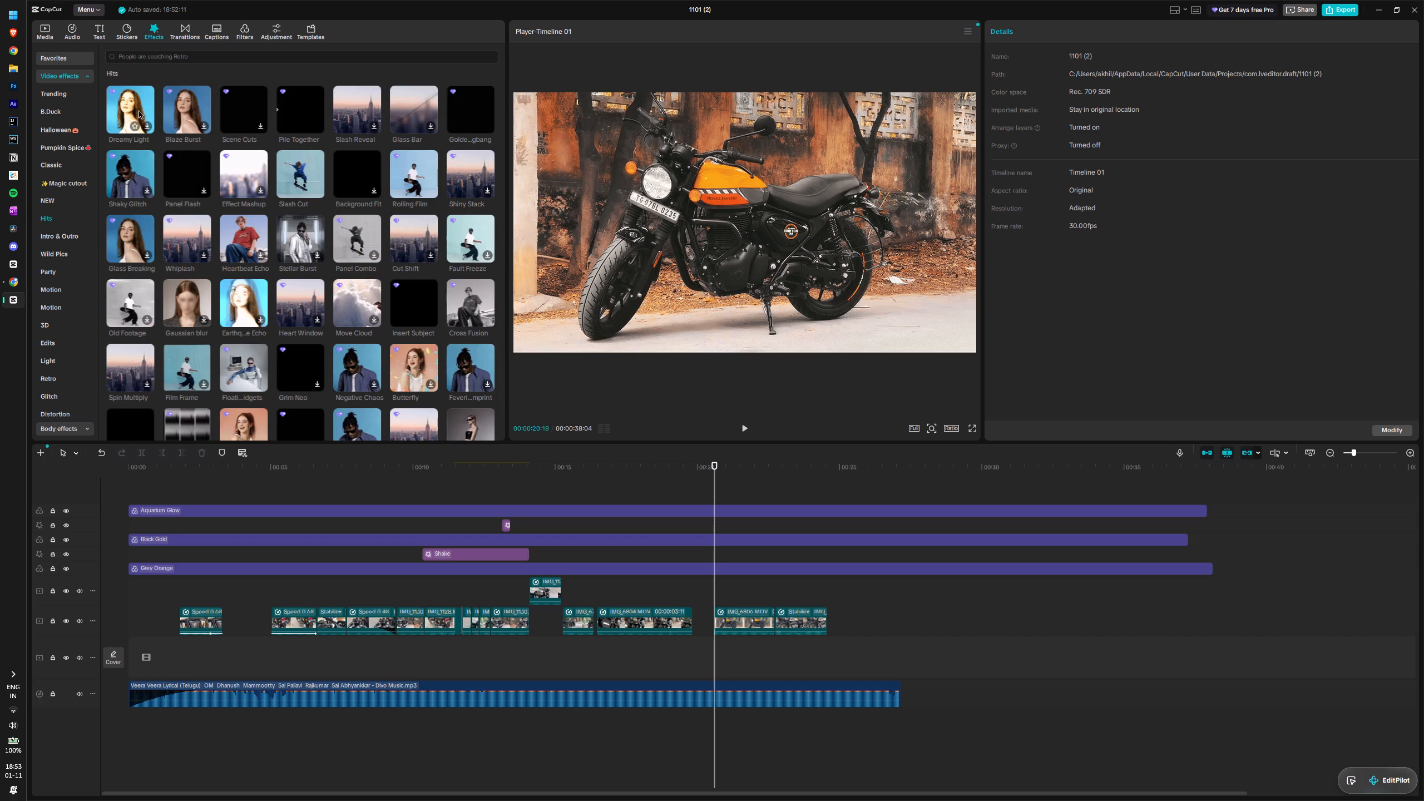
{"action": "left_click", "coordinate": [71, 235]}
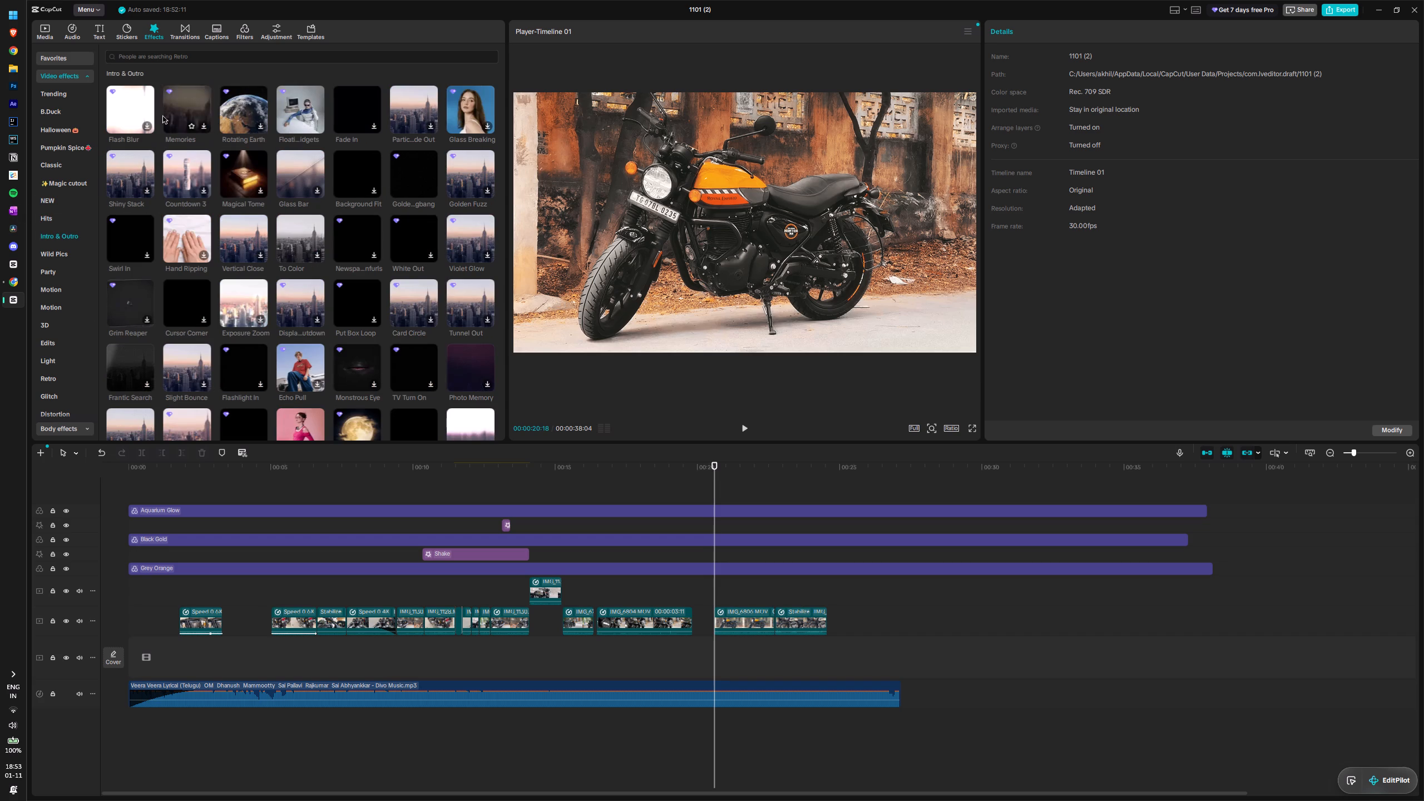
{"action": "left_click", "coordinate": [56, 239]}
{"action": "left_click", "coordinate": [68, 260]}
{"action": "left_click", "coordinate": [68, 274]}
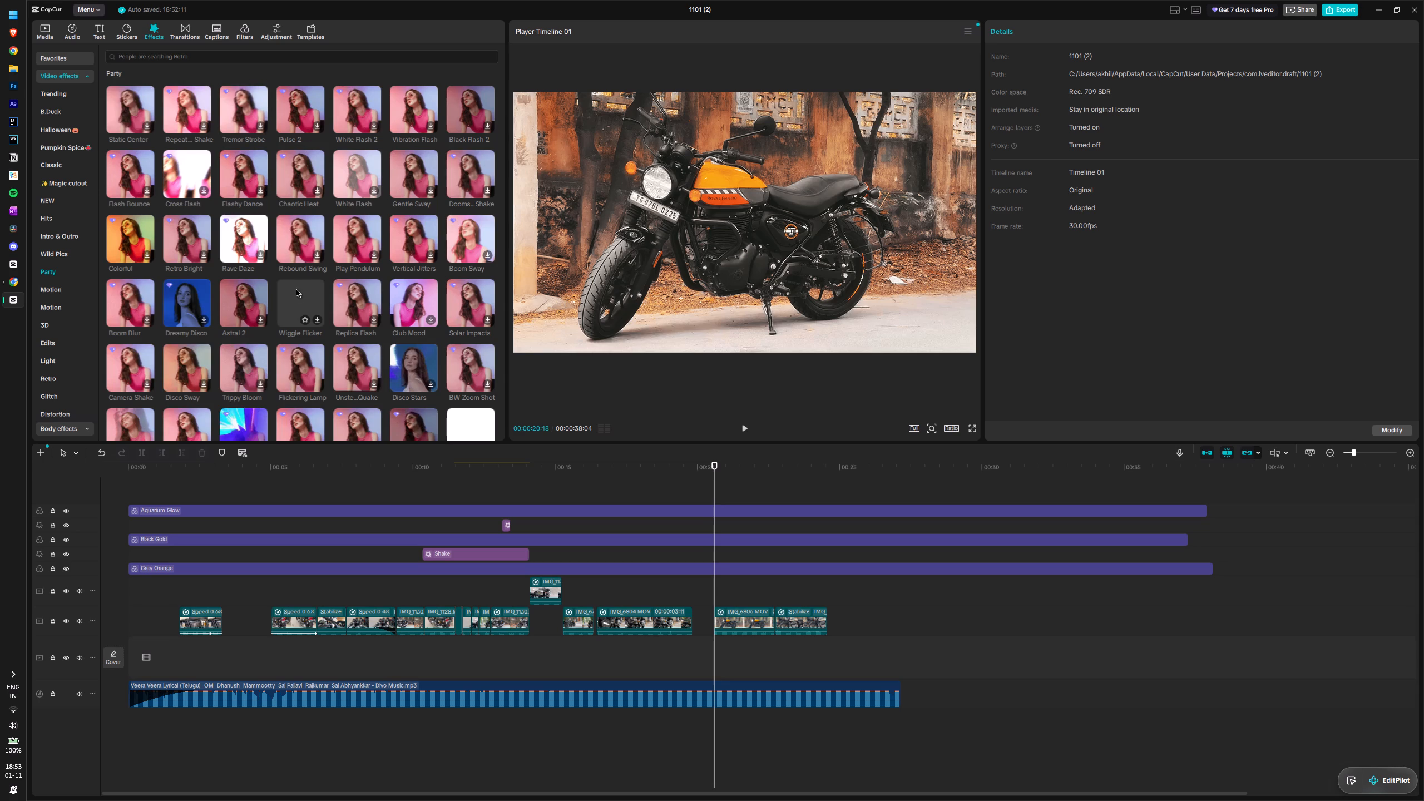
Look through further video effect categories, including Motion, 3D, Decor and Celebrate.
{"action": "left_click", "coordinate": [71, 334]}
{"action": "left_click", "coordinate": [68, 320]}
{"action": "left_click", "coordinate": [64, 306]}
{"action": "scroll", "coordinate": [61, 301], "scroll_direction": "down", "scroll_amount": 2}
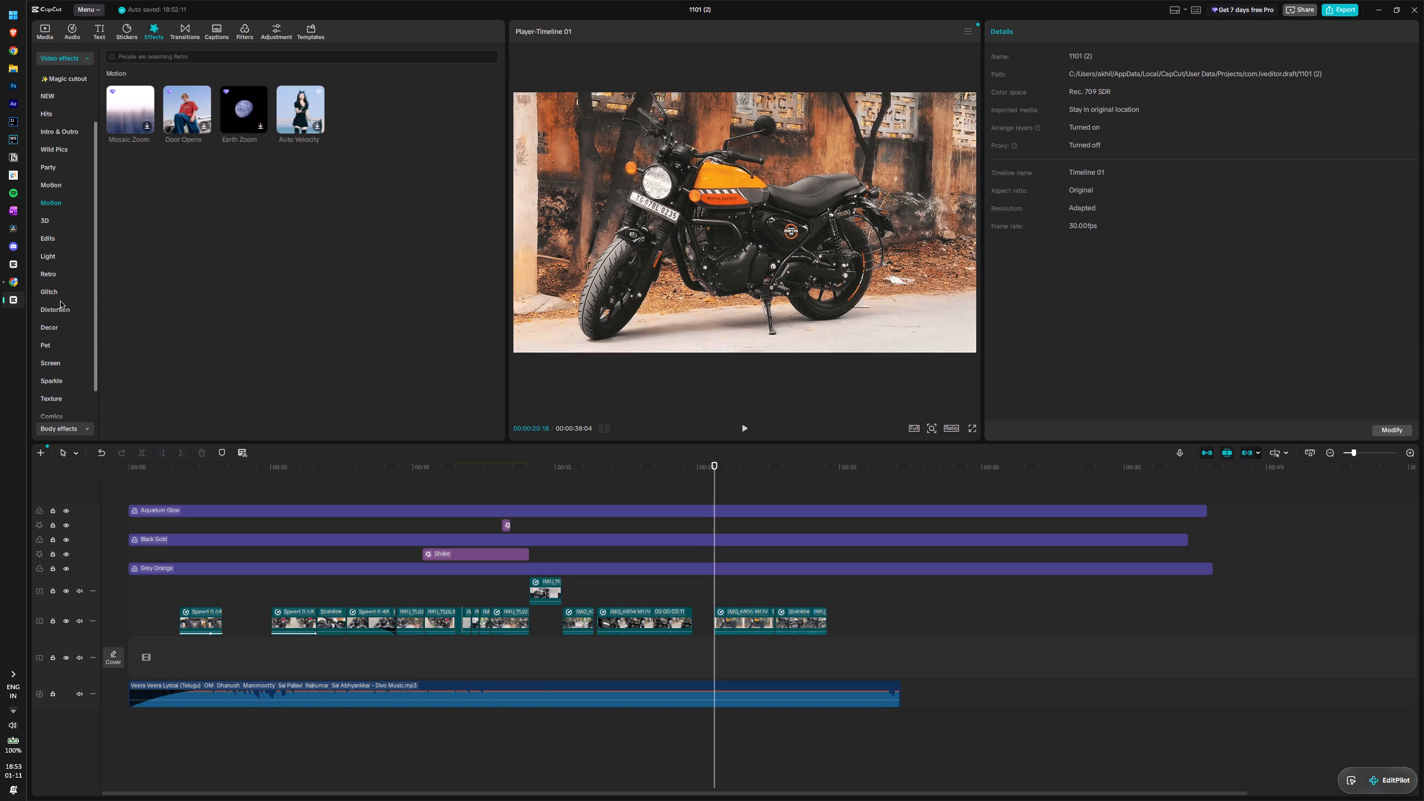
{"action": "left_click", "coordinate": [61, 301]}
{"action": "left_click", "coordinate": [68, 330]}
{"action": "scroll", "coordinate": [70, 335], "scroll_direction": "down", "scroll_amount": 4}
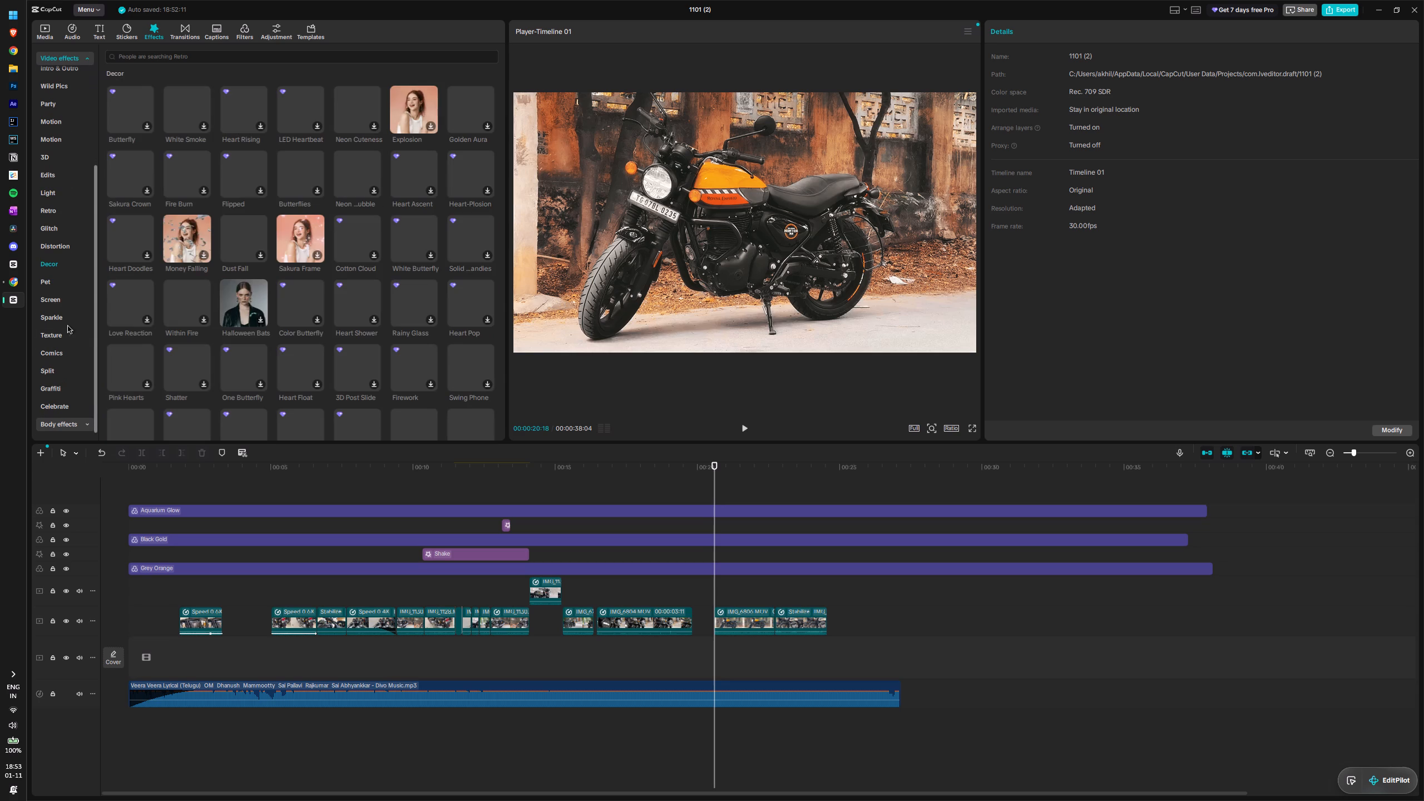
{"action": "left_click", "coordinate": [81, 410]}
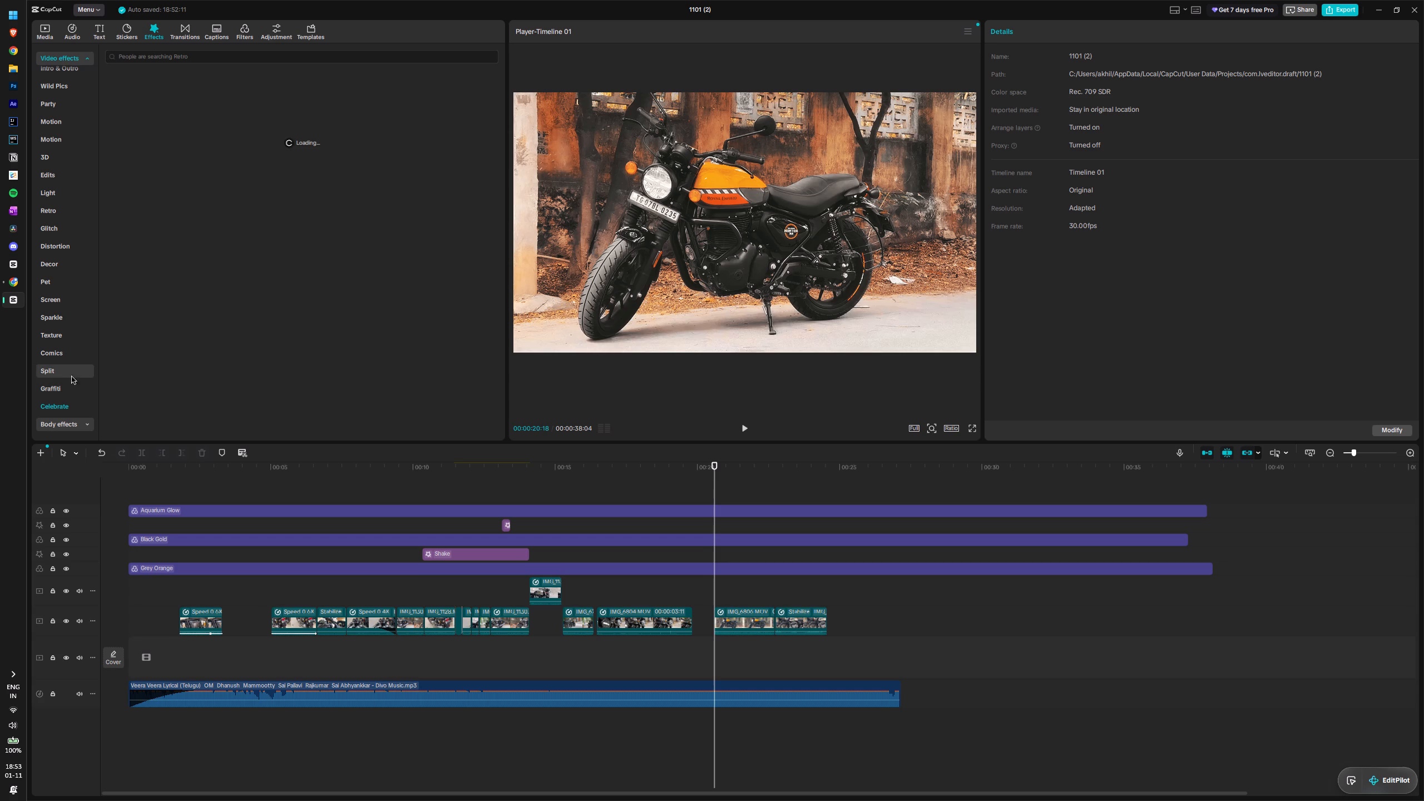
Examine the effects in the Split video effects category for one that suits the motorcycle clip.
{"action": "left_click", "coordinate": [71, 368]}
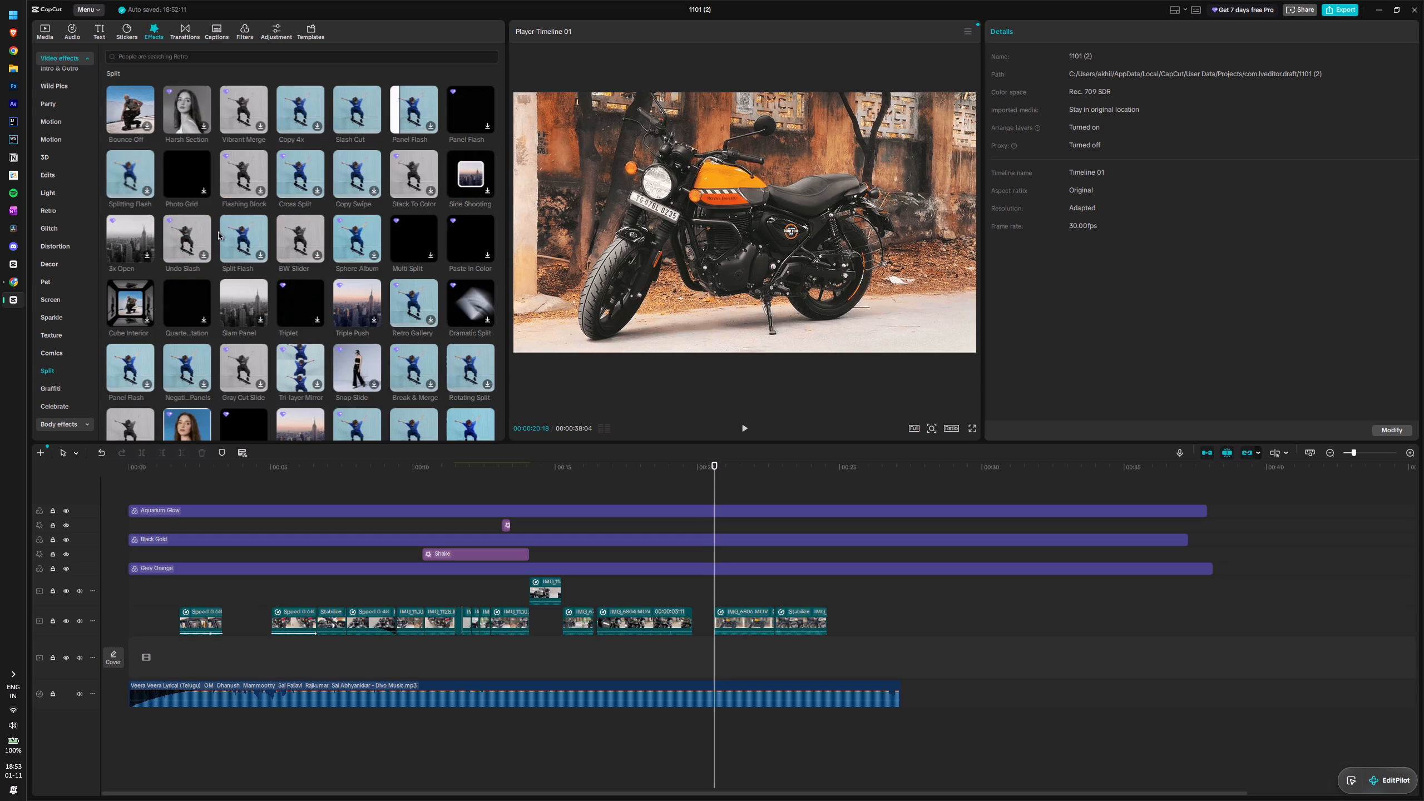
{"action": "scroll", "coordinate": [259, 234], "scroll_direction": "down", "scroll_amount": 4}
{"action": "scroll", "coordinate": [255, 295], "scroll_direction": "down", "scroll_amount": 5}
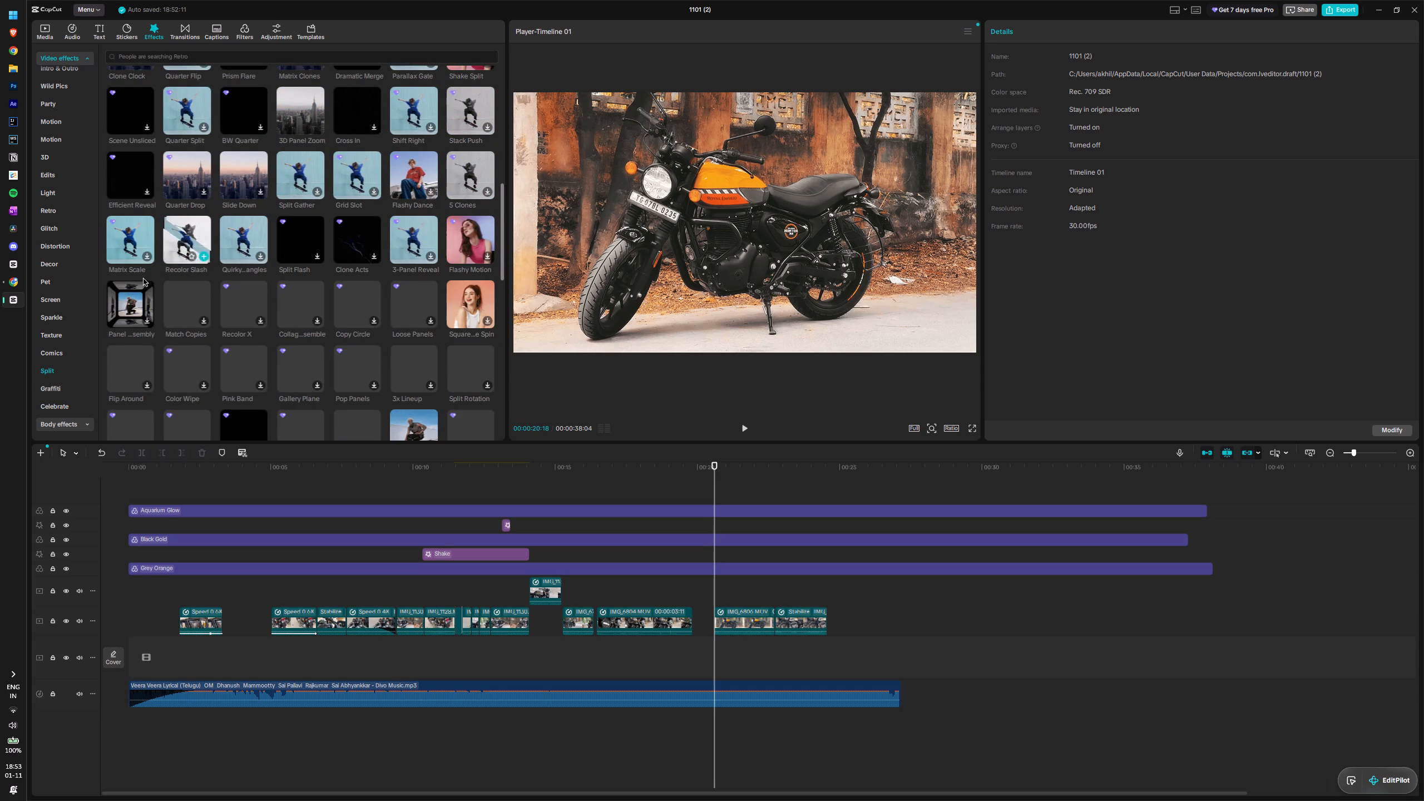
{"action": "scroll", "coordinate": [248, 187], "scroll_direction": "up", "scroll_amount": 3}
{"action": "scroll", "coordinate": [248, 187], "scroll_direction": "down", "scroll_amount": 2}
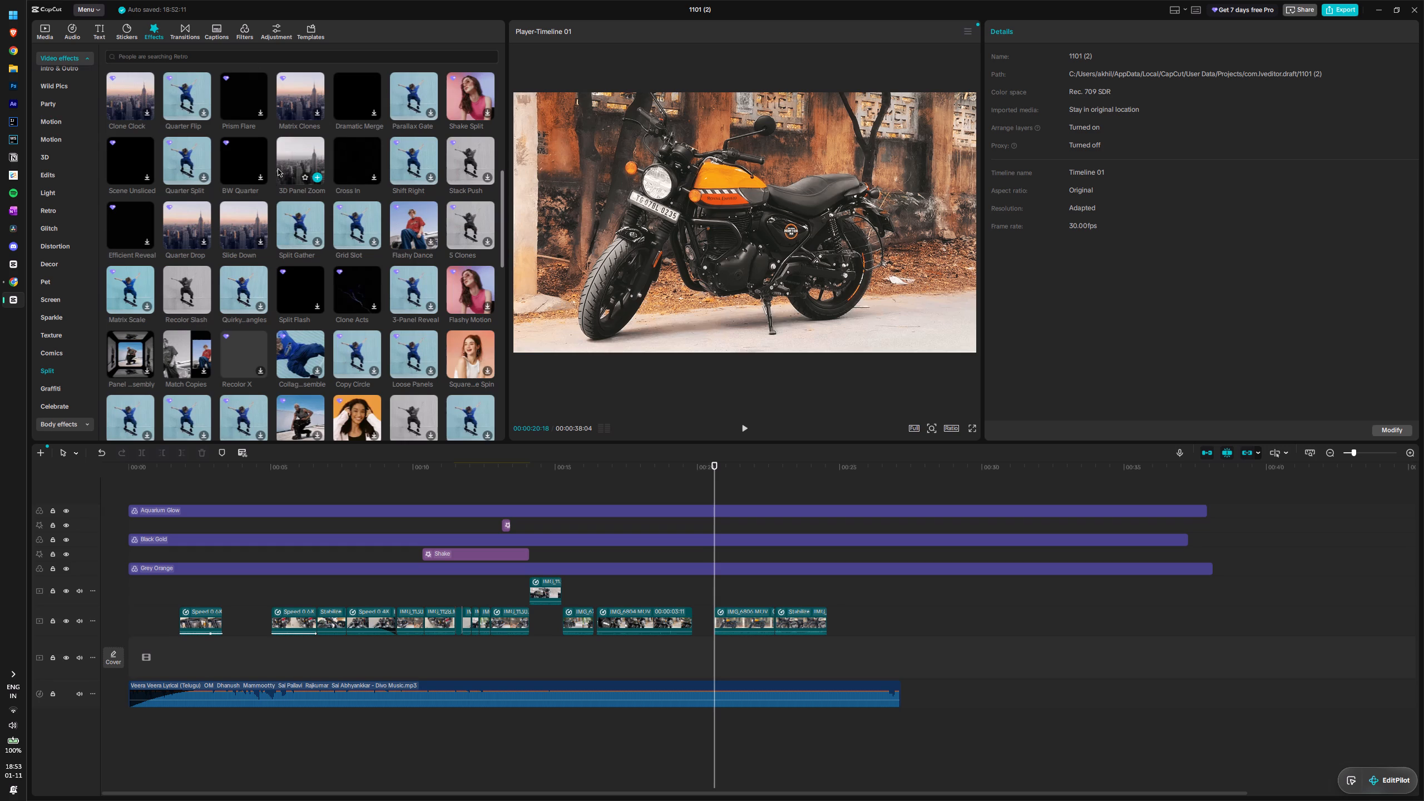
{"action": "scroll", "coordinate": [290, 167], "scroll_direction": "down", "scroll_amount": 2}
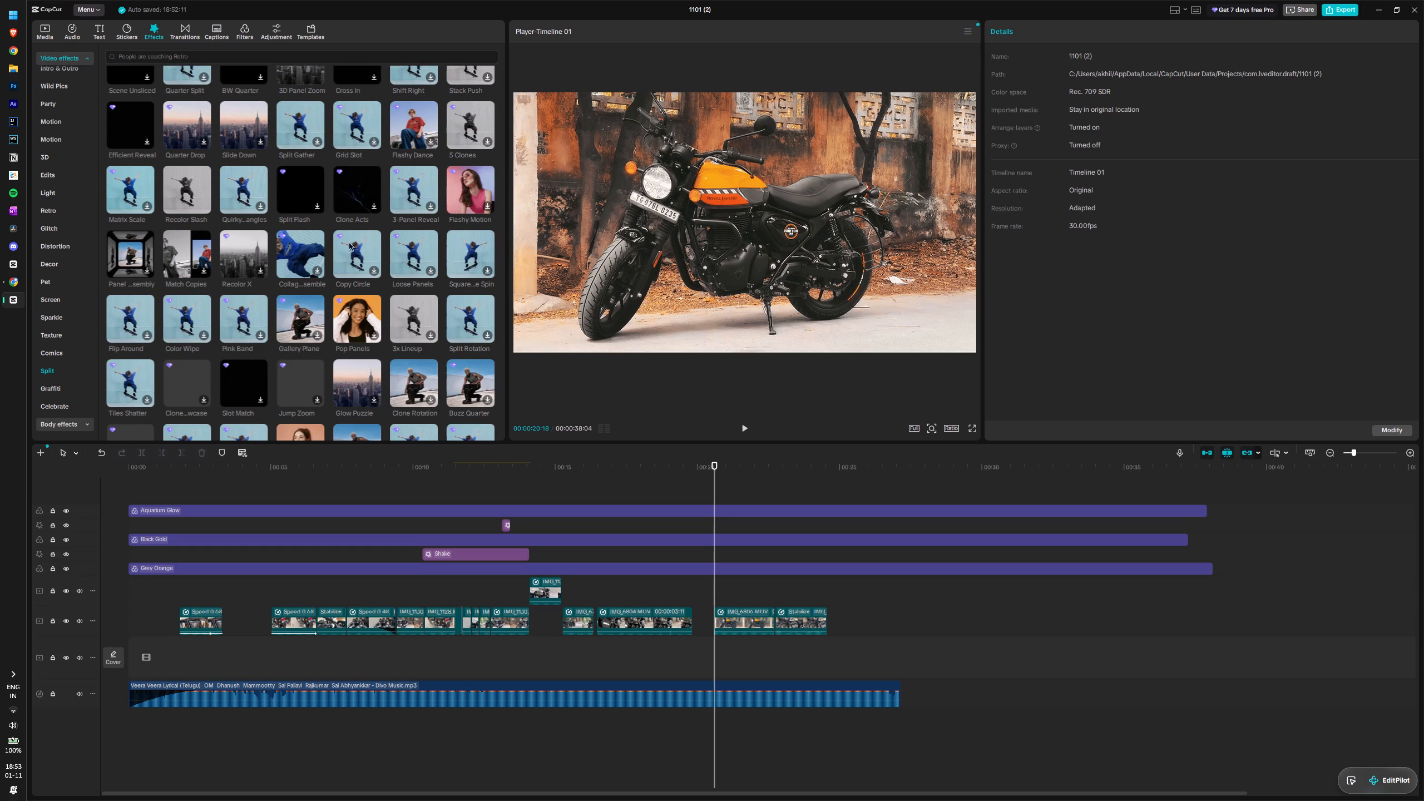
{"action": "scroll", "coordinate": [373, 244], "scroll_direction": "down", "scroll_amount": 3}
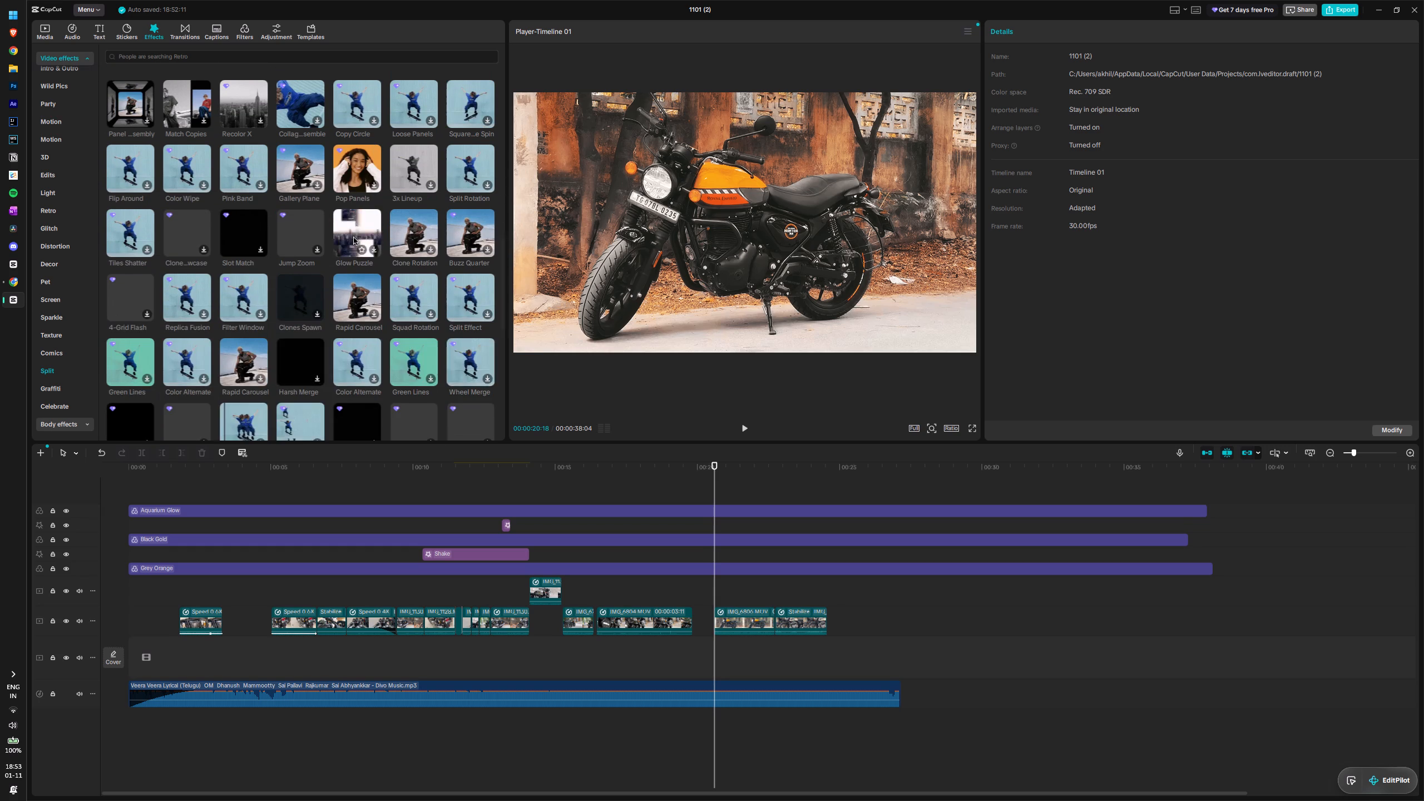
{"action": "scroll", "coordinate": [354, 235], "scroll_direction": "down", "scroll_amount": 3}
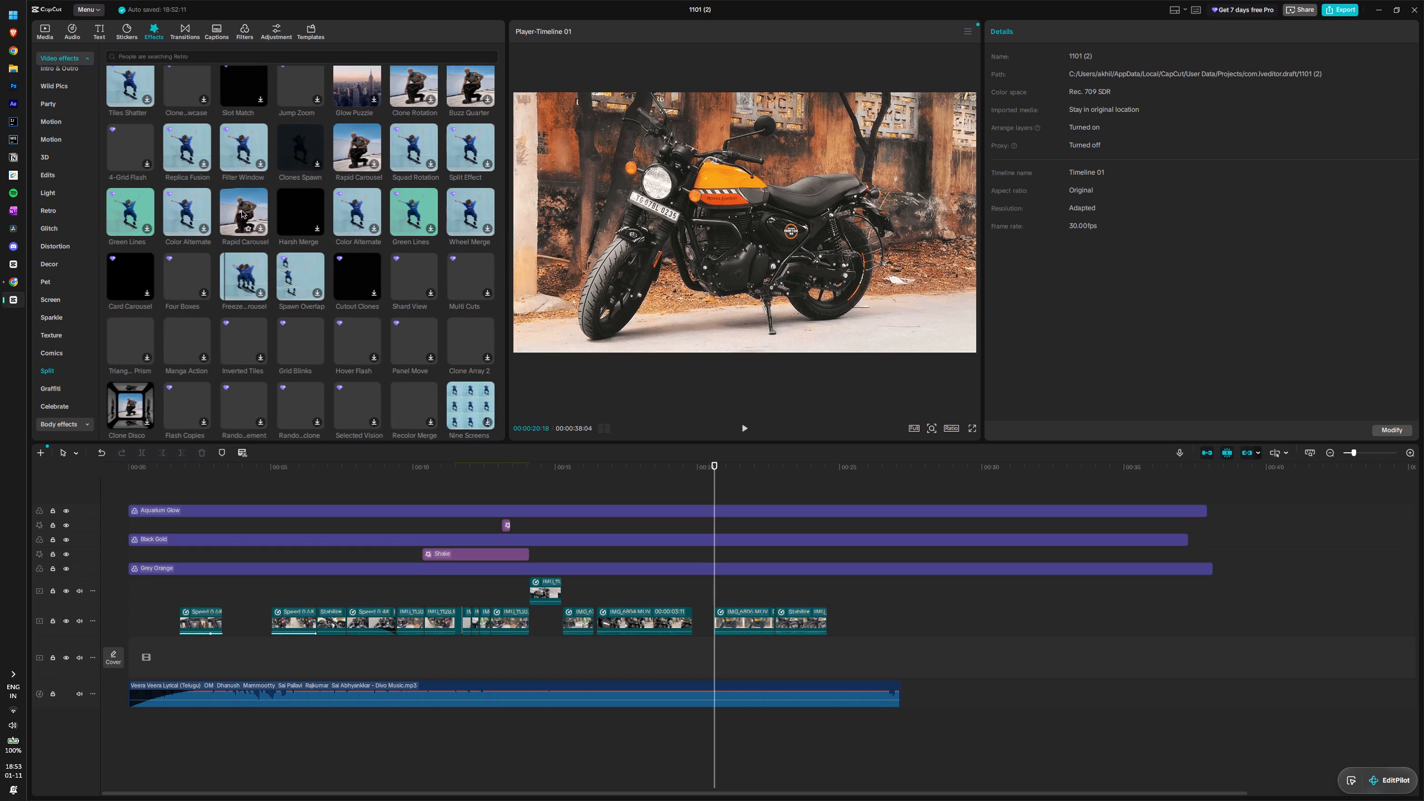
{"action": "scroll", "coordinate": [243, 211], "scroll_direction": "down", "scroll_amount": 5}
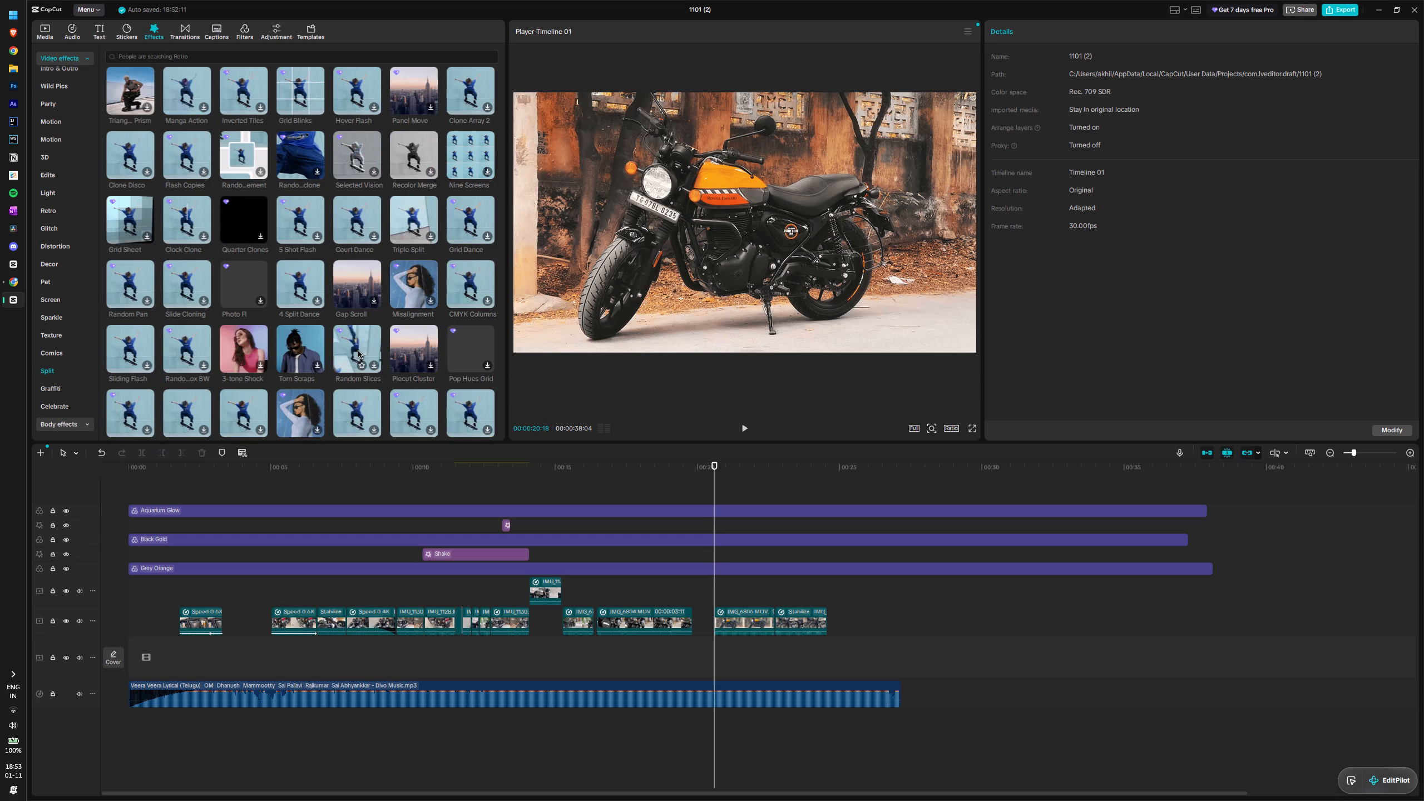
Return to the Trending video effects category.
{"action": "scroll", "coordinate": [45, 207], "scroll_direction": "up", "scroll_amount": 4}
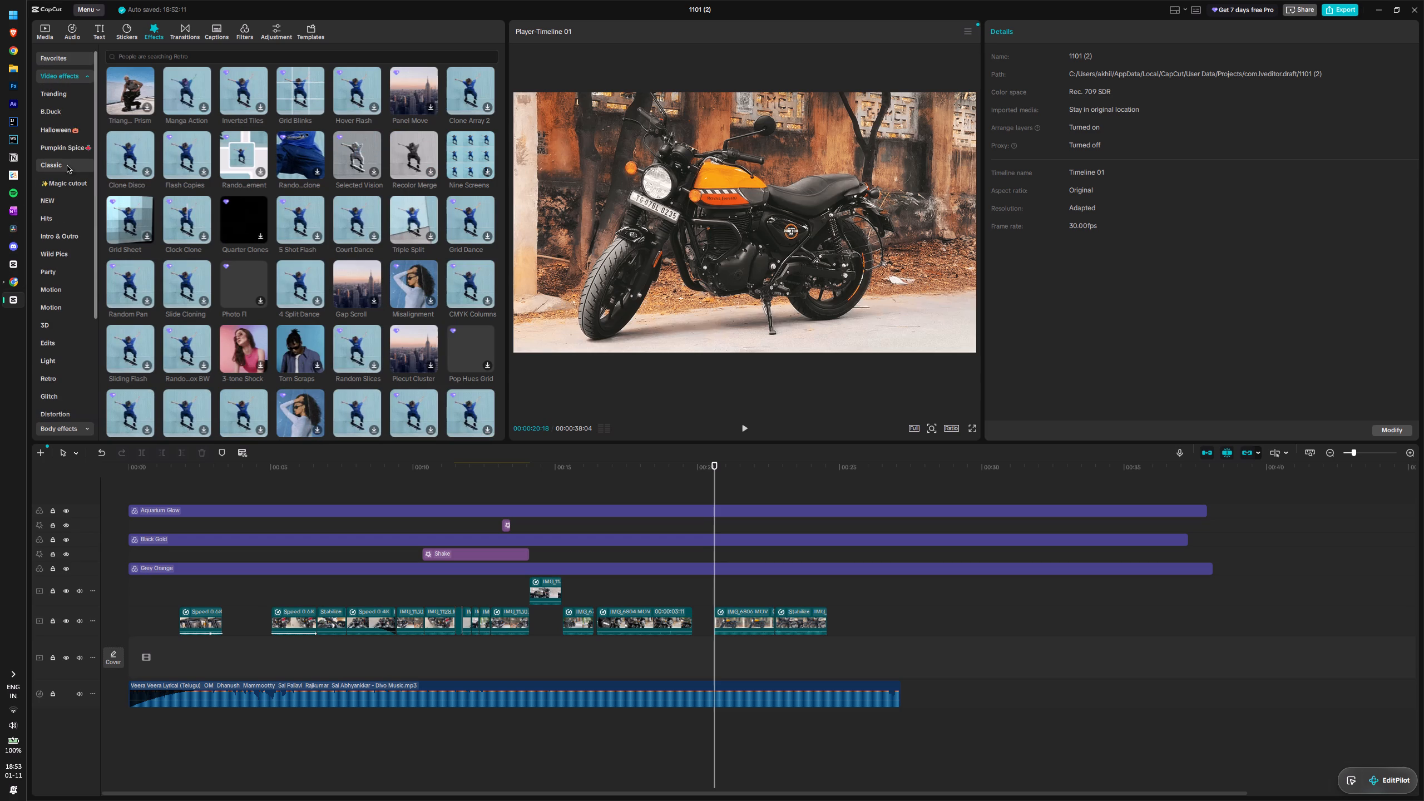
{"action": "scroll", "coordinate": [67, 166], "scroll_direction": "up", "scroll_amount": 2}
{"action": "left_click", "coordinate": [55, 99]}
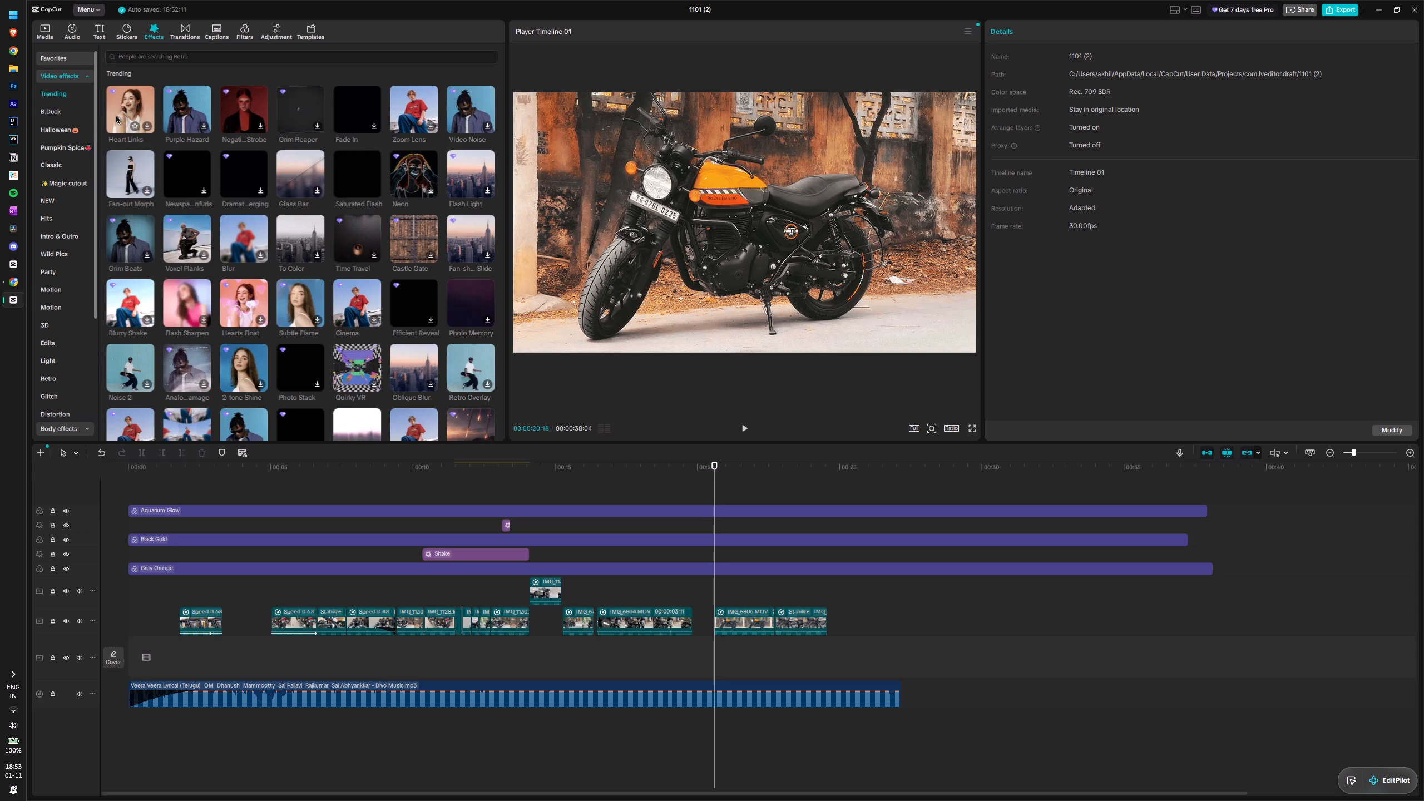